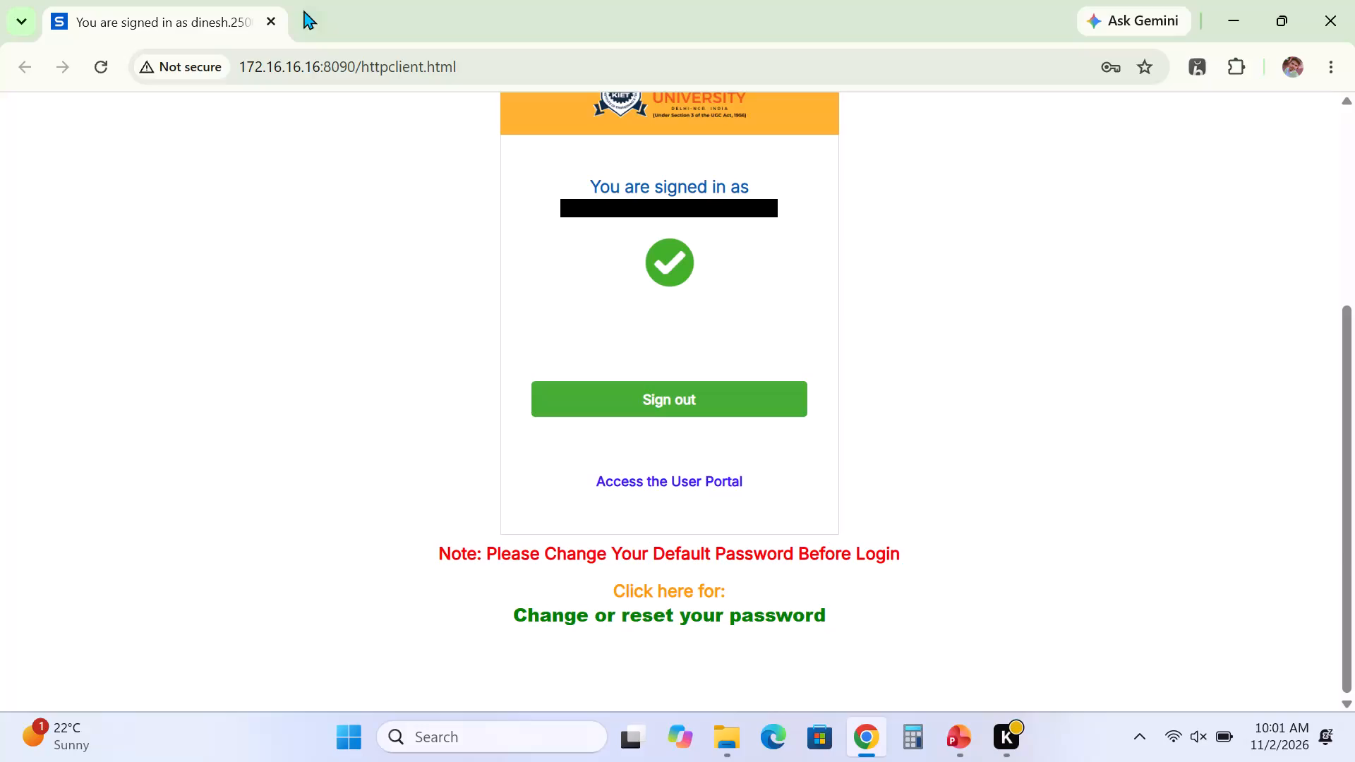
Open a new blank browser tab alongside the signed-in network login page.
click(308, 16)
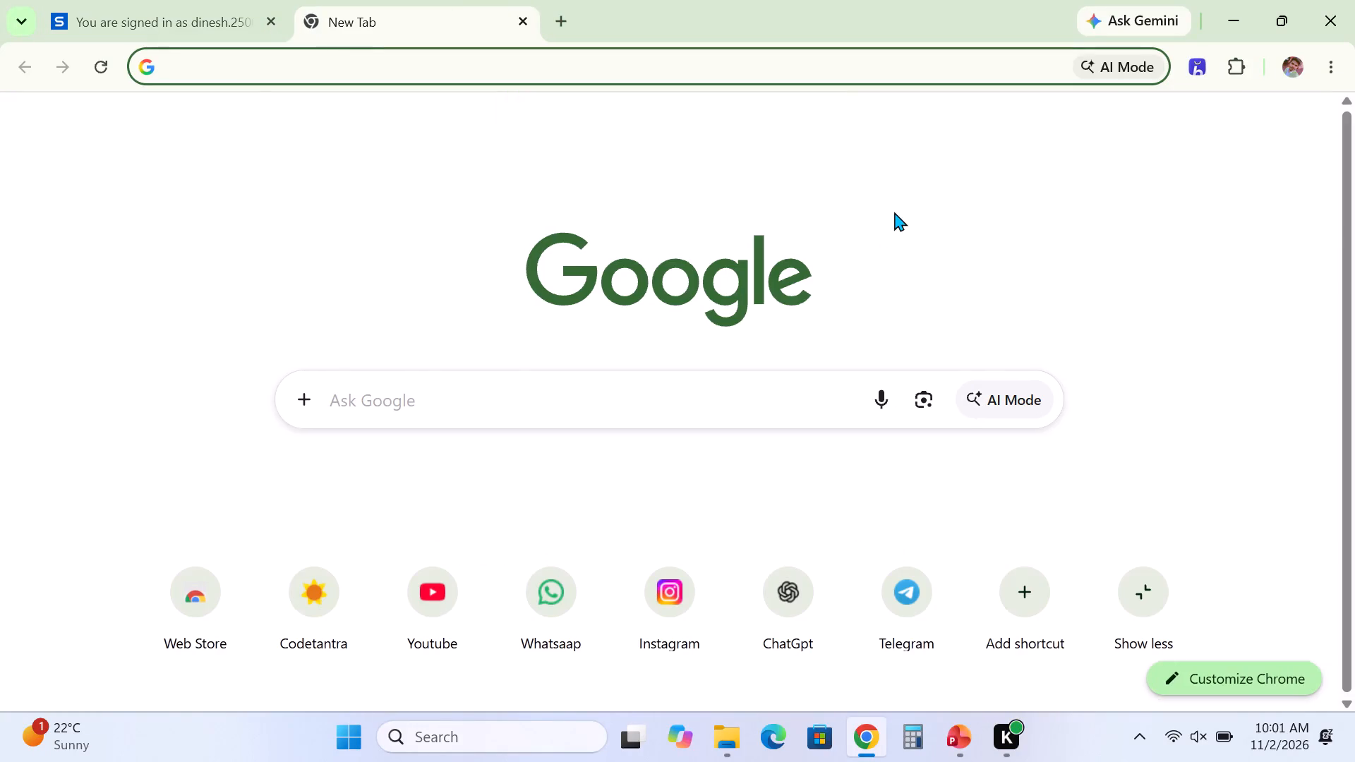
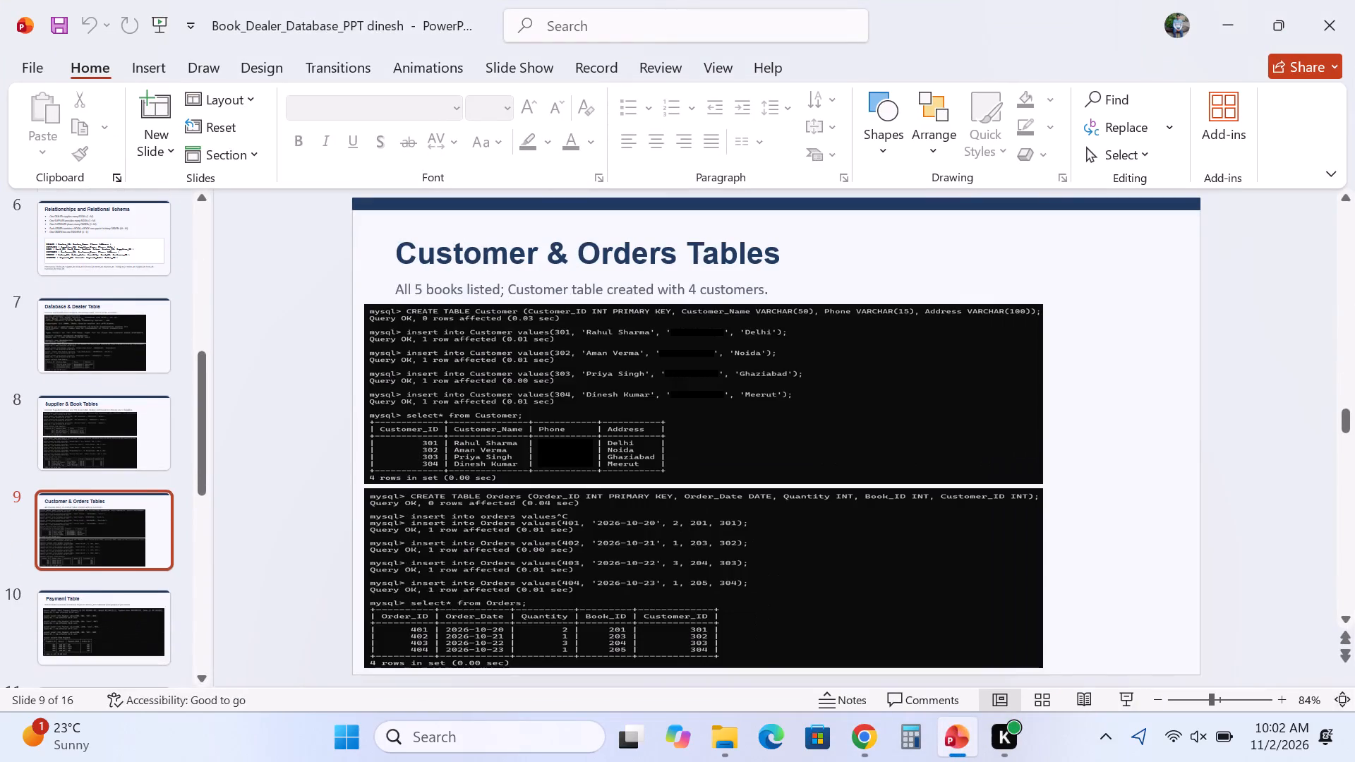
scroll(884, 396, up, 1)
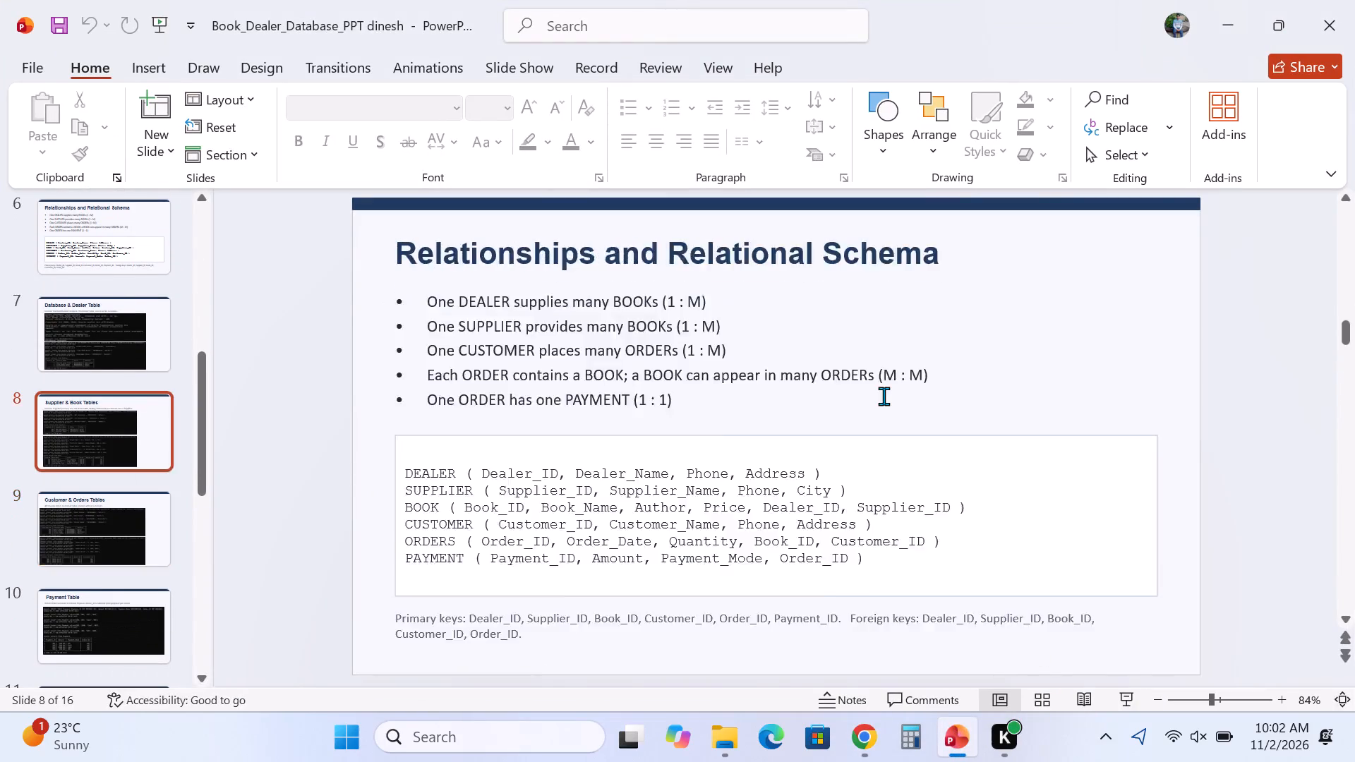
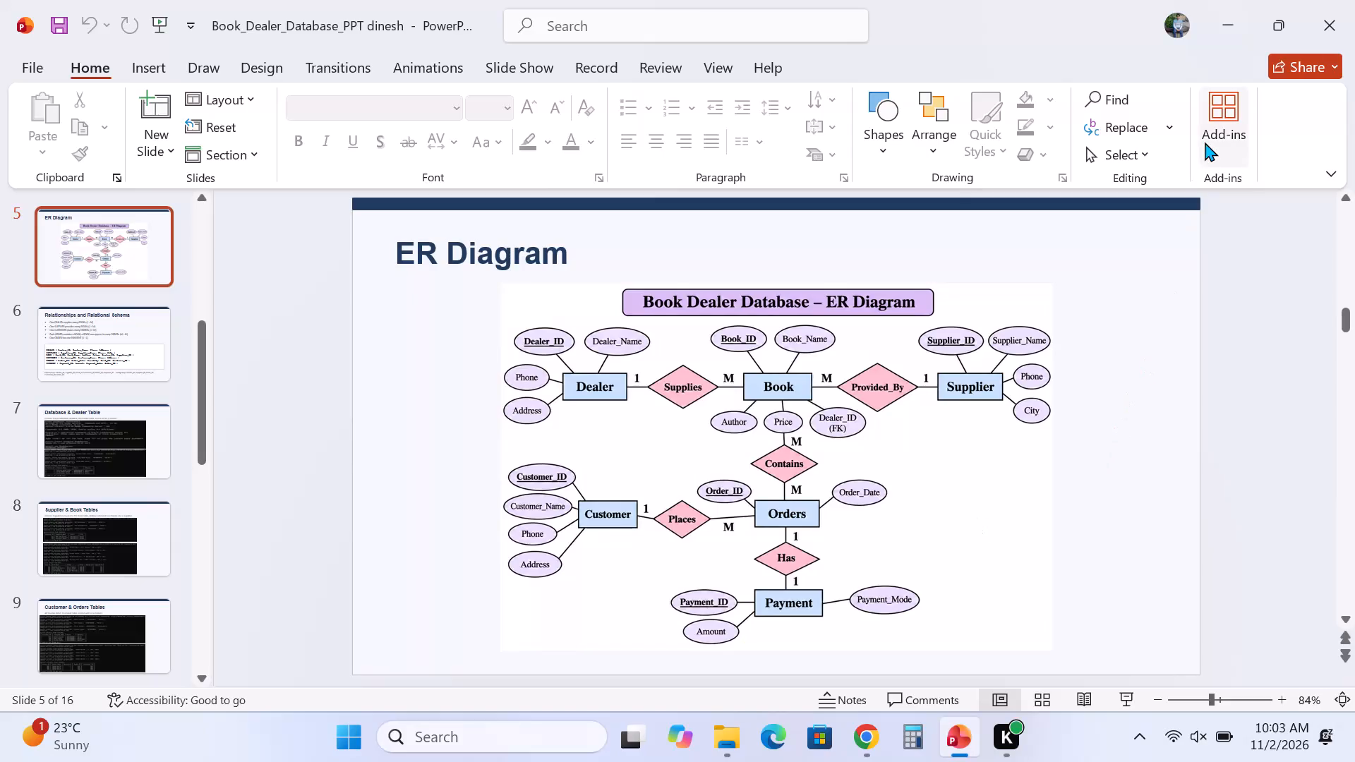
Leave the presentation, open draw.io in a new Chrome tab by searching for draw.io, and skip the saved draft to get a blank diagram.
click(1224, 14)
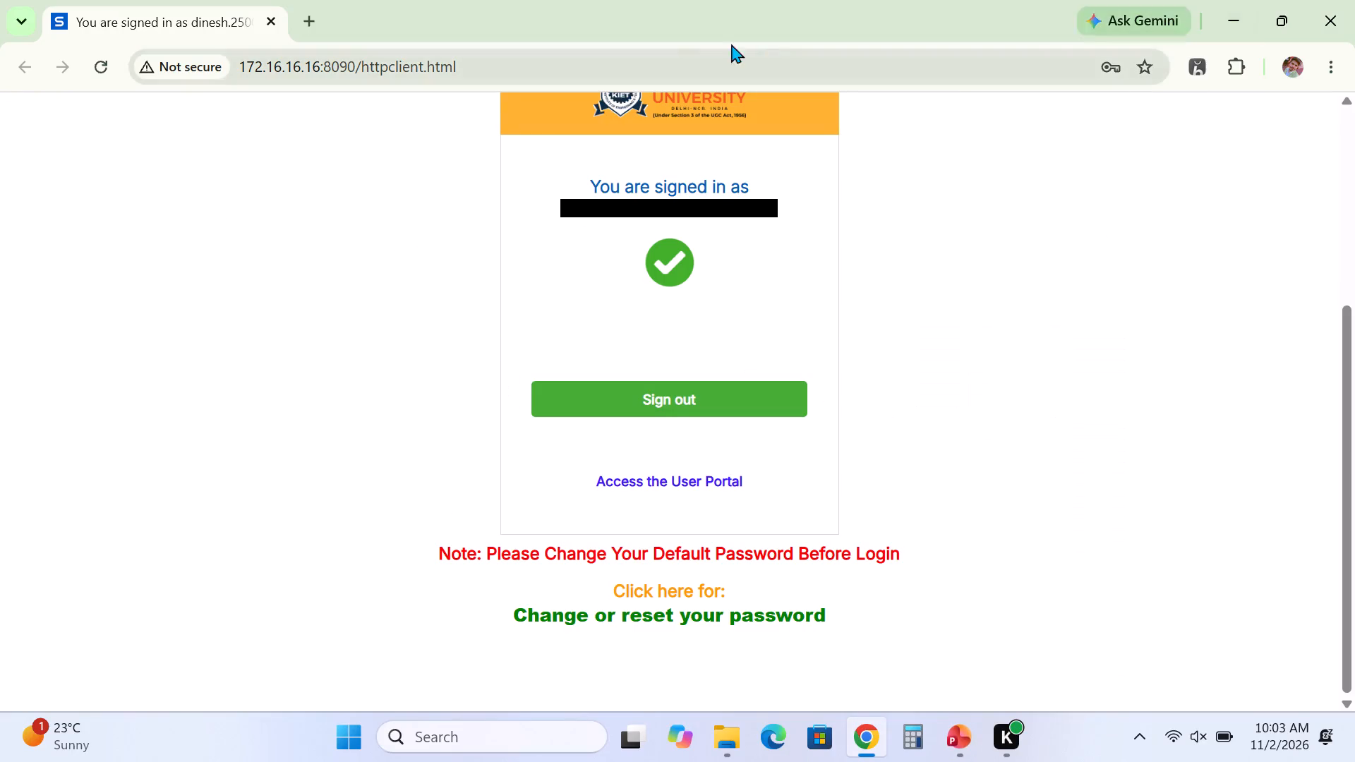
click(297, 20)
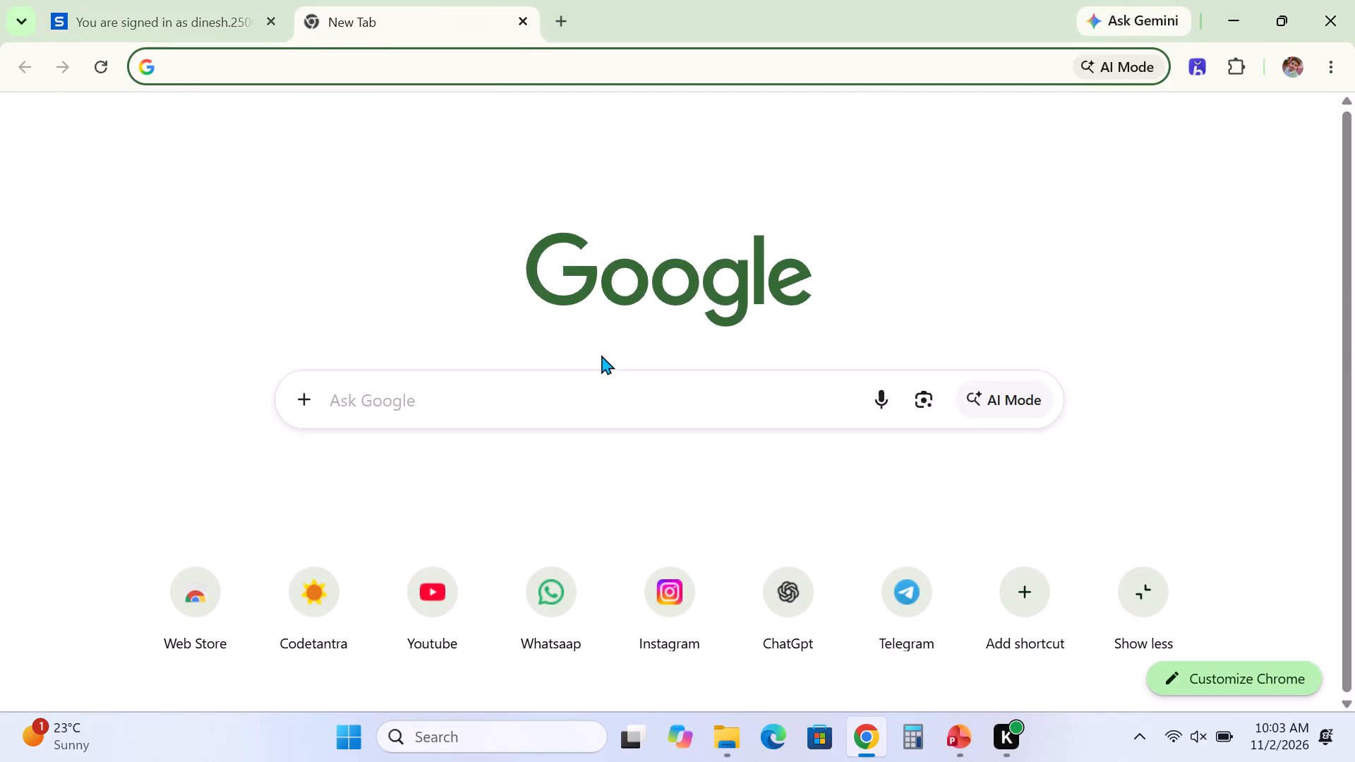
click(552, 409)
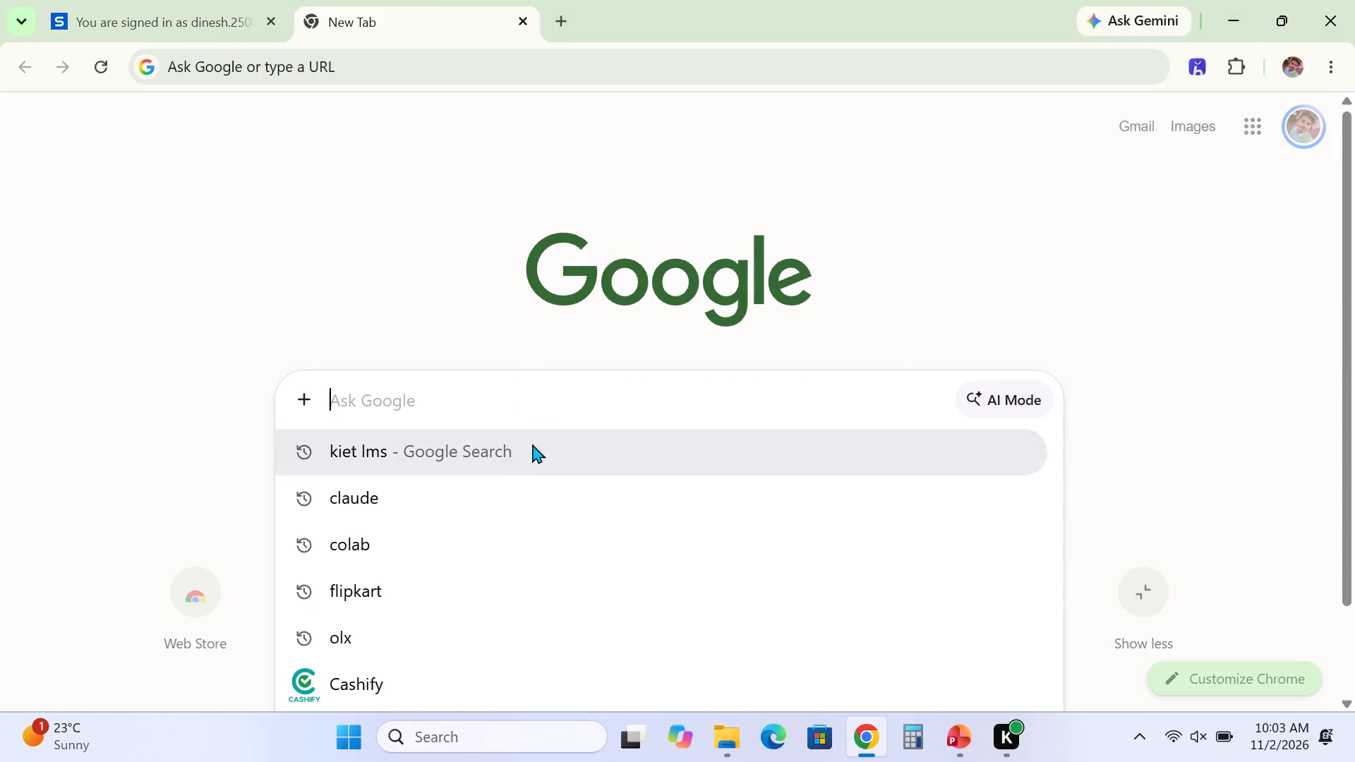
text(draw)
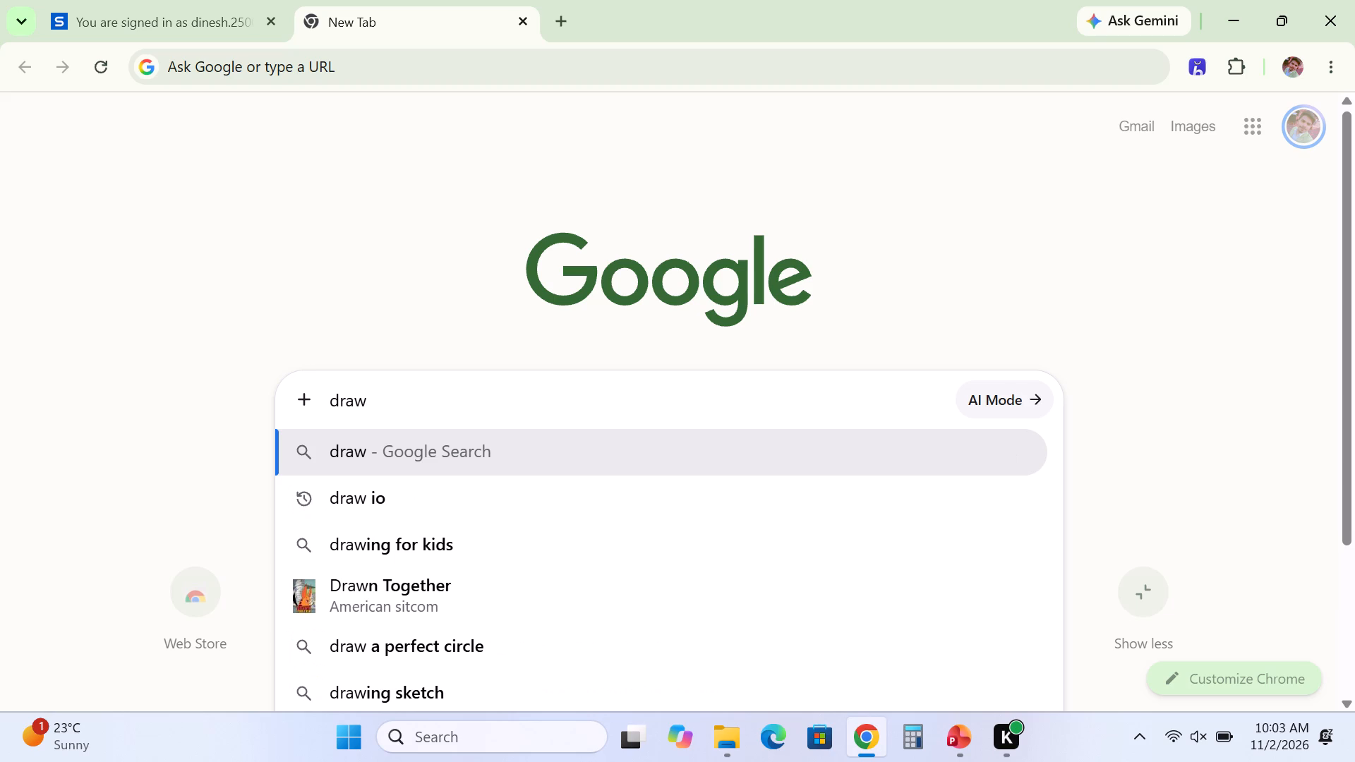
text(.o)
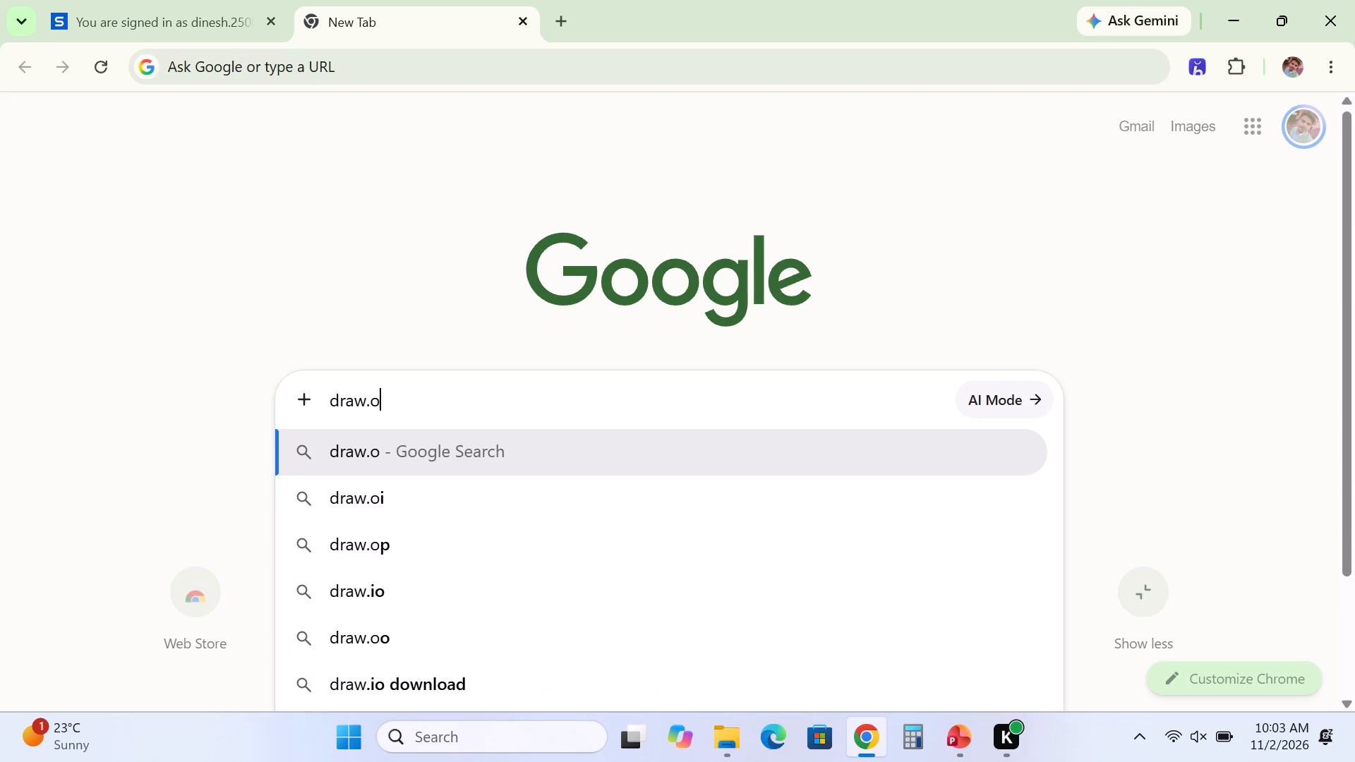
key(BackSpace)
text(io)
key(Return)
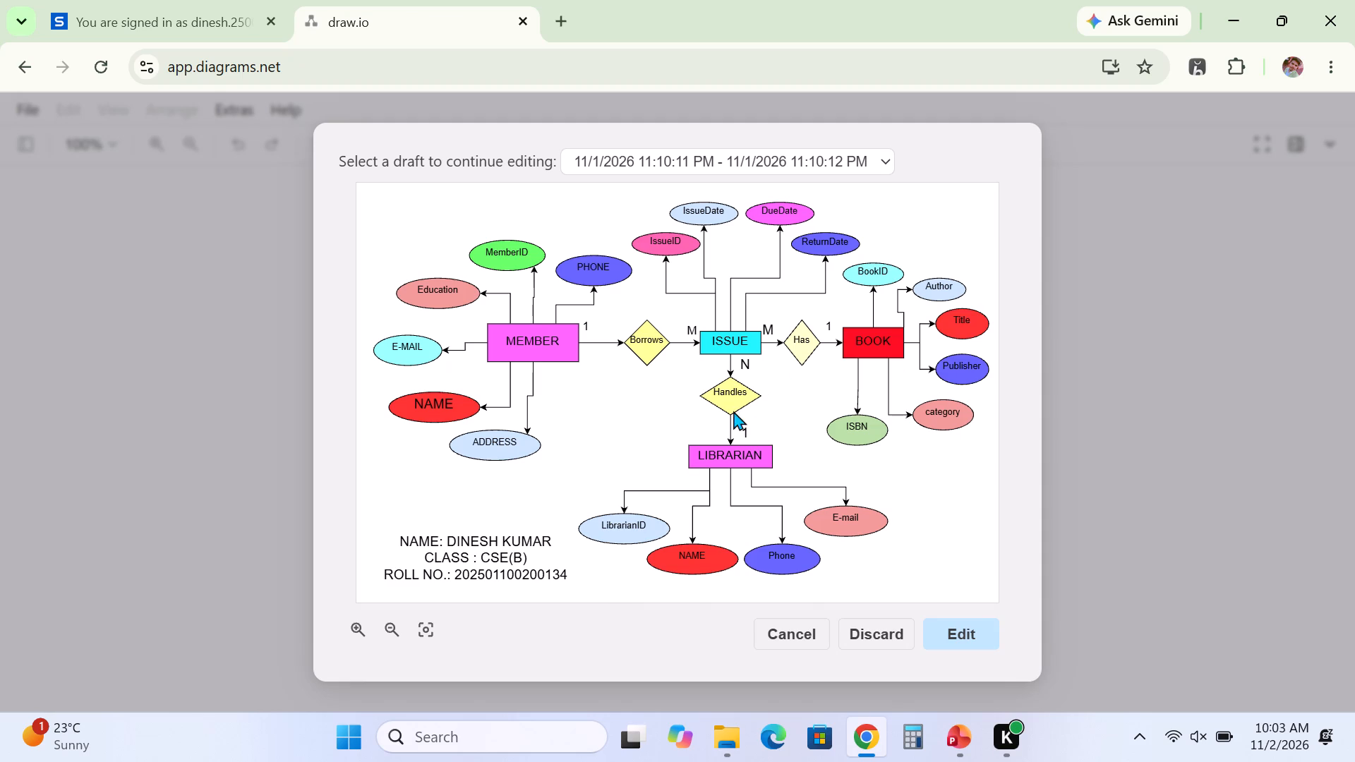
click(790, 632)
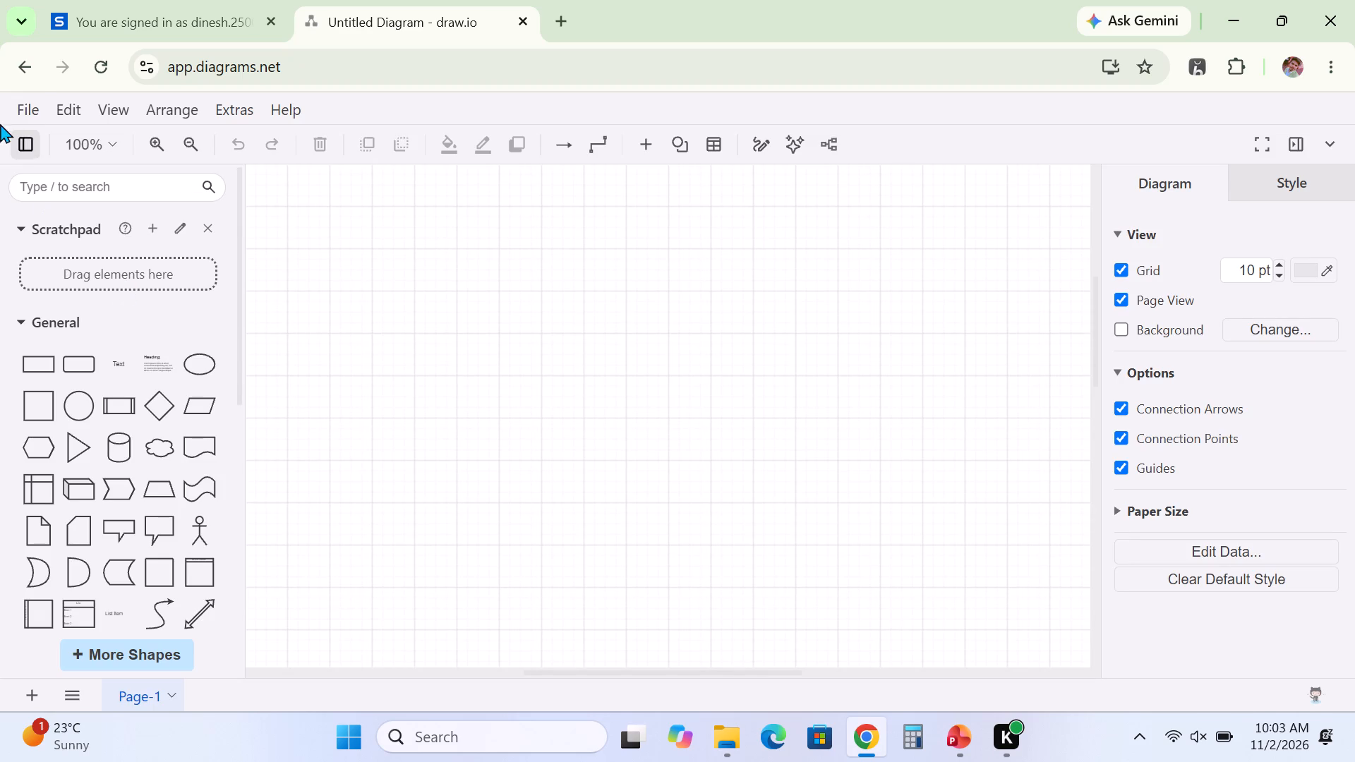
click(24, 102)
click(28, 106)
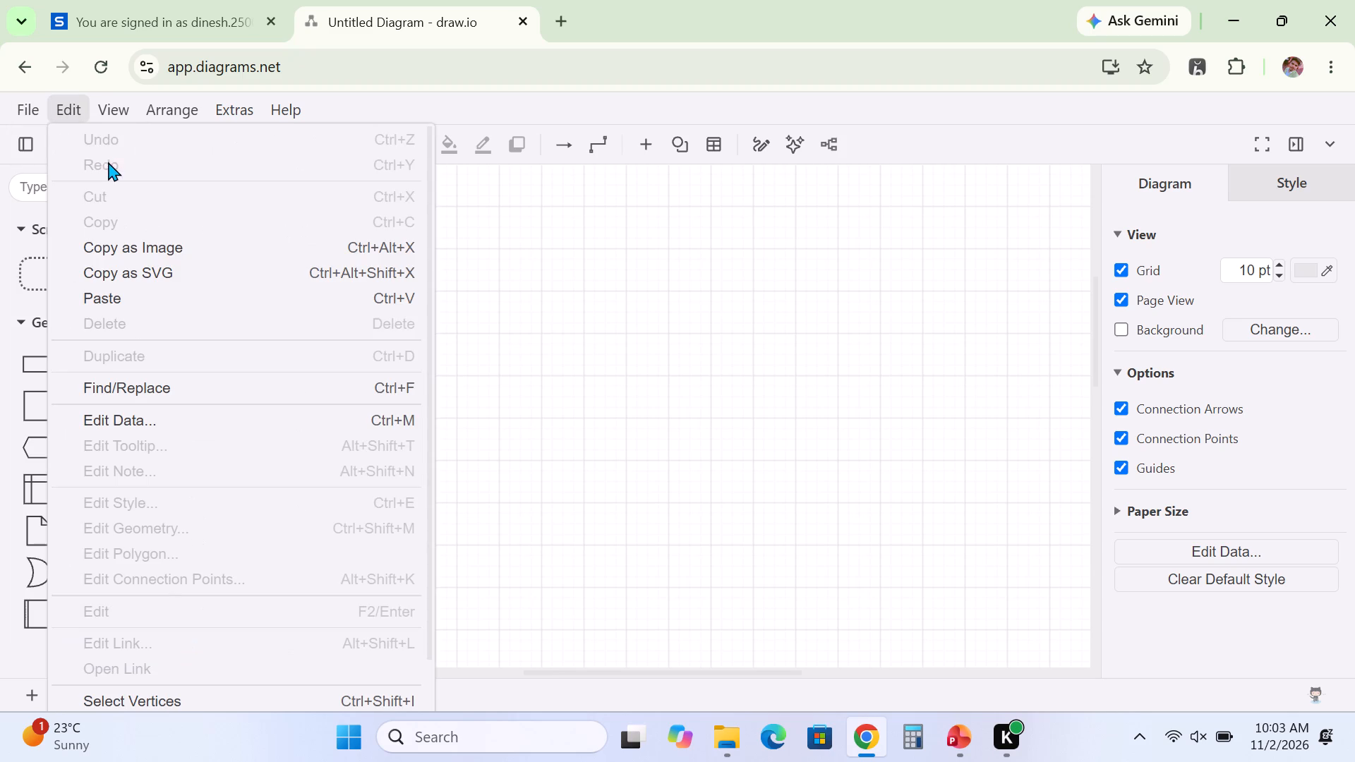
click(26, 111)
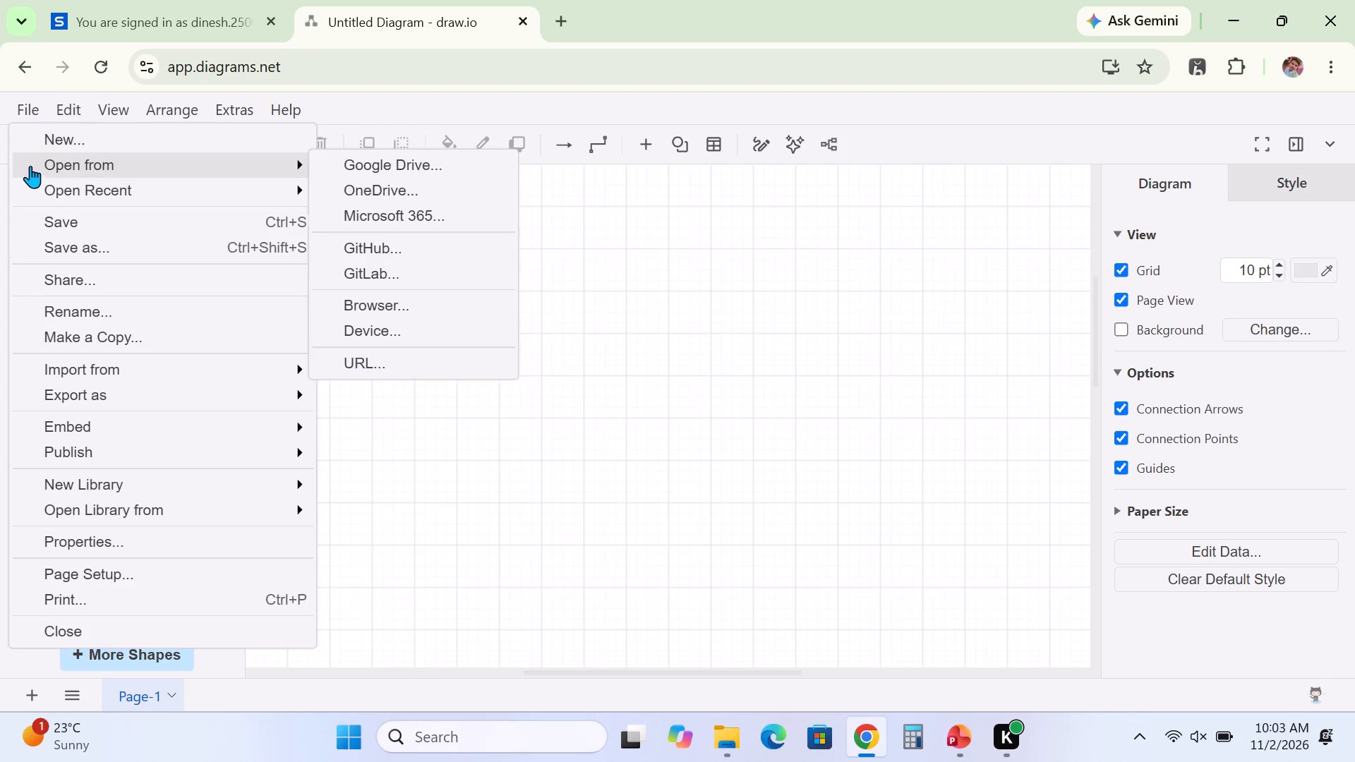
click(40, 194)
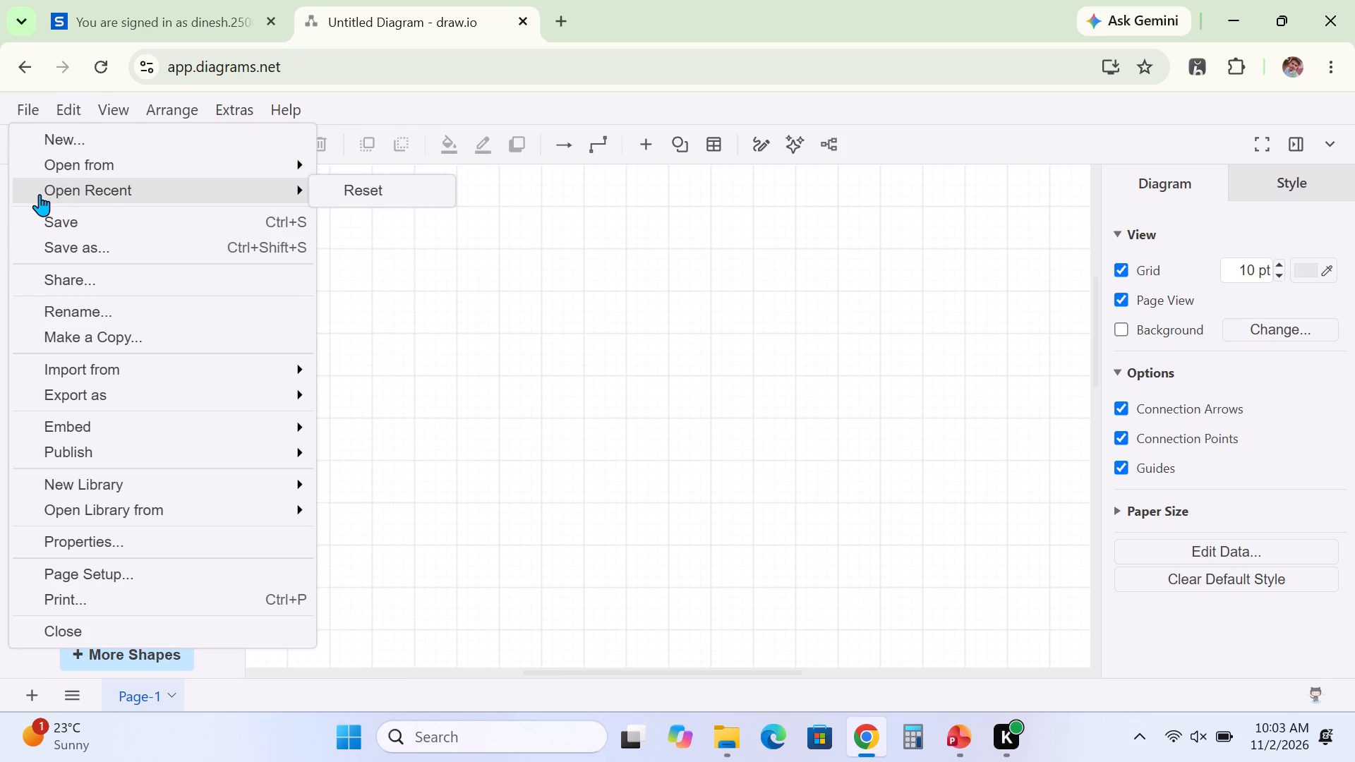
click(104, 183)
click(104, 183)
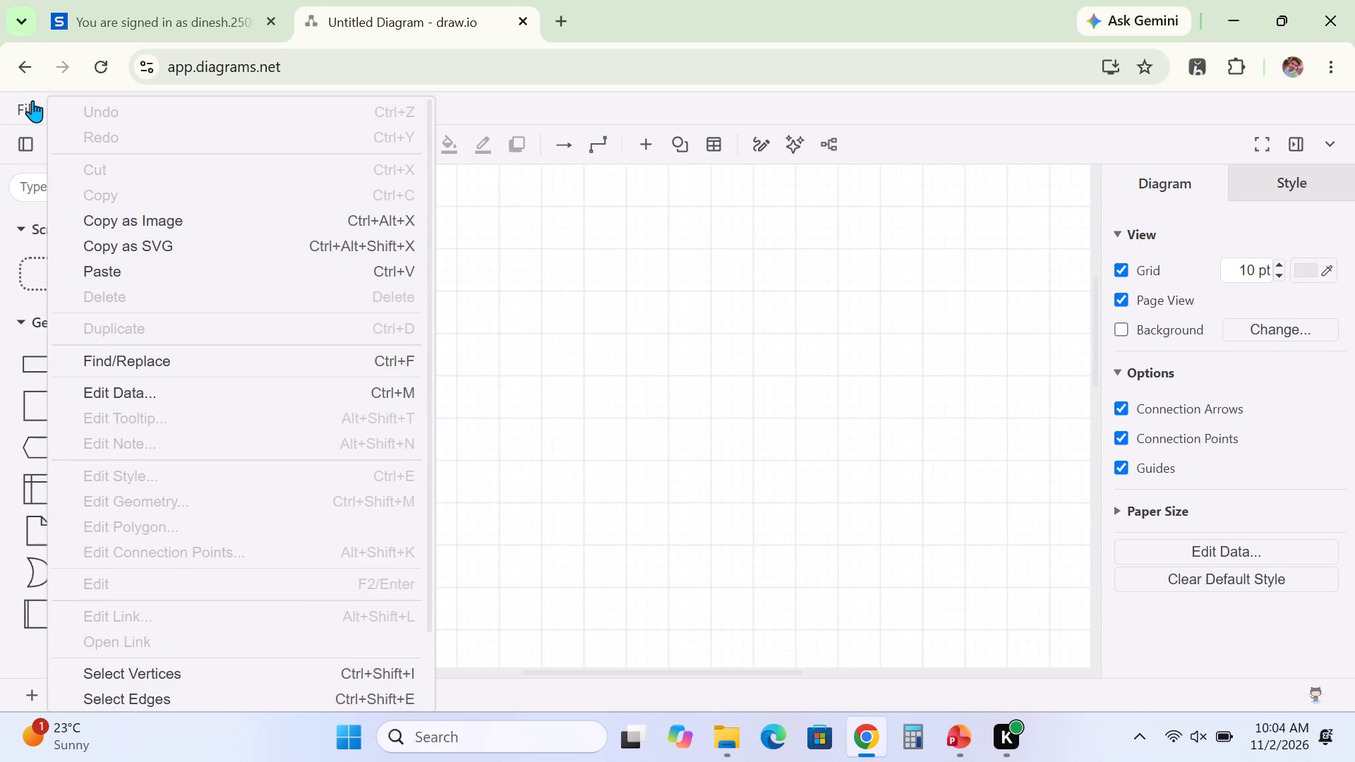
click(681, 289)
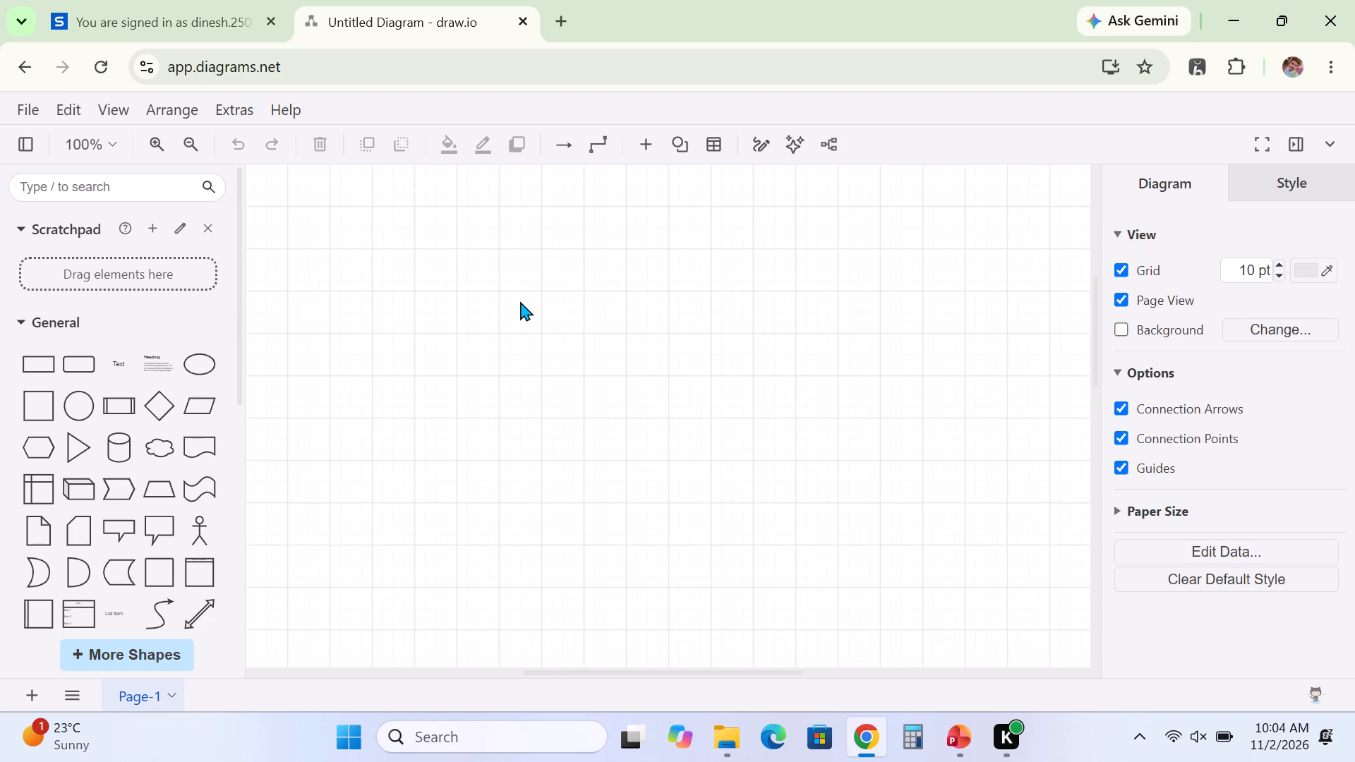
Add a rectangle near the middle of the canvas and reduce its height so it is about 120 x 40.
click(46, 362)
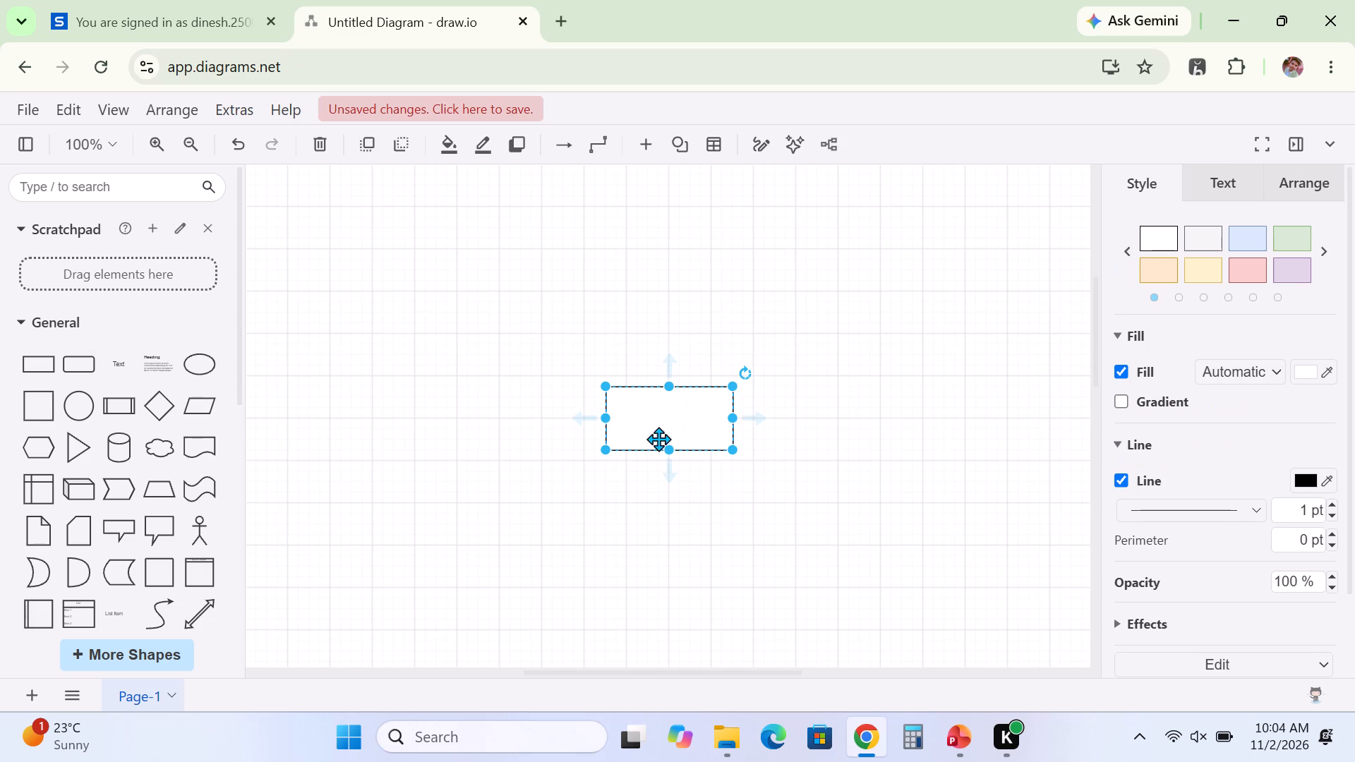
drag(670, 454, 692, 411)
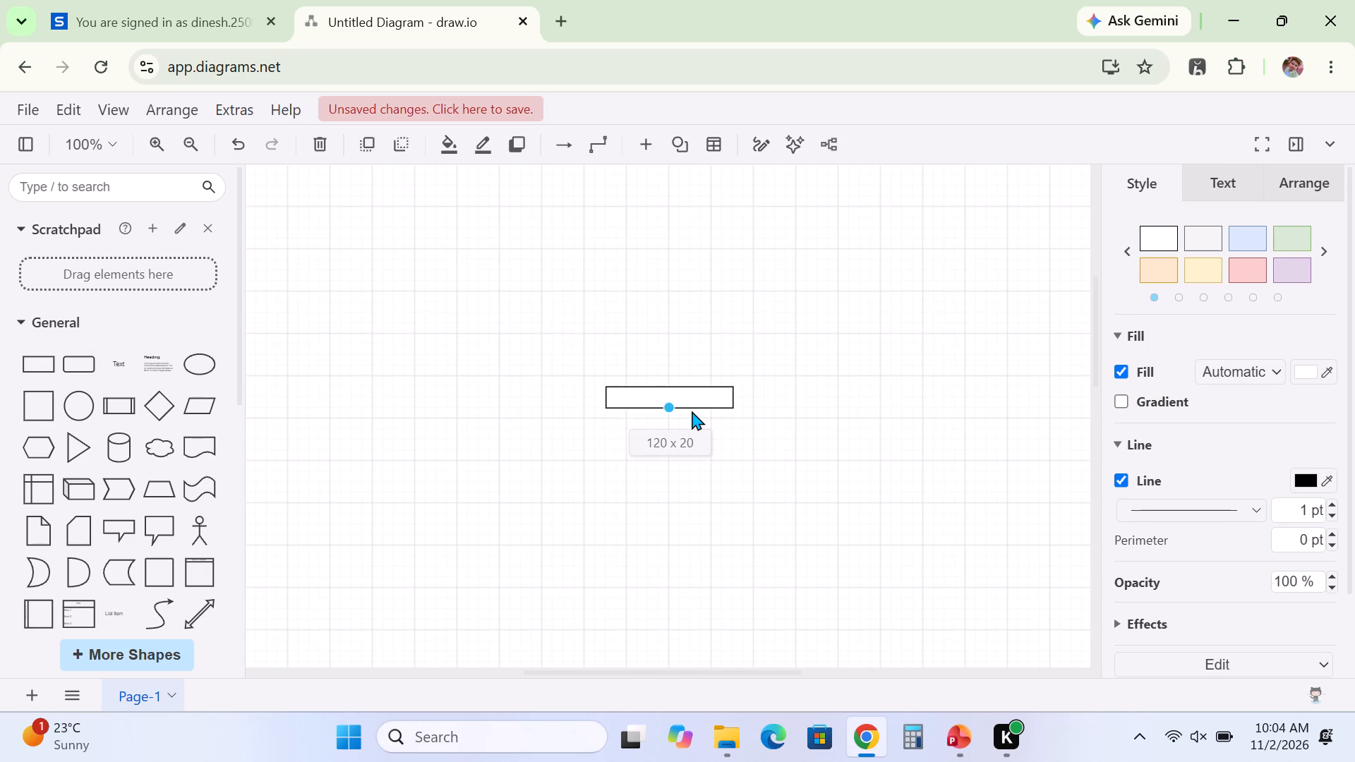
drag(692, 411, 694, 423)
drag(676, 401, 676, 391)
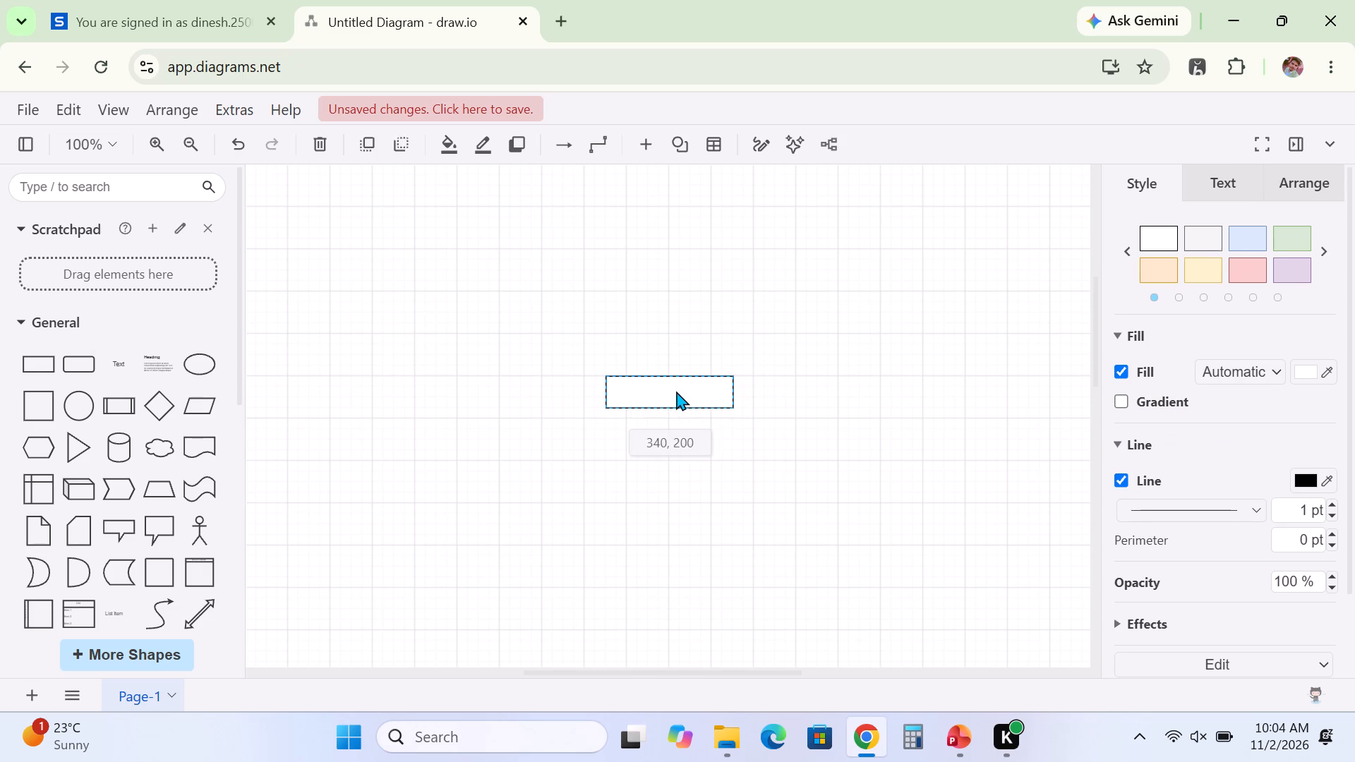
drag(676, 391, 656, 397)
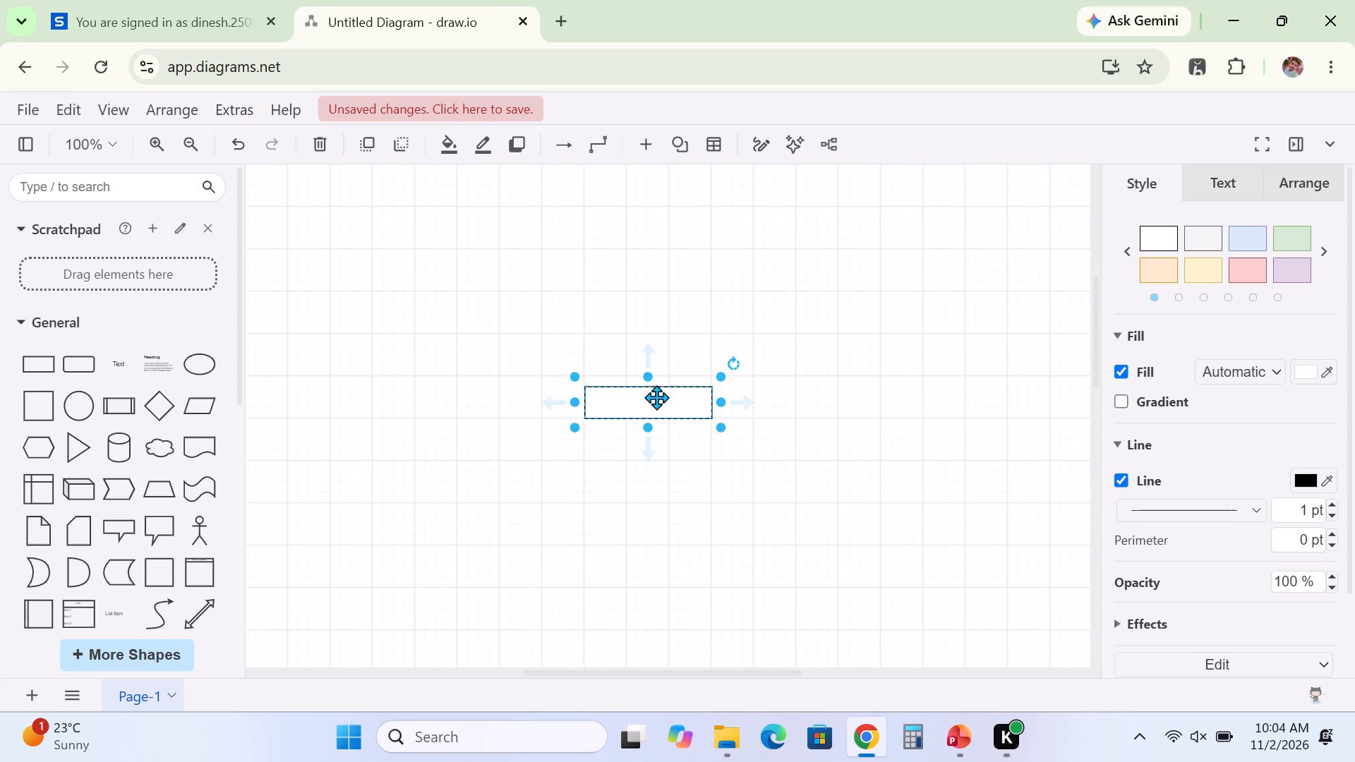
click(645, 384)
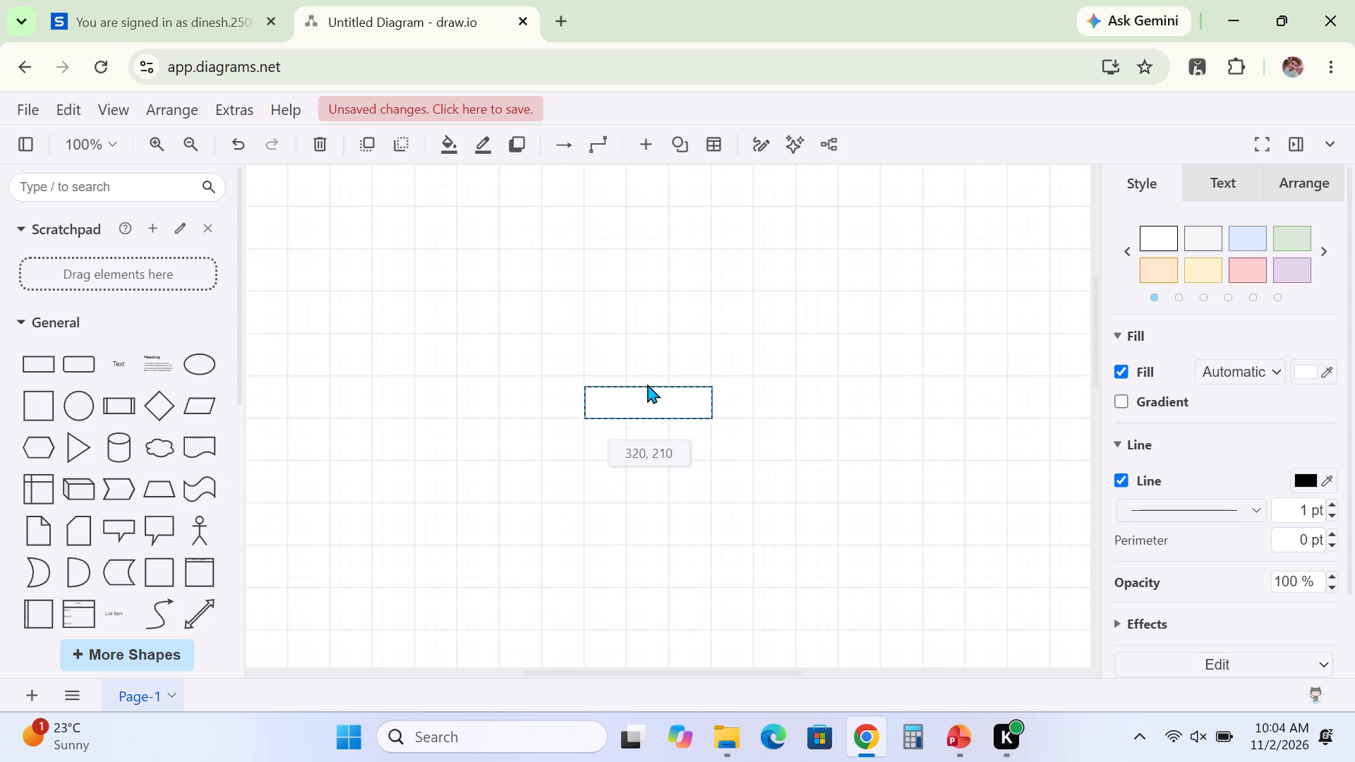
drag(649, 375, 649, 371)
drag(649, 371, 649, 366)
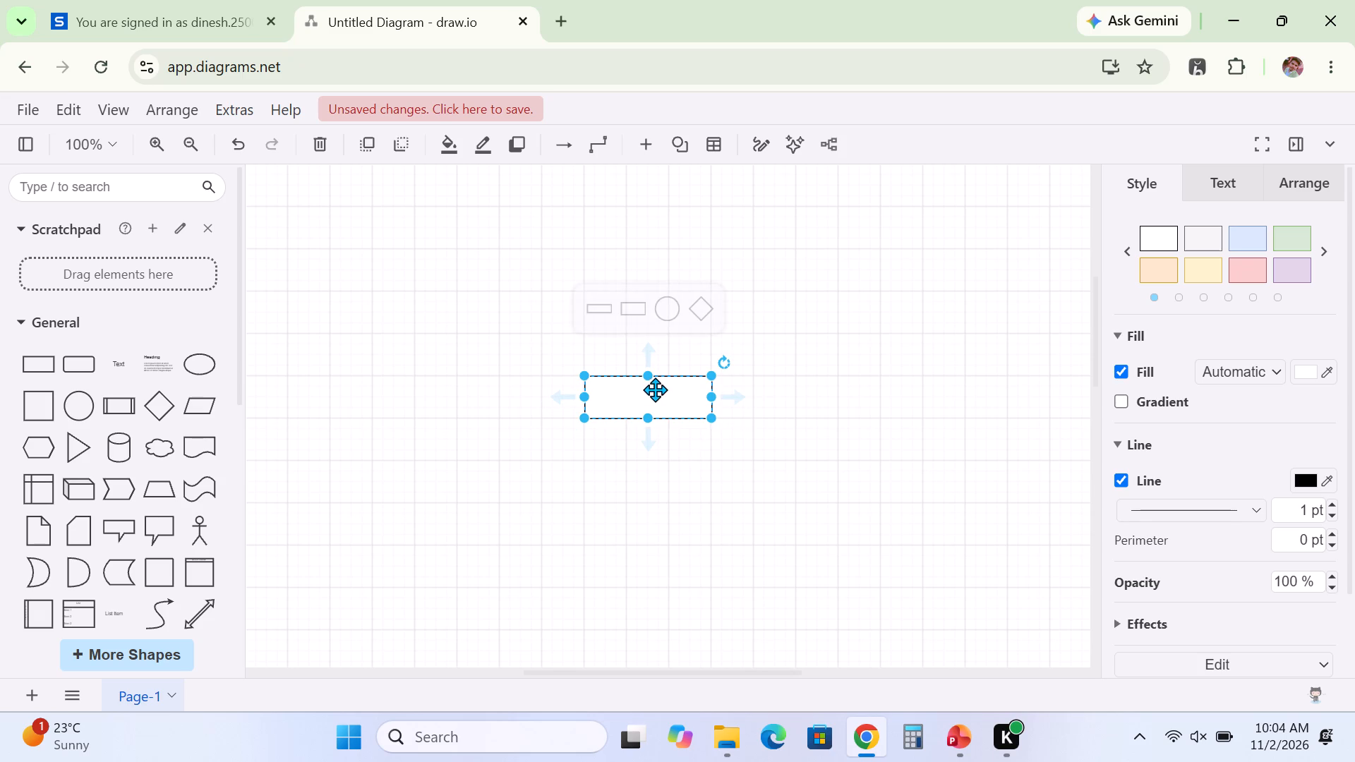
click(656, 394)
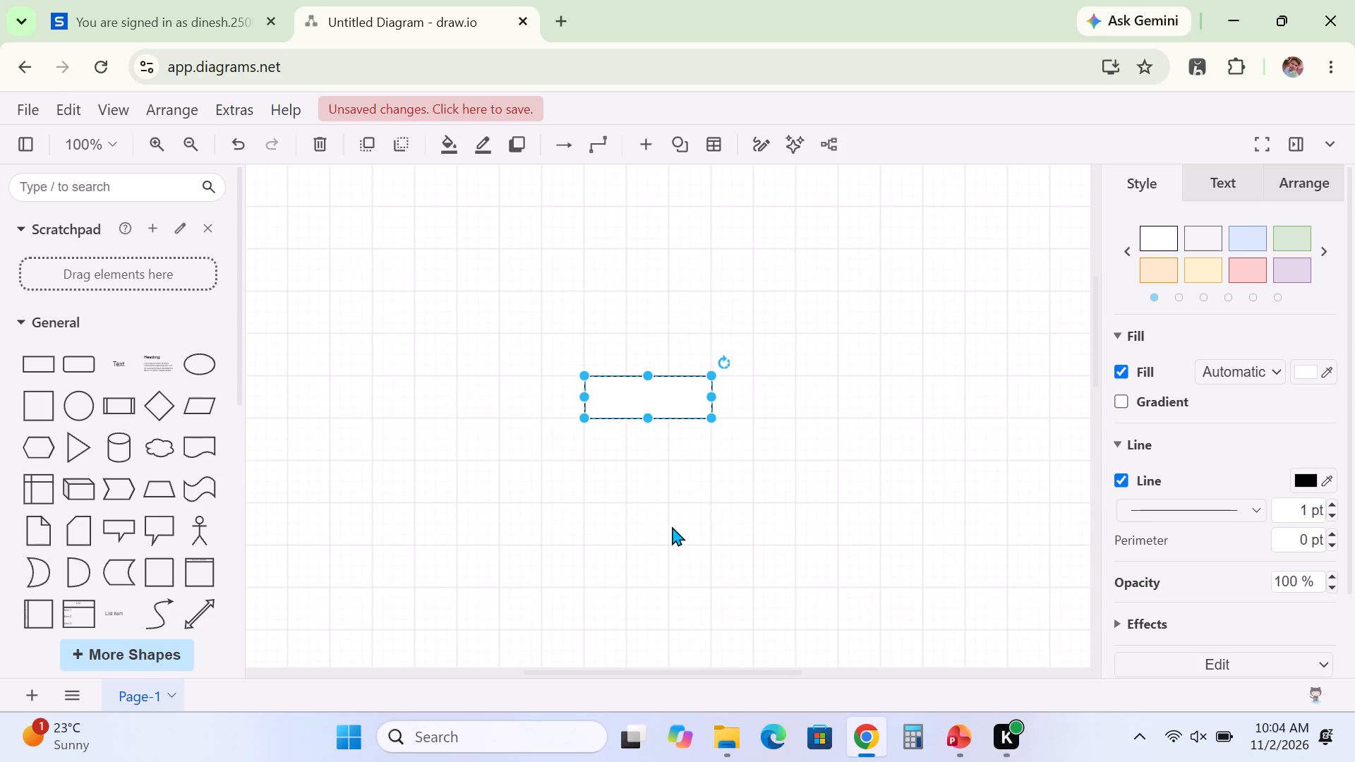
click(672, 526)
Consult the ER Diagram slide in PowerPoint, and back in draw.io move the rectangle higher on the canvas.
click(951, 732)
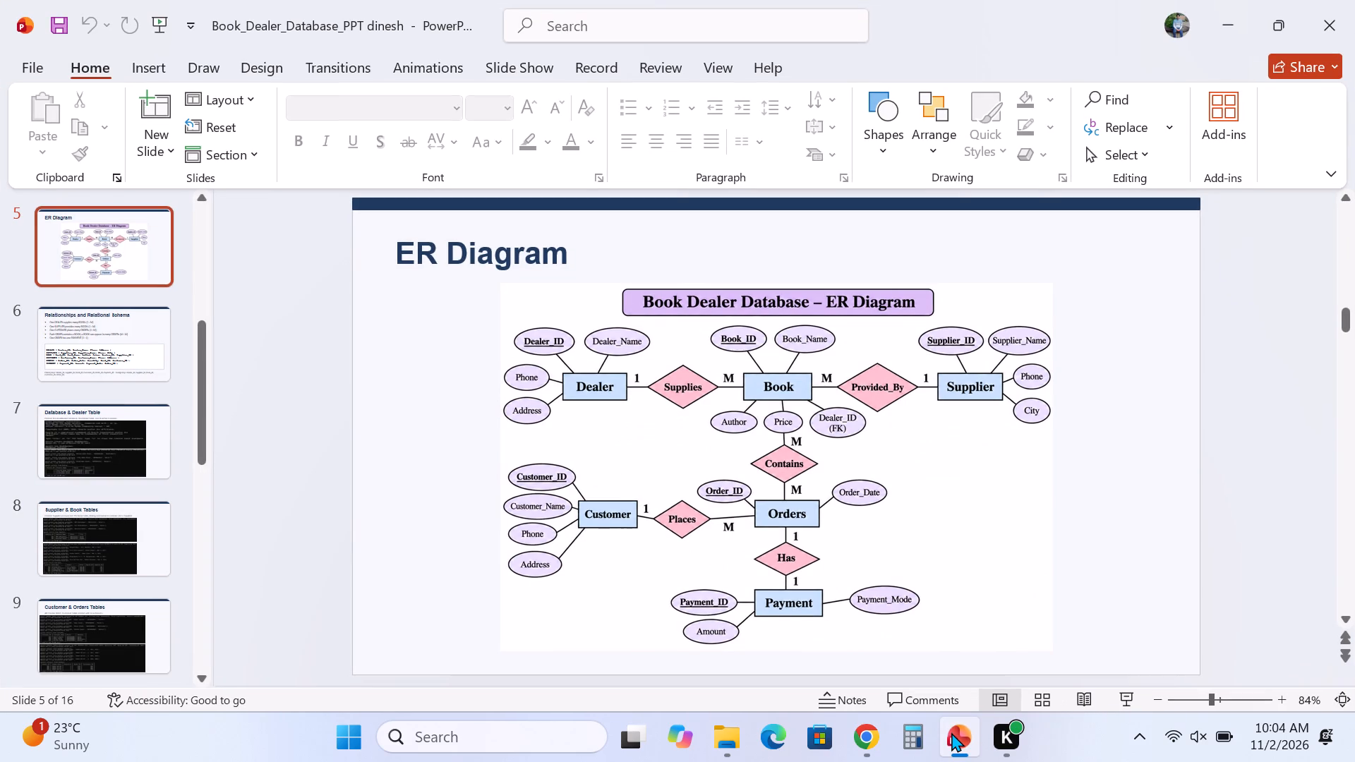
click(870, 734)
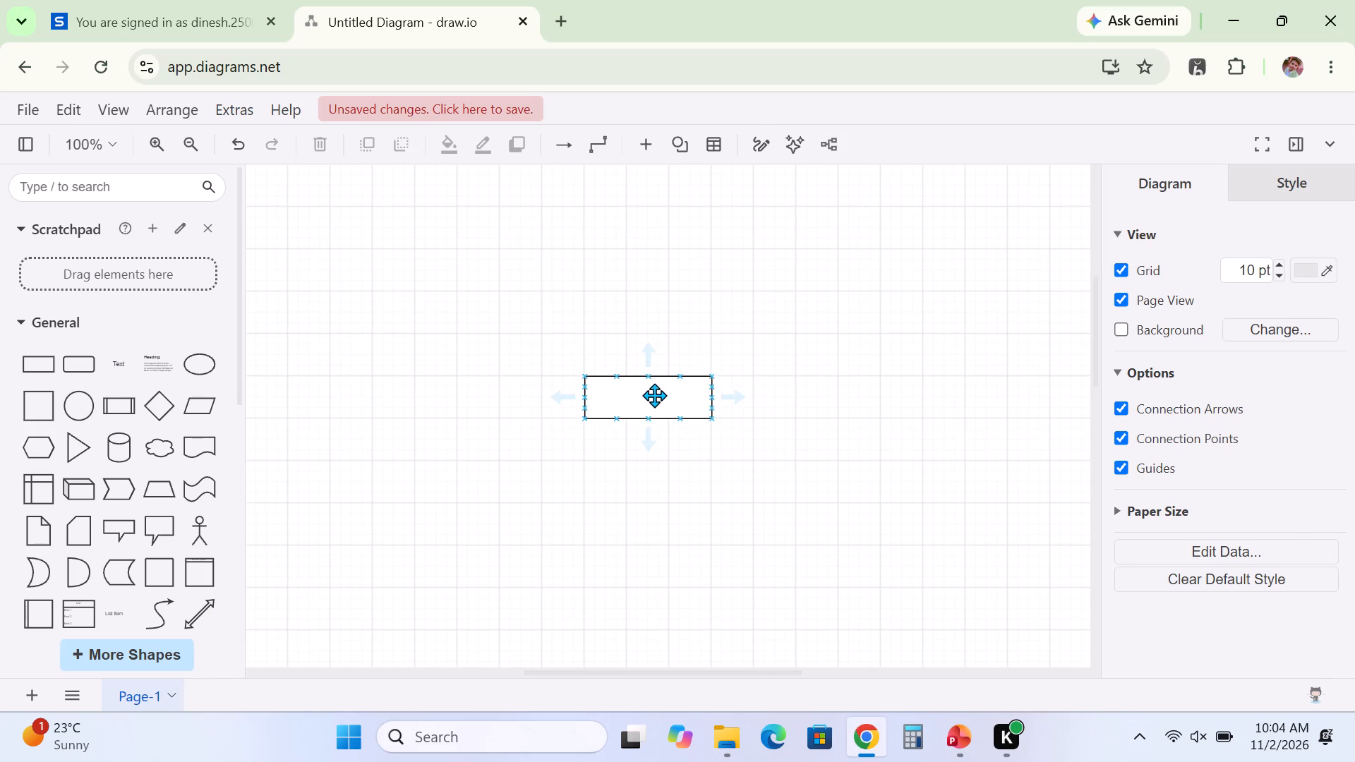
drag(654, 396, 656, 311)
Duplicate the rectangle and place the copy level with it, well to the right at about x 640, y 120.
right_click(656, 311)
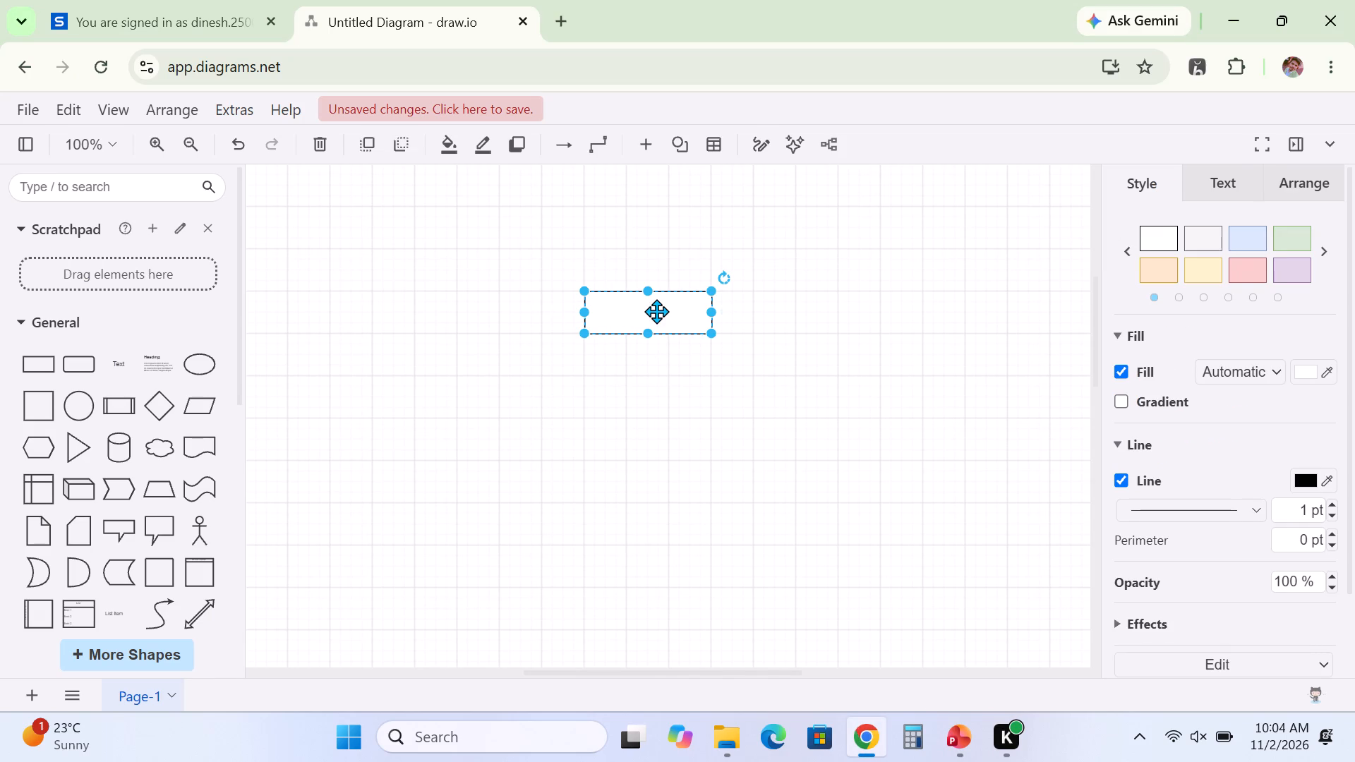
click(745, 351)
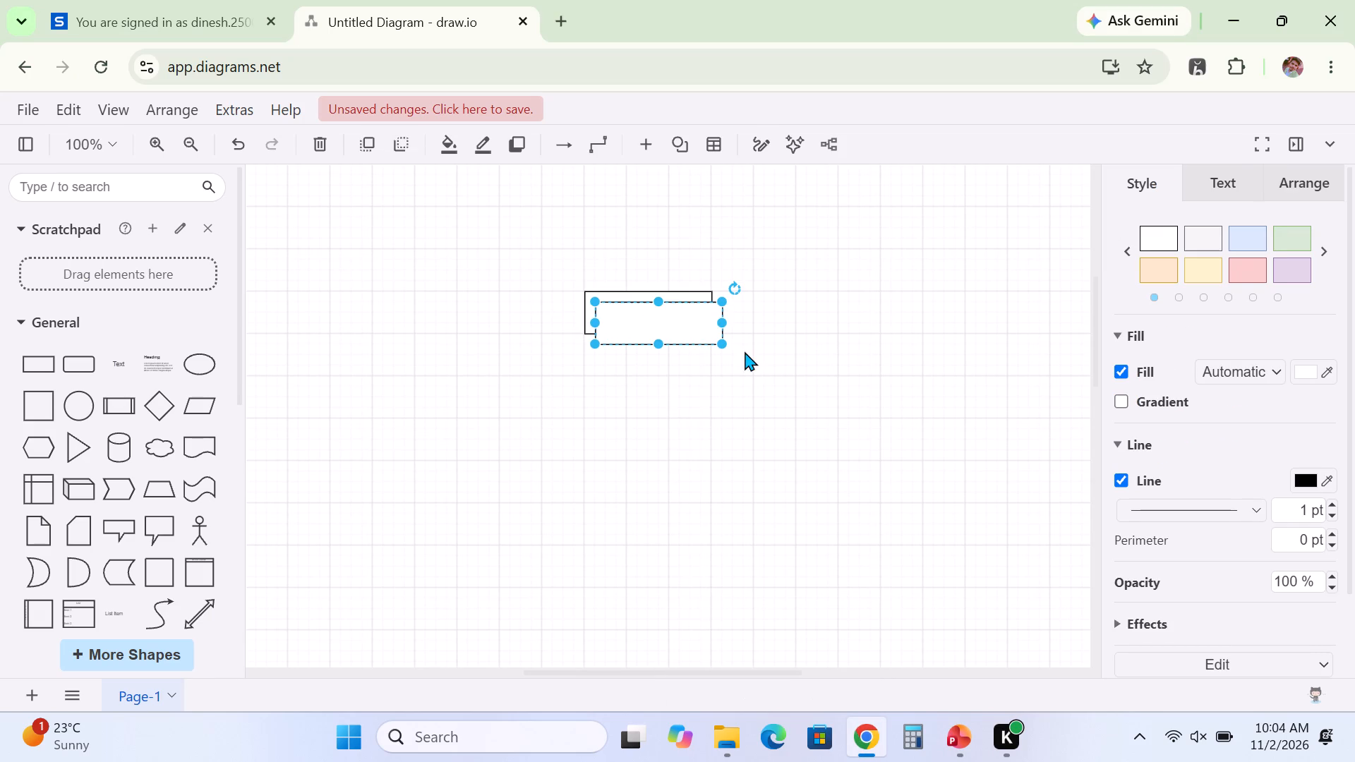
drag(651, 323, 932, 315)
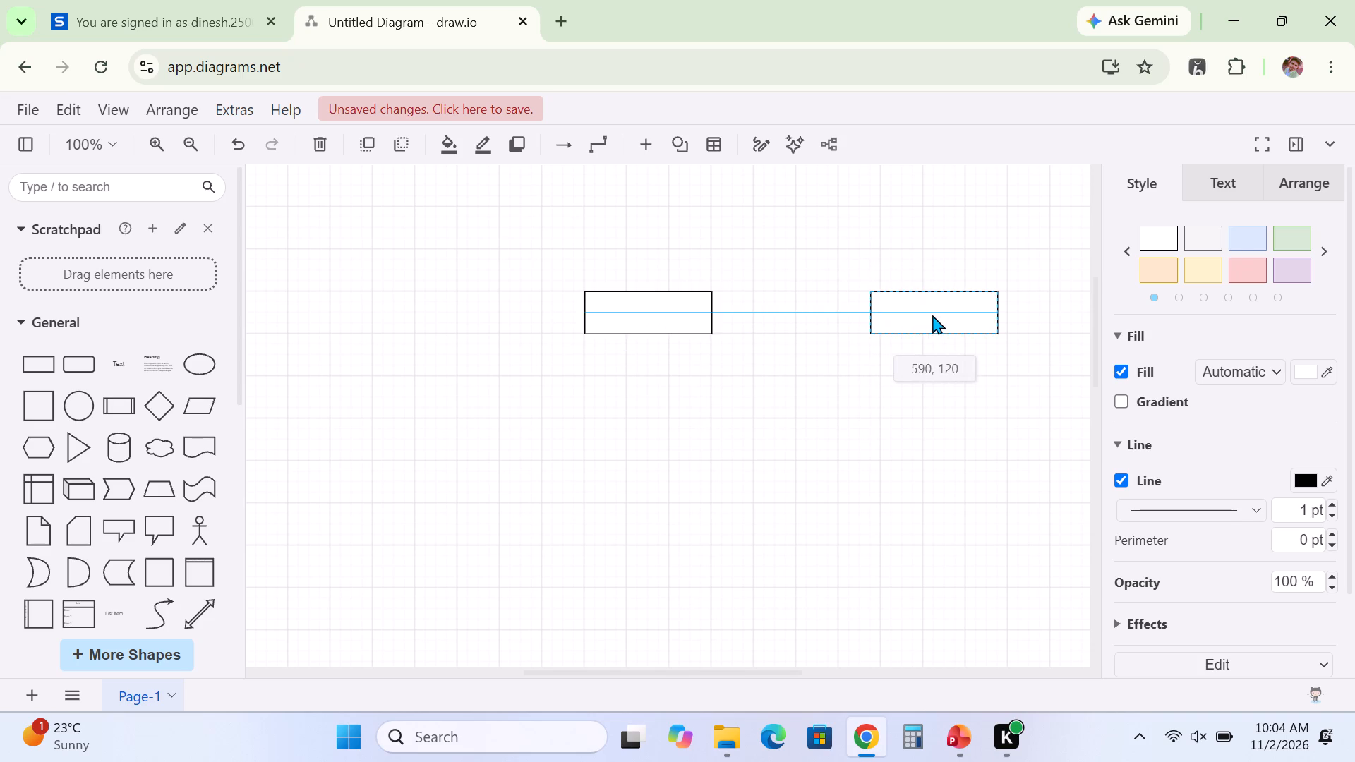
drag(932, 315, 979, 314)
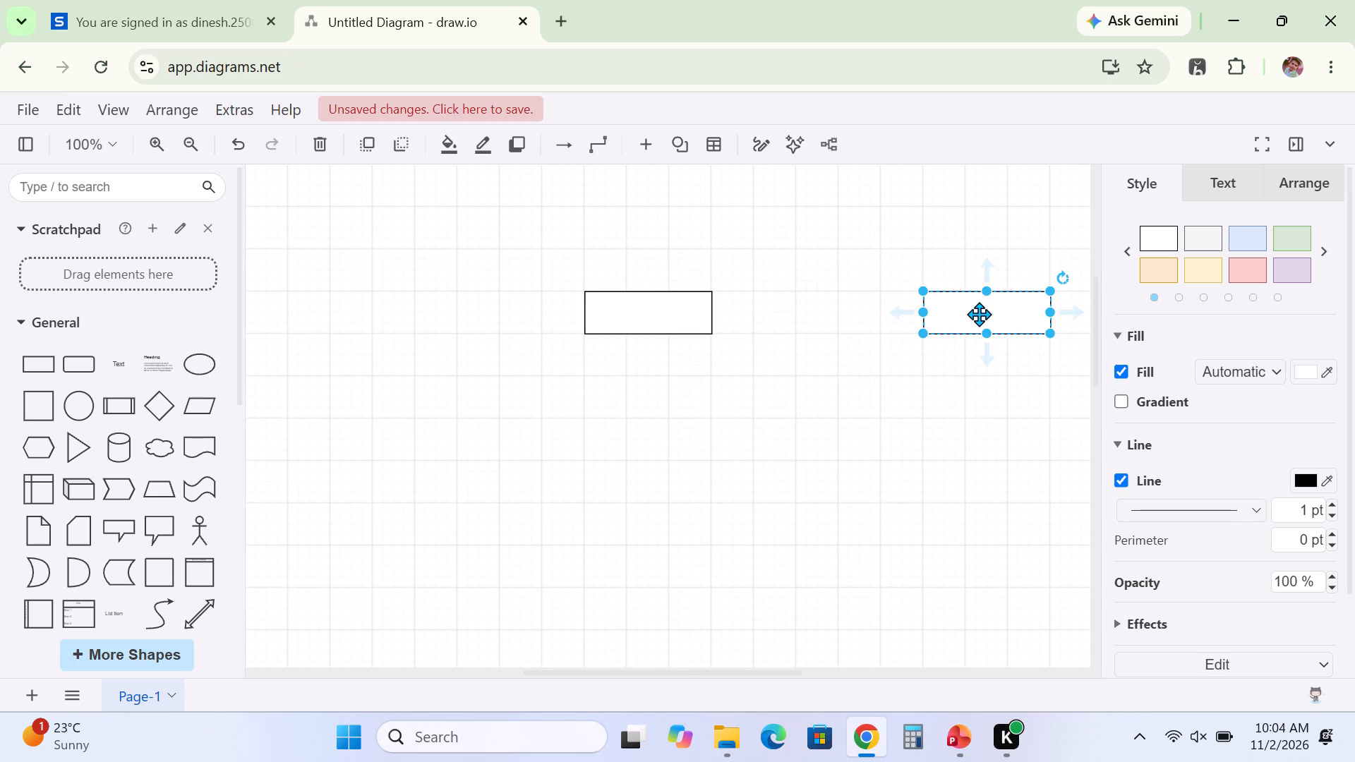
Duplicate the right-hand rectangle and place the copy at 0, 120 on the page's left edge, evenly spaced with the other two.
click(979, 314)
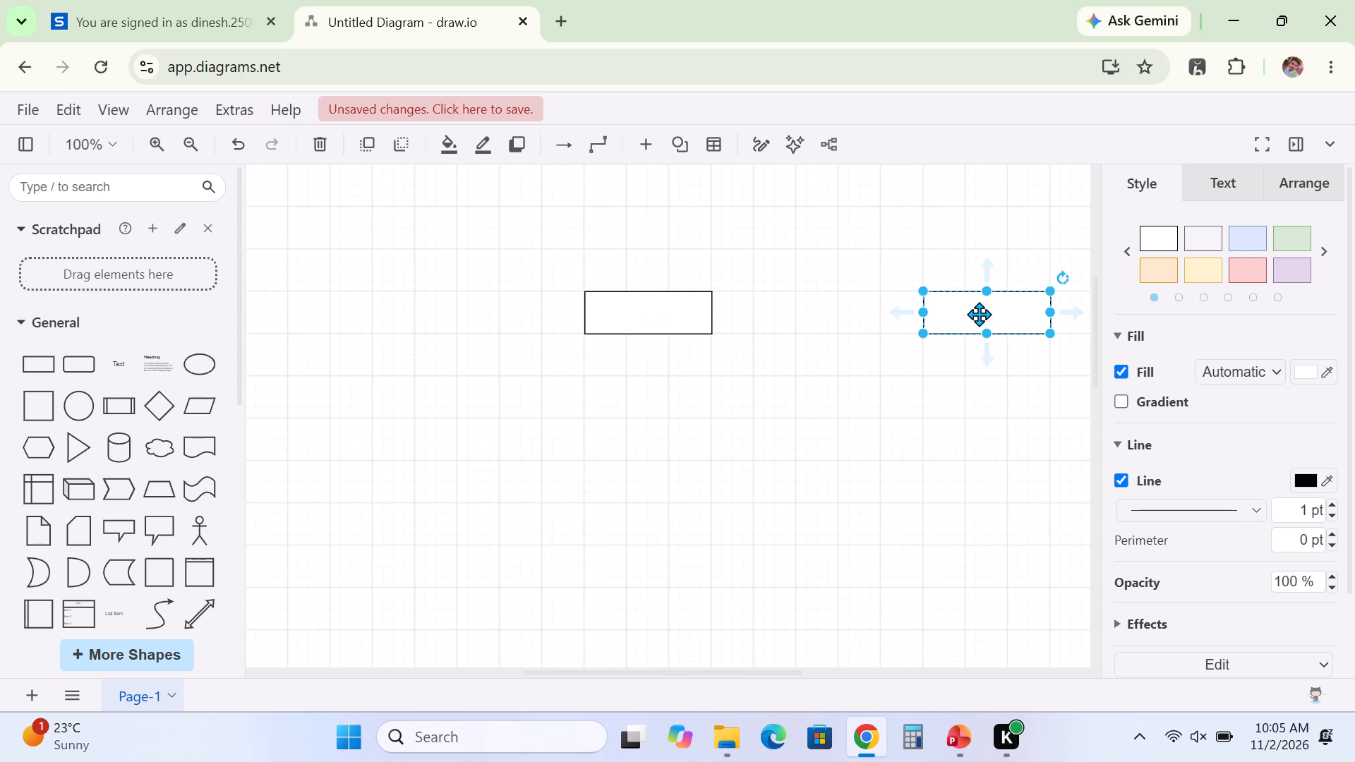
click(979, 314)
right_click(979, 314)
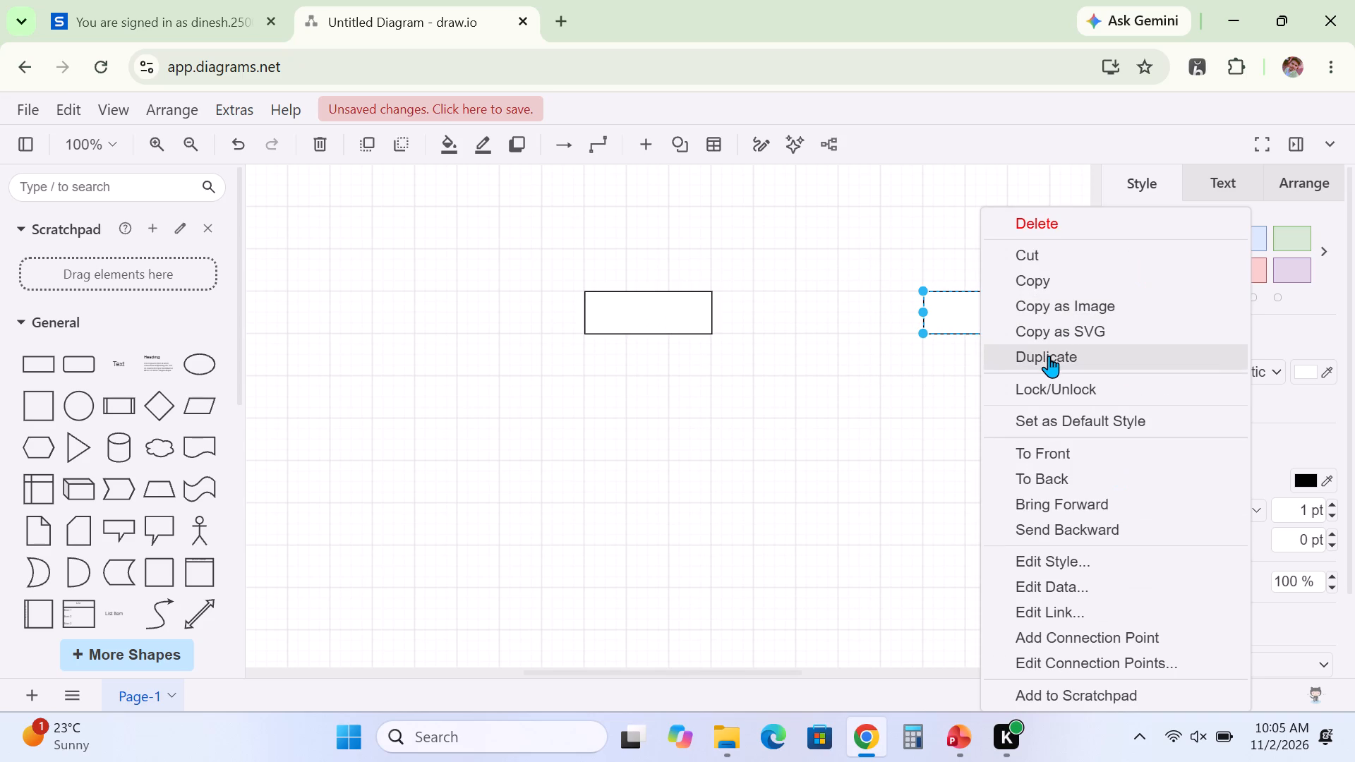
click(1049, 356)
drag(980, 322, 459, 317)
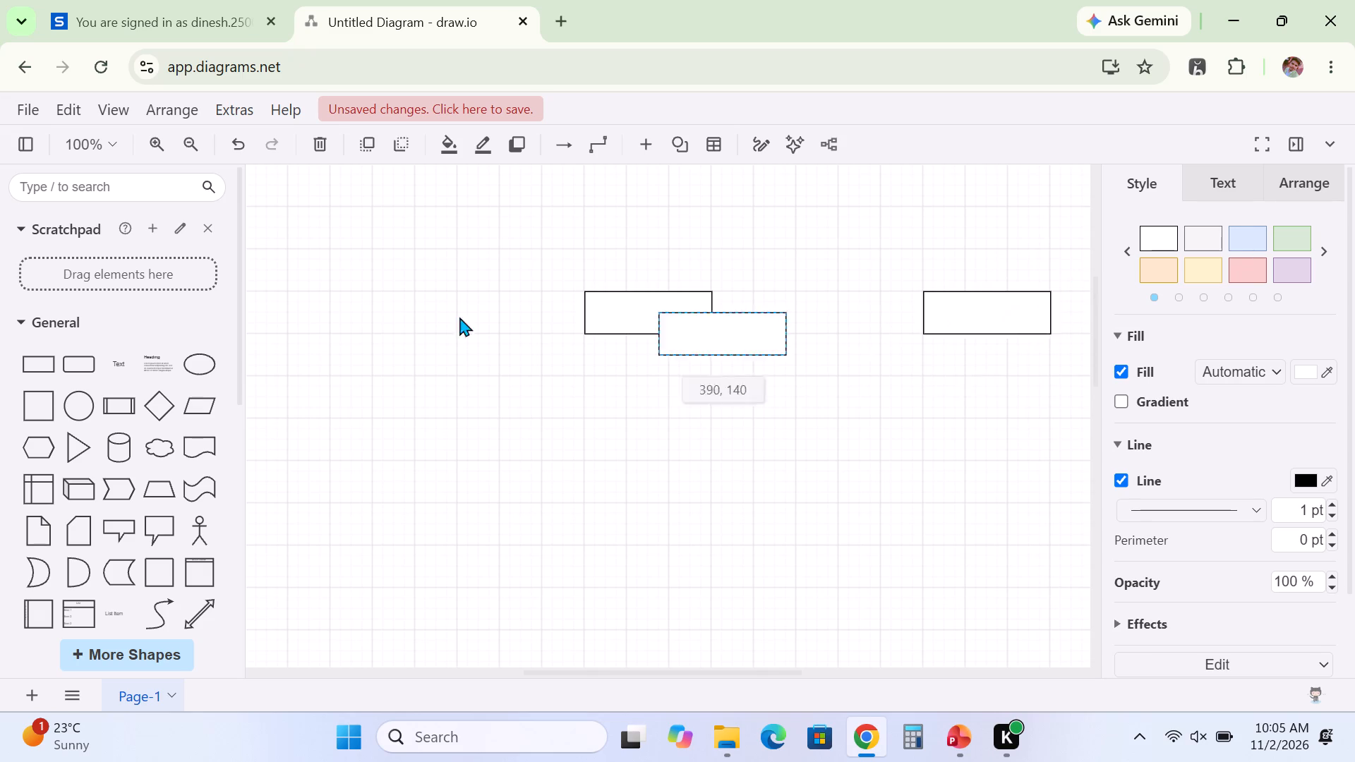
drag(459, 317, 419, 313)
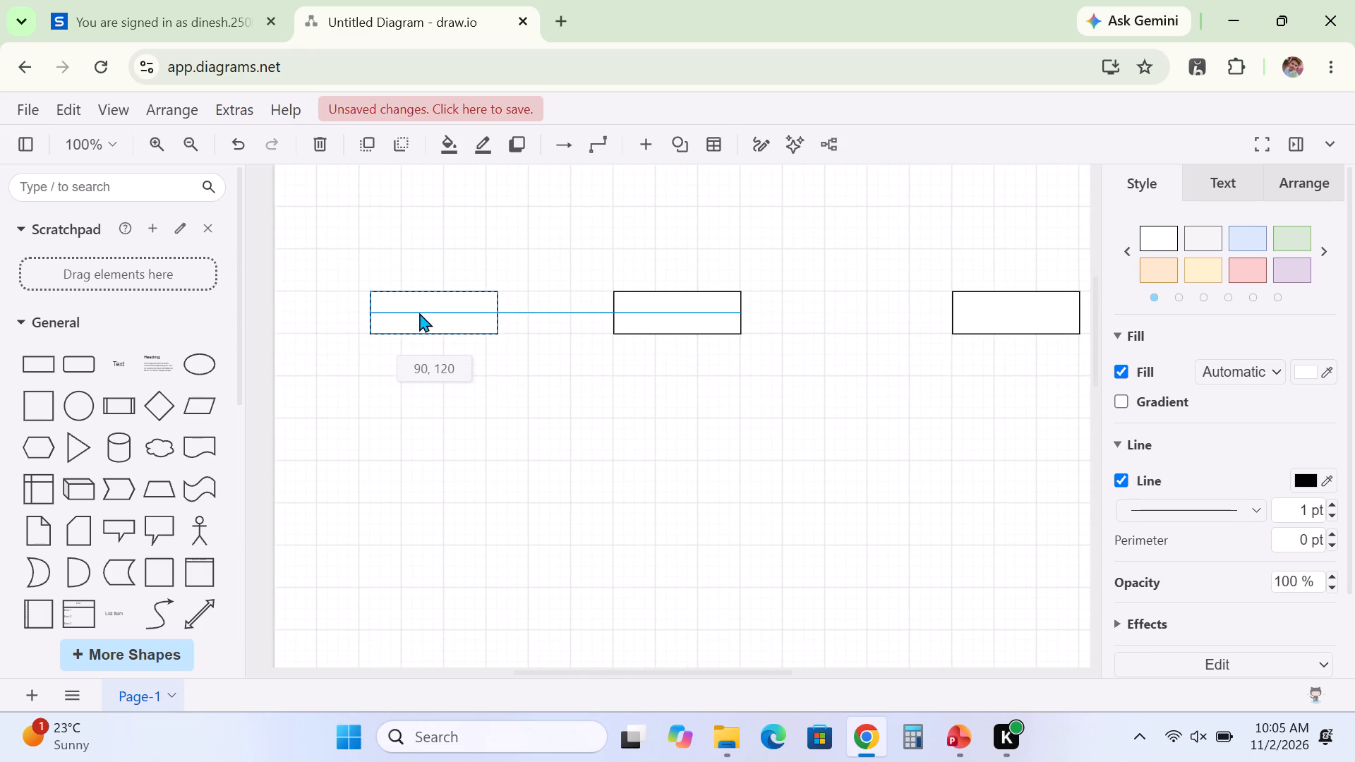
drag(419, 313, 407, 313)
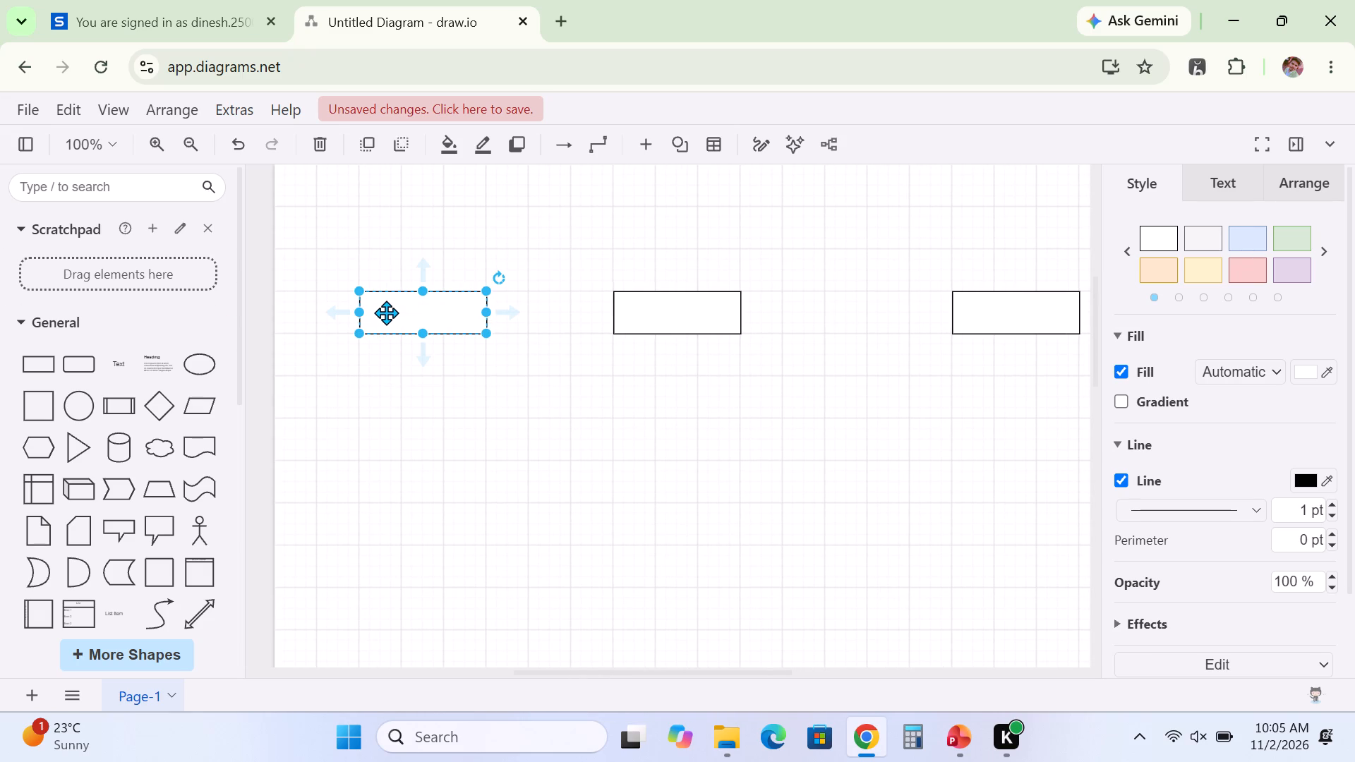
drag(386, 313, 299, 310)
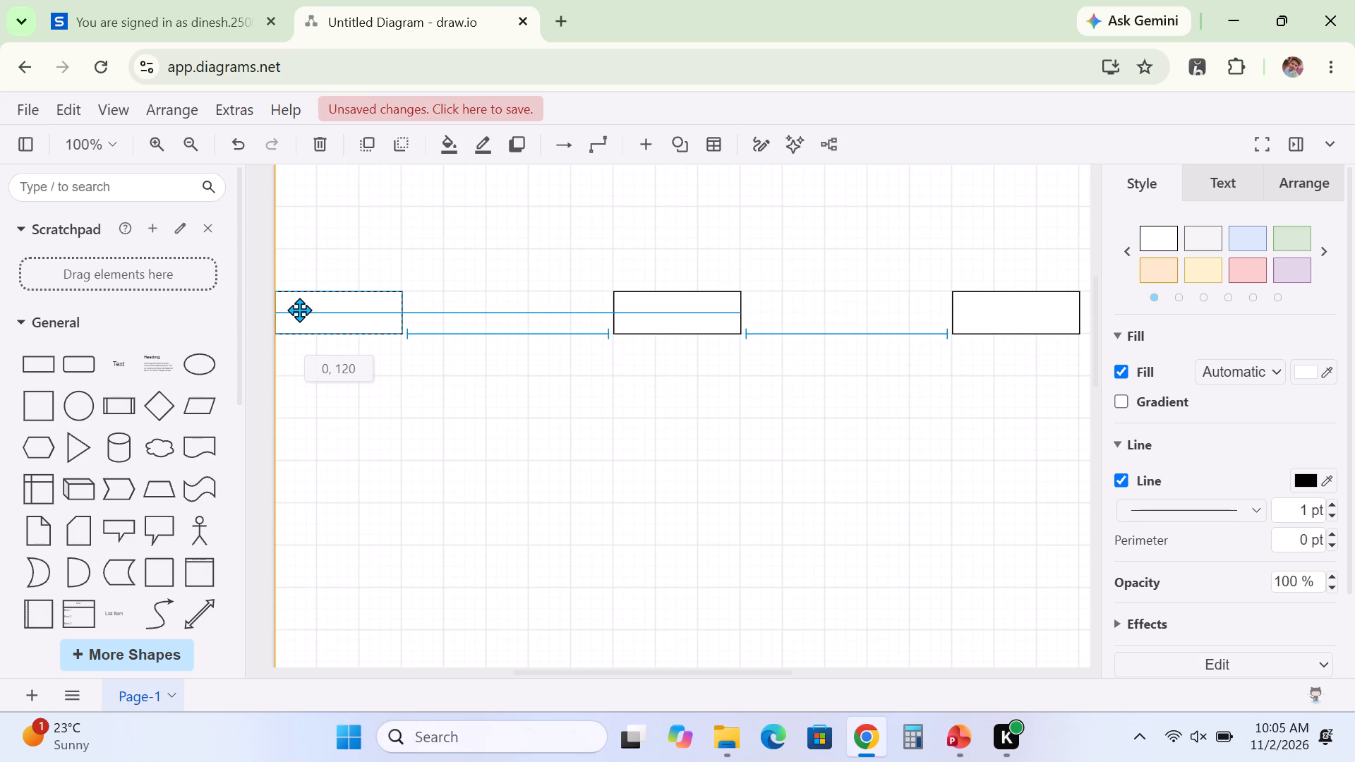
click(482, 437)
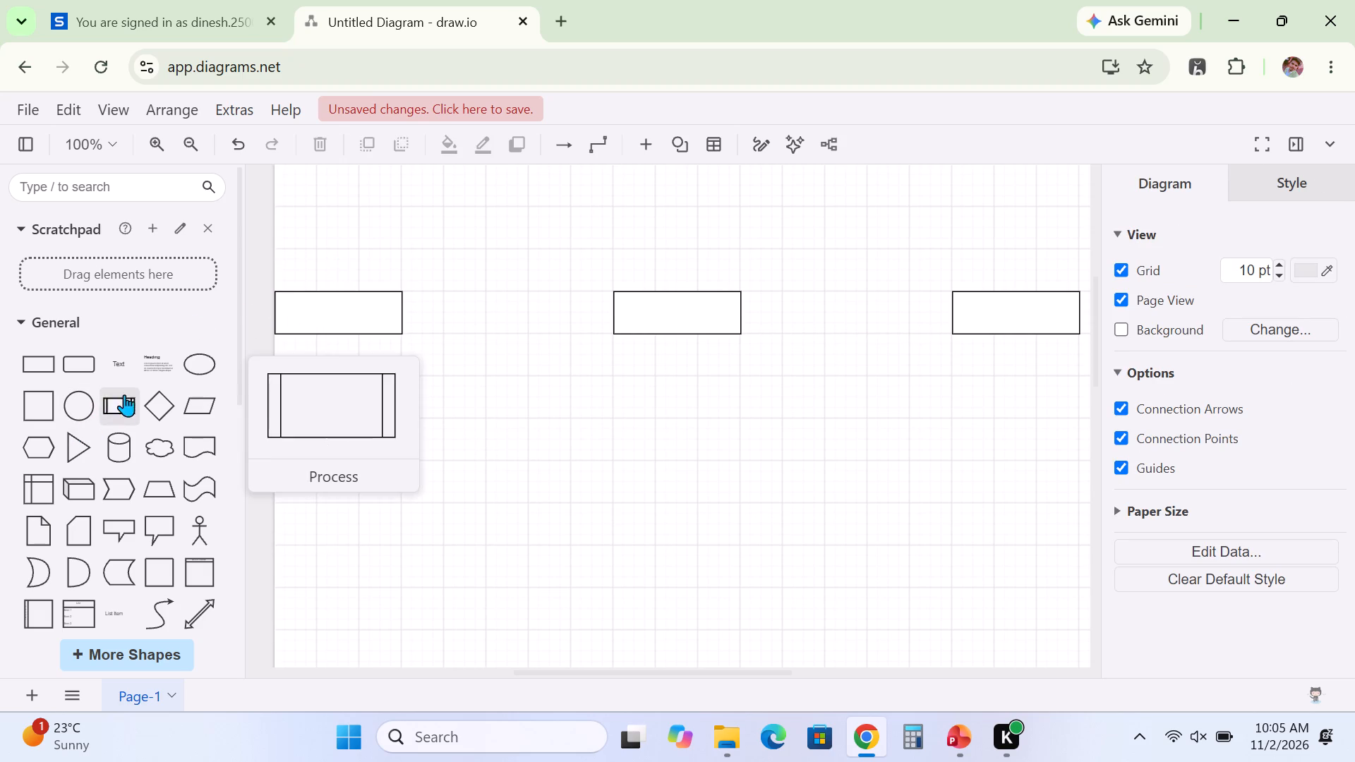
Add a diamond, flatten it to about 80 x 40, and centre it between the first two rectangles of the row, level with them.
click(160, 396)
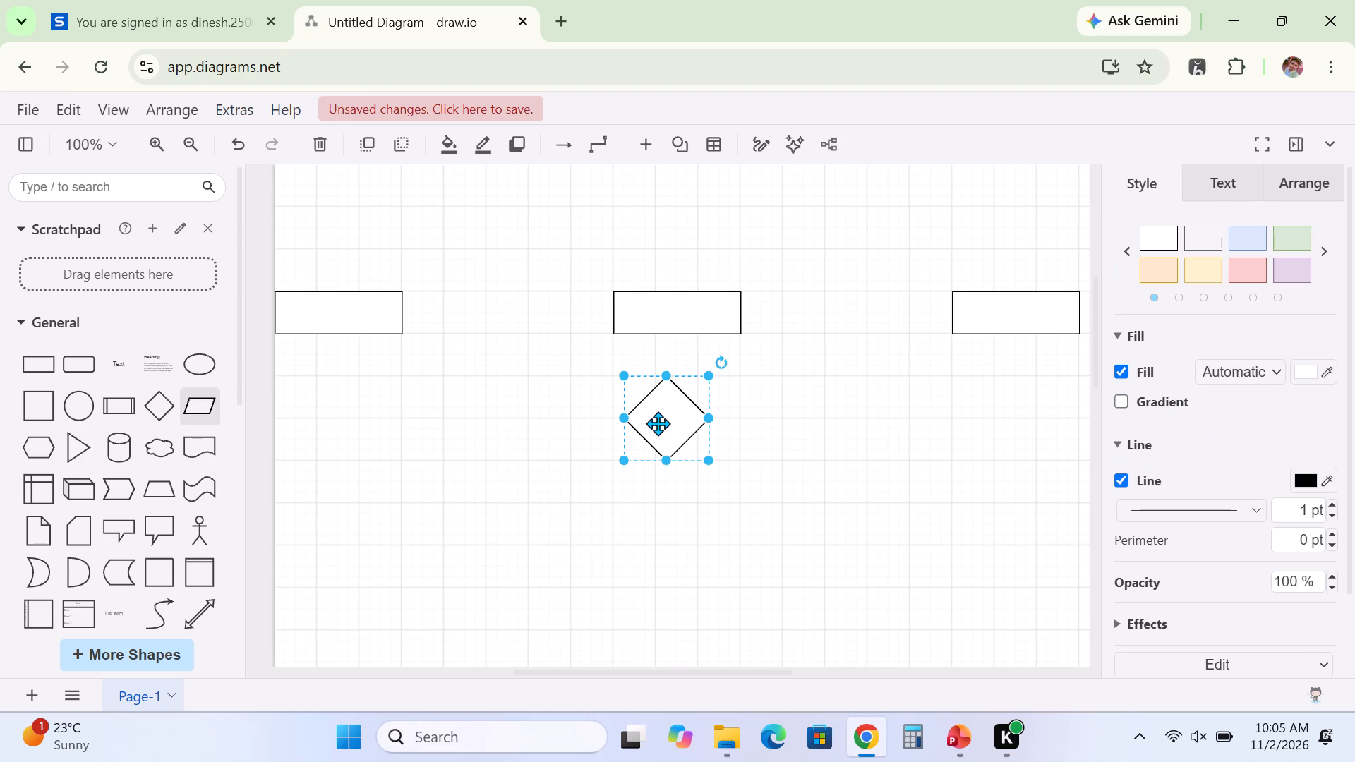
drag(668, 421, 499, 318)
drag(496, 356, 498, 332)
drag(498, 268, 495, 283)
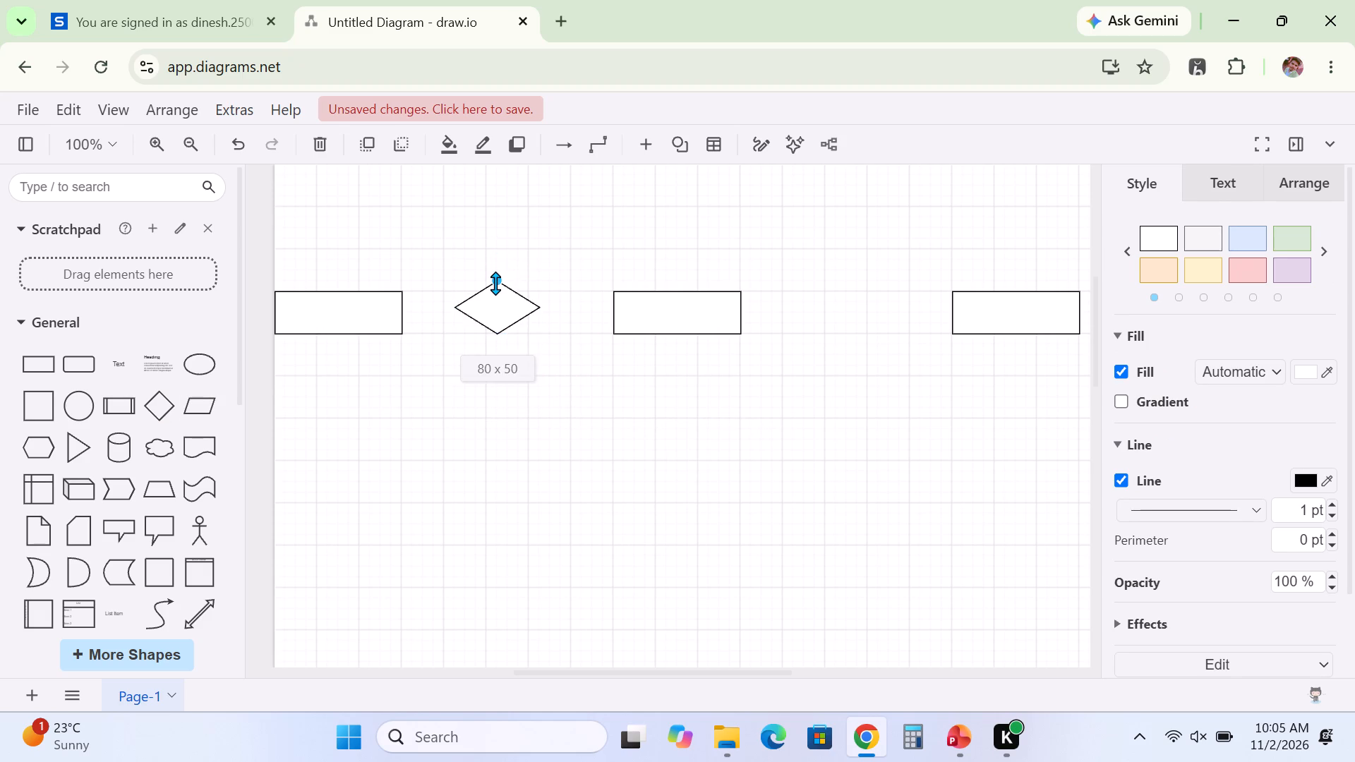
drag(495, 283, 495, 283)
drag(494, 302, 488, 310)
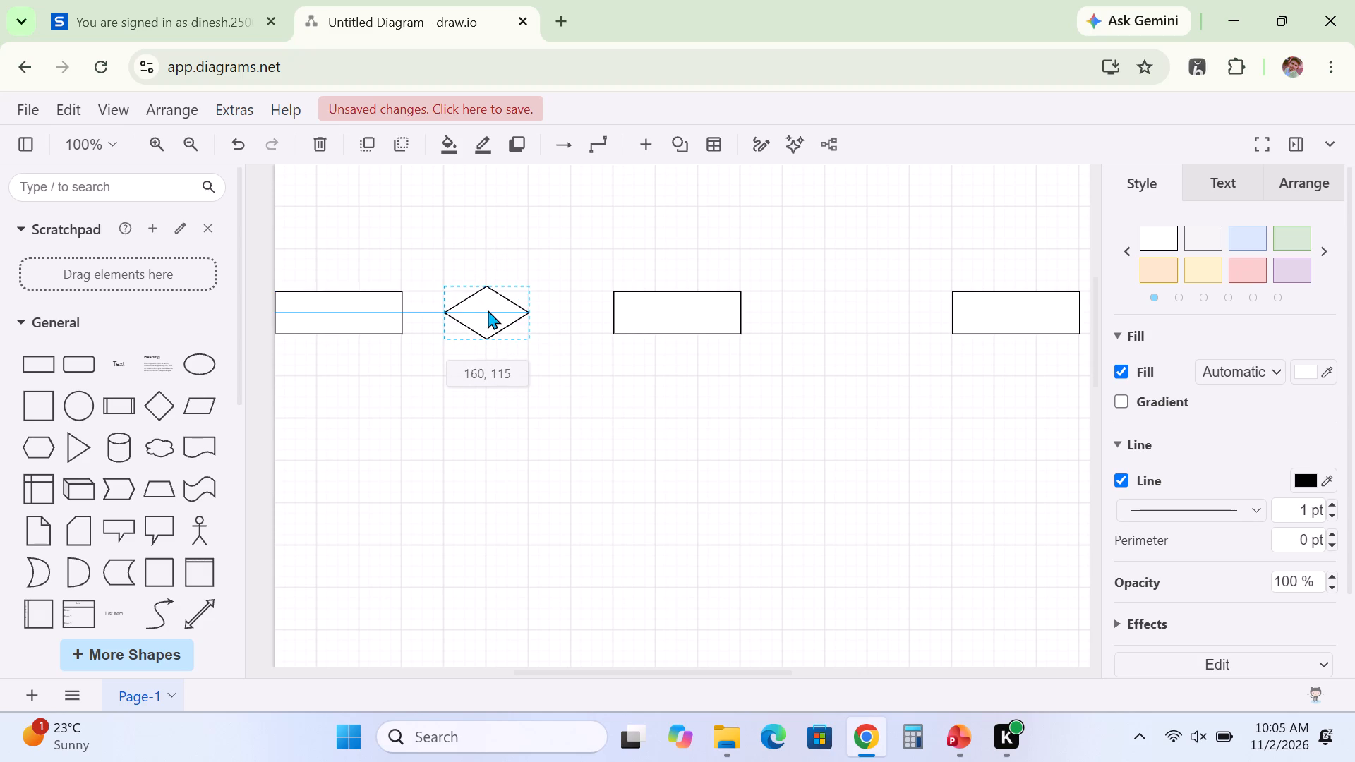
drag(488, 310, 488, 312)
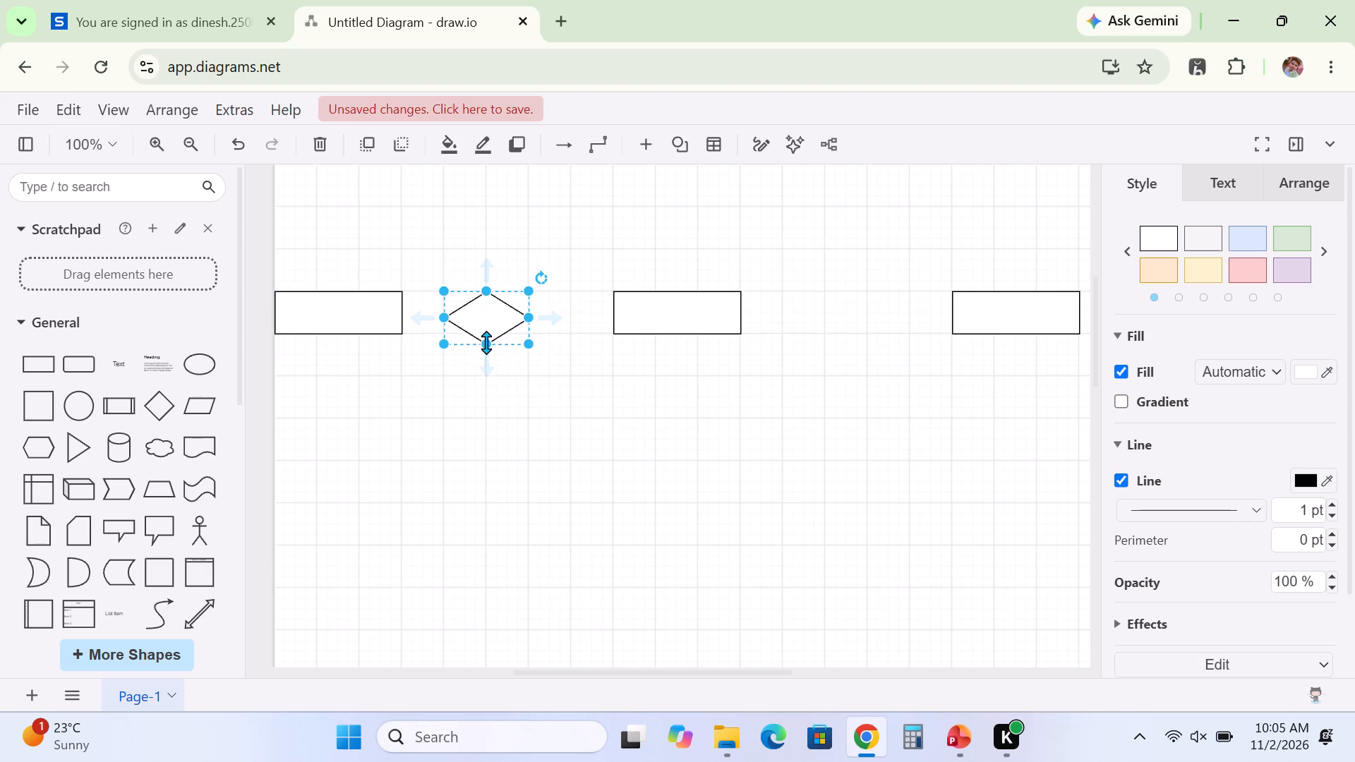
drag(486, 342, 486, 329)
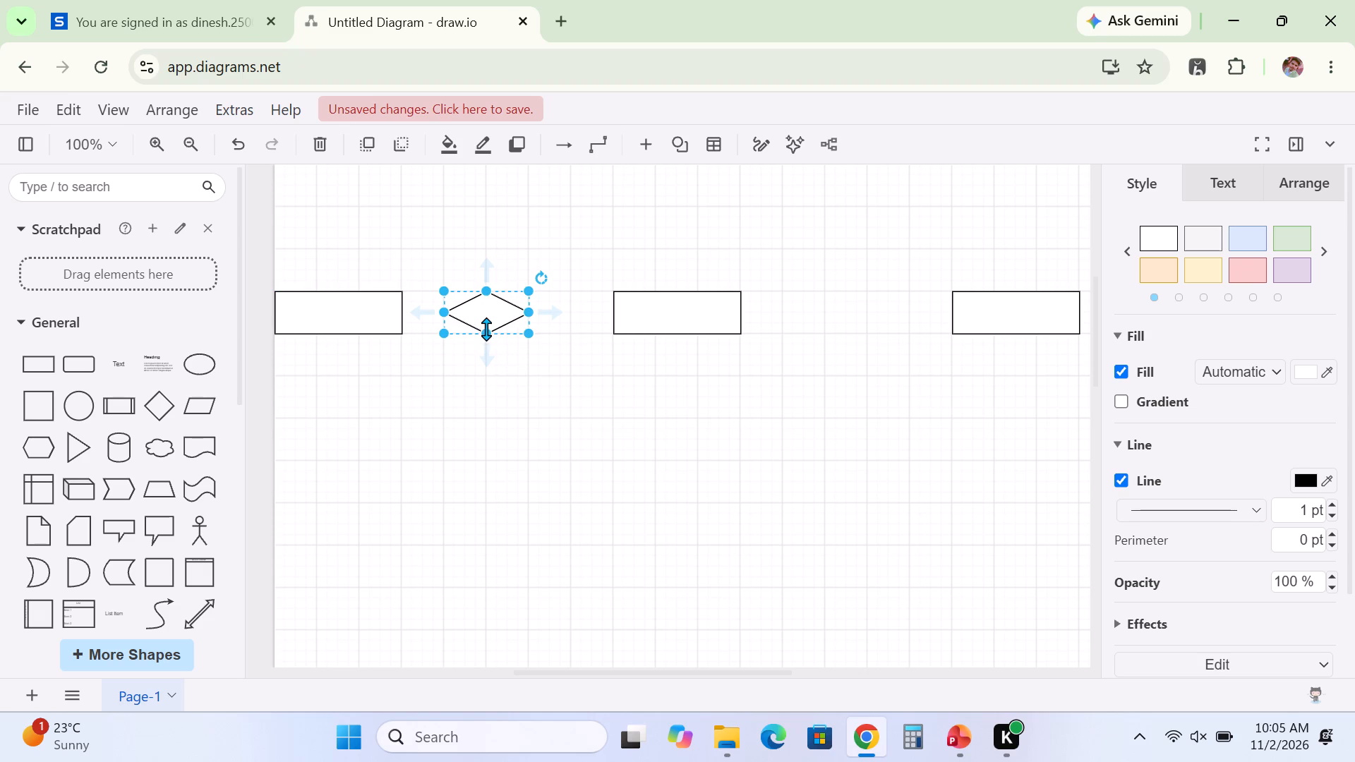
drag(486, 316, 495, 316)
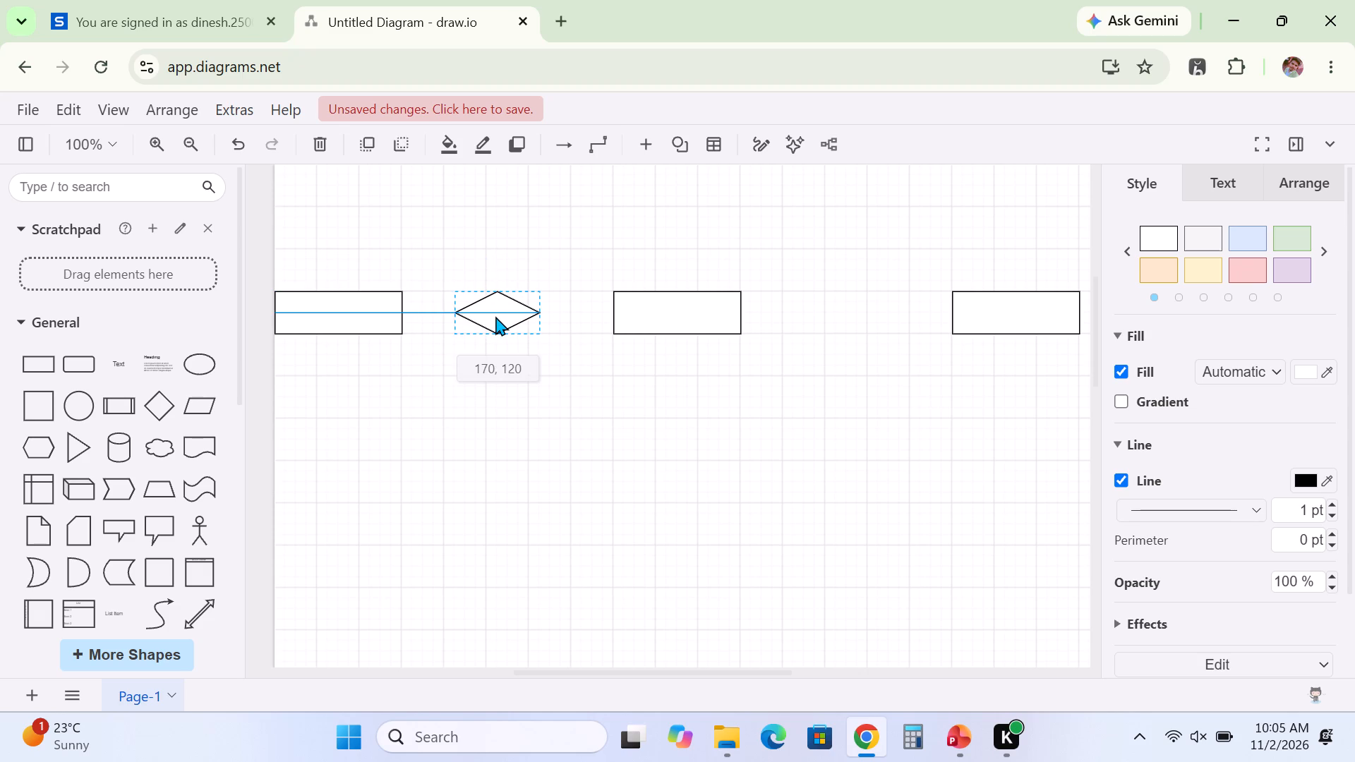
drag(495, 316, 495, 315)
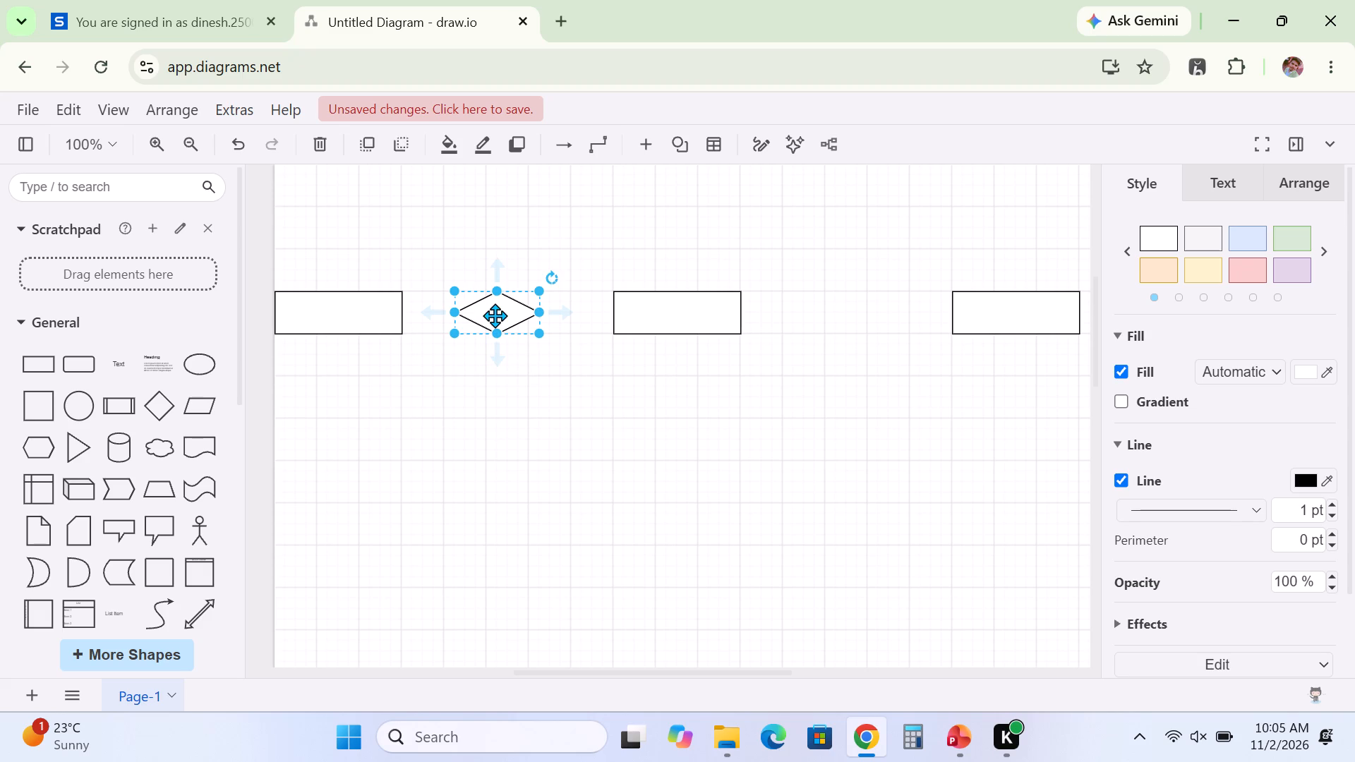
drag(495, 306, 499, 307)
drag(499, 307, 504, 307)
click(510, 411)
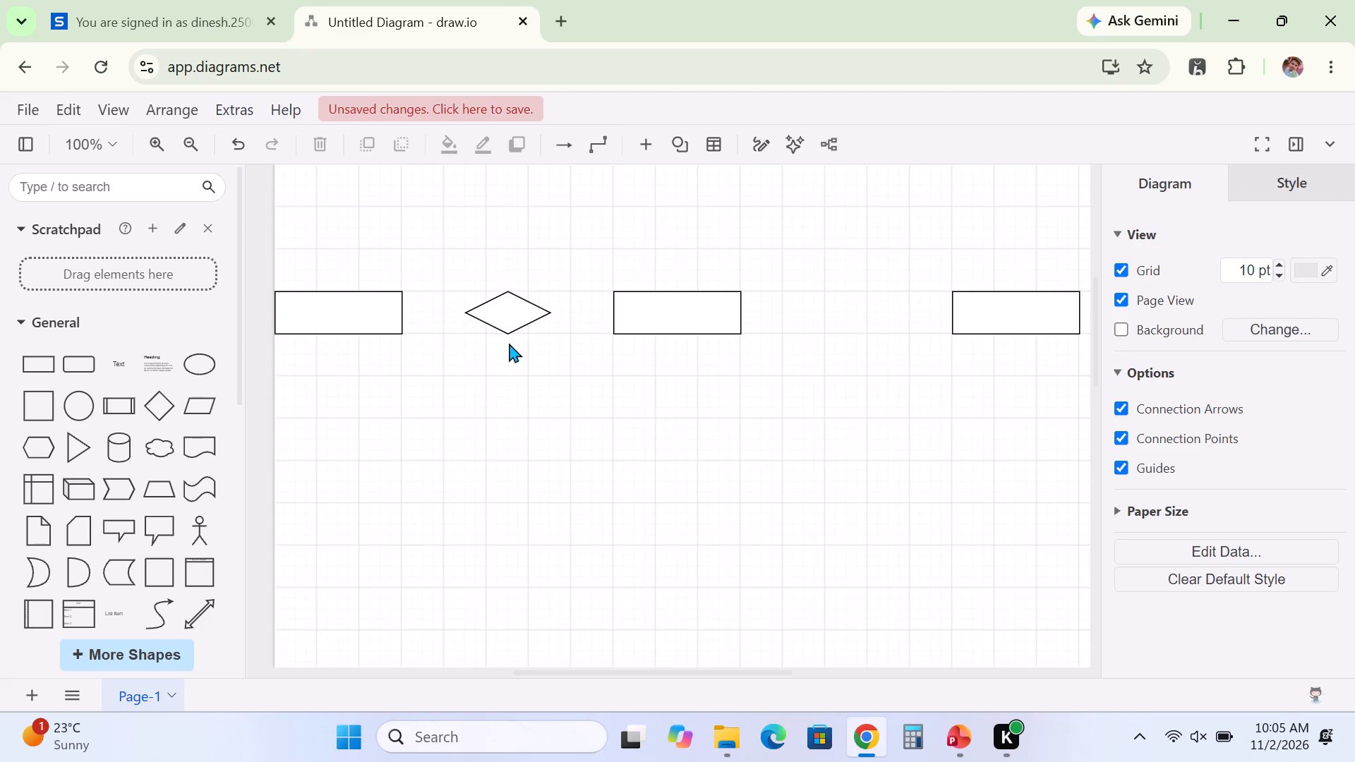
Duplicate the diamond and place the copy level with it, midway between the middle and right-hand rectangles.
click(502, 313)
right_click(502, 313)
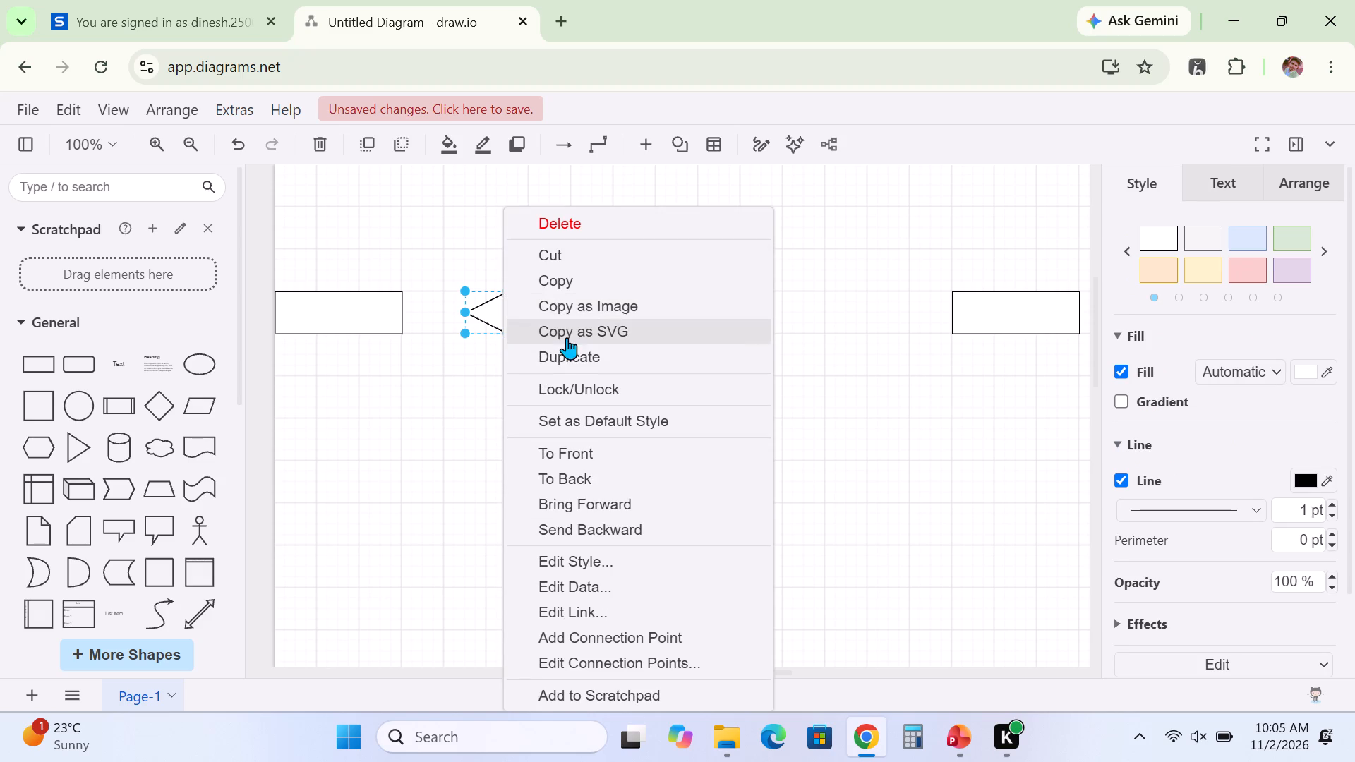
click(573, 352)
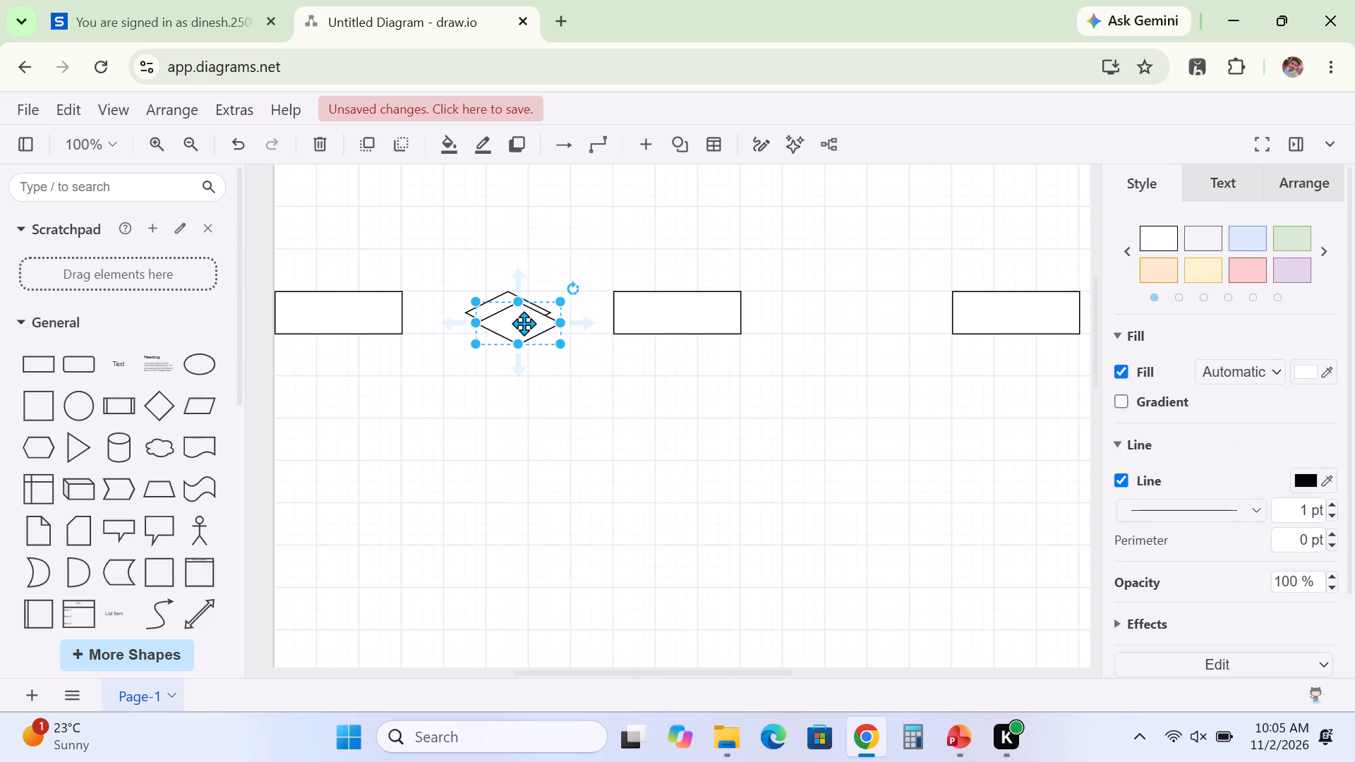
drag(524, 323, 856, 314)
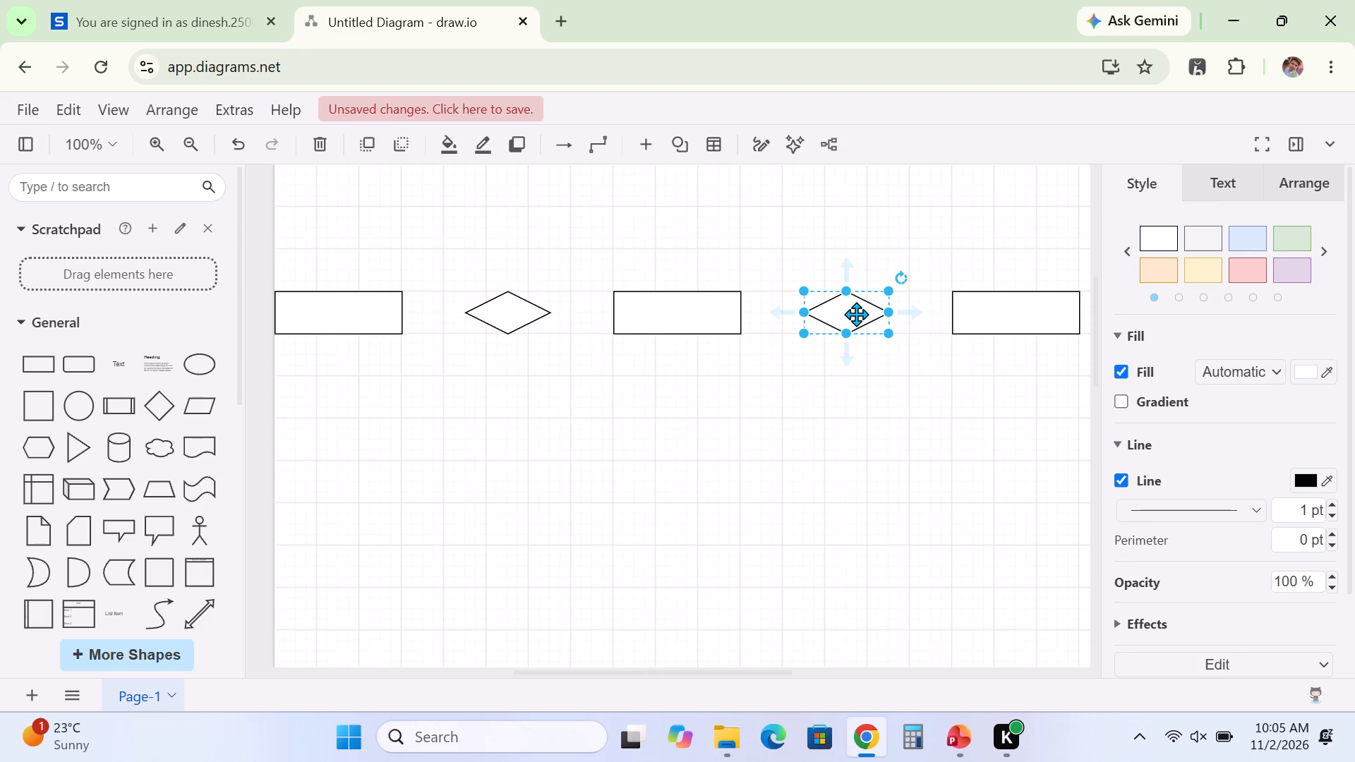
click(811, 435)
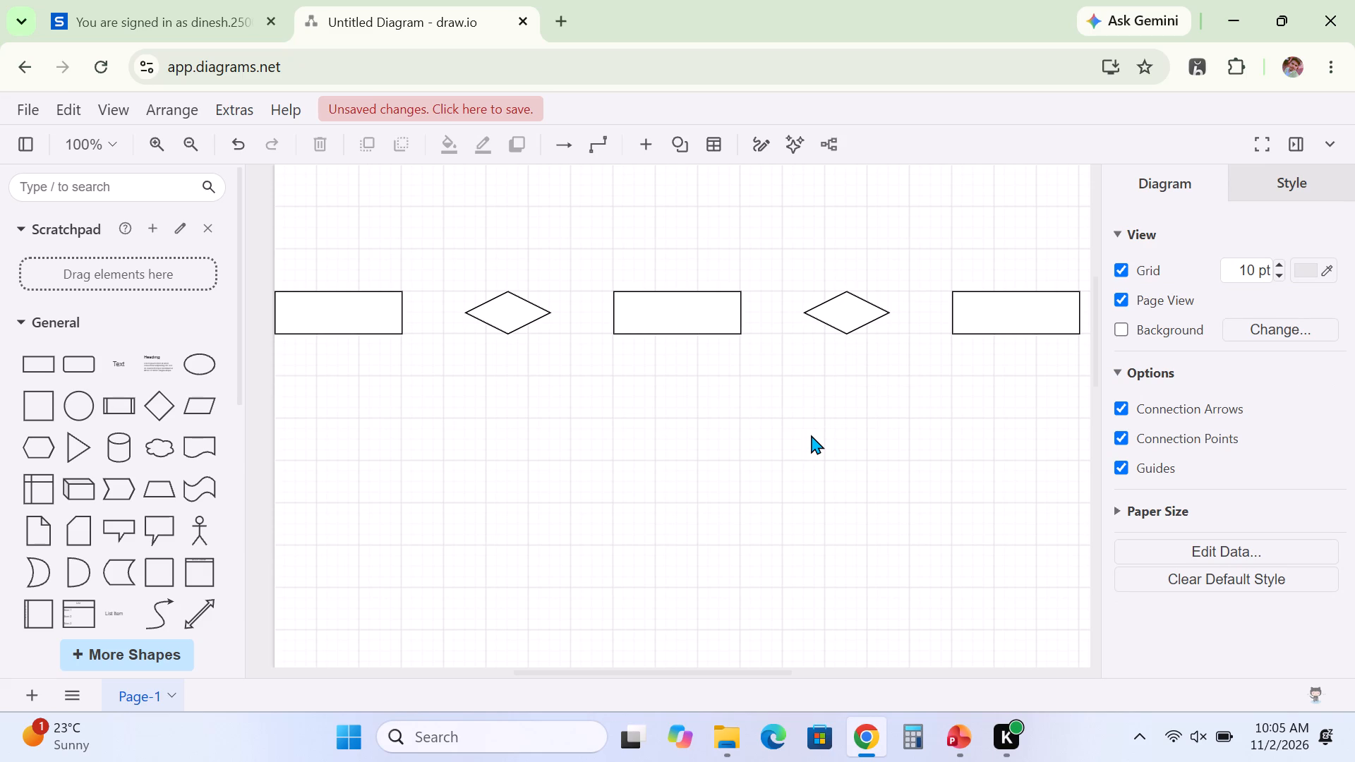
Consult the ER Diagram slide in PowerPoint, and back in draw.io duplicate the middle rectangle, placing the copy straight below it at 320, 320.
click(961, 734)
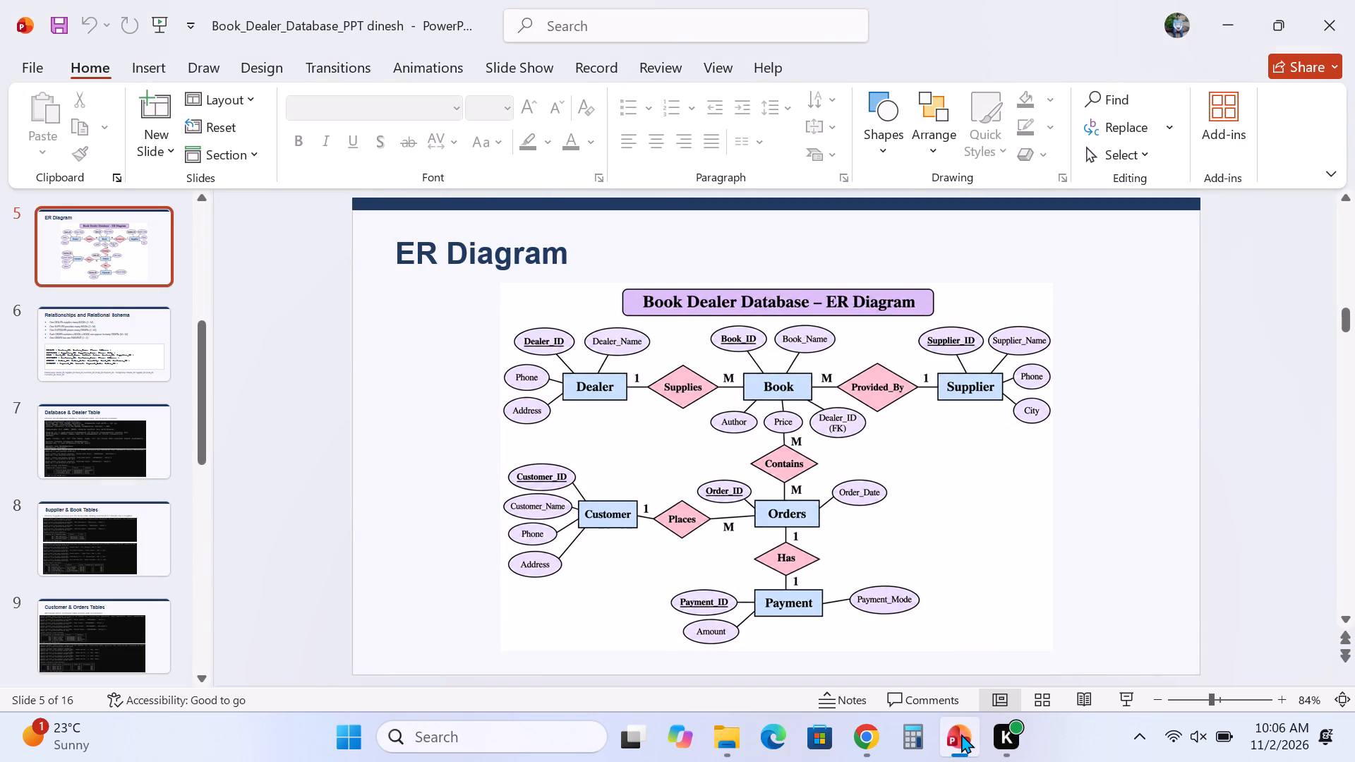
click(865, 730)
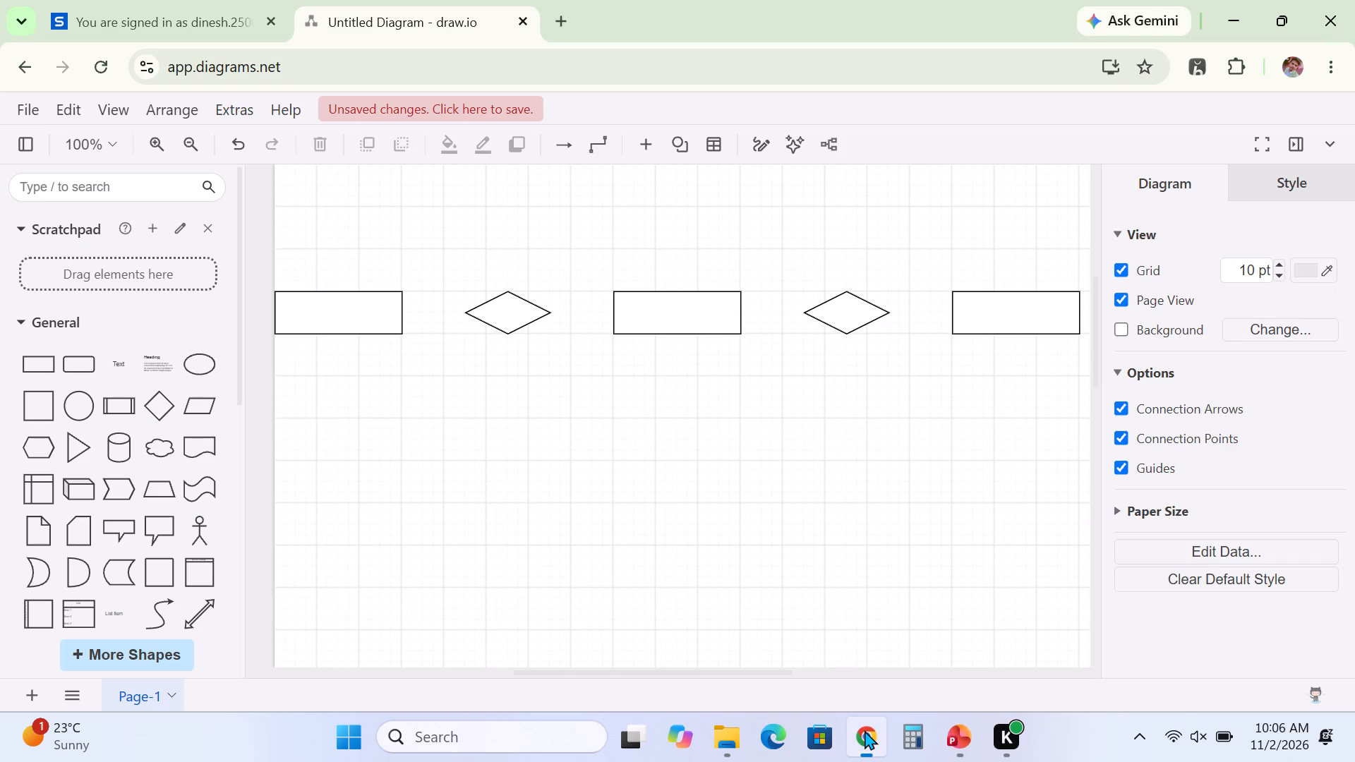
click(692, 328)
right_click(692, 328)
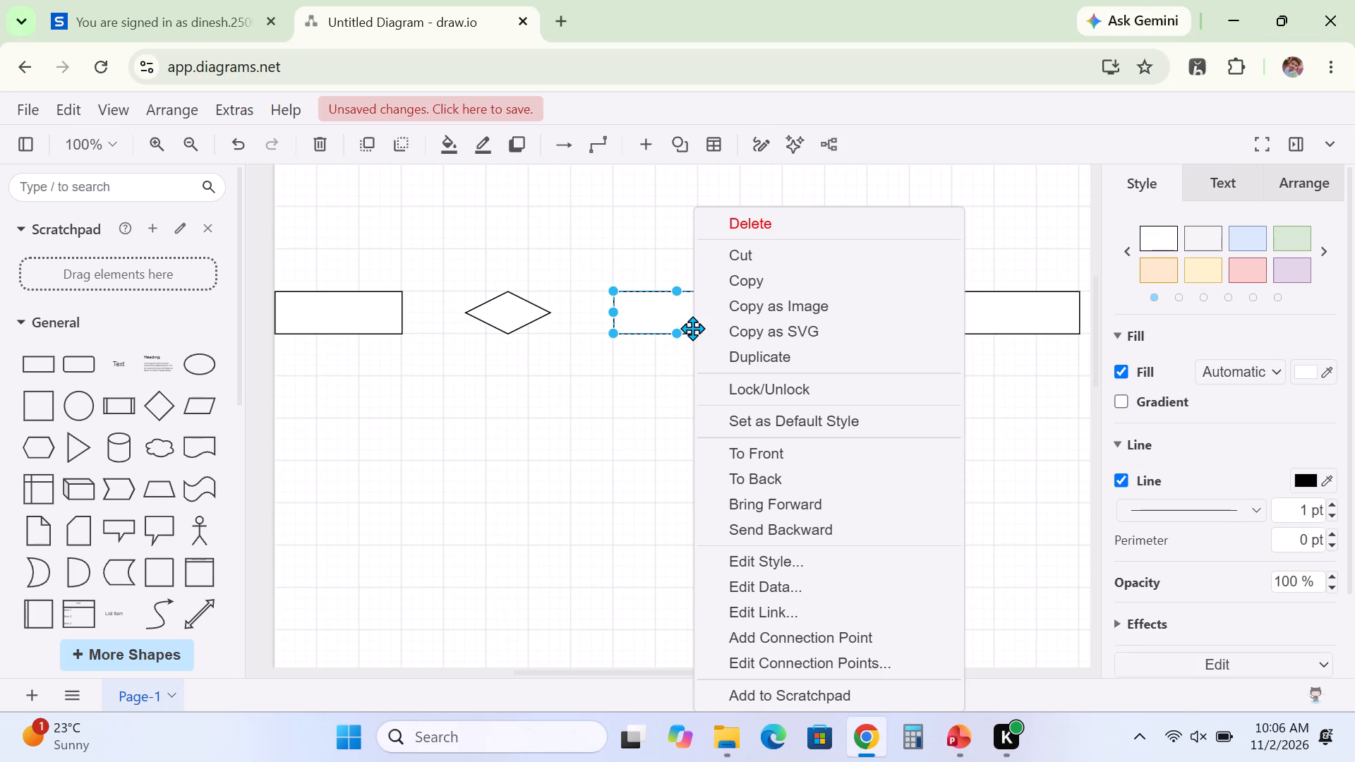
click(765, 356)
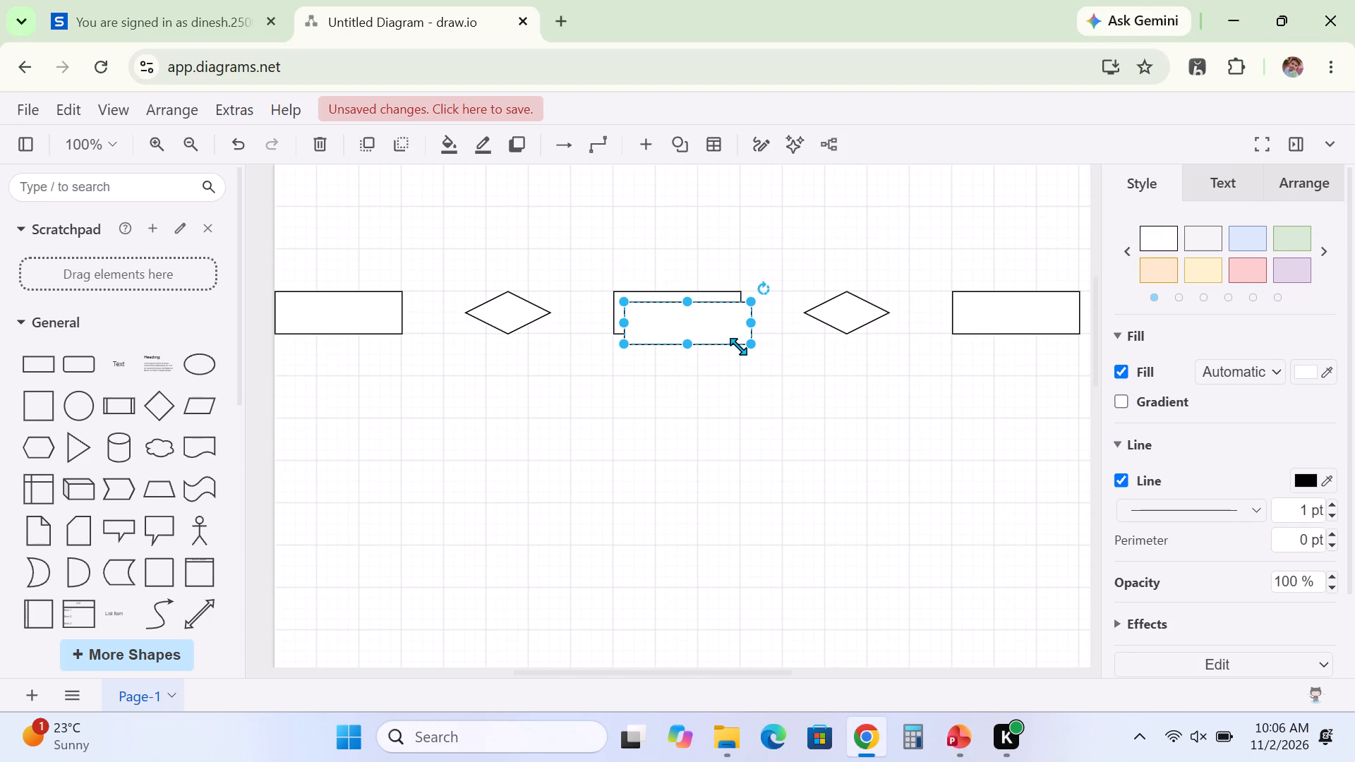
drag(691, 319, 682, 521)
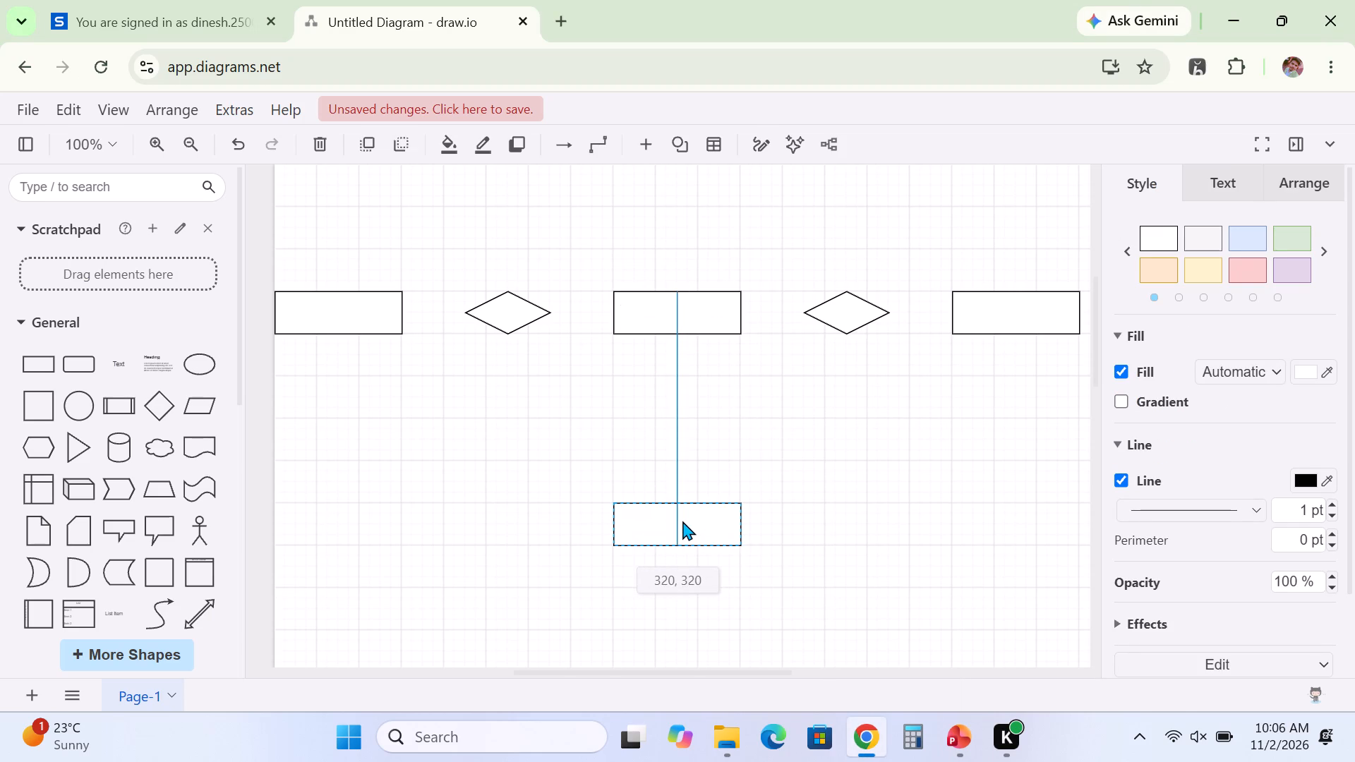
drag(682, 521, 681, 521)
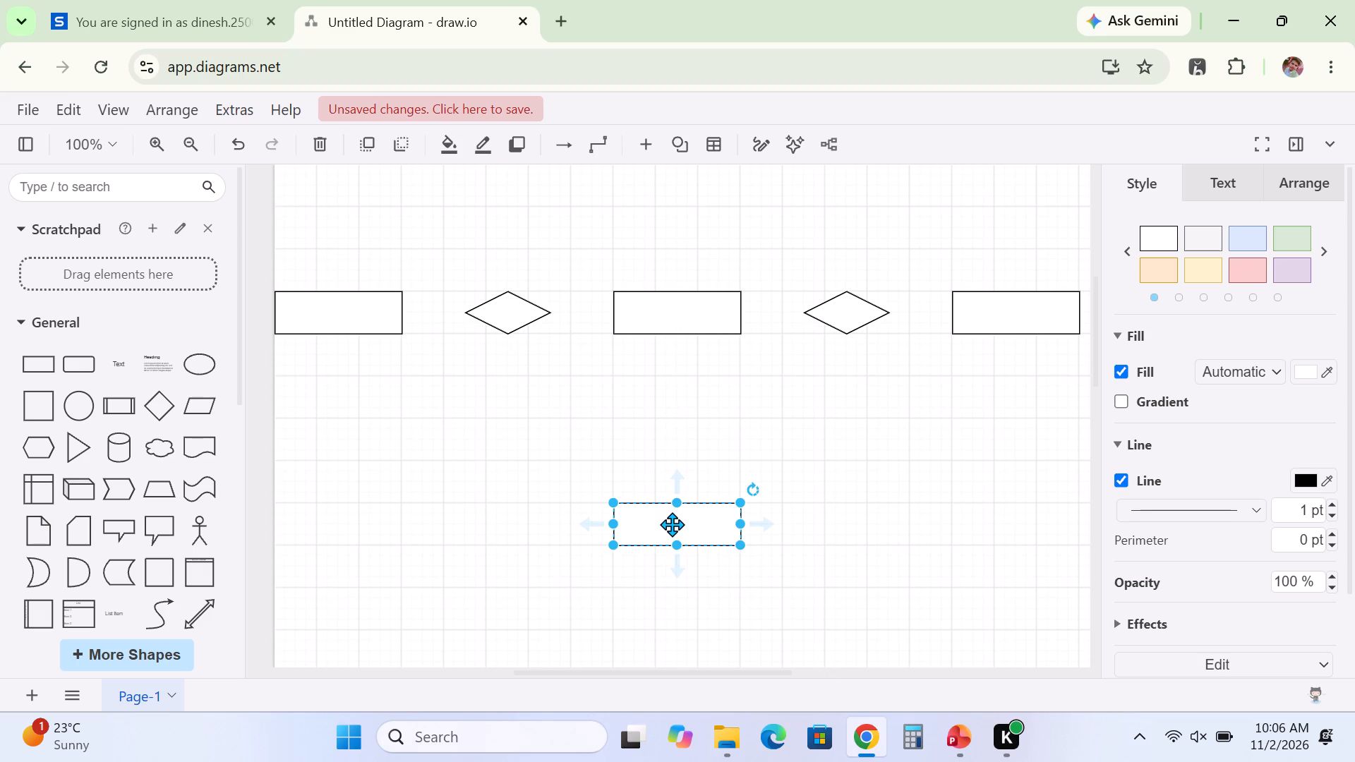
Duplicate the lower rectangle and place the copy level with it on the page's left edge, directly below the left-hand rectangle.
right_click(672, 524)
click(740, 360)
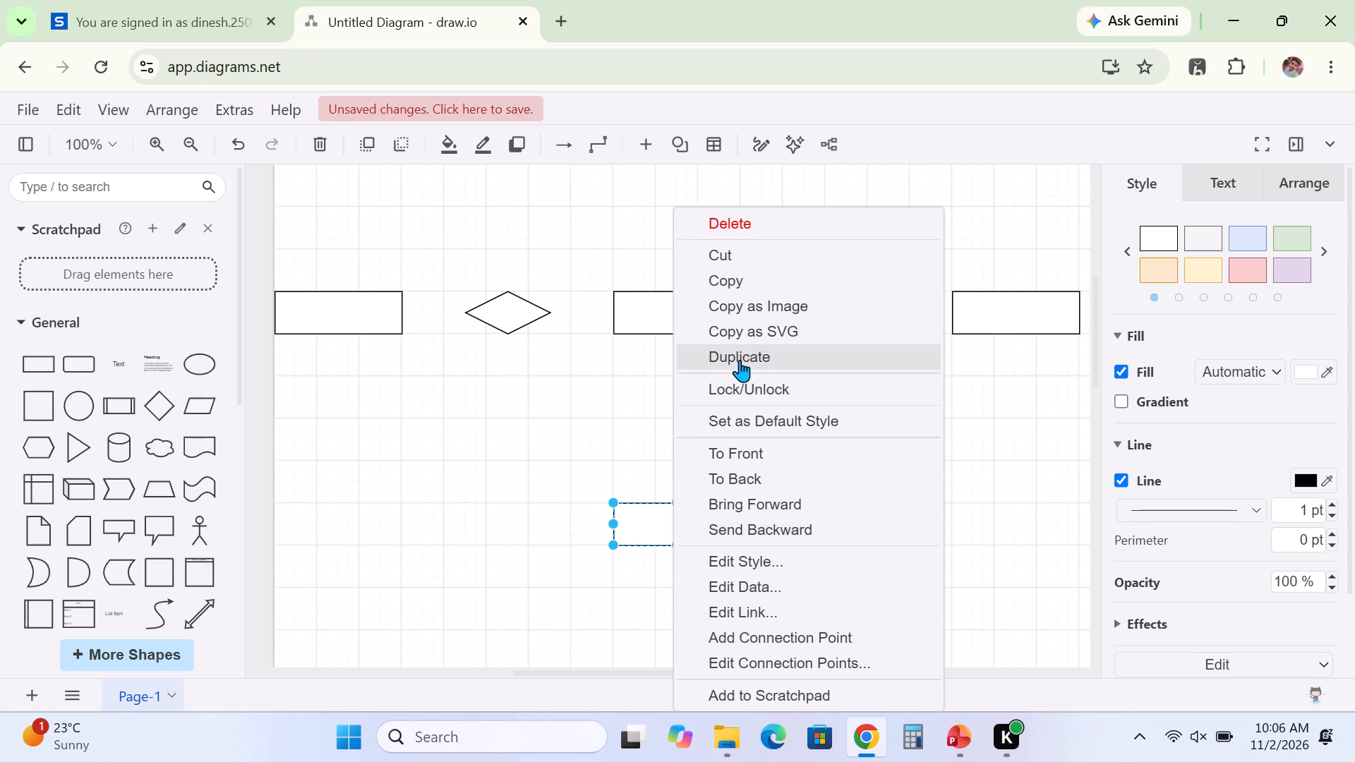
drag(680, 542, 341, 522)
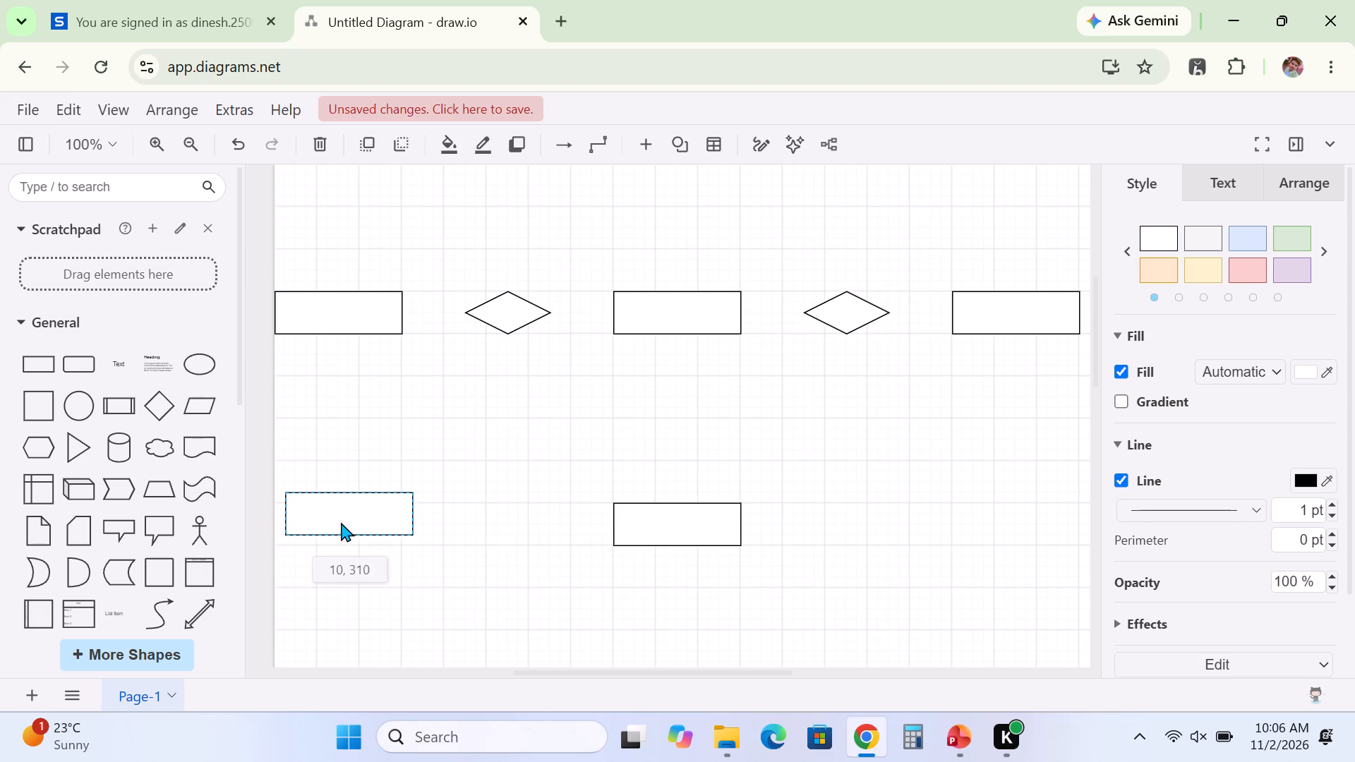
drag(341, 522, 329, 531)
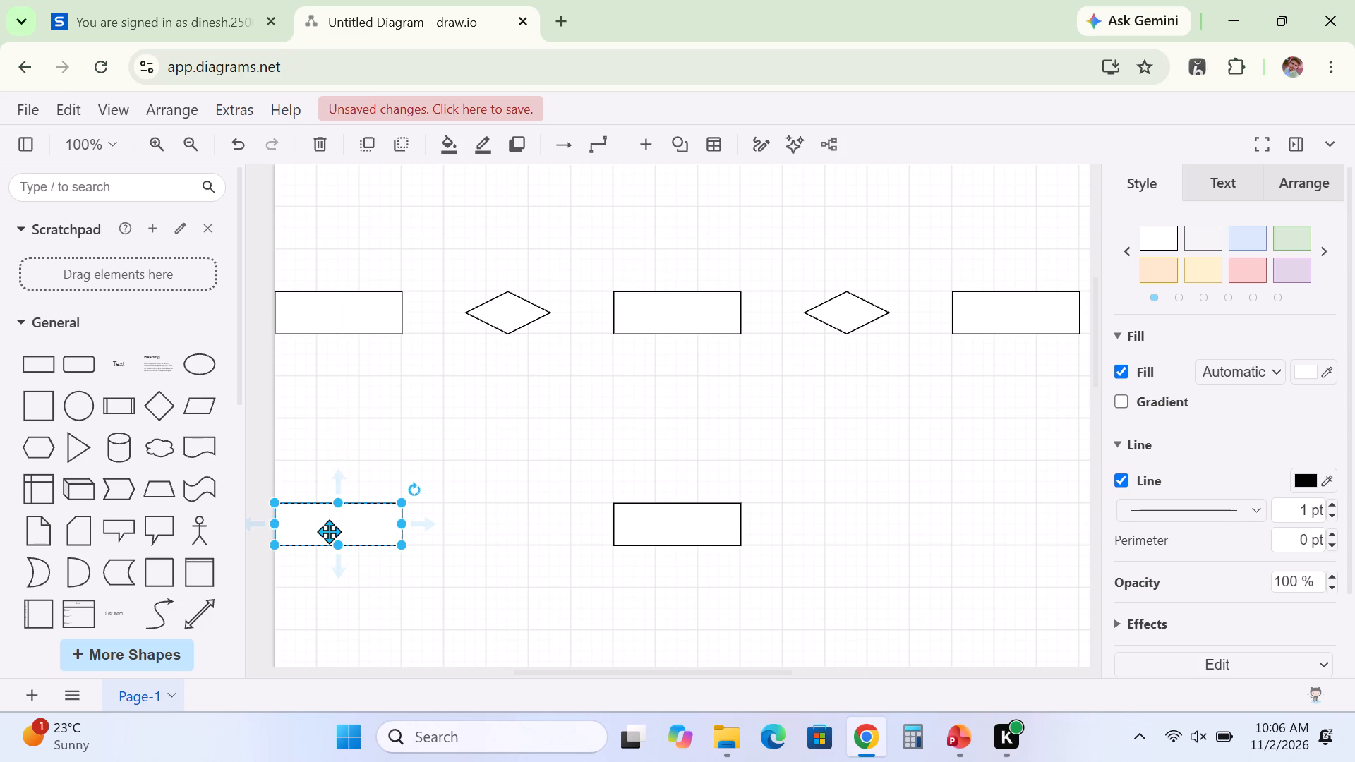
click(501, 572)
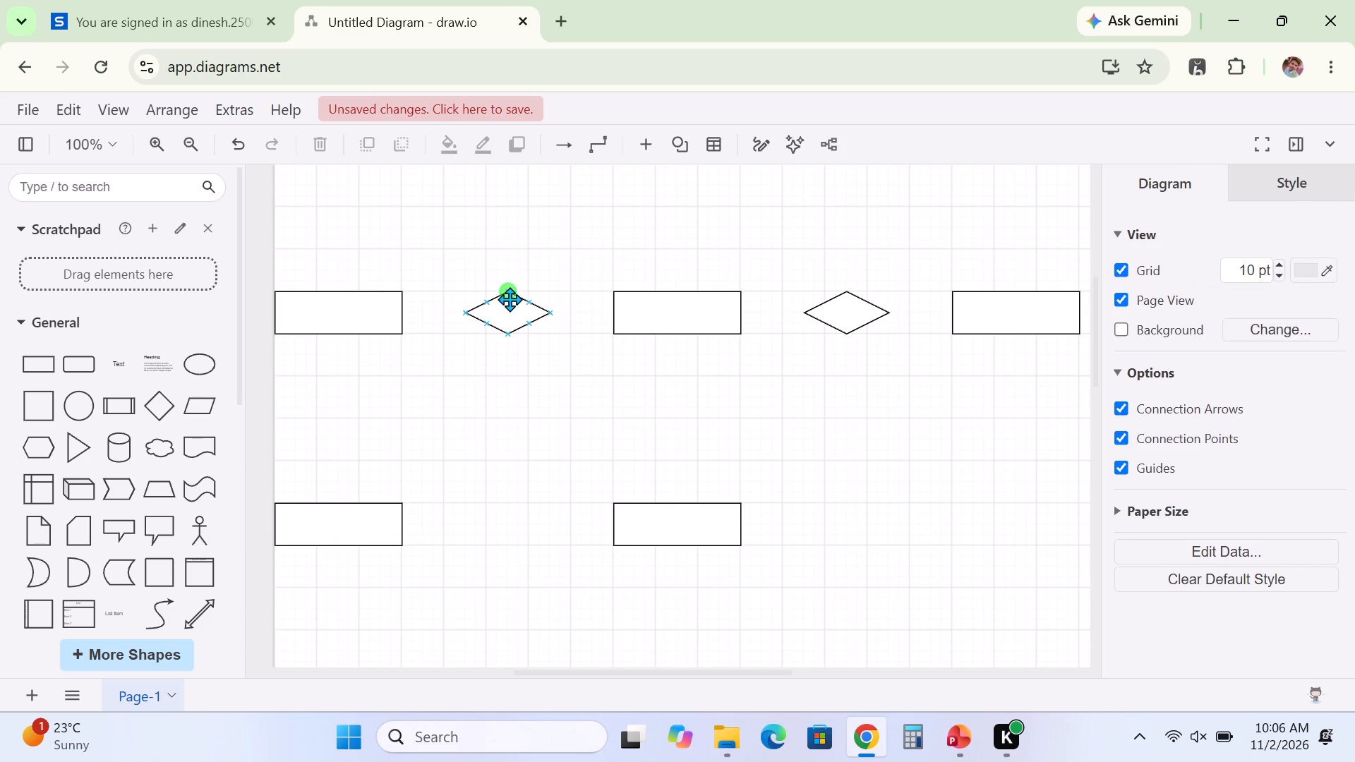
Duplicate the upper row's left diamond and place the copy straight below it, between the two lower rectangles.
click(508, 301)
right_click(508, 301)
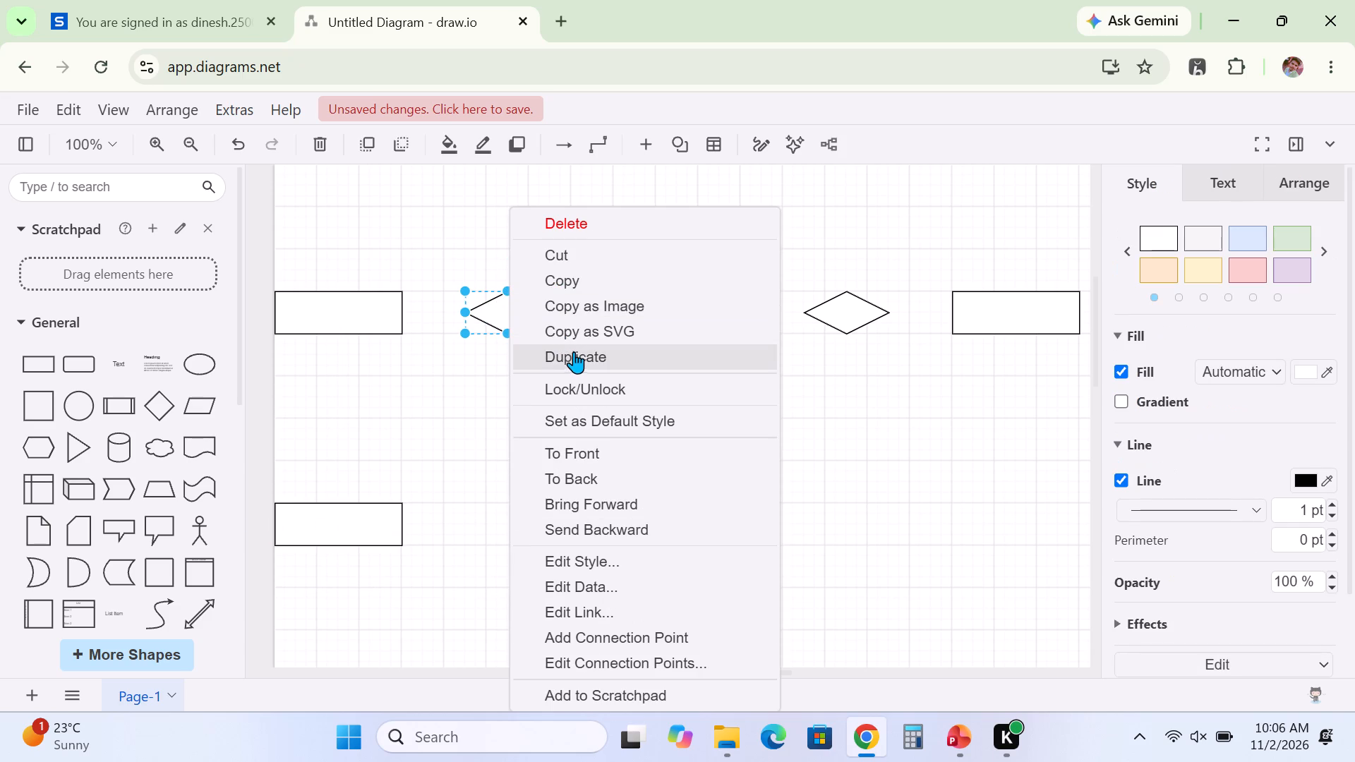
click(574, 354)
drag(513, 320, 506, 480)
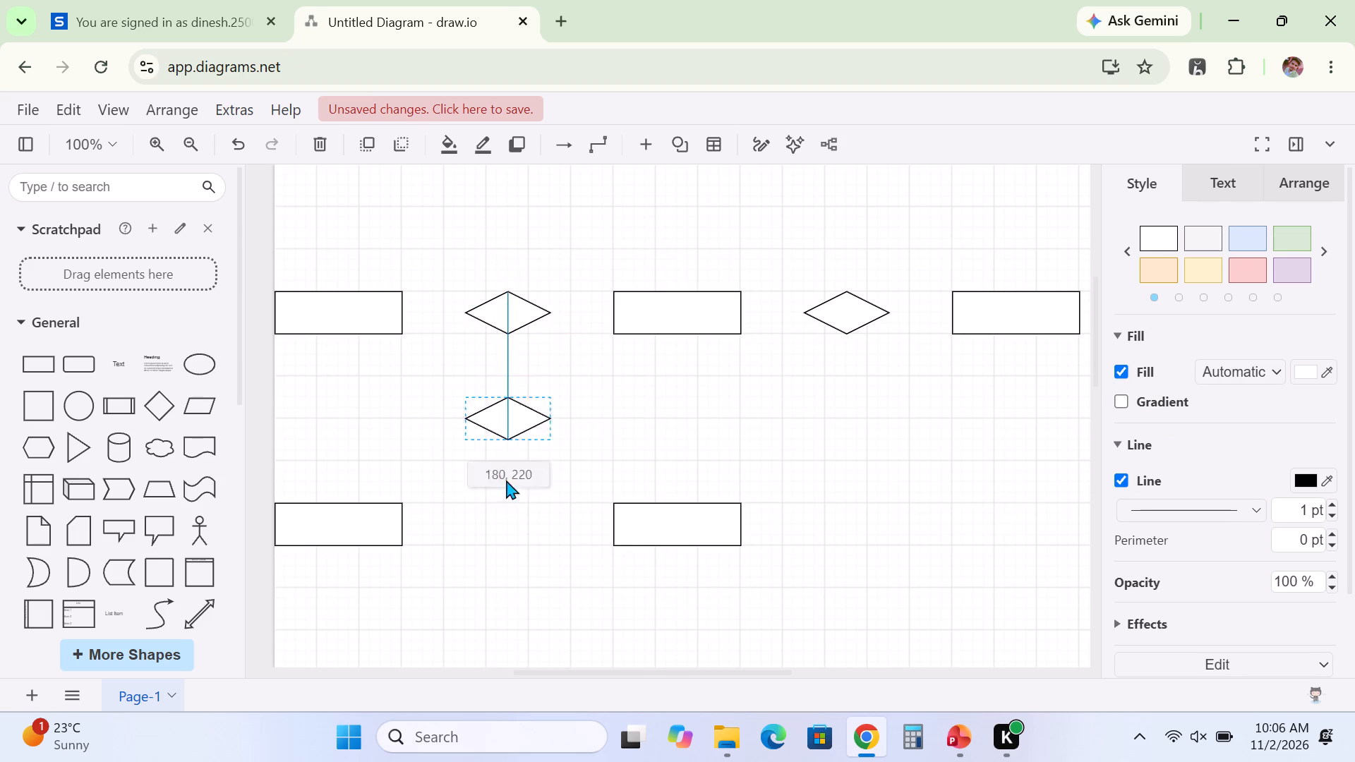
drag(506, 480, 498, 519)
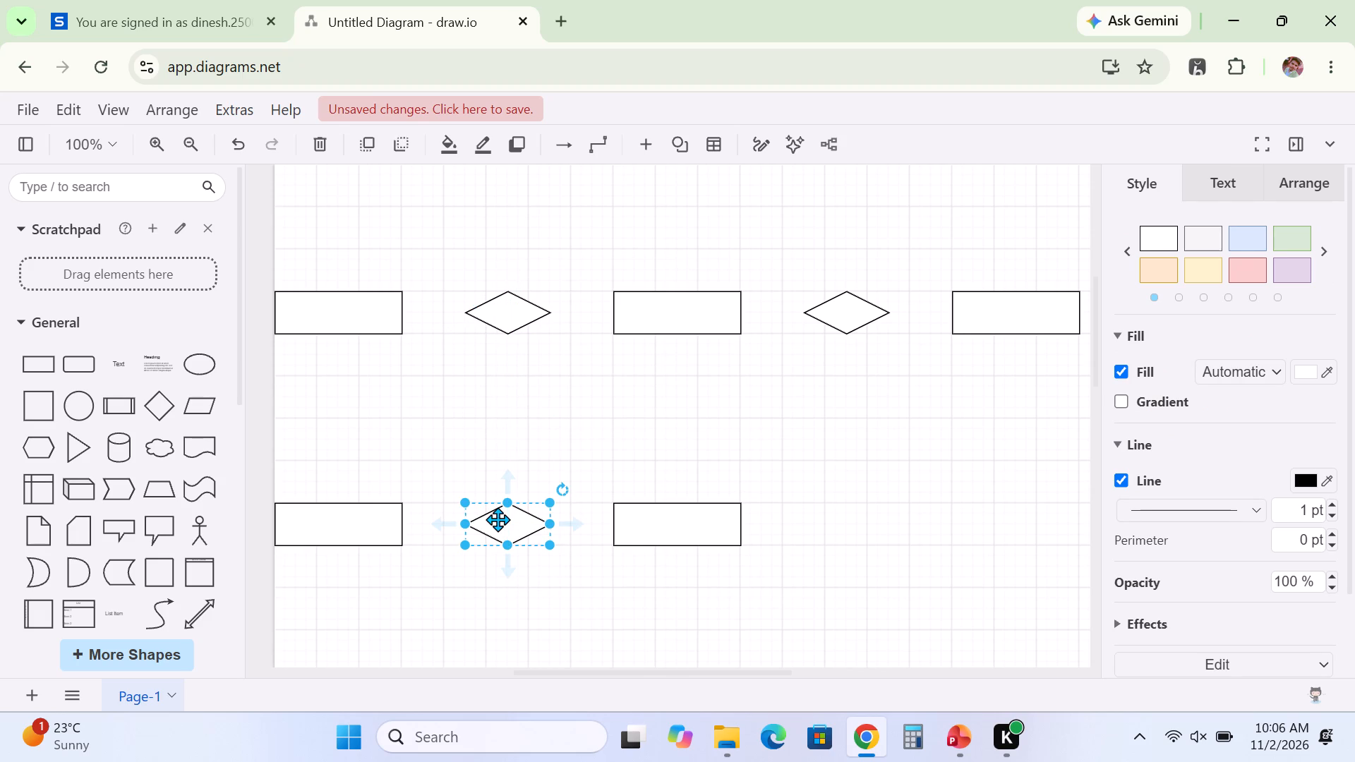
click(522, 406)
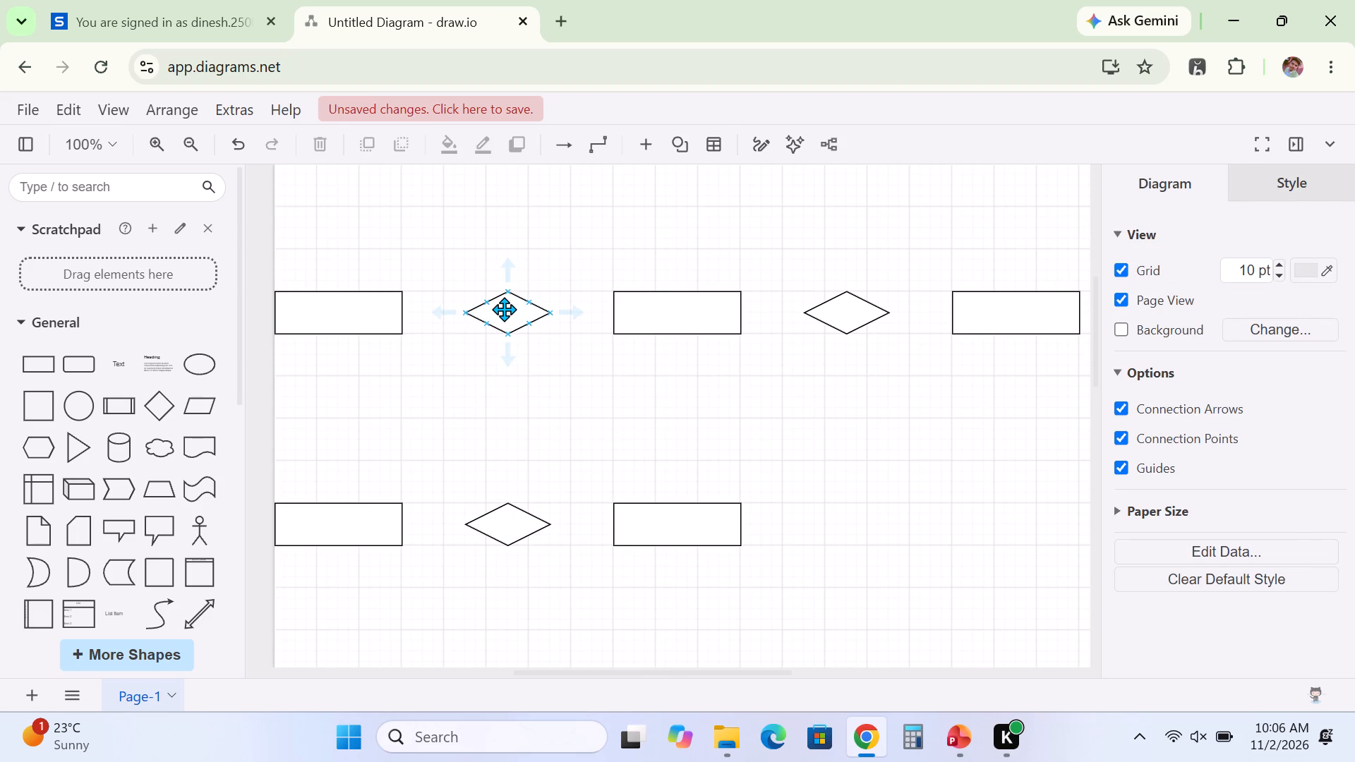
Duplicate the upper row's left diamond again and place the copy just above the lower middle rectangle, centred on it at 340, 270.
click(504, 309)
right_click(504, 309)
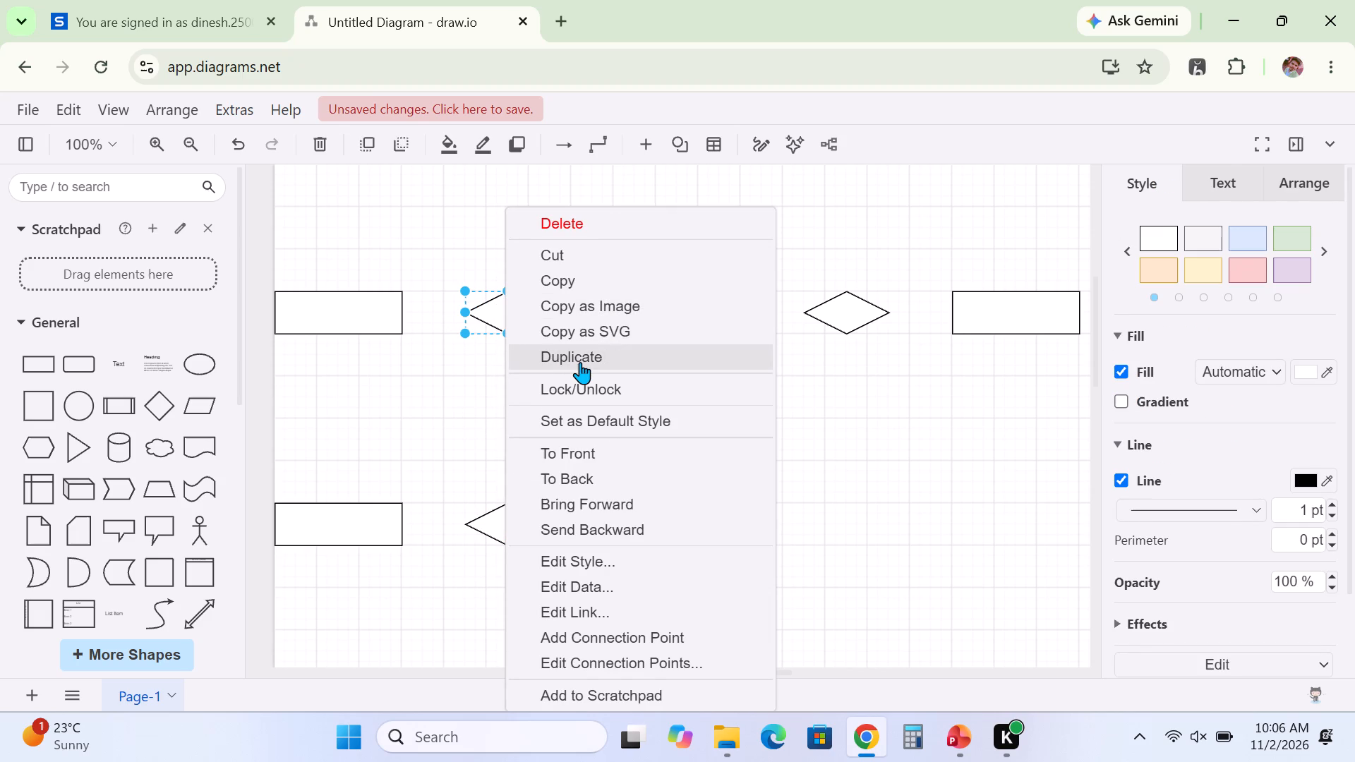
click(580, 362)
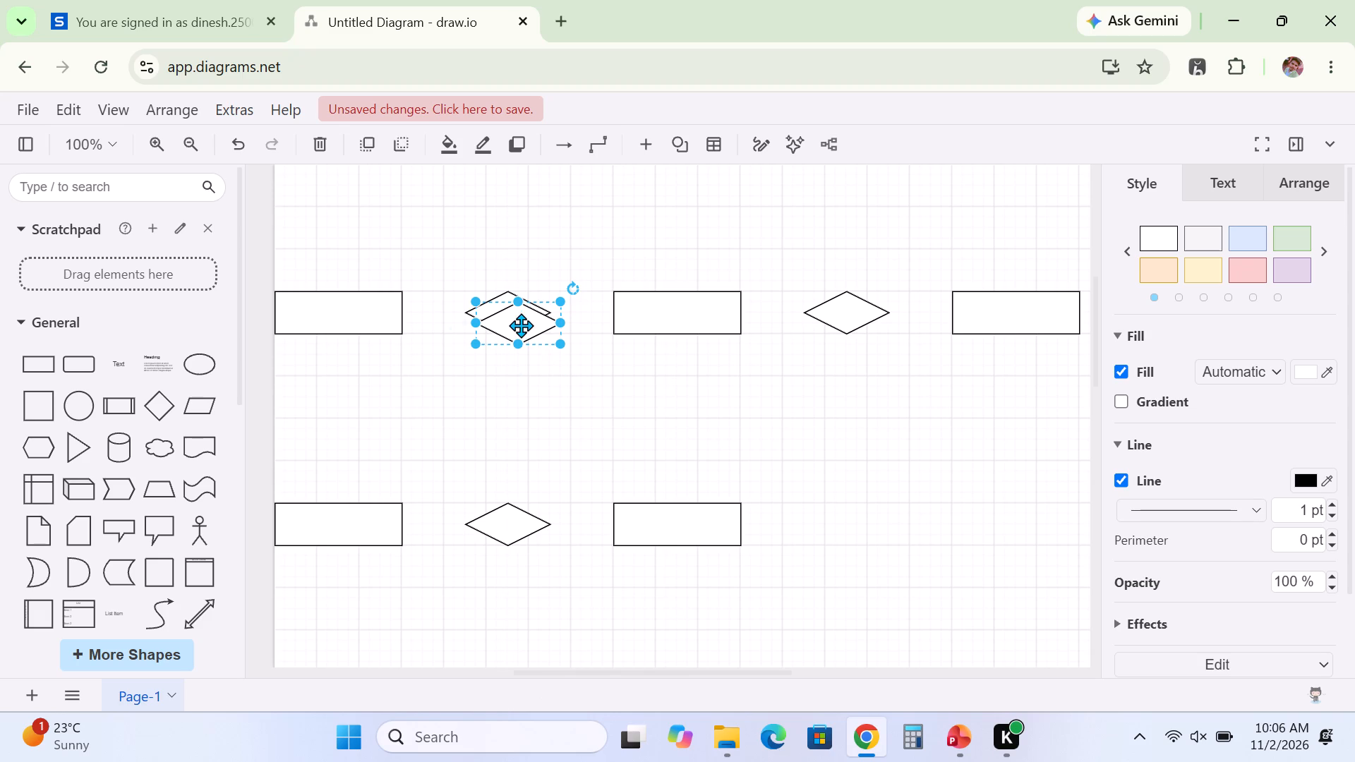
drag(519, 322, 682, 445)
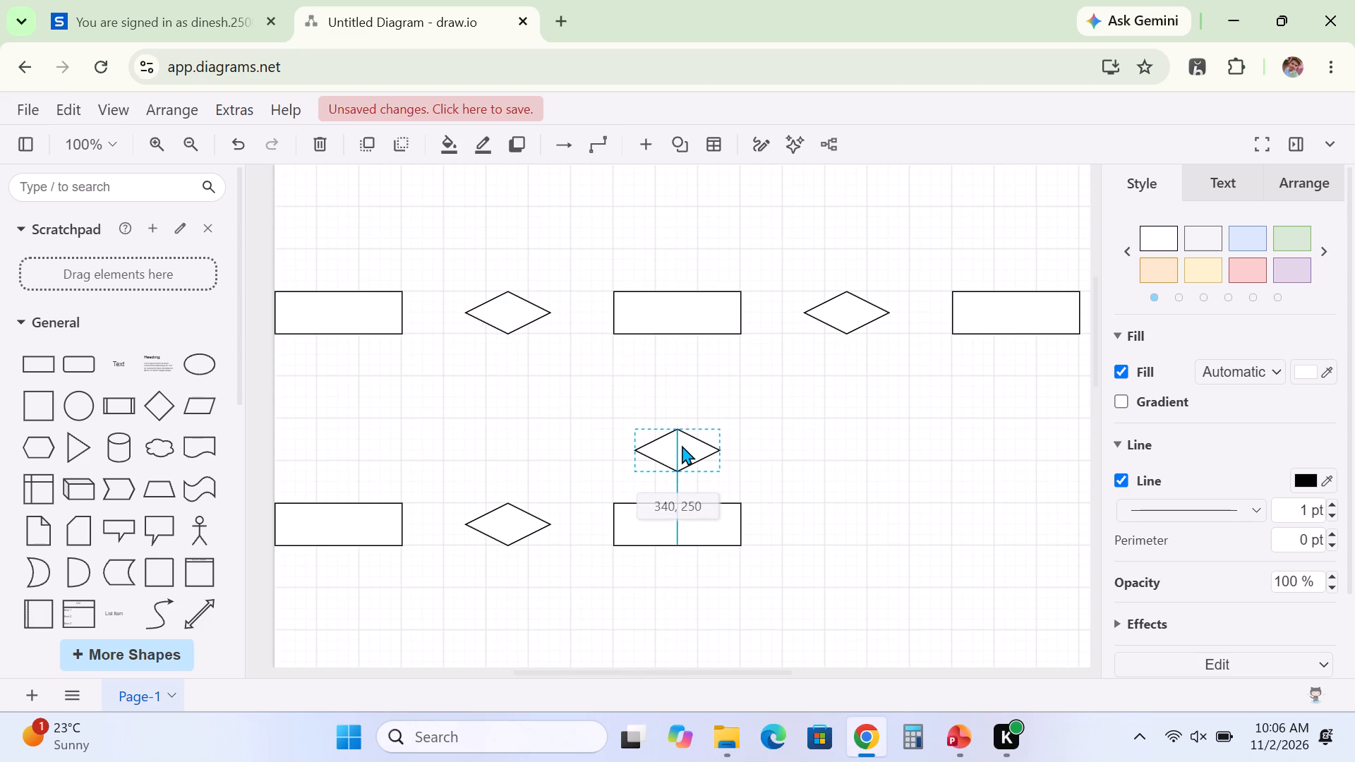
drag(682, 445, 682, 430)
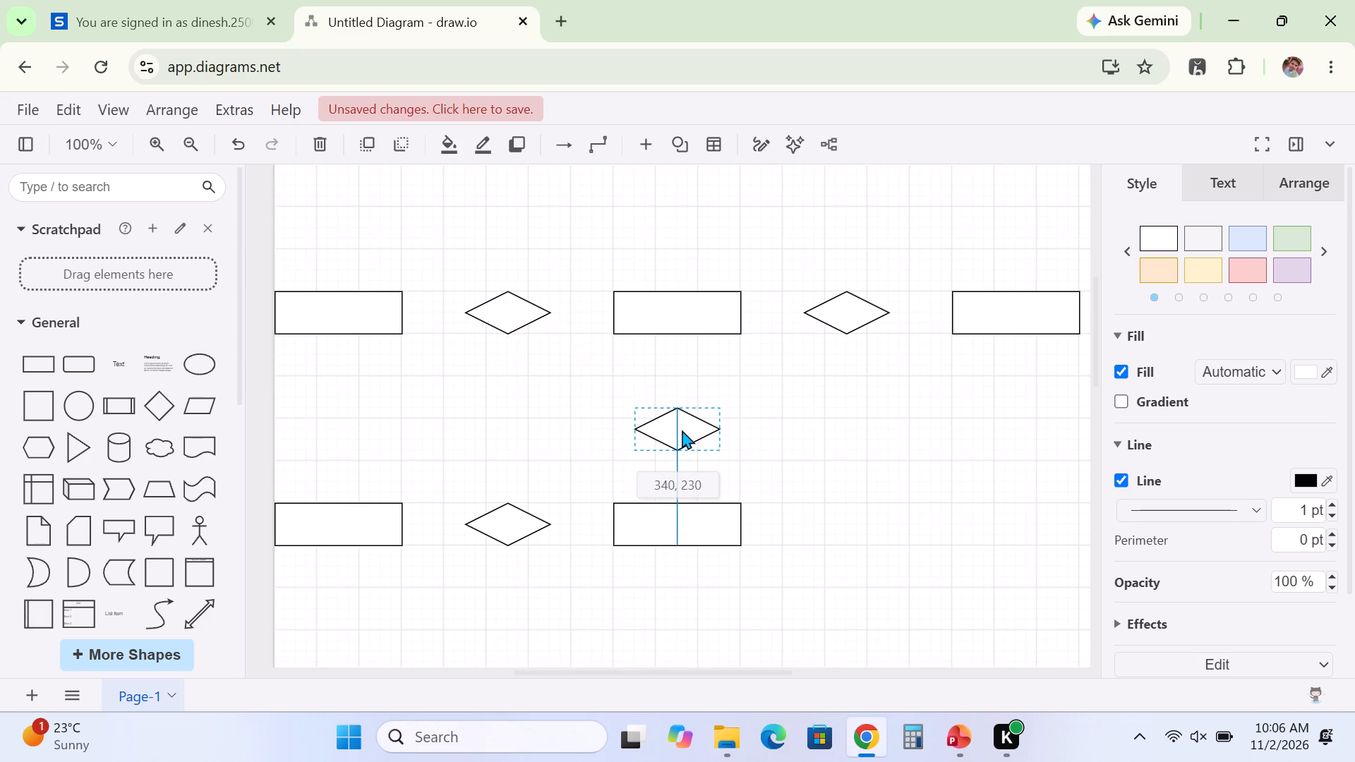
drag(682, 430, 672, 464)
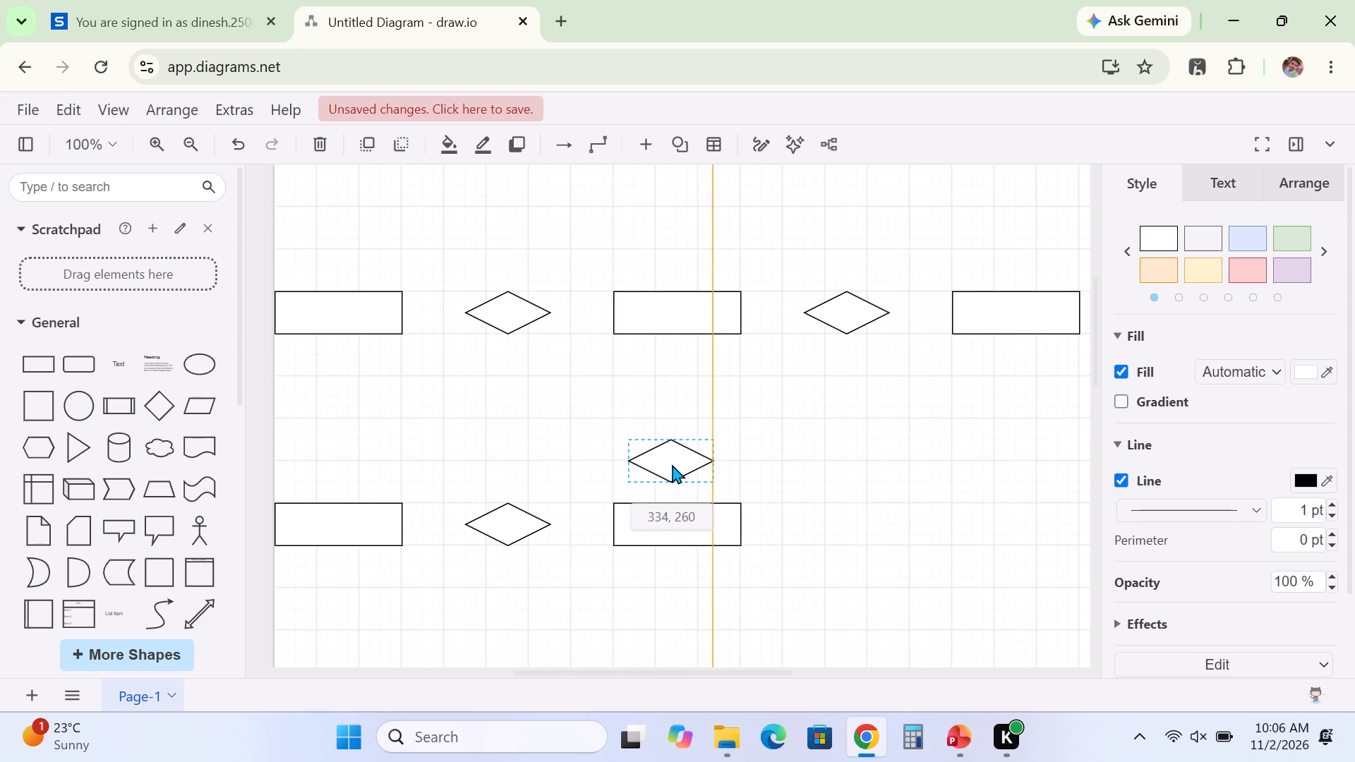
drag(672, 464, 680, 467)
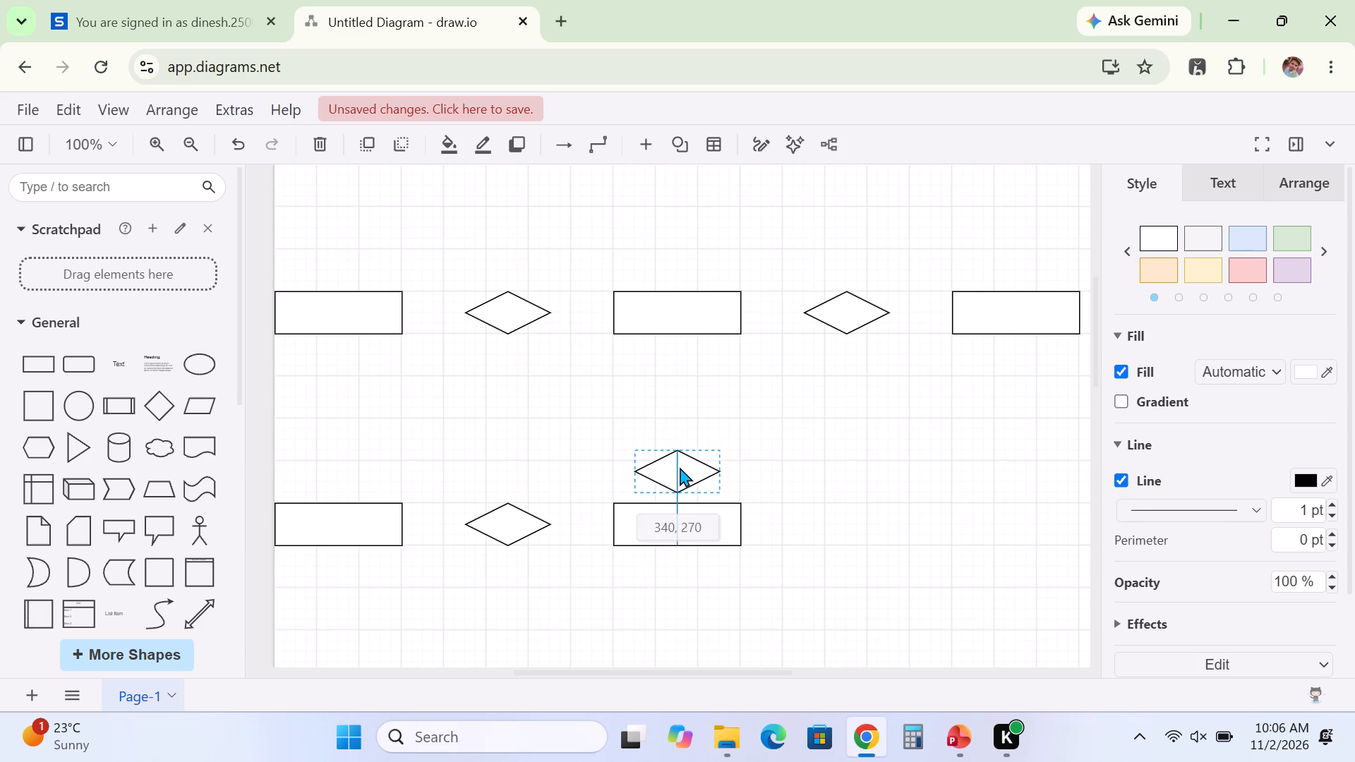
drag(680, 467, 681, 468)
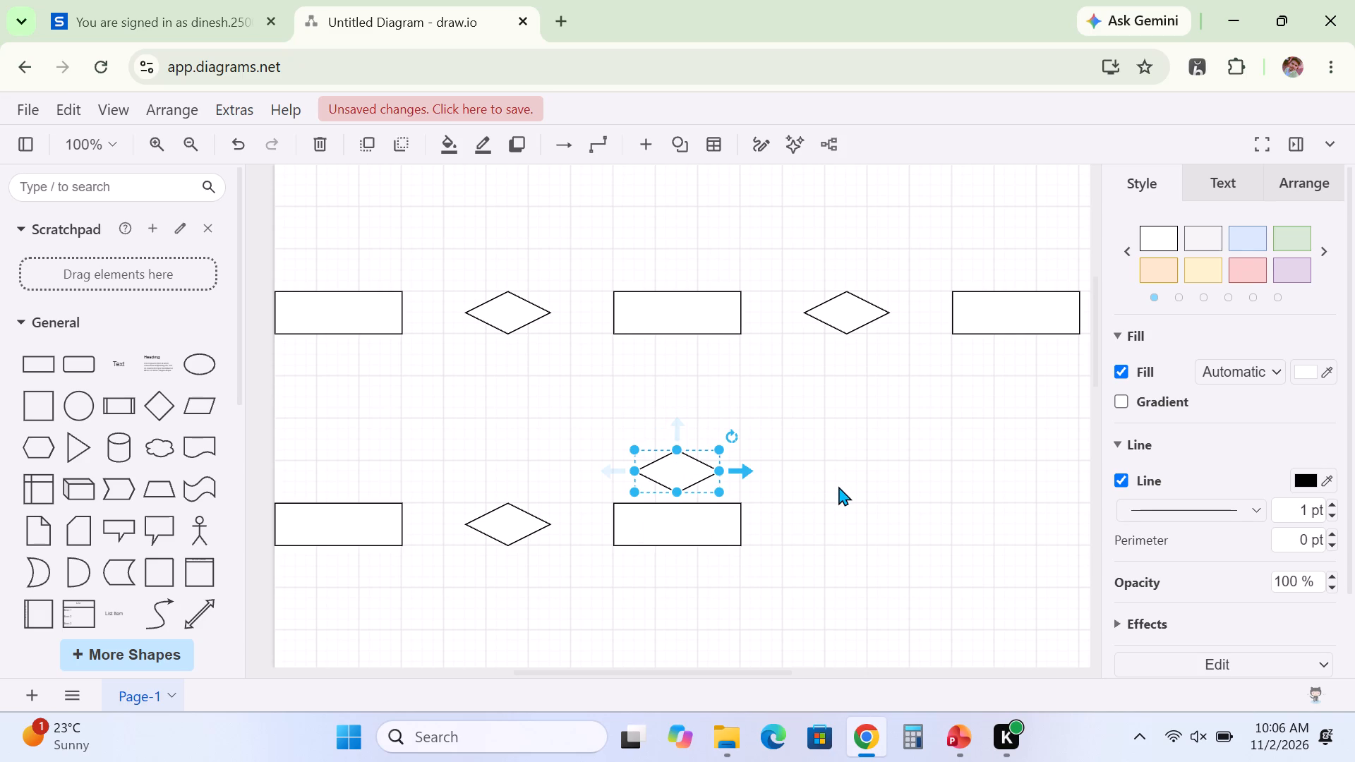
click(838, 486)
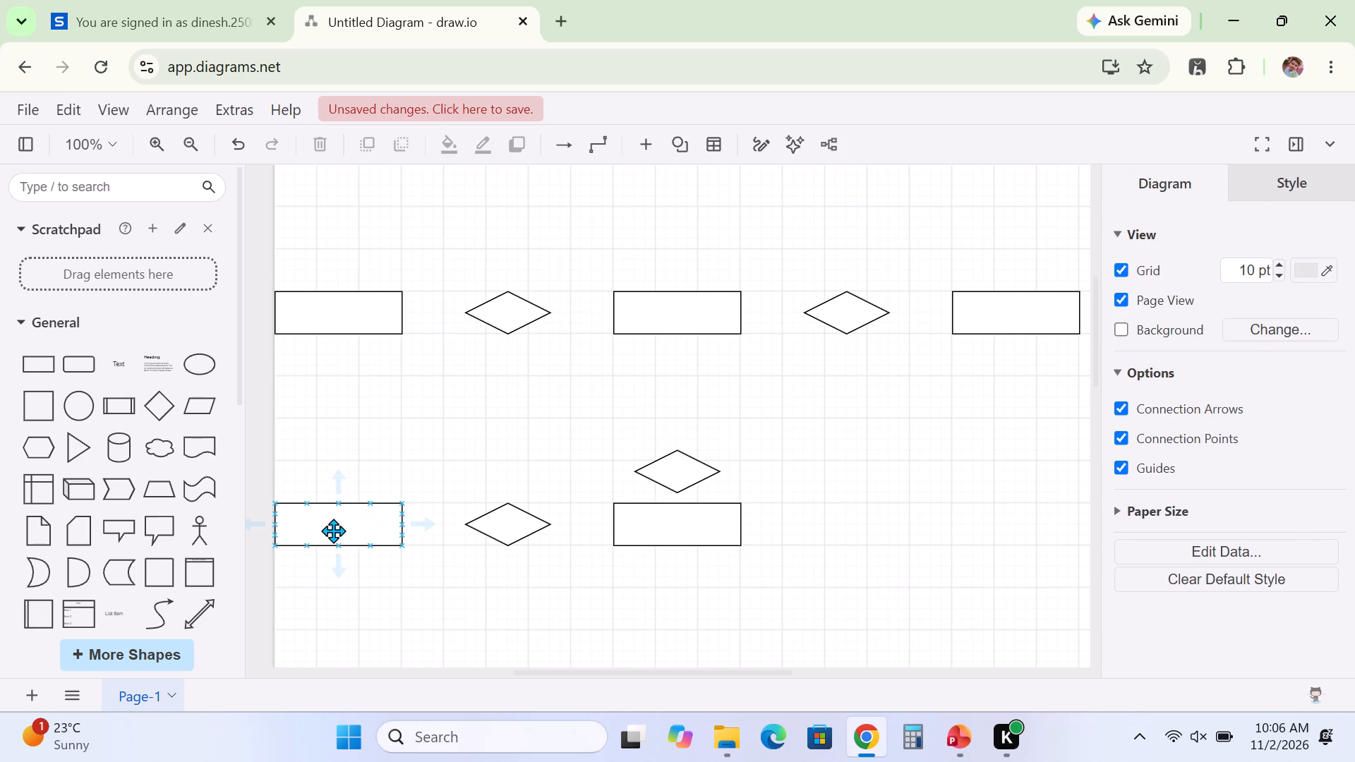
Move the lower row's two rectangles and the diamond between them down about 40 units, keeping all three level.
drag(345, 527, 340, 569)
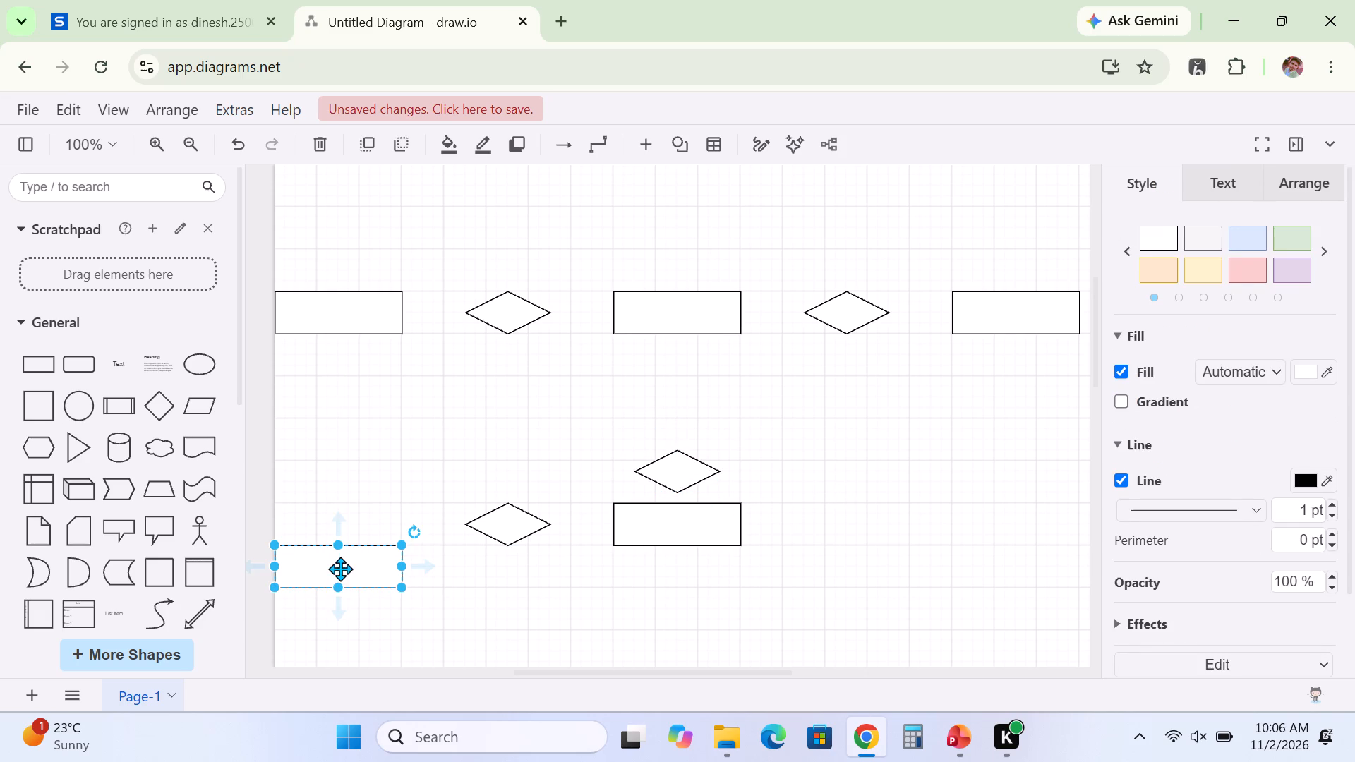
drag(505, 524, 505, 552)
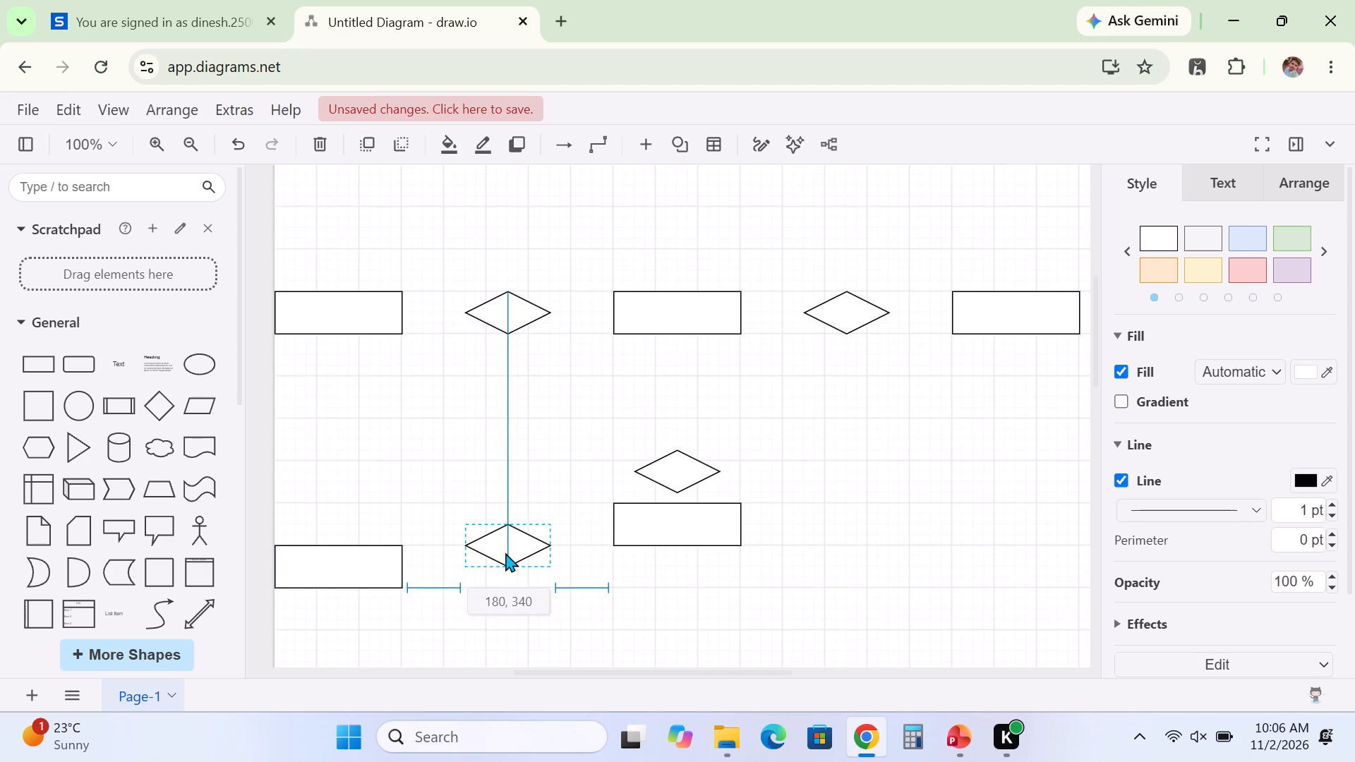
drag(505, 552, 505, 568)
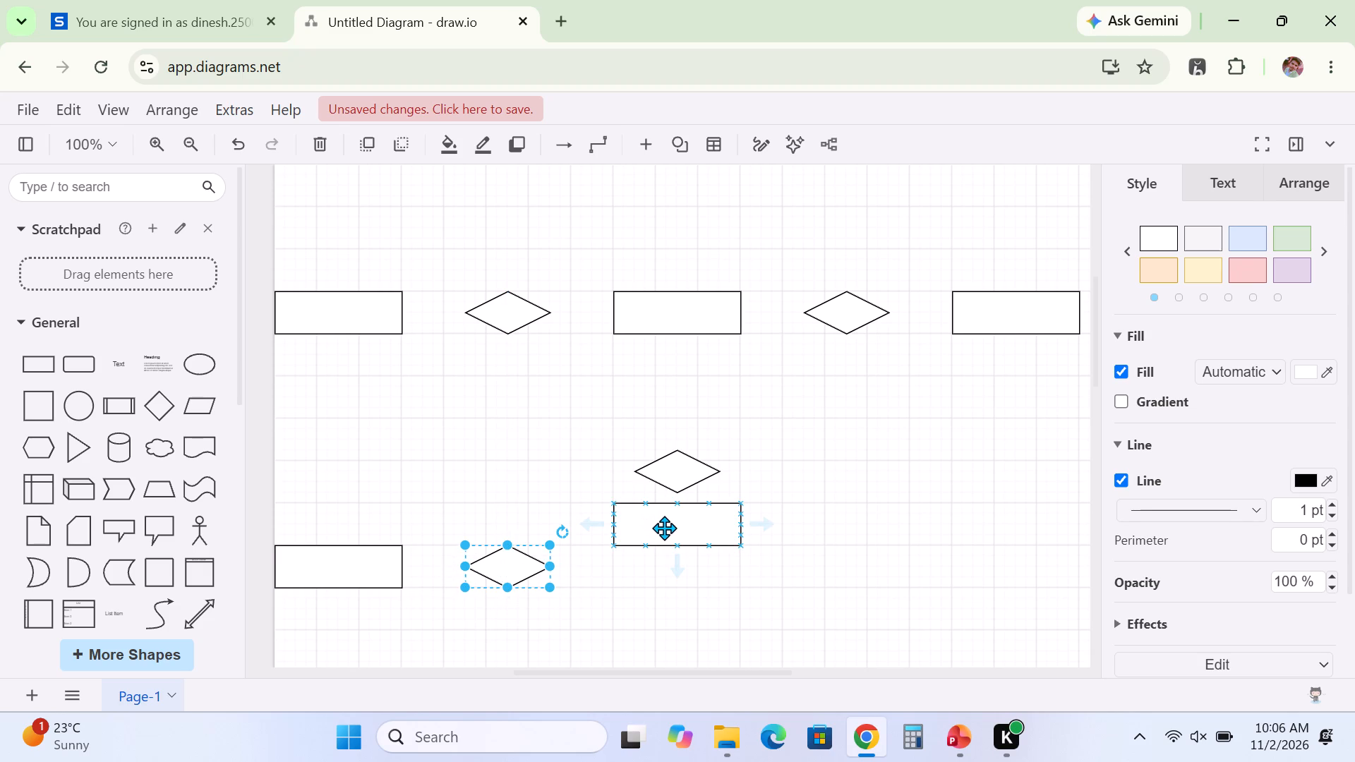
drag(677, 528, 677, 569)
Move the diamond above the lower middle rectangle to 334, 280, leaving a gap between it and the rectangle.
drag(677, 473, 675, 487)
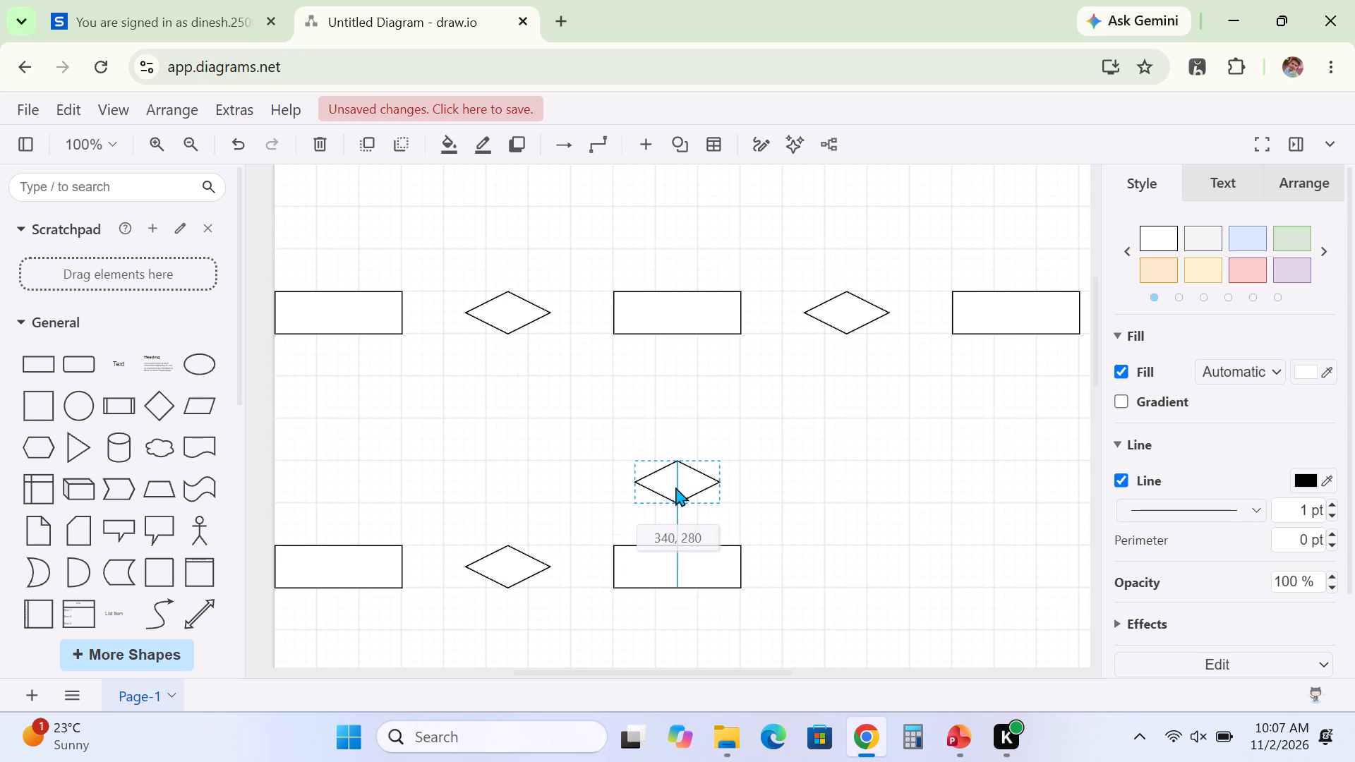
drag(675, 487, 673, 483)
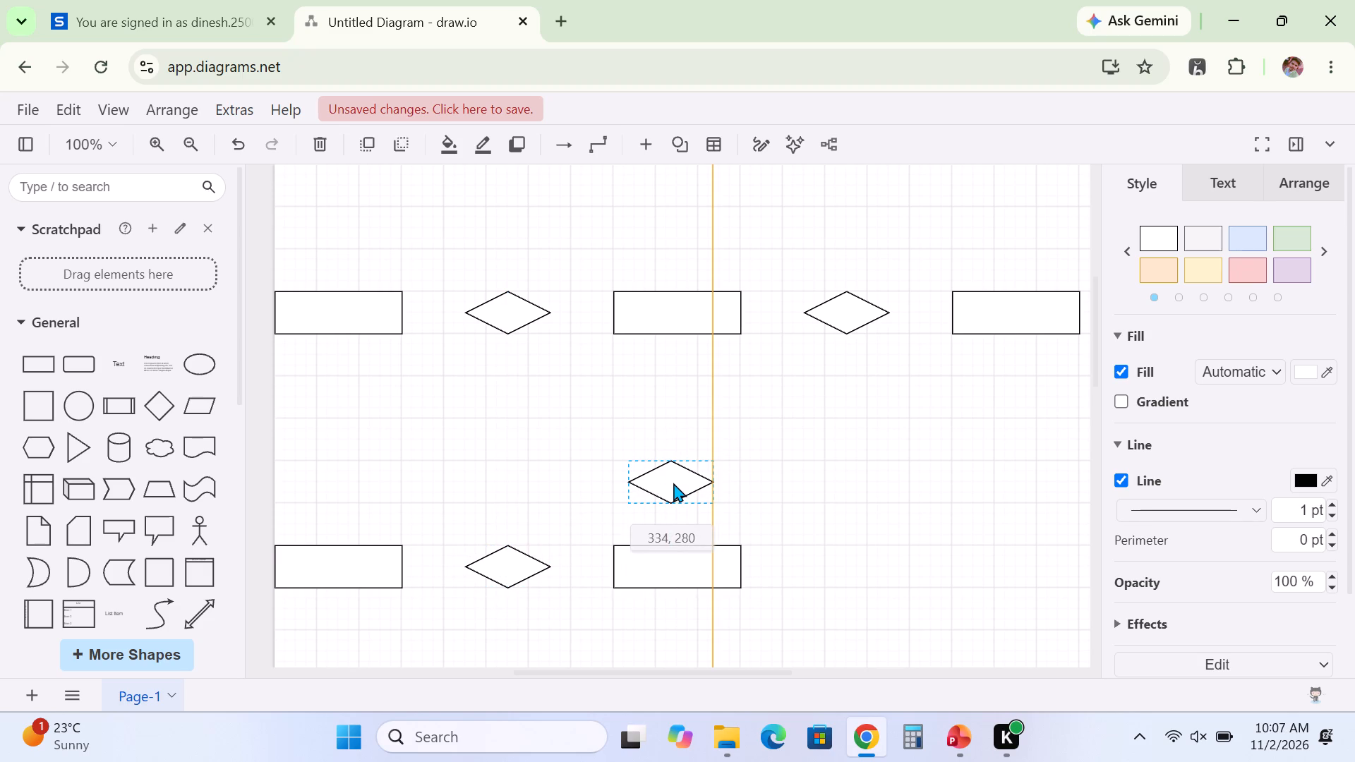
drag(673, 483, 674, 483)
drag(674, 483, 674, 487)
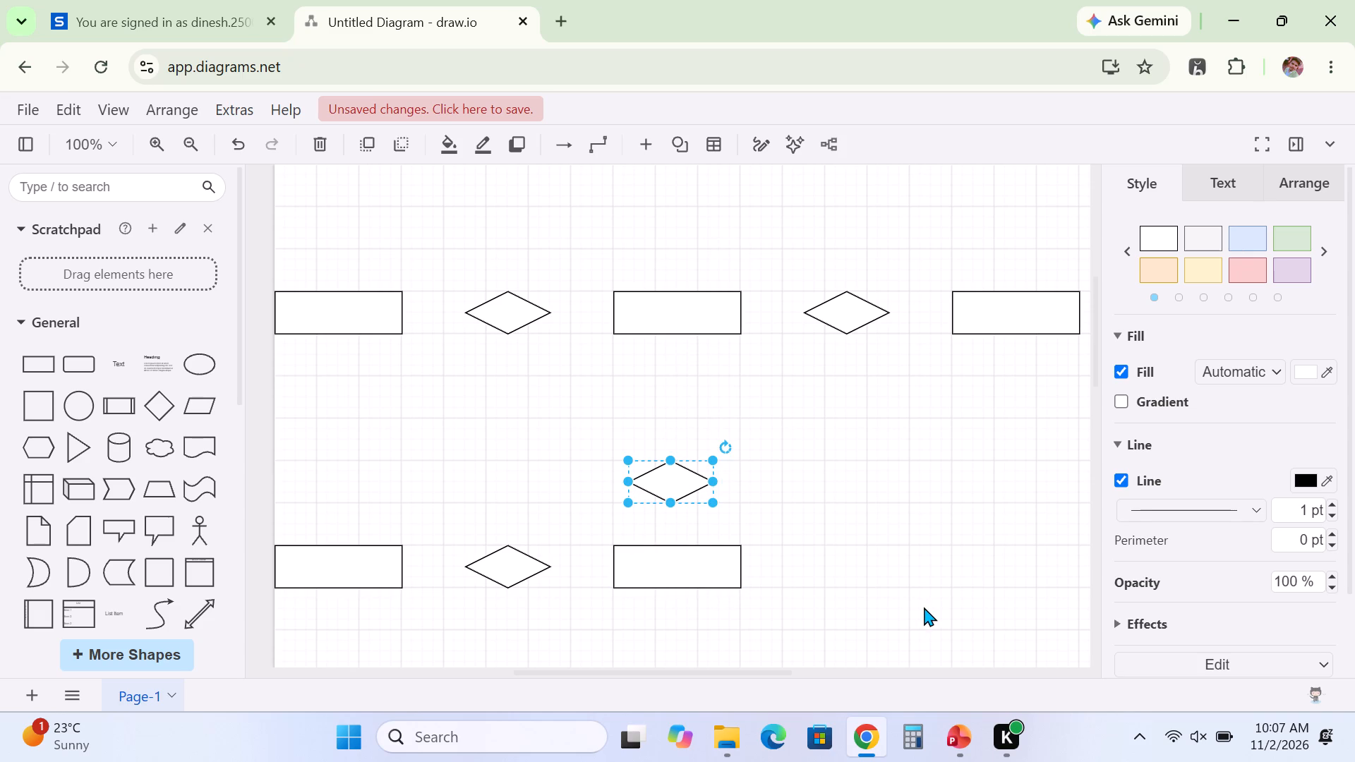
Consult the ER Diagram slide in PowerPoint, and back in draw.io duplicate the lower row's diamond, placing the copy centred below the lower middle rectangle.
click(951, 725)
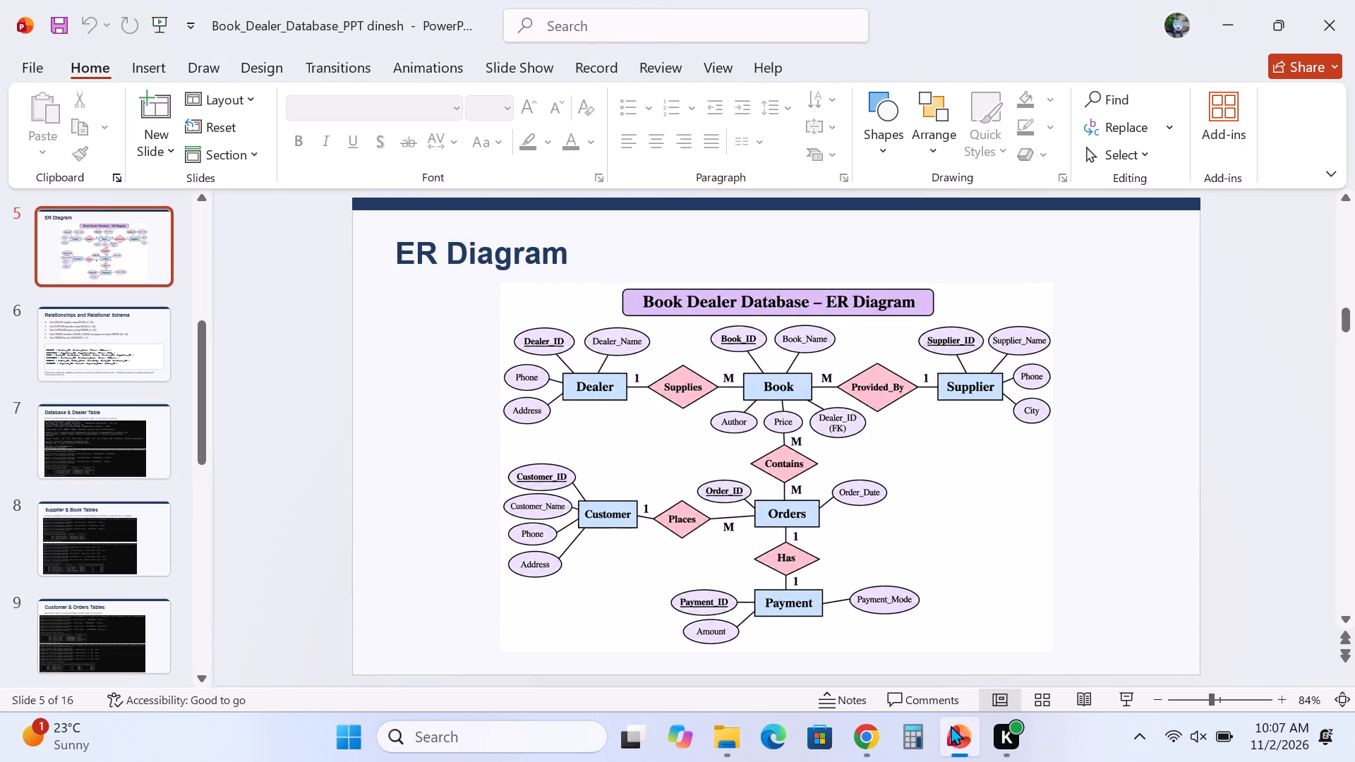
click(867, 731)
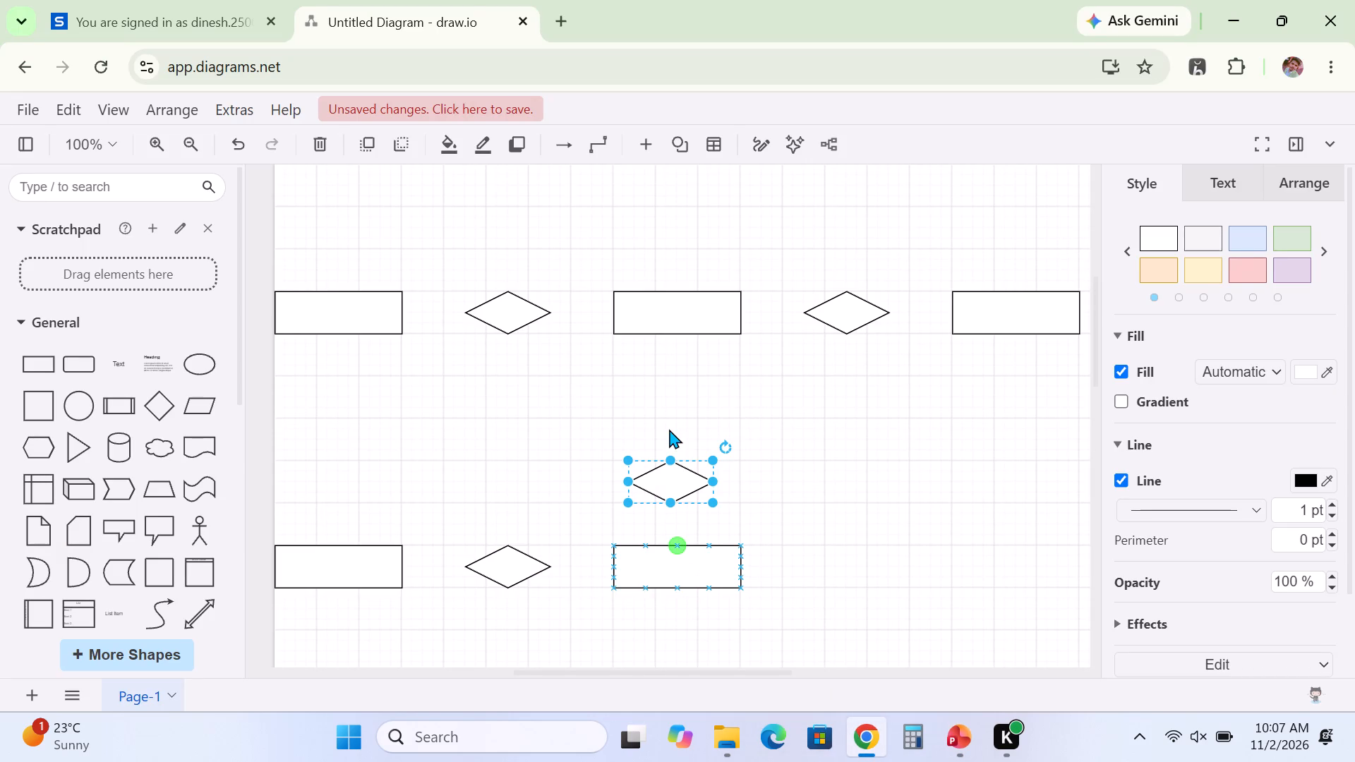
scroll(696, 557, down, 1)
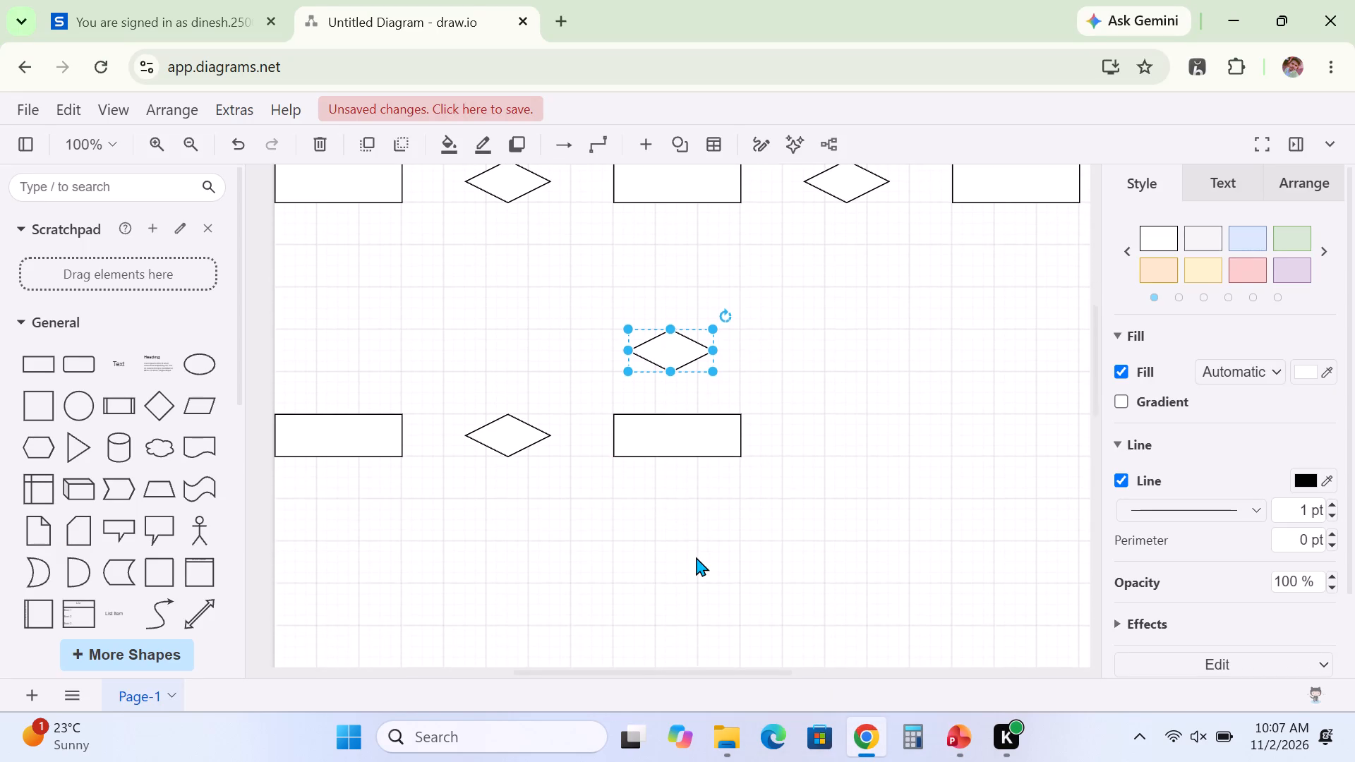
scroll(696, 557, down, 1)
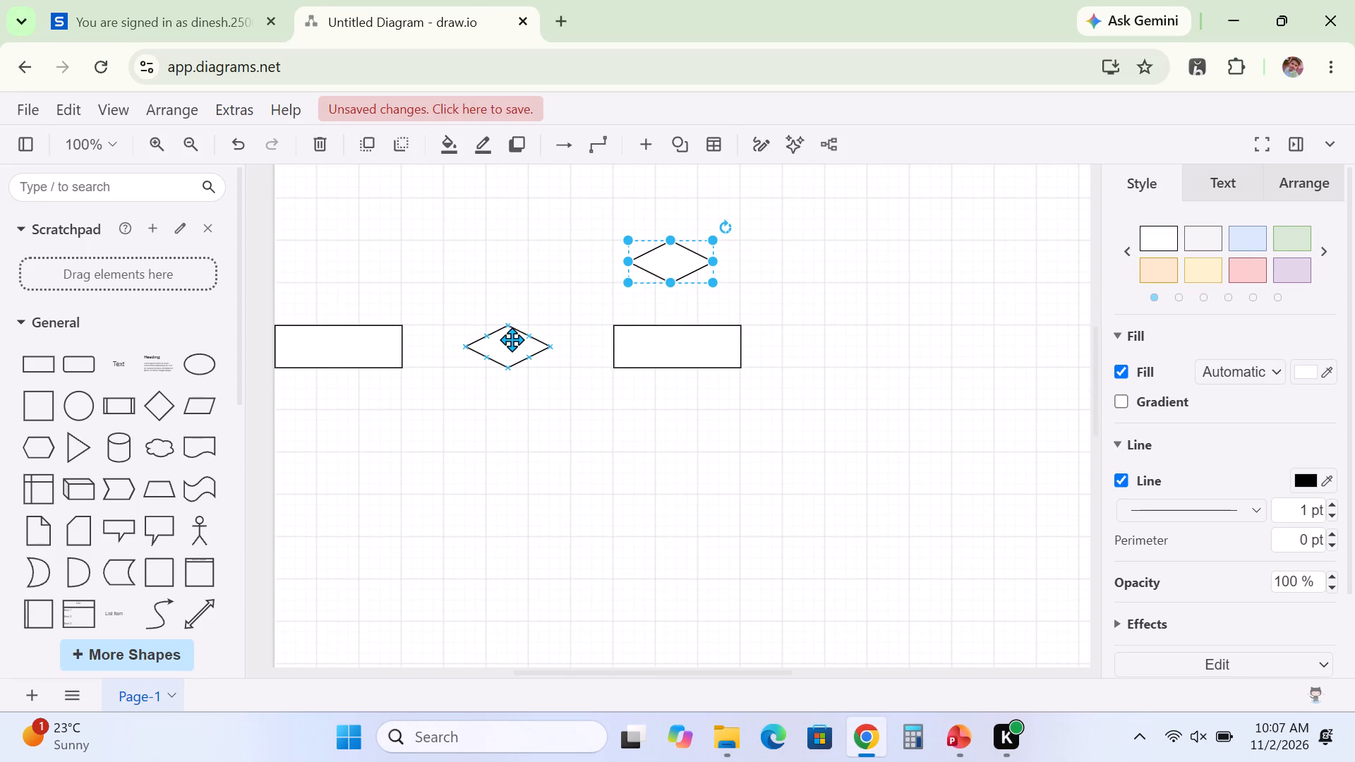
click(507, 344)
right_click(507, 344)
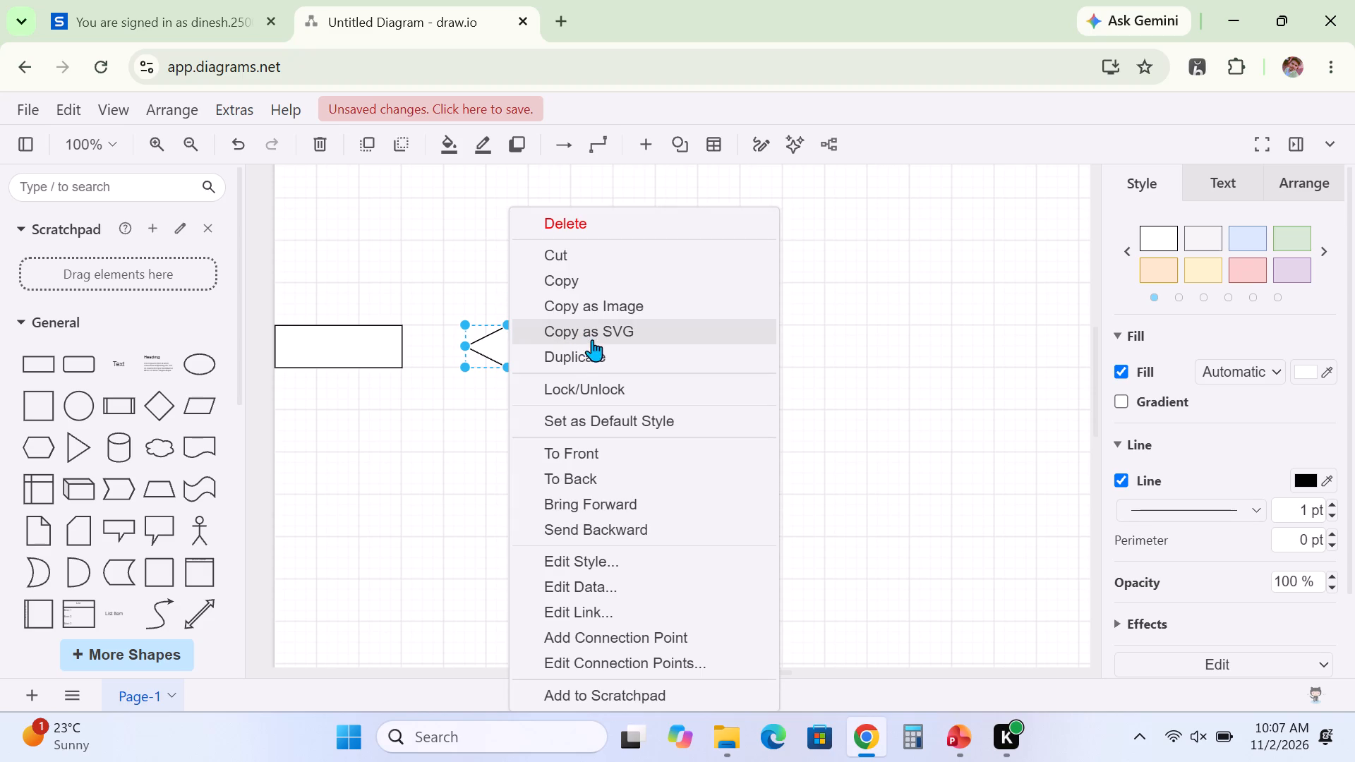
click(592, 351)
drag(517, 367, 675, 440)
click(792, 491)
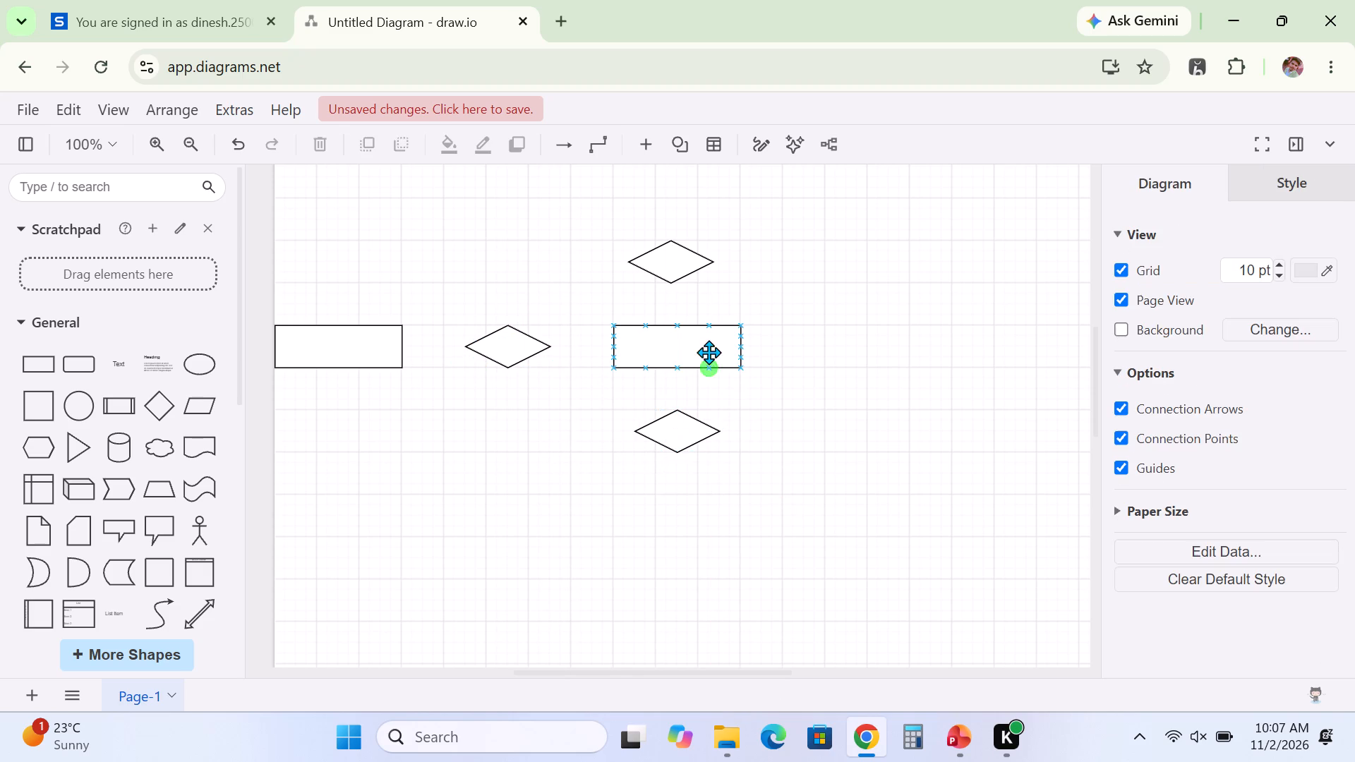
Duplicate the lower middle rectangle and place the copy straight below the bottom diamond, about 40 units beneath it.
click(693, 339)
right_click(693, 339)
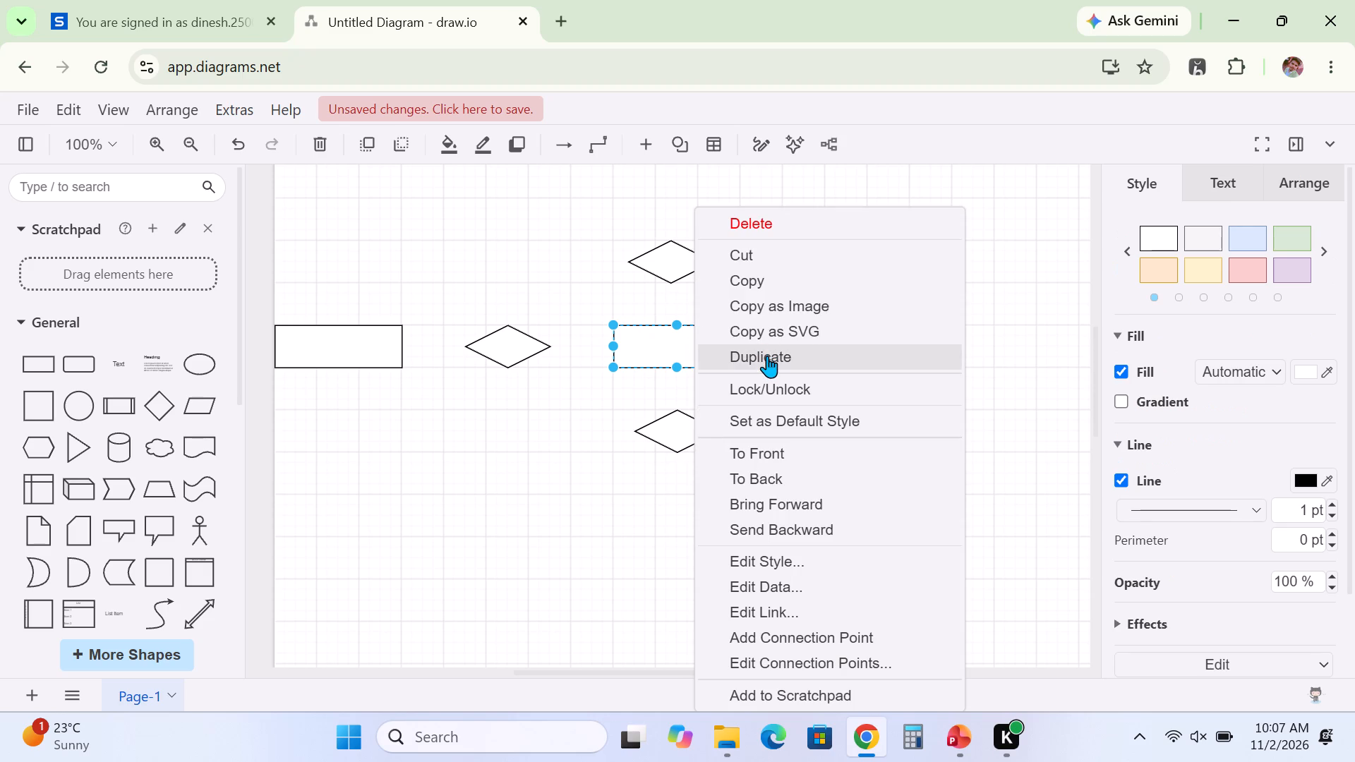
click(767, 356)
drag(697, 352, 689, 536)
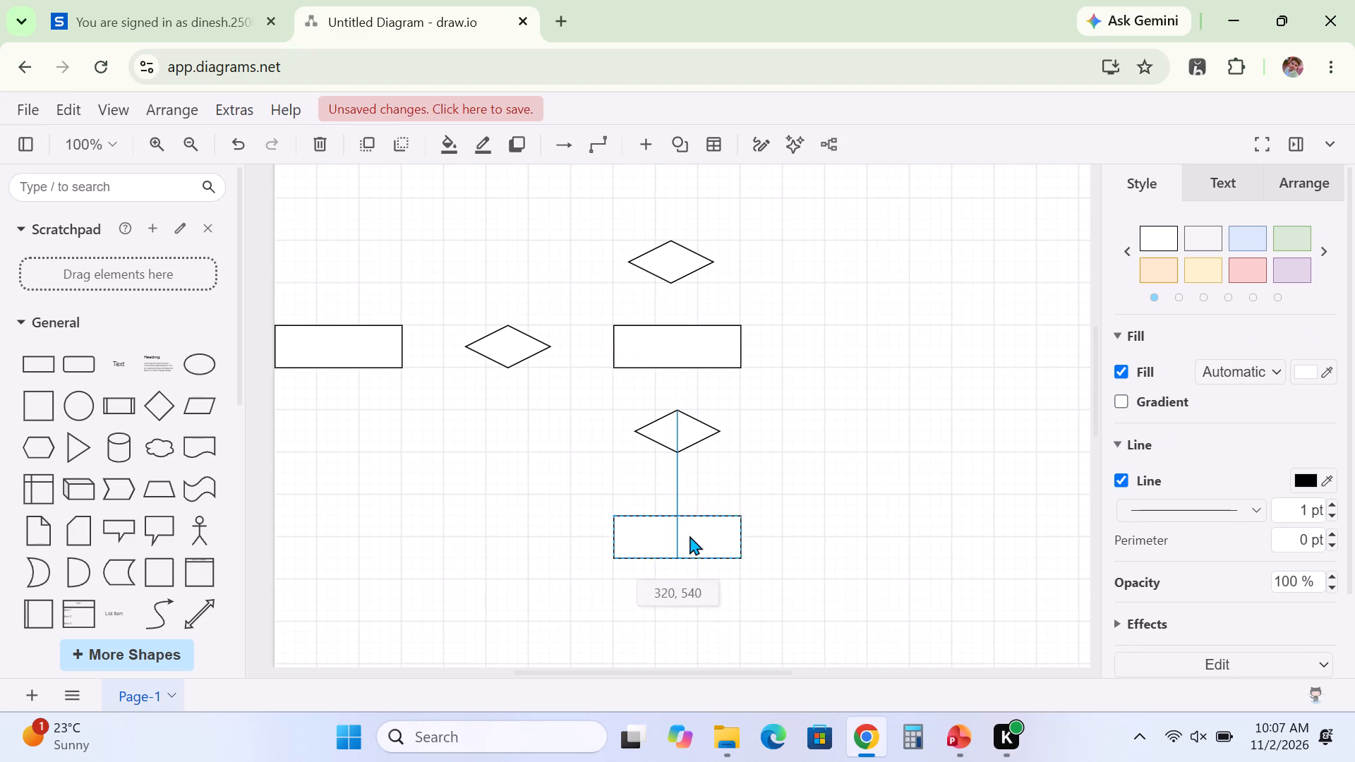
drag(689, 536, 690, 509)
click(831, 449)
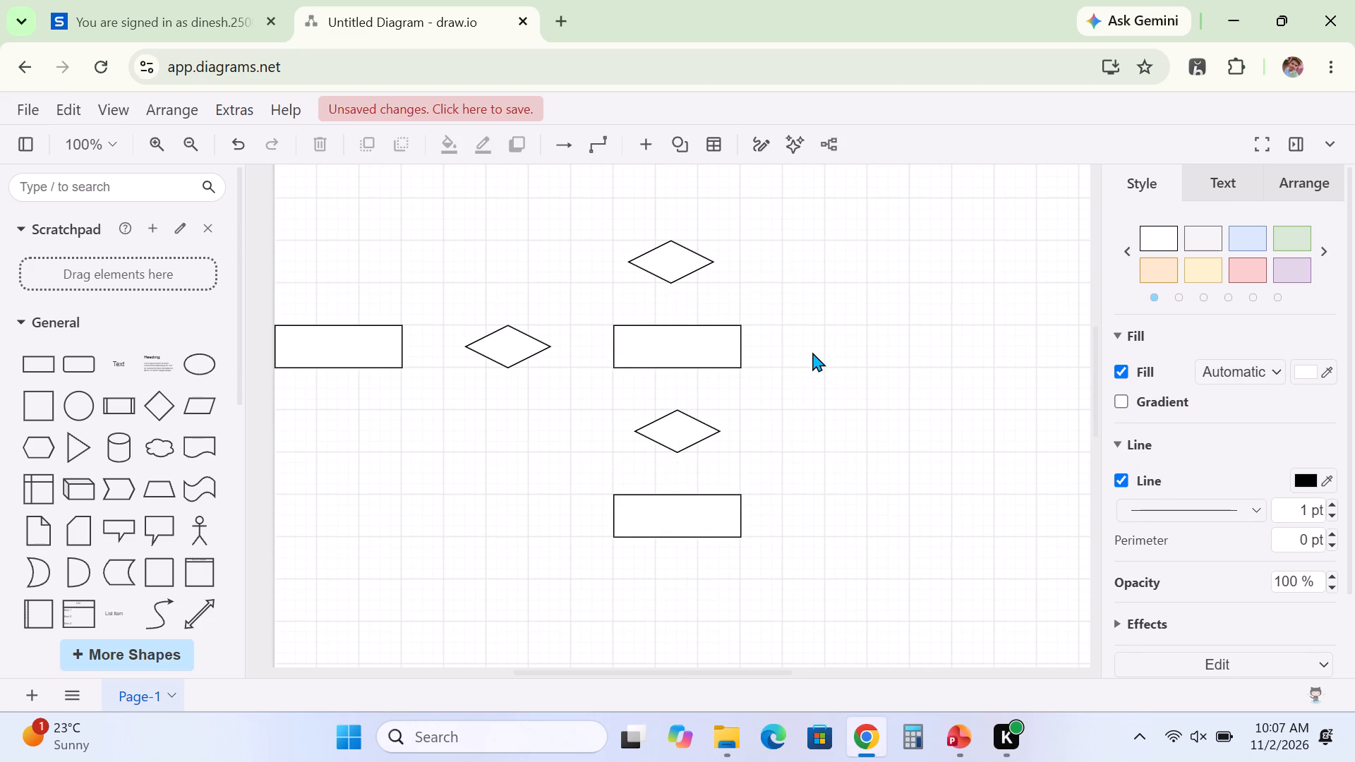
Connect the upper row's left-hand rectangle to the left diamond and set the connector's line end to None.
scroll(812, 352, up, 1)
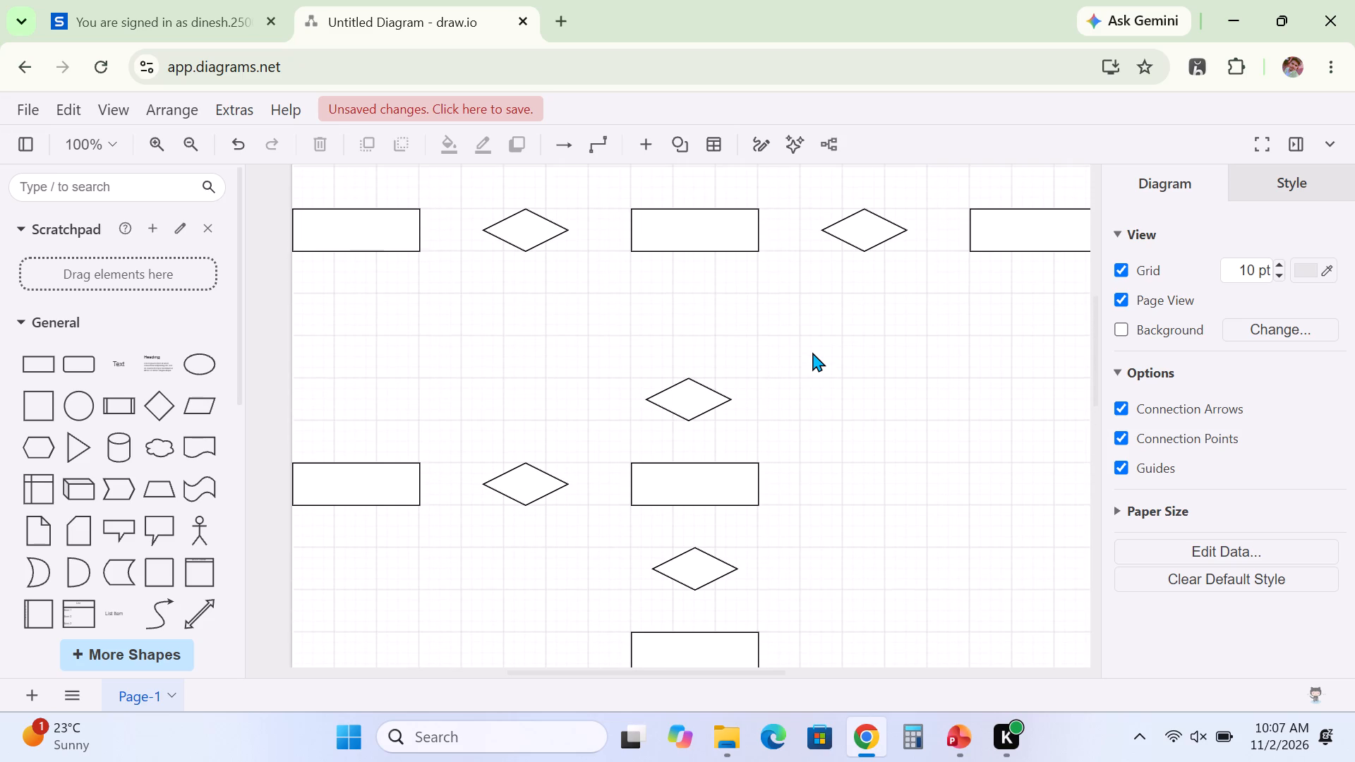
scroll(812, 352, up, 1)
scroll(812, 352, left, 1)
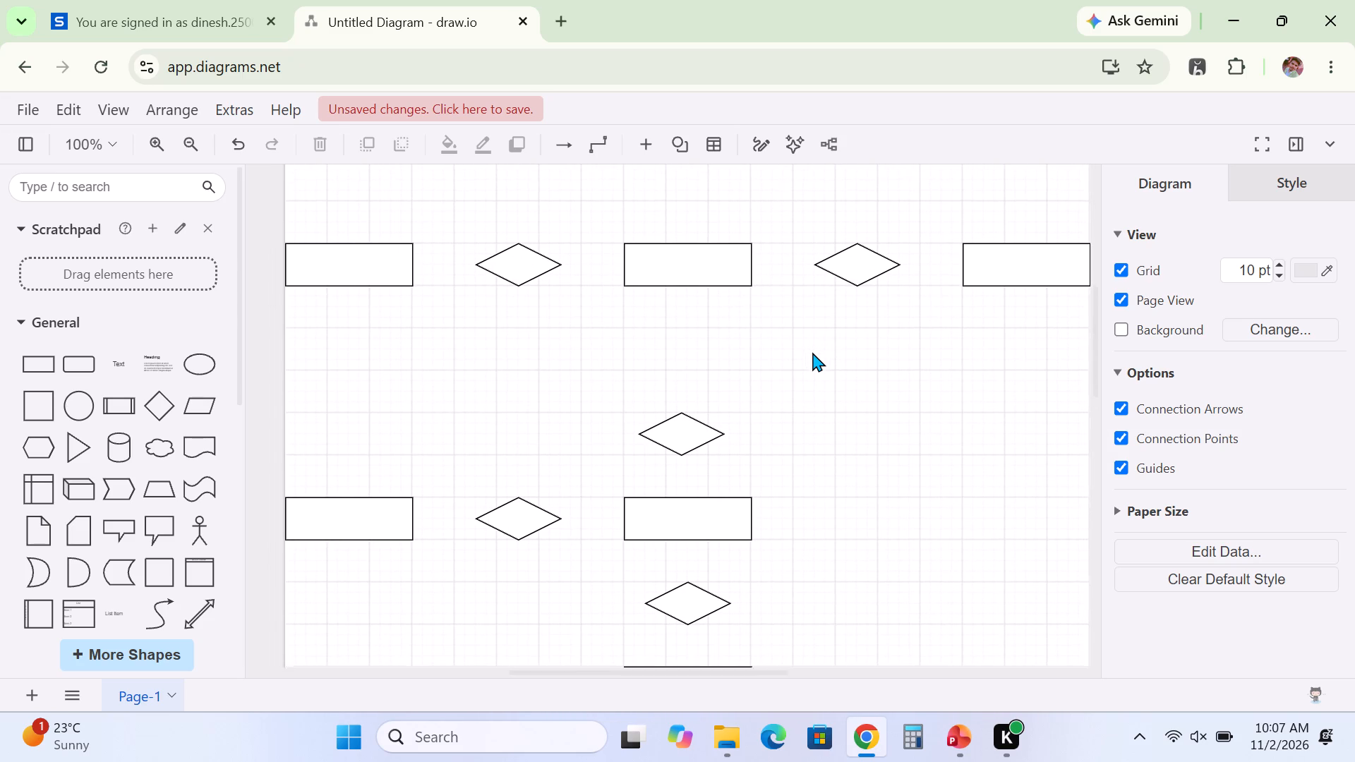
scroll(812, 352, left, 1)
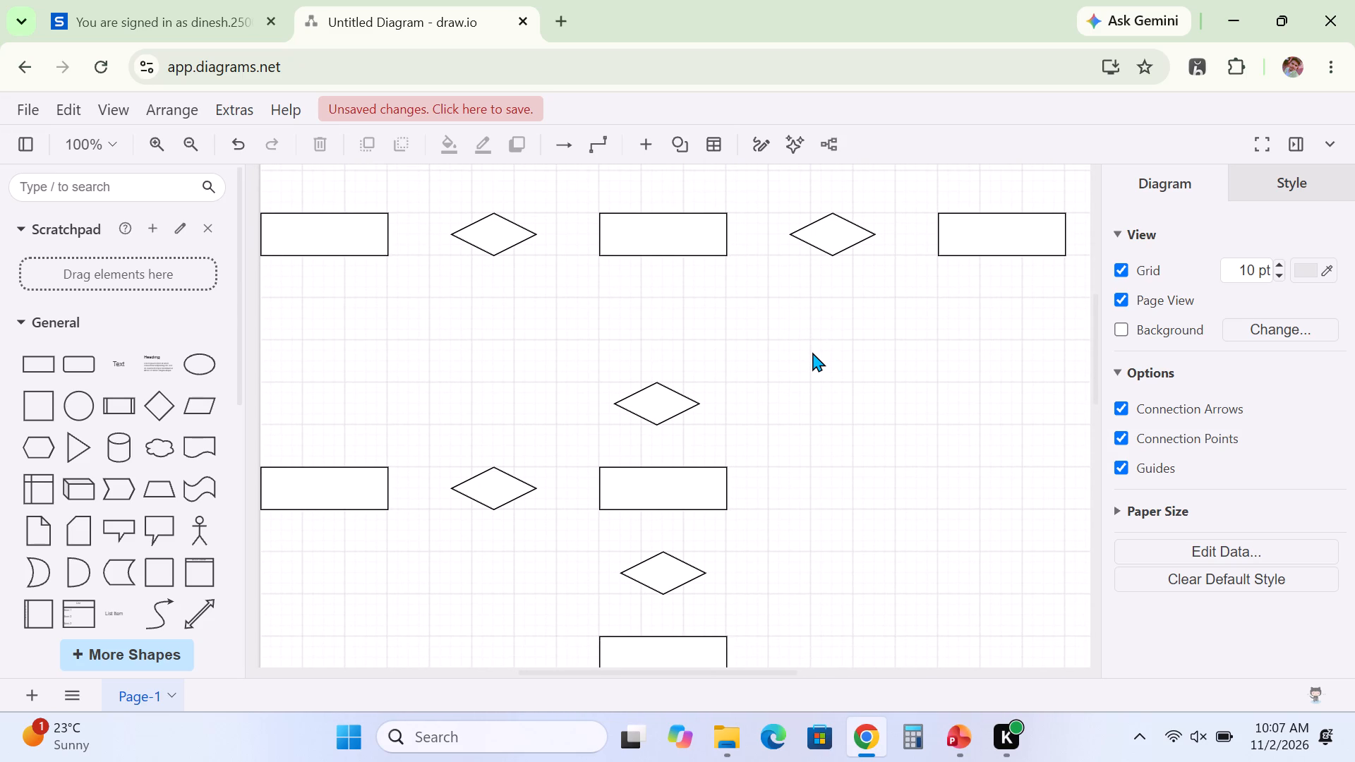
scroll(812, 352, left, 3)
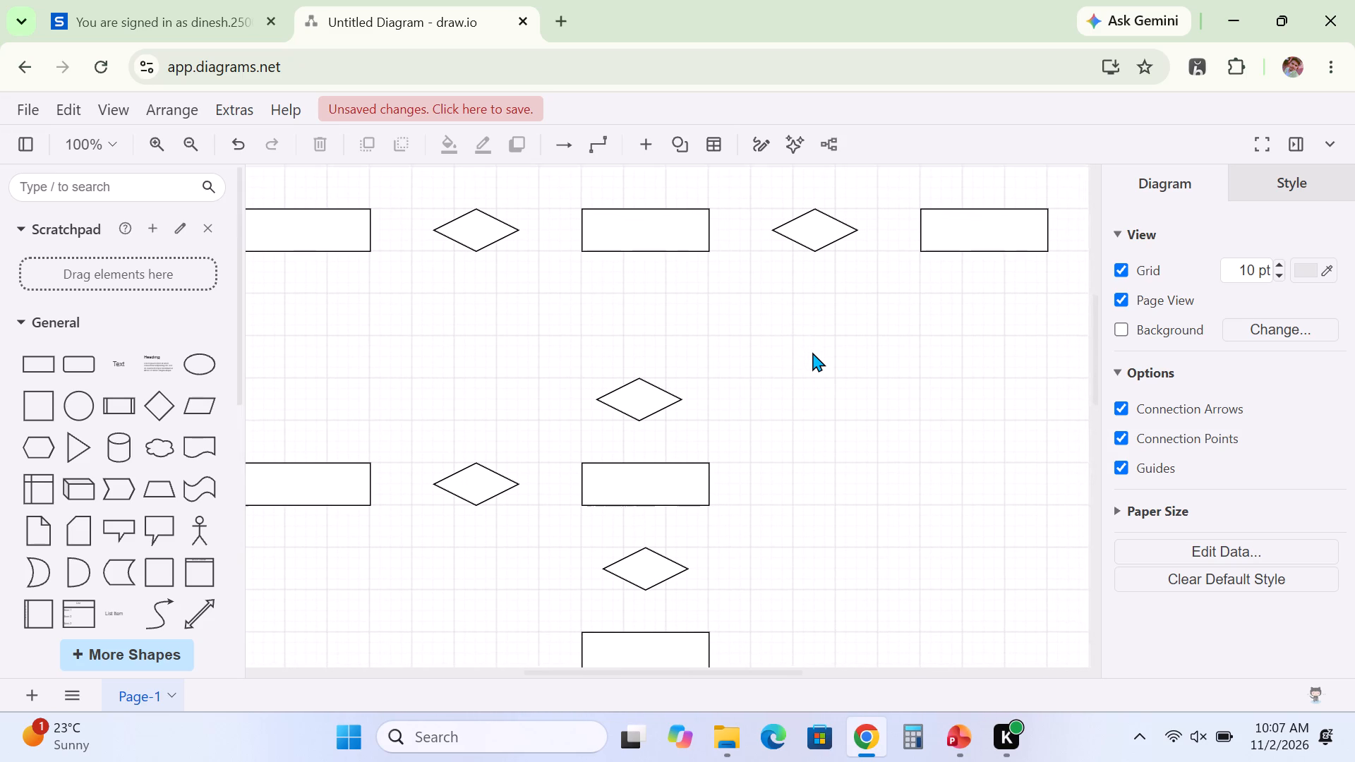
scroll(812, 352, left, 1)
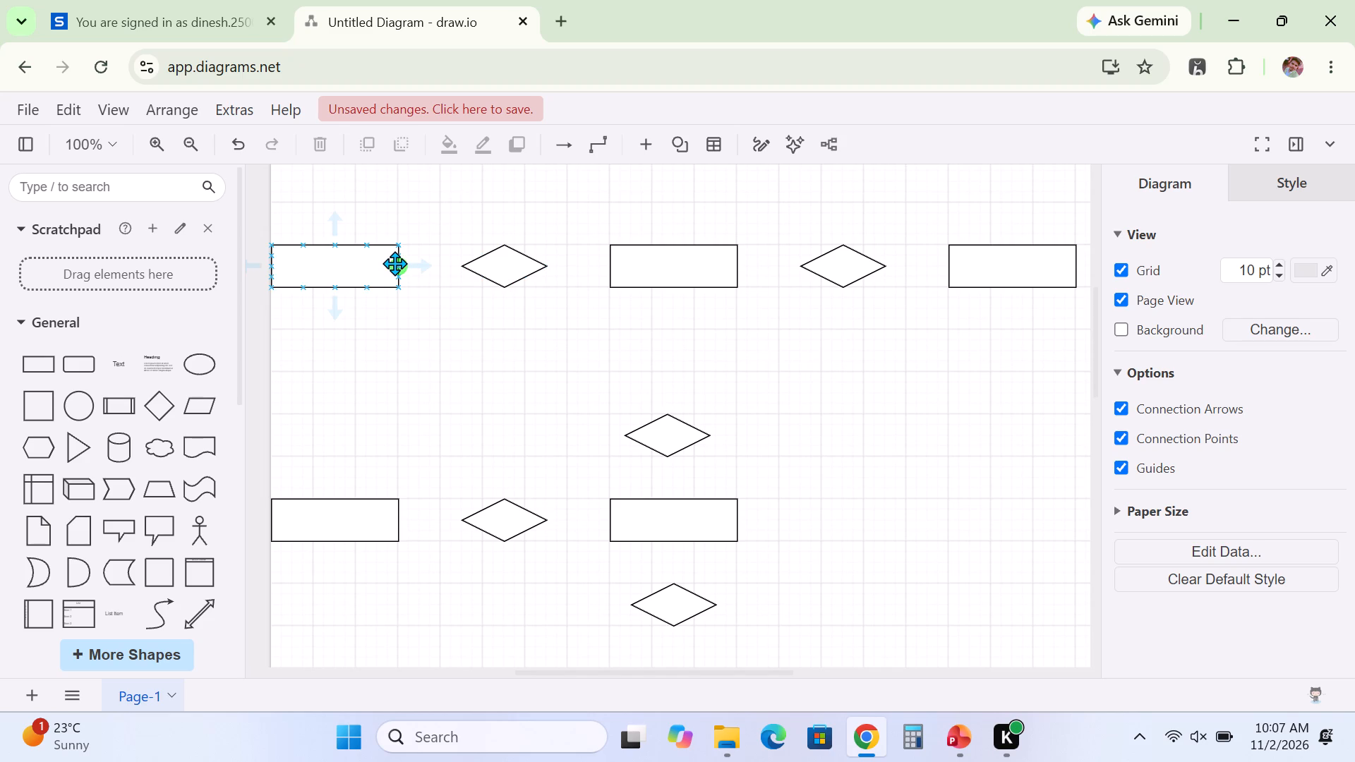
drag(395, 263, 476, 266)
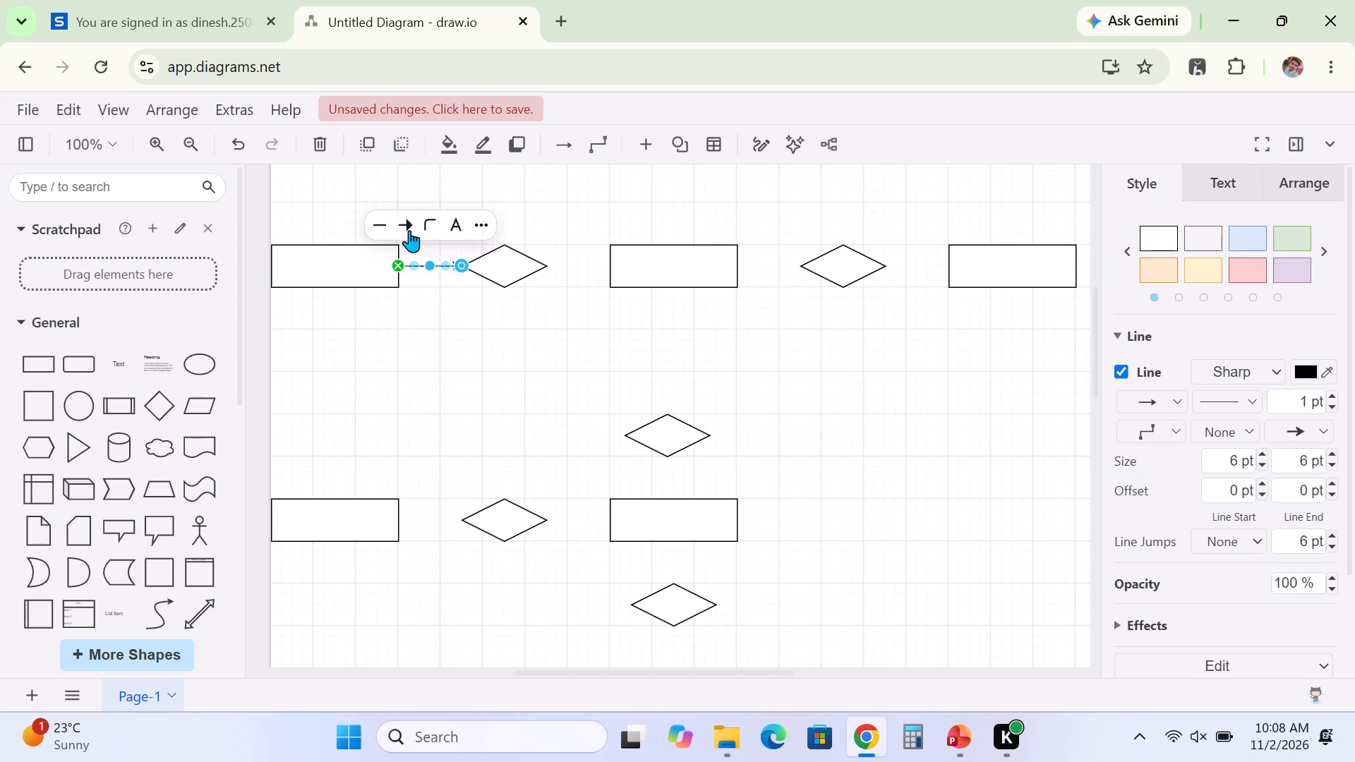
click(409, 230)
click(438, 298)
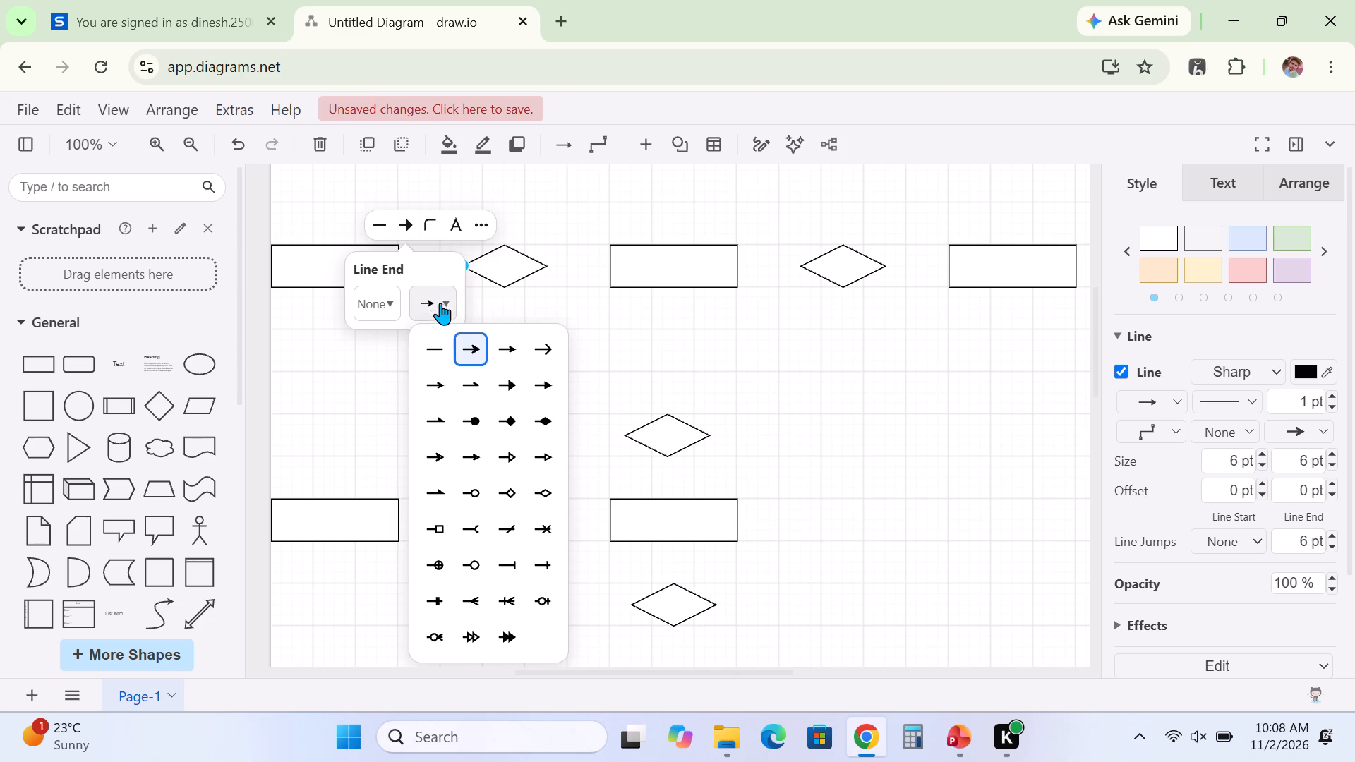
click(433, 345)
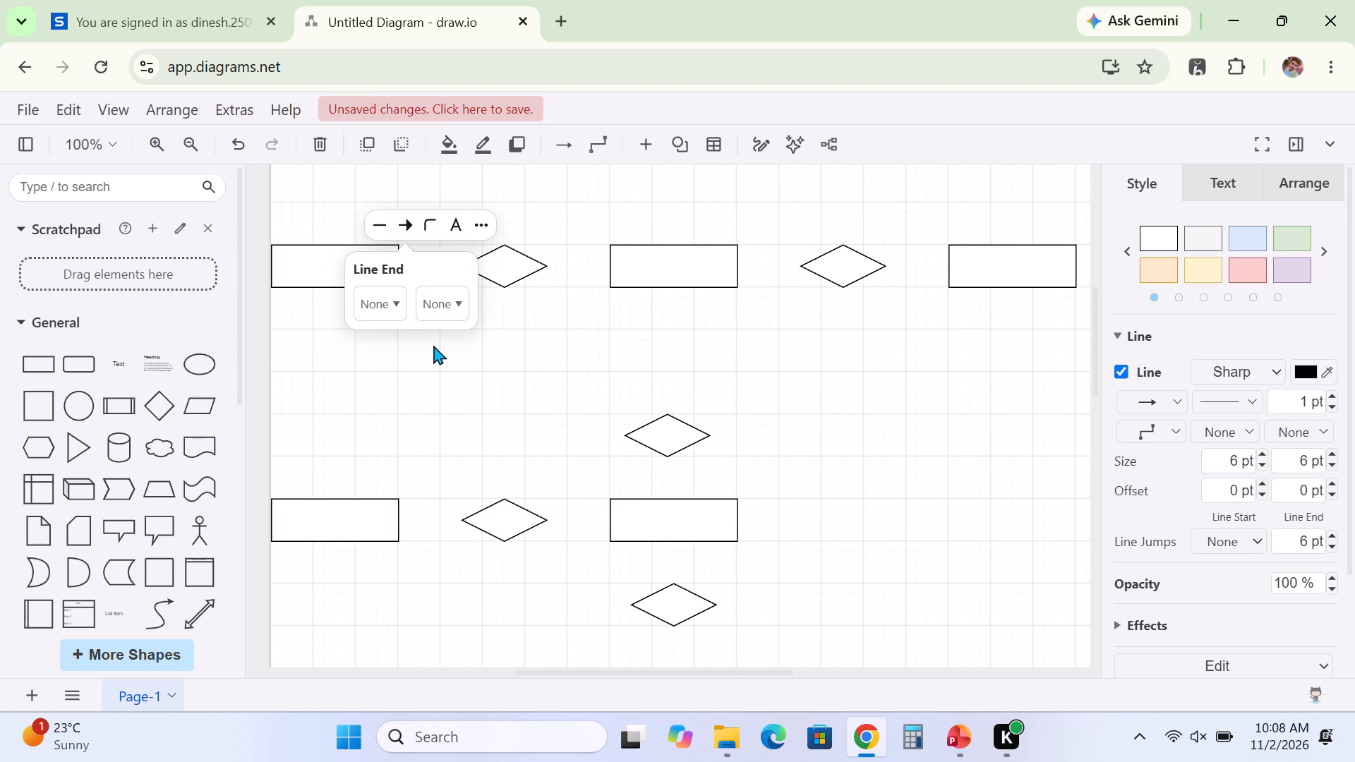
click(491, 349)
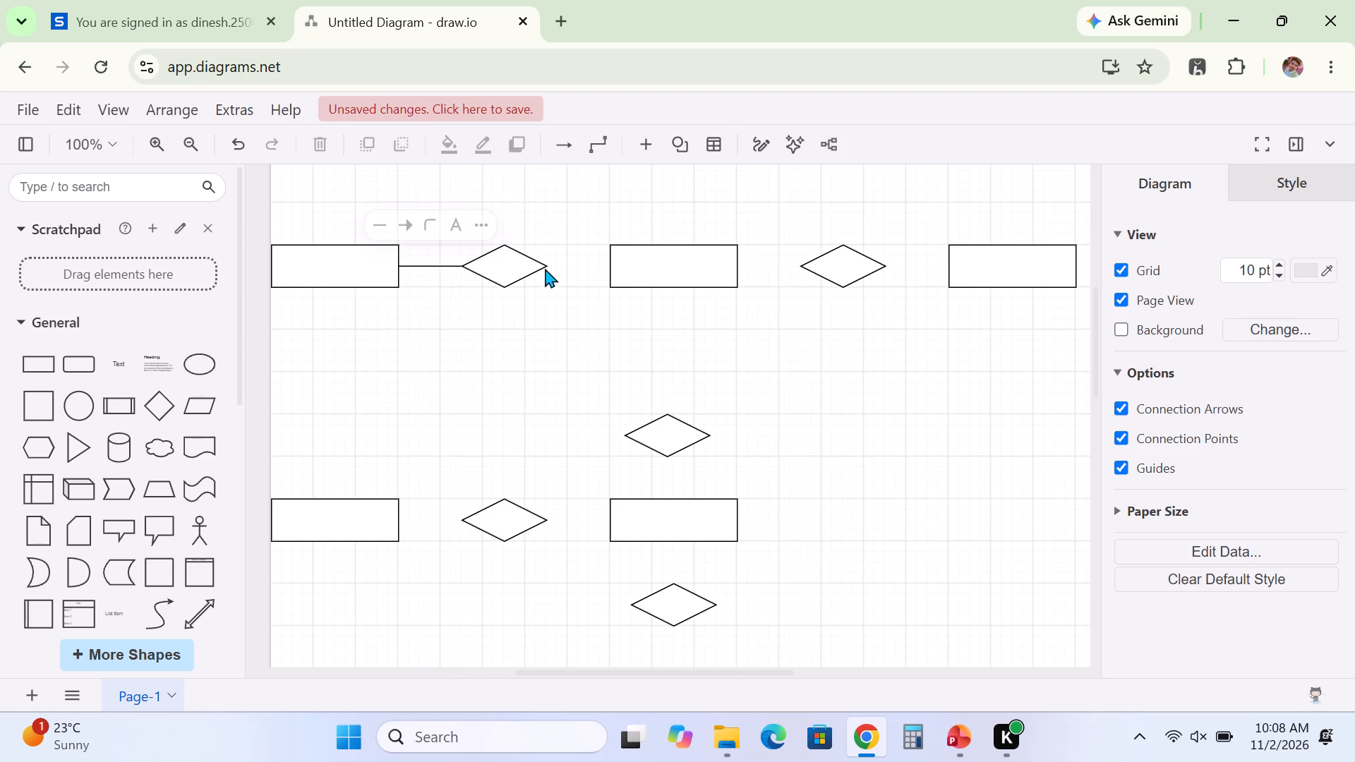
Connect the upper row's left diamond to the upper middle rectangle and remove the connector's end arrowhead.
drag(544, 264, 598, 272)
drag(598, 272, 618, 263)
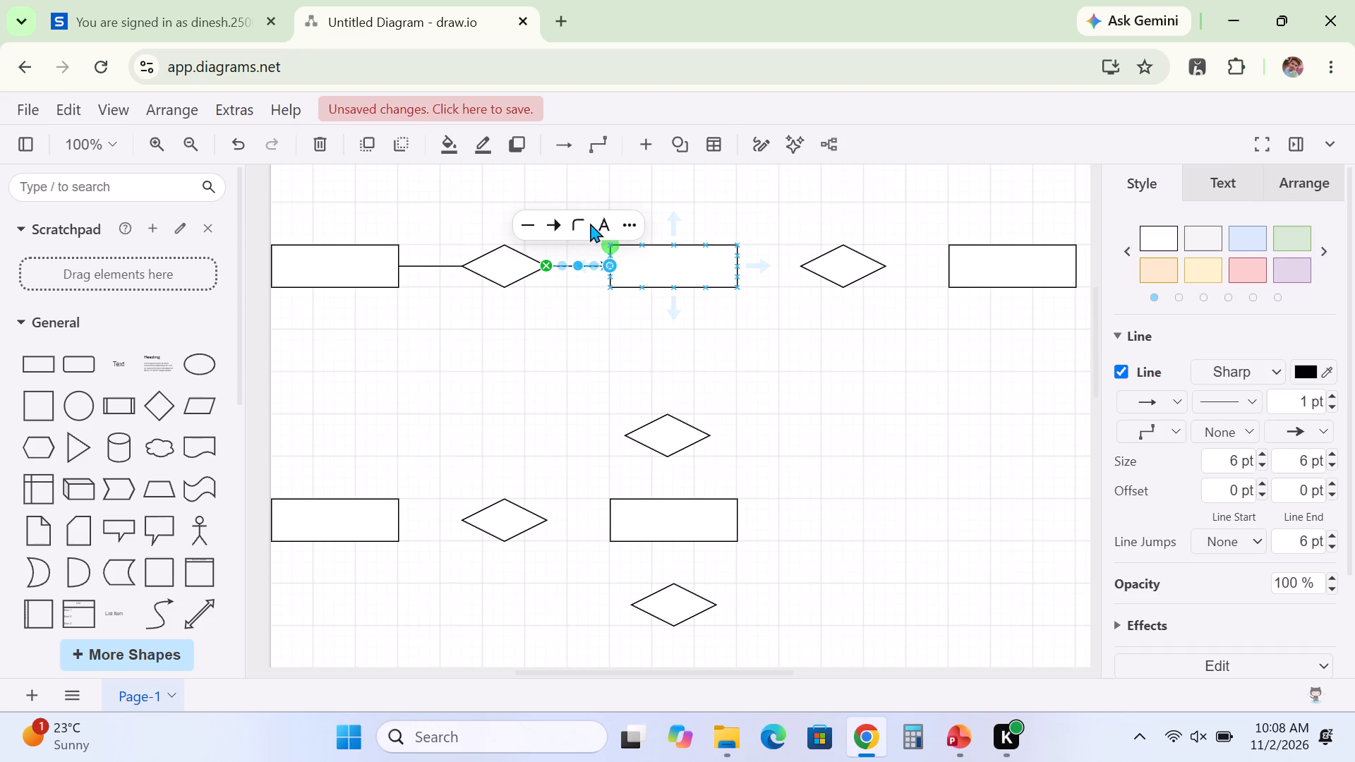
click(553, 226)
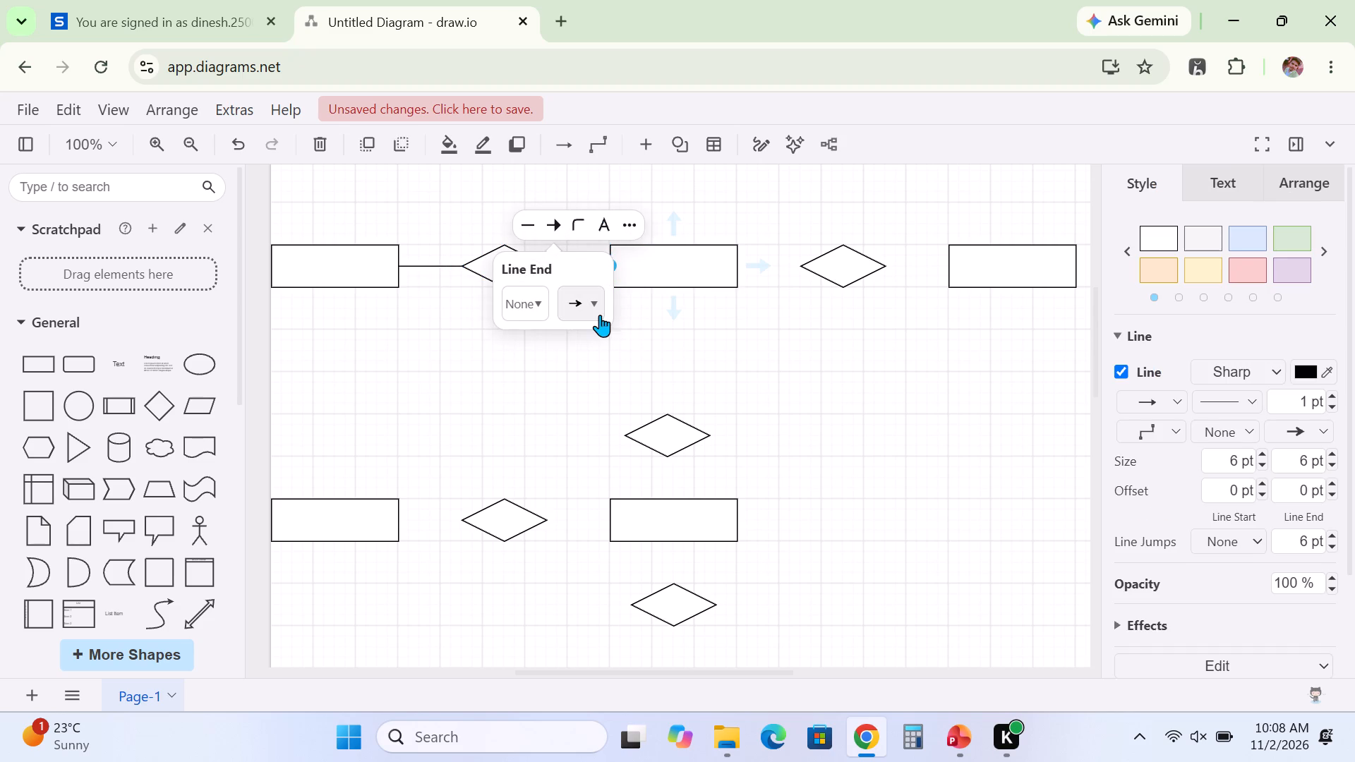
click(591, 306)
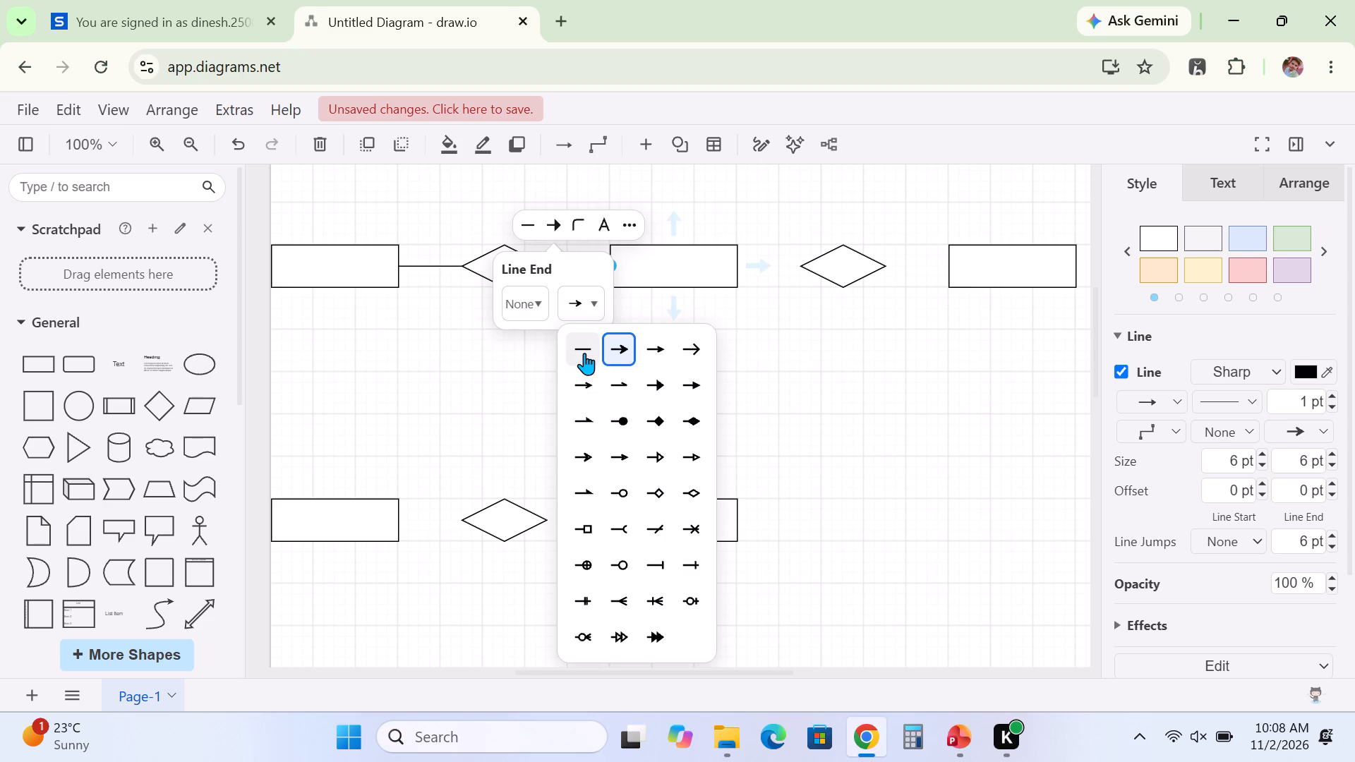
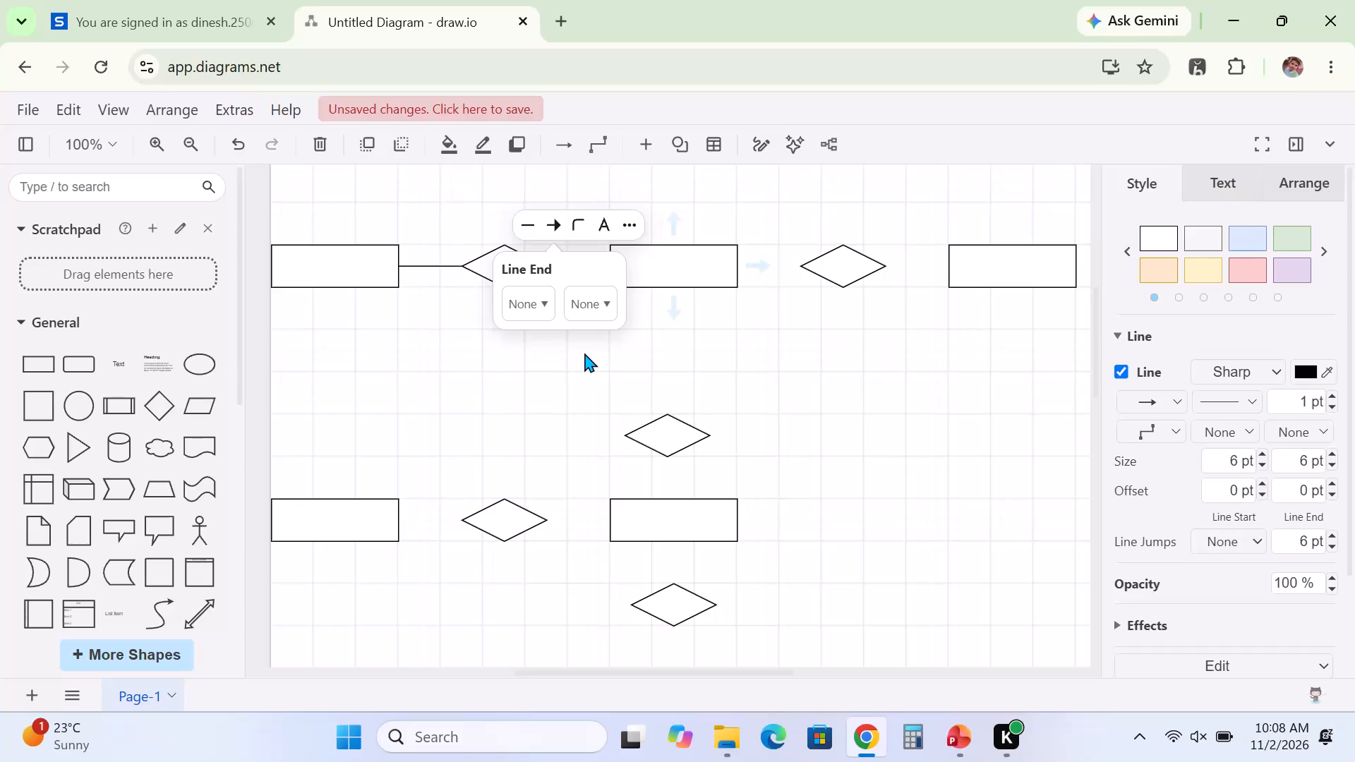
Connect the upper middle rectangle to the upper row's right diamond and set the connector's line end to None.
click(658, 353)
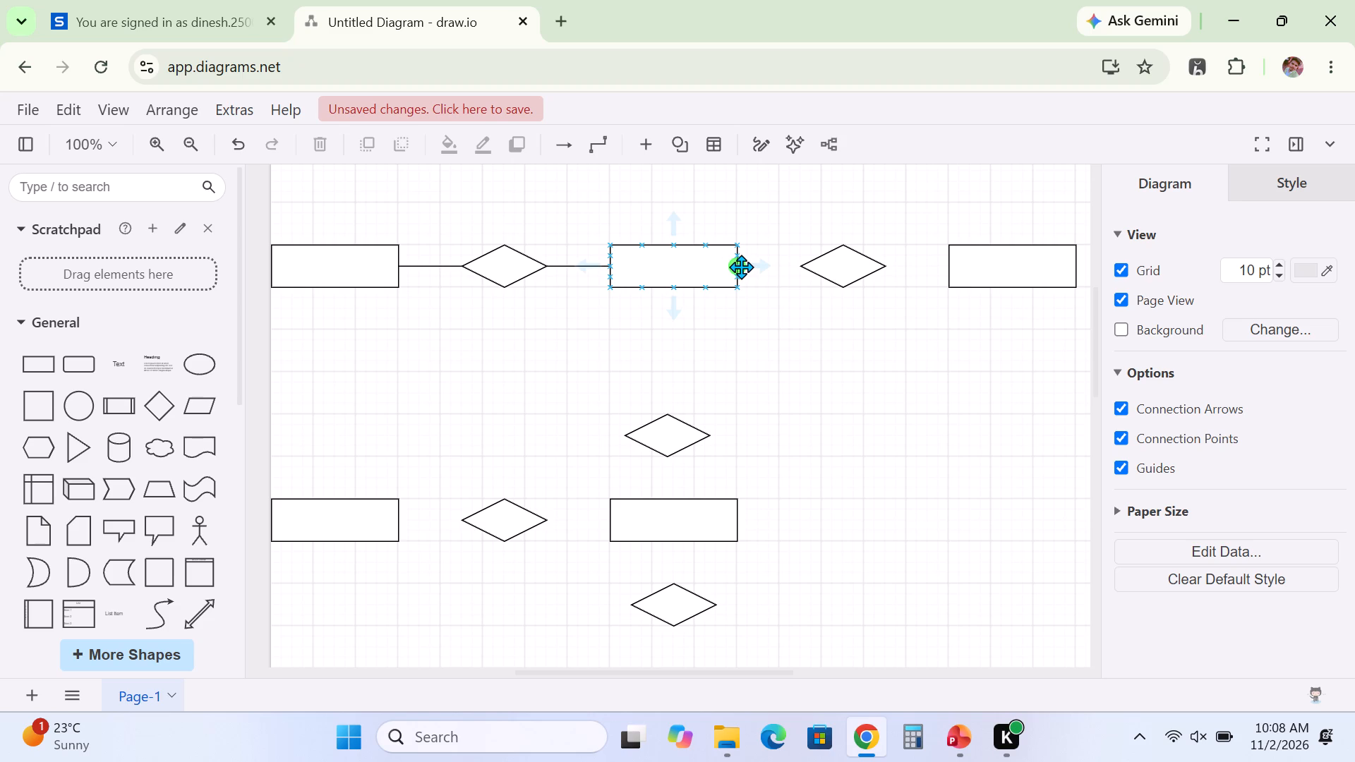
drag(741, 267, 799, 265)
click(747, 224)
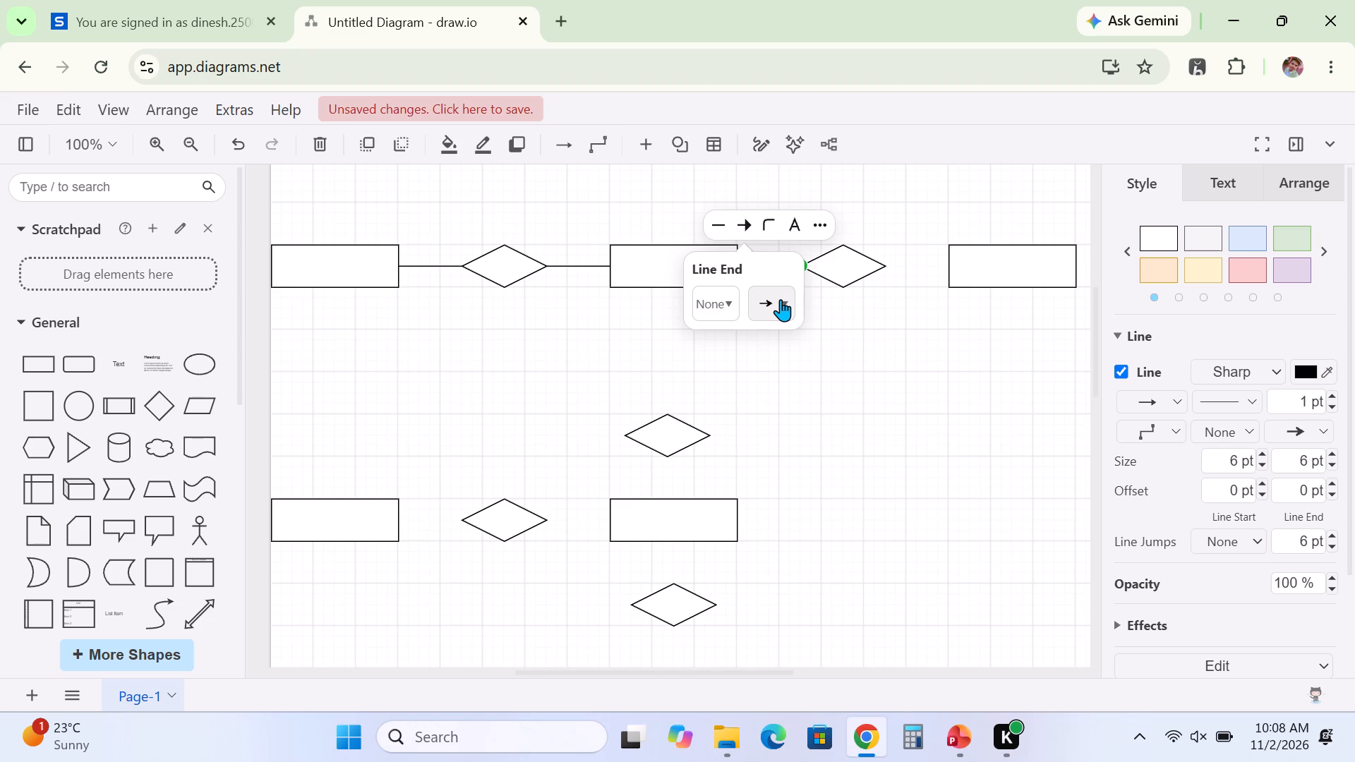
click(719, 301)
click(719, 301)
click(766, 302)
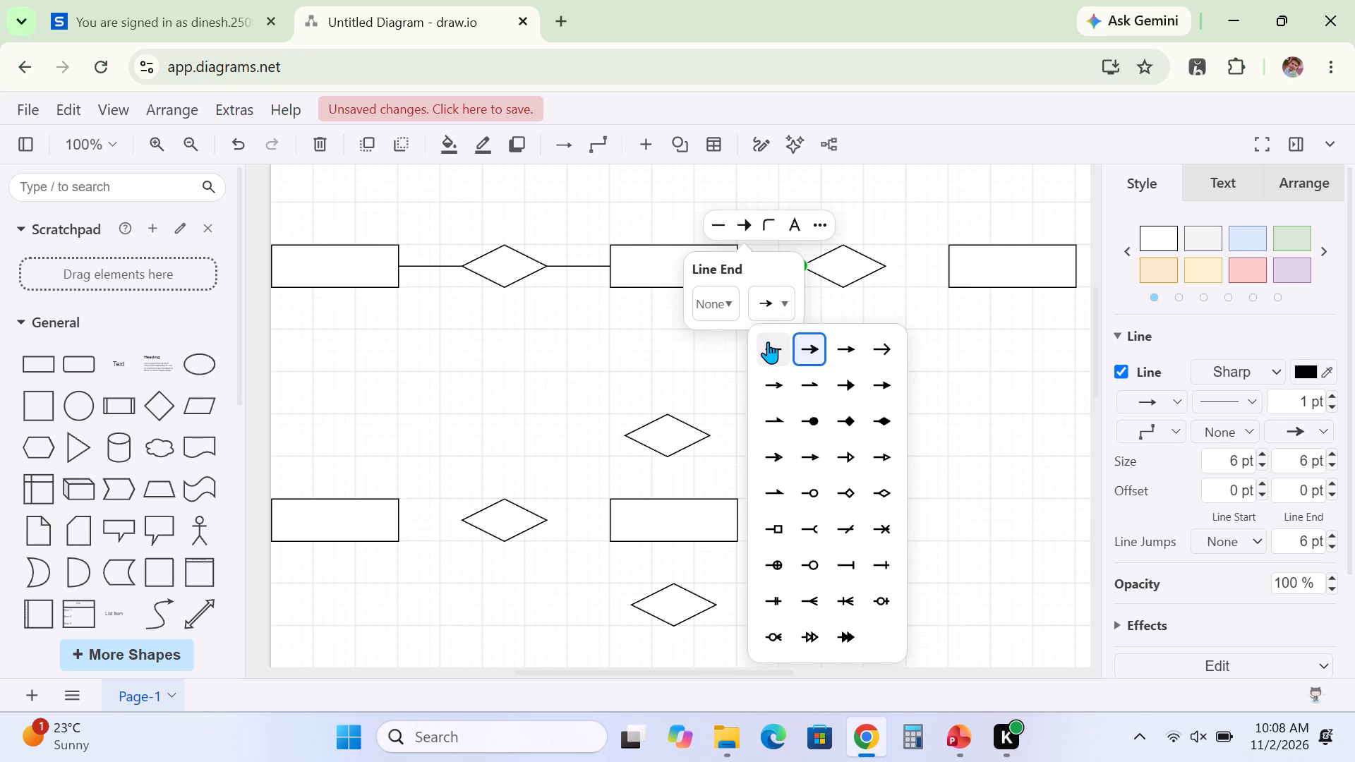
click(768, 341)
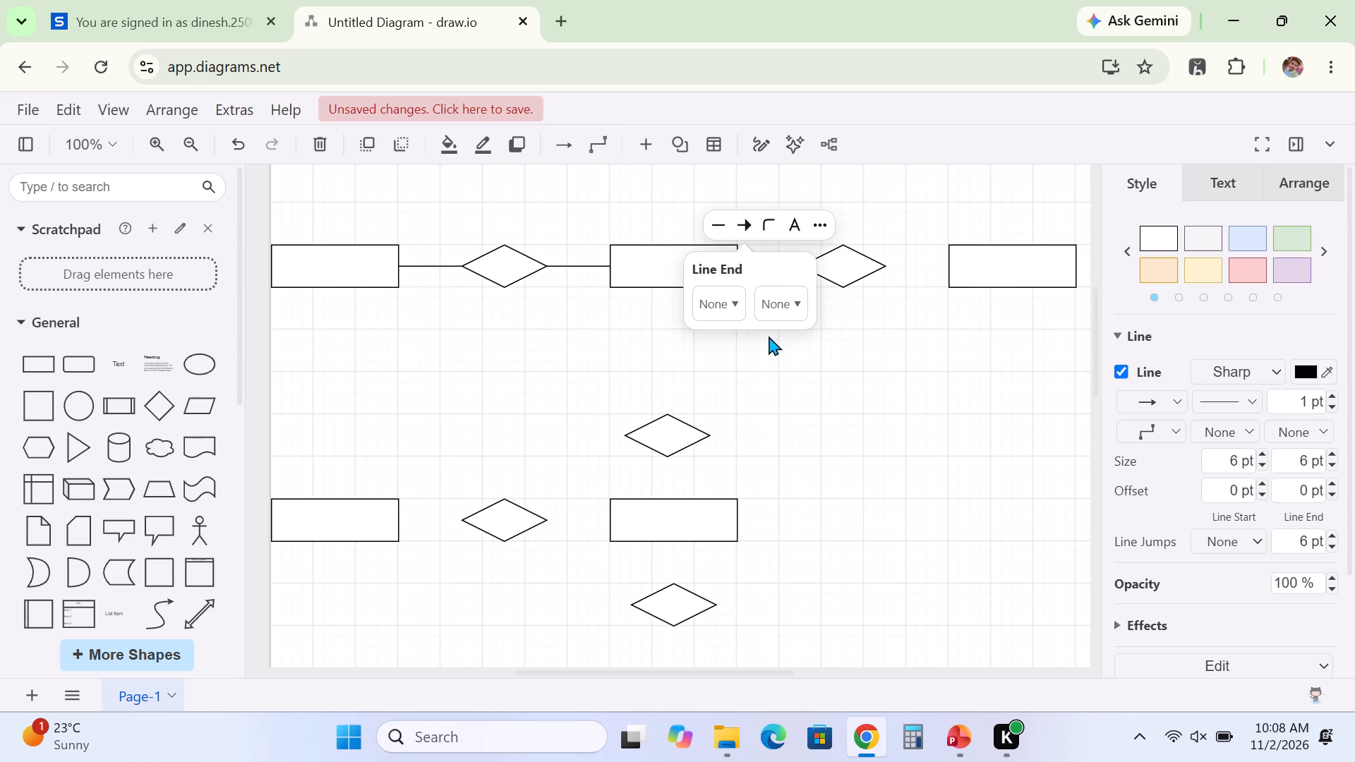
click(778, 344)
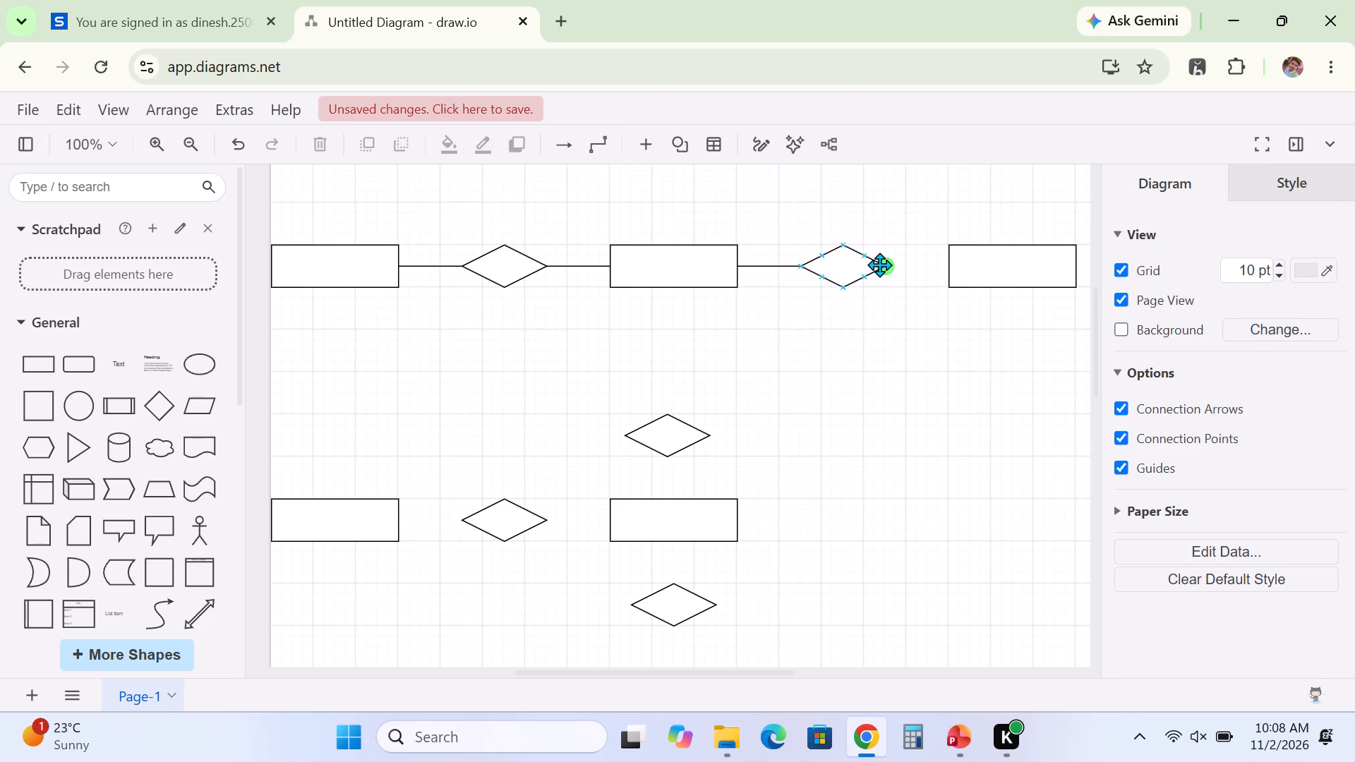
Connect the upper row's right diamond to the right-hand rectangle and set the connector's line end to None.
drag(881, 265, 938, 262)
drag(938, 262, 948, 269)
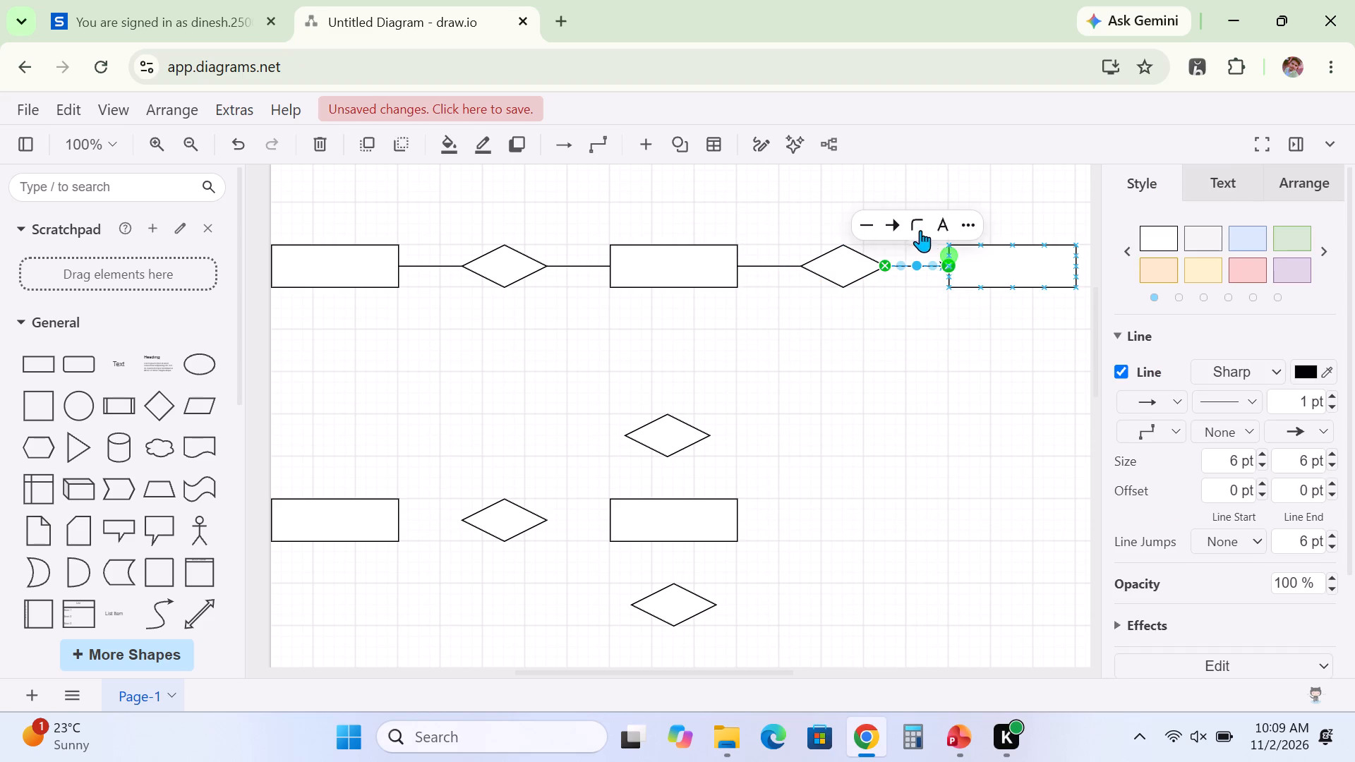
click(897, 225)
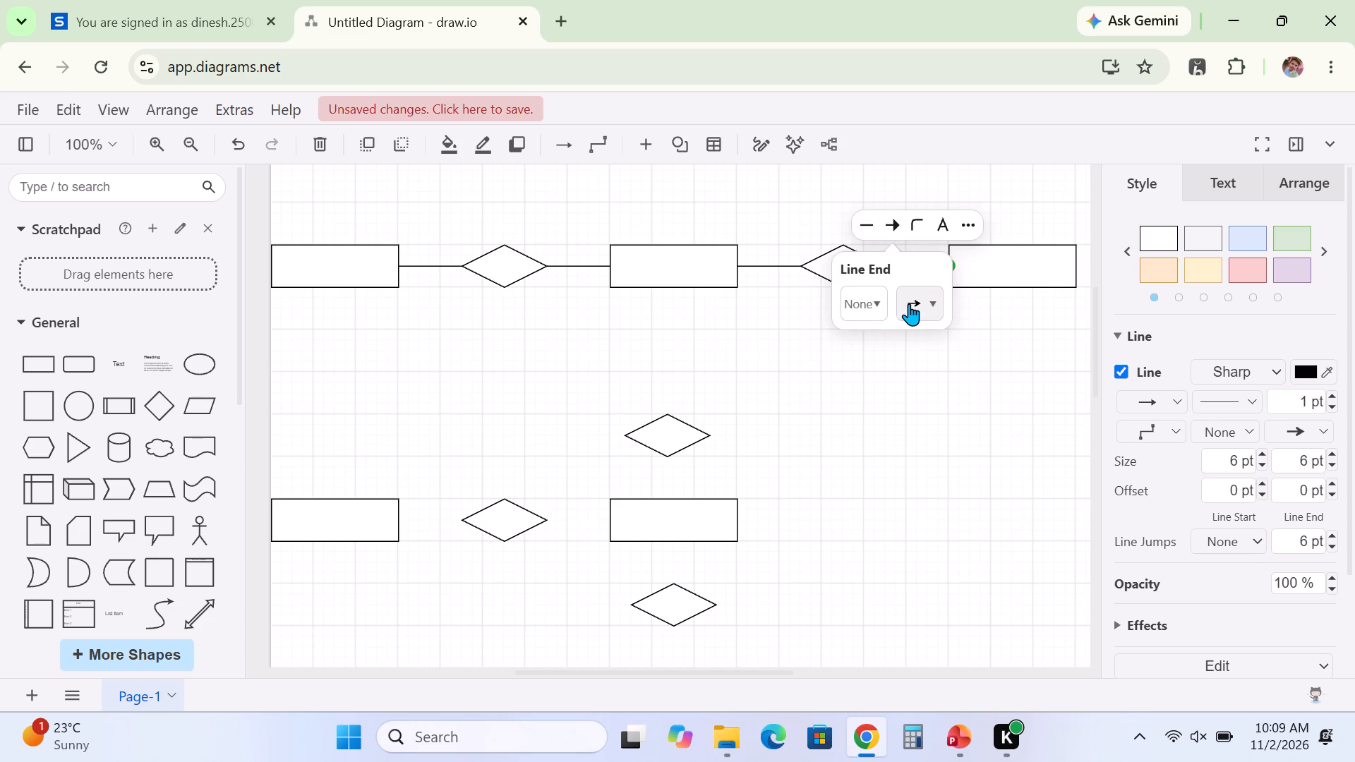
click(909, 303)
click(911, 339)
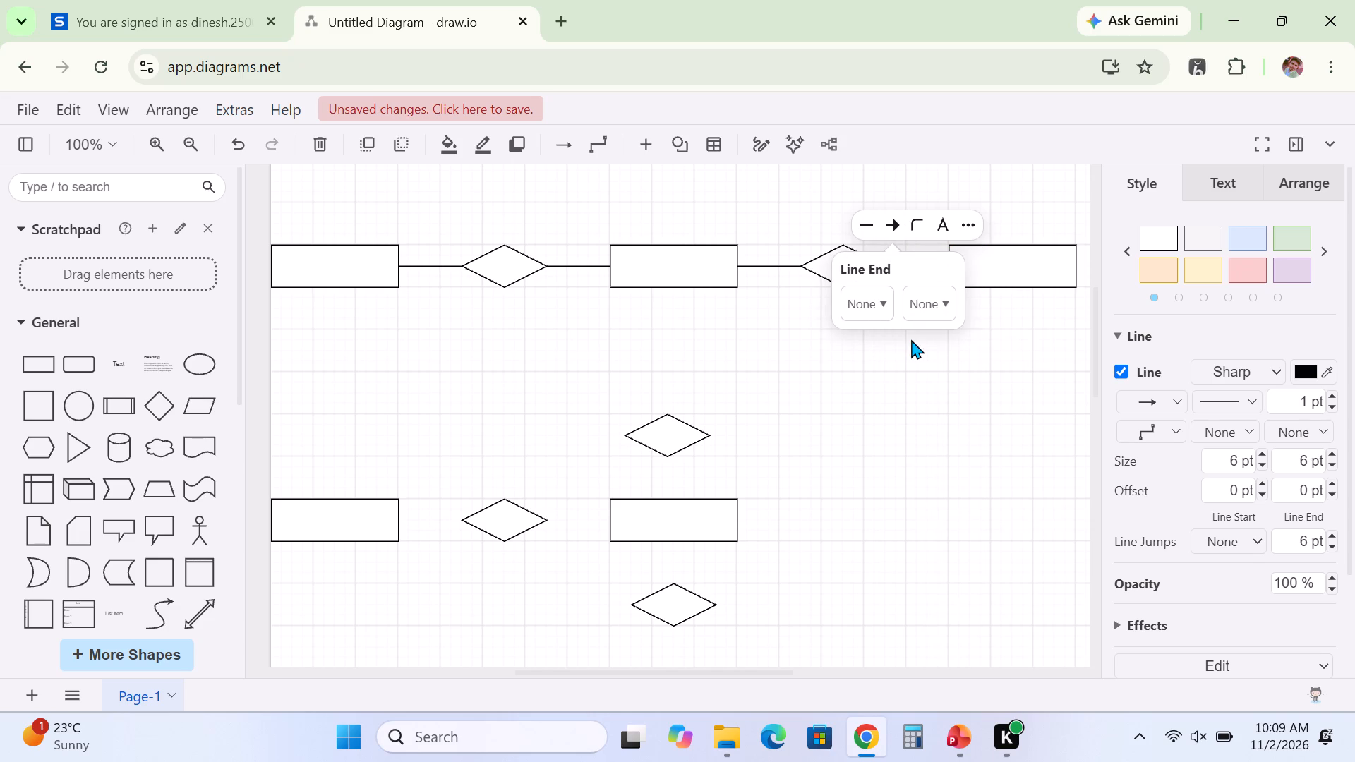
click(855, 411)
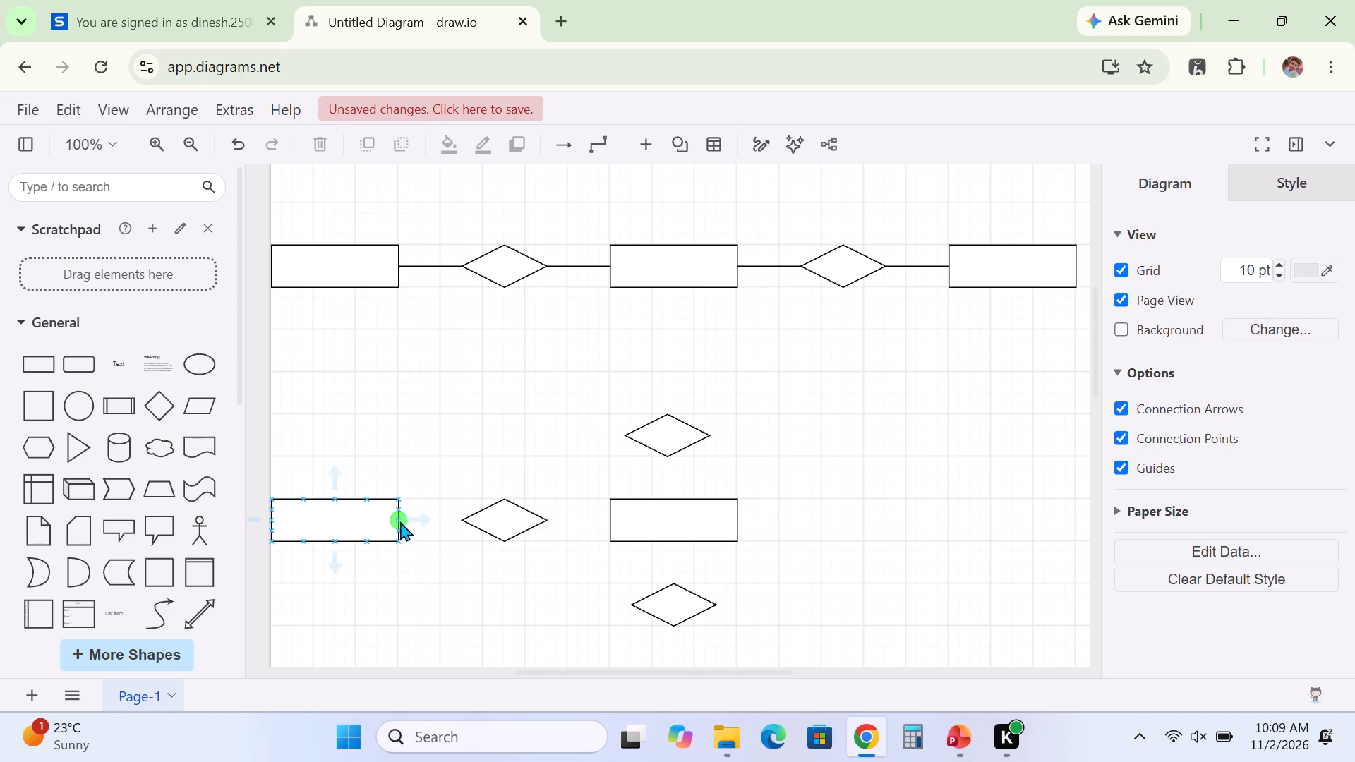
Connect the lower row's left-hand rectangle to the lower row's diamond and set the connector's line end to None.
drag(400, 521, 466, 516)
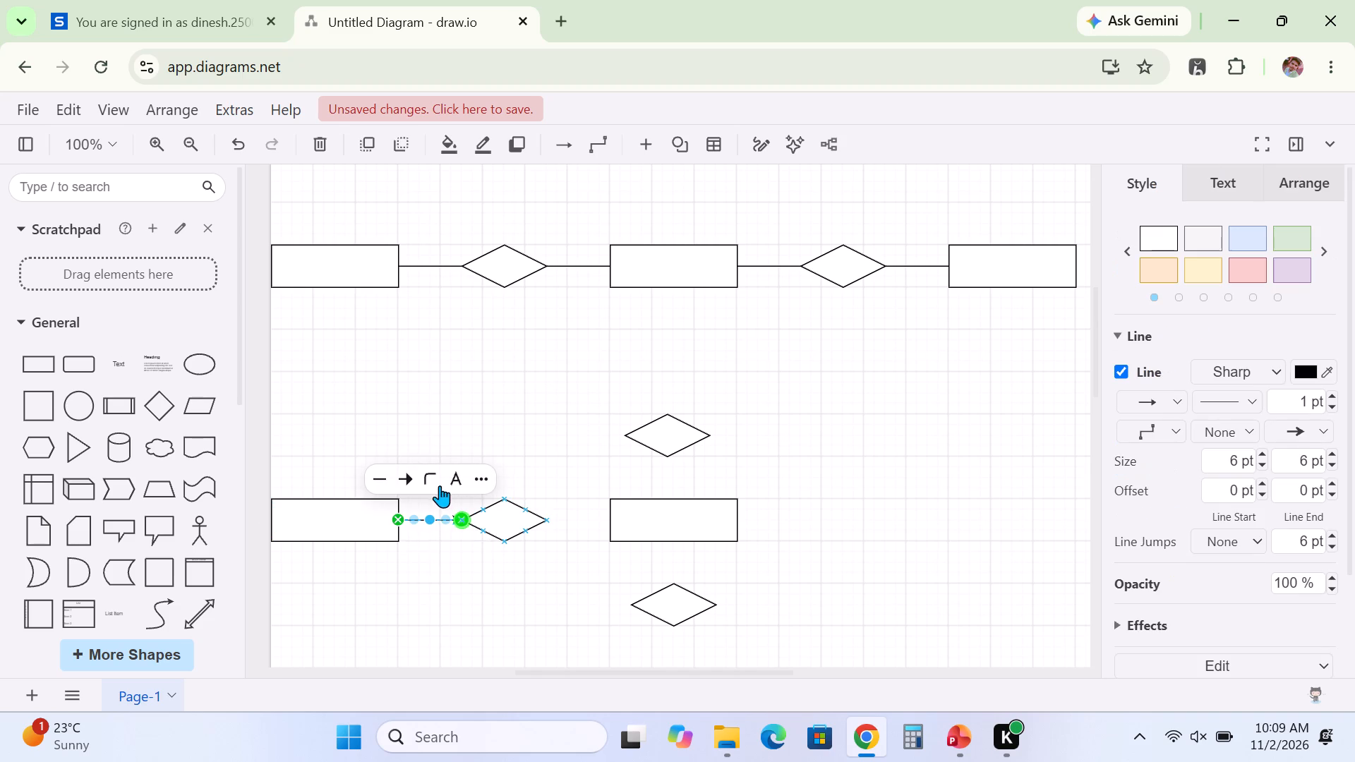
click(407, 476)
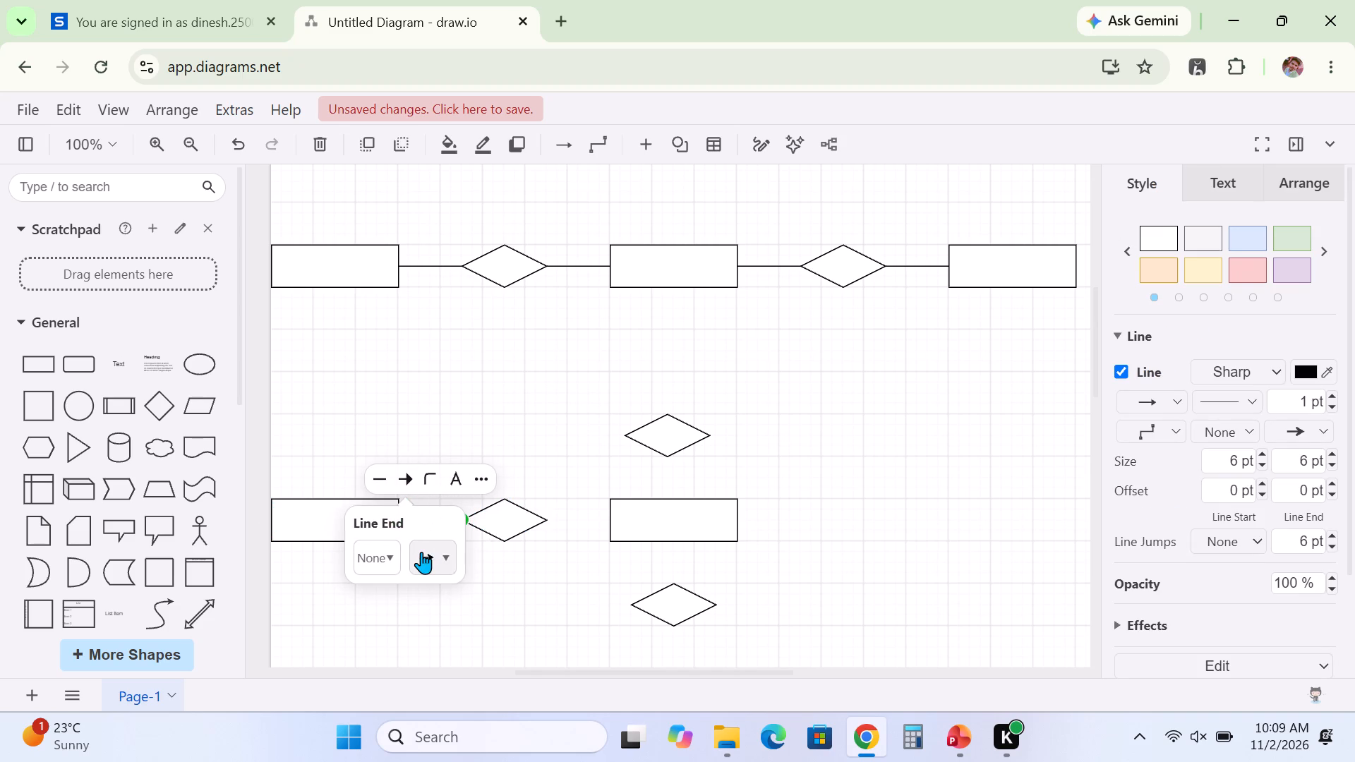
click(421, 552)
click(430, 351)
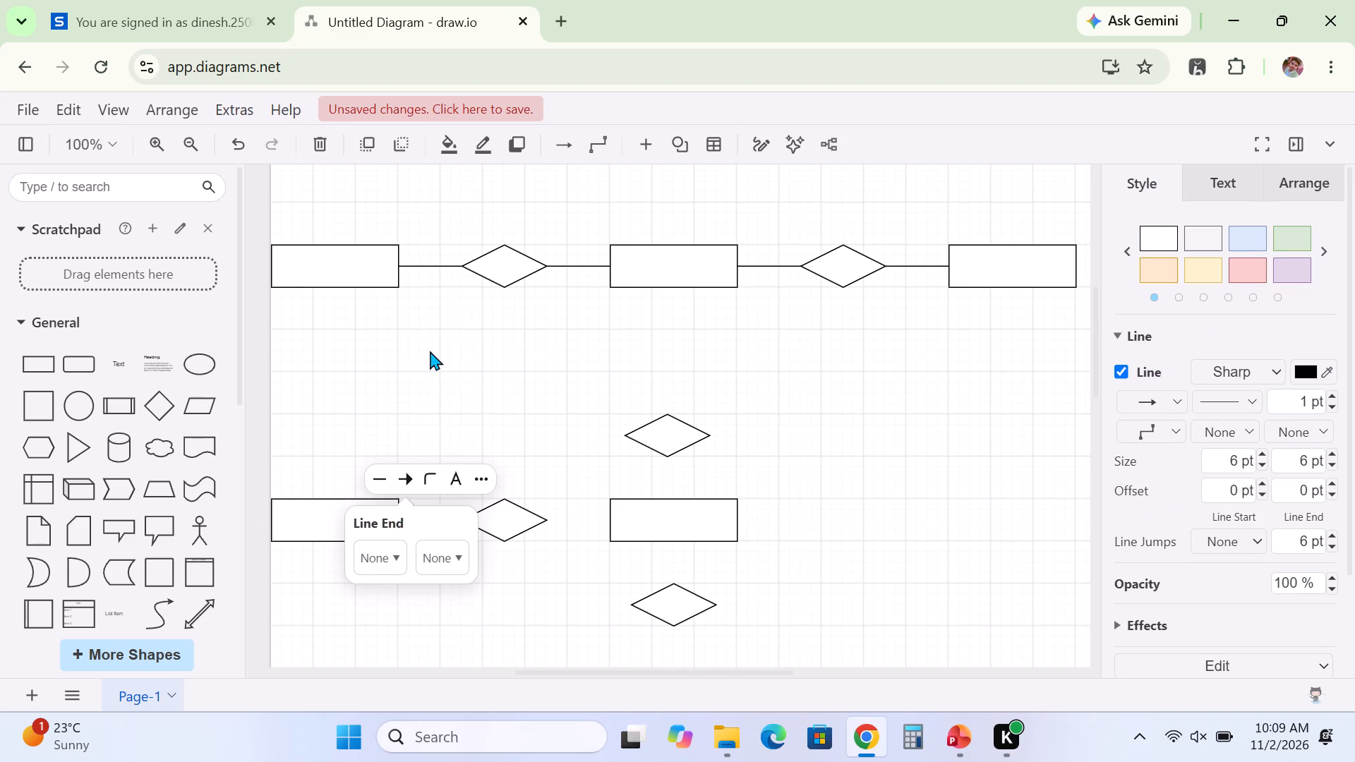
click(534, 560)
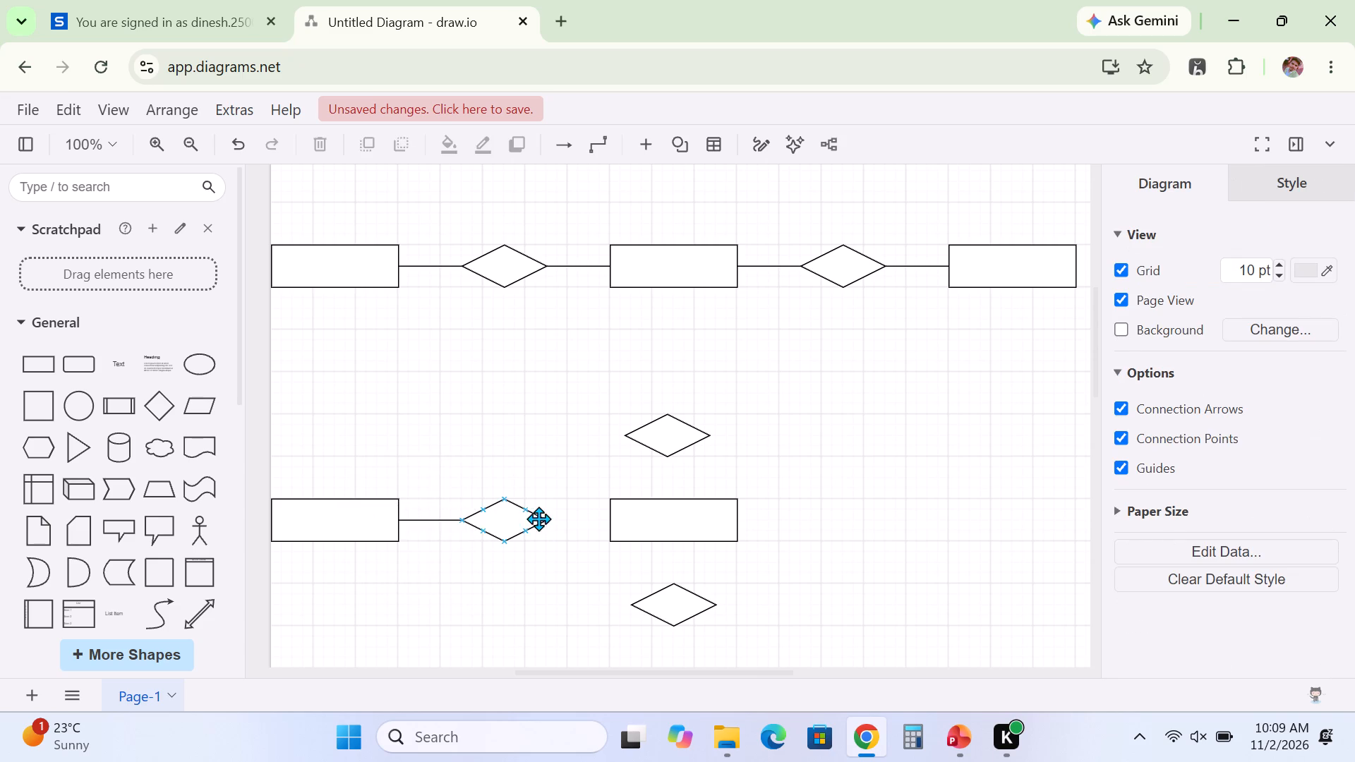
Connect the lower row's diamond to the lower middle rectangle and set the connector's line end to None.
drag(546, 521, 612, 518)
click(557, 469)
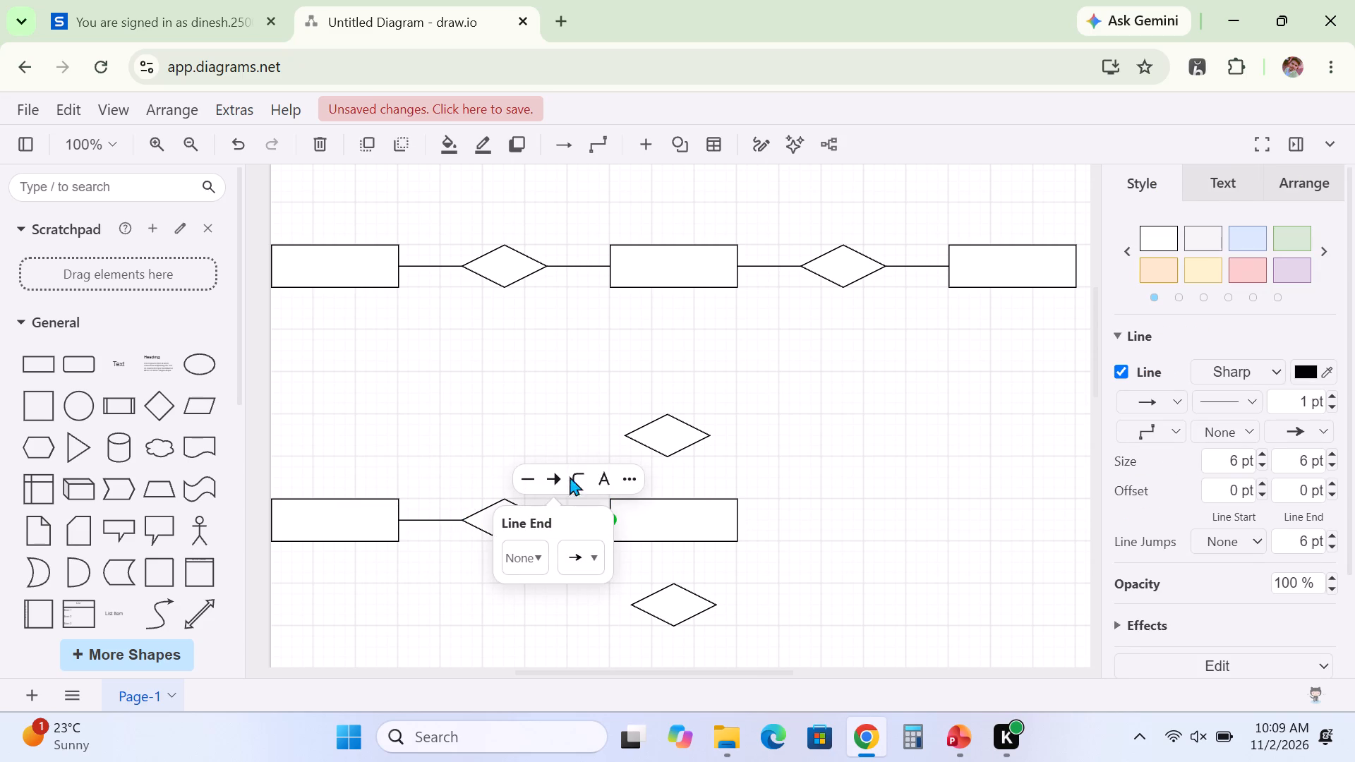
click(576, 550)
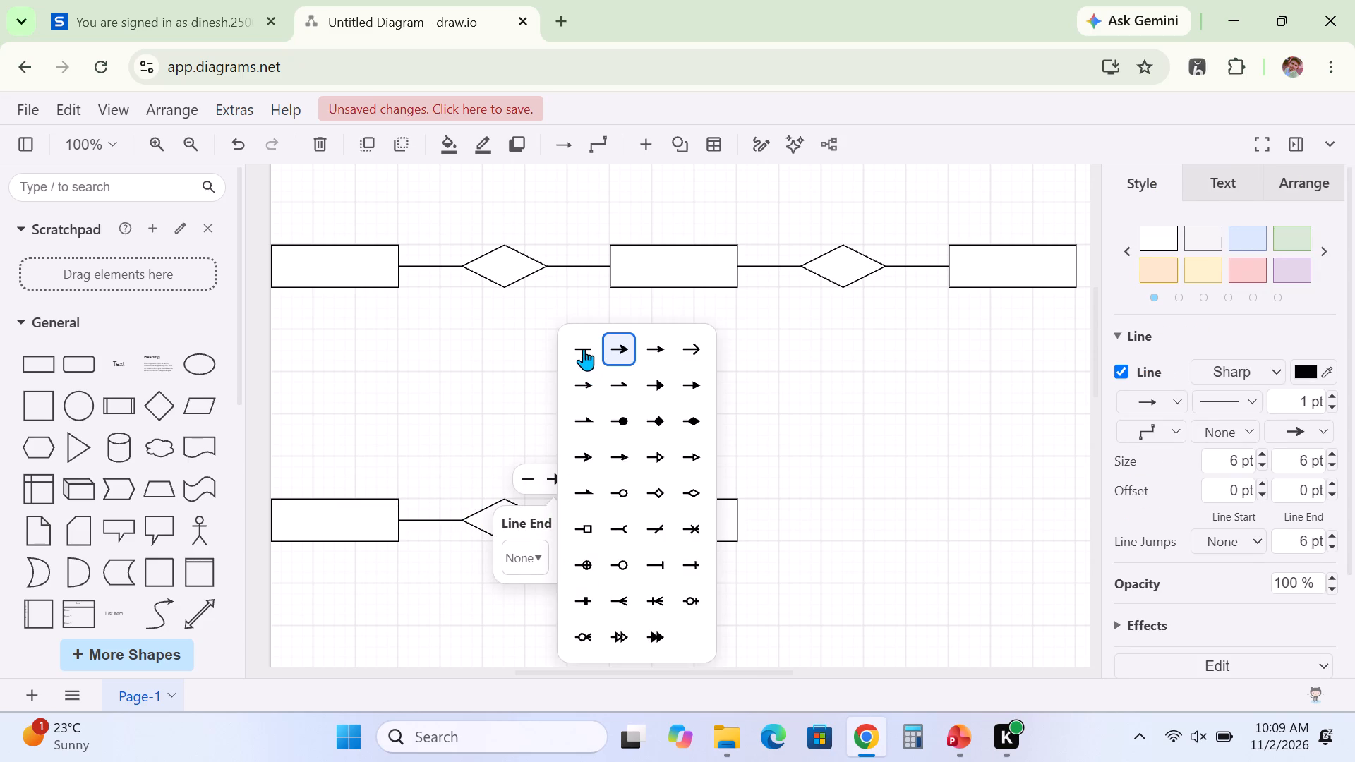
click(584, 349)
click(850, 469)
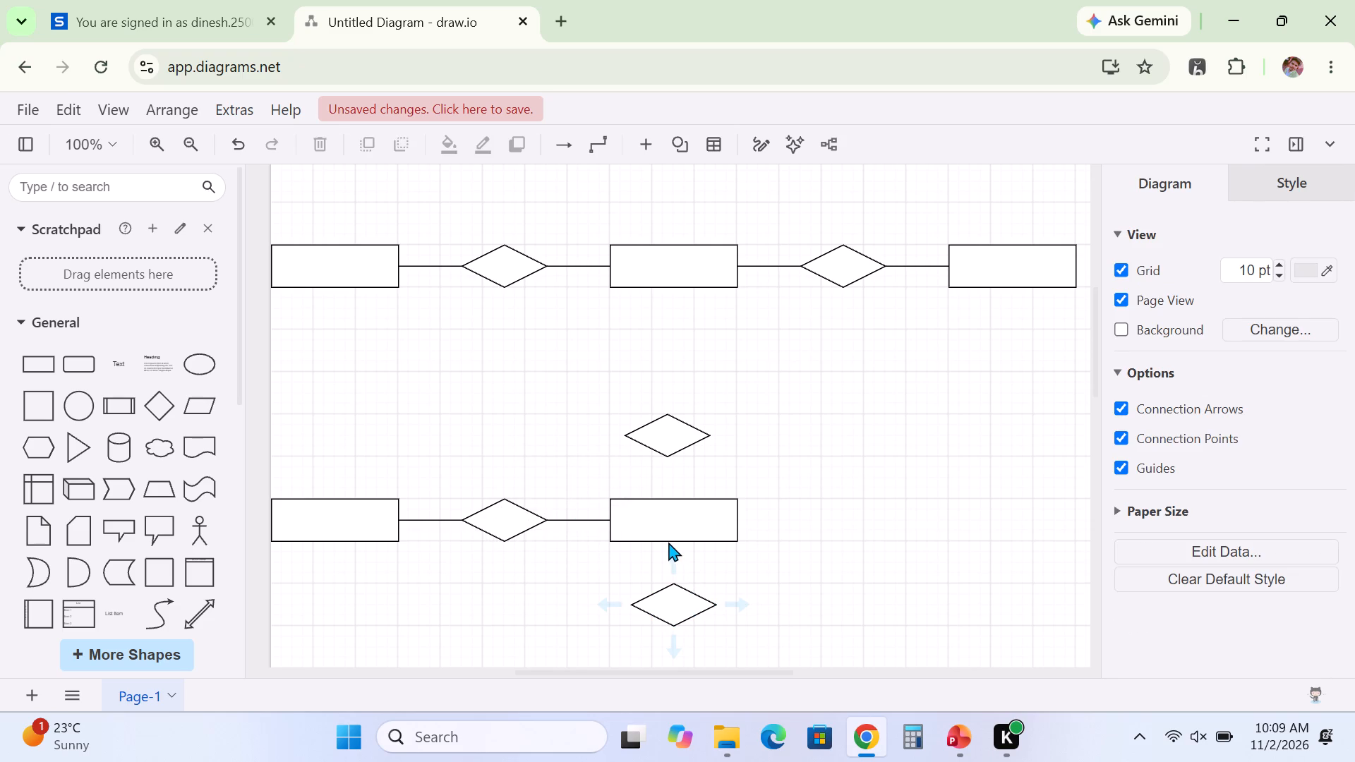
Connect the lower middle rectangle's bottom edge to the diamond beneath it and set the connector's line end to None.
drag(674, 539, 673, 595)
click(555, 559)
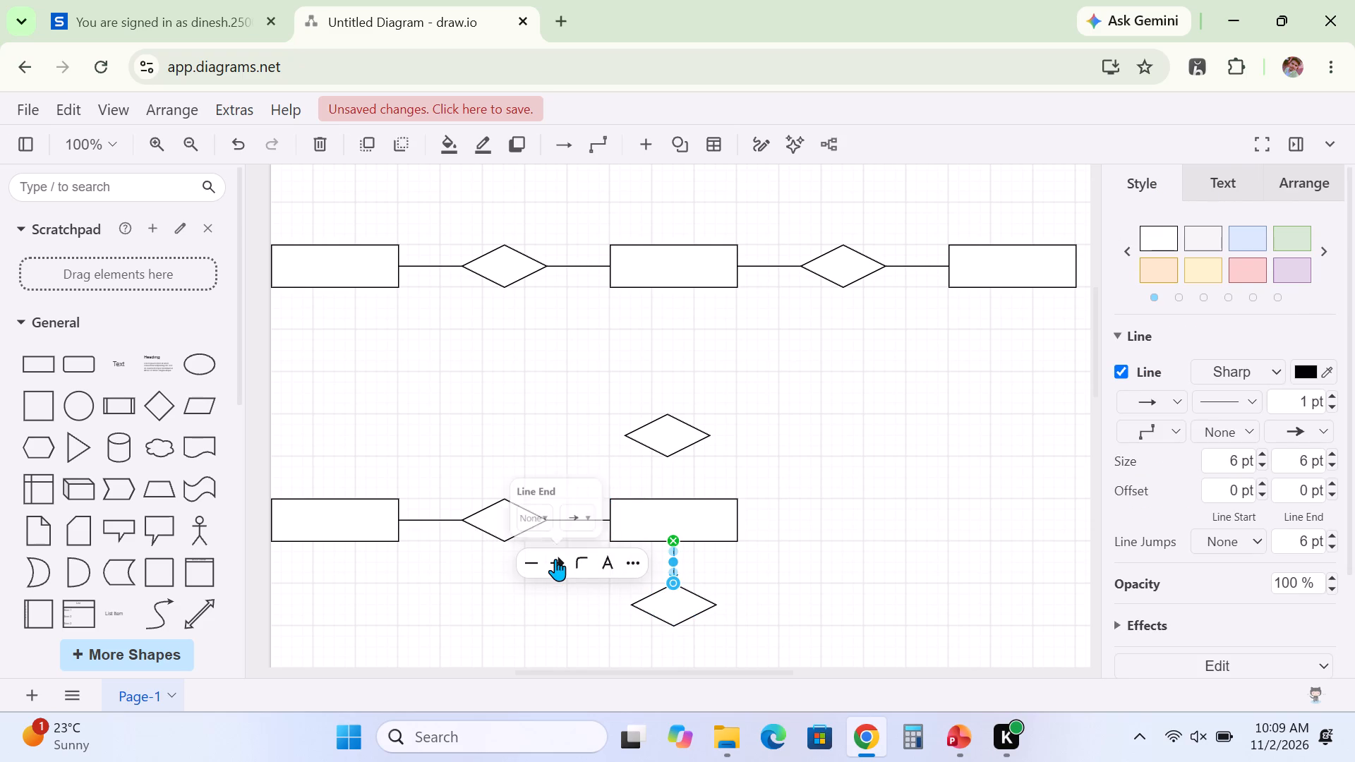
click(582, 503)
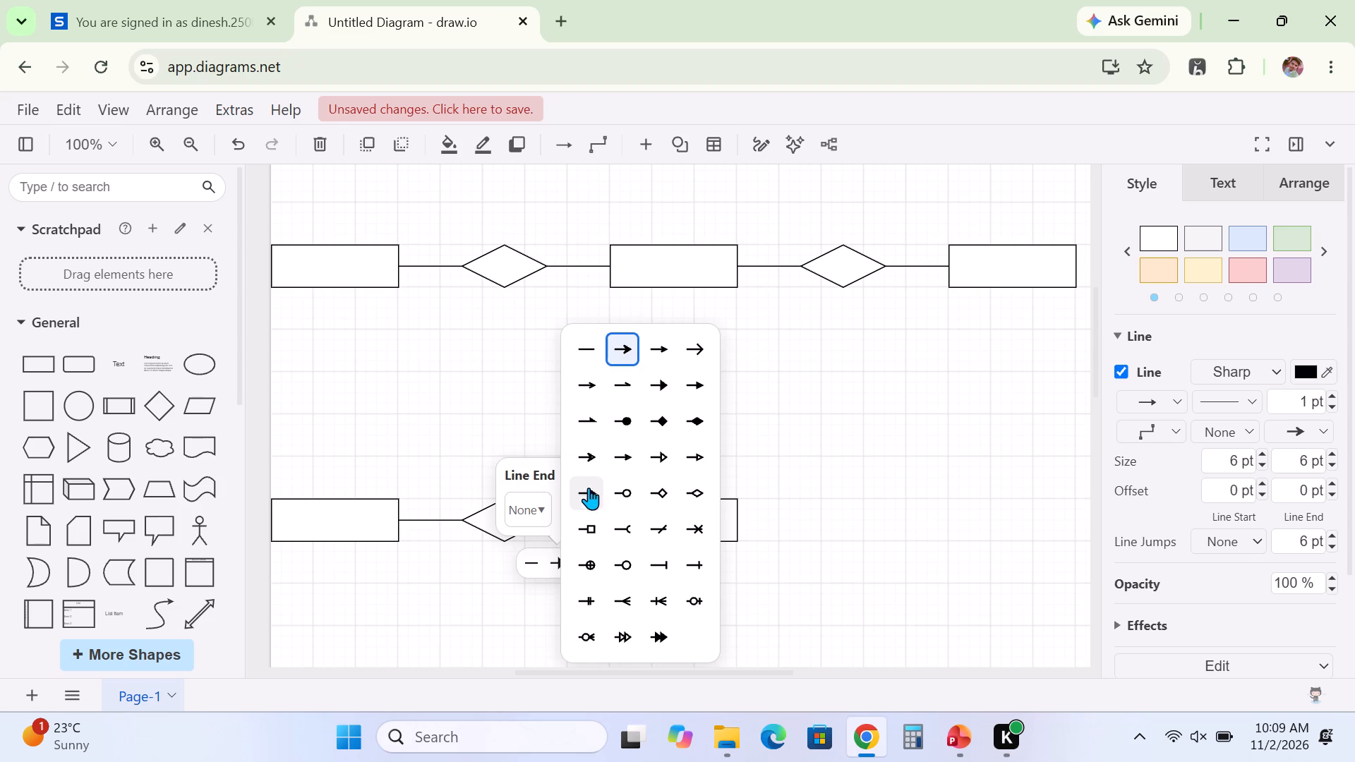
click(594, 350)
click(900, 425)
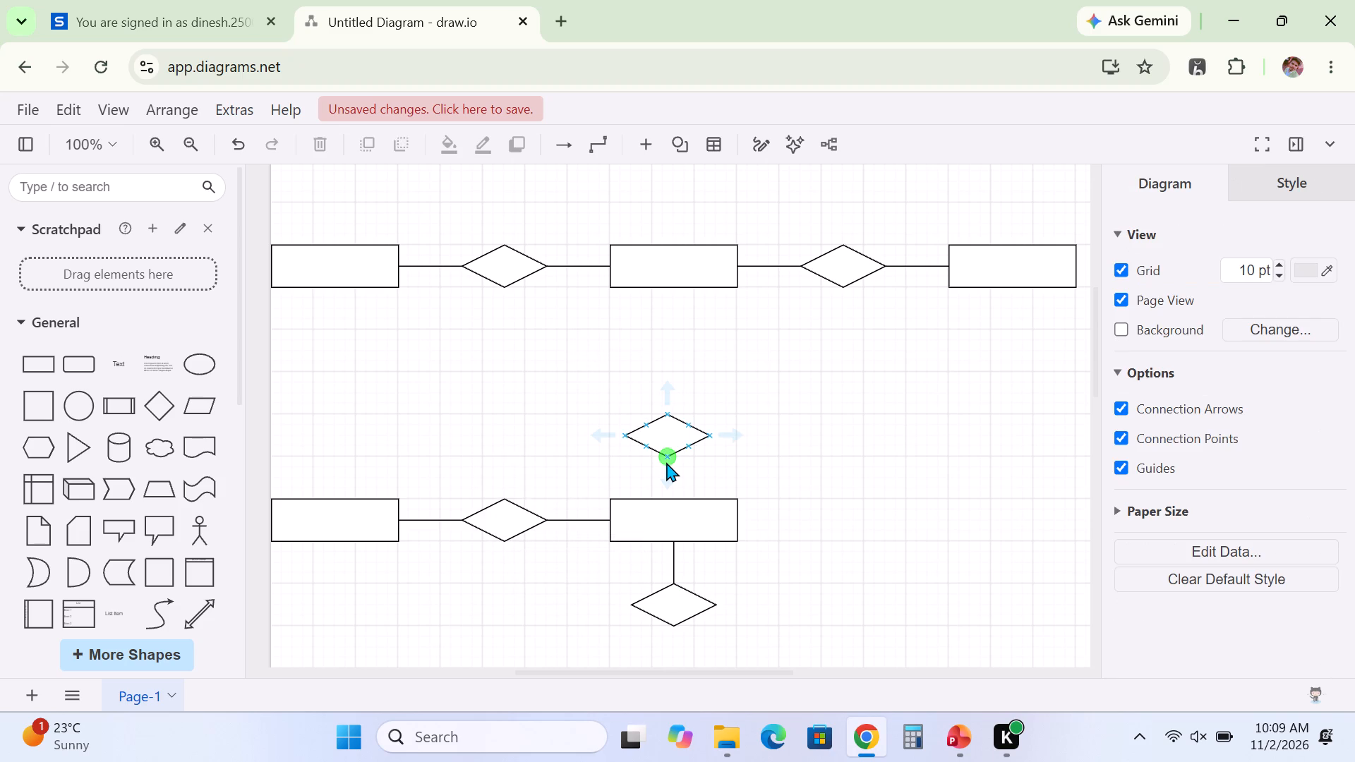
Connect the diamond above the lower middle rectangle to that rectangle's top centre and set the connector's line end to None.
drag(666, 462, 658, 514)
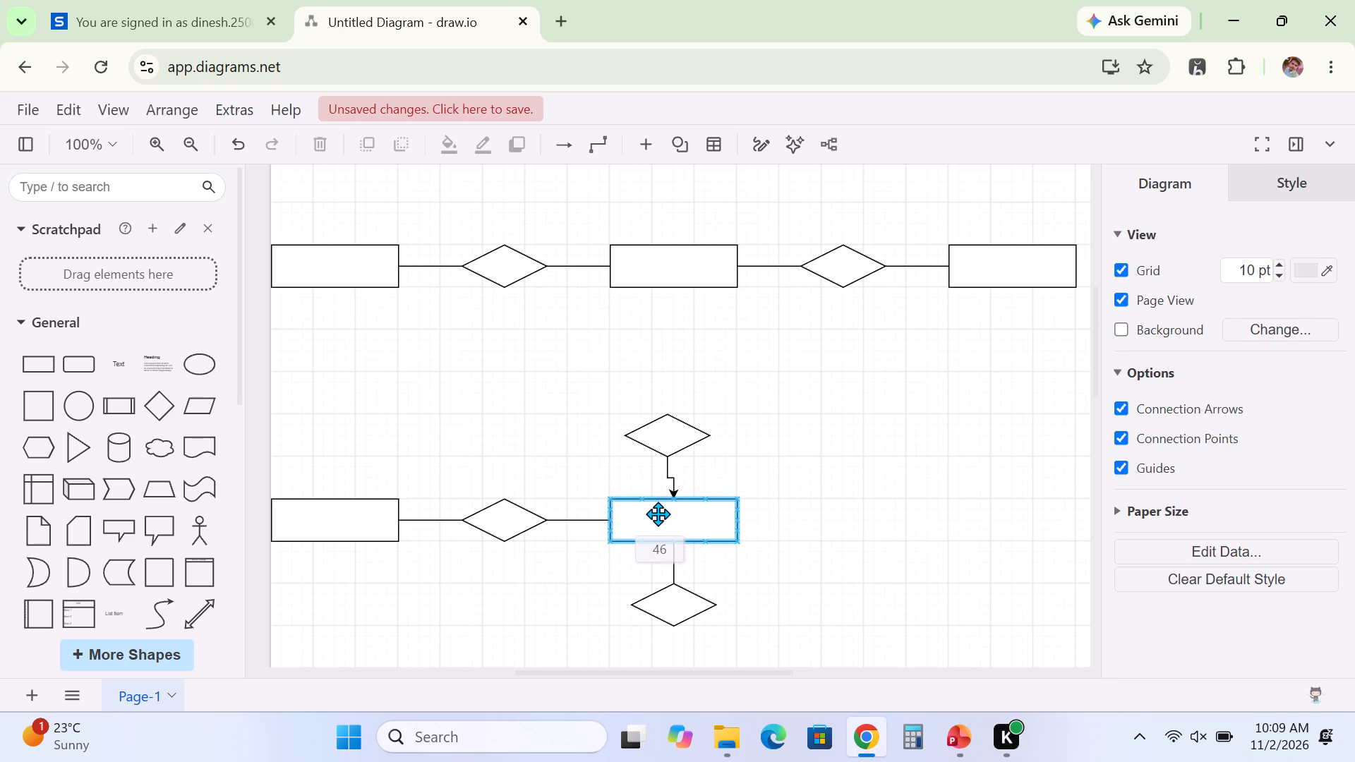
drag(658, 514, 668, 507)
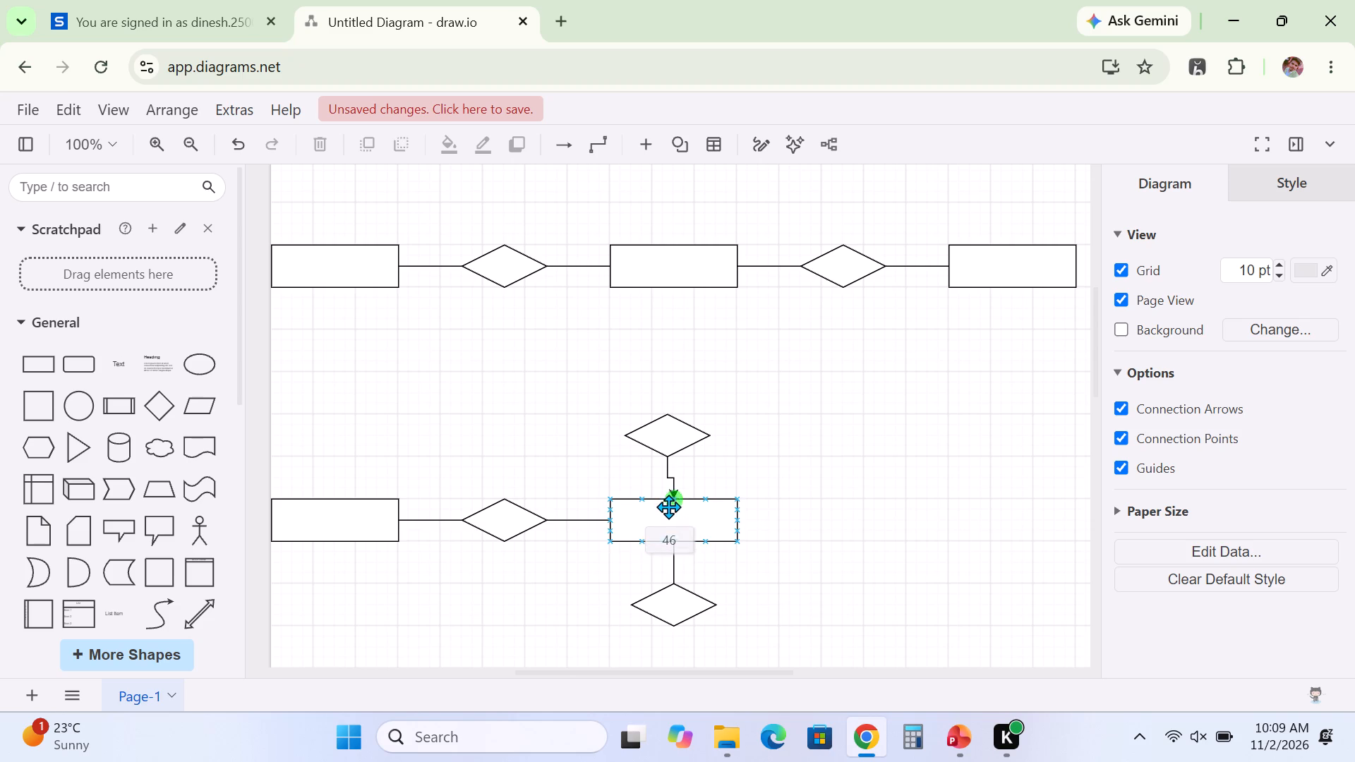
drag(668, 507, 643, 519)
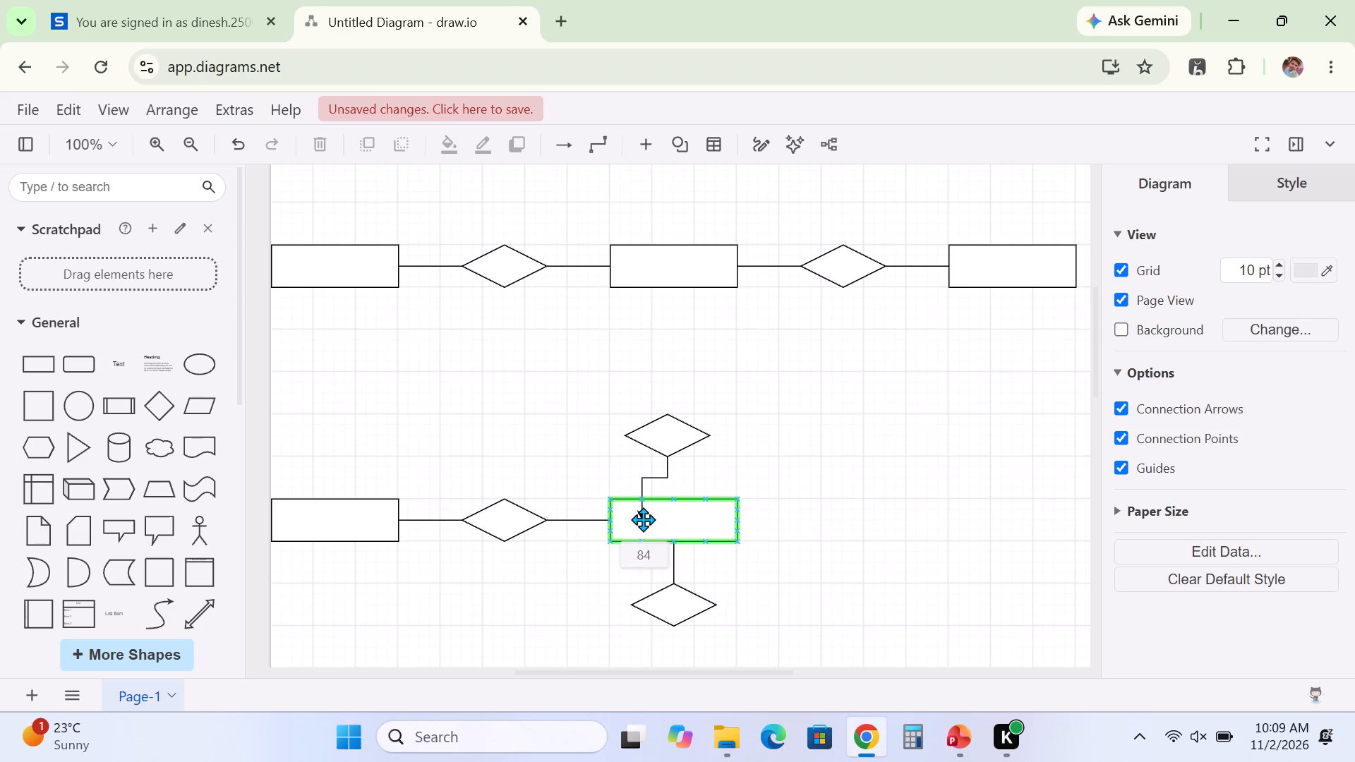
drag(643, 519, 668, 521)
drag(668, 521, 675, 493)
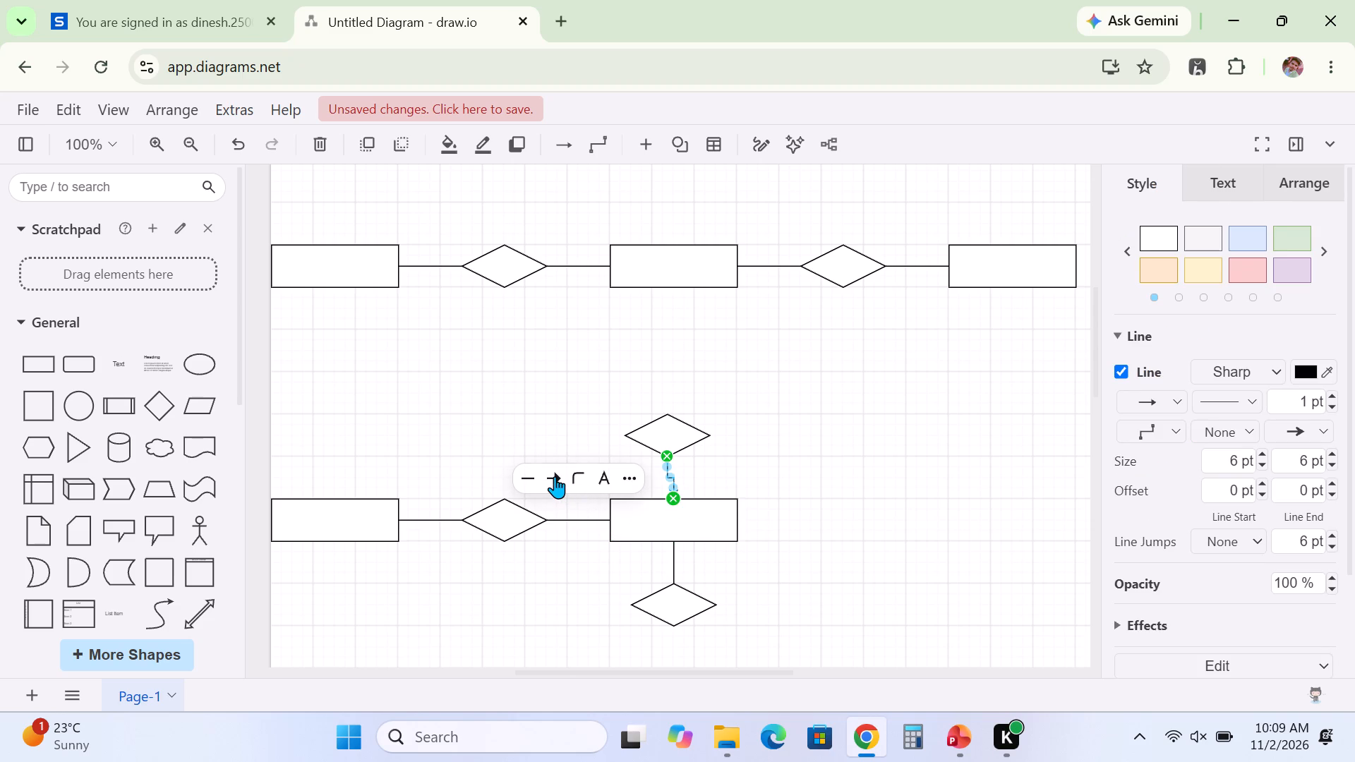
click(555, 476)
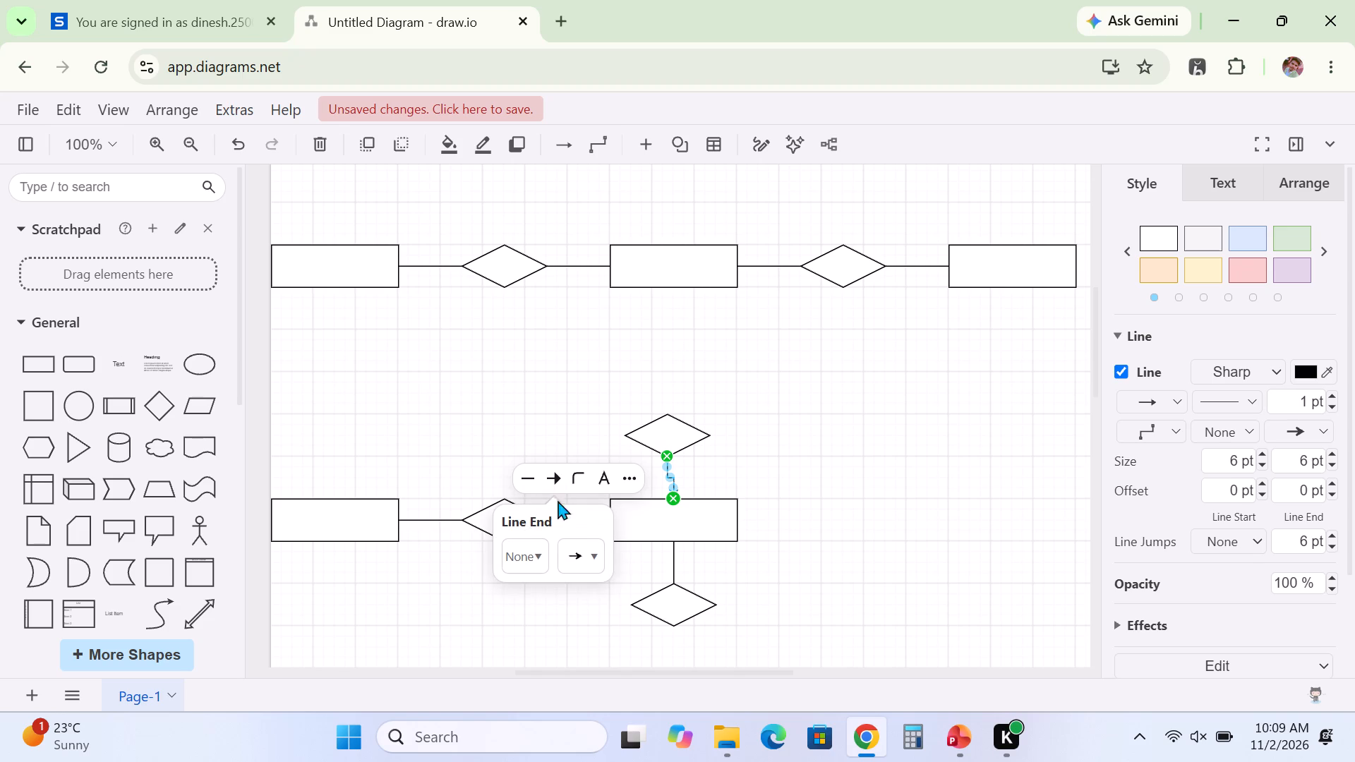
click(570, 549)
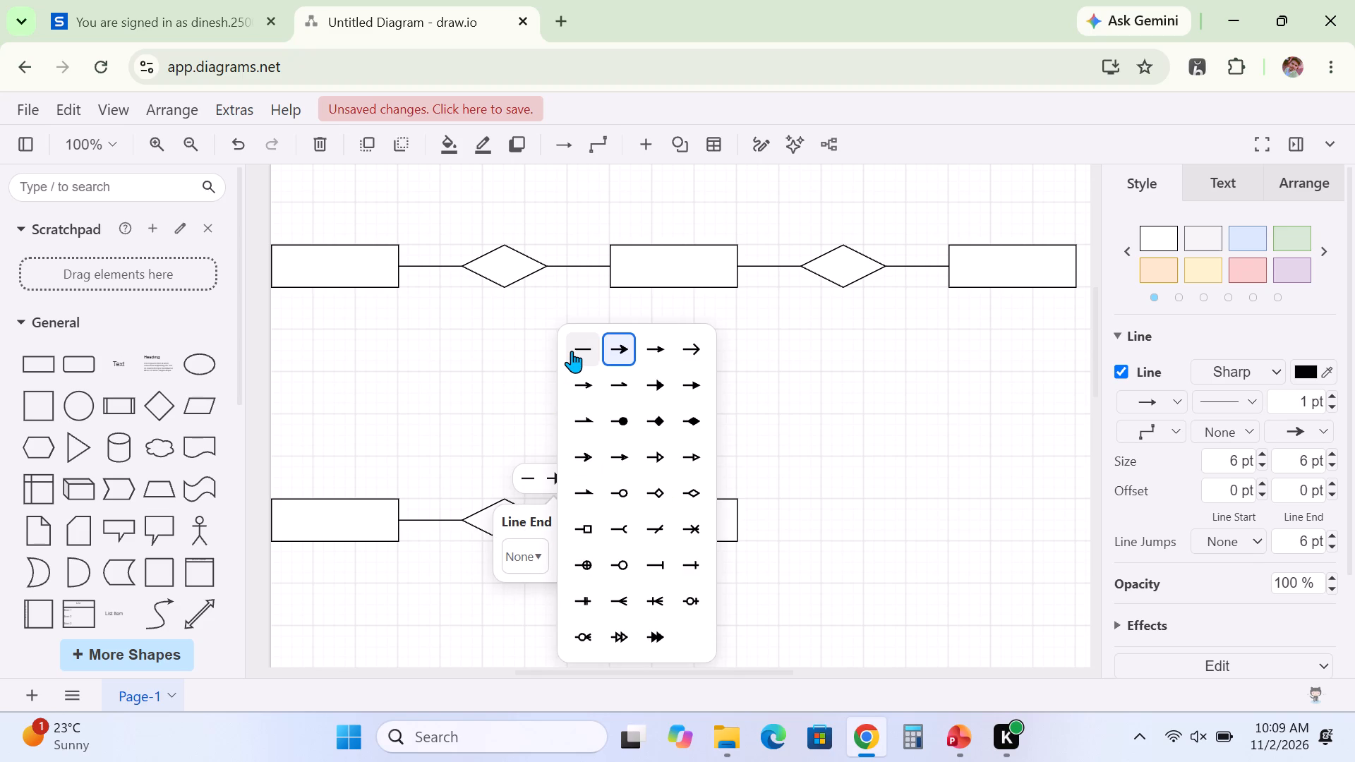
click(572, 351)
click(838, 411)
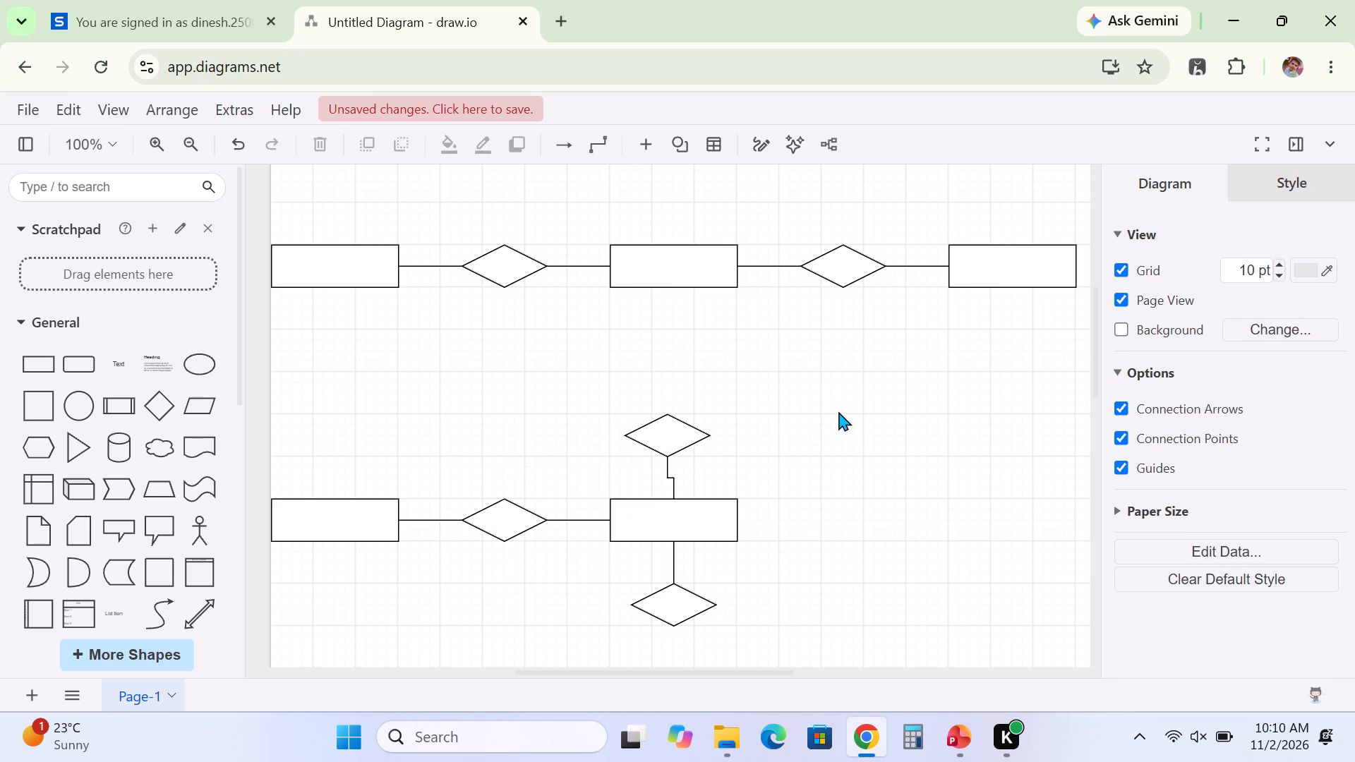
Insert an ellipse, shrink it to a small flat oval, and place it between the two rows, below the upper left connector.
click(198, 358)
click(544, 379)
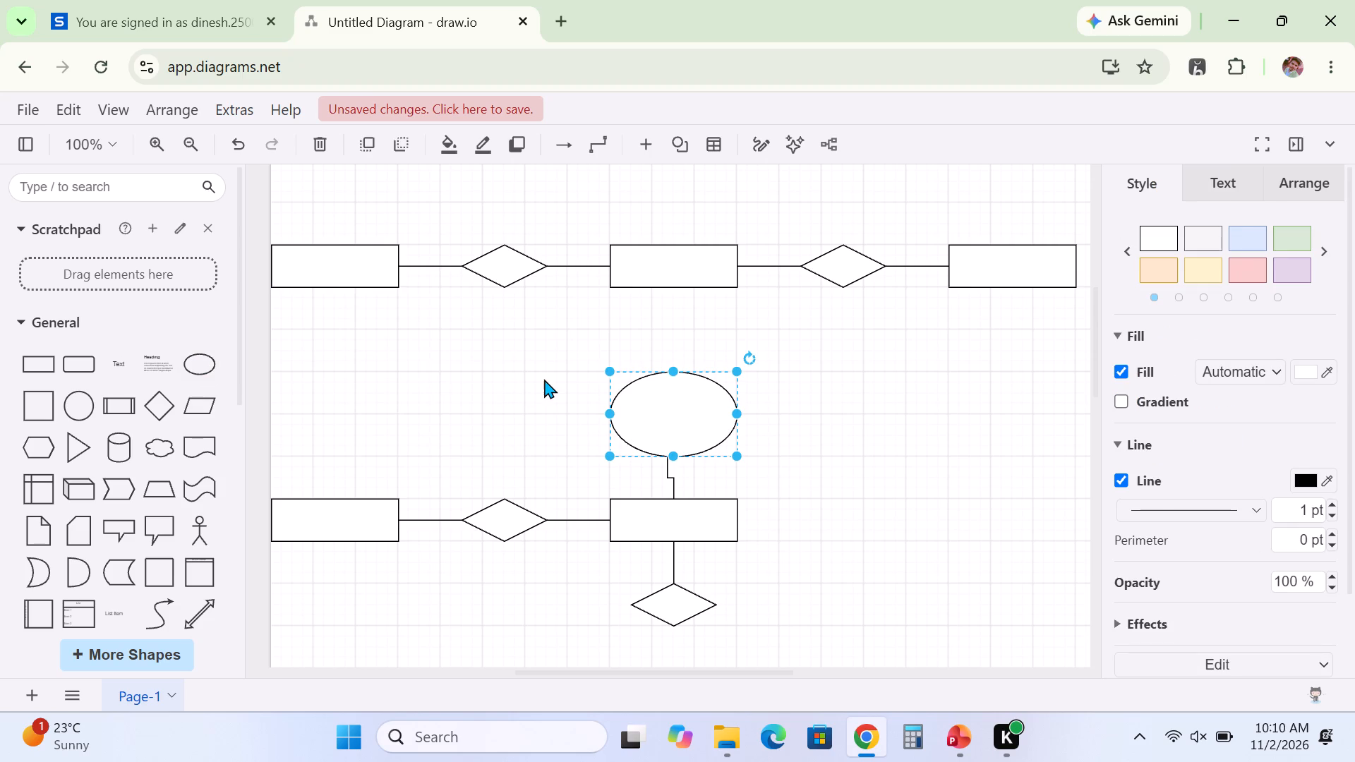
click(682, 413)
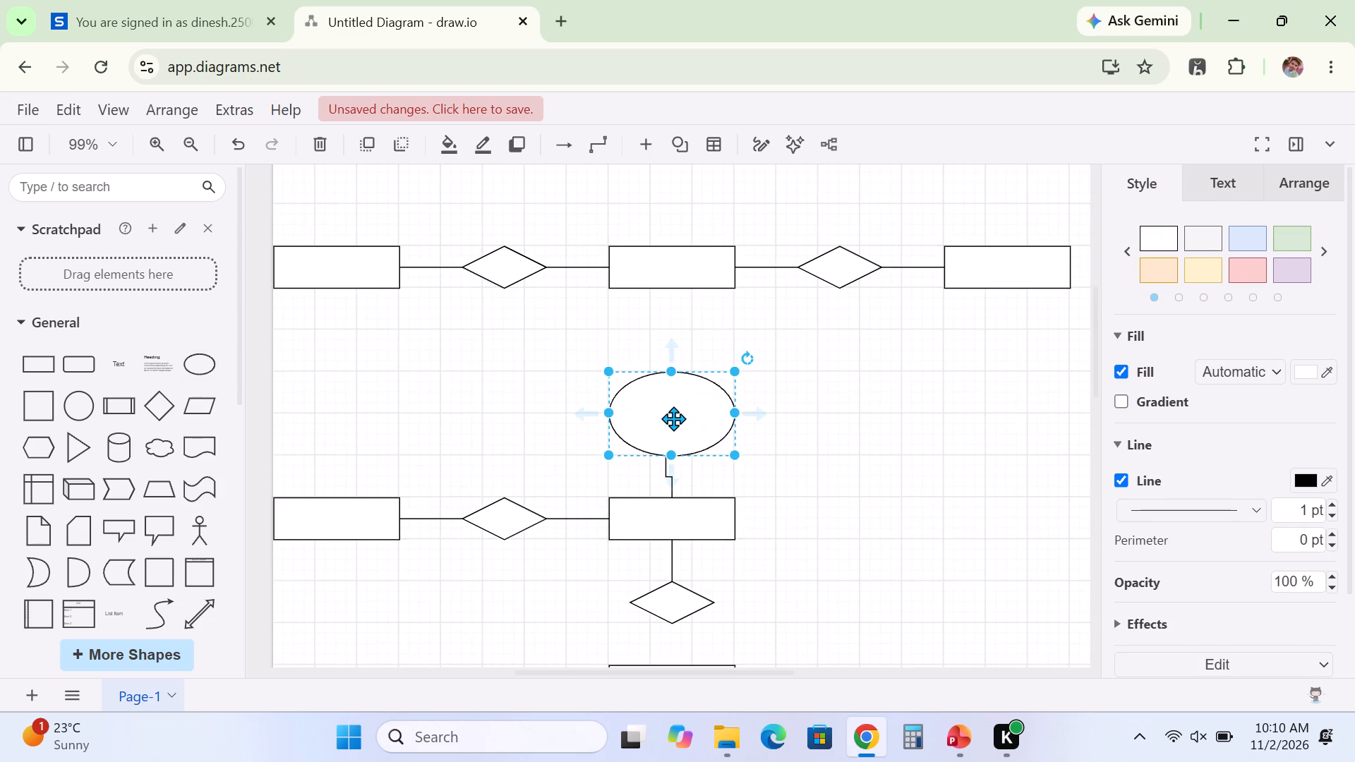
drag(735, 415, 679, 416)
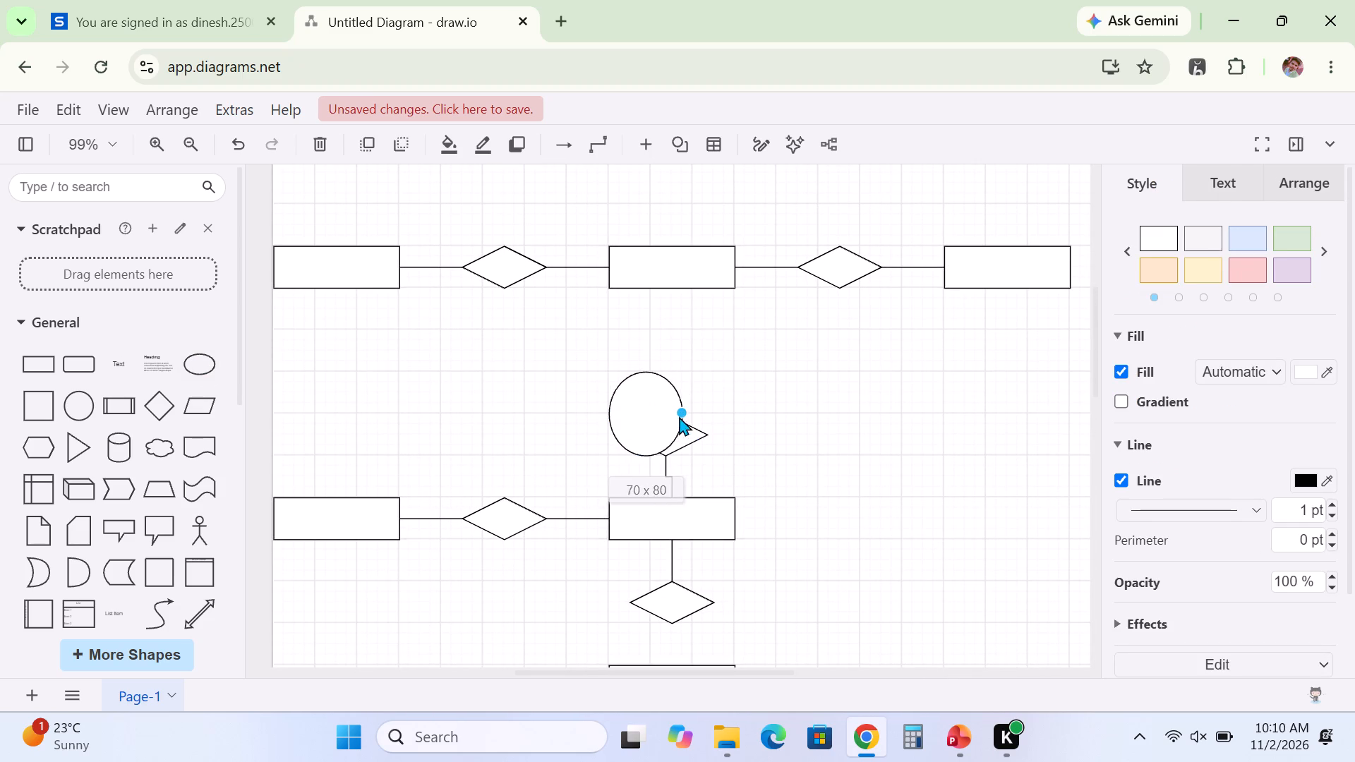
drag(679, 416, 691, 396)
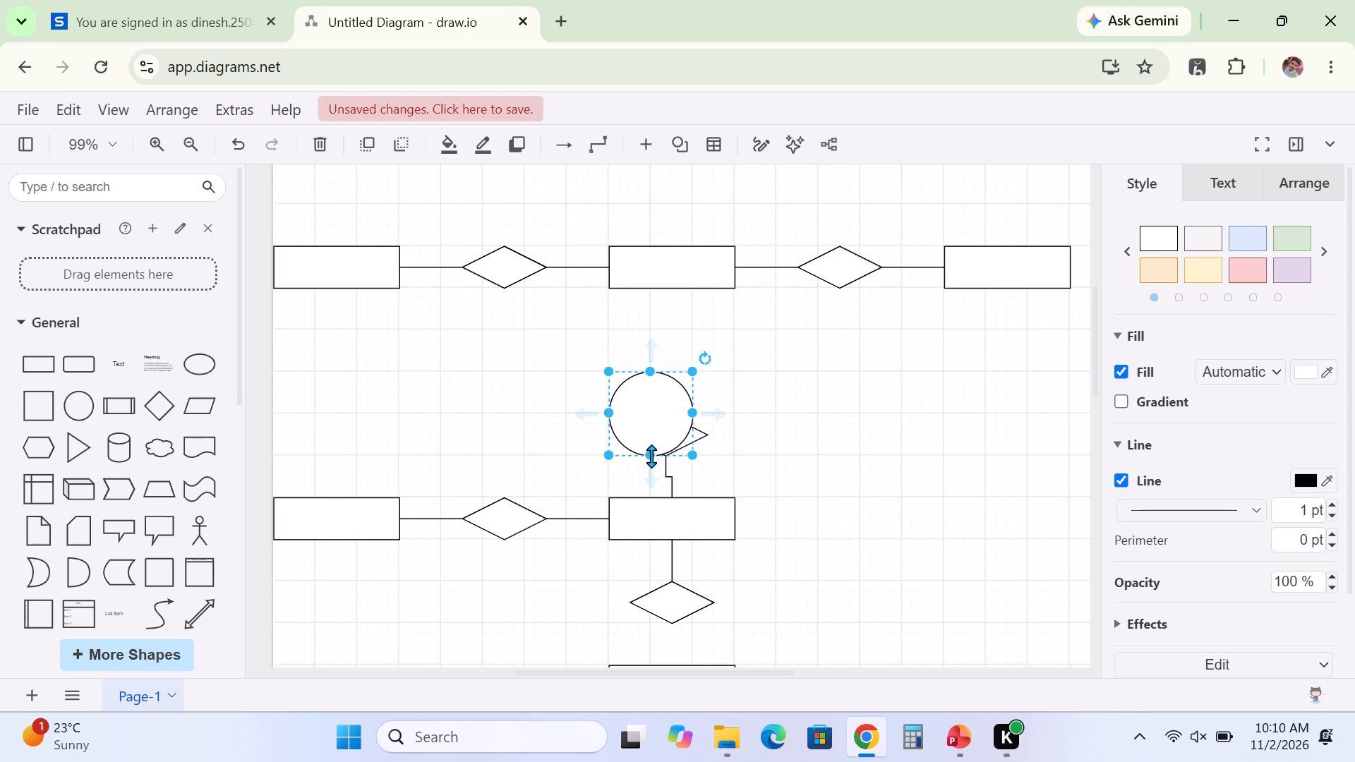
drag(650, 458, 657, 408)
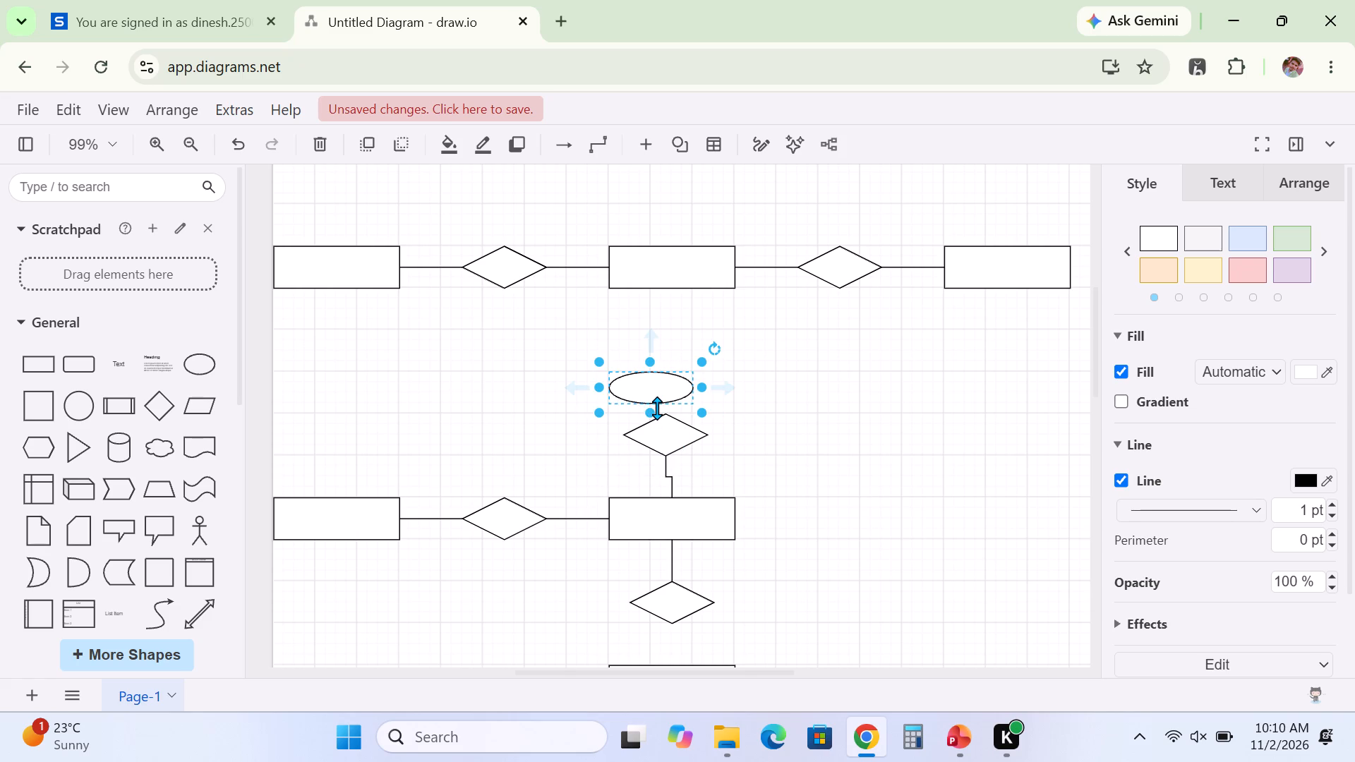
drag(648, 391, 449, 388)
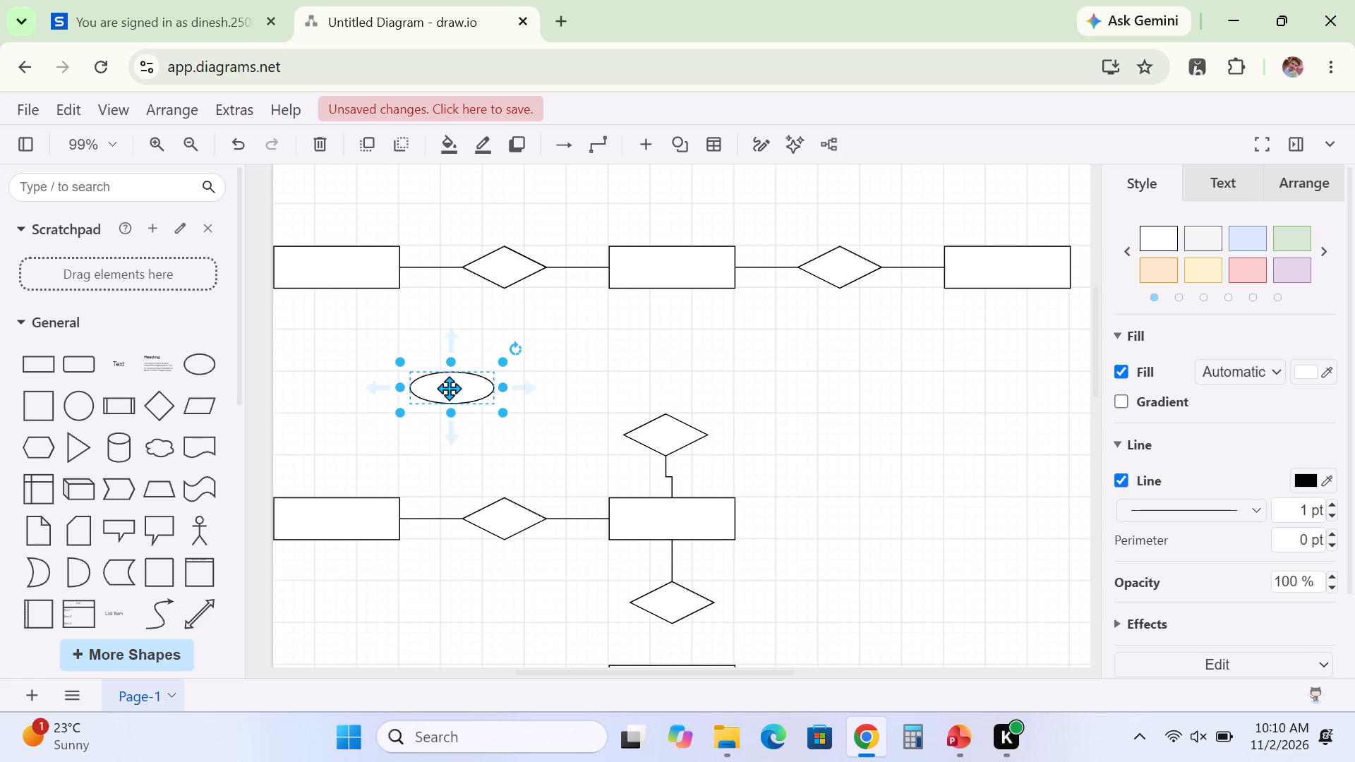
Duplicate the small flat ellipse six times, leaving a staggered stack of copies between the two rows.
right_click(455, 387)
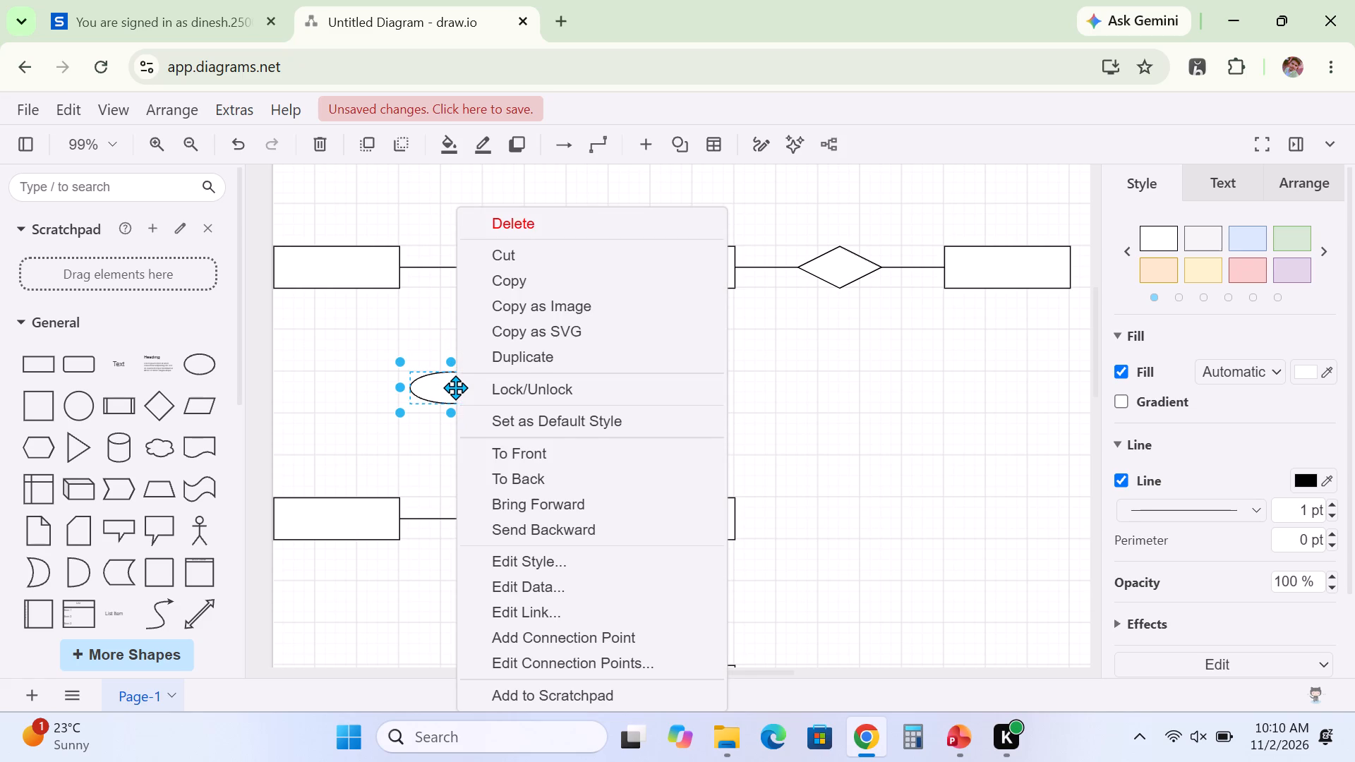
click(546, 358)
right_click(469, 409)
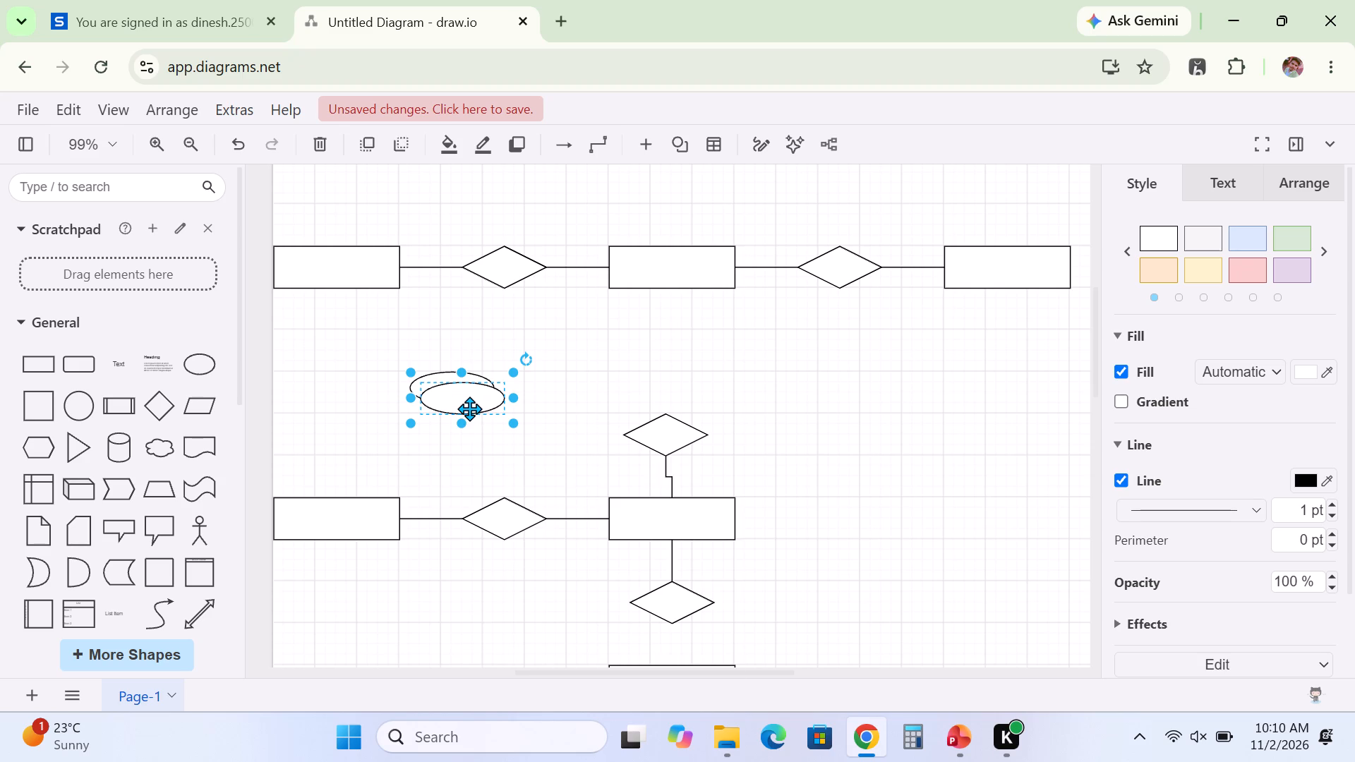
click(568, 349)
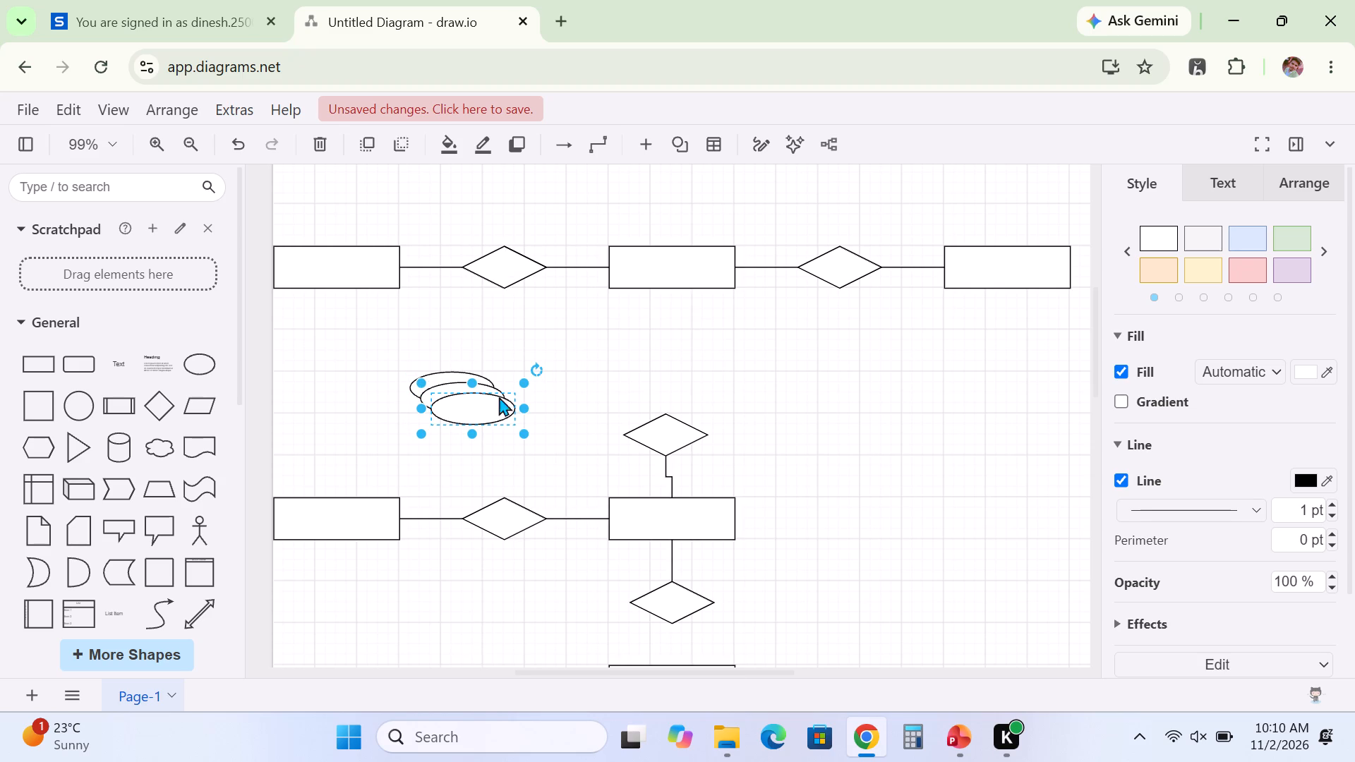
right_click(480, 413)
click(575, 349)
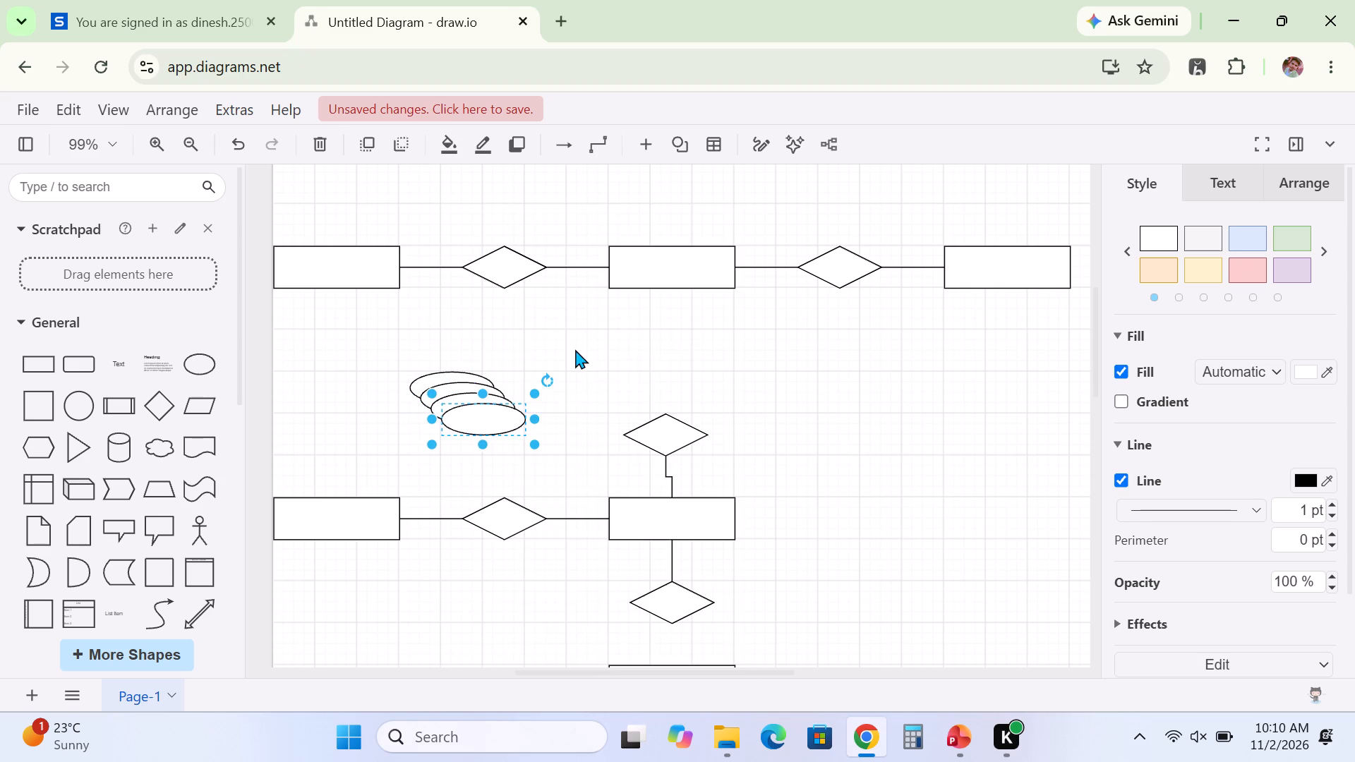
right_click(480, 433)
click(582, 356)
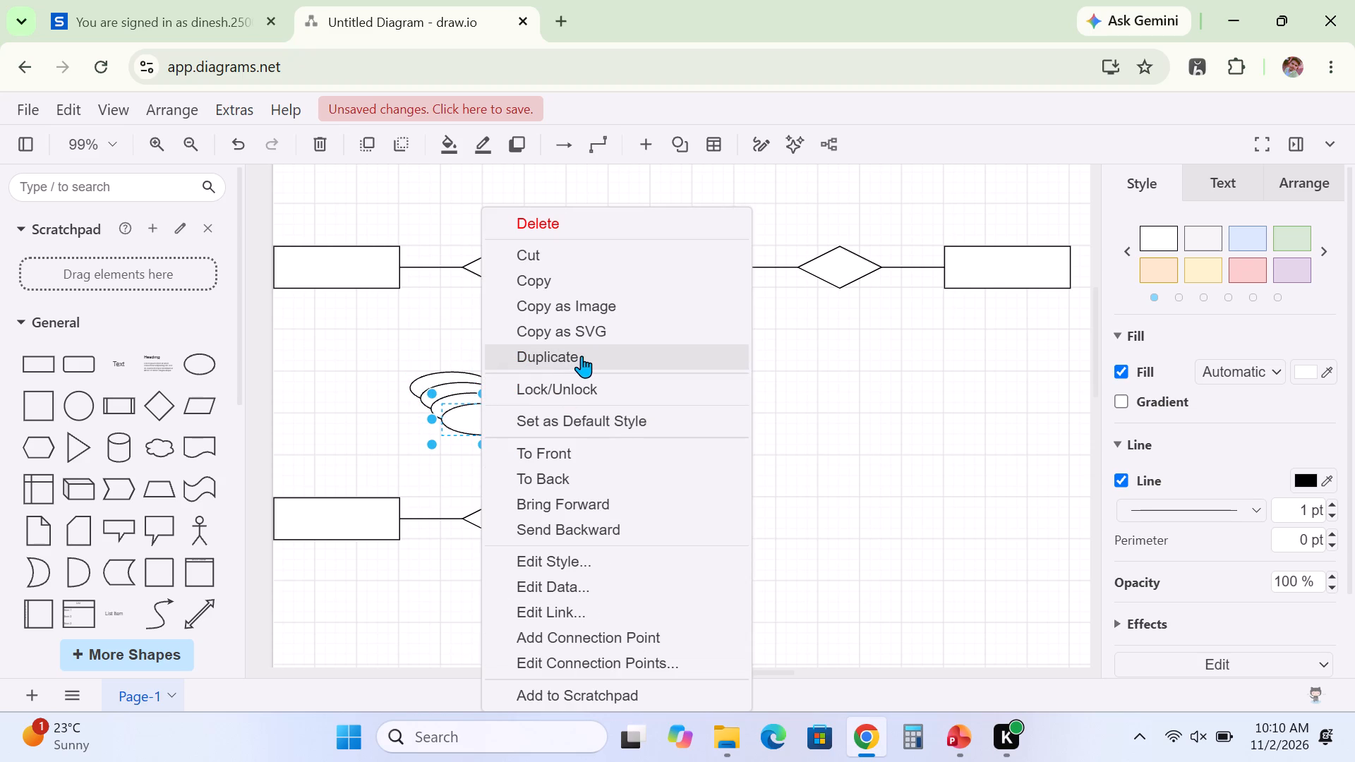
right_click(512, 435)
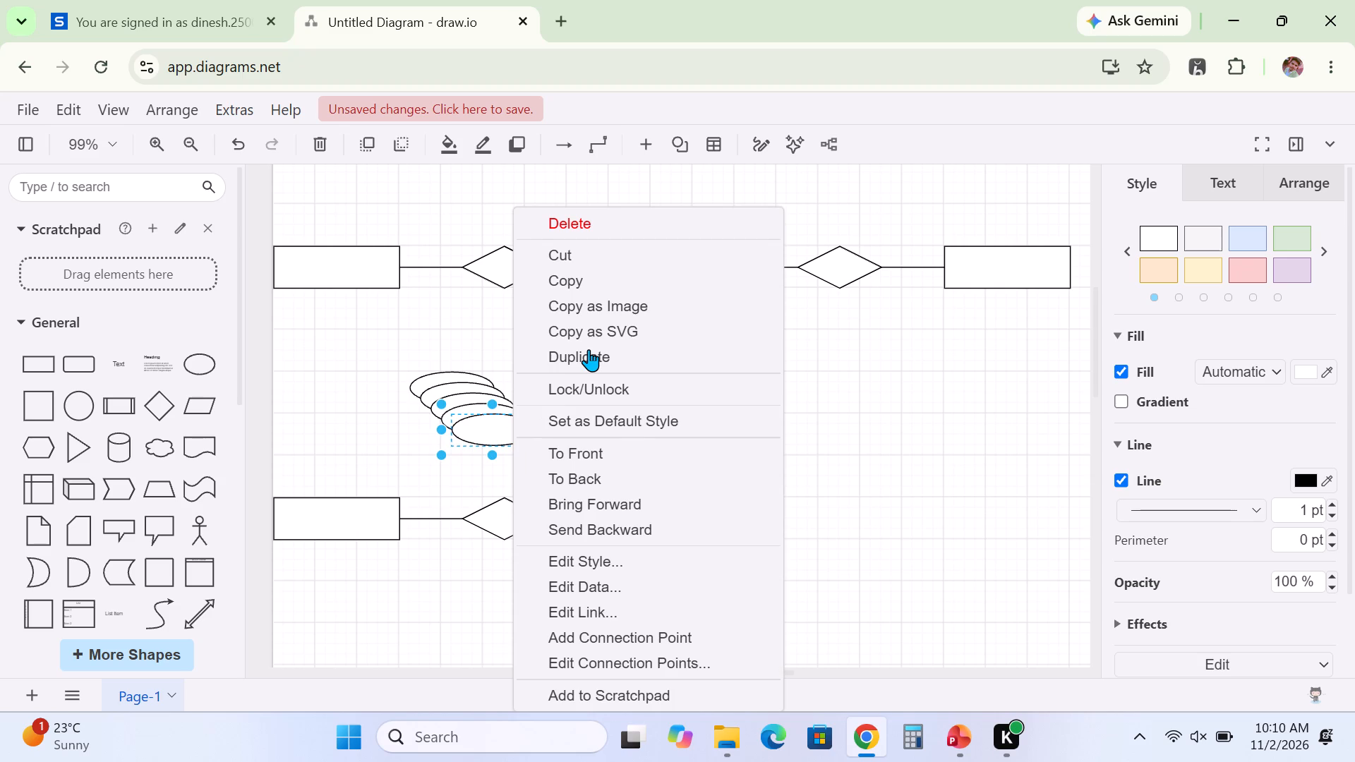
click(589, 349)
right_click(495, 442)
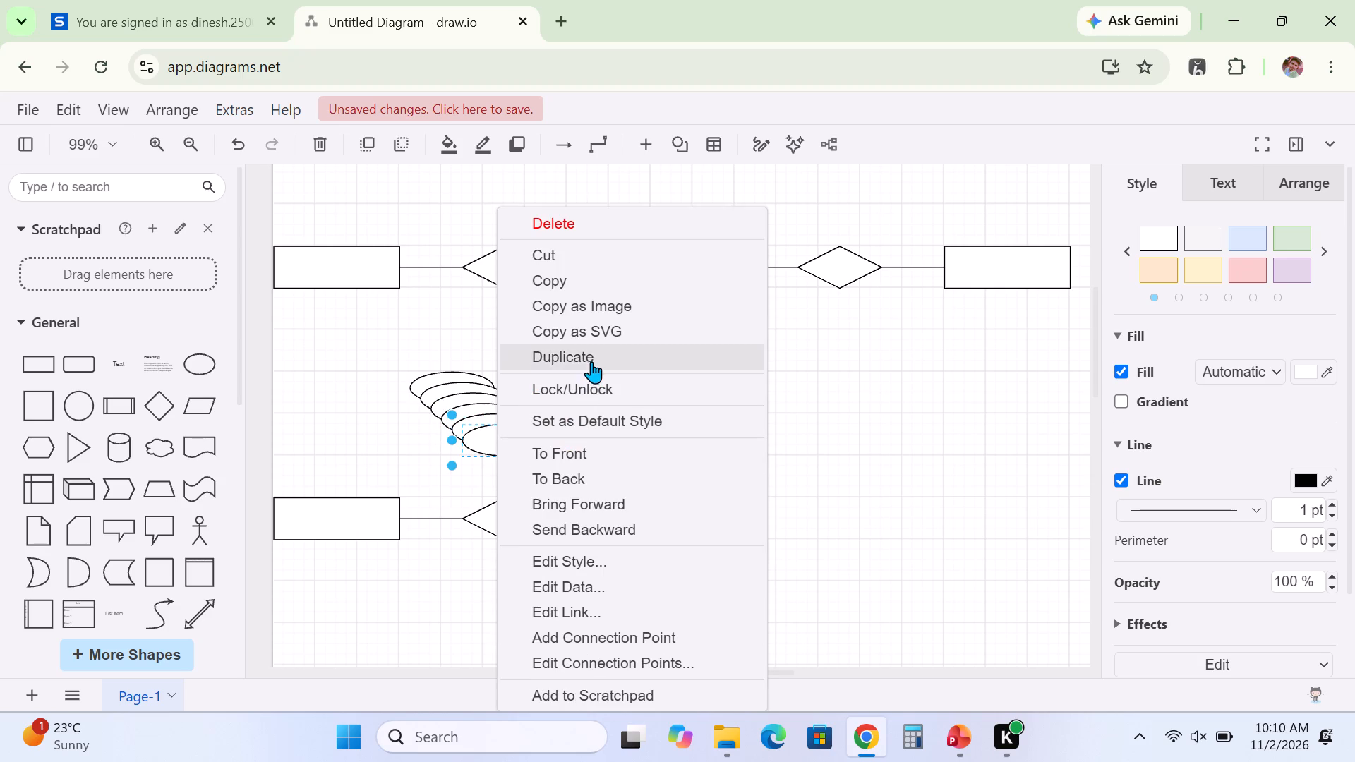
click(591, 359)
Move two ellipse copies out of the stack, placing one above the upper left rectangle and one below it.
drag(519, 449, 396, 206)
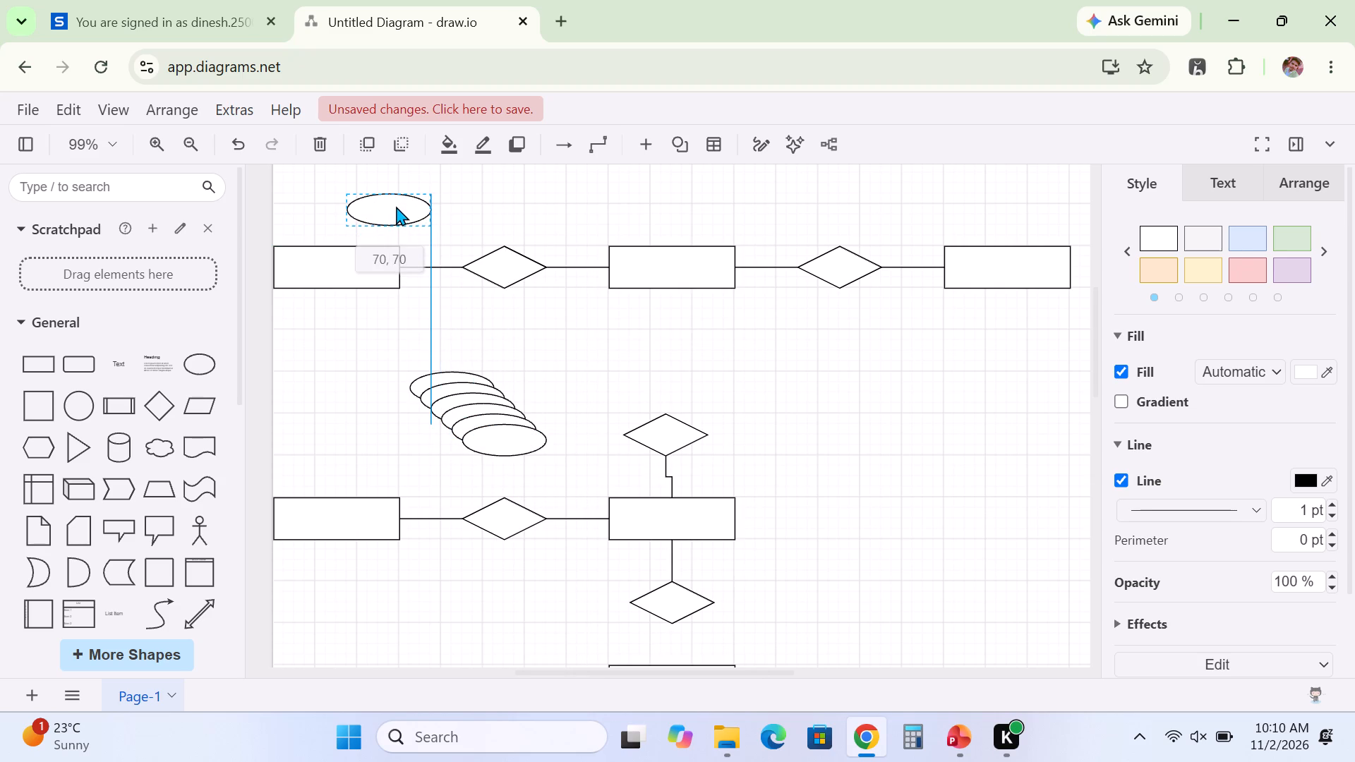
drag(396, 206, 371, 298)
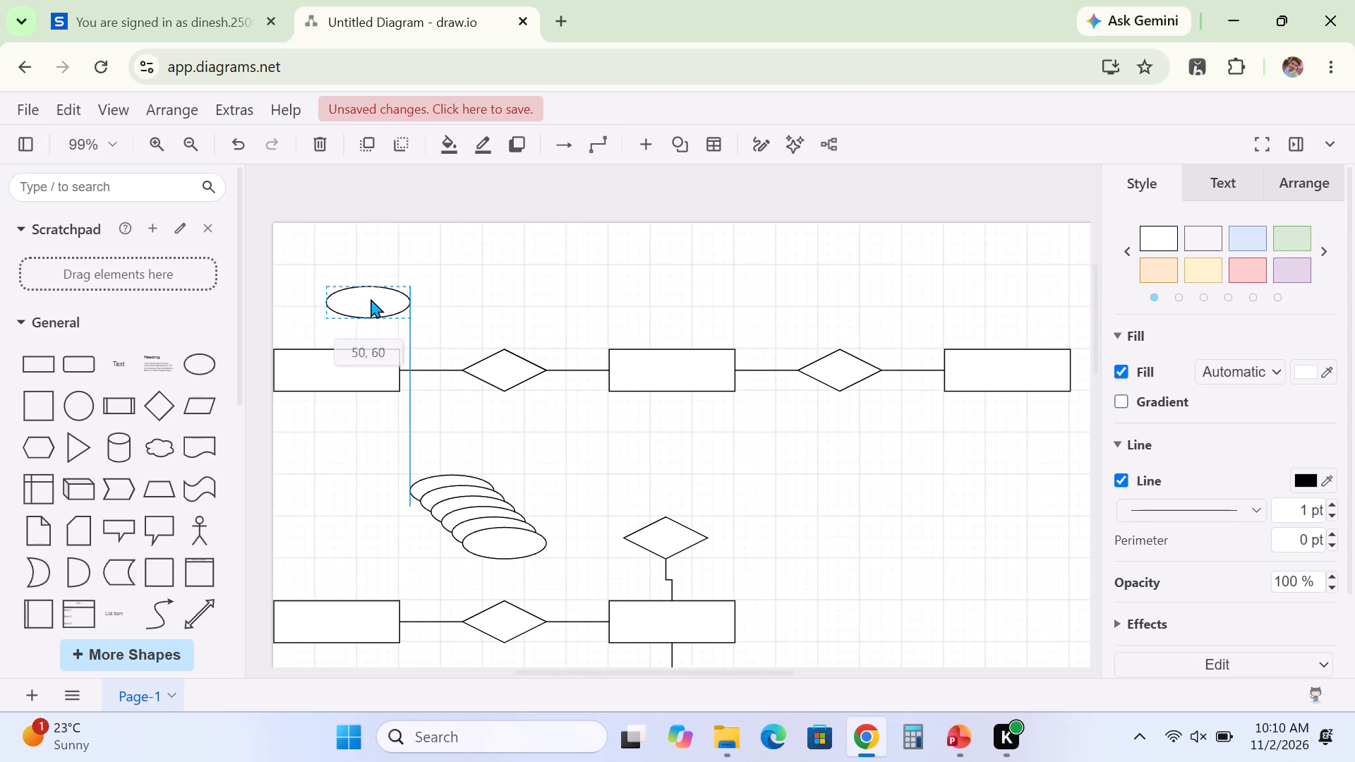
drag(371, 298, 383, 422)
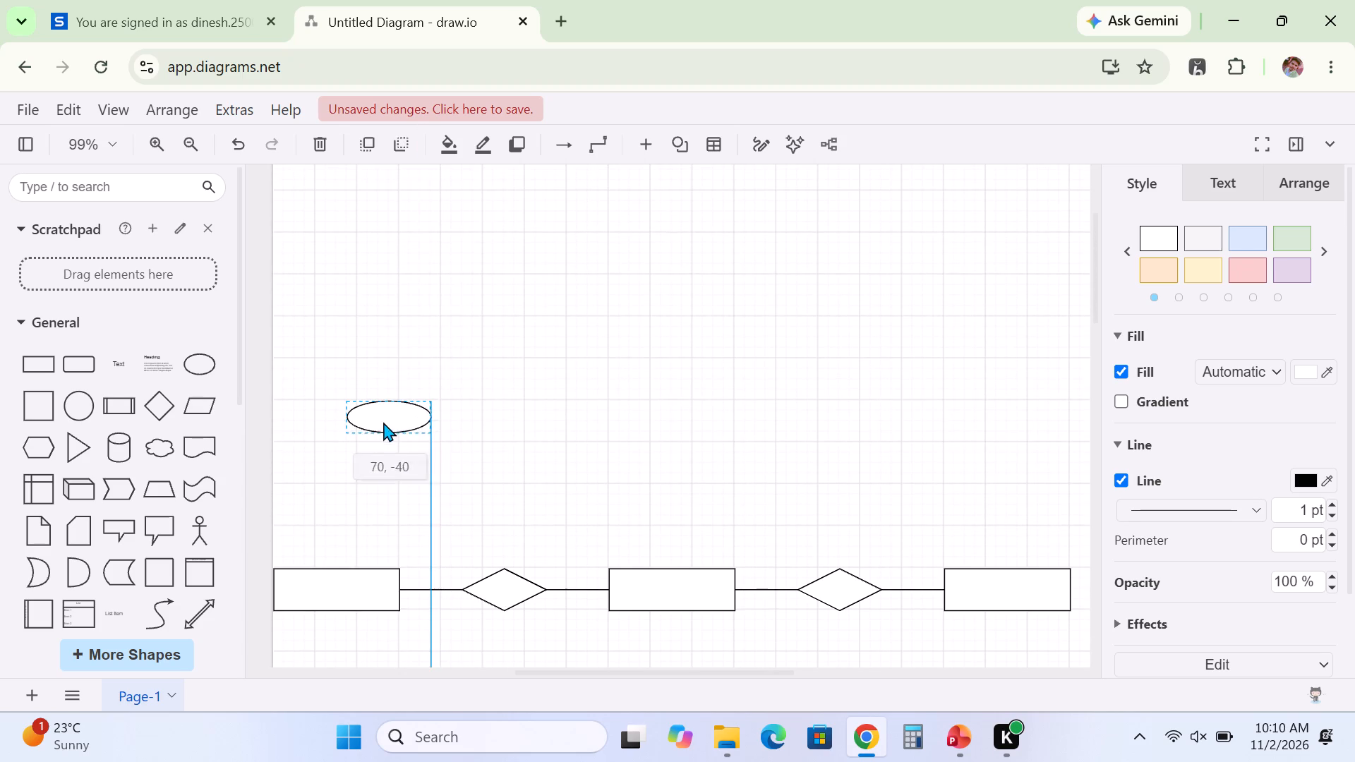
drag(383, 422, 362, 480)
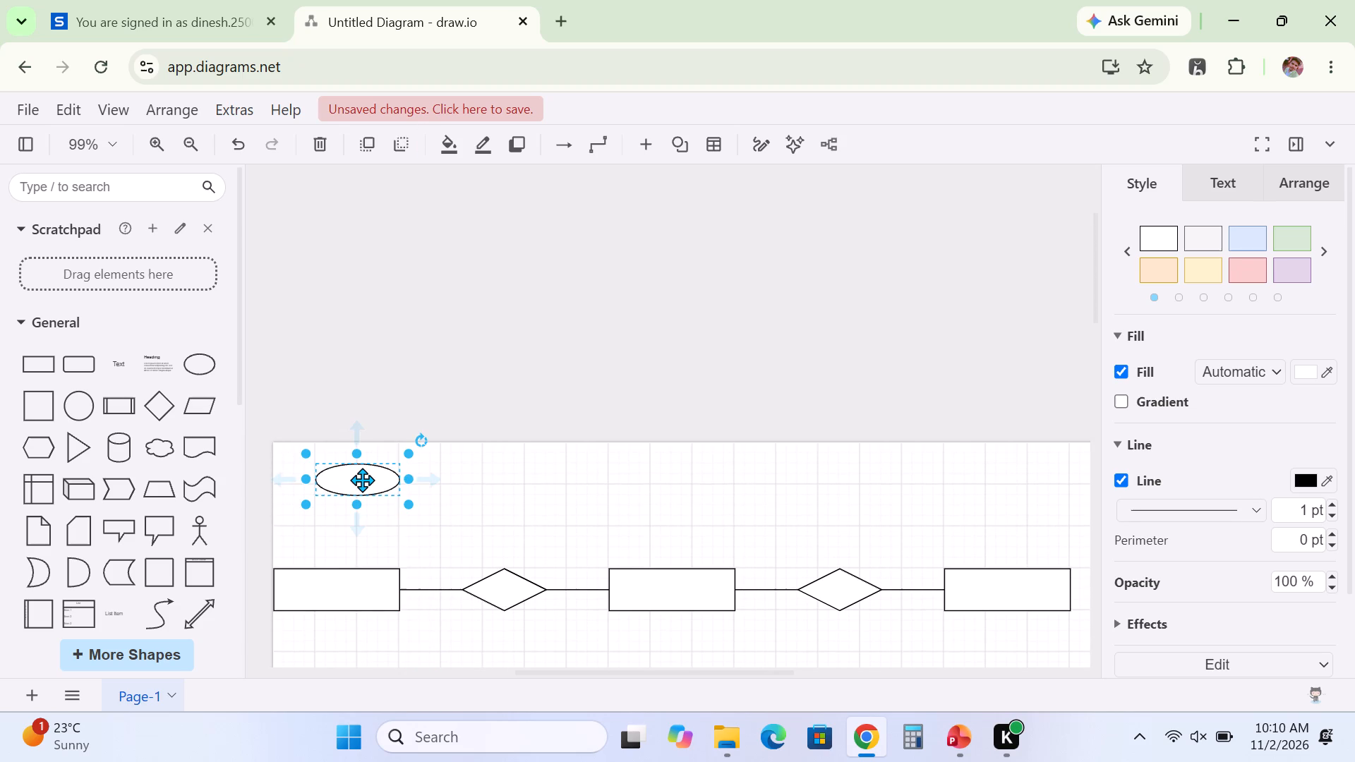
scroll(362, 480, down, 3)
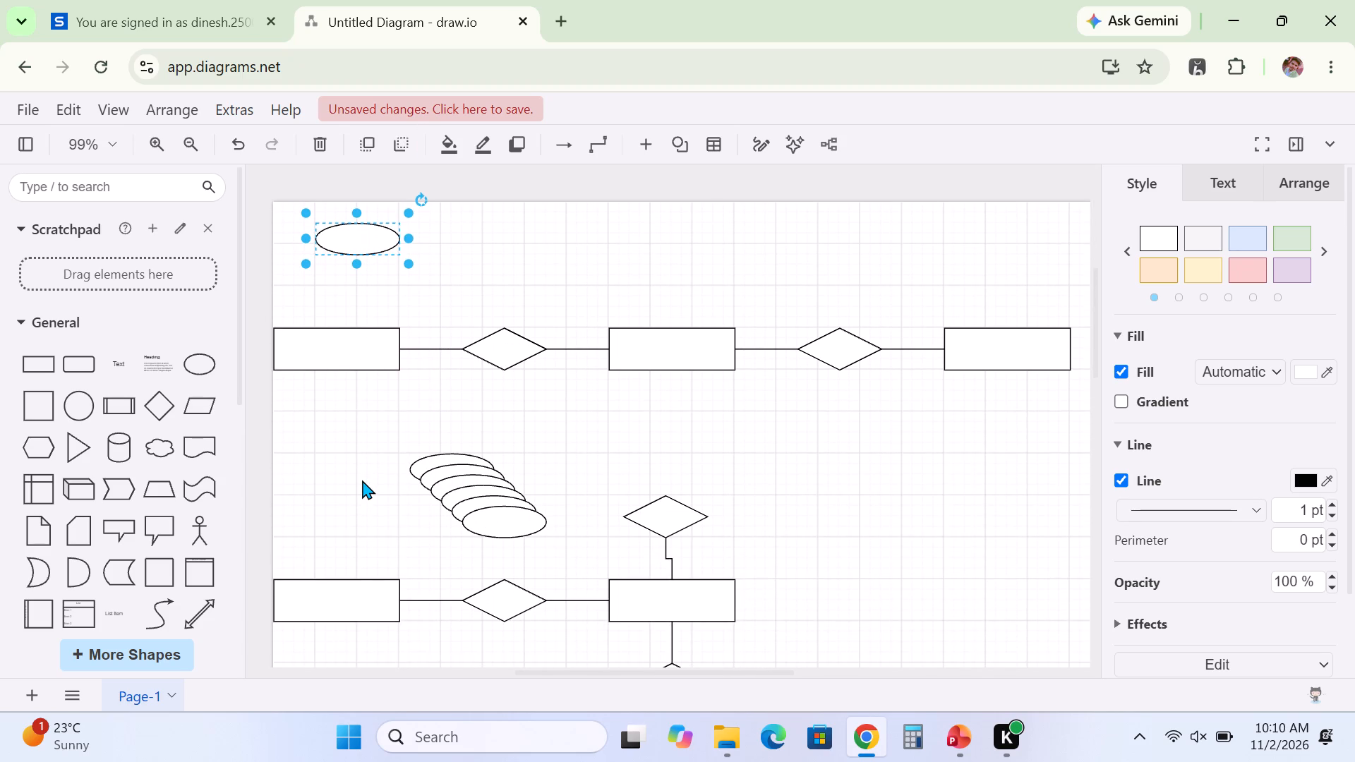
drag(501, 521, 364, 419)
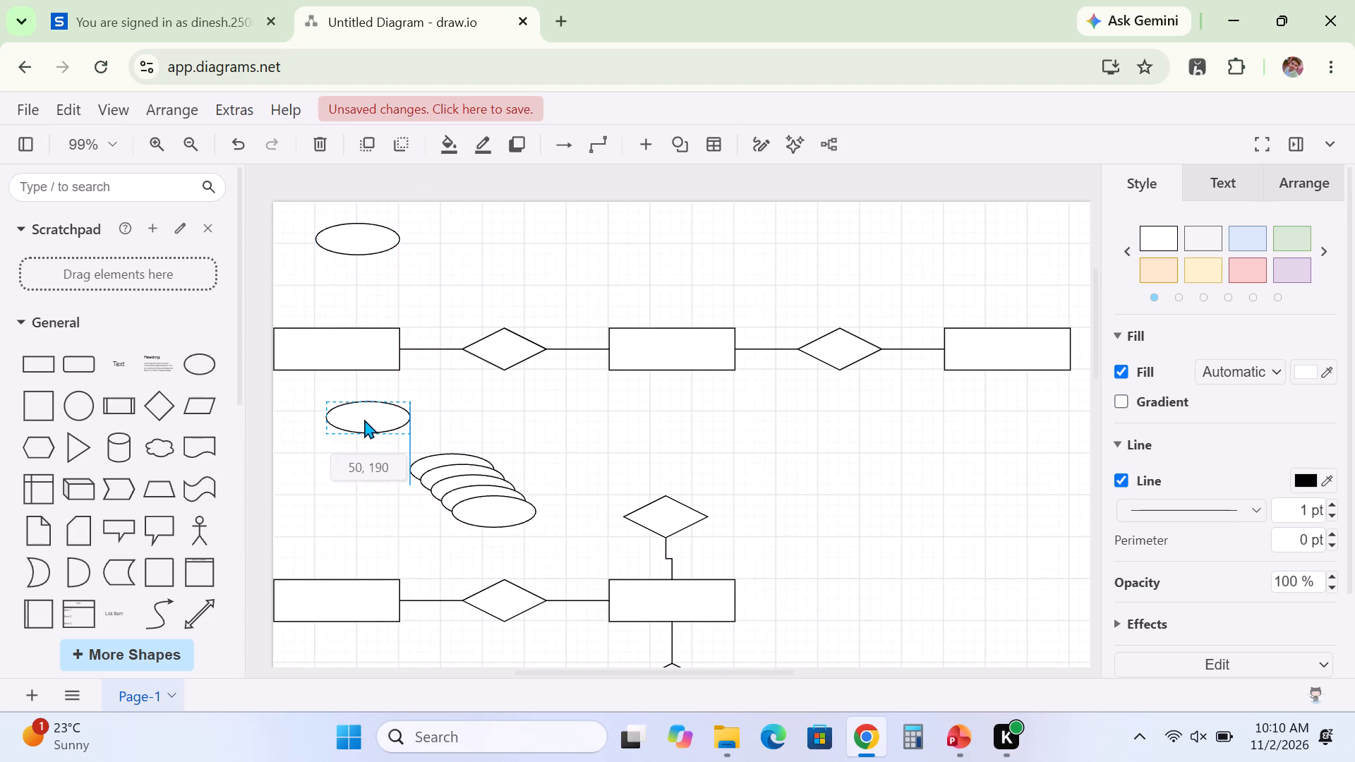
drag(364, 419, 361, 433)
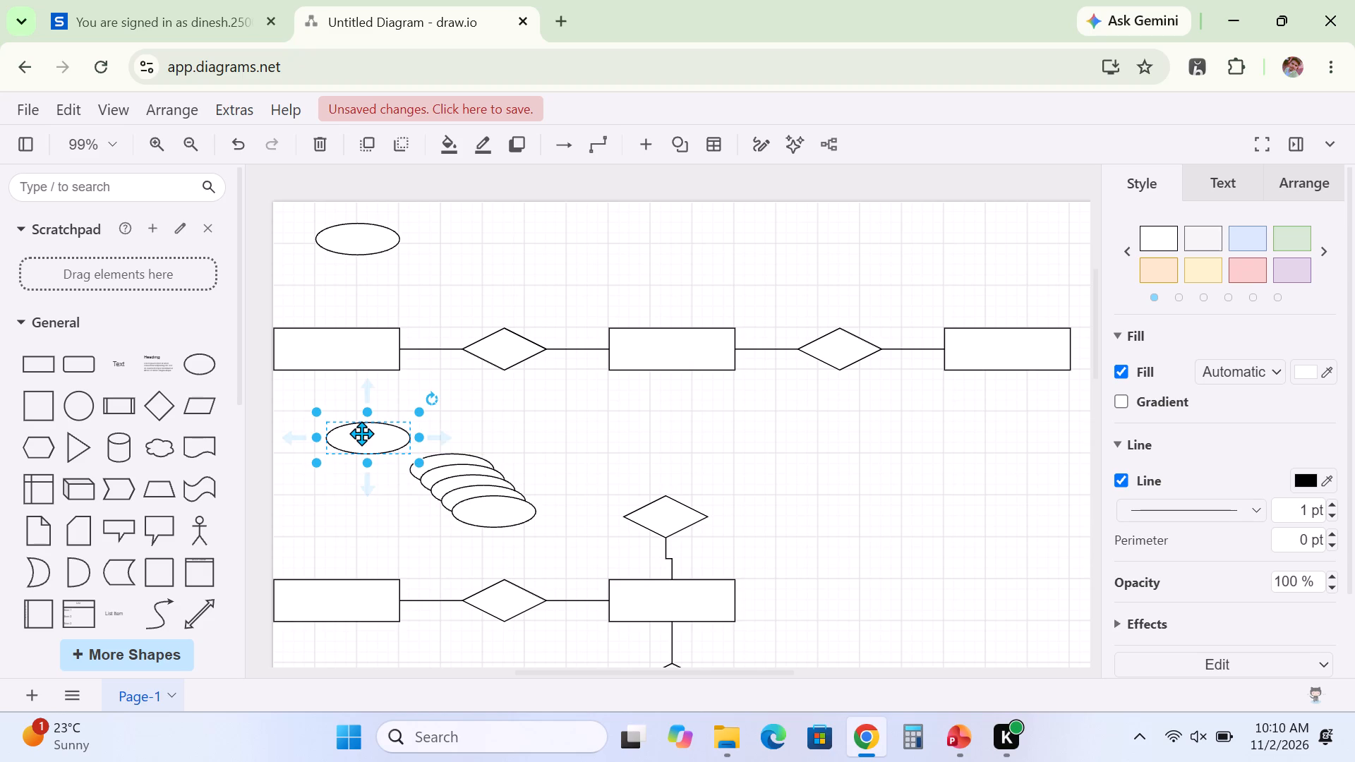
Move two more ellipse copies to the upper-left and lower-left of that rectangle, then space the lower pair apart diagonally.
drag(493, 513, 426, 457)
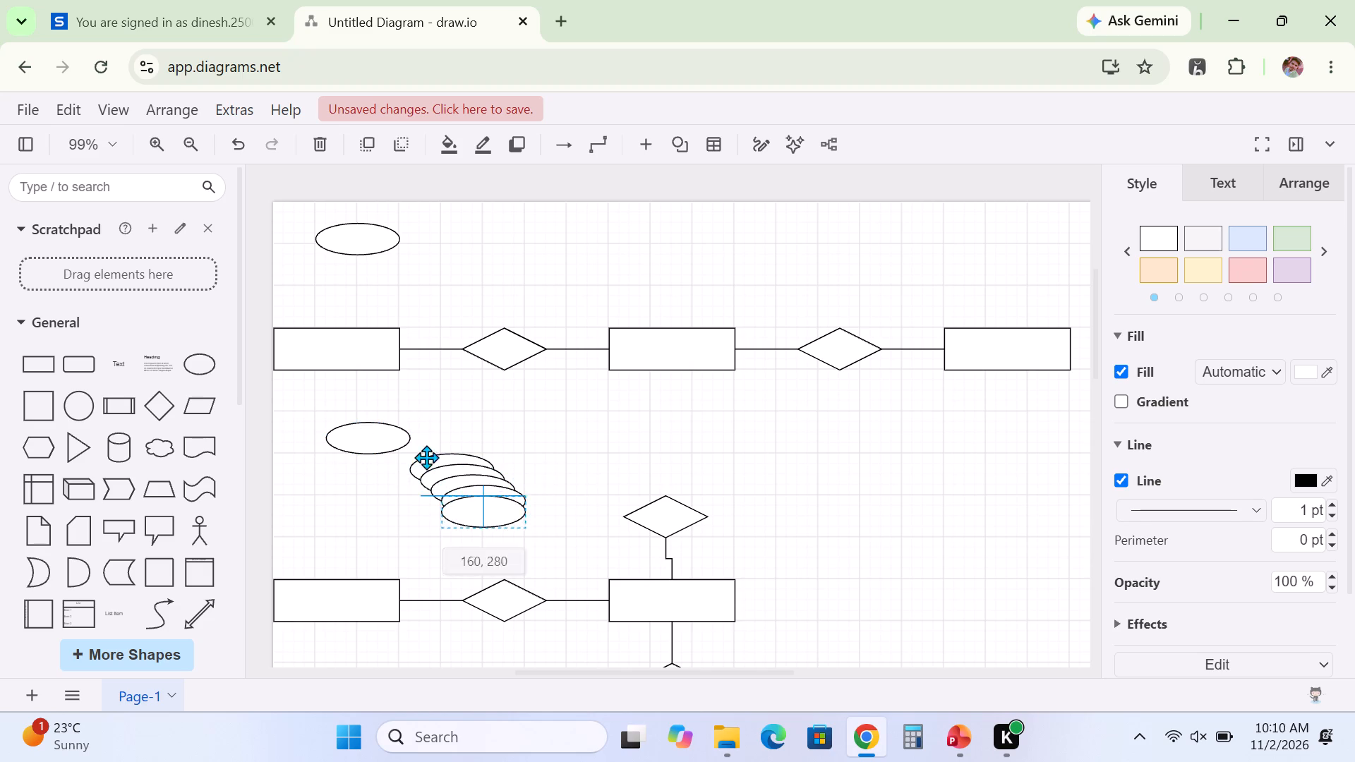
drag(426, 457, 265, 267)
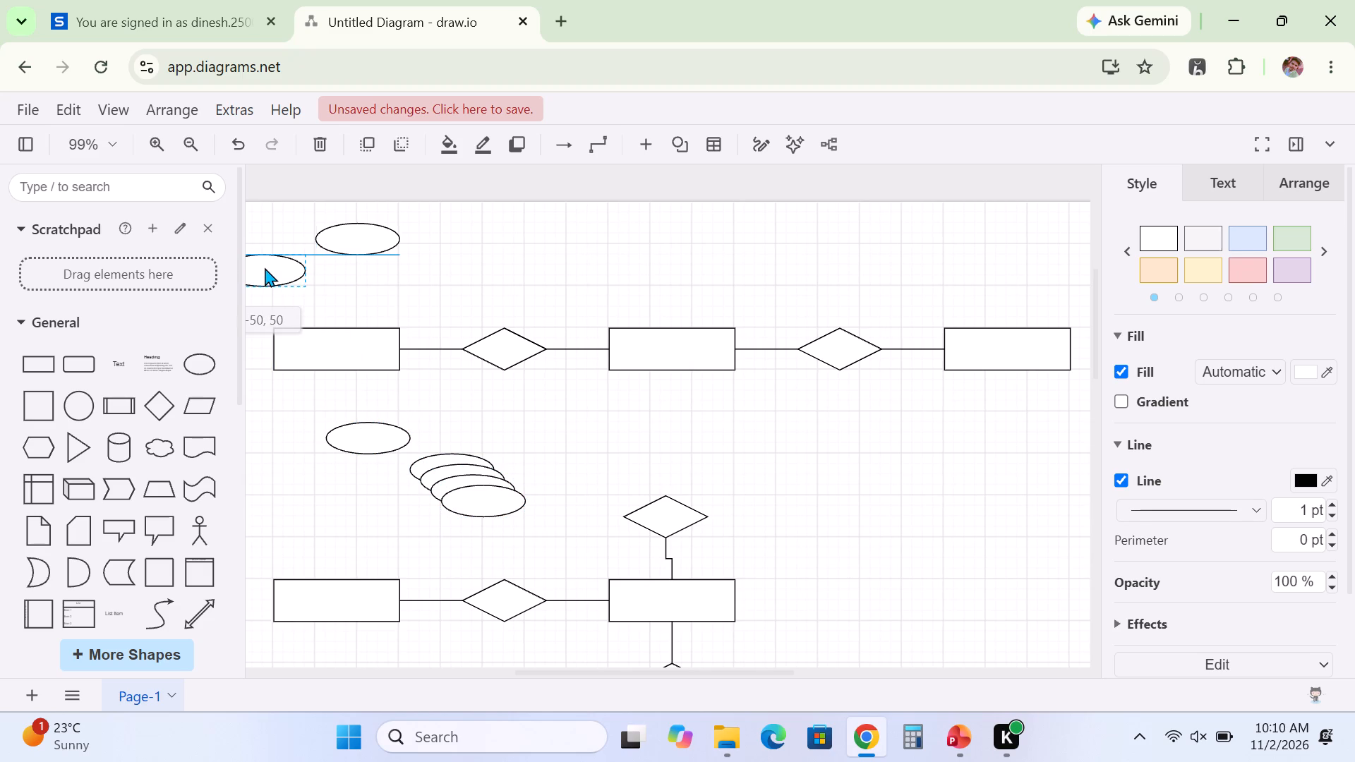
drag(265, 267, 262, 267)
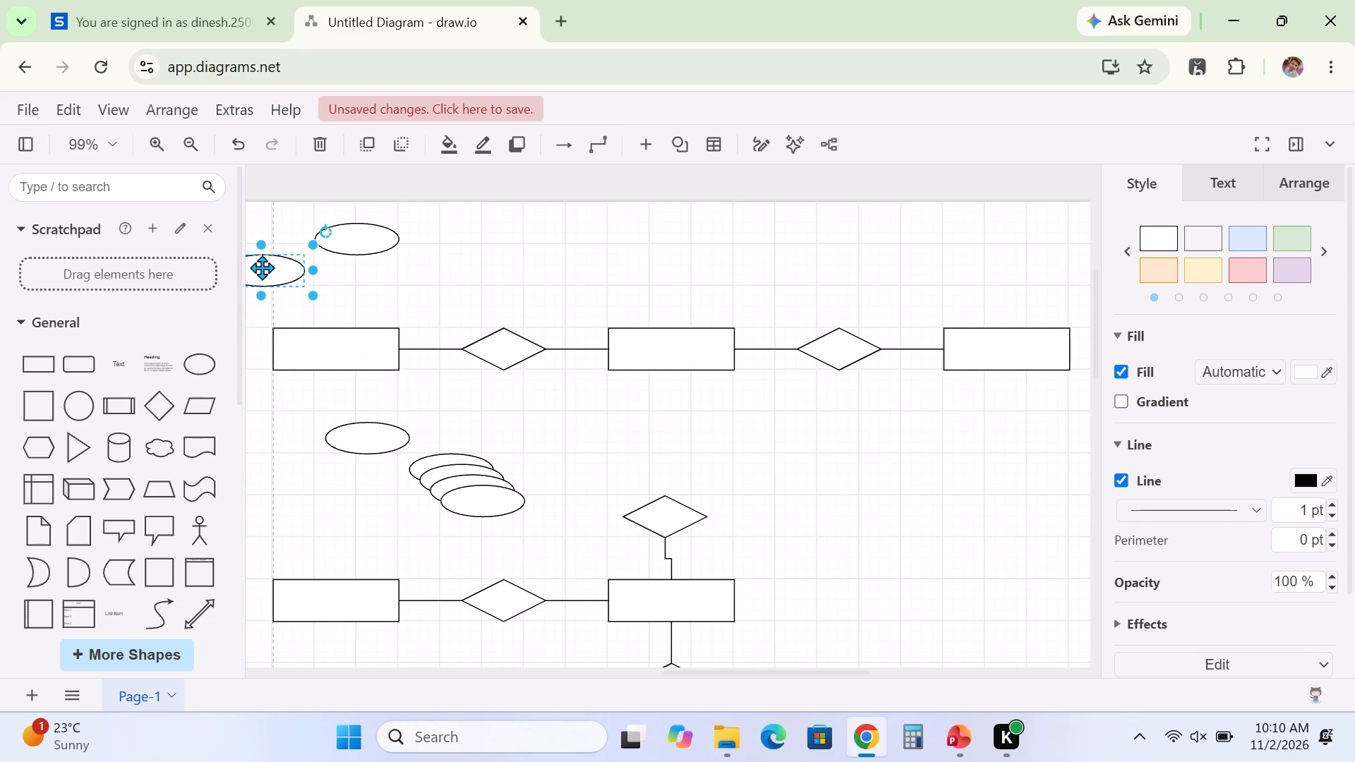
drag(480, 504, 258, 409)
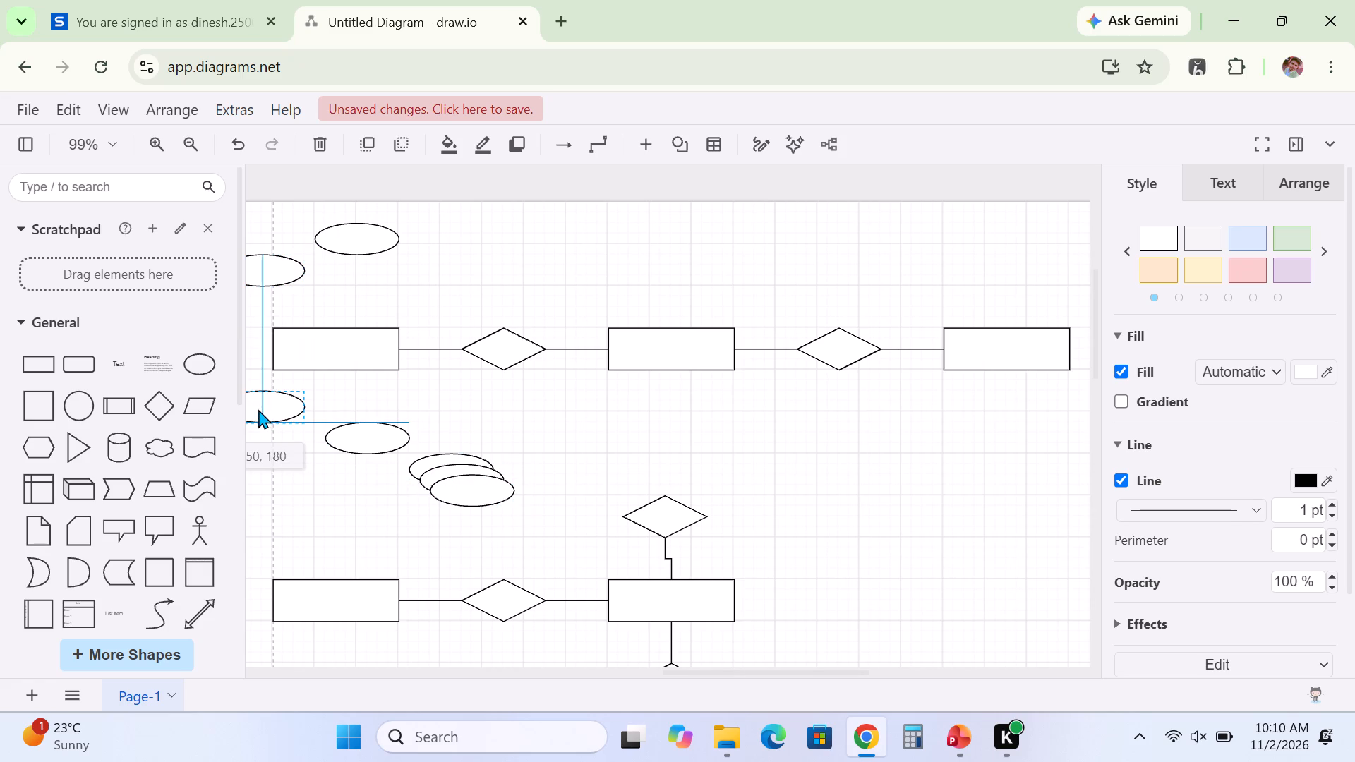
drag(258, 409, 315, 497)
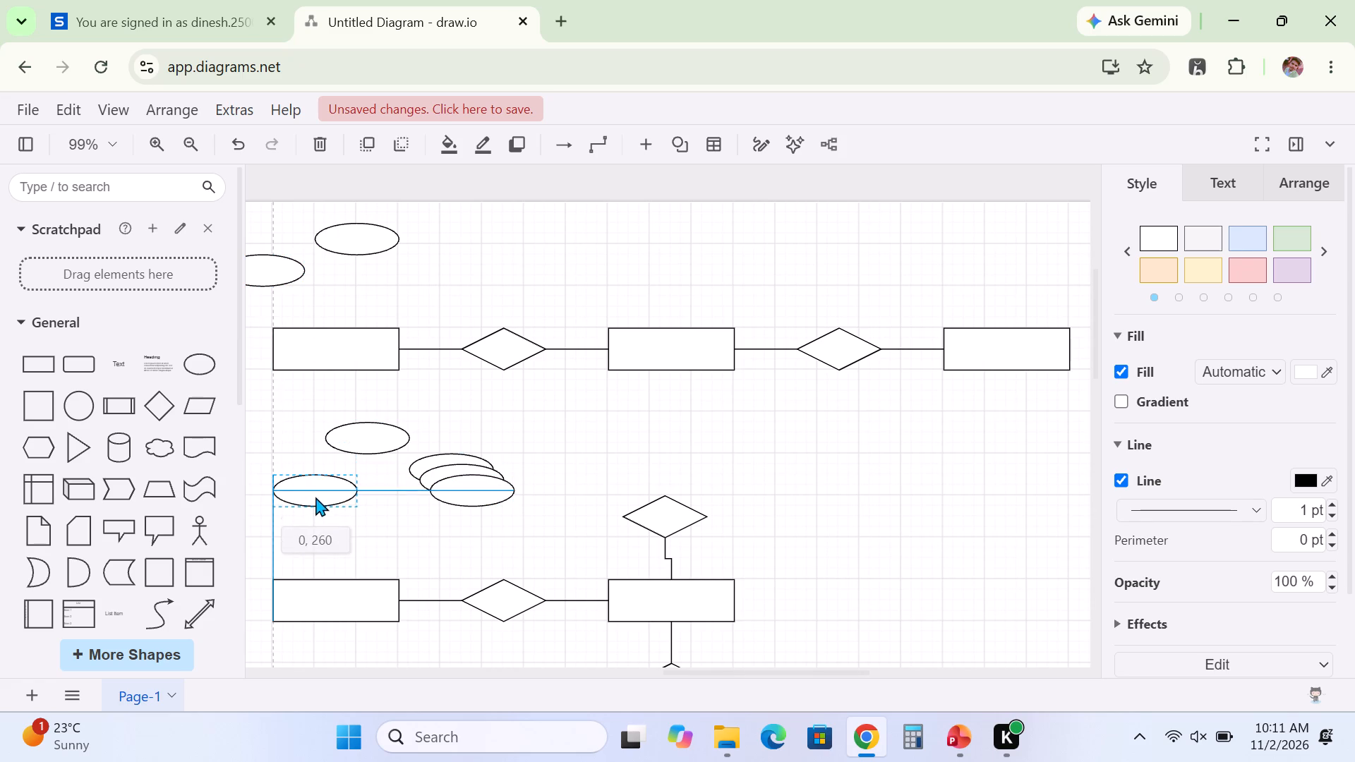
drag(315, 497, 315, 500)
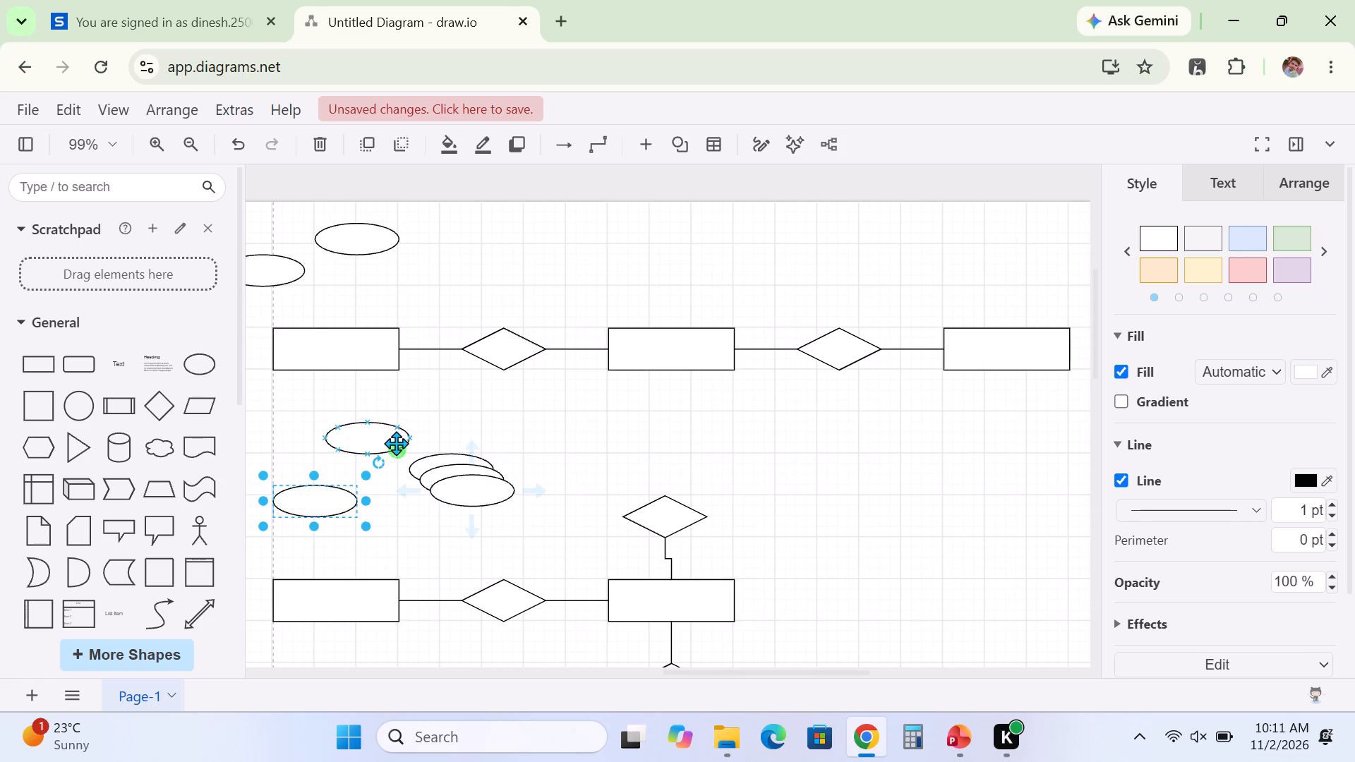
drag(376, 442, 399, 437)
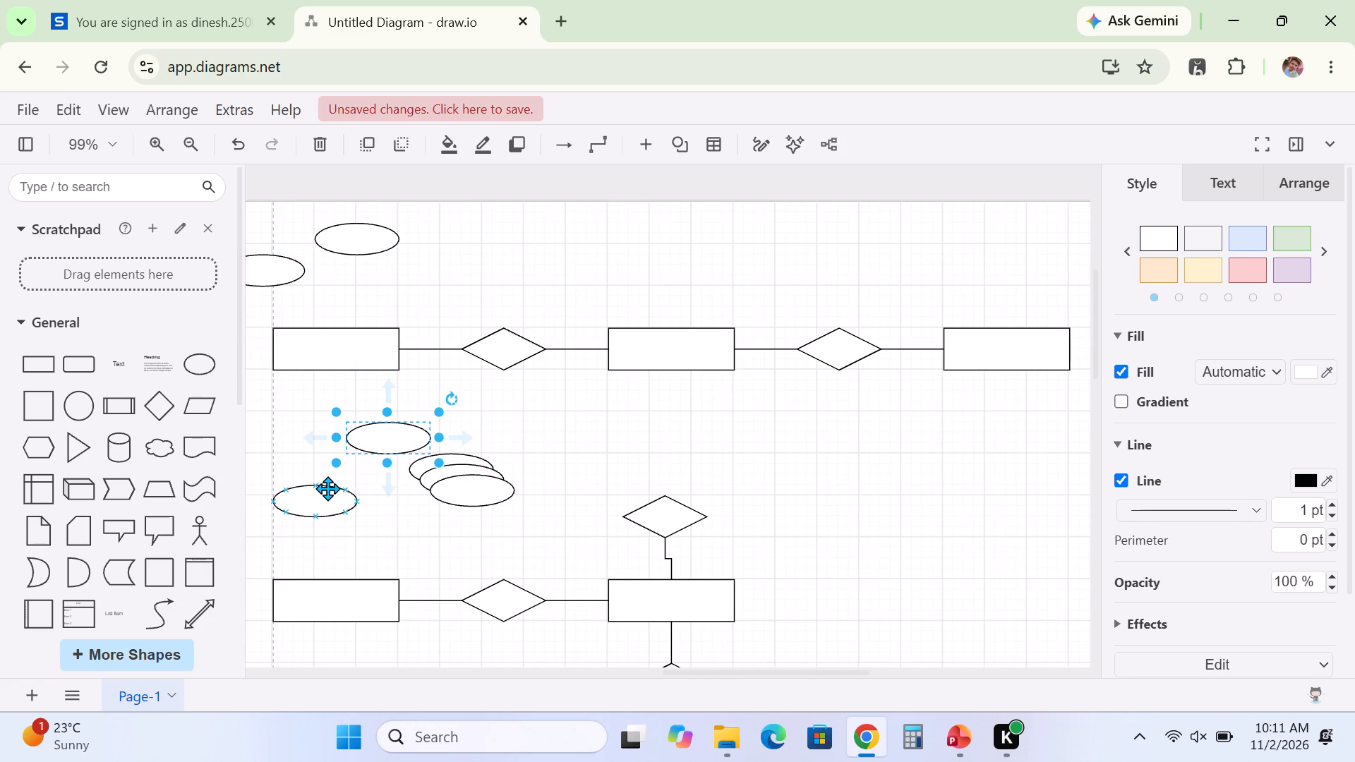
drag(318, 497, 318, 466)
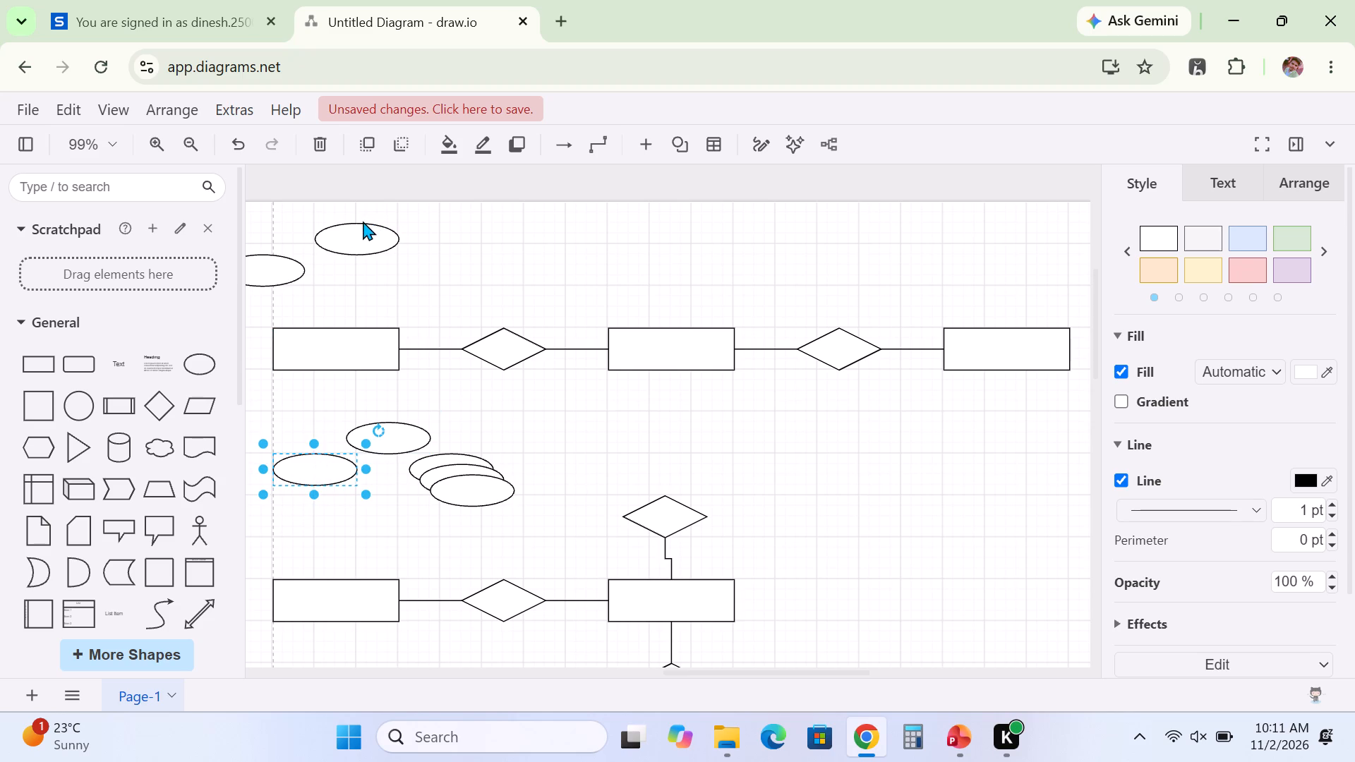
Rearrange the two ellipses above the upper left rectangle diagonally, at about (0, 30) and (80, 60).
drag(363, 238, 392, 232)
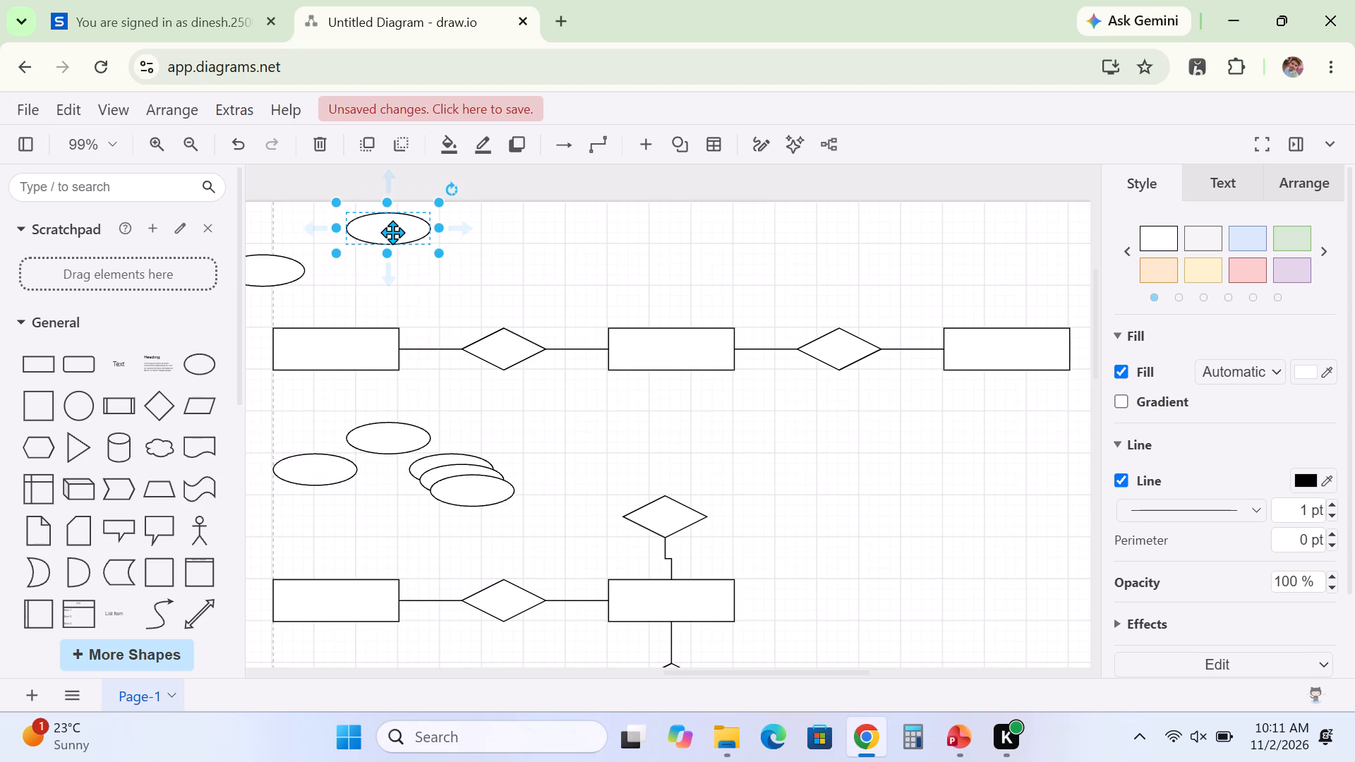
drag(279, 270, 329, 277)
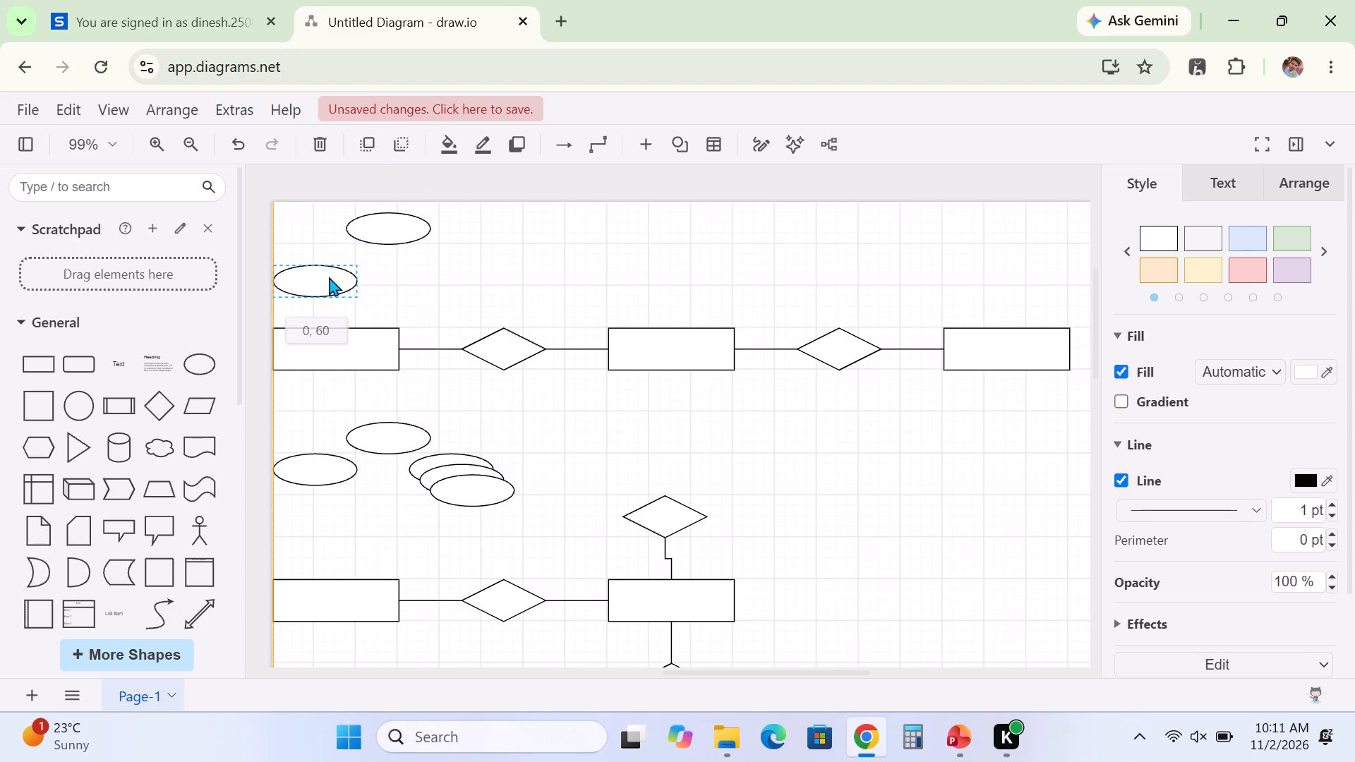
drag(329, 277, 330, 267)
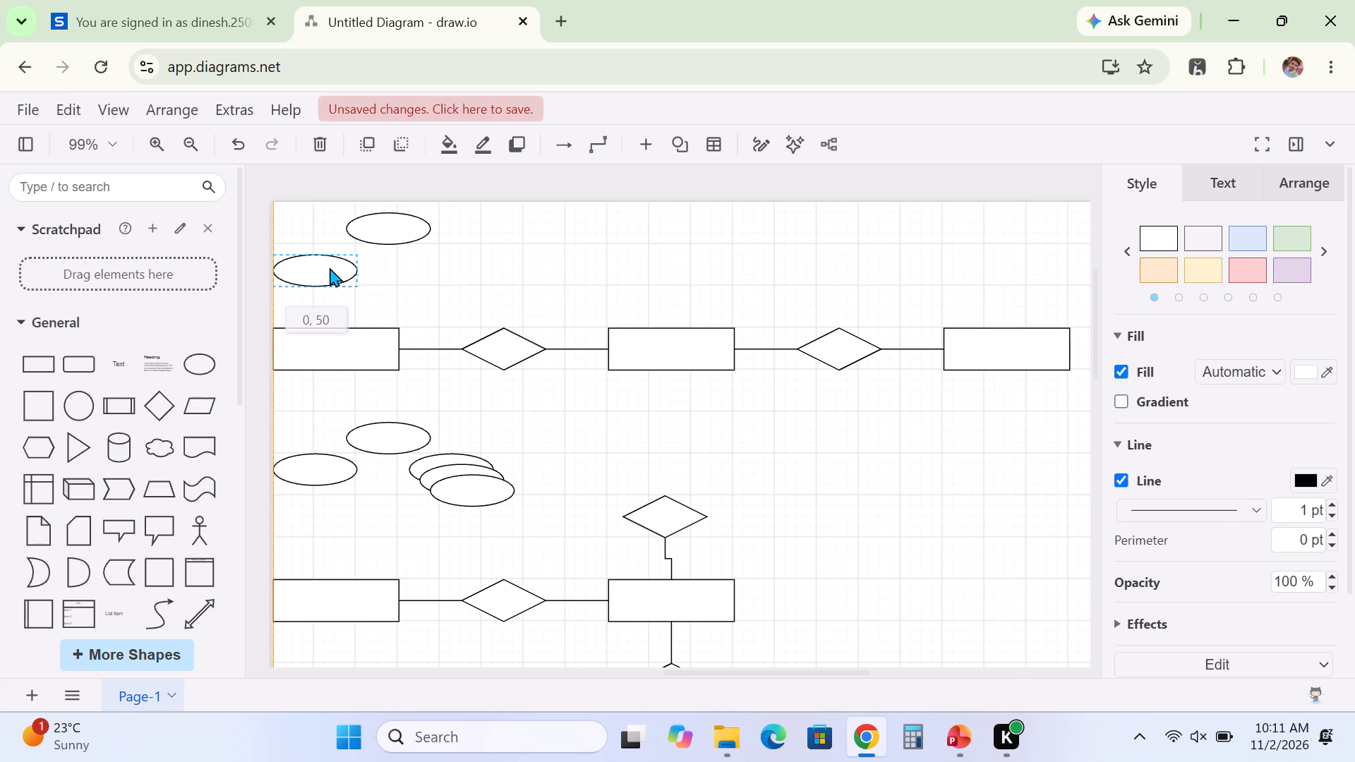
drag(330, 267, 329, 265)
click(384, 229)
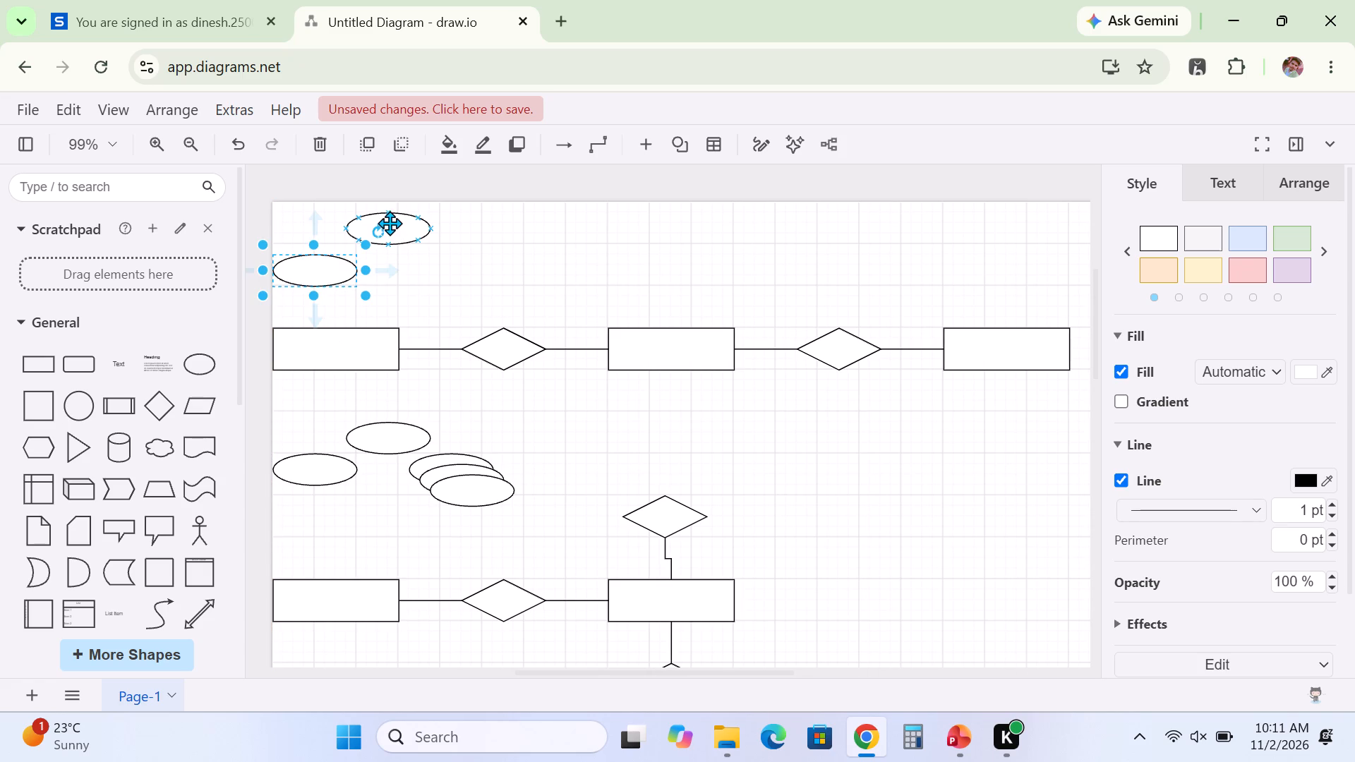
click(390, 223)
drag(390, 223, 403, 241)
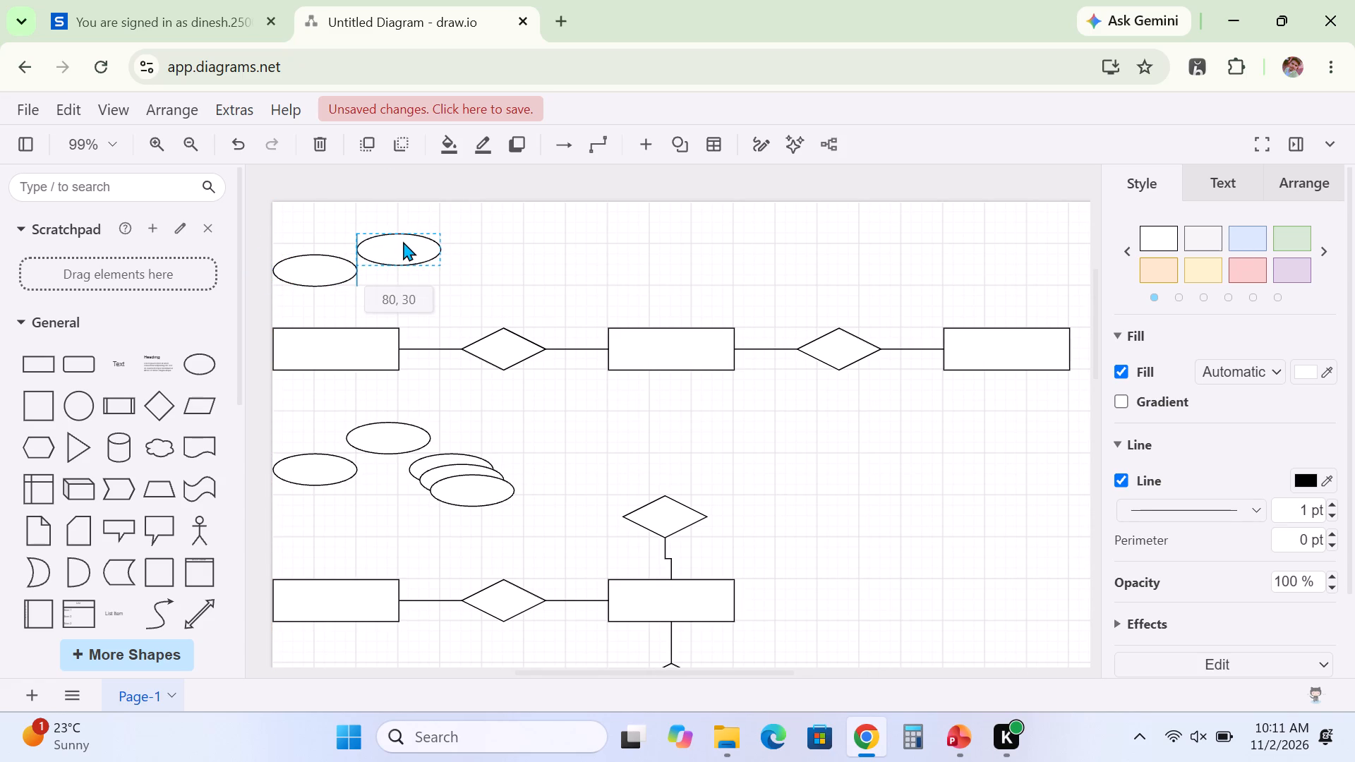
drag(403, 241, 403, 239)
drag(403, 239, 397, 283)
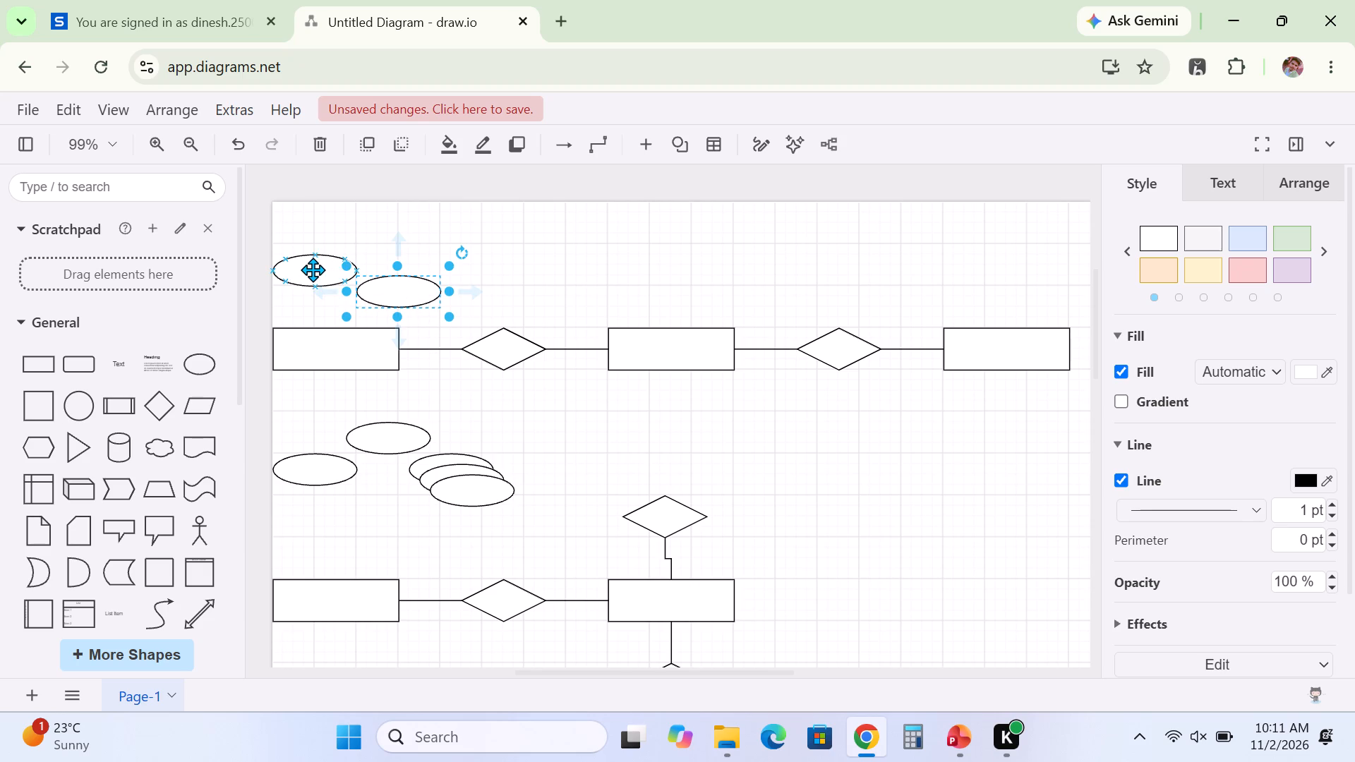
drag(313, 270, 309, 246)
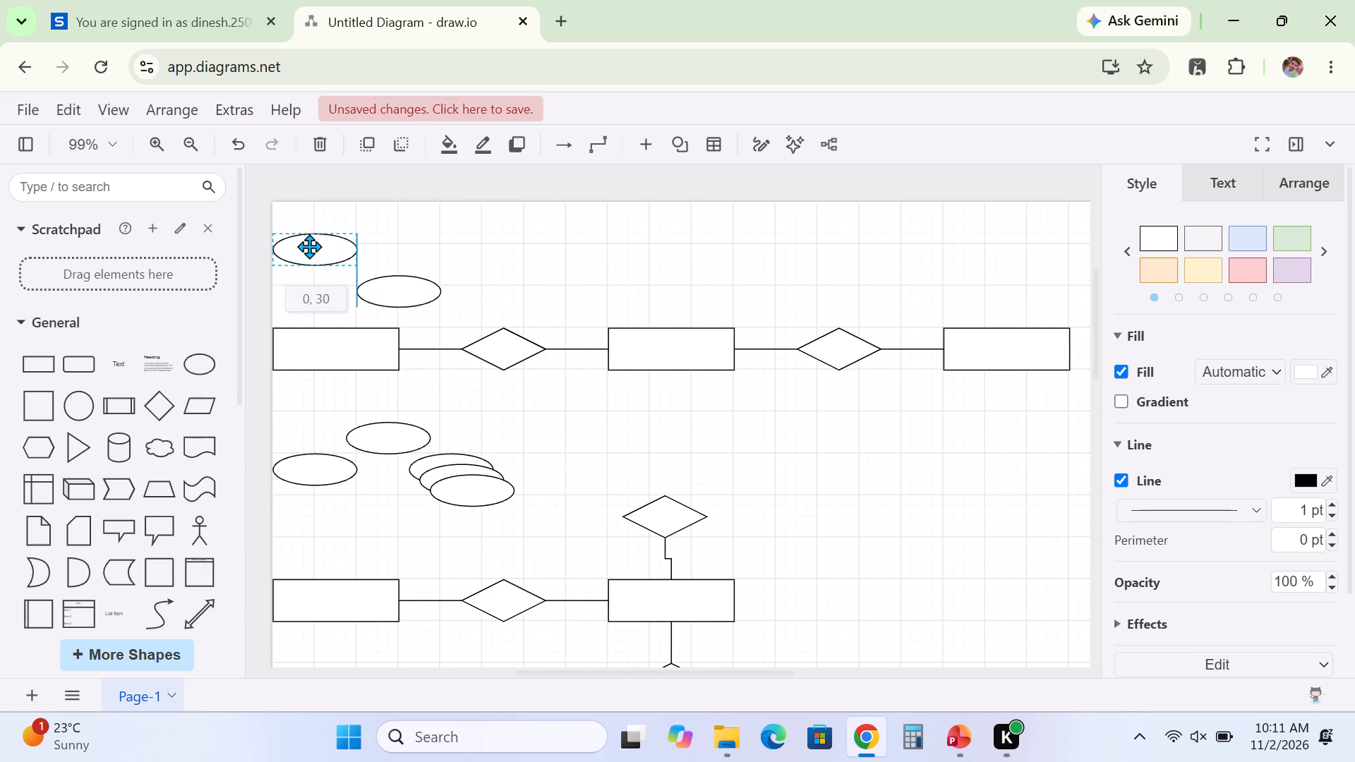
drag(398, 293, 398, 286)
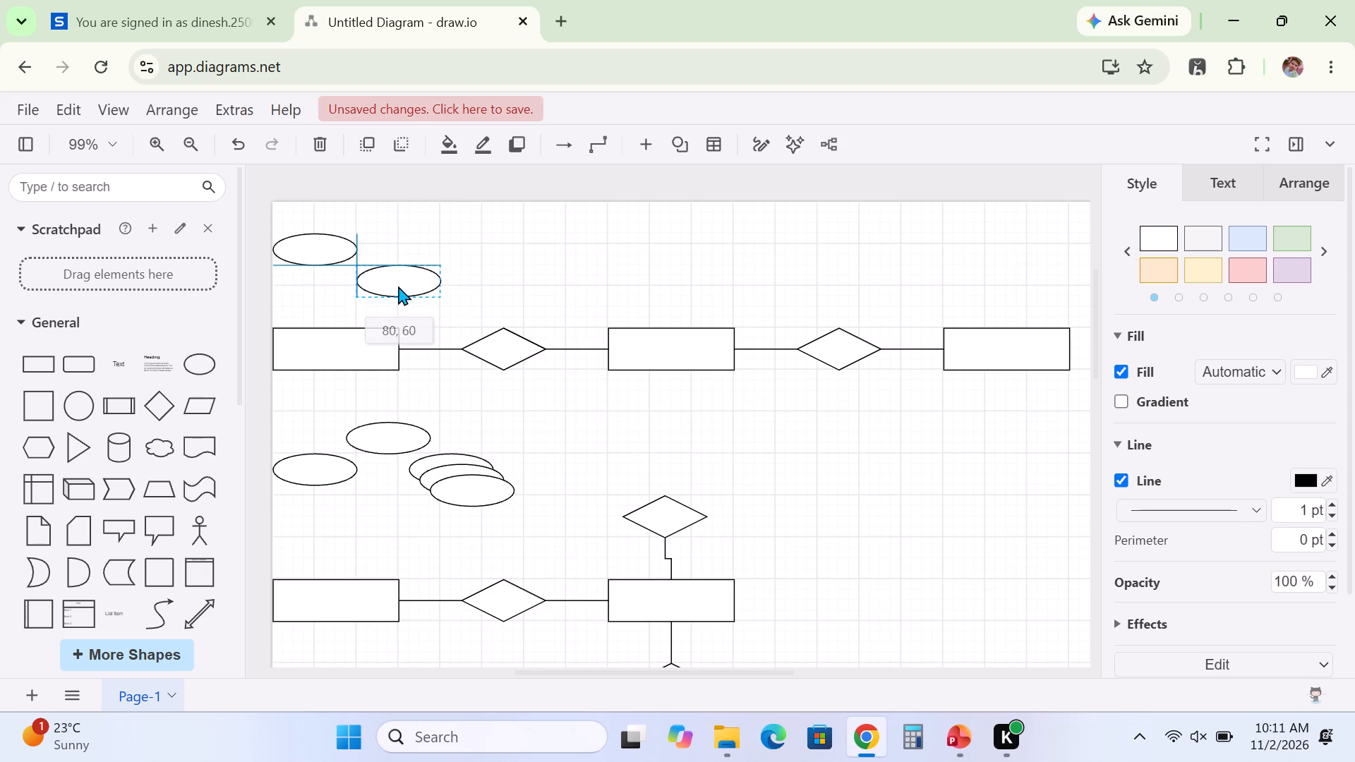
drag(398, 286, 398, 283)
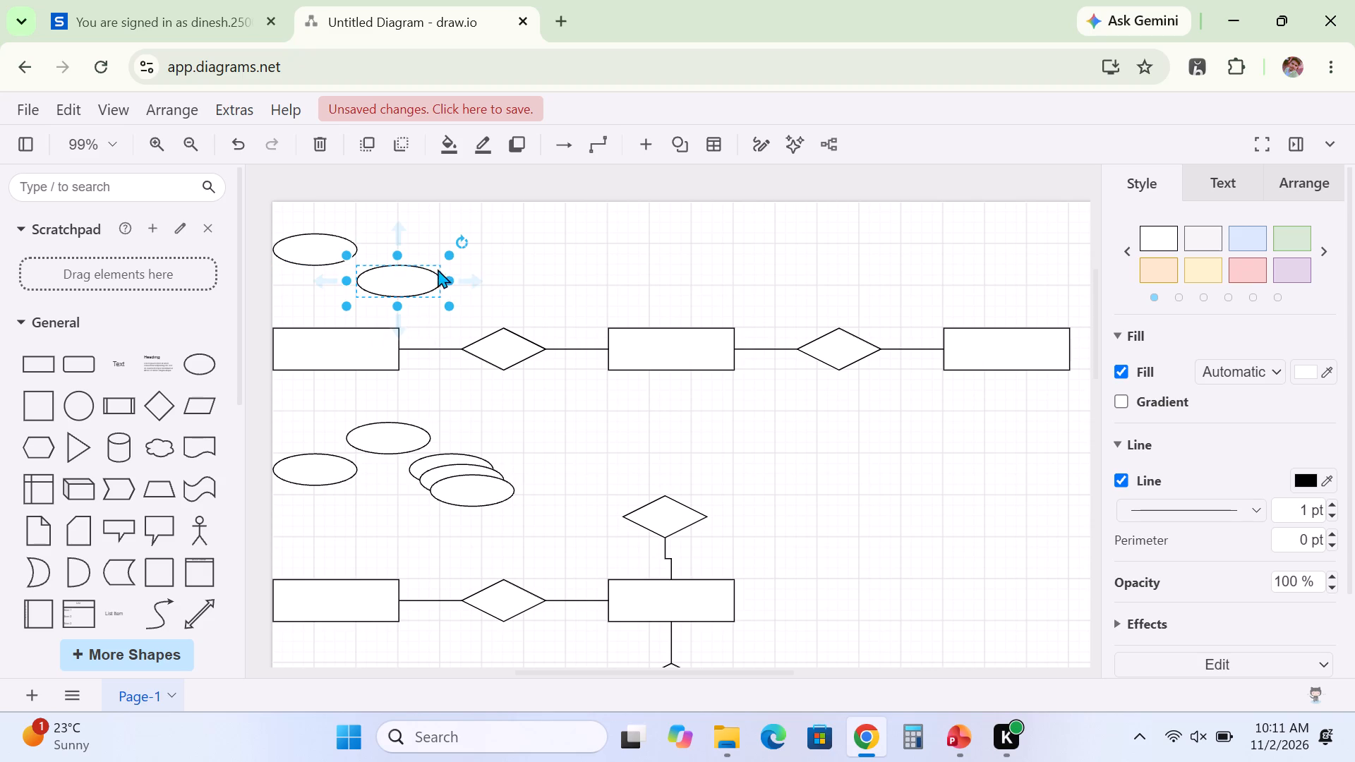
click(529, 266)
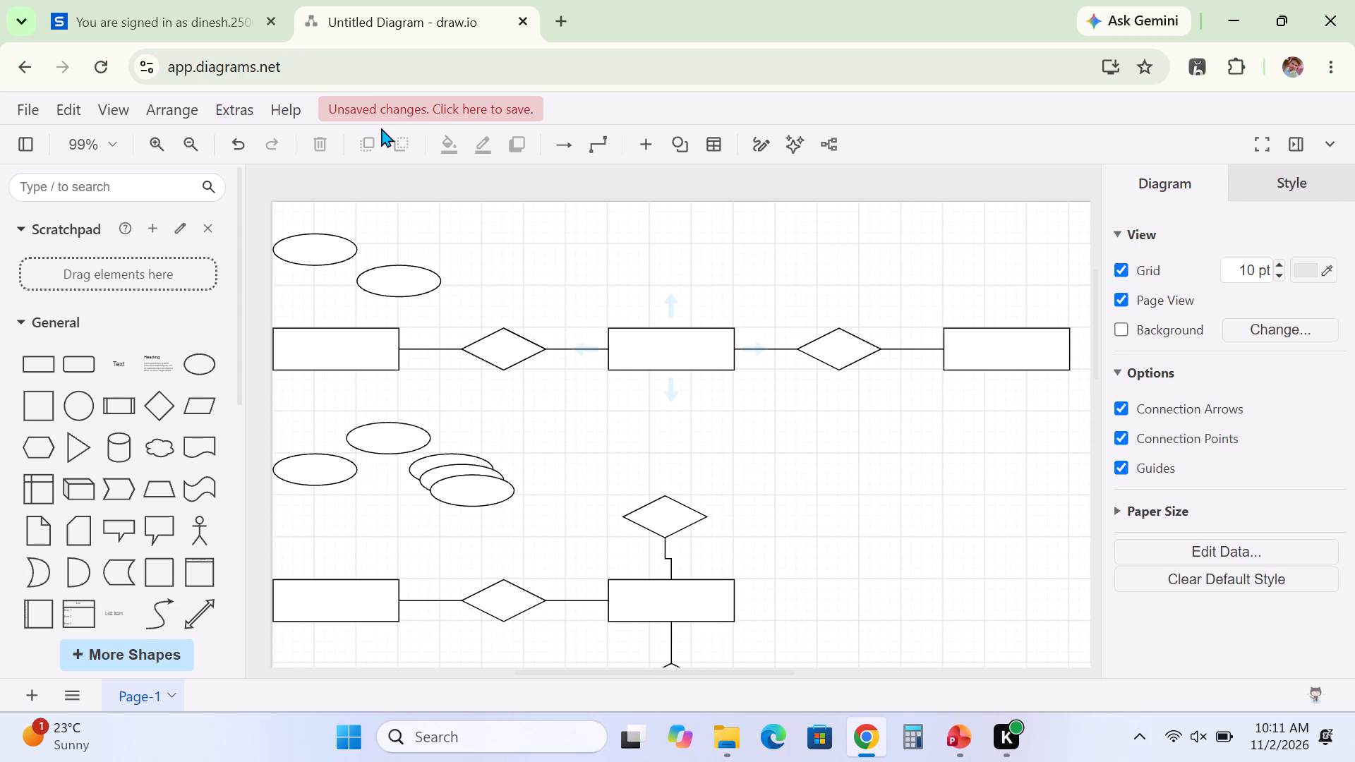
Switch to PowerPoint to check the attribute layout on the ER Diagram slide, then return to draw.io.
click(968, 729)
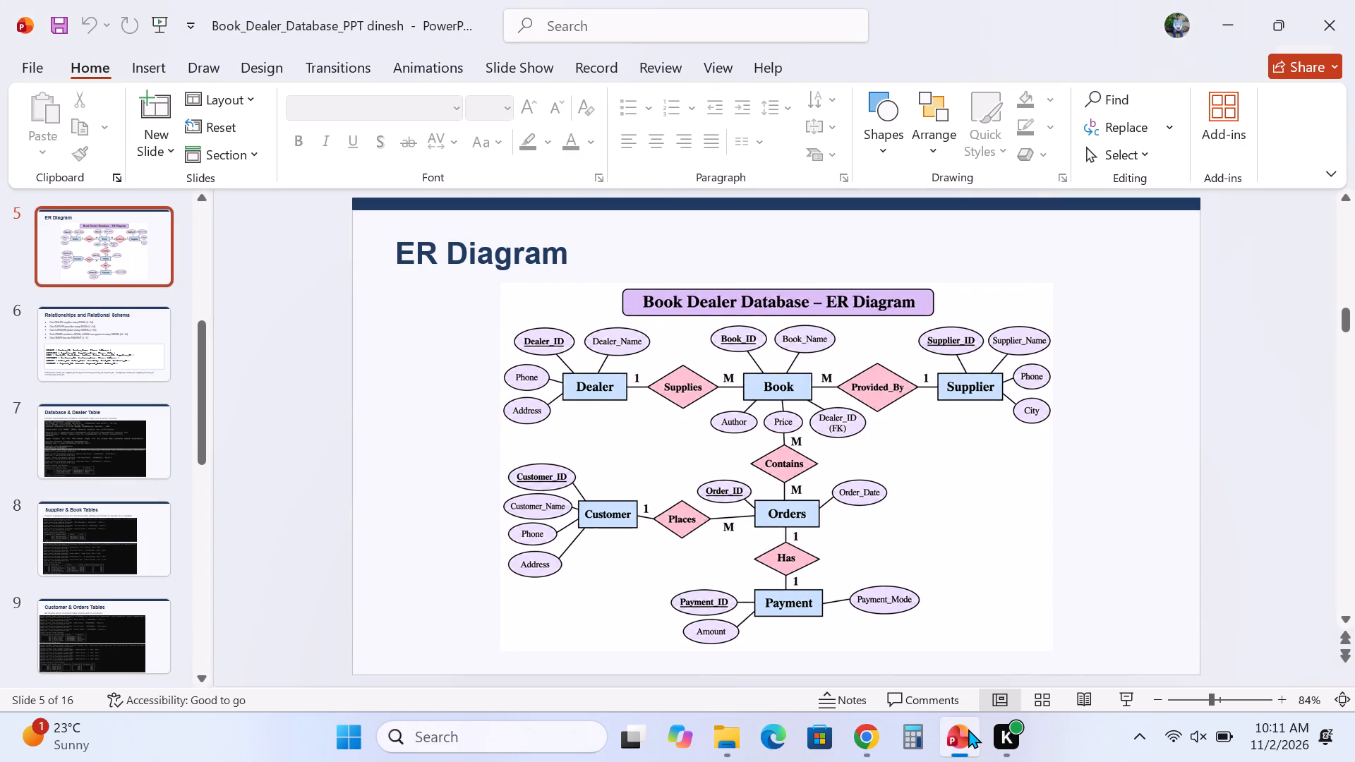
click(870, 731)
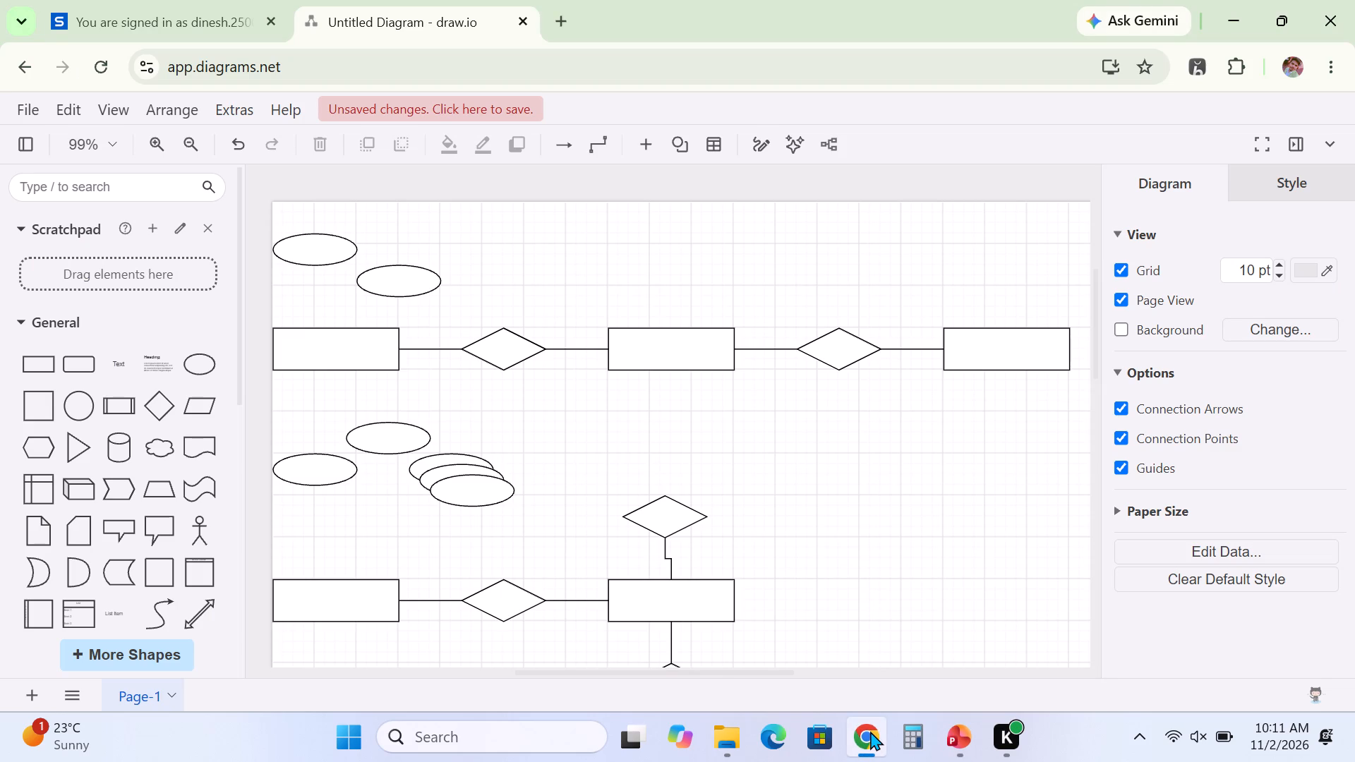
Move four ellipses from the group below the upper left rectangle to the area above the upper middle rectangle.
drag(471, 495, 606, 357)
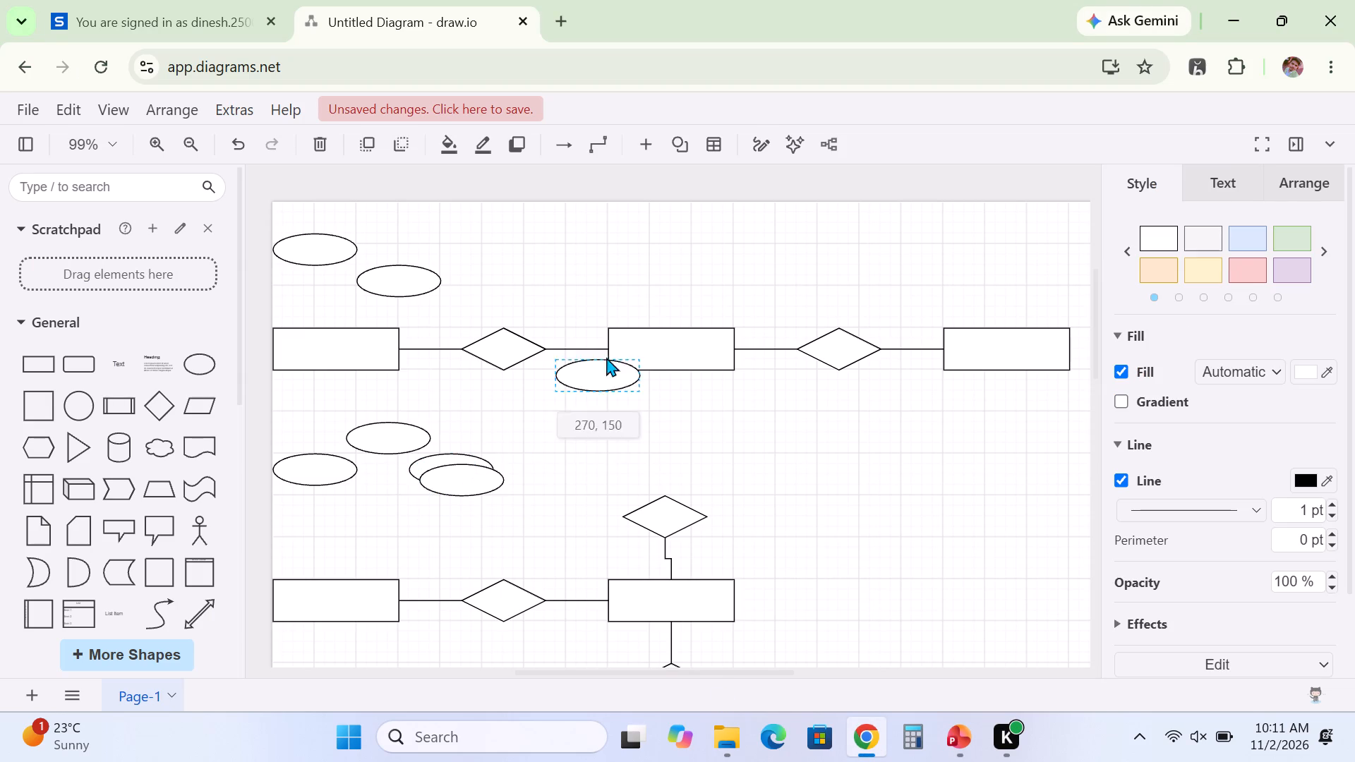
drag(606, 357, 682, 246)
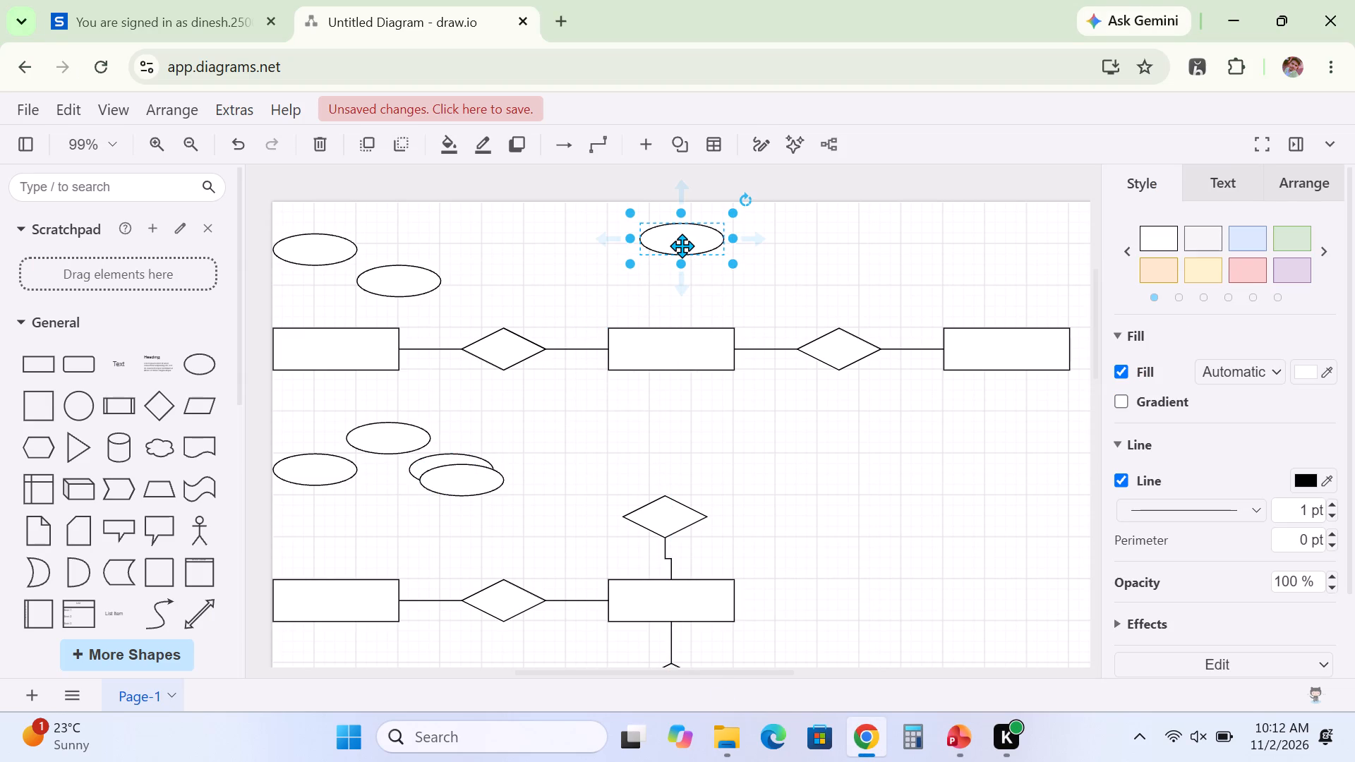
drag(468, 482, 591, 258)
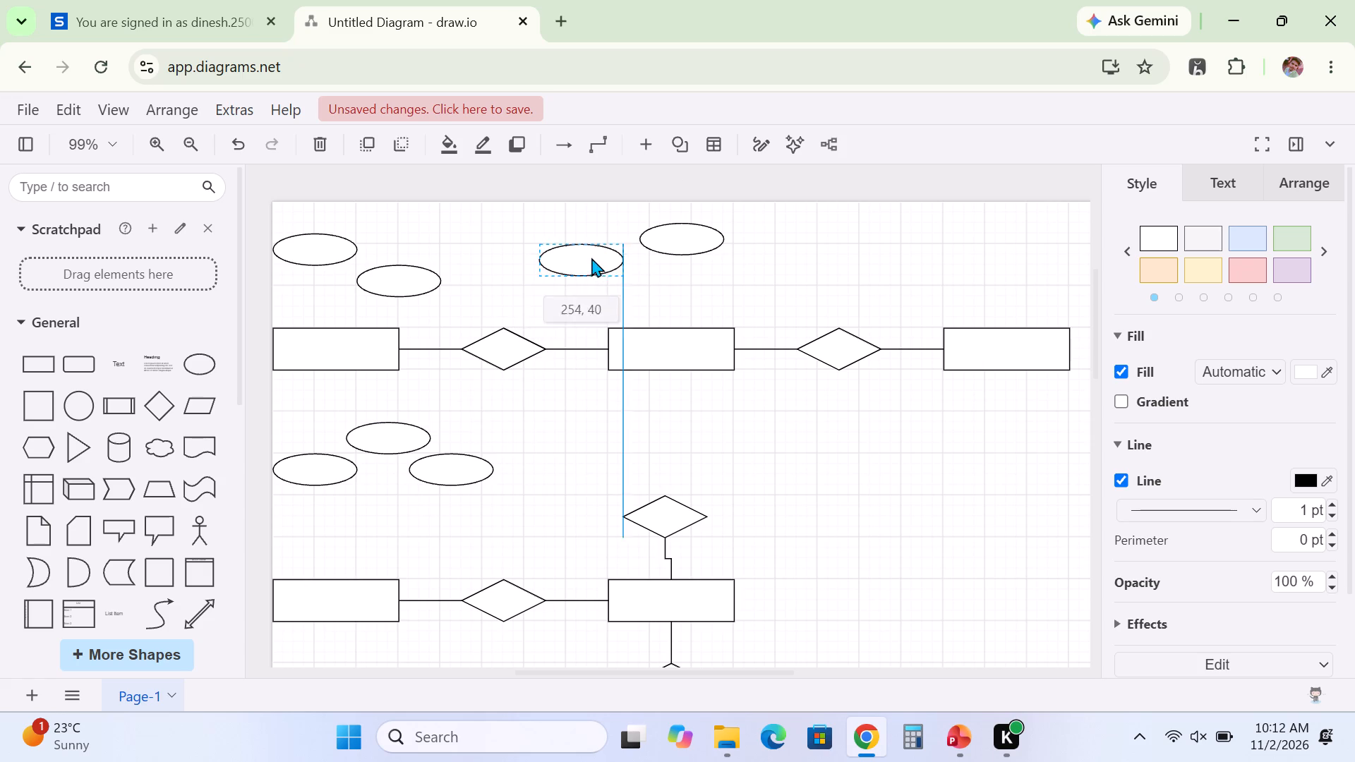
drag(591, 258, 591, 263)
drag(450, 471, 575, 437)
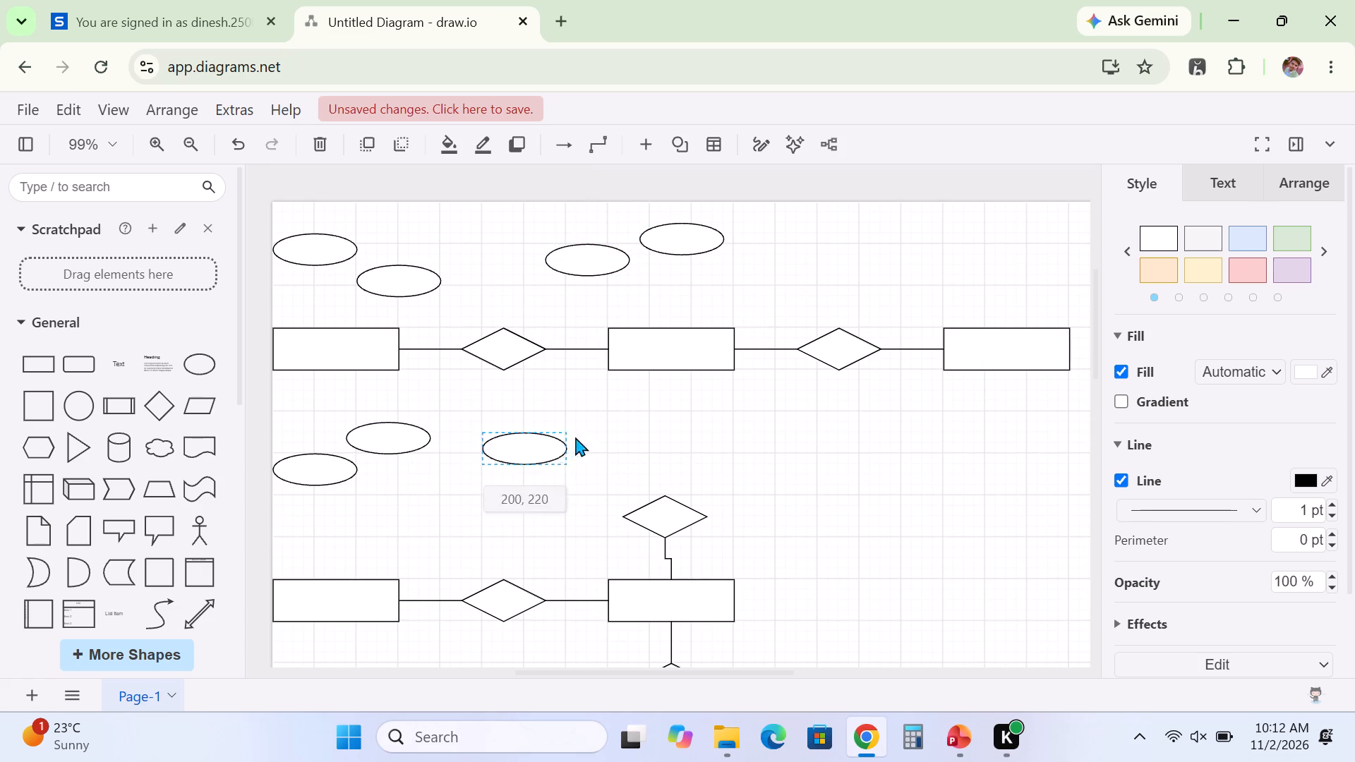
drag(575, 437, 775, 271)
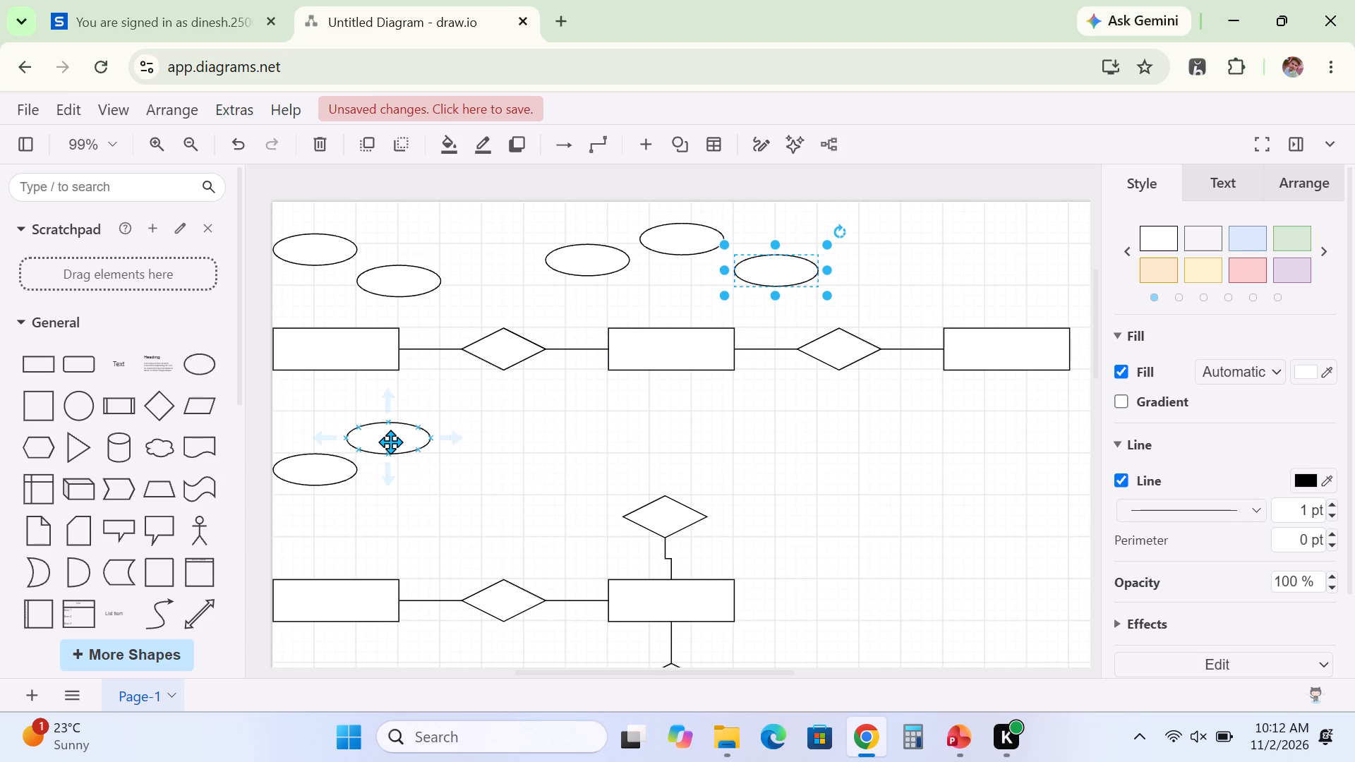
drag(390, 442, 681, 283)
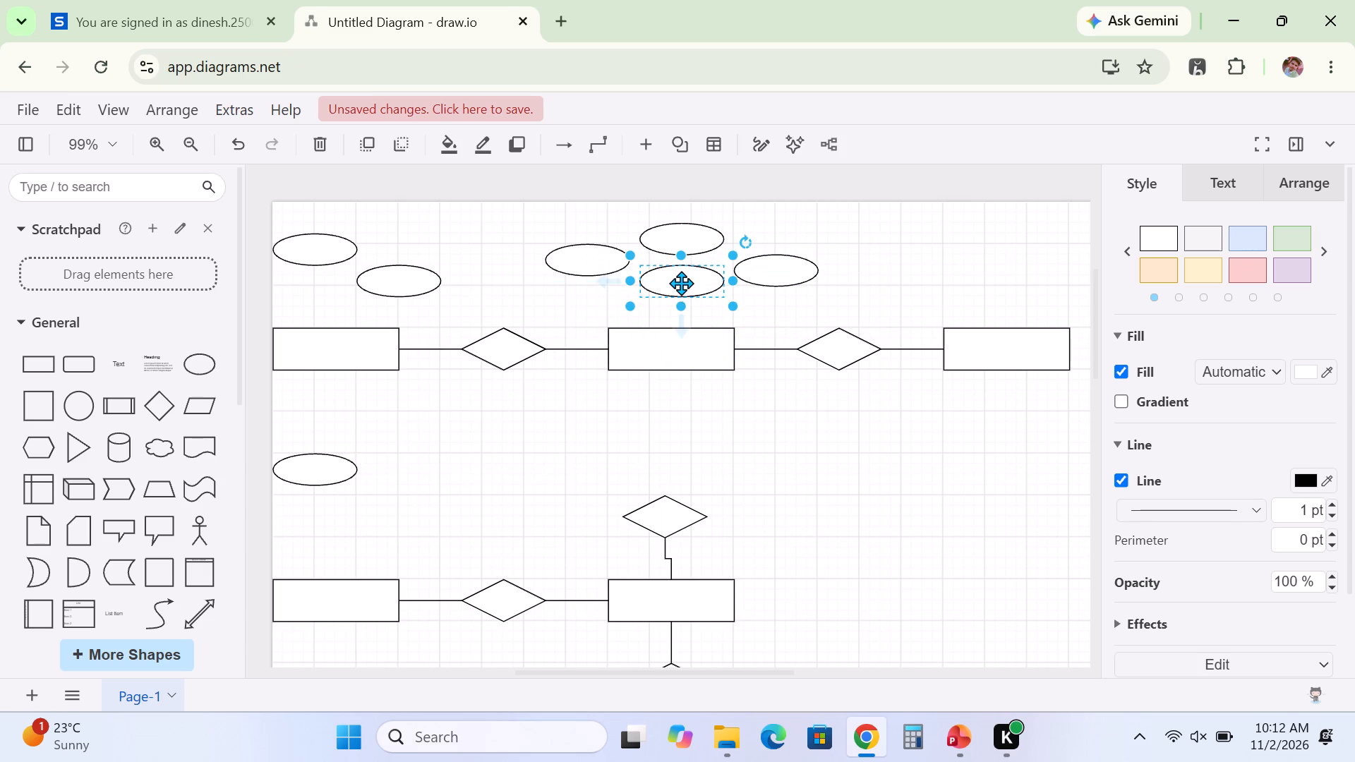
Spread the four ellipses into an arch above the upper middle rectangle, with the left pair at about (240, 50) and (300, 10).
drag(587, 262, 553, 266)
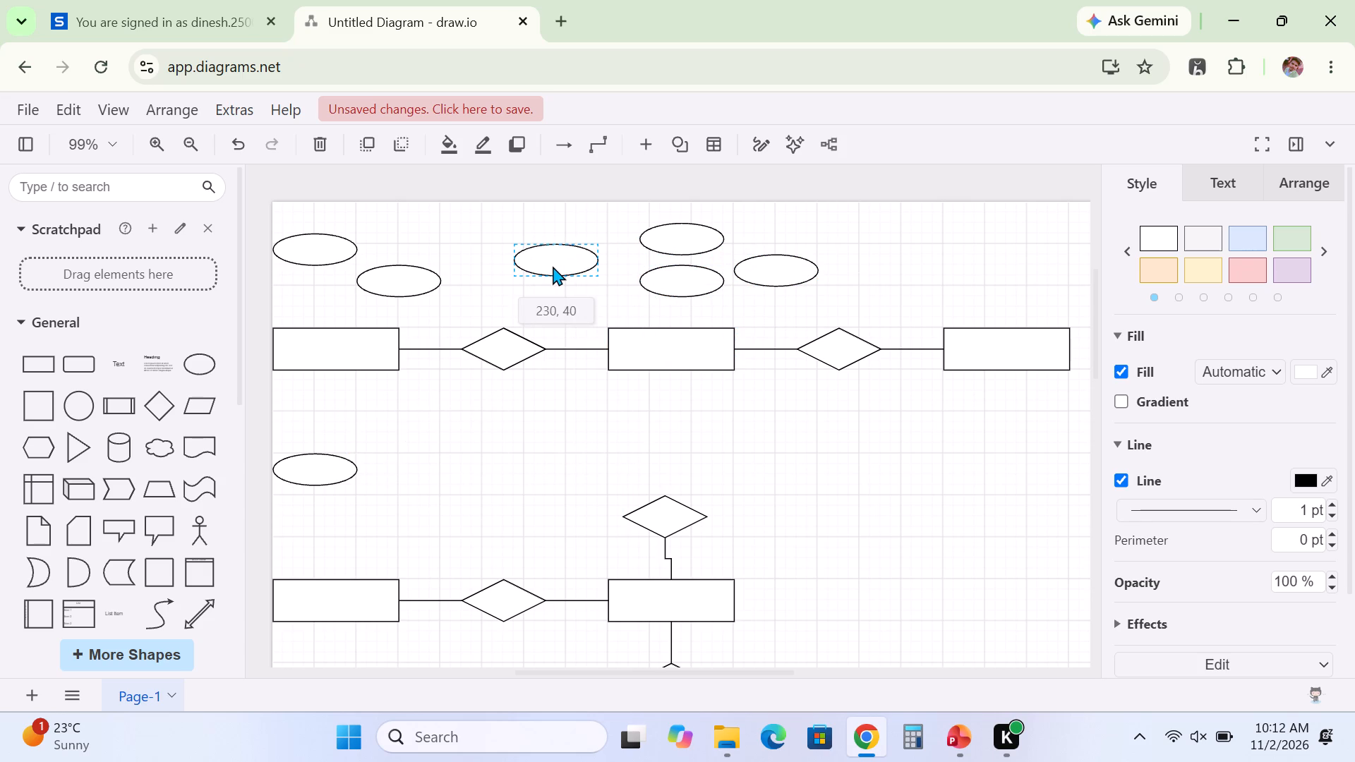
drag(553, 266, 552, 276)
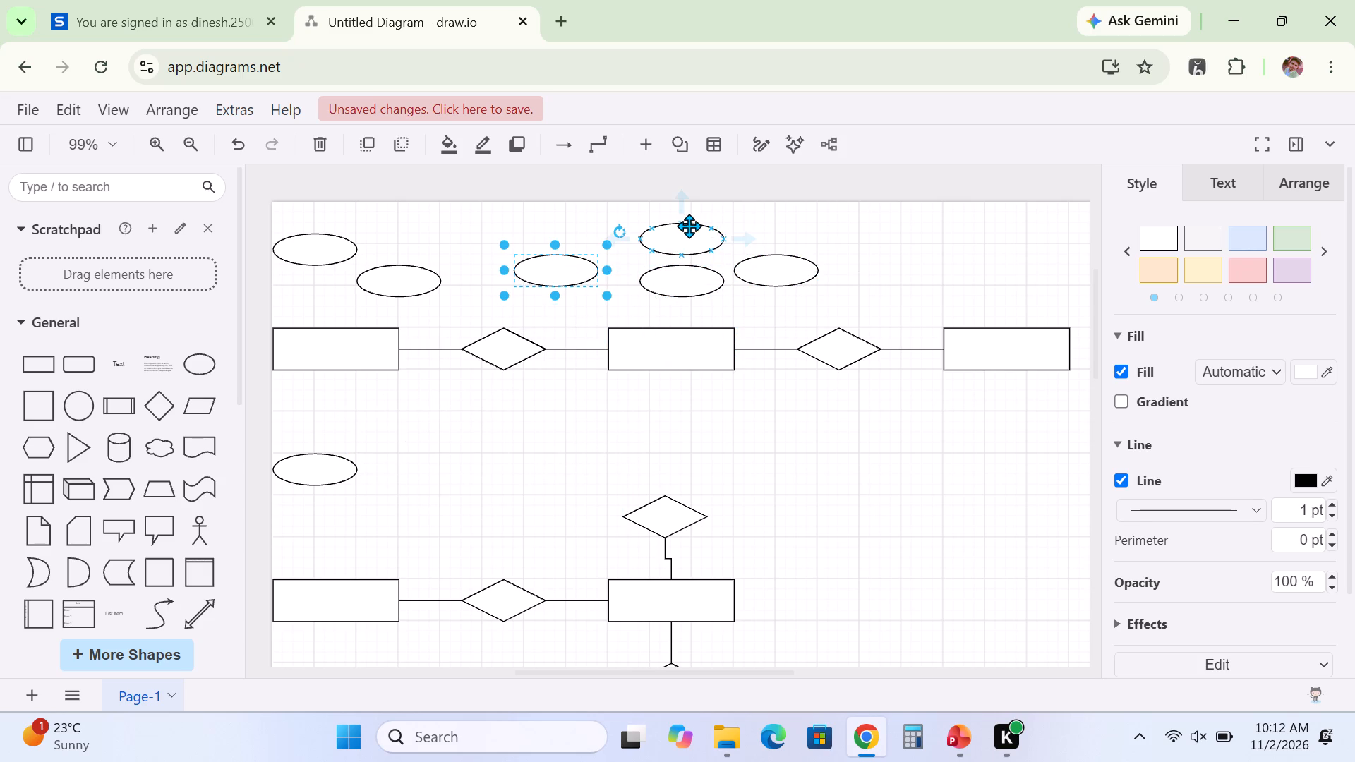
drag(680, 233, 627, 226)
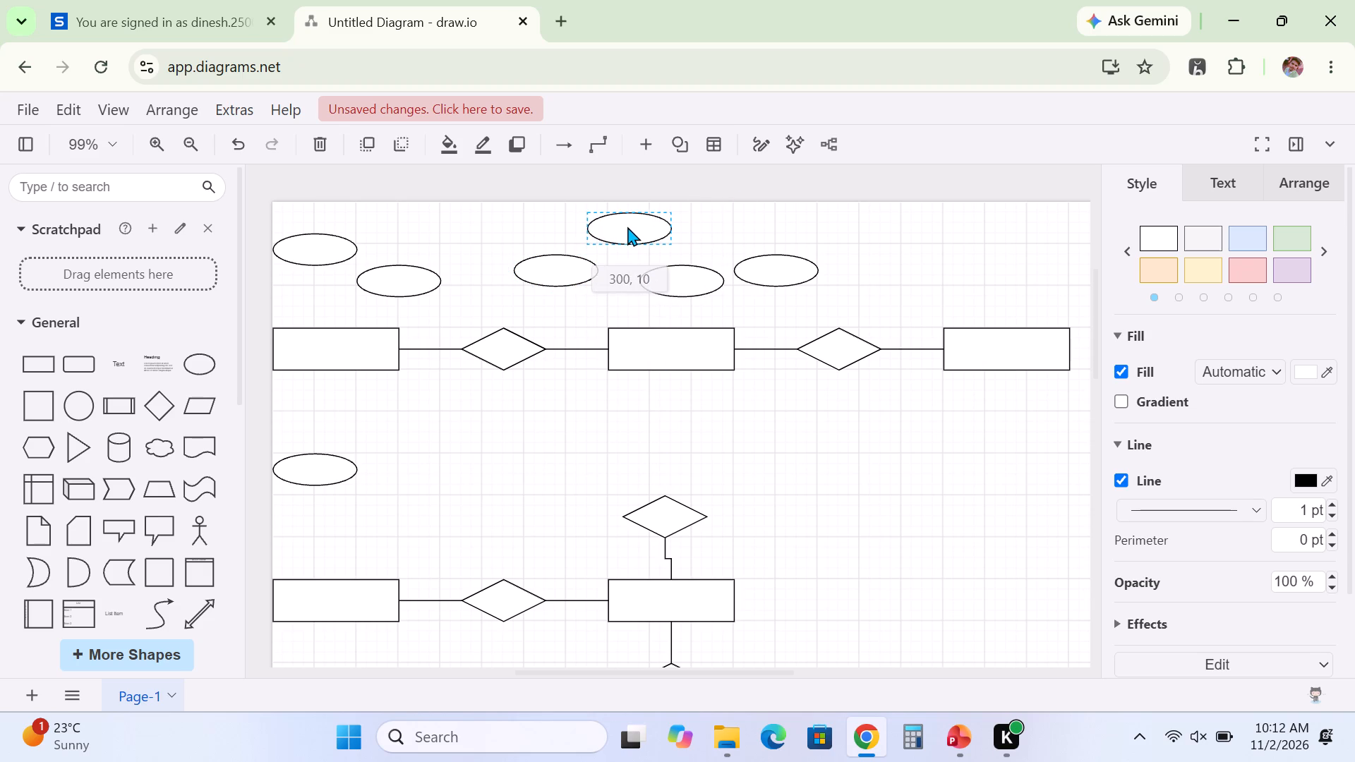
drag(627, 226, 622, 227)
click(686, 272)
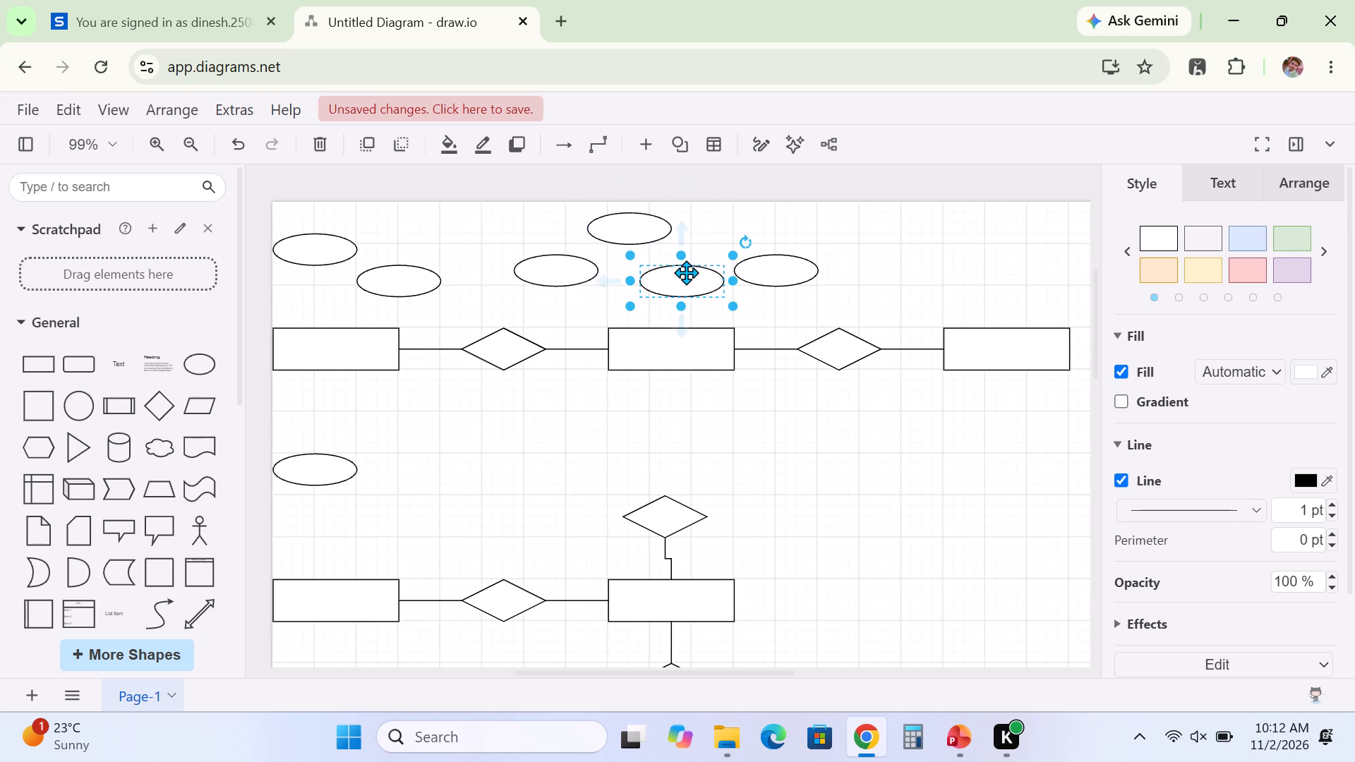
drag(686, 272, 731, 219)
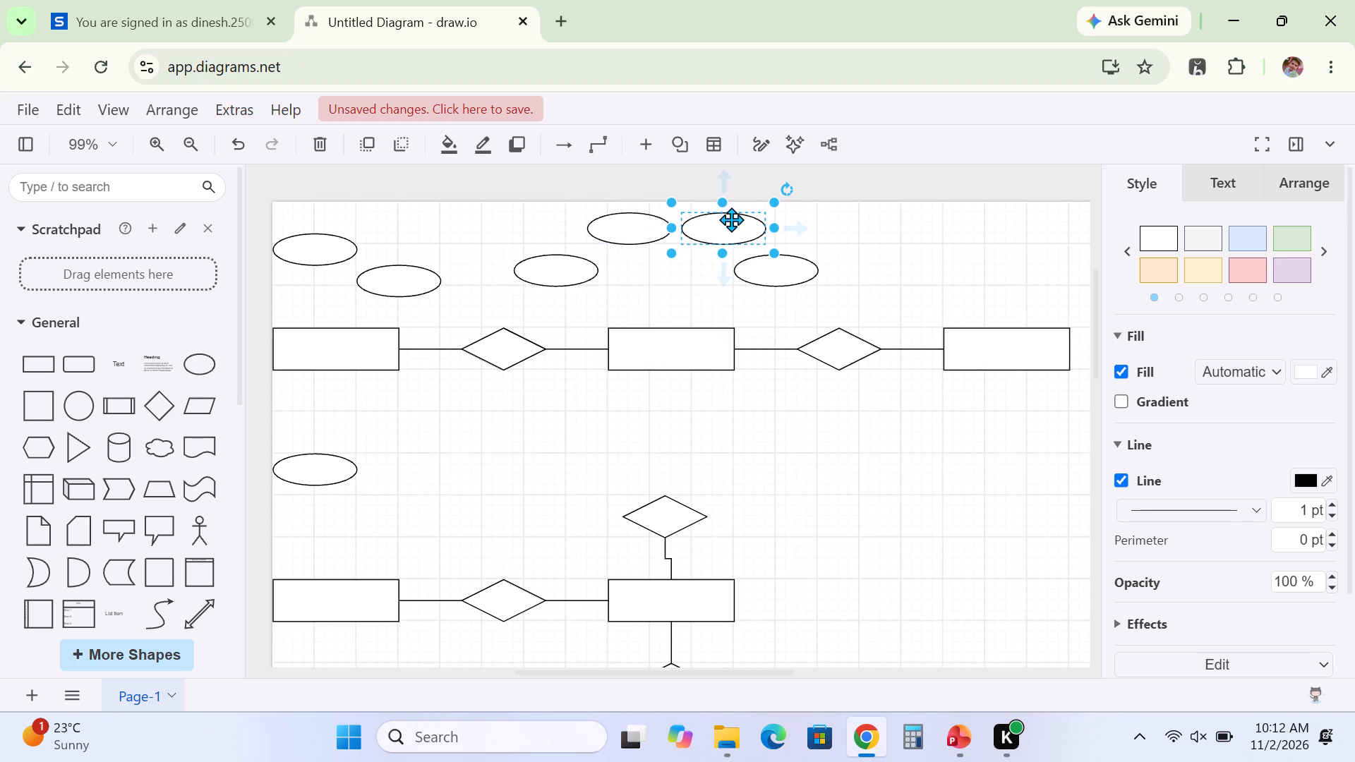
click(771, 271)
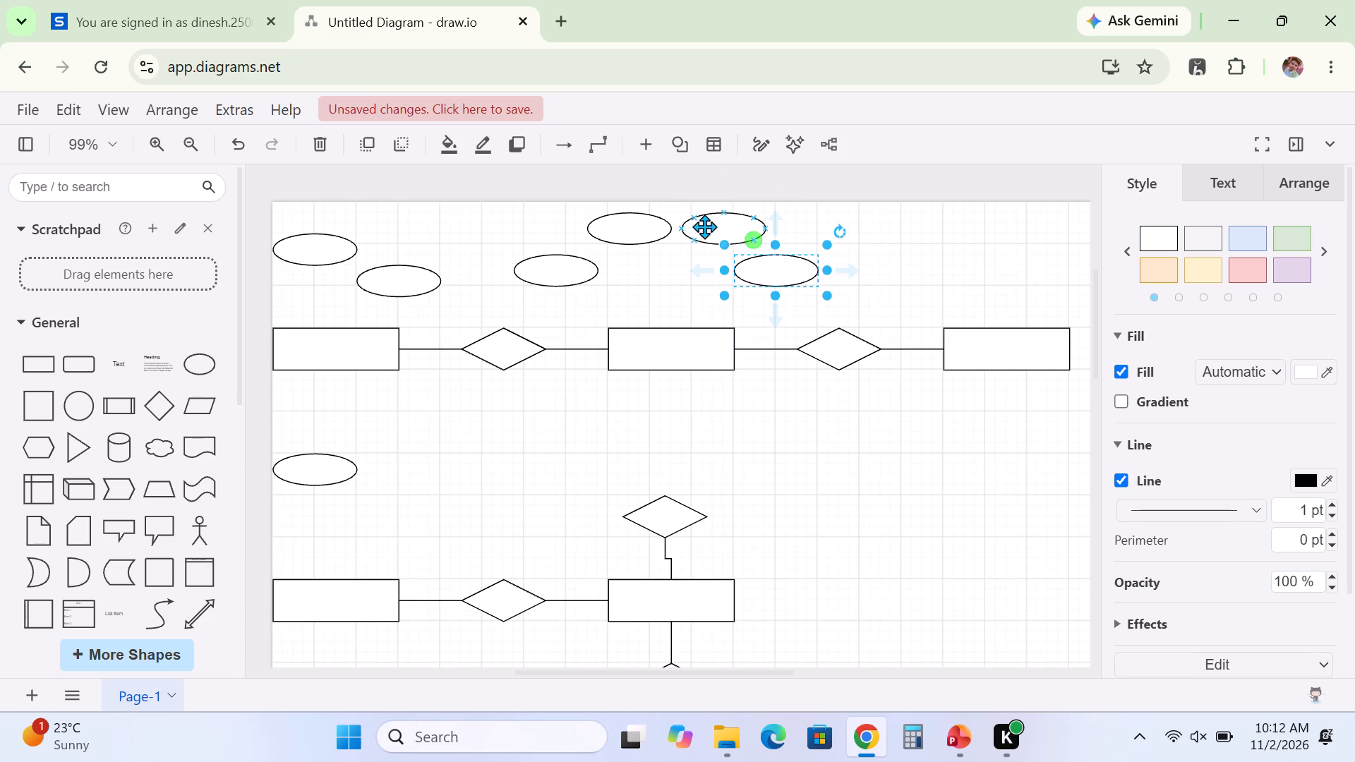
click(674, 274)
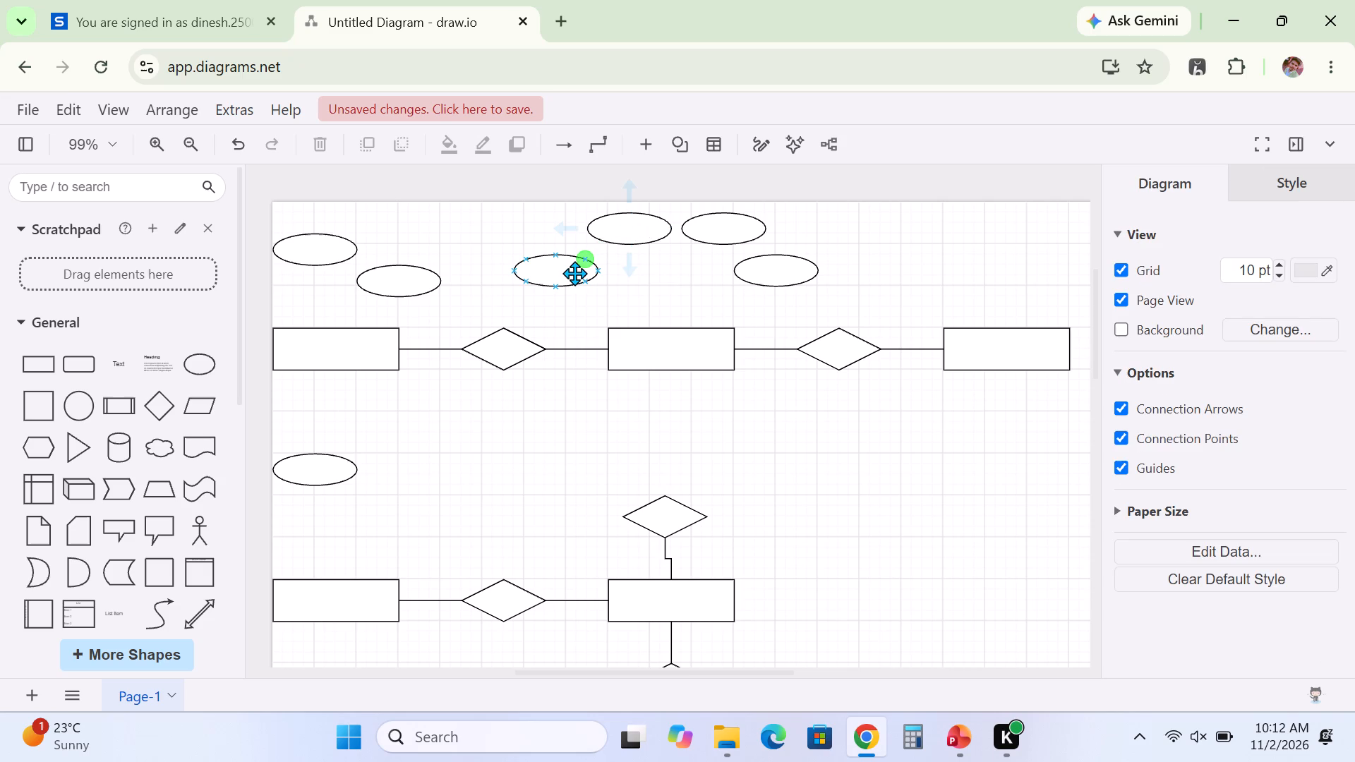
drag(551, 275, 550, 275)
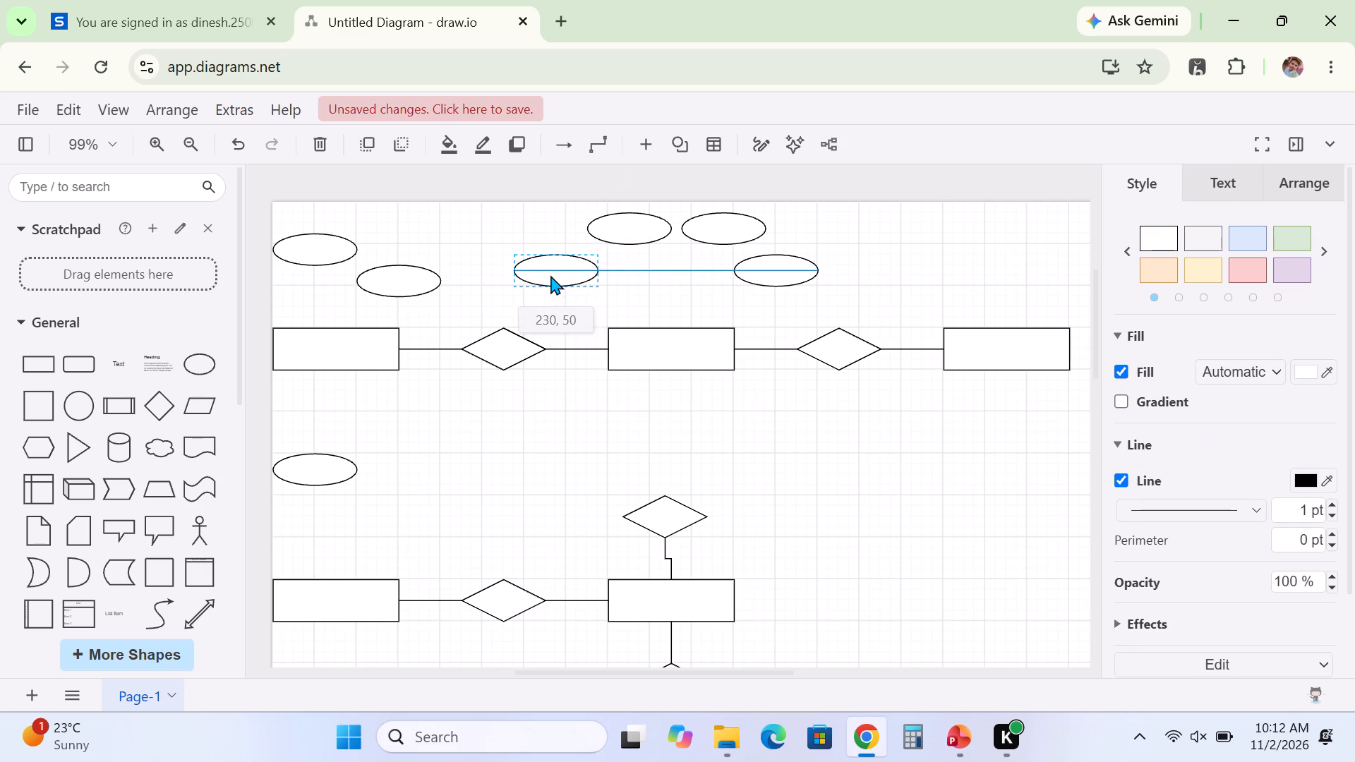
drag(550, 275, 560, 277)
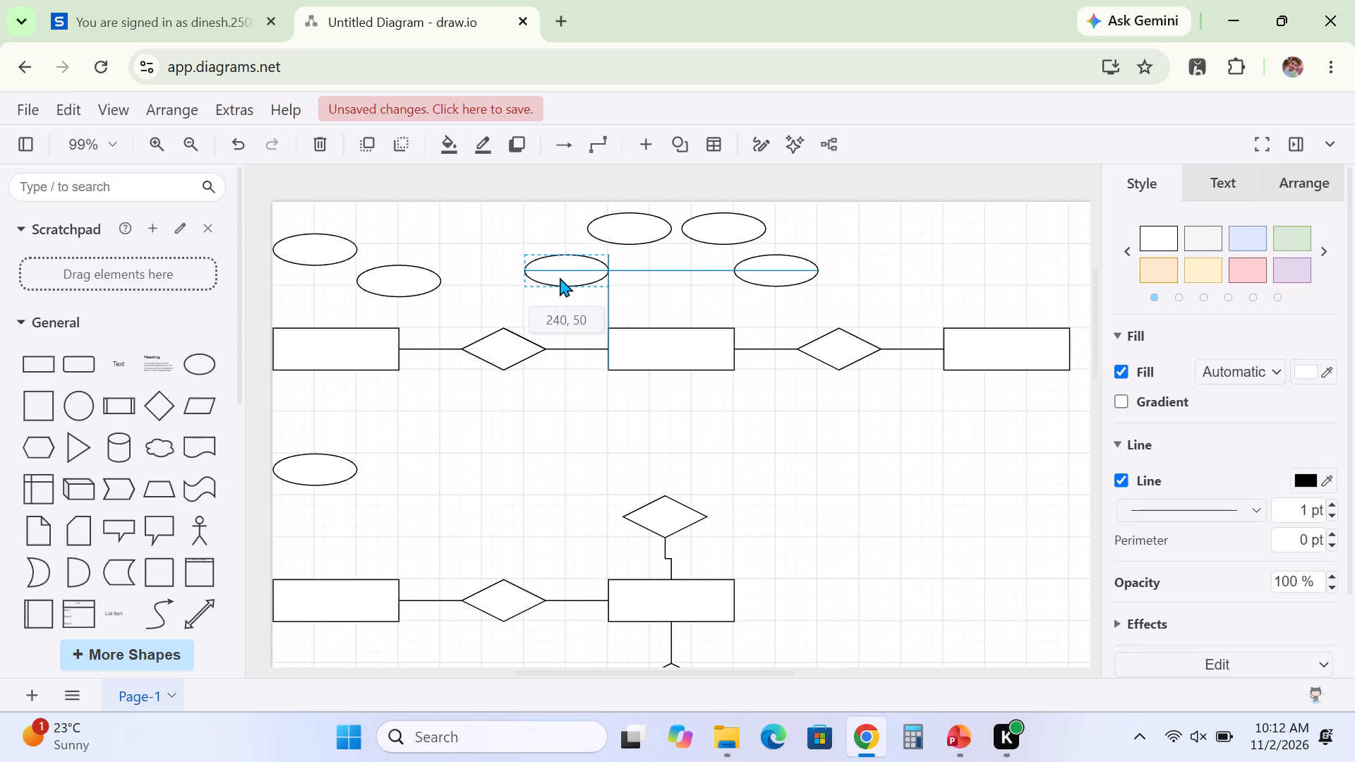
drag(560, 277, 562, 277)
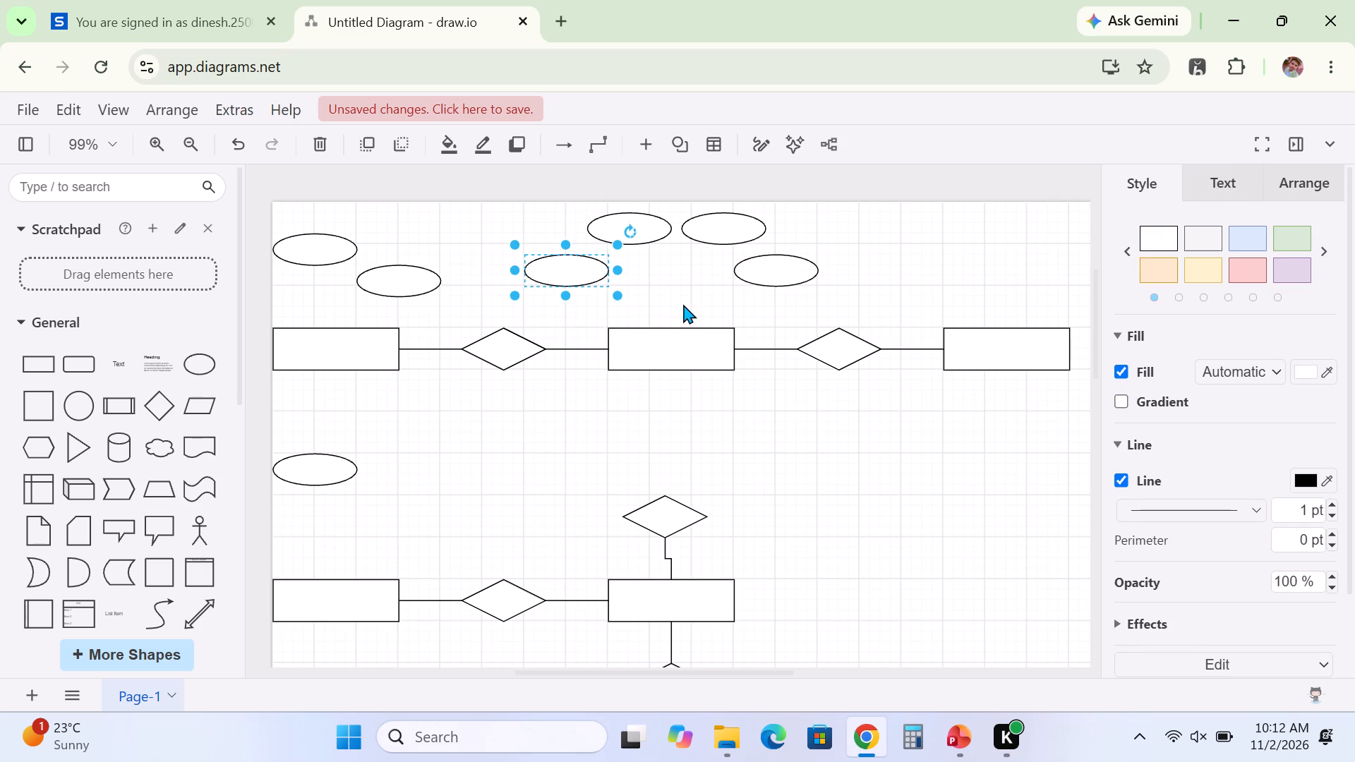
click(683, 304)
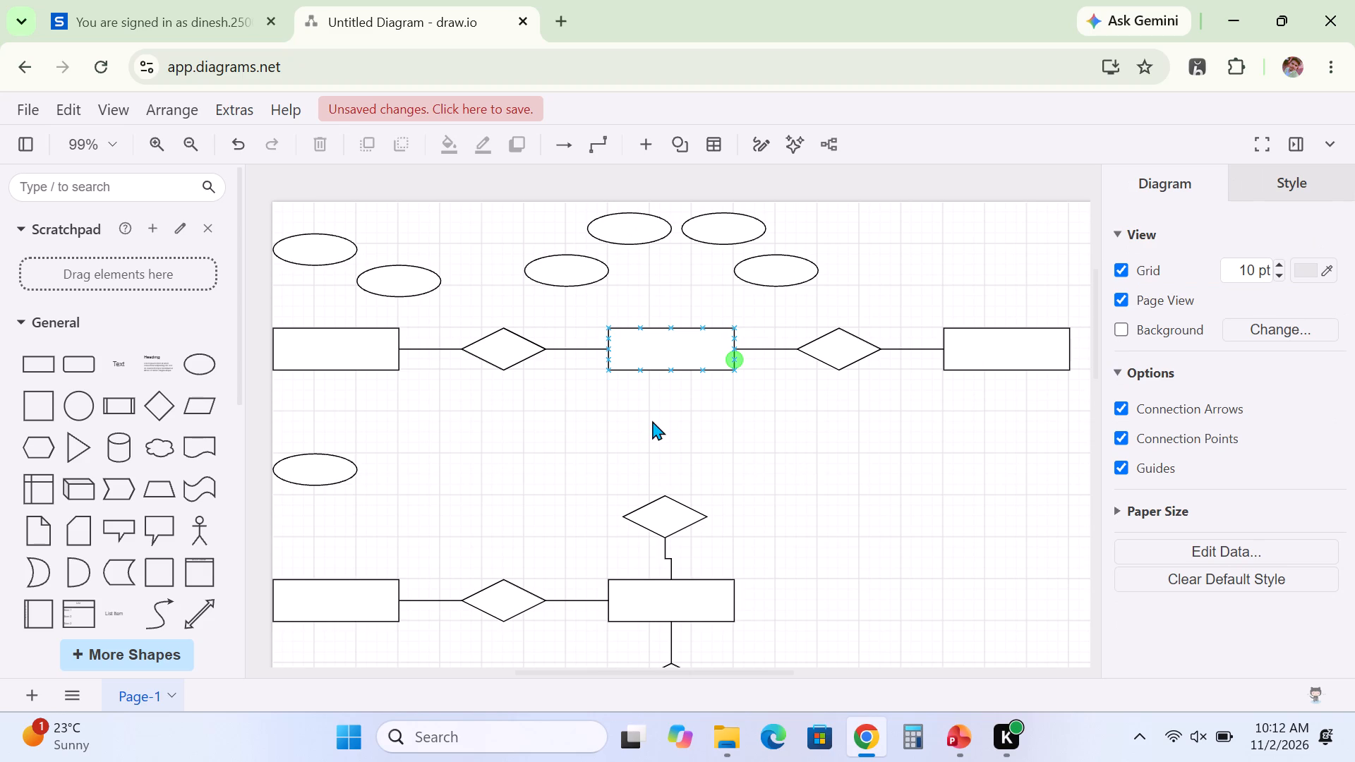
Duplicate the ellipse below the upper left rectangle and centre the copy just below the upper middle rectangle.
right_click(326, 475)
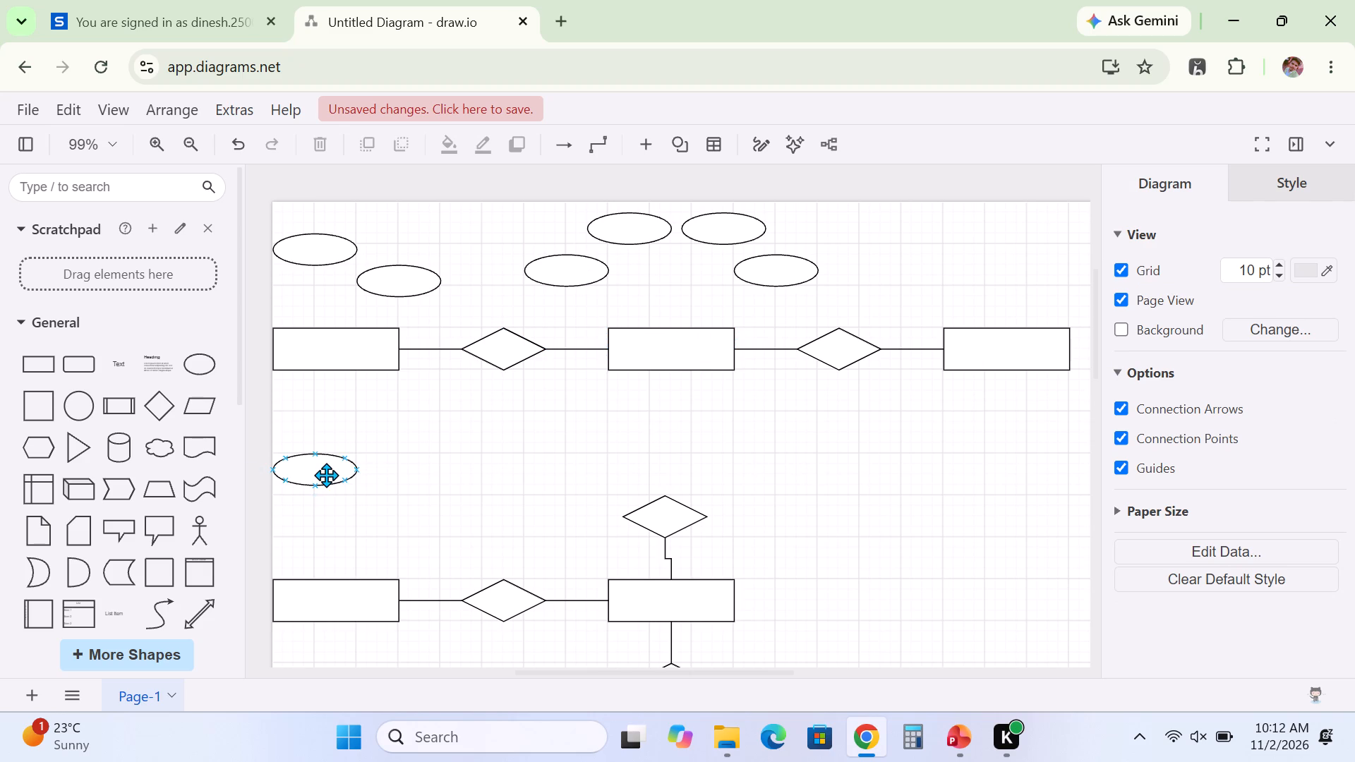
click(411, 363)
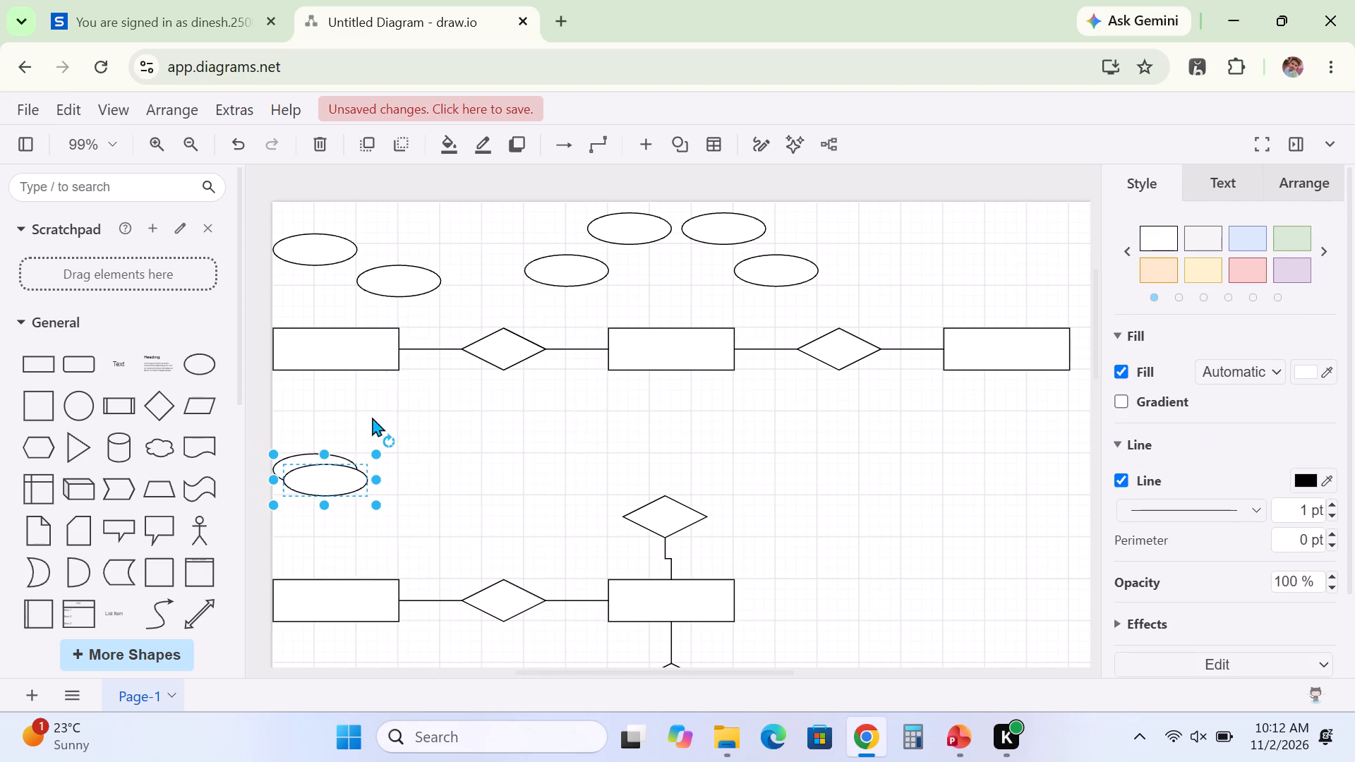
drag(327, 477, 639, 404)
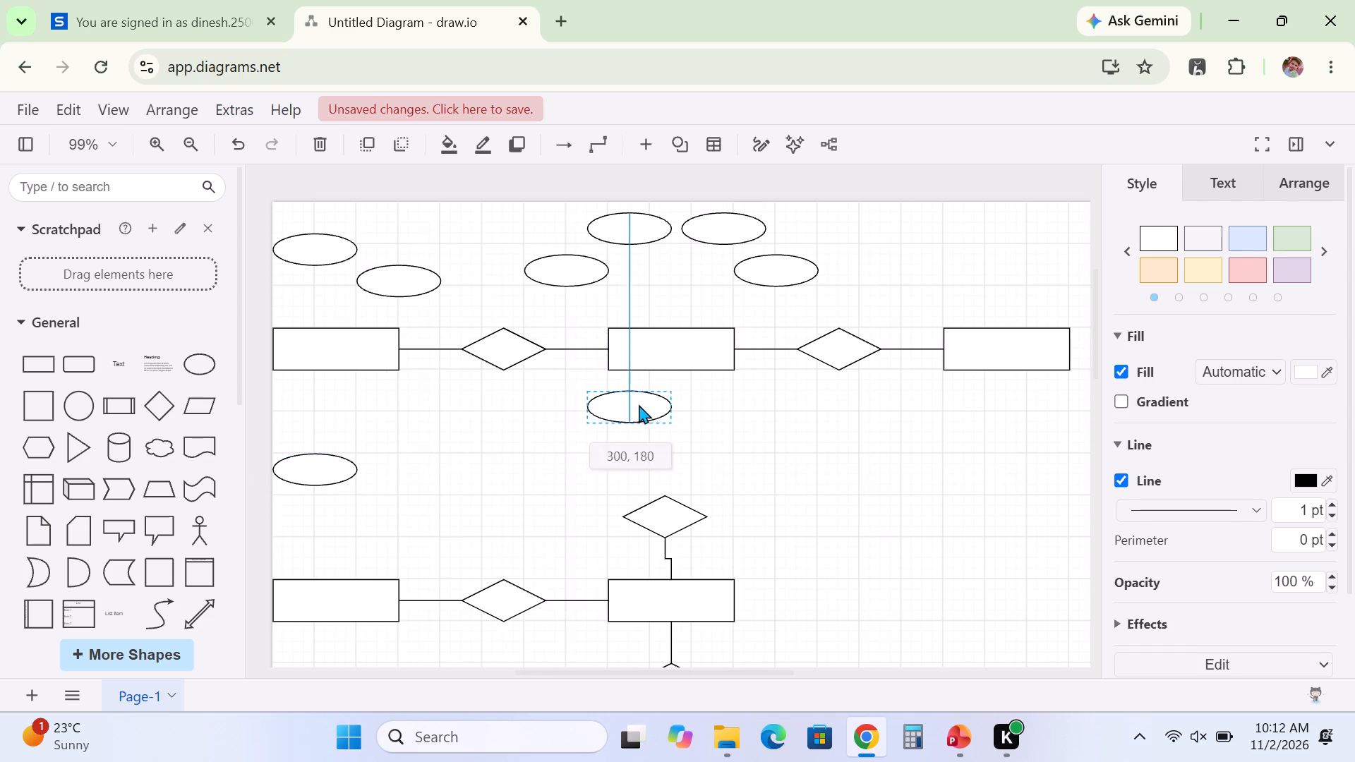
drag(639, 404, 673, 406)
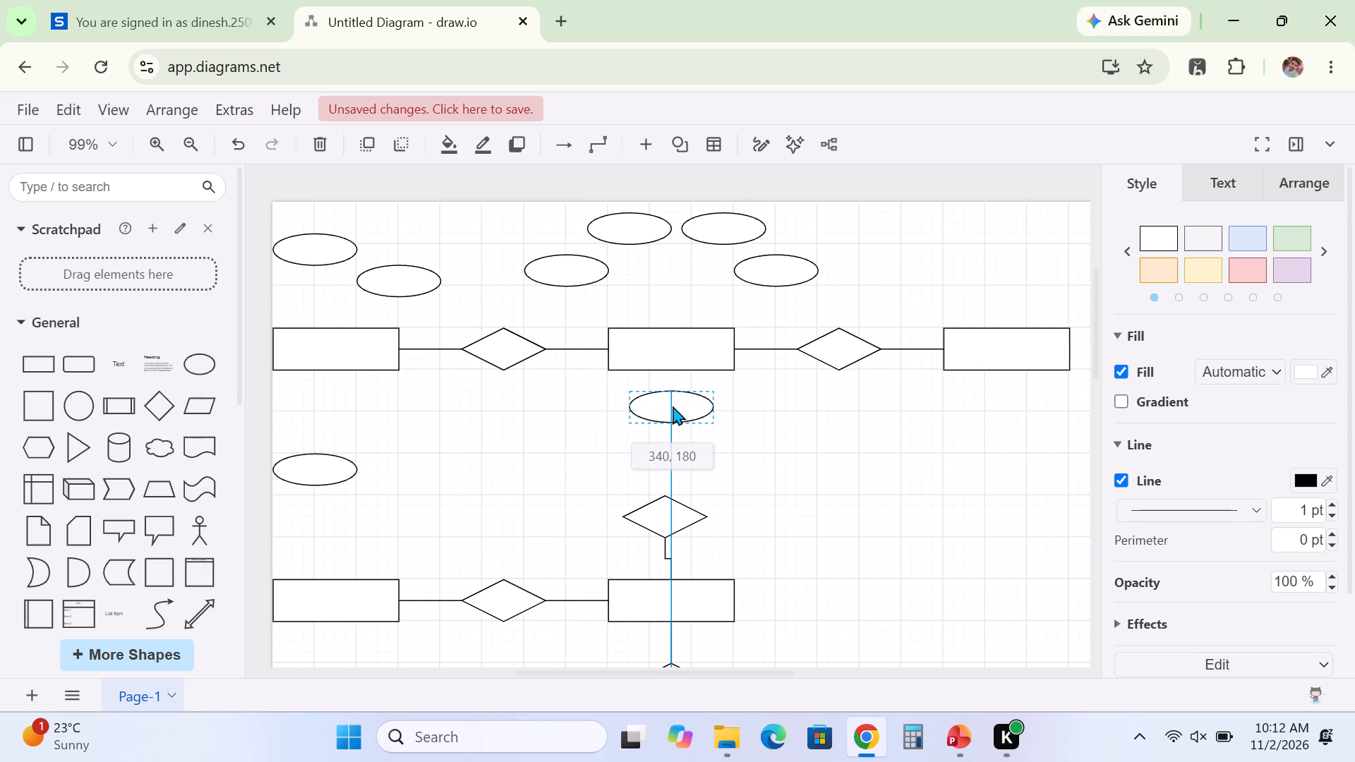
drag(673, 406, 673, 411)
click(872, 475)
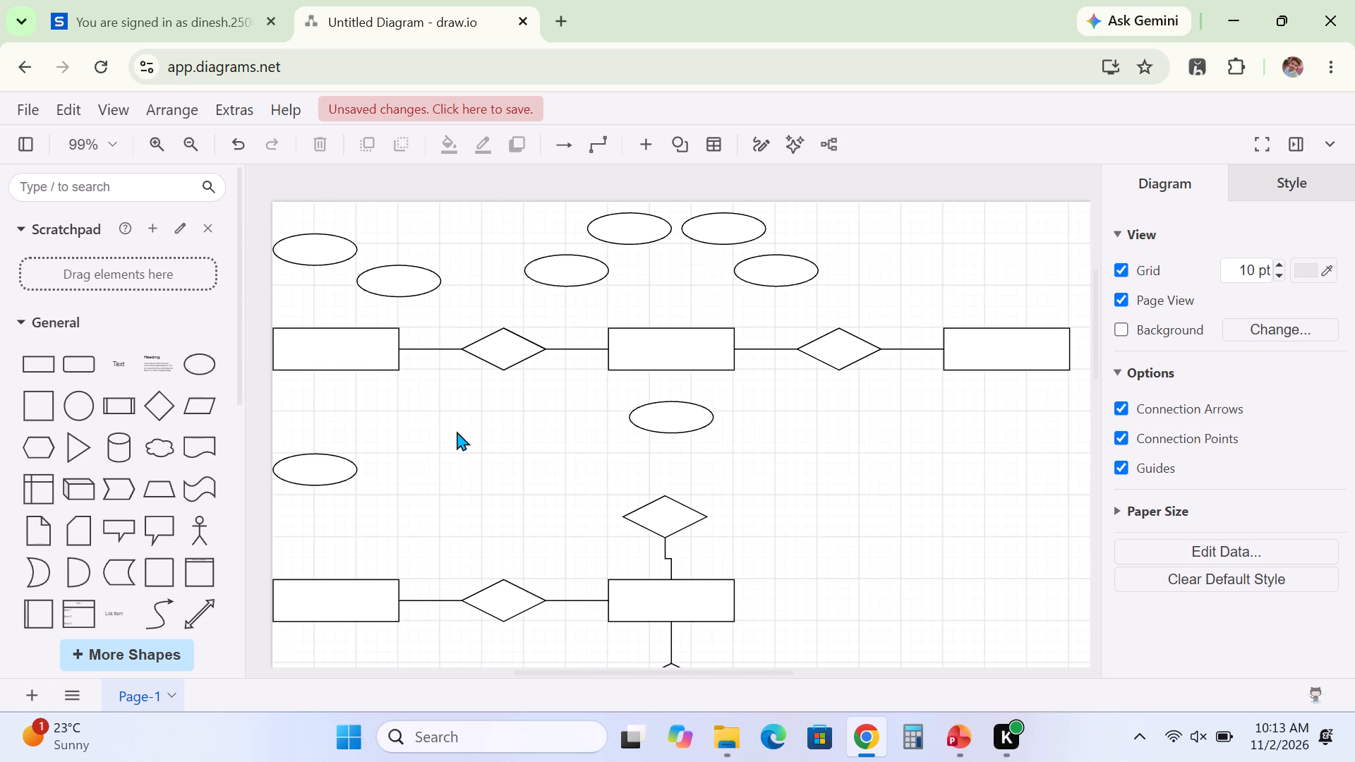
Duplicate the ellipse below the upper middle rectangle and place the copy below the upper left rectangle at about (90, 210).
click(671, 418)
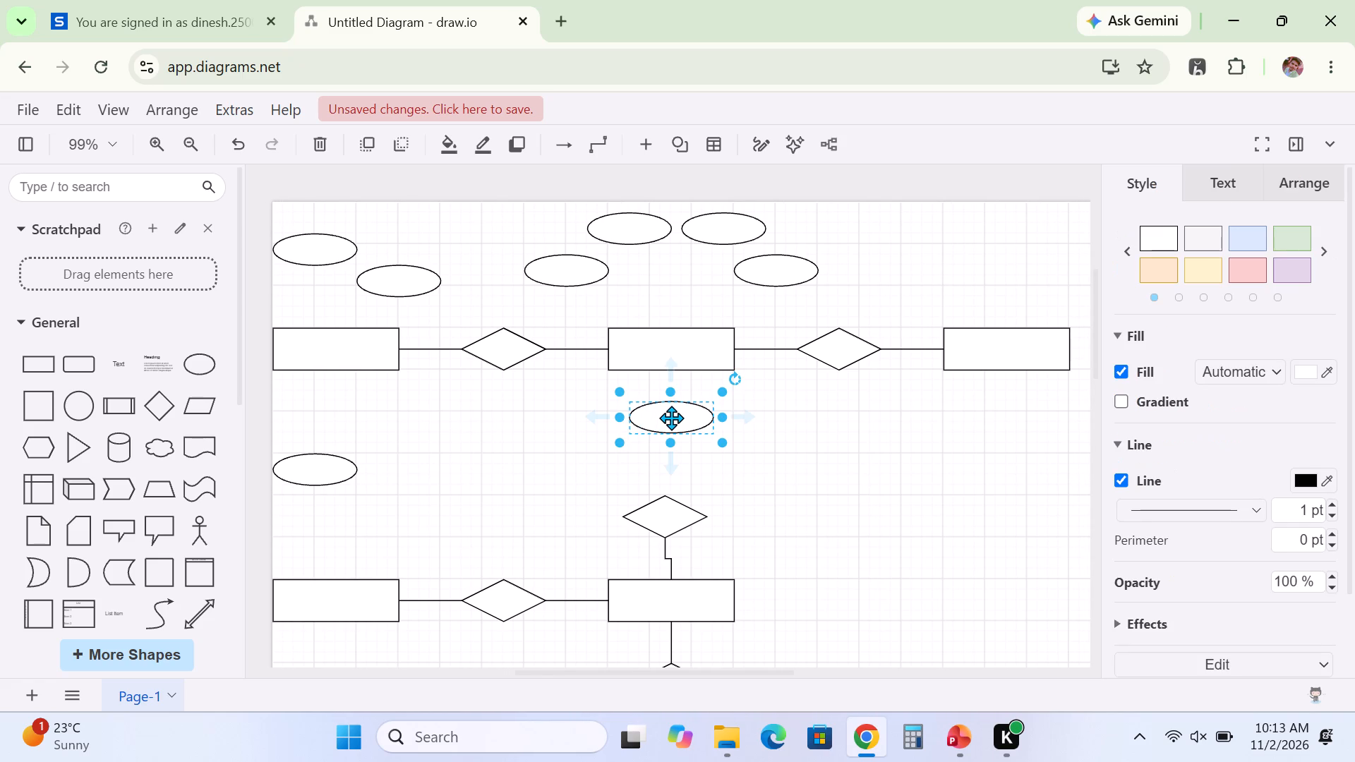
right_click(671, 418)
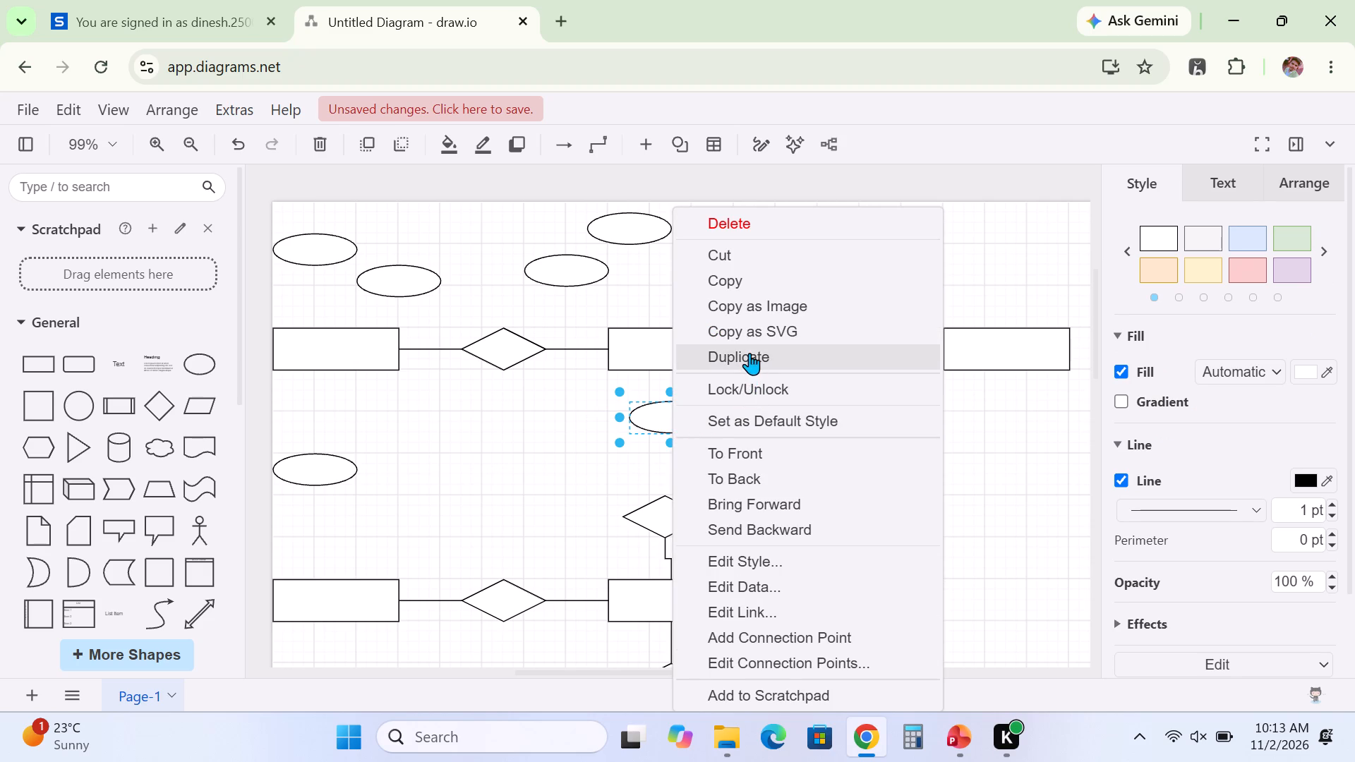
click(749, 353)
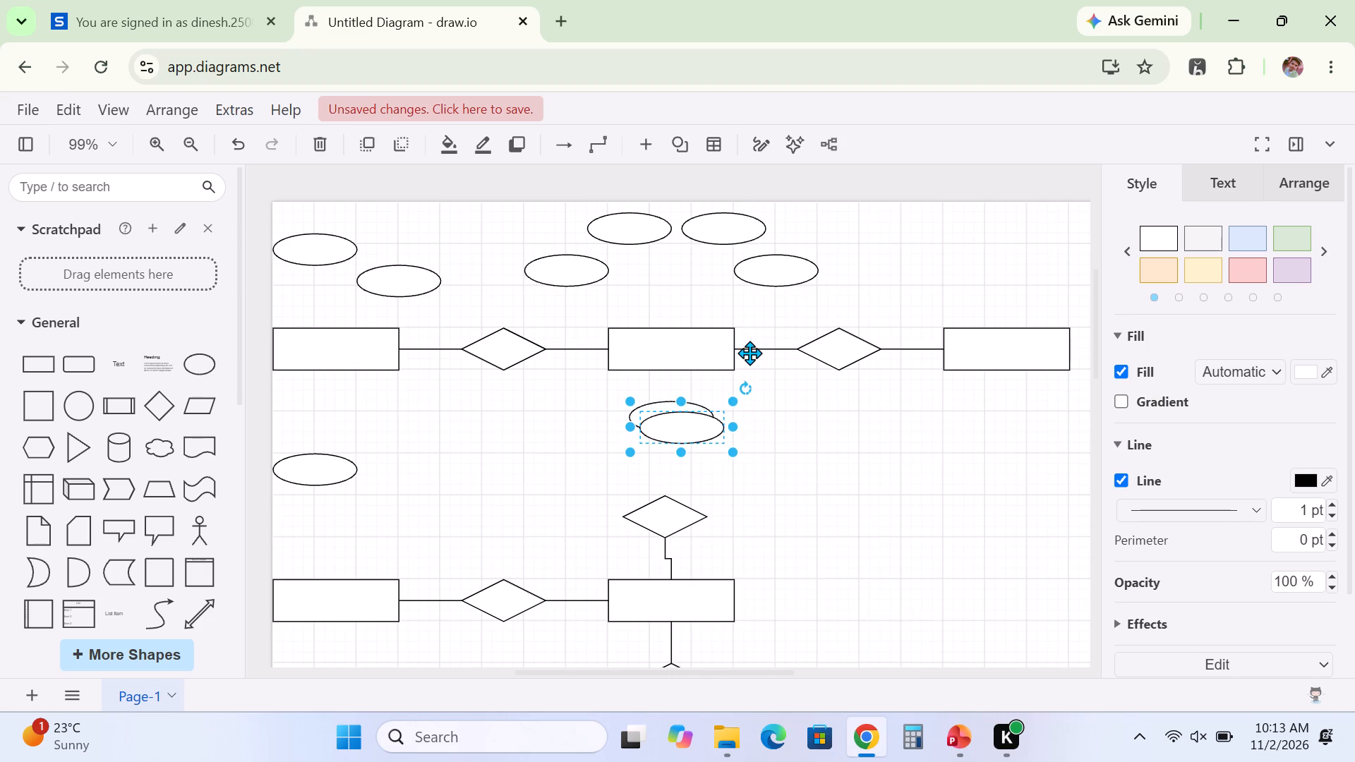
drag(677, 431, 410, 441)
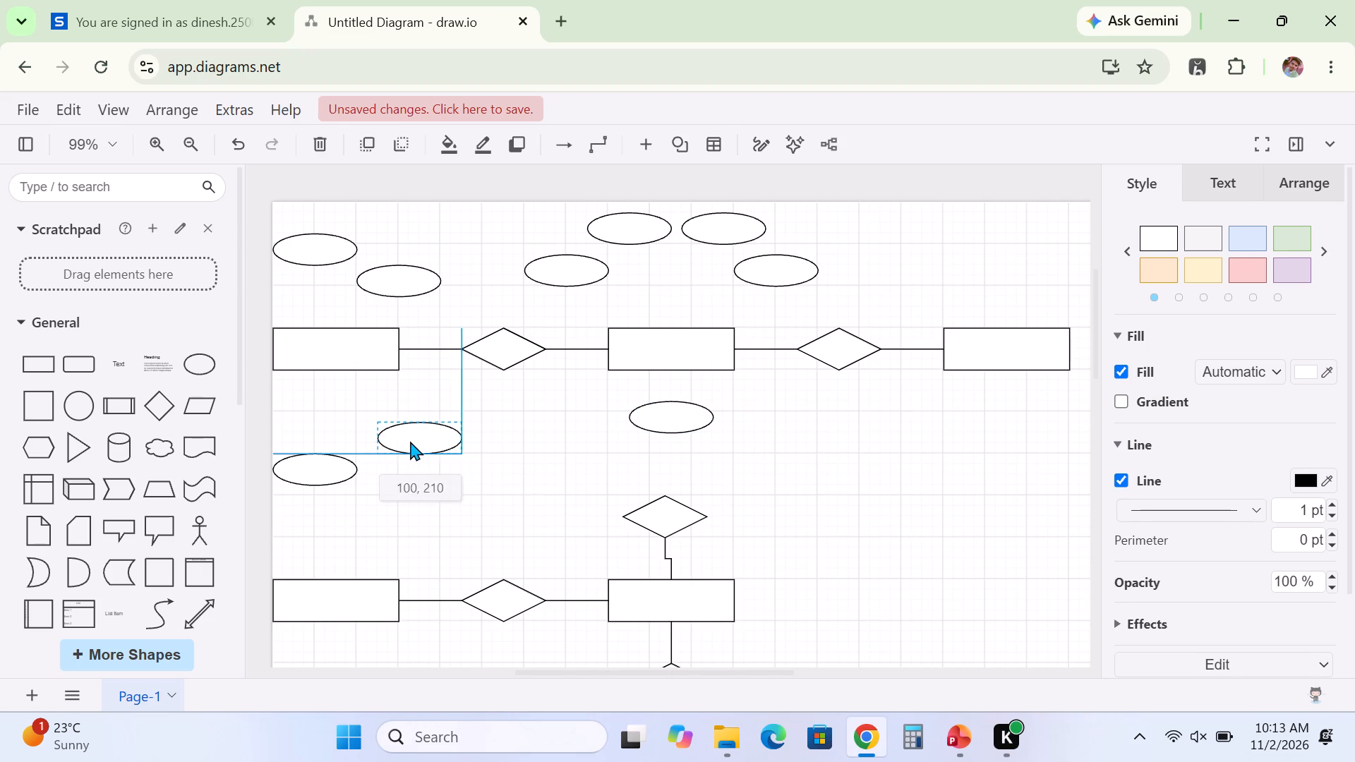
drag(410, 441, 407, 447)
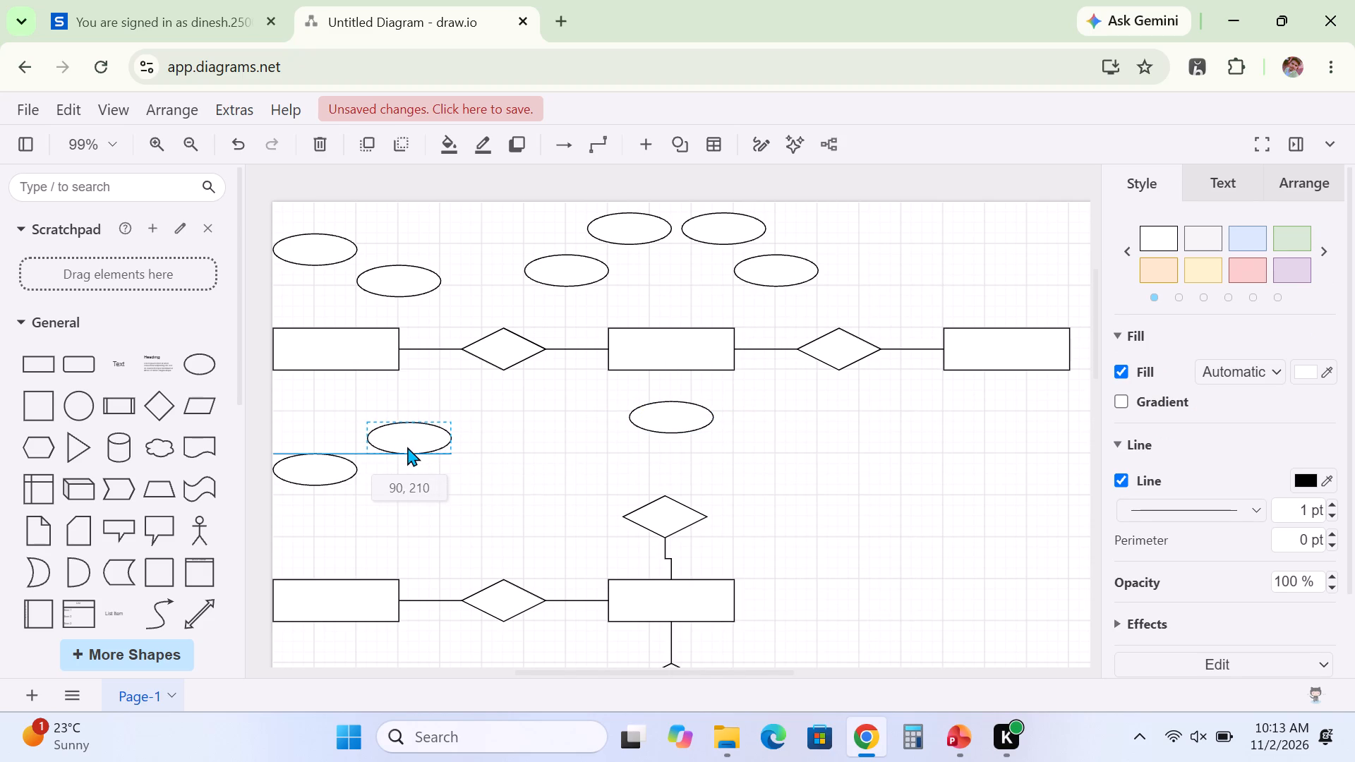
drag(407, 447, 404, 447)
drag(404, 447, 403, 447)
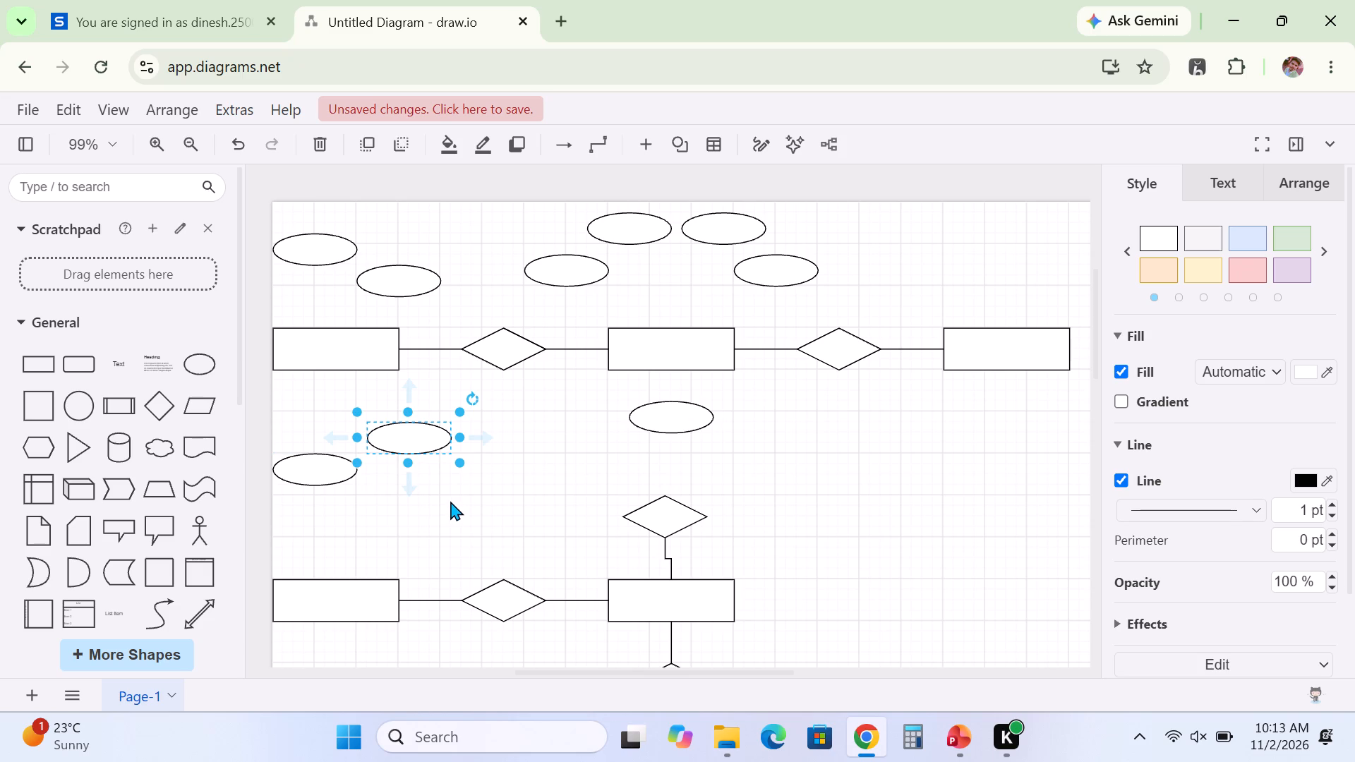
click(449, 503)
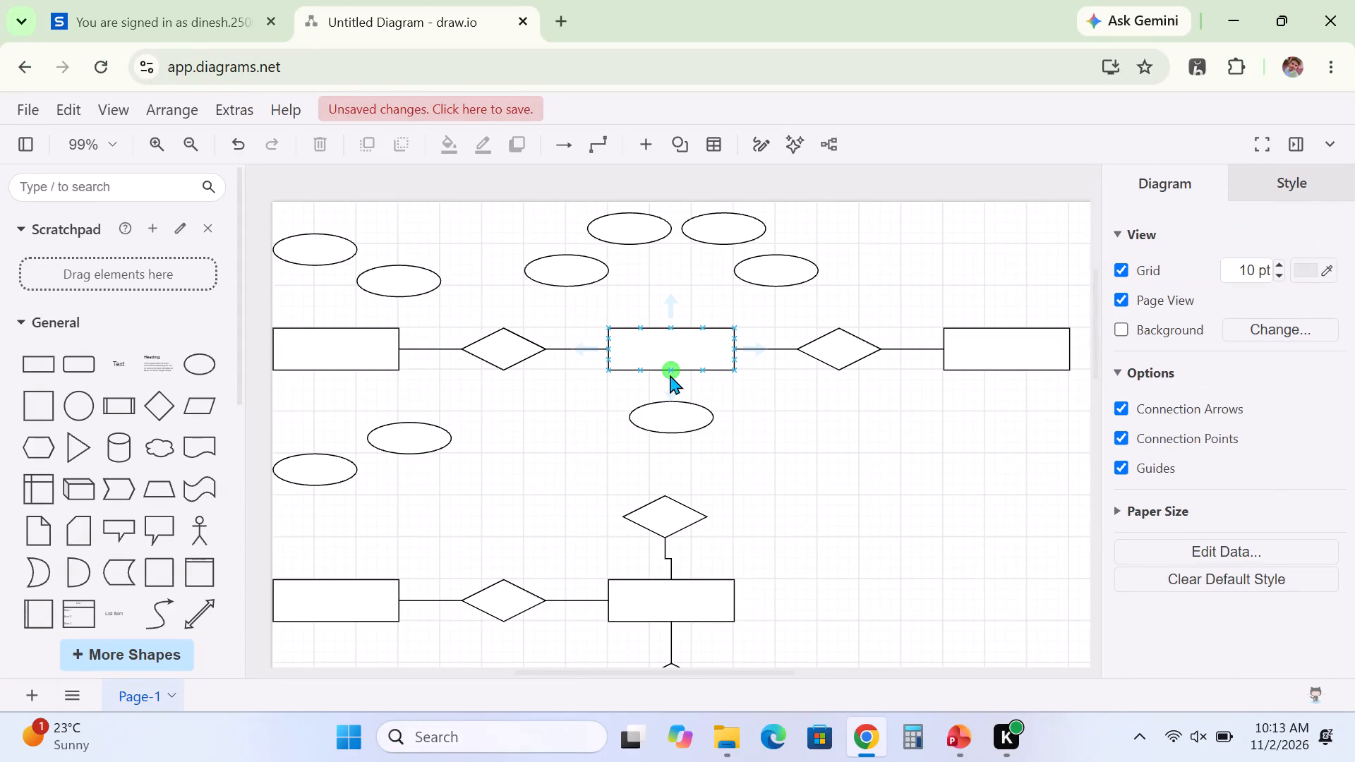
Connect the upper middle rectangle's bottom to the ellipse below it with a line that has no arrowhead.
drag(670, 375, 673, 404)
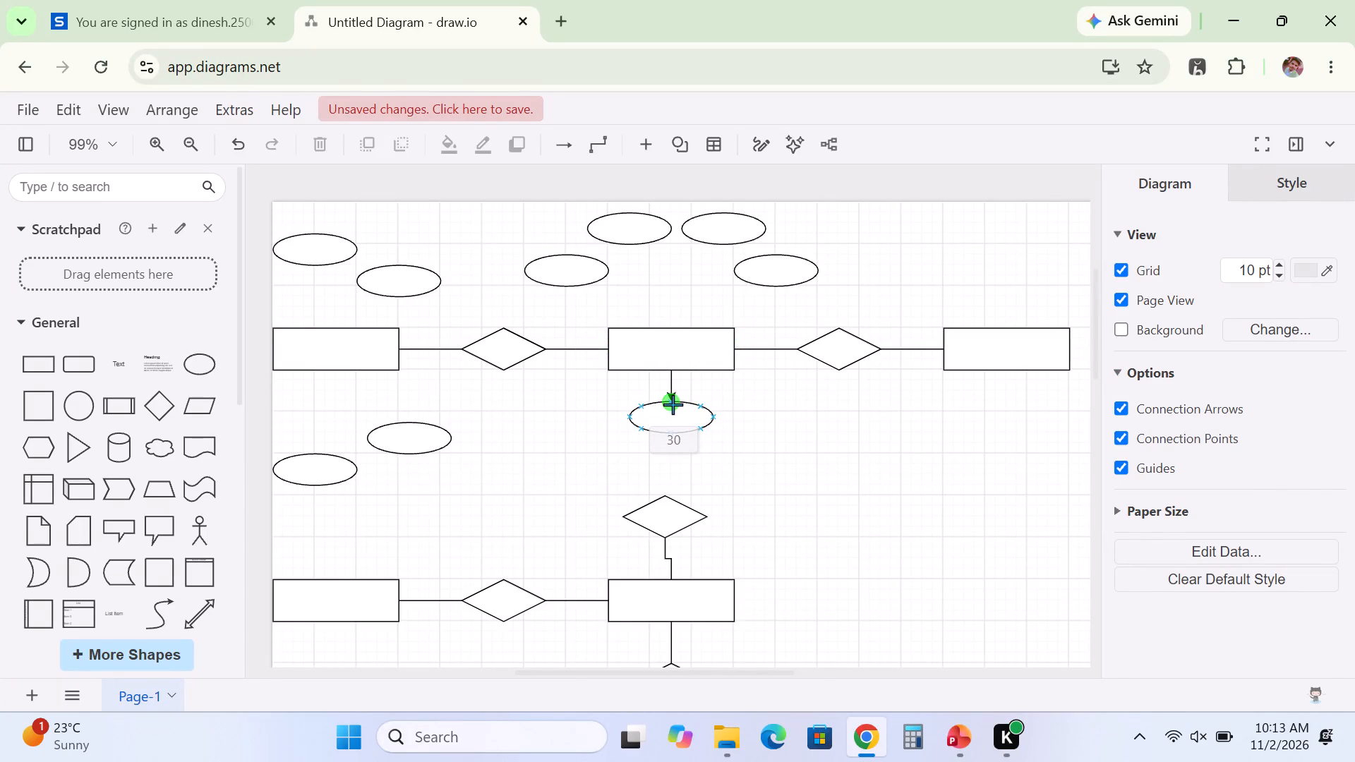
click(551, 381)
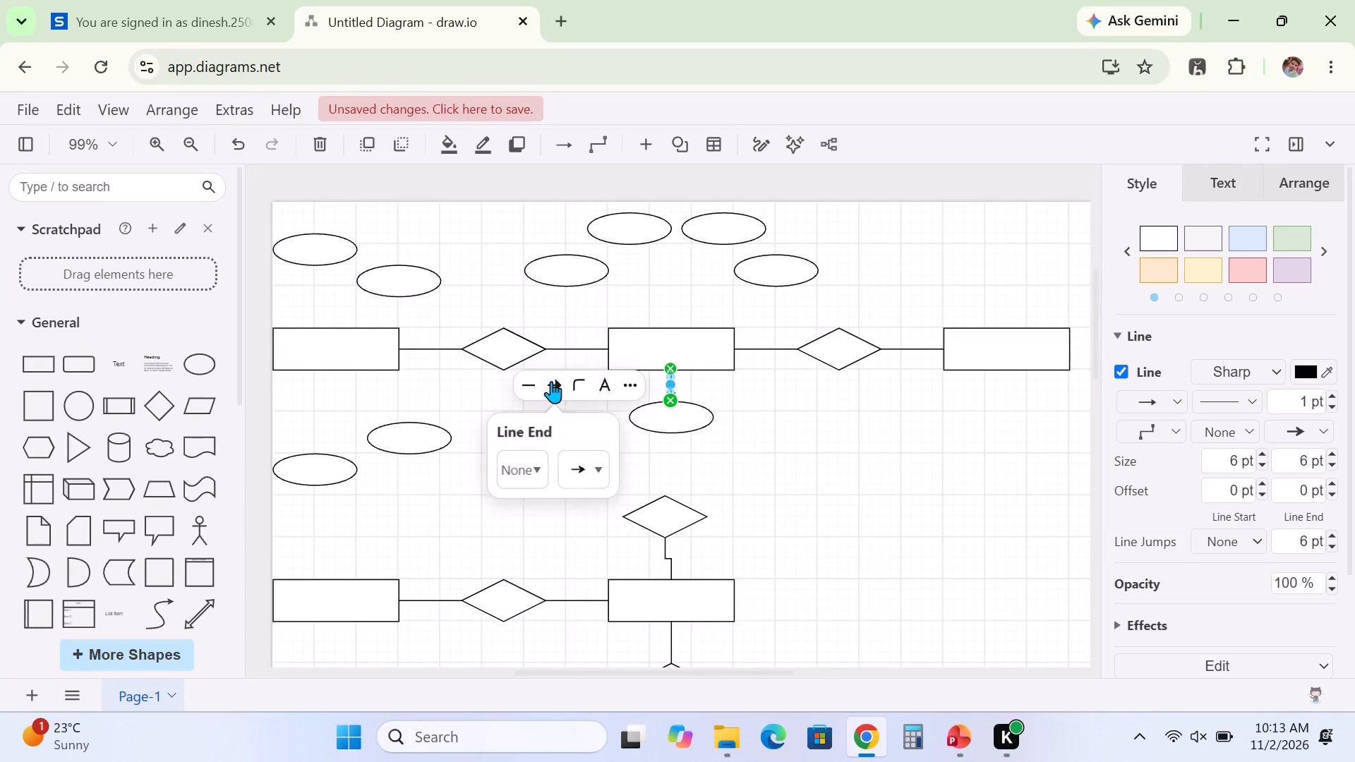
click(566, 466)
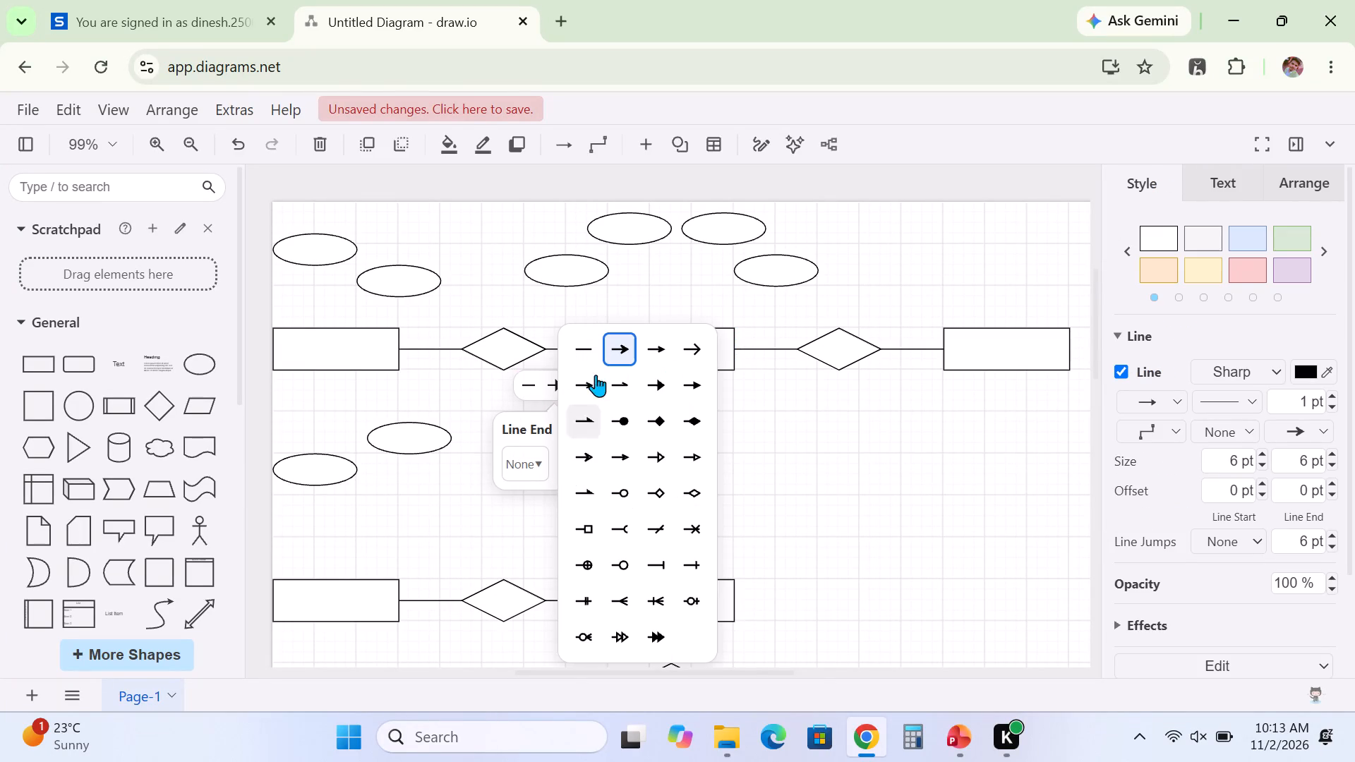
click(585, 346)
click(840, 458)
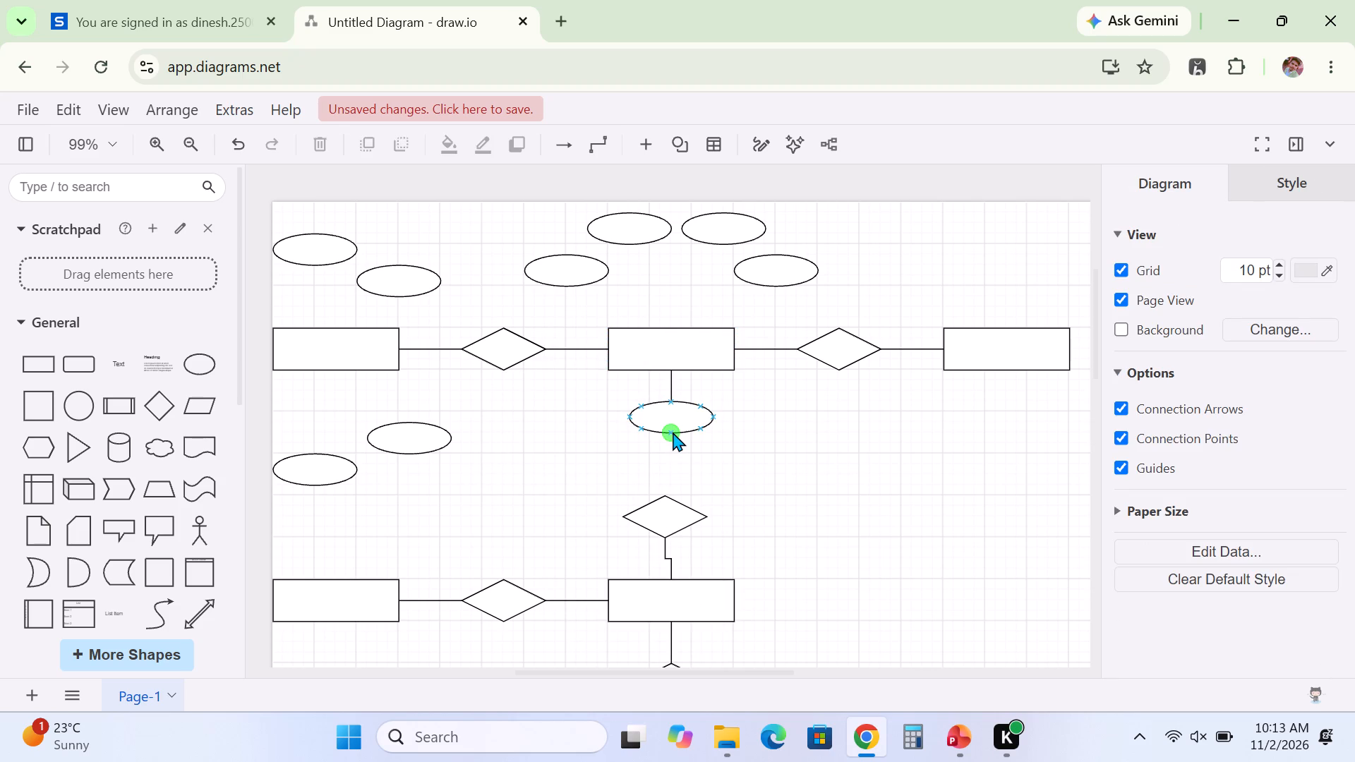
Connect the bottom of the ellipse below the upper middle rectangle to the top of the diamond beneath it with a line without an arrowhead.
drag(670, 431, 661, 498)
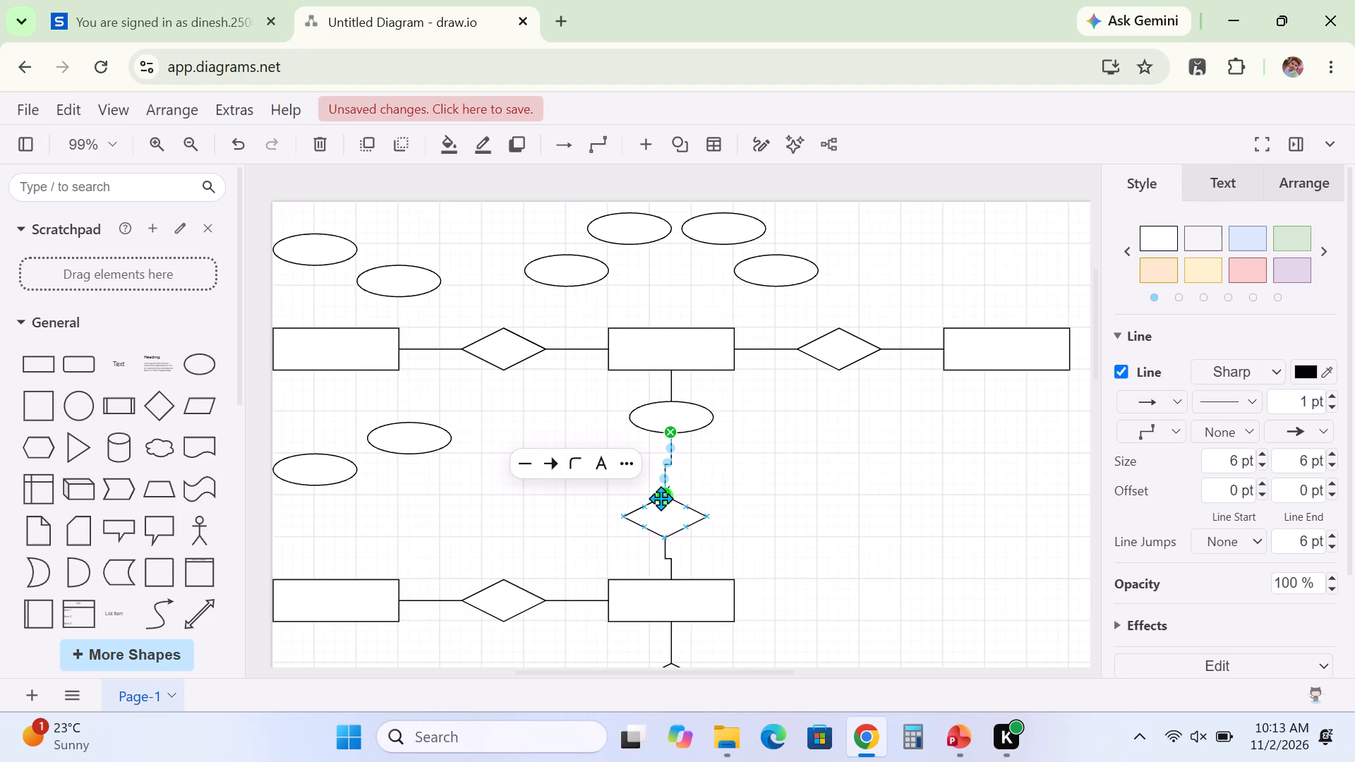
click(550, 457)
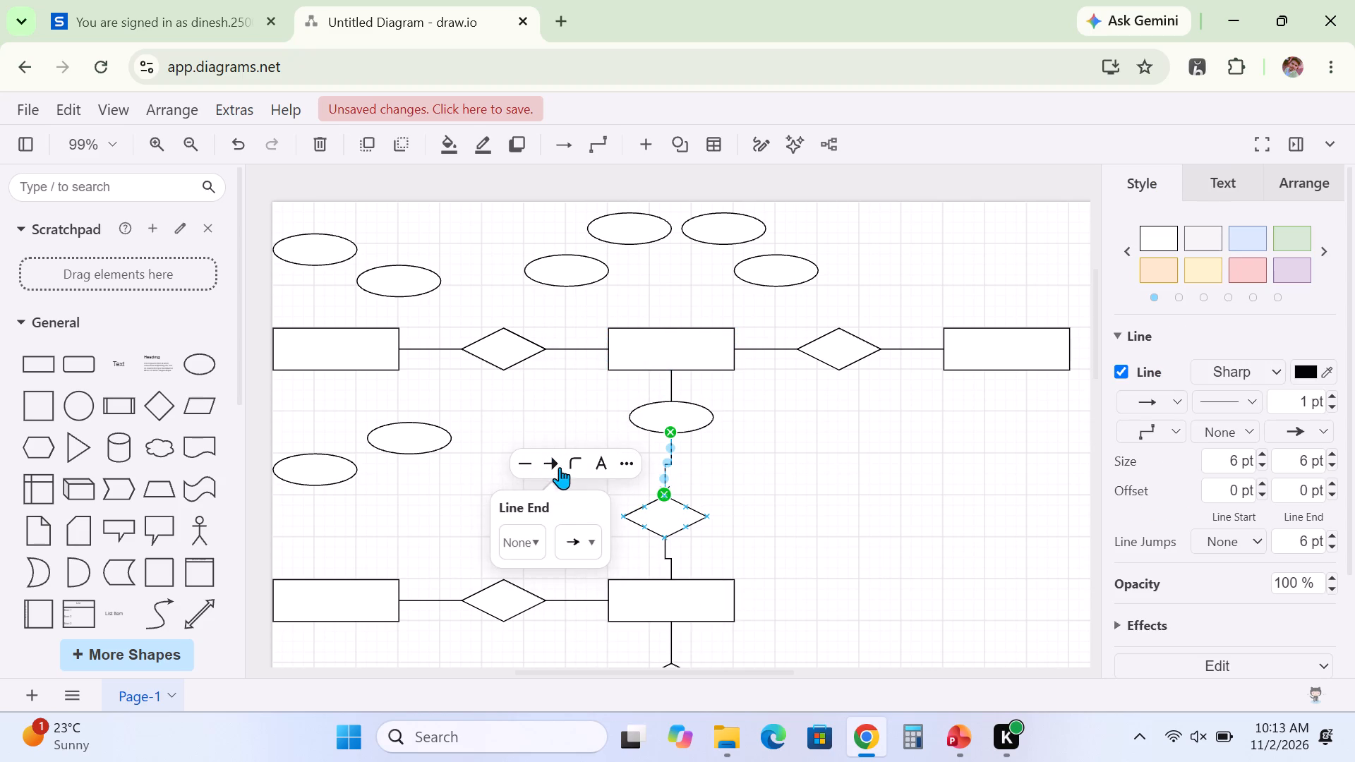
click(574, 539)
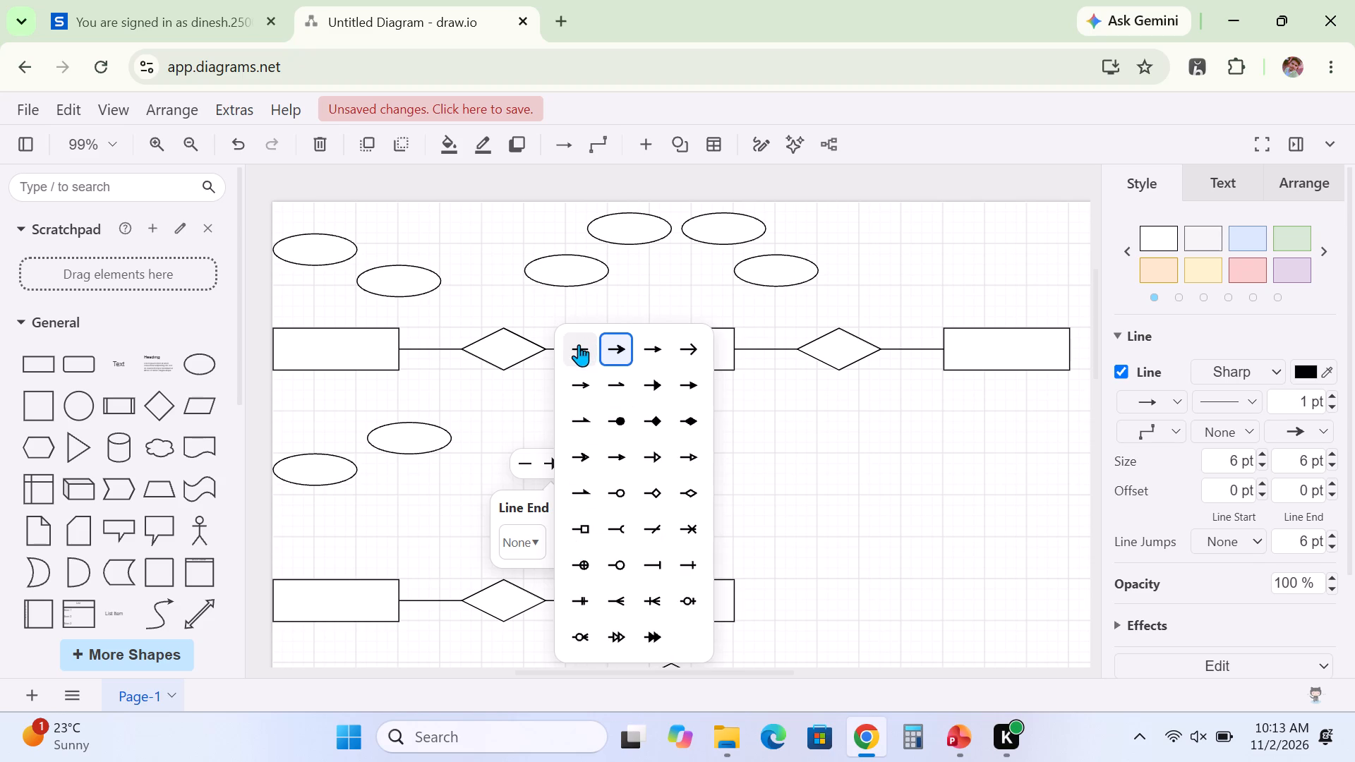
click(579, 344)
click(894, 536)
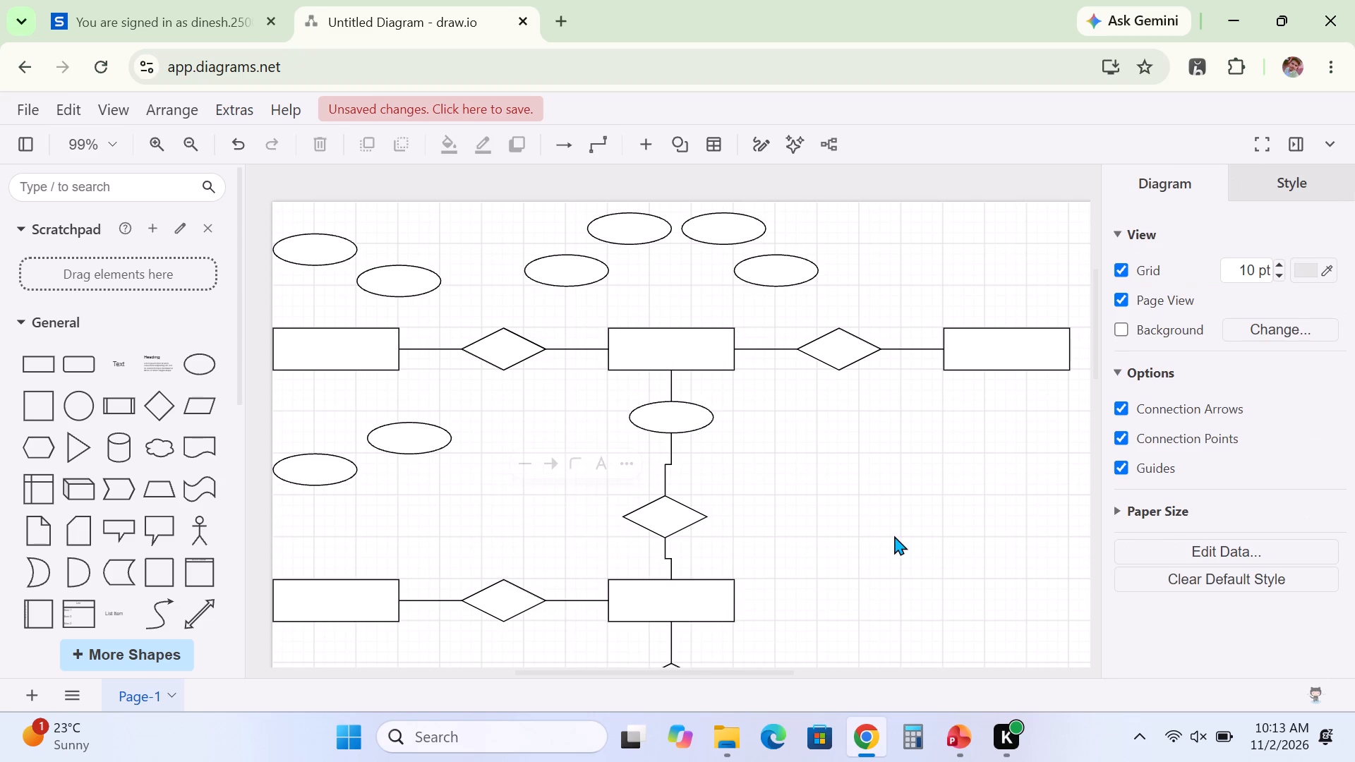
Connect the upper left rectangle's bottom to the left side of the right-hand ellipse below it with a line that has no arrowhead.
drag(335, 371, 350, 417)
drag(350, 417, 365, 438)
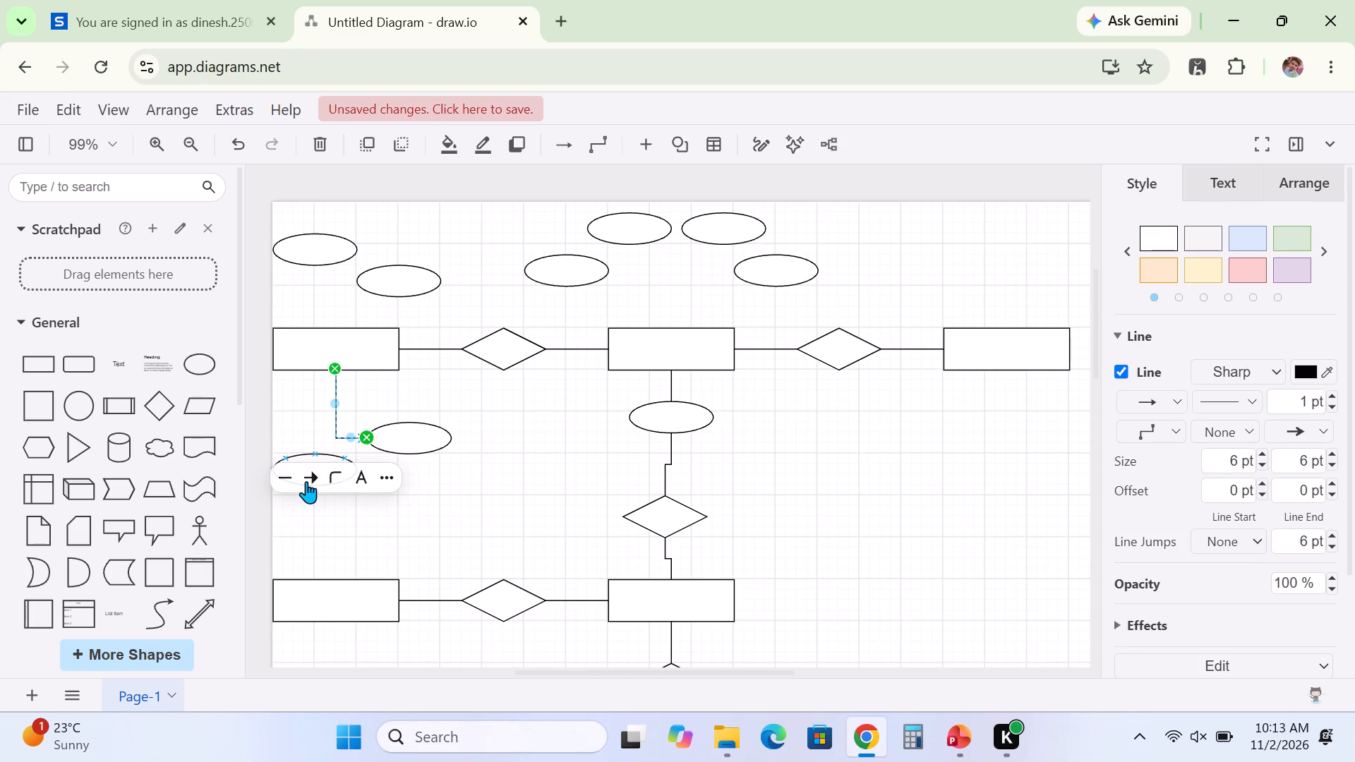
click(308, 480)
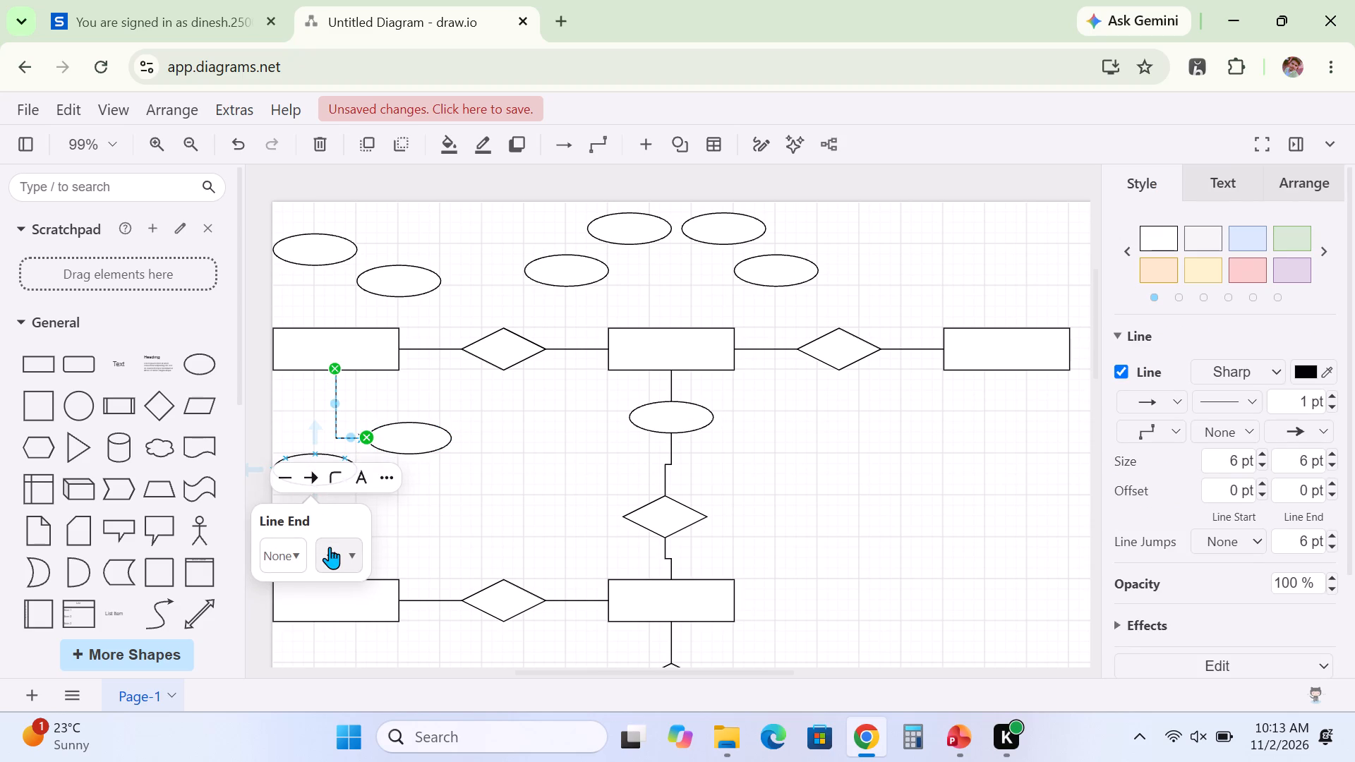
click(330, 547)
click(334, 356)
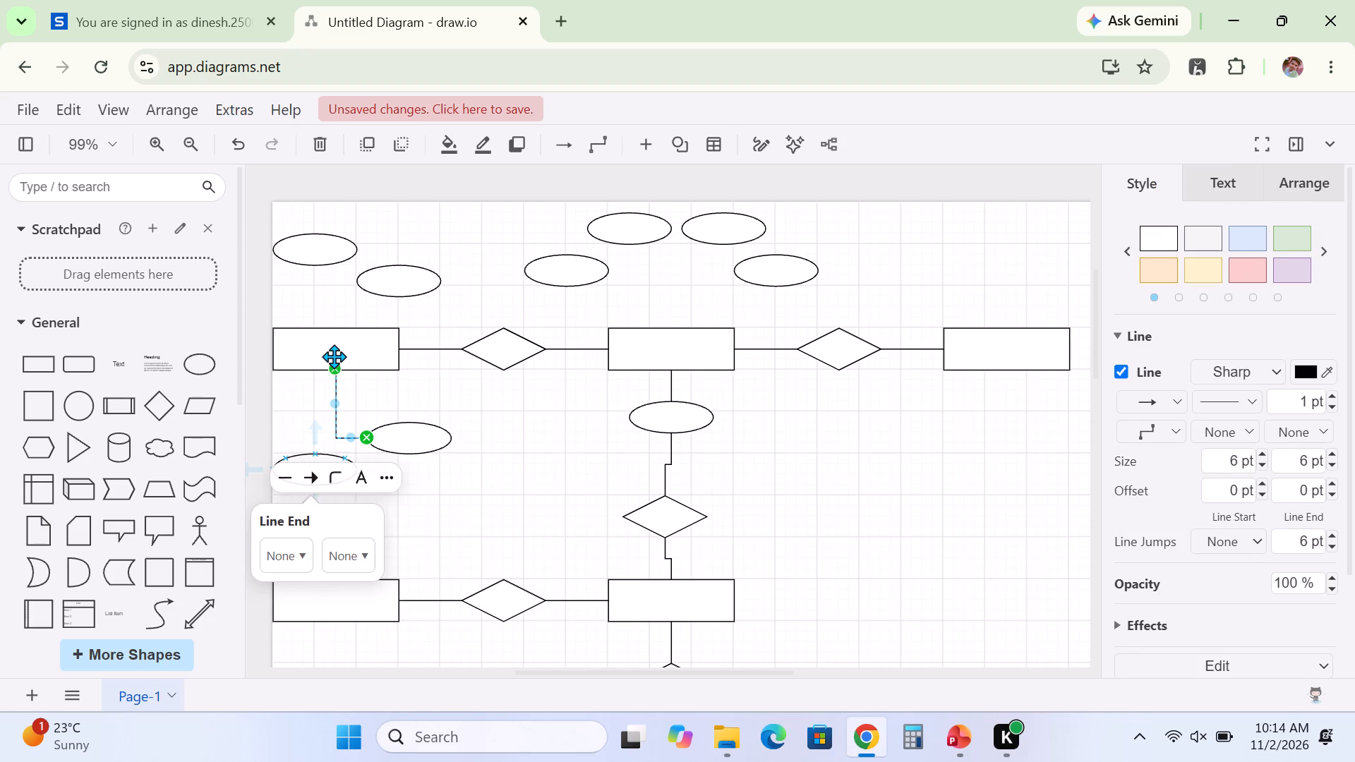
click(490, 494)
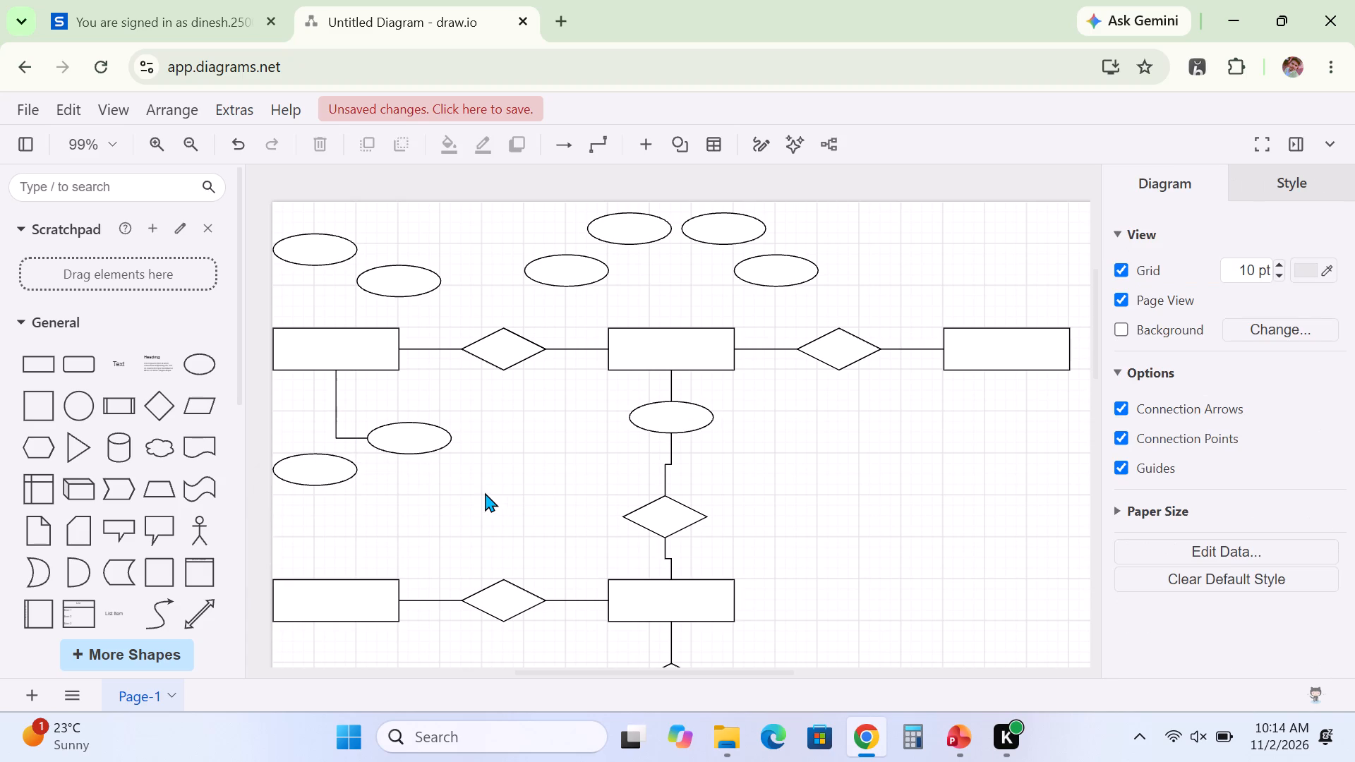
Connect the upper left rectangle's bottom to the top of the left-hand ellipse below it with a line that has no arrowhead.
drag(336, 373, 332, 447)
drag(332, 447, 313, 452)
click(403, 407)
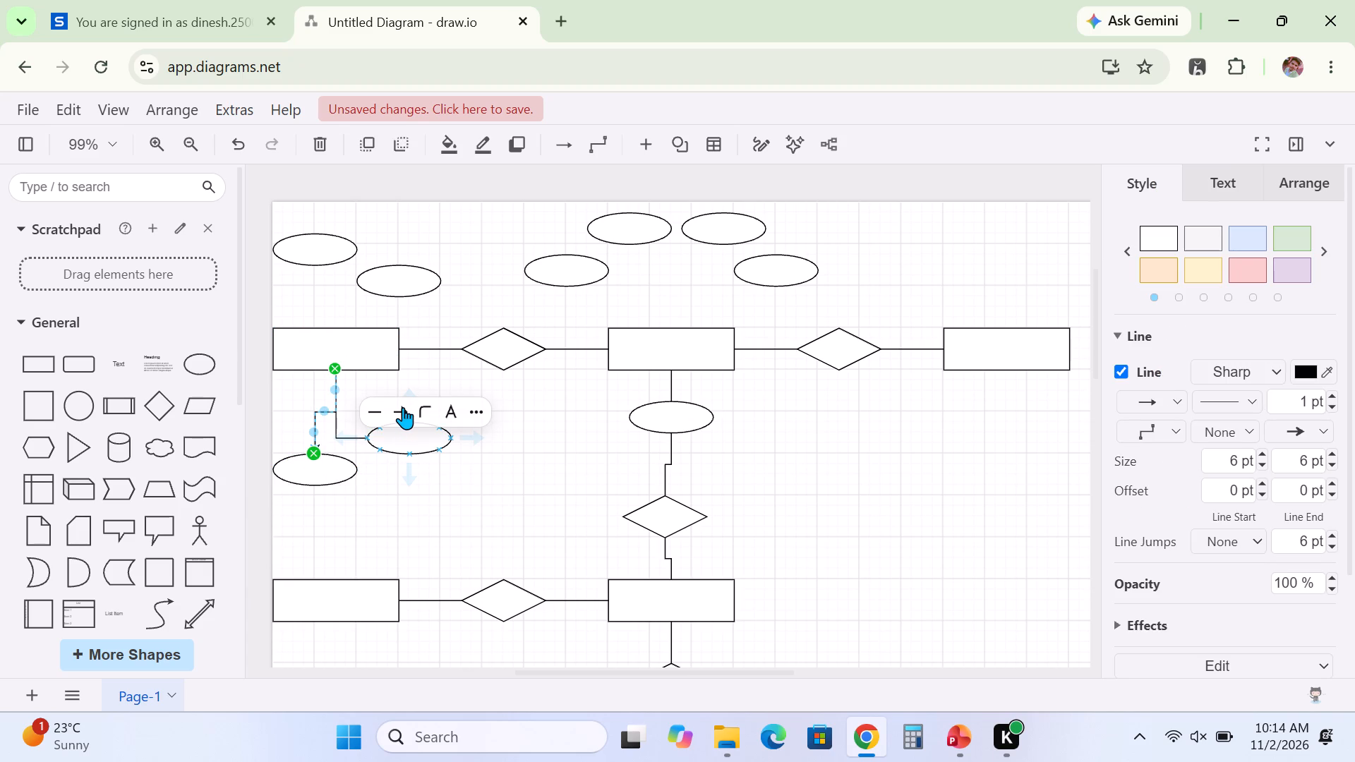
click(418, 485)
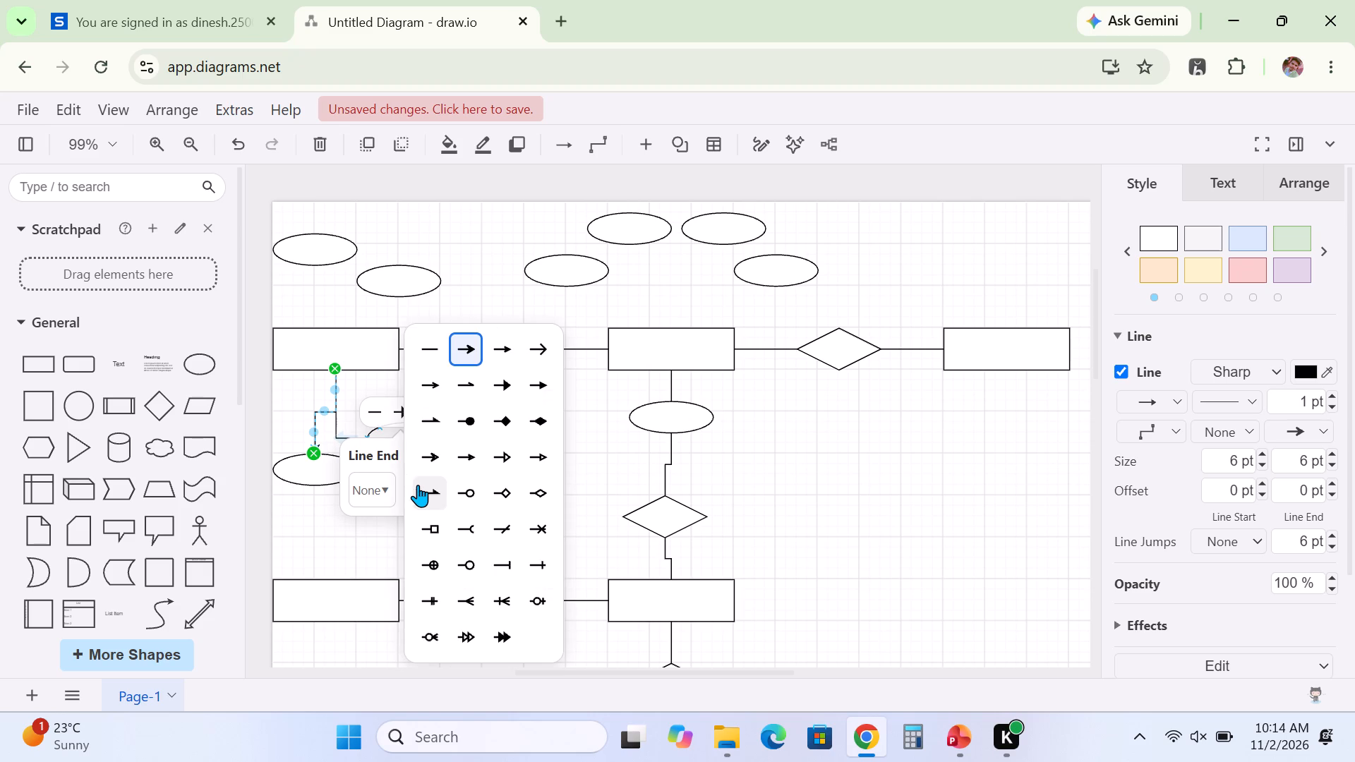
click(425, 352)
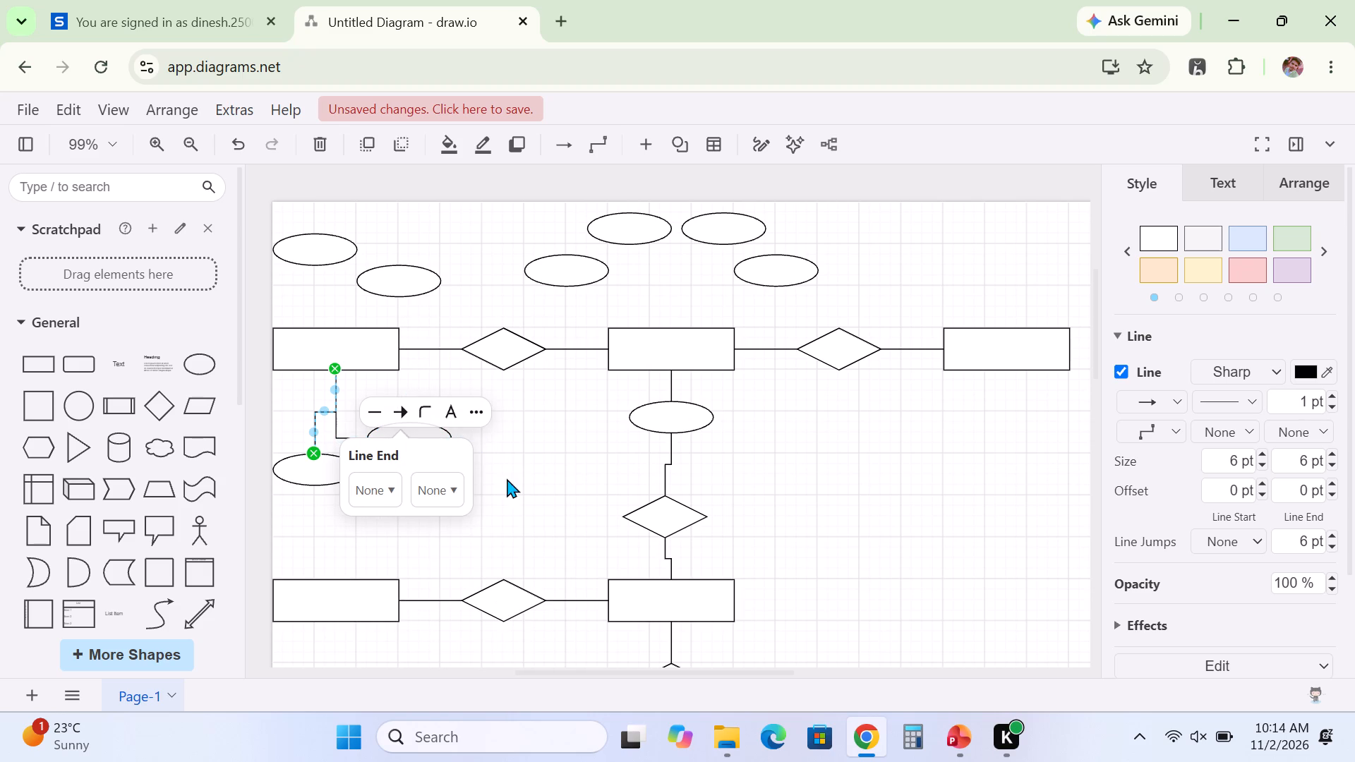
click(516, 490)
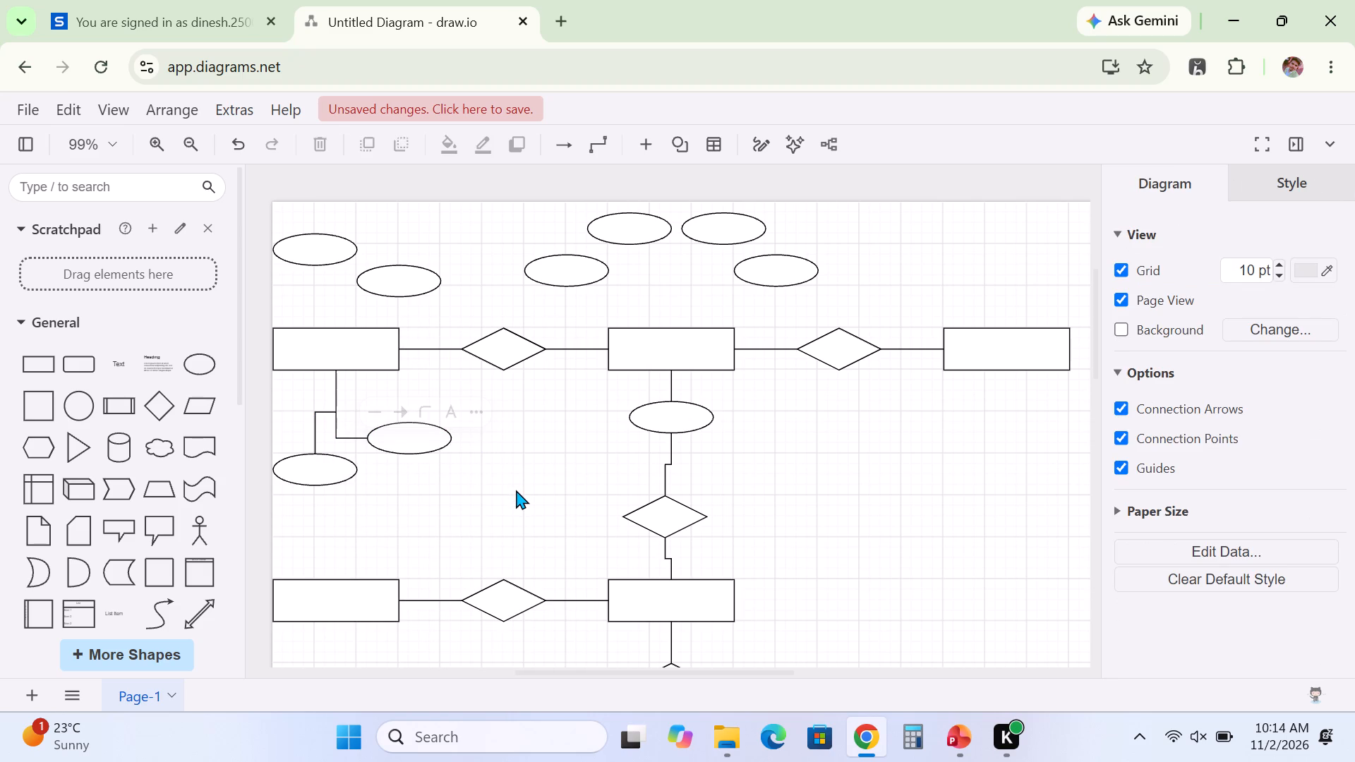
Connect the upper left rectangle's top to the left side of the right-hand ellipse above it with a line that has no arrowhead.
drag(335, 329, 354, 288)
click(315, 234)
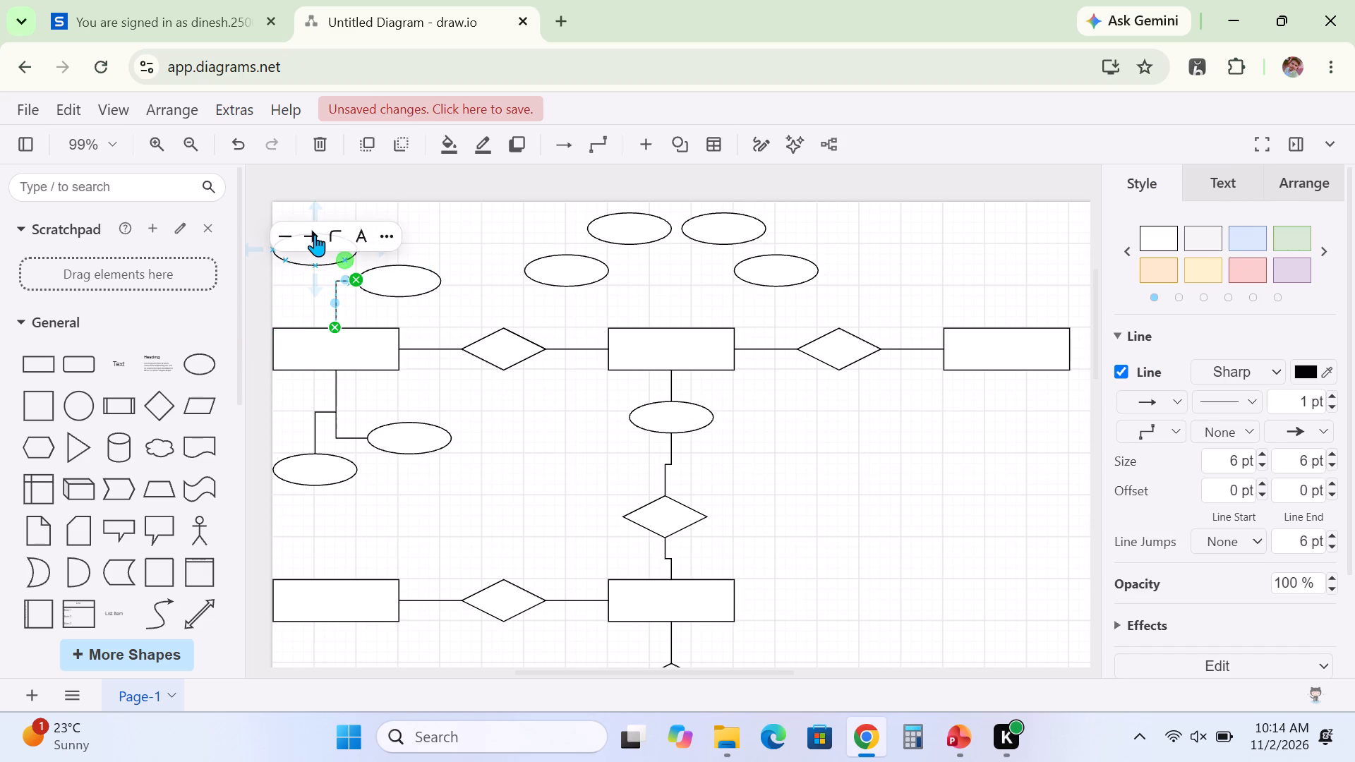
click(336, 306)
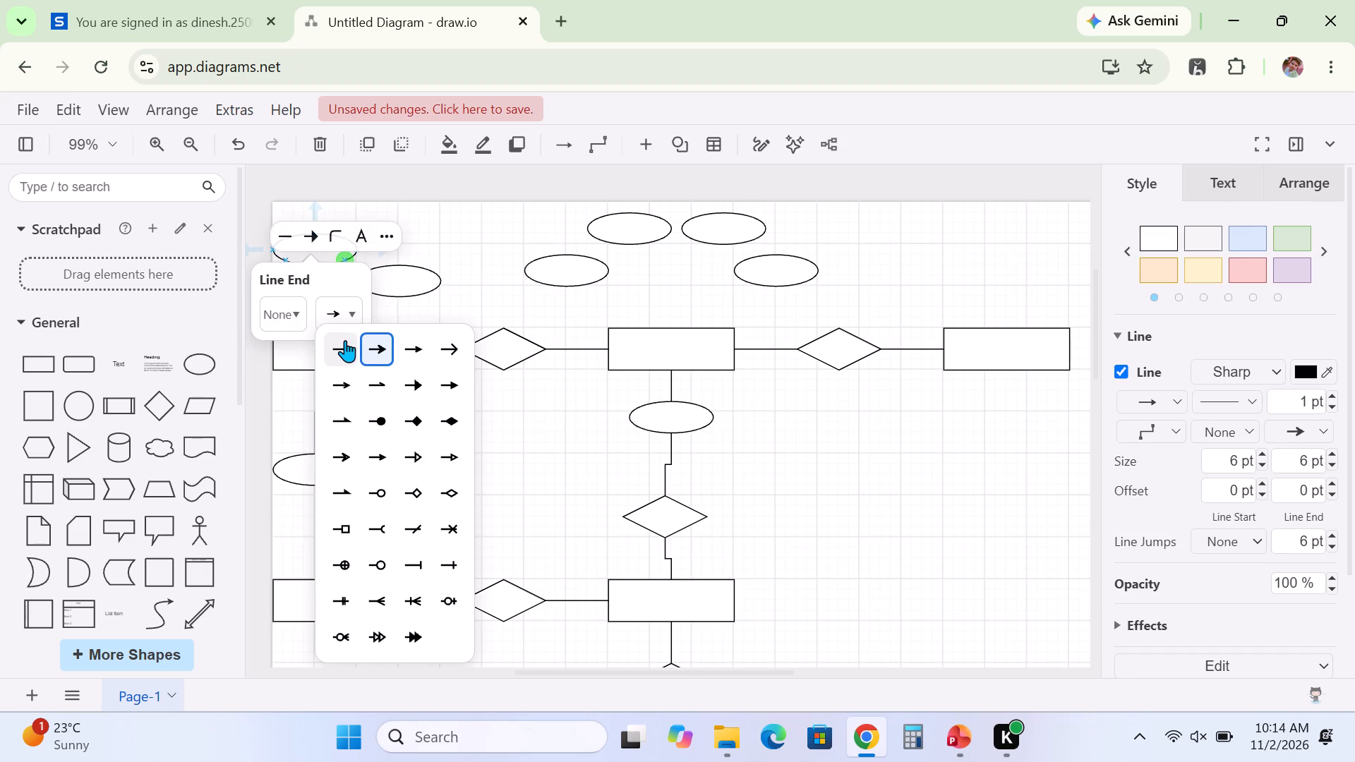
click(345, 340)
click(490, 418)
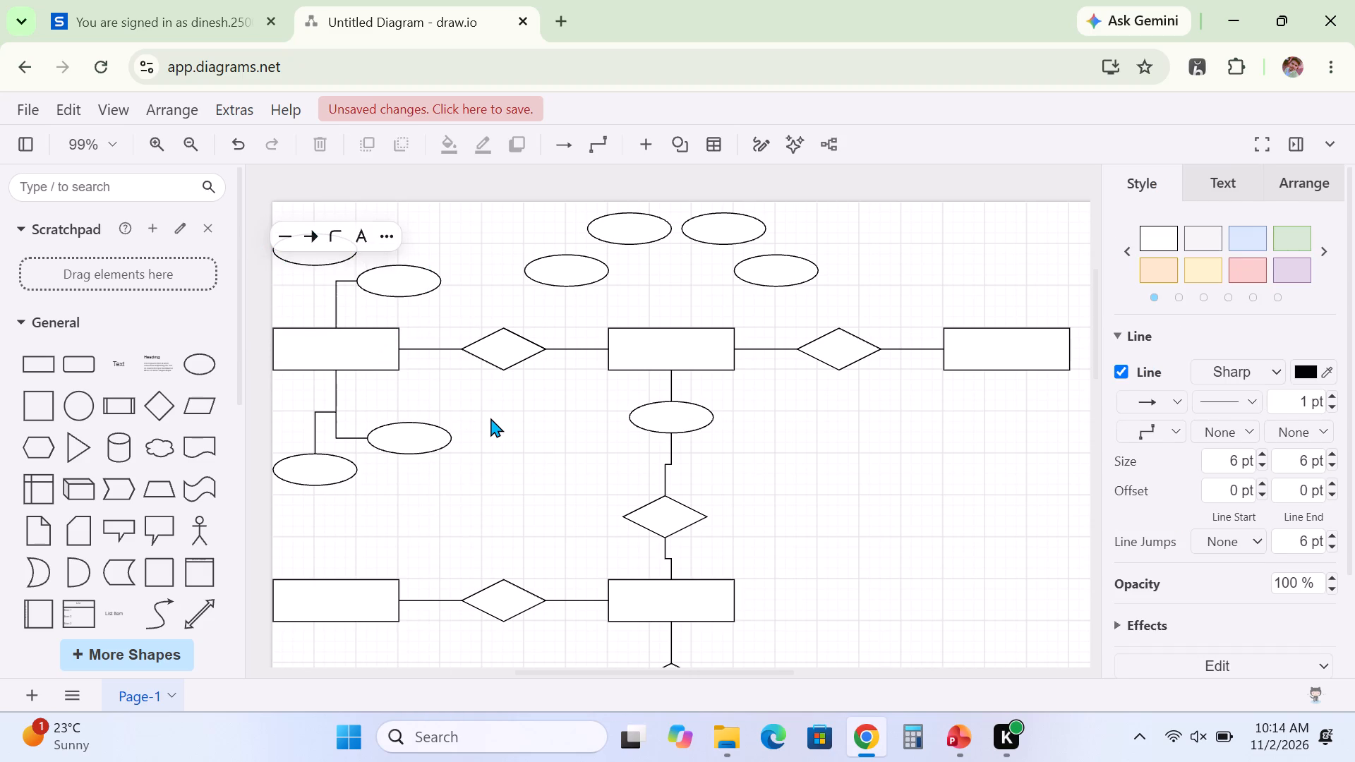
Connect the upper left rectangle's top to the bottom of the left-hand ellipse above it with a line that has no arrowhead.
drag(335, 321, 334, 286)
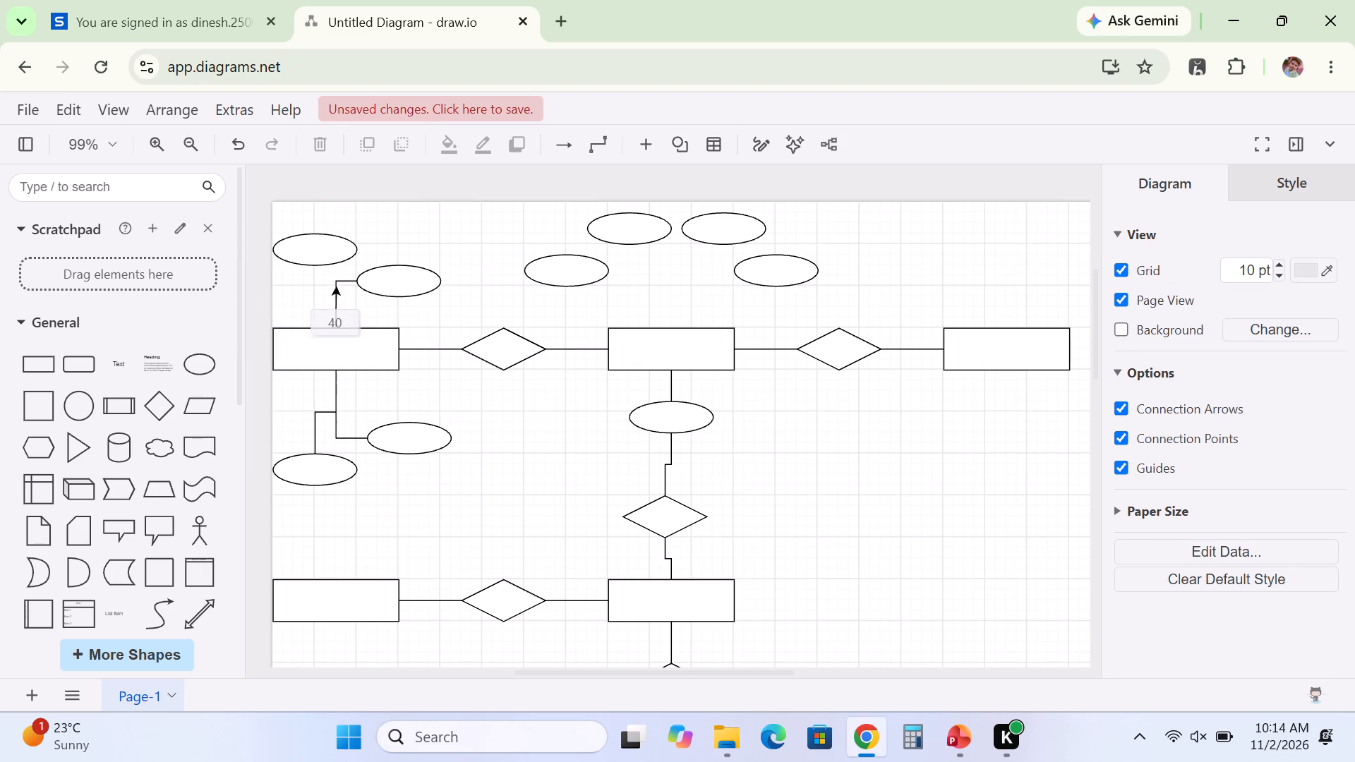
drag(334, 286, 311, 262)
drag(311, 262, 311, 259)
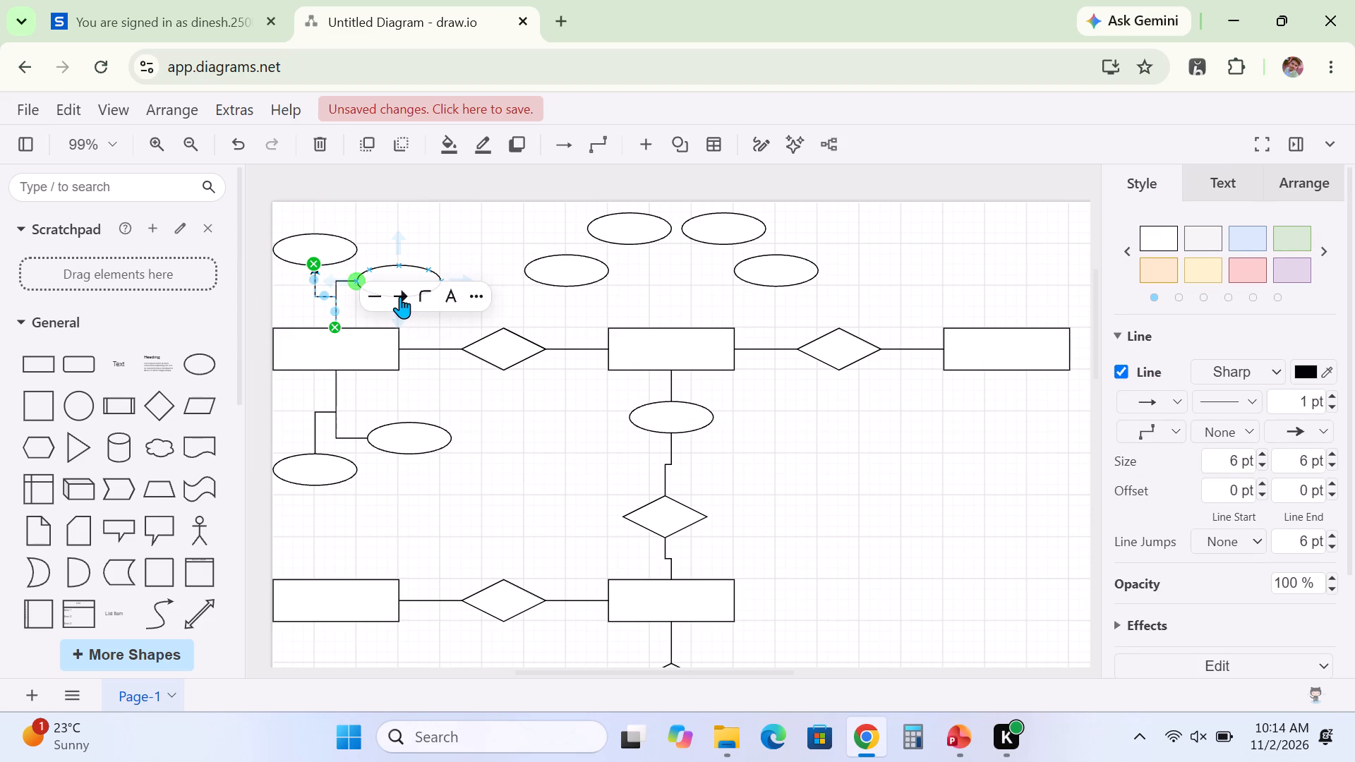
click(400, 296)
click(417, 373)
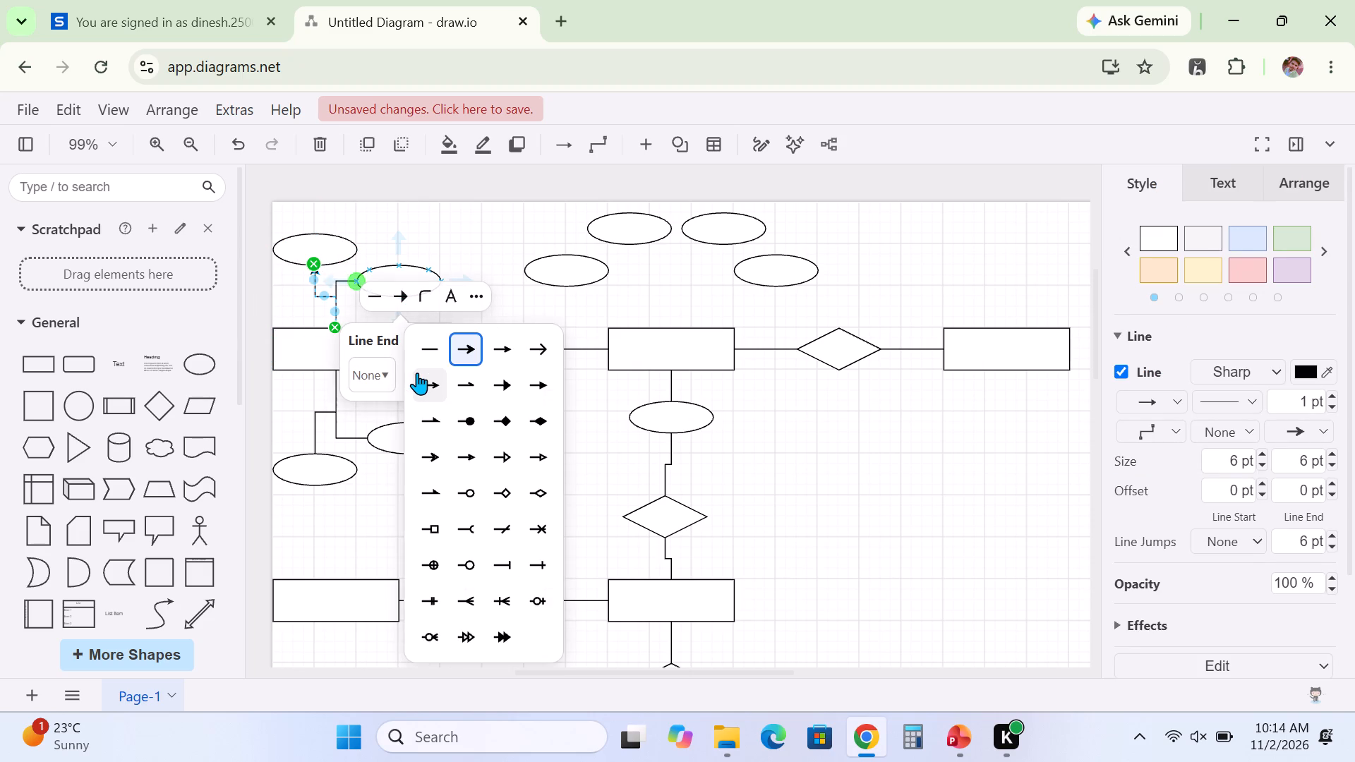
click(421, 344)
click(524, 449)
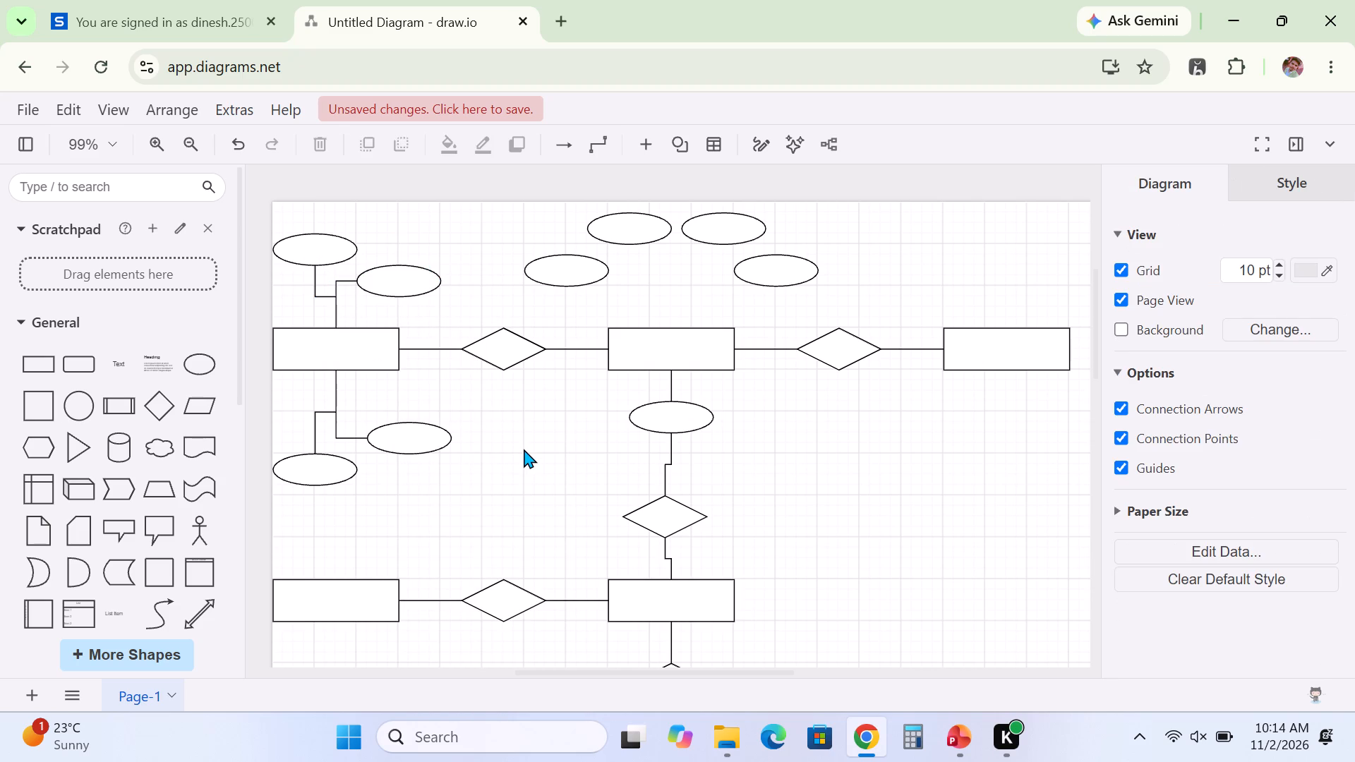
Connect the upper middle rectangle's top to the inner left ellipse of the arch above it with a line that has no arrowhead.
drag(670, 330, 627, 245)
drag(627, 245, 620, 236)
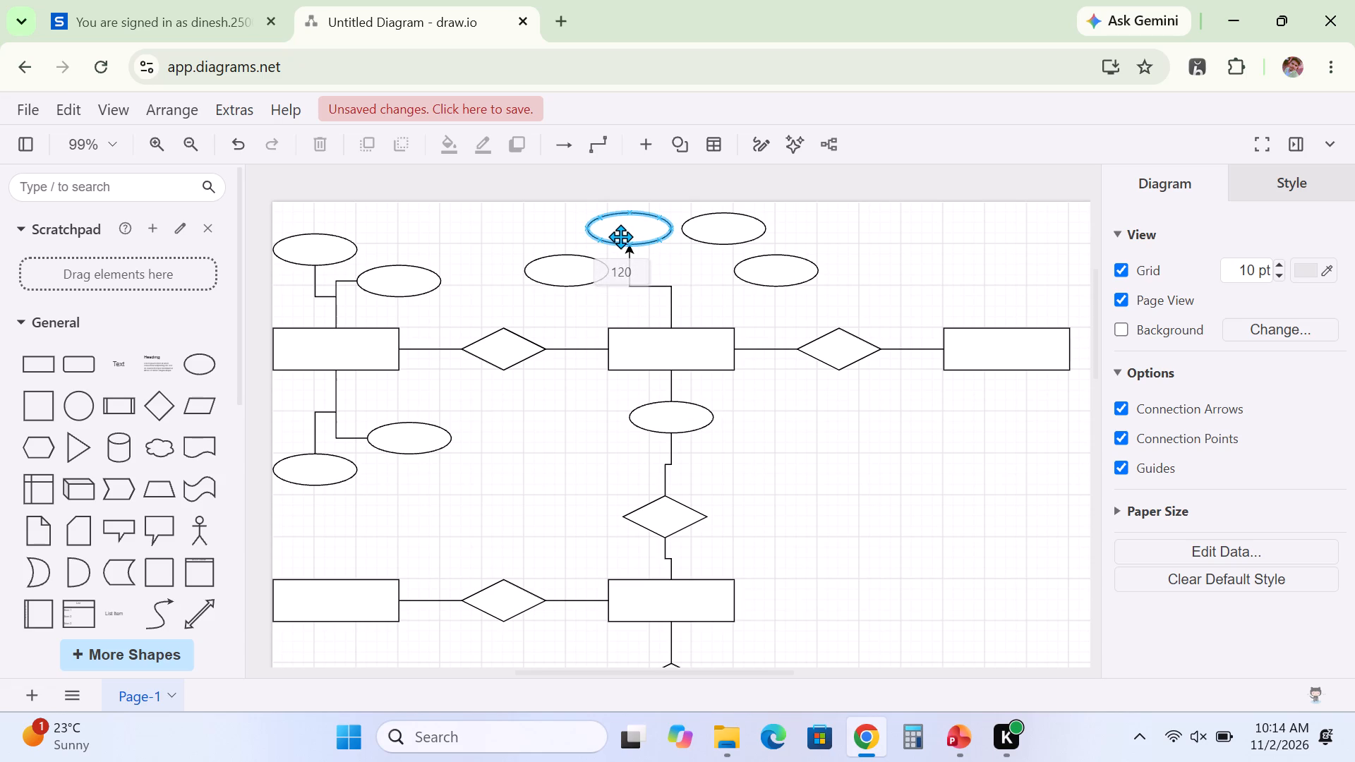
drag(620, 236, 625, 240)
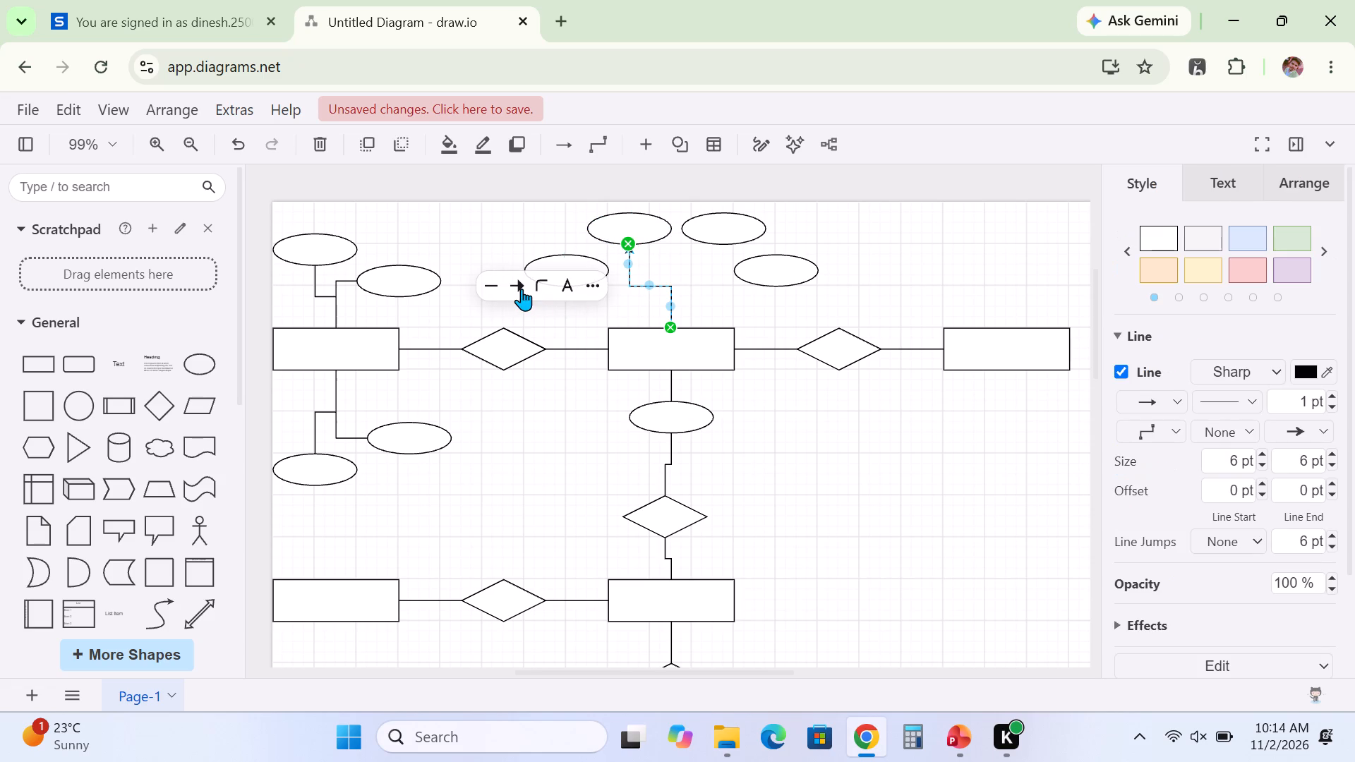
click(519, 288)
click(534, 363)
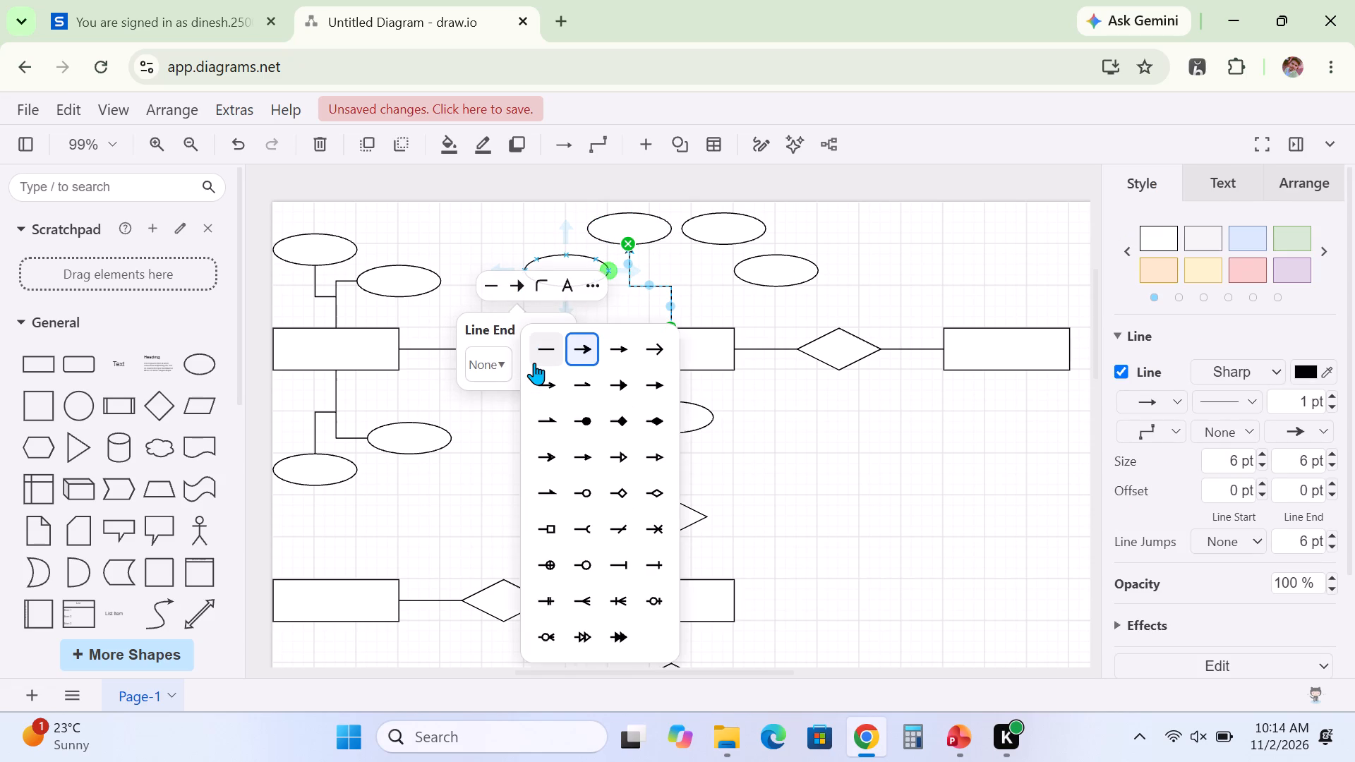
click(538, 356)
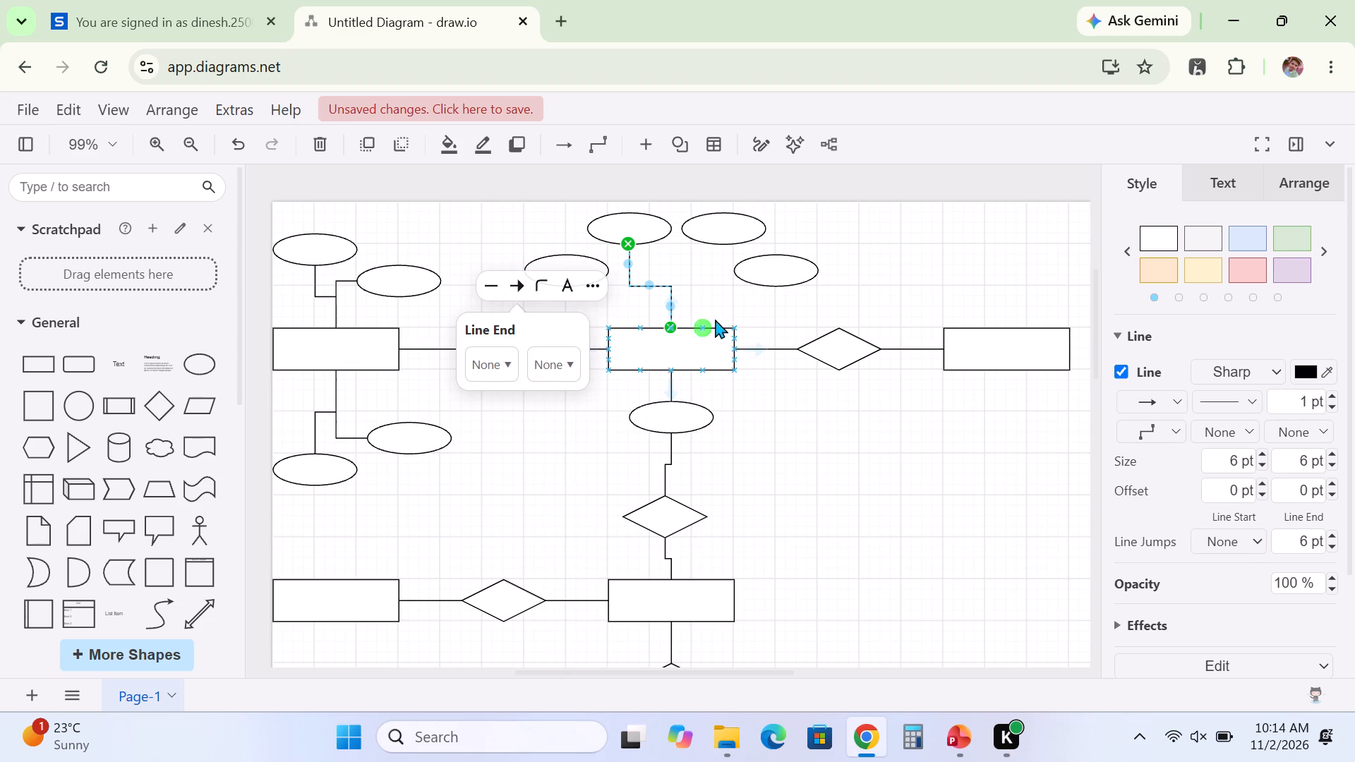
click(700, 301)
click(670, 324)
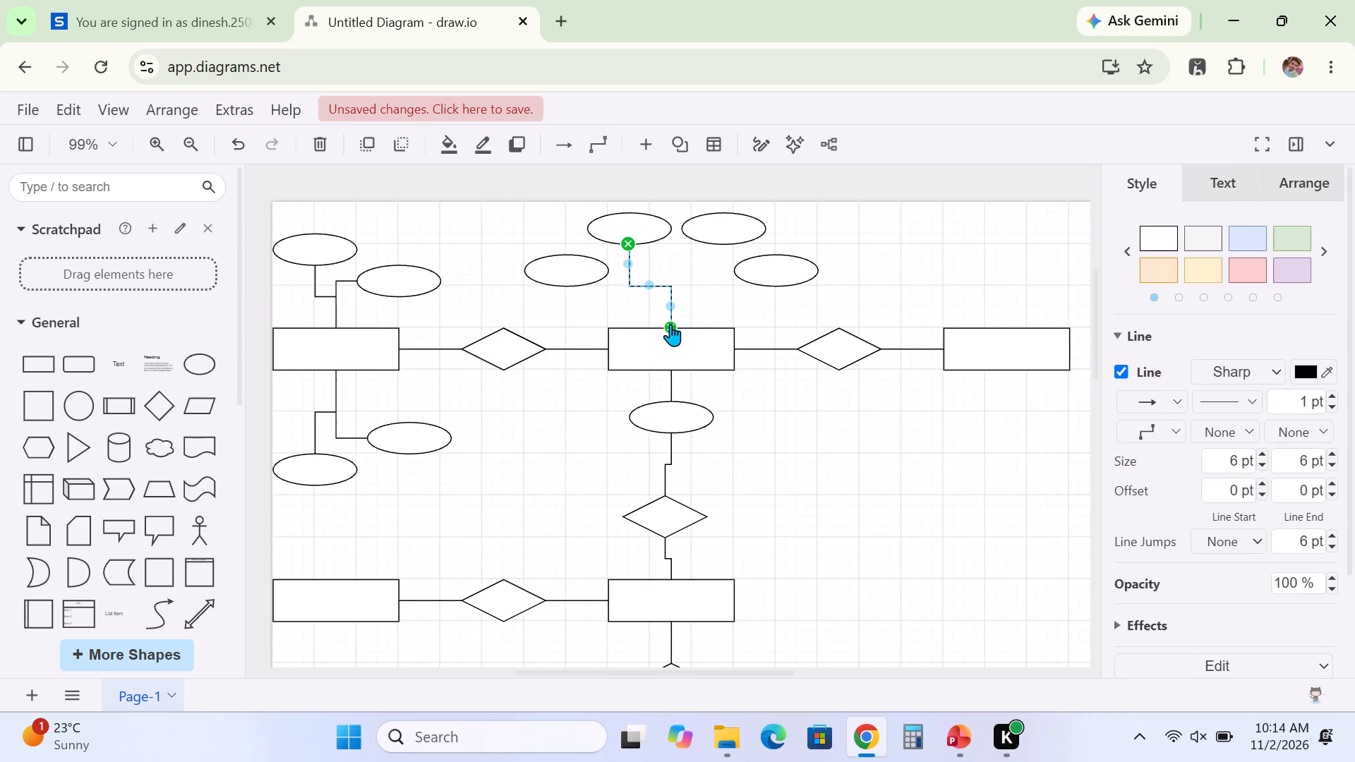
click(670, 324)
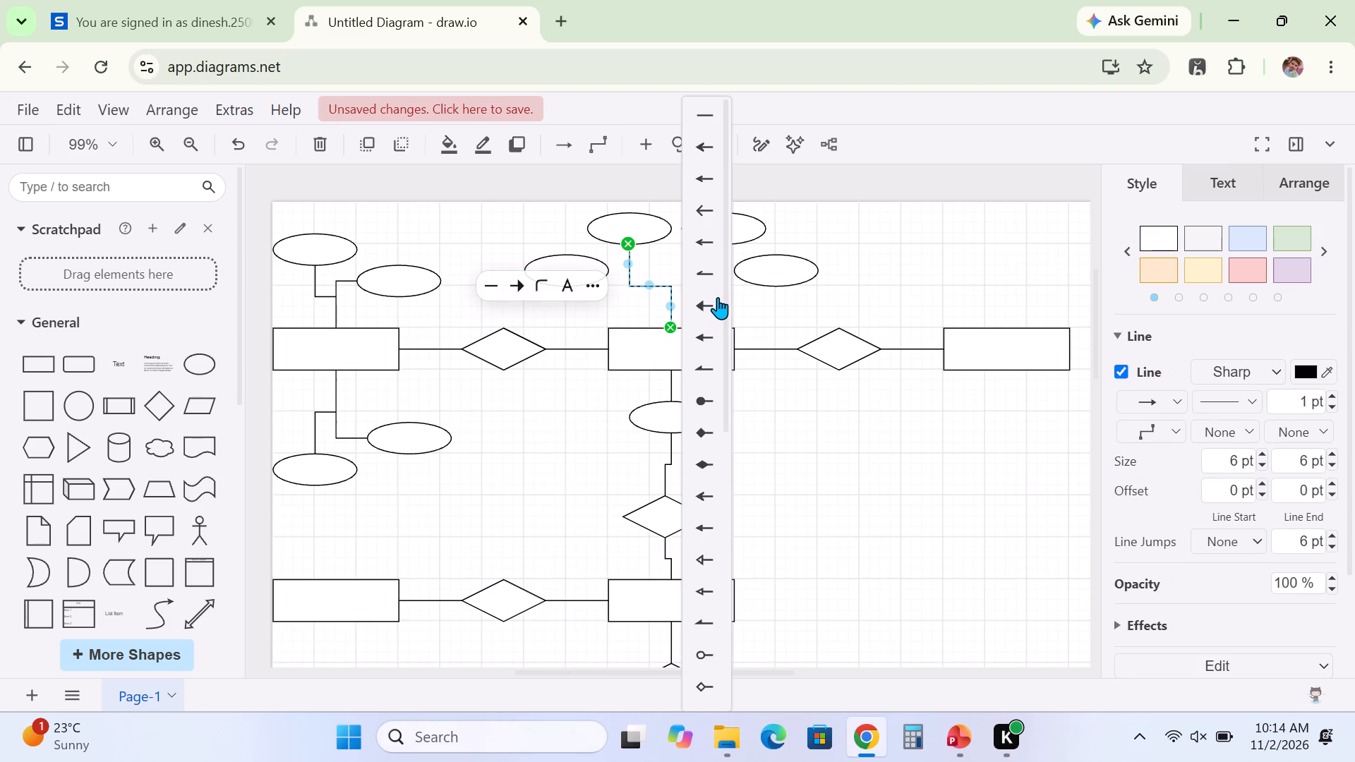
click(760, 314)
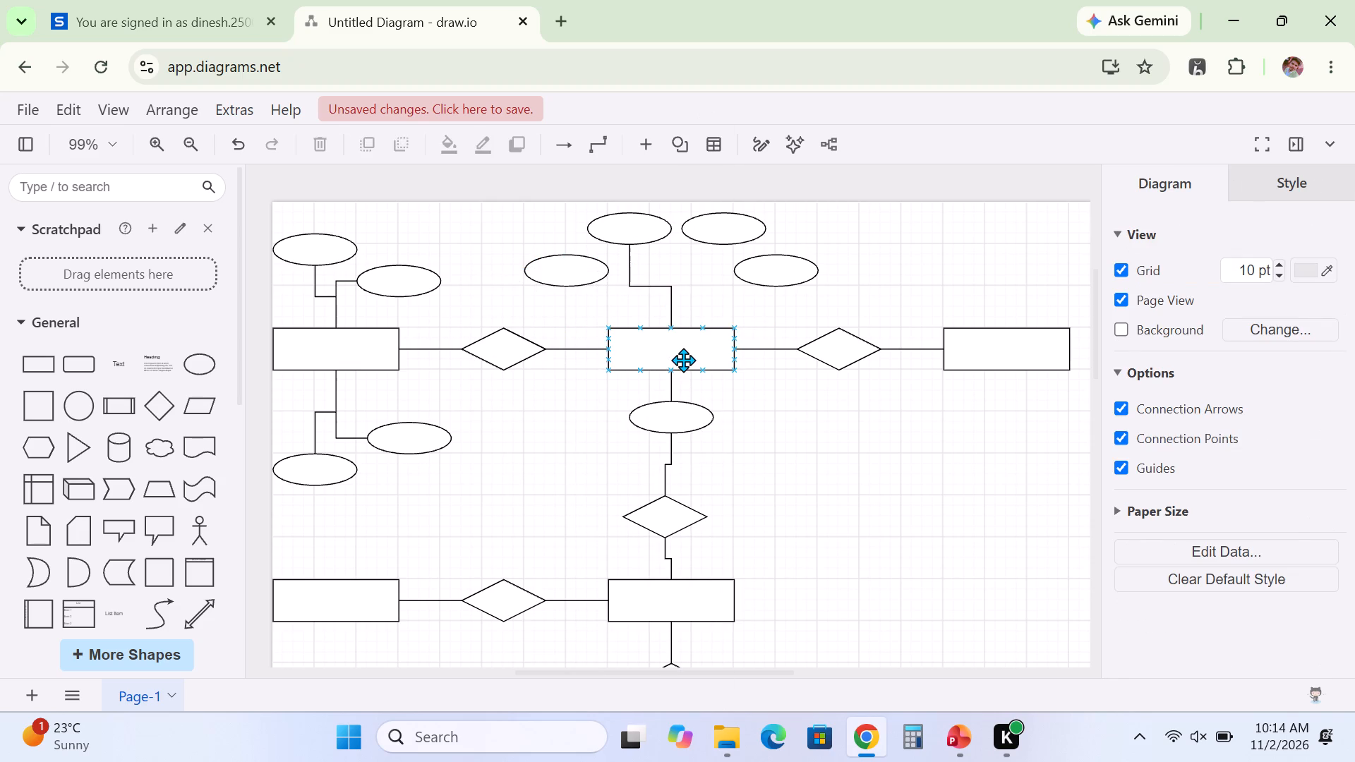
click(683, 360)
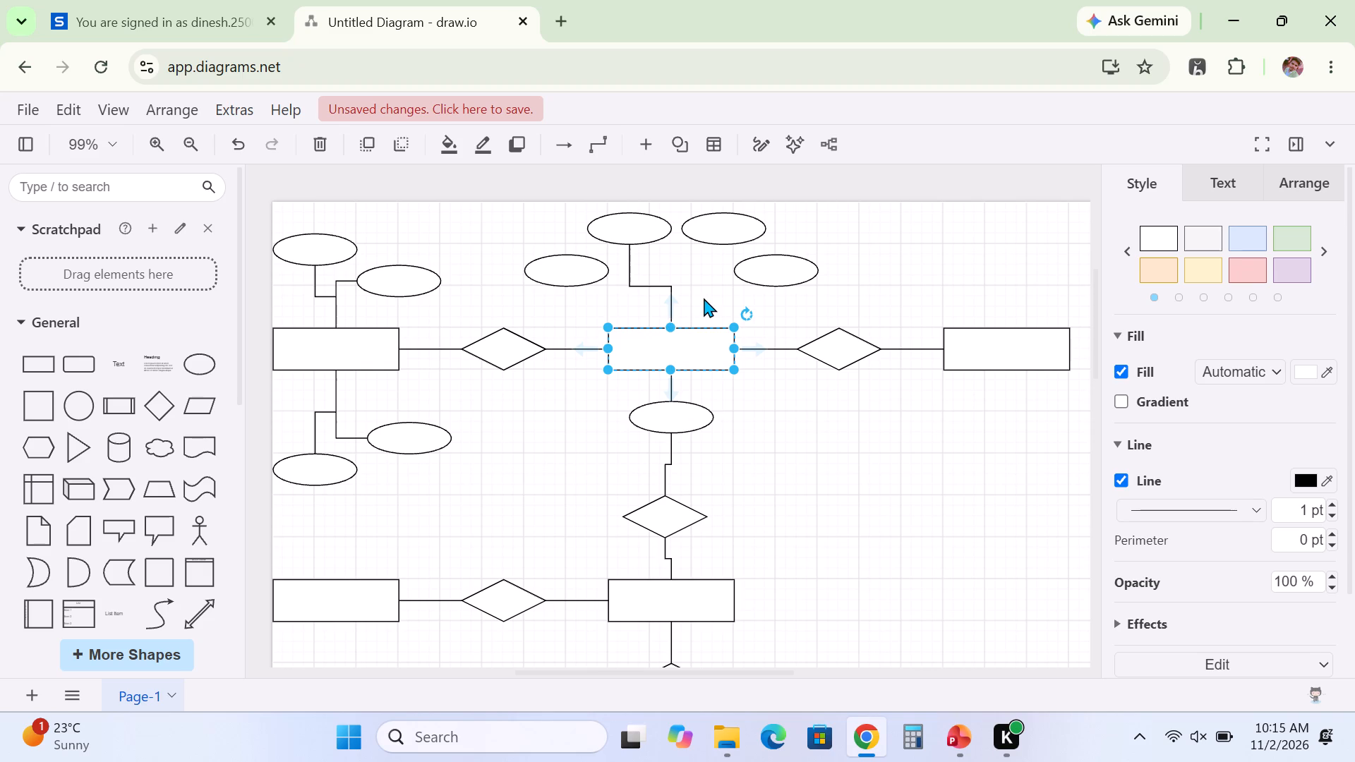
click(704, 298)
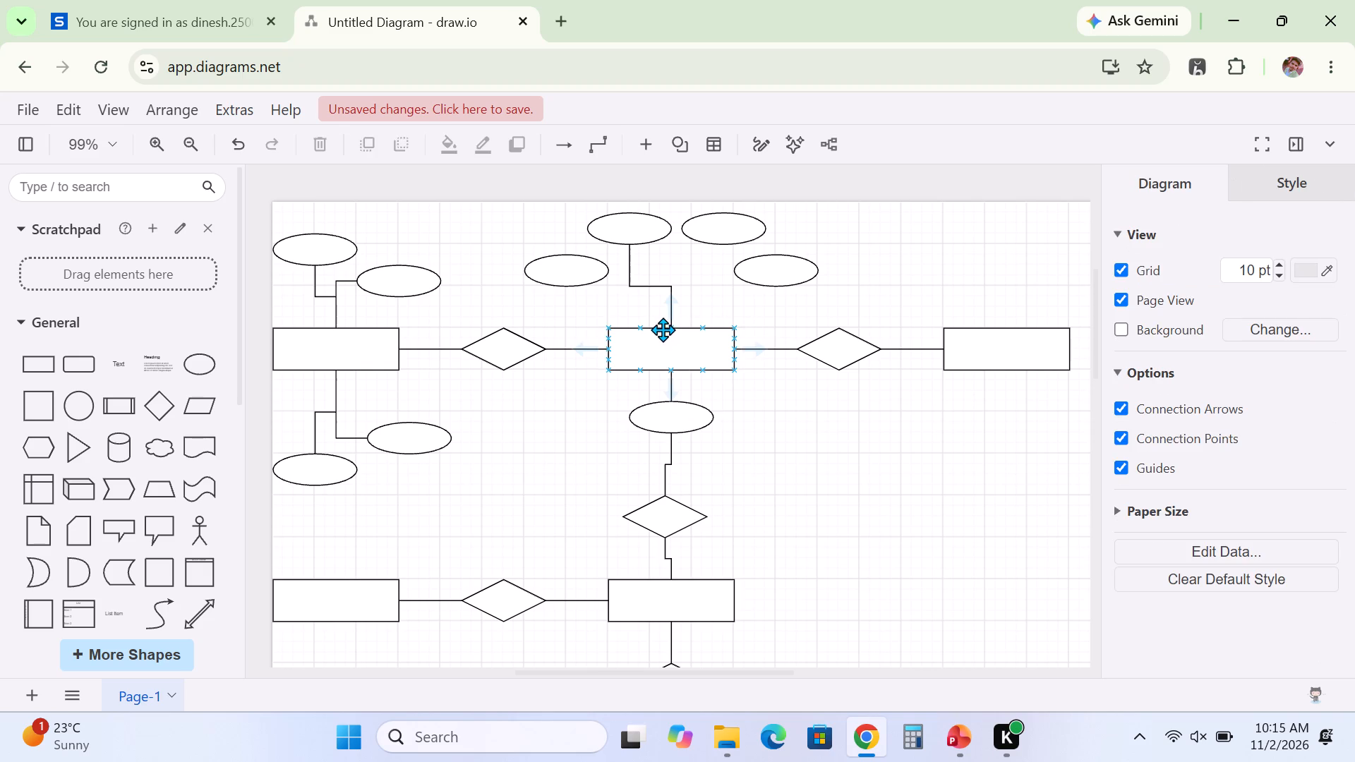
Connect the upper middle rectangle's top to the inner right ellipse of the arch above it with a line that has no arrowhead.
drag(673, 329, 713, 252)
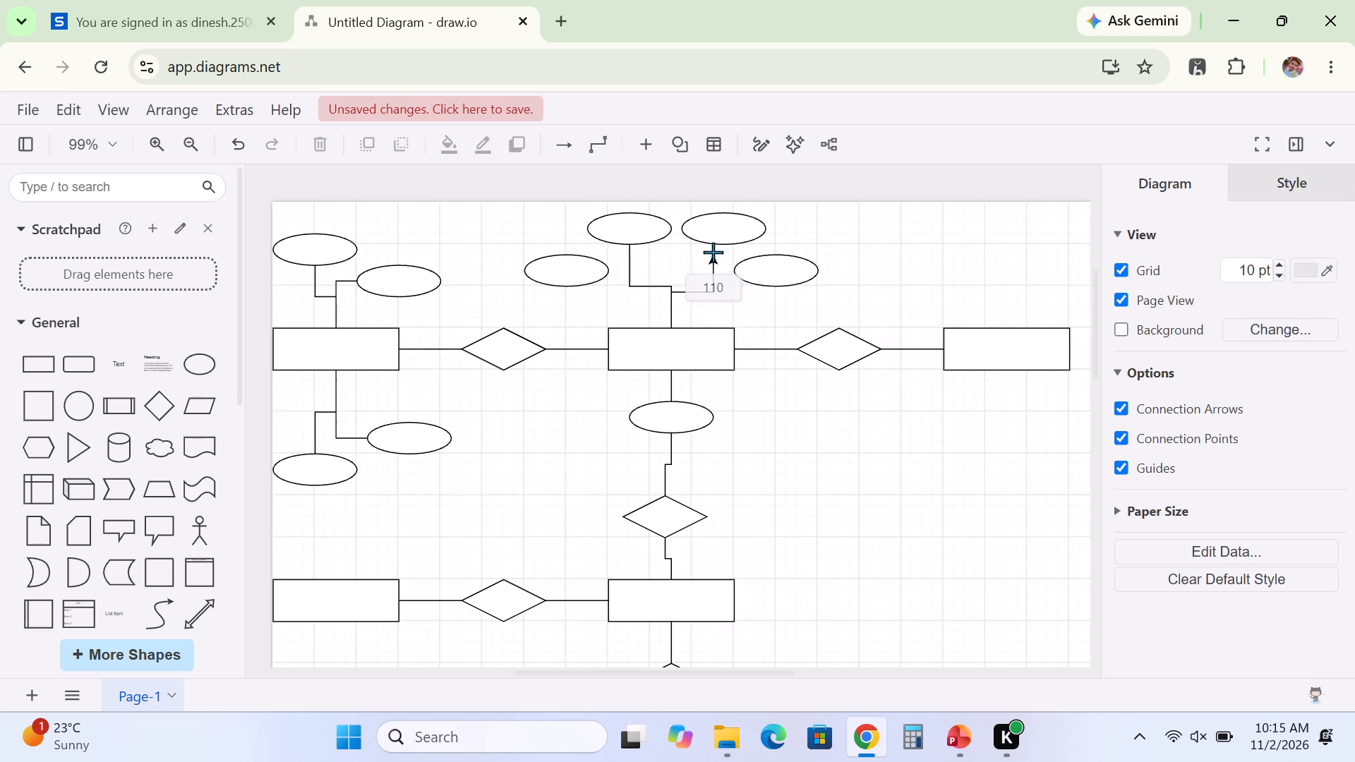
drag(713, 252, 721, 242)
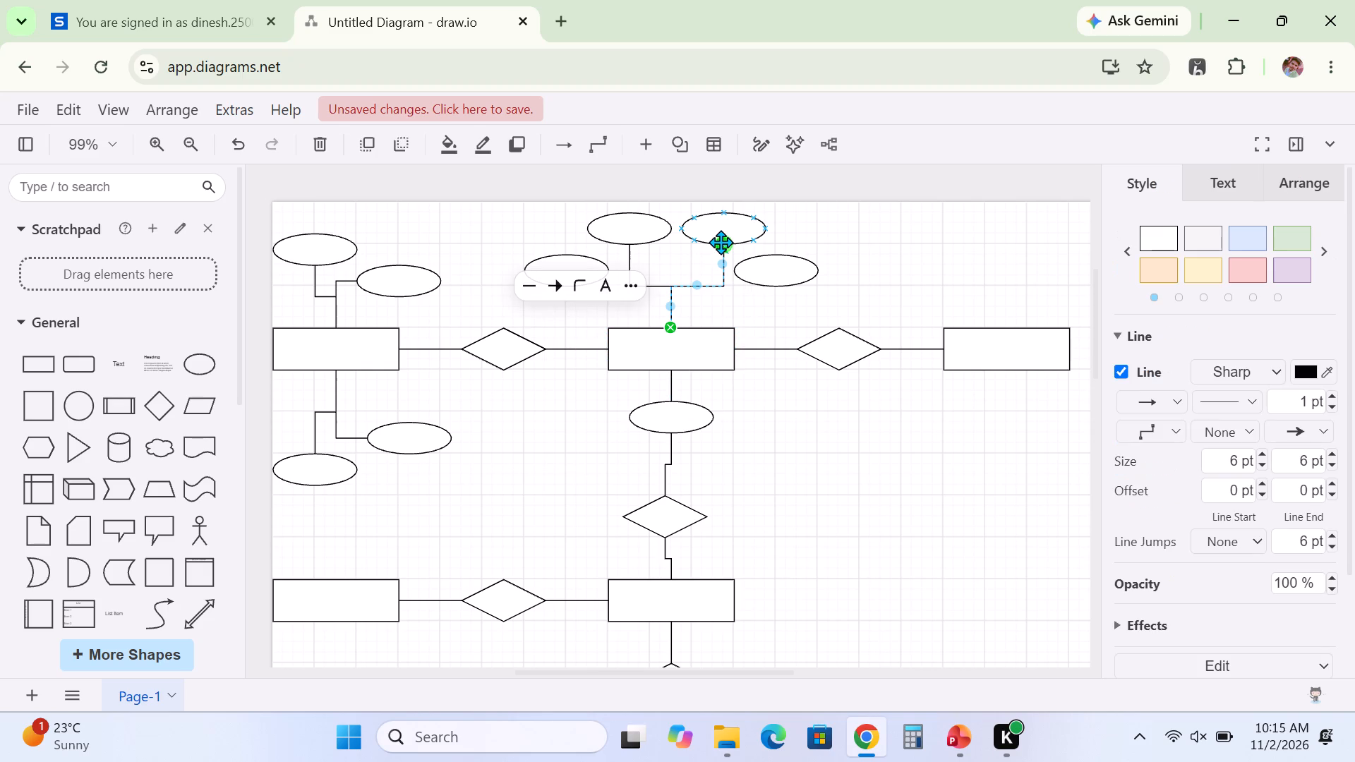
click(560, 285)
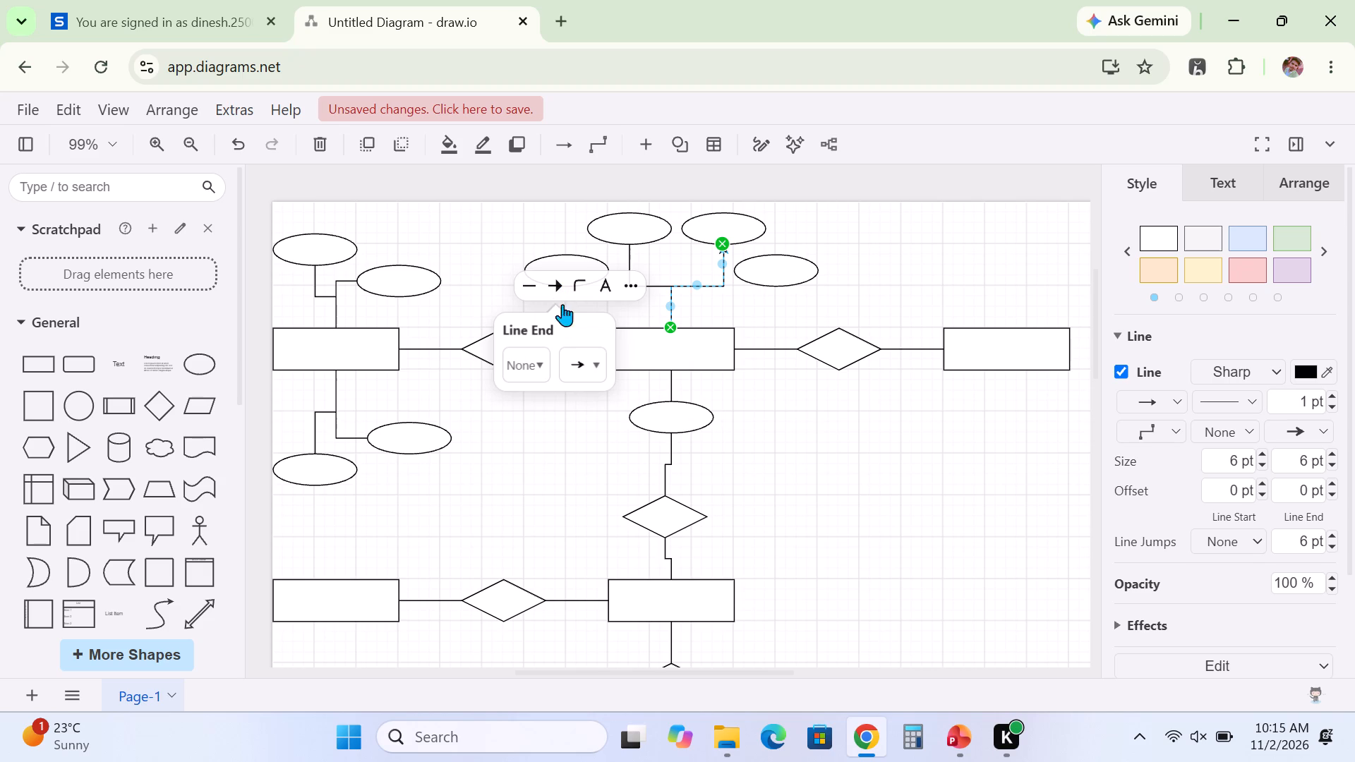
click(577, 363)
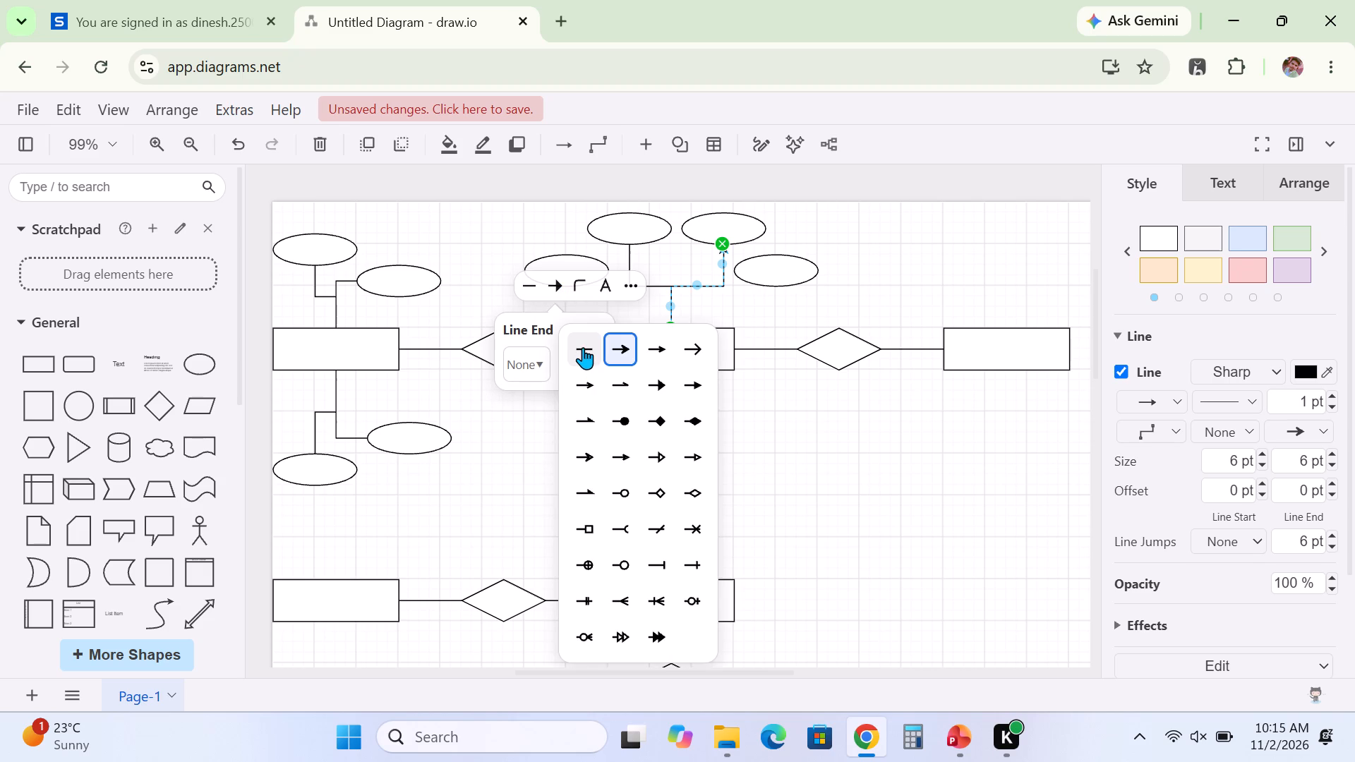
click(583, 347)
click(772, 416)
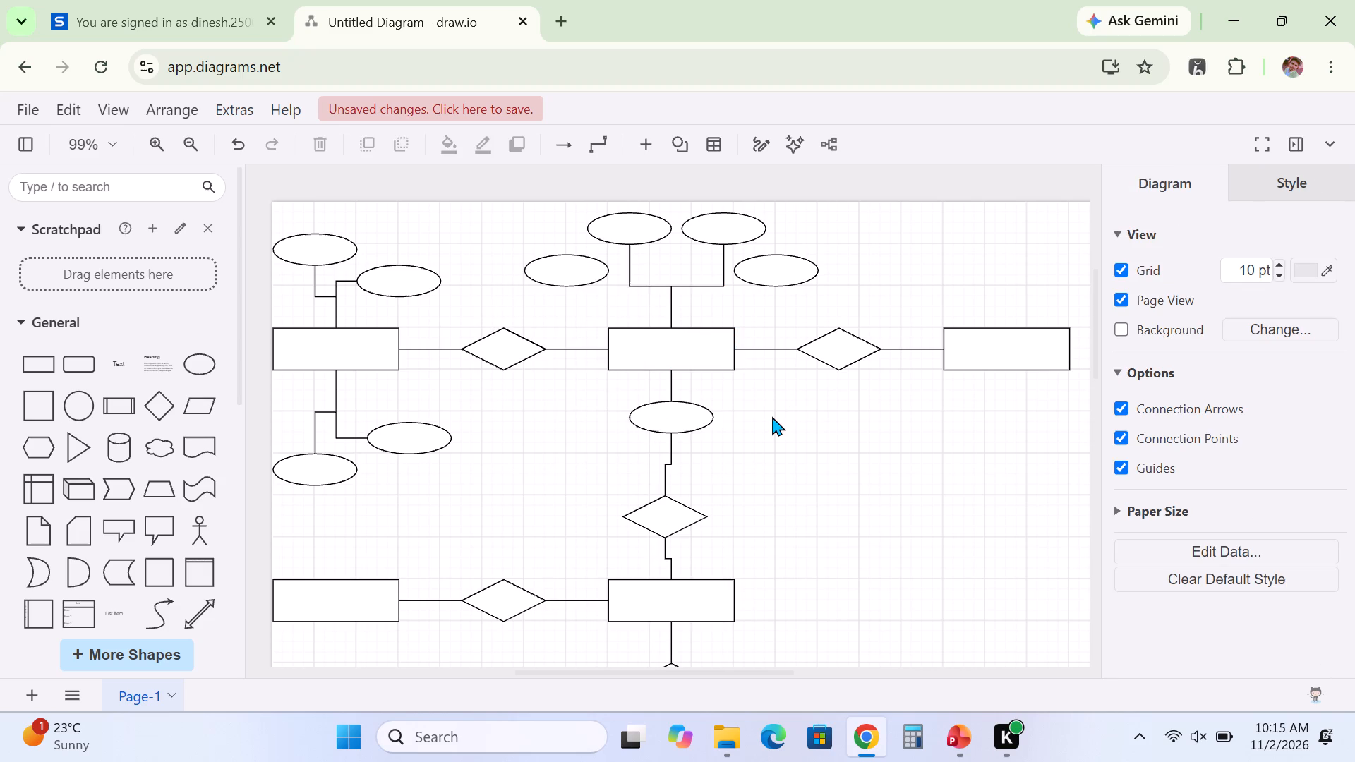
Connect the upper middle rectangle's top to the bottom of the arch's outer right ellipse with a line that has no arrowhead.
drag(669, 329, 719, 294)
drag(719, 294, 775, 279)
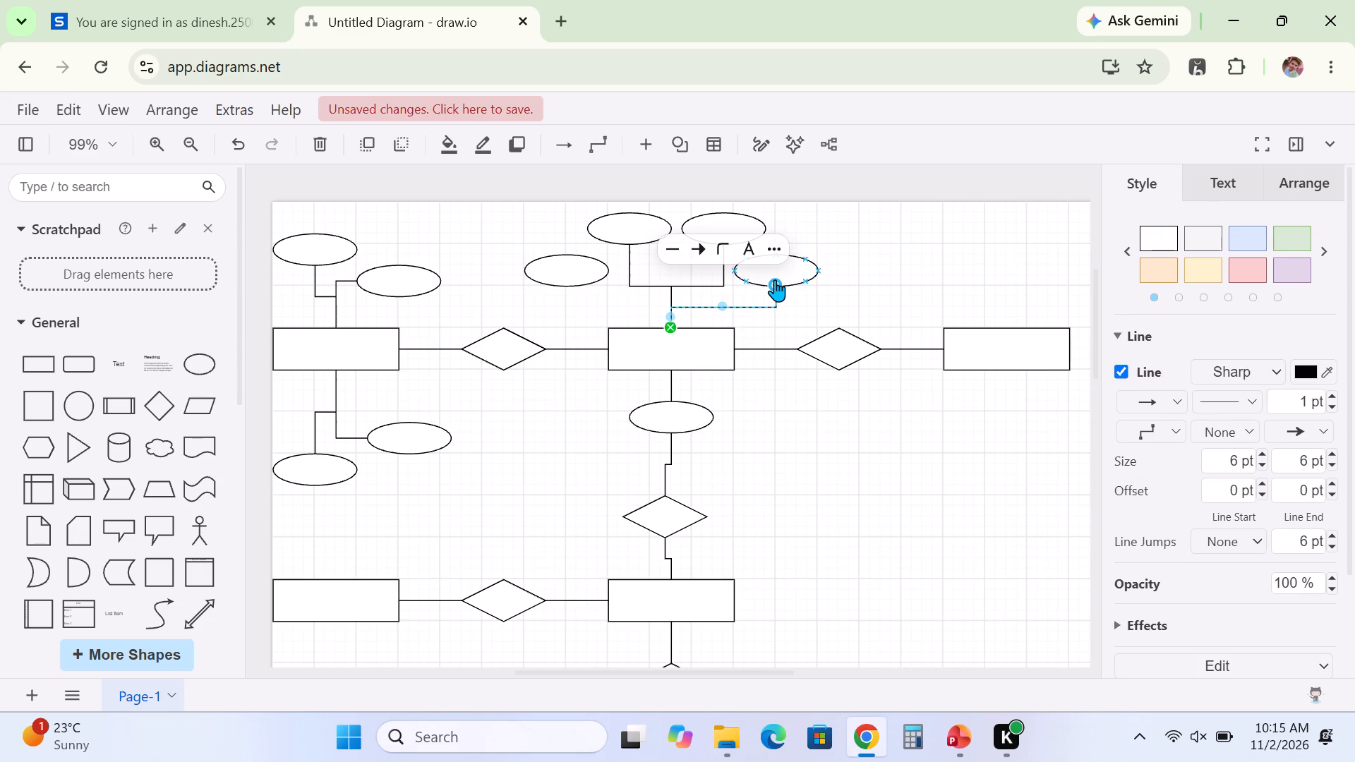
click(699, 250)
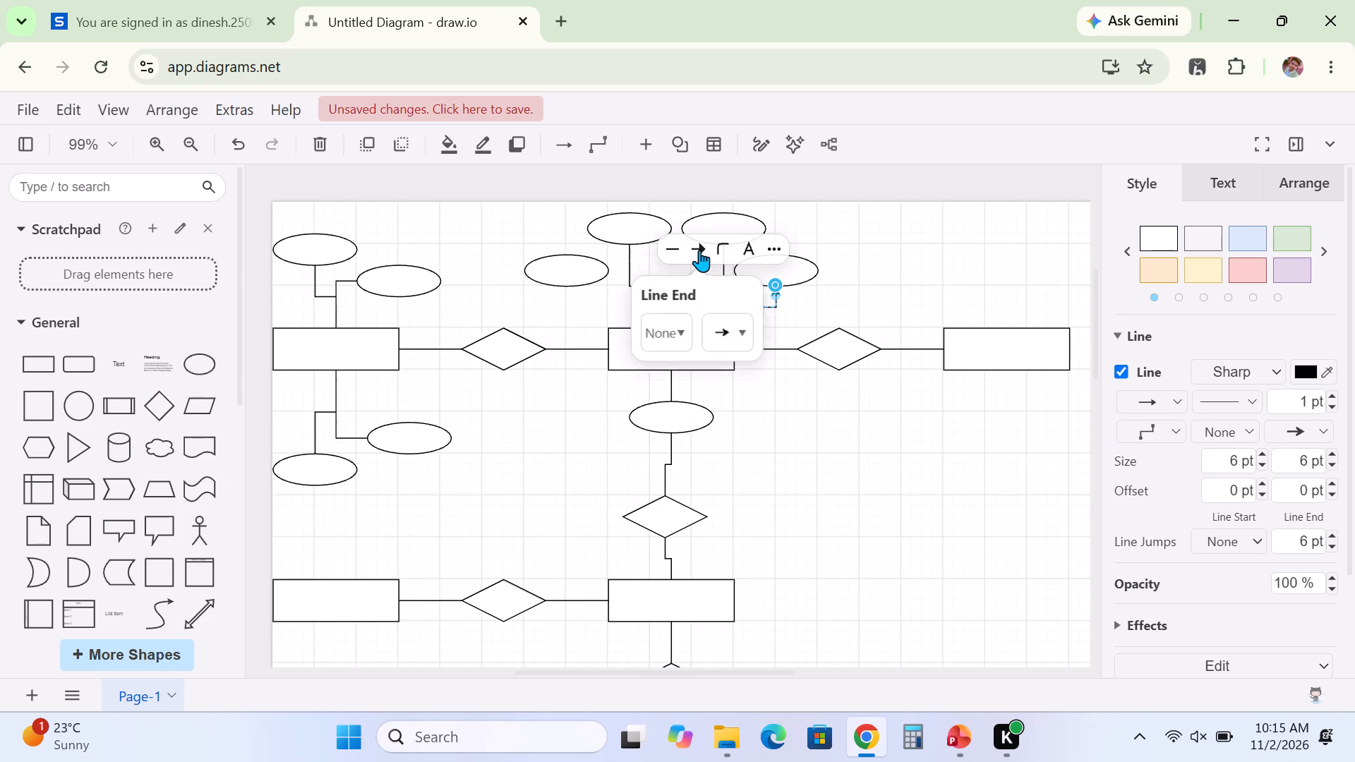
click(723, 327)
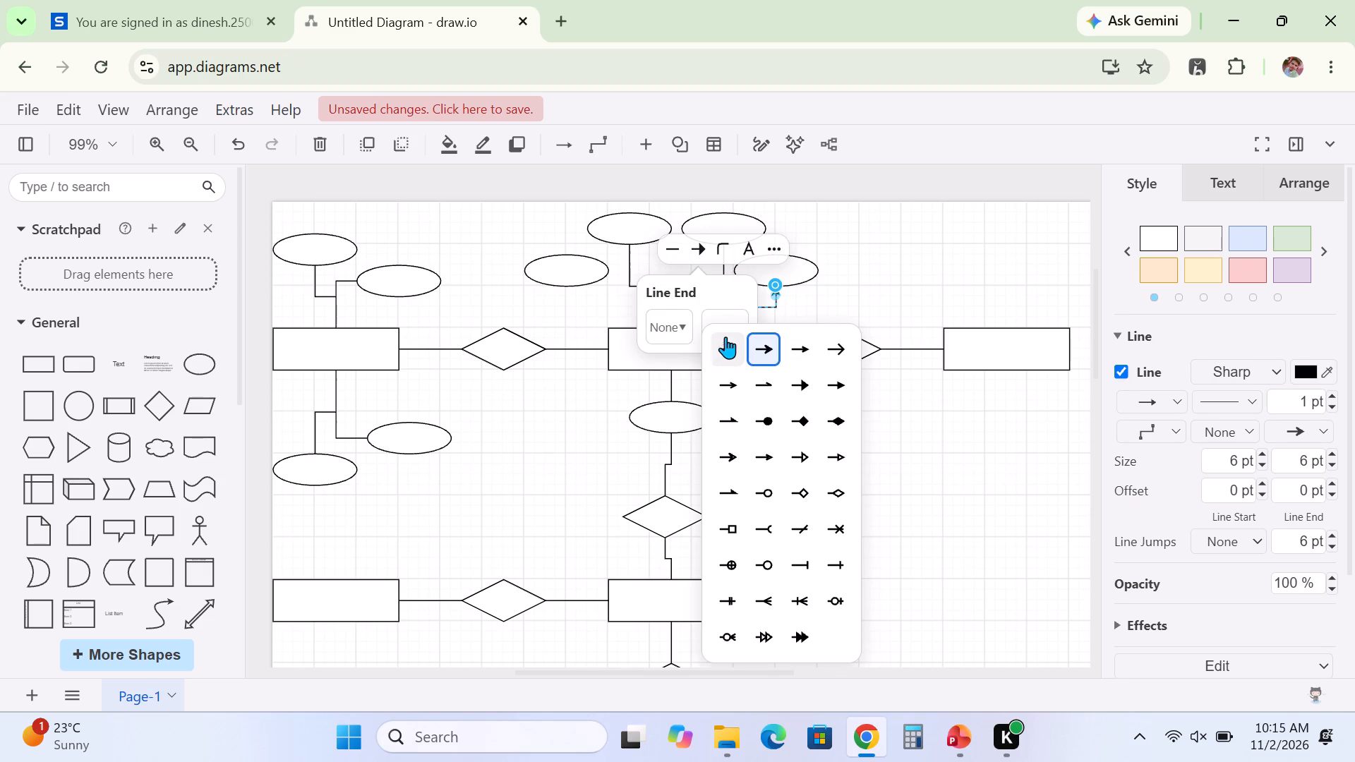
click(723, 345)
click(781, 405)
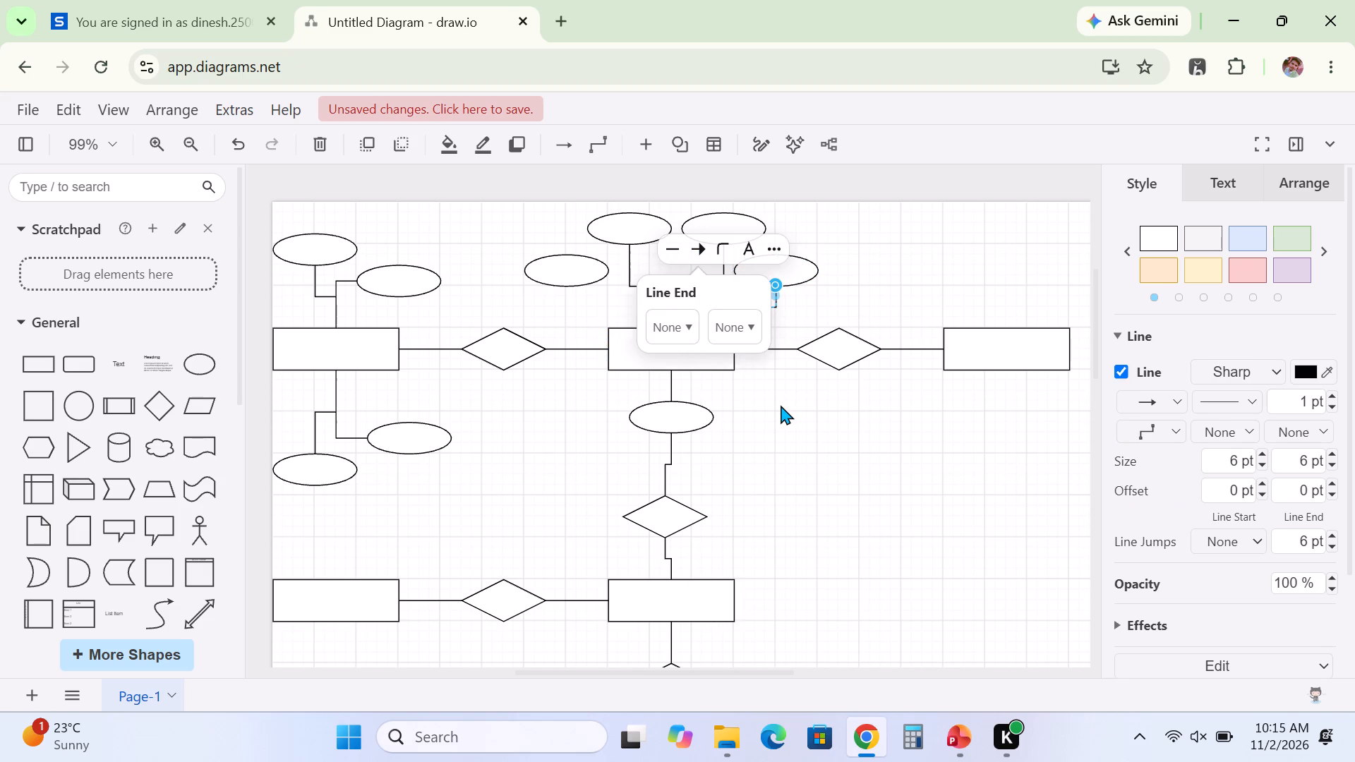
Connect the upper middle rectangle's top to the bottom of the arch's outer left ellipse with a line that has no arrowhead.
drag(668, 329, 565, 282)
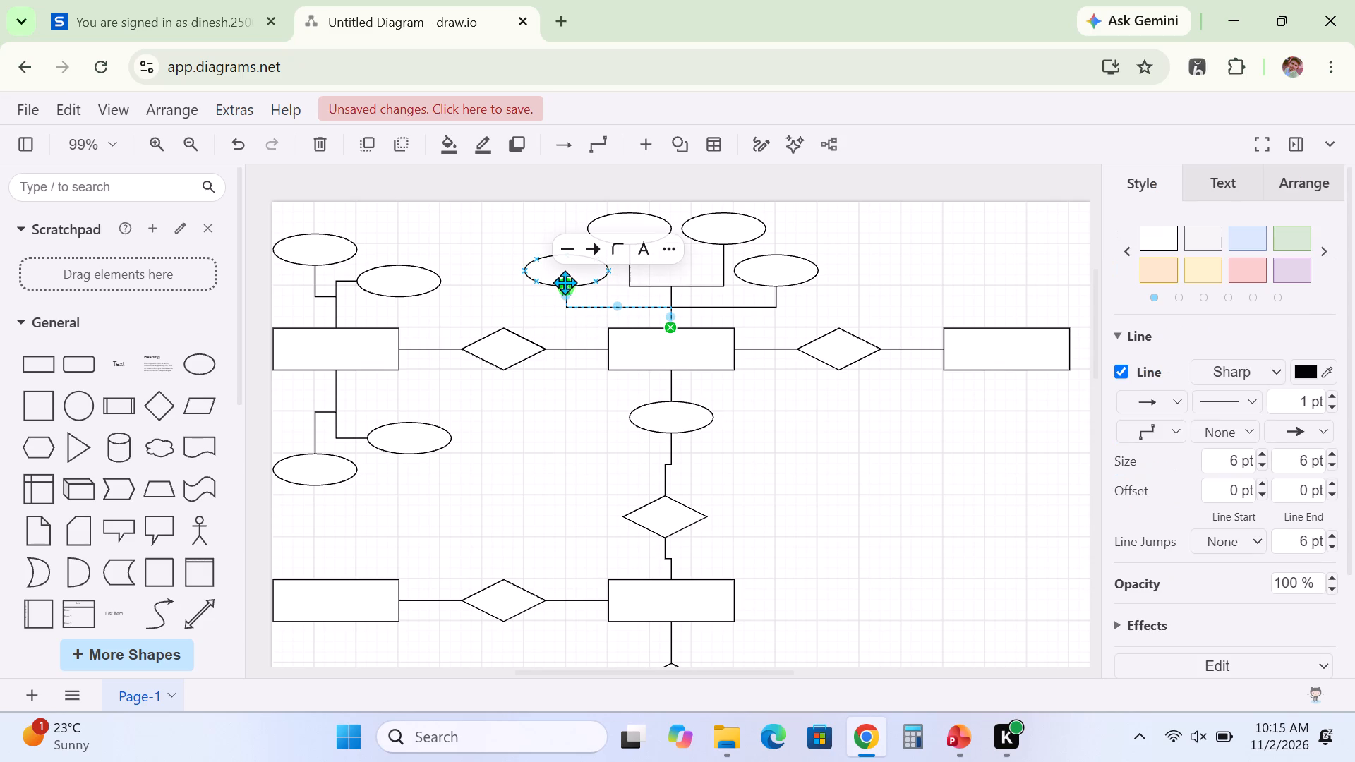
click(596, 247)
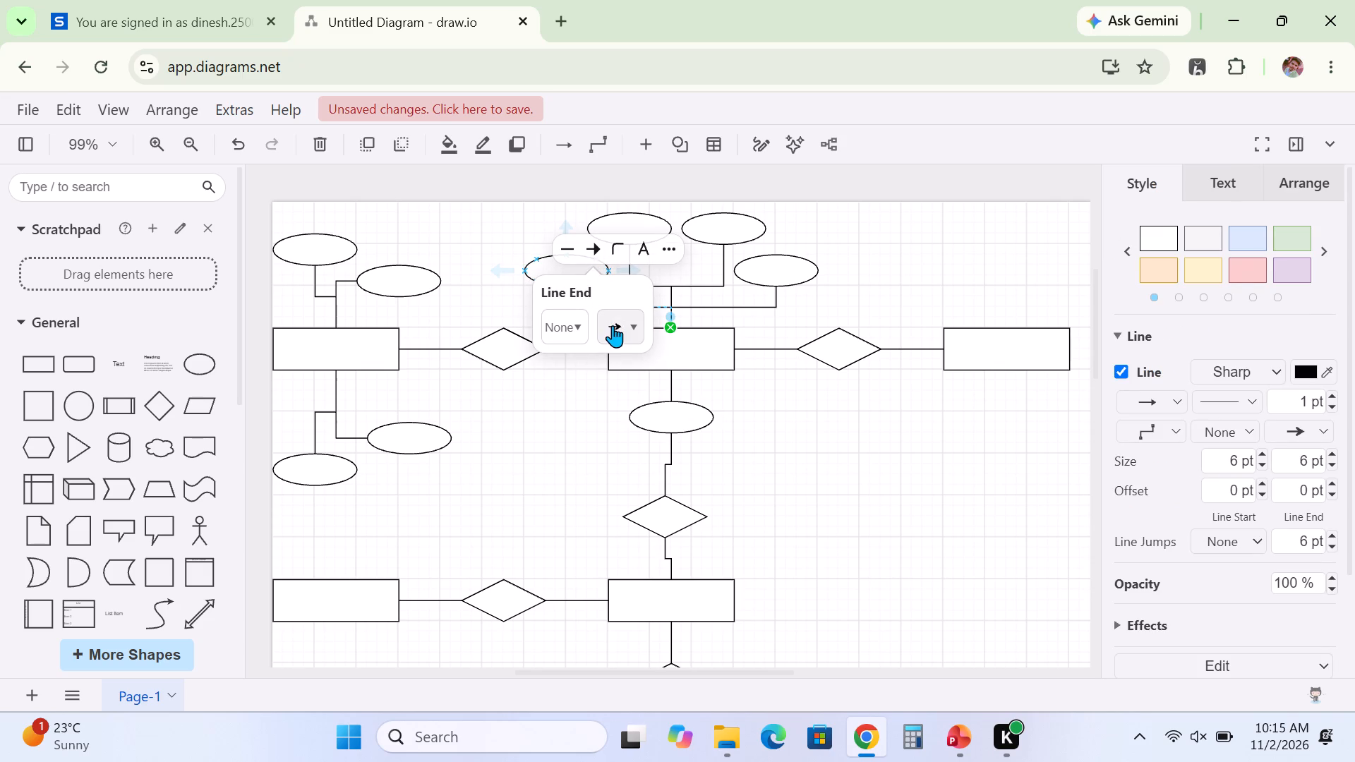
click(613, 325)
click(621, 341)
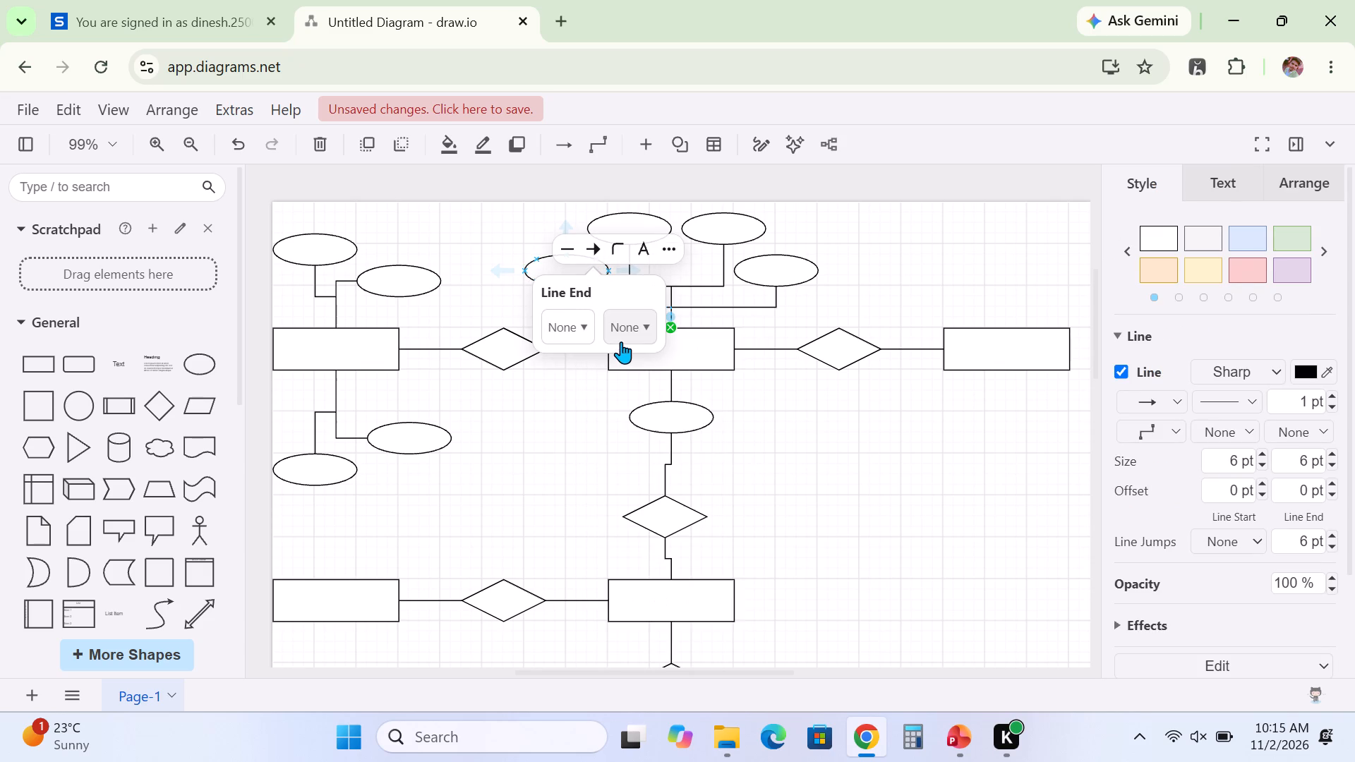
click(836, 443)
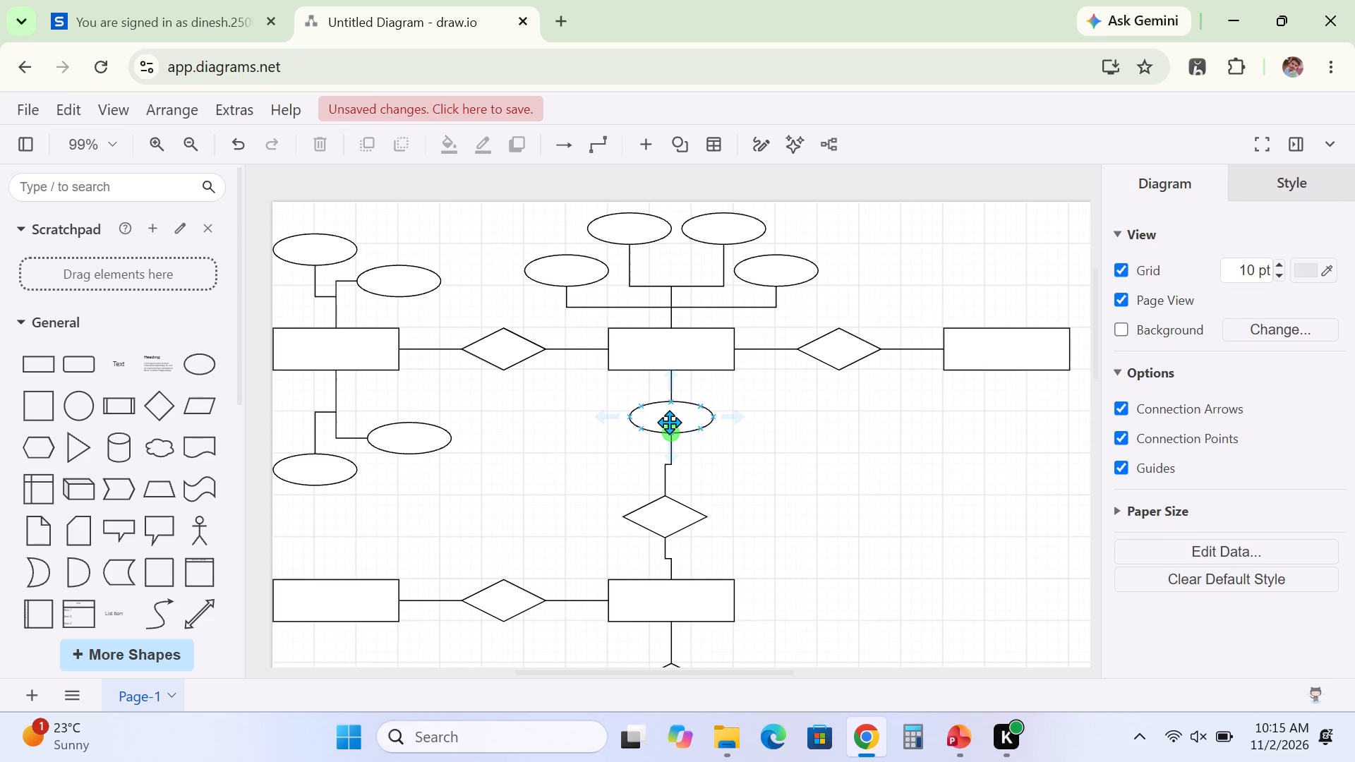
click(669, 422)
click(814, 428)
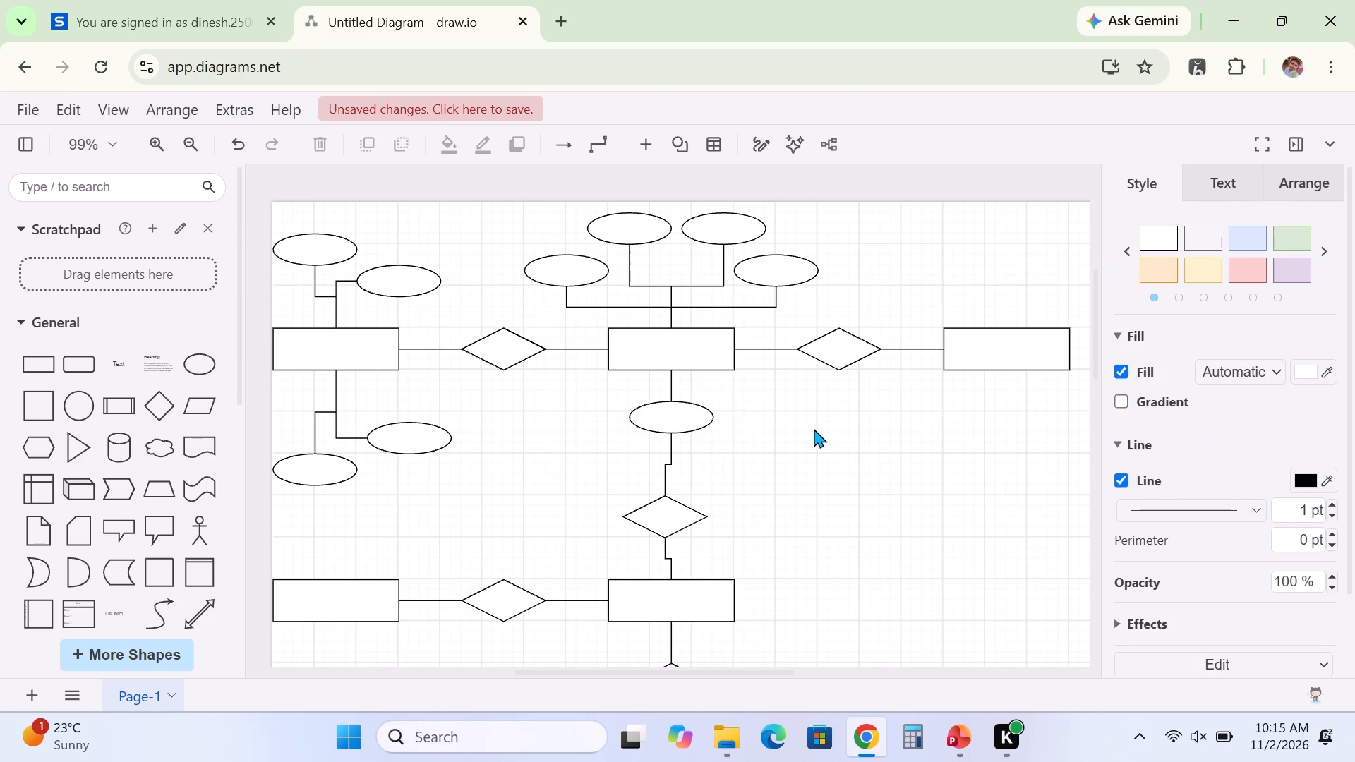
Duplicate the arch's outer right ellipse three times and spread the copies in an arc above the upper right rectangle.
click(776, 262)
right_click(776, 262)
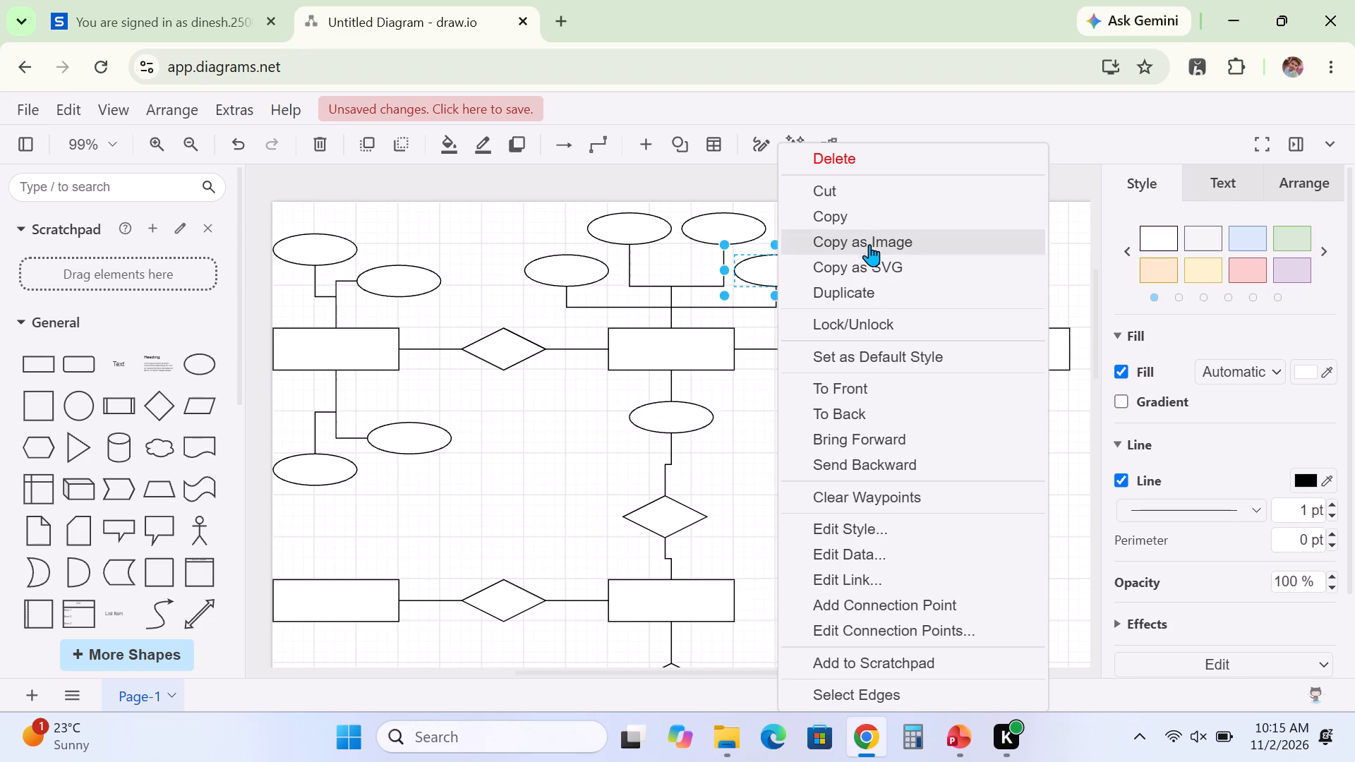
click(872, 284)
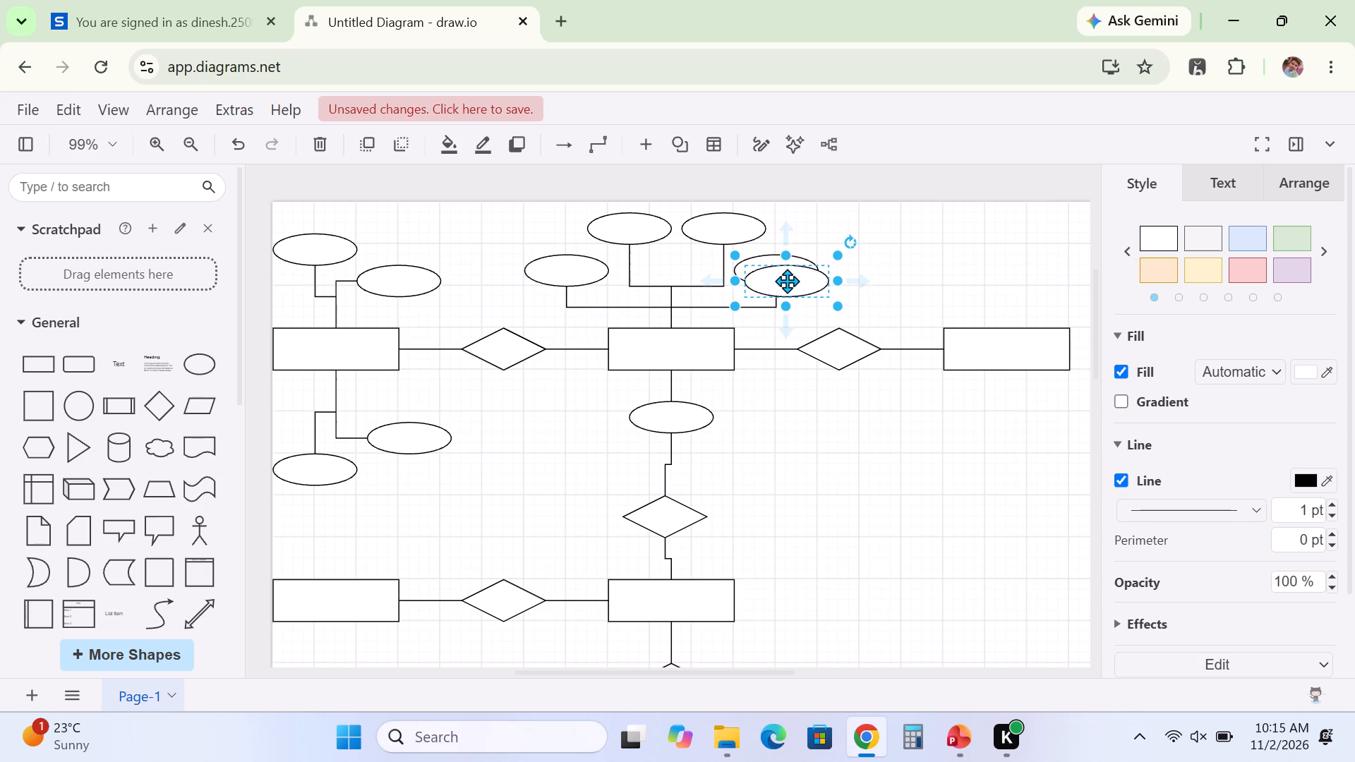
drag(785, 282, 895, 238)
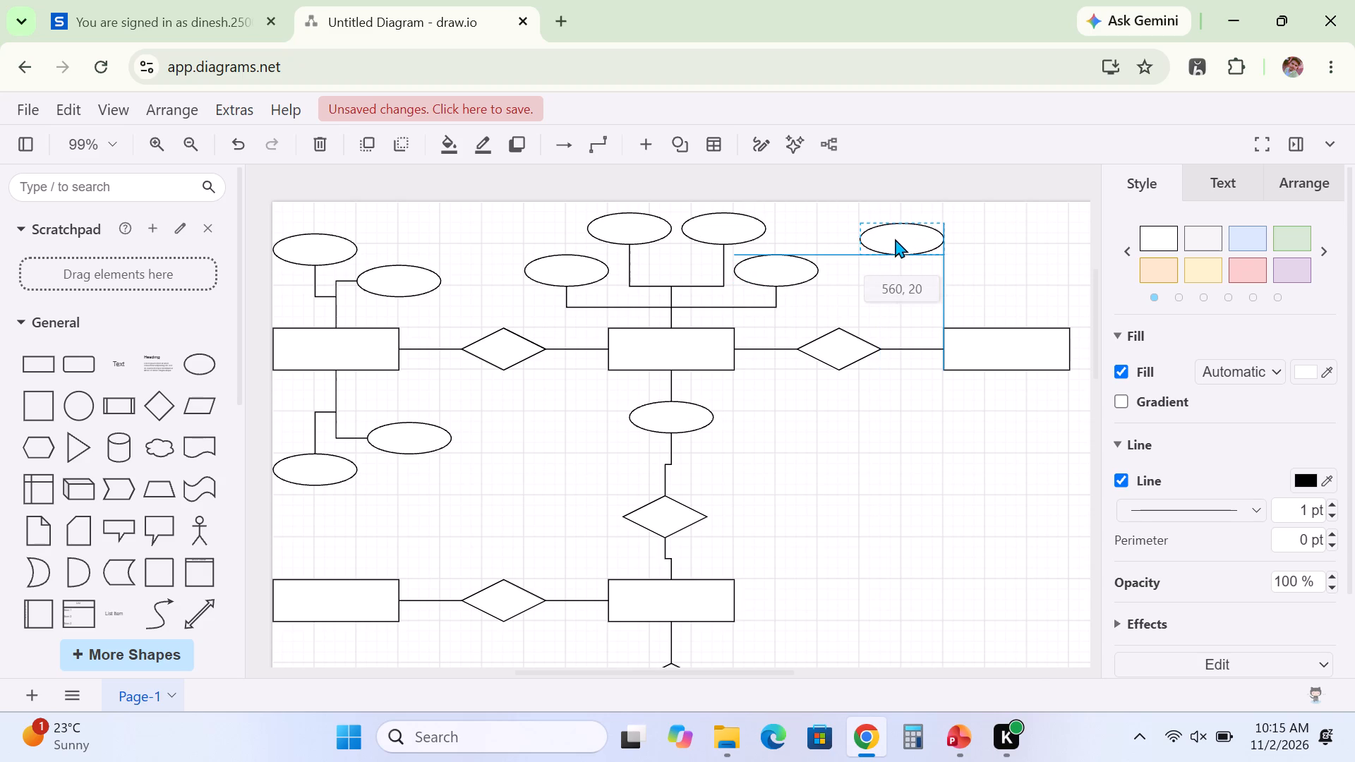
drag(895, 238, 892, 241)
click(785, 274)
right_click(785, 274)
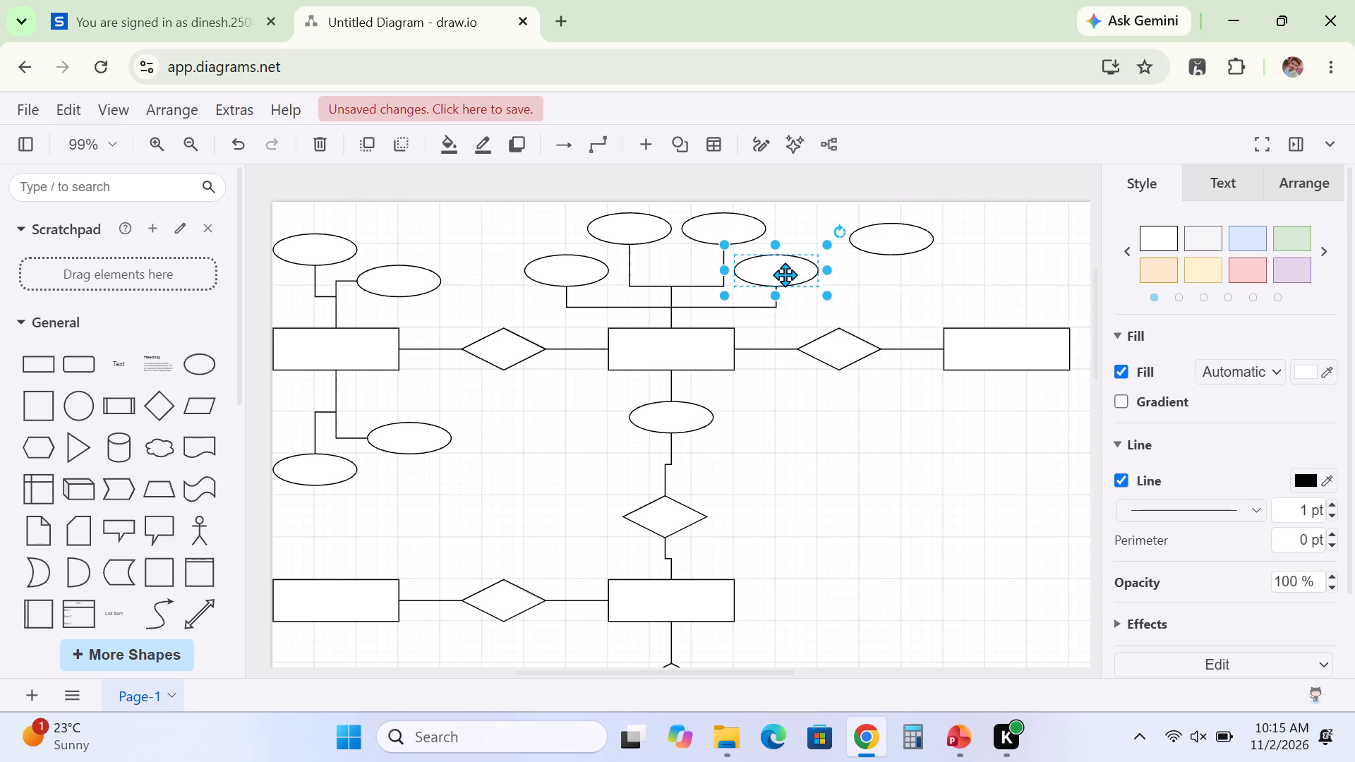
click(862, 285)
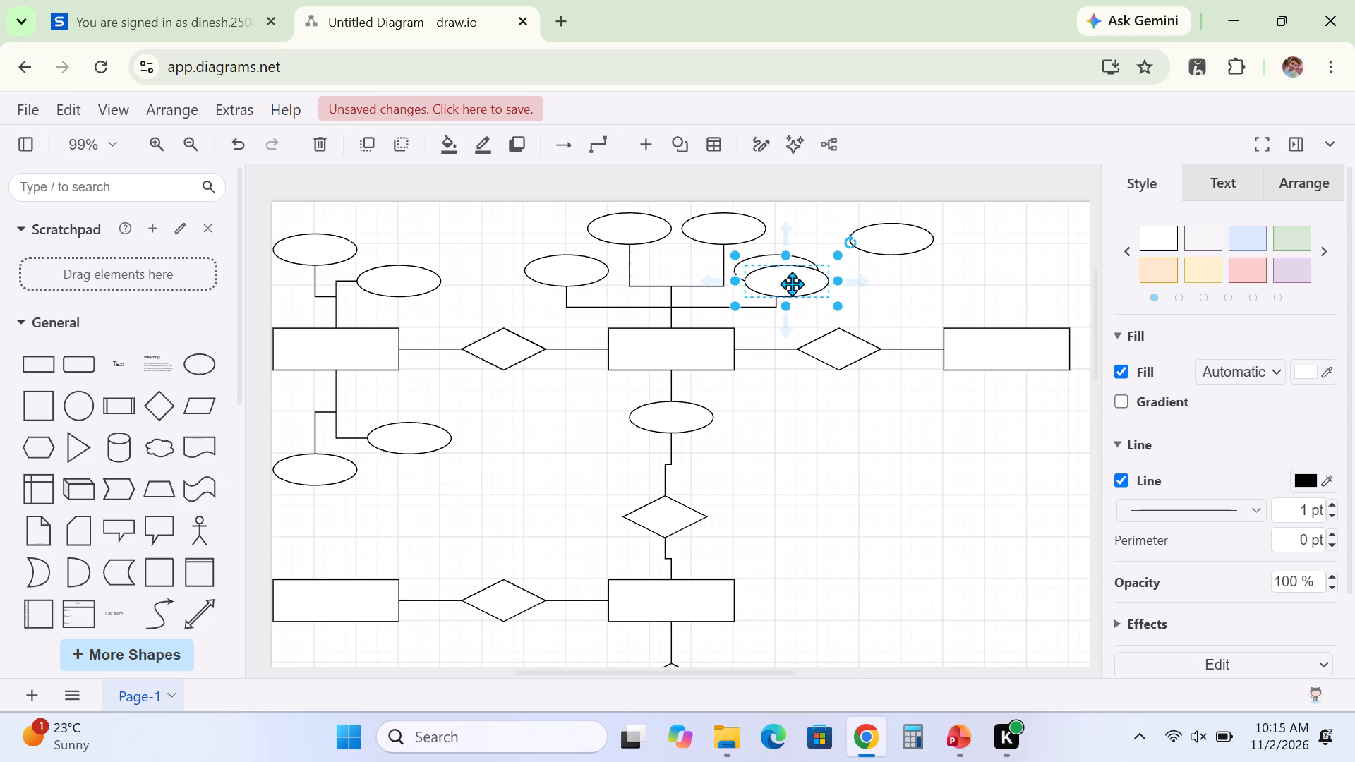
drag(791, 284, 982, 234)
click(788, 273)
right_click(788, 273)
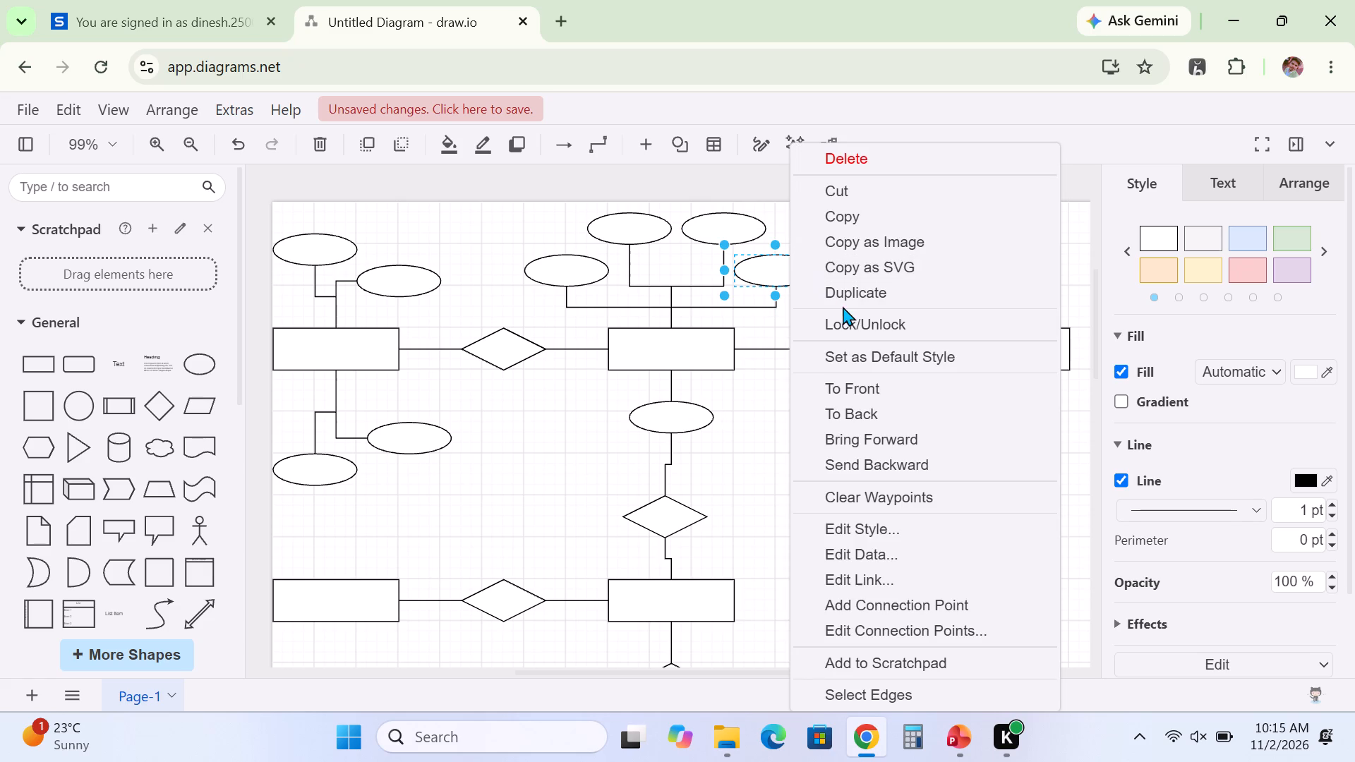
click(855, 287)
drag(799, 287, 948, 246)
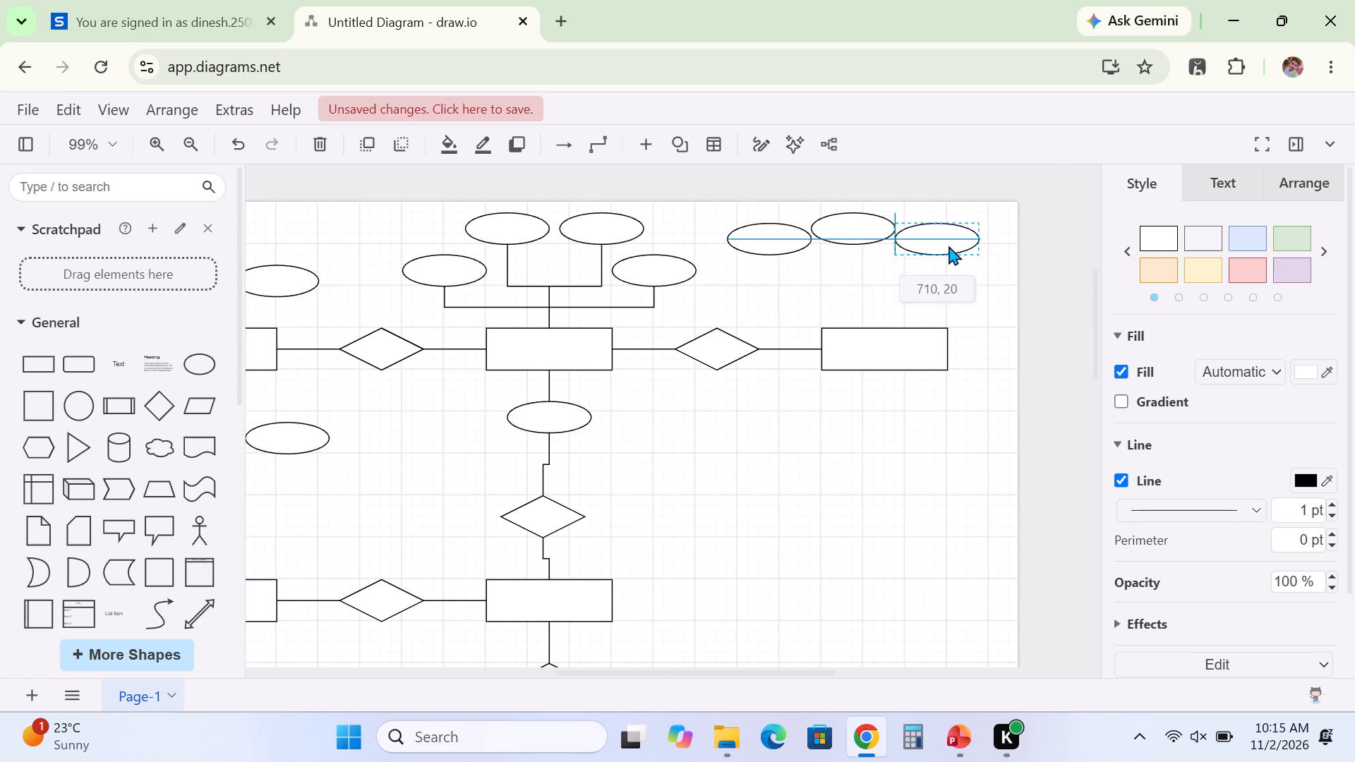
drag(948, 246, 962, 254)
drag(781, 235, 777, 252)
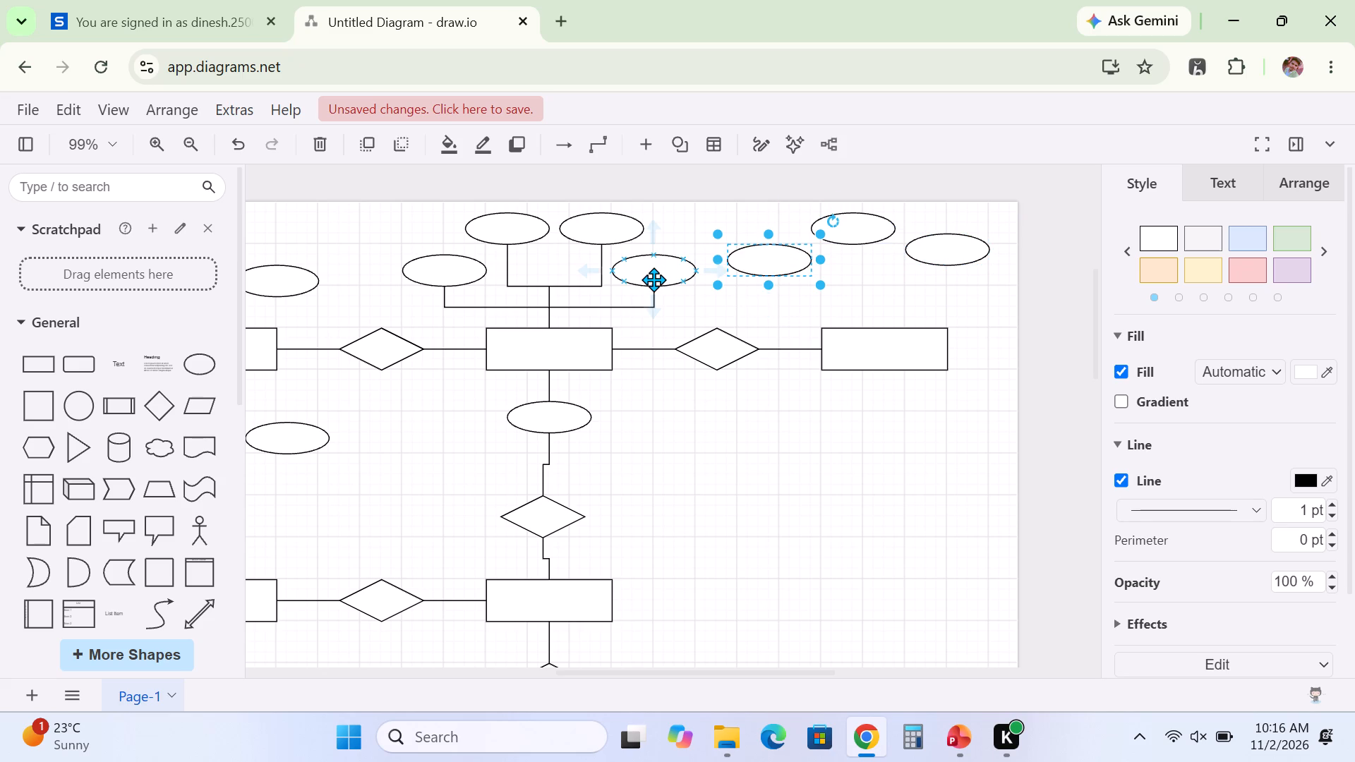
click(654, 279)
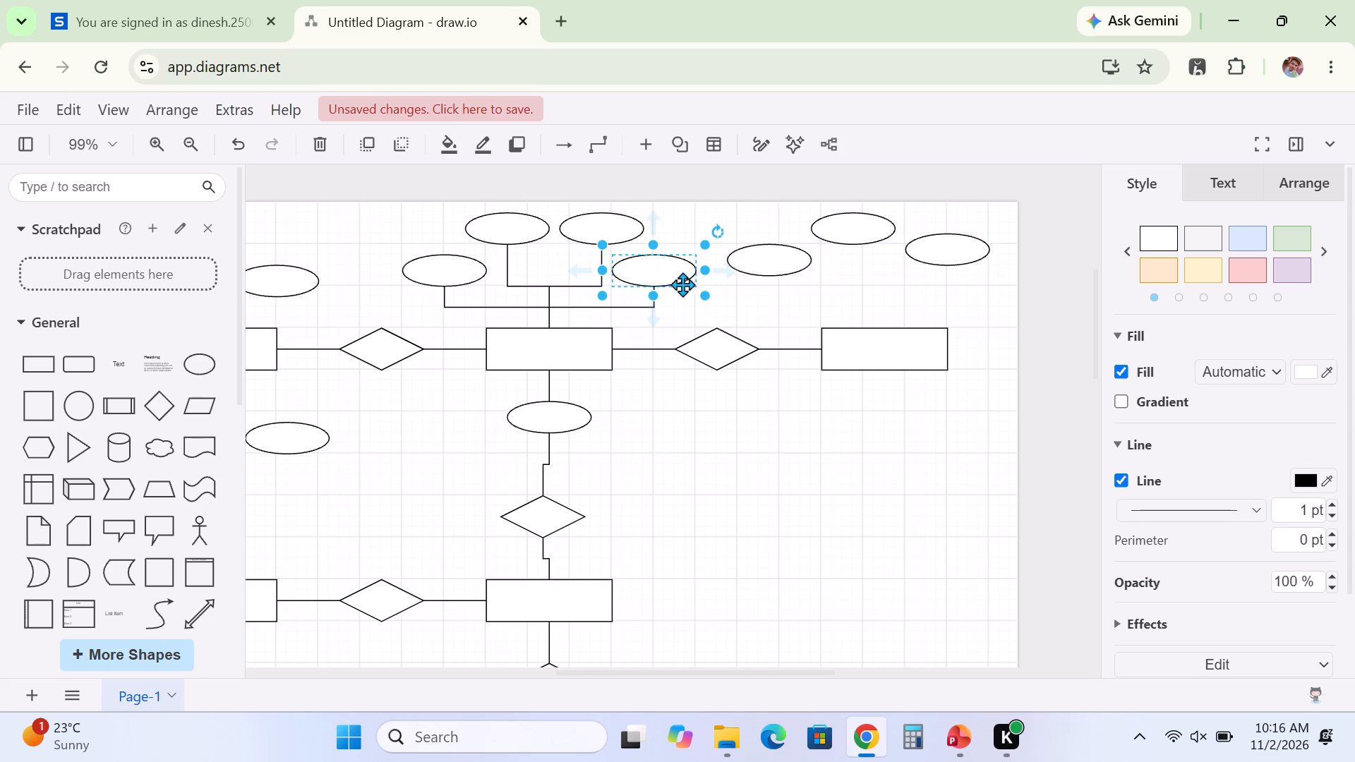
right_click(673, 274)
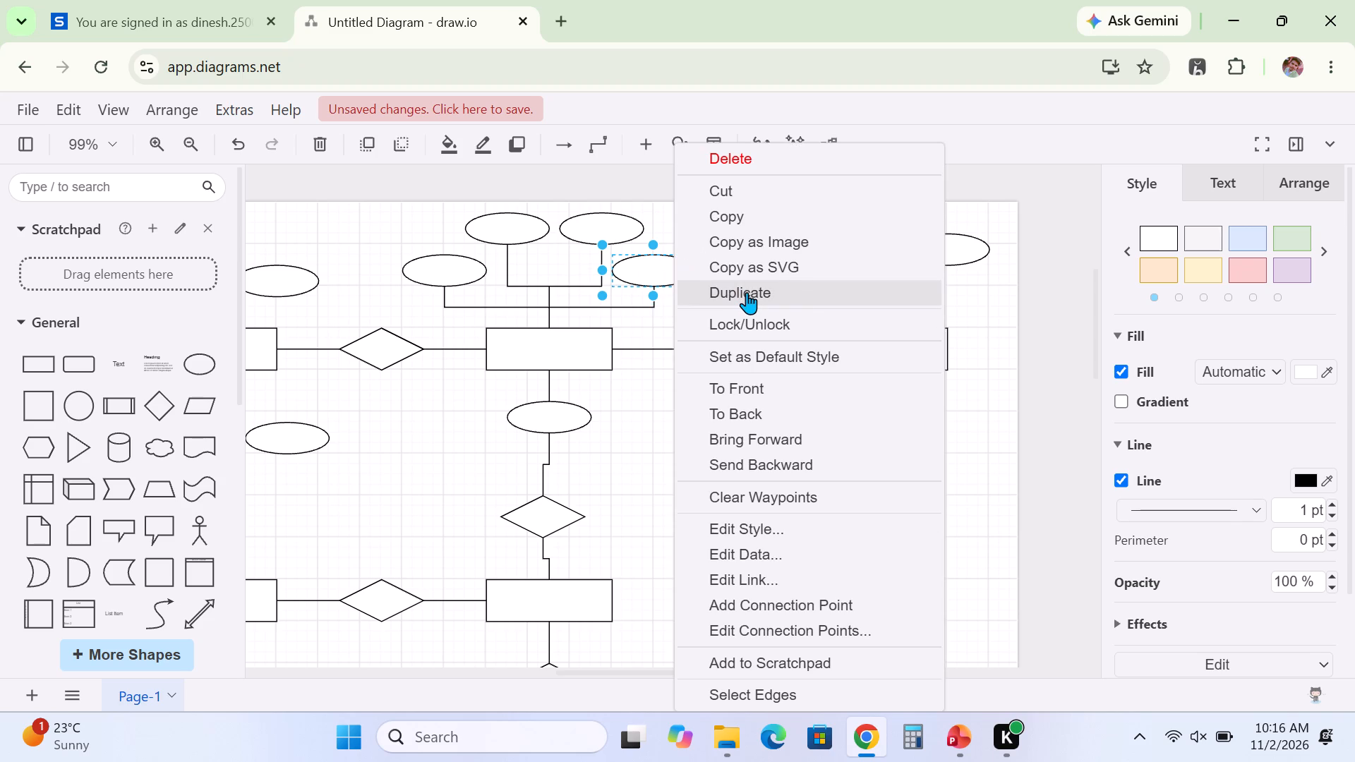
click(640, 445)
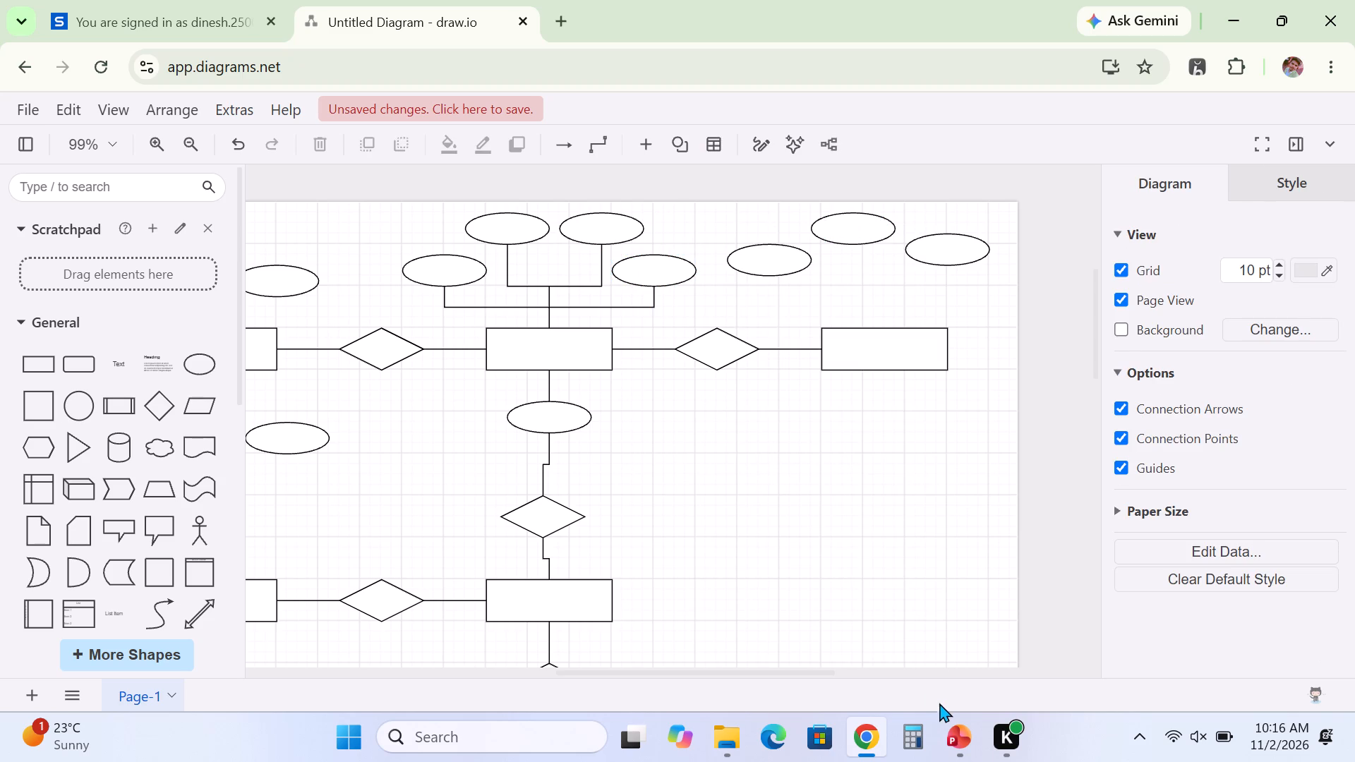
After checking the ER Diagram slide in PowerPoint, duplicate the rightmost ellipse in draw.io and place the copy below the upper right rectangle's right end.
click(960, 730)
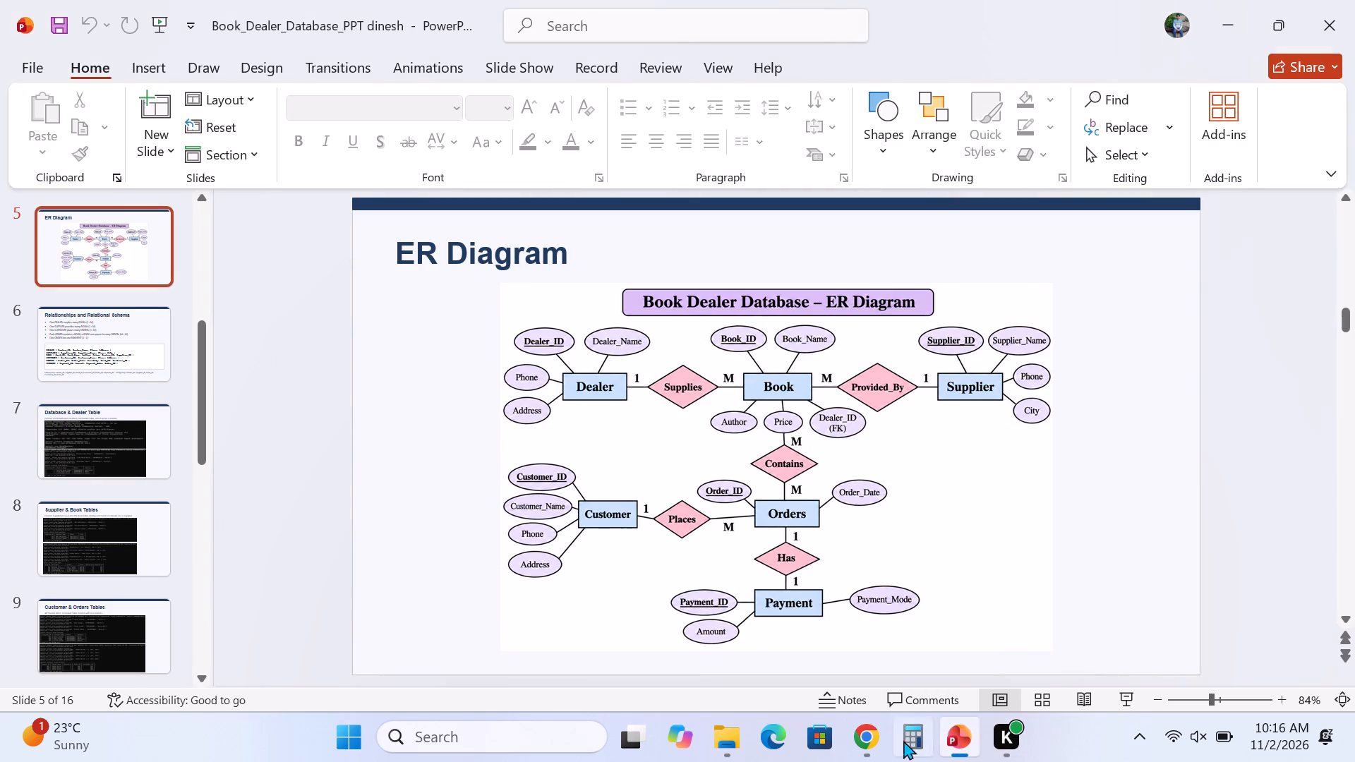
click(872, 740)
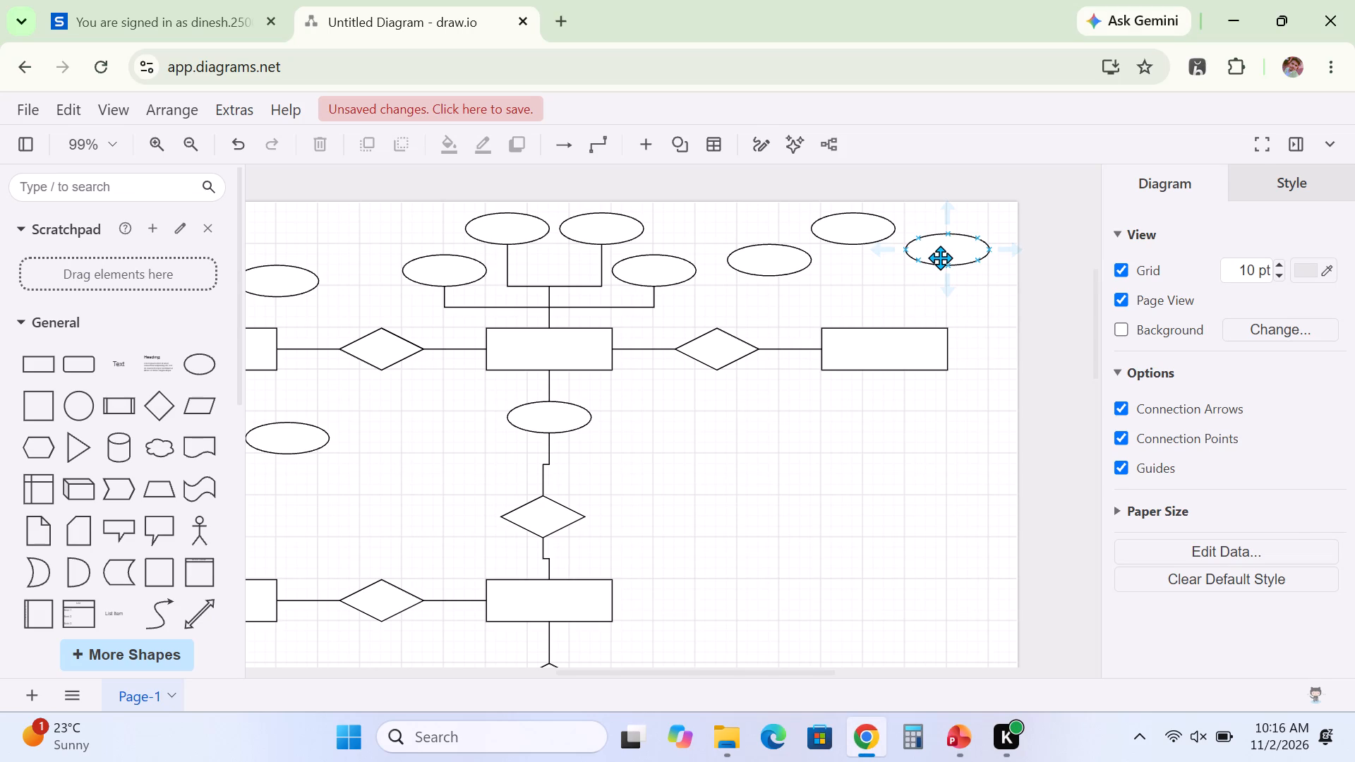
click(940, 258)
right_click(940, 258)
click(996, 349)
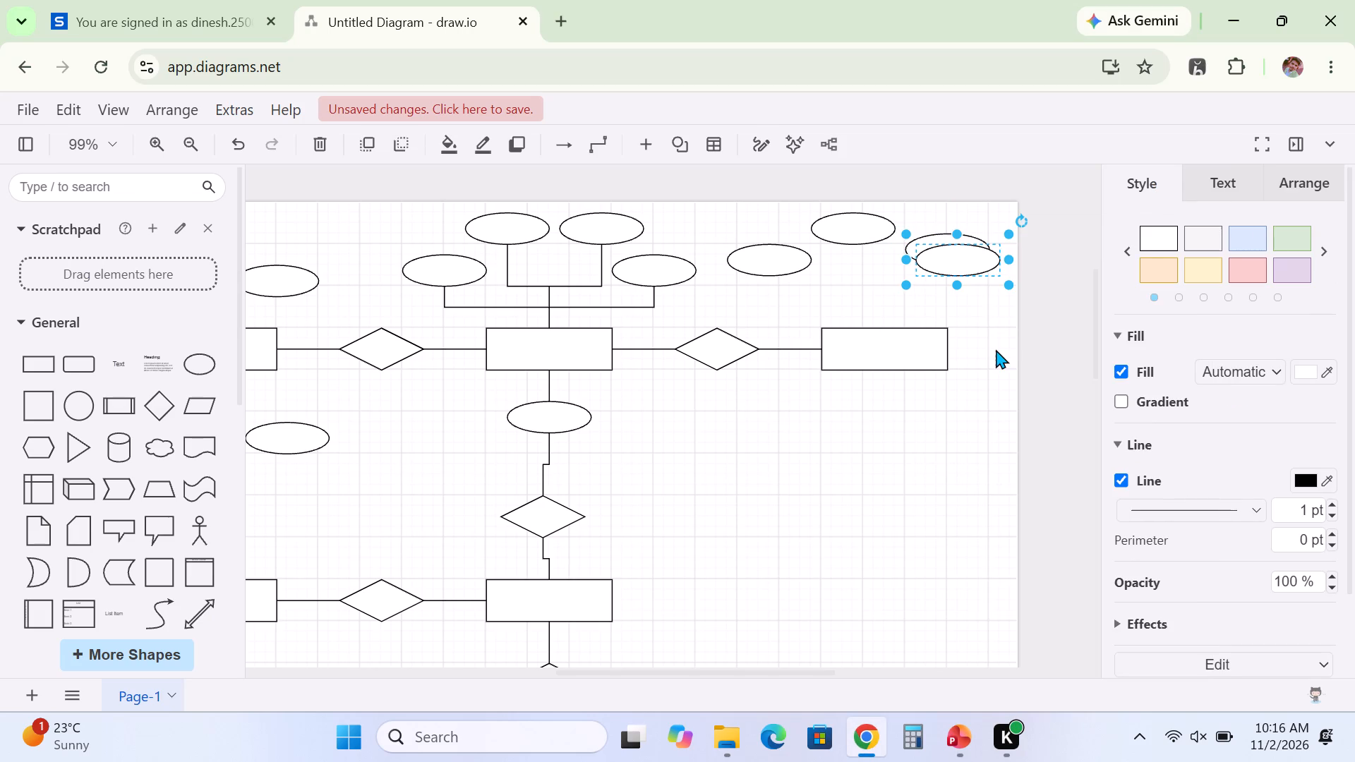
drag(955, 261, 958, 310)
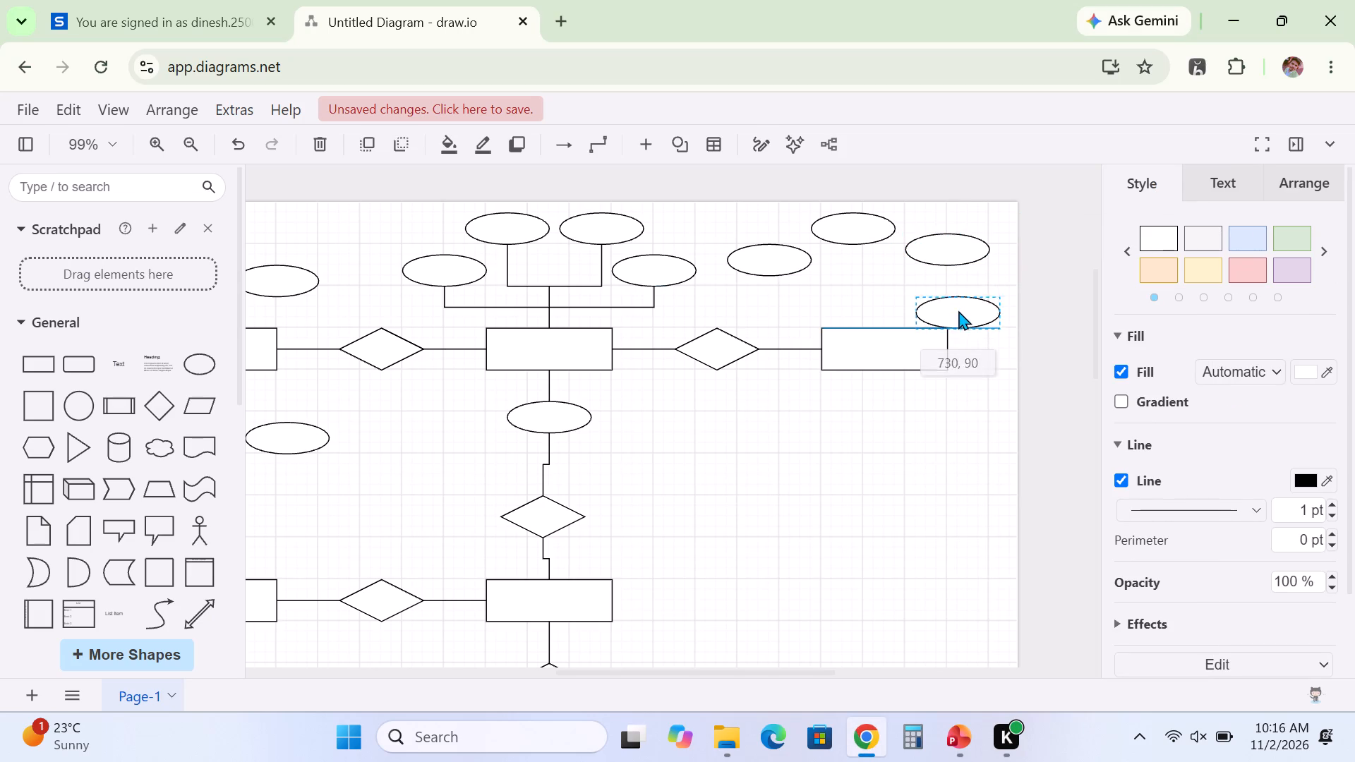
drag(958, 310, 951, 430)
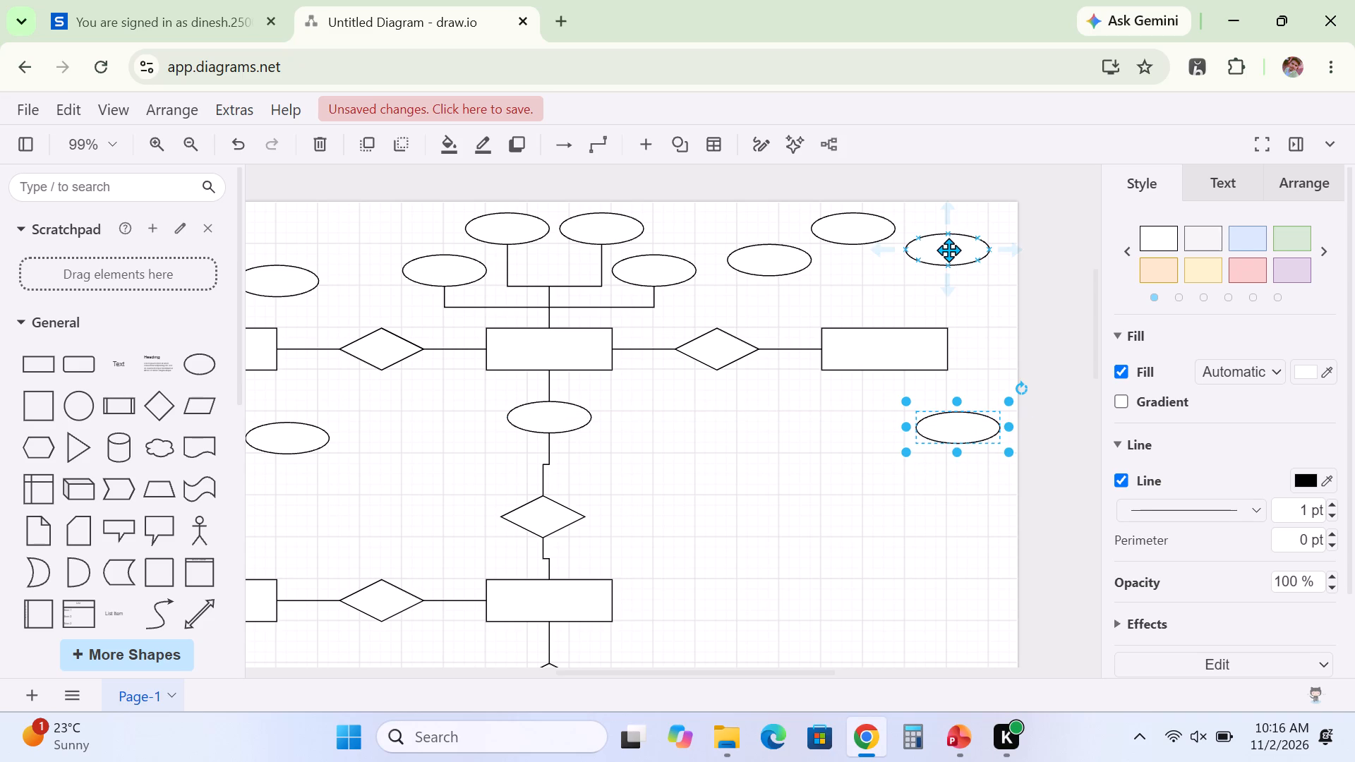
Shift the three ellipses above the upper right rectangle closer to it, centring the arc over the rectangle.
drag(948, 250, 965, 270)
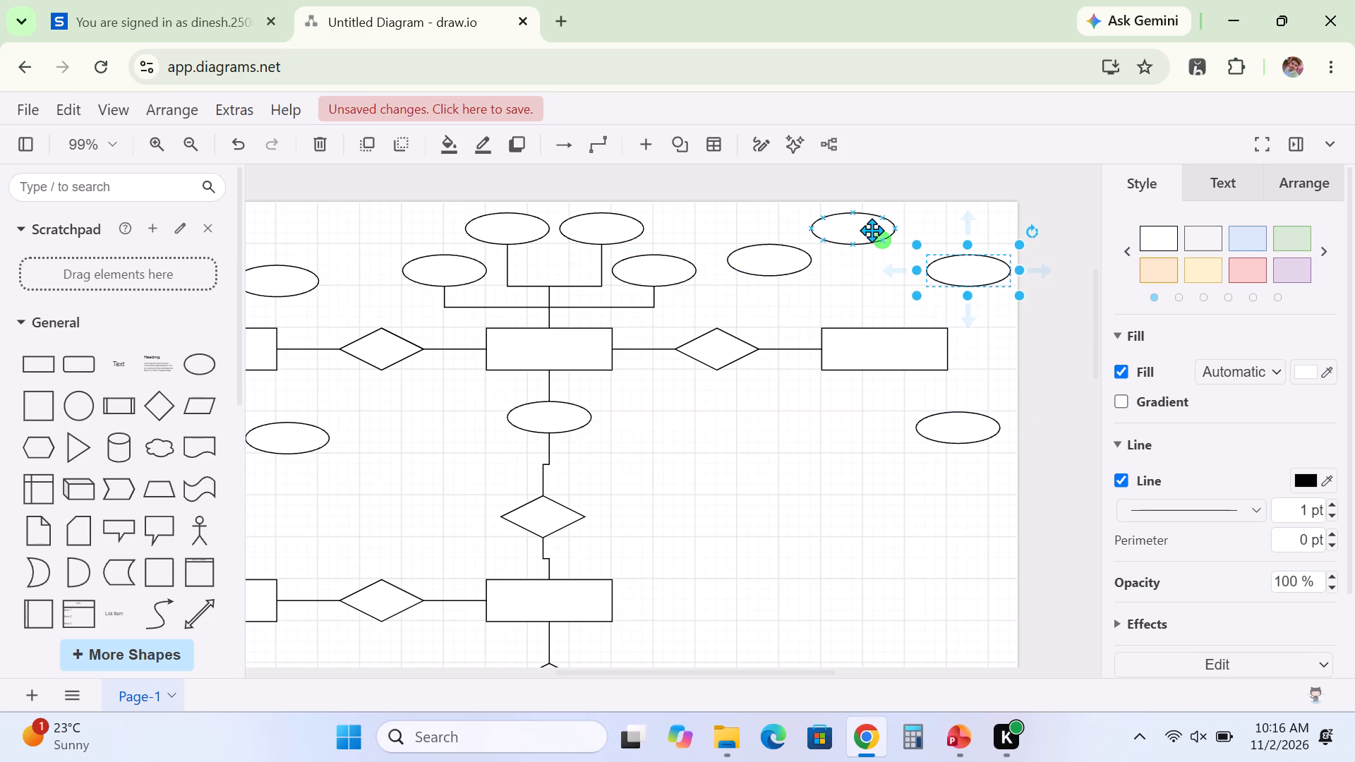
drag(866, 230, 895, 245)
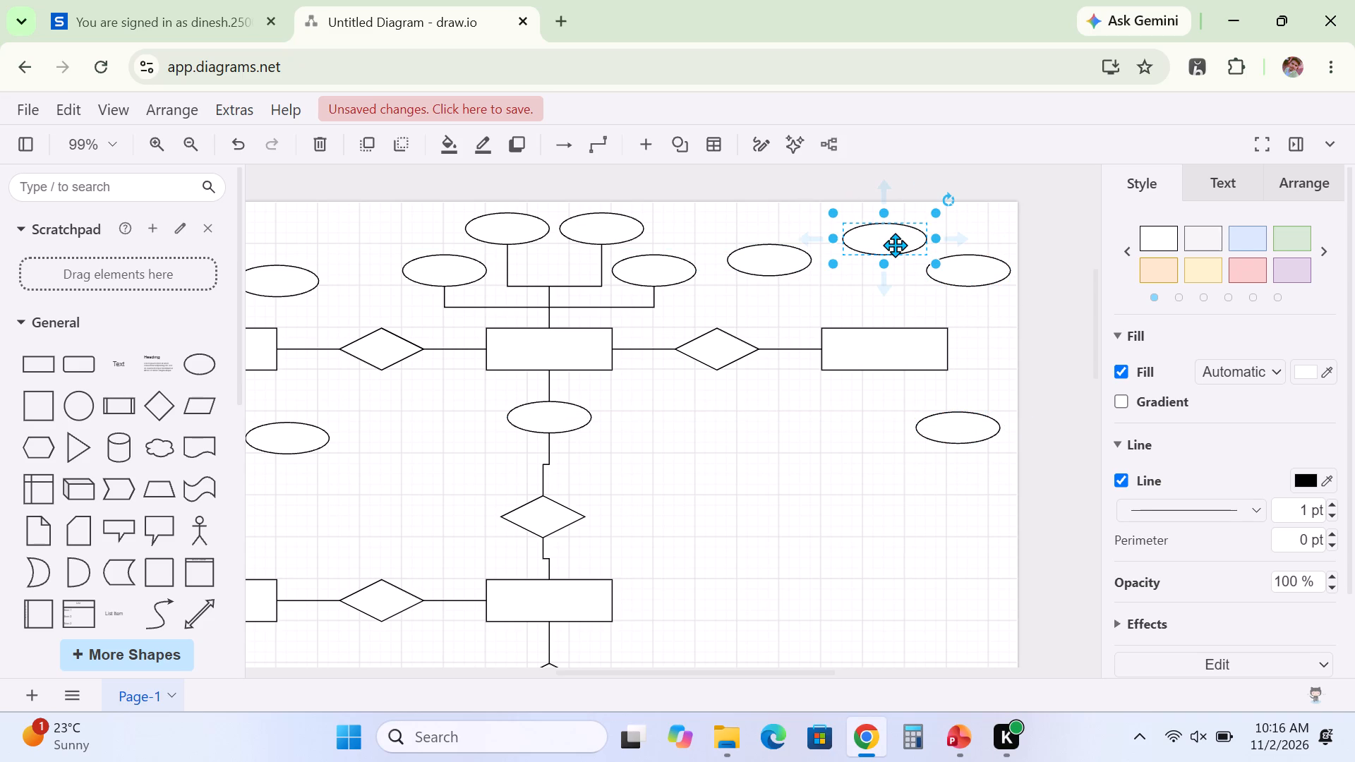
drag(778, 258, 817, 275)
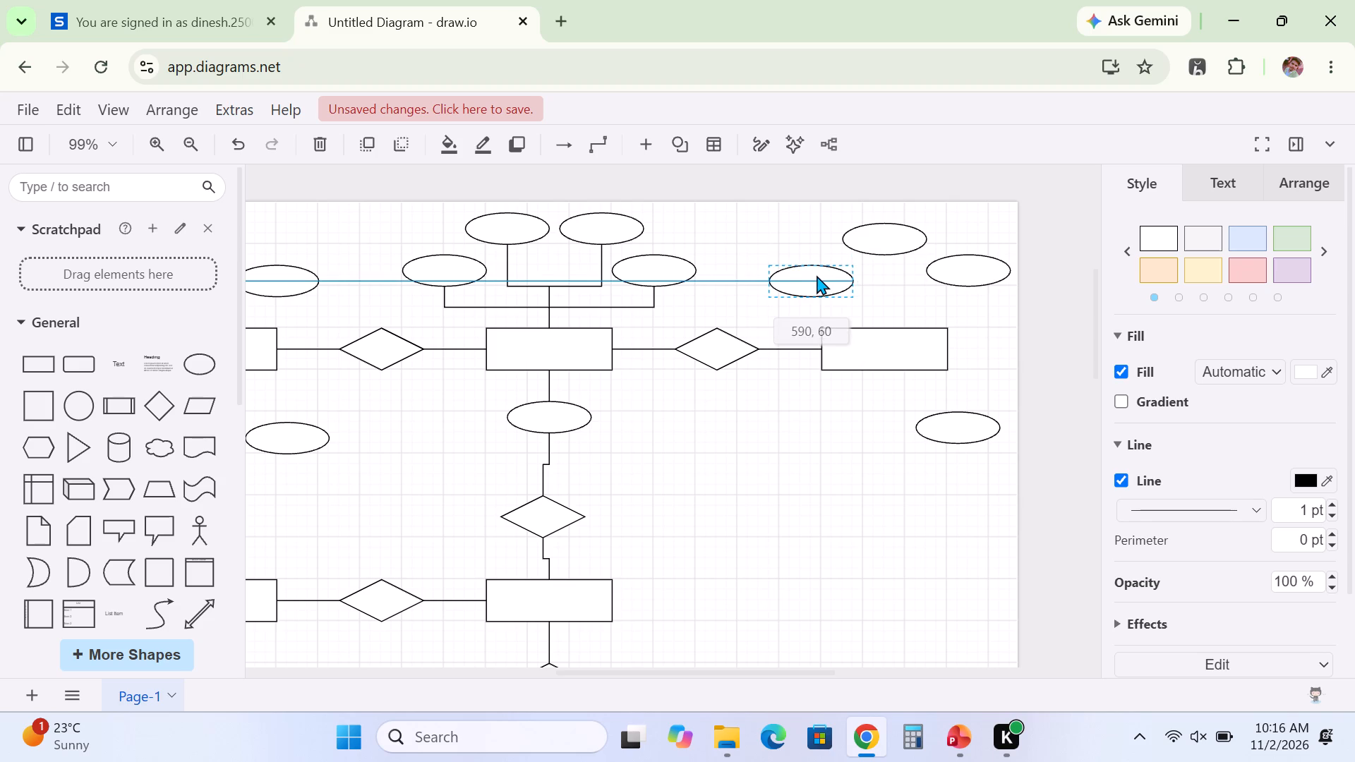
drag(817, 275, 811, 274)
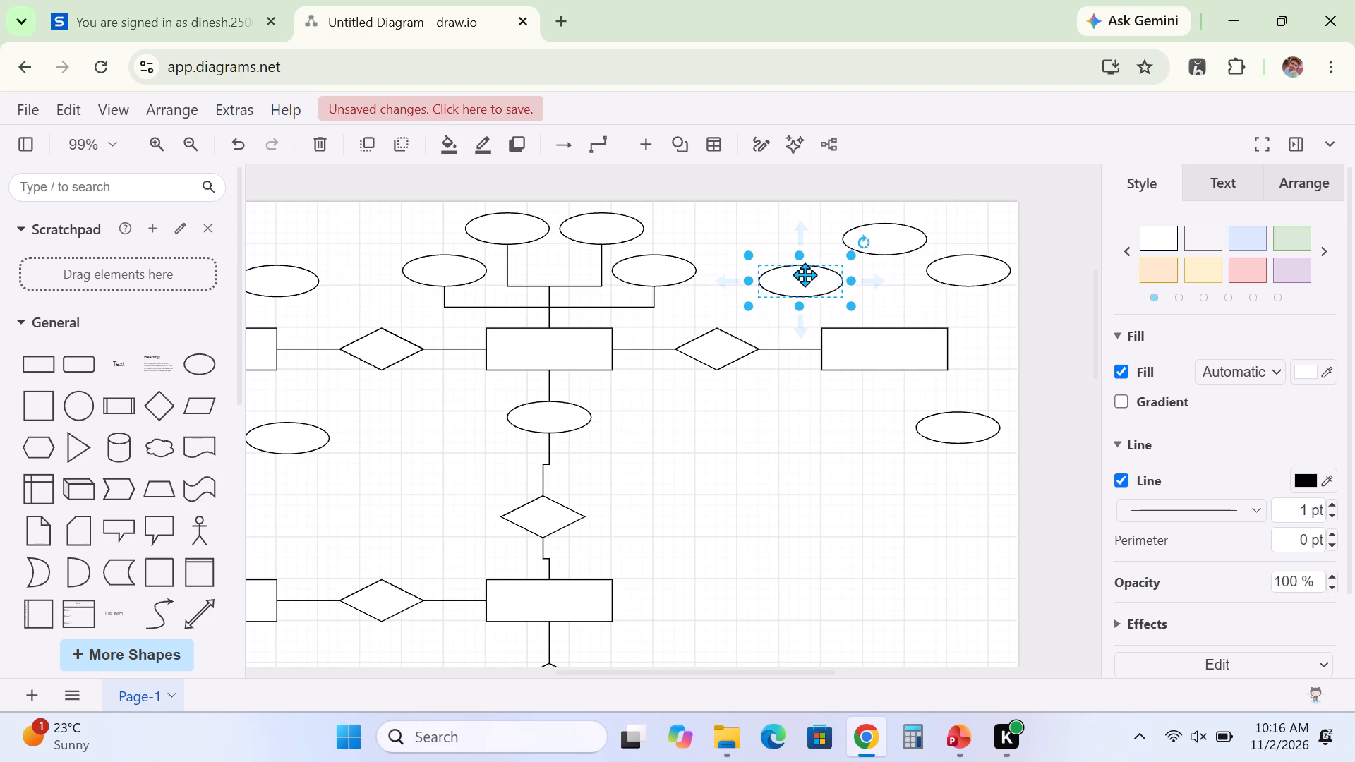
Raise the three ellipses above the upper right rectangle and bring the ellipse below it up to form a four-ellipse arch.
drag(805, 274, 773, 247)
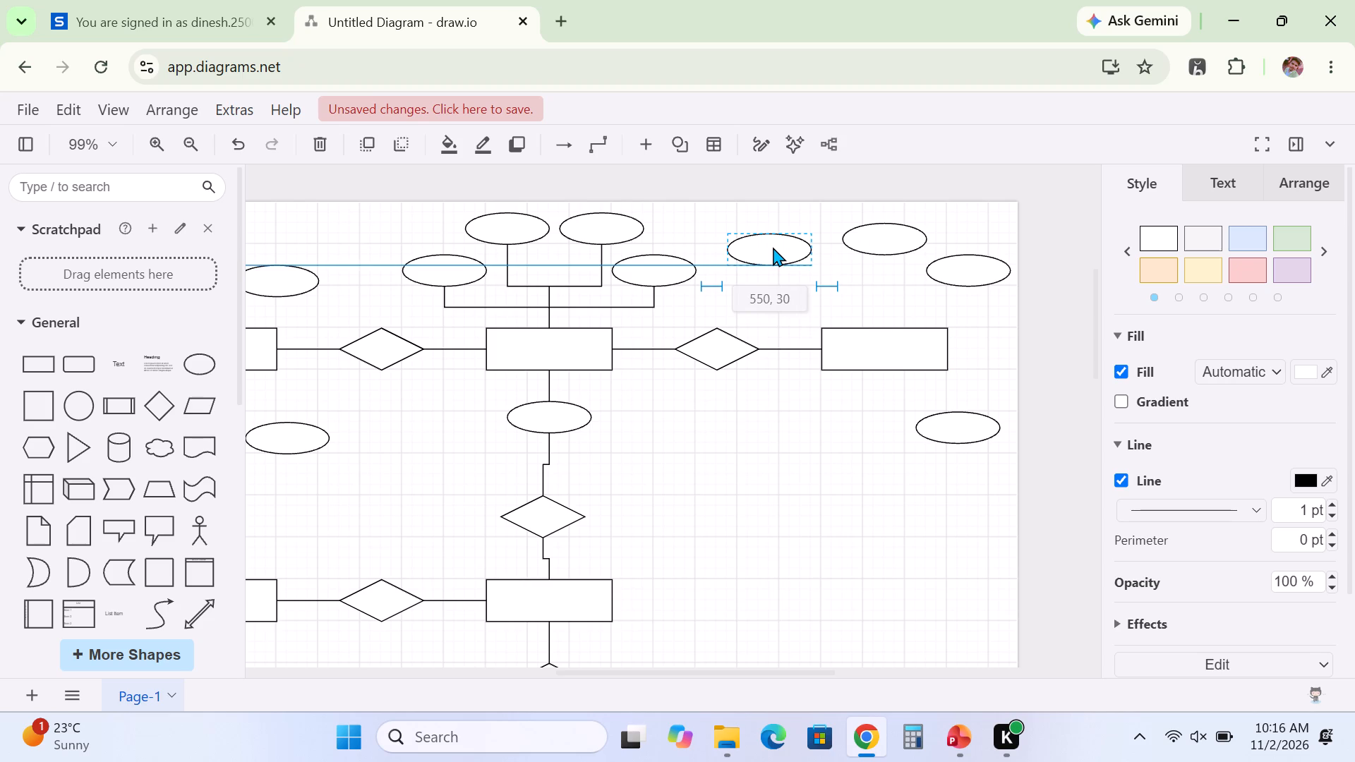
drag(773, 247, 773, 251)
drag(880, 241, 836, 230)
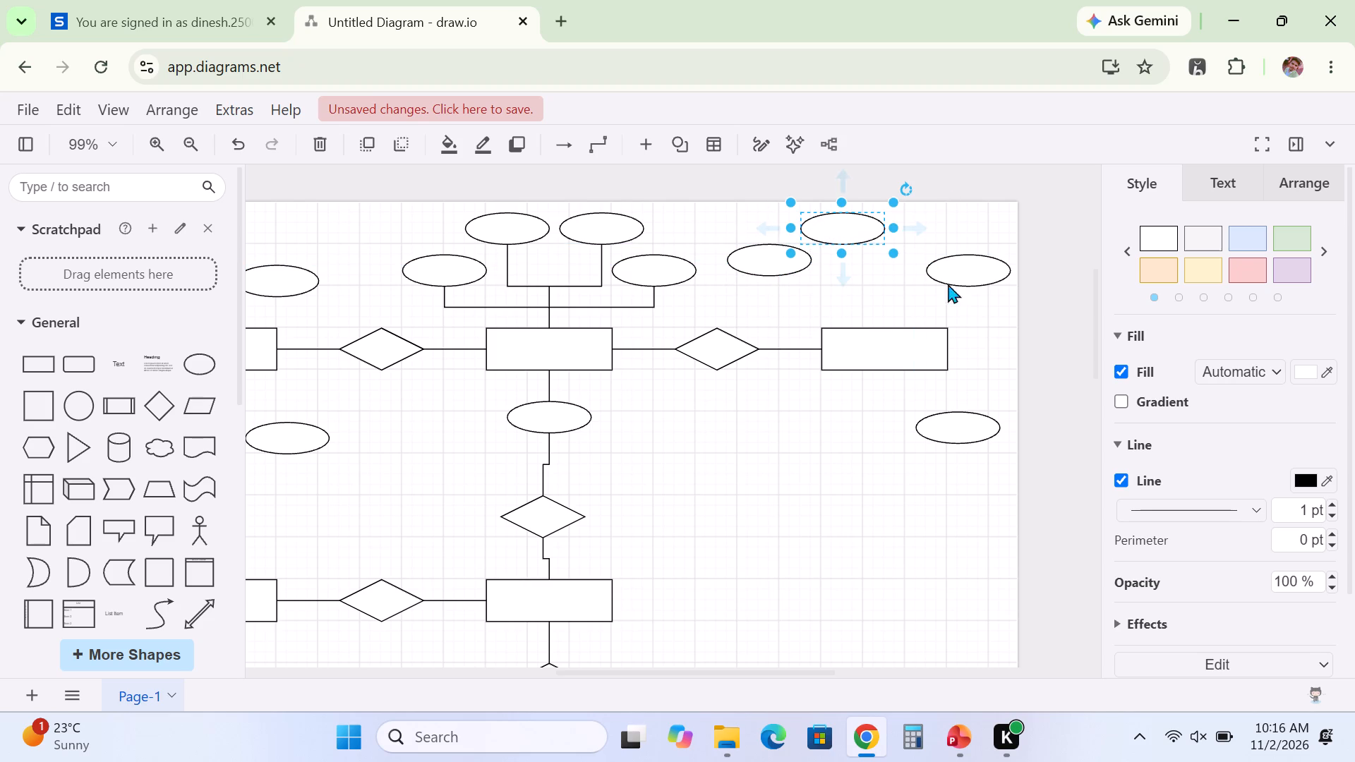
drag(965, 267, 944, 229)
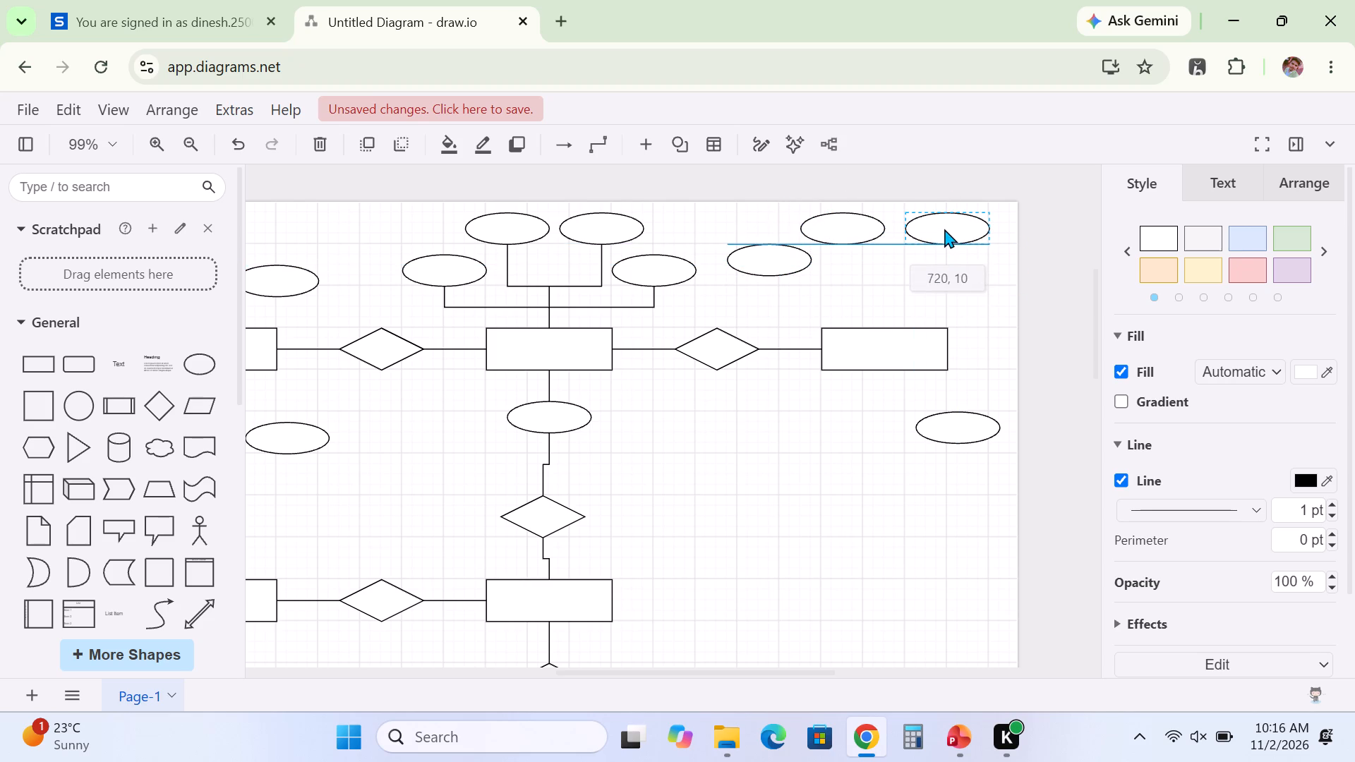
drag(944, 229, 936, 229)
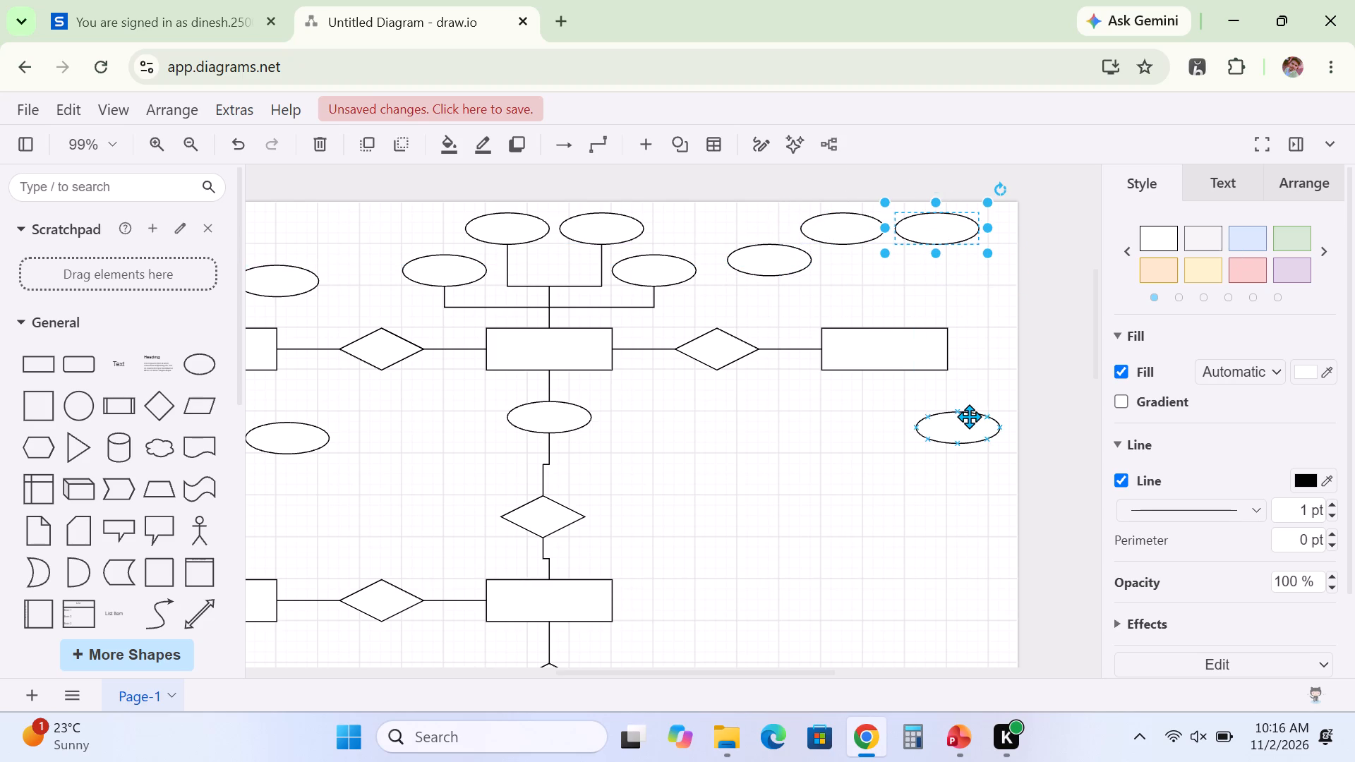
drag(967, 421, 979, 262)
drag(970, 272, 988, 272)
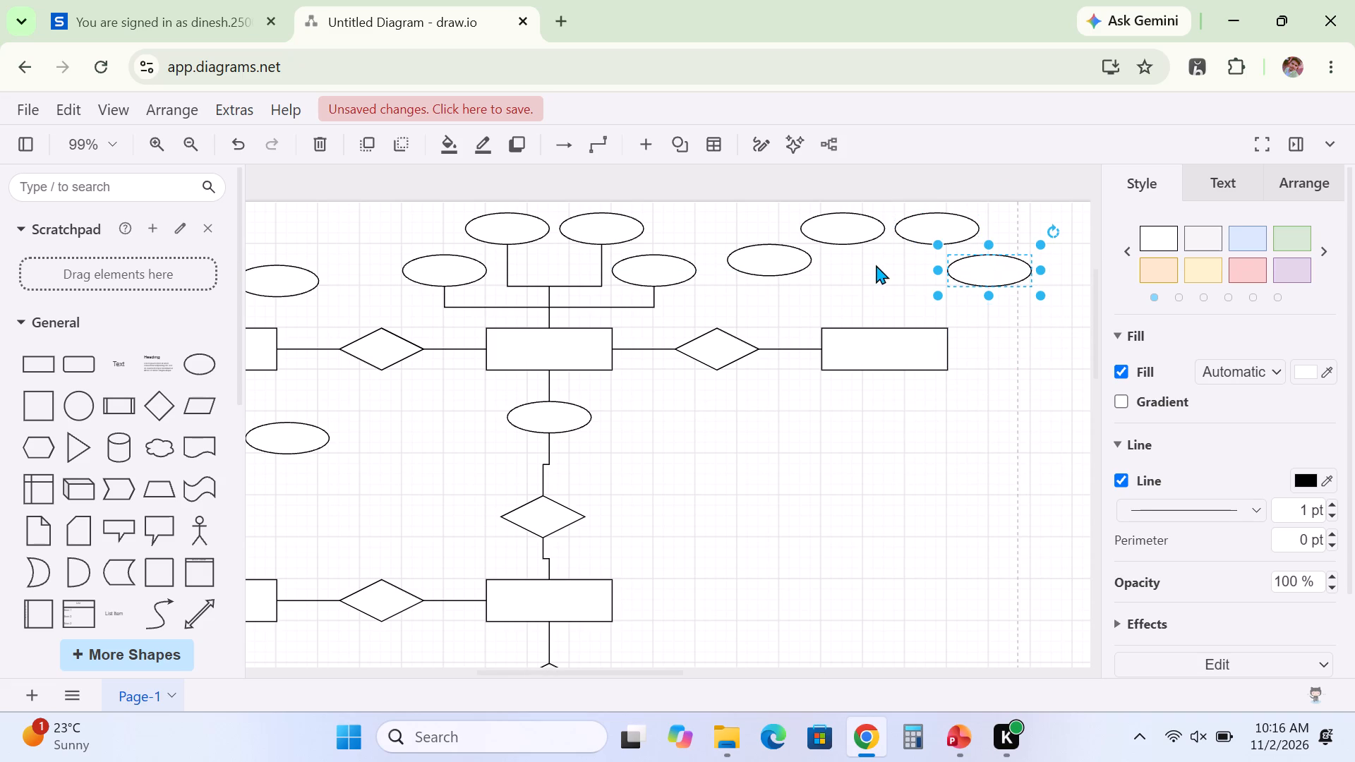
Shift the four-ellipse arch leftward to centre it over the upper right rectangle, levelling its outer left ellipse with the outer right one.
drag(777, 263, 770, 261)
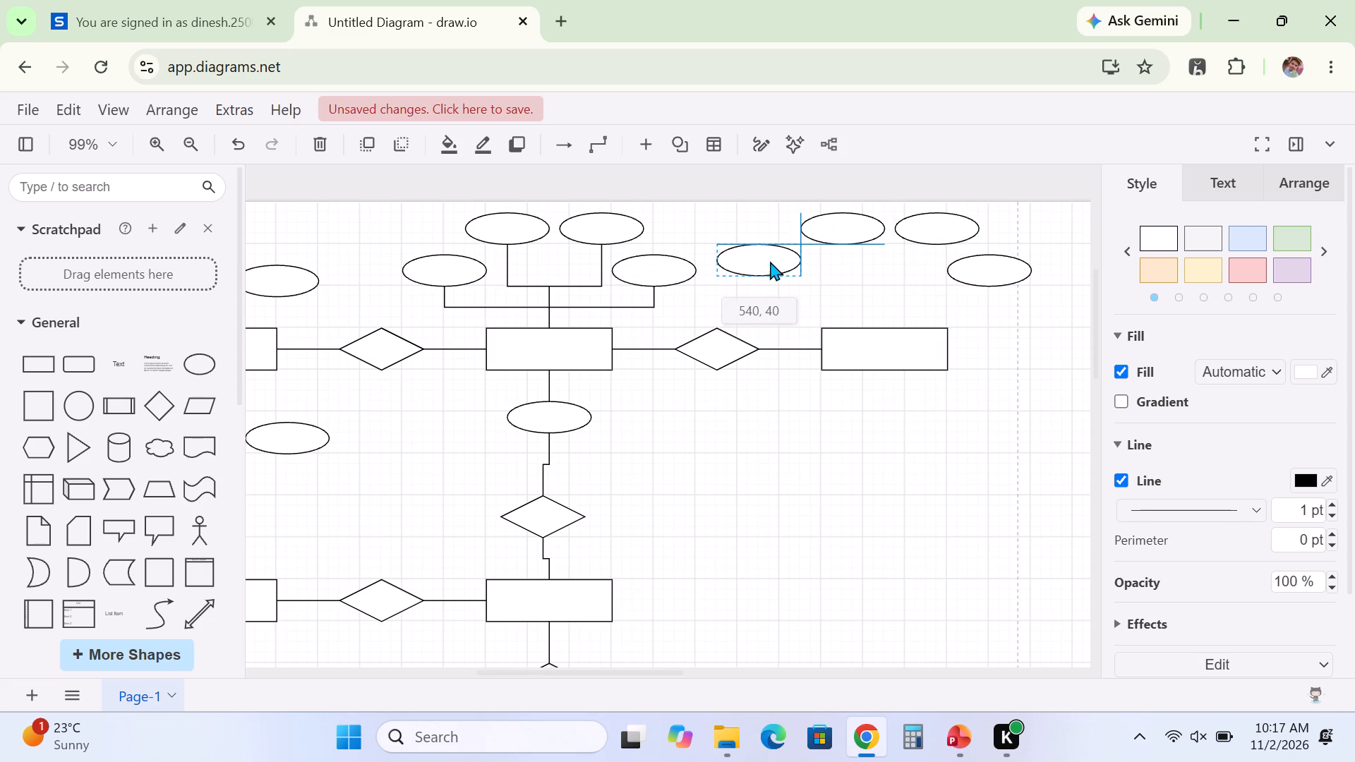
drag(770, 261, 767, 272)
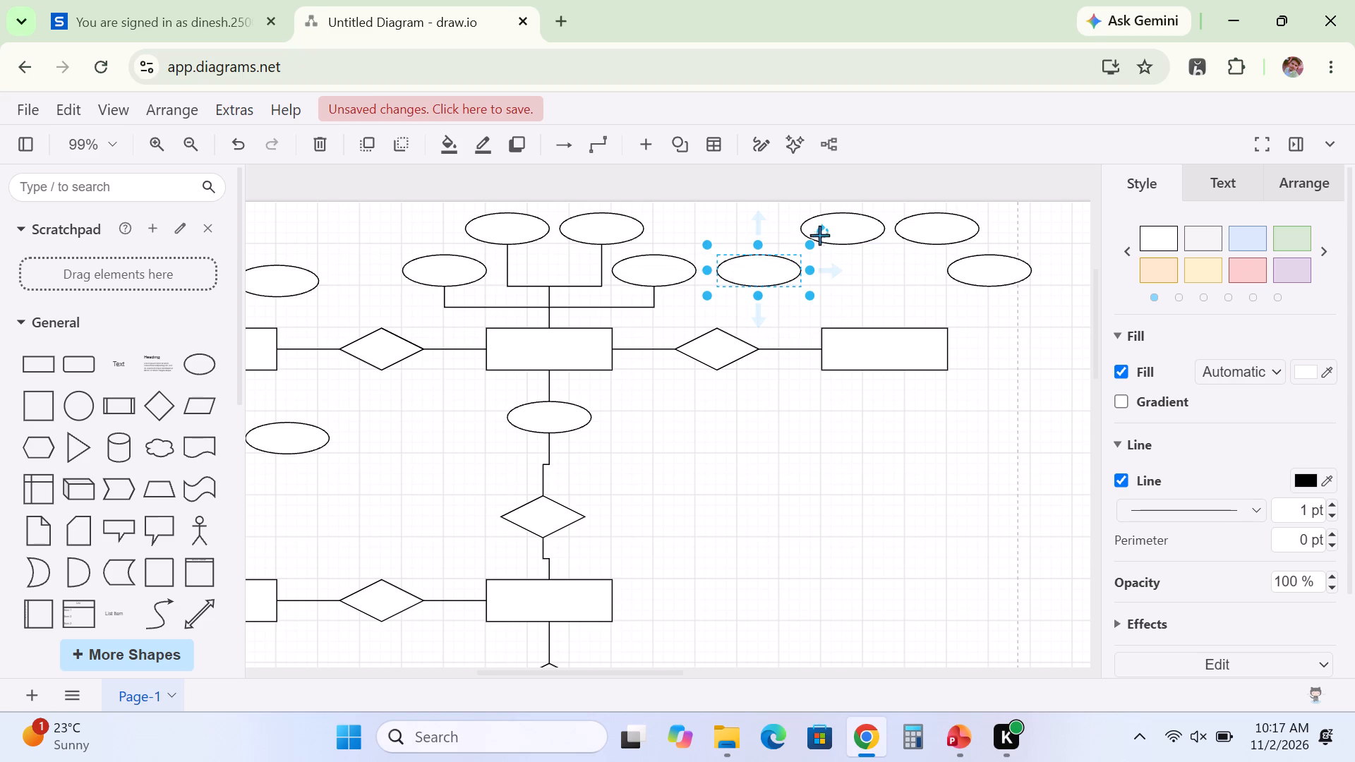
click(838, 228)
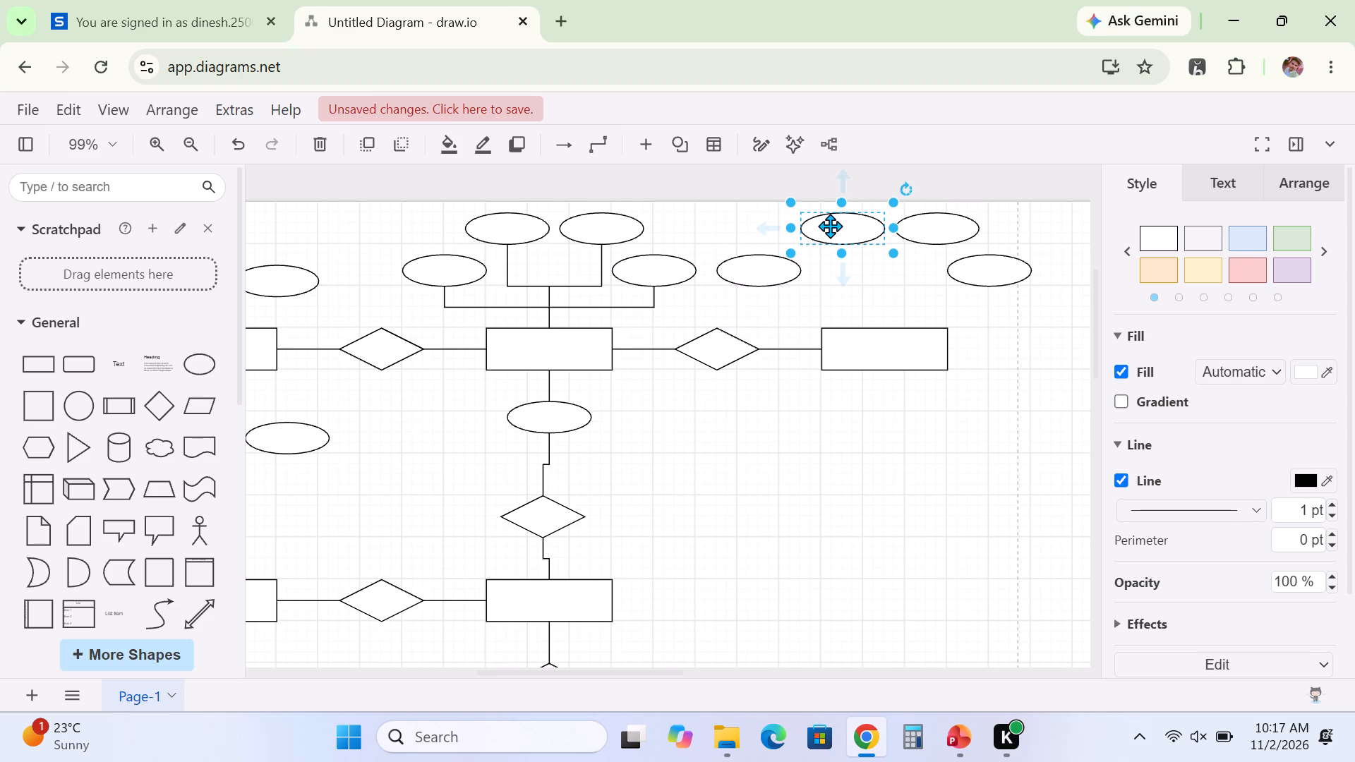
drag(830, 226, 802, 229)
drag(944, 230, 909, 231)
drag(992, 270, 968, 272)
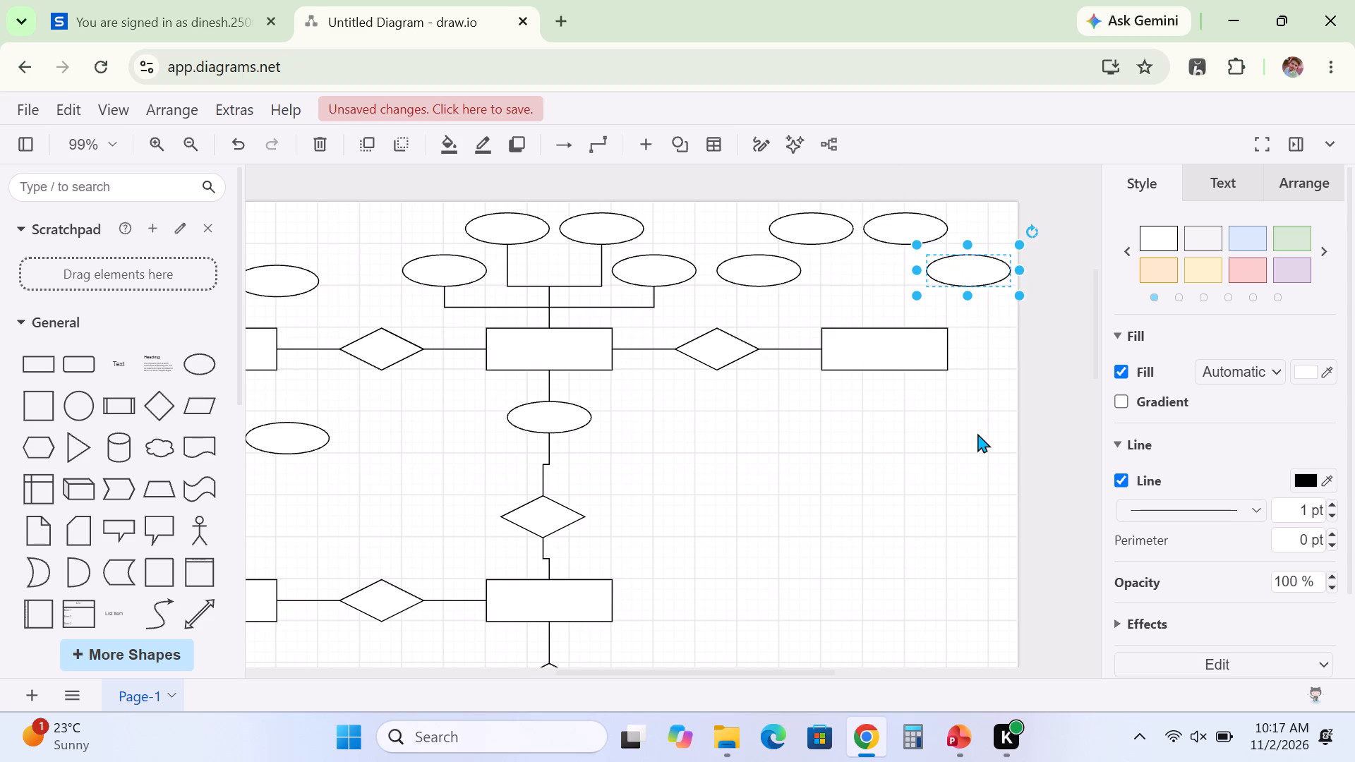
click(967, 450)
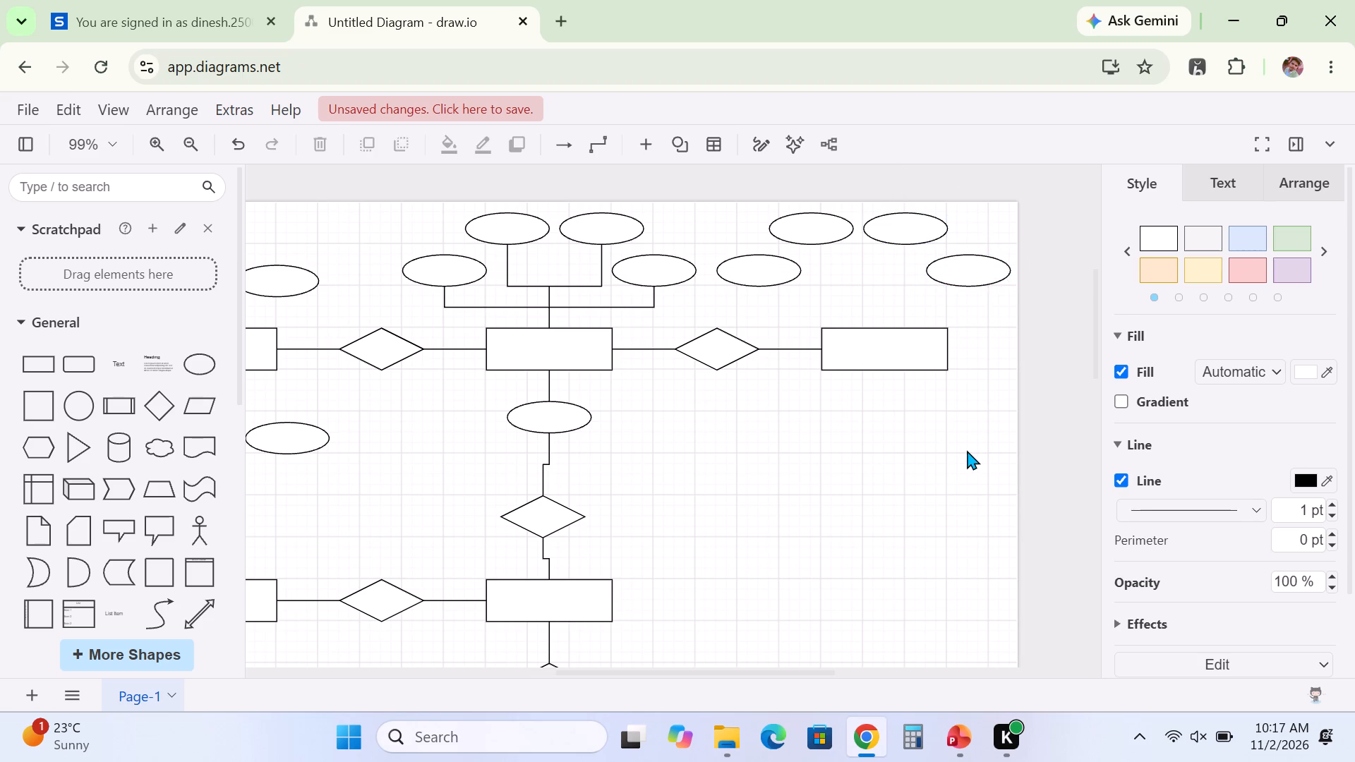
Connect the upper right rectangle's top to the bottom of its arch's inner left ellipse with a line that has no arrowhead.
drag(884, 325, 862, 291)
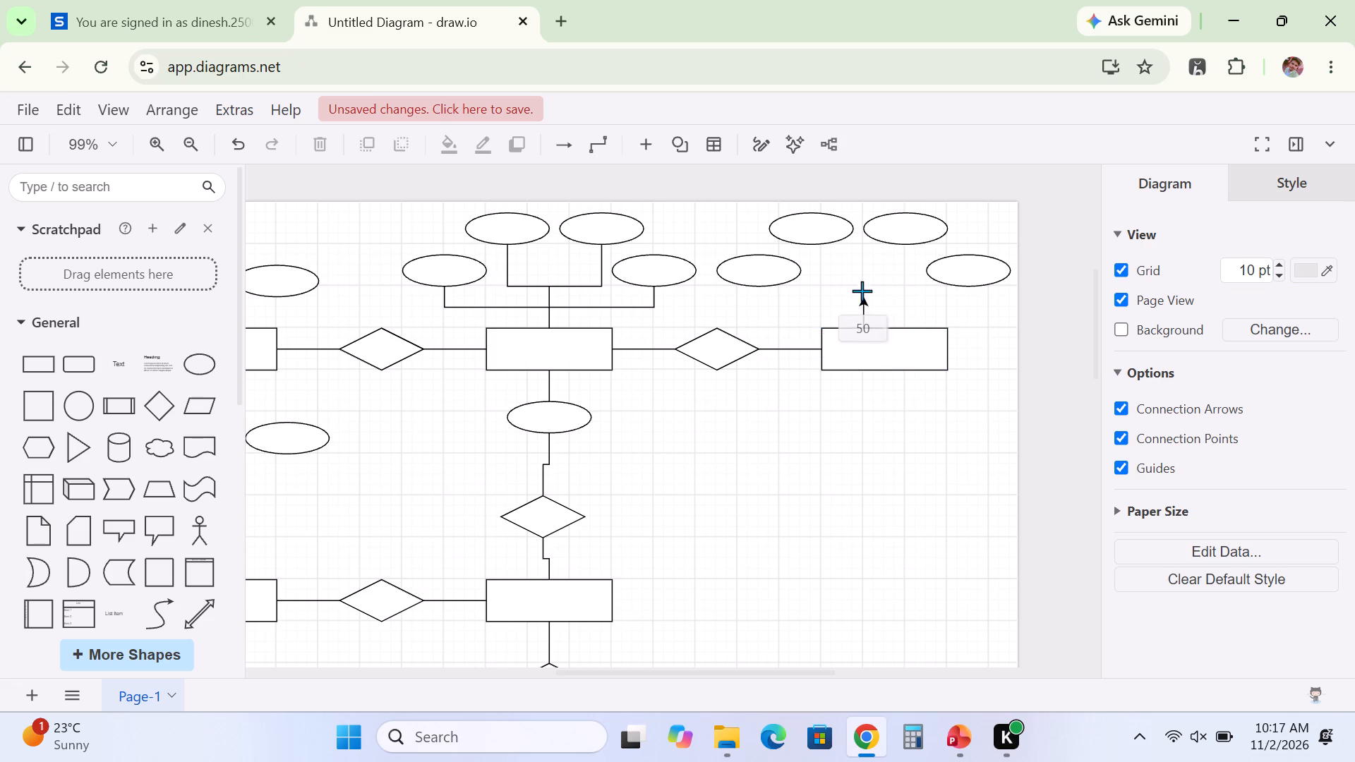
drag(862, 291, 819, 270)
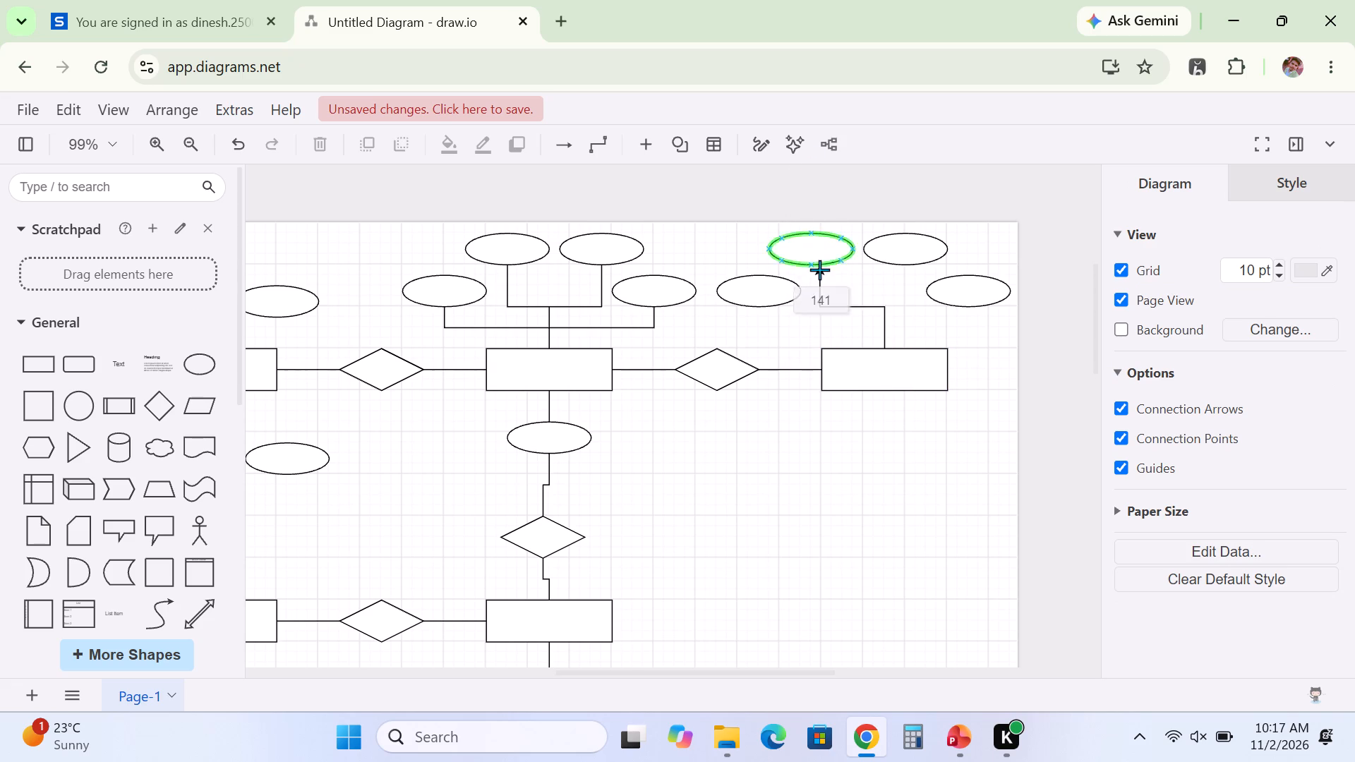
drag(819, 270, 810, 263)
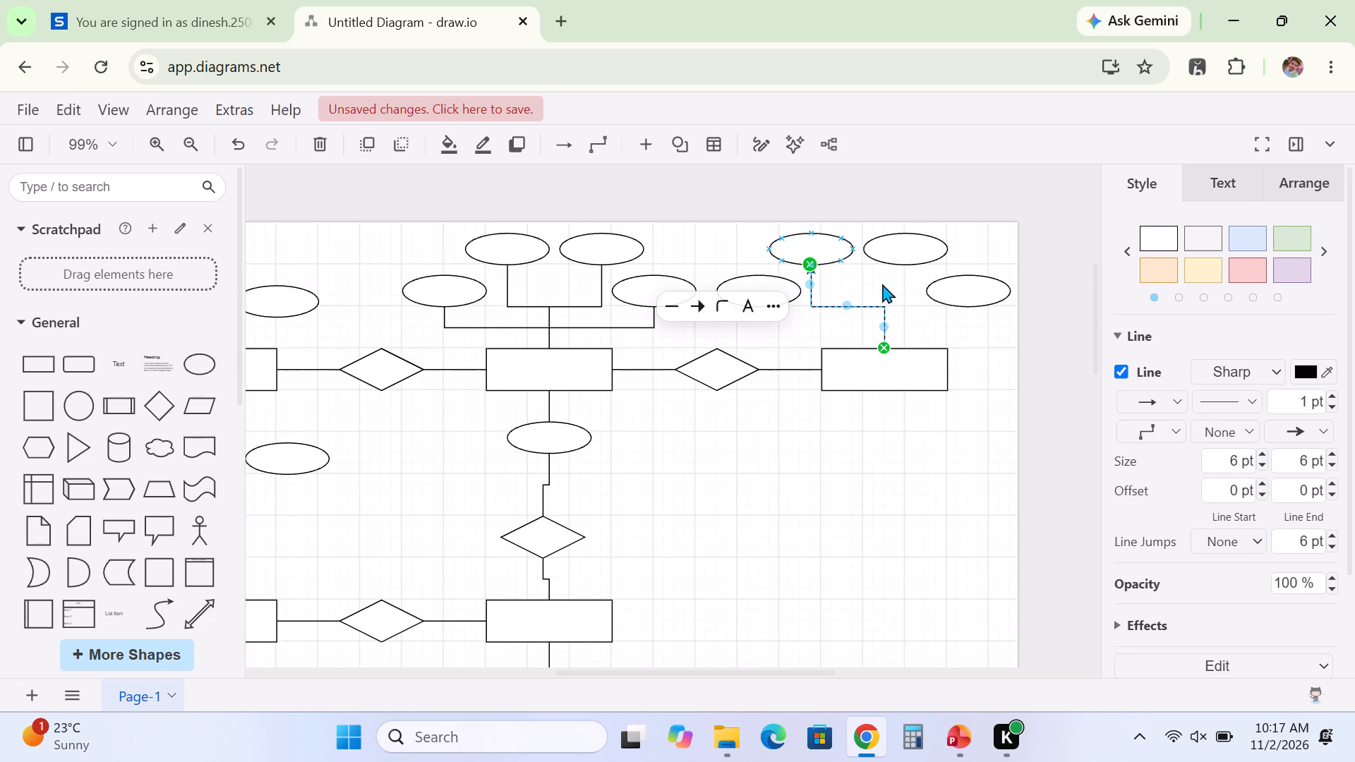
click(695, 303)
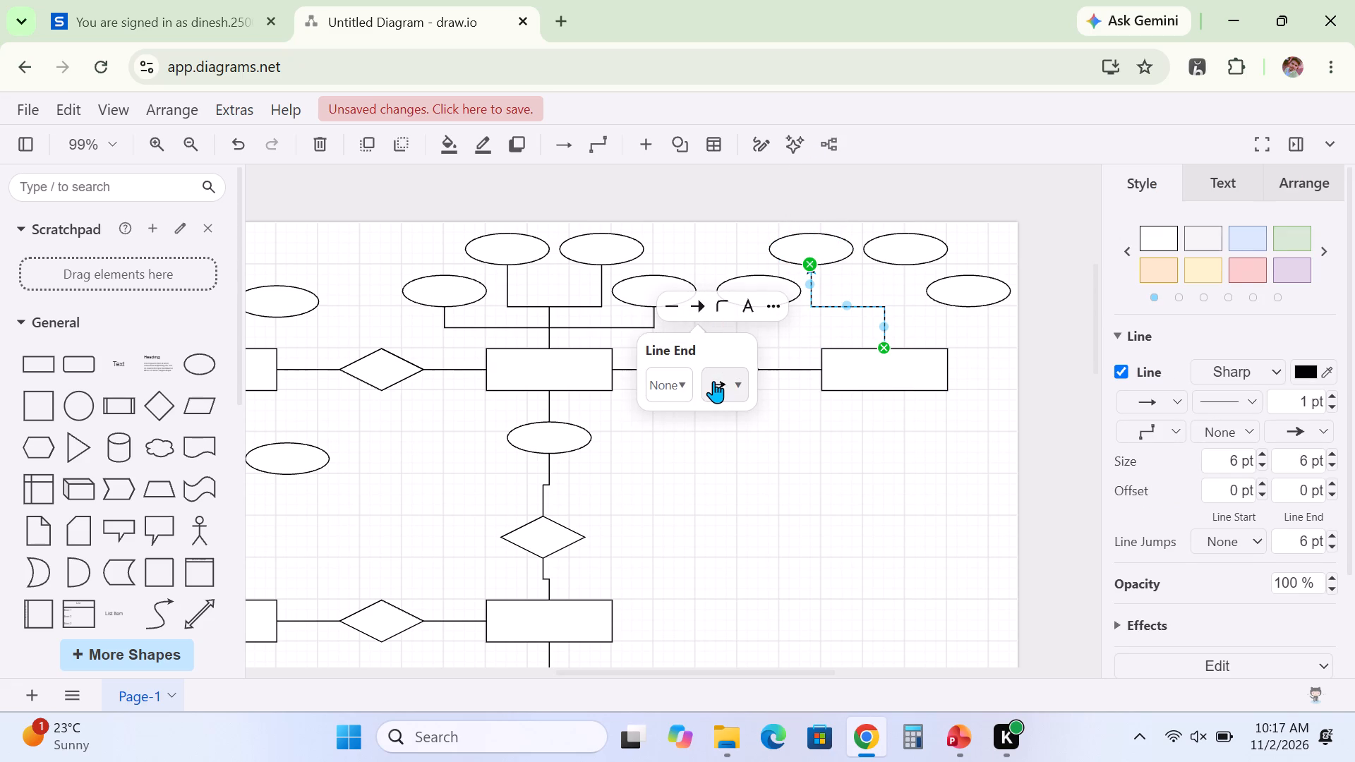
click(713, 382)
click(722, 343)
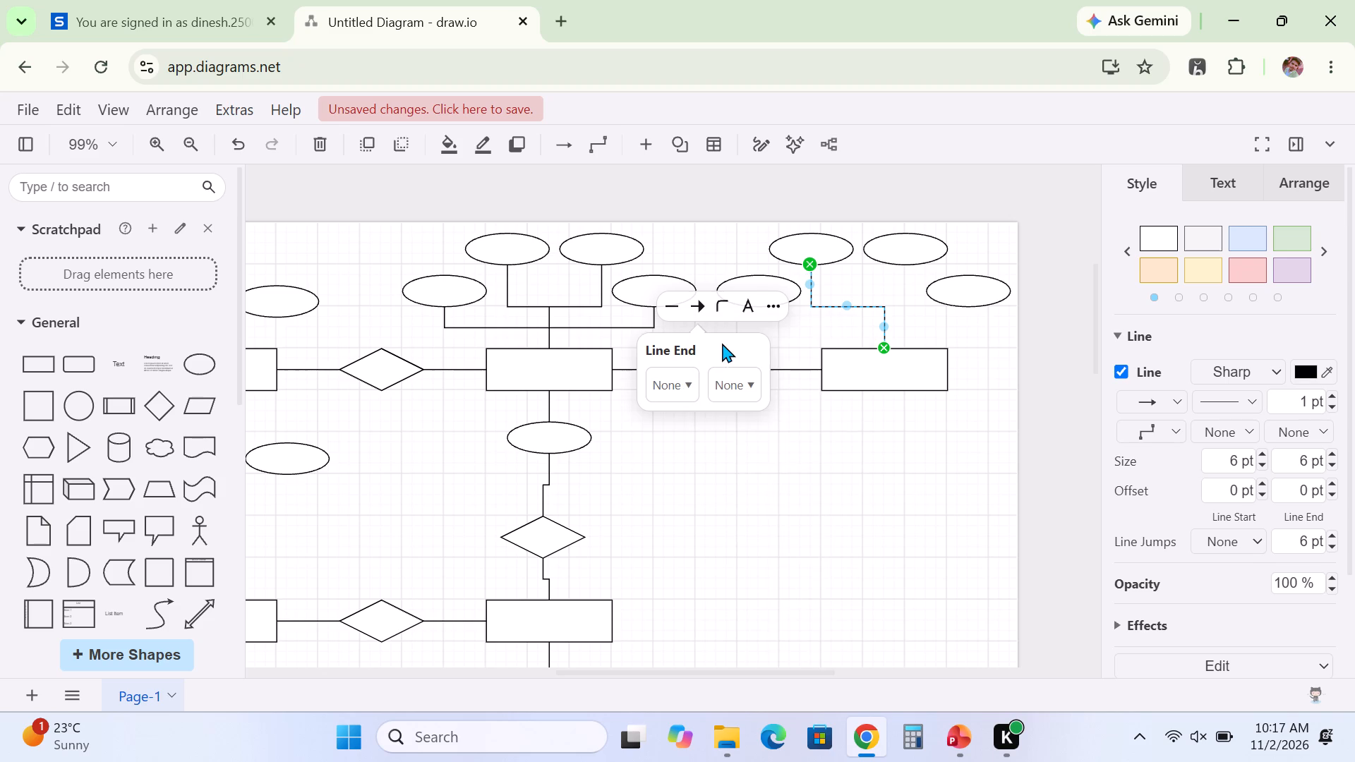
click(905, 430)
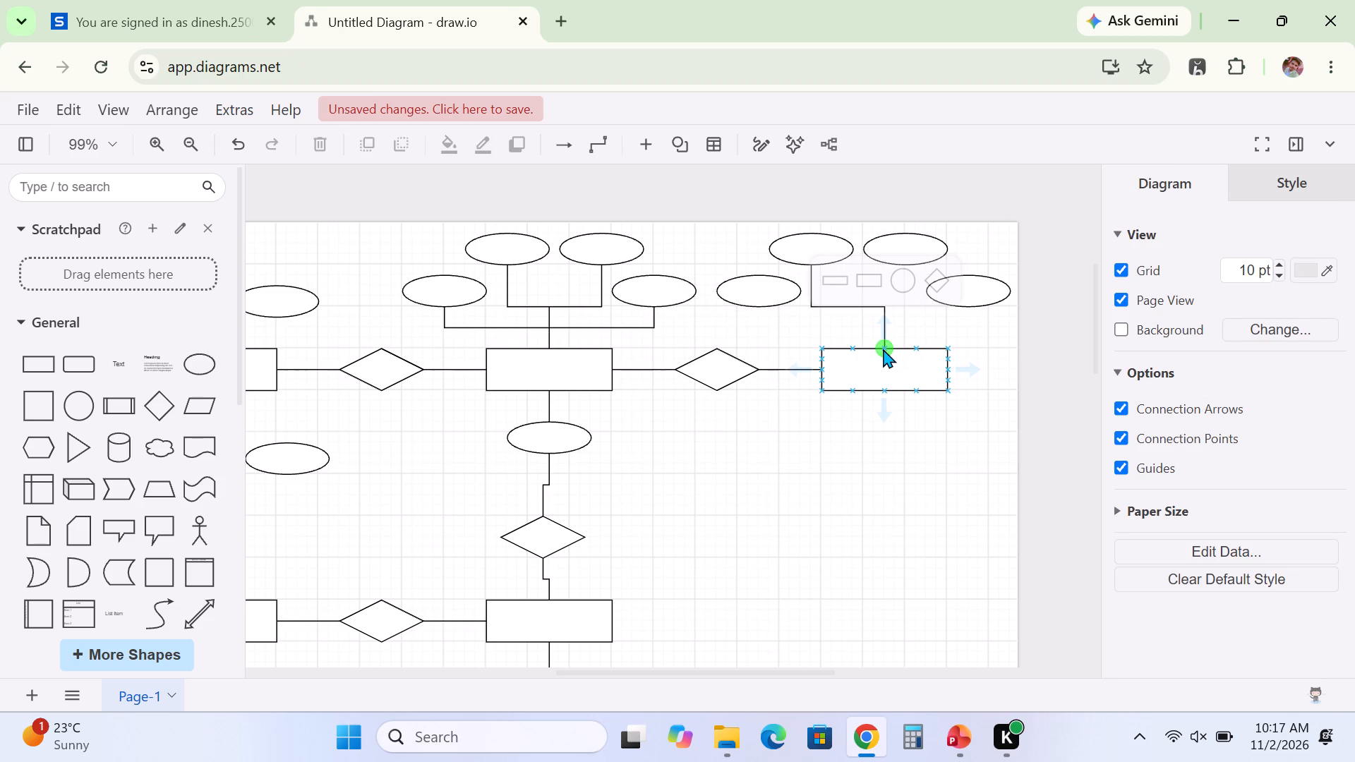
Connect the upper right rectangle's top to the bottom of its arch's outer left ellipse with a line that has no arrowhead.
drag(883, 349, 760, 311)
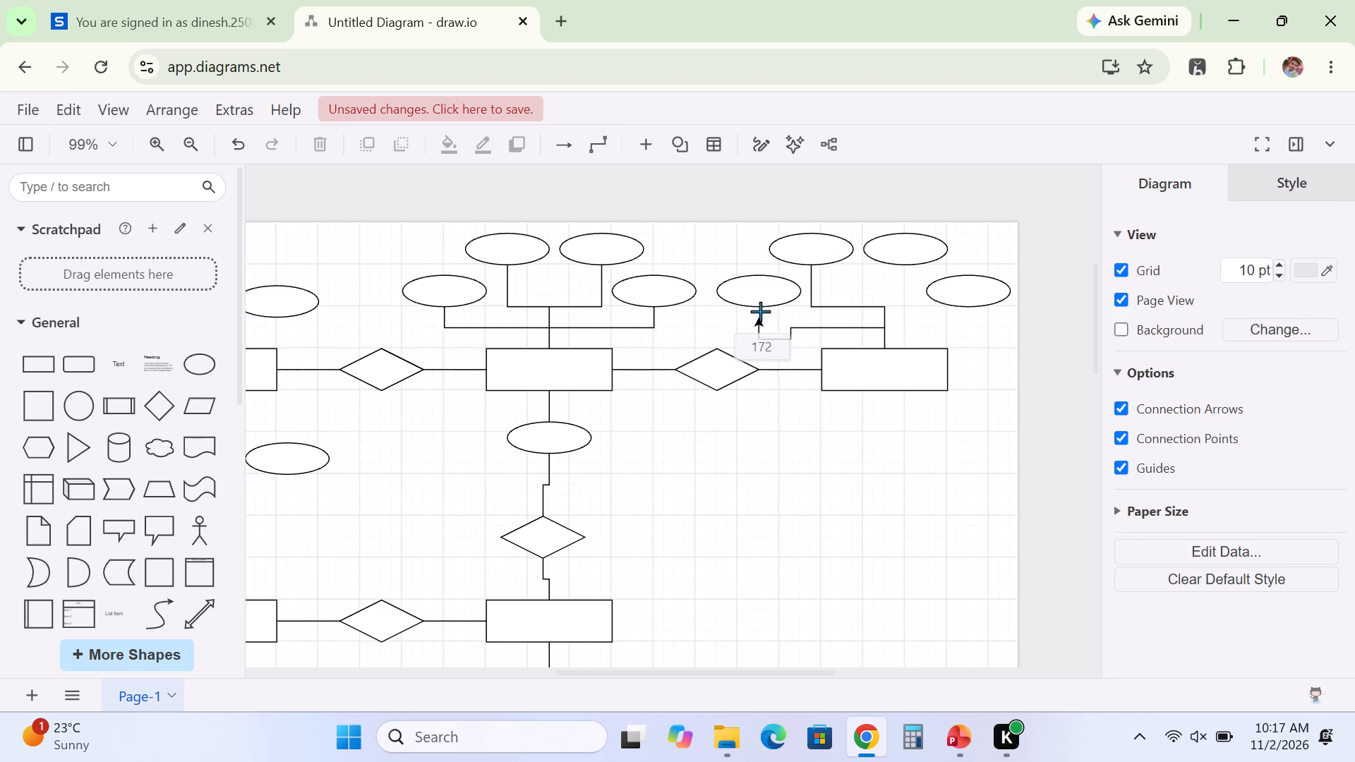
drag(760, 311, 761, 304)
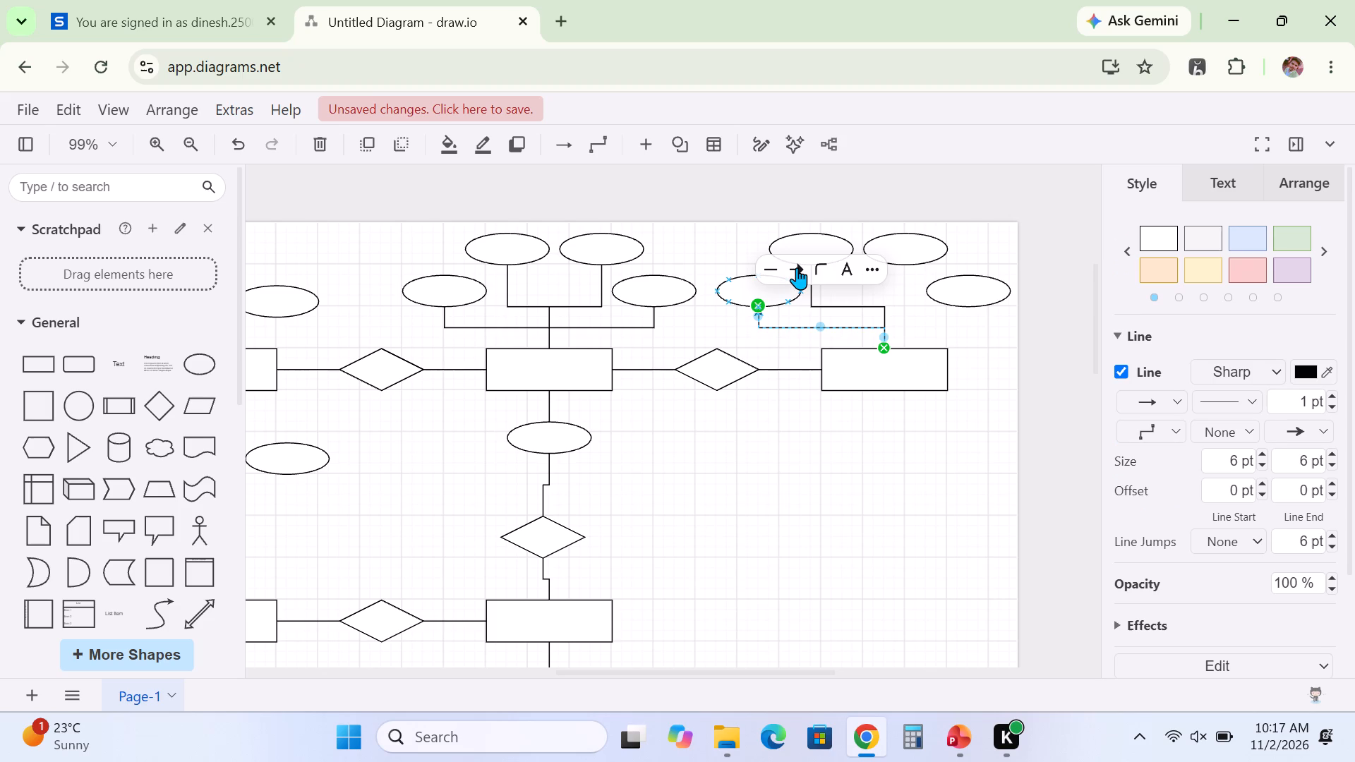
click(797, 267)
click(809, 336)
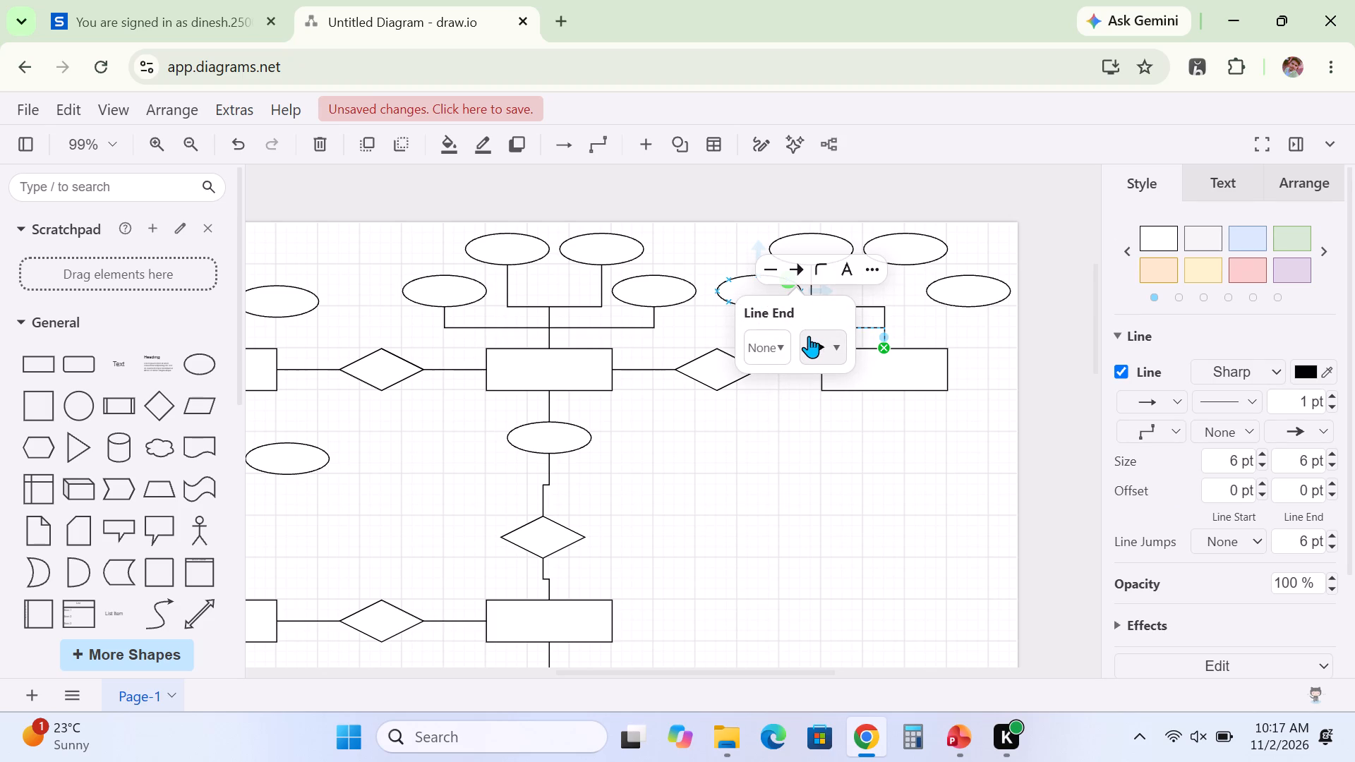
click(817, 341)
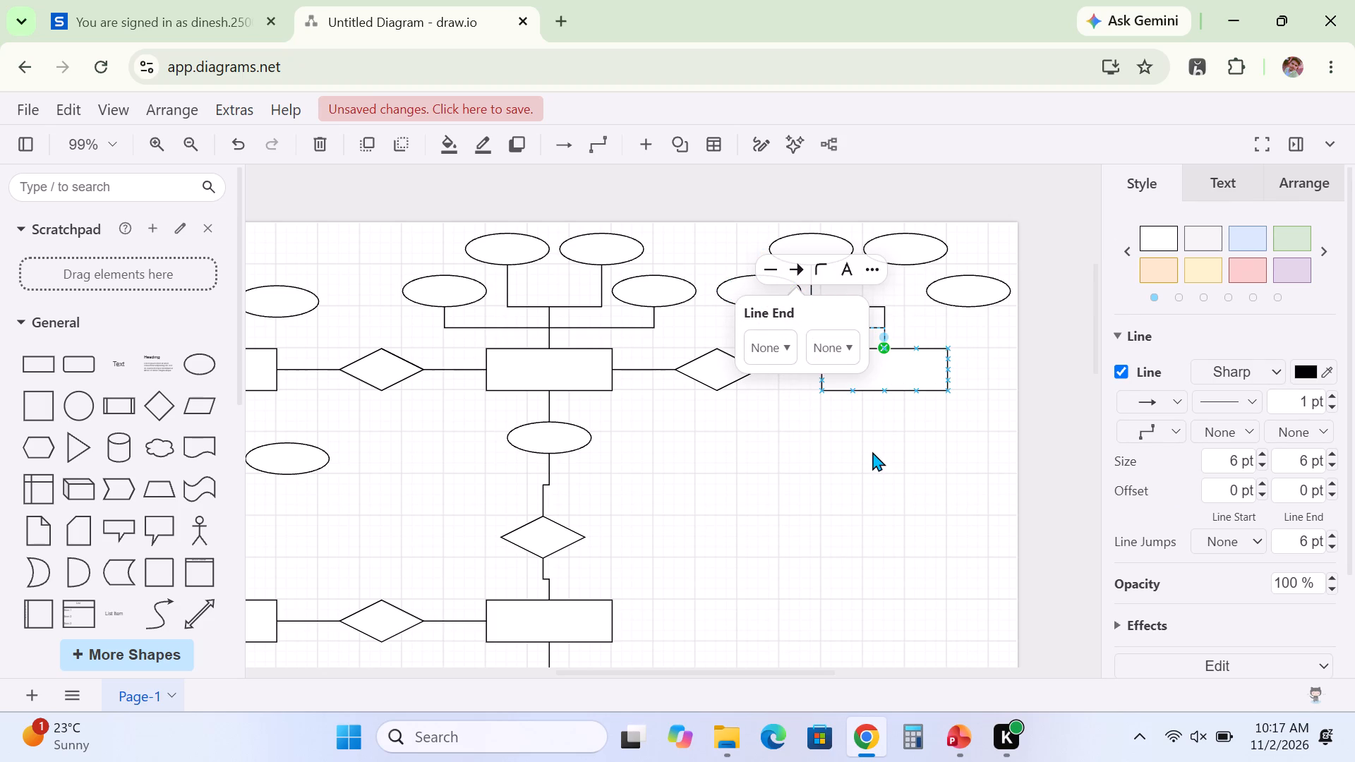
click(872, 452)
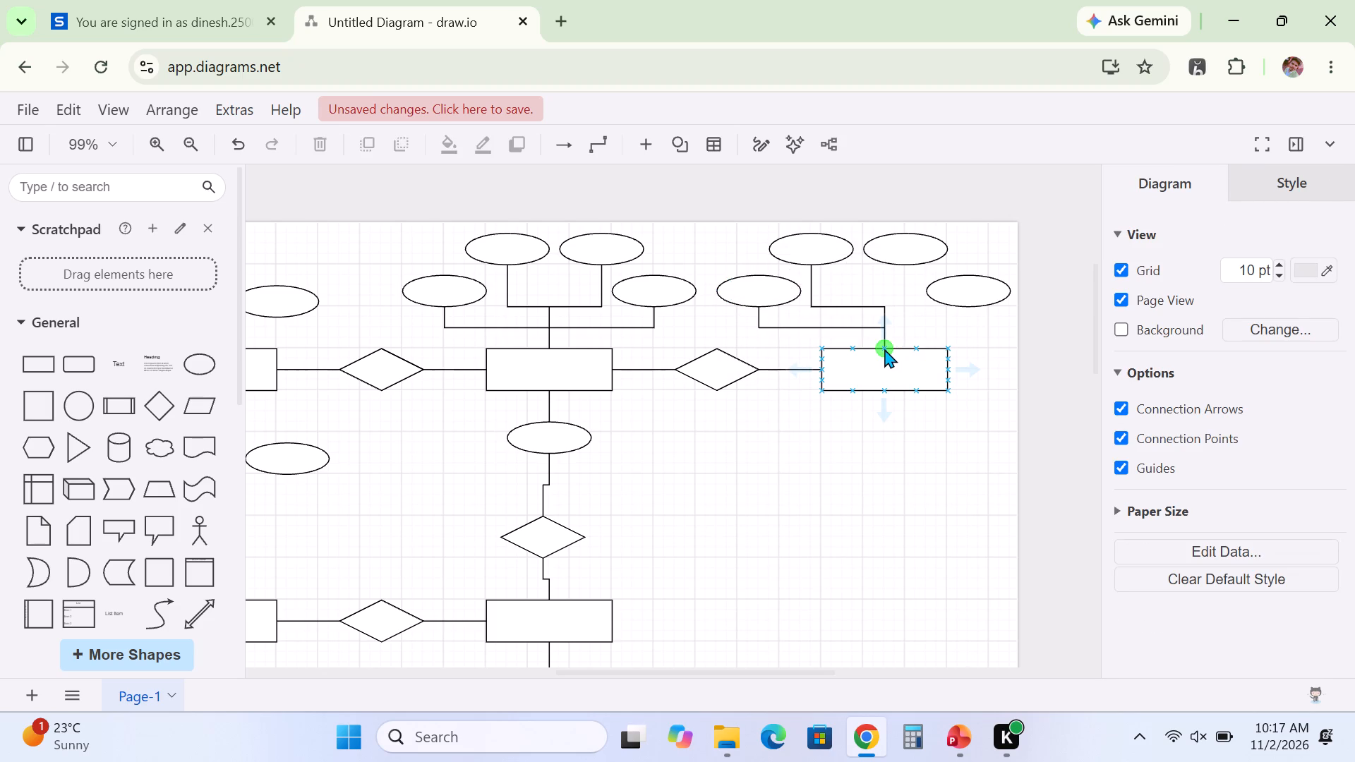
Connect the upper right rectangle's top to the bottom of its arch's inner right ellipse with a line that has no arrowhead.
drag(884, 349, 898, 255)
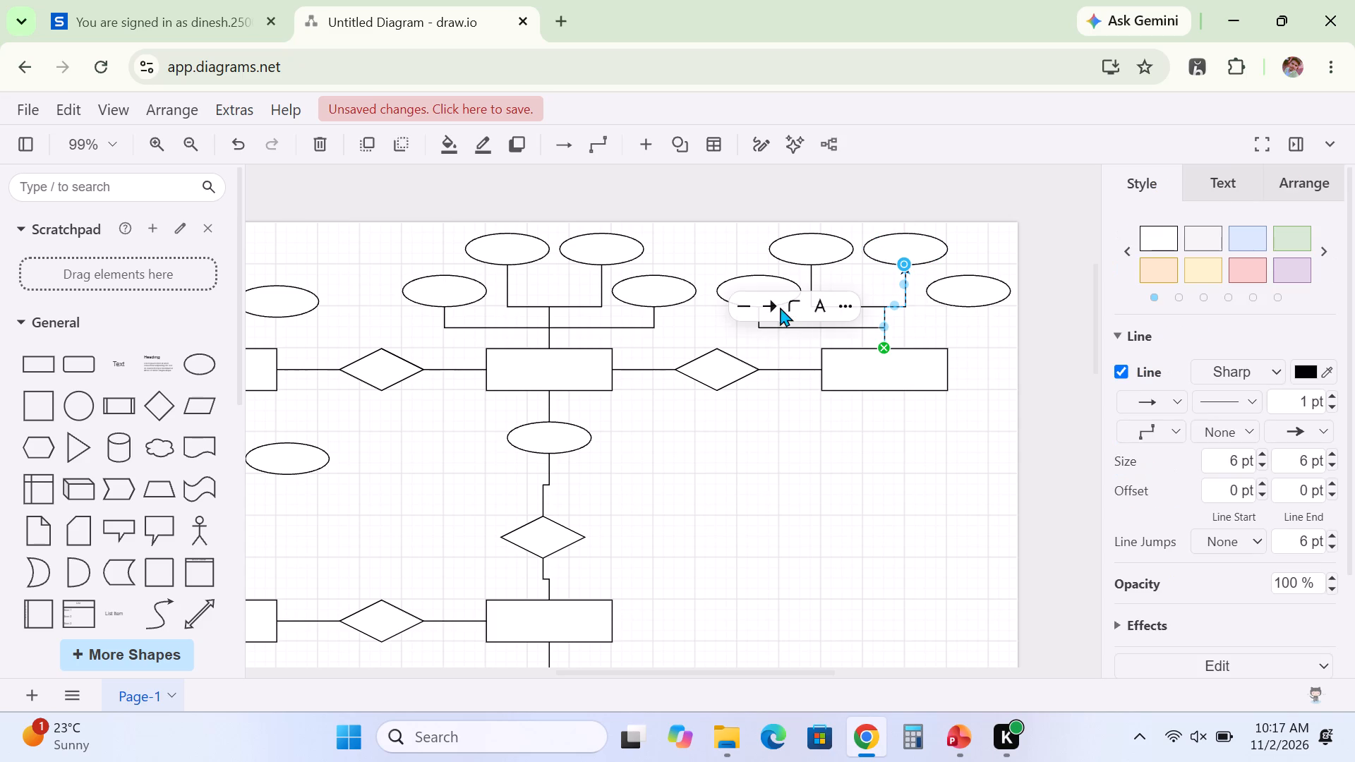
click(772, 307)
click(788, 382)
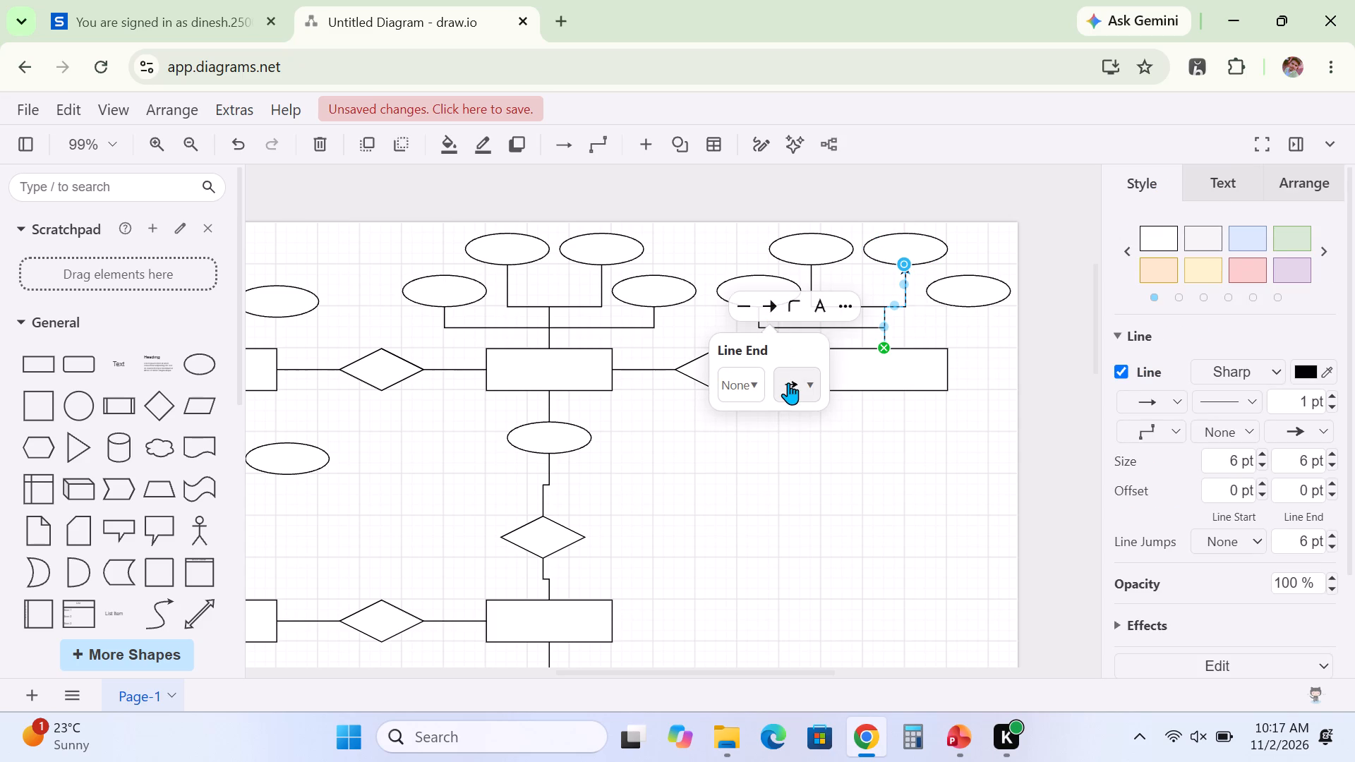
click(795, 359)
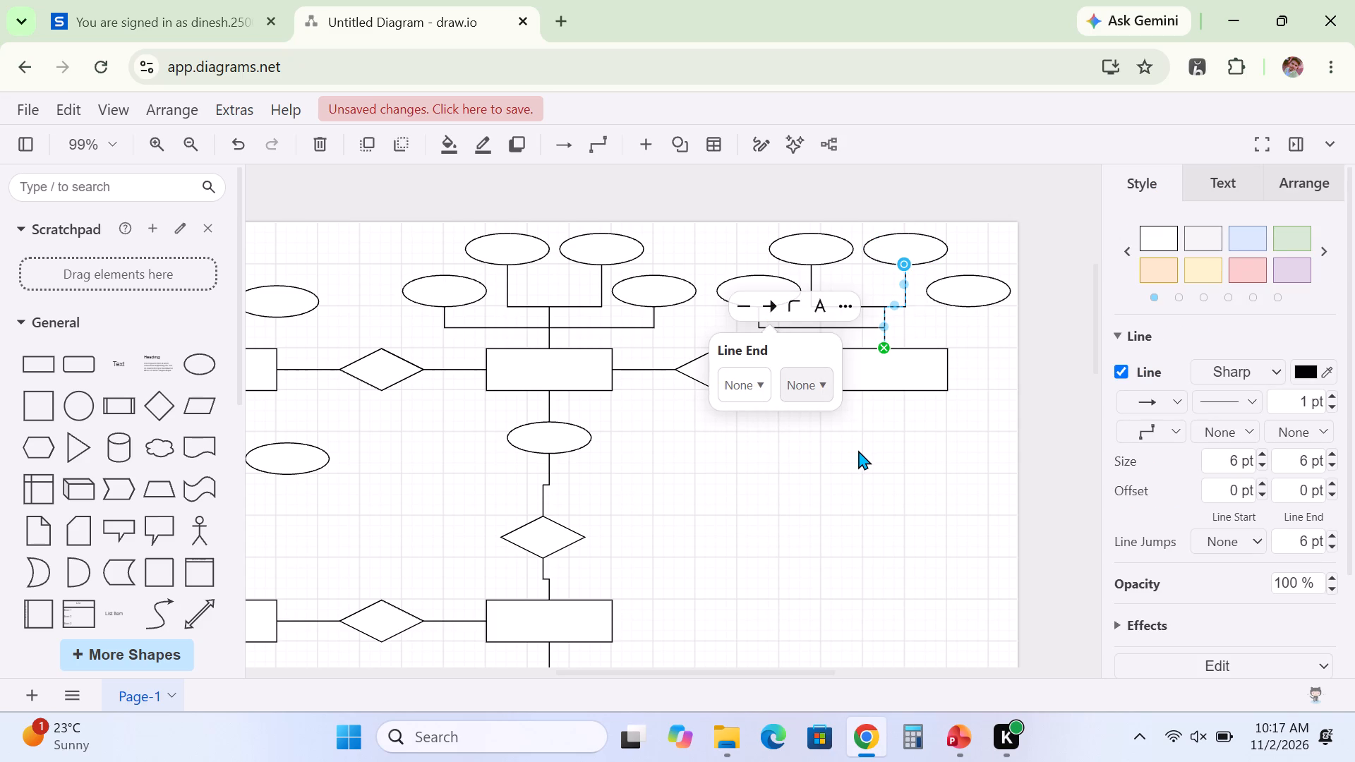
click(858, 450)
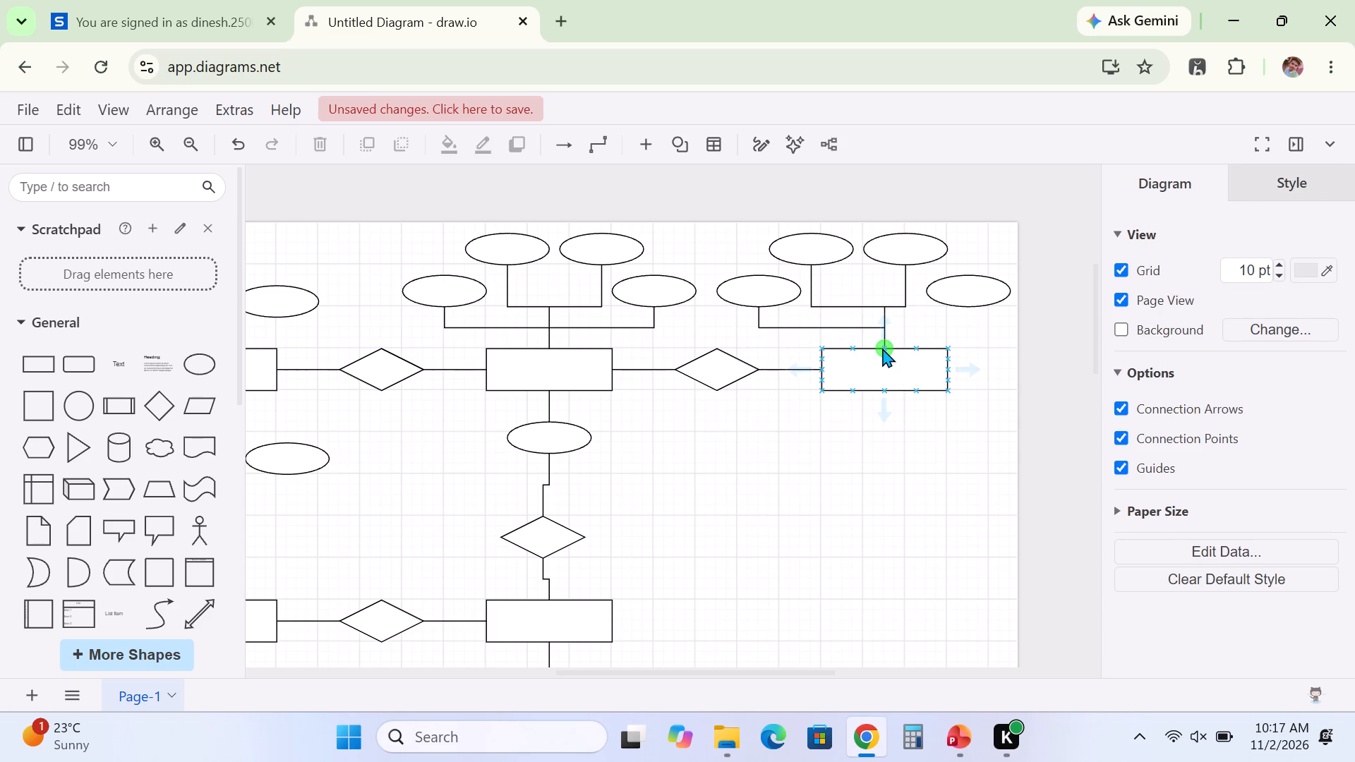
Connect the upper right rectangle's top to the bottom of its arch's outer right ellipse with a line that has no arrowhead.
drag(882, 348, 971, 226)
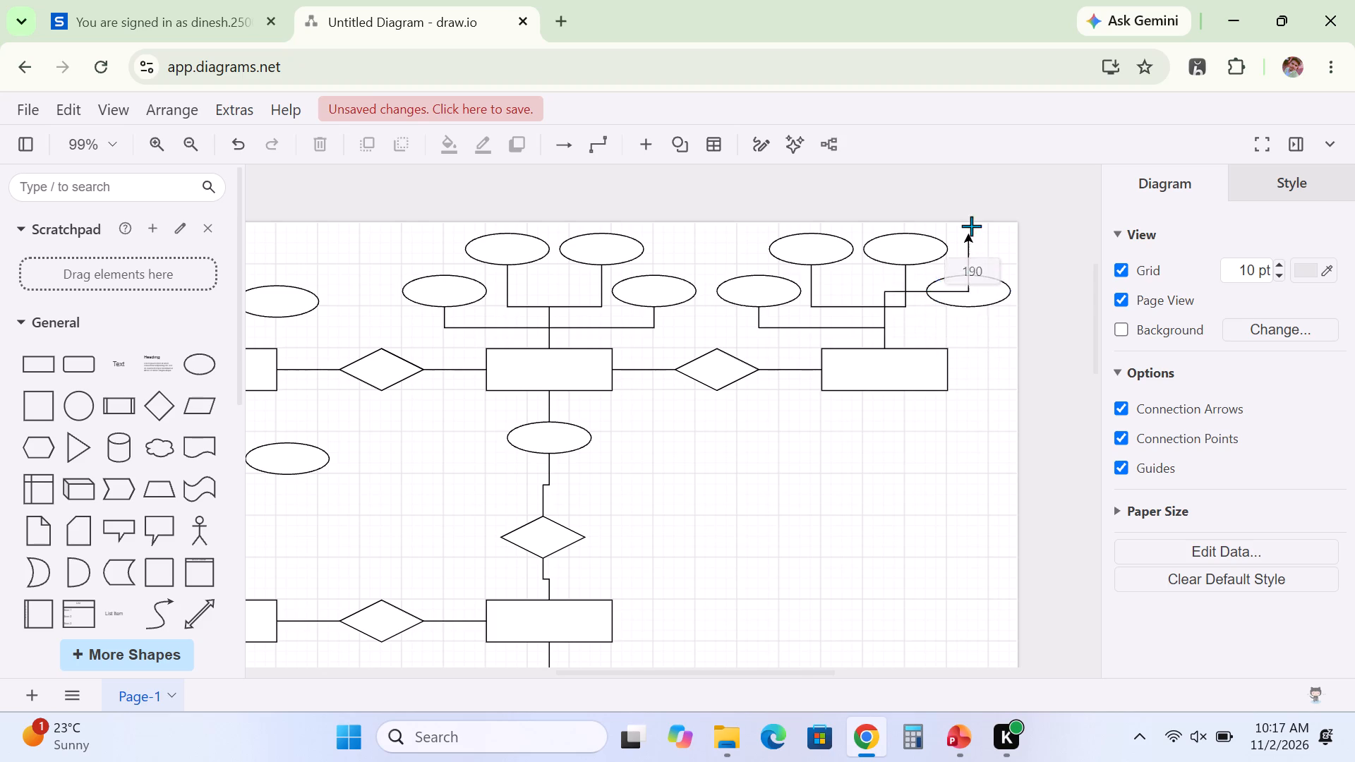
drag(971, 226, 968, 303)
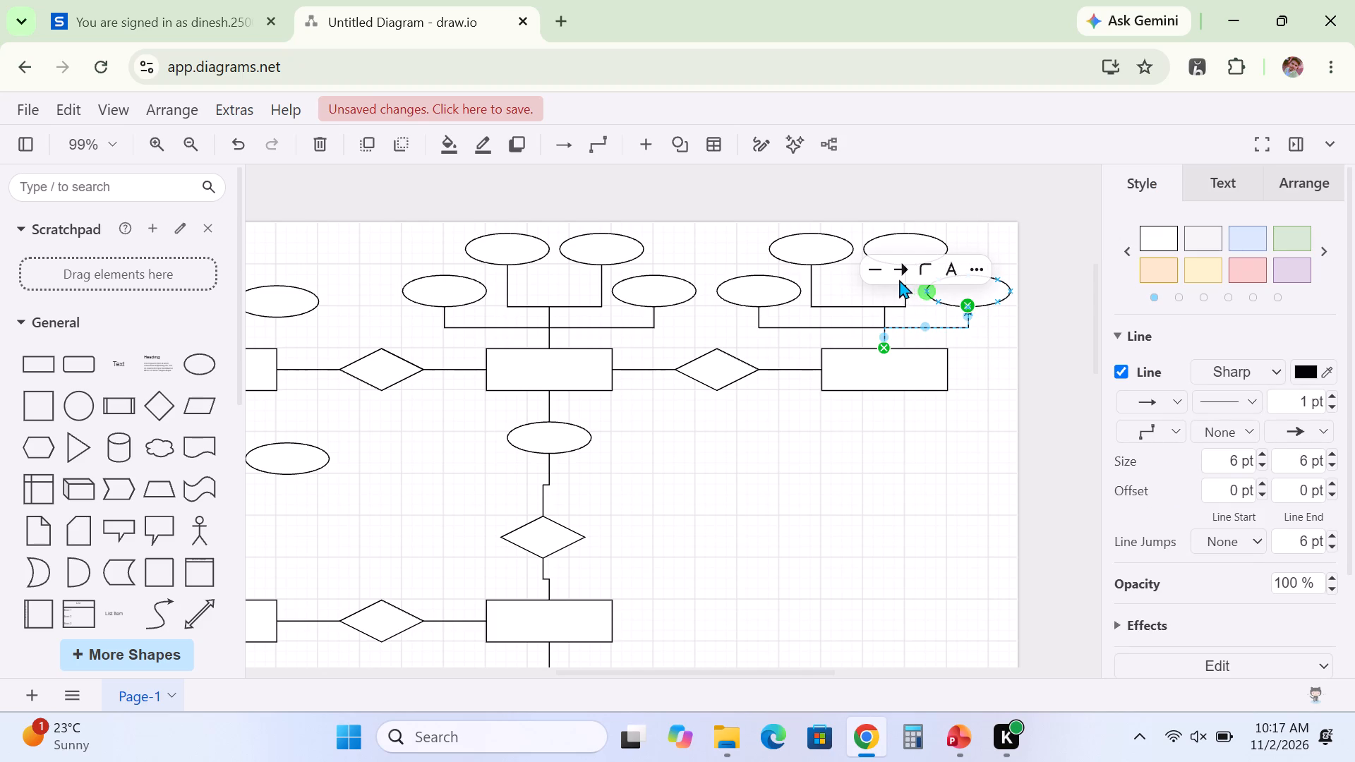
click(898, 270)
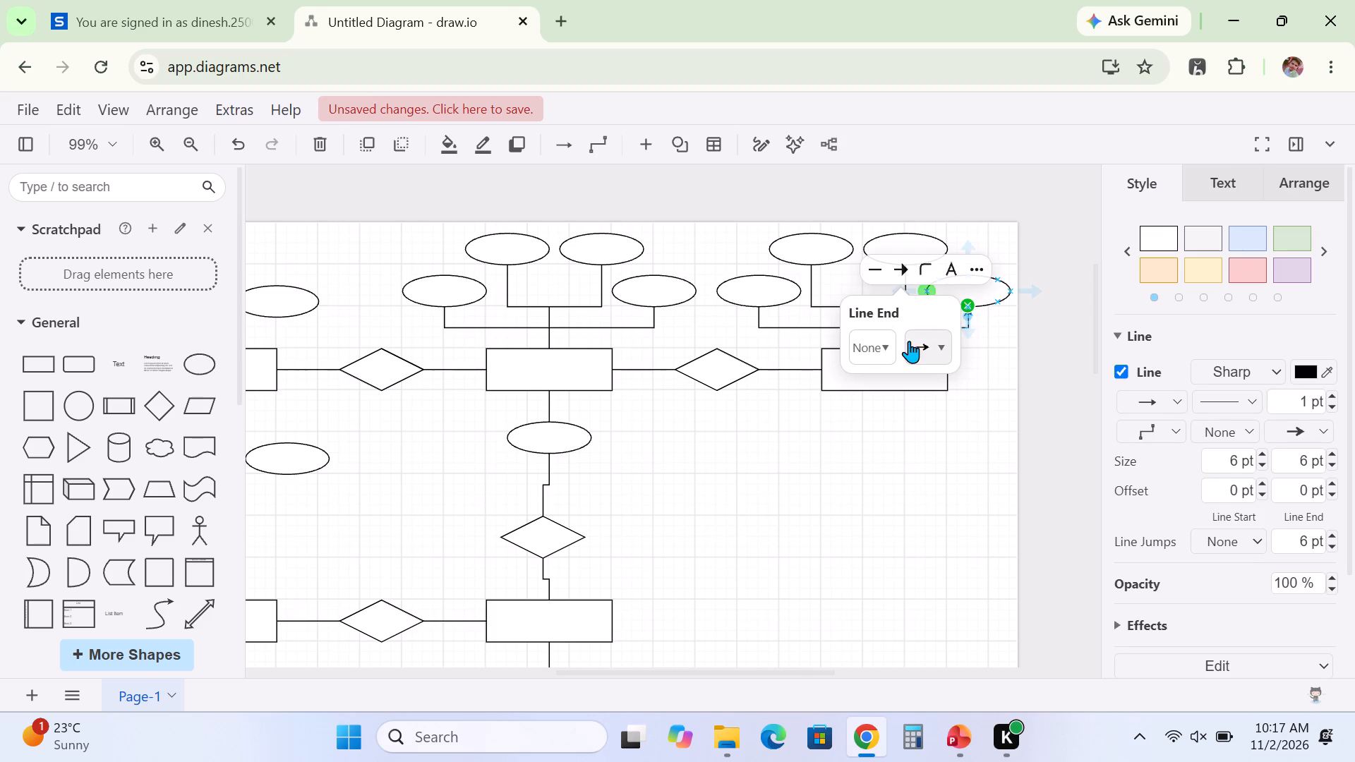
click(917, 345)
click(920, 345)
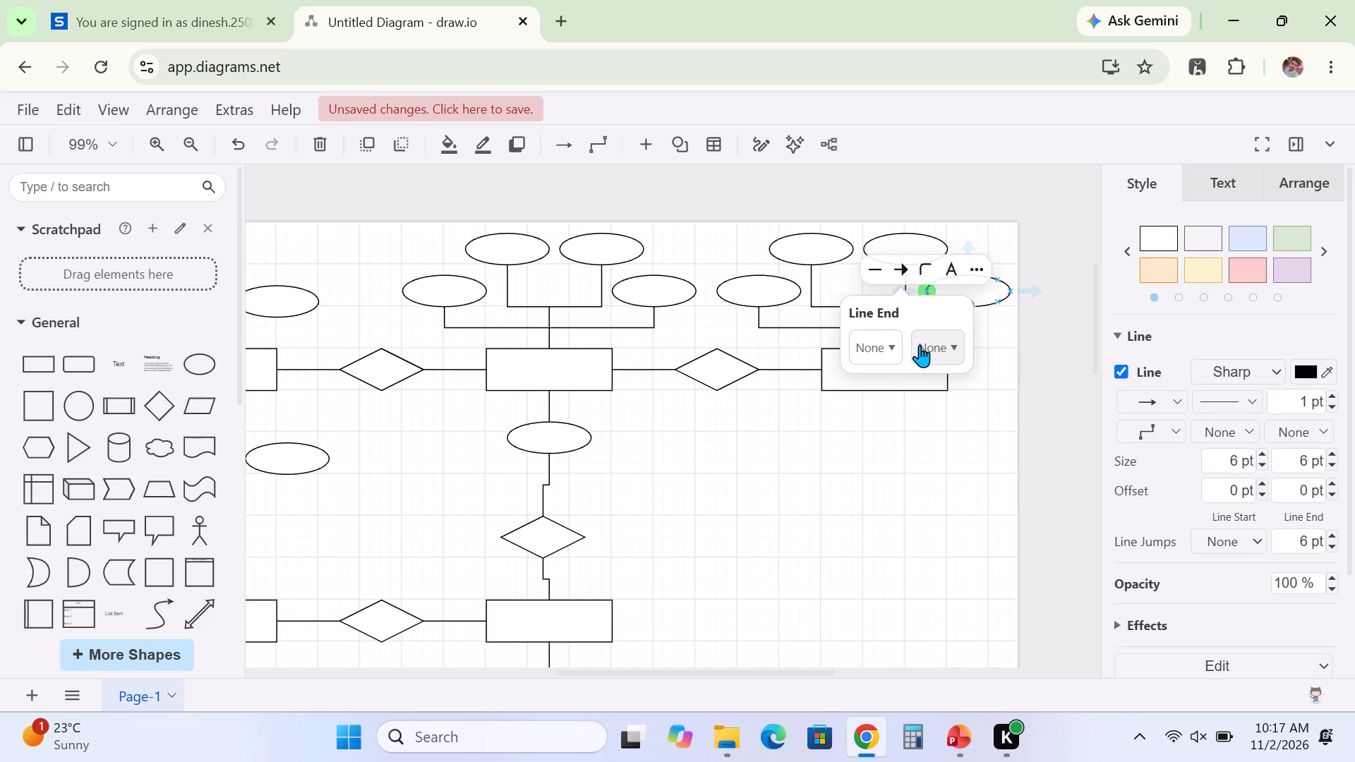
click(855, 494)
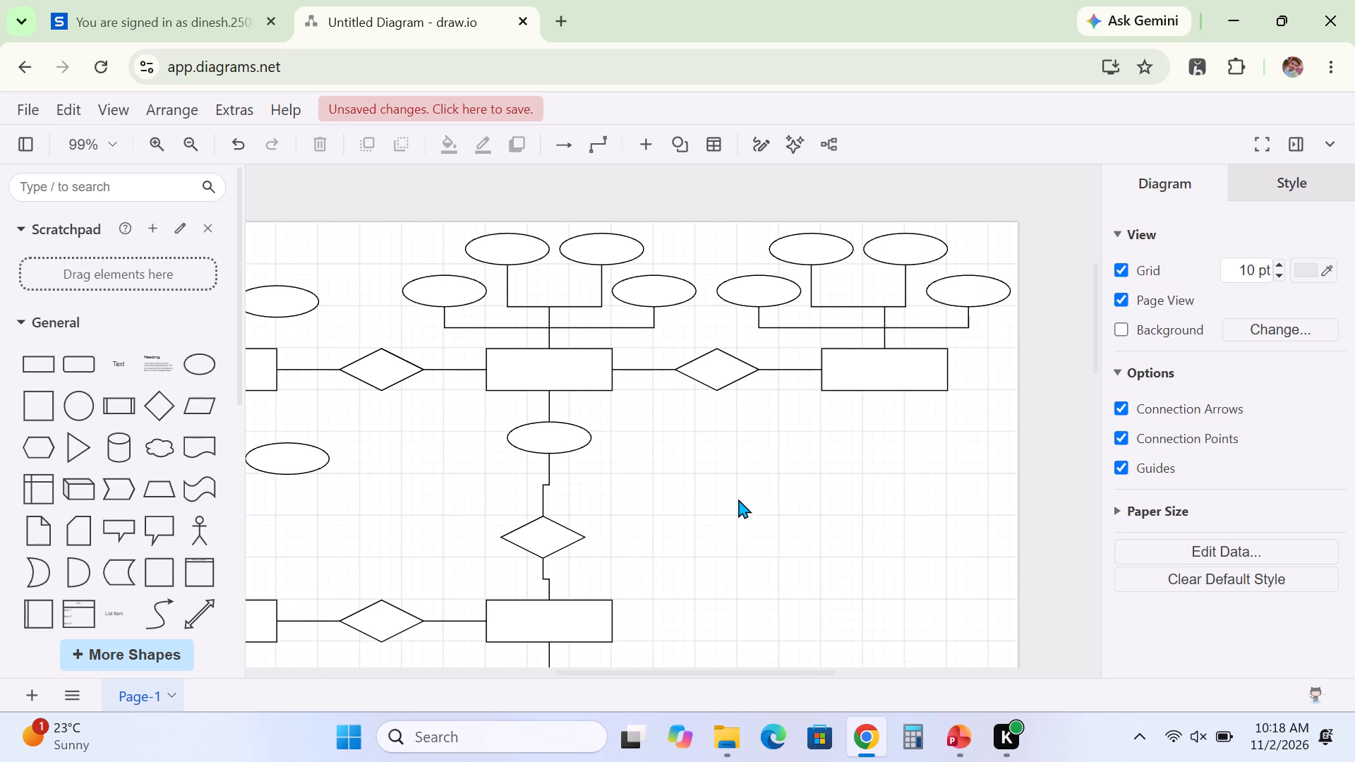
Check the ER diagram slide in PowerPoint, and in draw.io place a duplicate of the lowest upper-left ellipse below the lower left rectangle.
scroll(738, 499, right, 2)
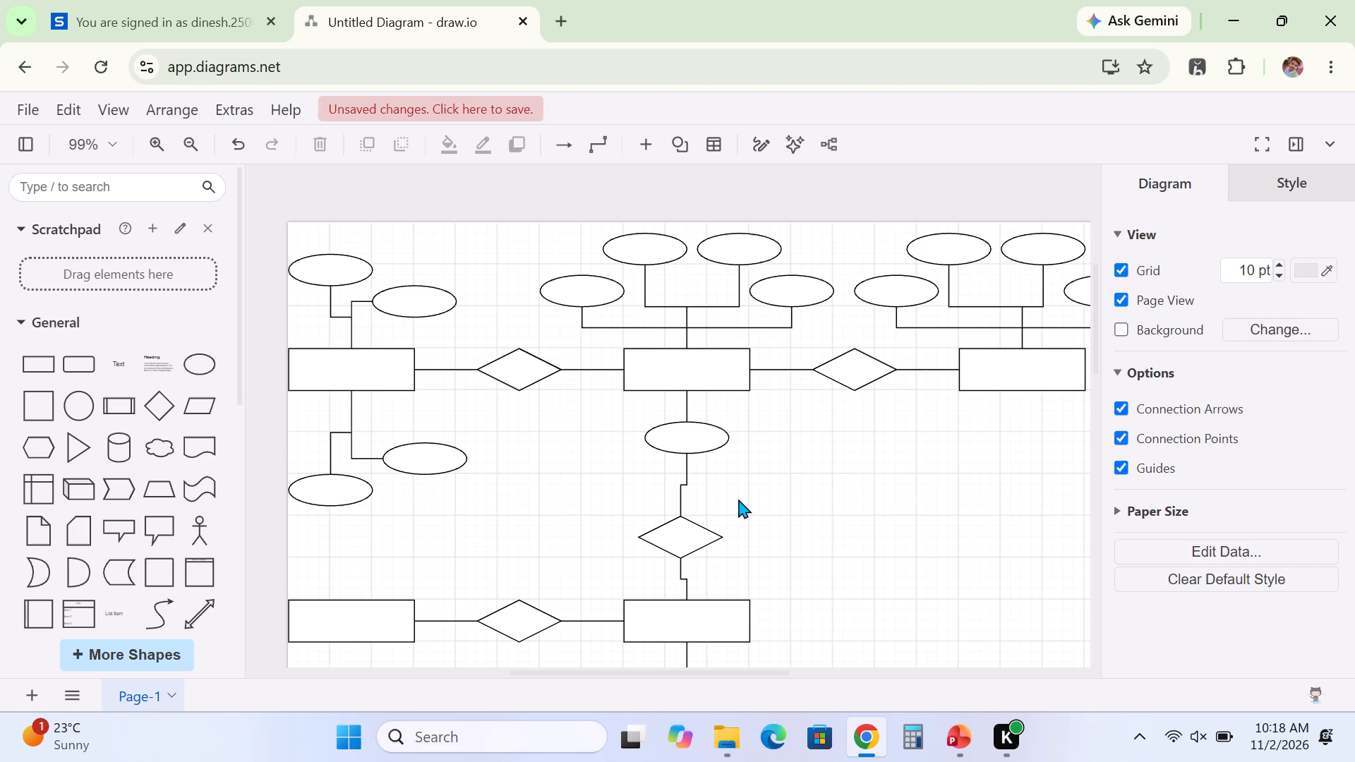
click(954, 731)
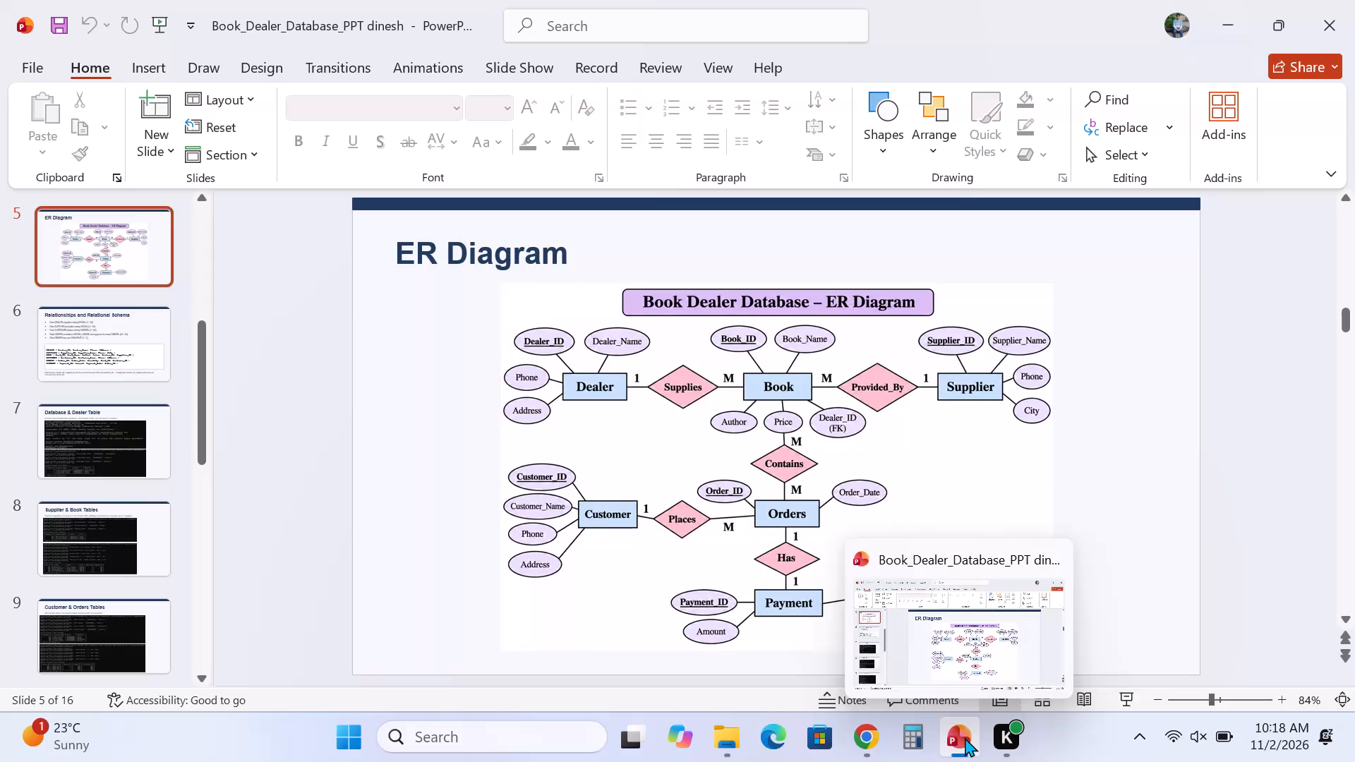
click(866, 723)
scroll(579, 512, down, 1)
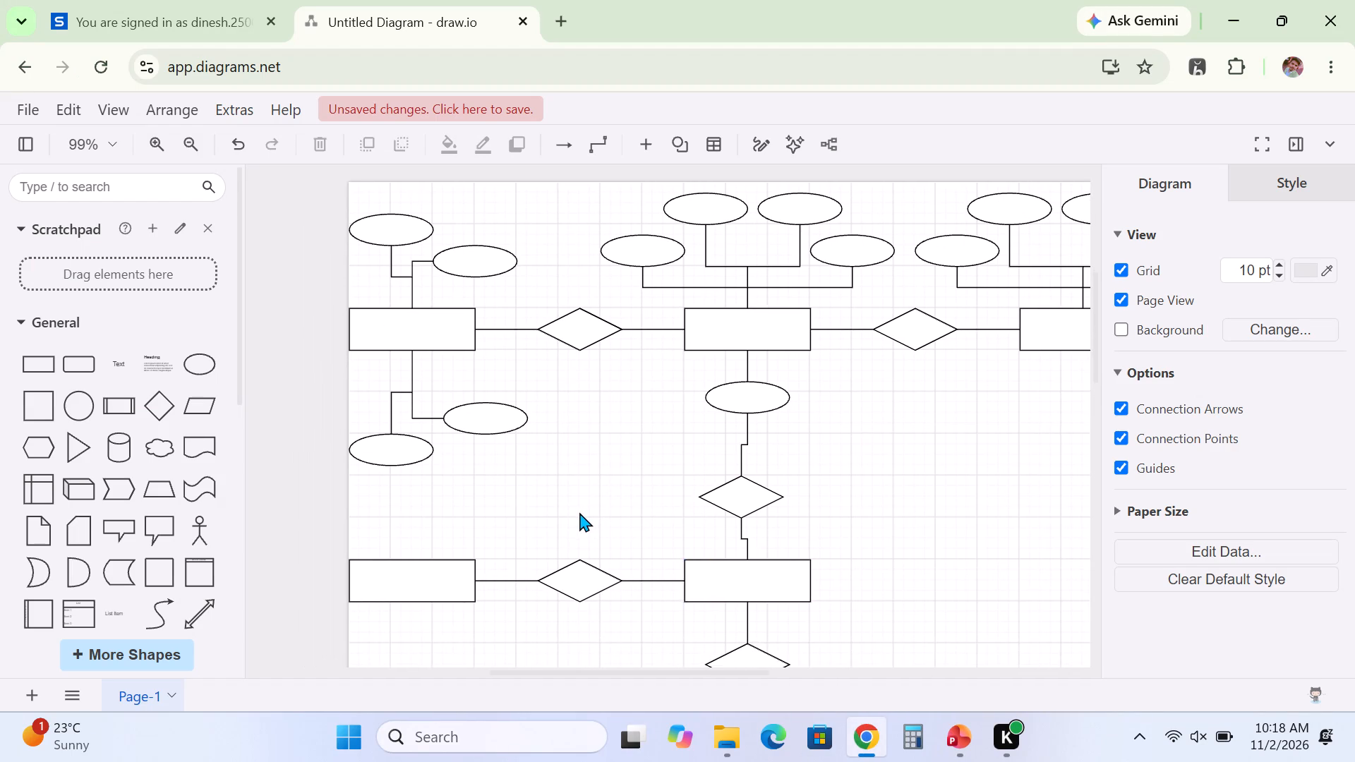
scroll(579, 512, down, 1)
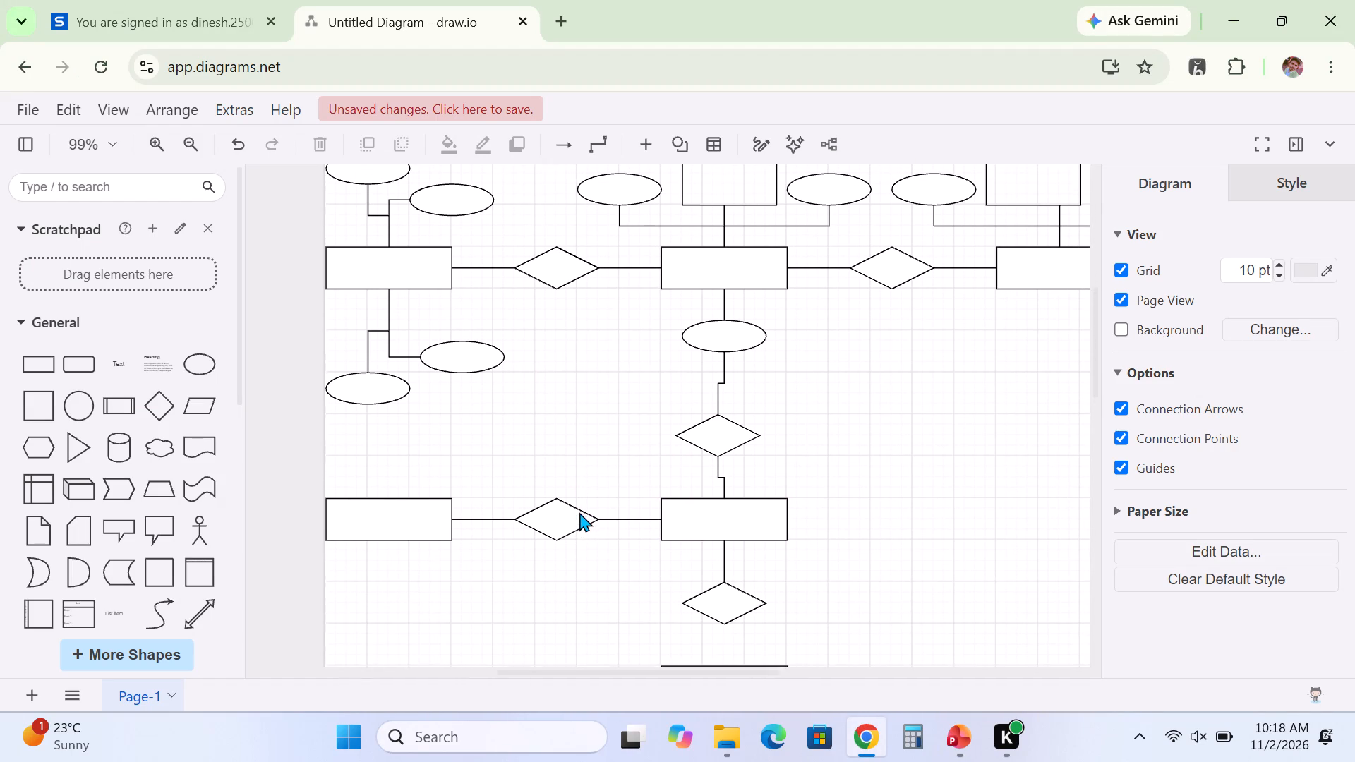
scroll(579, 512, down, 2)
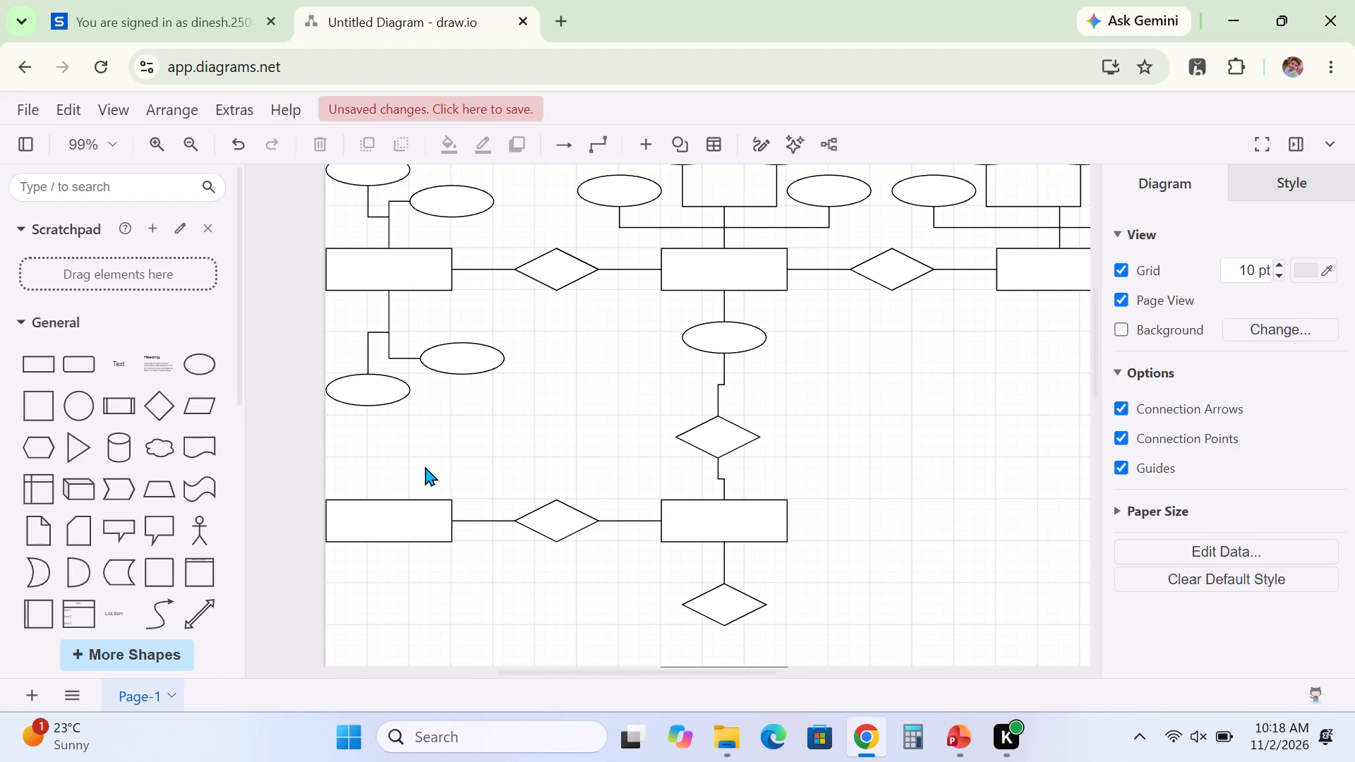
click(376, 387)
right_click(376, 387)
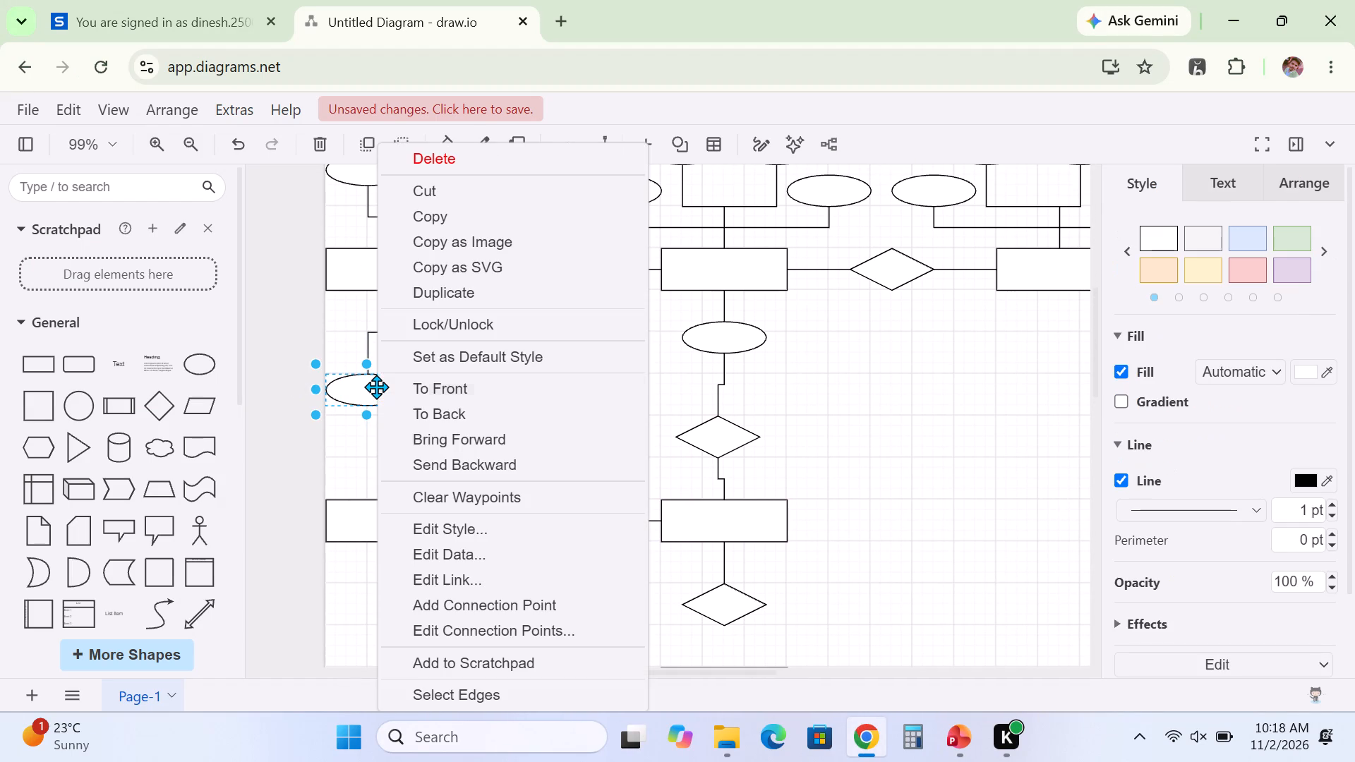
click(463, 293)
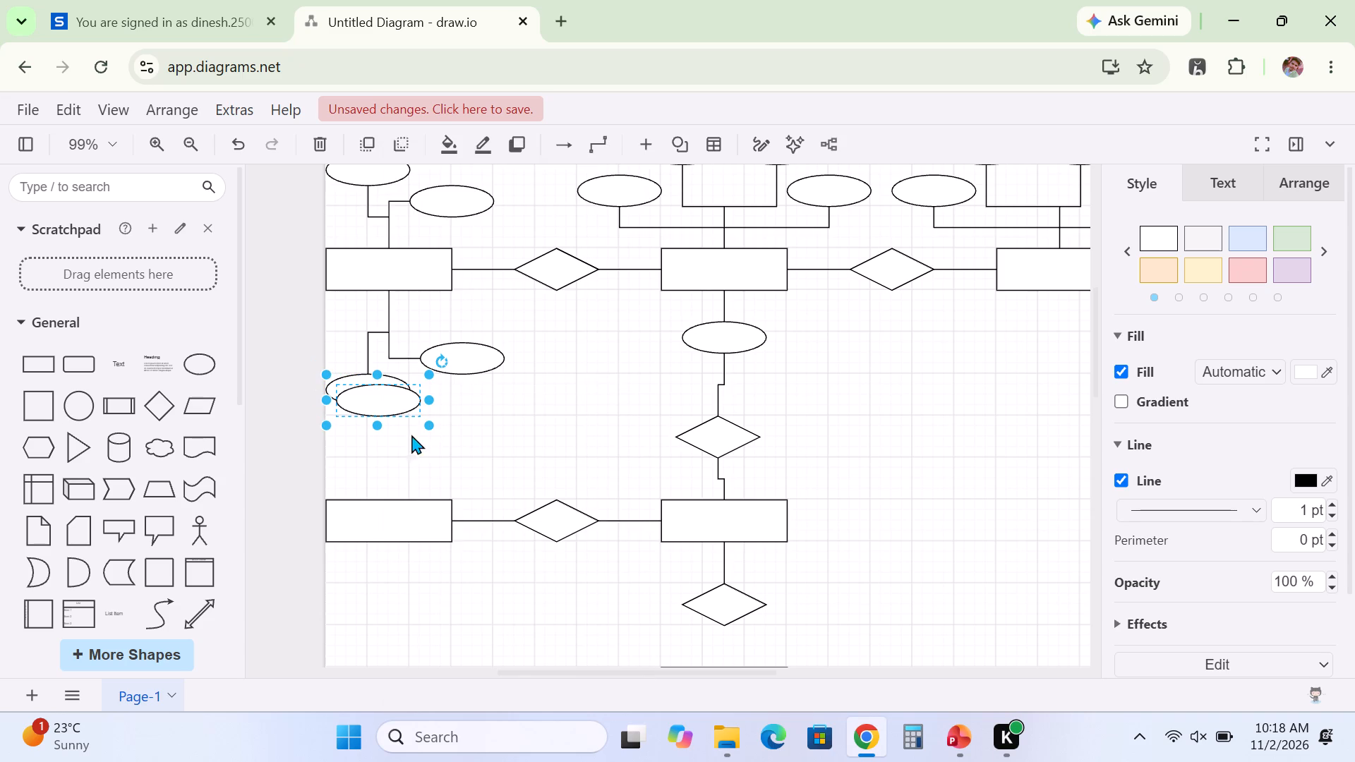
drag(380, 403, 462, 583)
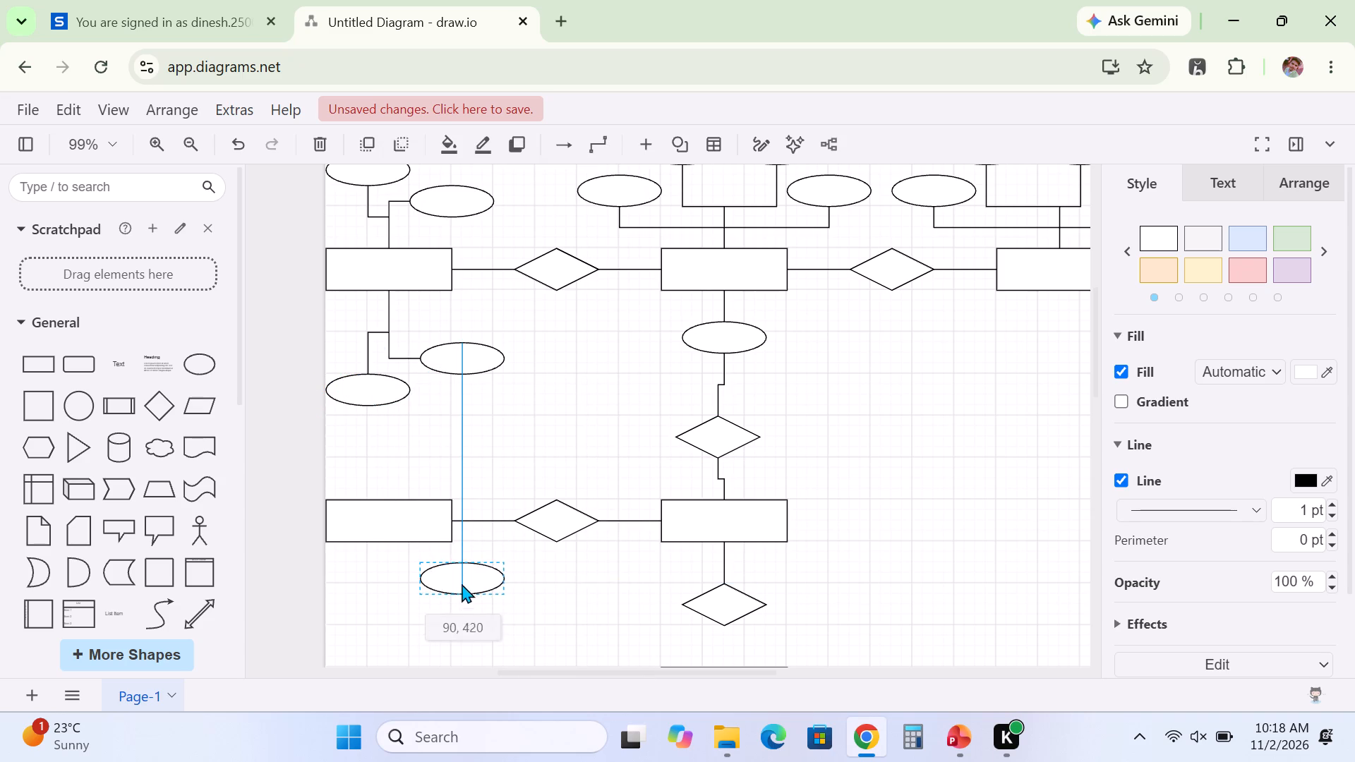
drag(462, 583, 478, 603)
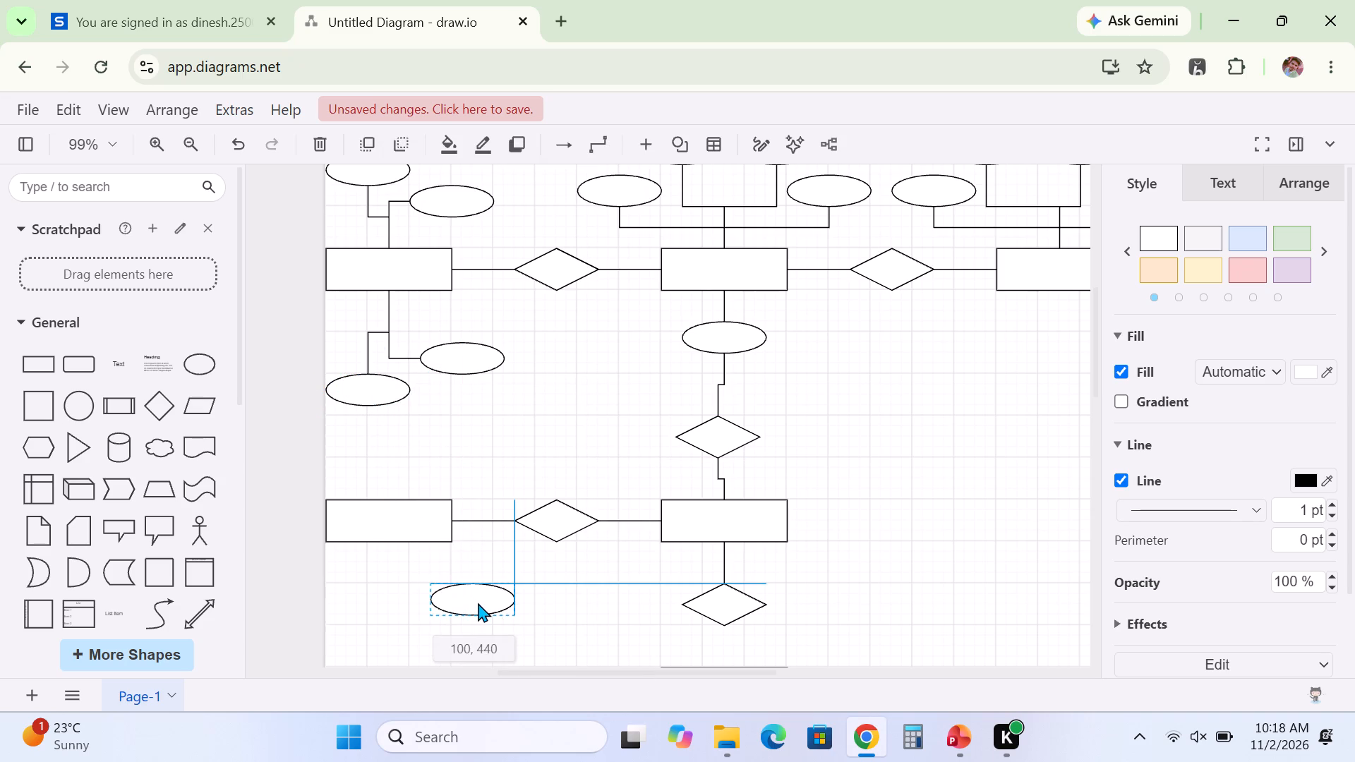
drag(478, 603, 478, 615)
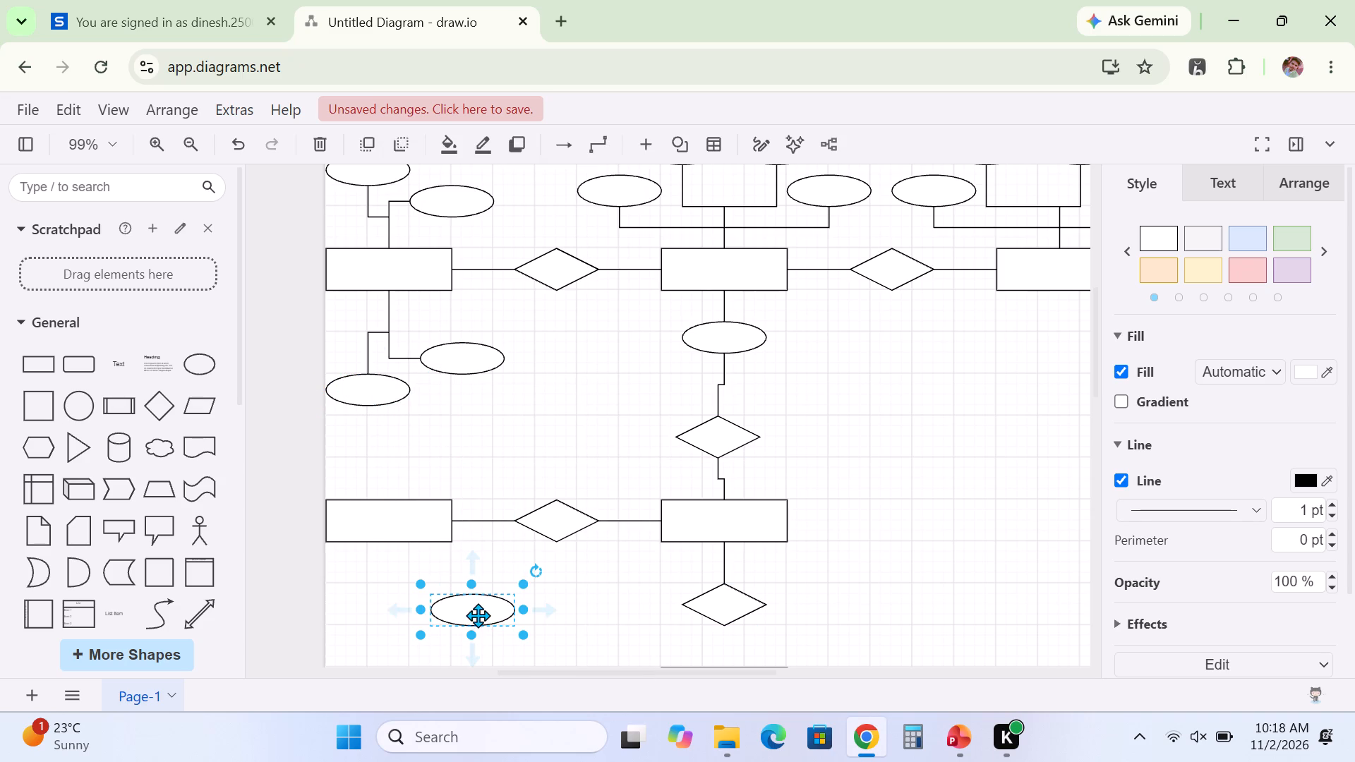
Duplicate the ellipse below the lower left rectangle three times to make a stack of four attribute ellipses.
right_click(480, 618)
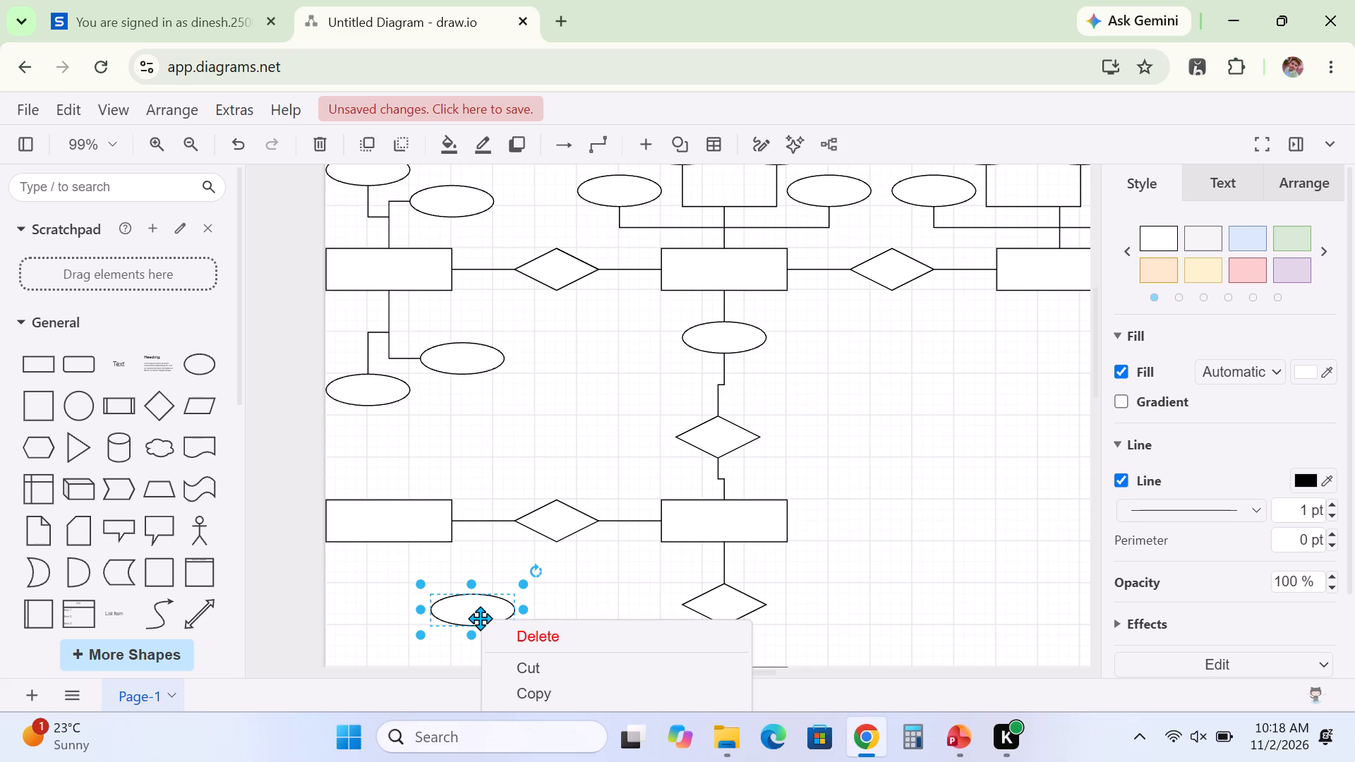
click(555, 349)
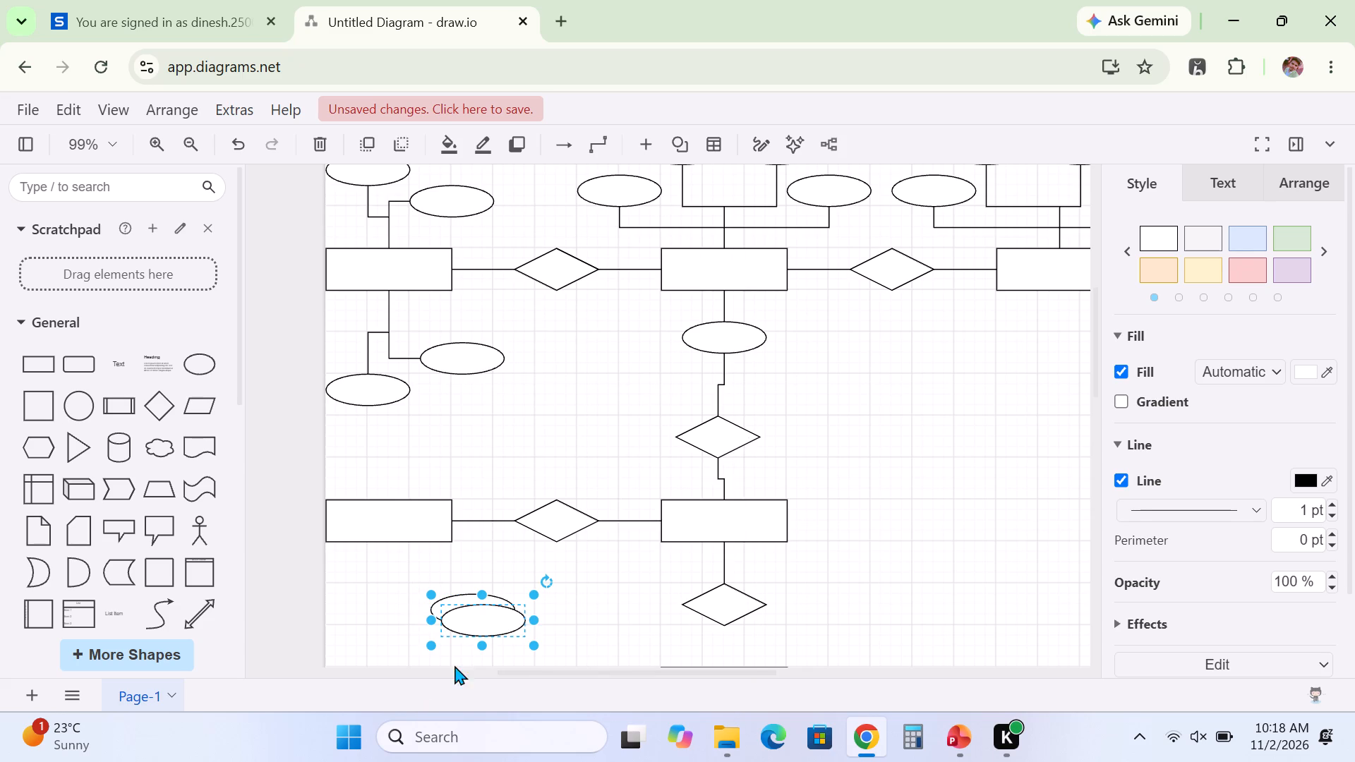
right_click(489, 609)
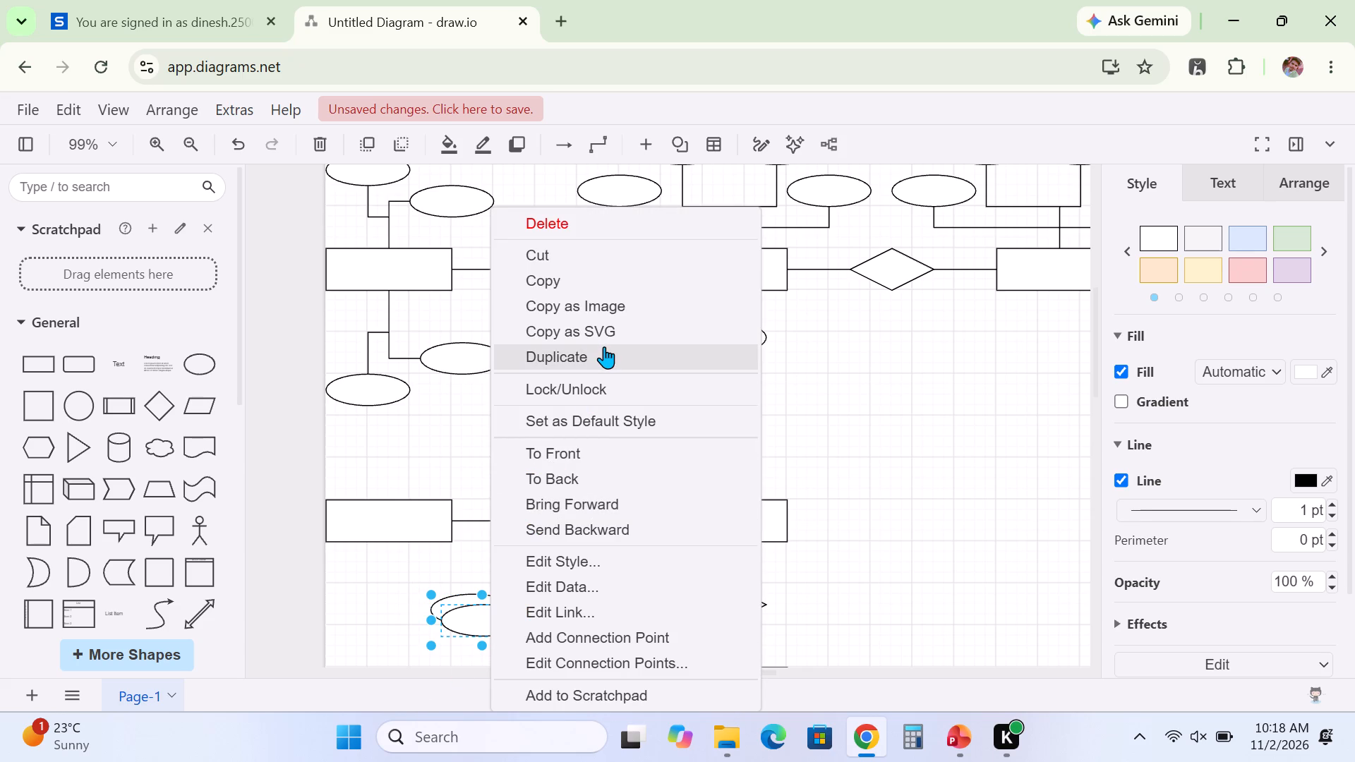
click(604, 346)
right_click(489, 618)
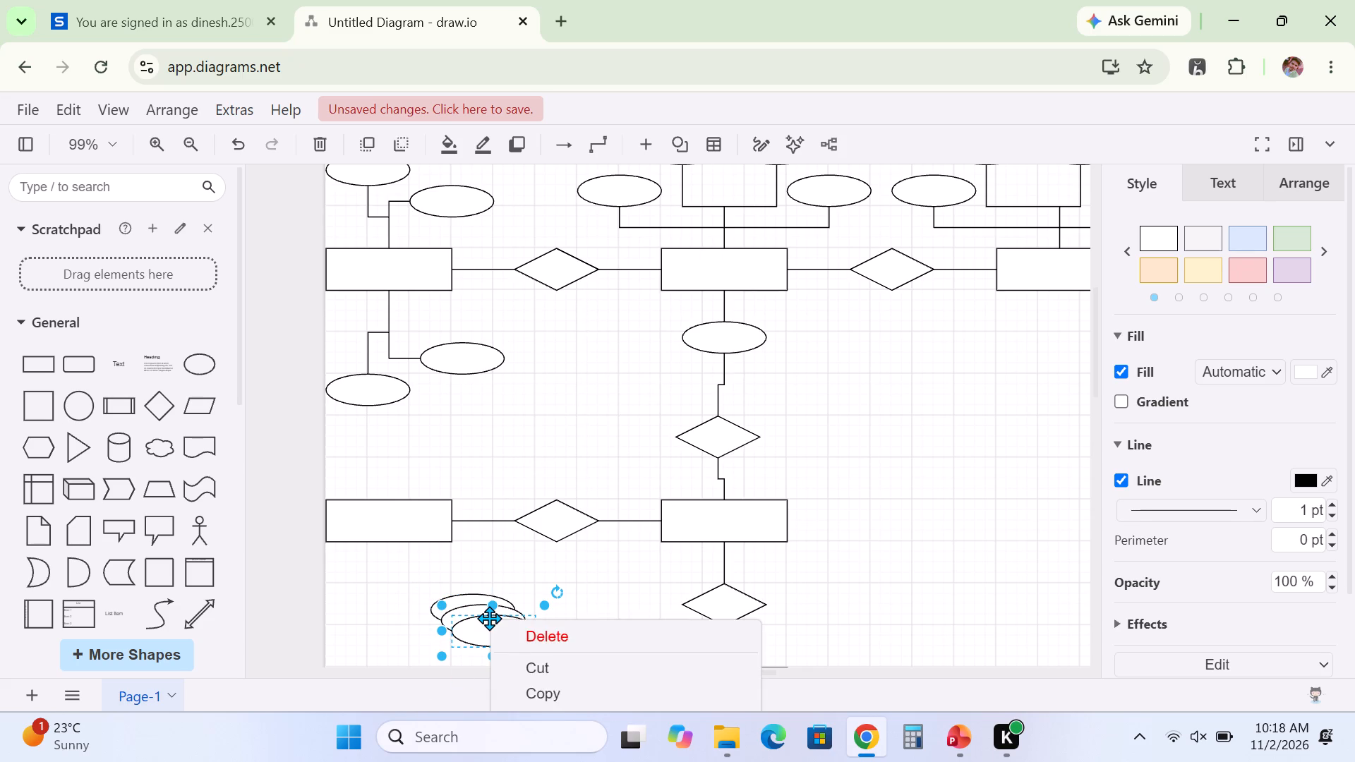
click(585, 363)
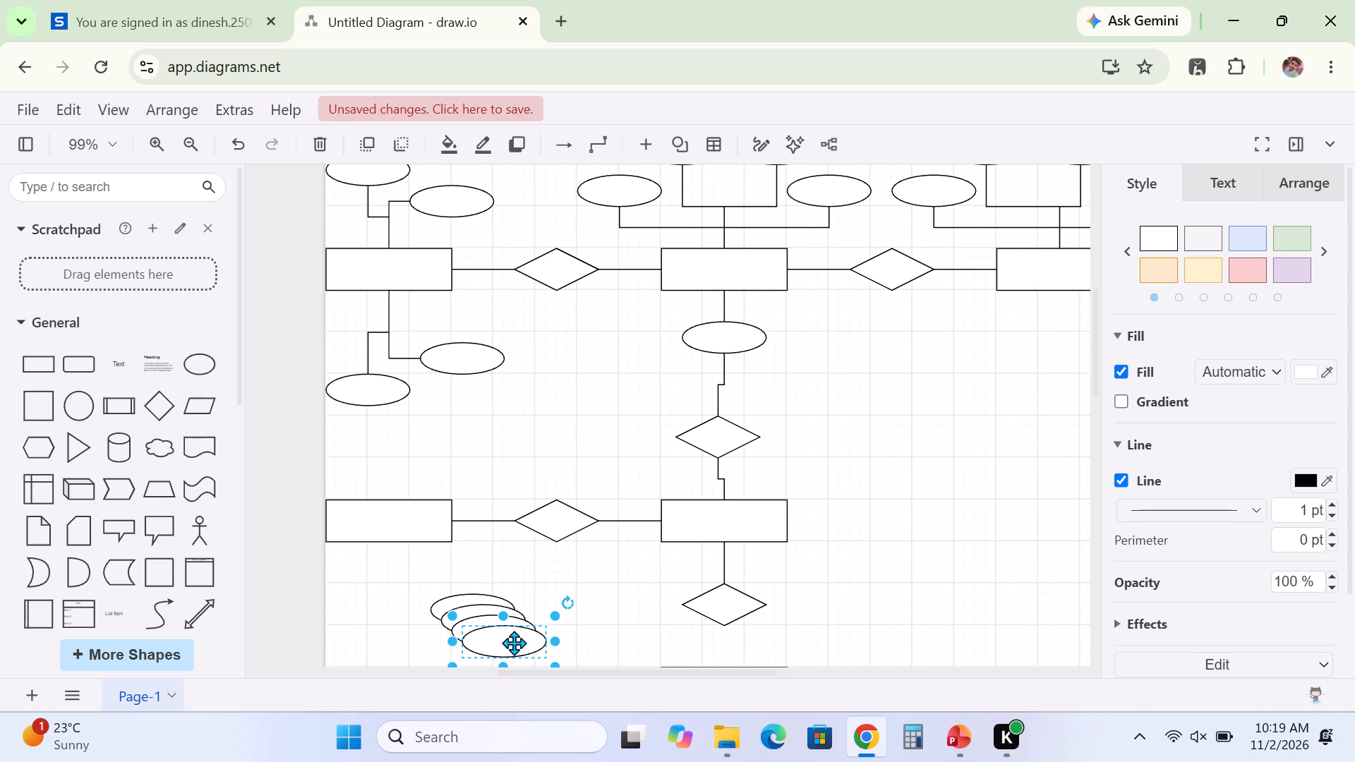
Move two of the stacked ellipses into the gap above the lower left rectangle, one beside the other.
drag(511, 653, 445, 465)
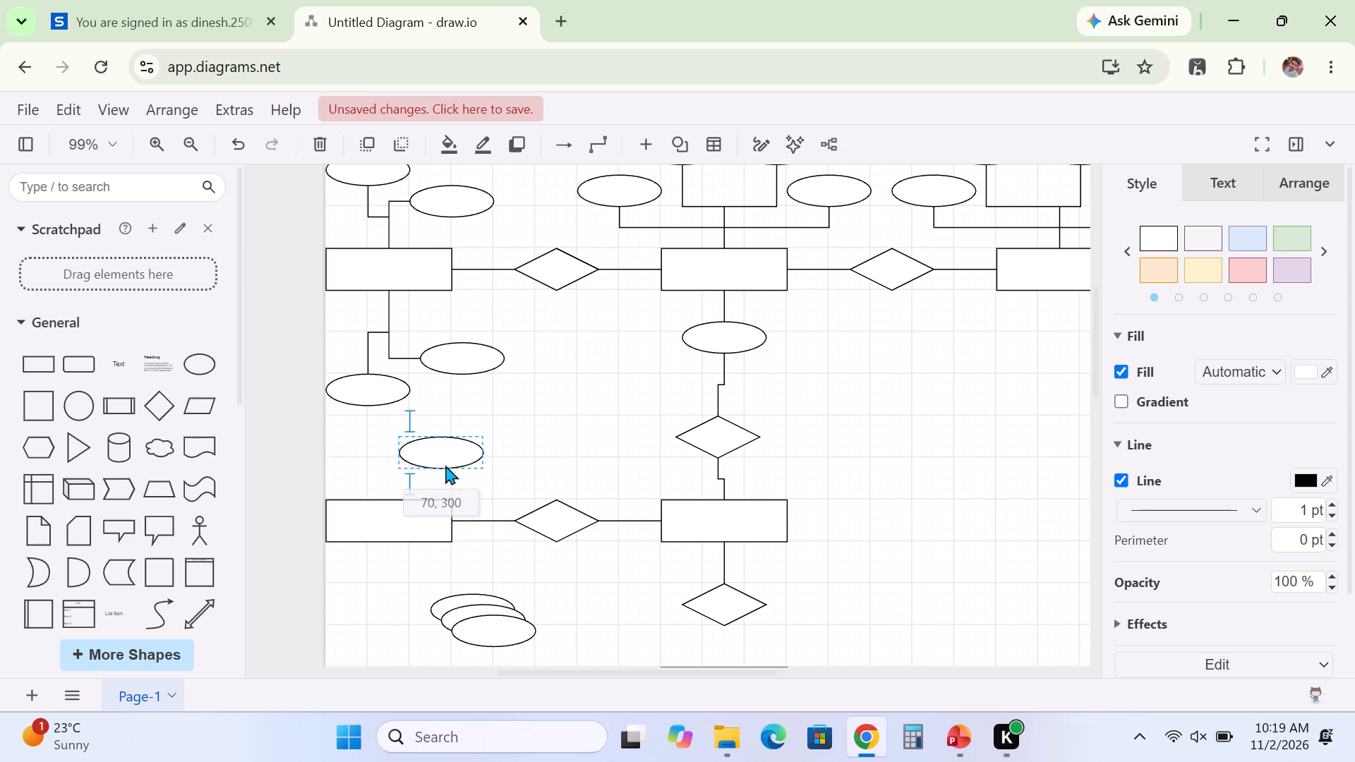
drag(445, 465, 452, 449)
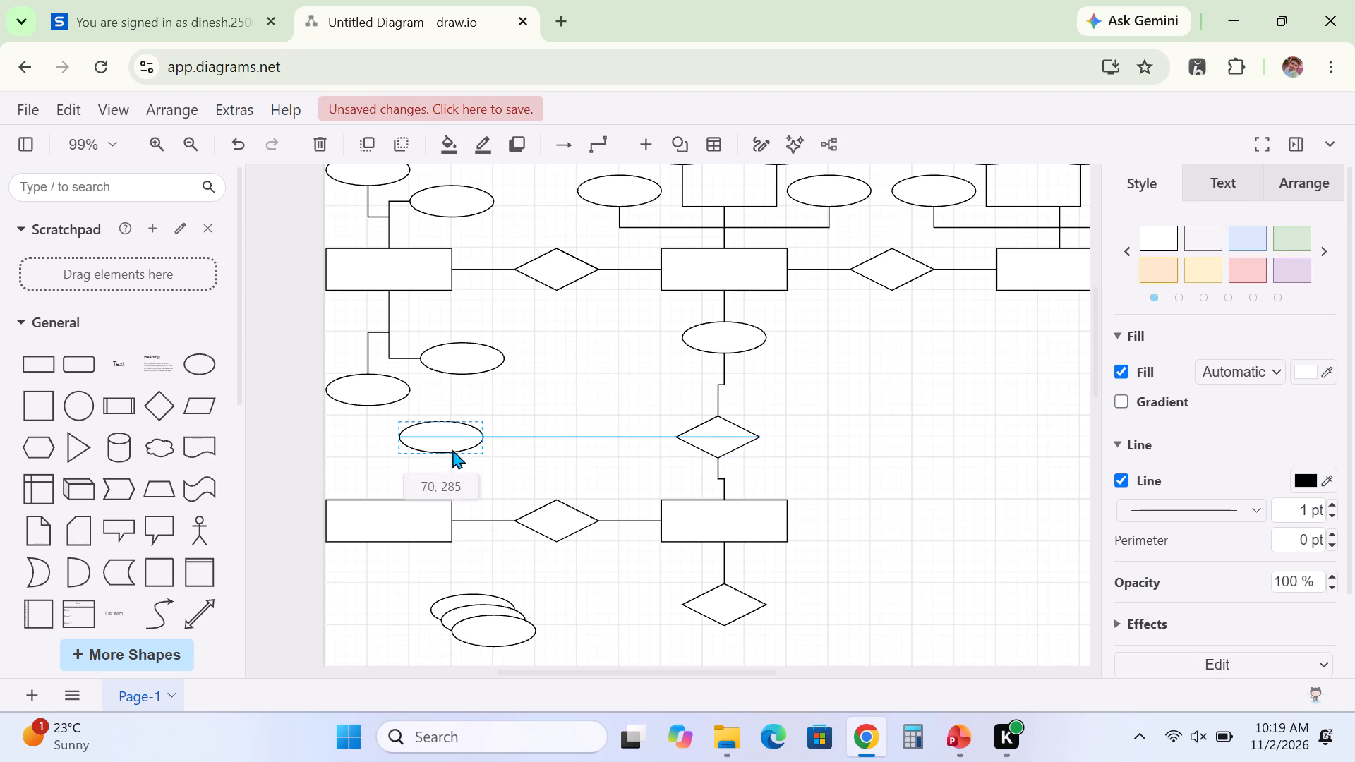
drag(452, 449, 457, 445)
drag(496, 641, 510, 646)
click(236, 149)
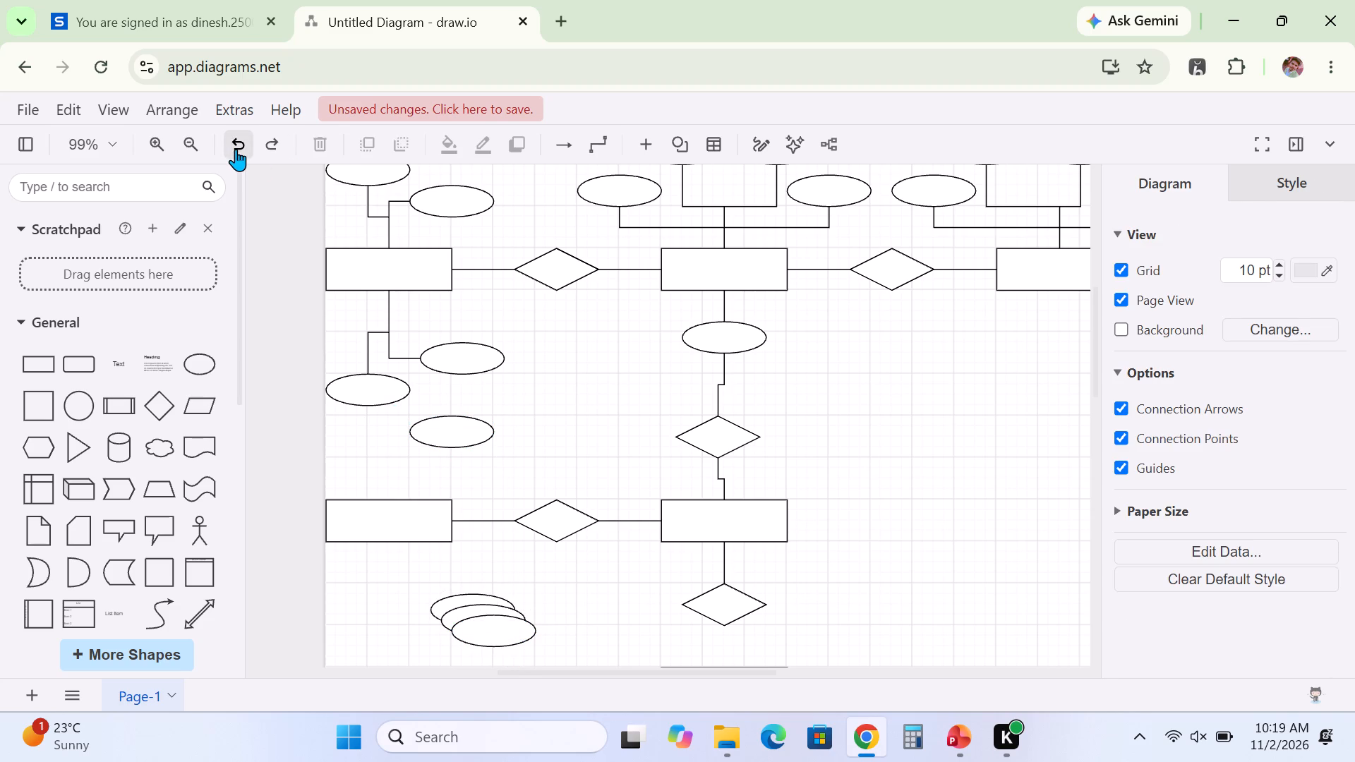
click(483, 626)
right_click(483, 626)
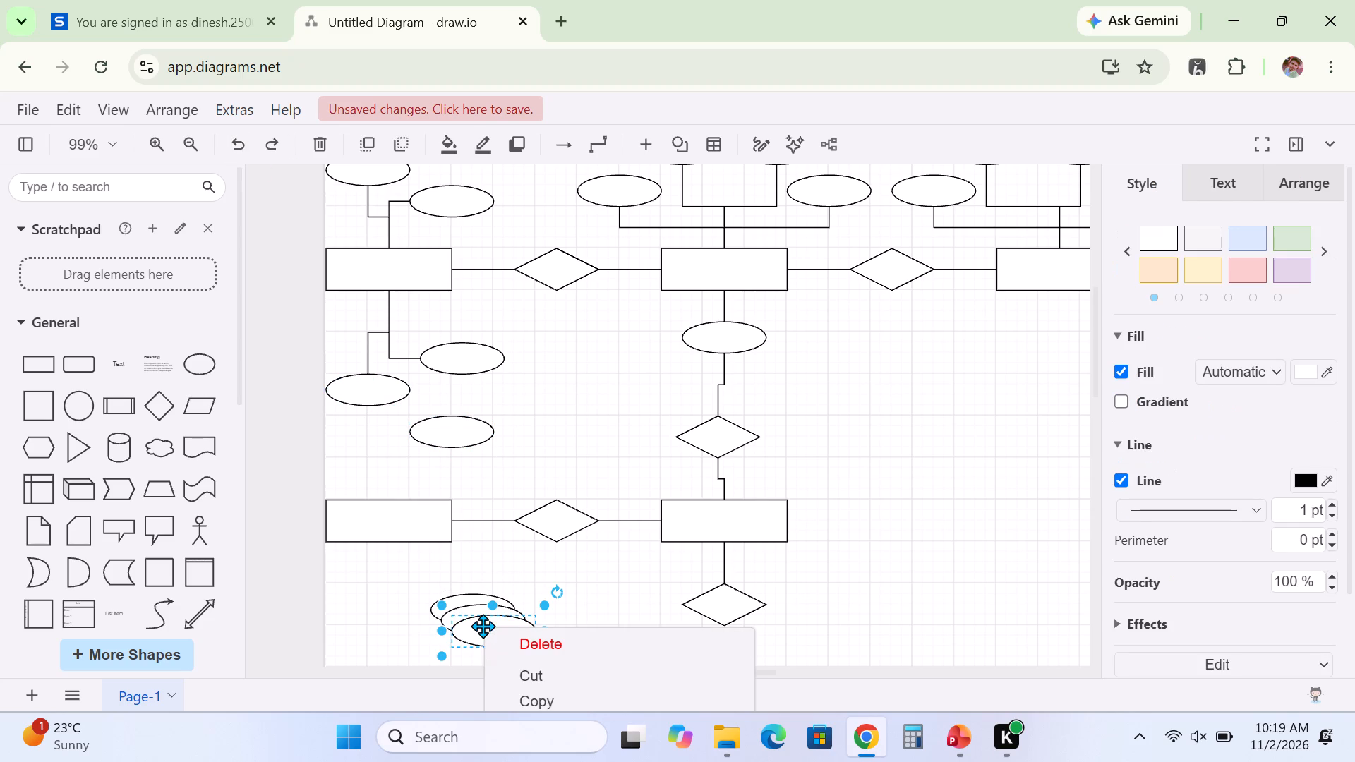
click(376, 619)
click(505, 632)
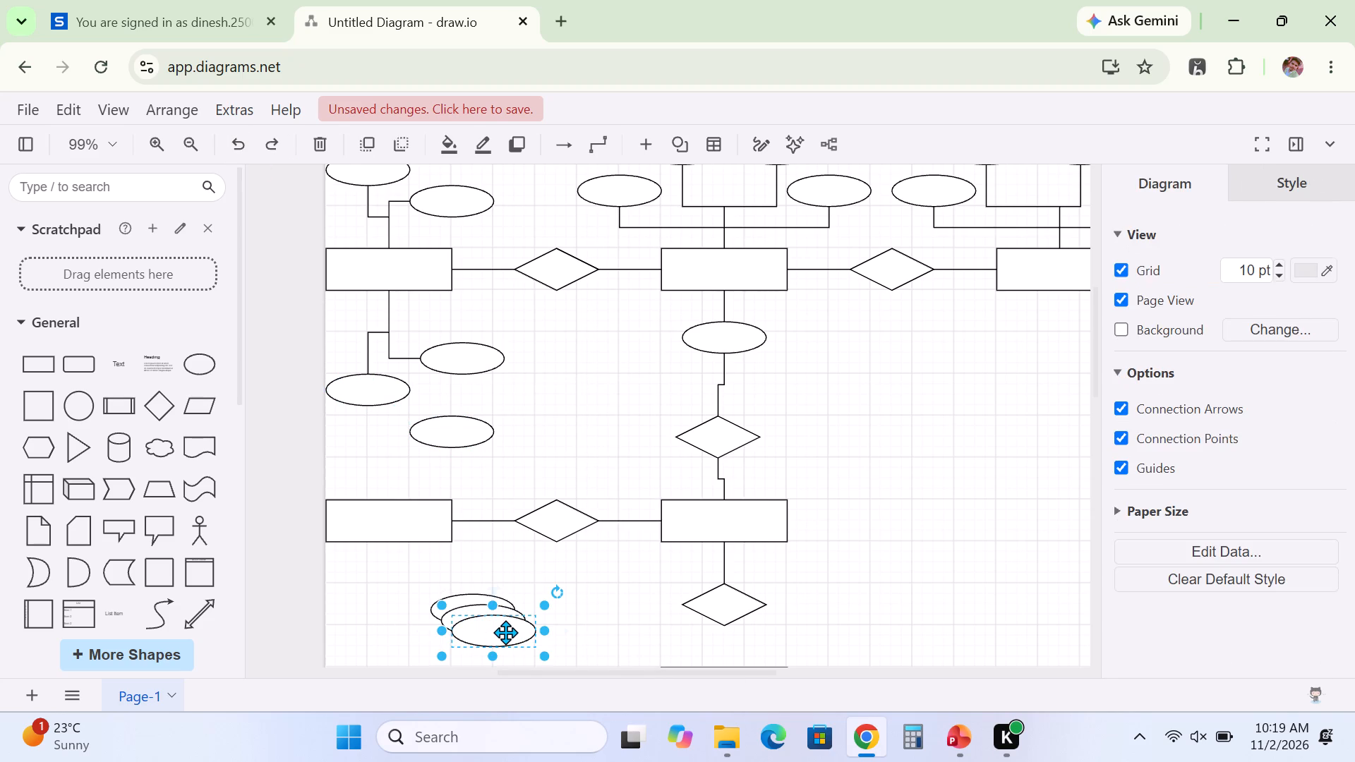
drag(505, 632, 380, 450)
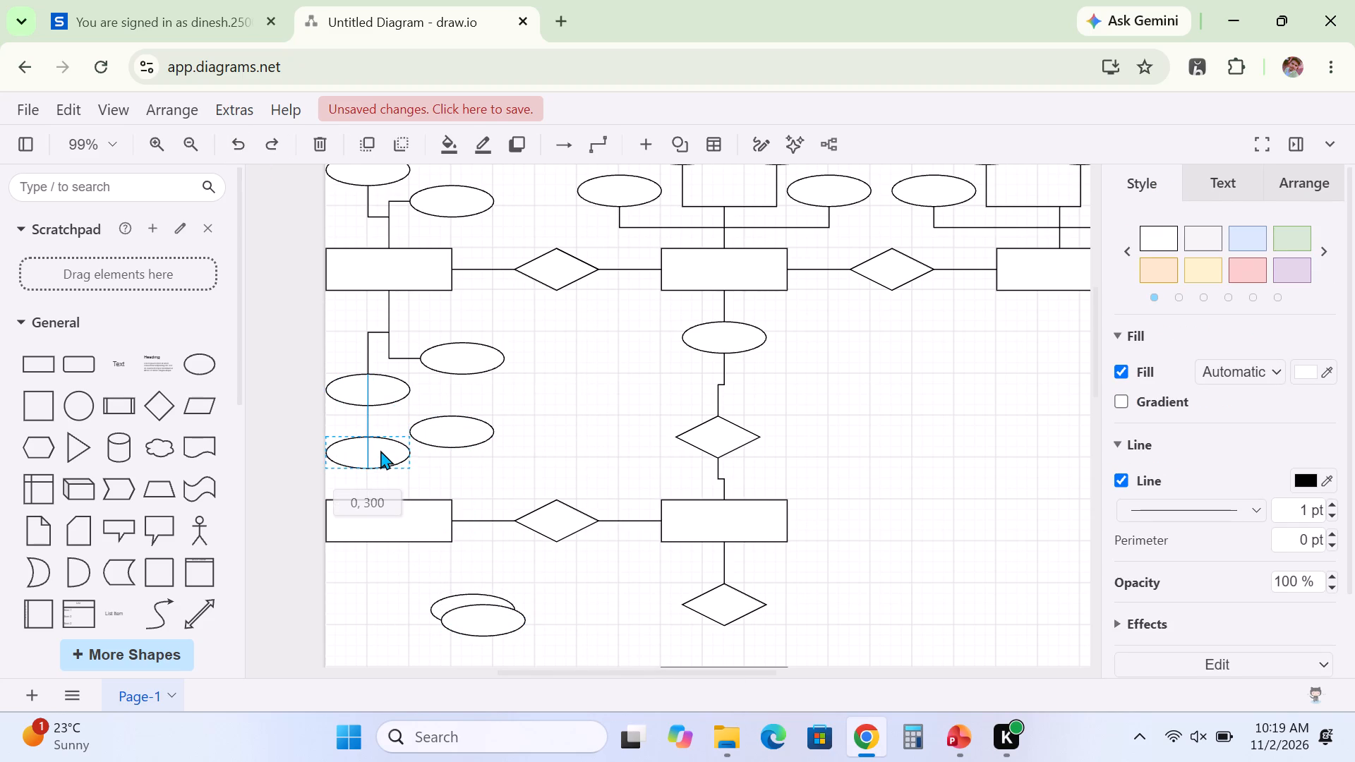
drag(380, 450, 374, 437)
Align the two ellipses above the lower left rectangle in one level row, directly under the upper left rectangle's two lower ellipses.
drag(452, 442, 483, 445)
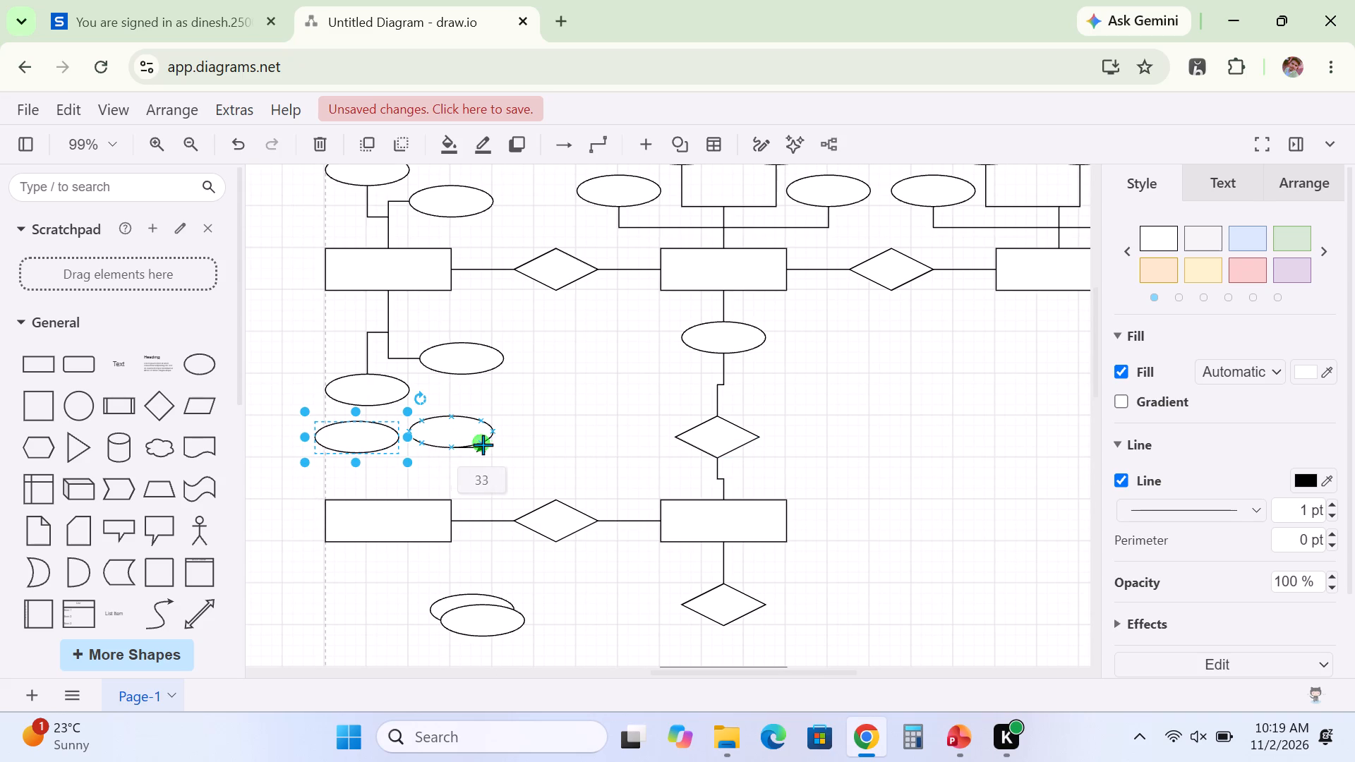
drag(483, 445, 445, 430)
drag(445, 430, 469, 431)
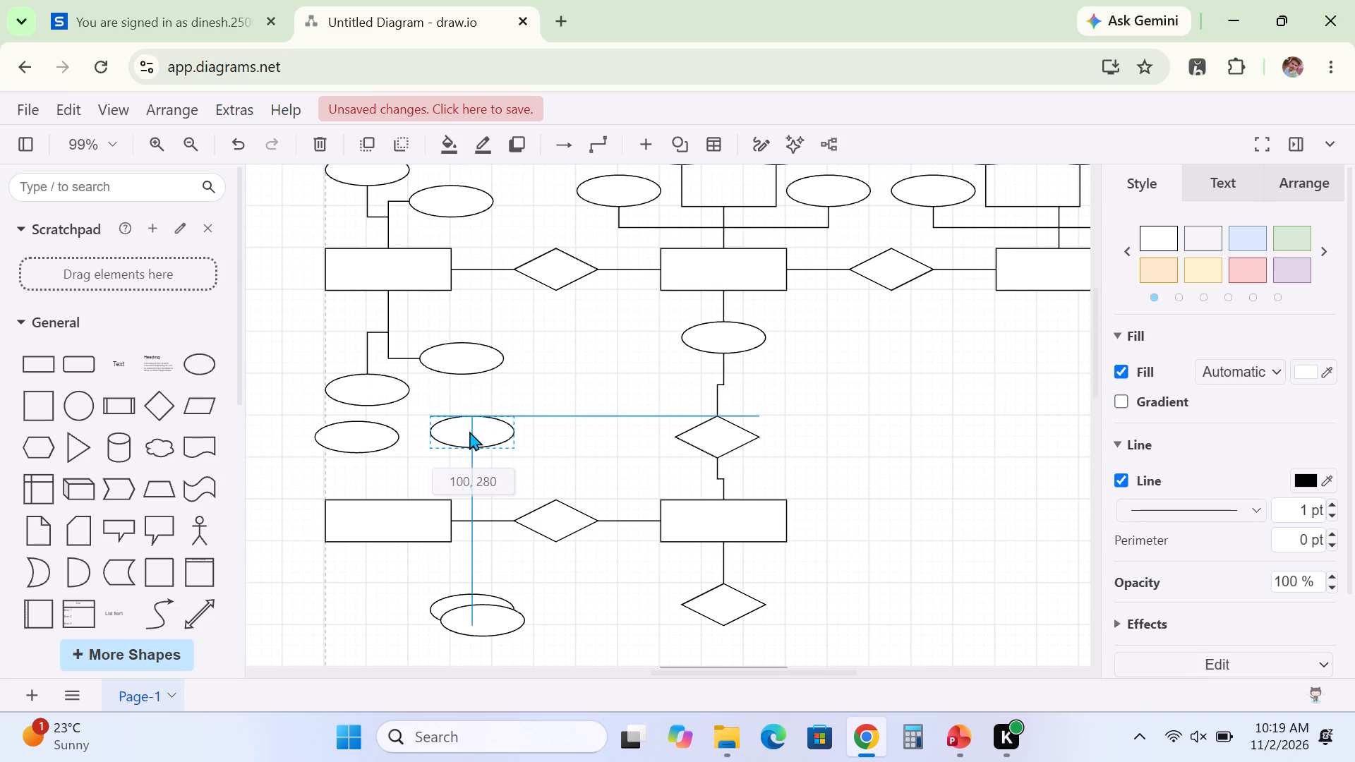
drag(469, 431, 473, 433)
drag(361, 442, 390, 433)
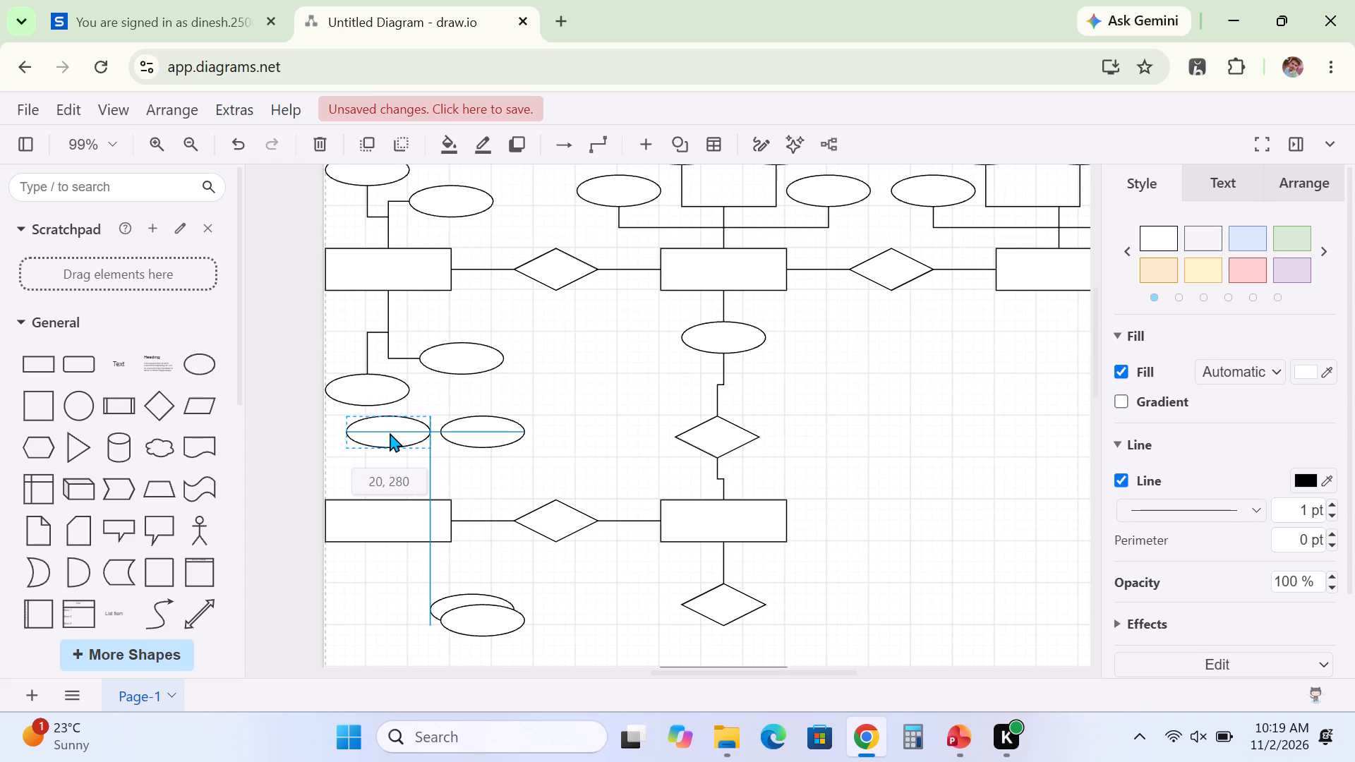
drag(390, 433, 377, 439)
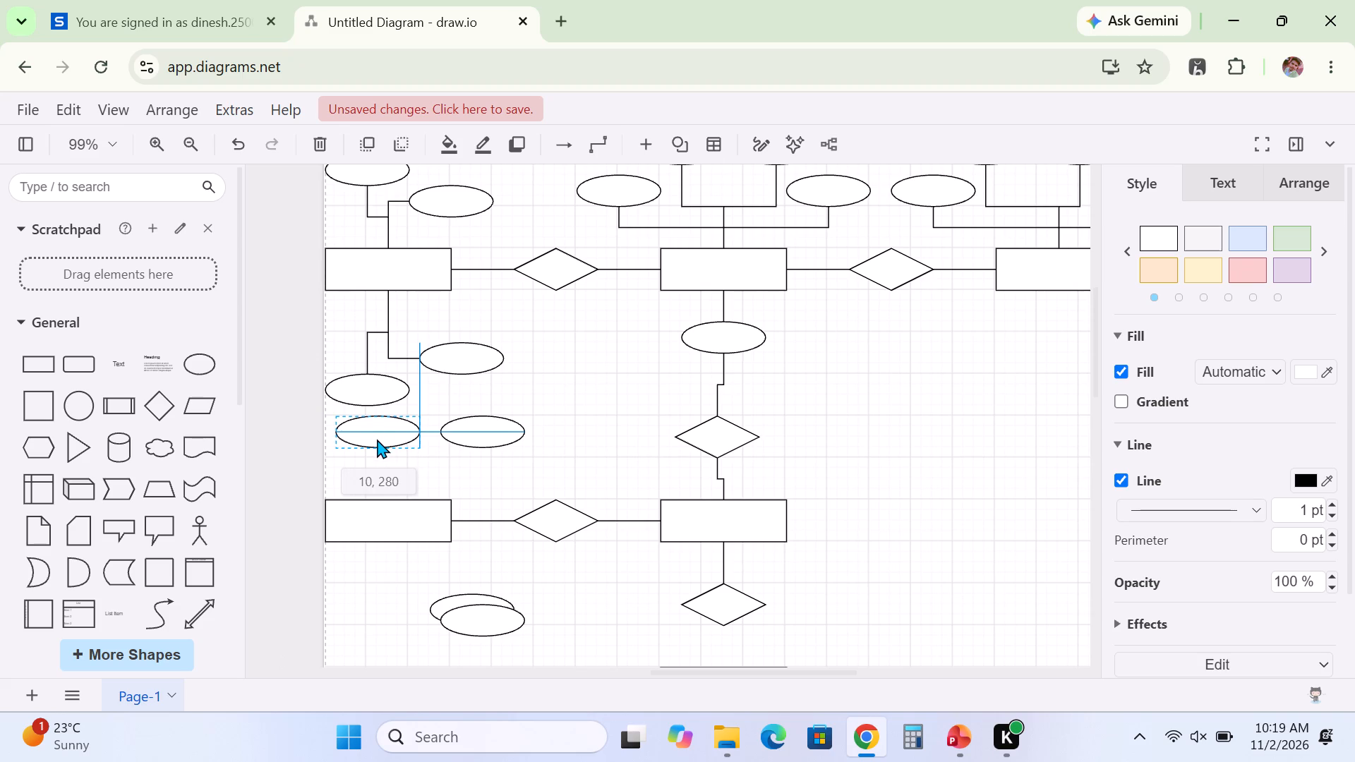
drag(377, 439, 374, 442)
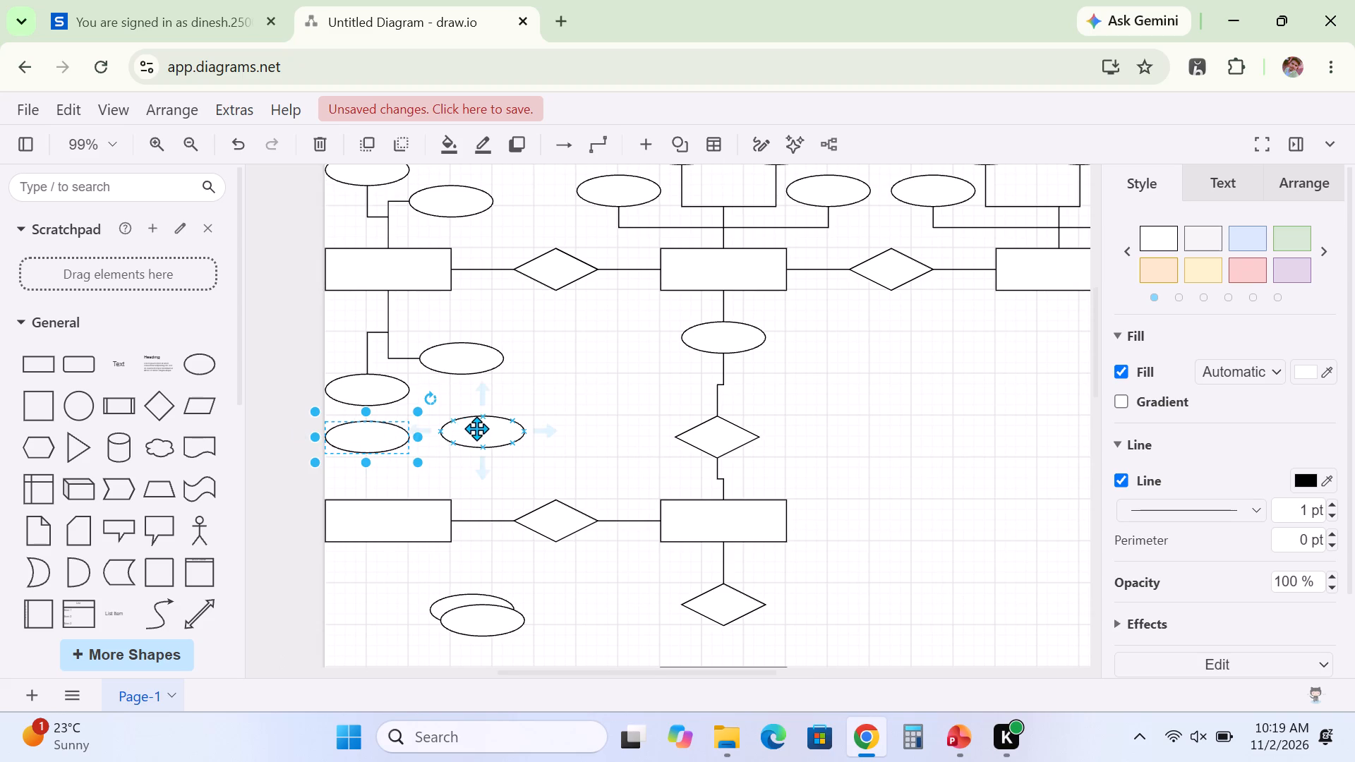
drag(476, 428, 457, 435)
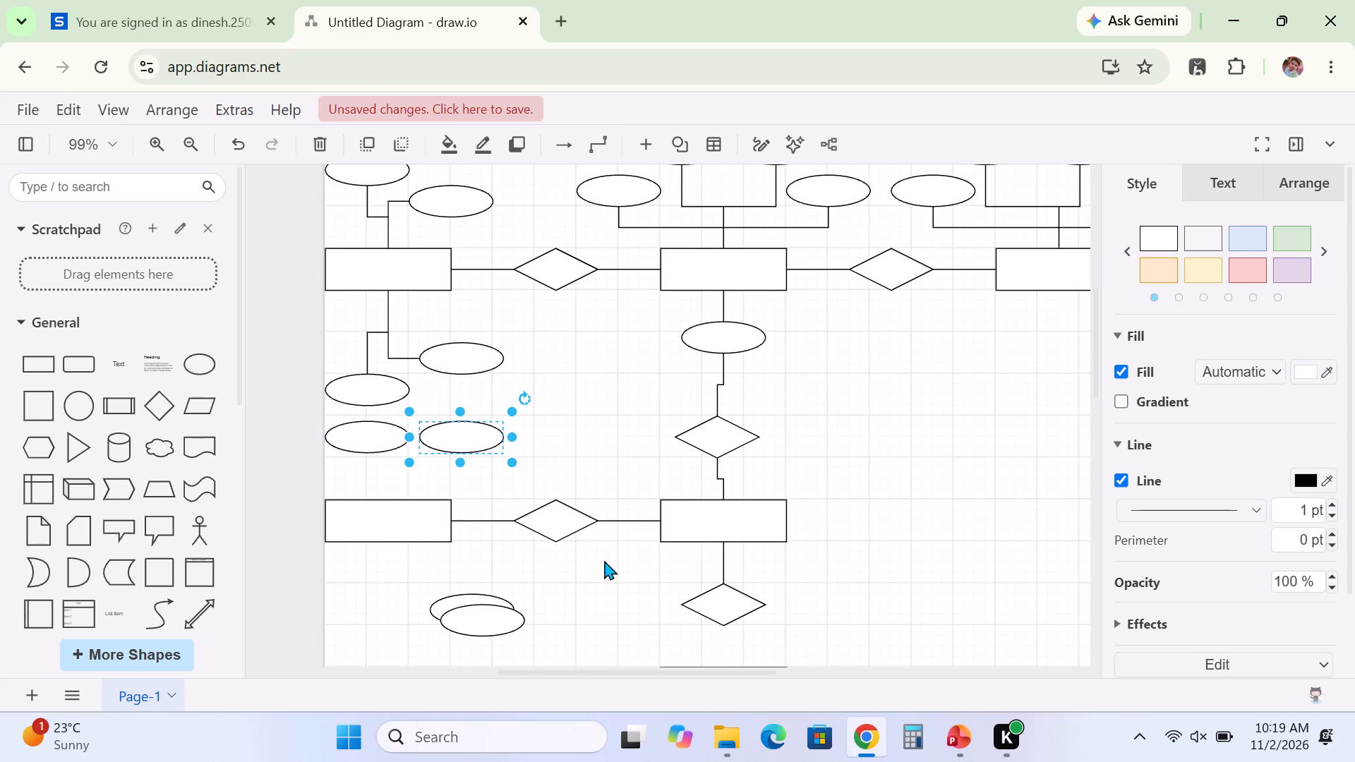
Move the lower left rectangle, its diamond and the lower middle rectangle down to y 400, and the diamond beneath down equally.
scroll(611, 460, down, 1)
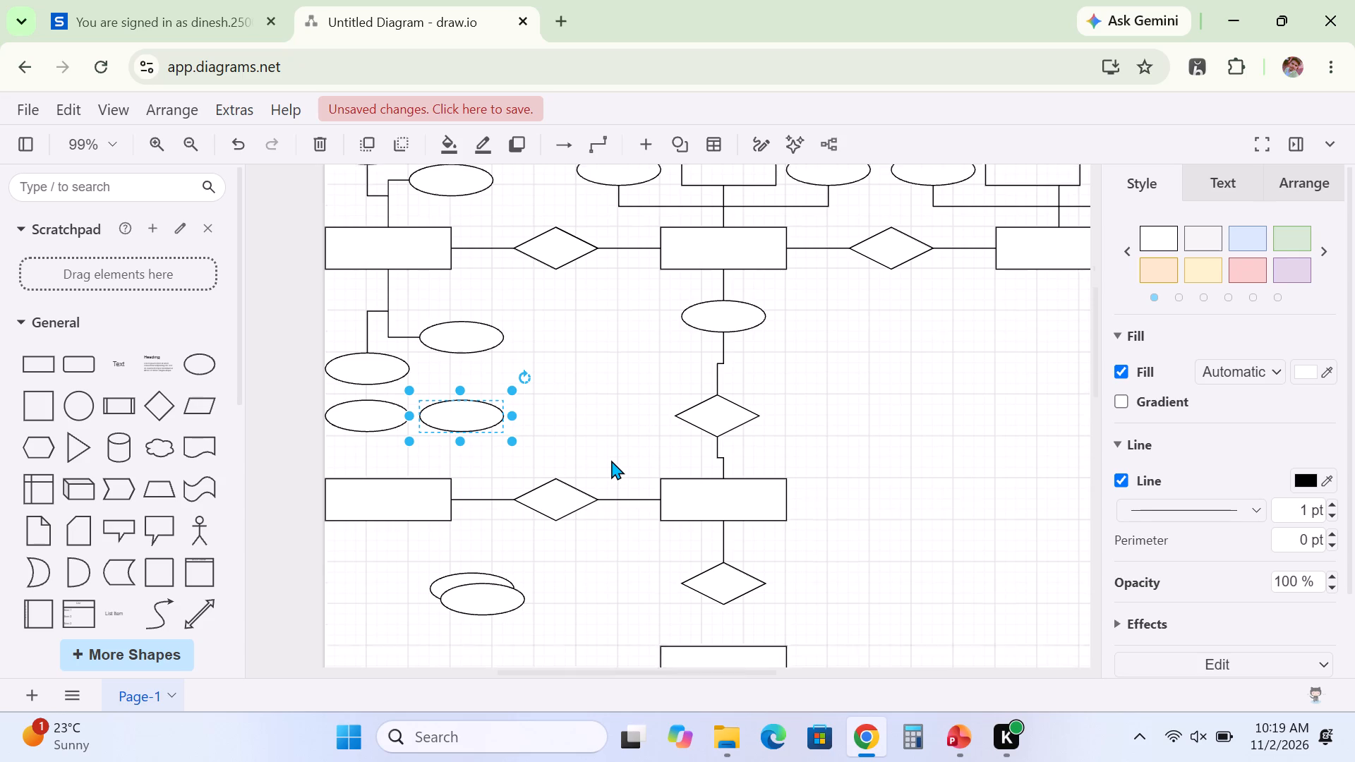
scroll(611, 460, down, 1)
drag(408, 418, 406, 460)
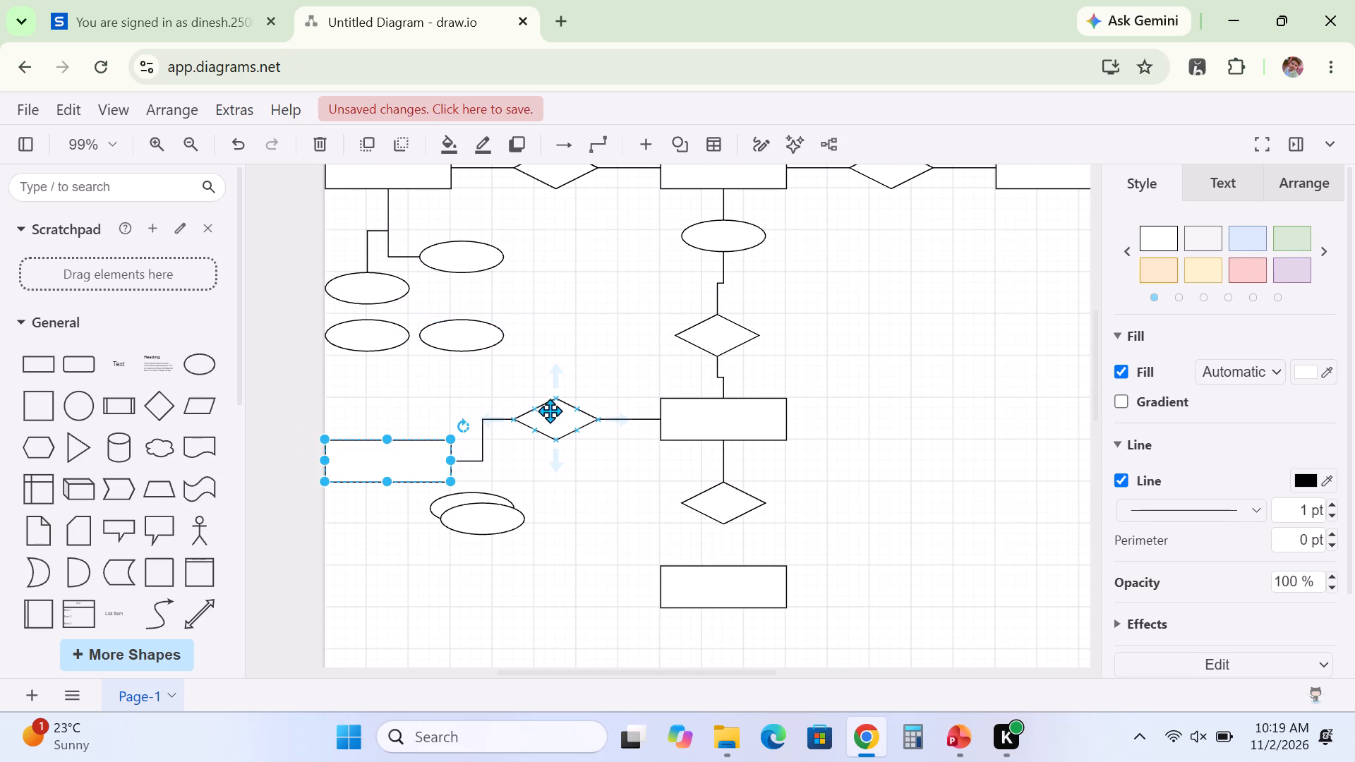
drag(552, 416, 557, 459)
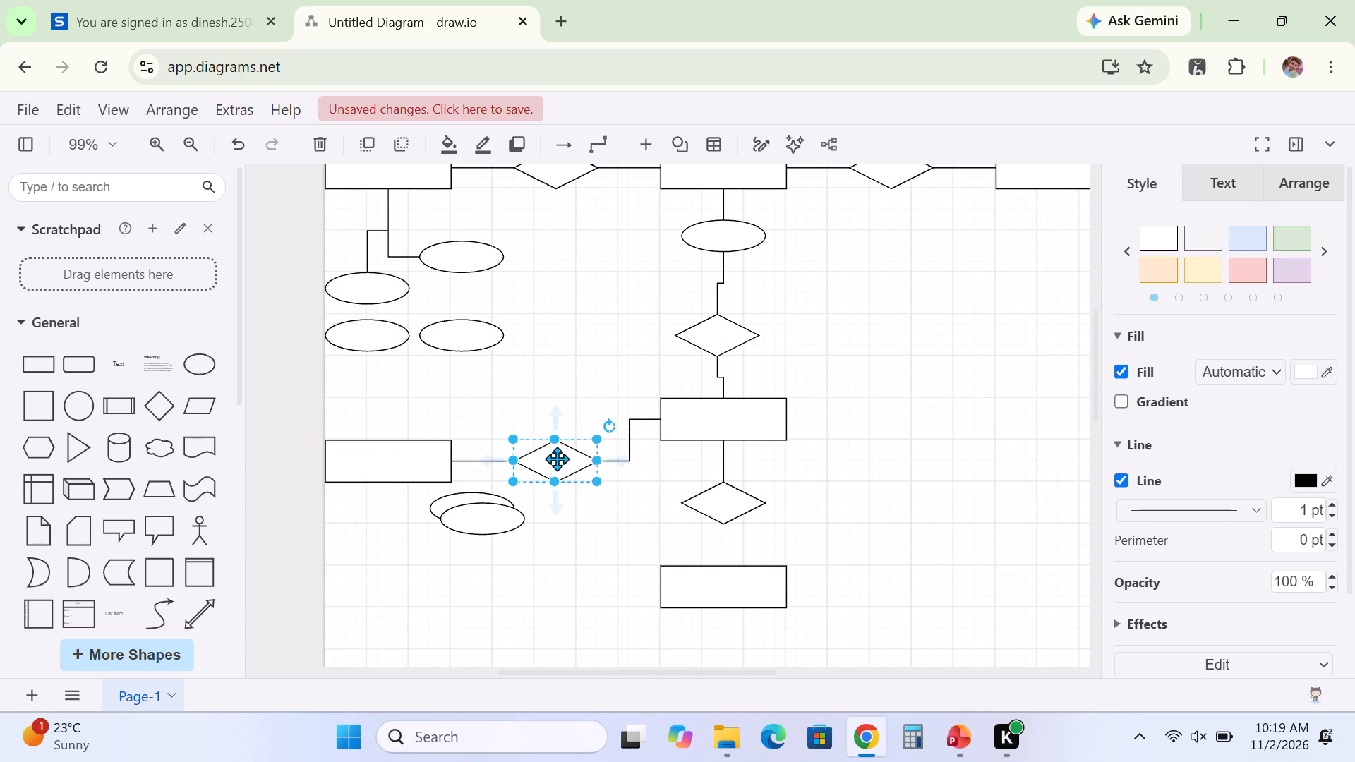
drag(717, 416, 723, 458)
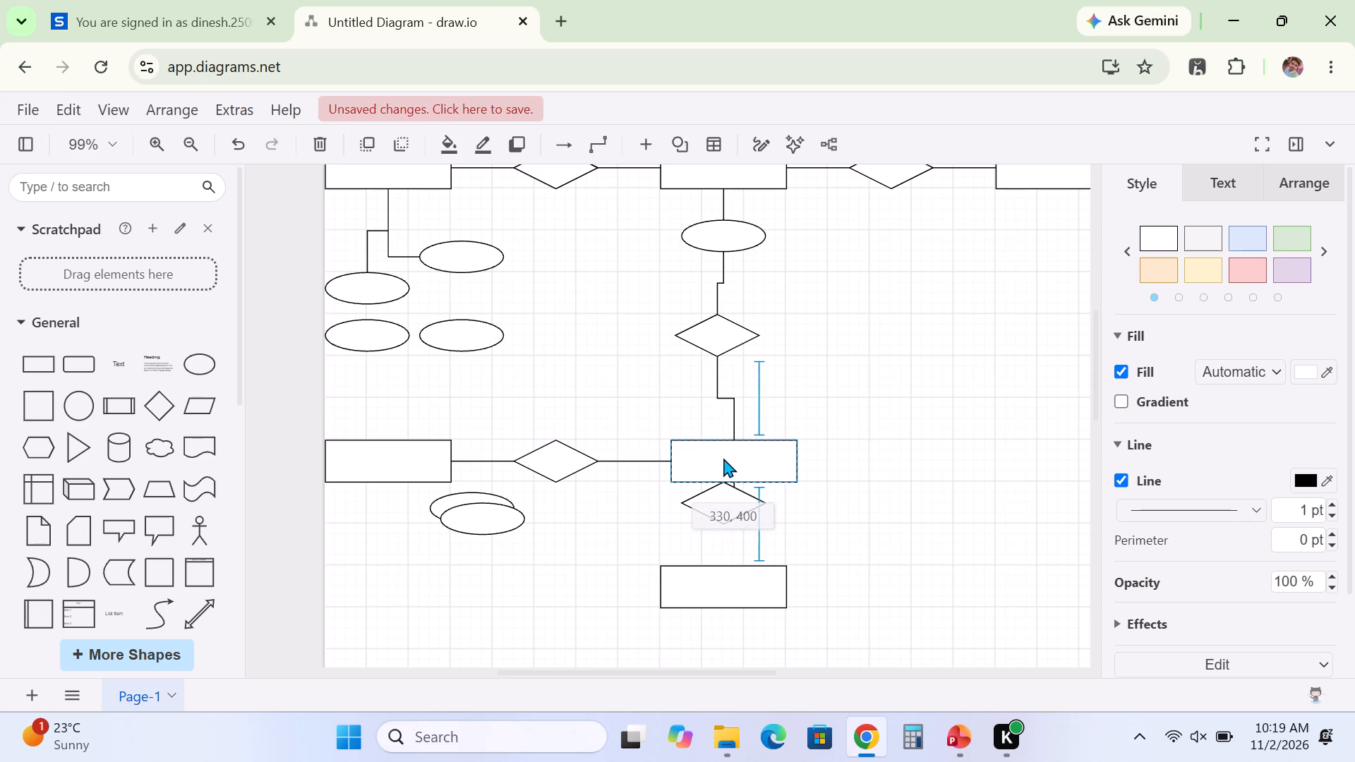
drag(723, 458, 718, 459)
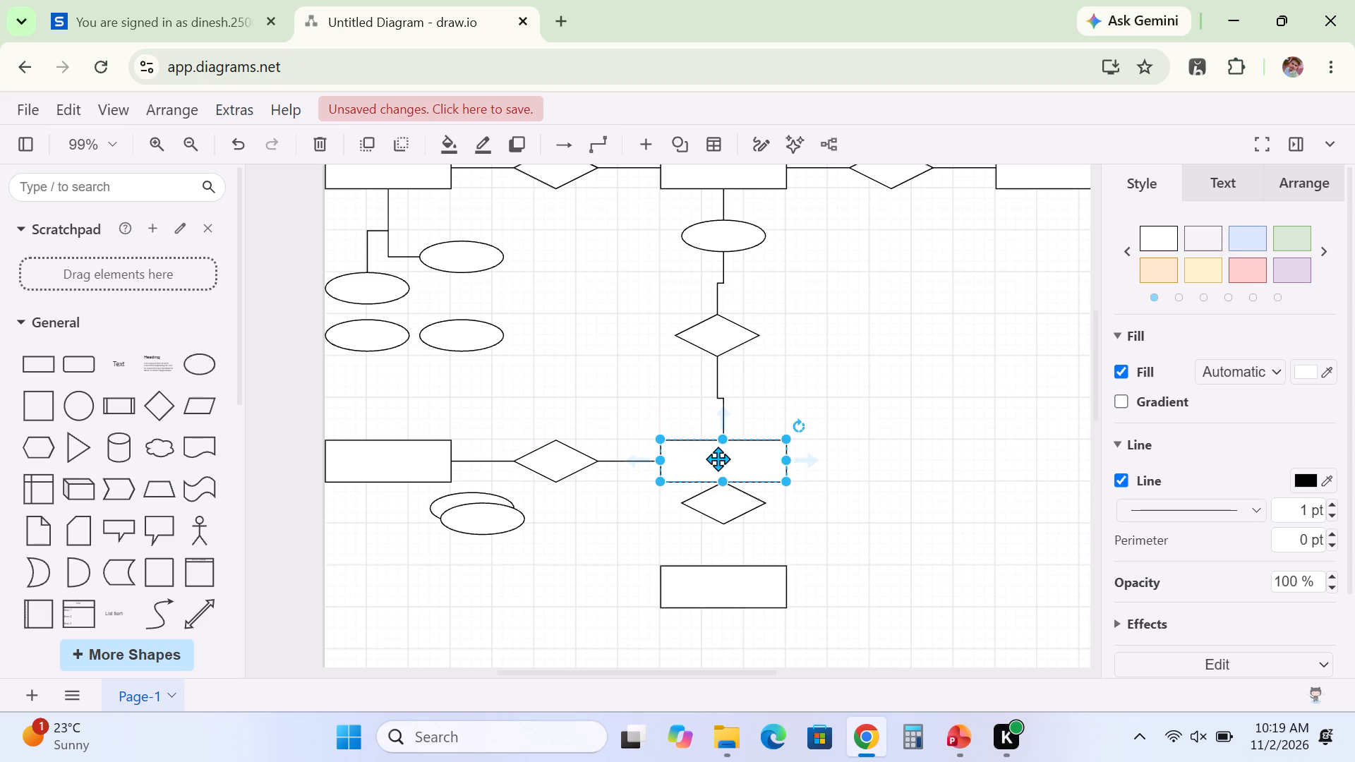
drag(726, 514, 728, 552)
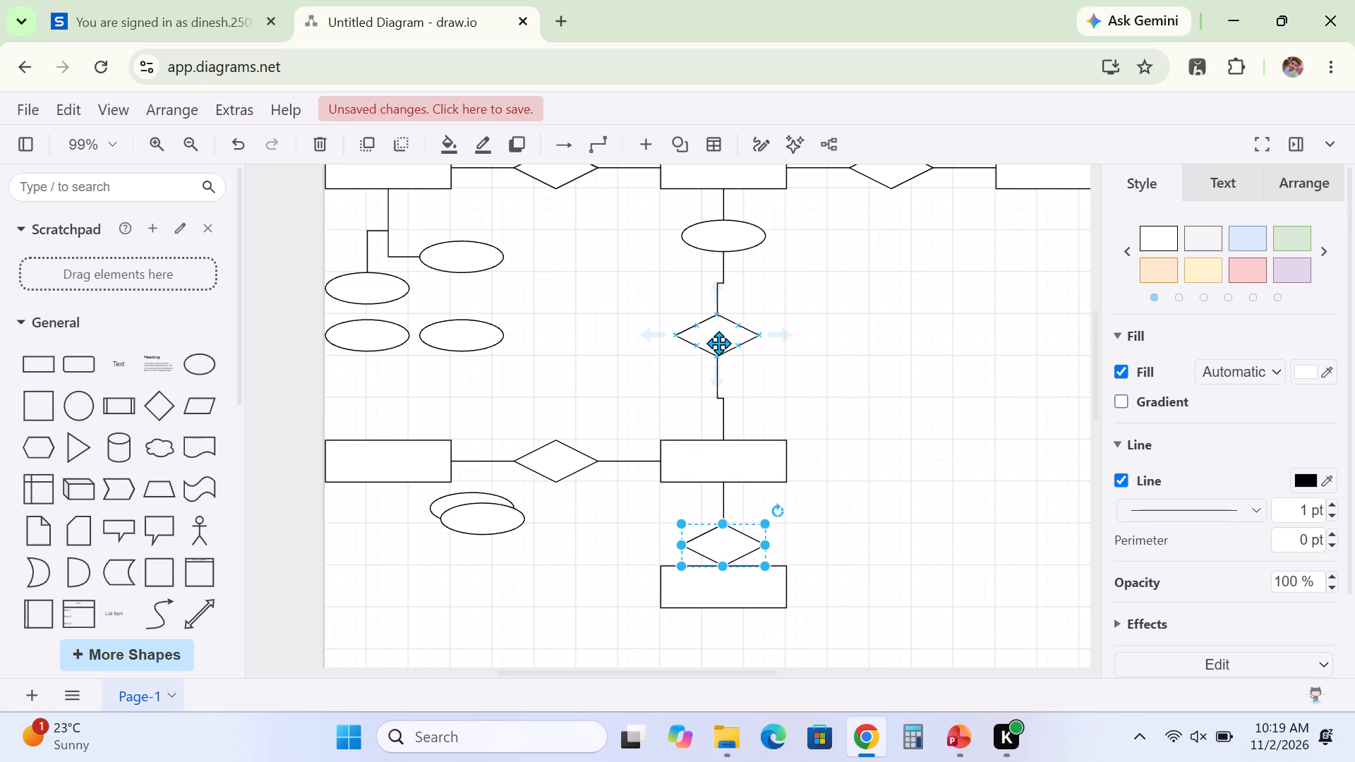
Shift the diamond above the lower middle rectangle slightly right to centre it in the column with straight vertical connectors.
drag(718, 340, 725, 339)
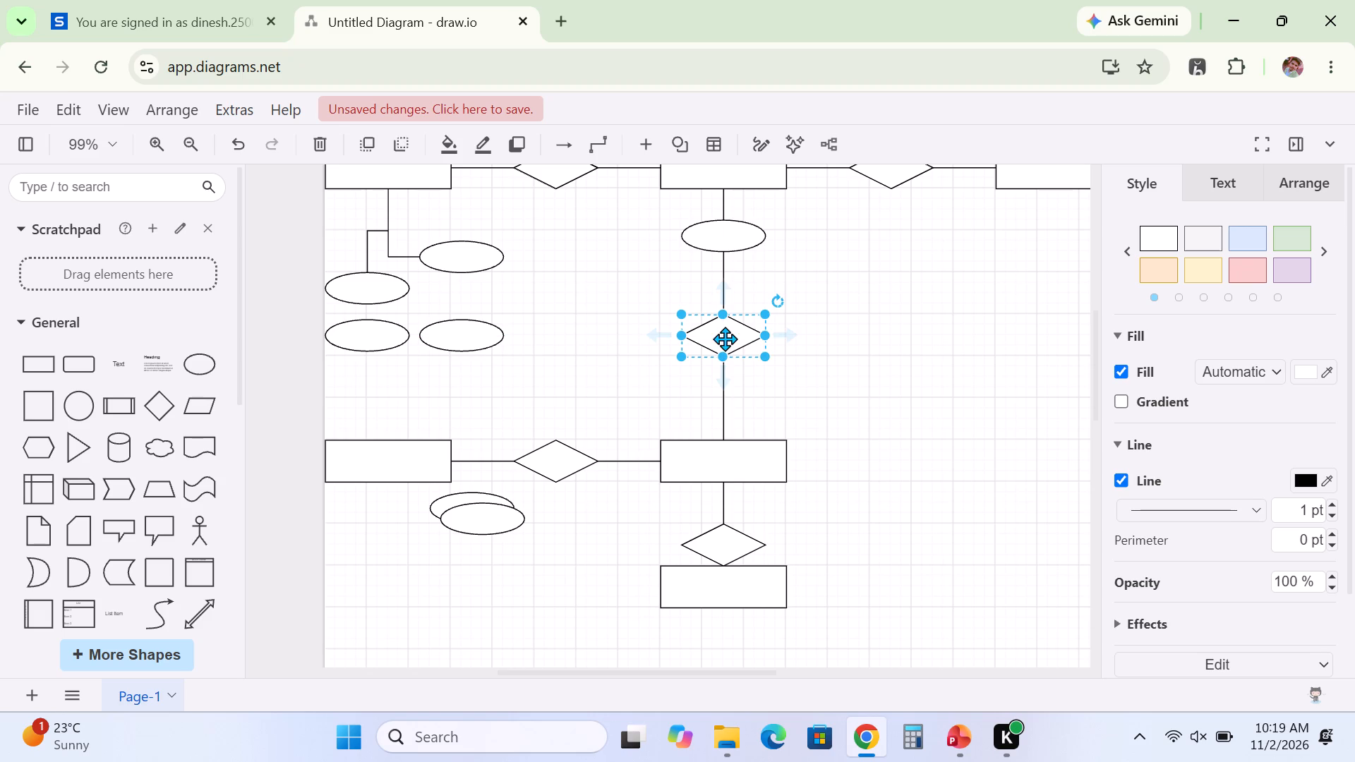
click(865, 354)
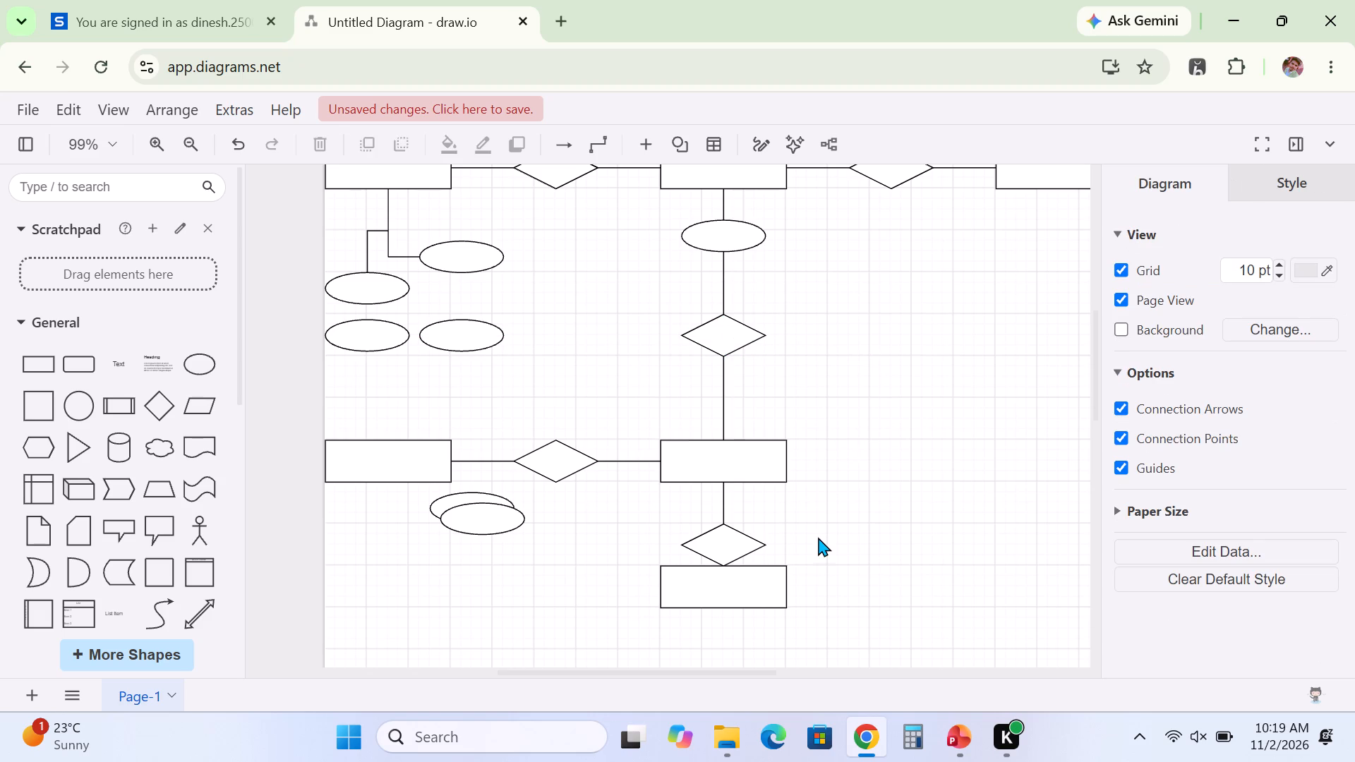
Move the bottom rectangle down to y 560, centred under the lowest diamond with a gap between them.
scroll(818, 537, down, 1)
drag(727, 471, 733, 530)
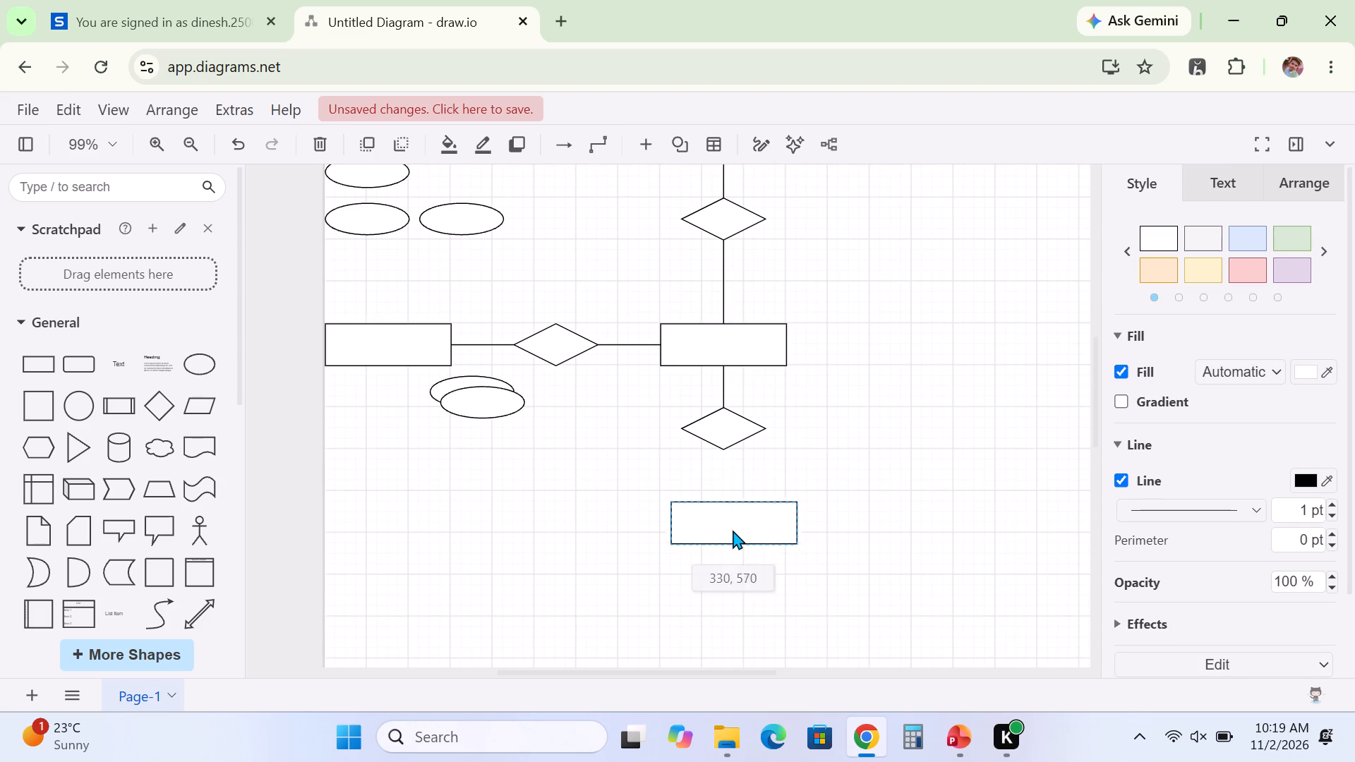
drag(733, 530, 726, 537)
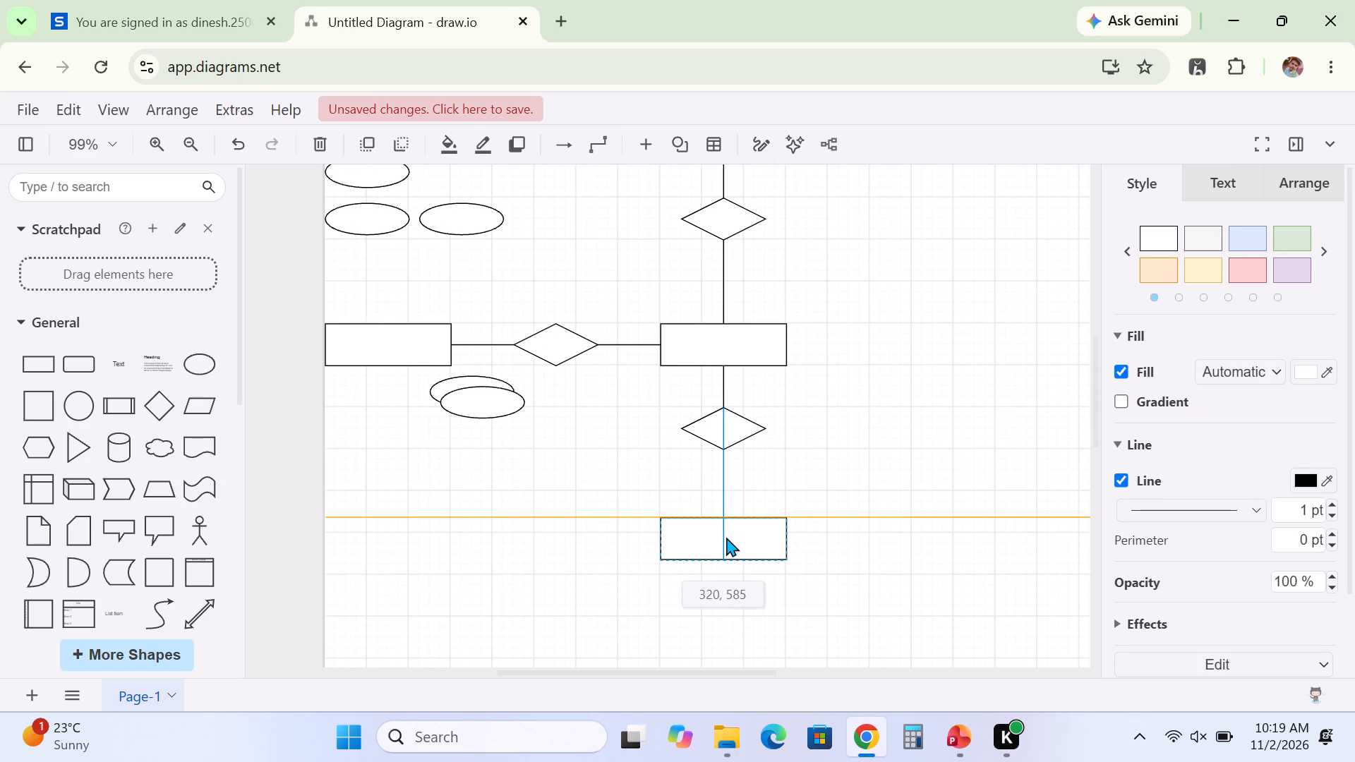
drag(726, 537, 721, 512)
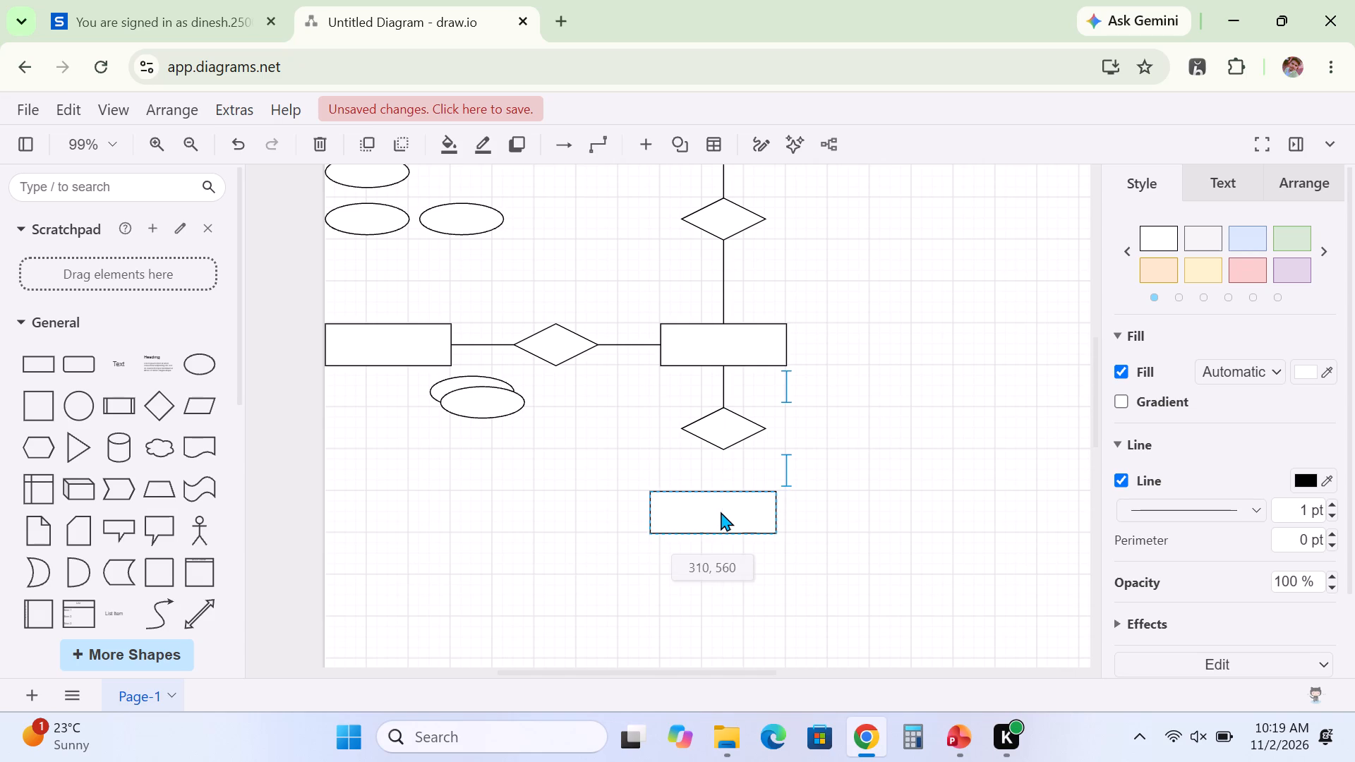
drag(721, 512, 726, 512)
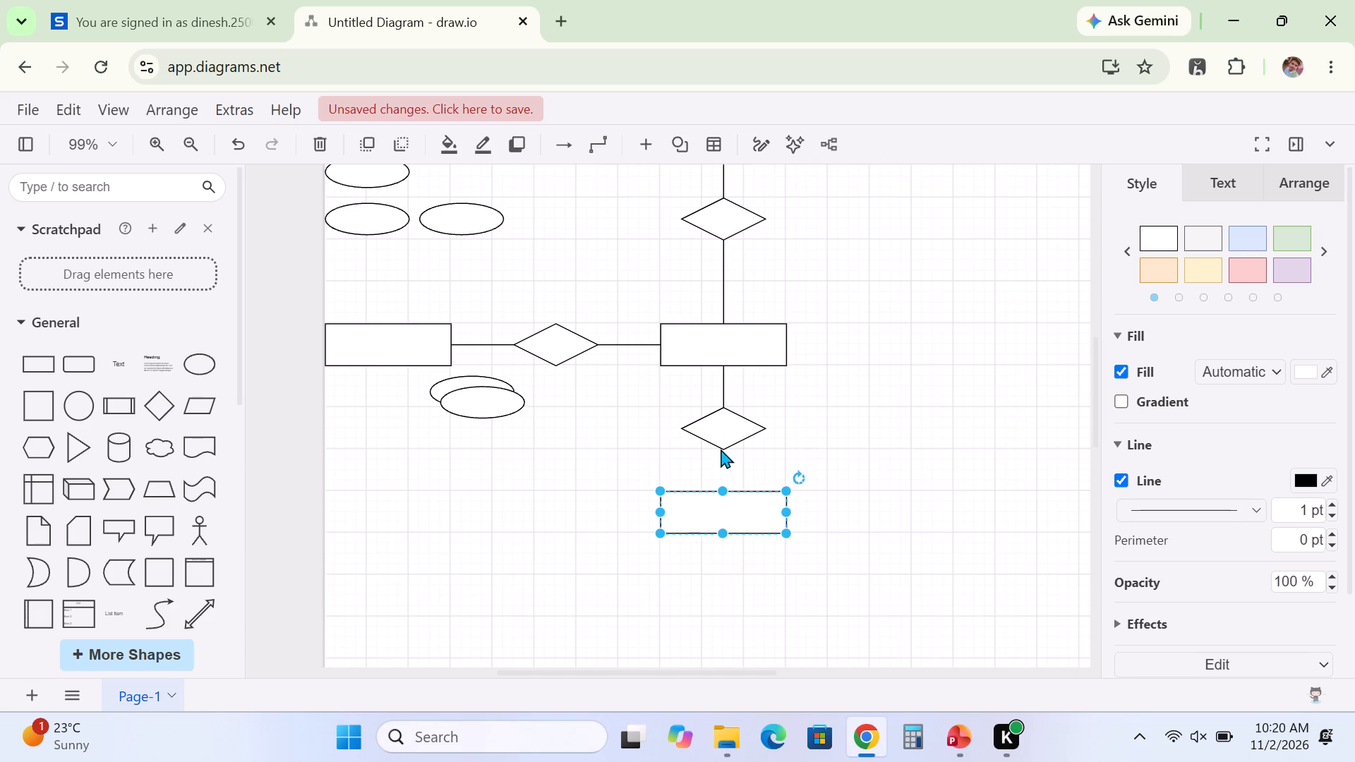
click(625, 454)
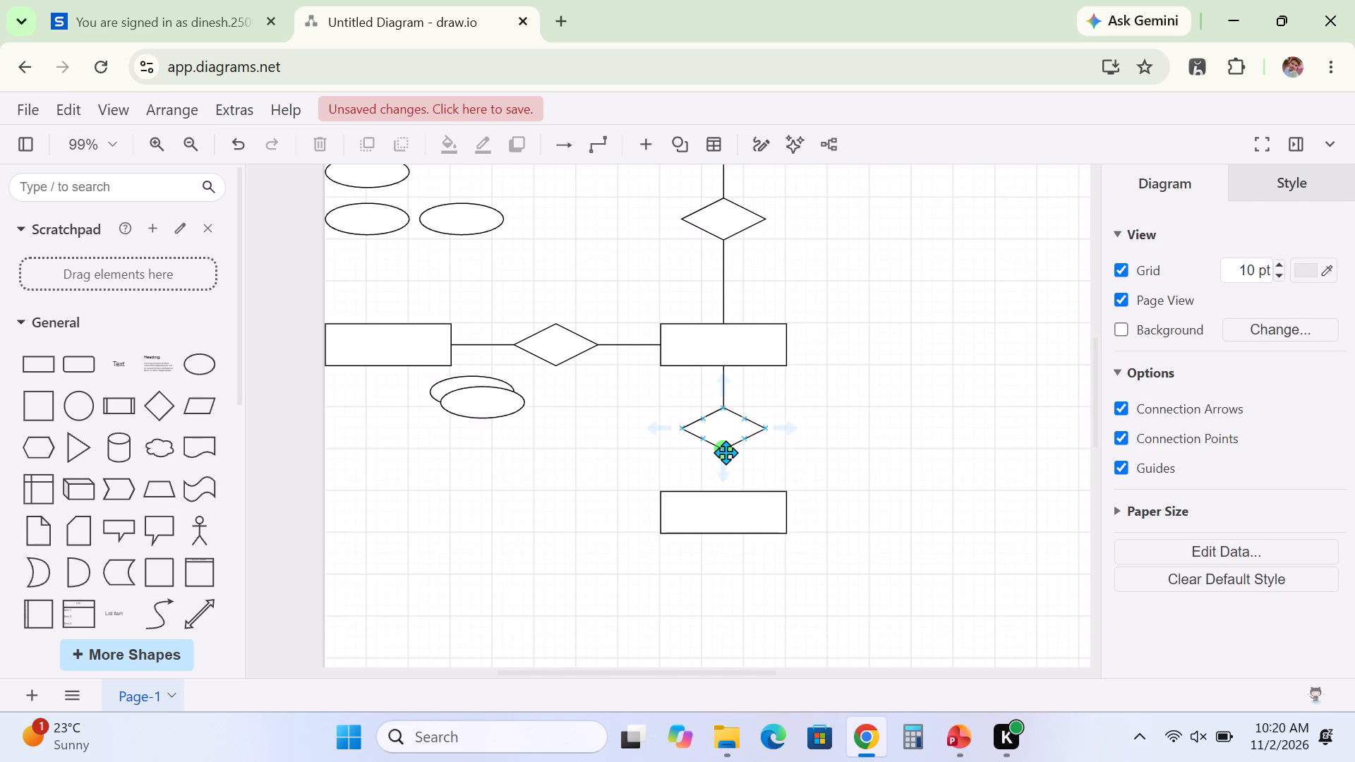
Connect the lowest diamond's bottom point to the top of the bottom rectangle with a plain line, line end None.
drag(725, 452, 725, 490)
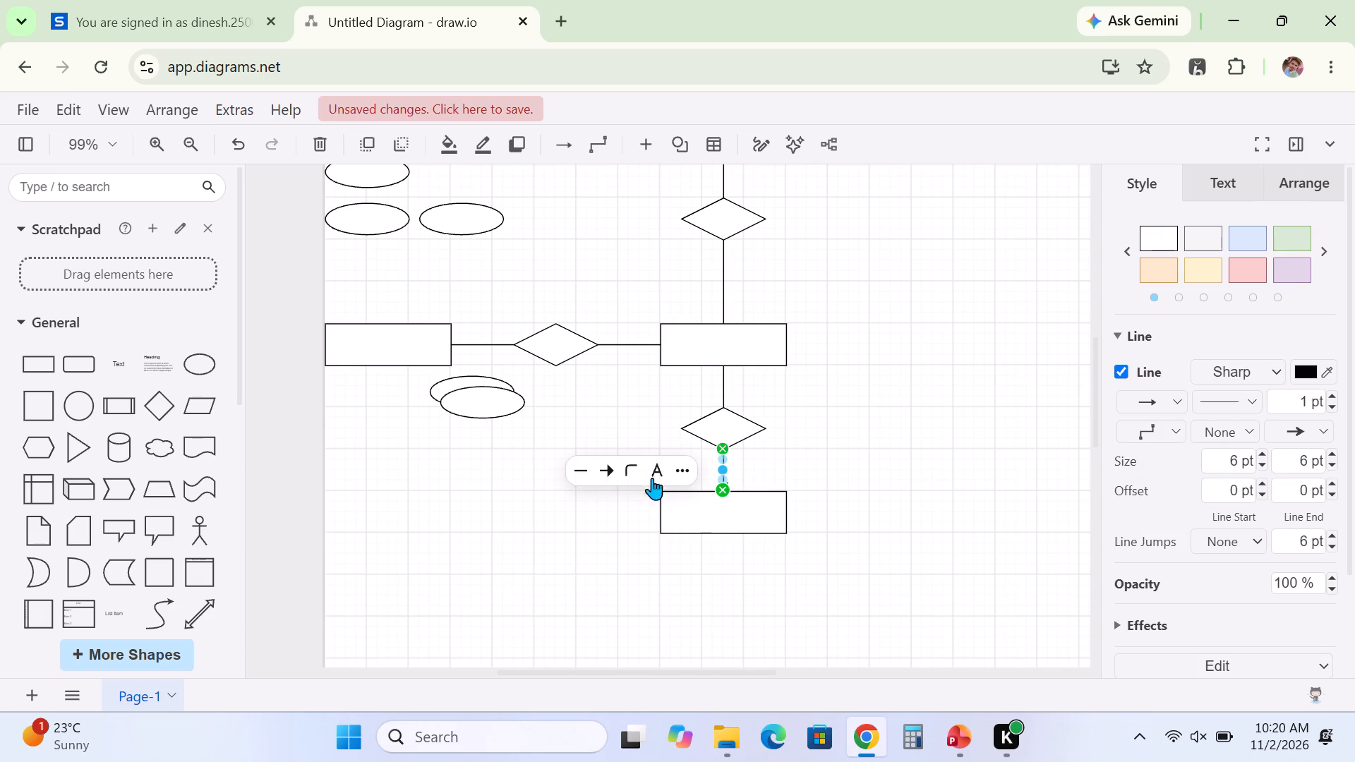
click(605, 471)
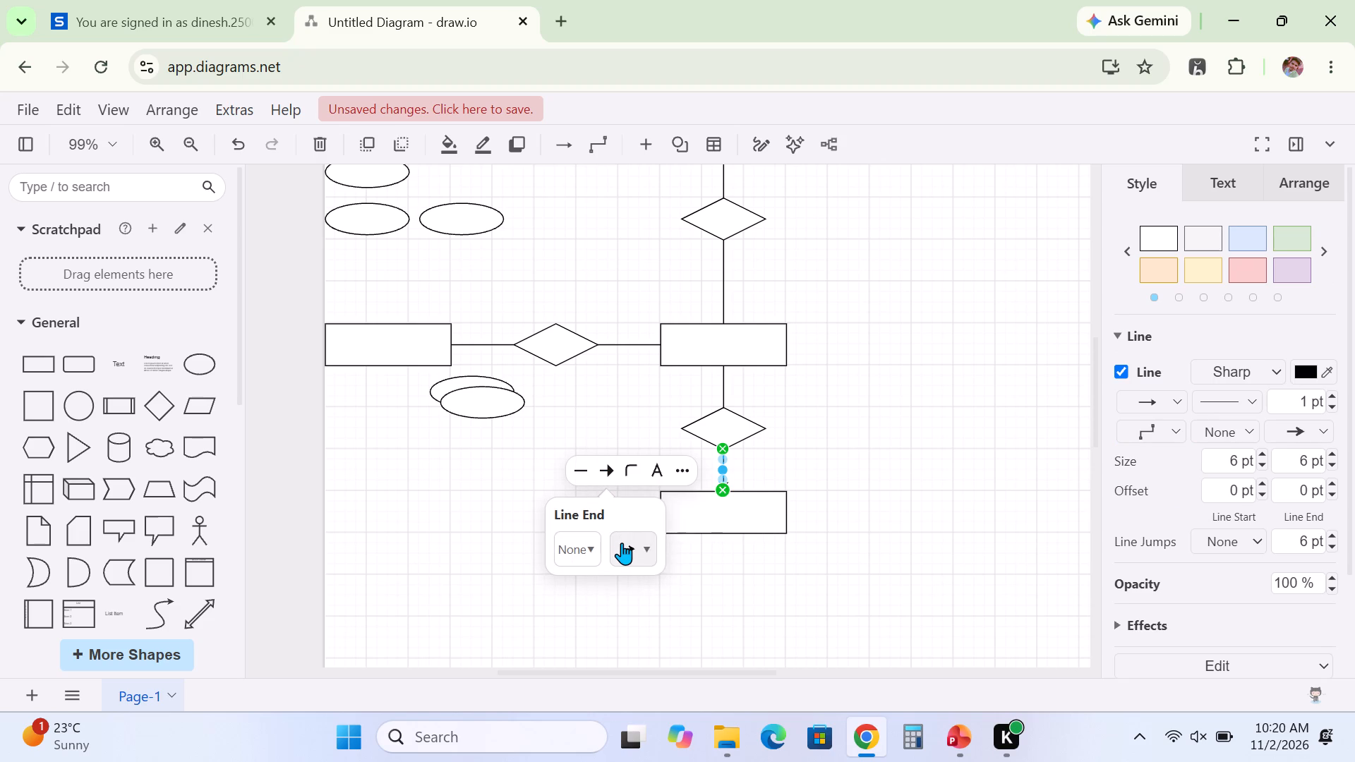
click(622, 543)
click(629, 349)
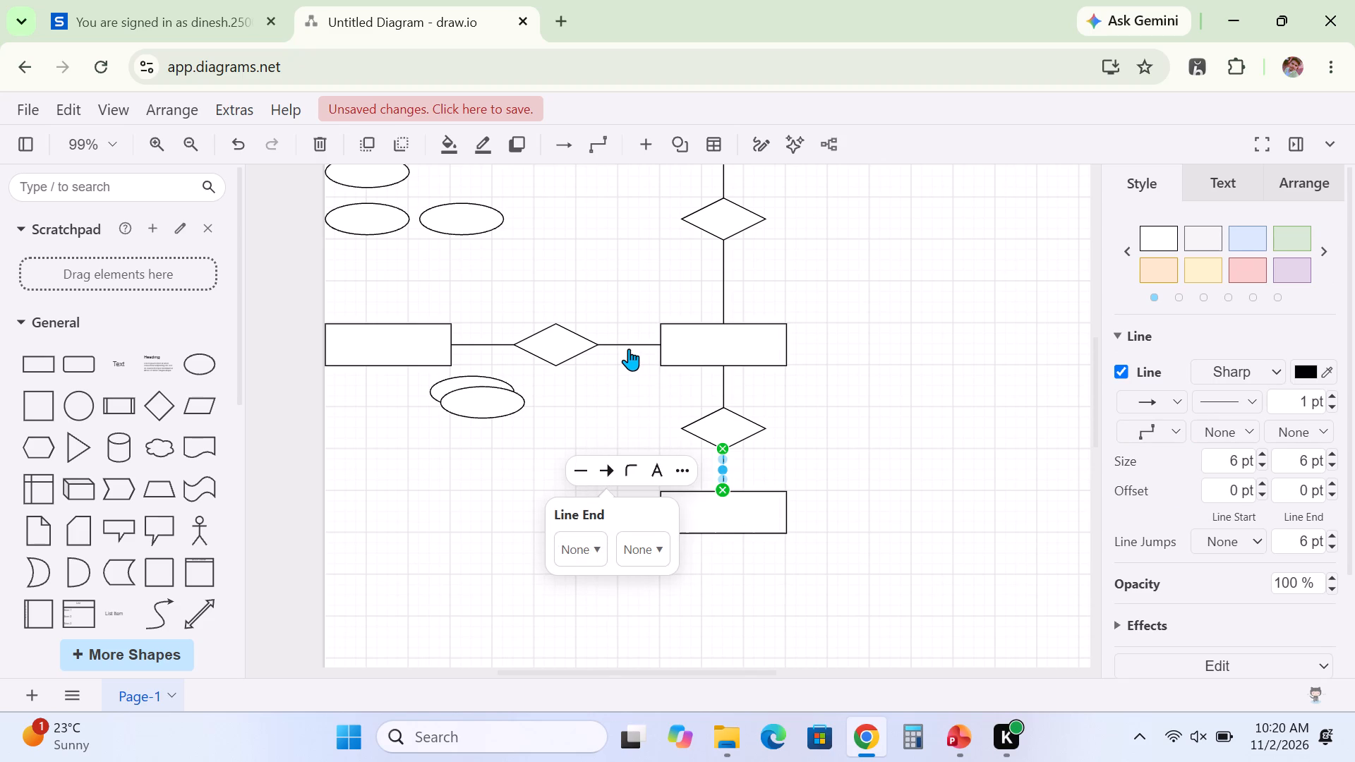
click(961, 392)
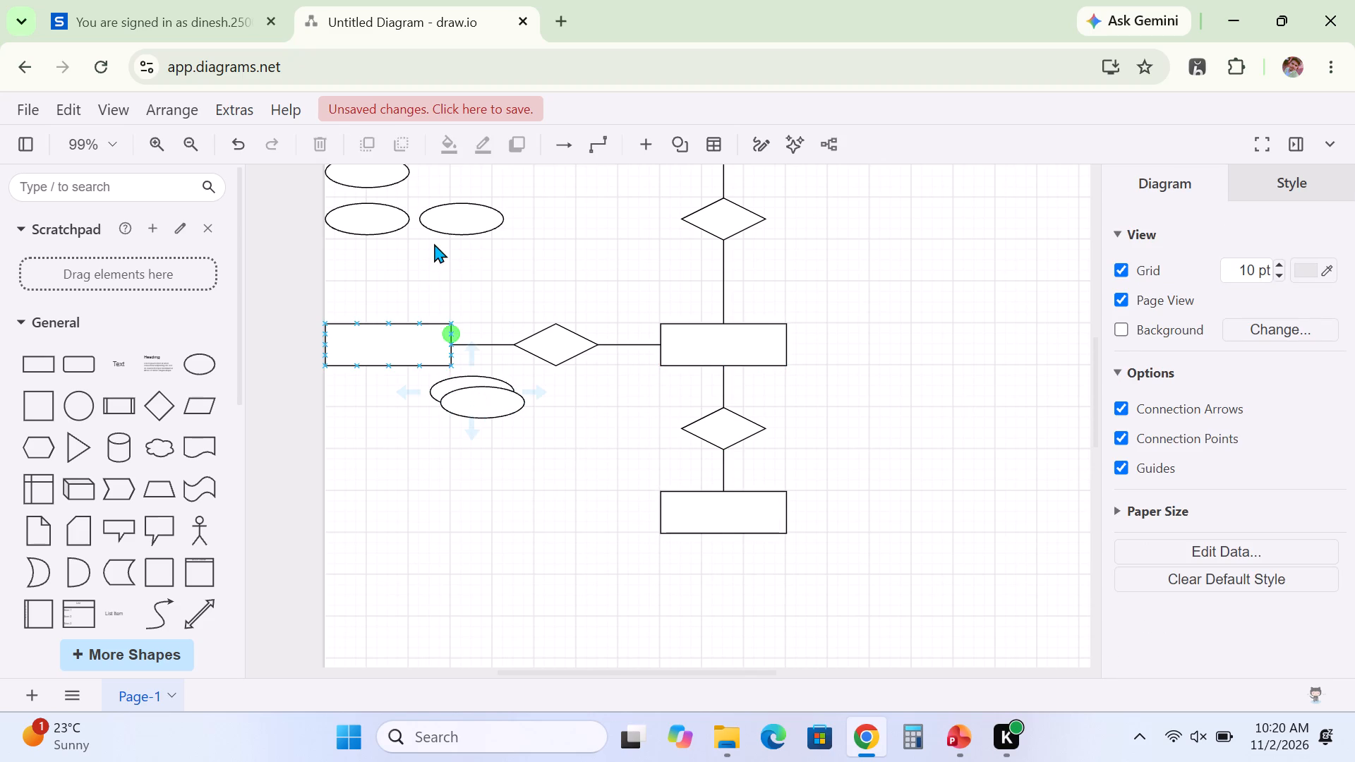
Move the two ellipses above the lower left rectangle down to y 320, side by side, with the left one at x 10.
drag(458, 219, 452, 260)
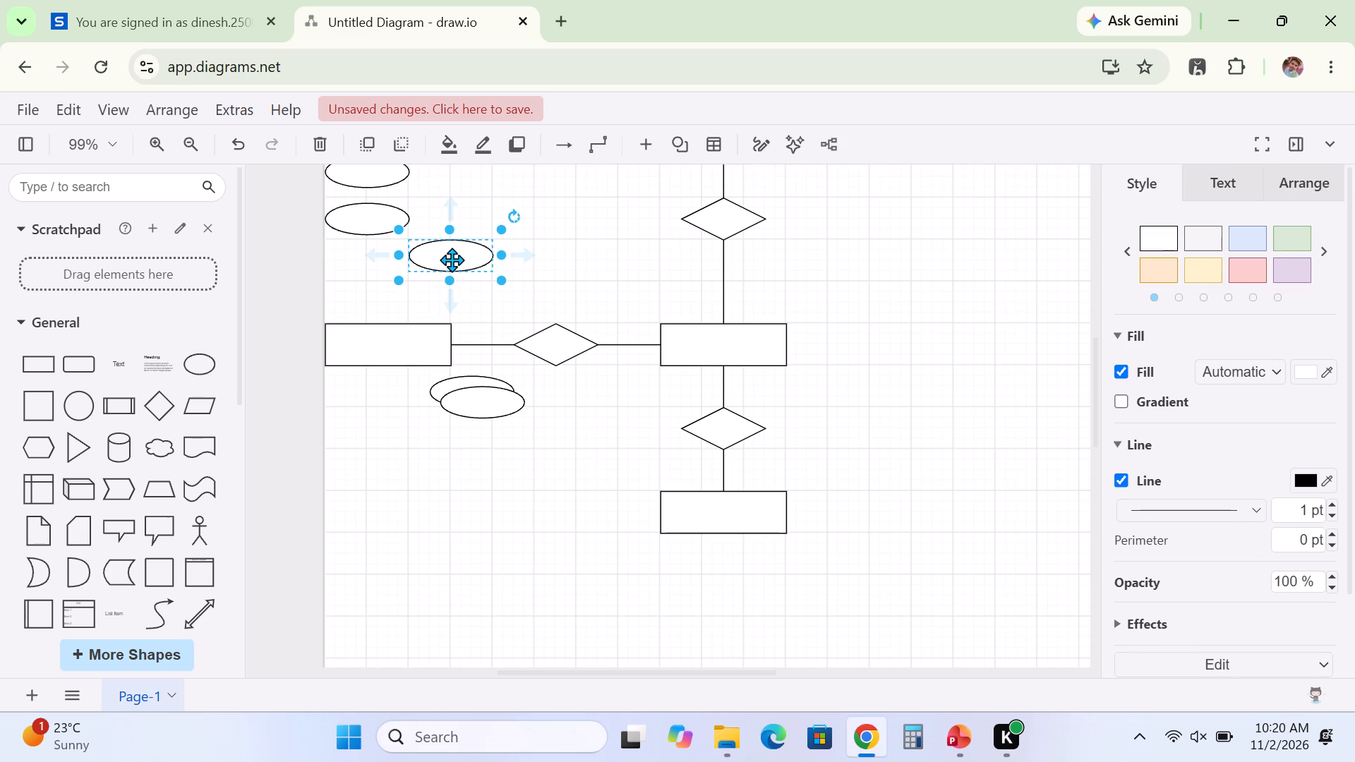
drag(375, 219, 368, 253)
drag(441, 250, 459, 246)
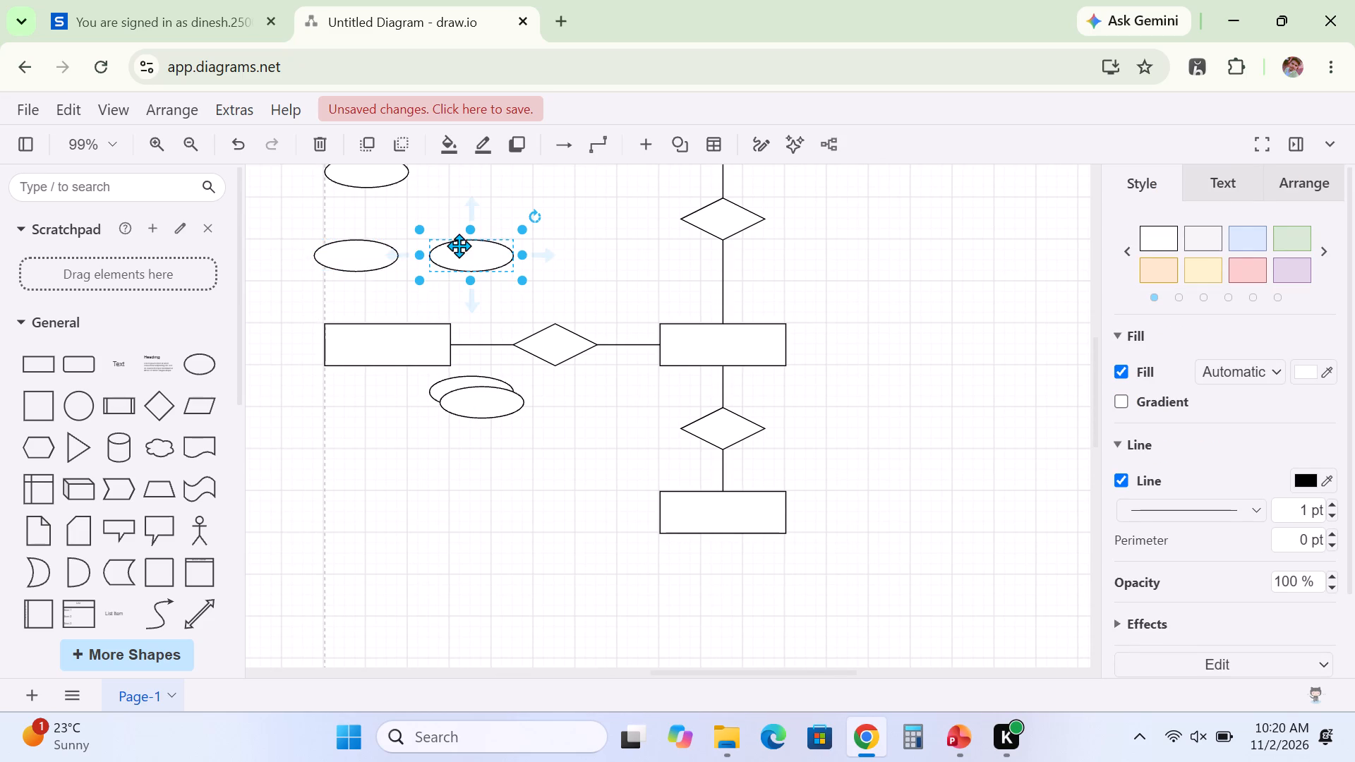
drag(359, 254, 380, 257)
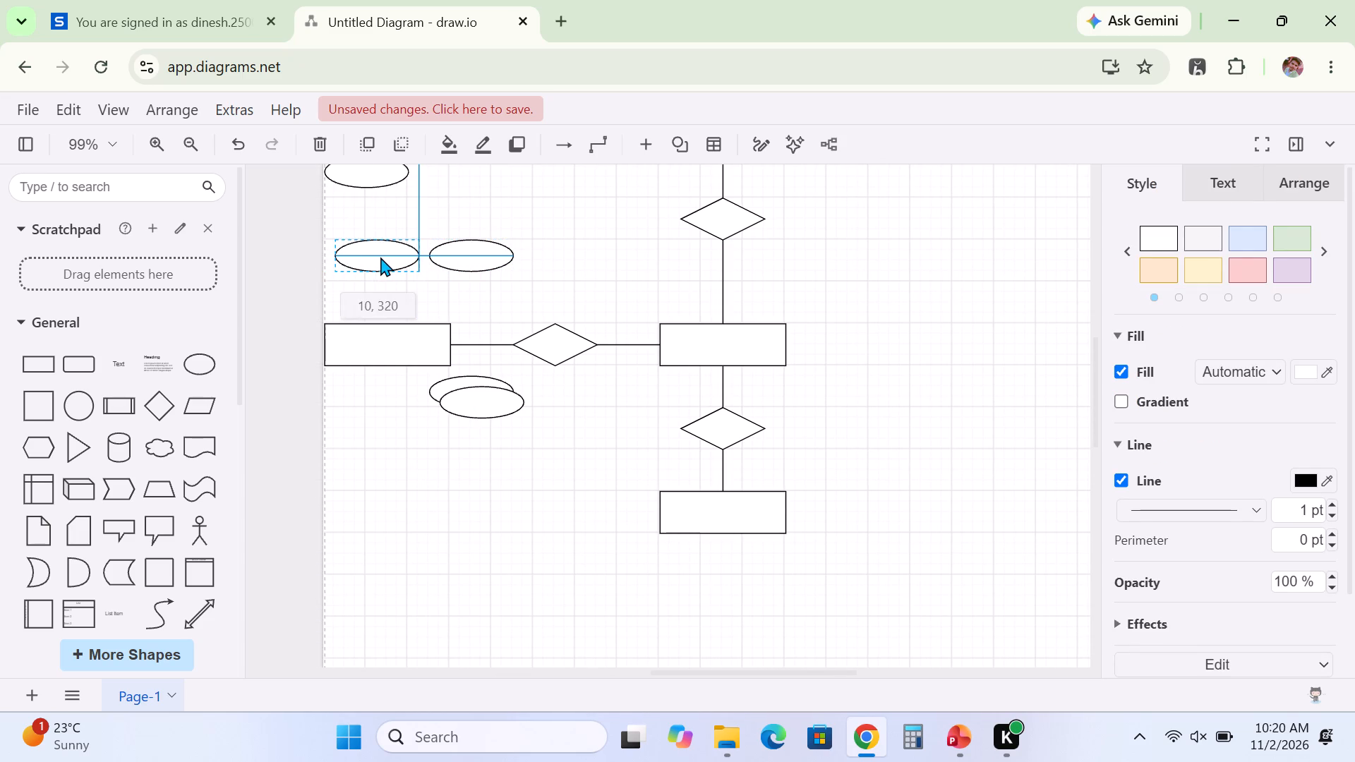
drag(380, 257, 375, 257)
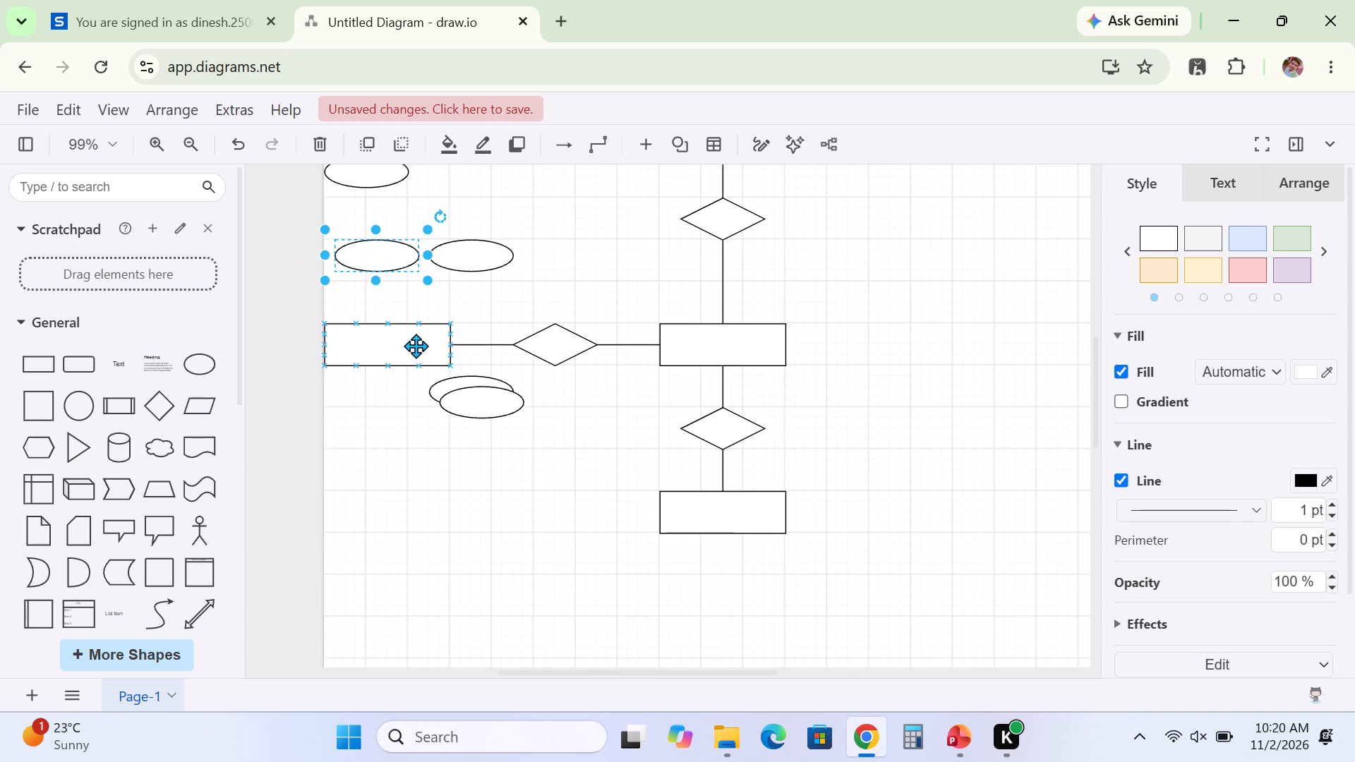
Spread the two stacked ellipses into one level row beneath the lower left rectangle, the left one flush with the rectangle's left edge.
drag(484, 403, 378, 404)
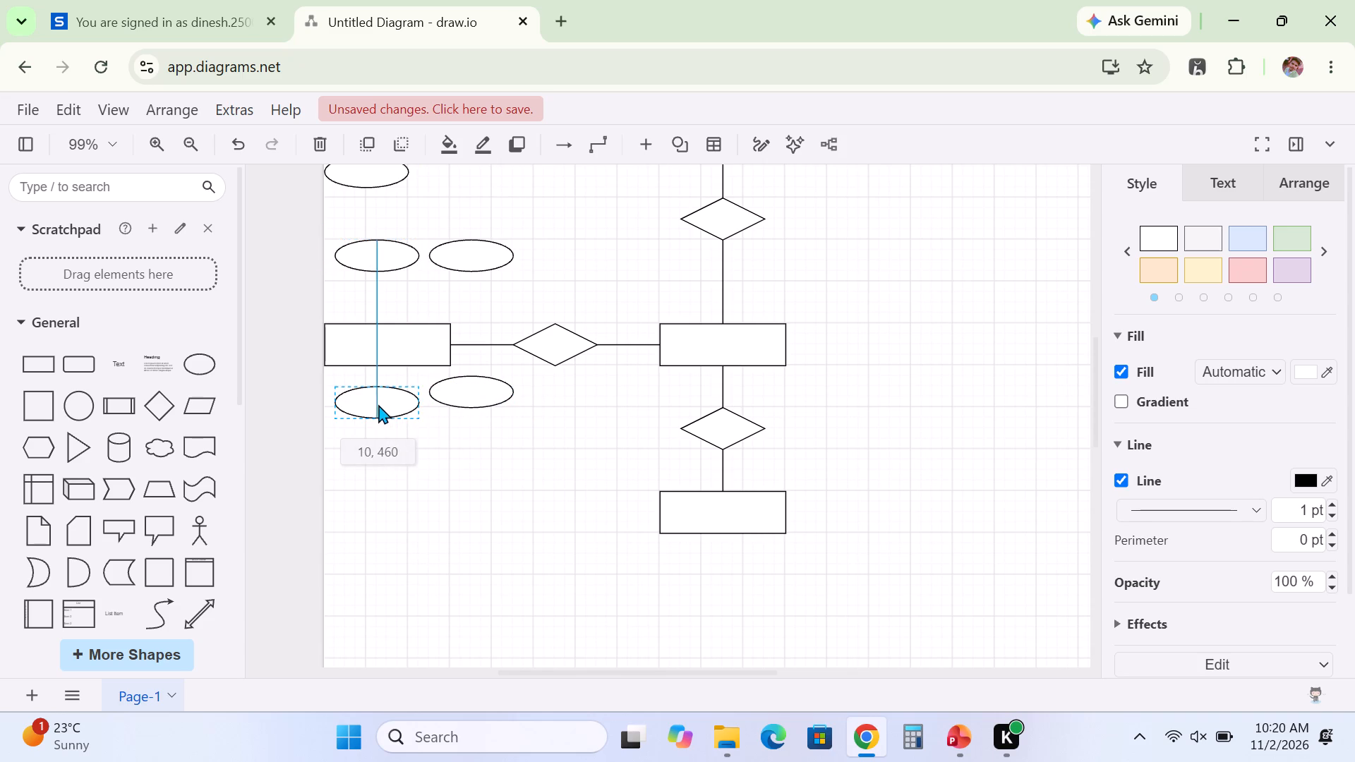
drag(378, 404, 366, 425)
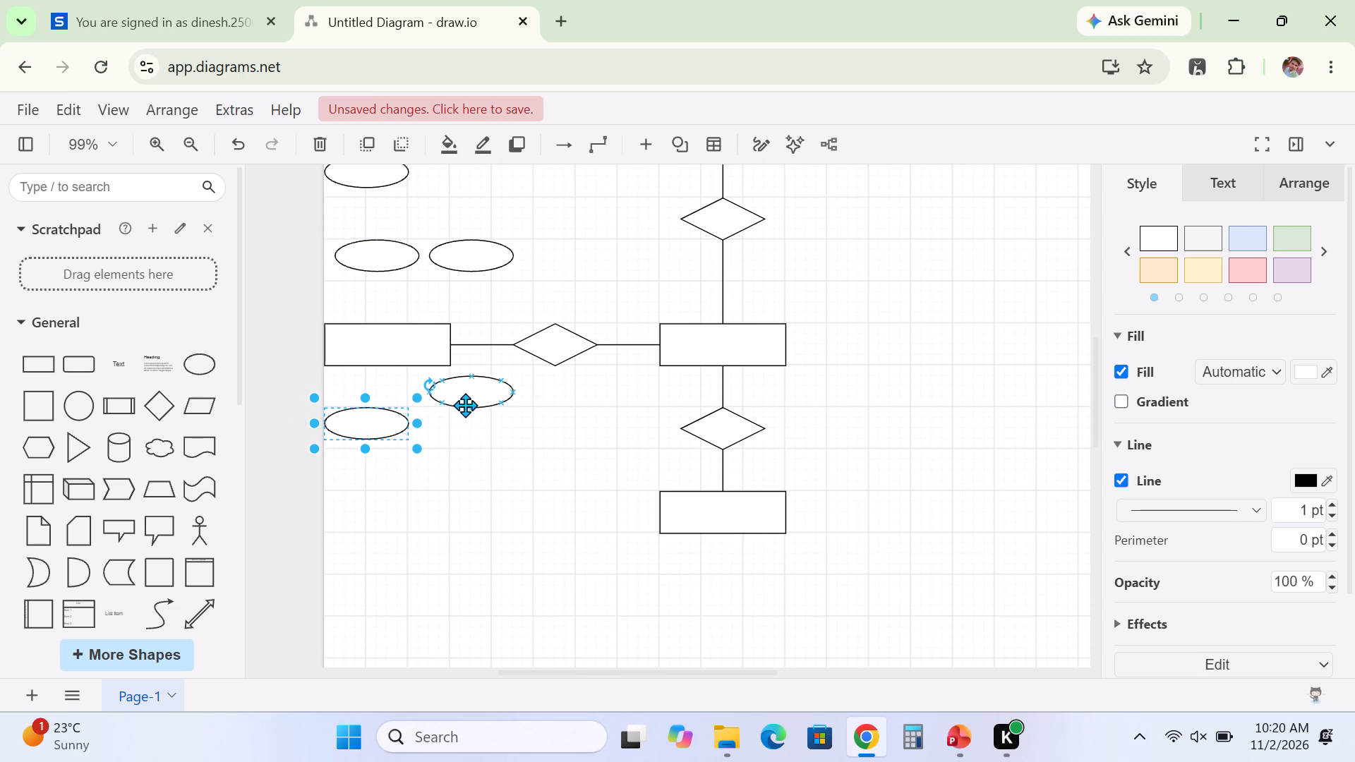
drag(465, 399, 461, 434)
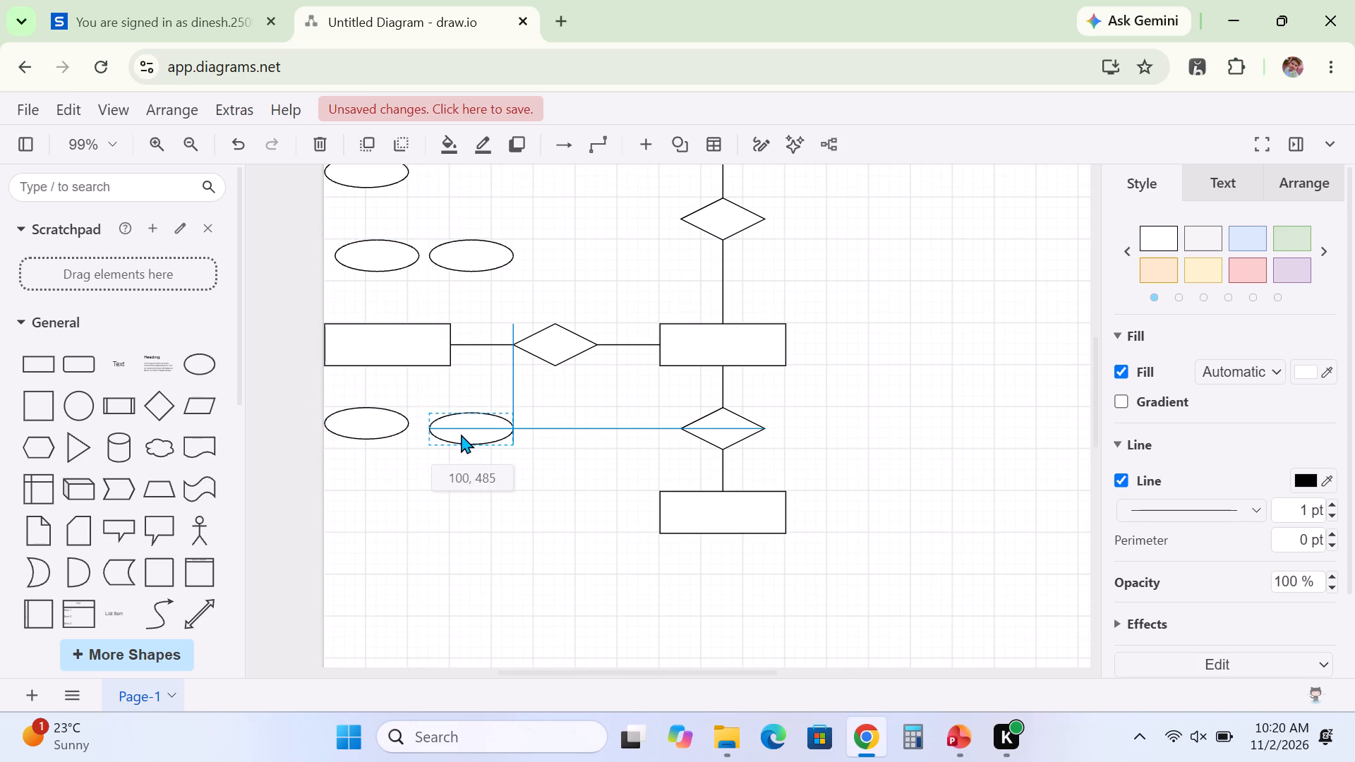
drag(461, 434, 451, 435)
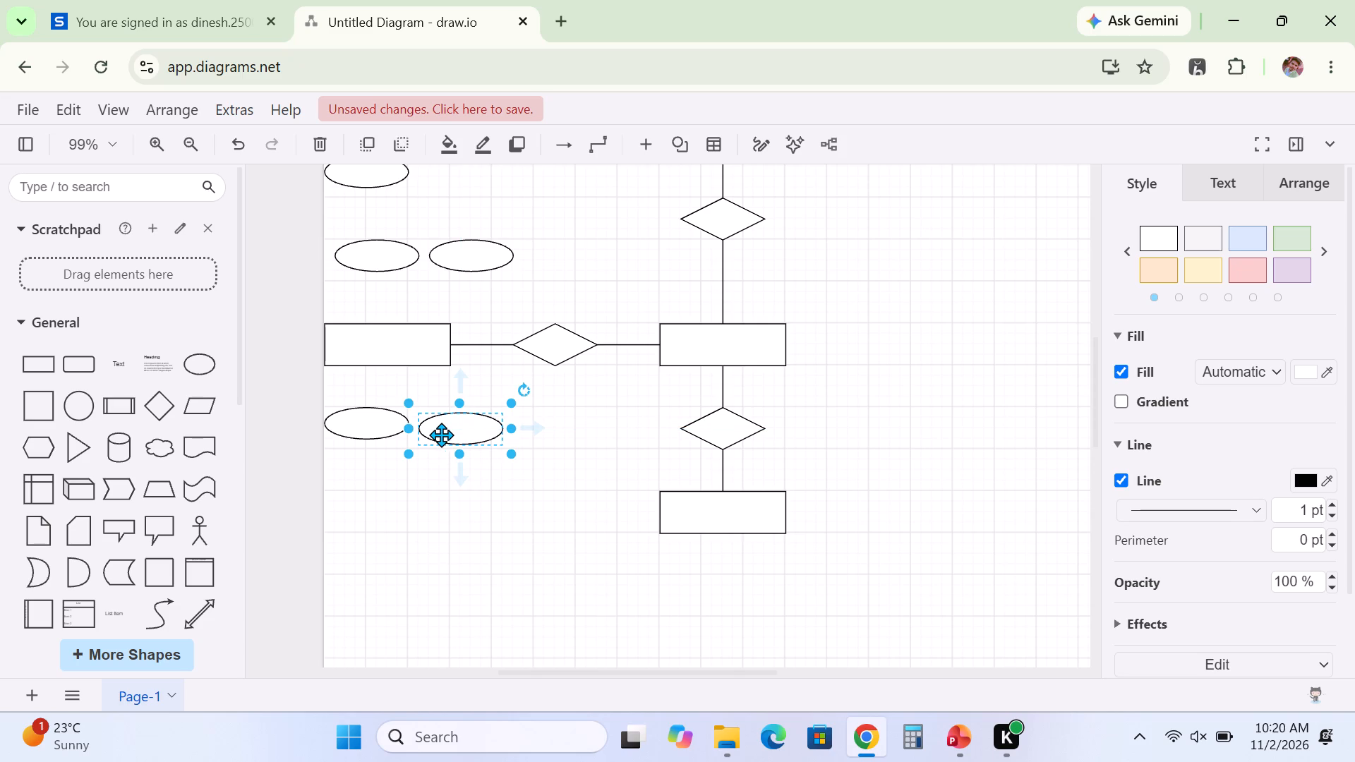
drag(377, 430, 377, 439)
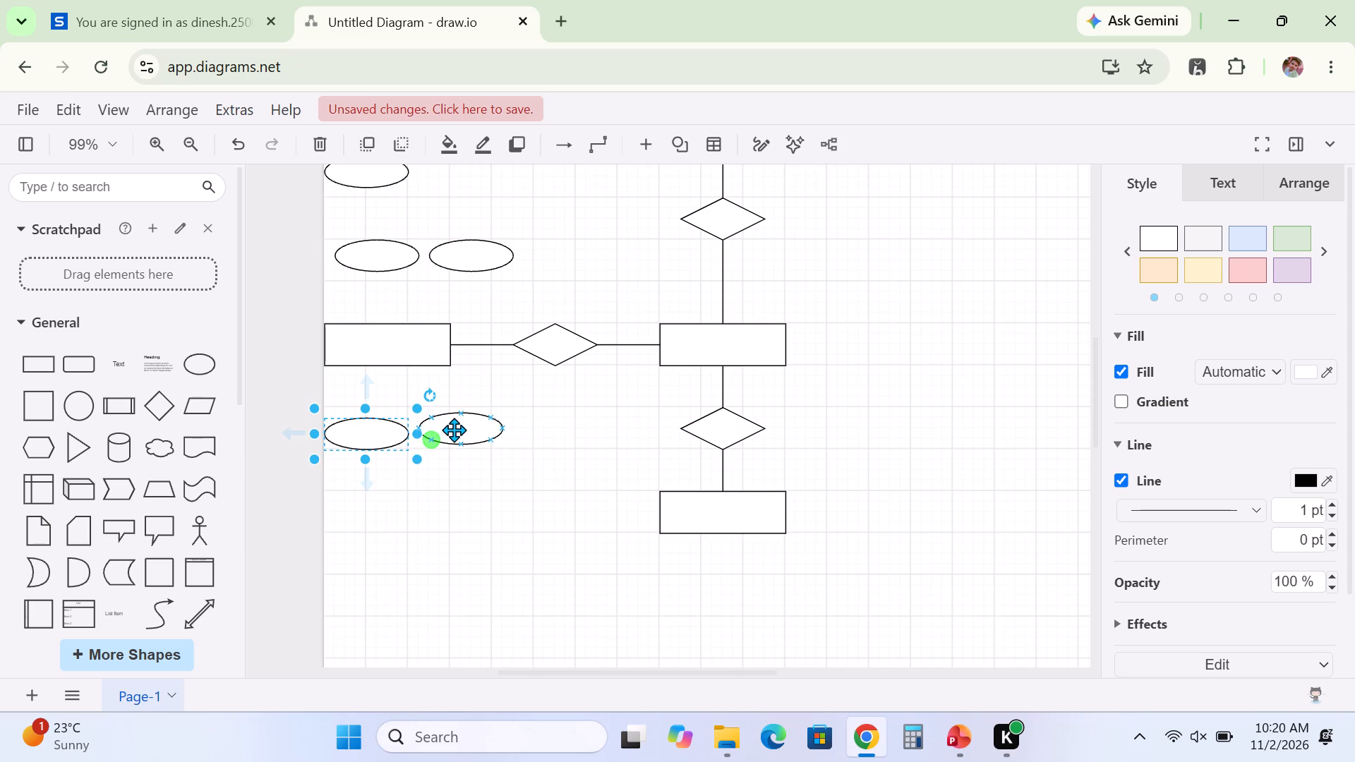
click(454, 430)
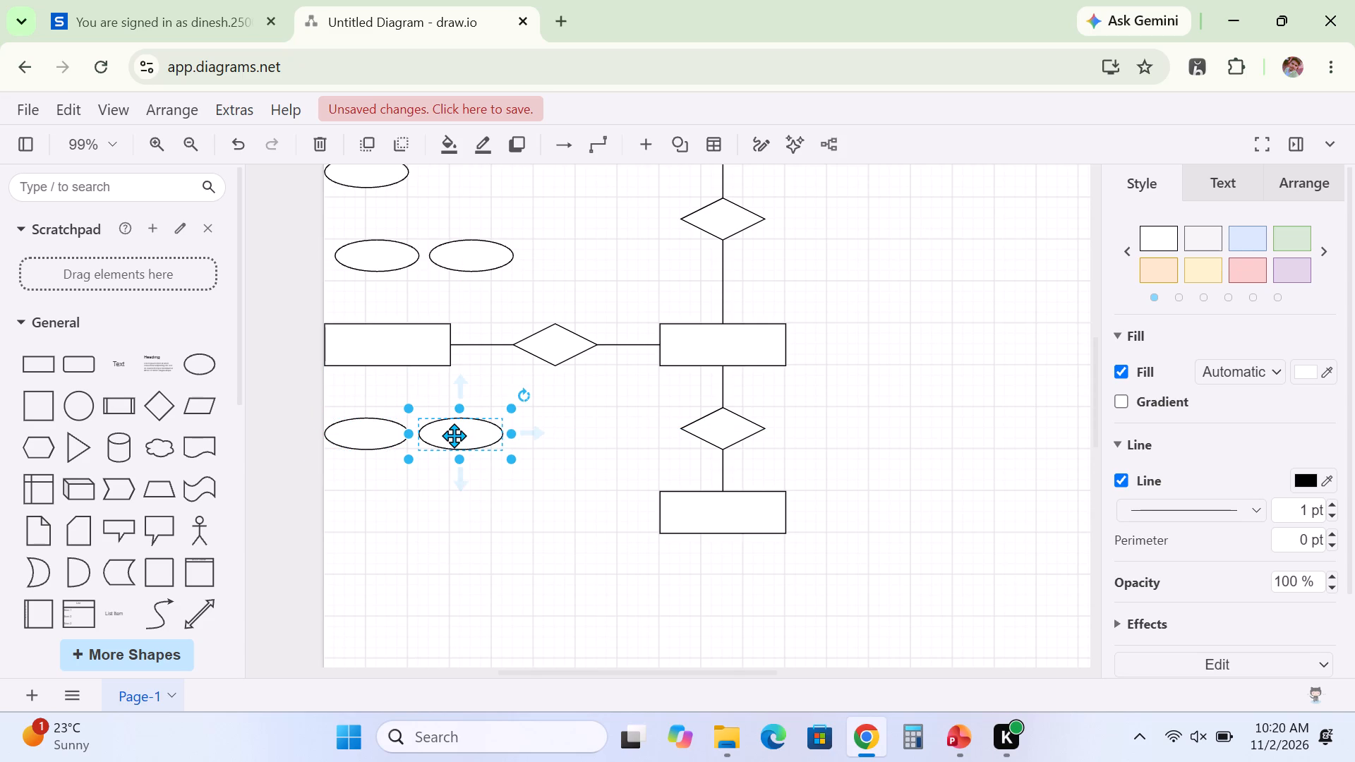
click(450, 510)
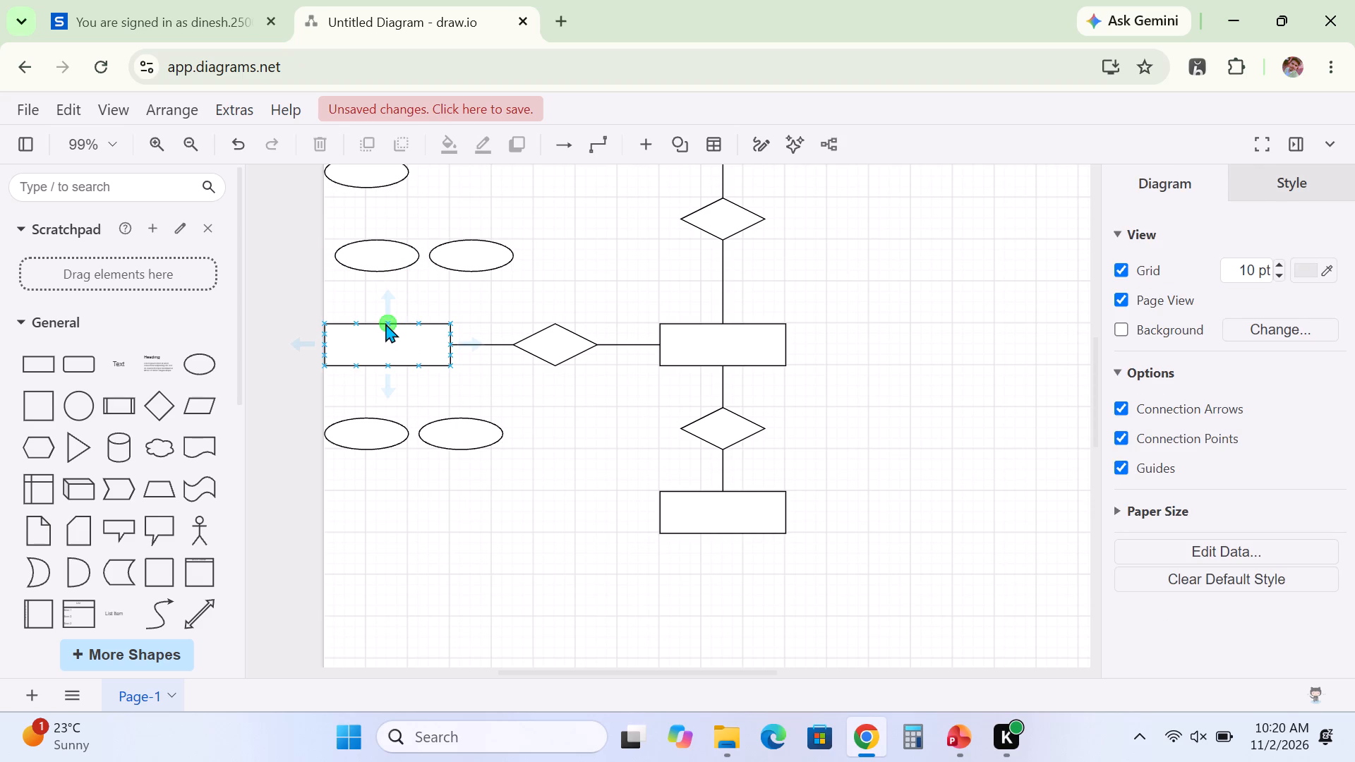
Connect the lower left rectangle's top midpoint to both ellipses above it with plain lines, line end None.
drag(385, 323, 382, 274)
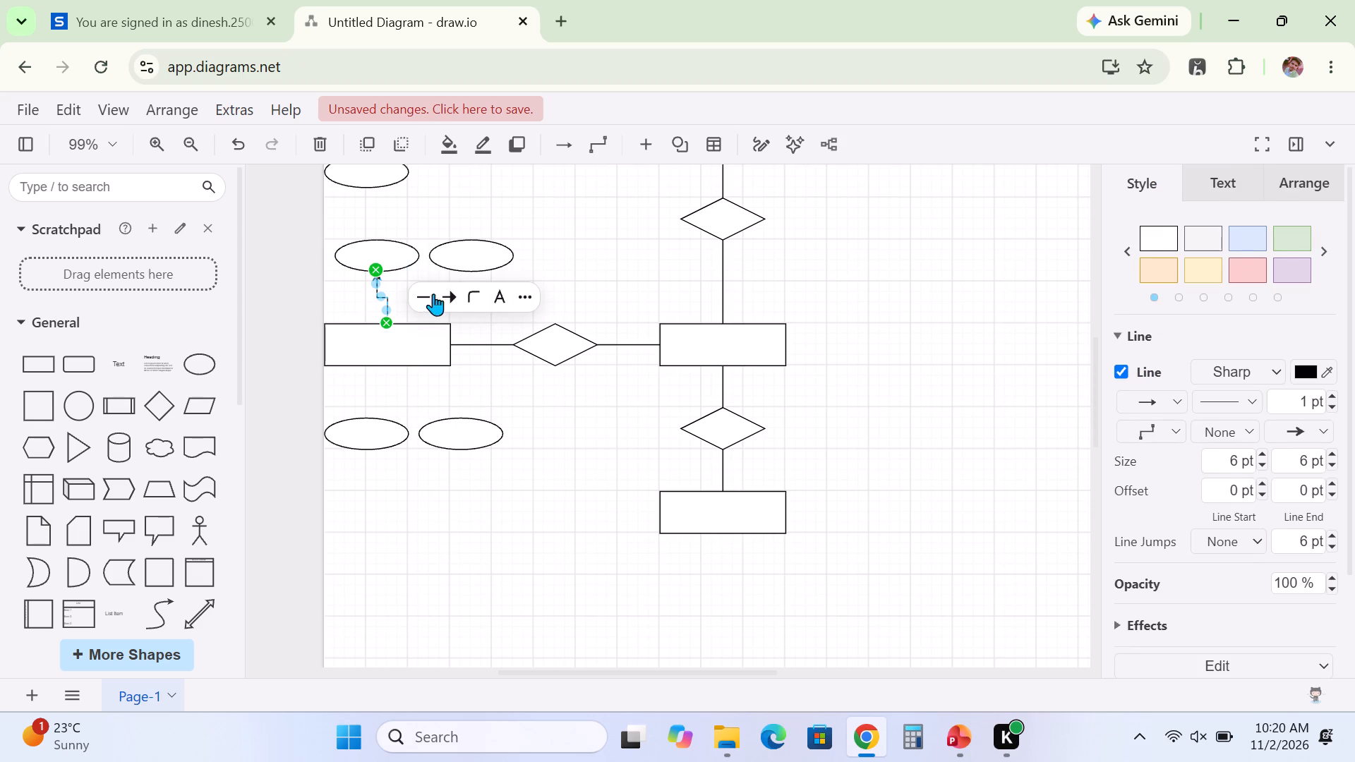
click(446, 295)
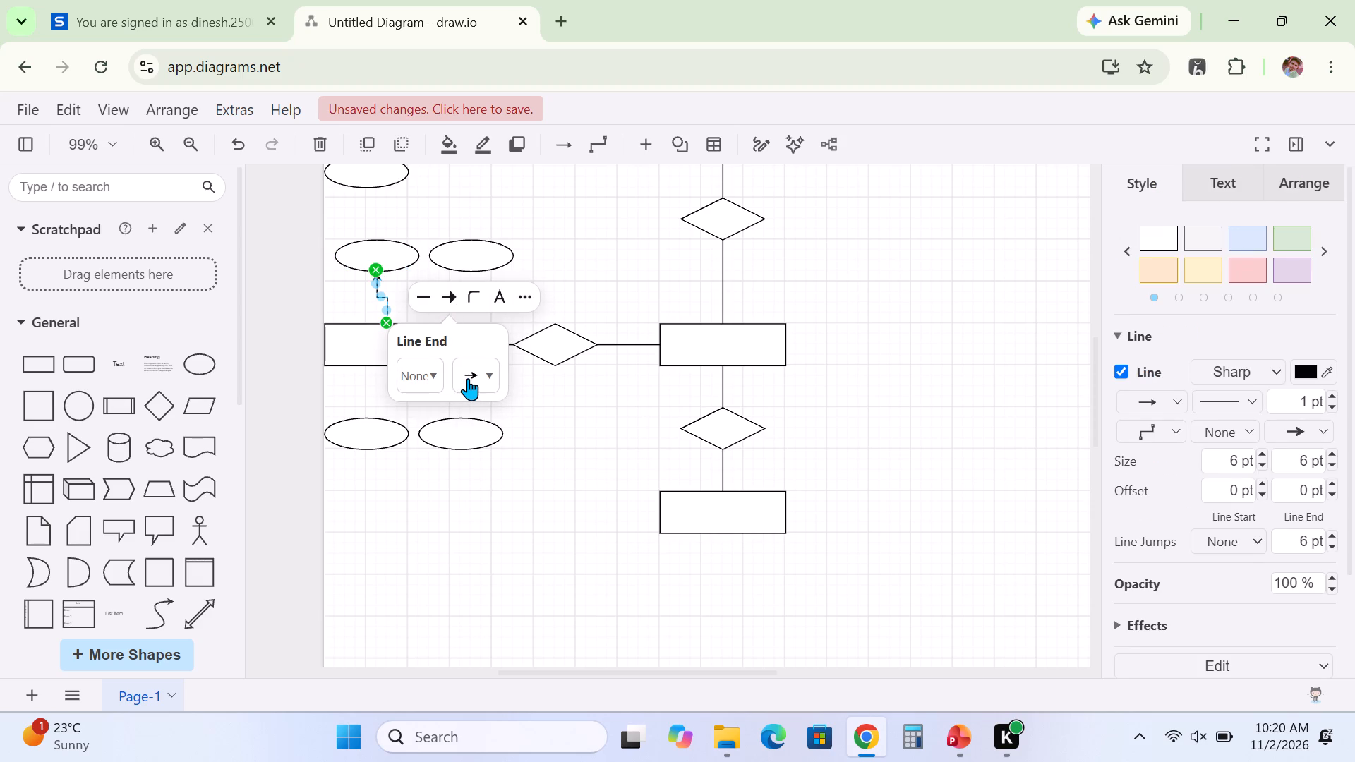
click(468, 378)
click(476, 345)
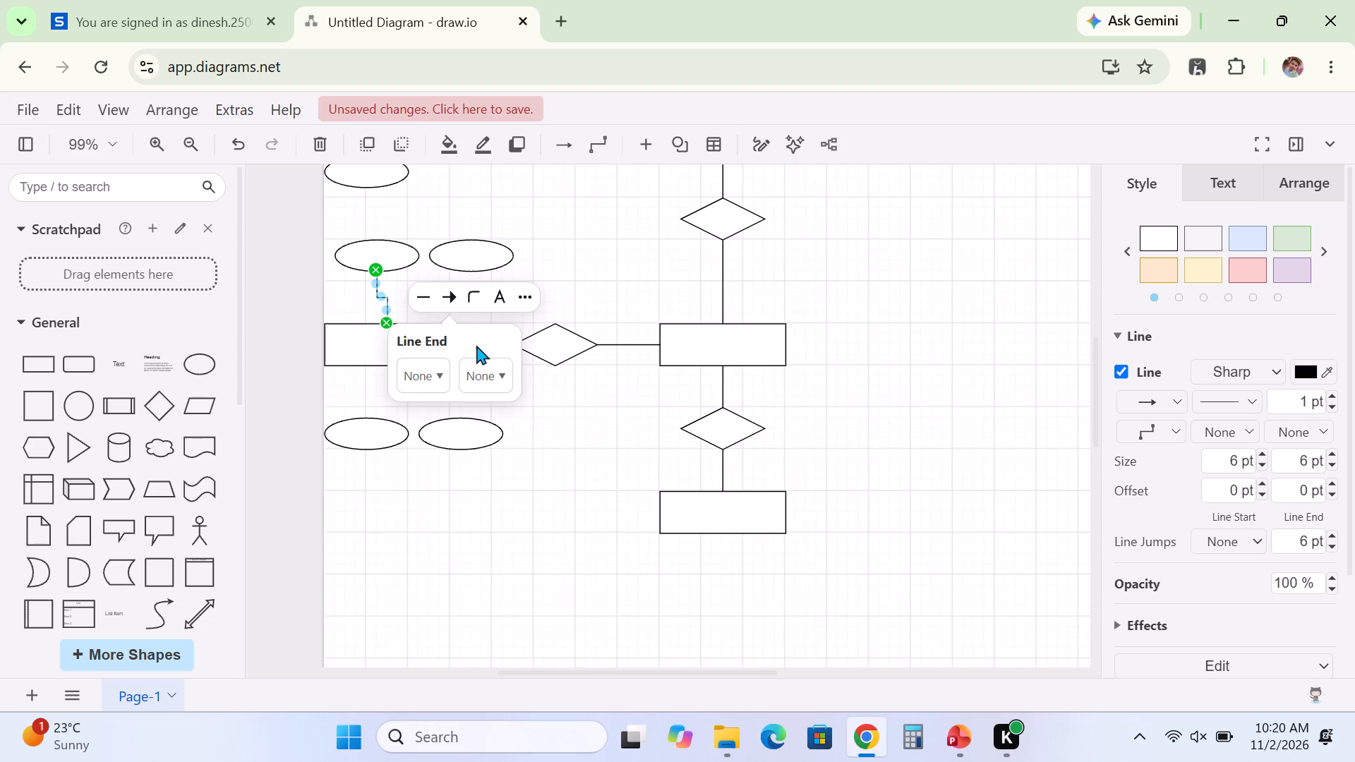
click(574, 437)
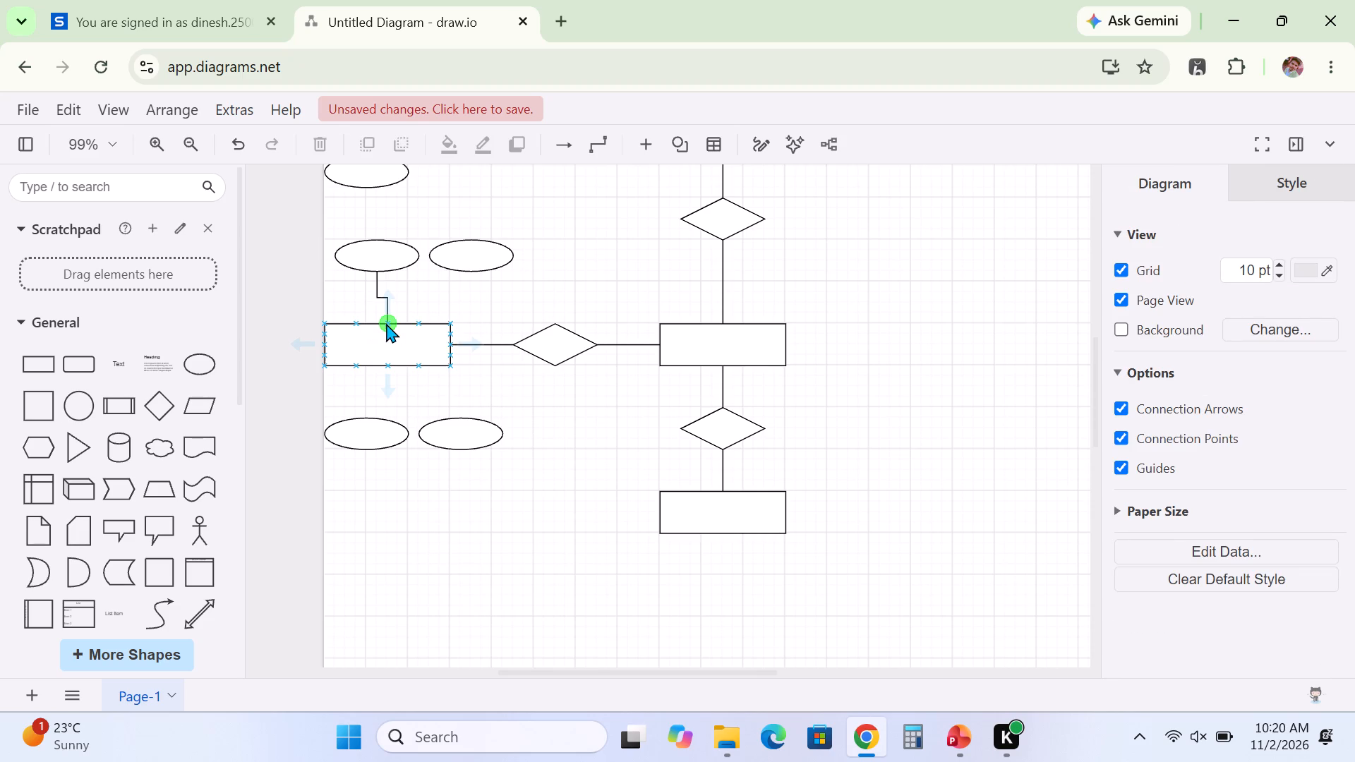
drag(385, 323, 464, 270)
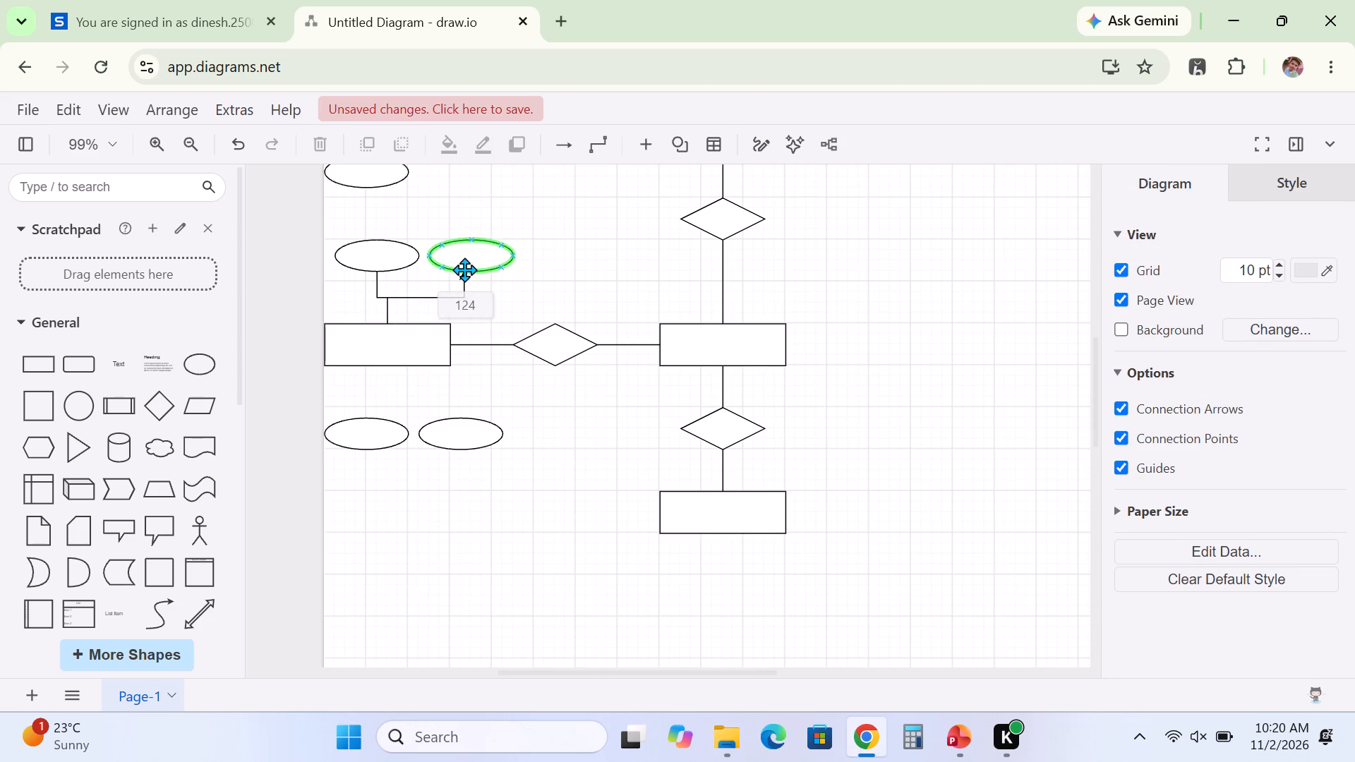
drag(464, 270, 466, 270)
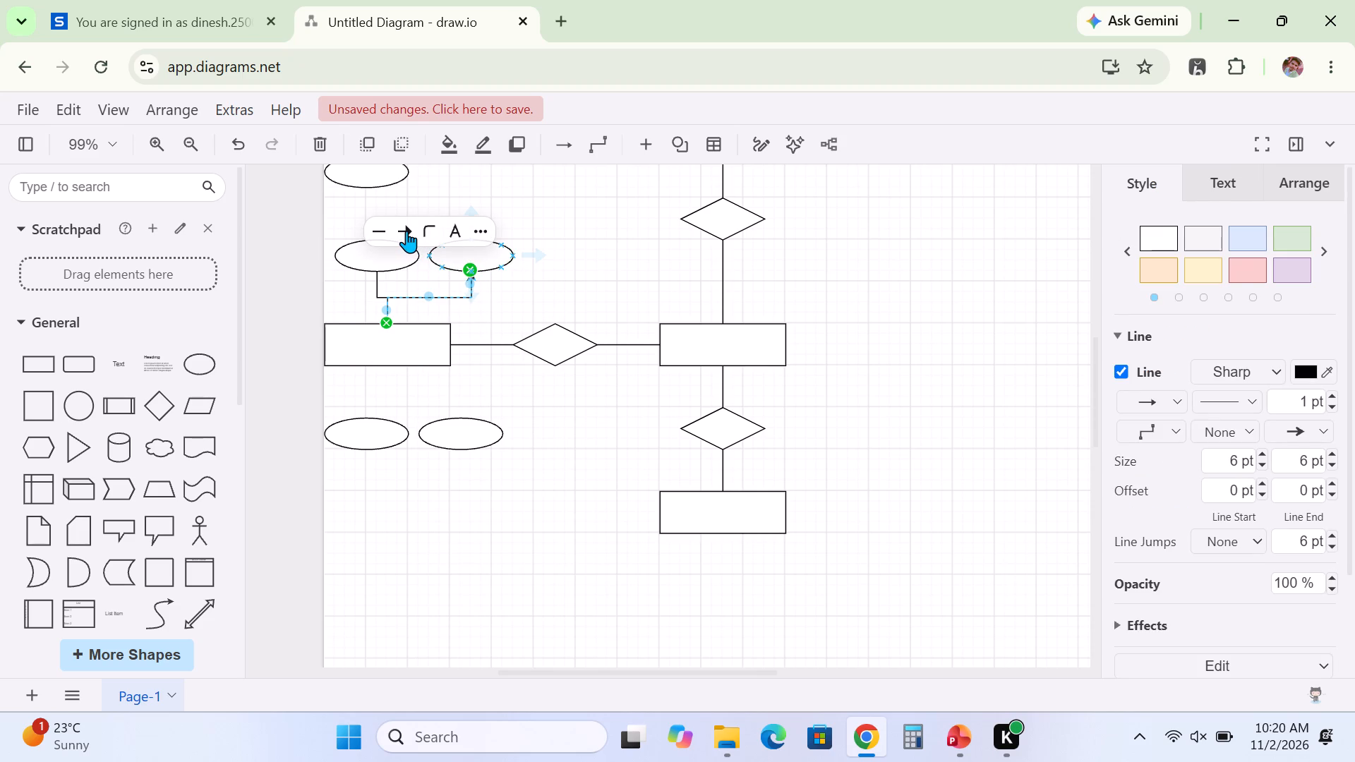
click(406, 231)
click(426, 304)
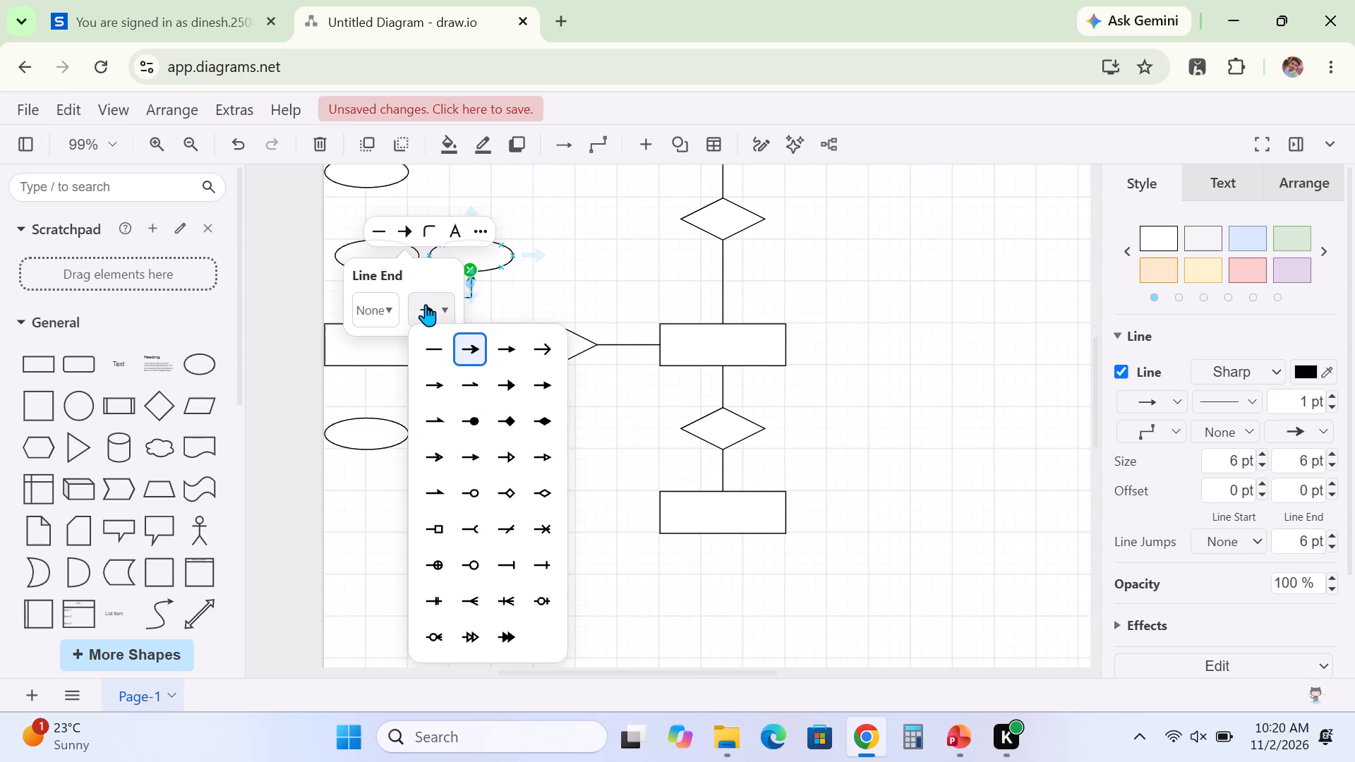
click(427, 344)
click(555, 490)
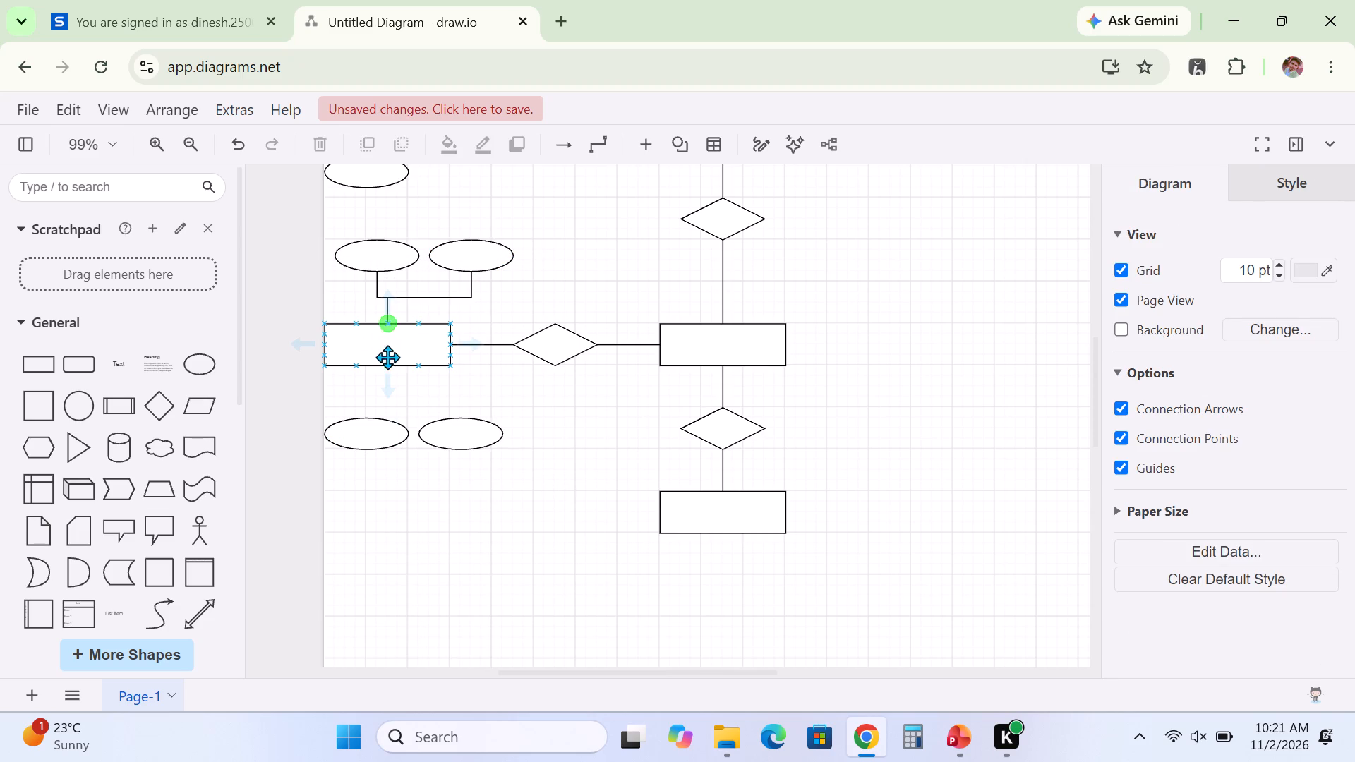
Connect the lower left rectangle's bottom midpoint to both ellipses beneath it with plain lines, line end None.
drag(388, 364, 366, 415)
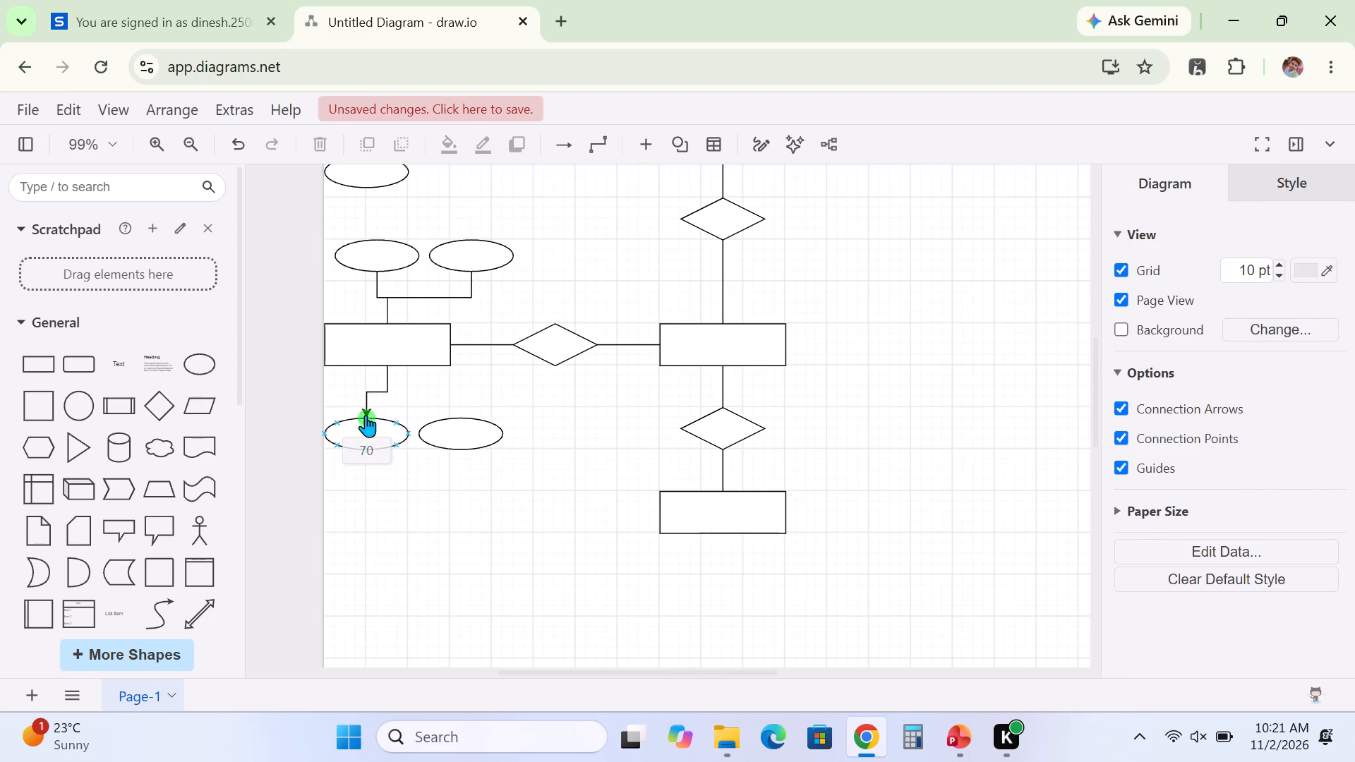
click(451, 389)
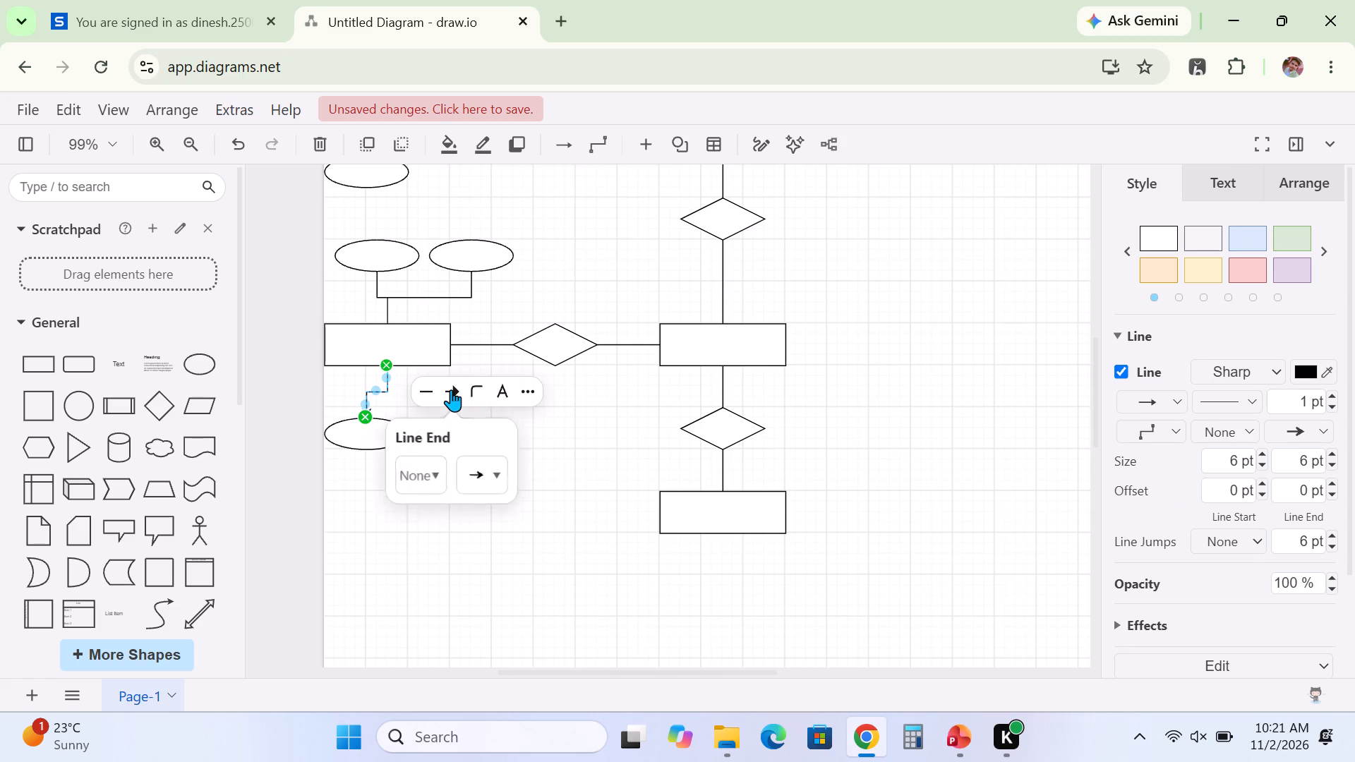
click(471, 466)
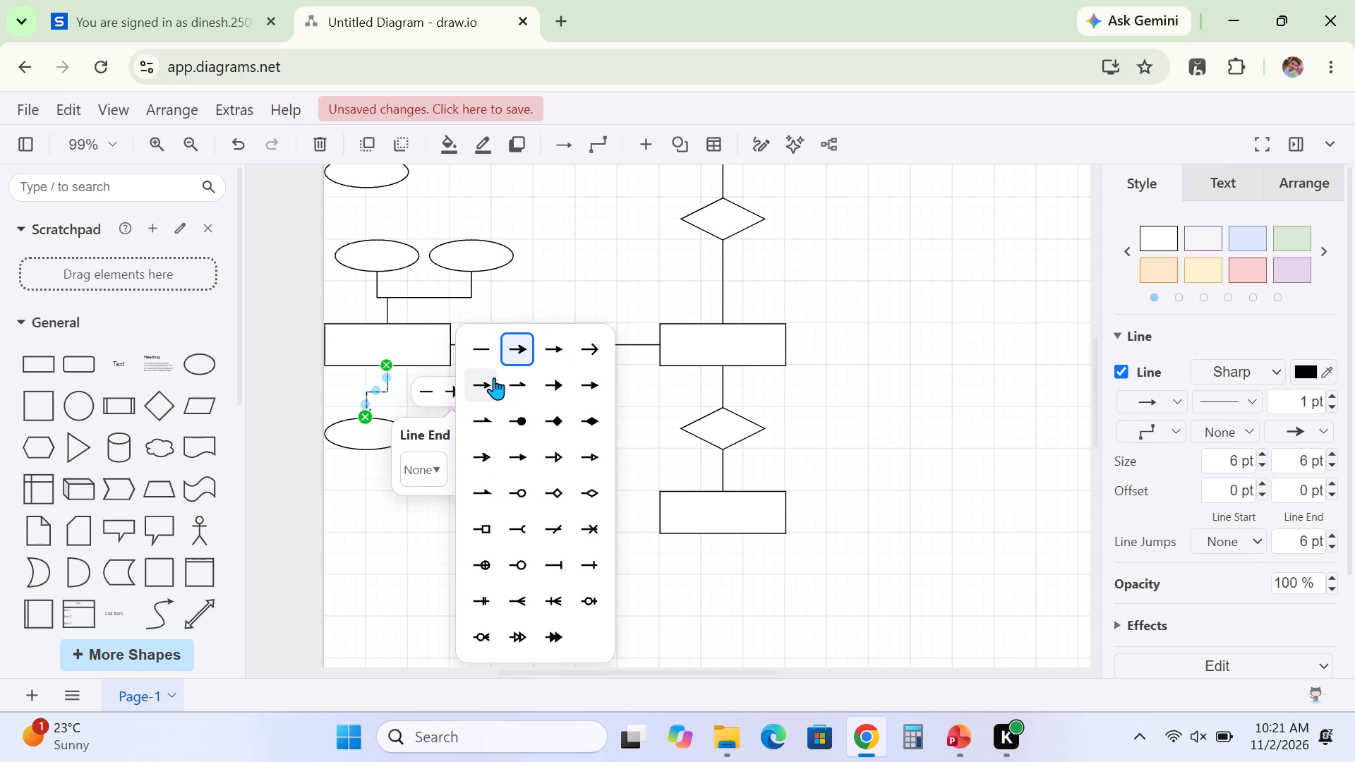
click(481, 353)
click(435, 574)
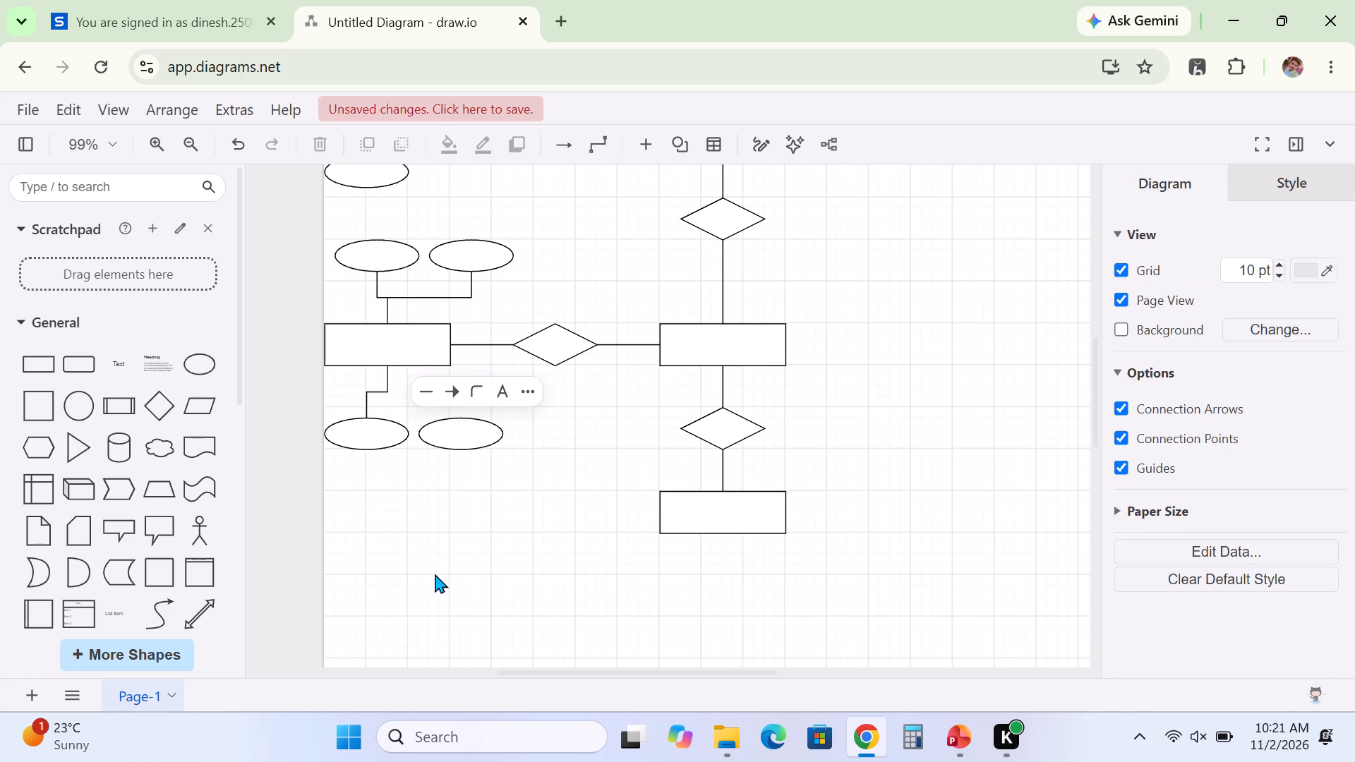
drag(384, 365, 460, 425)
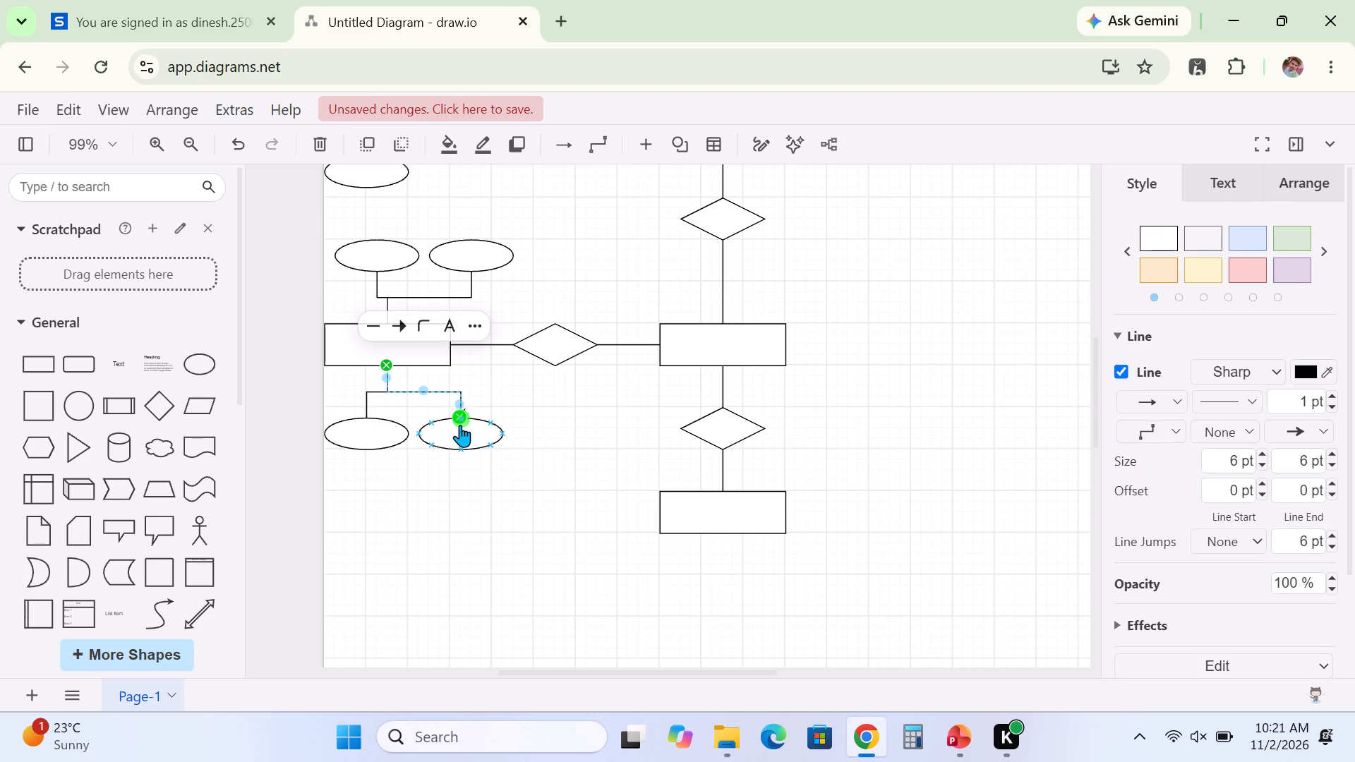
click(396, 320)
click(424, 409)
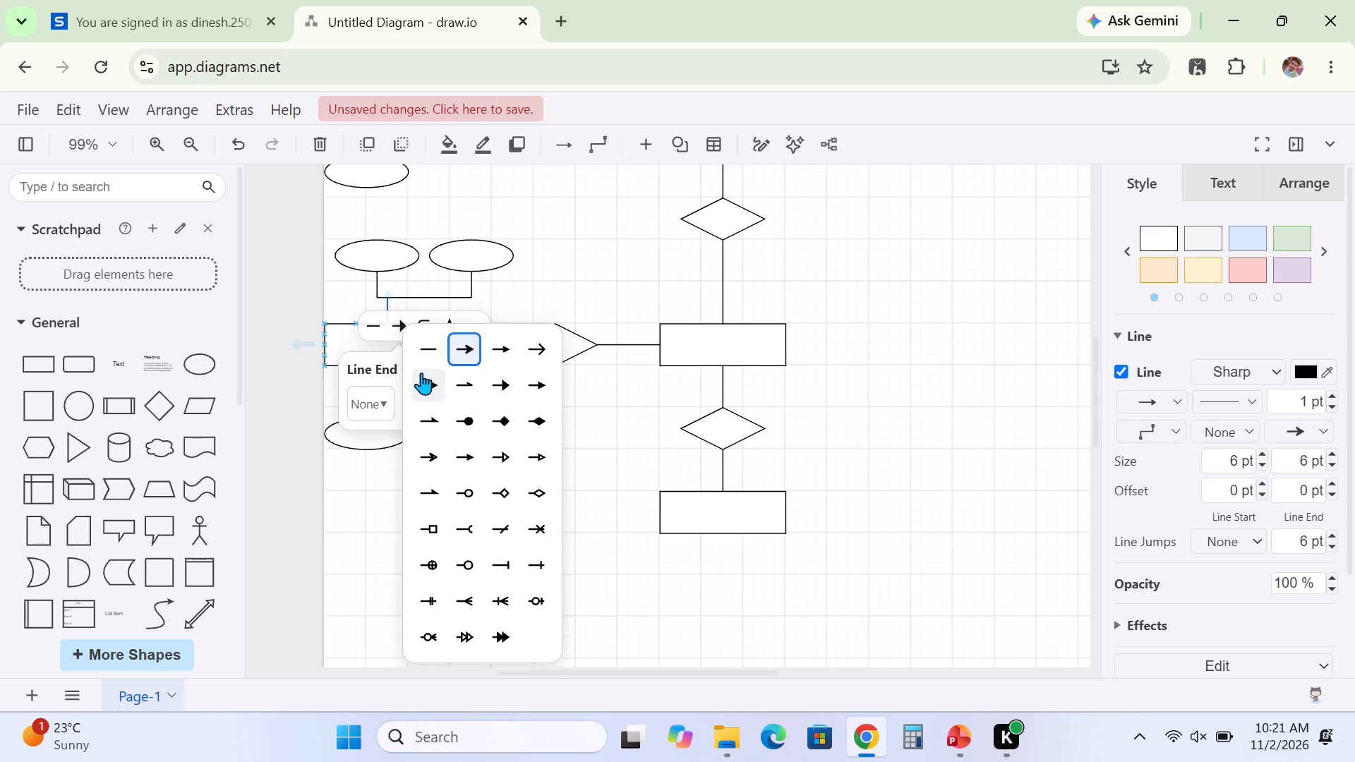
click(426, 346)
click(428, 543)
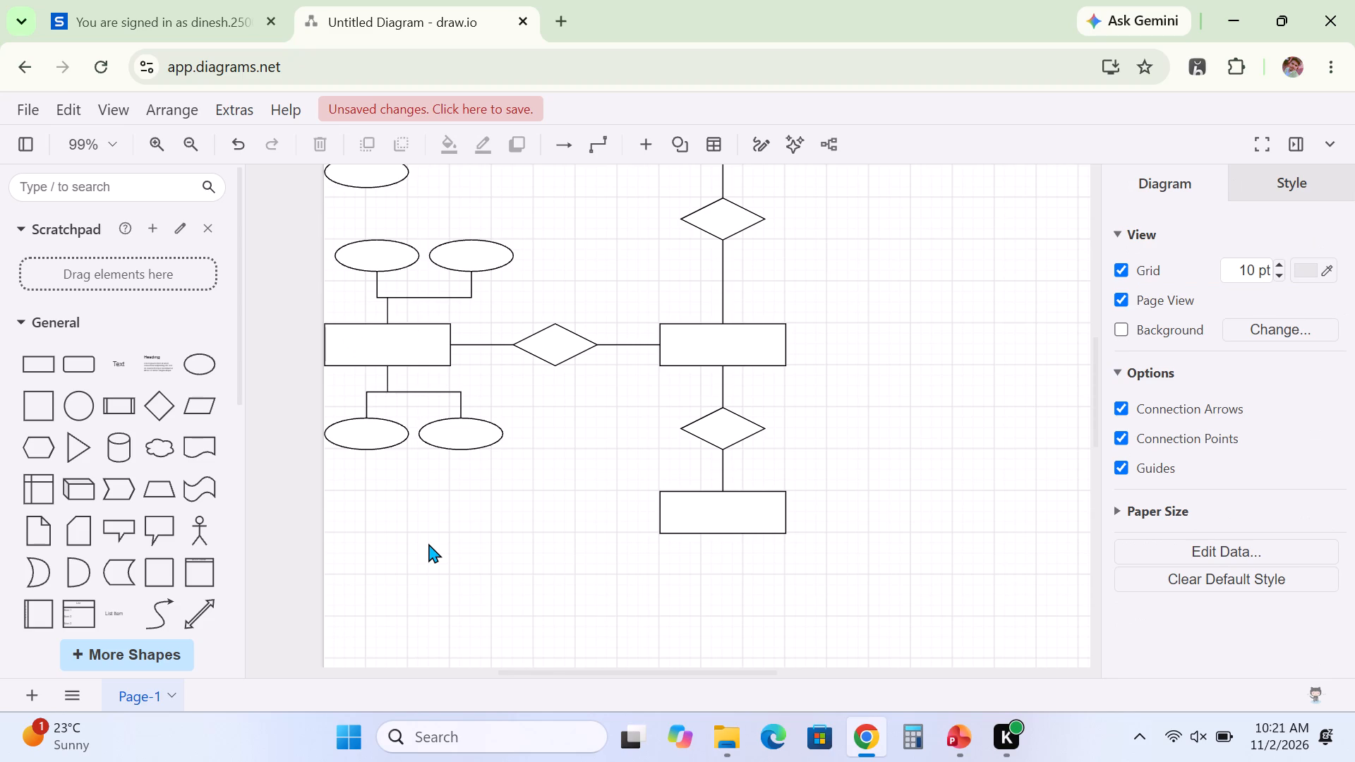
Duplicate the right-hand ellipse beneath the lower left rectangle and place the copy just above and right of the middle rectangle in the centre column.
scroll(428, 543, up, 1)
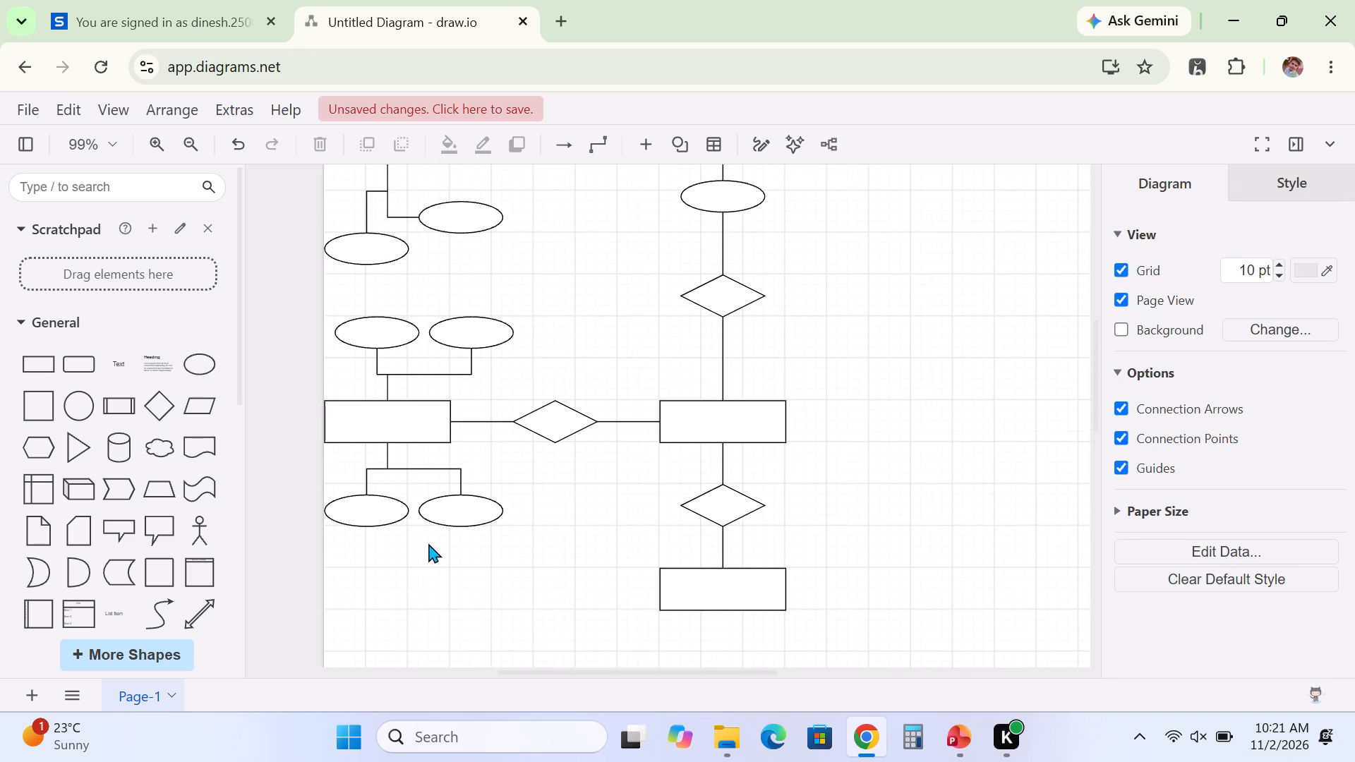
scroll(428, 543, up, 1)
scroll(428, 543, right, 1)
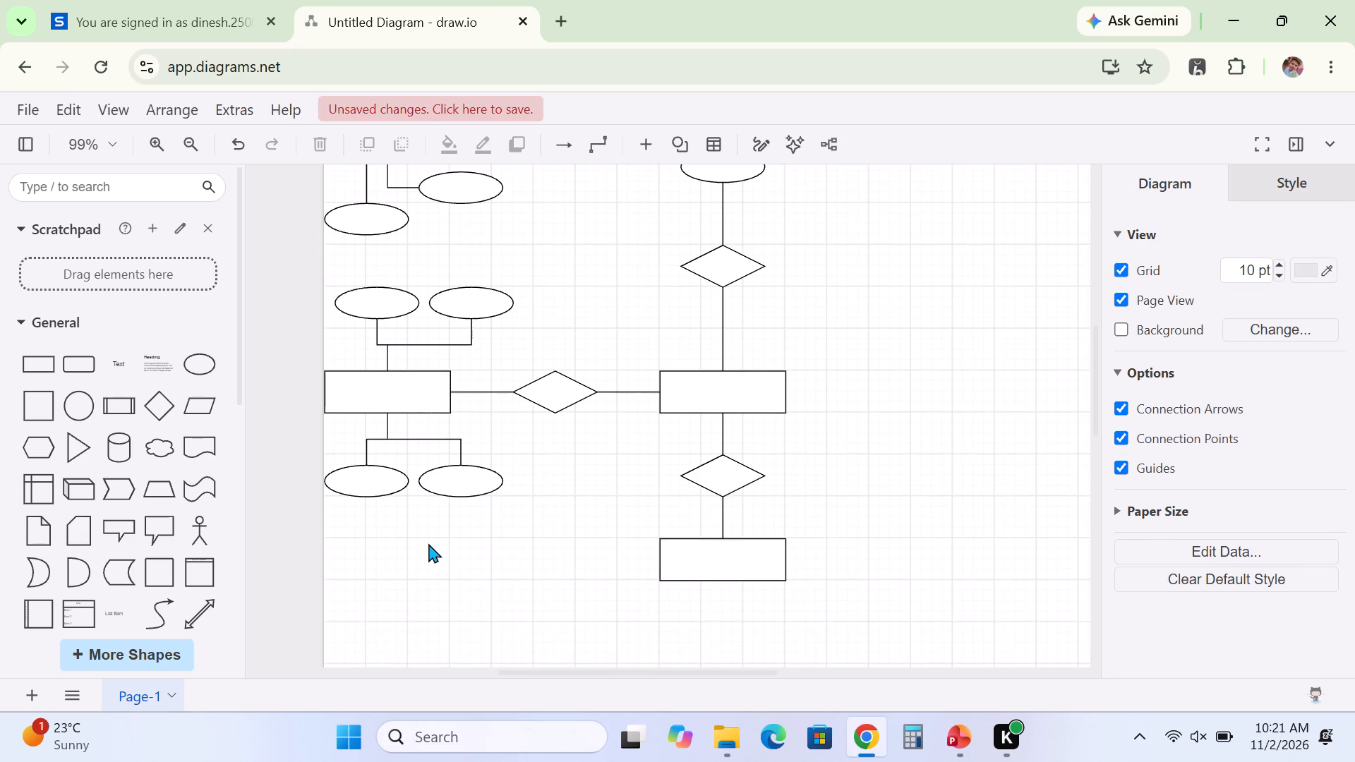
scroll(428, 543, right, 1)
click(462, 502)
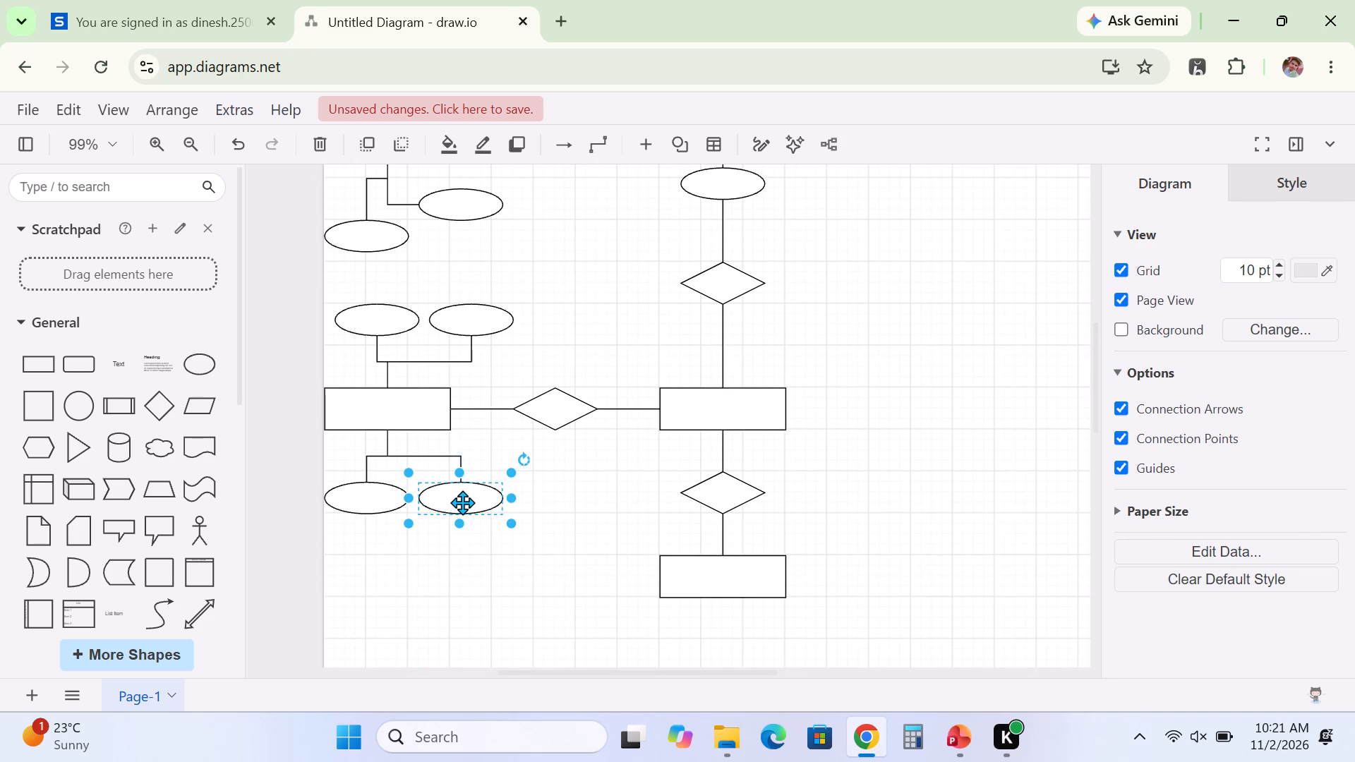
right_click(462, 502)
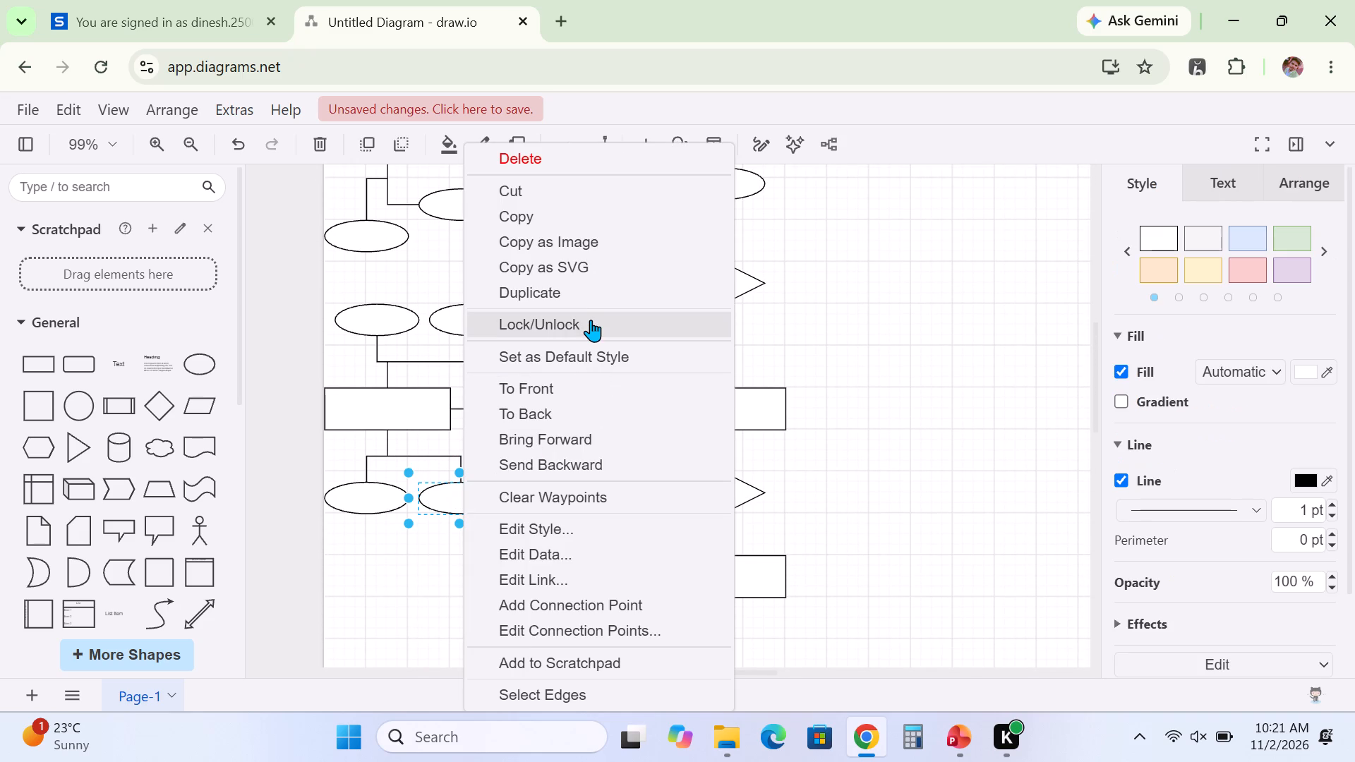
click(583, 291)
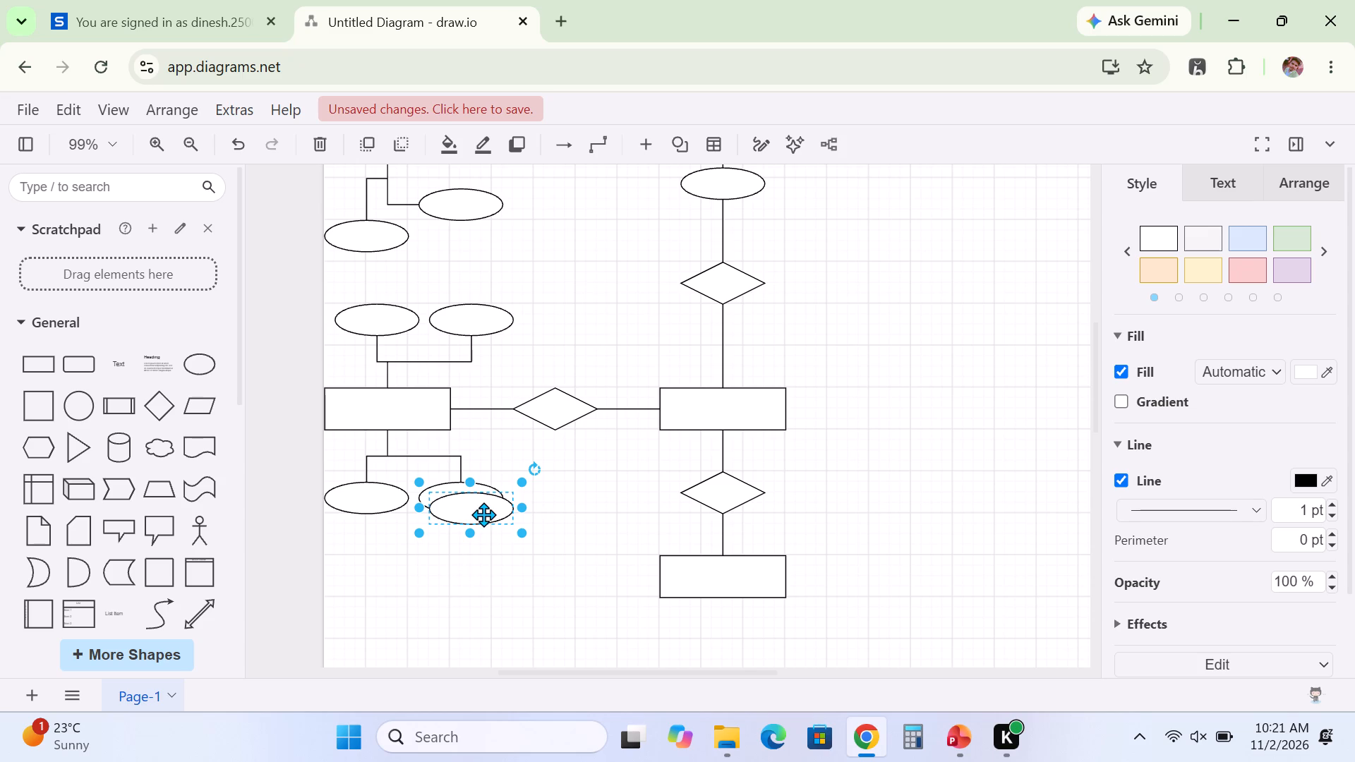
drag(481, 512, 857, 367)
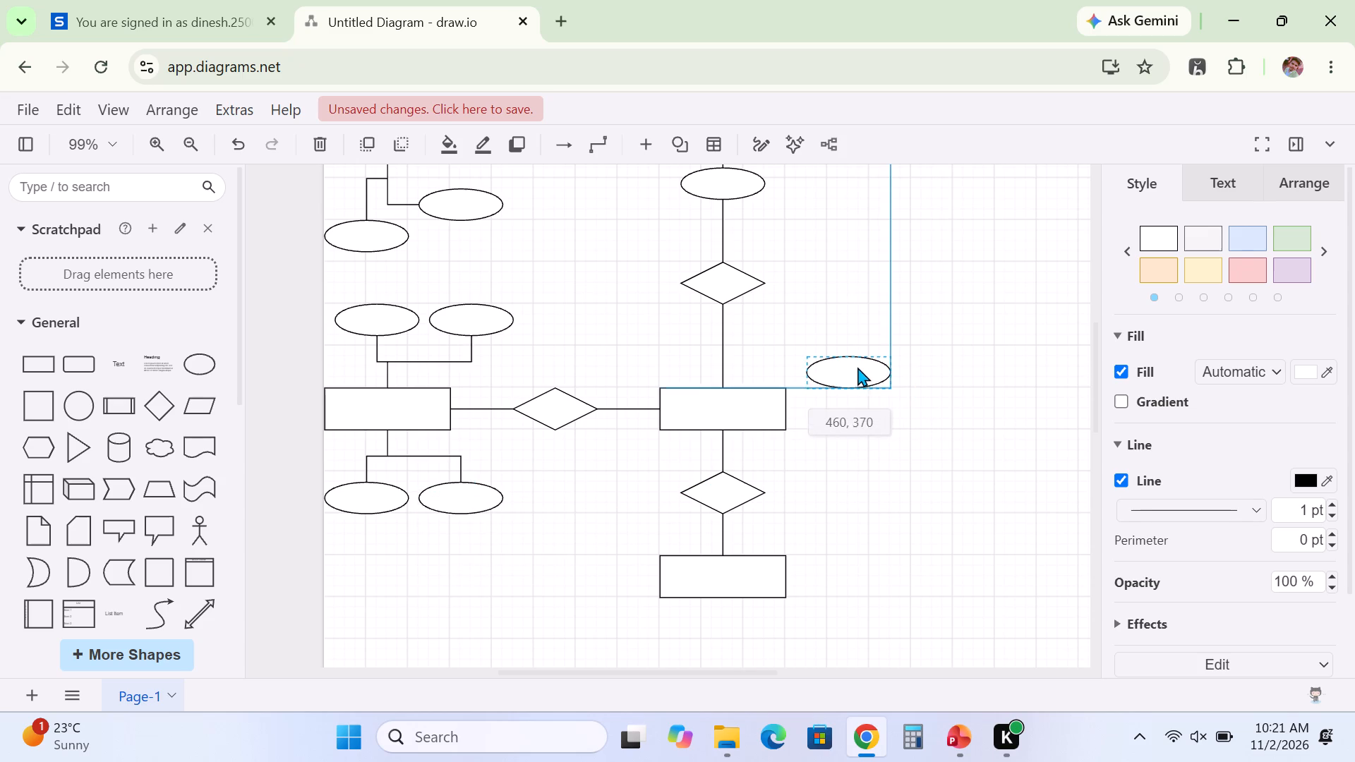
drag(857, 367, 859, 341)
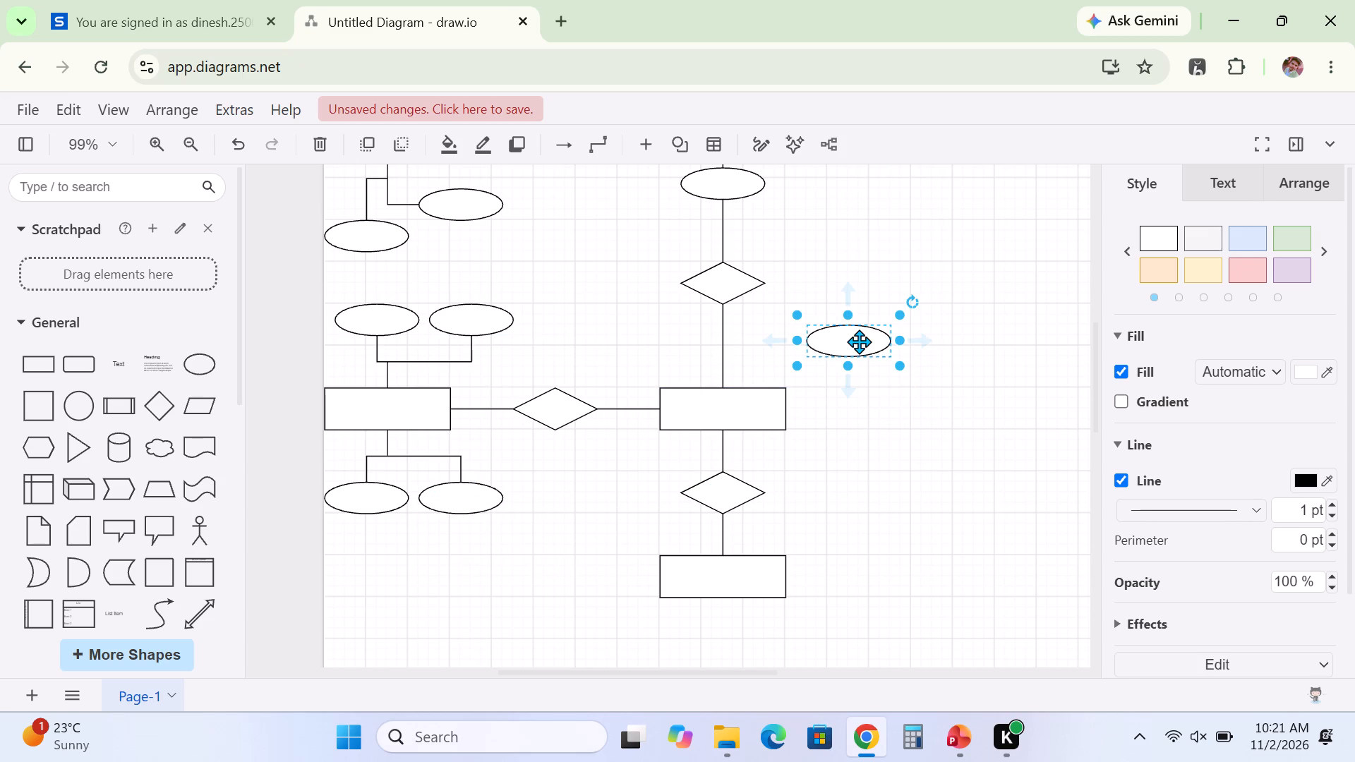
Duplicate the ellipse beside the middle rectangle five times to get a stack of six ellipses.
right_click(859, 341)
click(948, 356)
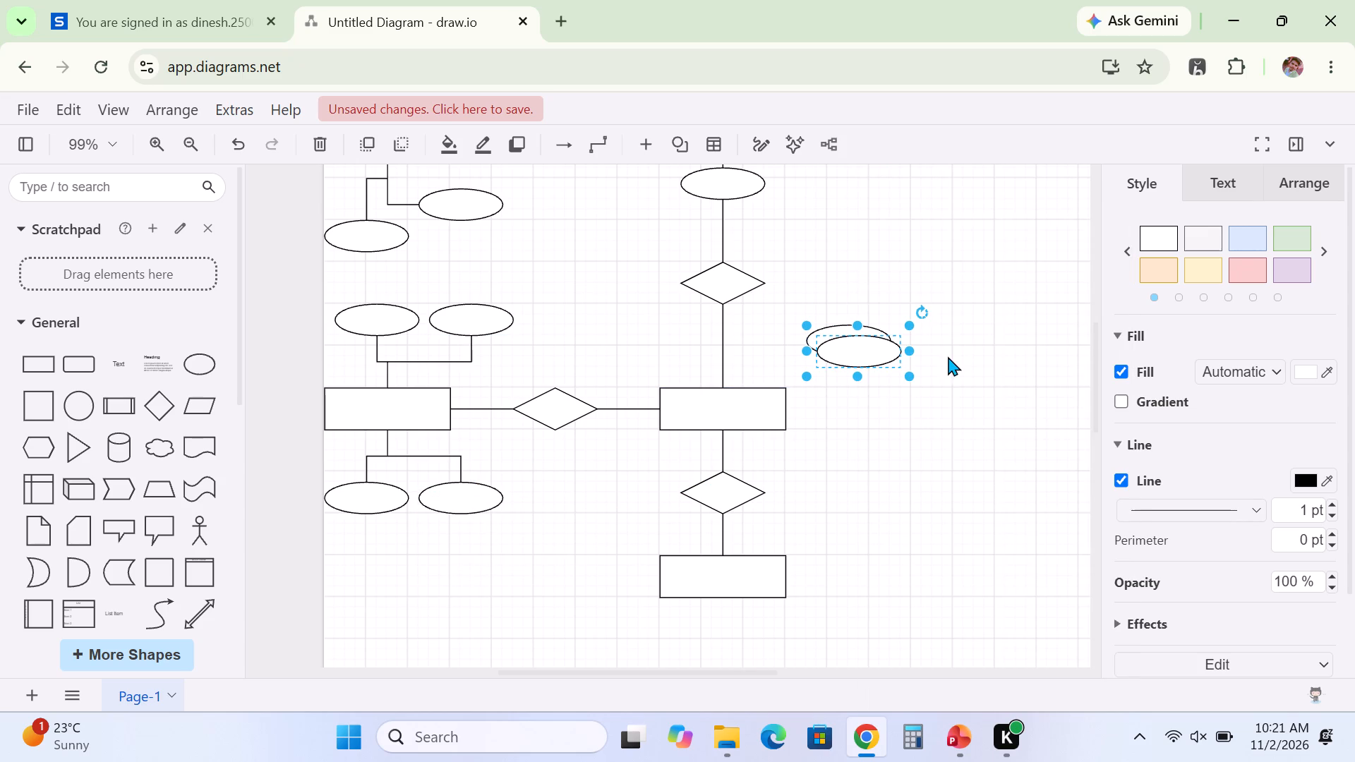
click(864, 355)
right_click(864, 355)
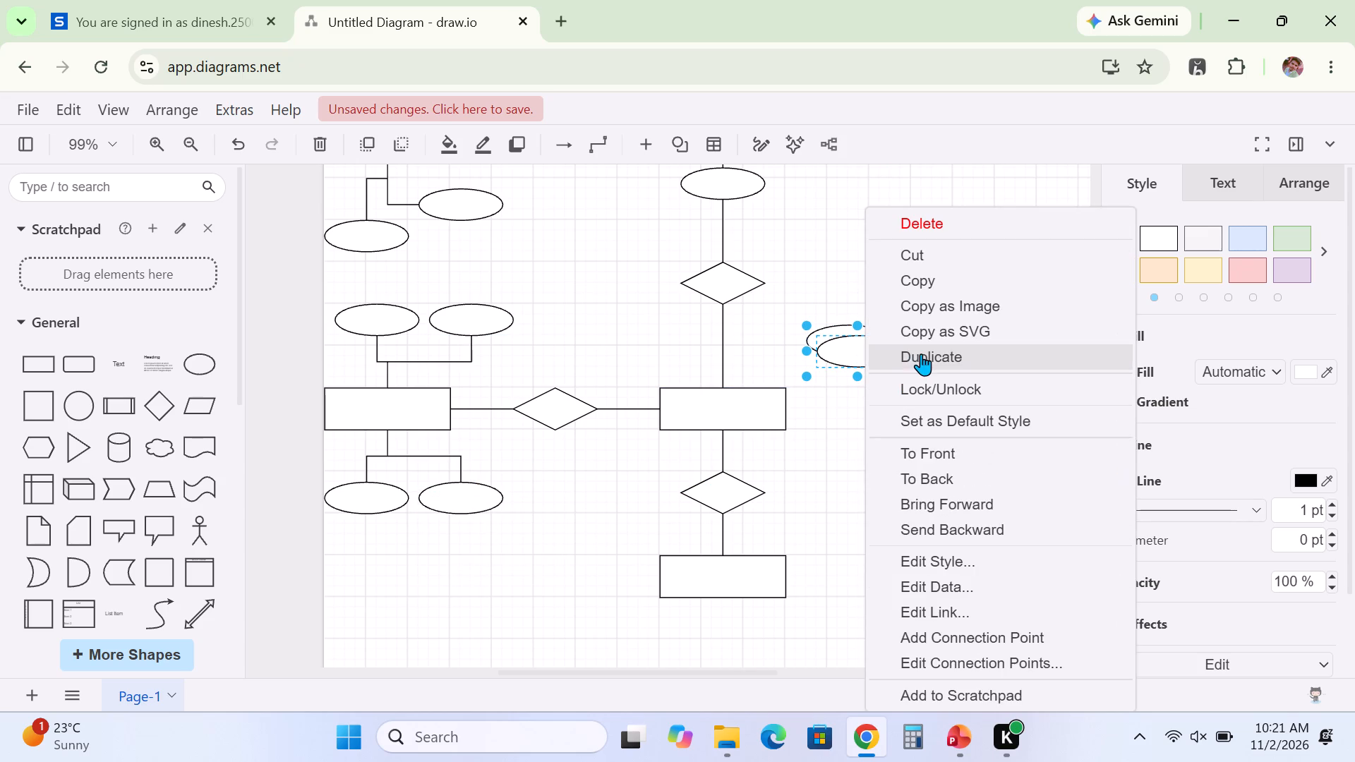
click(922, 353)
right_click(872, 380)
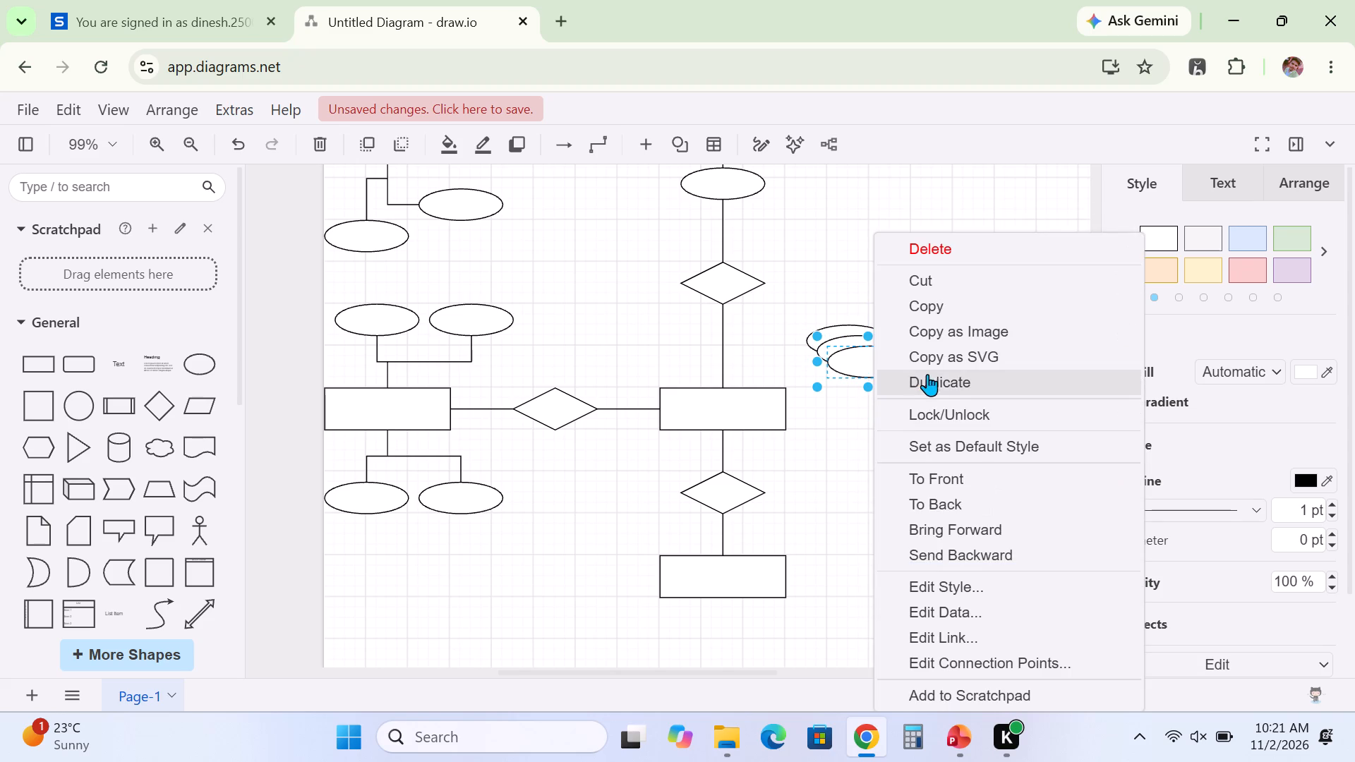
click(941, 379)
right_click(889, 373)
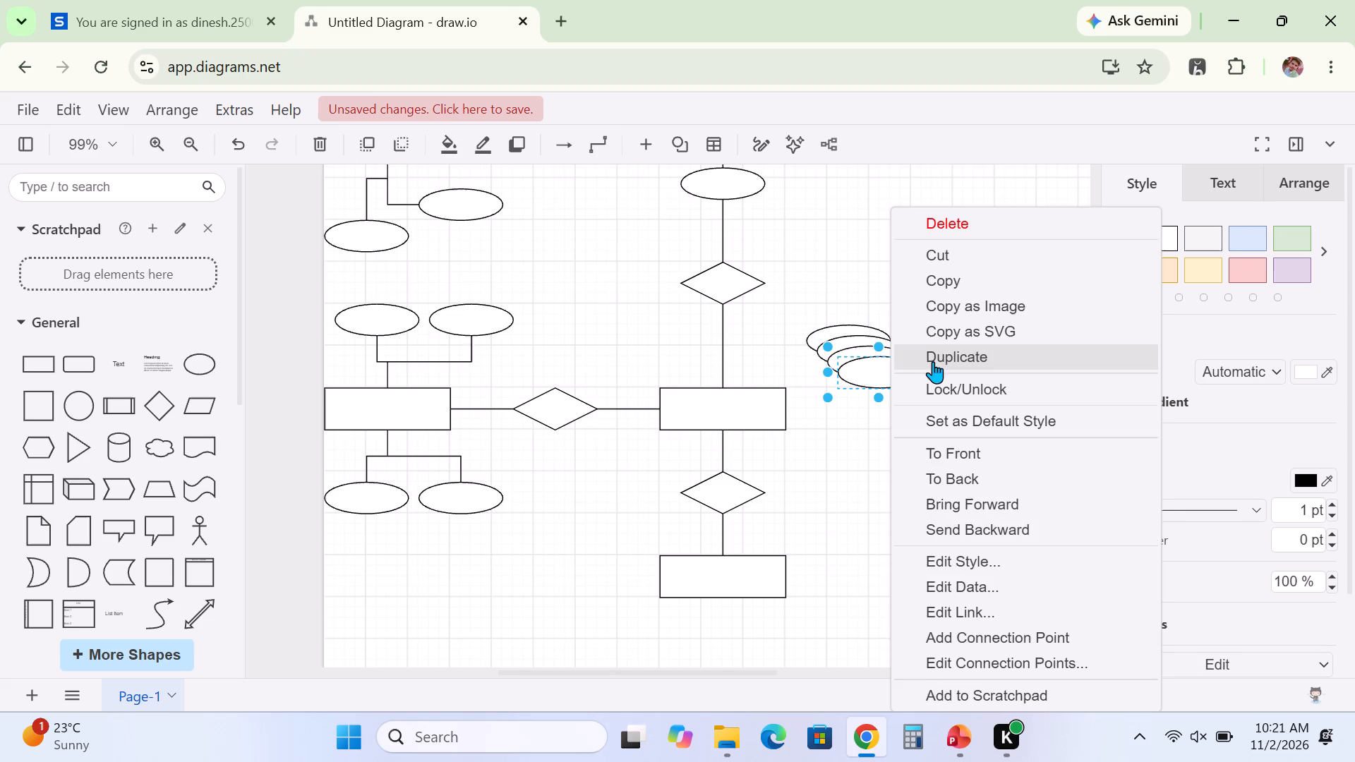
click(944, 356)
right_click(888, 374)
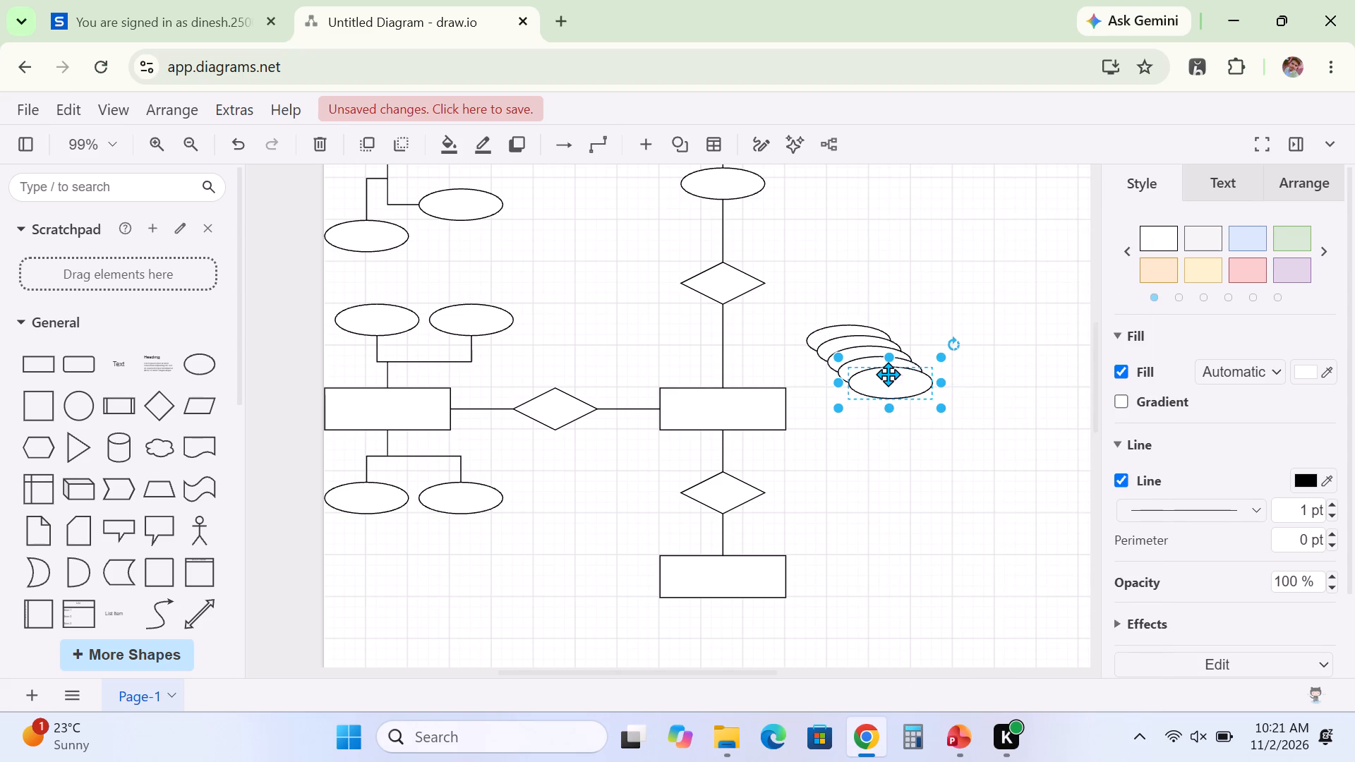
click(962, 353)
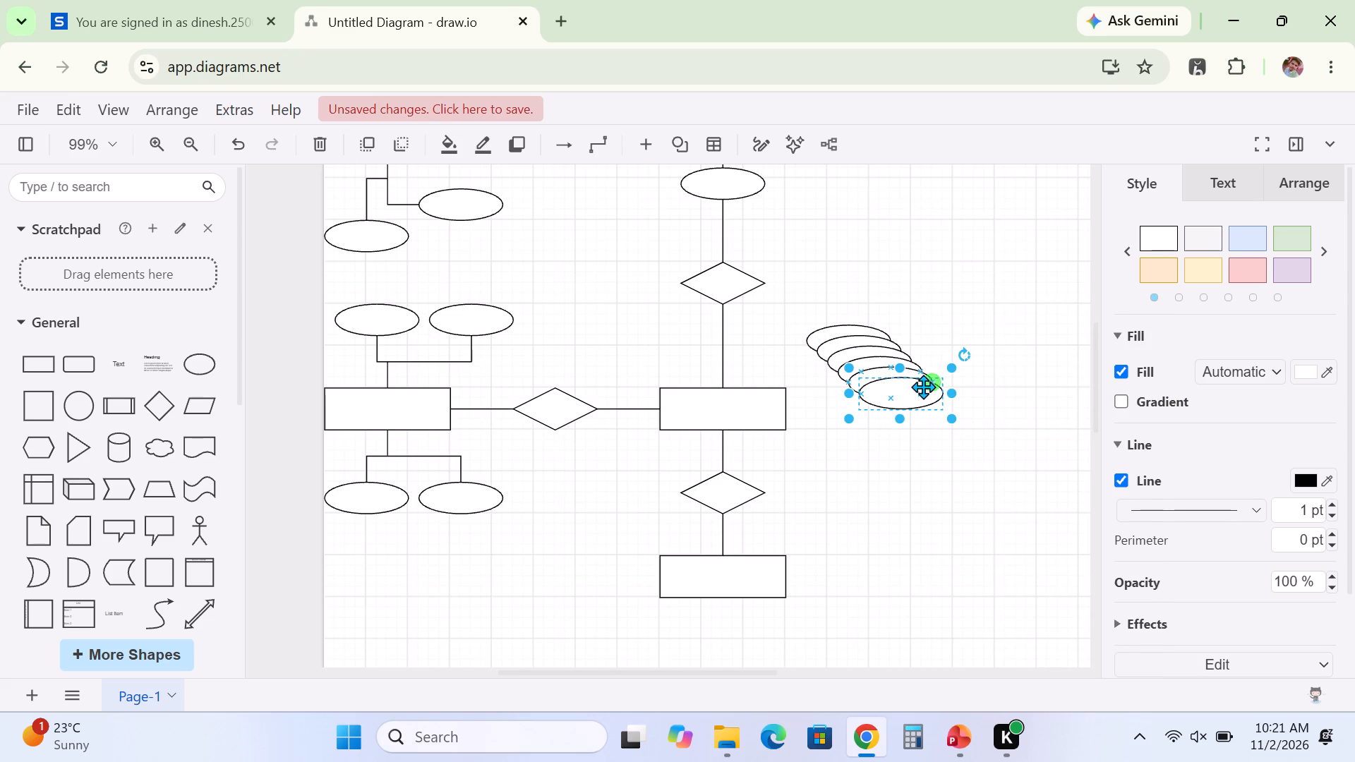
Distribute four of the stacked ellipses around the bottom rectangle: one lower right, one lower left, one beneath and one to its right.
drag(908, 397, 921, 635)
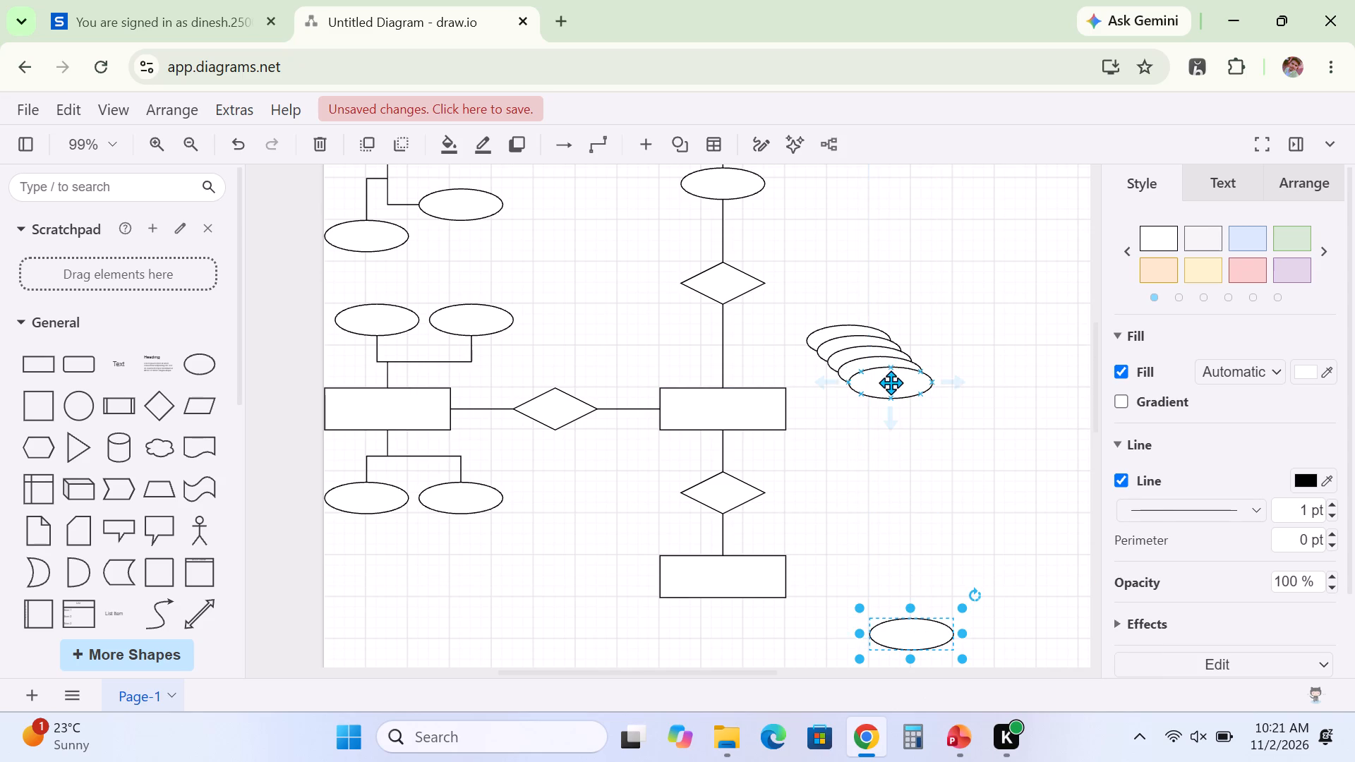
drag(891, 383, 556, 612)
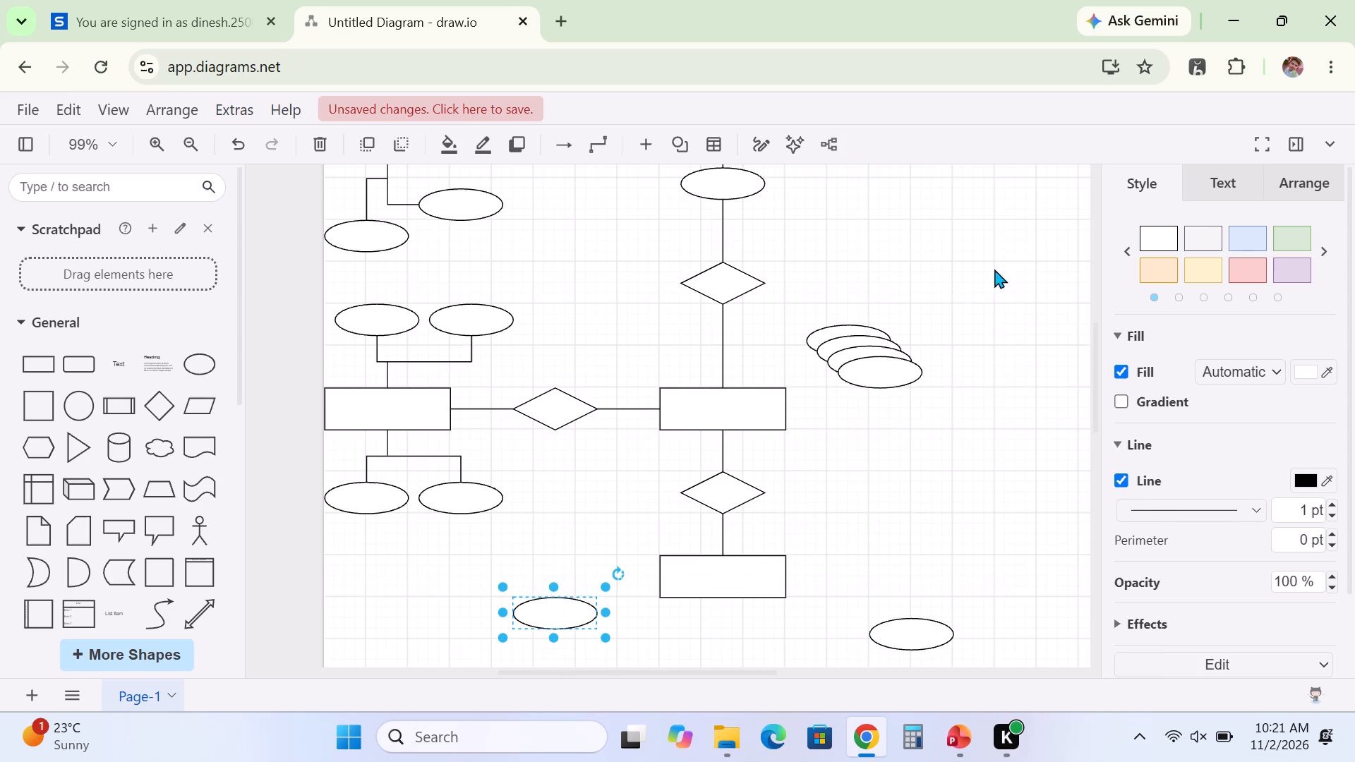
drag(880, 368, 736, 608)
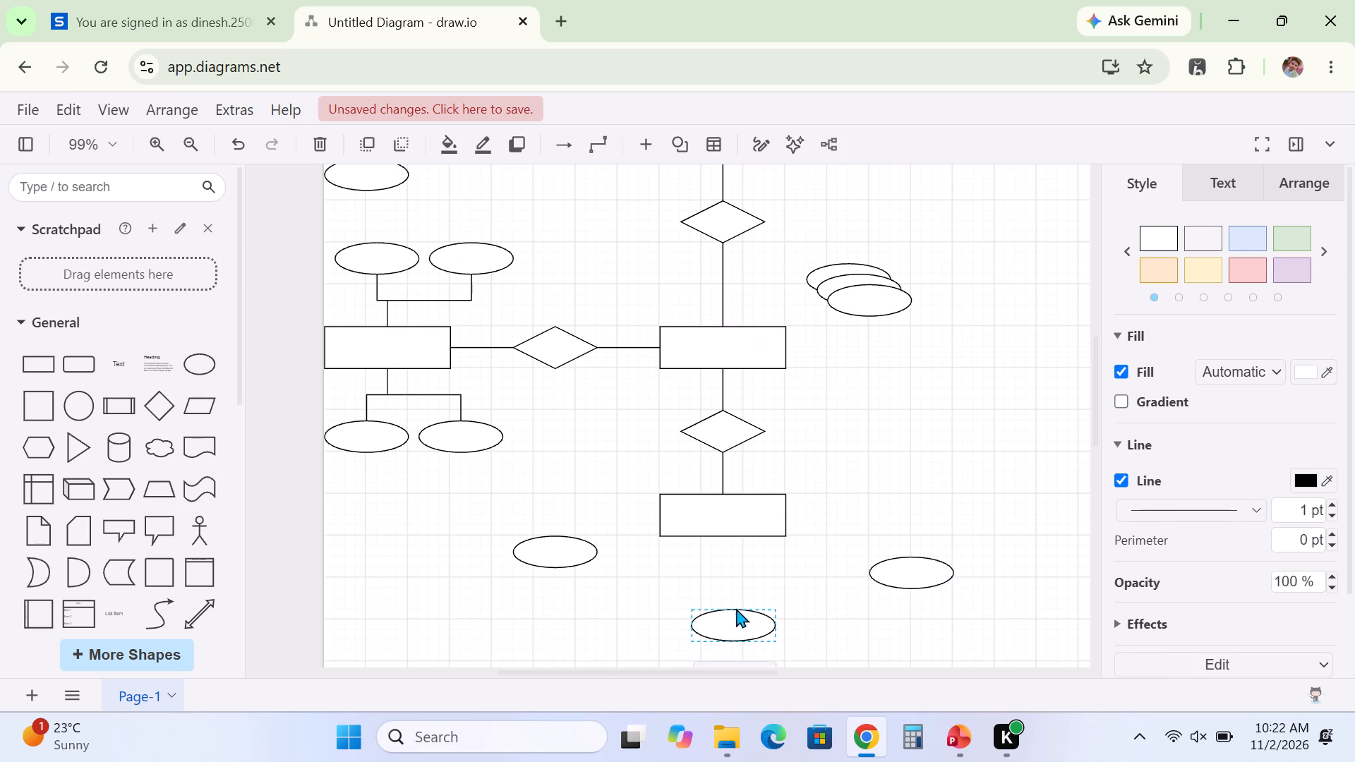
drag(736, 608, 734, 583)
drag(867, 295, 878, 485)
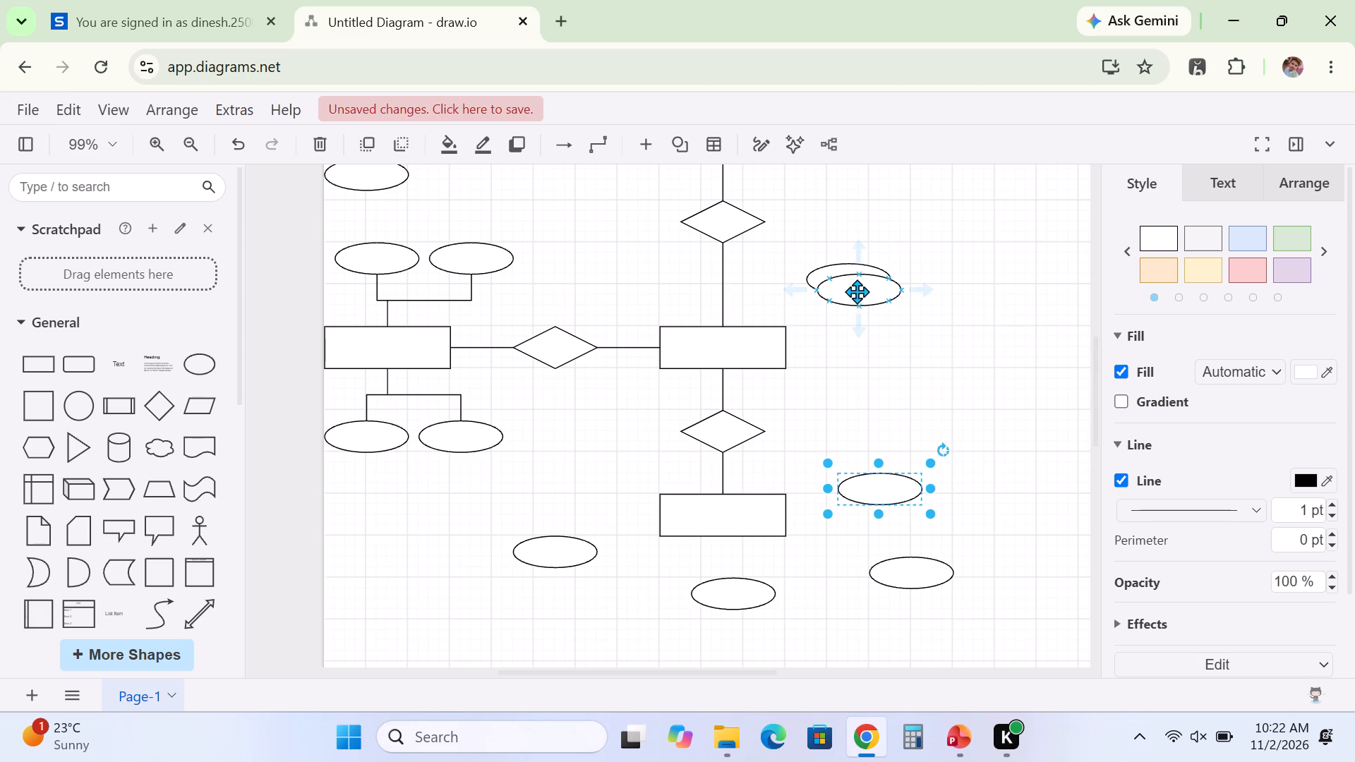
Arrange the remaining two ellipses in a column at x 490 right of the middle rectangle, one above and one below its centre line.
drag(857, 291, 874, 391)
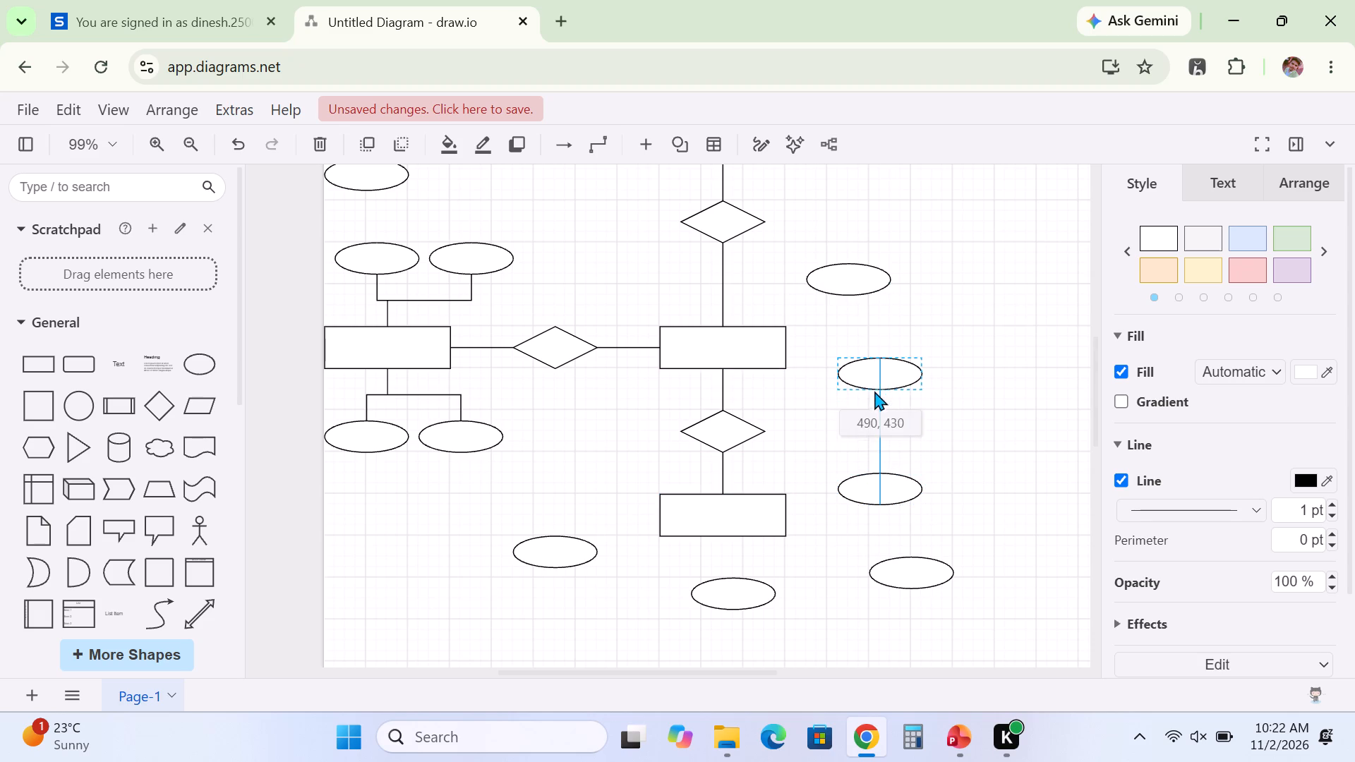
drag(874, 391, 874, 394)
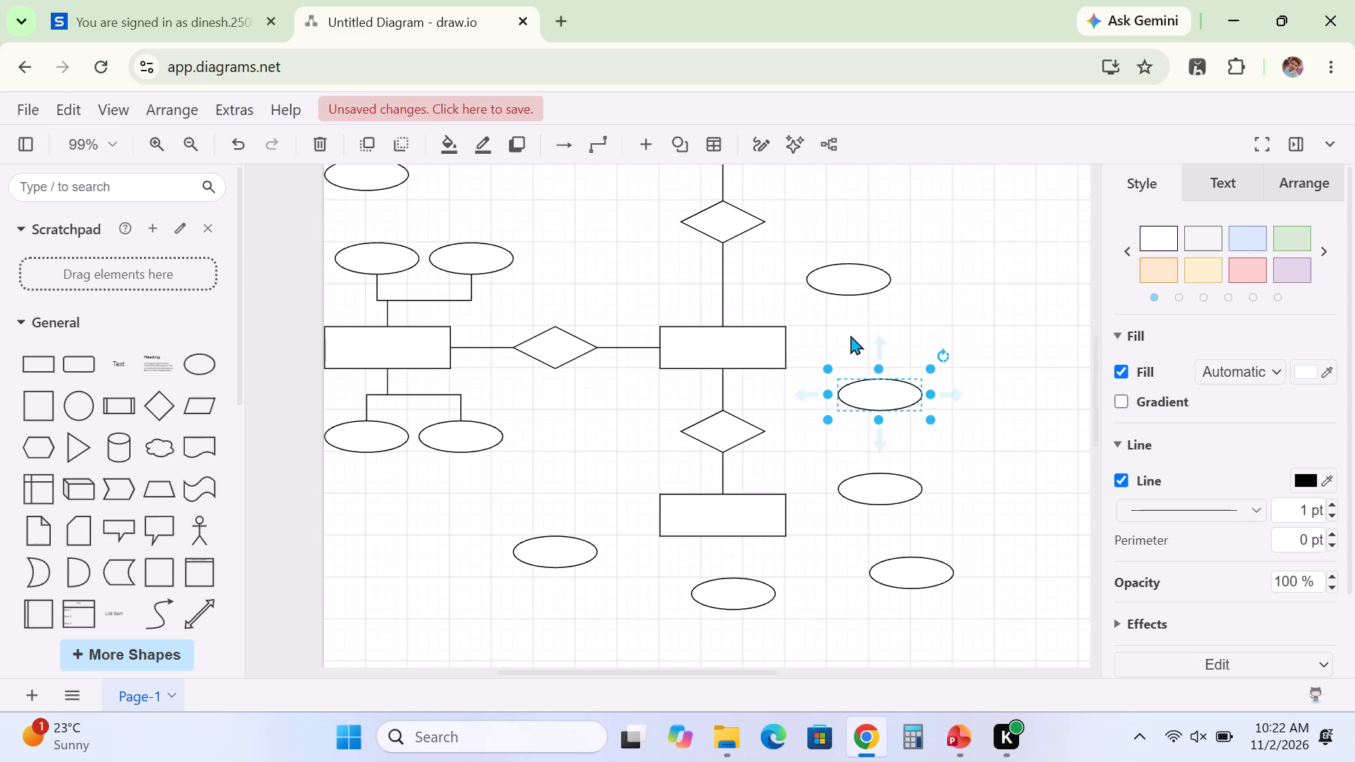
drag(841, 278, 865, 301)
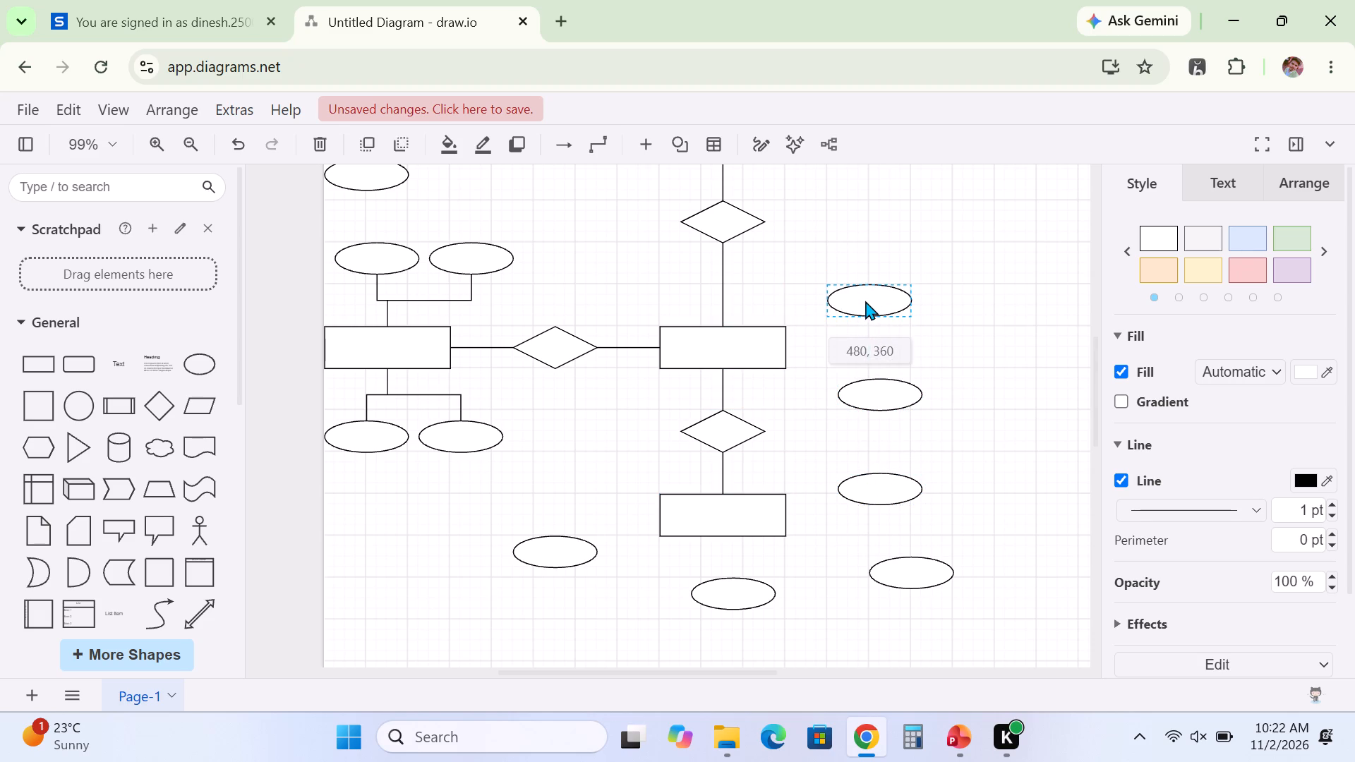
drag(865, 301, 872, 313)
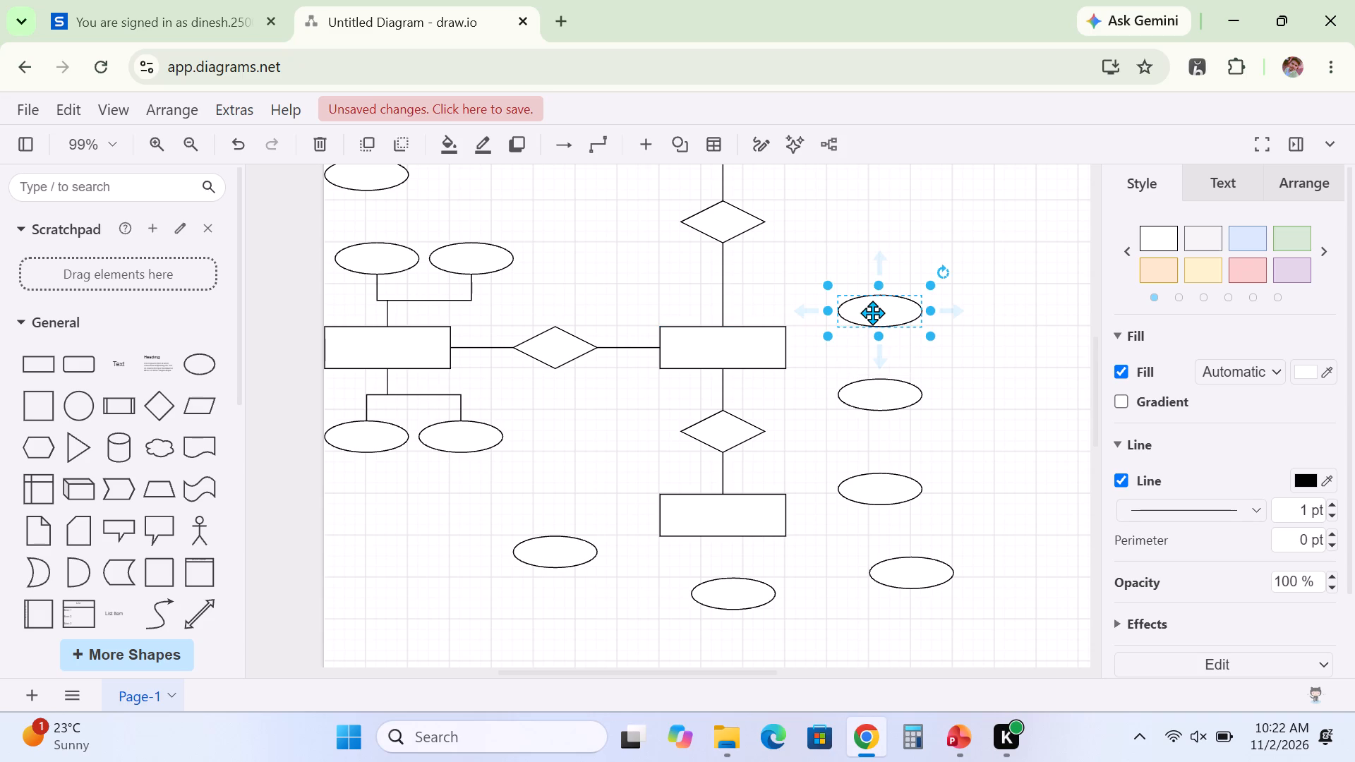
click(797, 413)
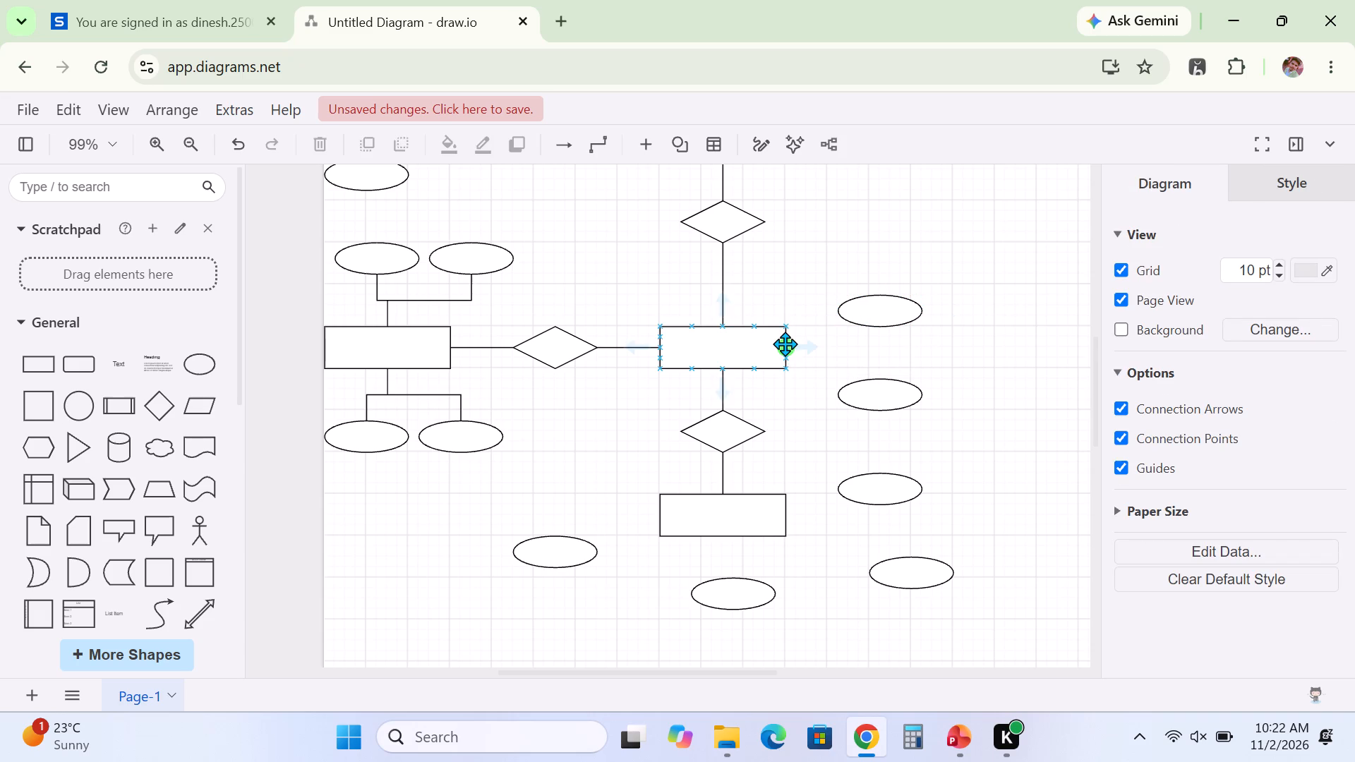
Connect the middle rectangle's right midpoint to both ellipses on its right with plain lines, line end None.
drag(785, 344, 837, 304)
click(786, 274)
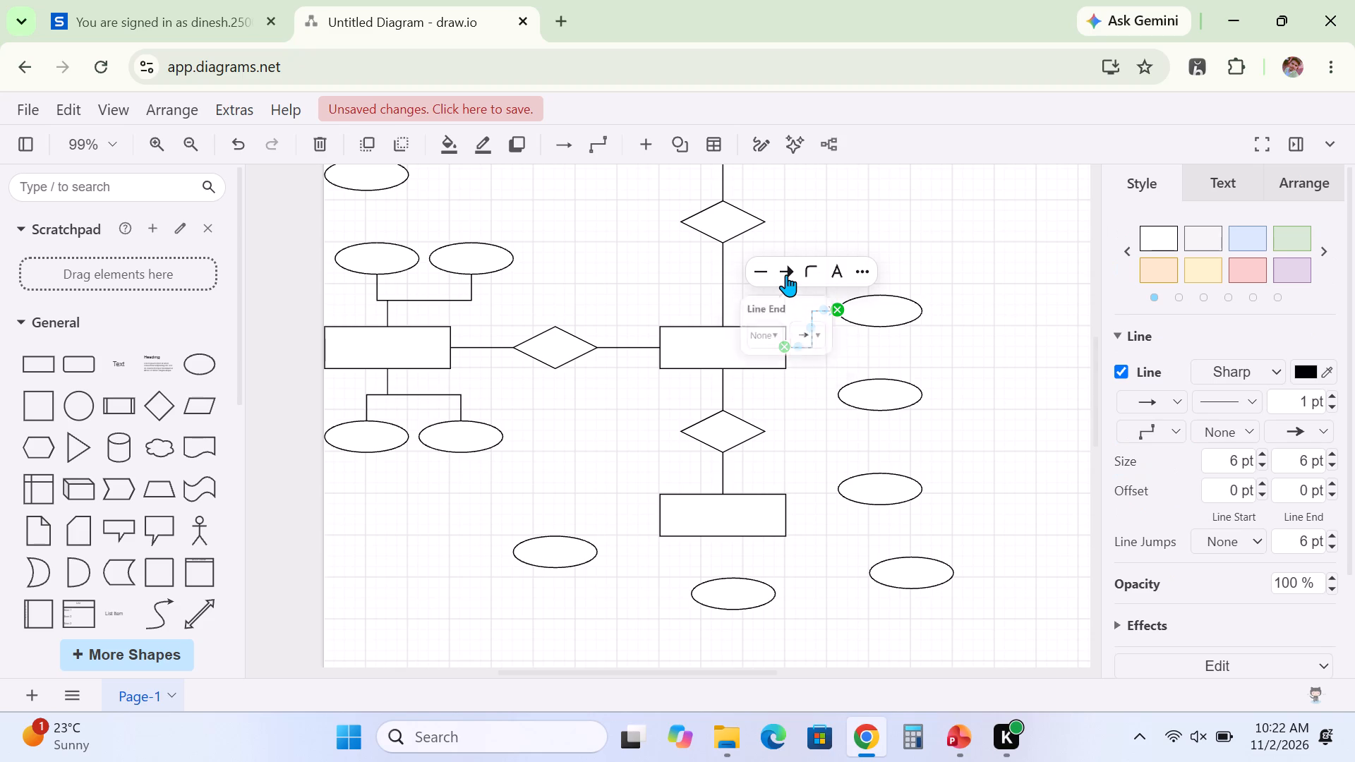
click(807, 351)
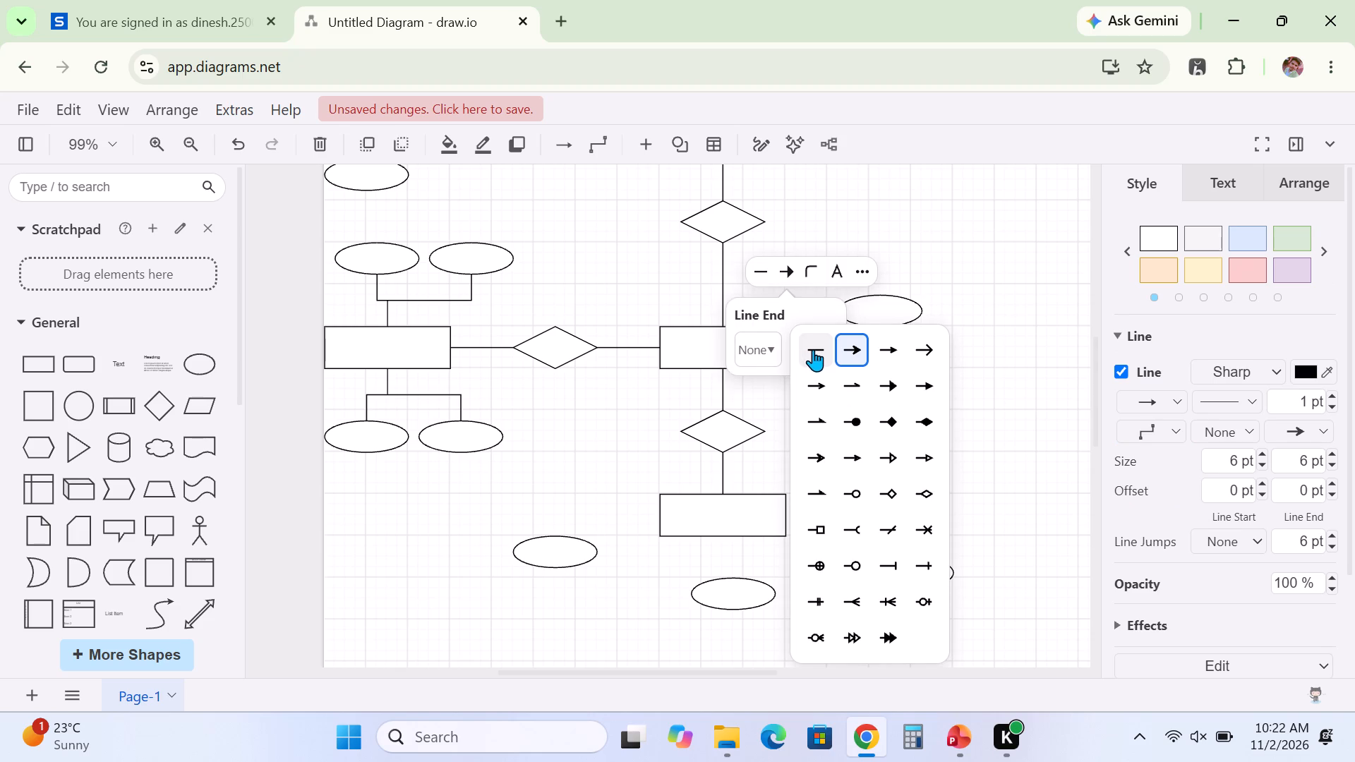
click(813, 349)
click(806, 400)
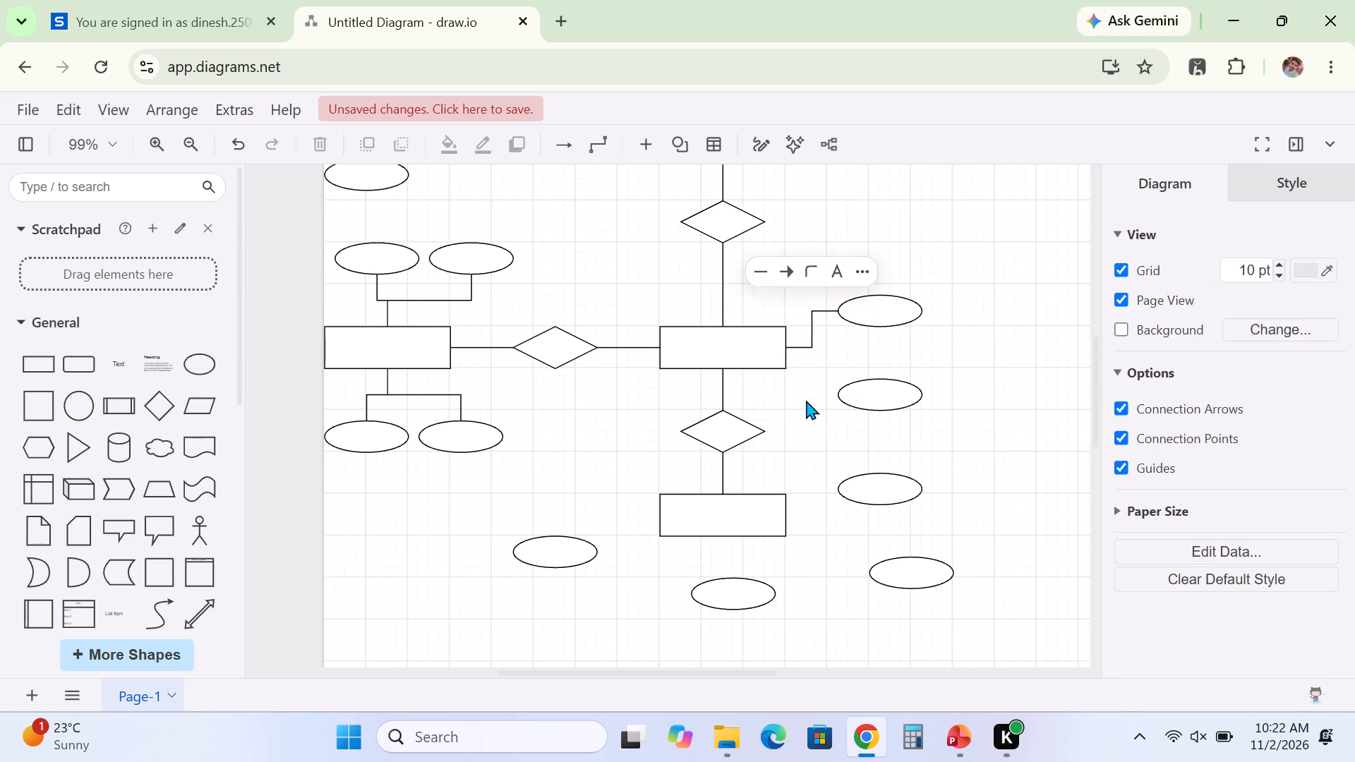
drag(784, 344, 814, 385)
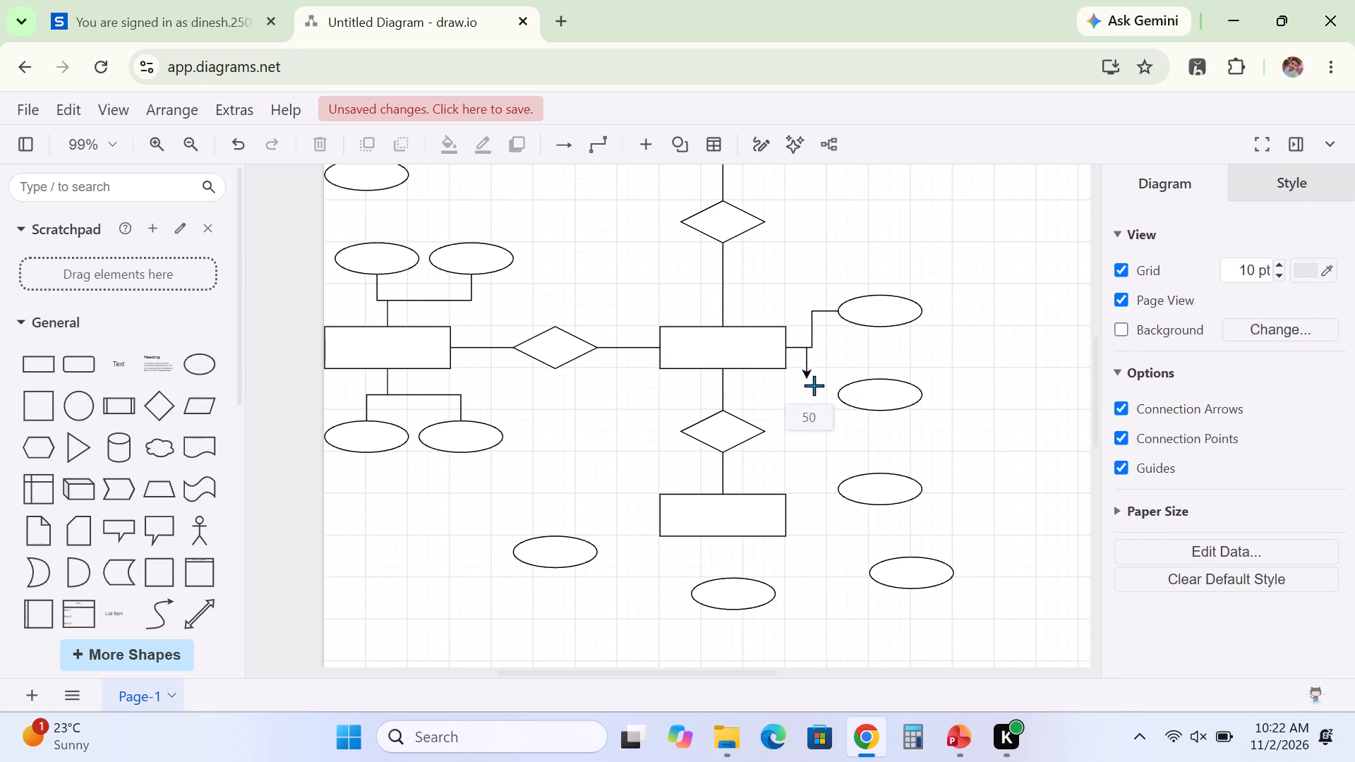
drag(814, 385, 837, 389)
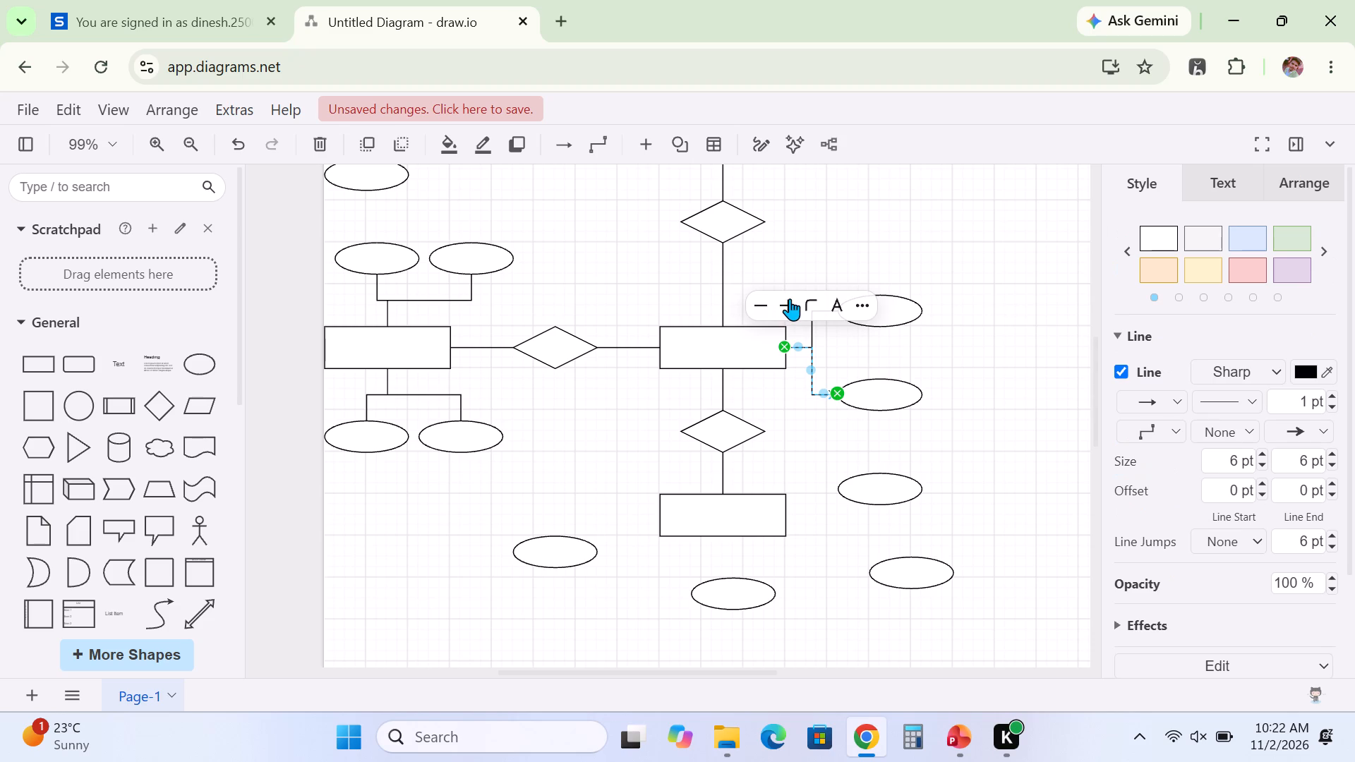
click(786, 298)
click(803, 377)
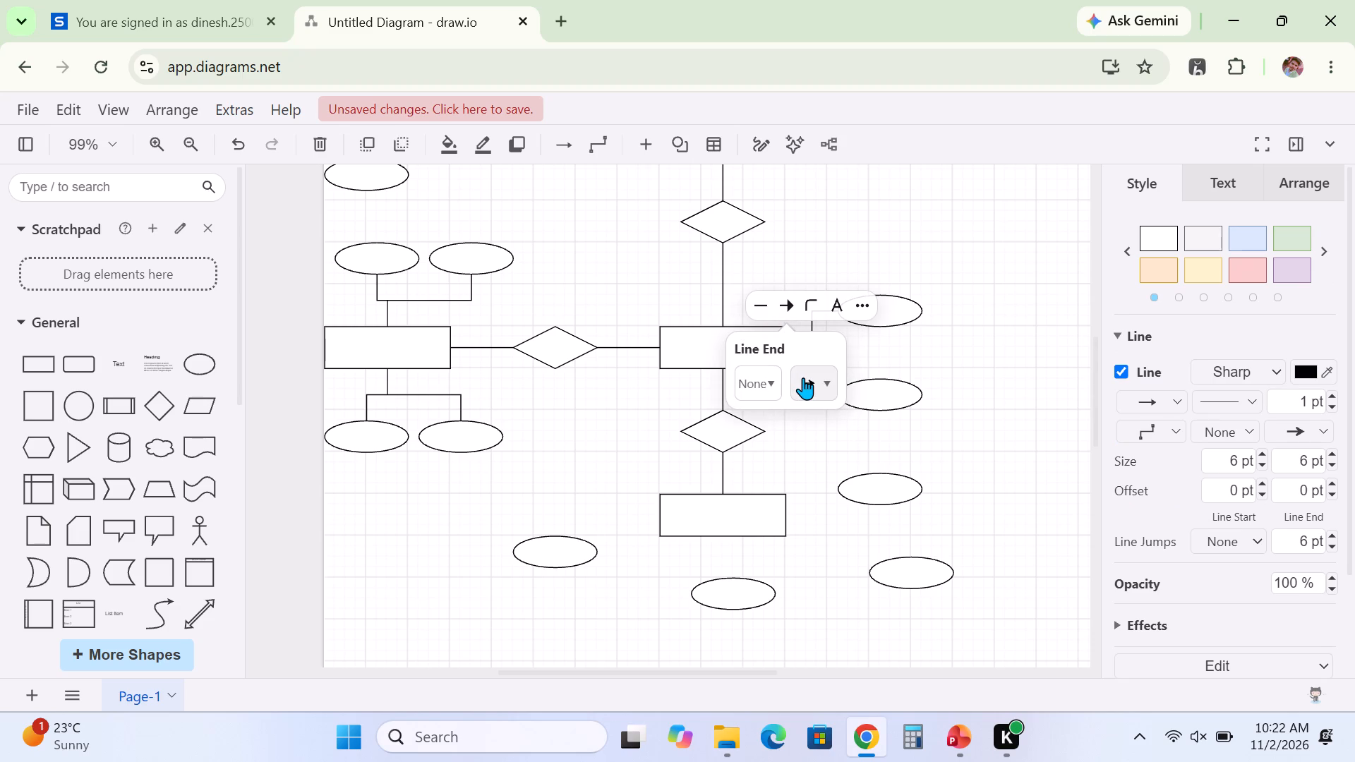
click(807, 356)
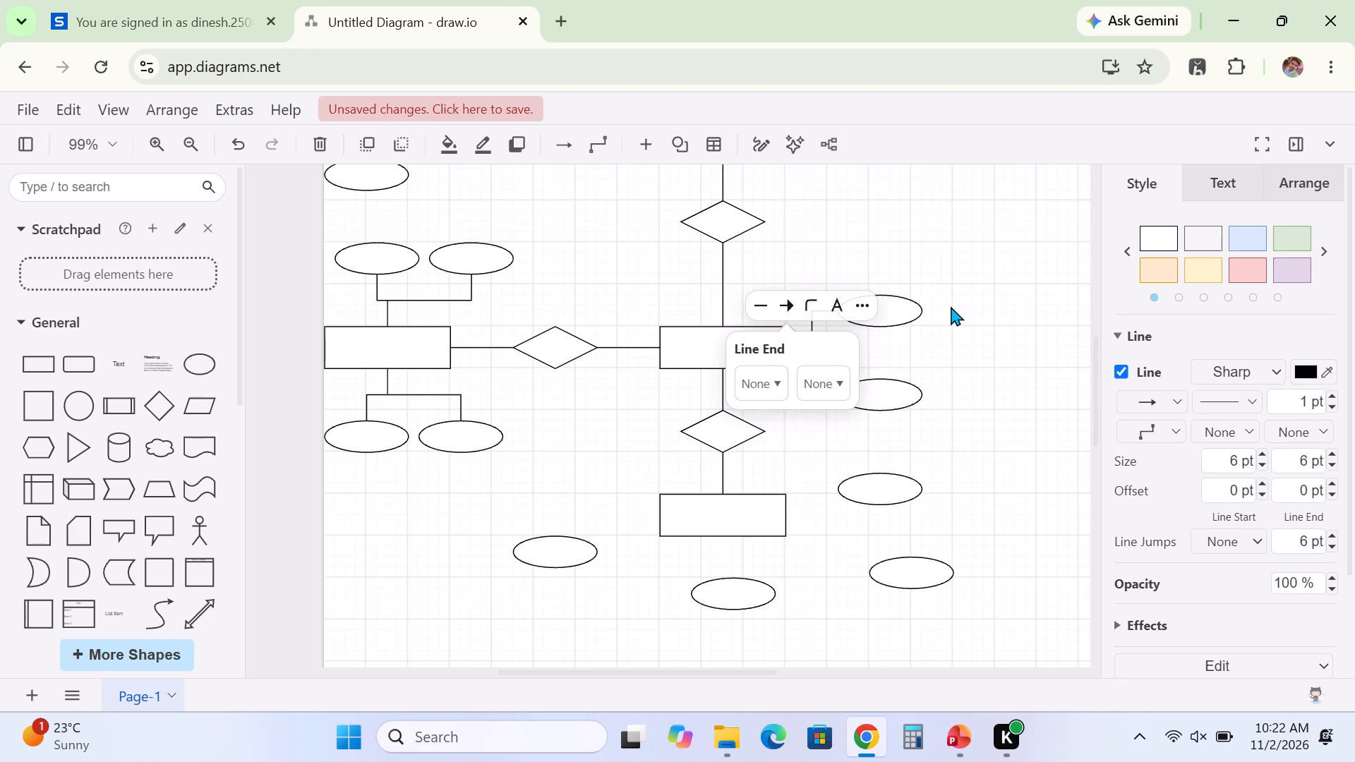
click(951, 306)
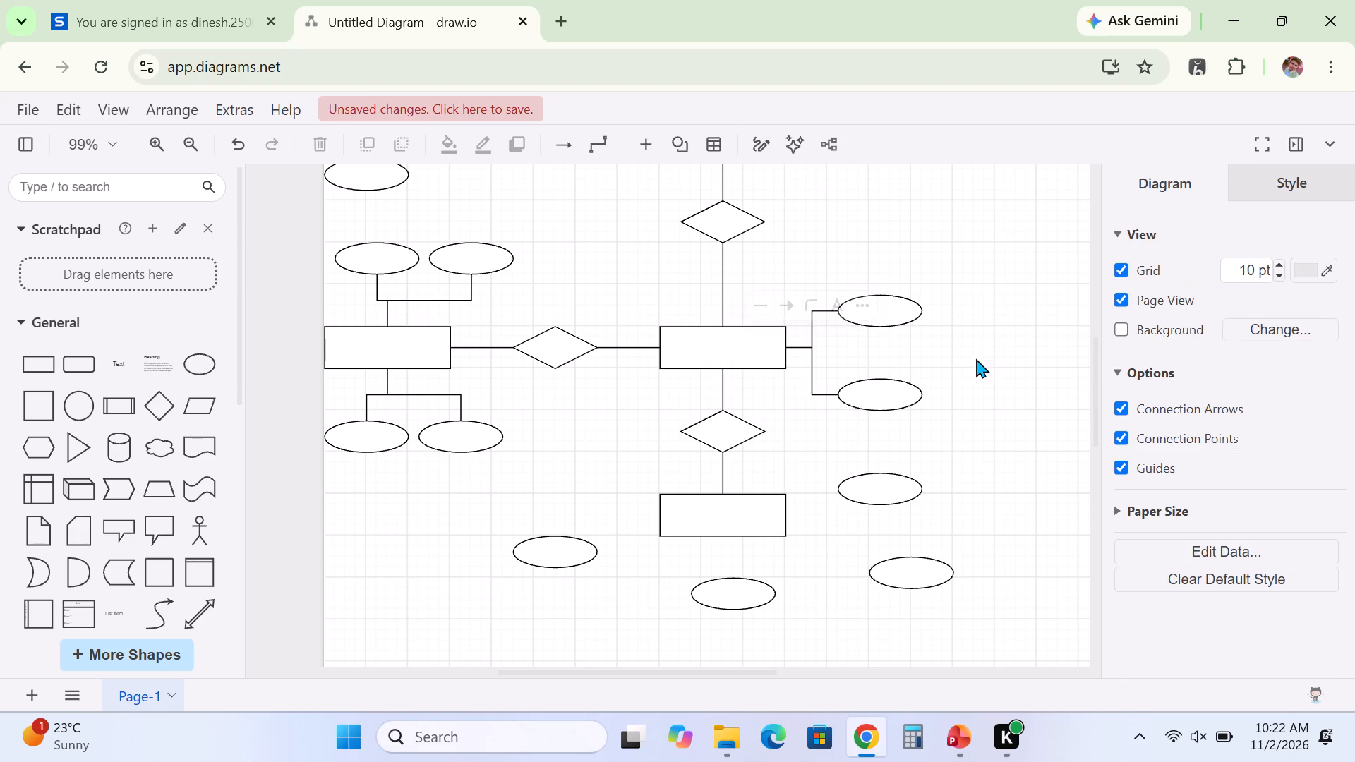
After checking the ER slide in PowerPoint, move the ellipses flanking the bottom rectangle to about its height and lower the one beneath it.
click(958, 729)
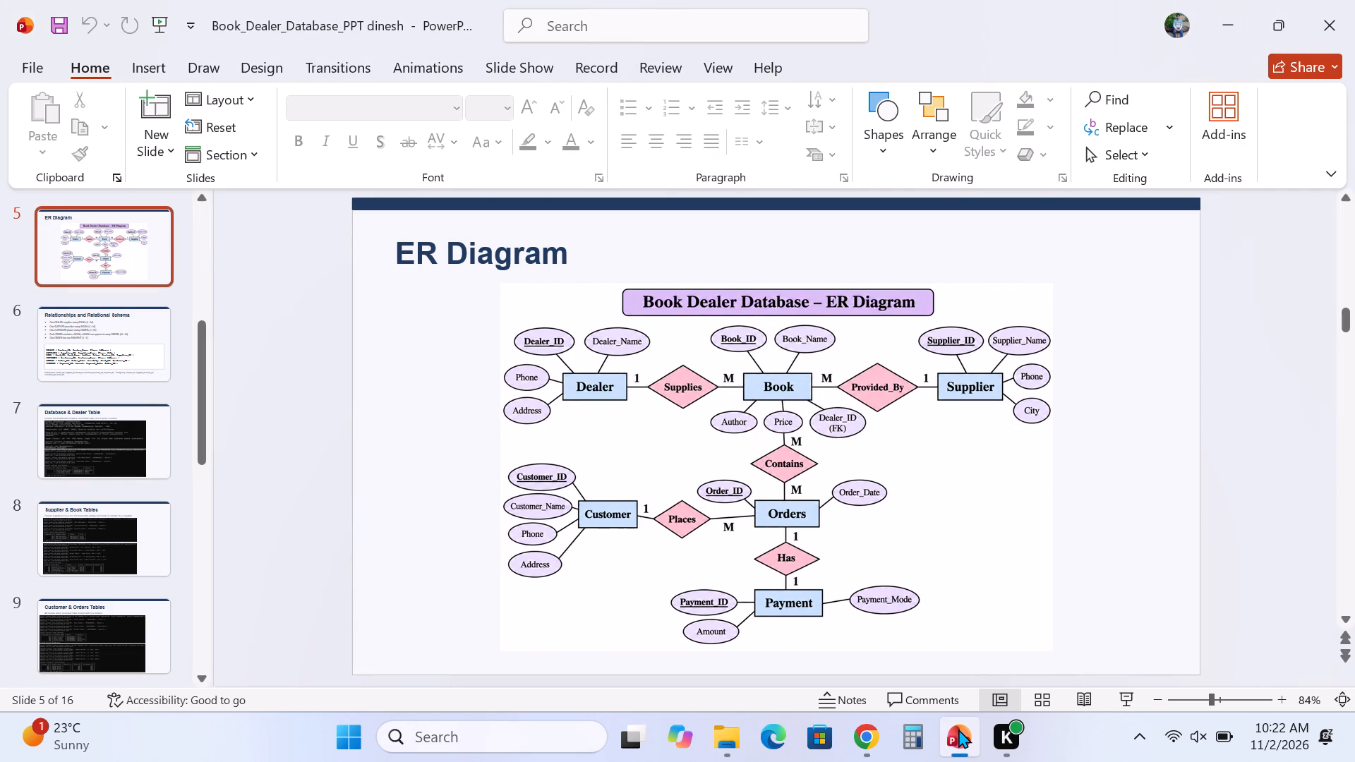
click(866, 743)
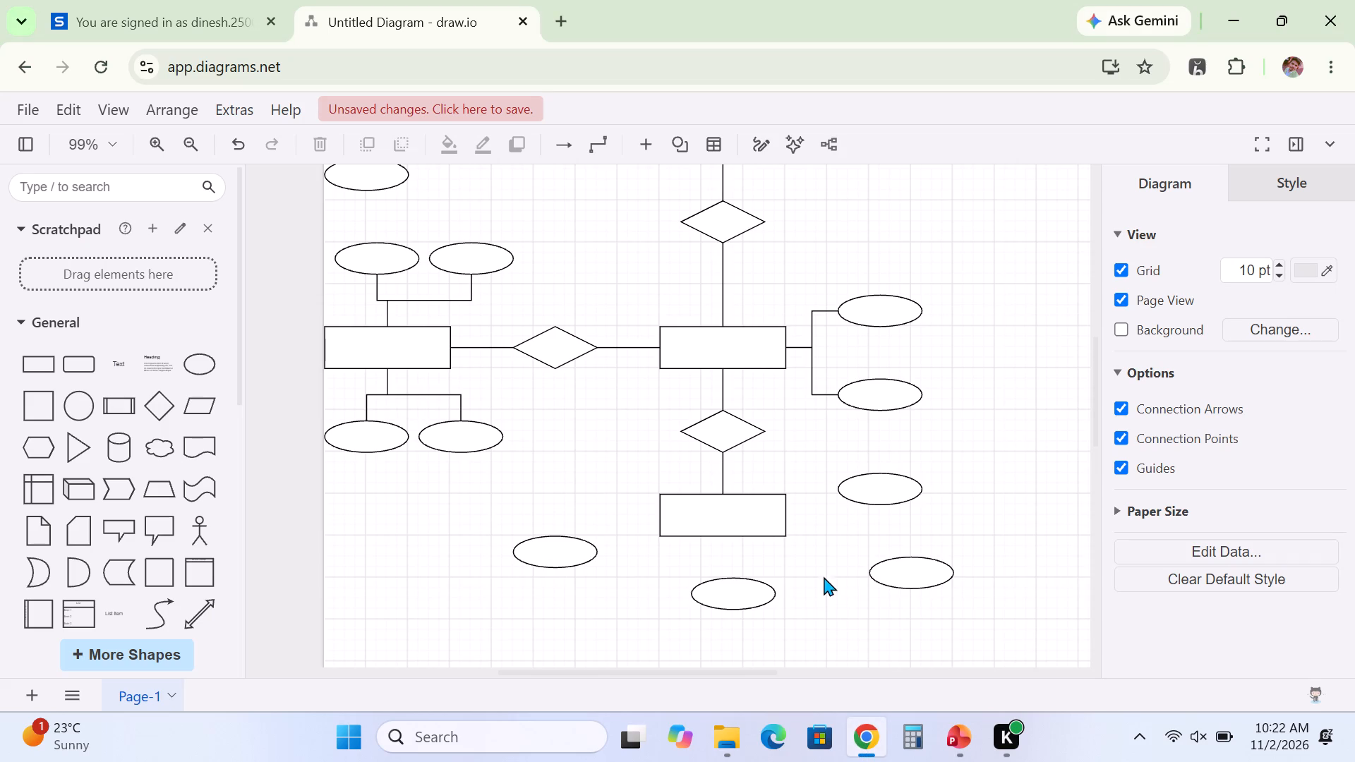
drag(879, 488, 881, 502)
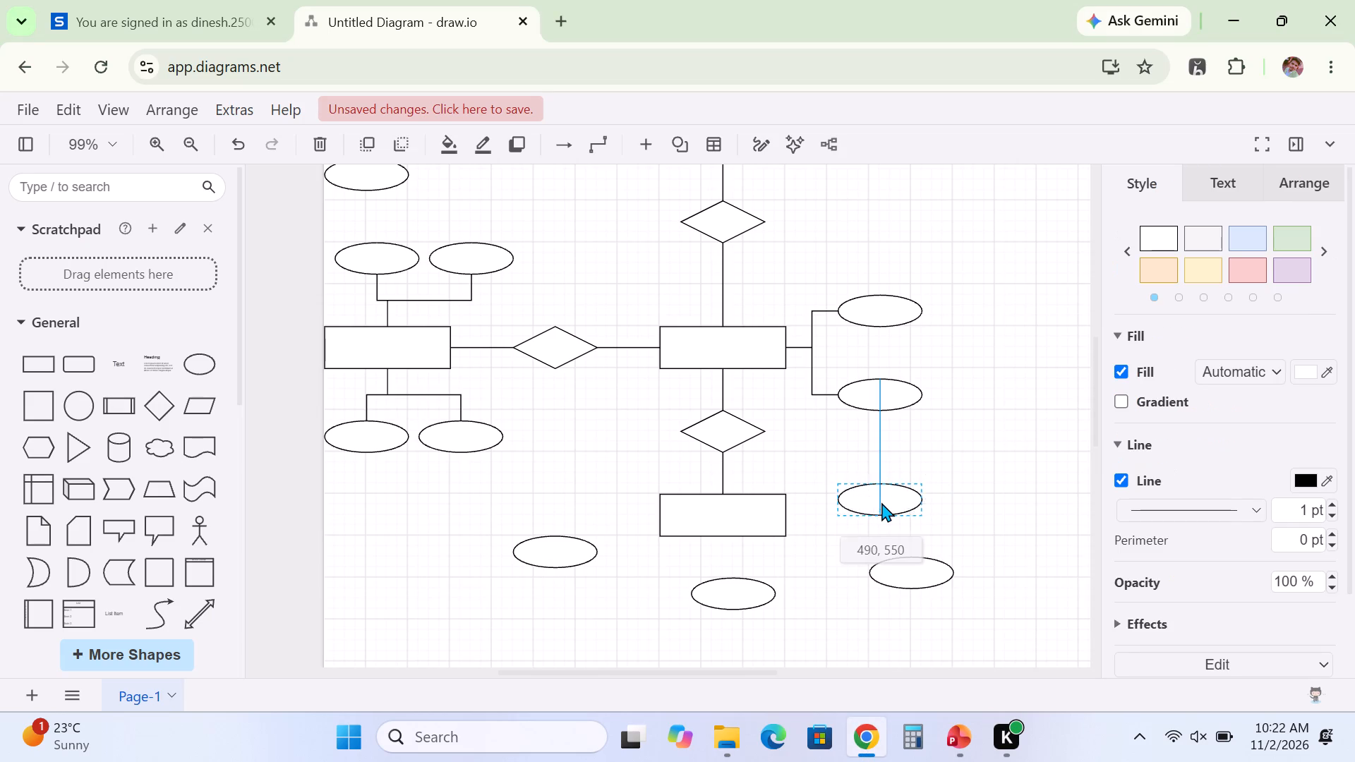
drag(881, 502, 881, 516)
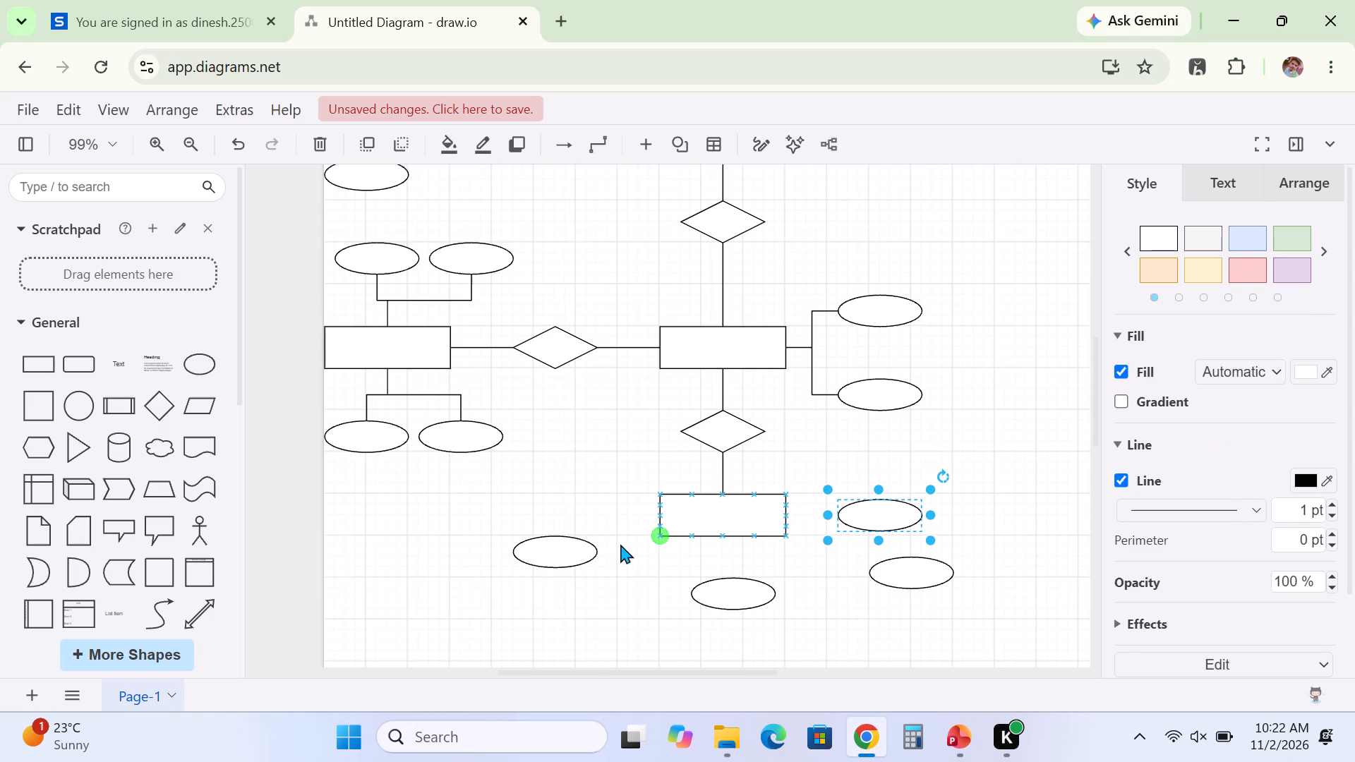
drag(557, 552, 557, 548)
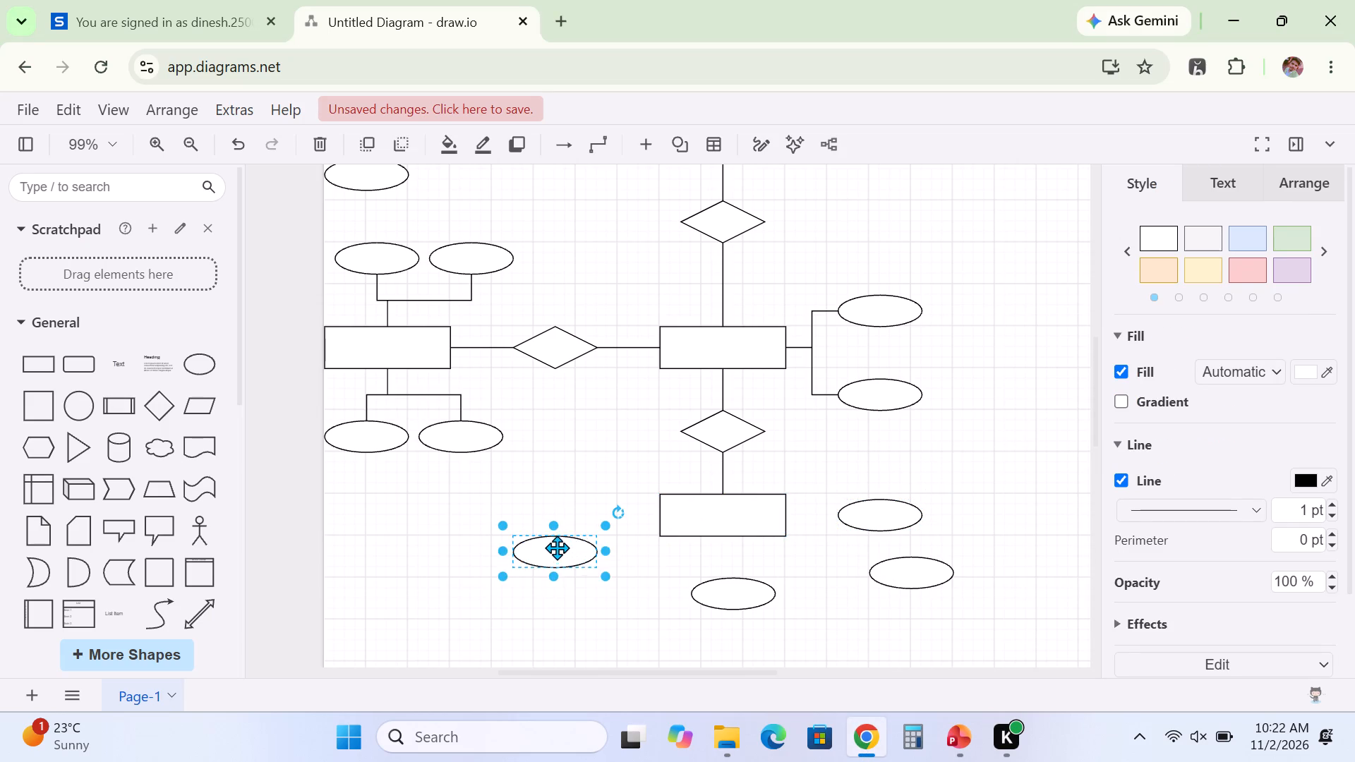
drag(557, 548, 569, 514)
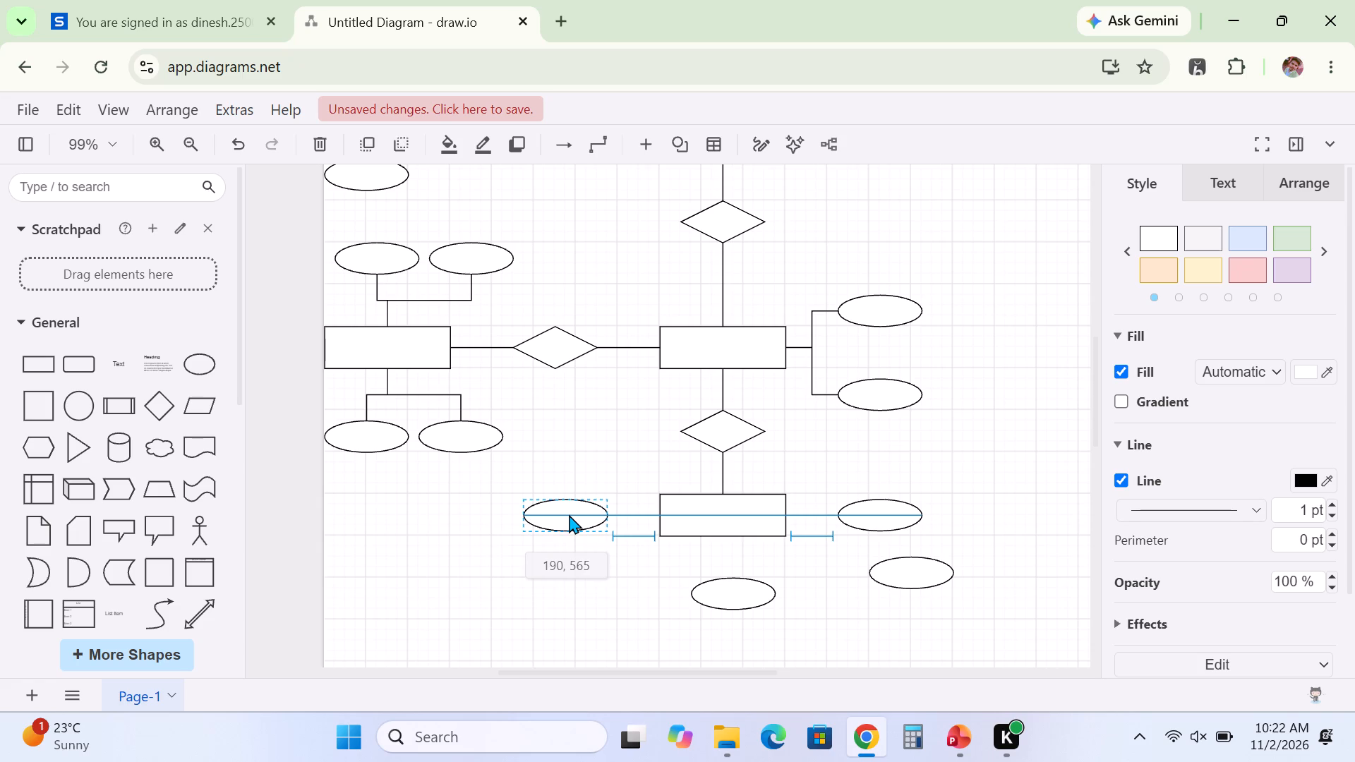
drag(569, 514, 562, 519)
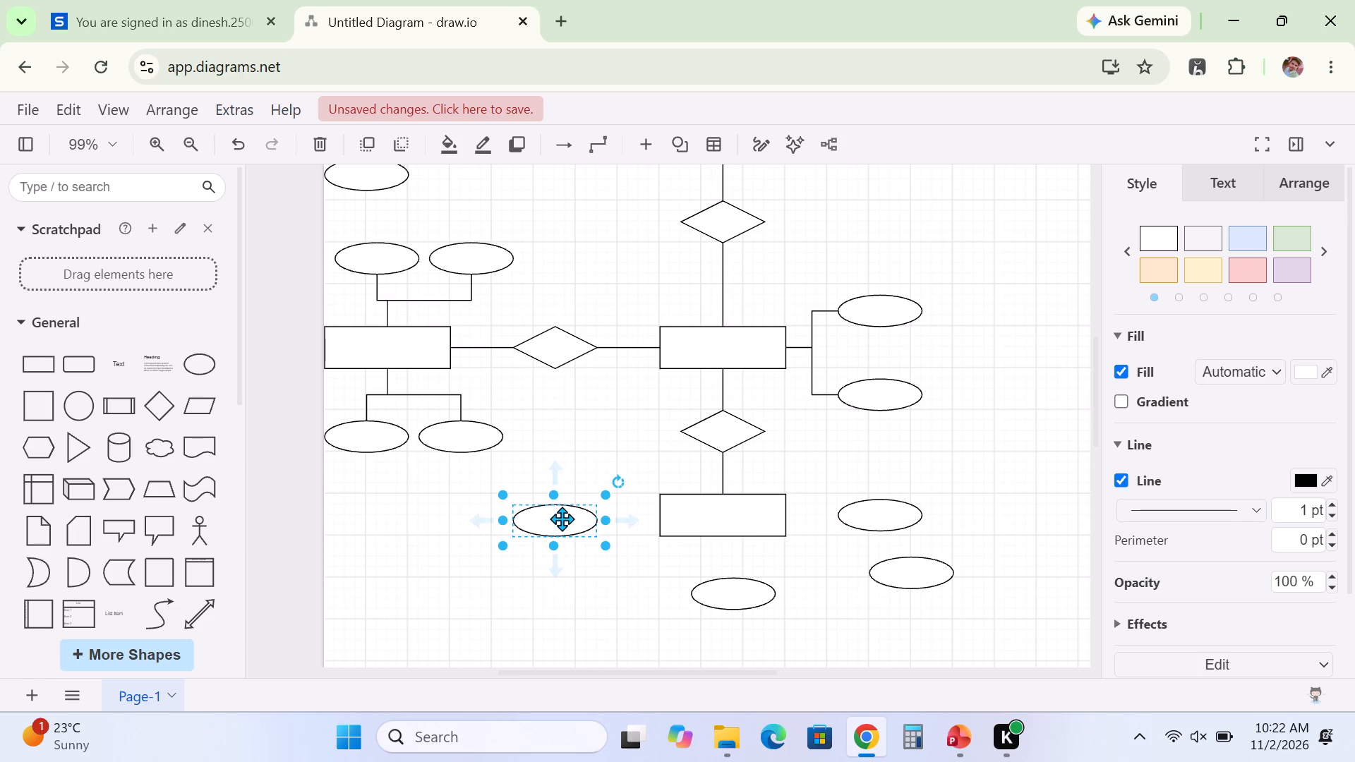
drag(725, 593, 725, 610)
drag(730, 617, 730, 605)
Delete the surplus ellipse to the lower right of the bottom rectangle.
click(911, 579)
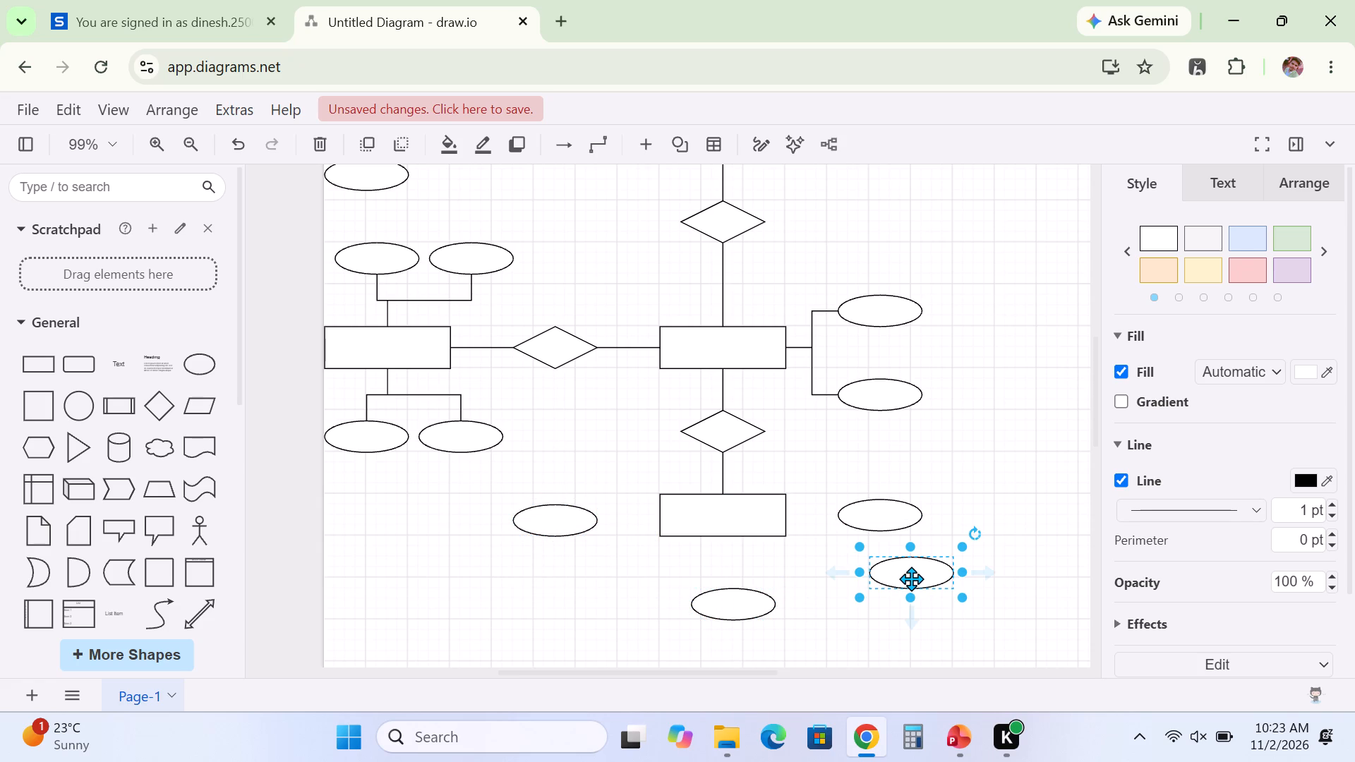
right_click(911, 579)
click(983, 226)
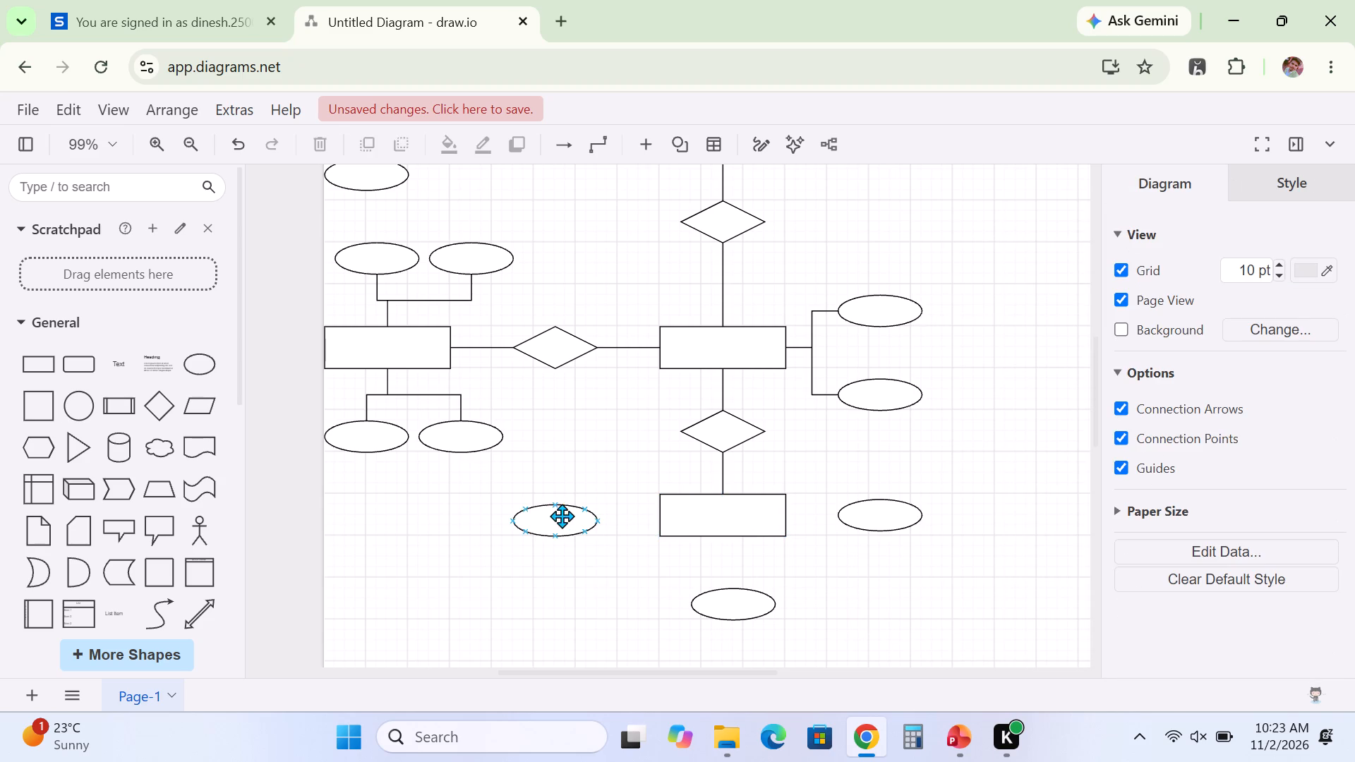
Fan the three remaining ellipses beneath the bottom rectangle: one centred lowest, one at 240, 640 on its left and one level with that on its right.
drag(548, 522, 632, 599)
drag(738, 612, 733, 631)
drag(649, 600, 645, 607)
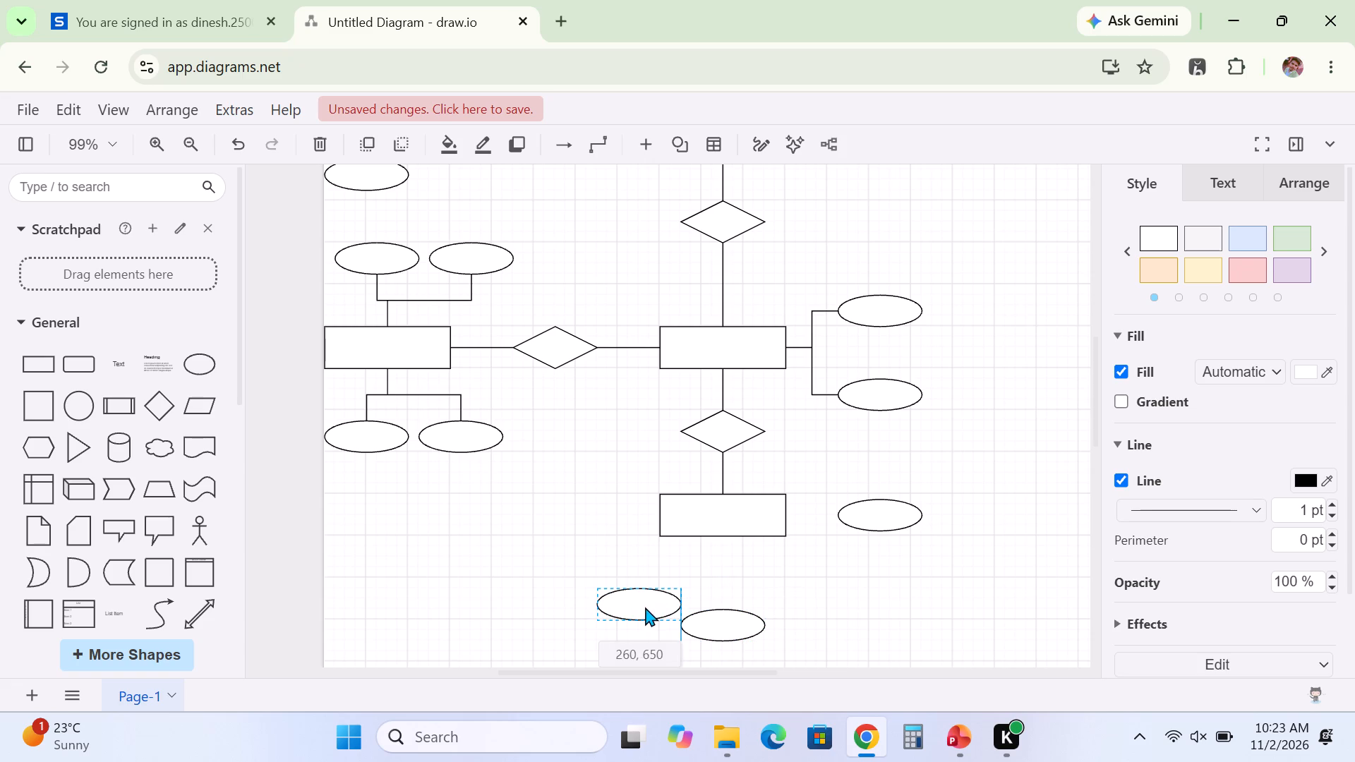
drag(645, 607, 634, 592)
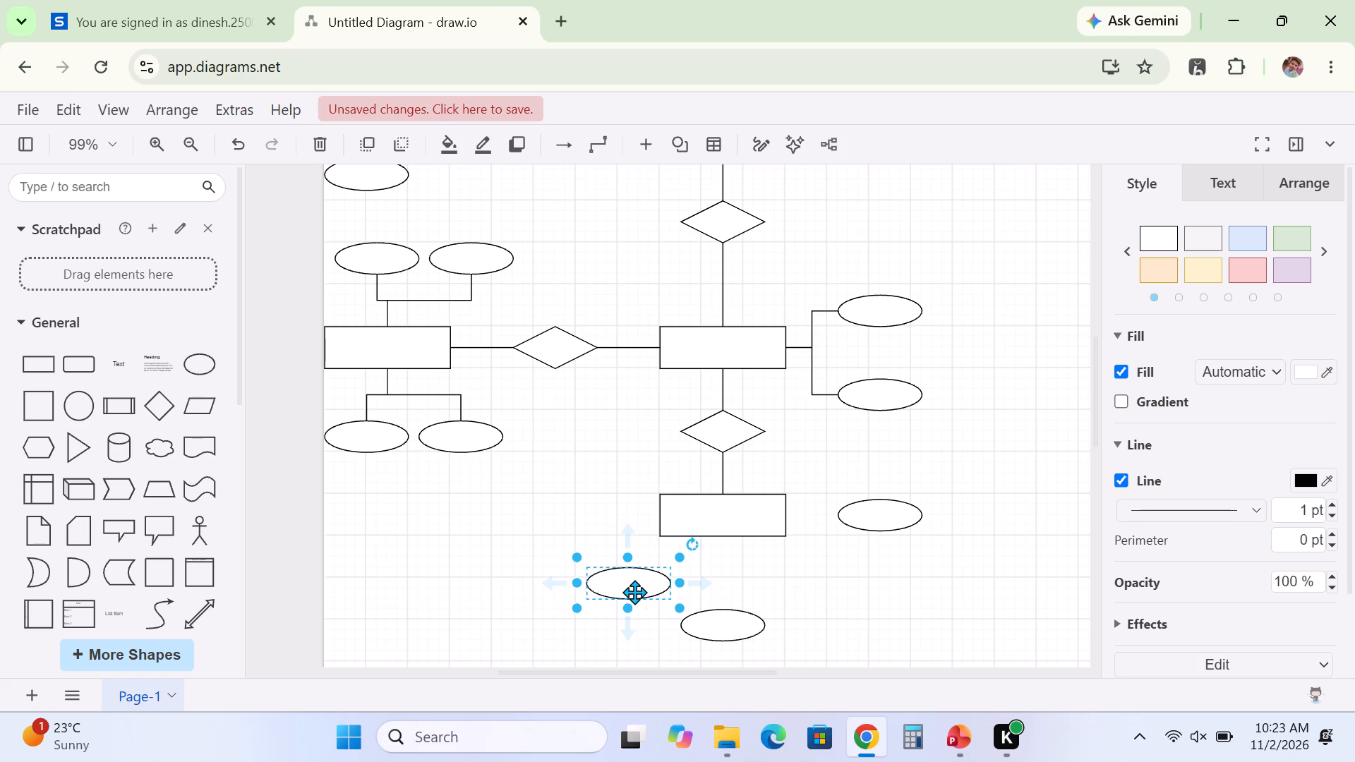
drag(621, 590, 615, 596)
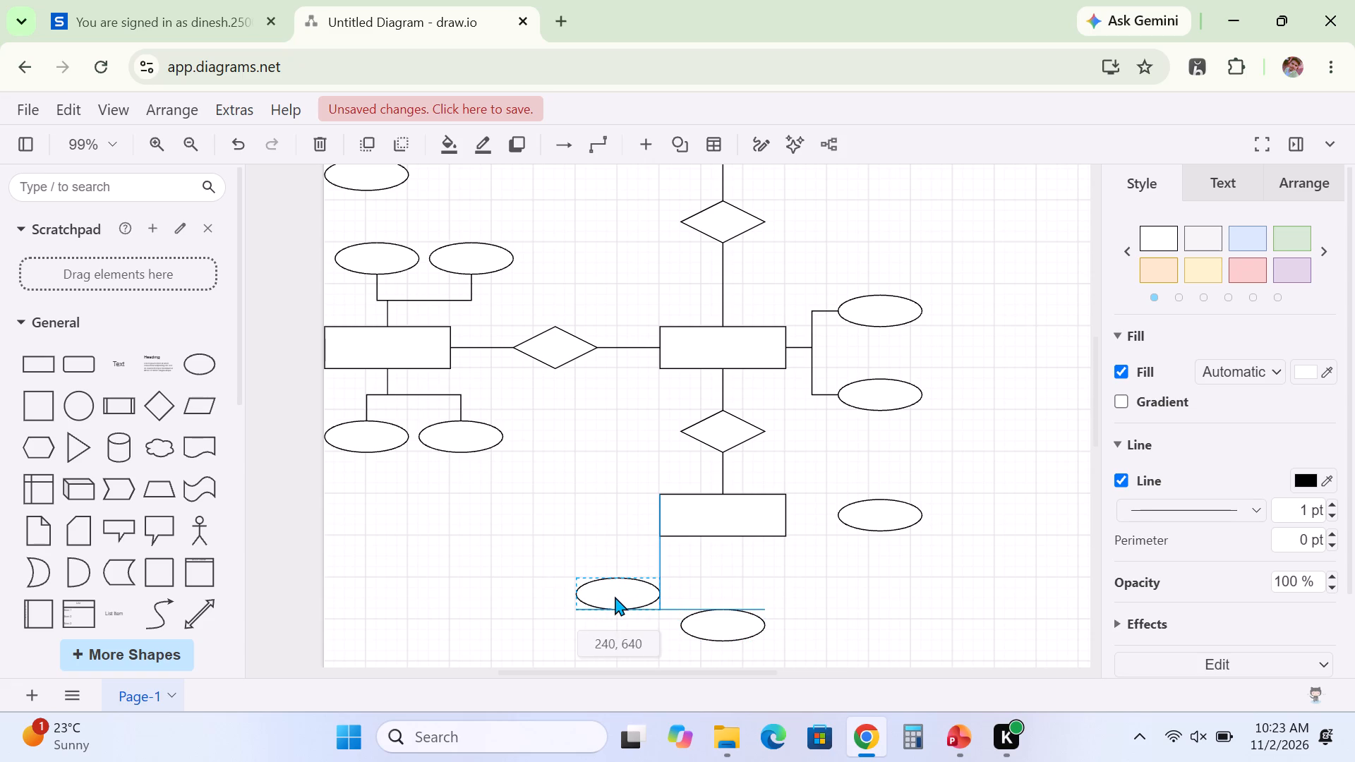
drag(615, 596, 614, 596)
drag(886, 517, 883, 520)
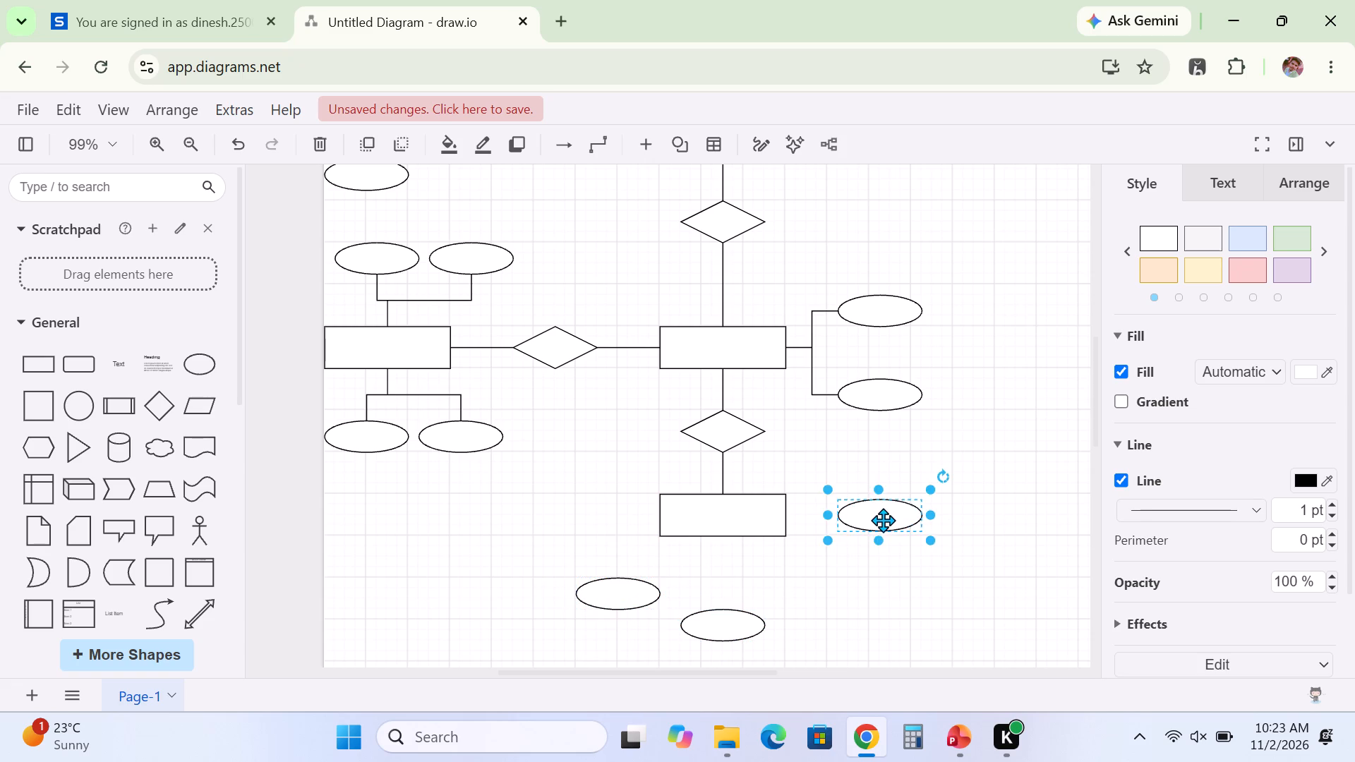
drag(883, 520, 826, 591)
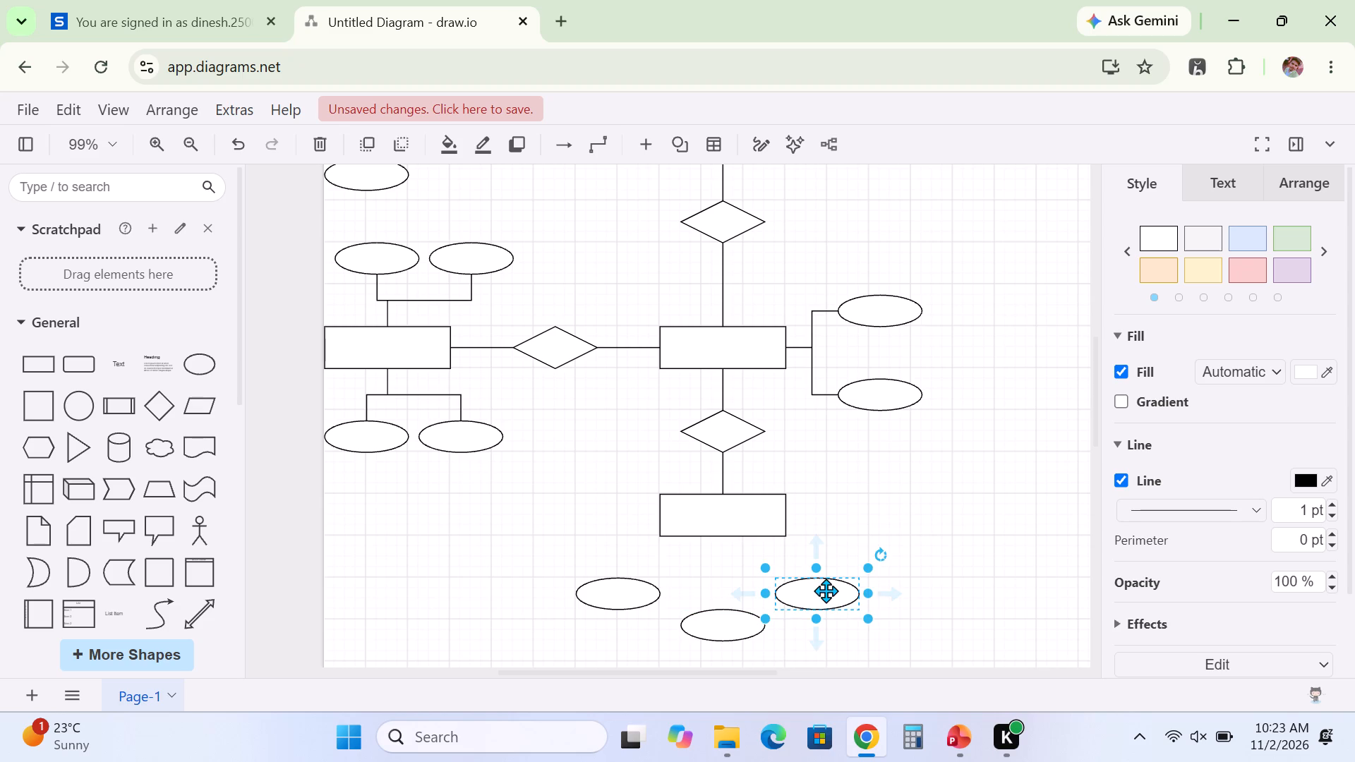
click(939, 495)
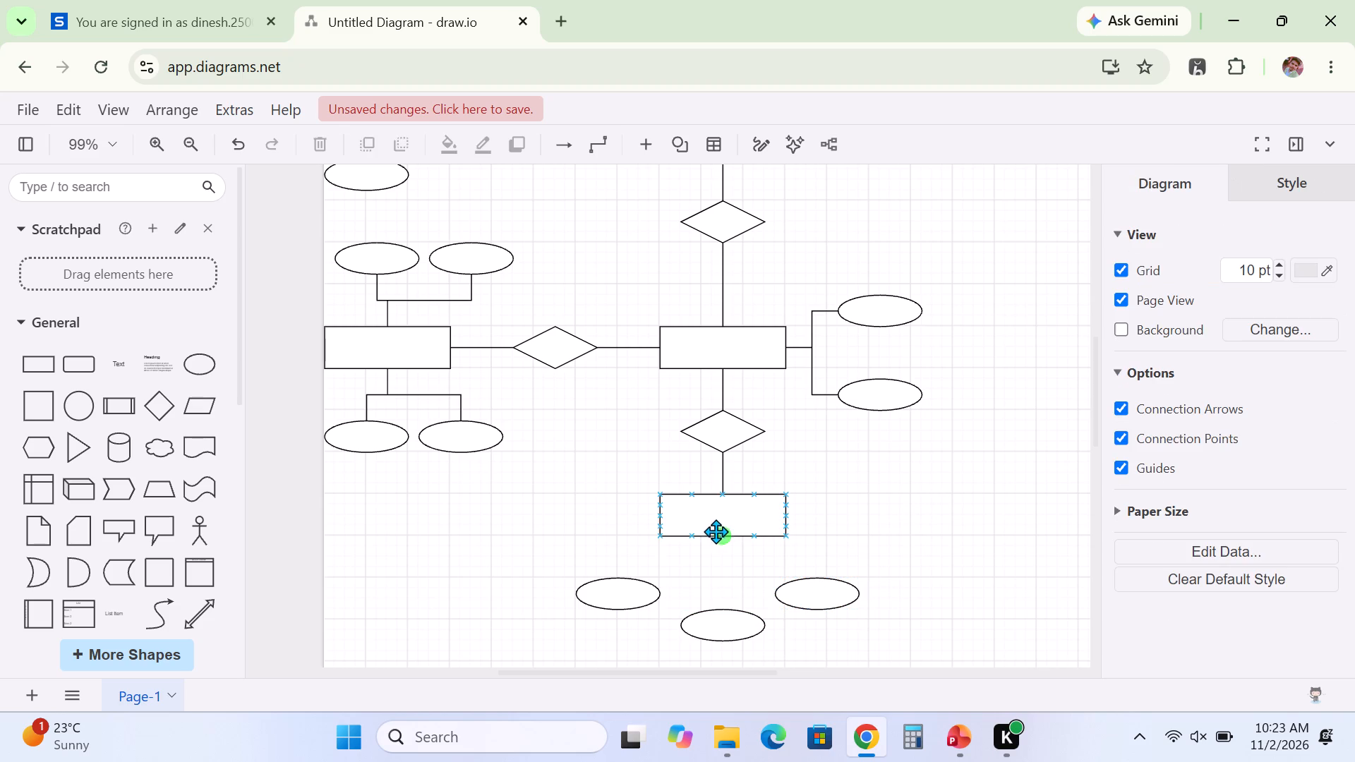
Connect the bottom rectangle's lower midpoint to the centre ellipse beneath it with a plain line, line end None.
drag(720, 539, 721, 607)
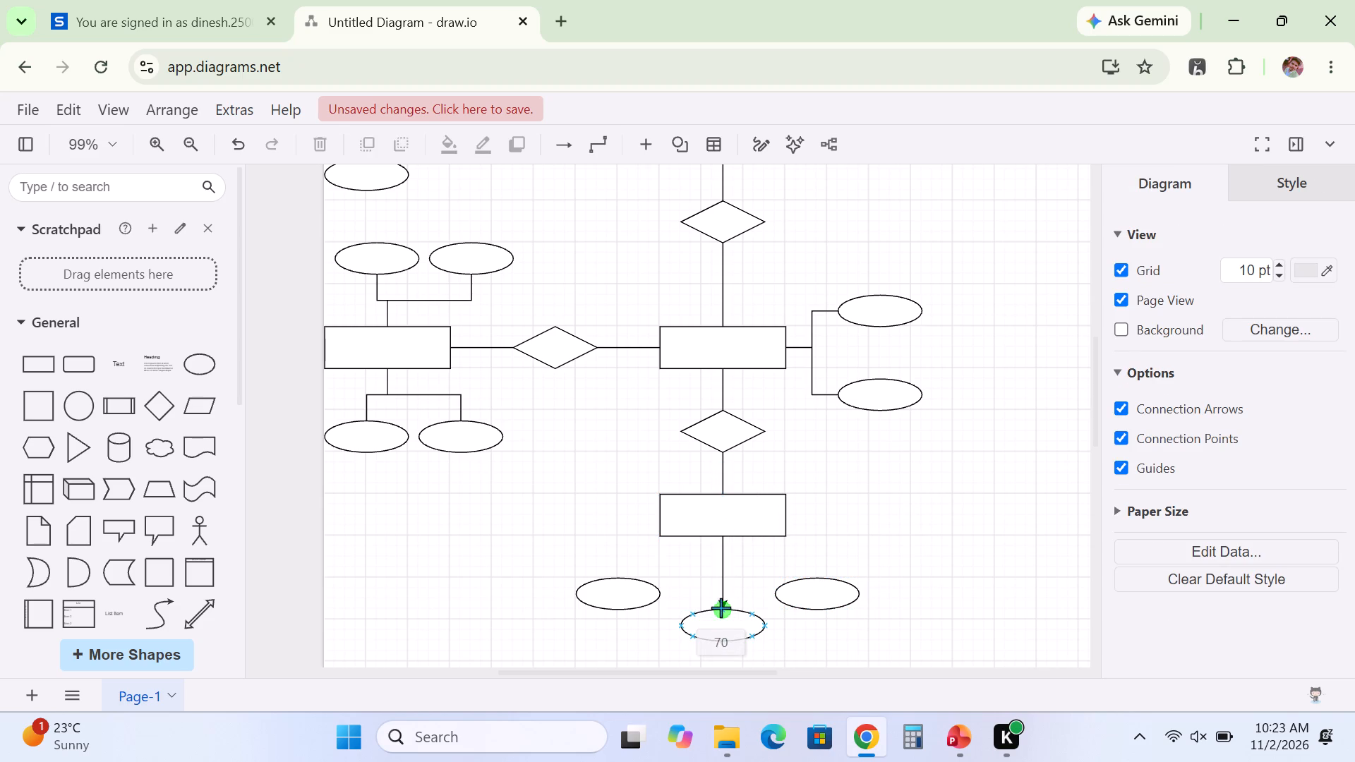
drag(721, 607, 721, 609)
click(610, 571)
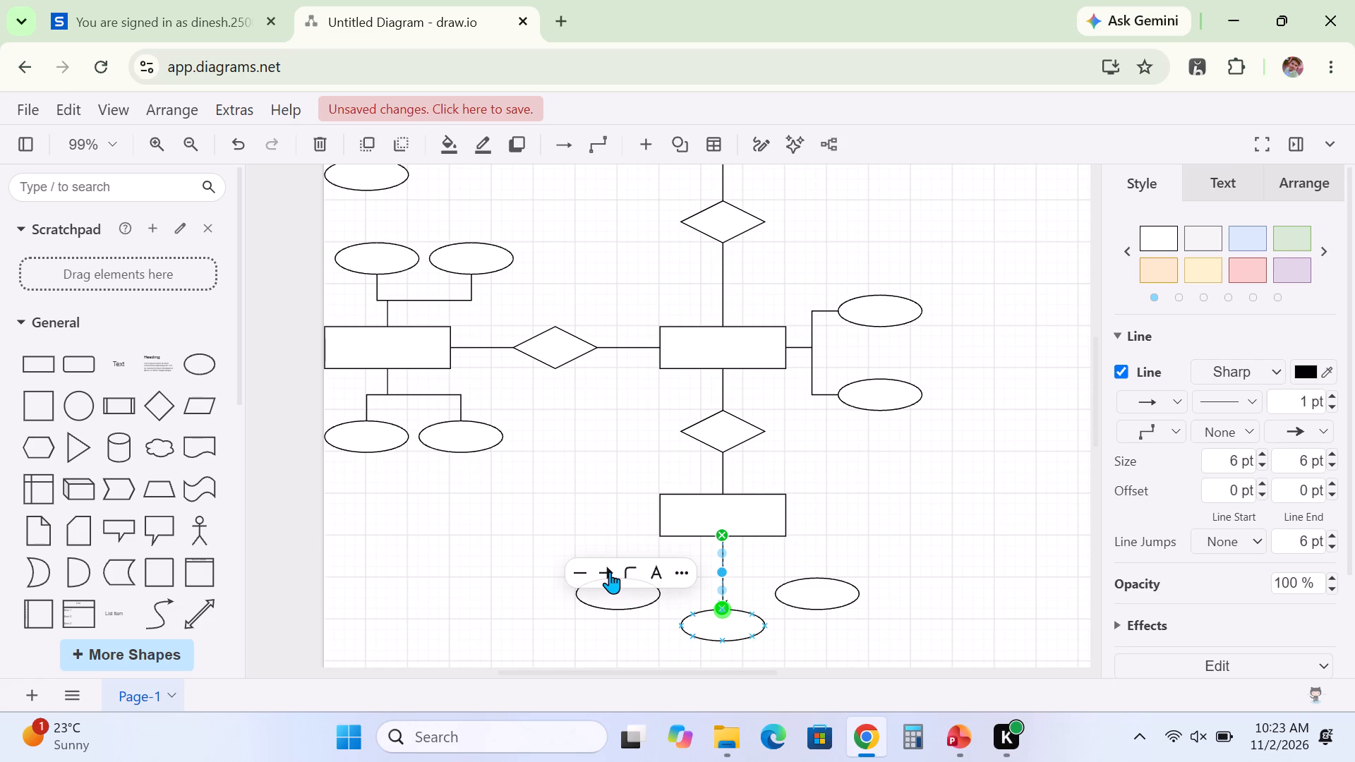
click(628, 527)
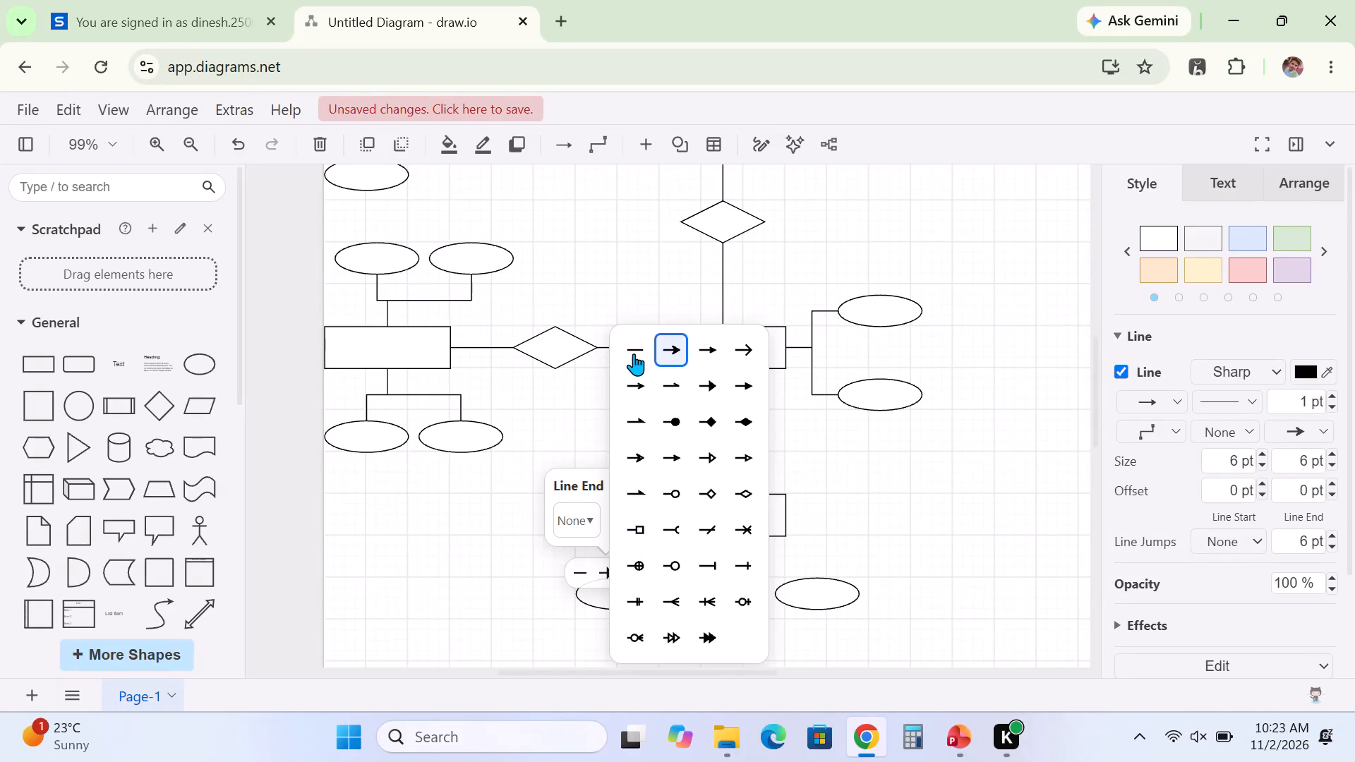
click(634, 347)
click(923, 521)
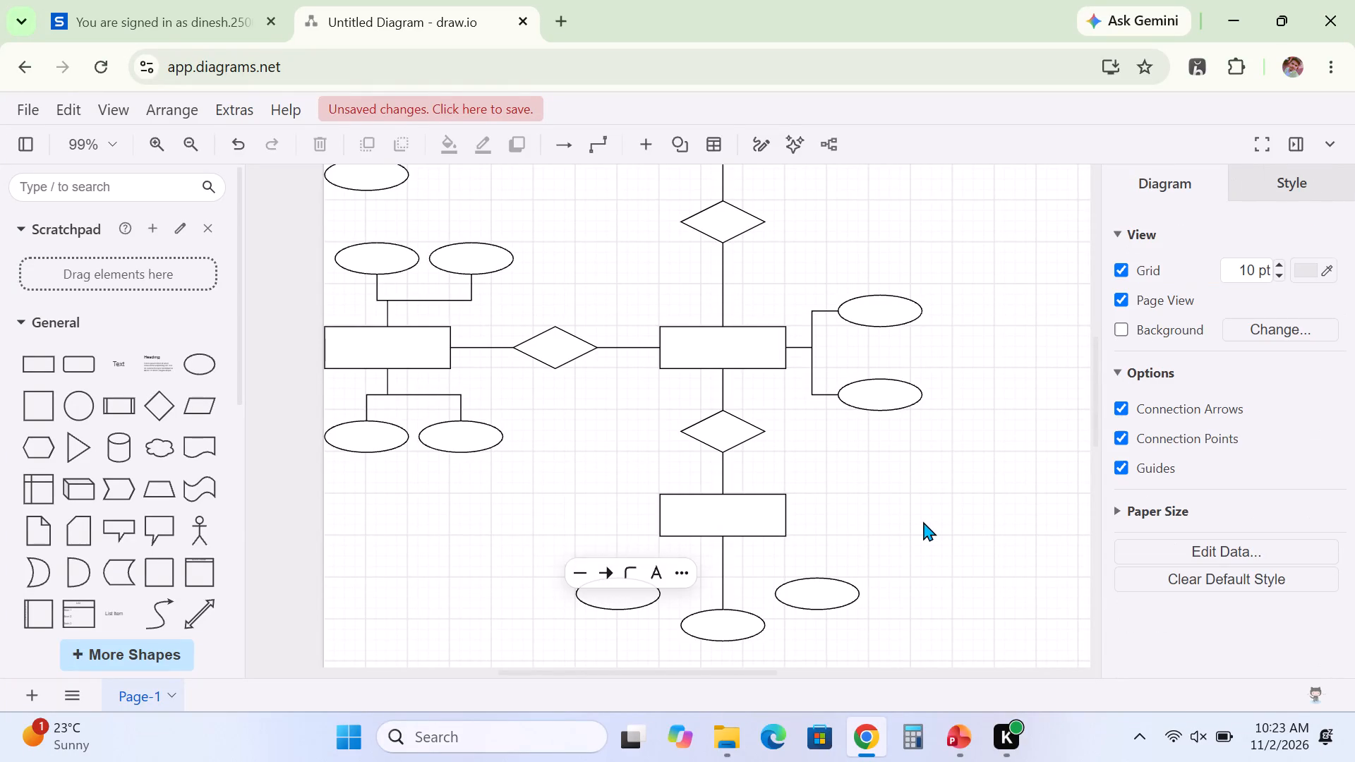
Connect the bottom rectangle's lower midpoint to the ellipse at its lower right with a plain line, line end None.
drag(723, 536, 768, 562)
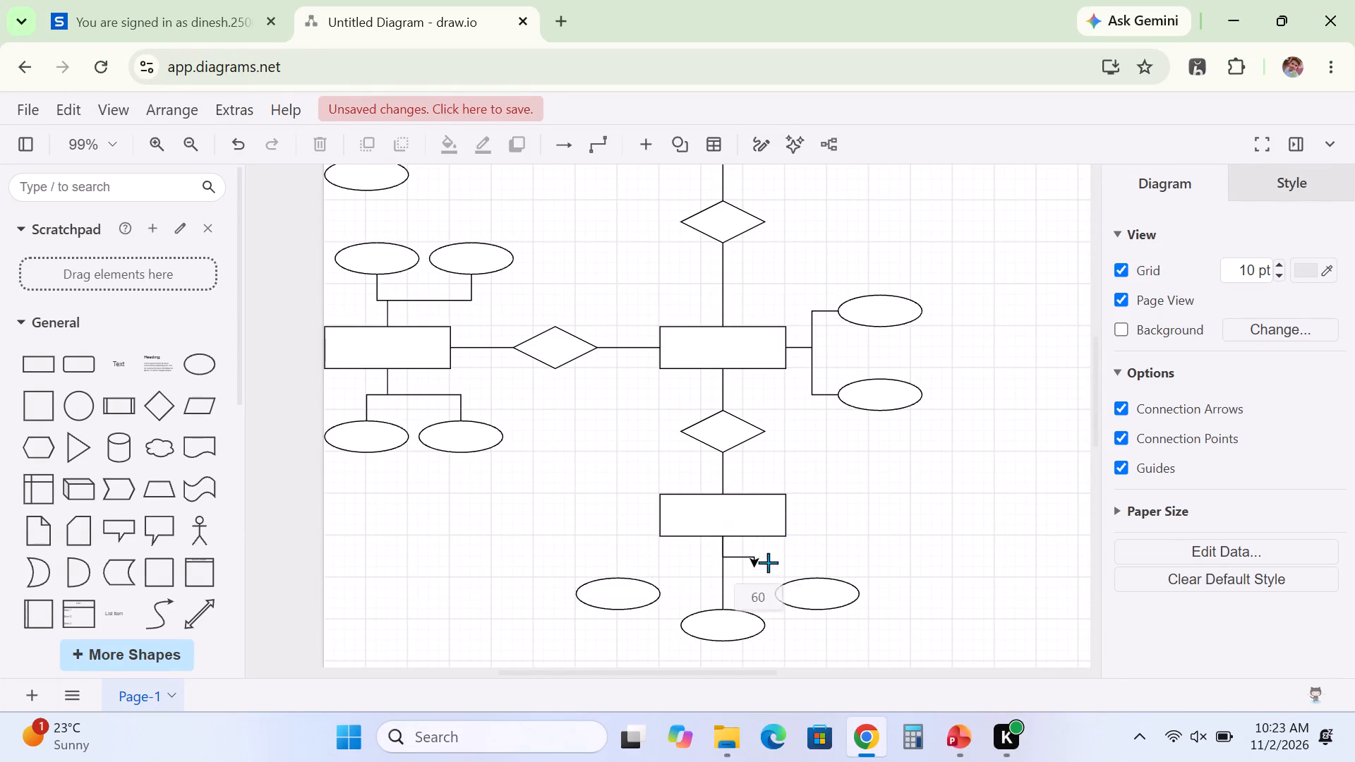
drag(768, 562, 818, 586)
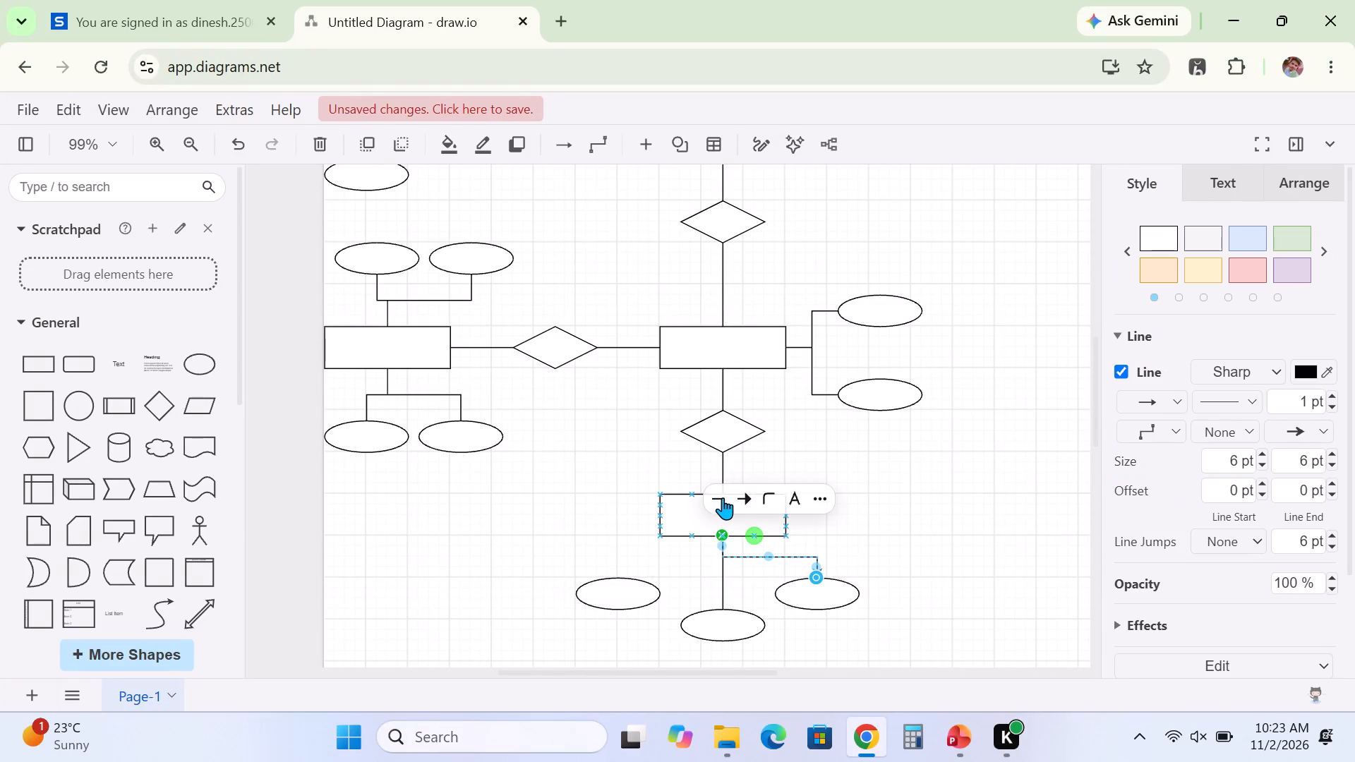
click(745, 498)
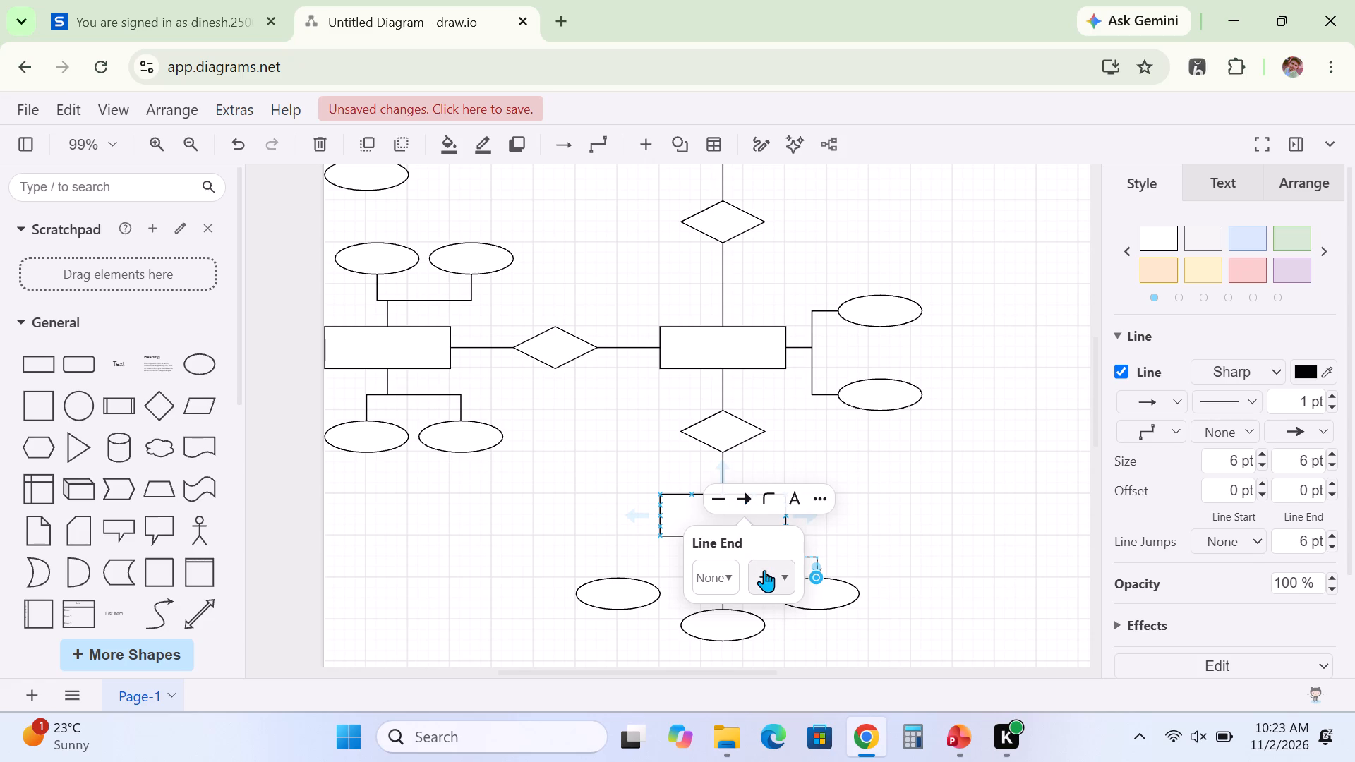
click(764, 570)
click(770, 353)
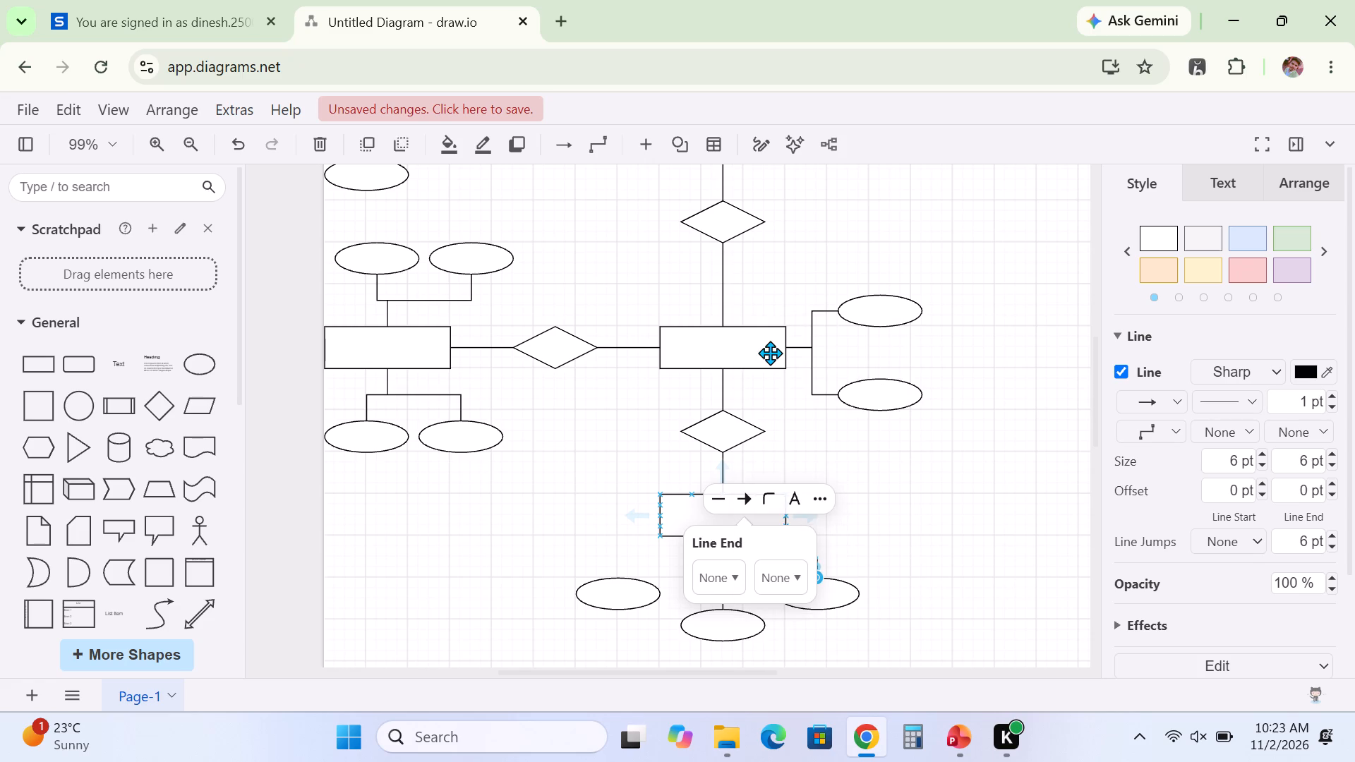
click(961, 502)
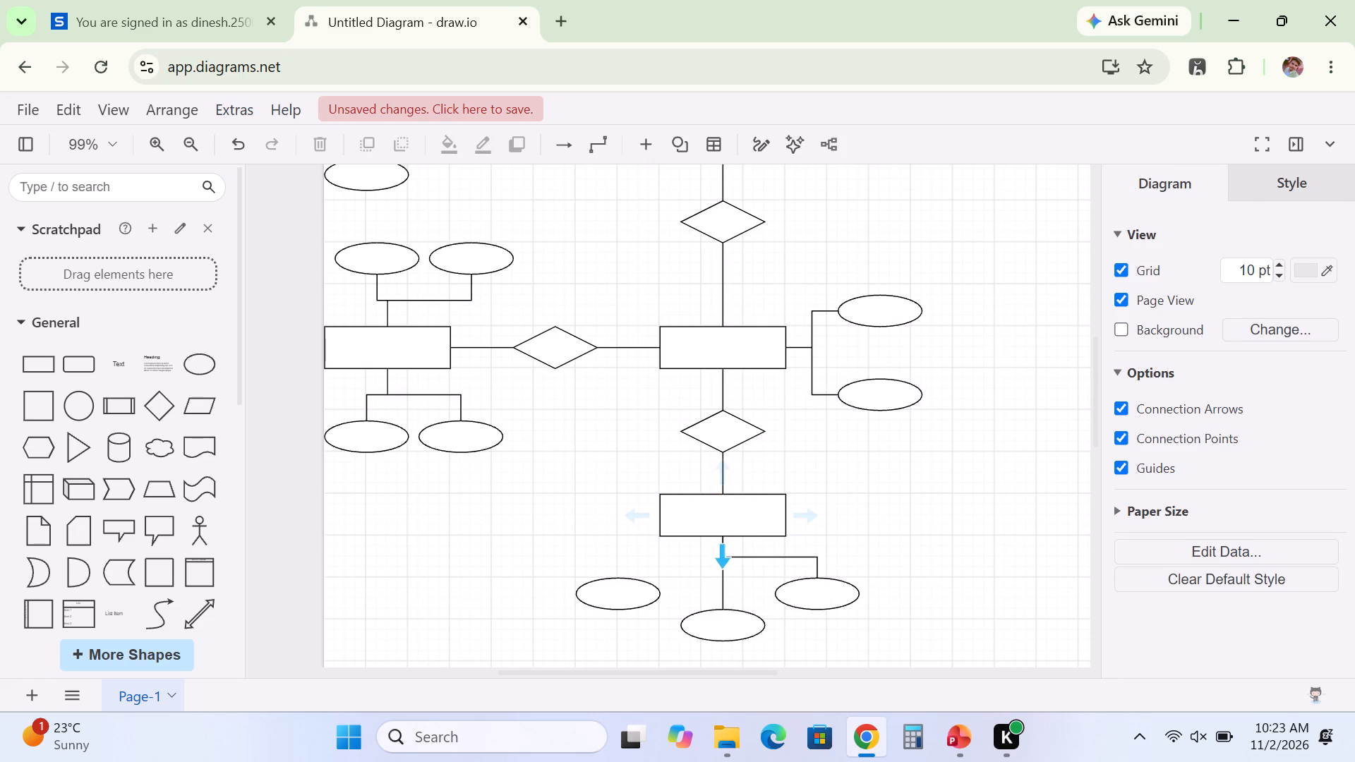
Connect the bottom rectangle's lower midpoint to the ellipse at its lower left with a plain line, line end None.
drag(722, 537, 654, 567)
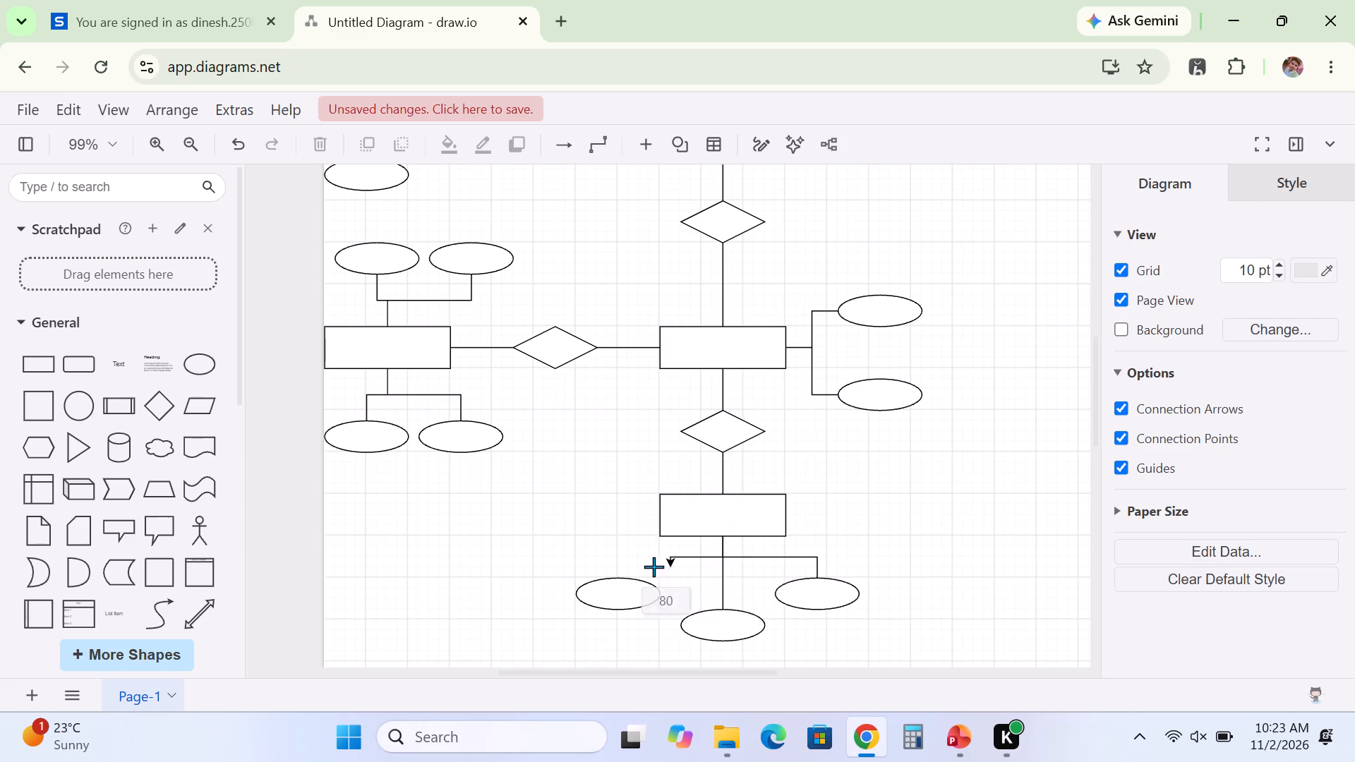
drag(654, 567, 622, 579)
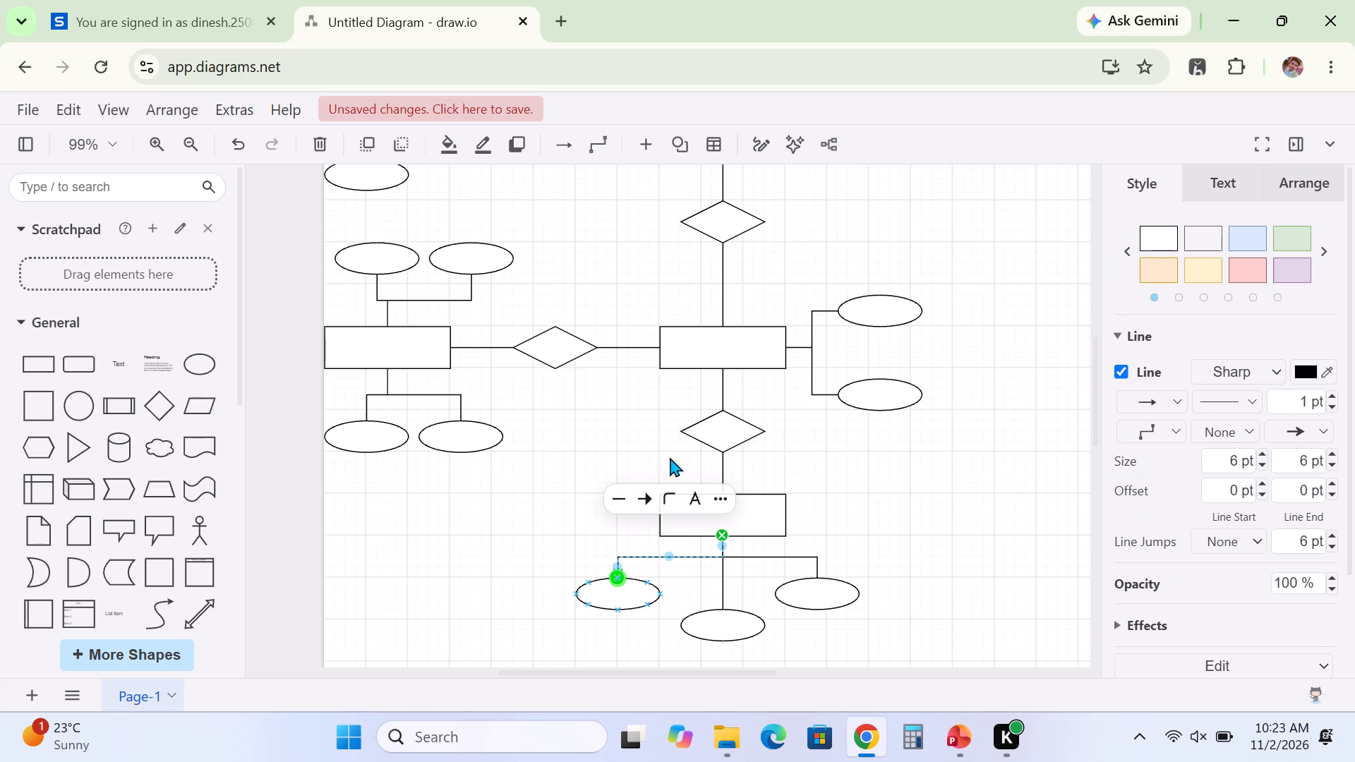
click(641, 495)
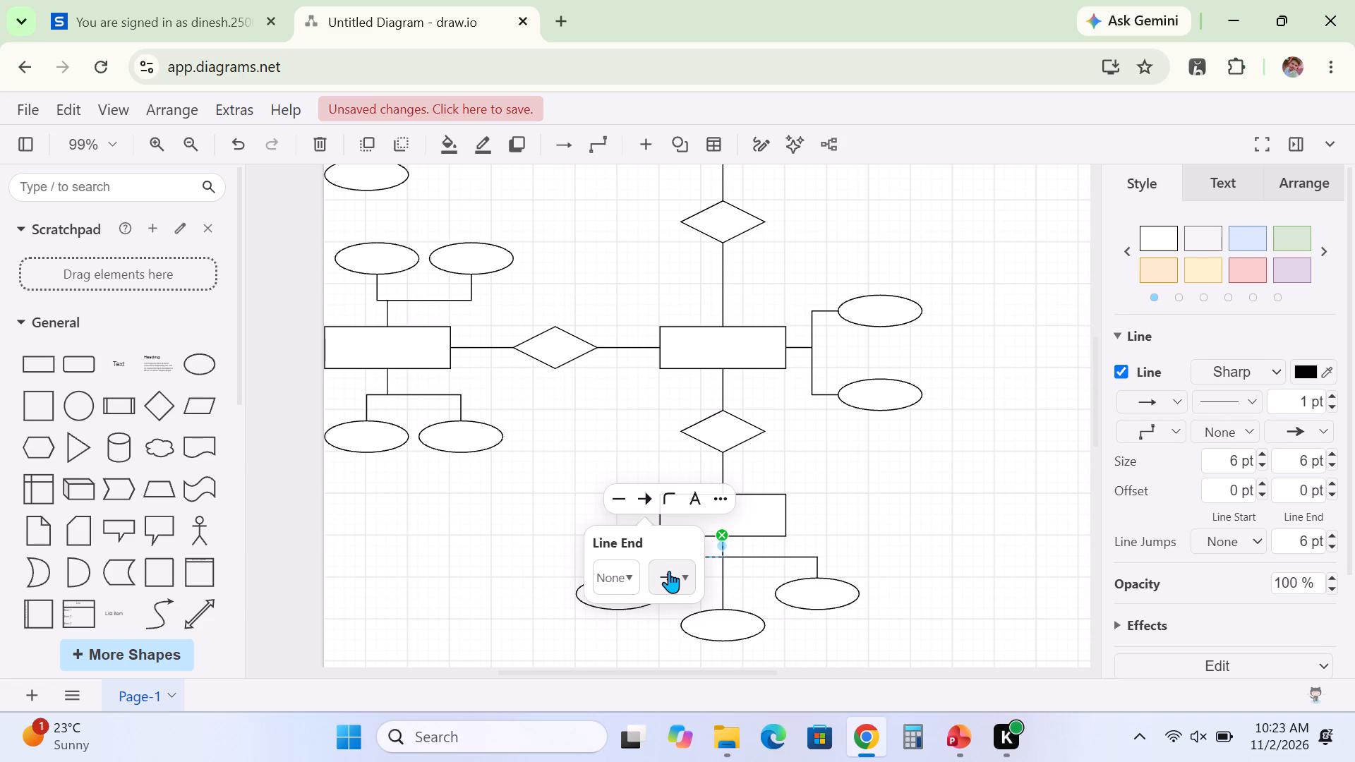
click(669, 571)
click(669, 353)
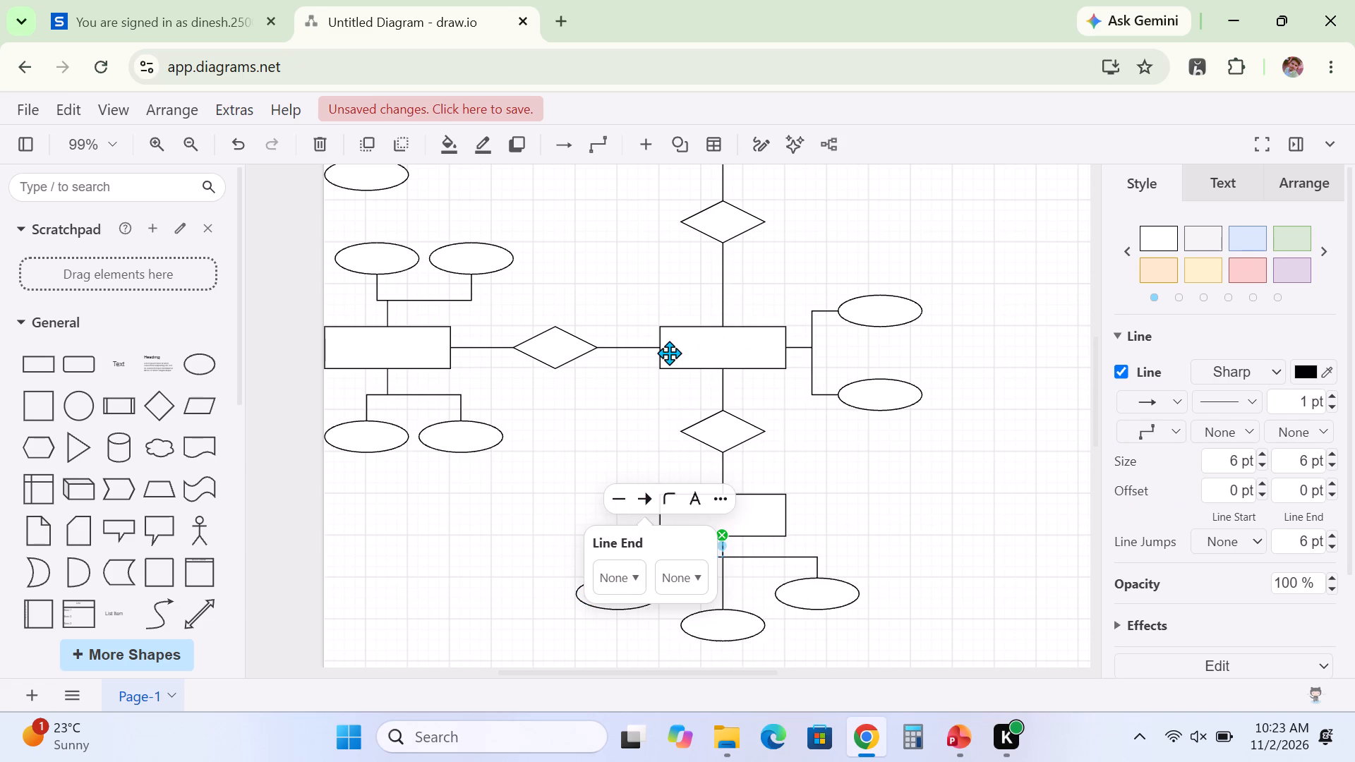
click(955, 519)
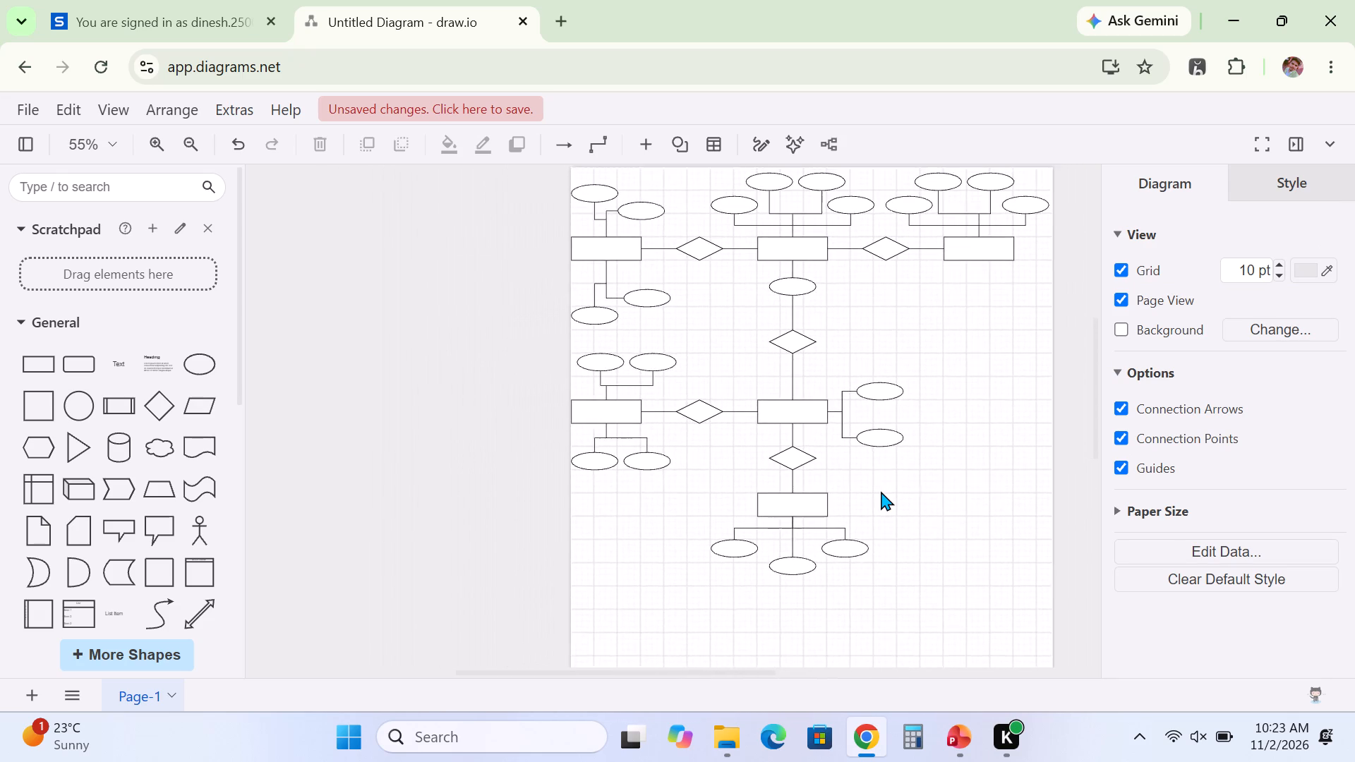
Label the ellipse at the diagram's top-left corner Dealer_ID, checking the name against the ER Diagram slide in PowerPoint.
scroll(928, 421, left, 1)
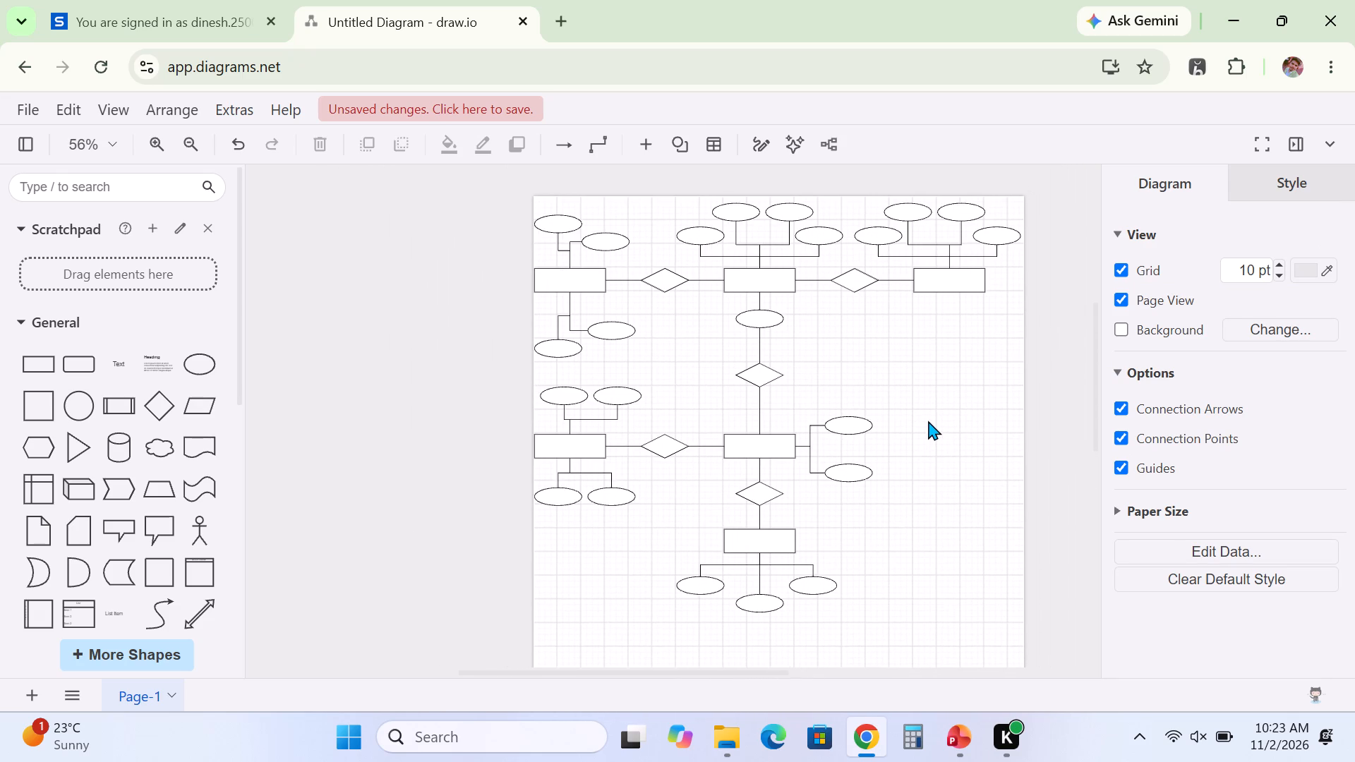
scroll(928, 421, left, 1)
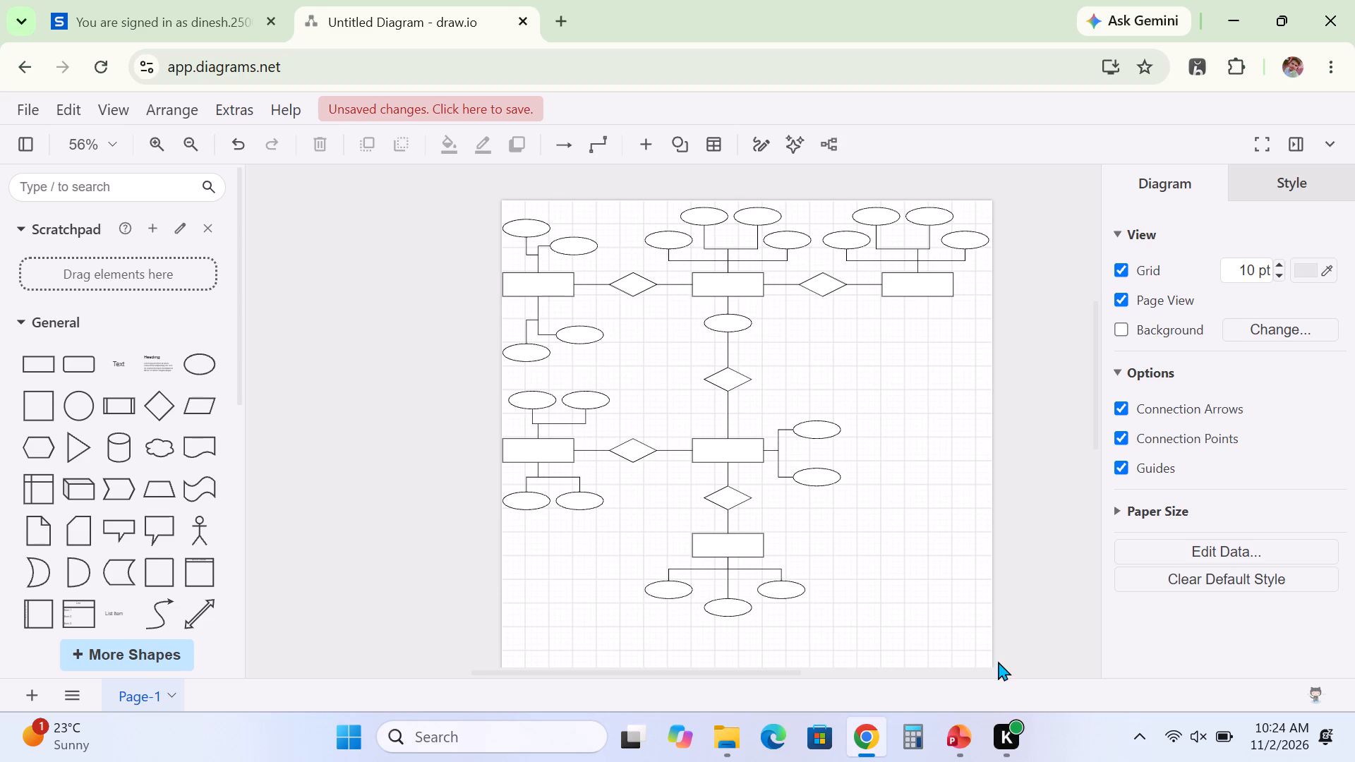
click(958, 730)
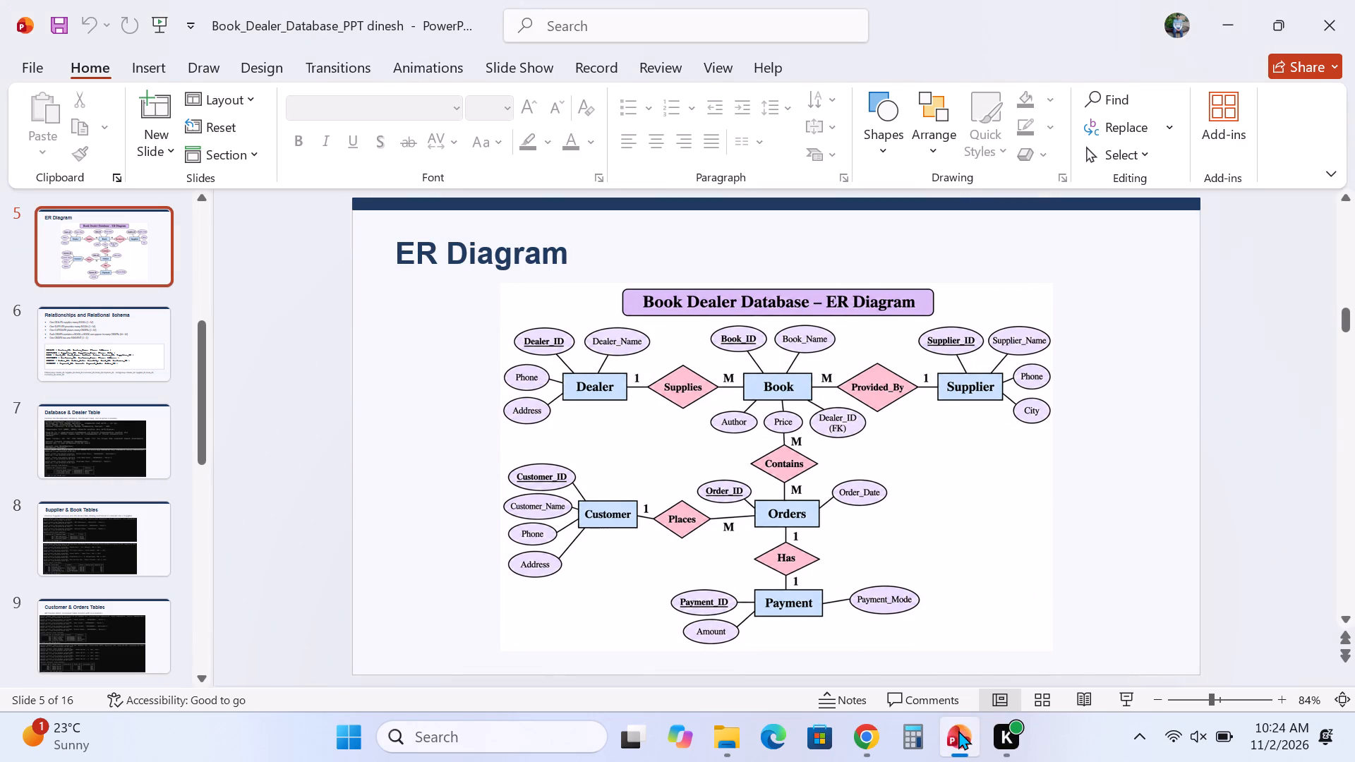
click(875, 734)
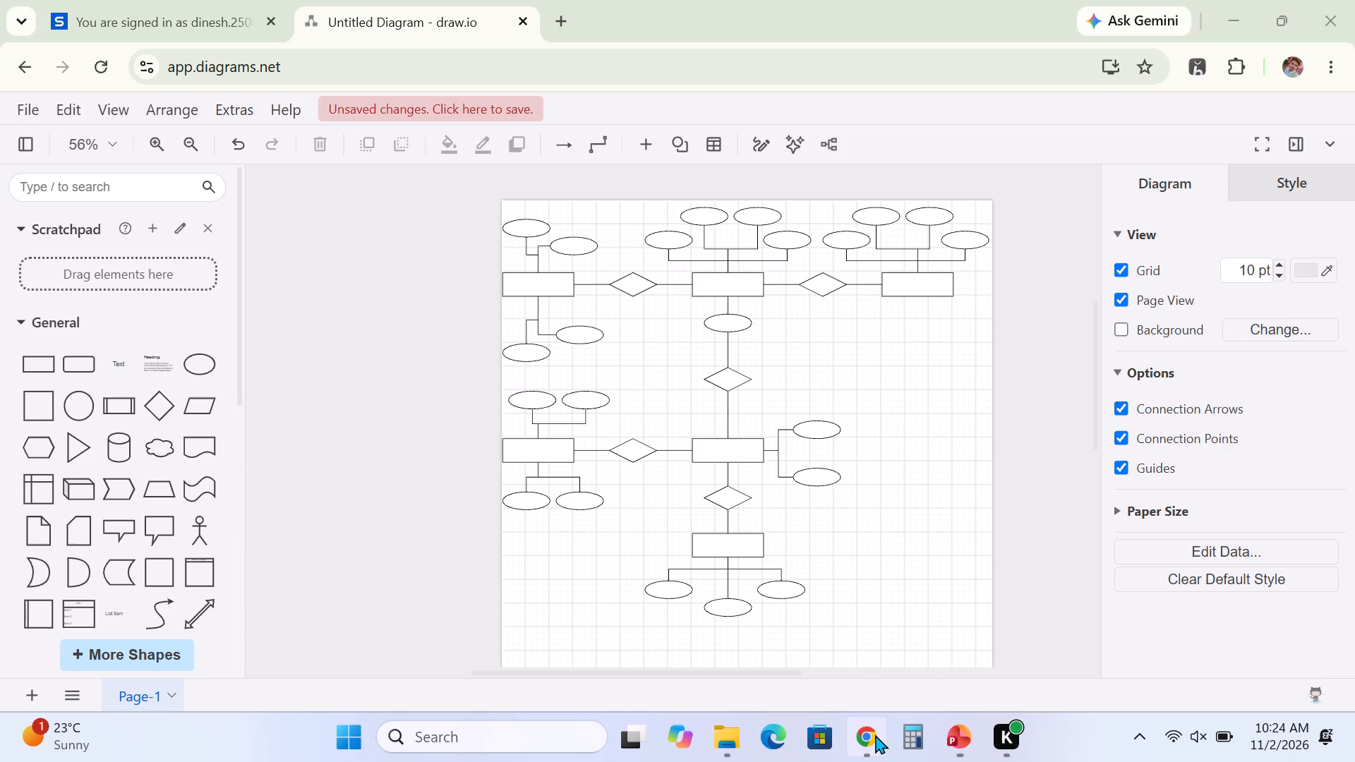
double_click(529, 228)
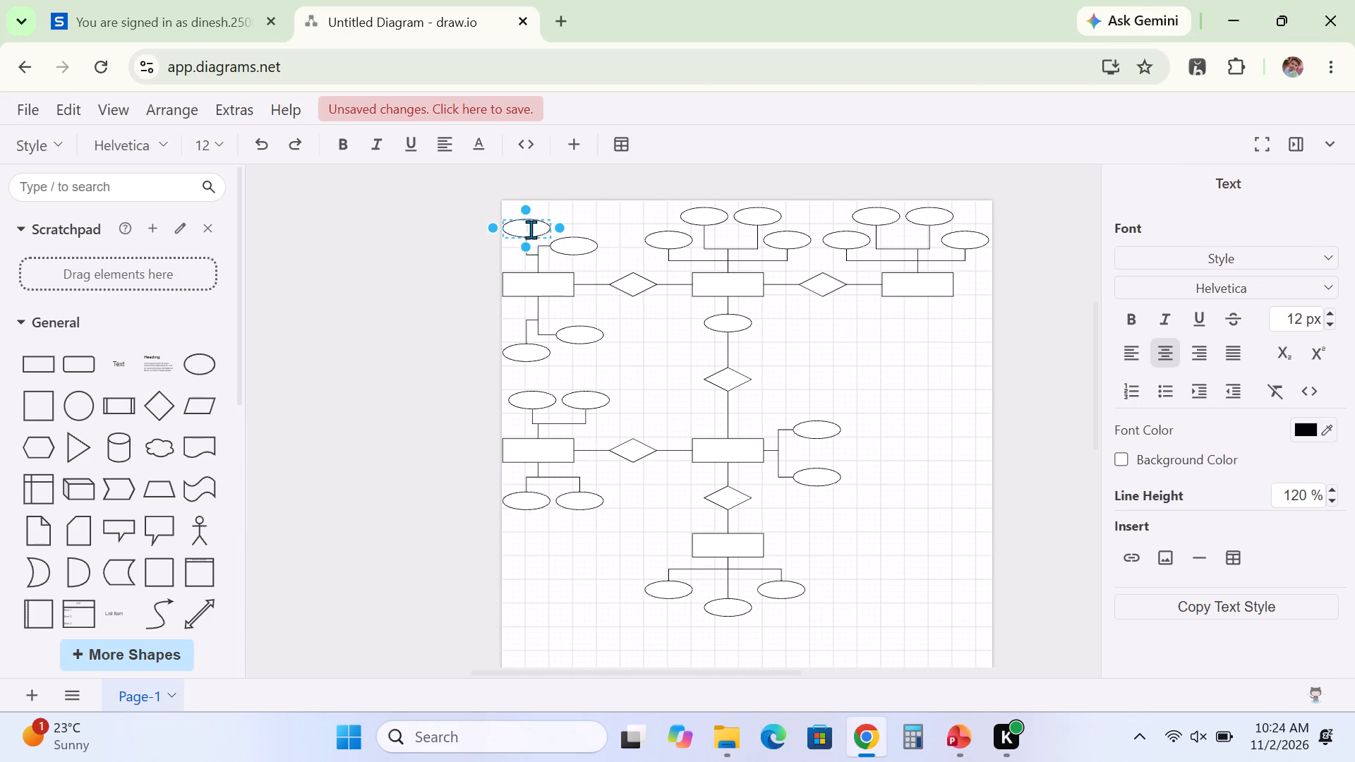
text(dea)
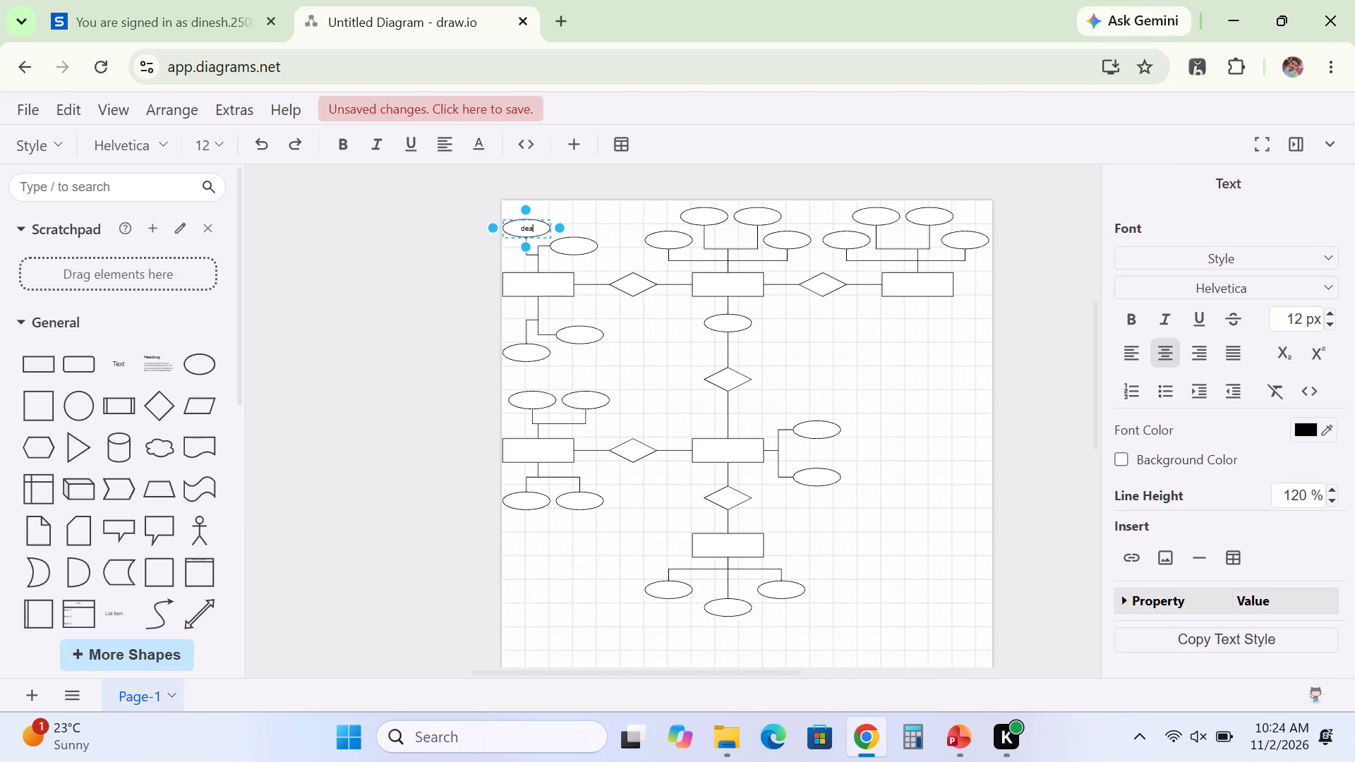
key(BackSpace)
key(BackSpace)
key(BackSpace)
text(Dea)
text(ler)
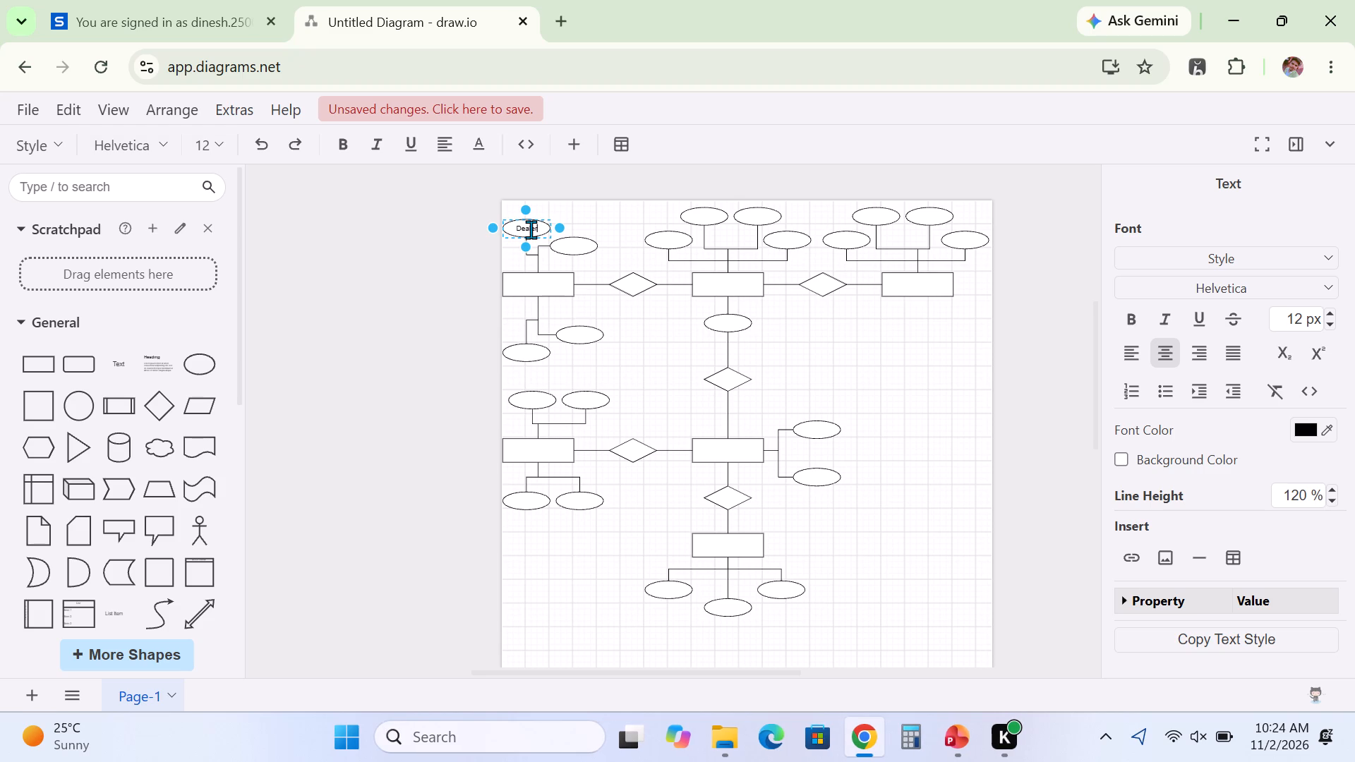
key(shift+underscore)
text(name)
click(960, 732)
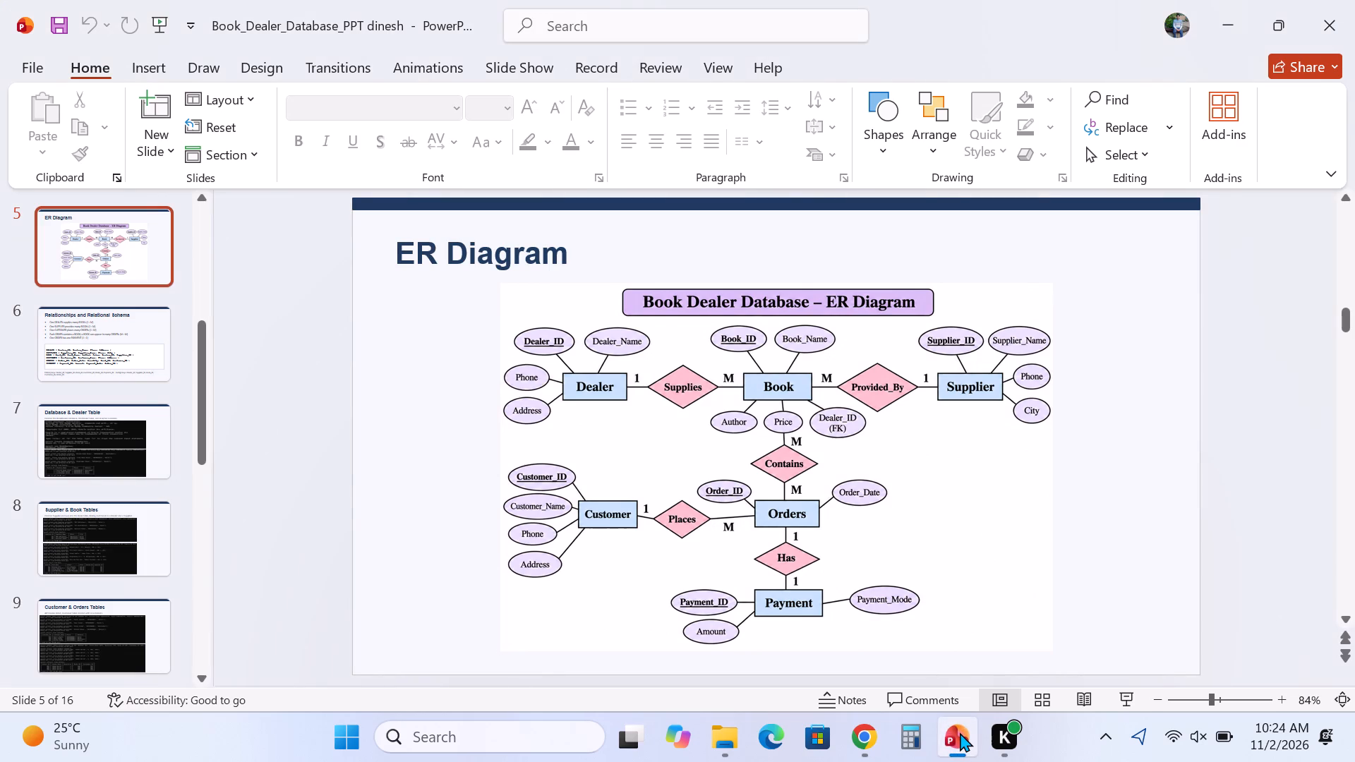
click(872, 731)
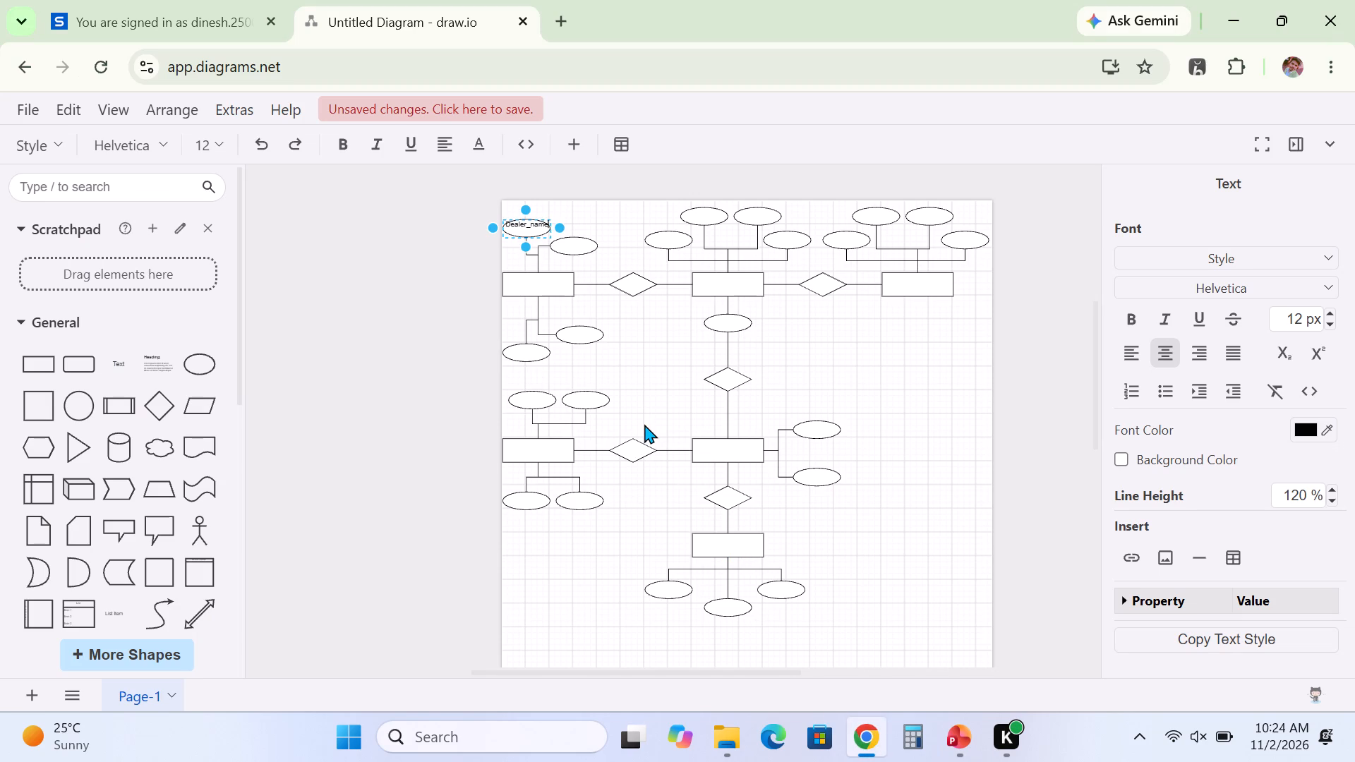
key(BackSpace)
key(BackSpace)
key(BackSpace)
key(BackSpace)
key(shift+i)
key(shift+d)
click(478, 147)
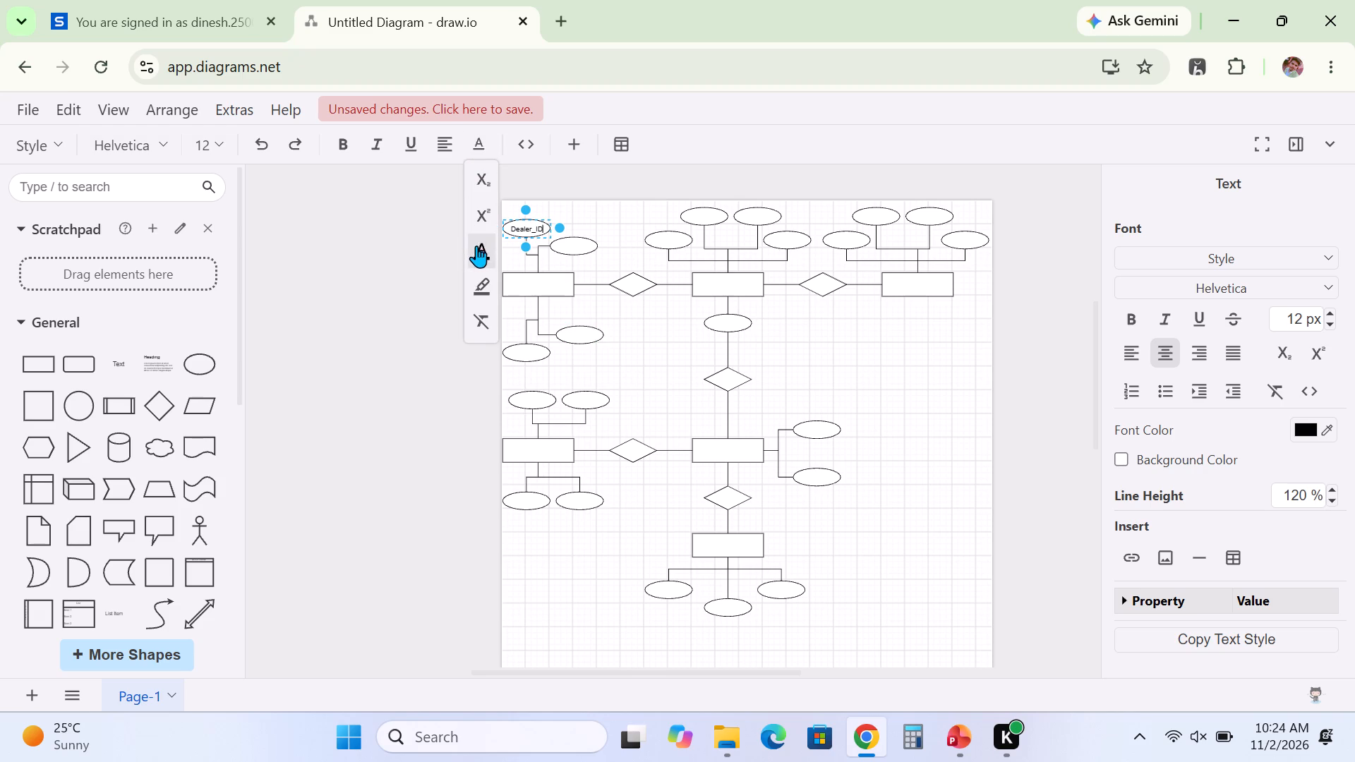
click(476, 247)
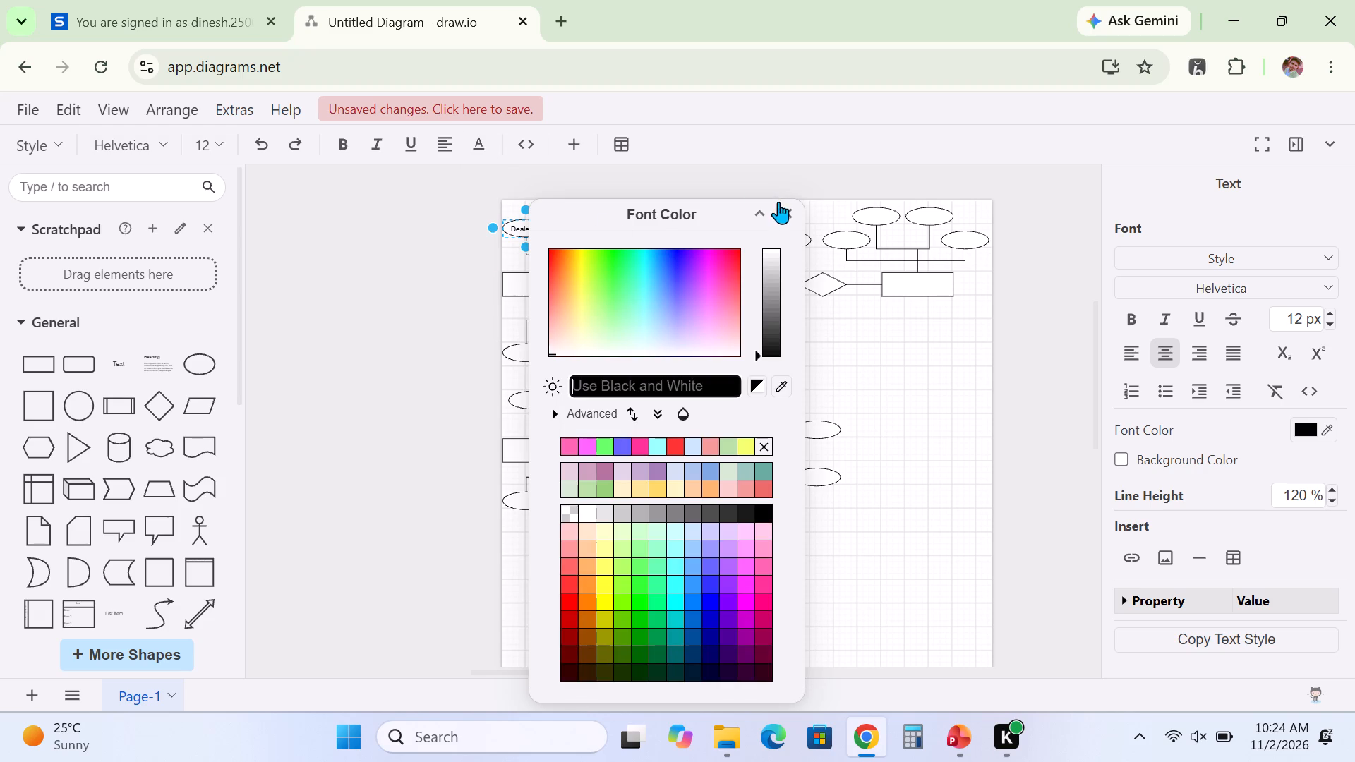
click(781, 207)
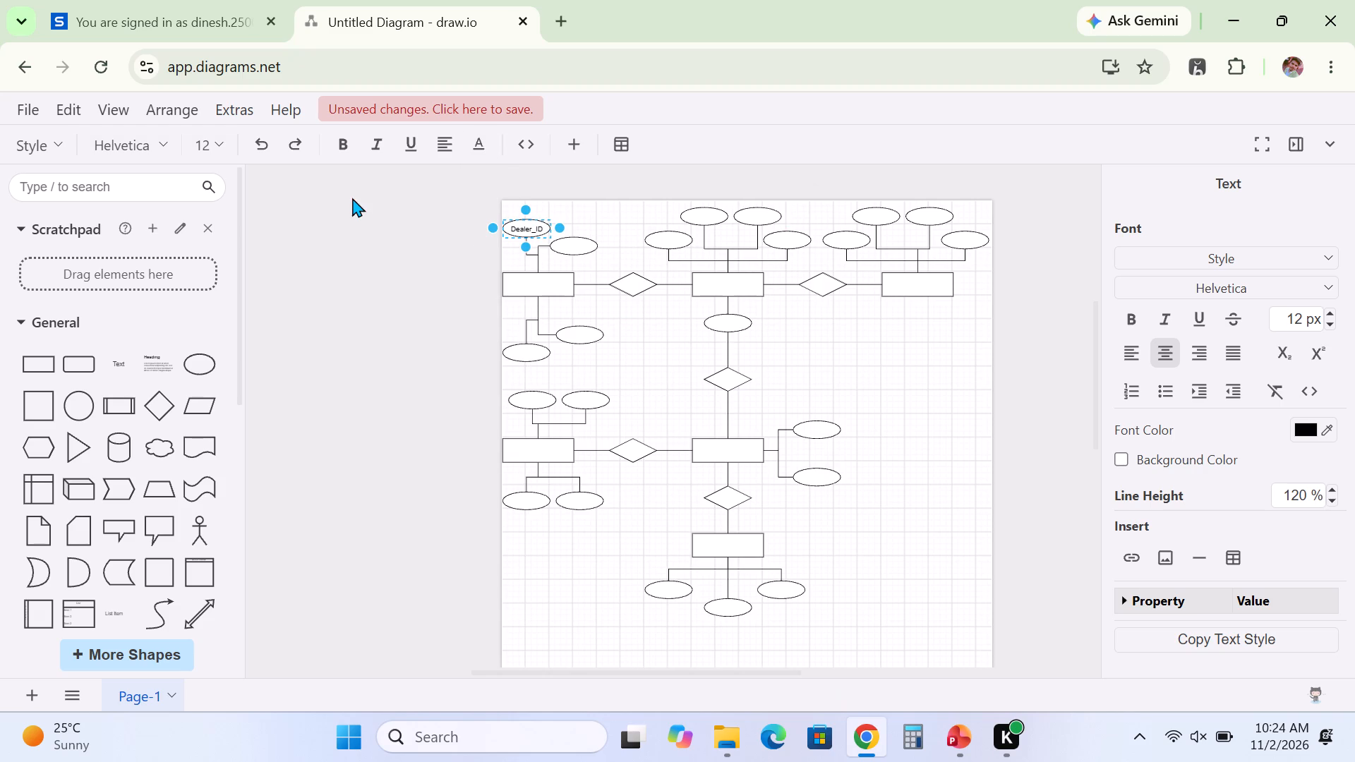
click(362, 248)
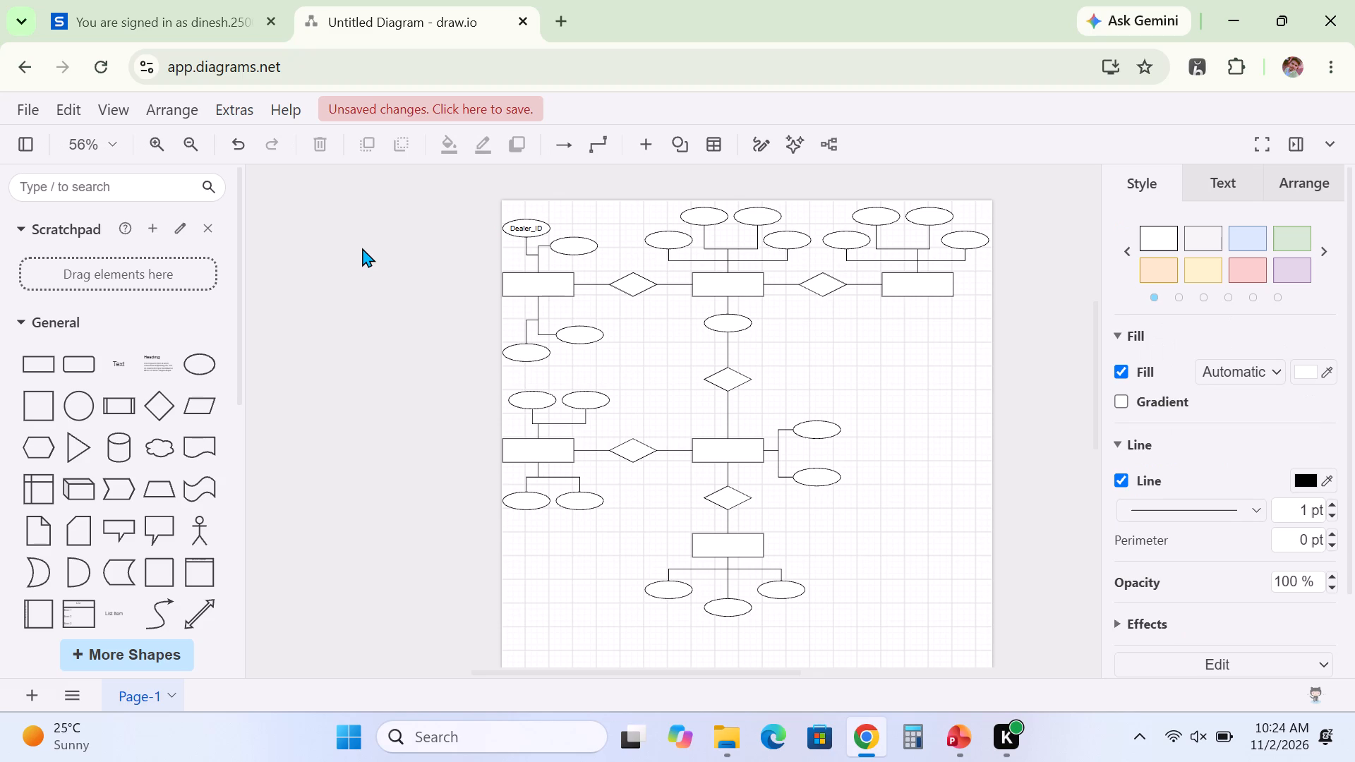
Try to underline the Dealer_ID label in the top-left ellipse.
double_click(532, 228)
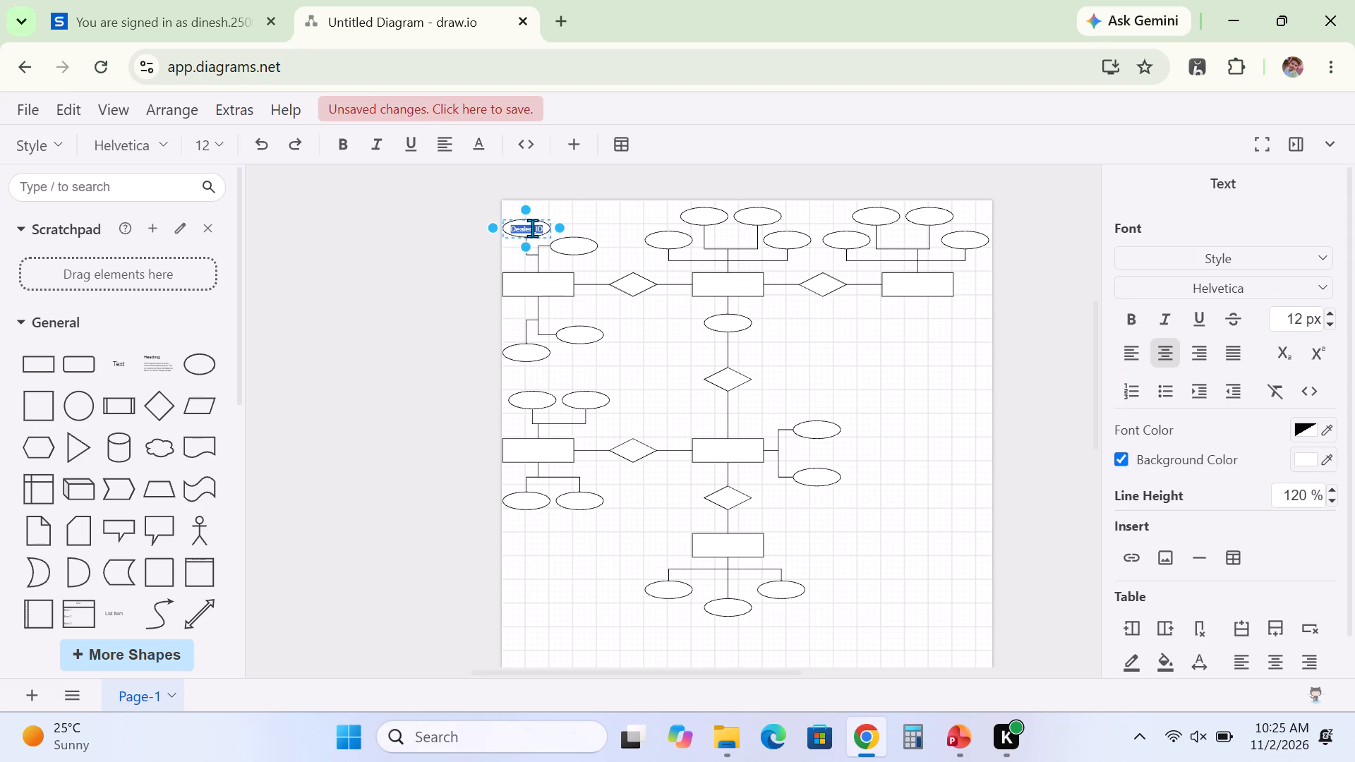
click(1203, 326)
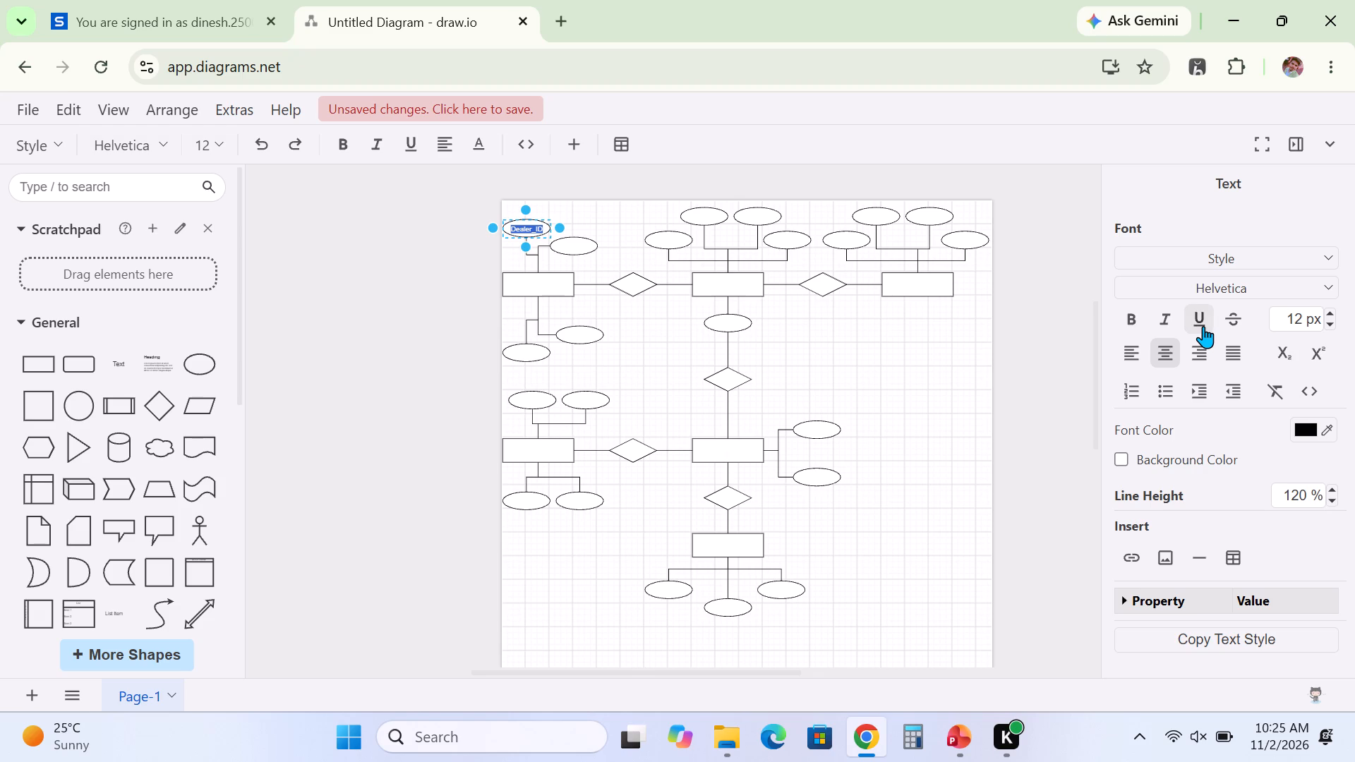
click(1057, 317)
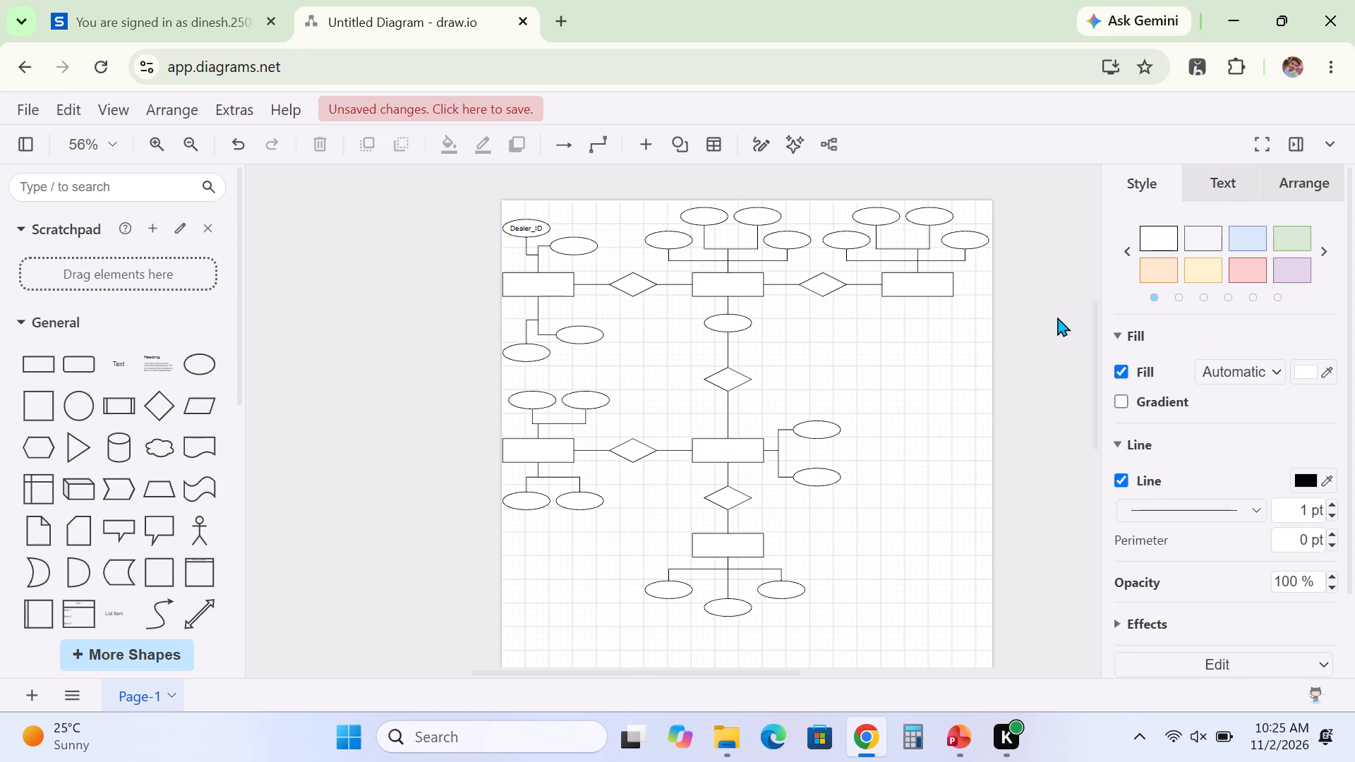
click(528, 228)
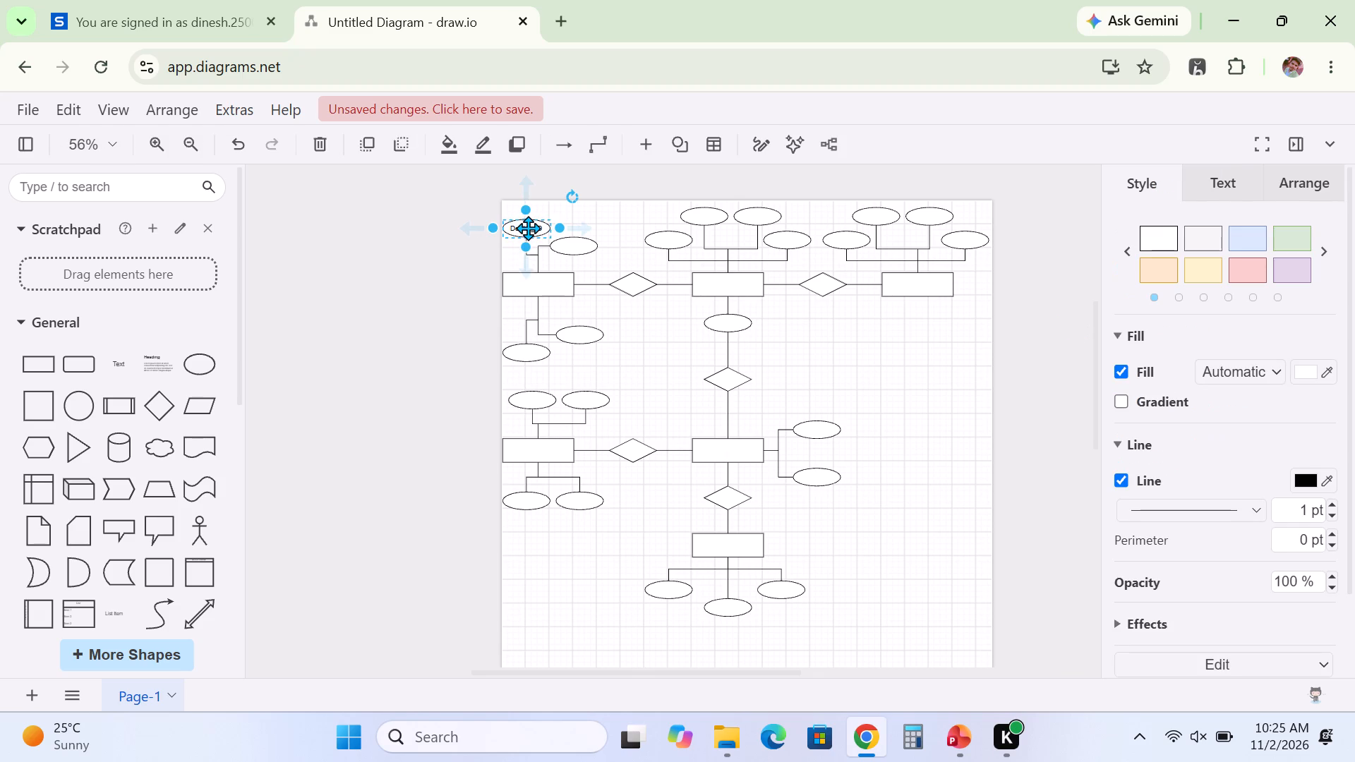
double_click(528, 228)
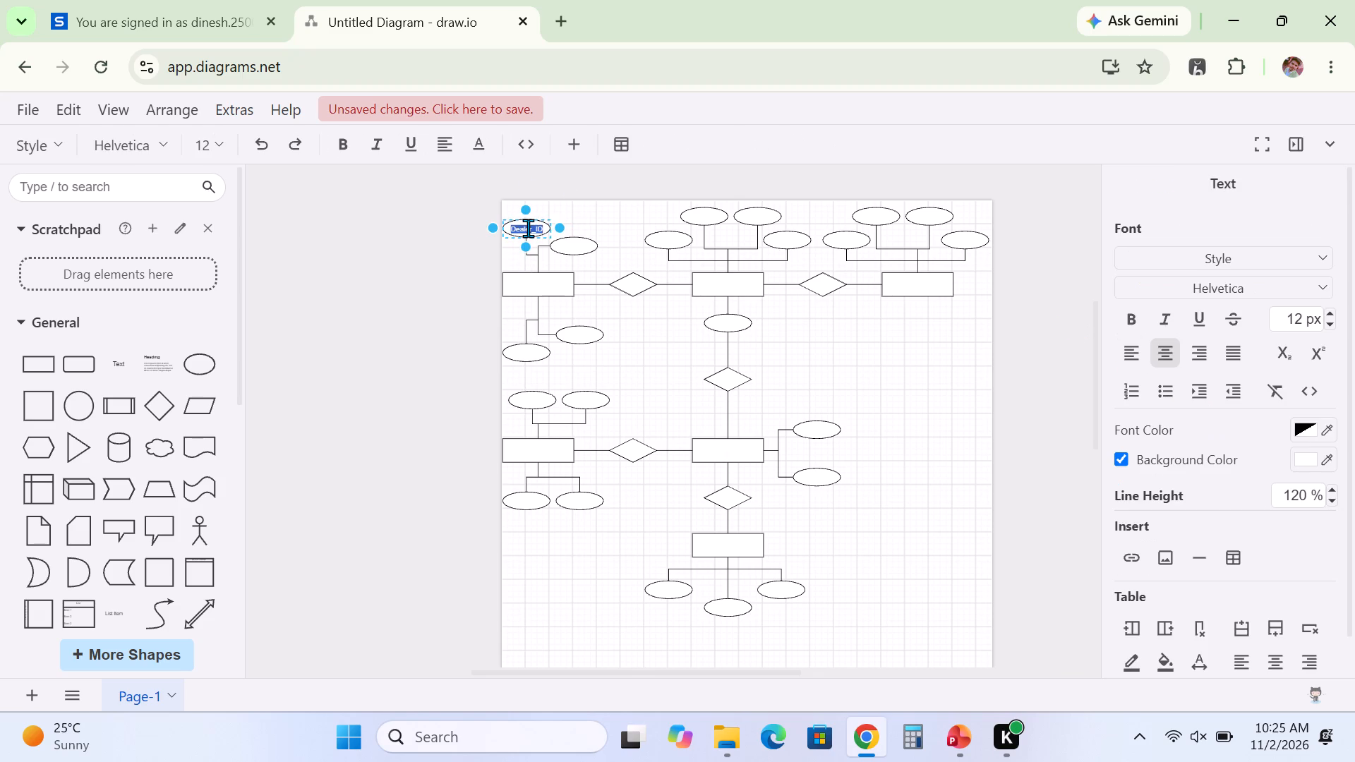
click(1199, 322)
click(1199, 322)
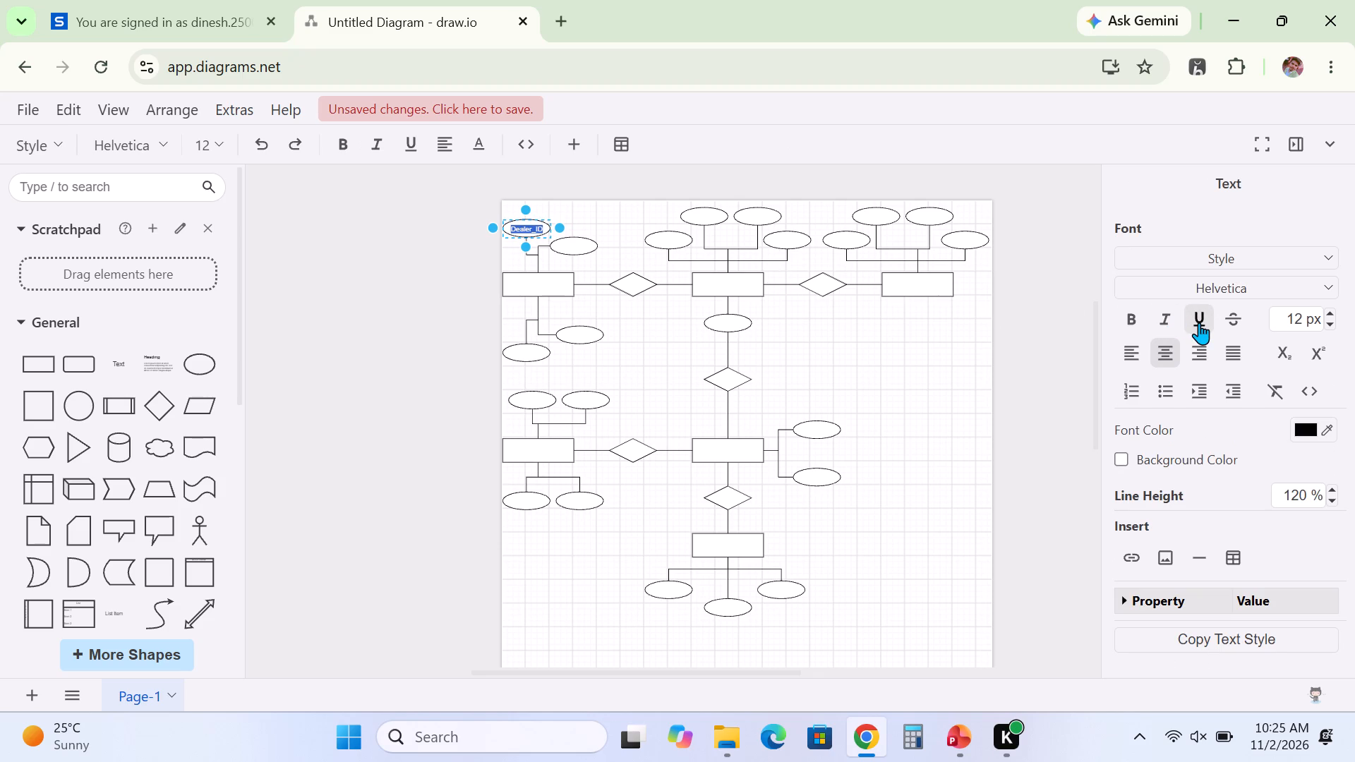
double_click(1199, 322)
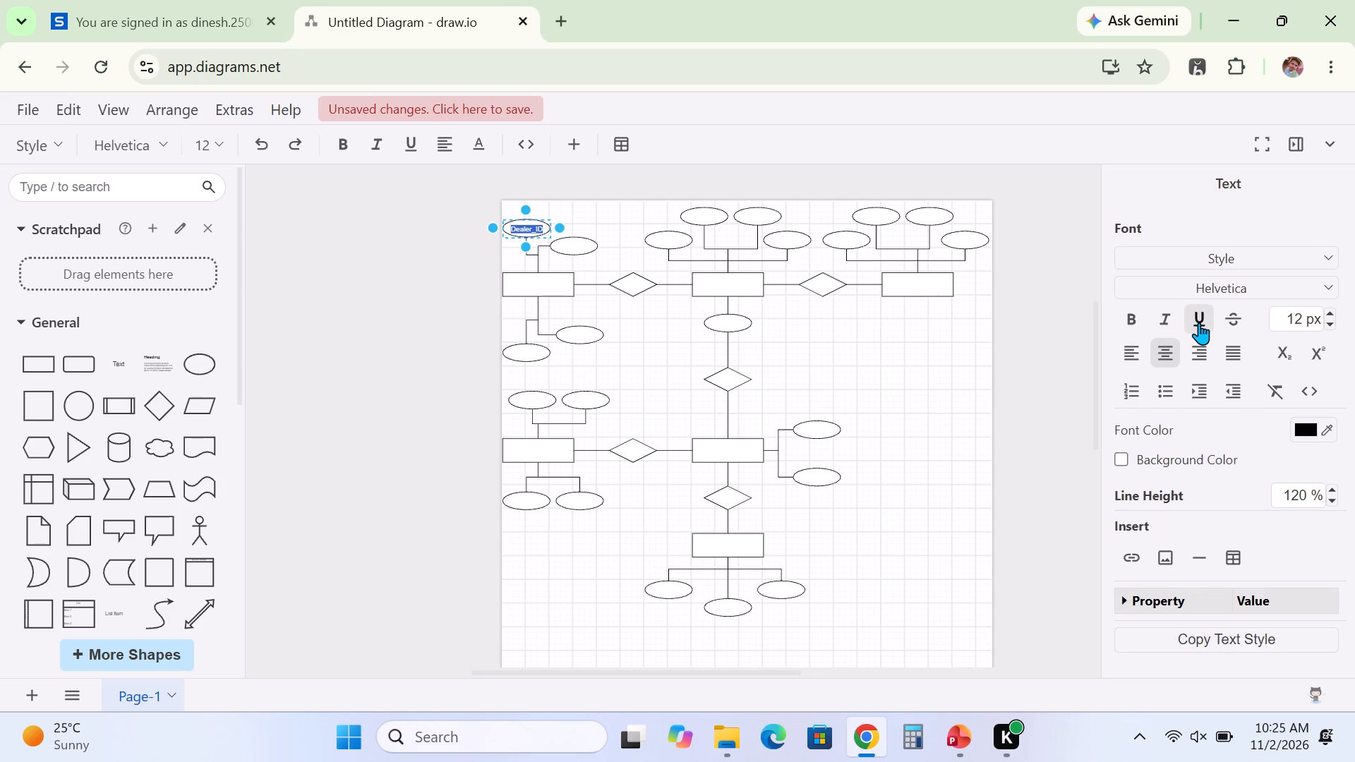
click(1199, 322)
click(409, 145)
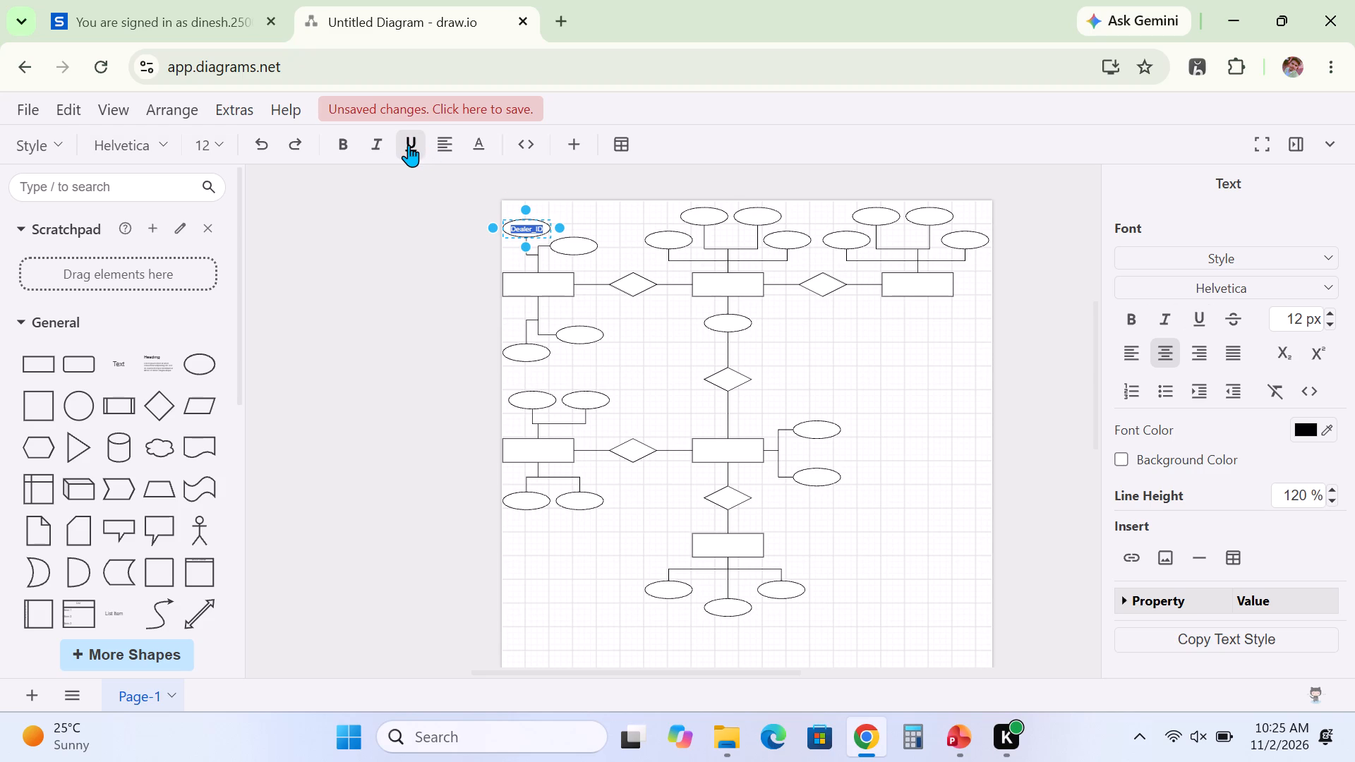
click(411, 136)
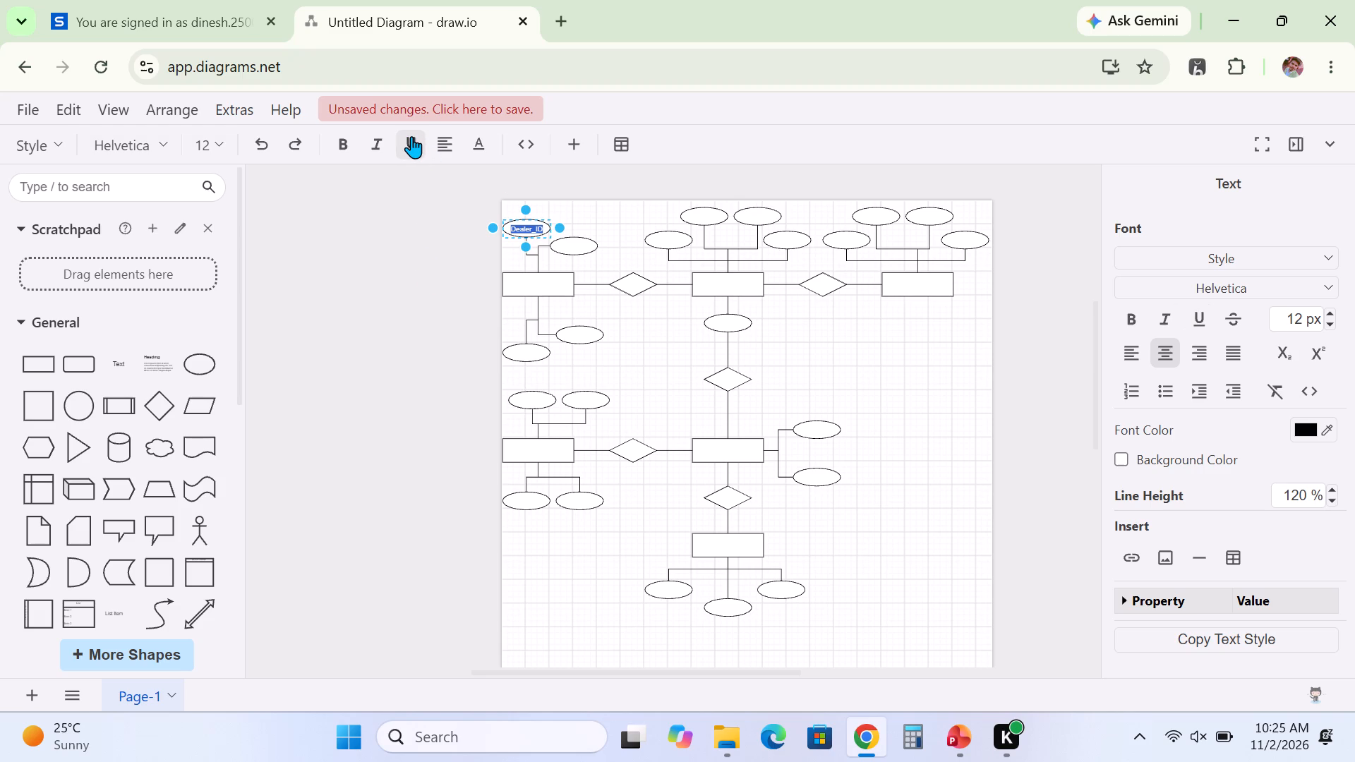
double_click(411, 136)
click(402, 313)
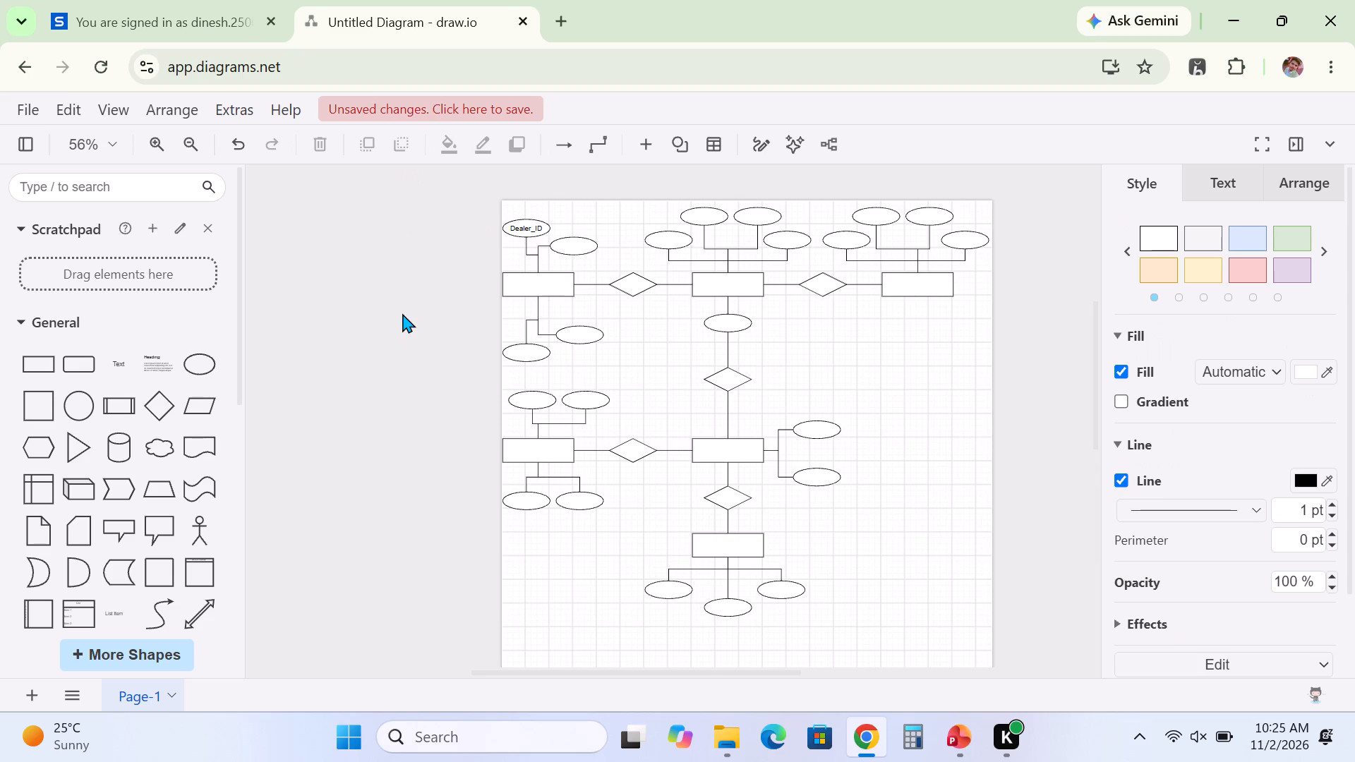
Label the ellipse beside Dealer_ID as Dealer_Namw, checking the name's wording against the ER Diagram slide in PowerPoint.
double_click(577, 245)
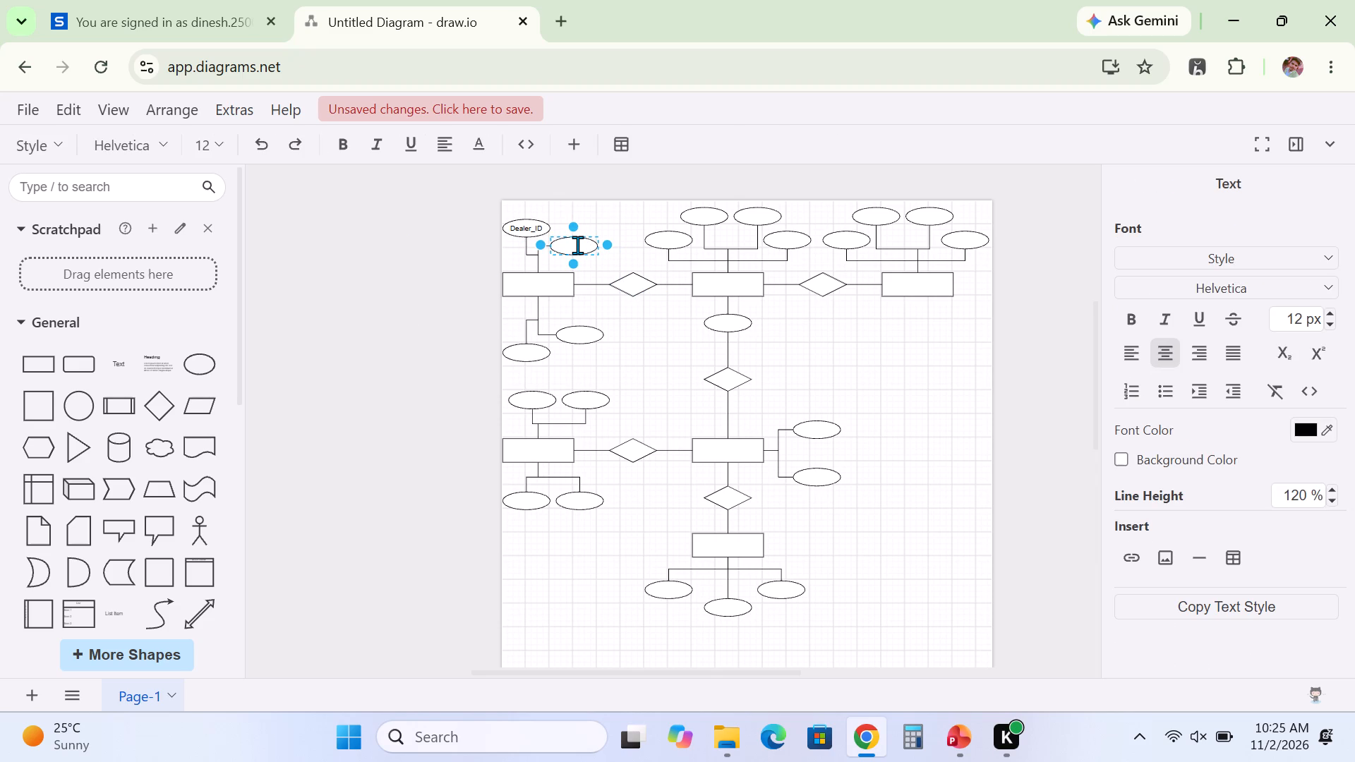
text(Dea)
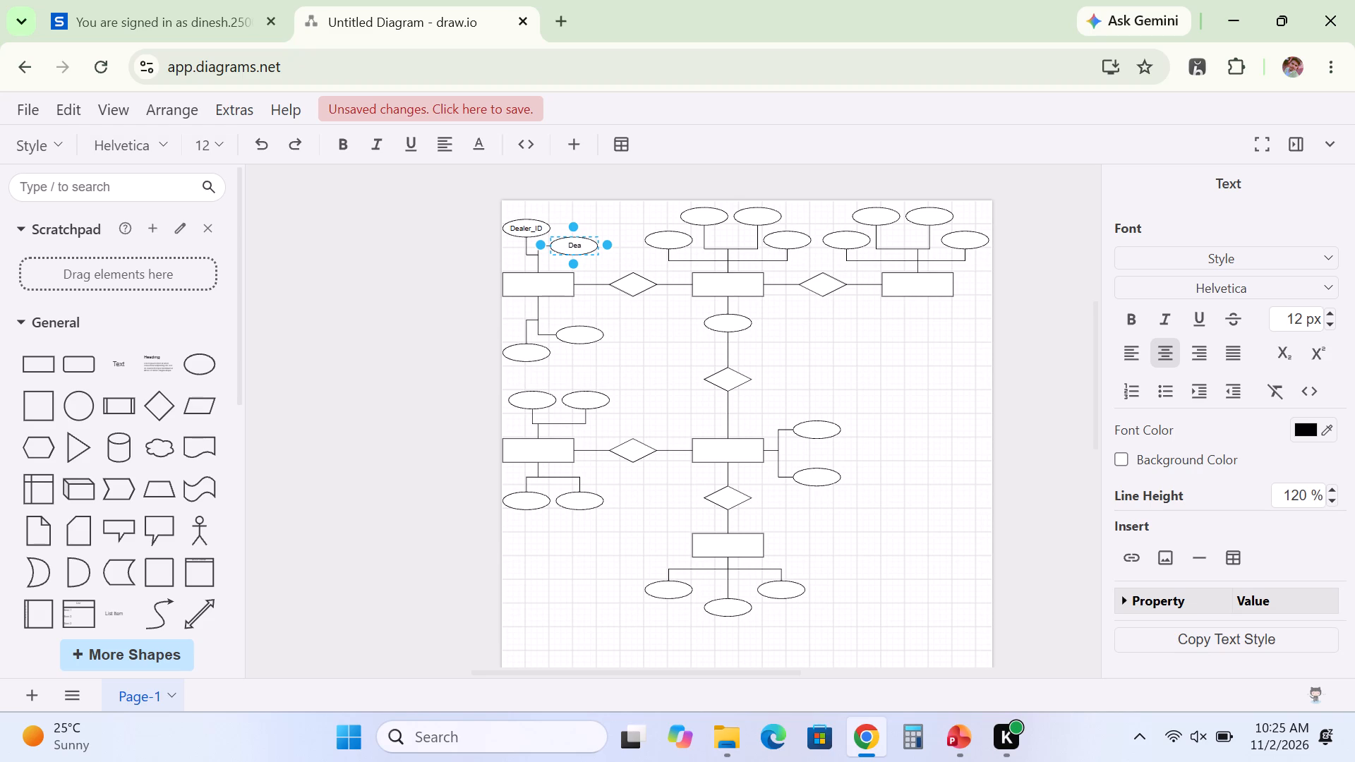
text(ler)
key(shift+underscore)
text(nam)
key(BackSpace)
key(BackSpace)
key(BackSpace)
key(BackSpace)
text(name)
key(BackSpace)
key(BackSpace)
key(BackSpace)
key(BackSpace)
key(shift+underscore)
text(nam)
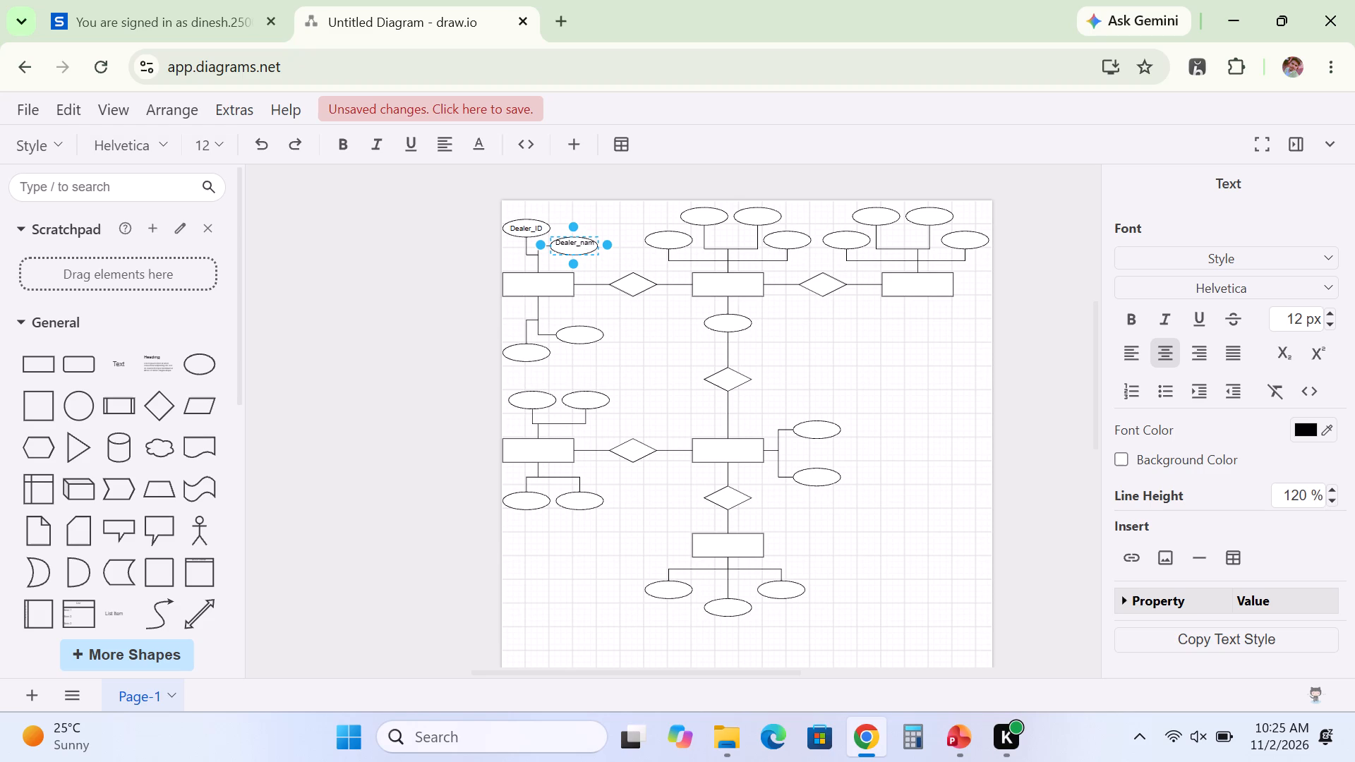
key(e)
key(BackSpace)
key(BackSpace)
key(BackSpace)
key(BackSpace)
click(968, 658)
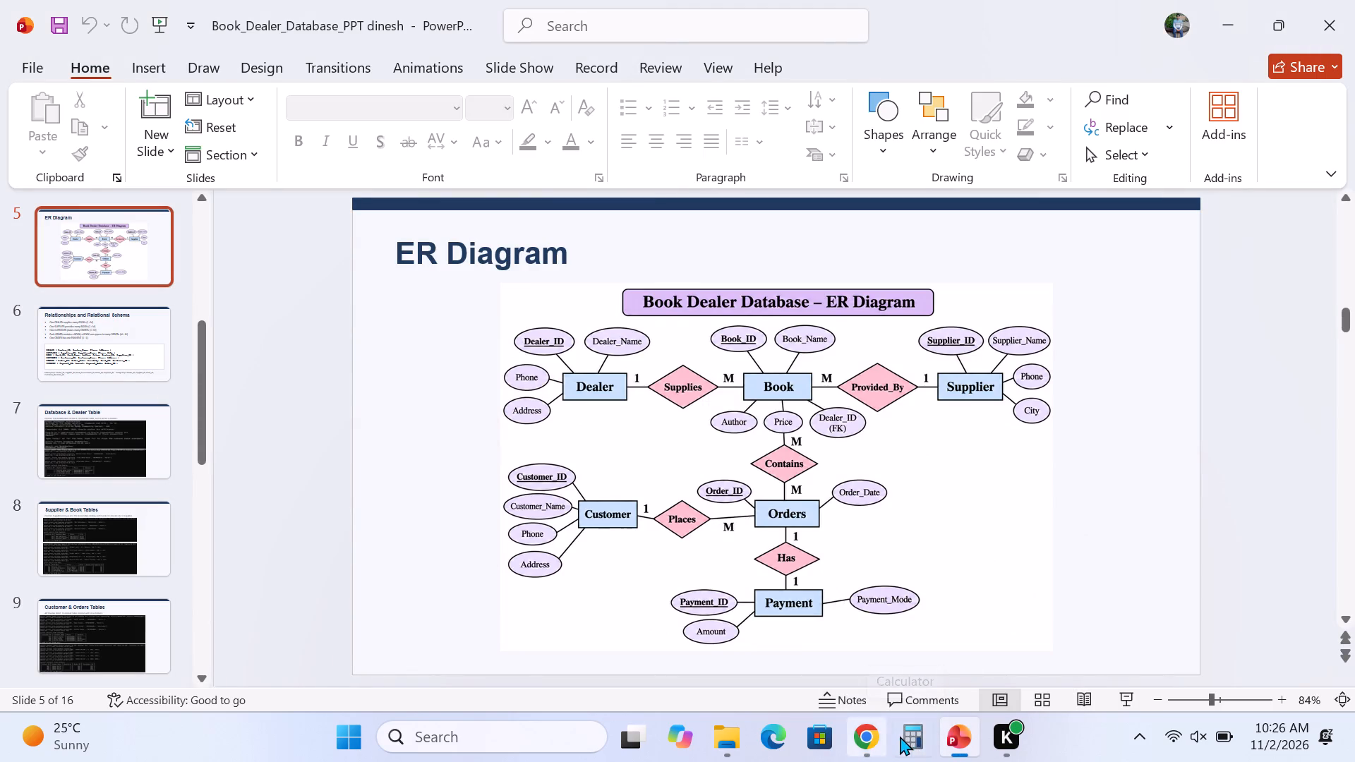
click(878, 737)
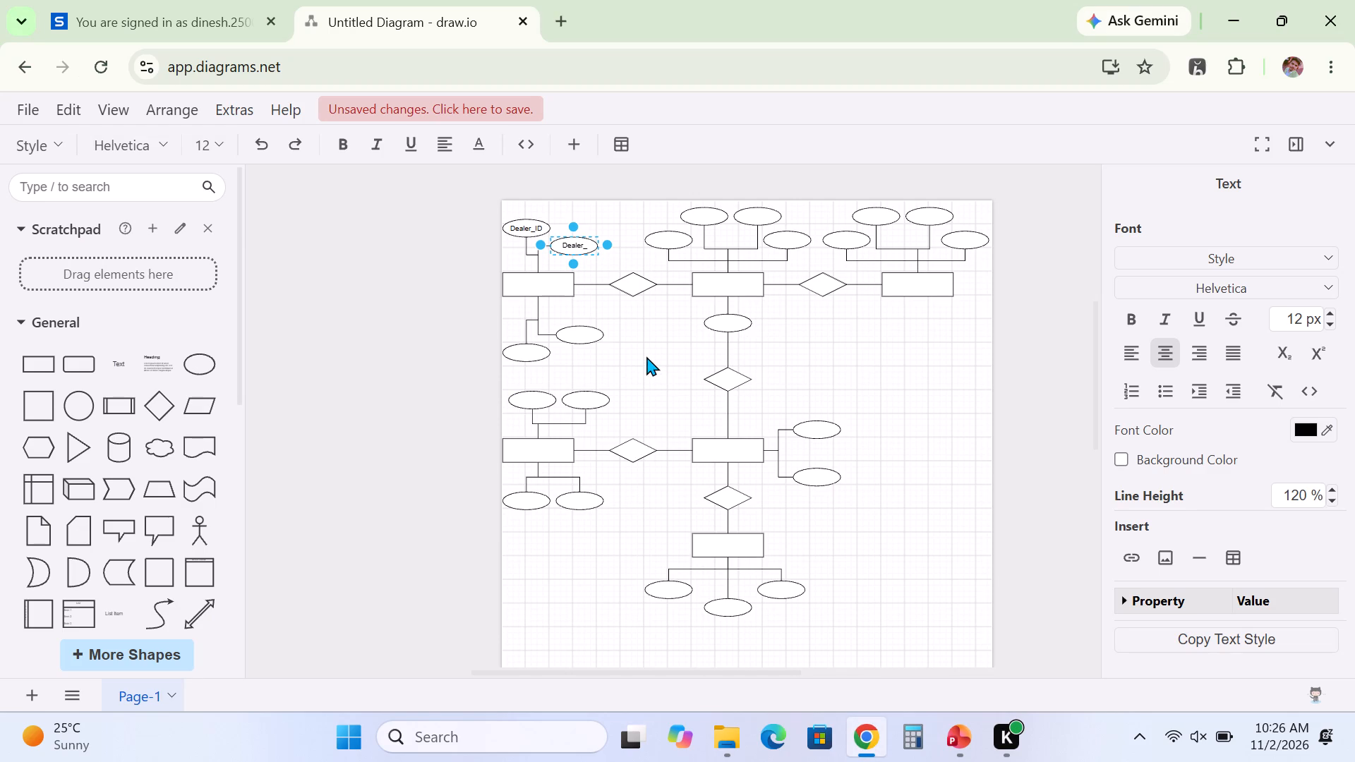
text(Namw)
Enlarge the ellipse beside Dealer_ID slightly in width and height to fit its label.
drag(608, 246, 617, 246)
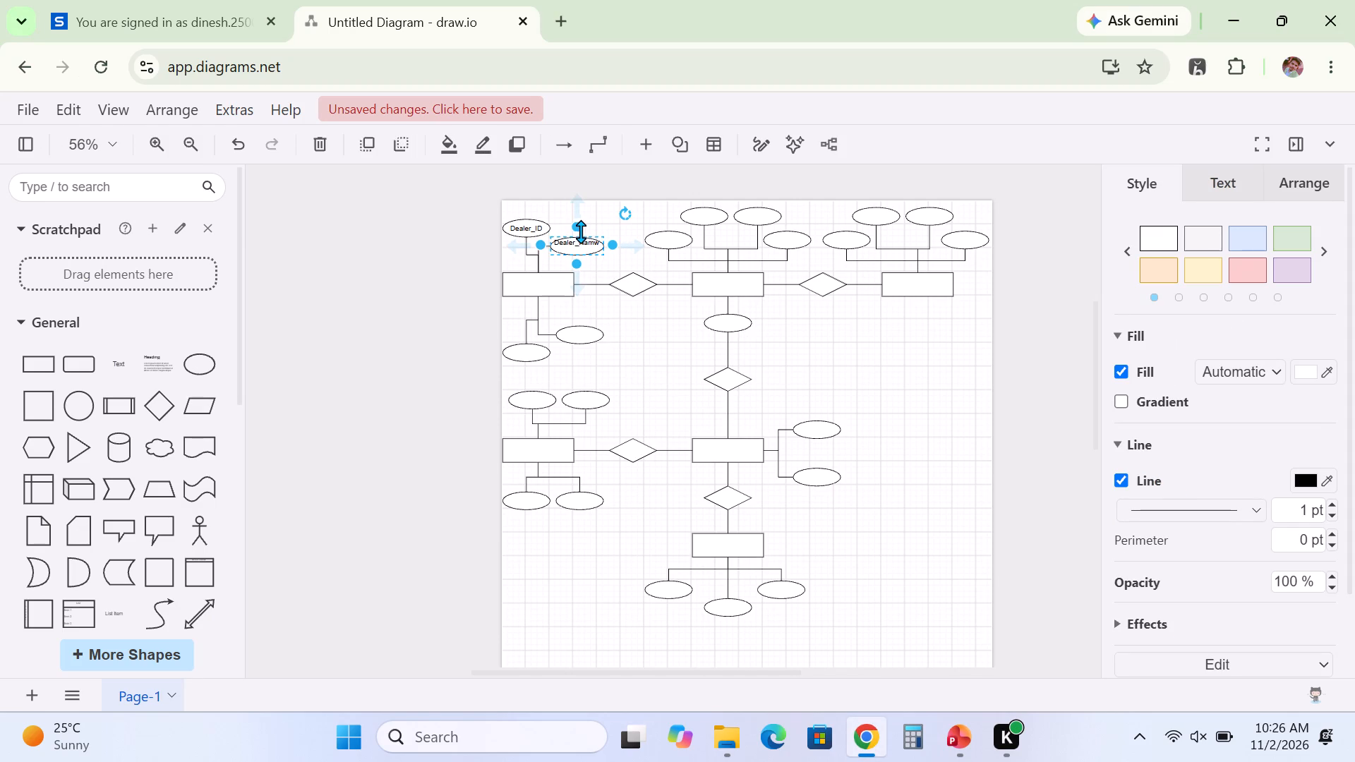
drag(576, 230, 576, 223)
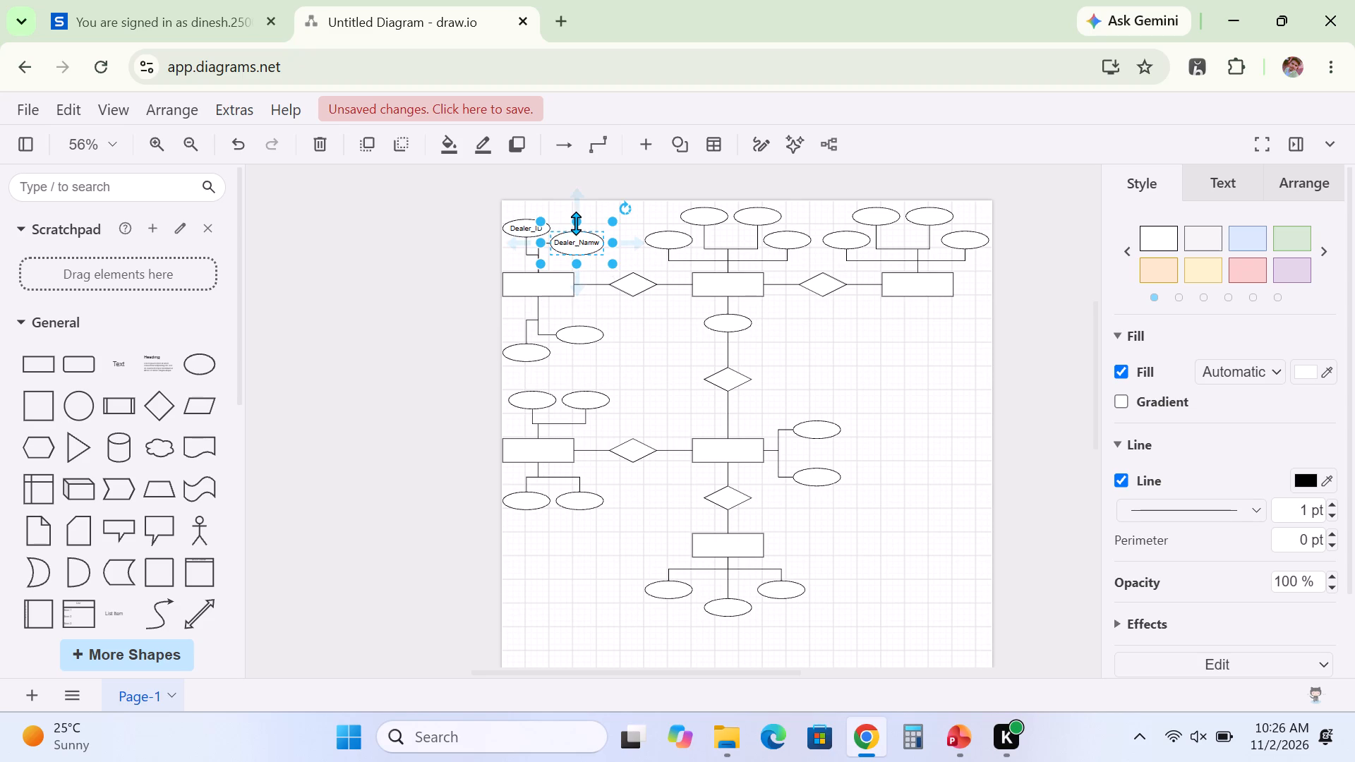
click(598, 268)
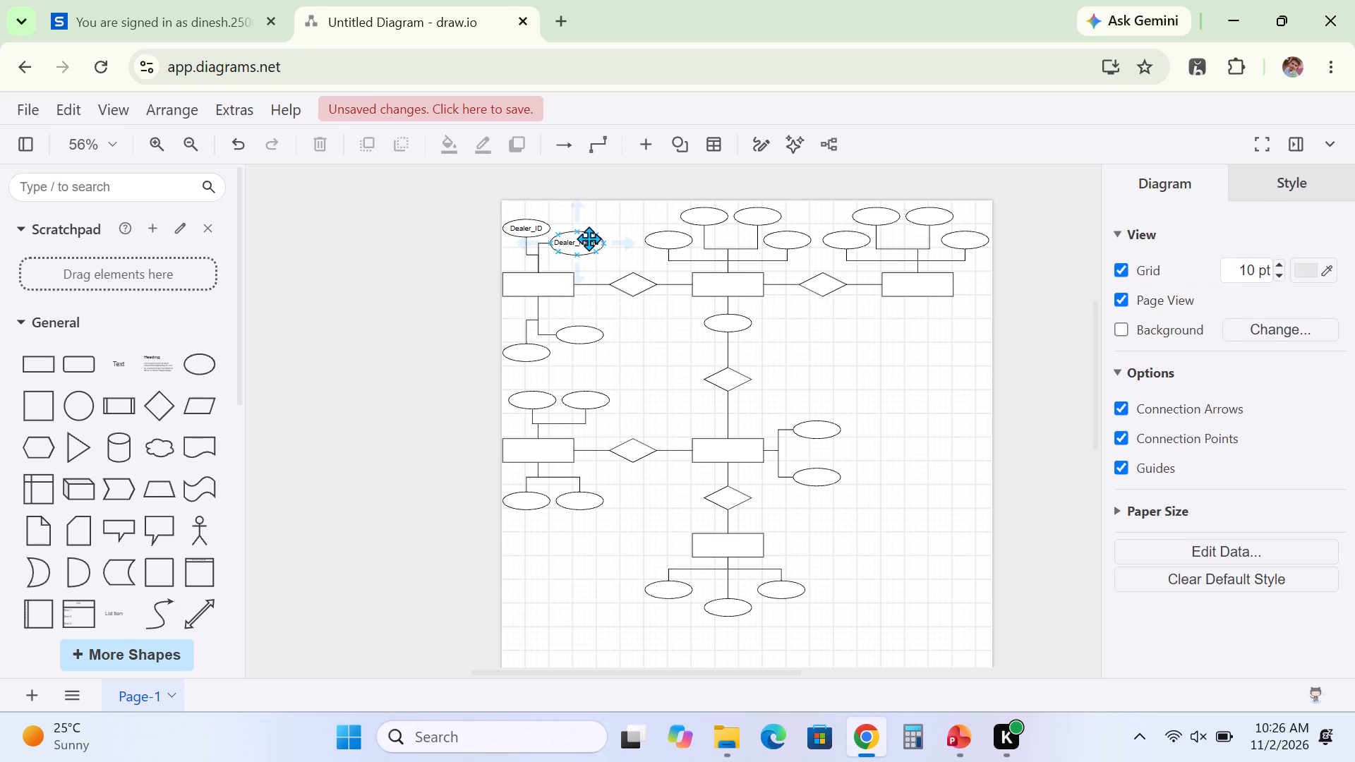
Correct the last letter of the enlarged ellipse's label so that it reads Dealer_Name.
double_click(585, 243)
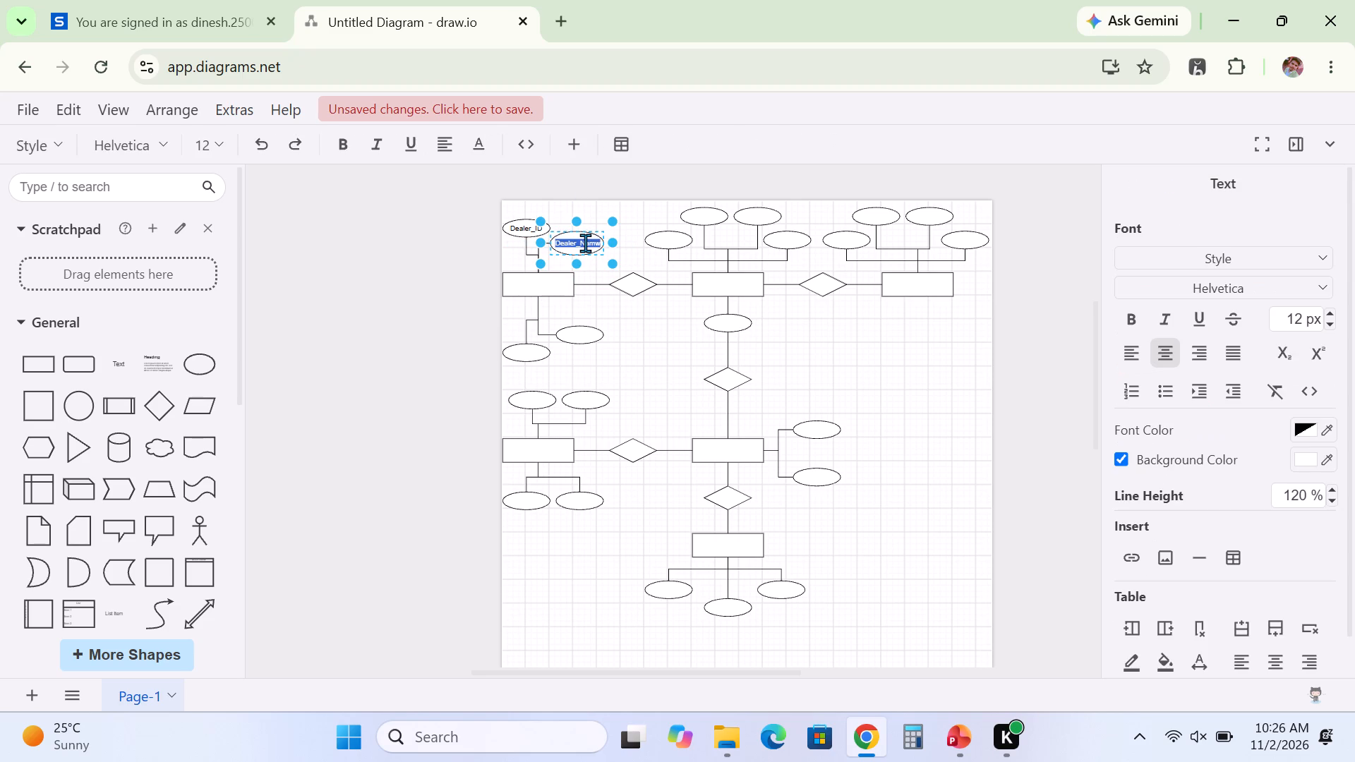
click(585, 243)
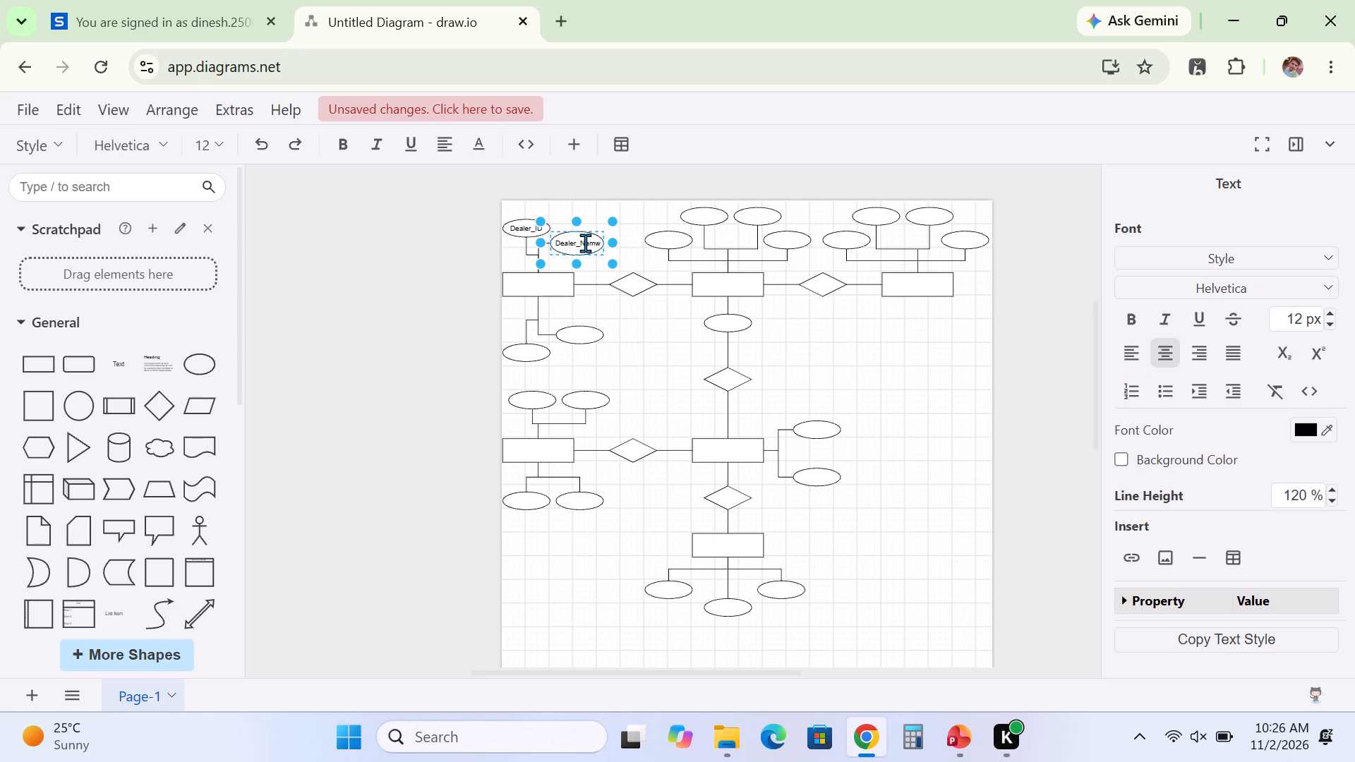
click(601, 244)
key(BackSpace)
key(e)
click(656, 362)
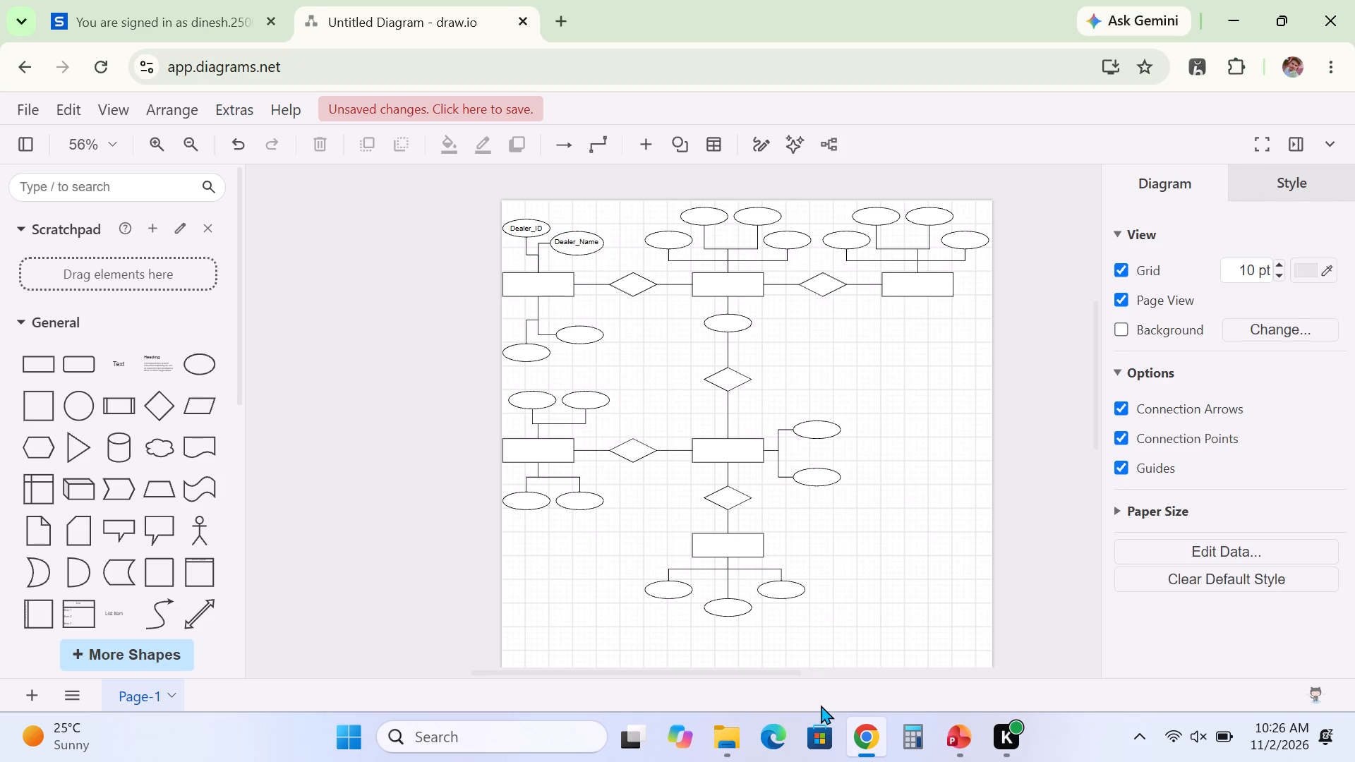
Label the lower-left ellipse beneath the diagram's top-left rectangle Phone.
double_click(528, 351)
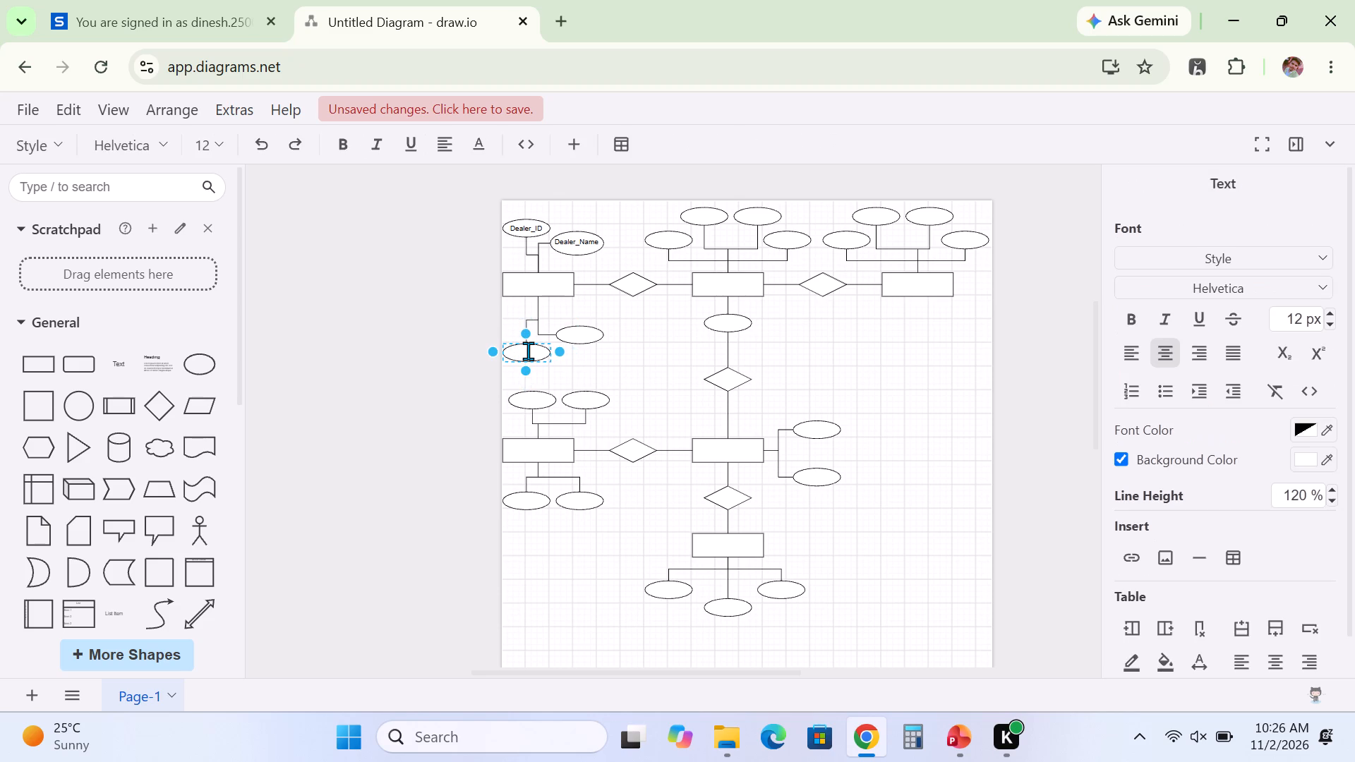
text(Phone)
key(space)
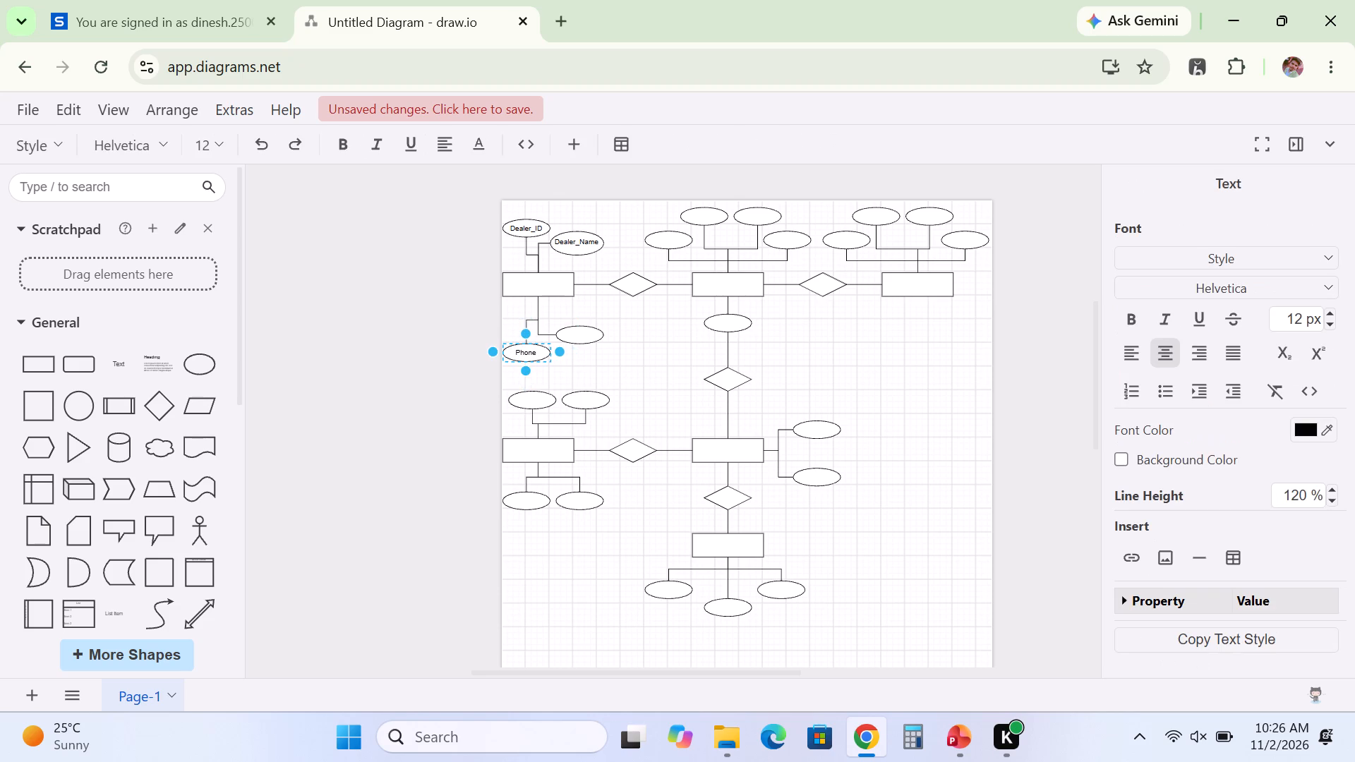
click(618, 365)
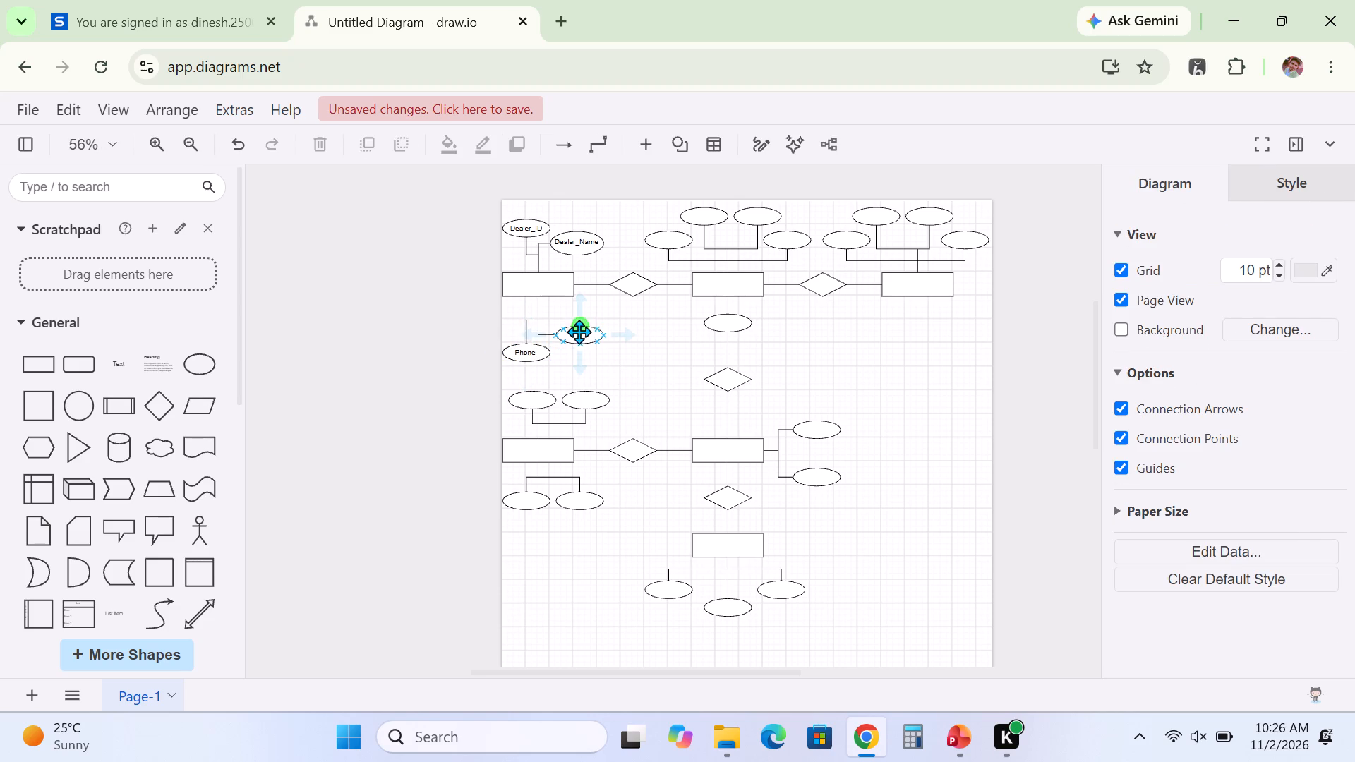
Label the ellipse at the upper right of Phone, beneath the same rectangle, Address.
double_click(579, 333)
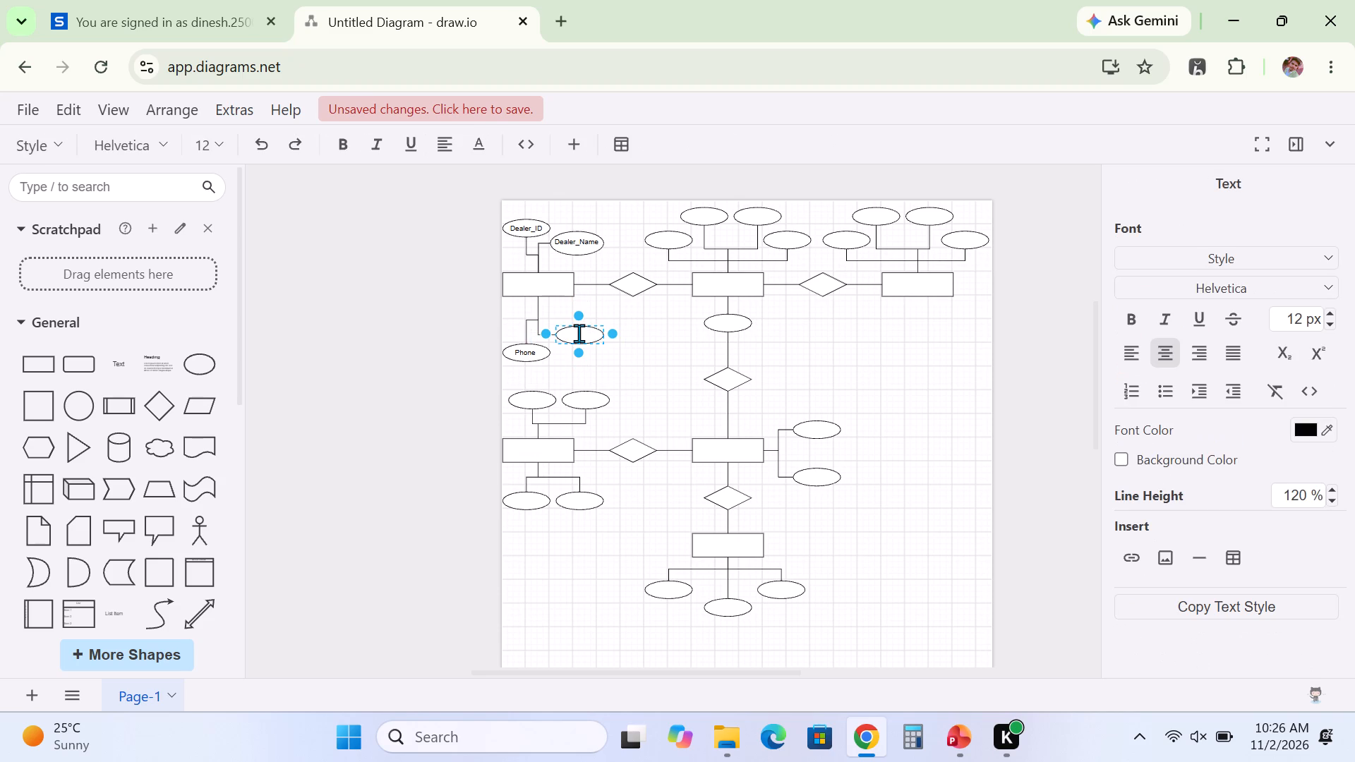
key(shift+a)
text(ddress)
click(621, 366)
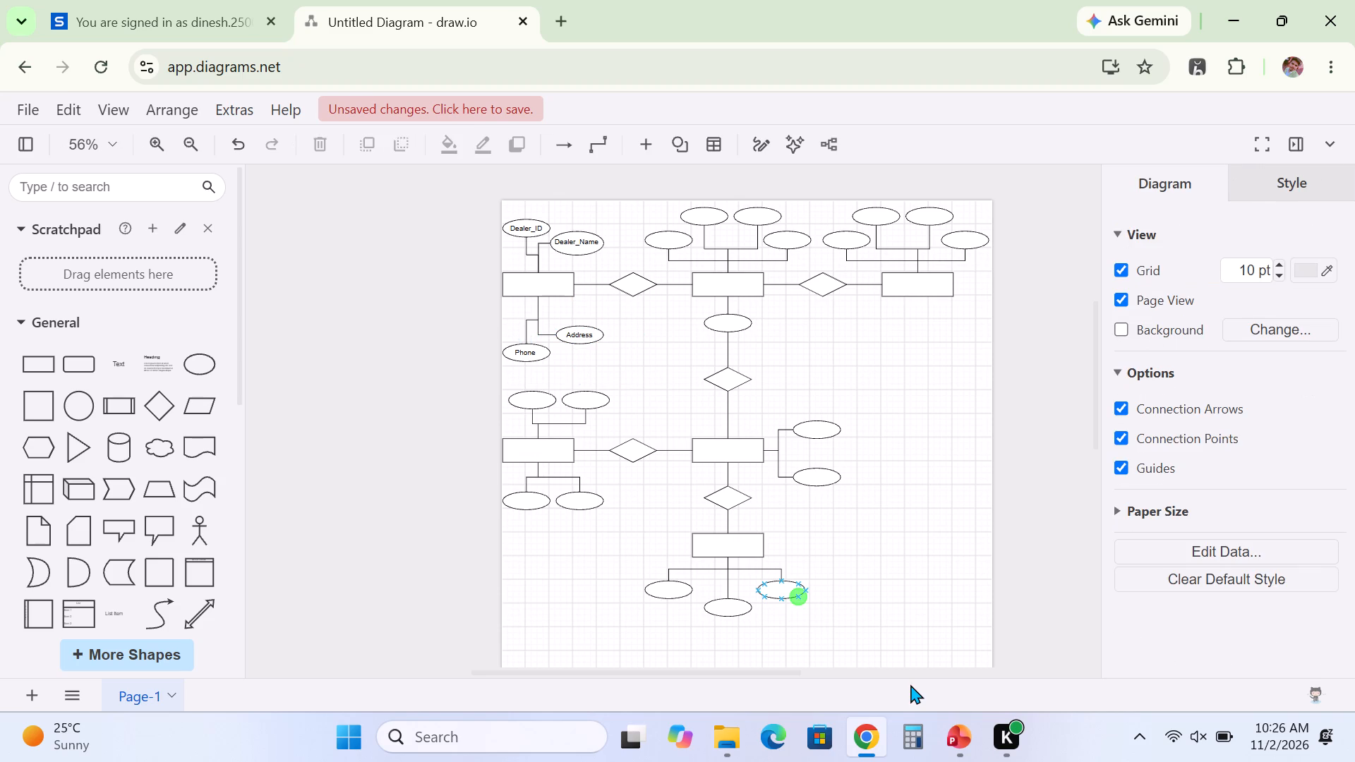
Check the ER diagram slide in PowerPoint, and label the top-left rectangle in draw.io Dealer in 16 px text.
click(963, 742)
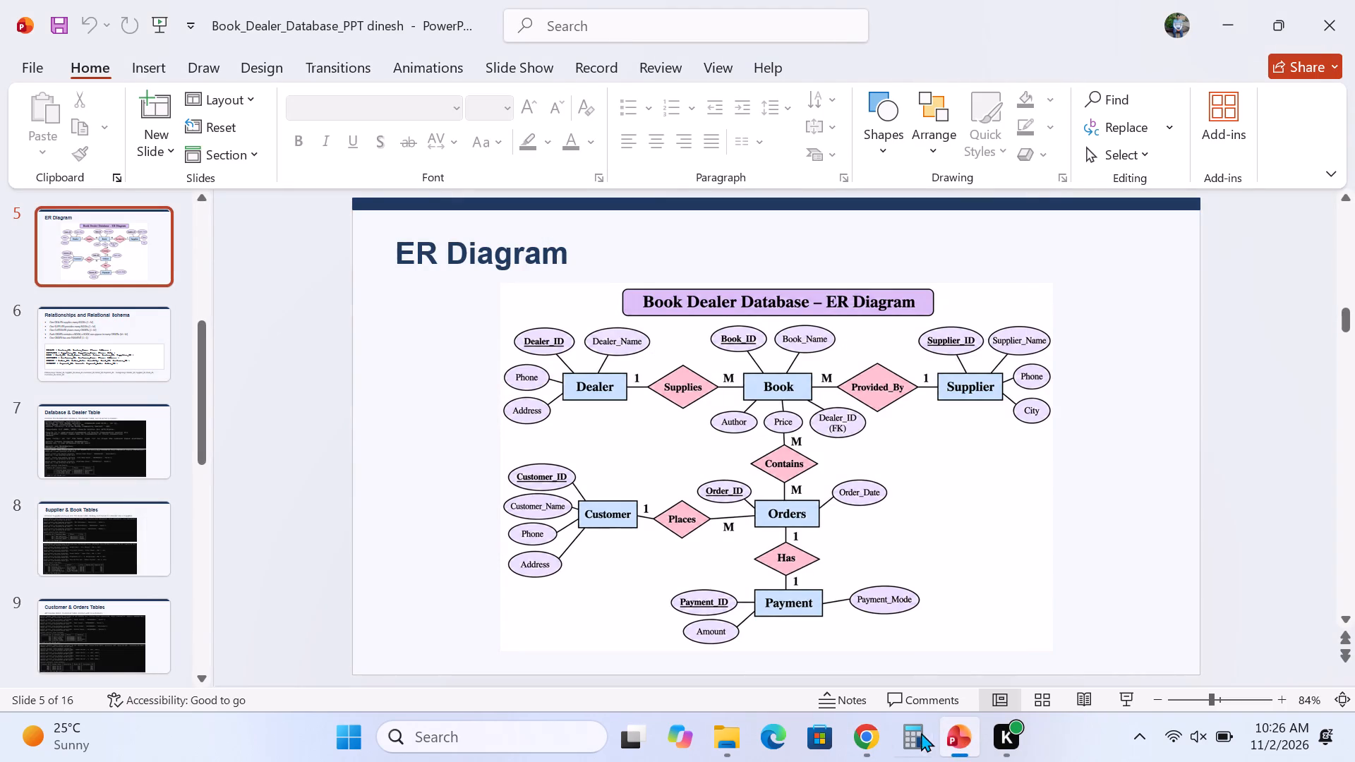
click(862, 730)
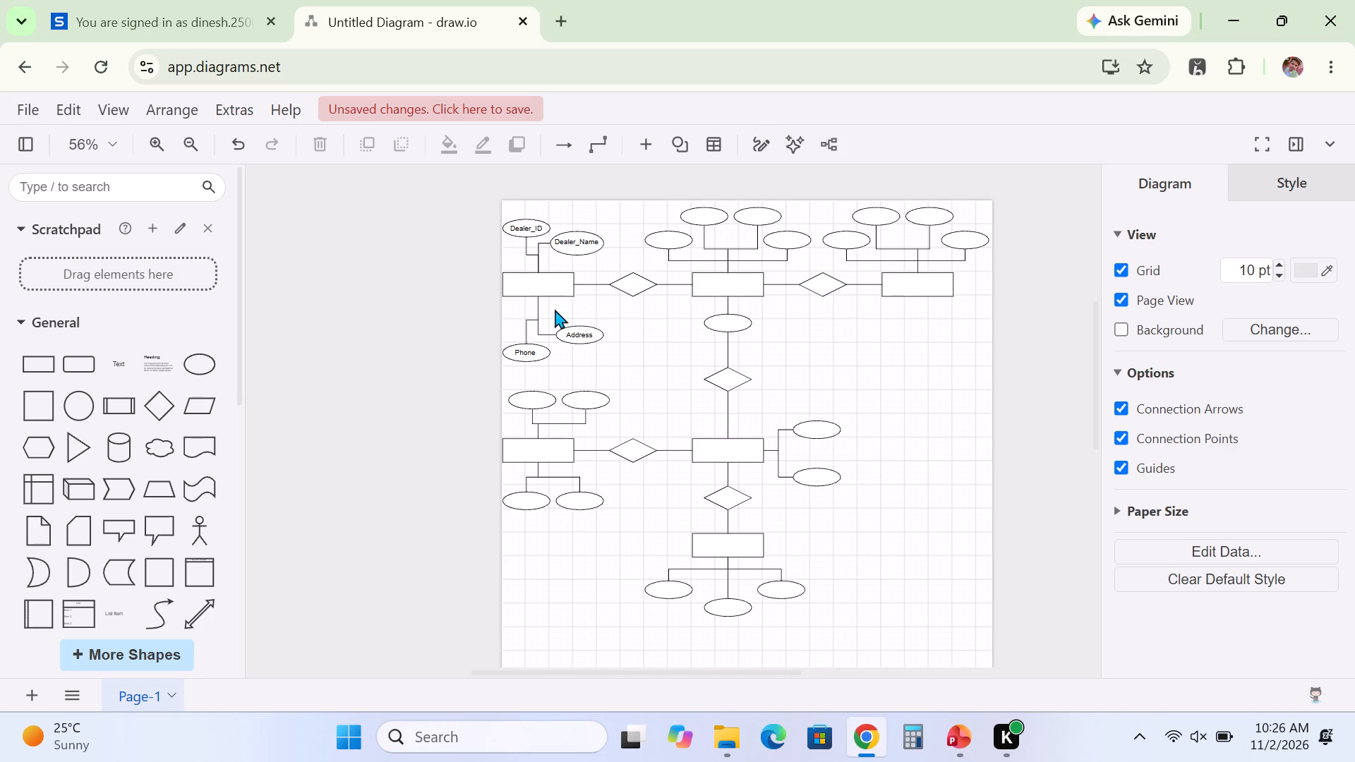
double_click(534, 284)
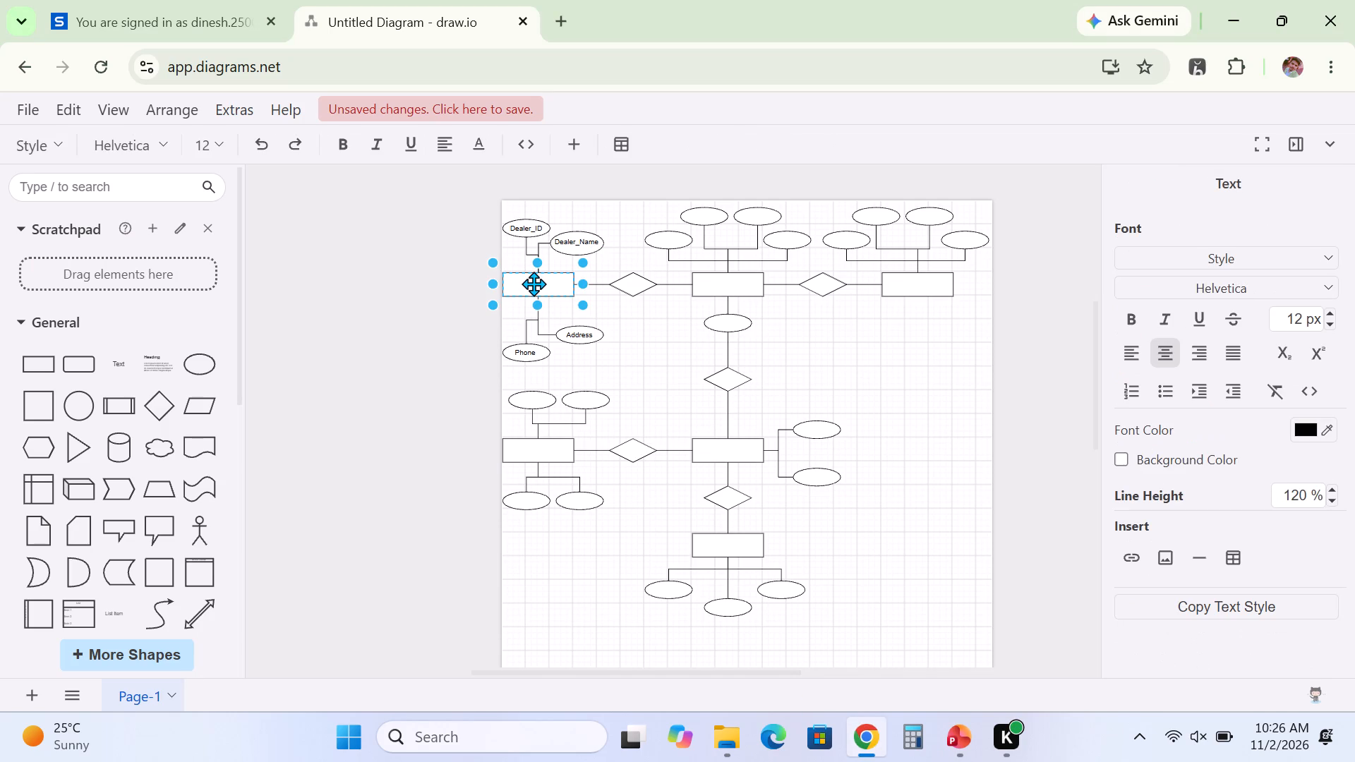
text(Dea)
text(ler)
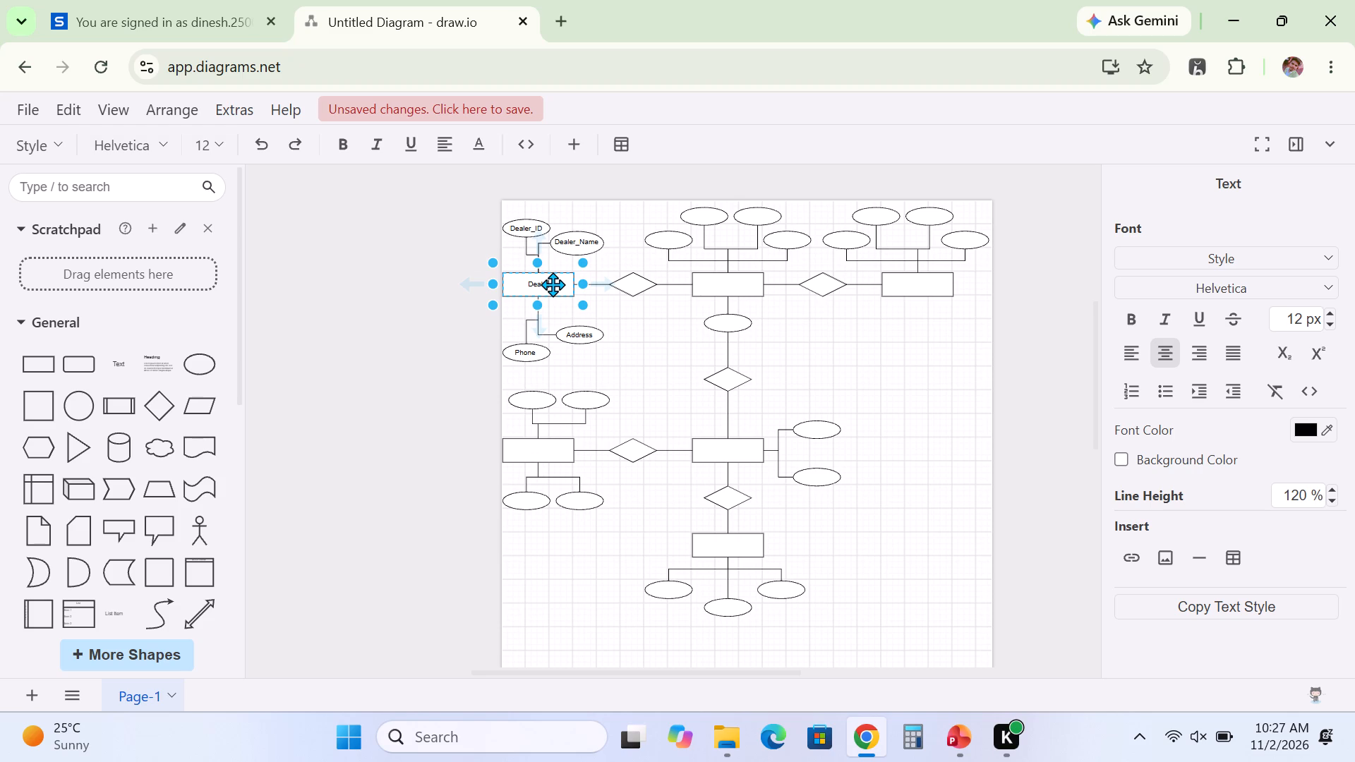
key(BackSpace)
key(BackSpace)
key(BackSpace)
key(BackSpace)
key(BackSpace)
key(BackSpace)
click(220, 136)
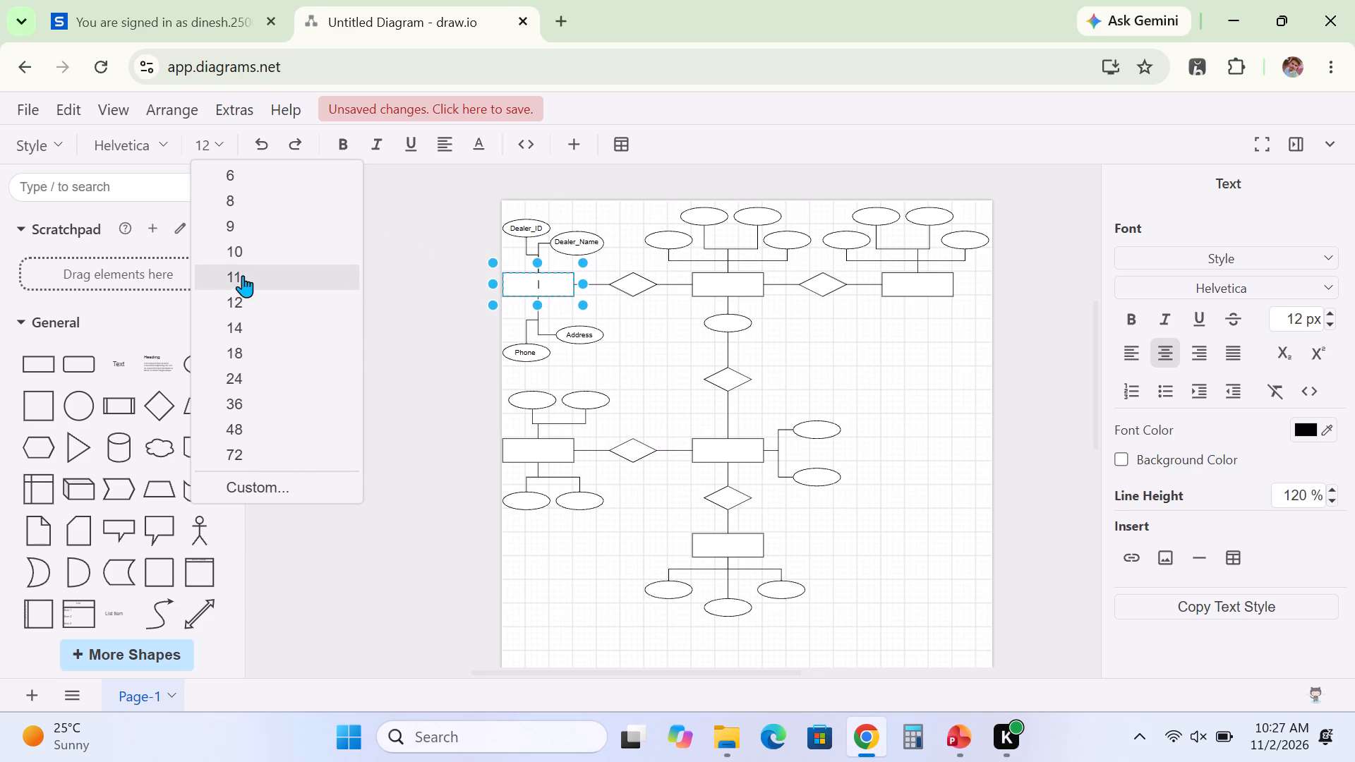
click(243, 298)
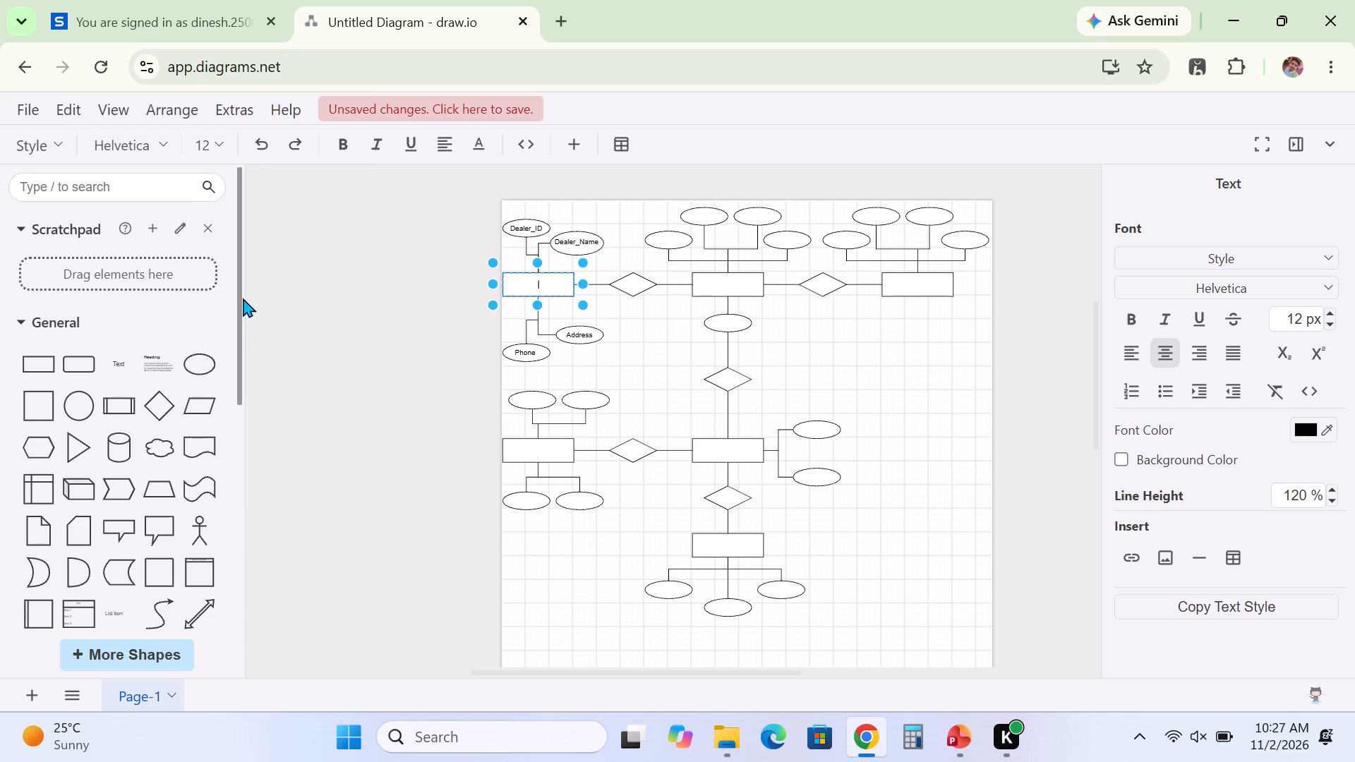
text(dea)
key(BackSpace)
key(BackSpace)
key(BackSpace)
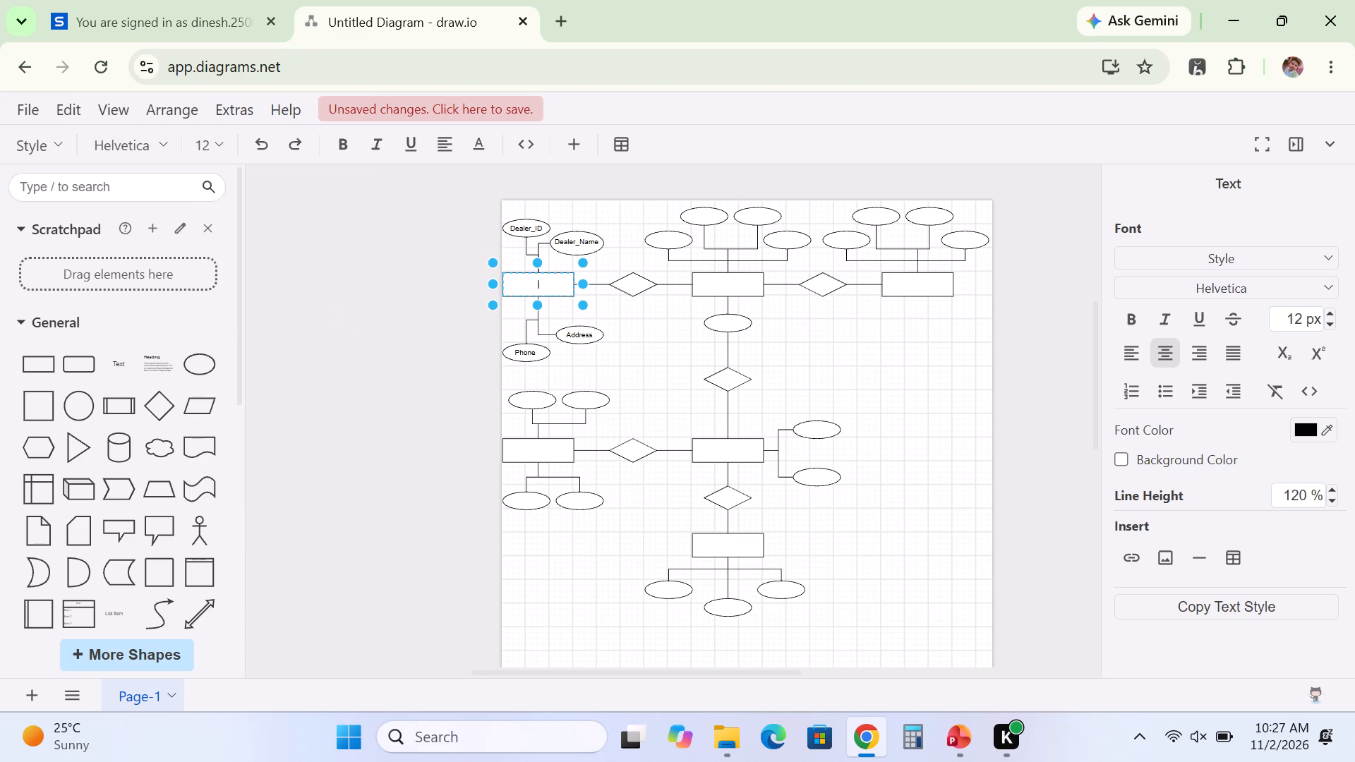
text(Dea)
text(ler)
click(634, 356)
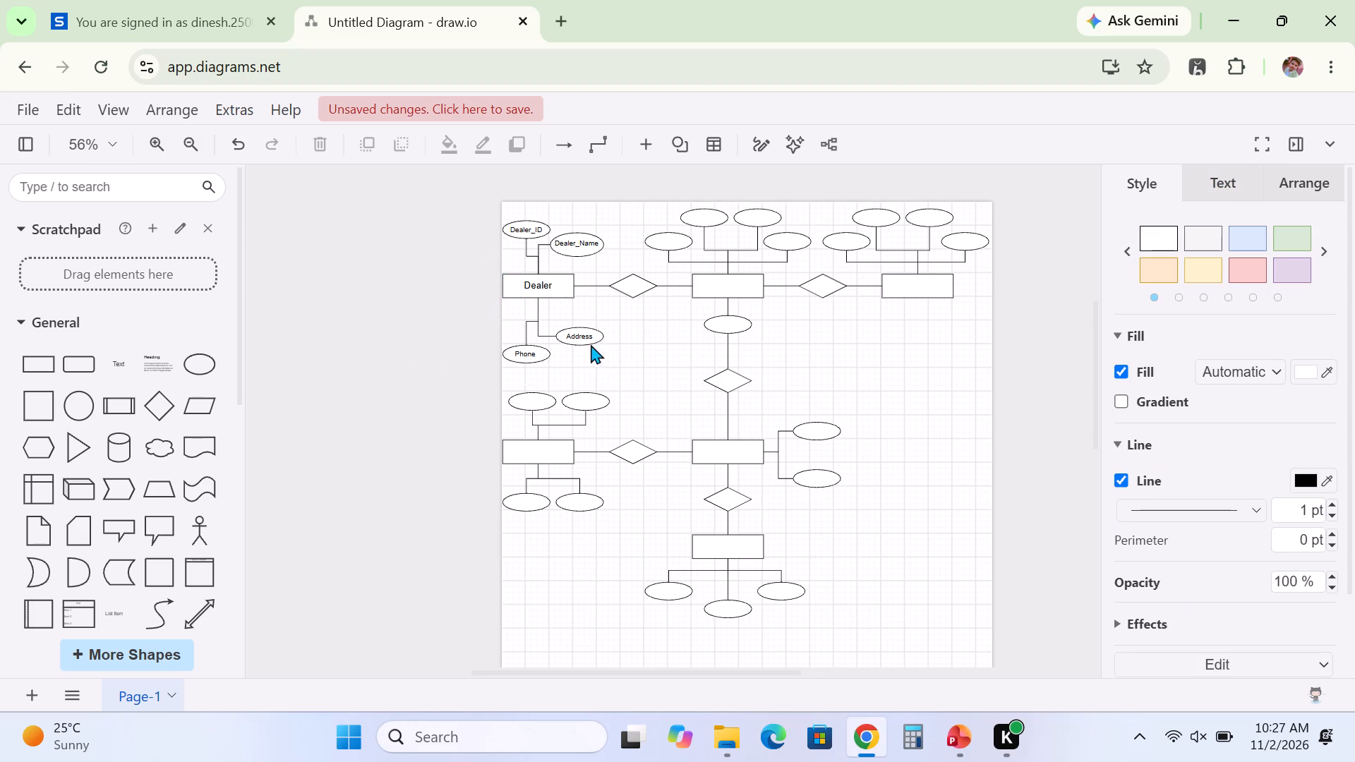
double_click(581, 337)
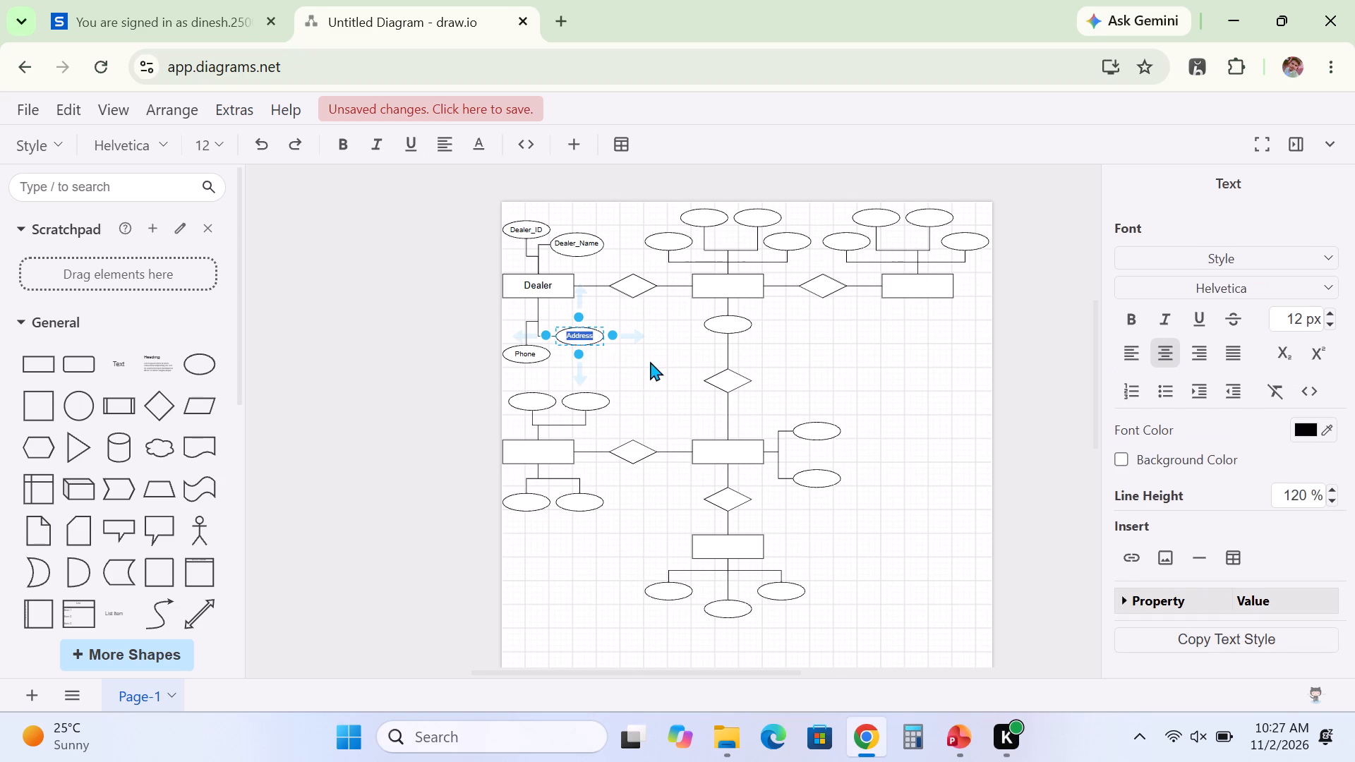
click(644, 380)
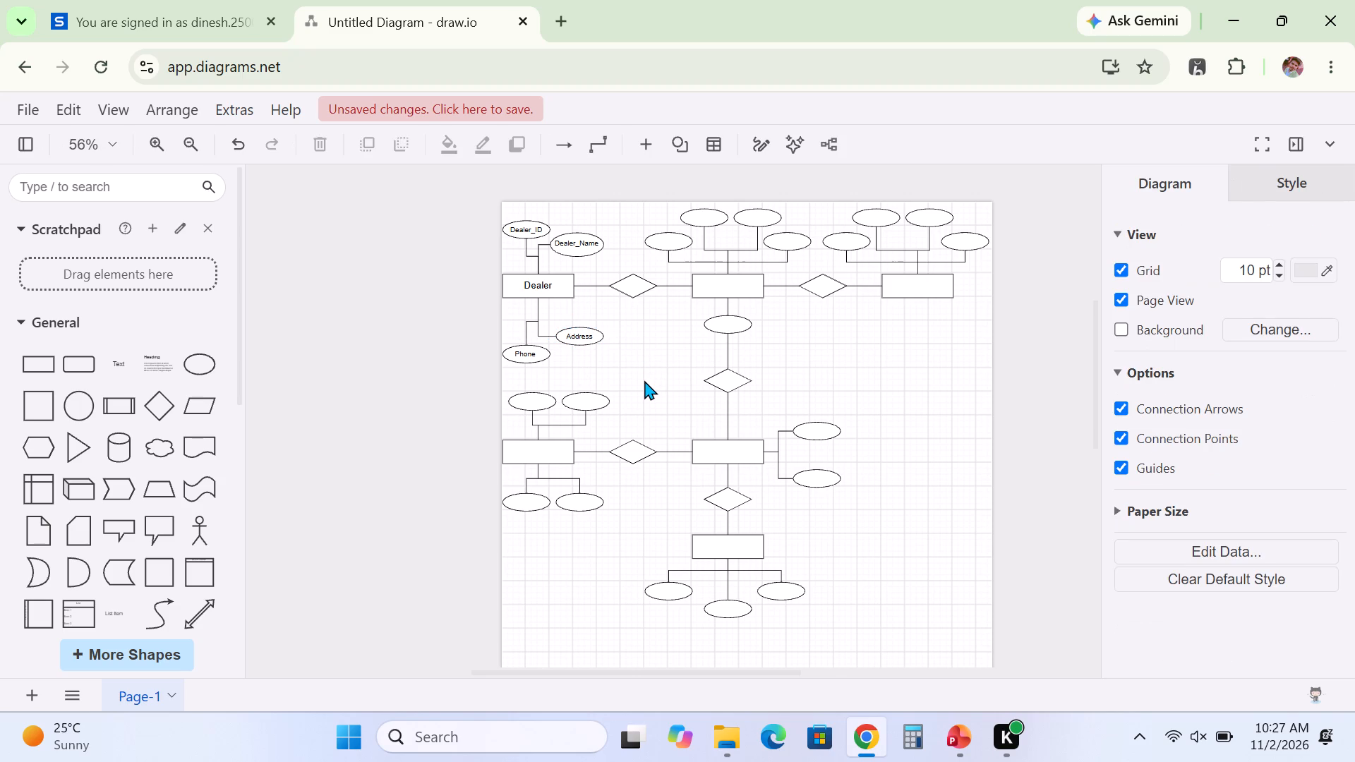
Label the diamond directly beside the Dealer rectangle Supplies, matching the relationship name on the ER diagram slide.
double_click(632, 282)
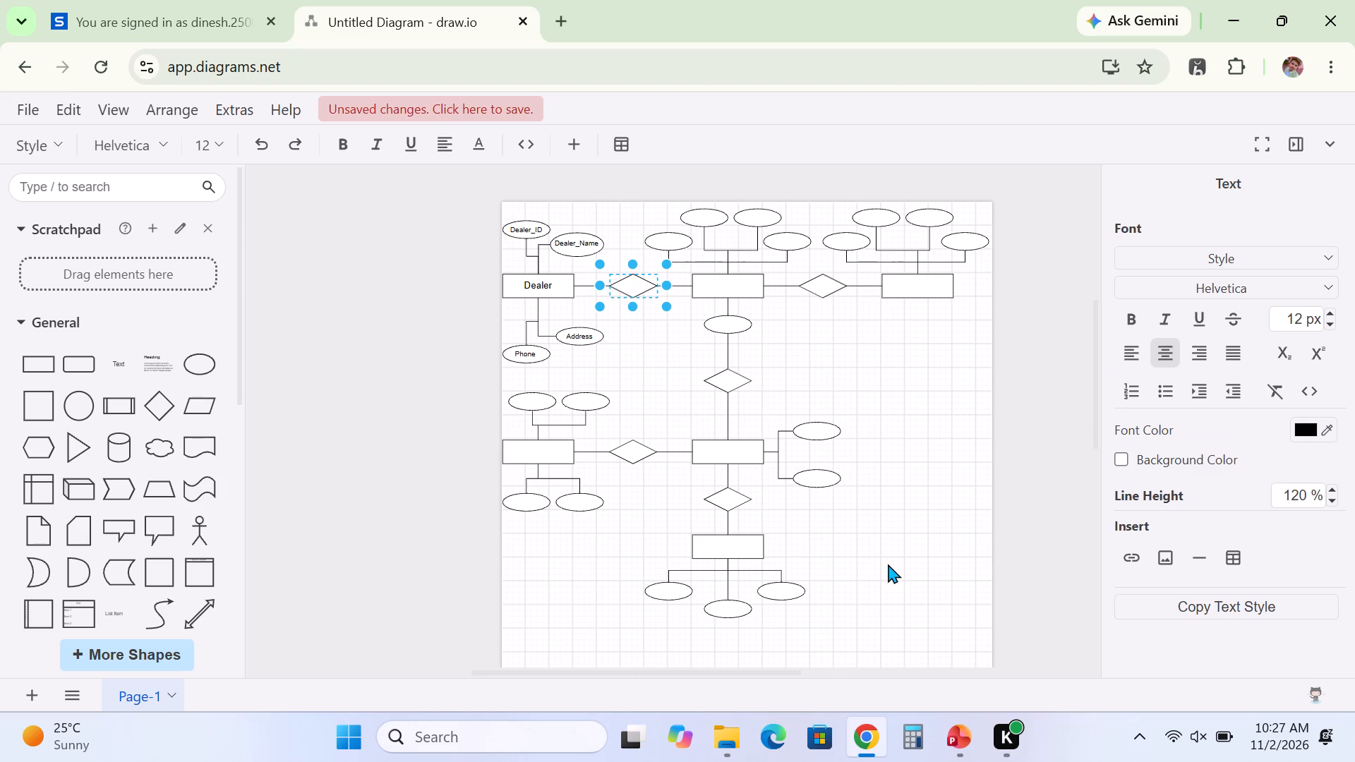
click(962, 730)
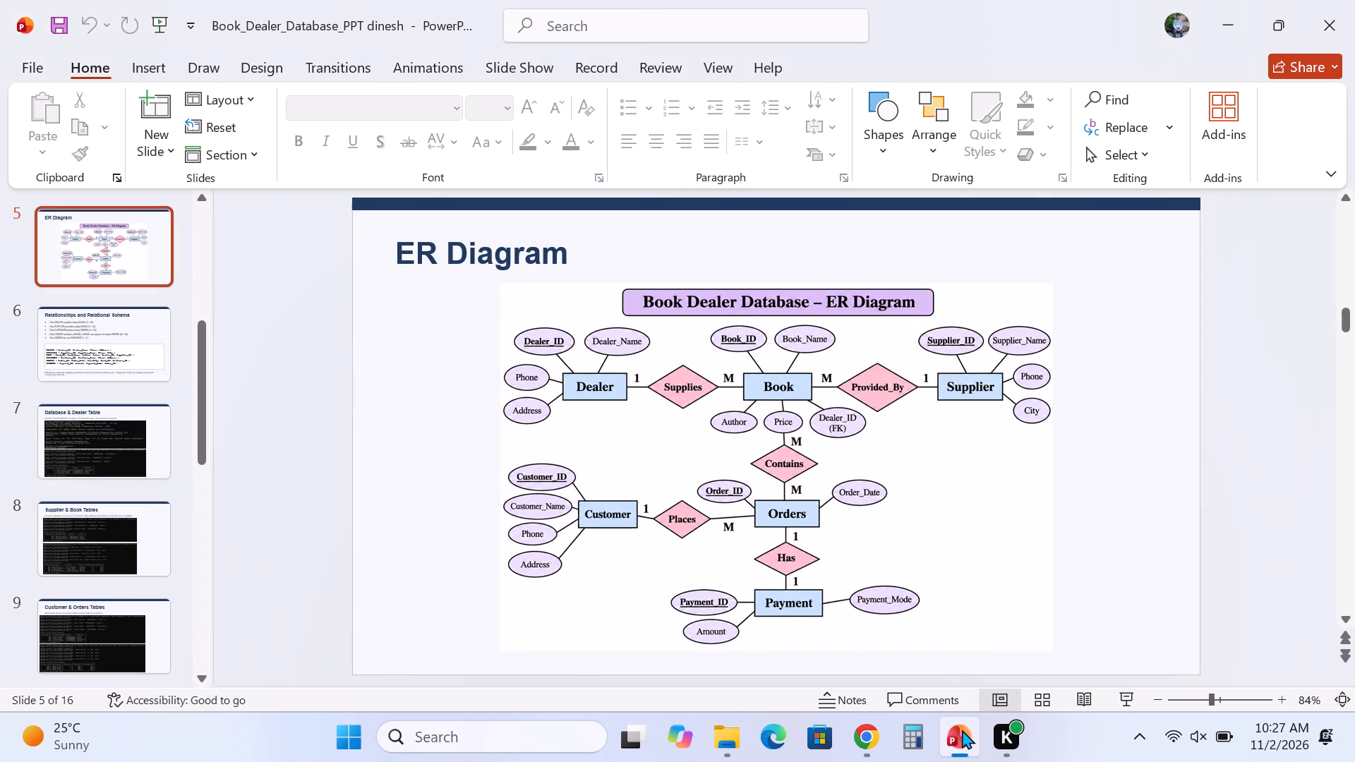
click(871, 733)
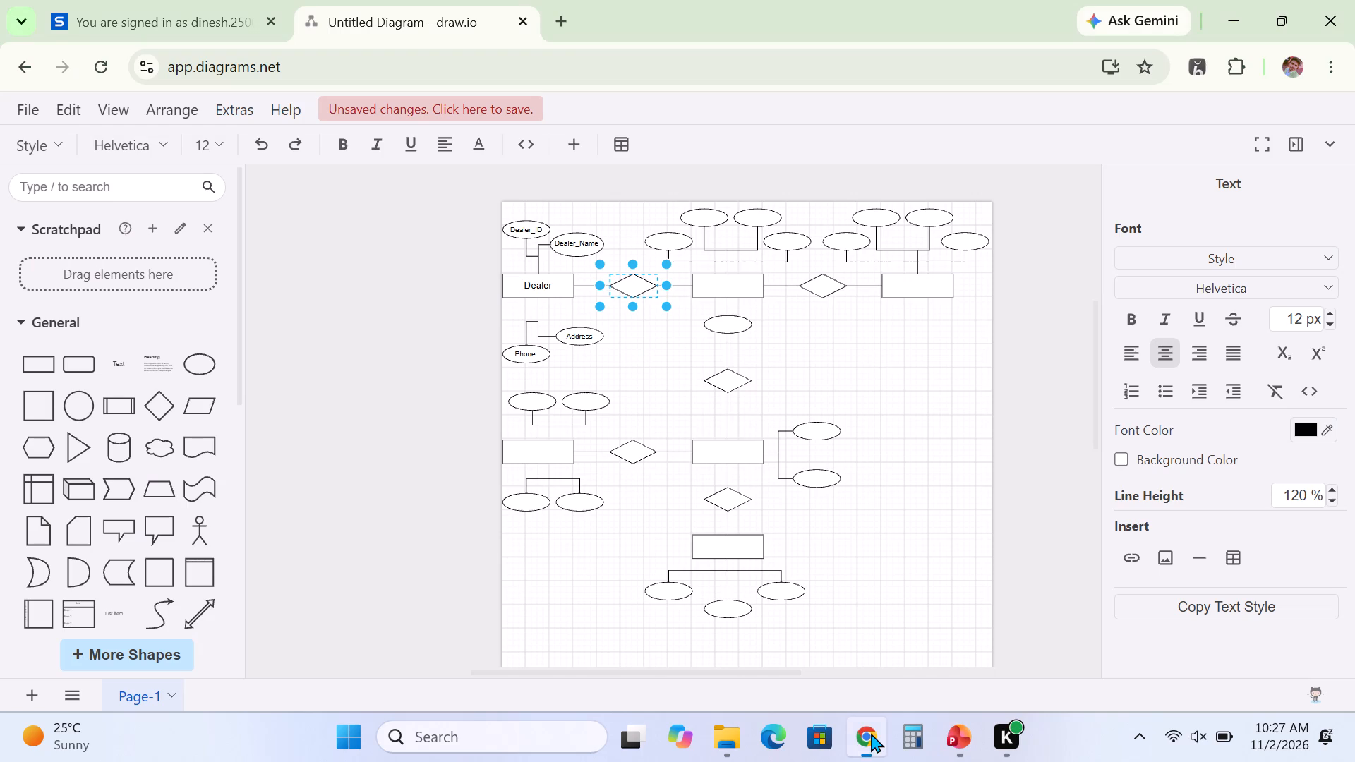
key(shift+s)
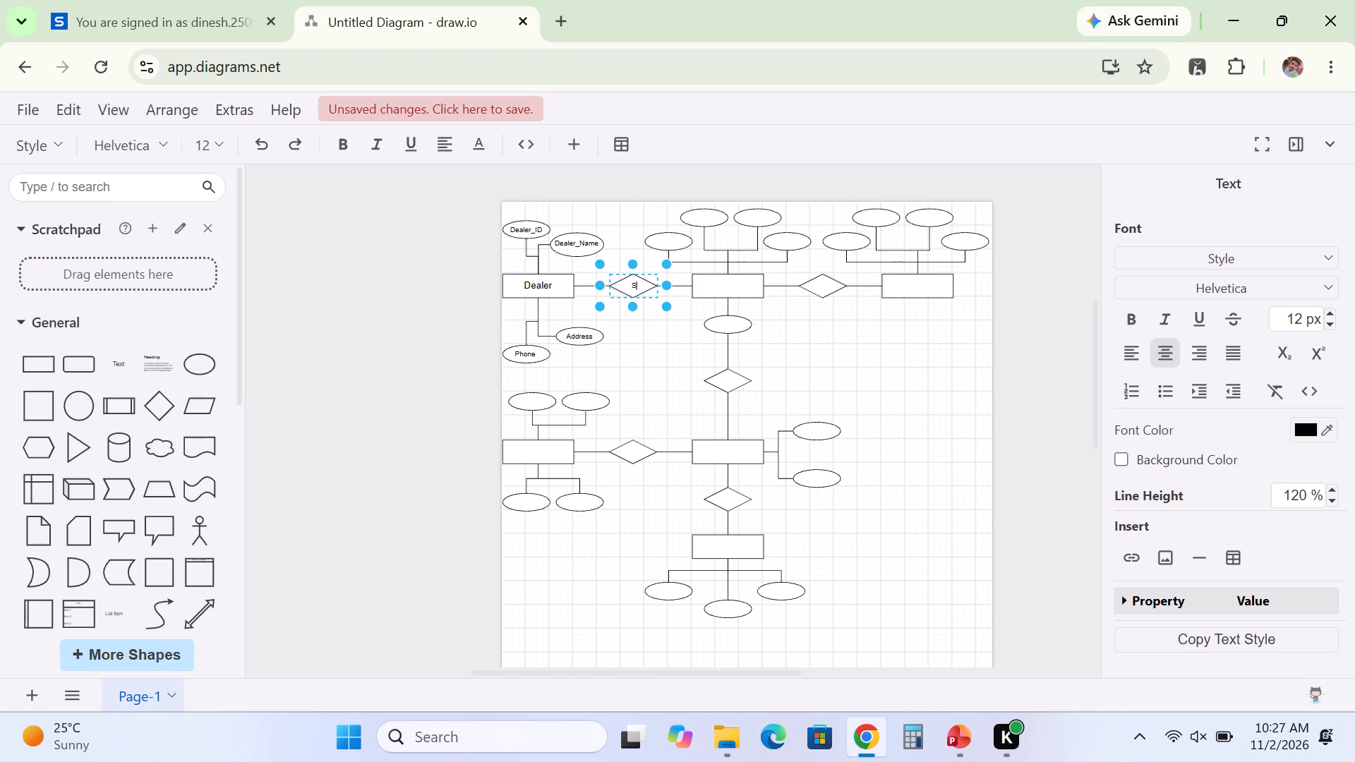
text(upplies)
click(632, 369)
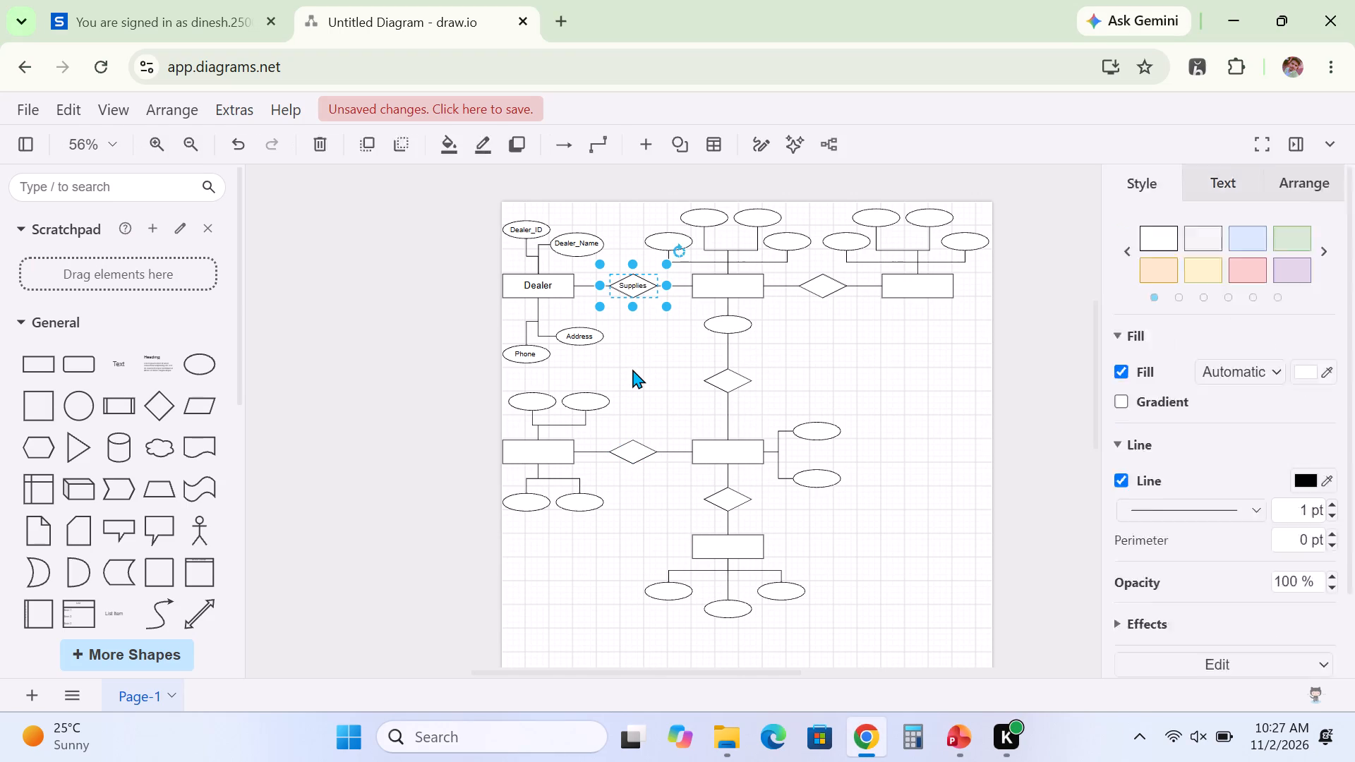
Label the rectangle on the other side of the Supplies diamond Book.
double_click(728, 283)
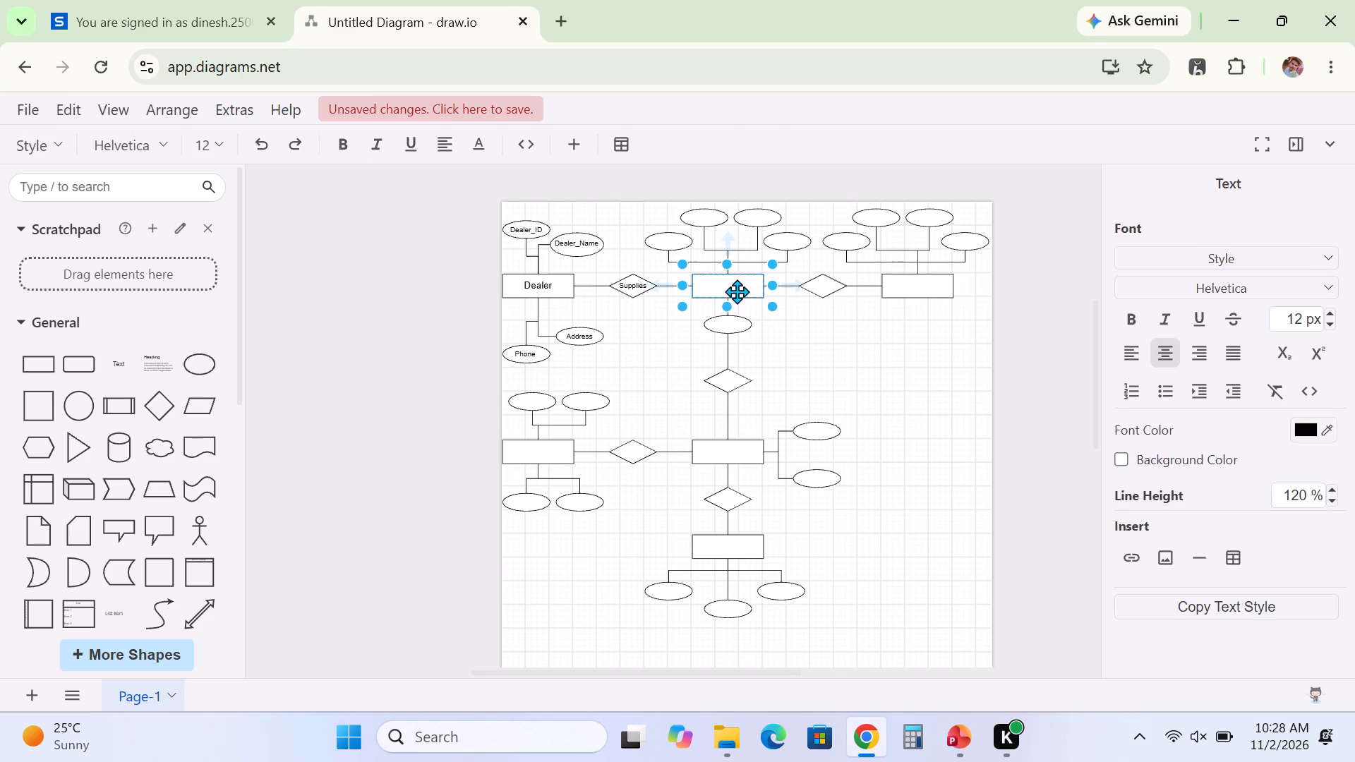
key(shift+b)
text(ook)
click(785, 370)
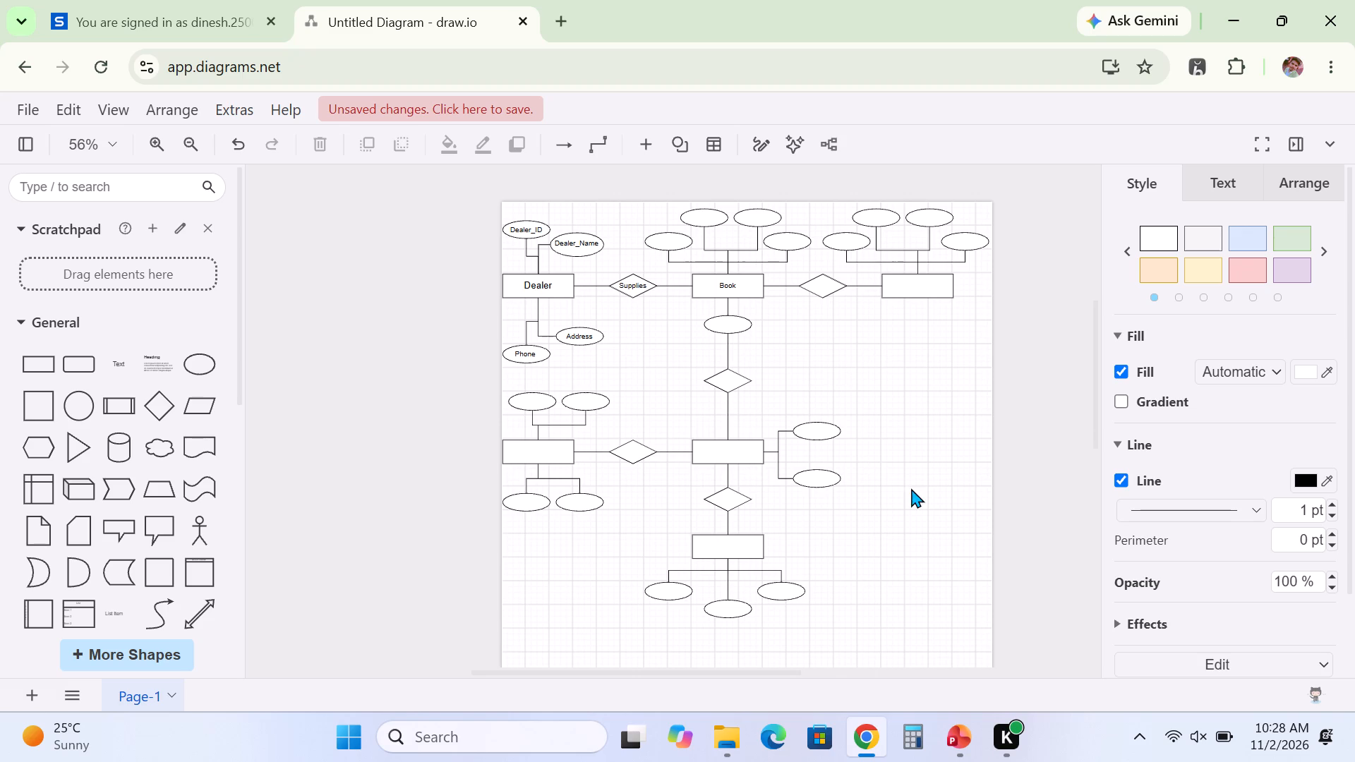
Check the relationship name on the PowerPoint slide and label the diamond between Book and the top-right rectangle provided_by.
click(958, 734)
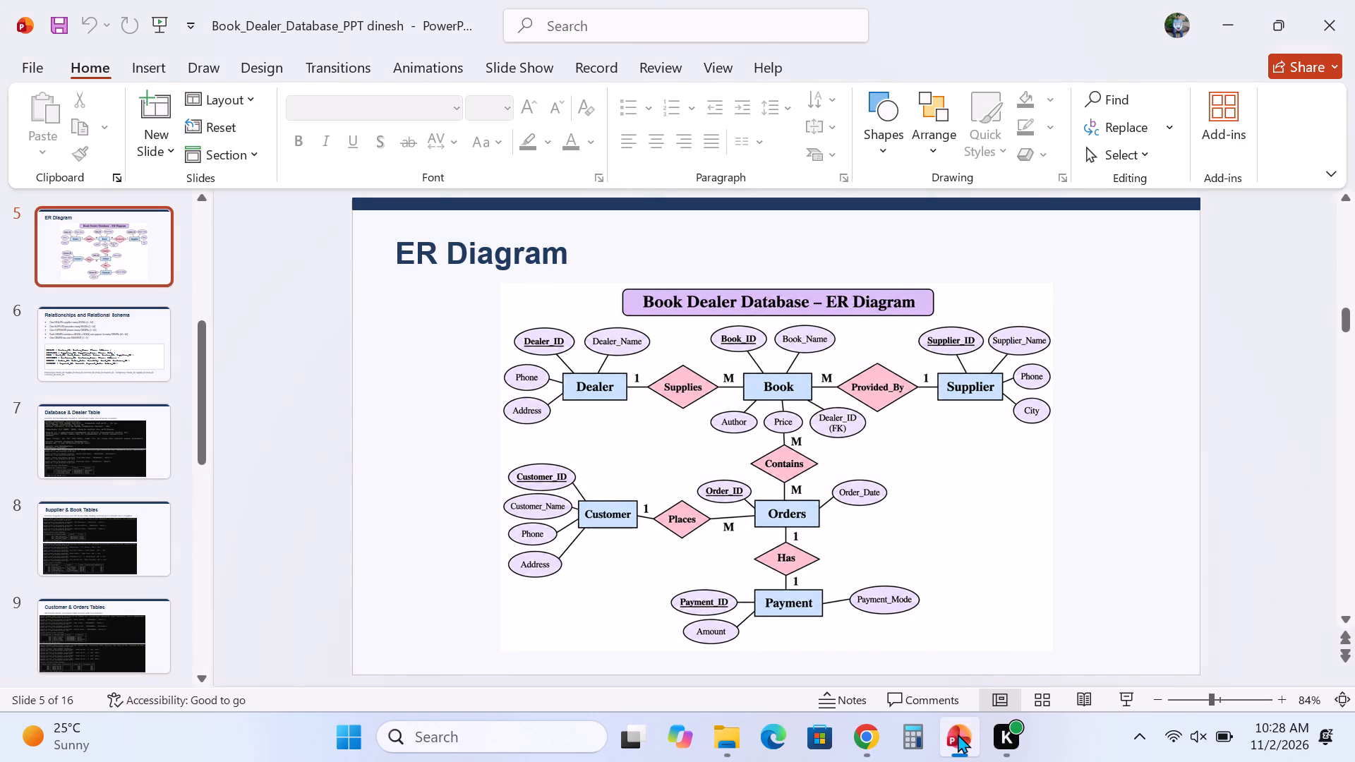
click(868, 732)
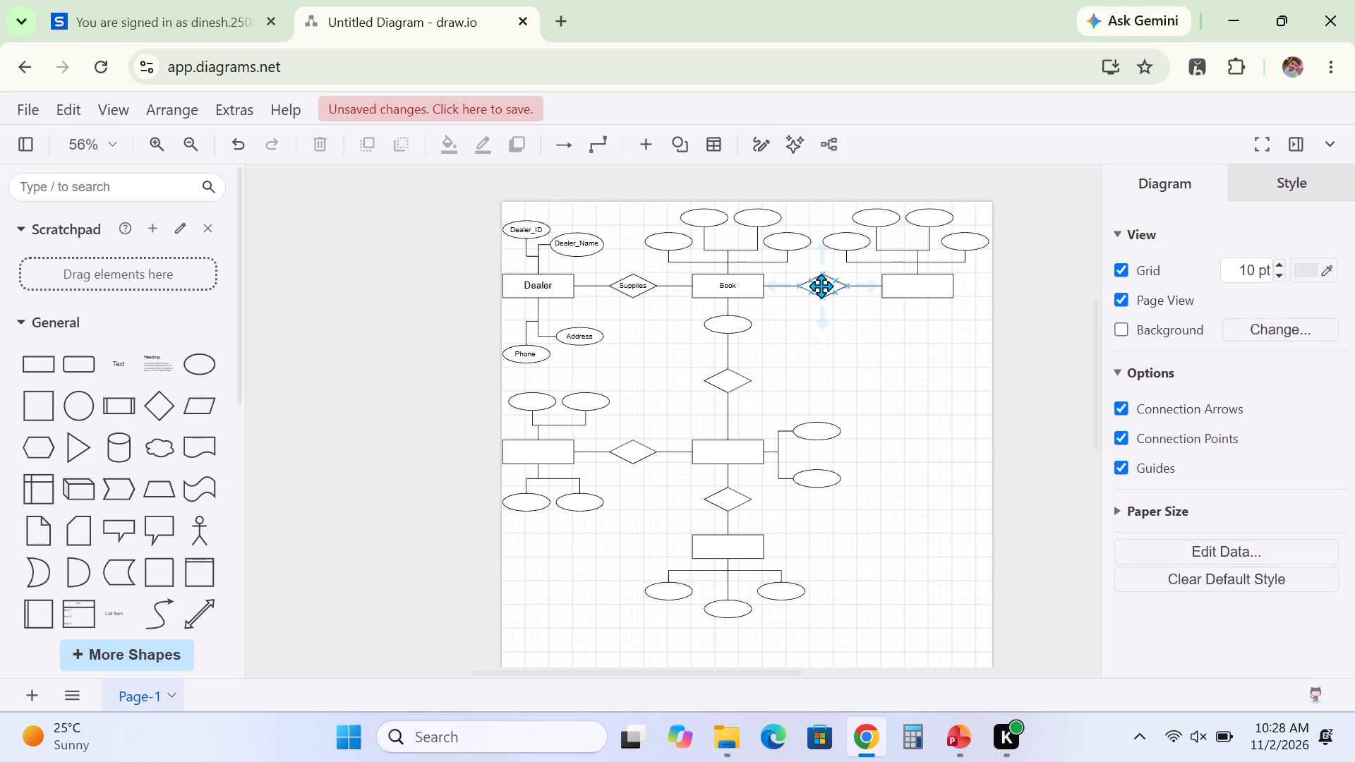
double_click(821, 286)
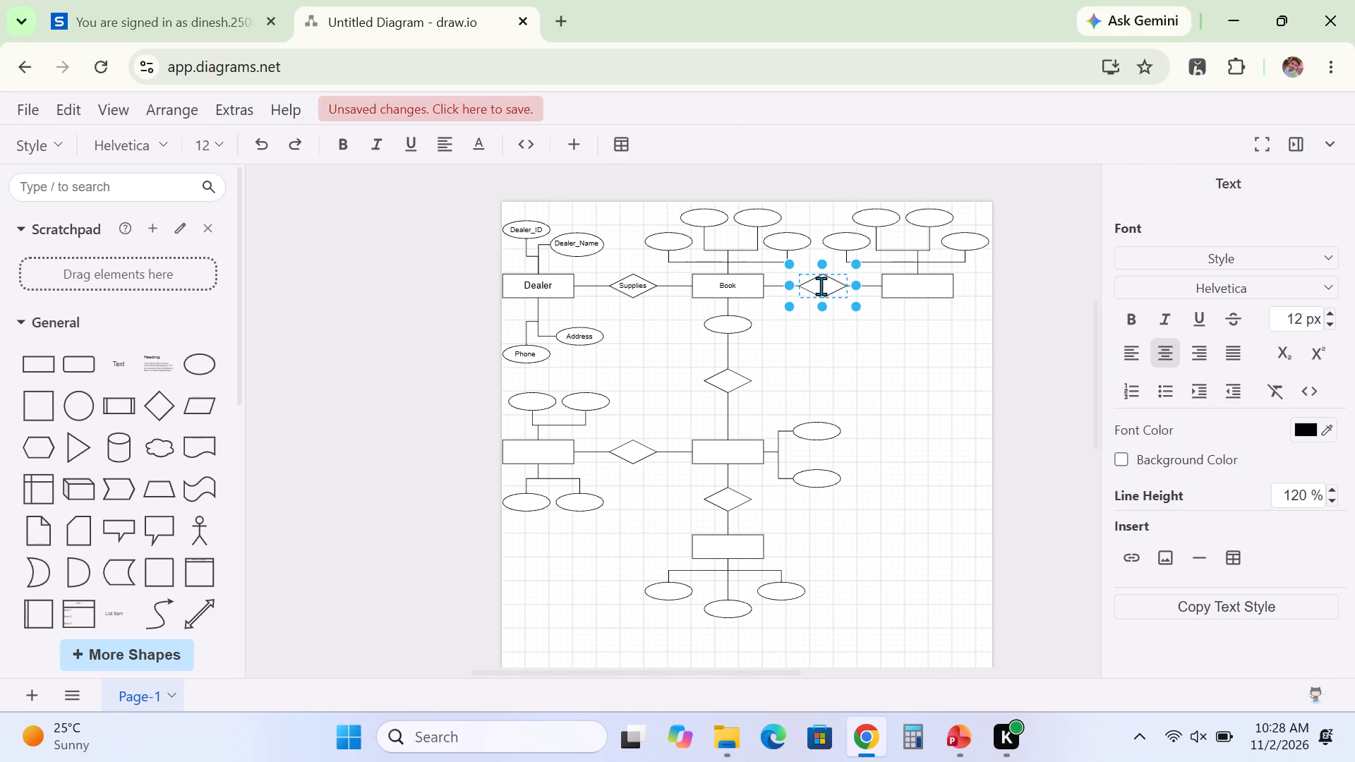
text(provided)
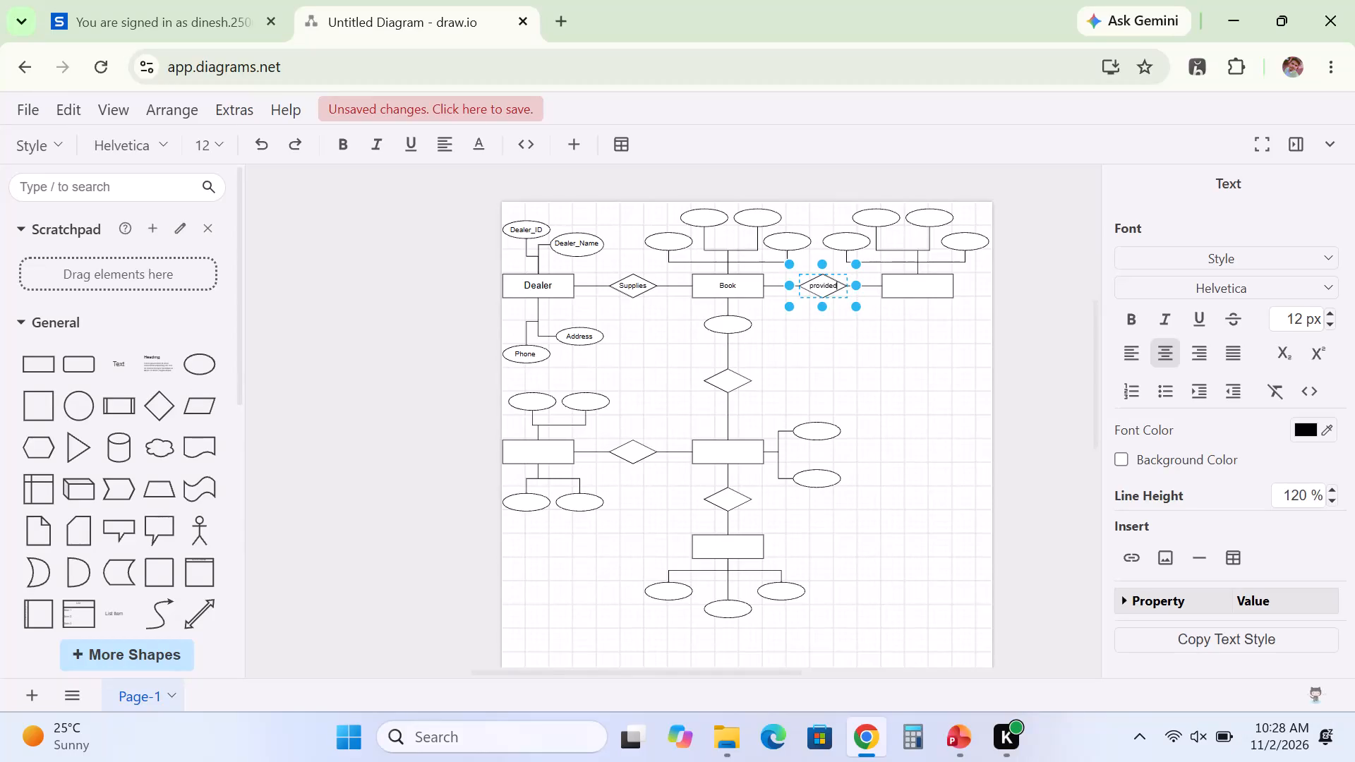
key(shift+underscore)
text(by)
click(845, 368)
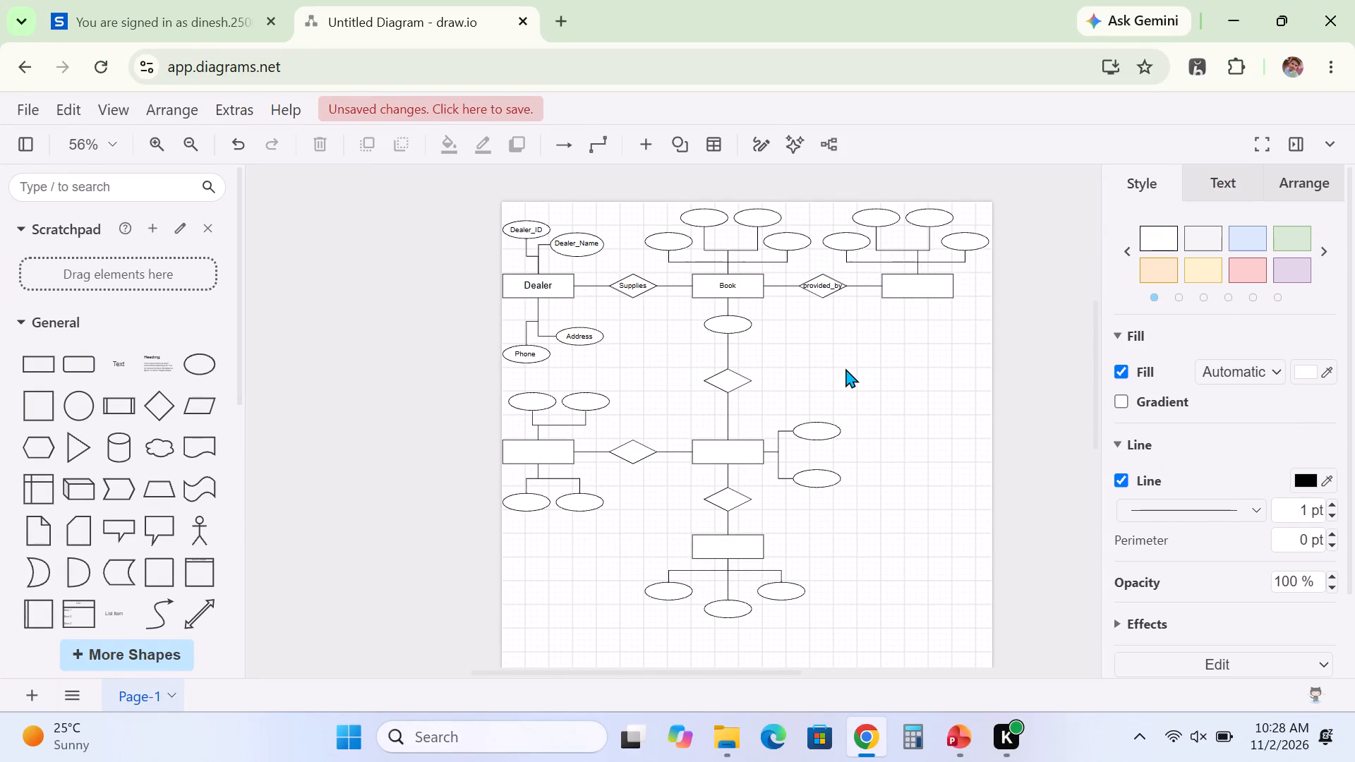
Label the empty rectangle beside the provided_by diamond Suppliear.
double_click(913, 286)
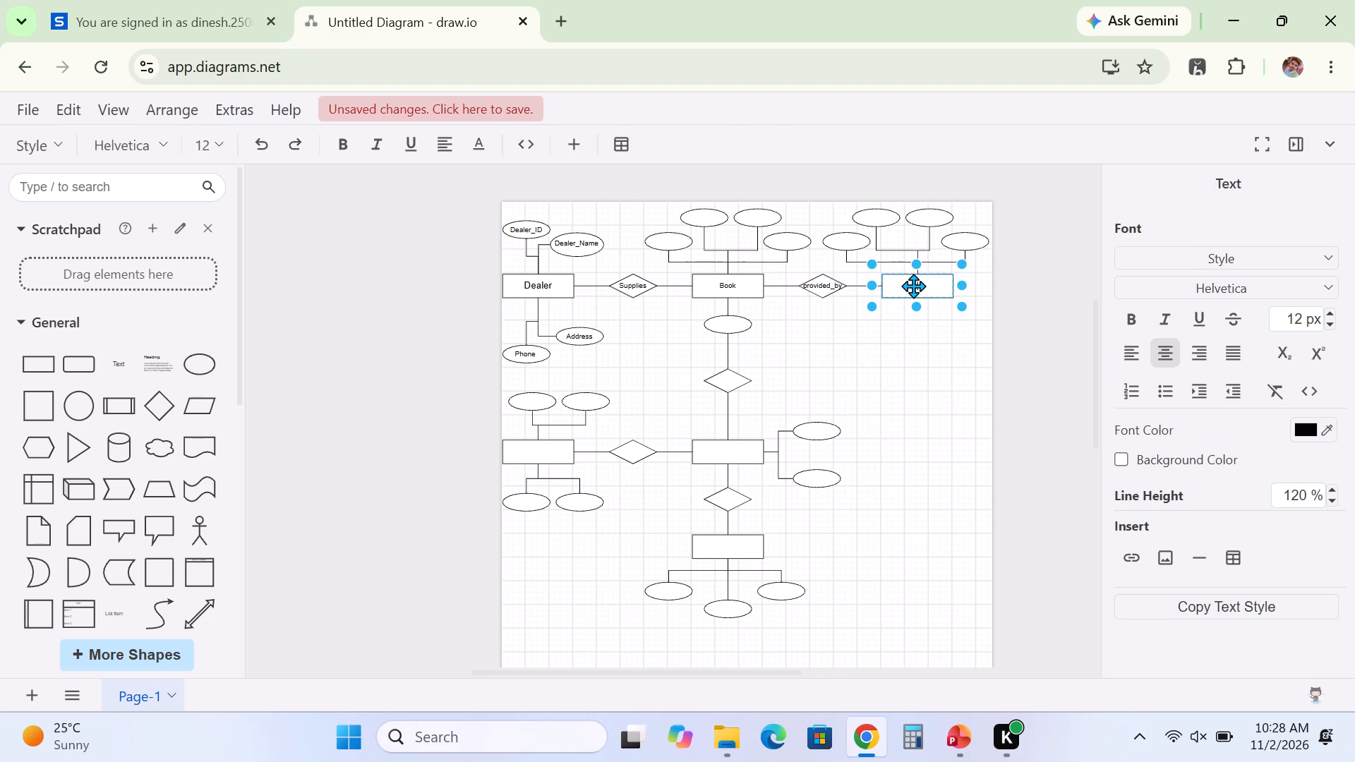
key(shift+s)
text(uppl)
text(iear)
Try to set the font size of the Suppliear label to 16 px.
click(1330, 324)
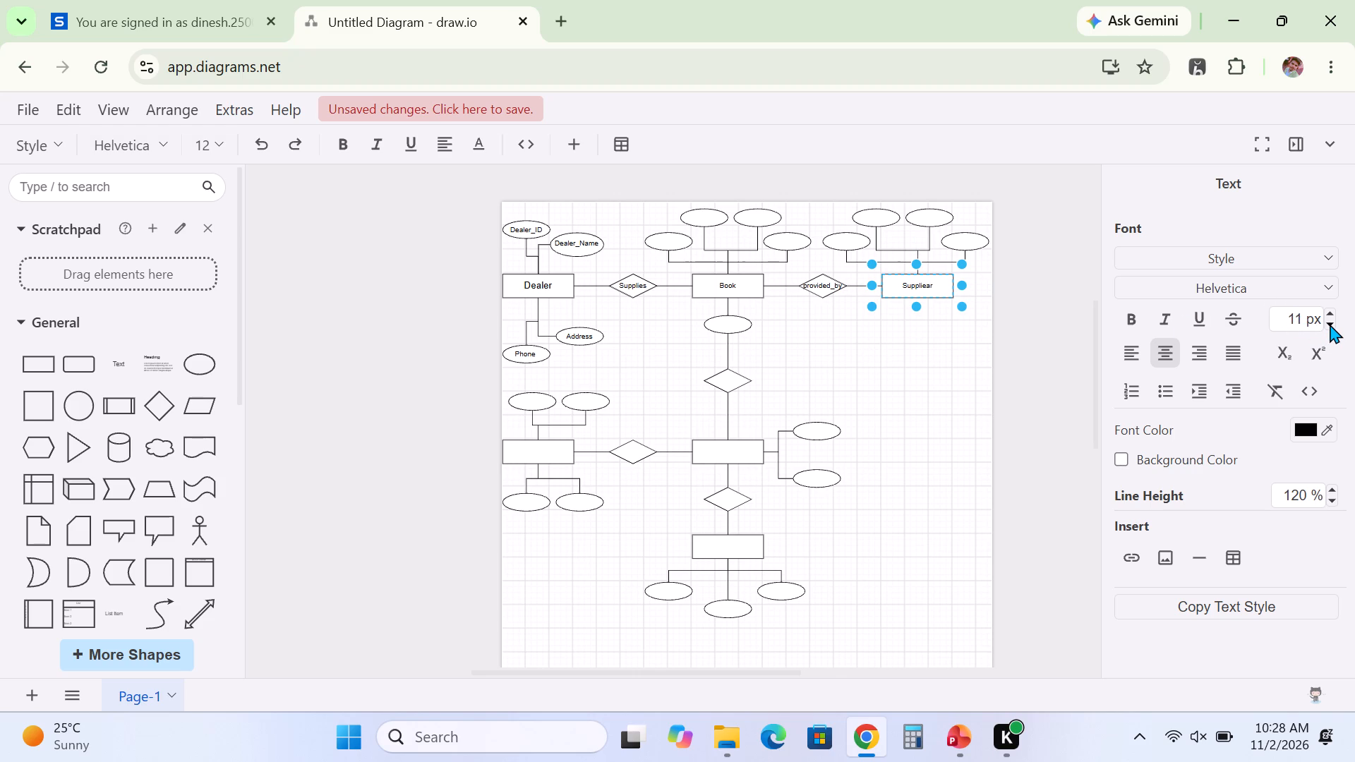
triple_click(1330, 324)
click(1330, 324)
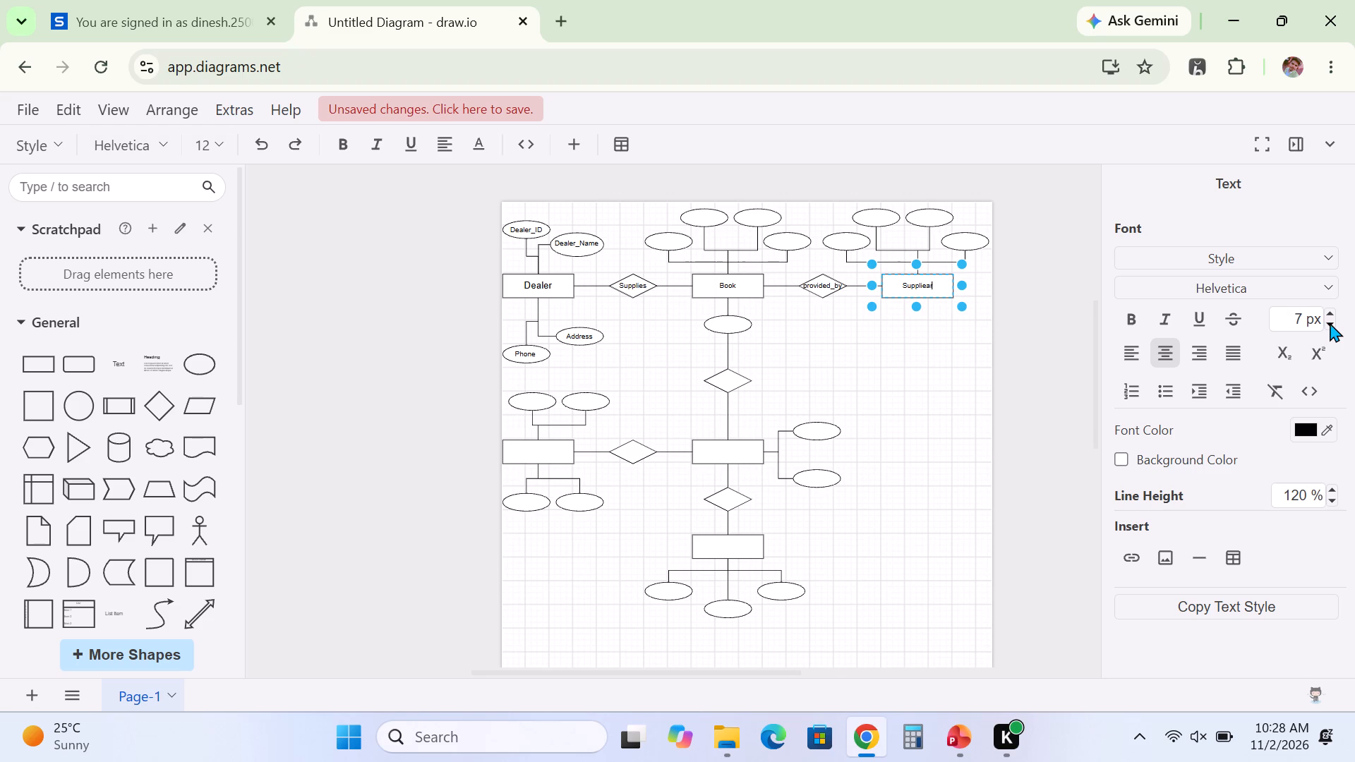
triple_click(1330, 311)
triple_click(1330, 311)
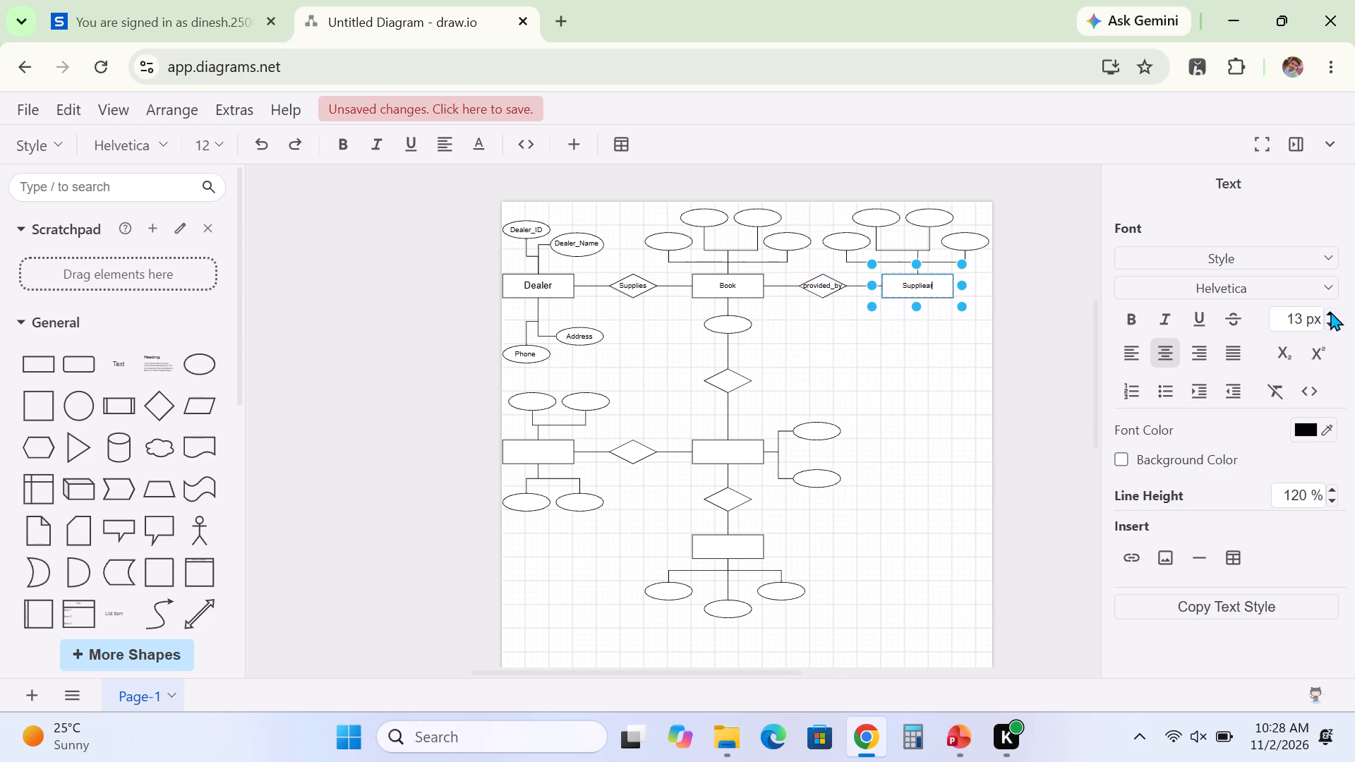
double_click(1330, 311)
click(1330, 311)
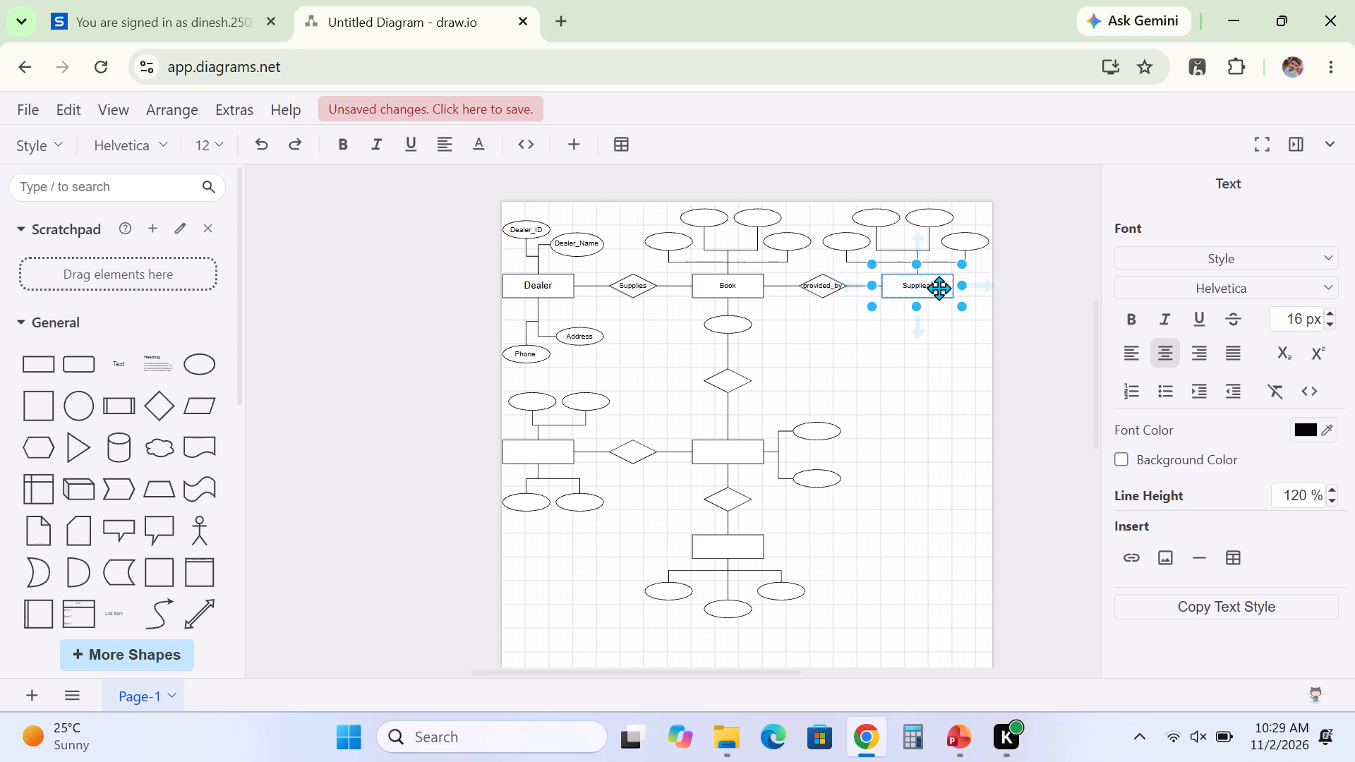
Clear the misspelled Suppliear label from the rectangle beside the provided_by diamond.
key(BackSpace)
key(BackSpace)
key(BackSpace)
key(BackSpace)
key(BackSpace)
key(BackSpace)
key(BackSpace)
key(BackSpace)
key(BackSpace)
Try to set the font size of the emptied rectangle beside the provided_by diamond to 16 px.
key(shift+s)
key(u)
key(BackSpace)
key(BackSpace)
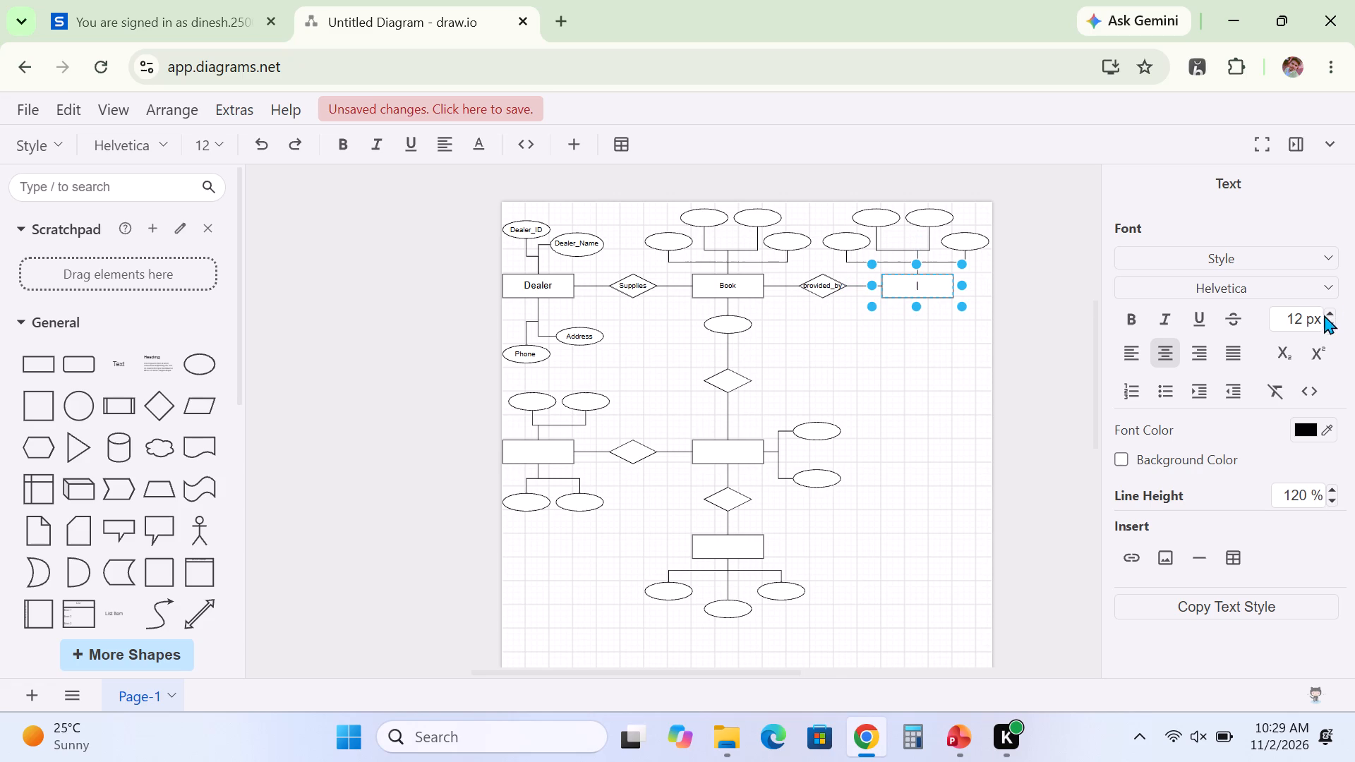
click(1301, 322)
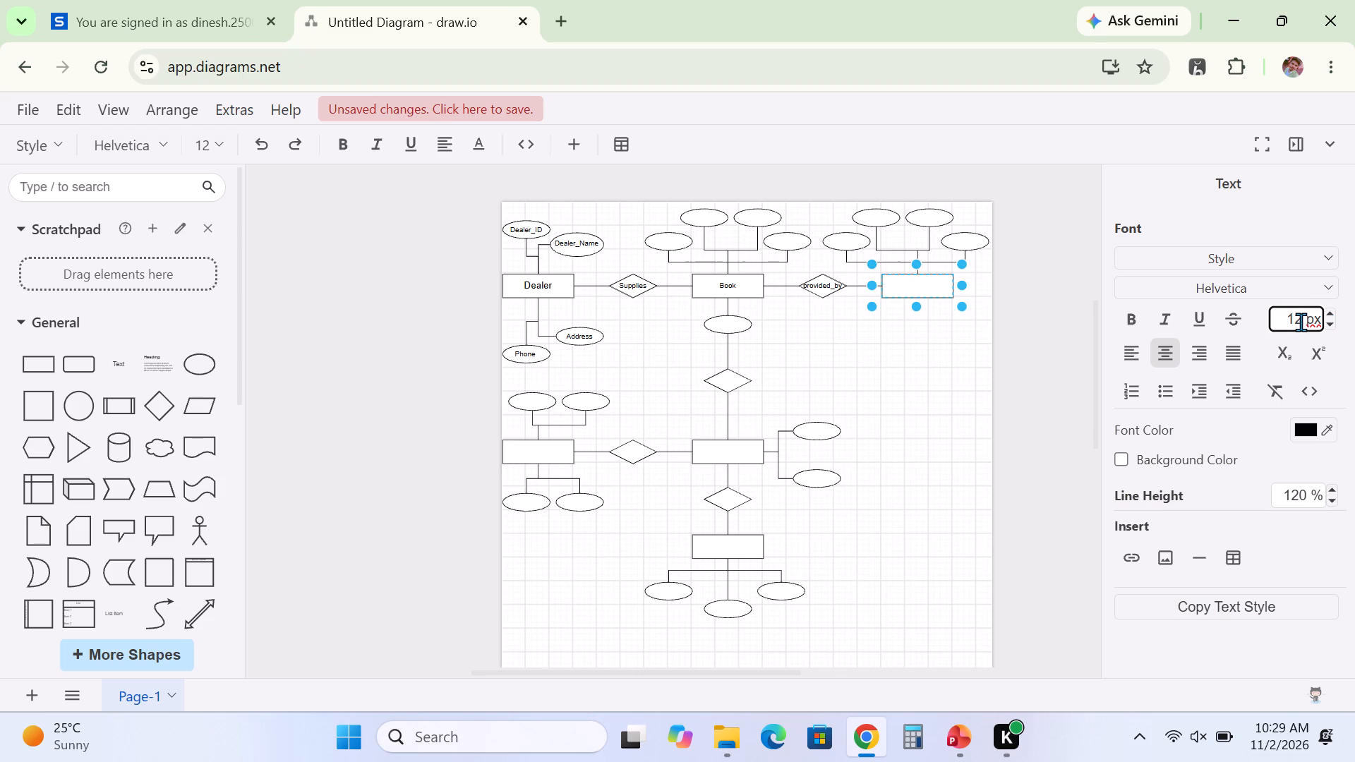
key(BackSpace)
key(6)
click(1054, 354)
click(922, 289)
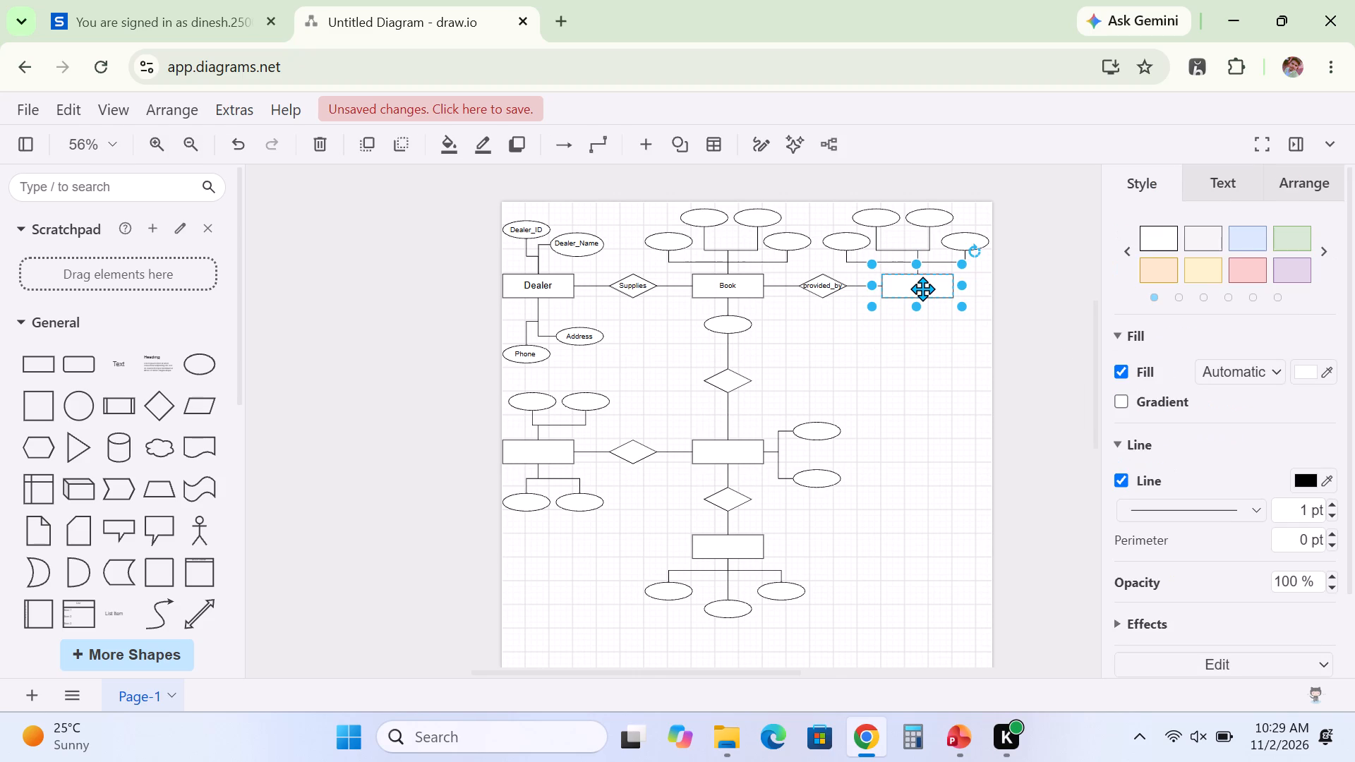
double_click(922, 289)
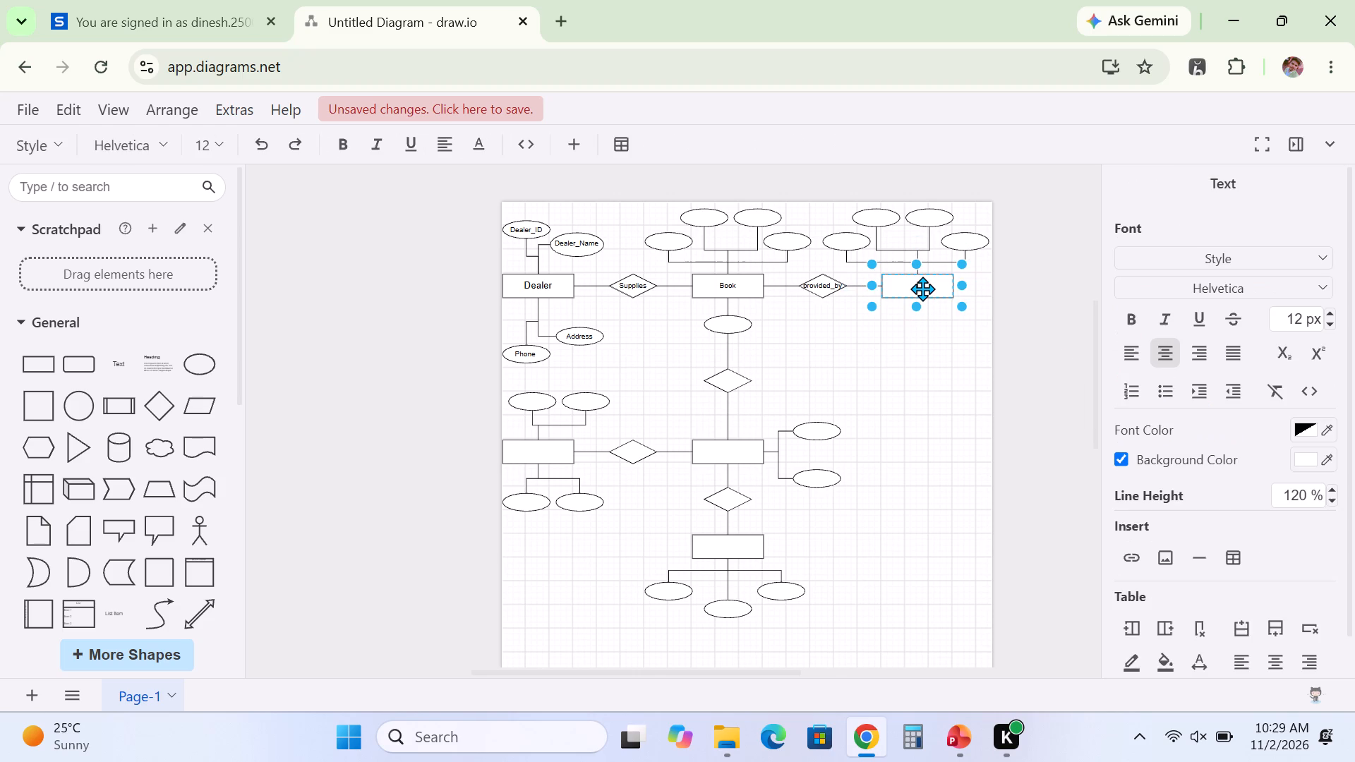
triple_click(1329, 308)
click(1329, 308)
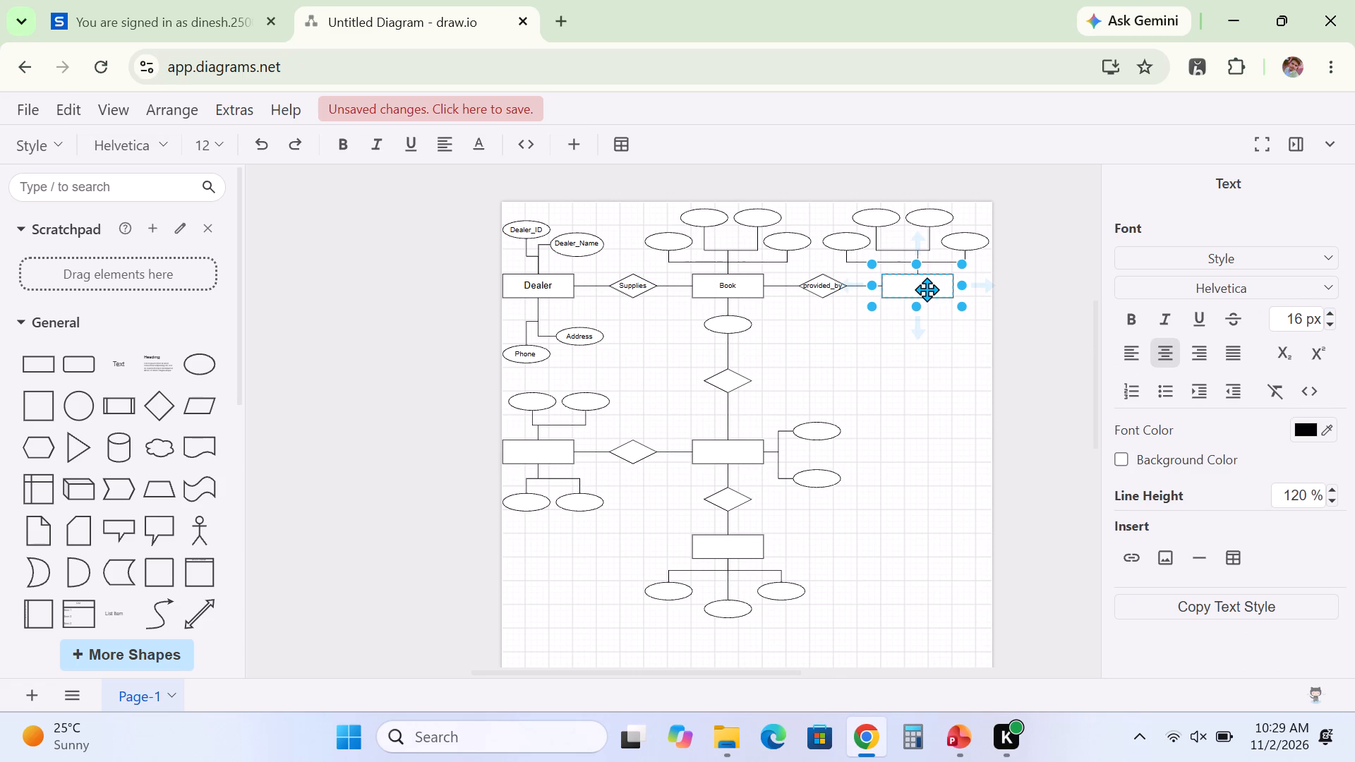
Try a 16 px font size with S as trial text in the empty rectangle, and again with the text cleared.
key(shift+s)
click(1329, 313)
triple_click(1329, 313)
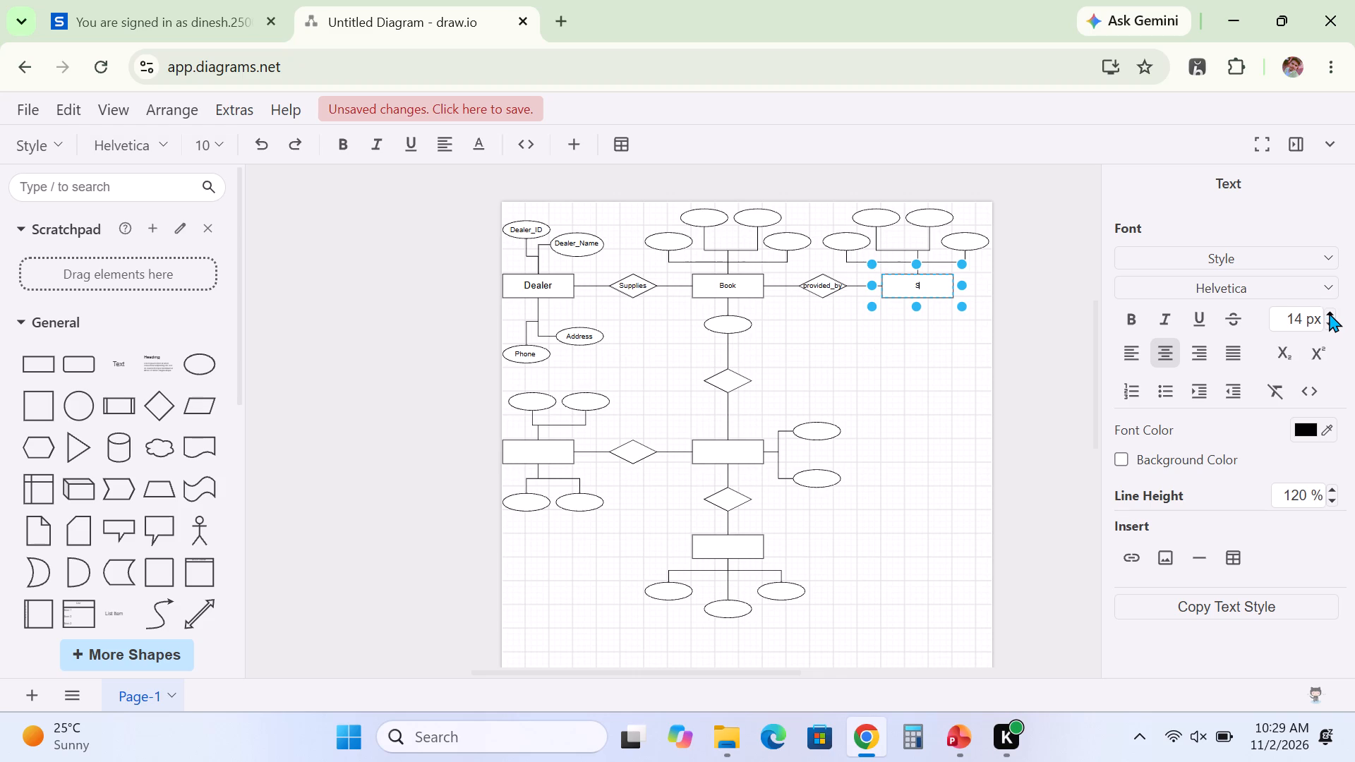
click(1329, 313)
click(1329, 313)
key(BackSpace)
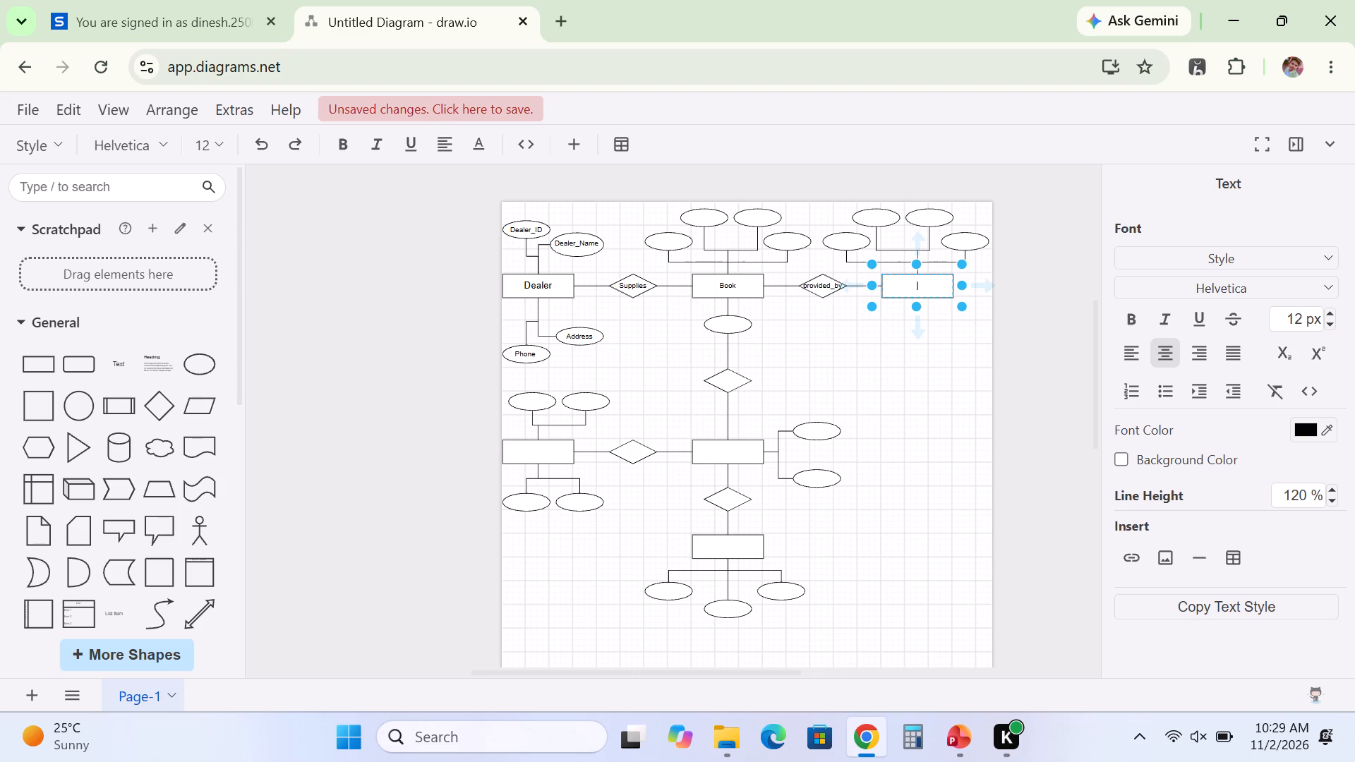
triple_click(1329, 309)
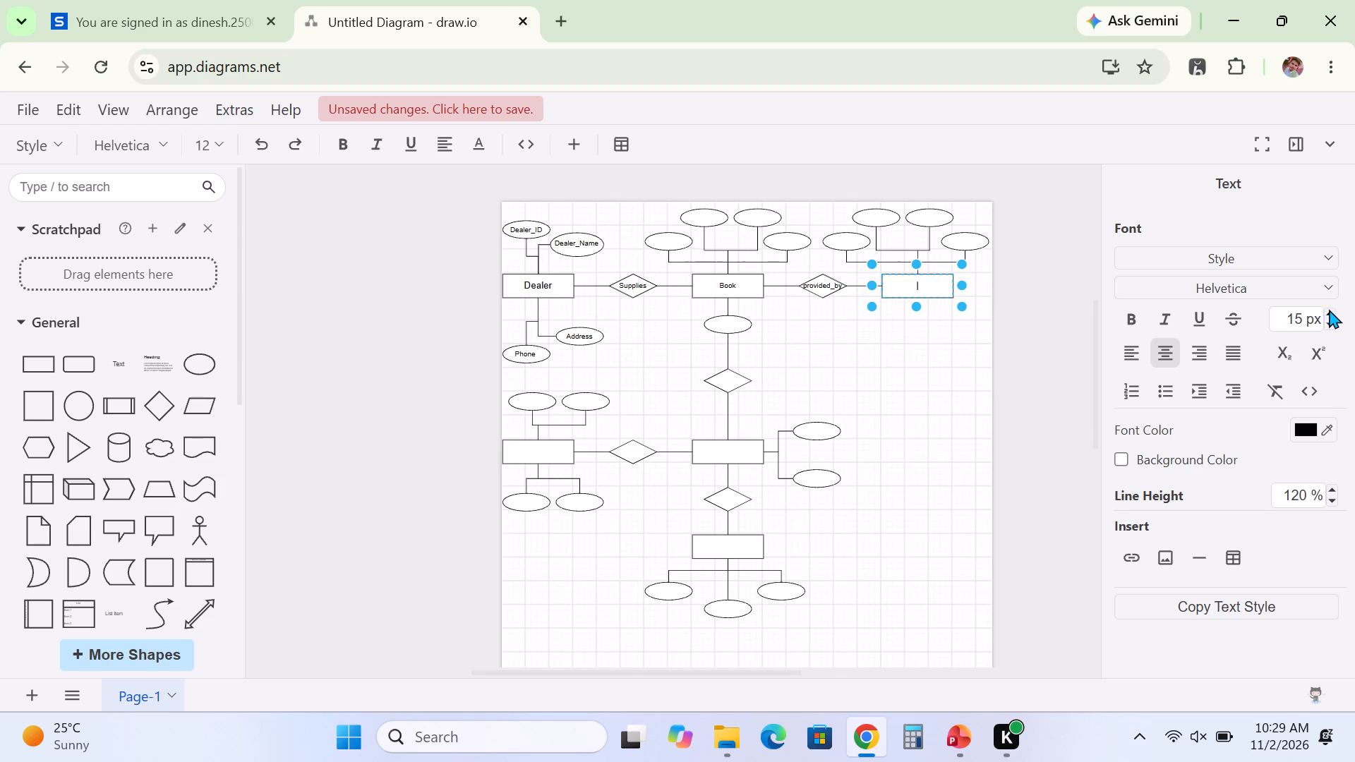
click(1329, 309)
Label the empty rectangle beside the provided_by diamond Supplier.
key(shift+s)
text(up)
key(p)
text(lier)
Enlarge the font size of the Supplier label to 22 px.
click(1325, 310)
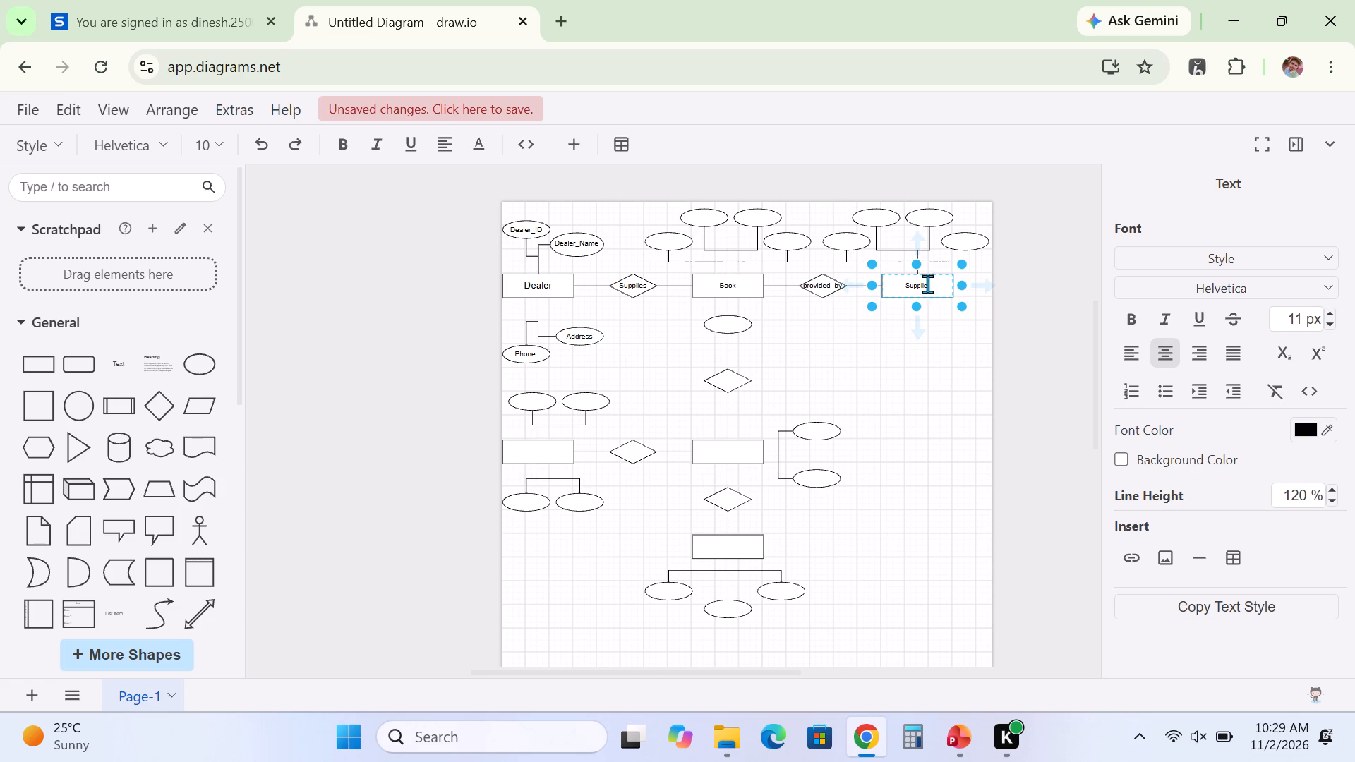
drag(927, 282, 896, 282)
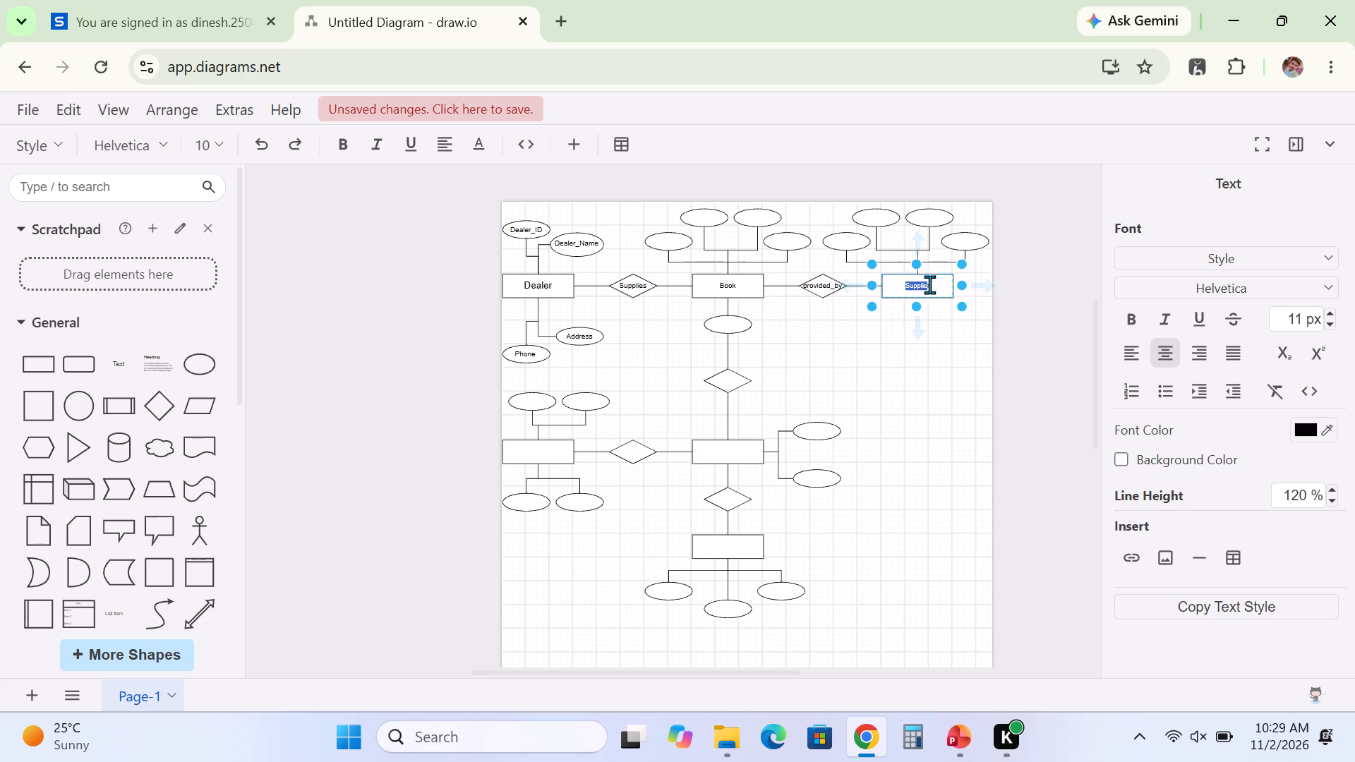
click(932, 284)
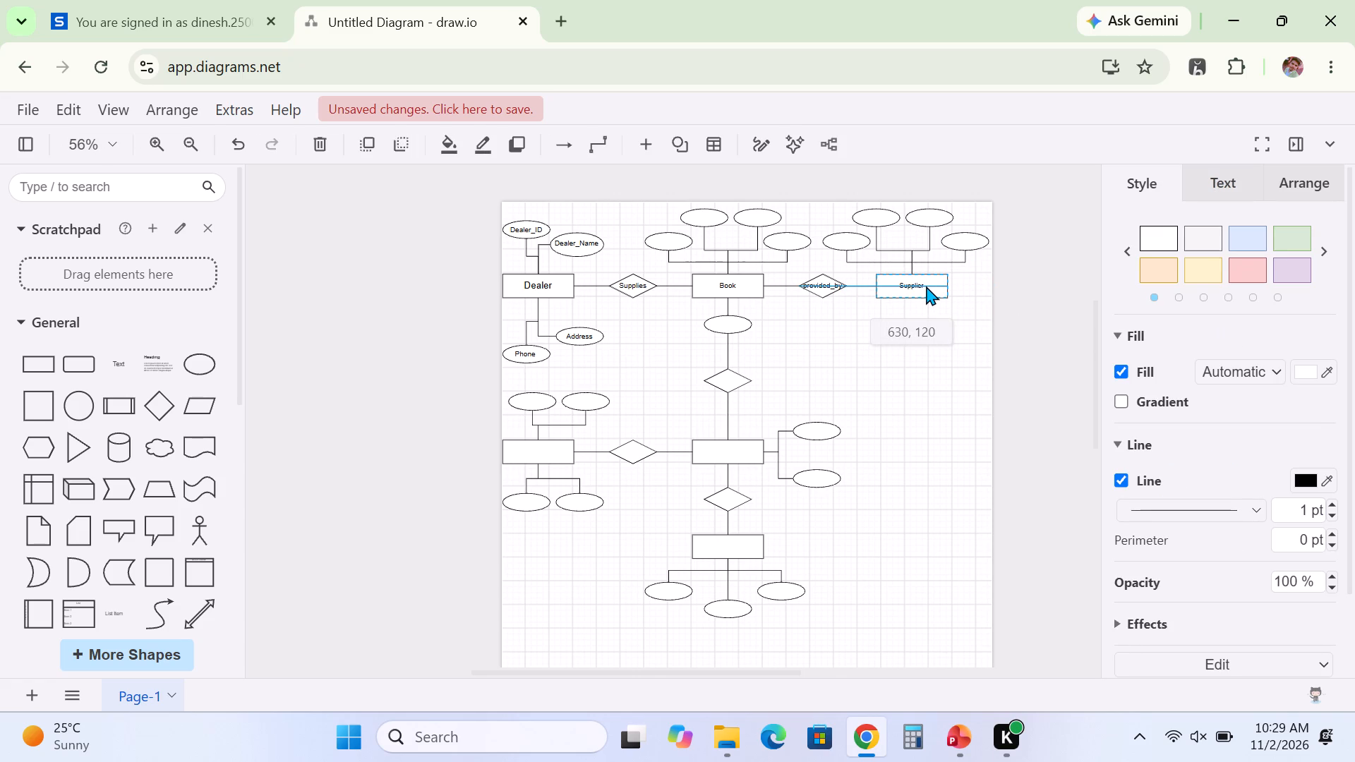
click(925, 397)
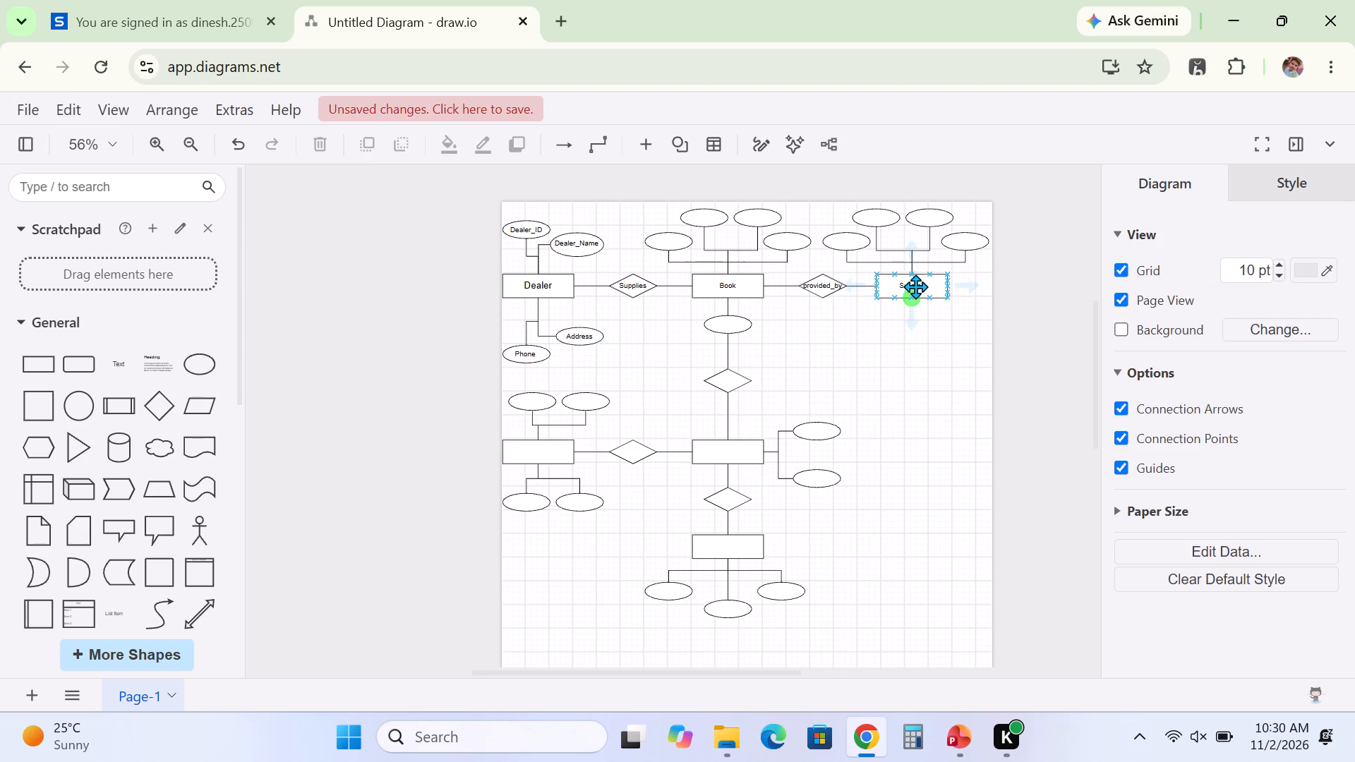
double_click(917, 284)
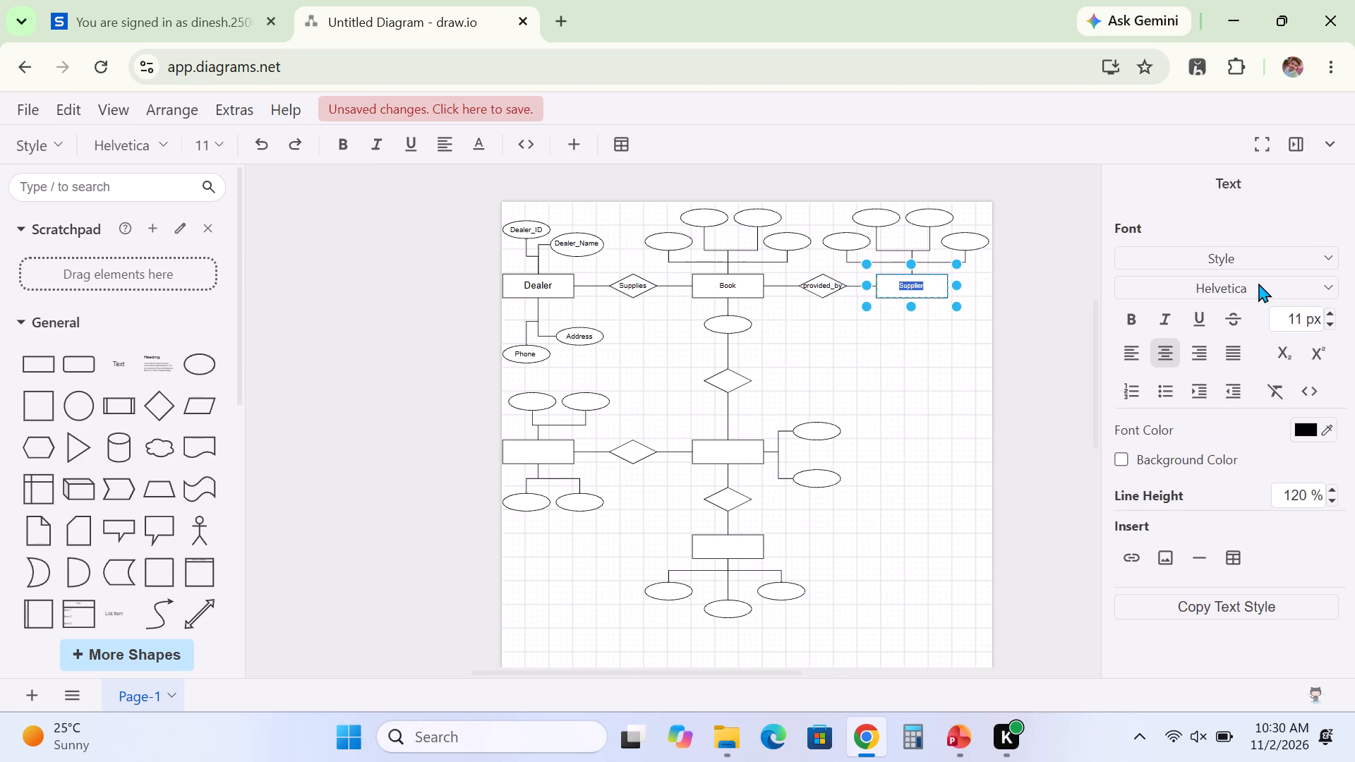
click(1329, 313)
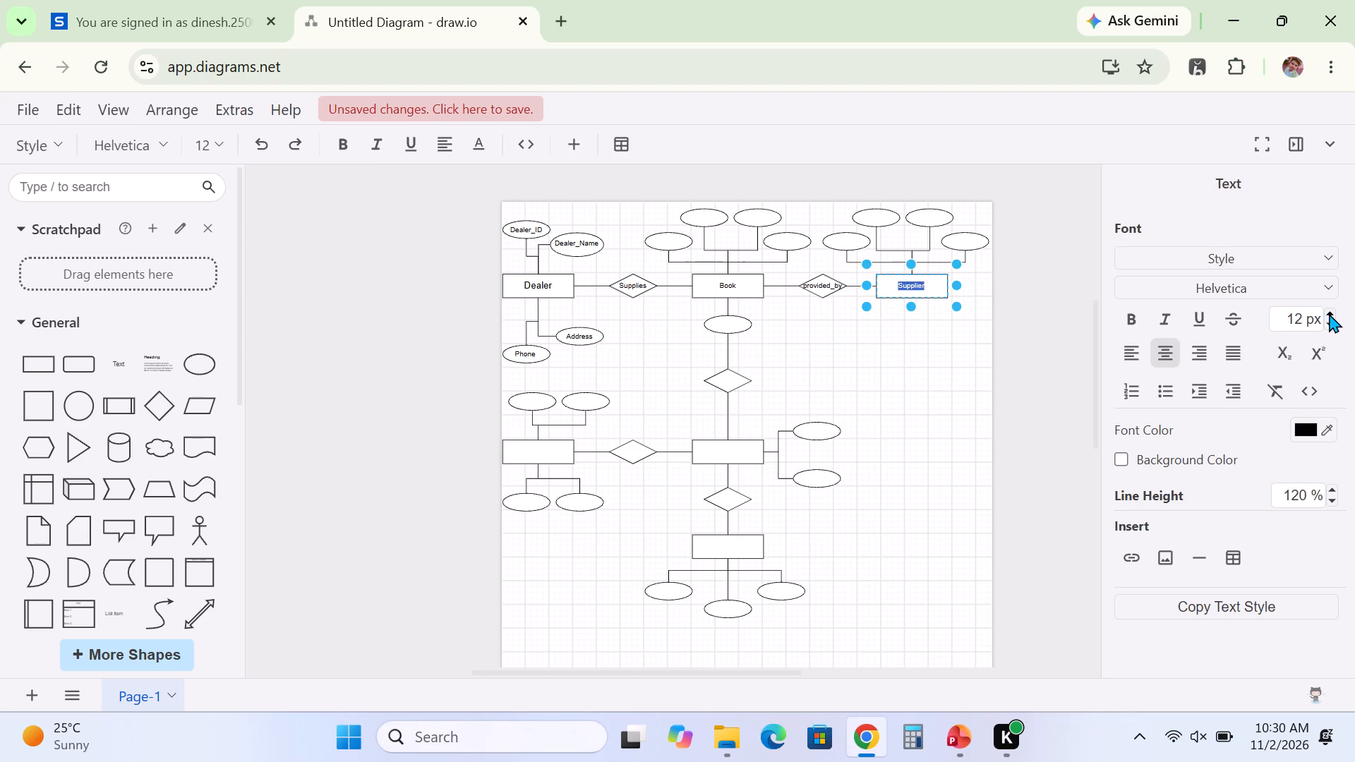
click(1329, 313)
triple_click(1329, 313)
click(1329, 313)
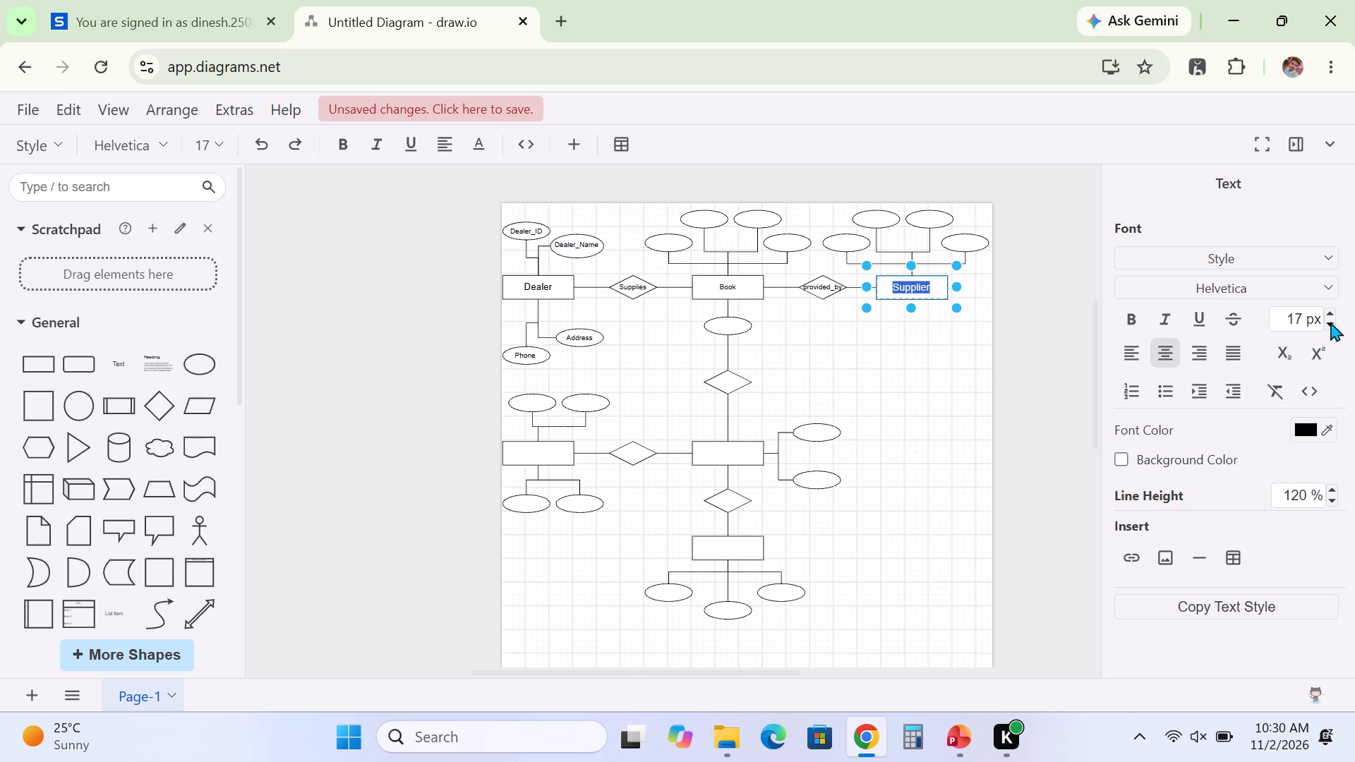
click(1330, 321)
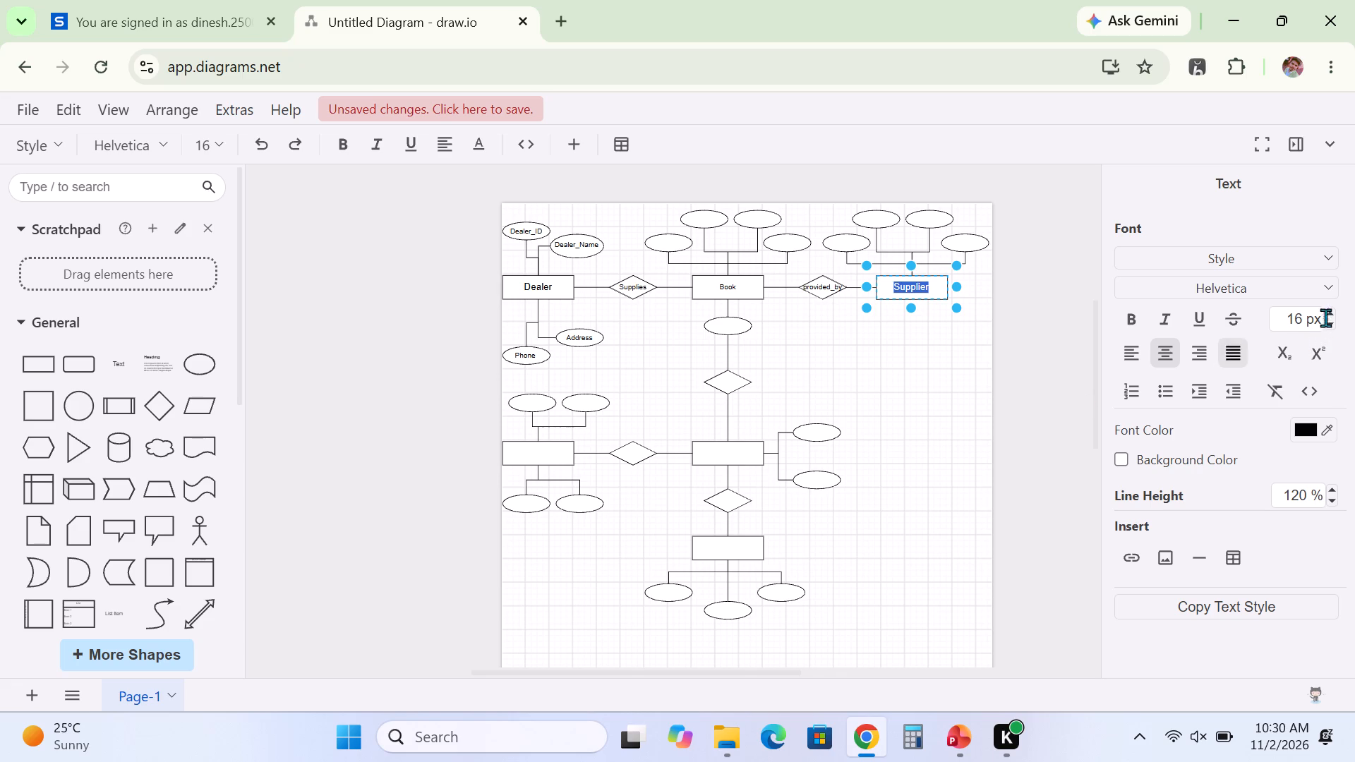
triple_click(1328, 313)
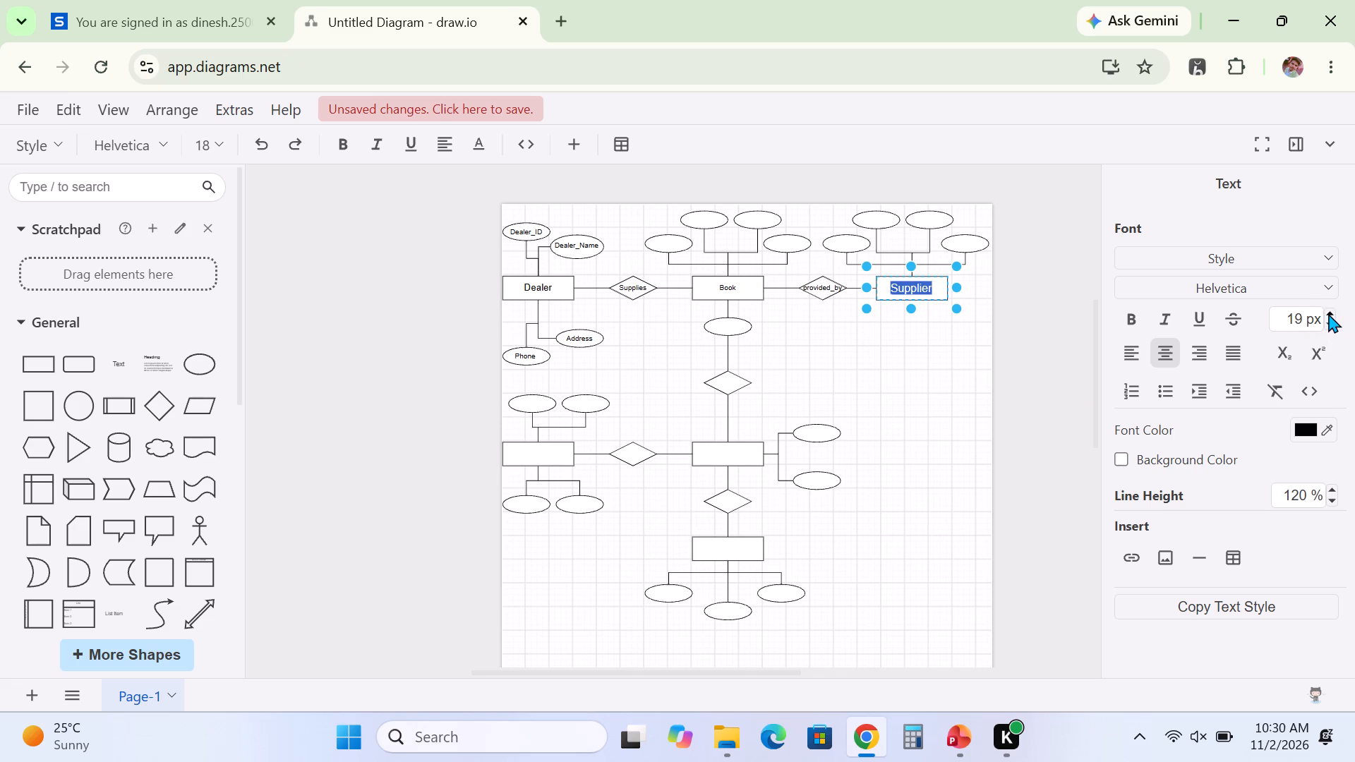
double_click(1328, 313)
click(1328, 313)
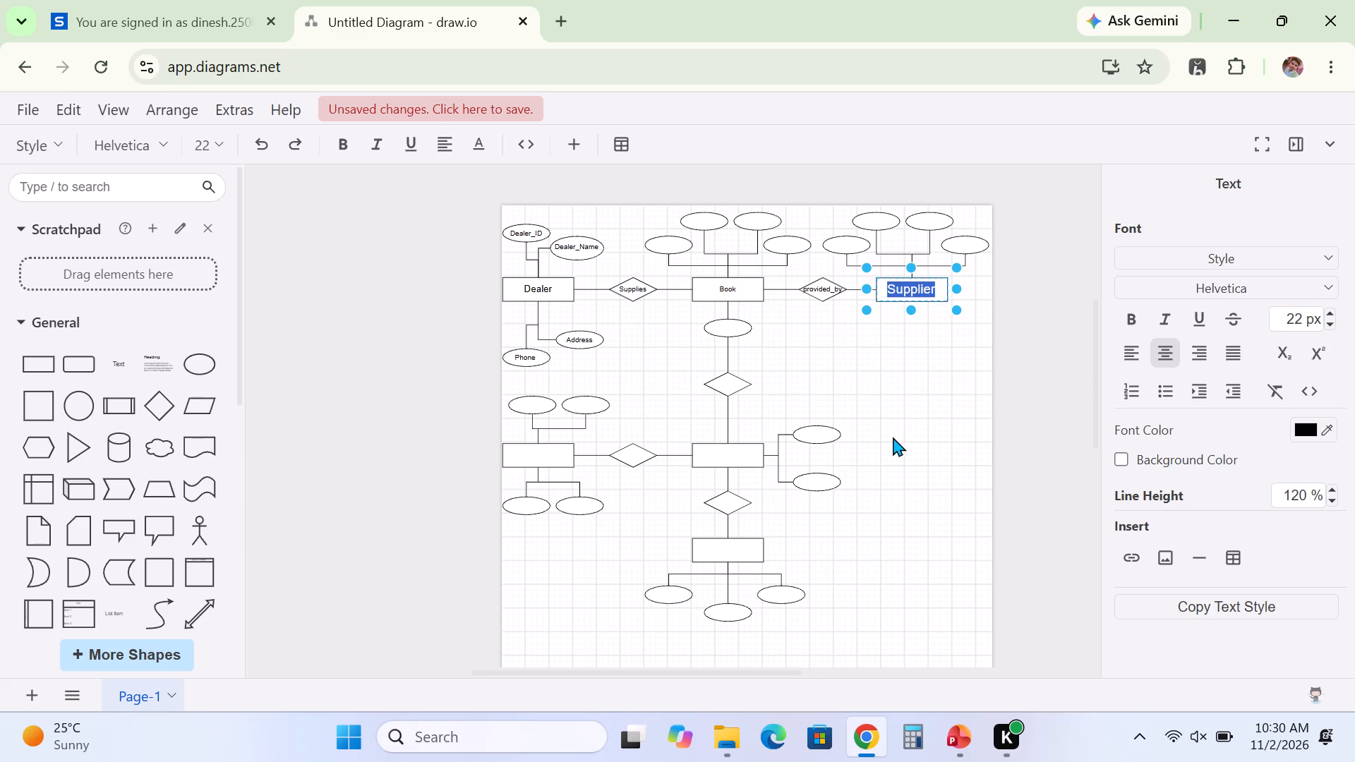
click(904, 436)
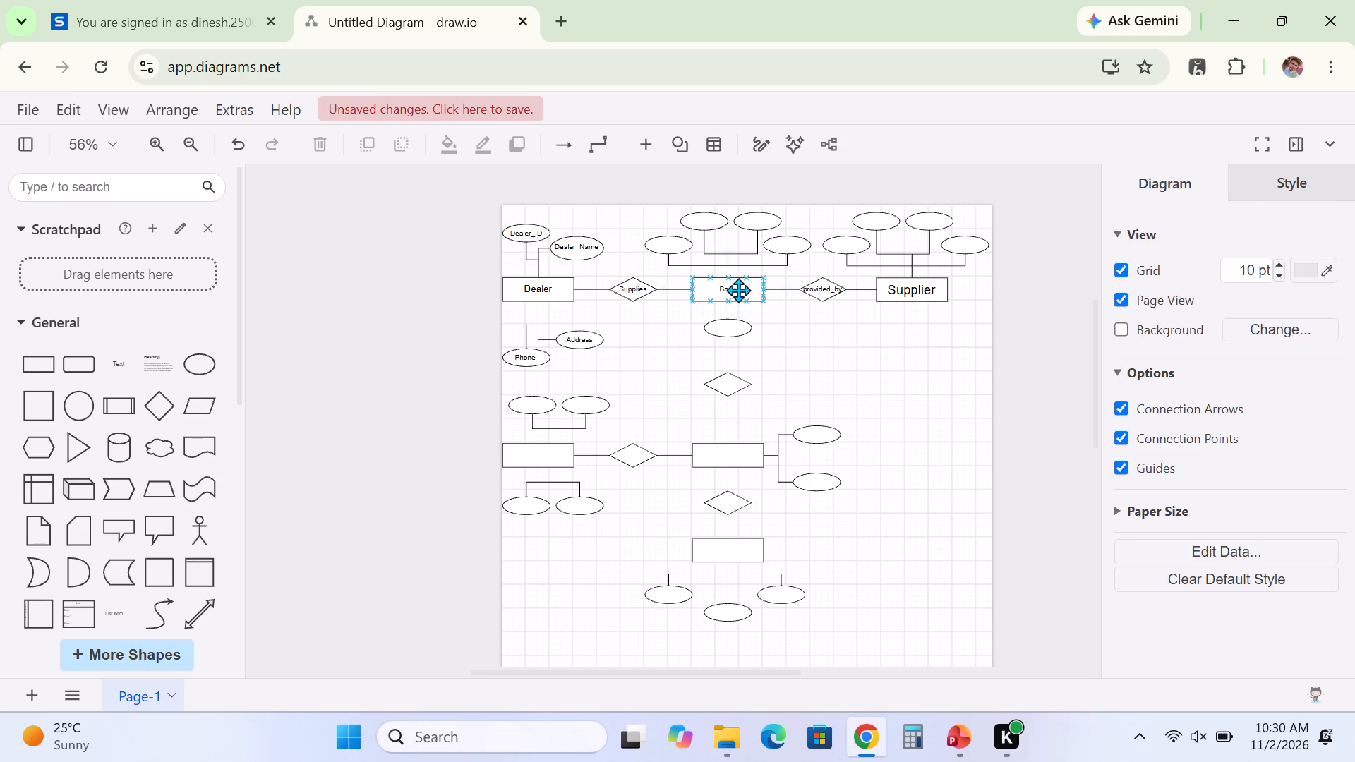
Set the font size of the Book label to 22 px.
double_click(734, 289)
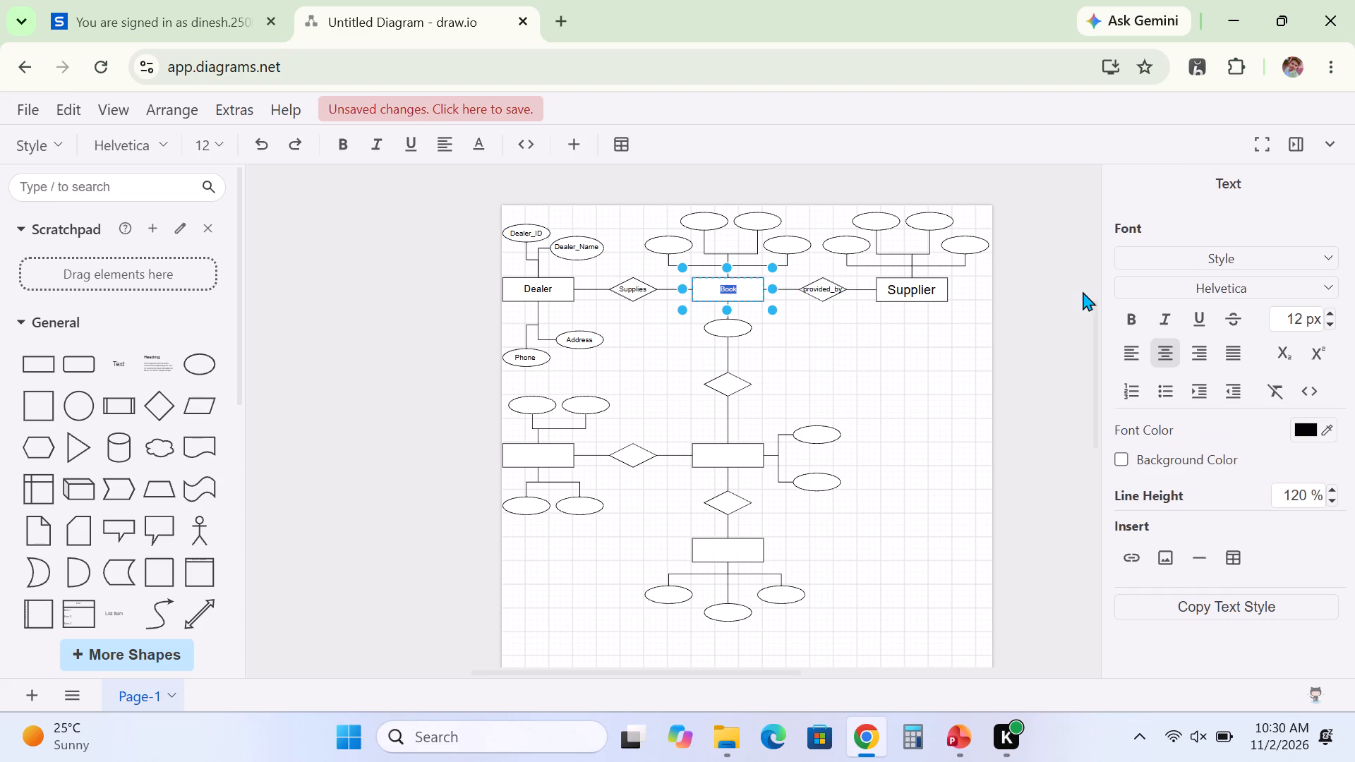
triple_click(1327, 312)
triple_click(1327, 312)
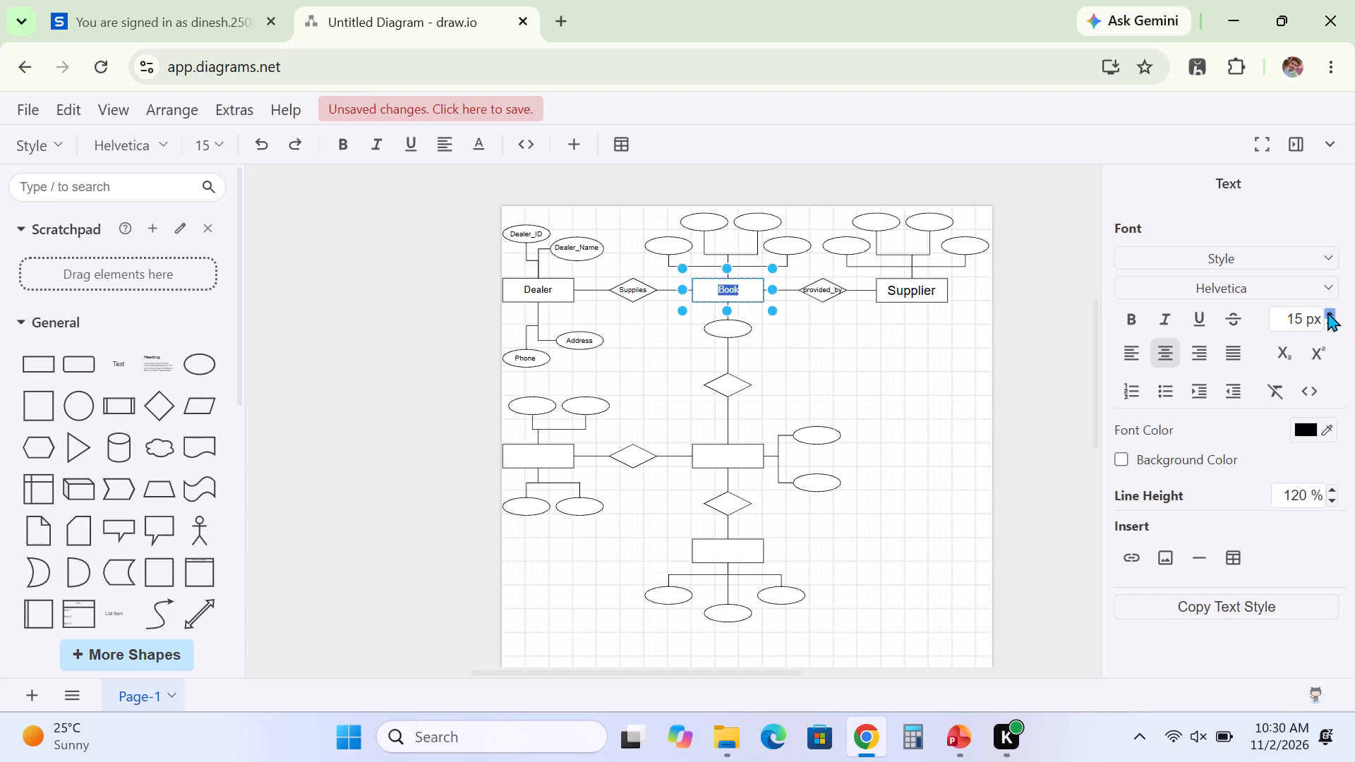
triple_click(1327, 312)
click(1327, 312)
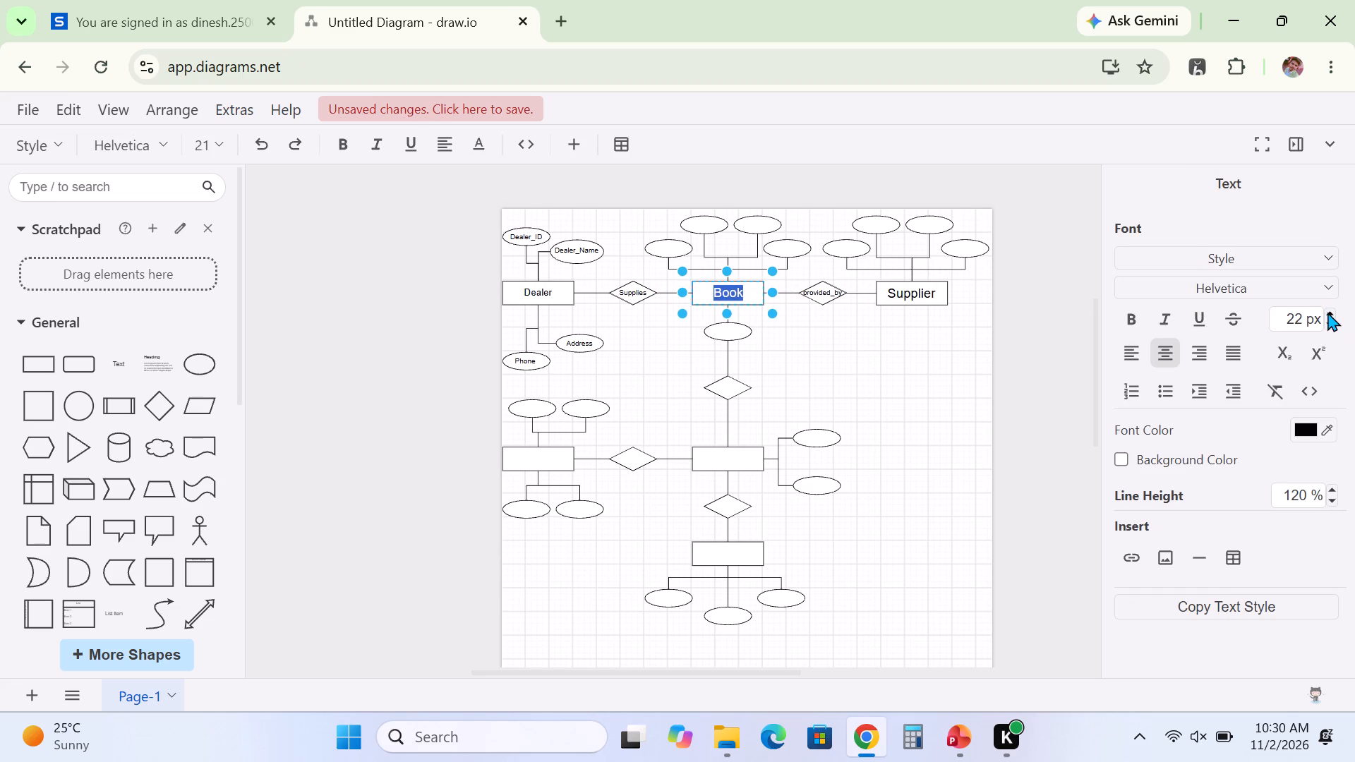
click(910, 404)
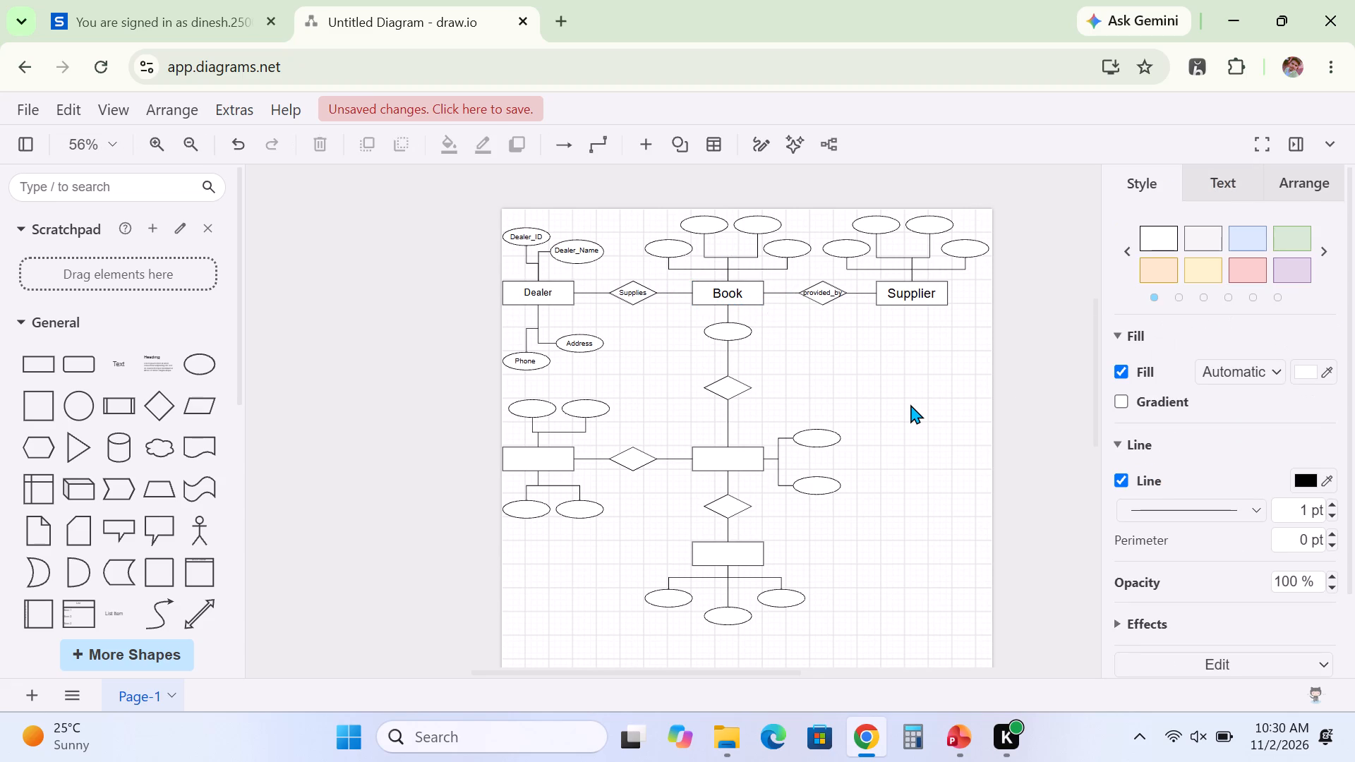
Set the font size of the Dealer label to 22 px.
double_click(537, 292)
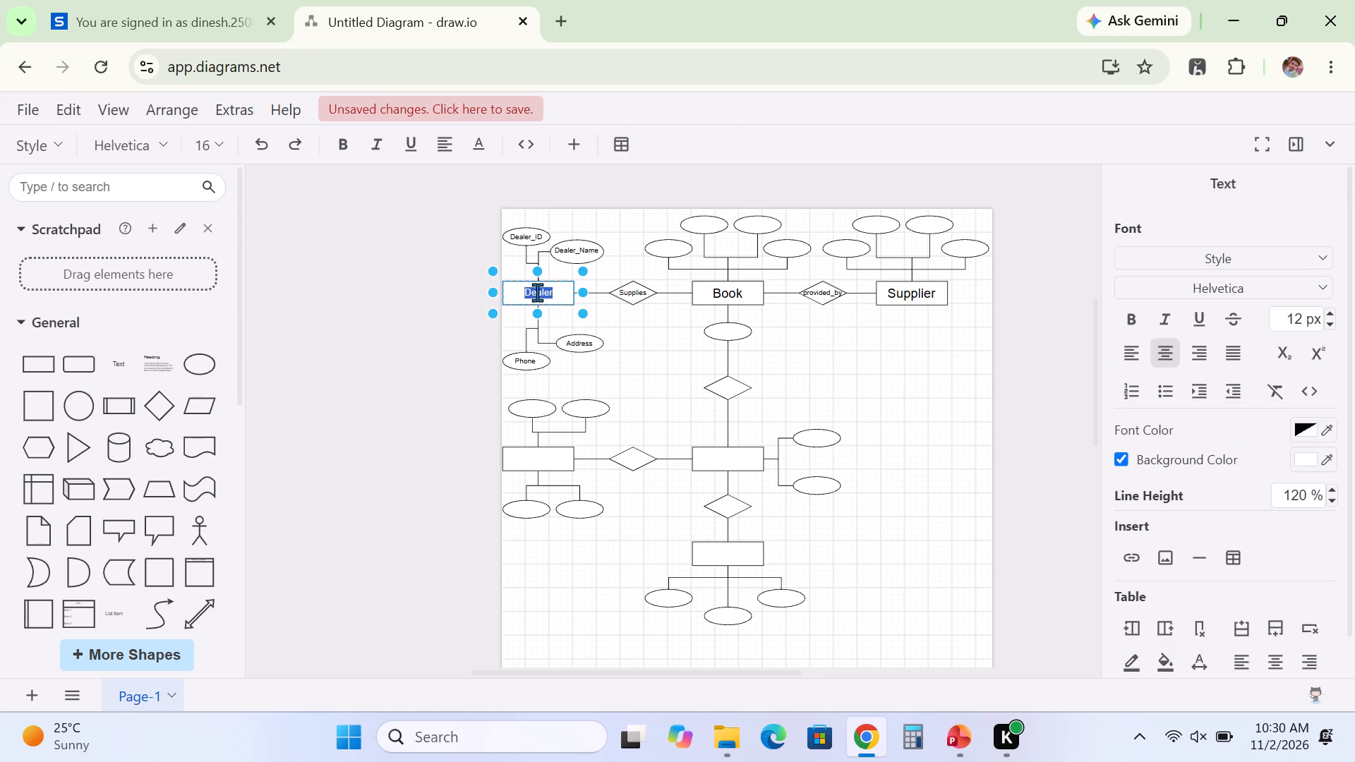
triple_click(1330, 310)
triple_click(1330, 310)
triple_click(1330, 310)
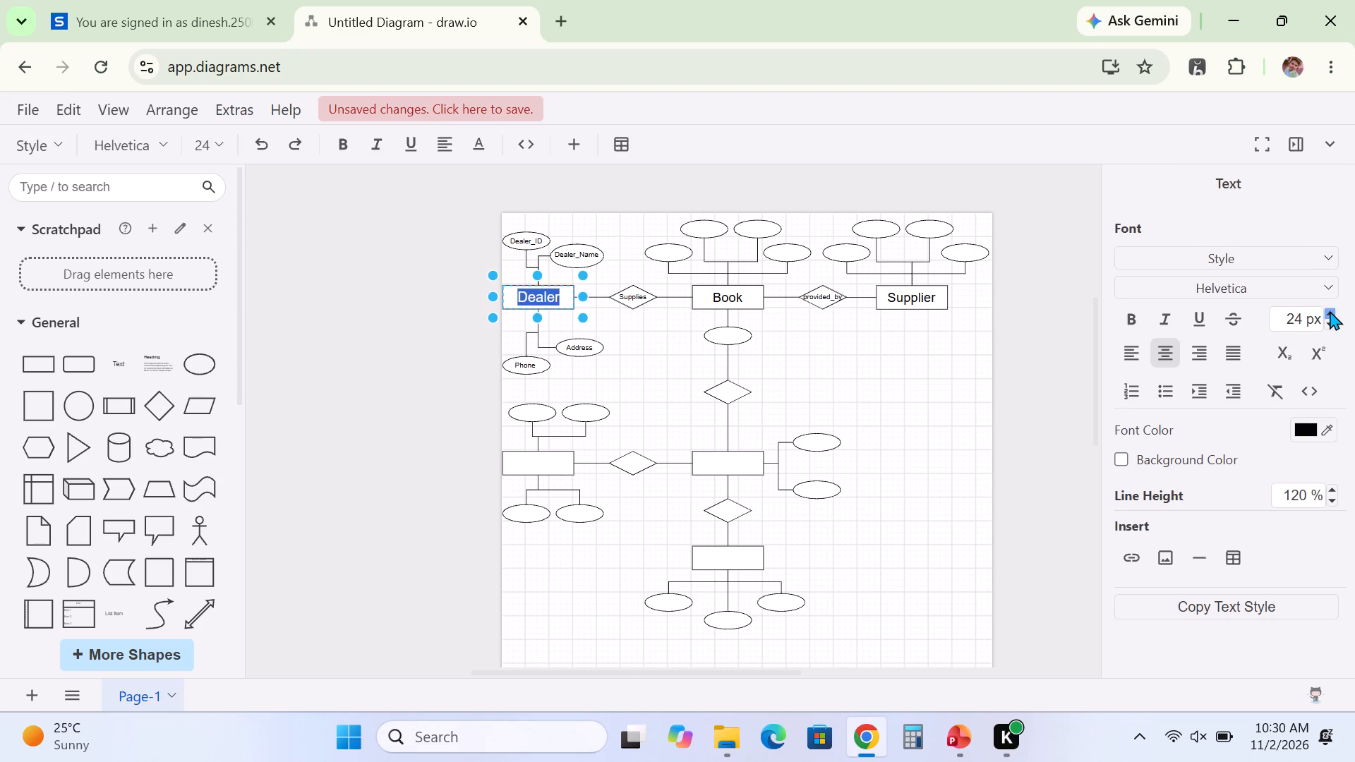
click(1330, 310)
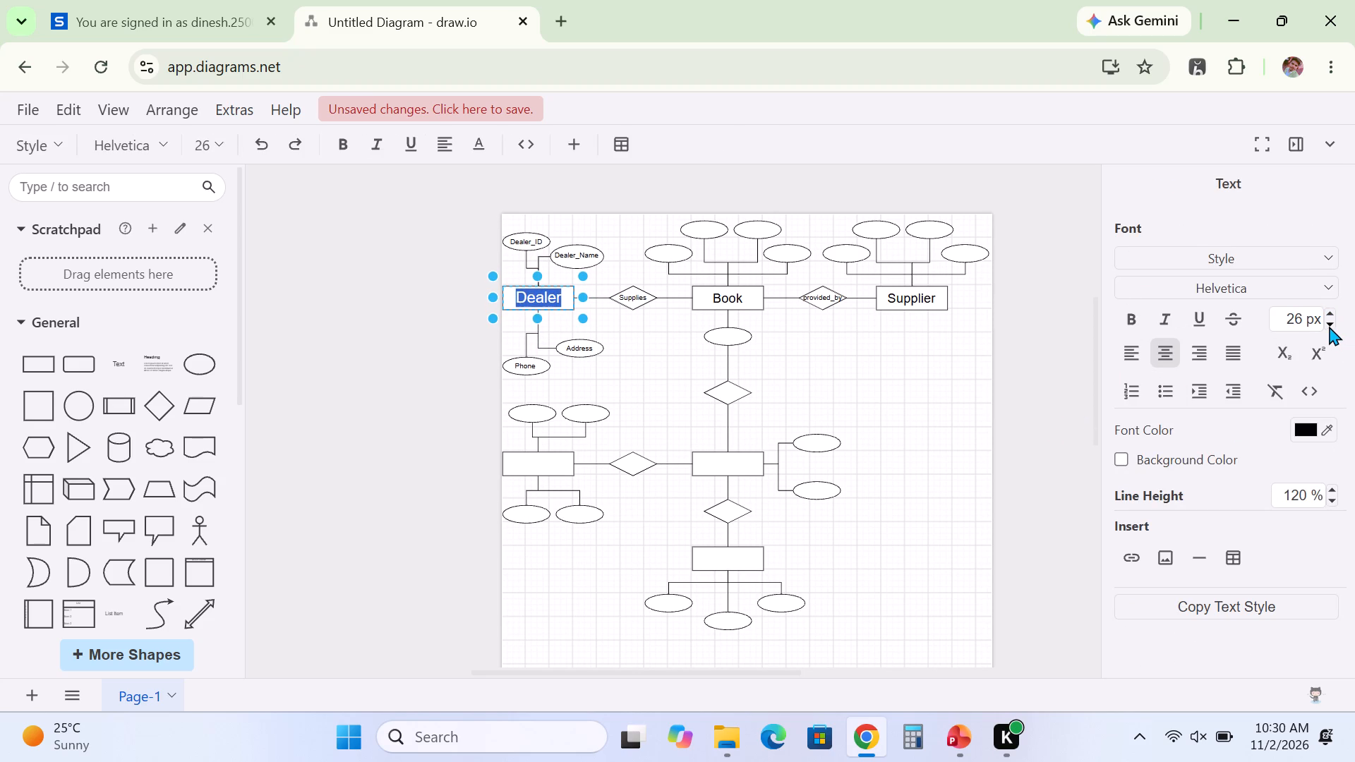
triple_click(1328, 325)
click(1328, 325)
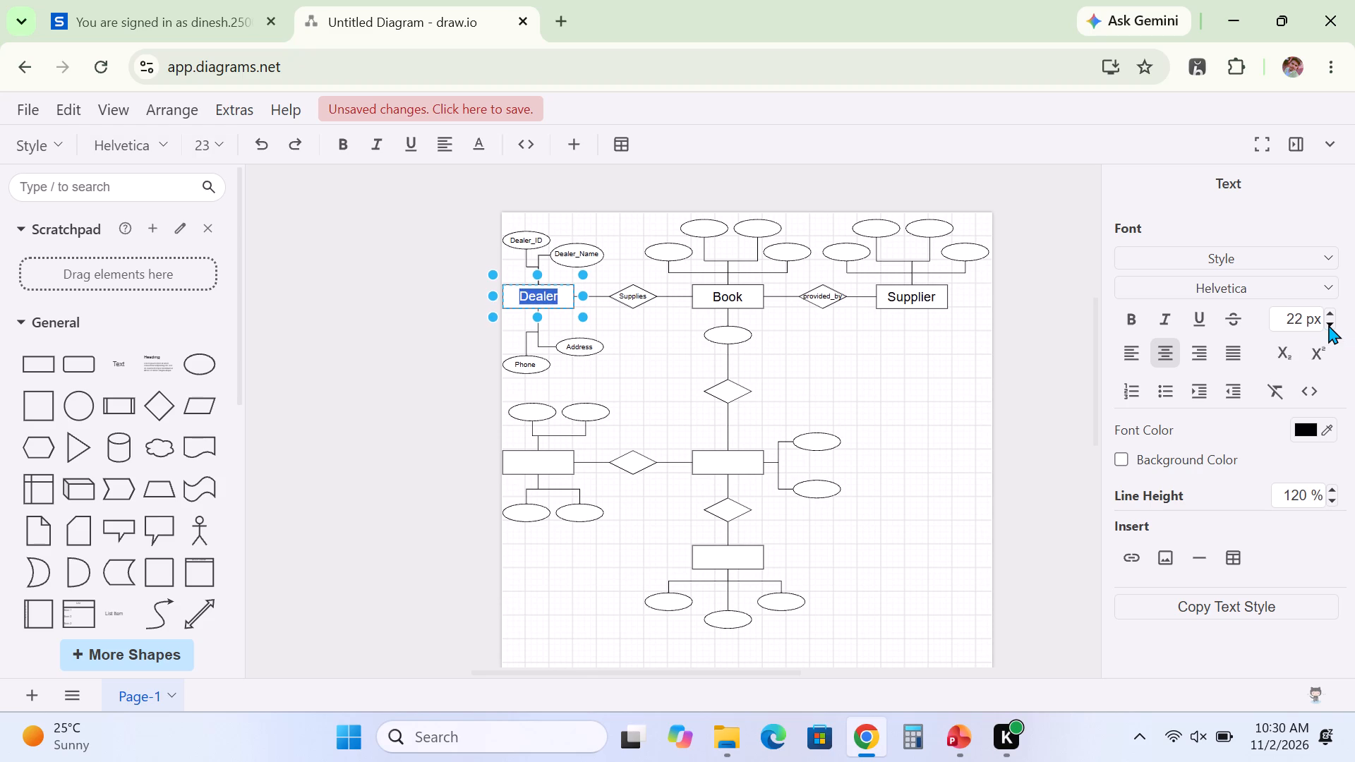
click(909, 387)
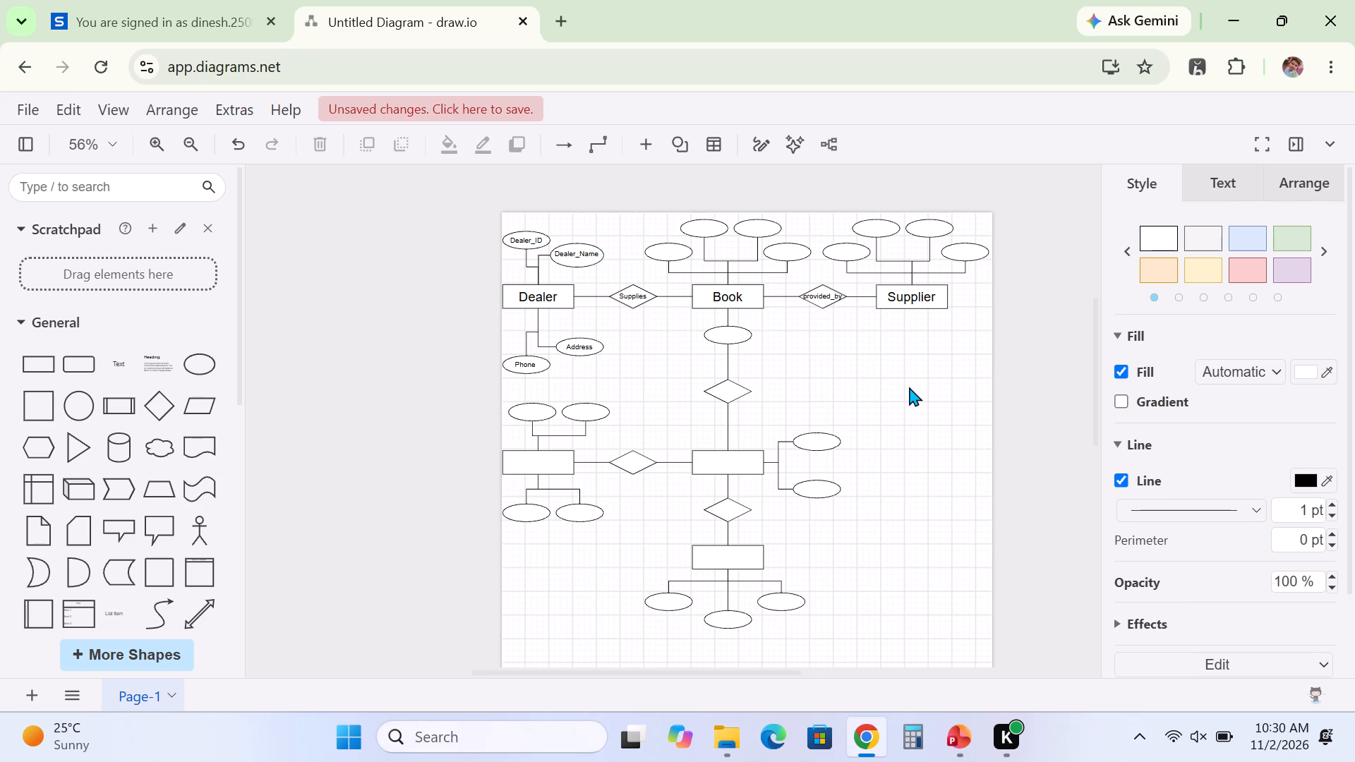
Check the ER diagram slide in PowerPoint, return to draw.io and label the leftmost ellipse above Book as Book_ID.
click(955, 746)
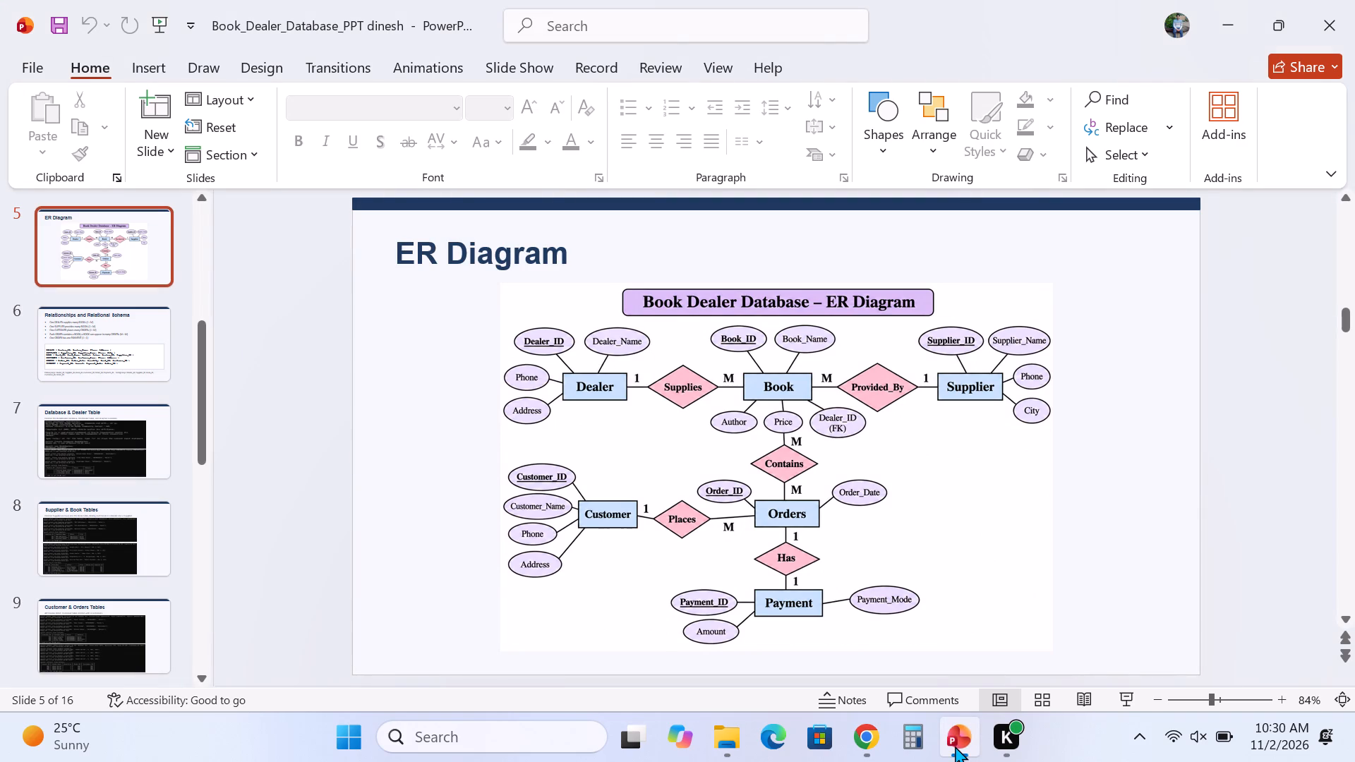
click(867, 726)
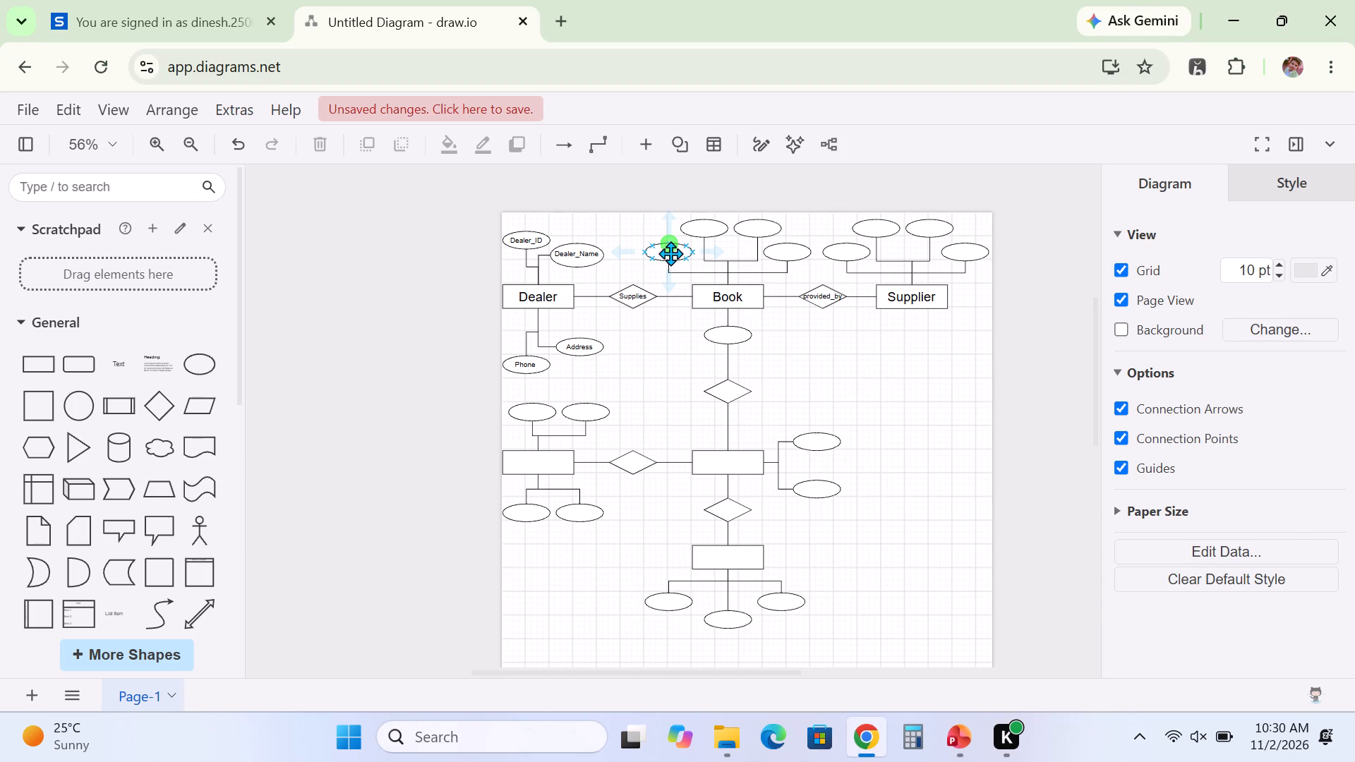
double_click(670, 253)
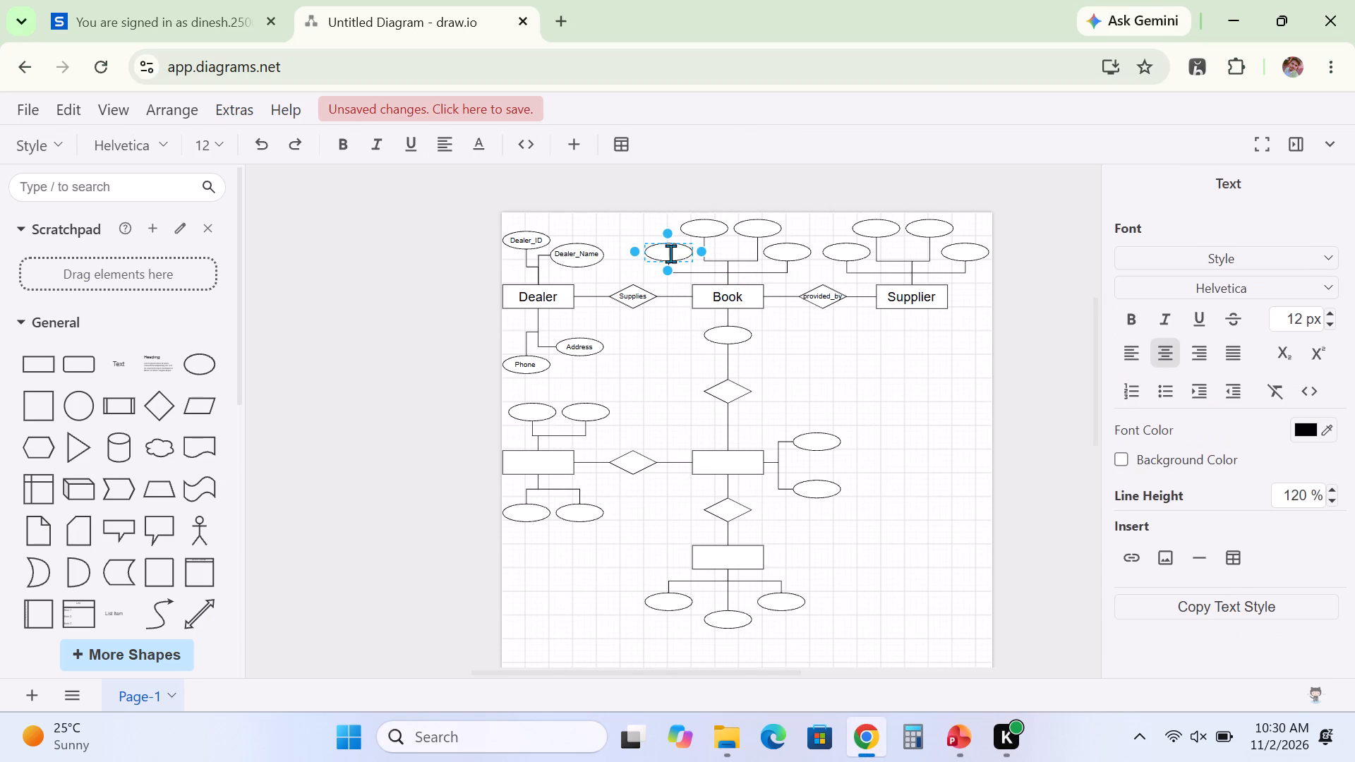
text(Book)
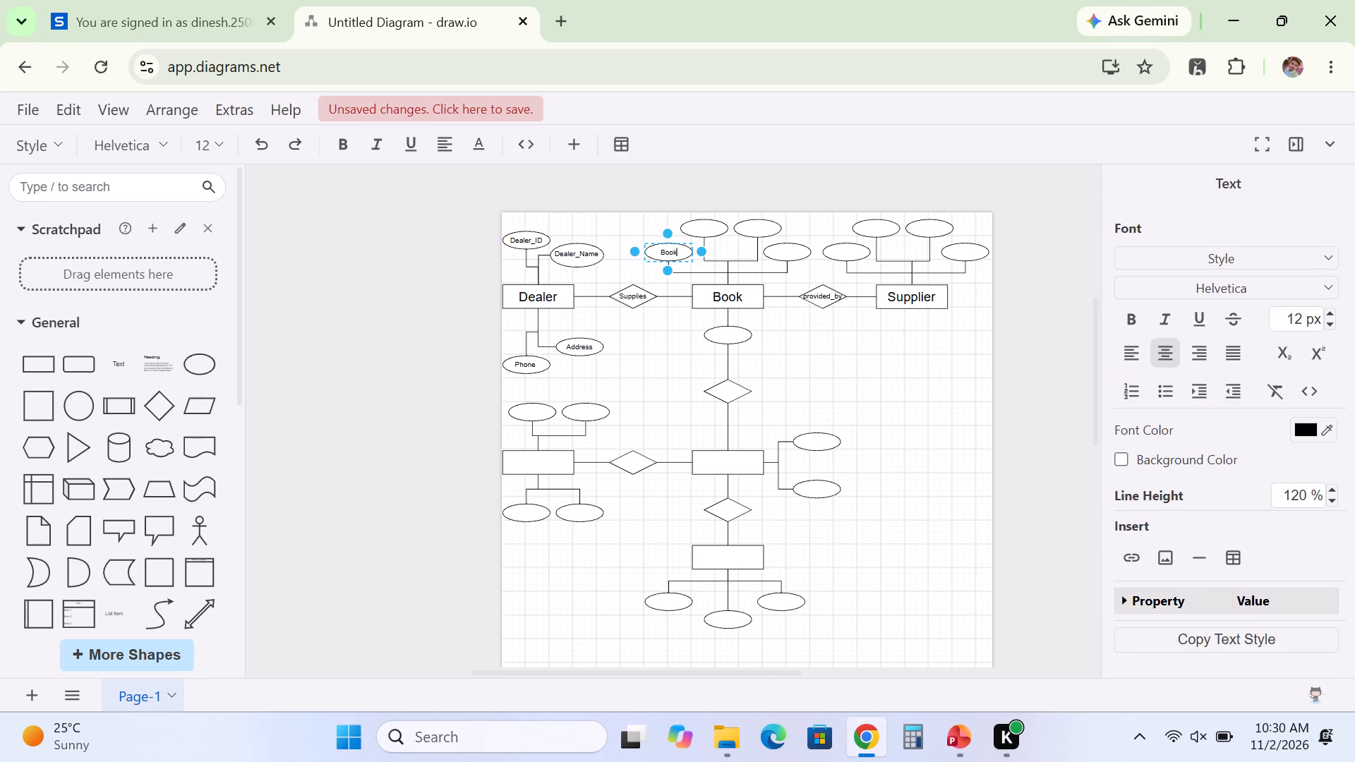
key(shift+underscore)
text(ID)
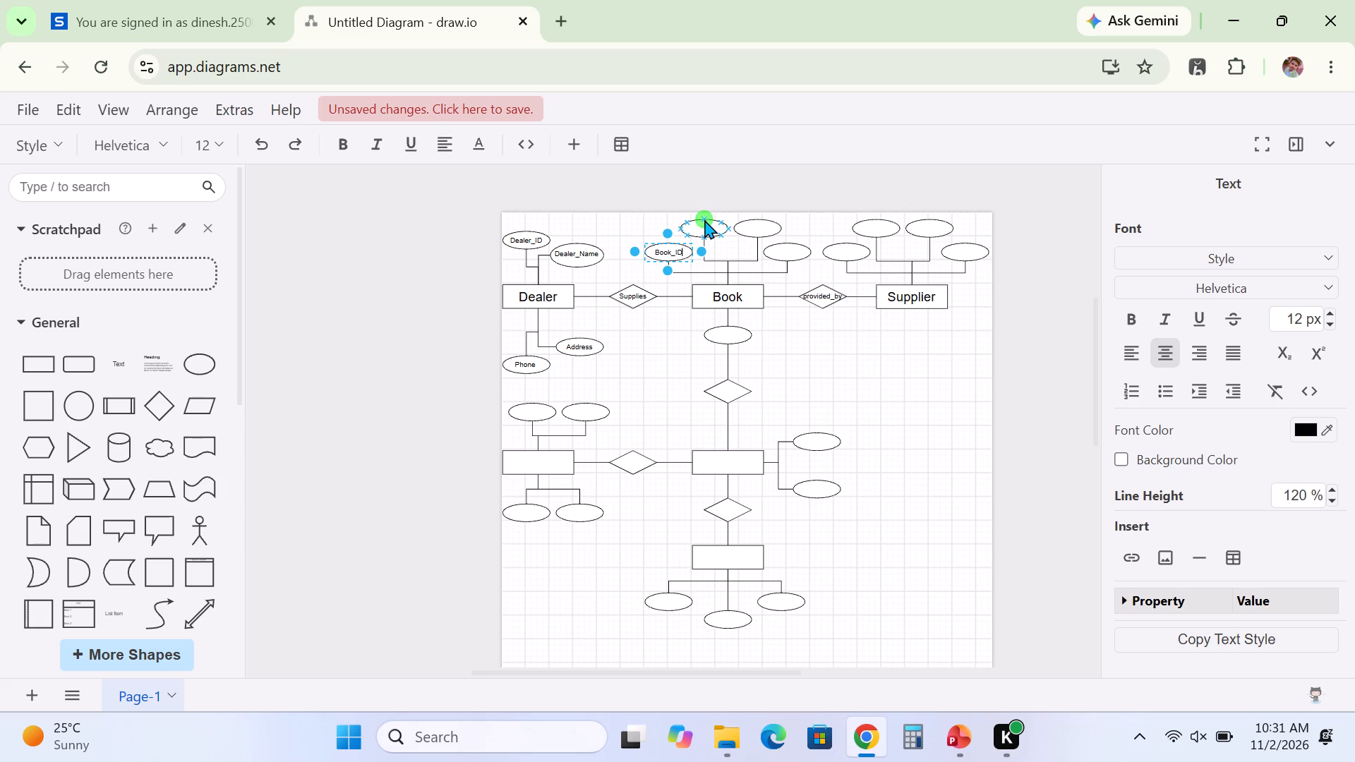
Label the empty ellipse beside Book_ID, above the Book entity, Book_Name.
click(702, 222)
double_click(704, 229)
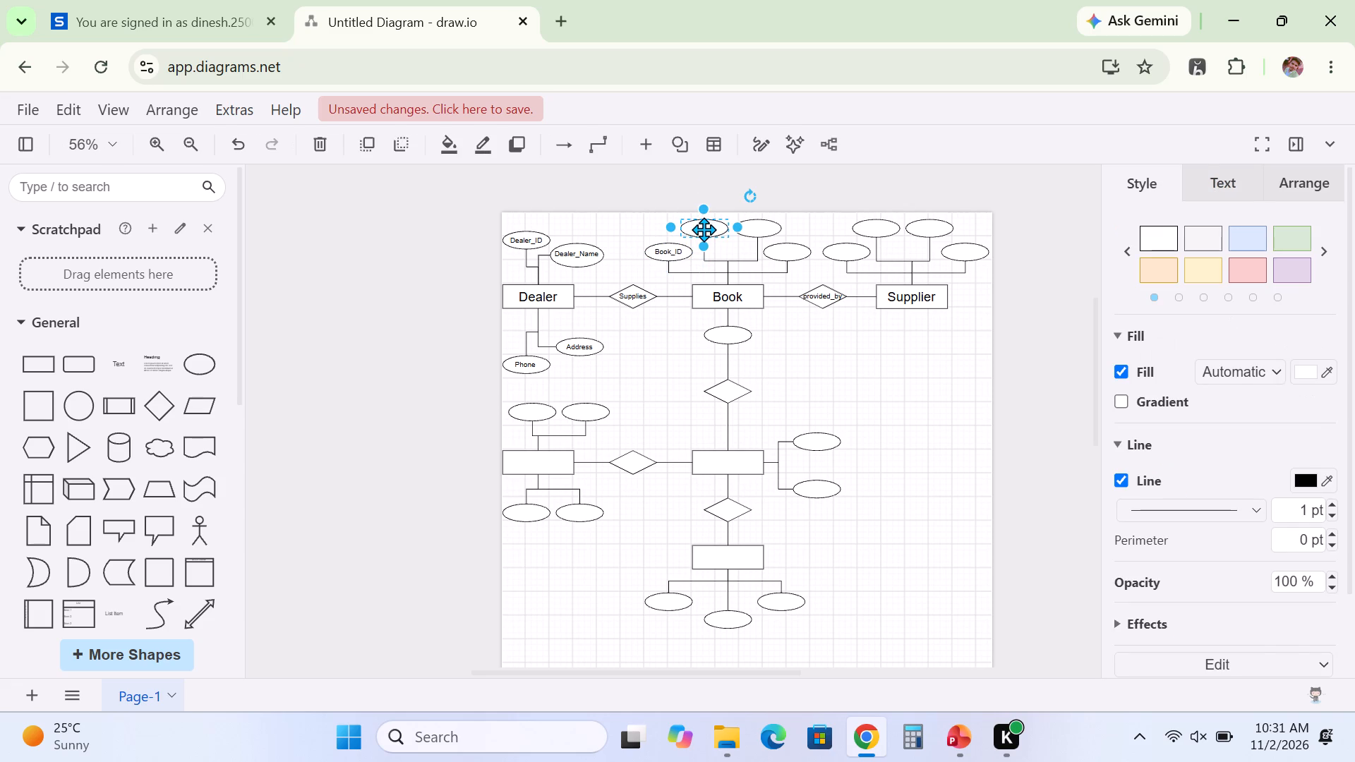
key(shift+b)
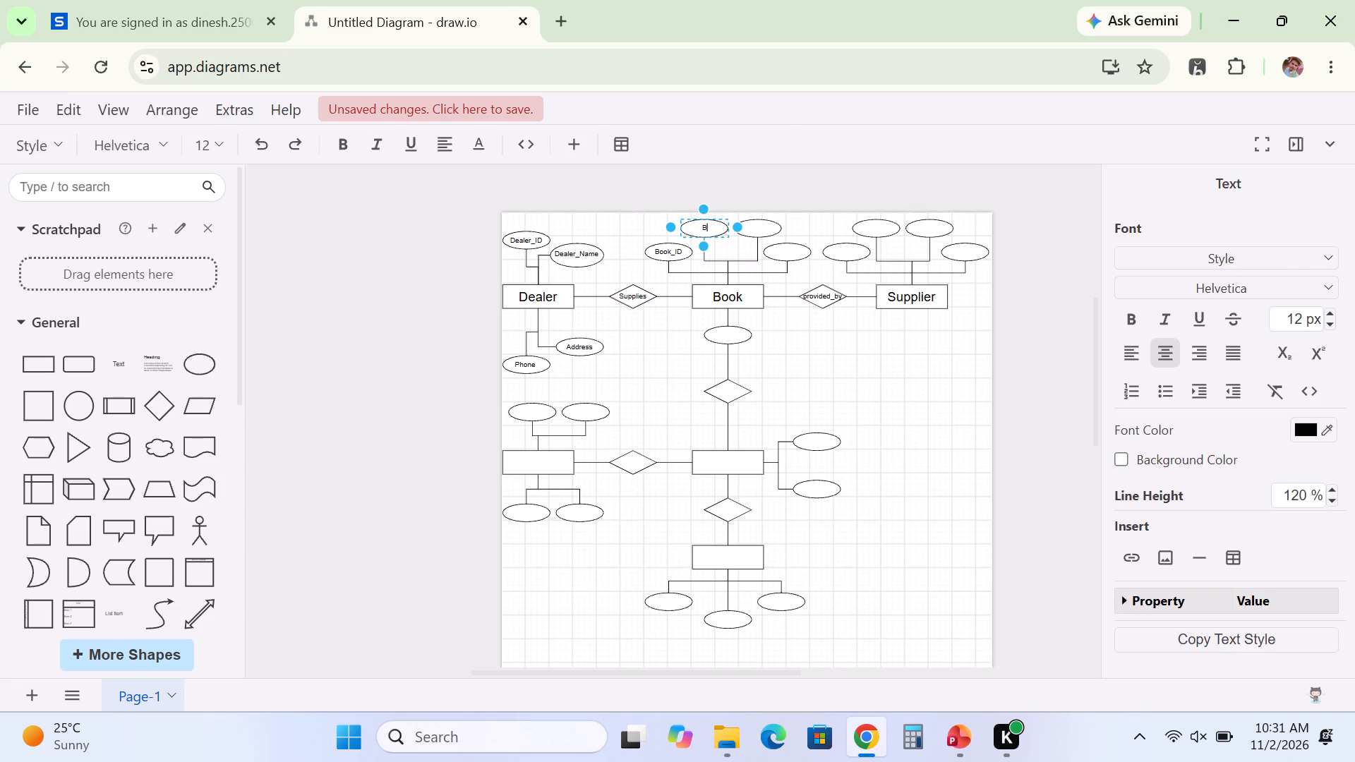
text(ook)
key(shift+underscore)
text(Nam)
key(e)
click(805, 355)
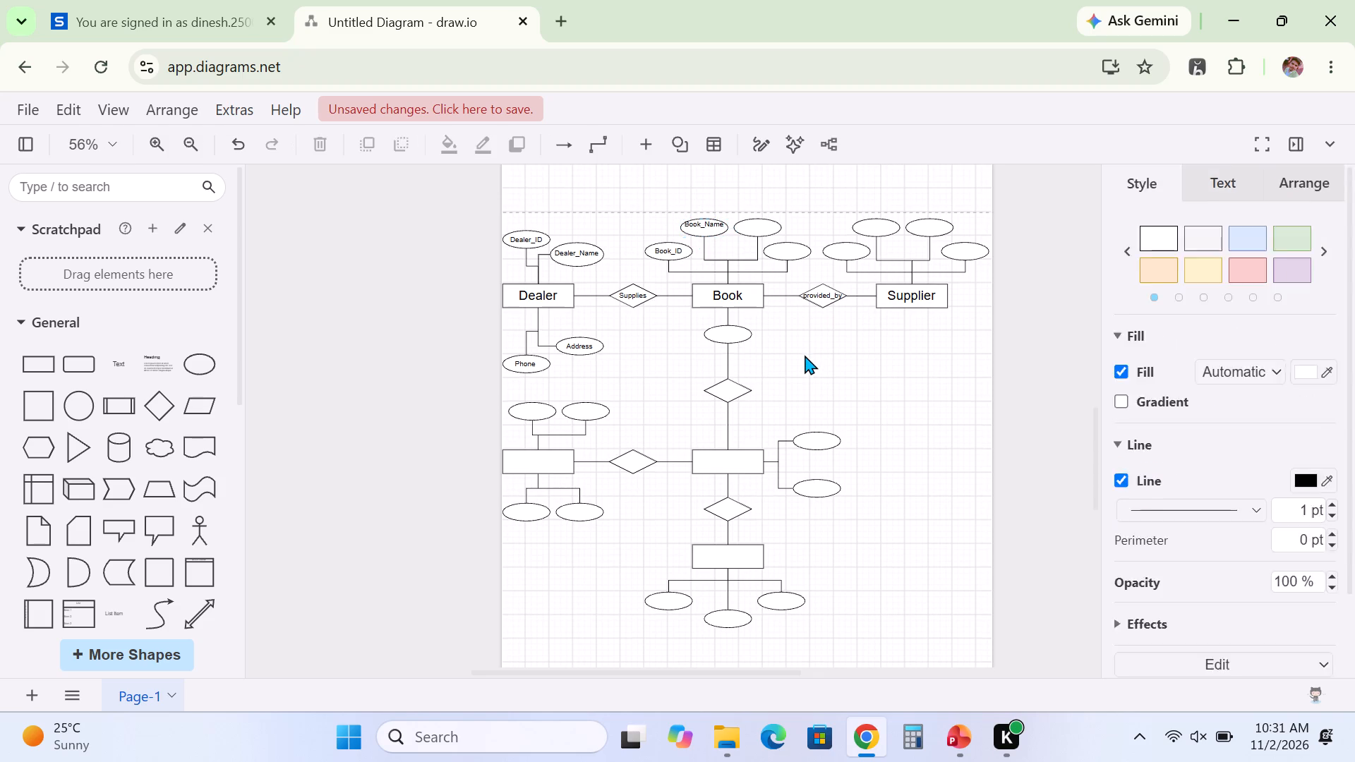
Label the empty ellipse beside Book_Name, above the Book entity, Author.
double_click(755, 223)
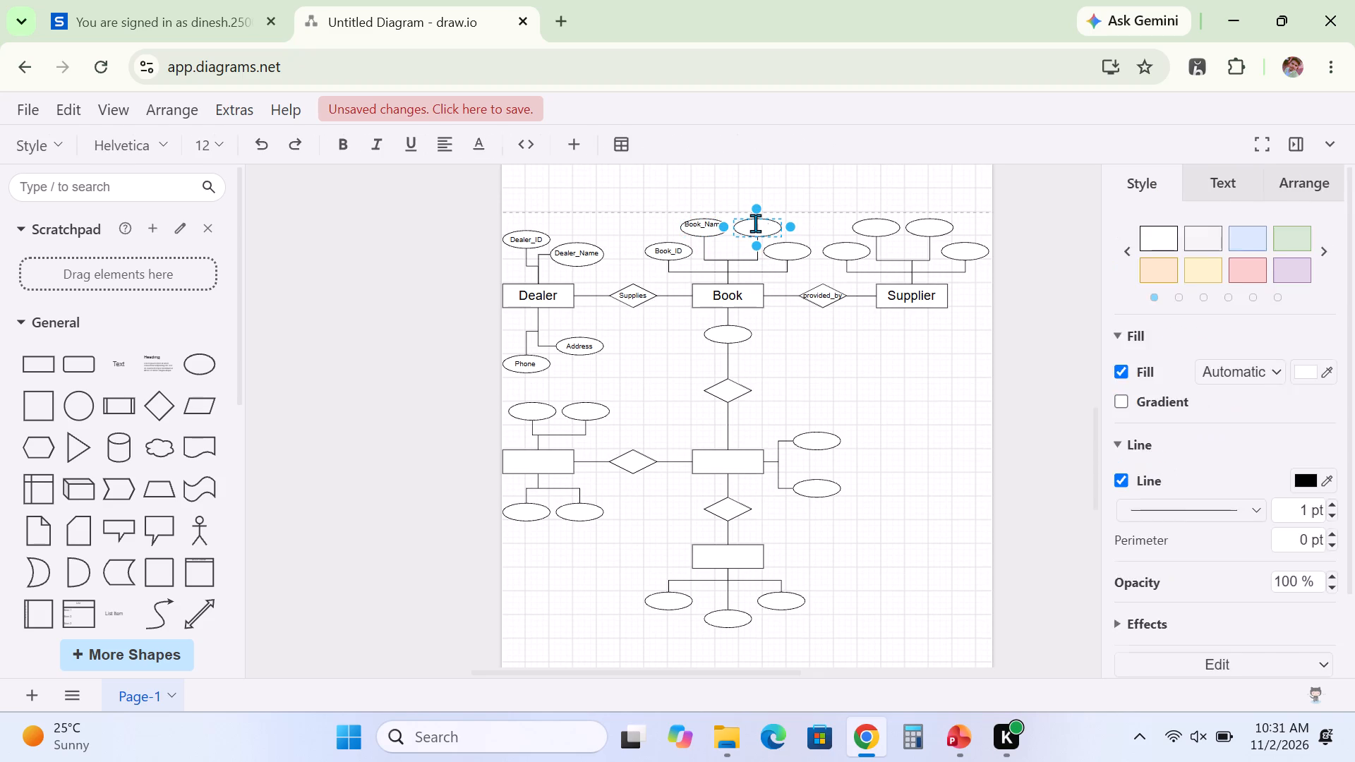
key(shift+a)
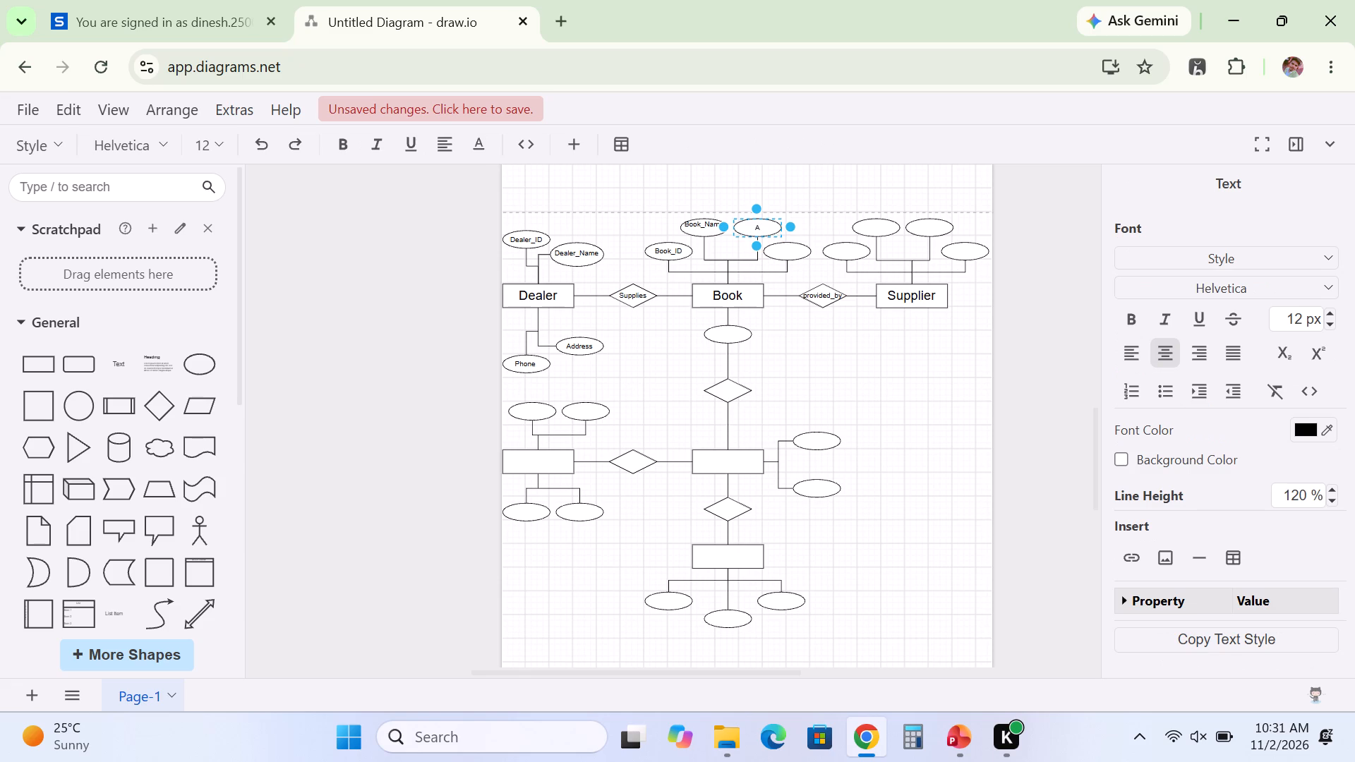
text(uthor)
click(800, 377)
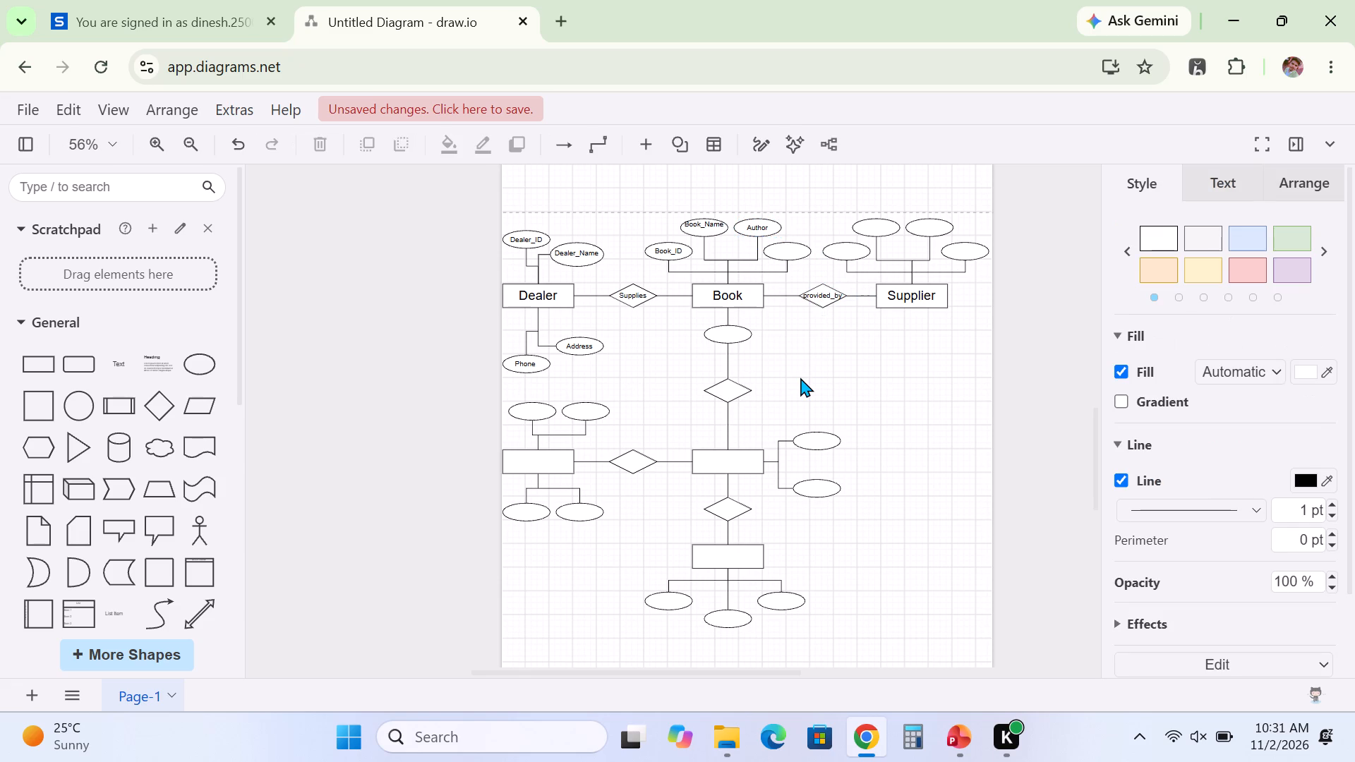
Check the ER diagram slide in PowerPoint, return to draw.io and label the ellipse directly below Book as Price.
click(953, 731)
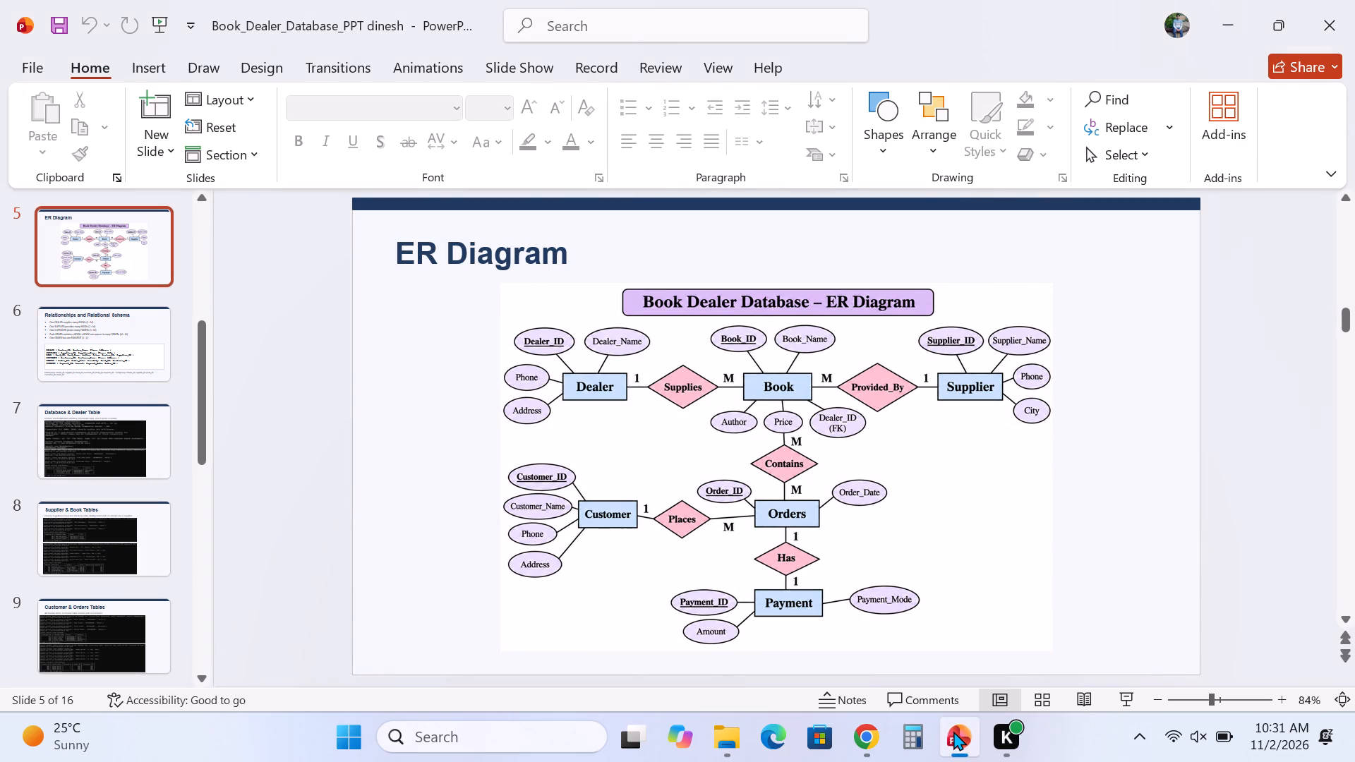
click(878, 732)
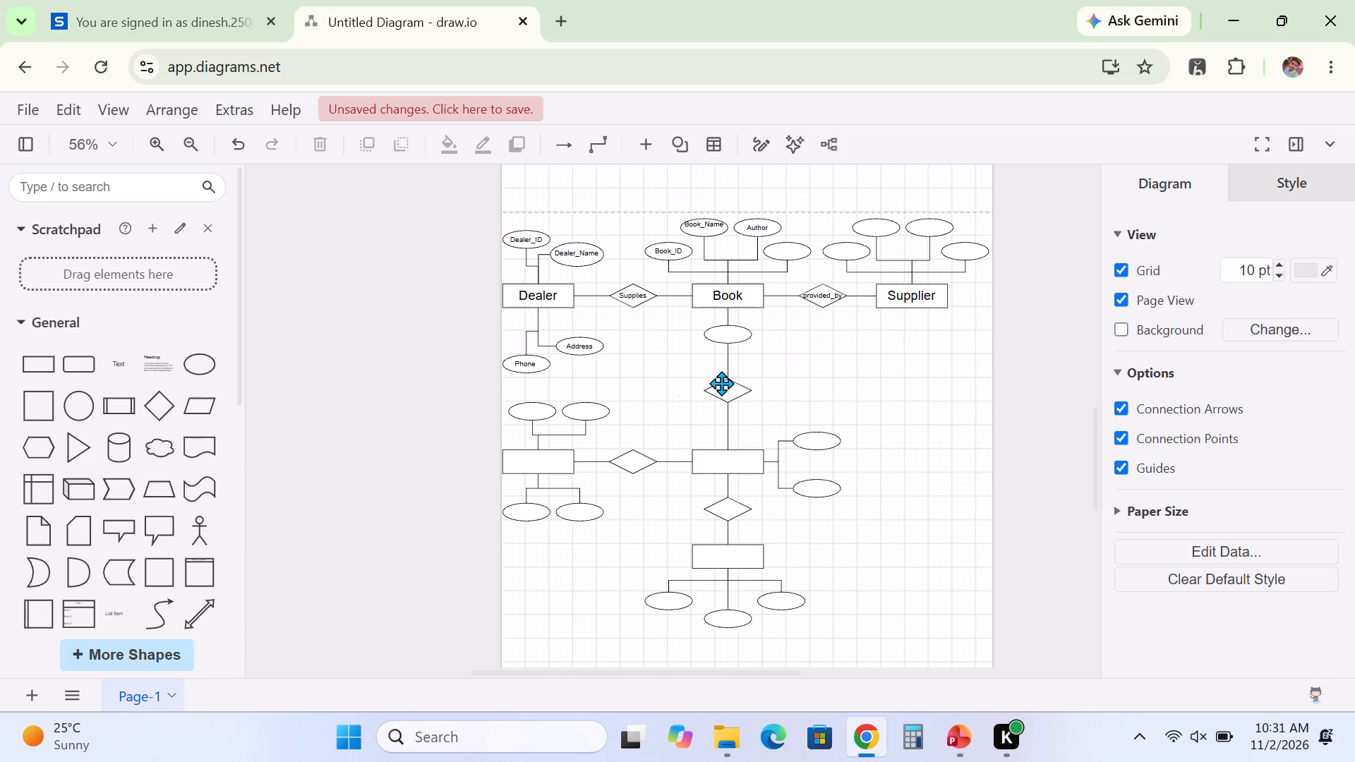
double_click(728, 337)
text(price)
key(space)
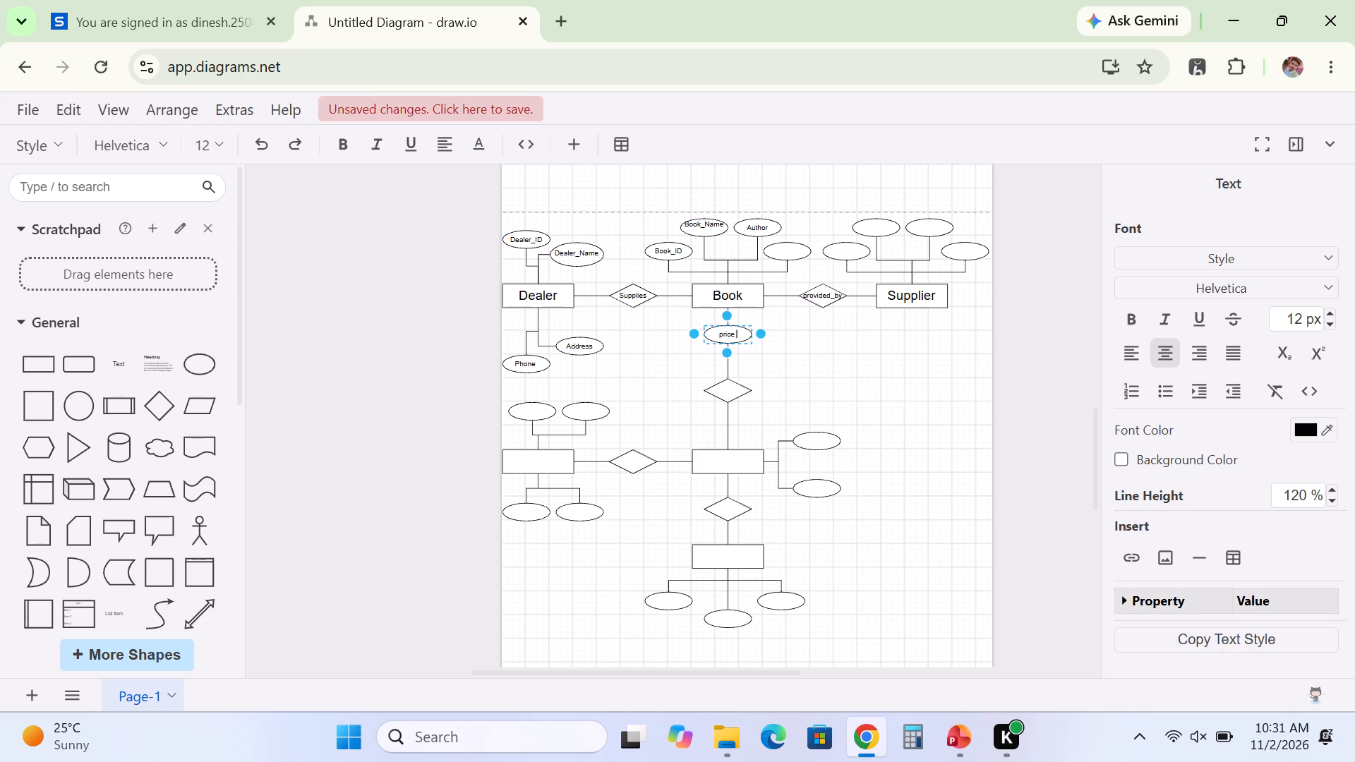
key(BackSpace)
key(BackSpace)
key(BackSpace)
key(BackSpace)
key(BackSpace)
key(BackSpace)
key(shift+p)
text(rice)
key(space)
click(795, 372)
Label the last empty ellipse above the Book entity, just below Author, Dealer_ID.
double_click(786, 253)
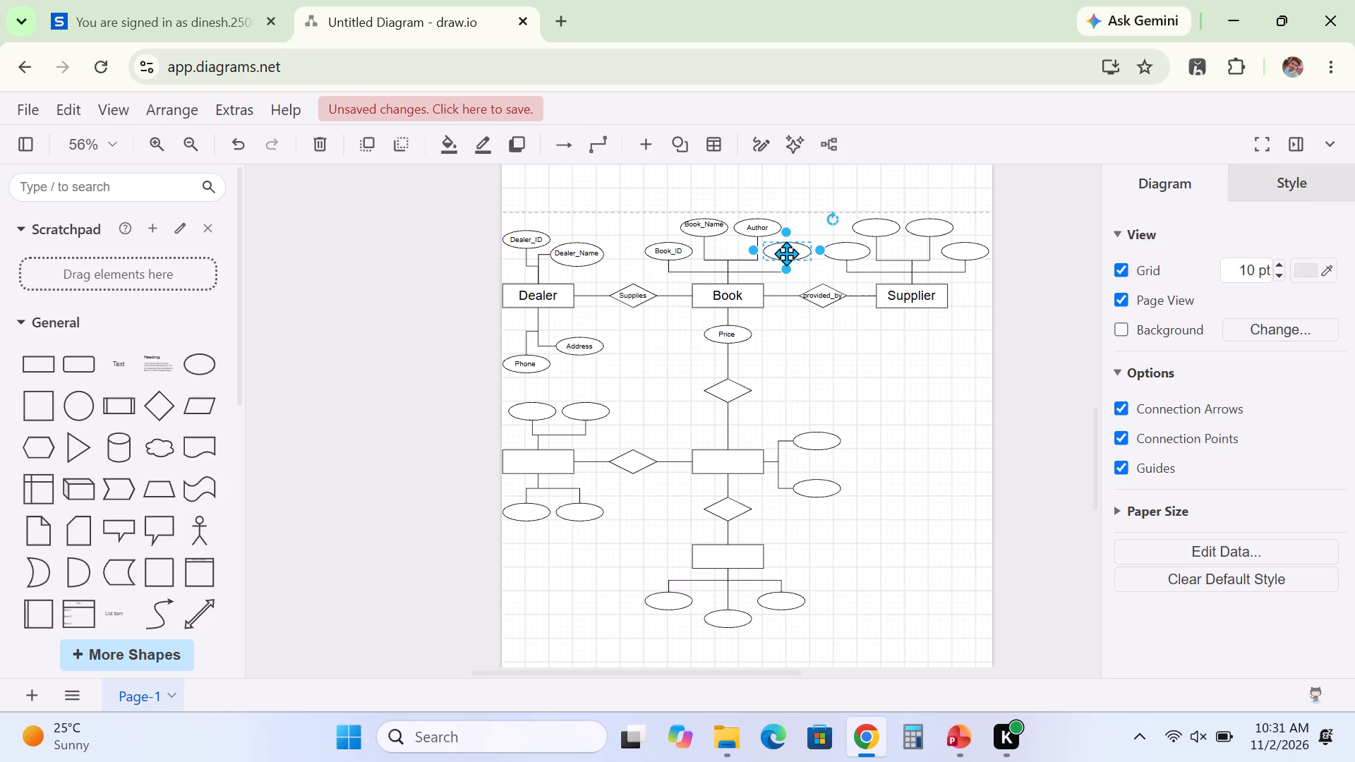
text(Dea)
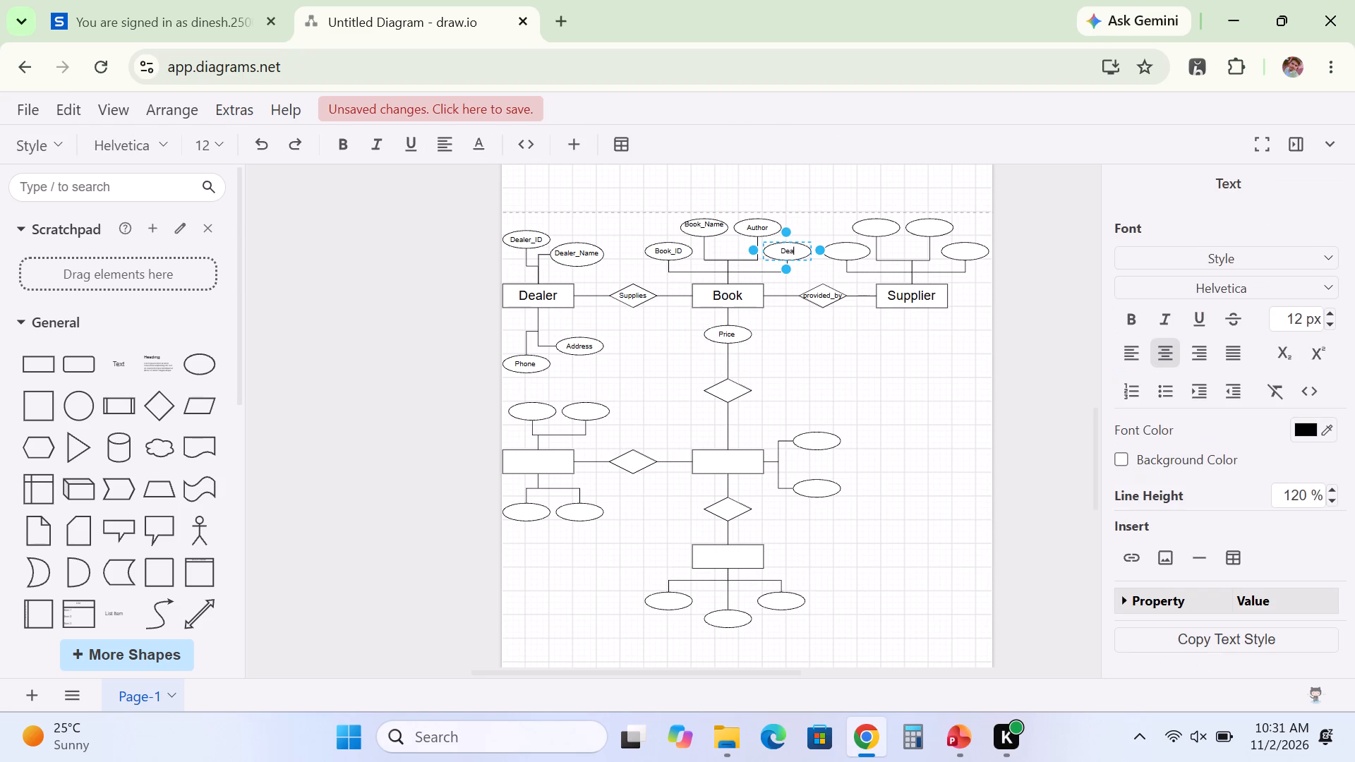
text(ler)
key(shift+underscore)
text(IC)
key(shift+BackSpace)
key(shift+d)
click(827, 367)
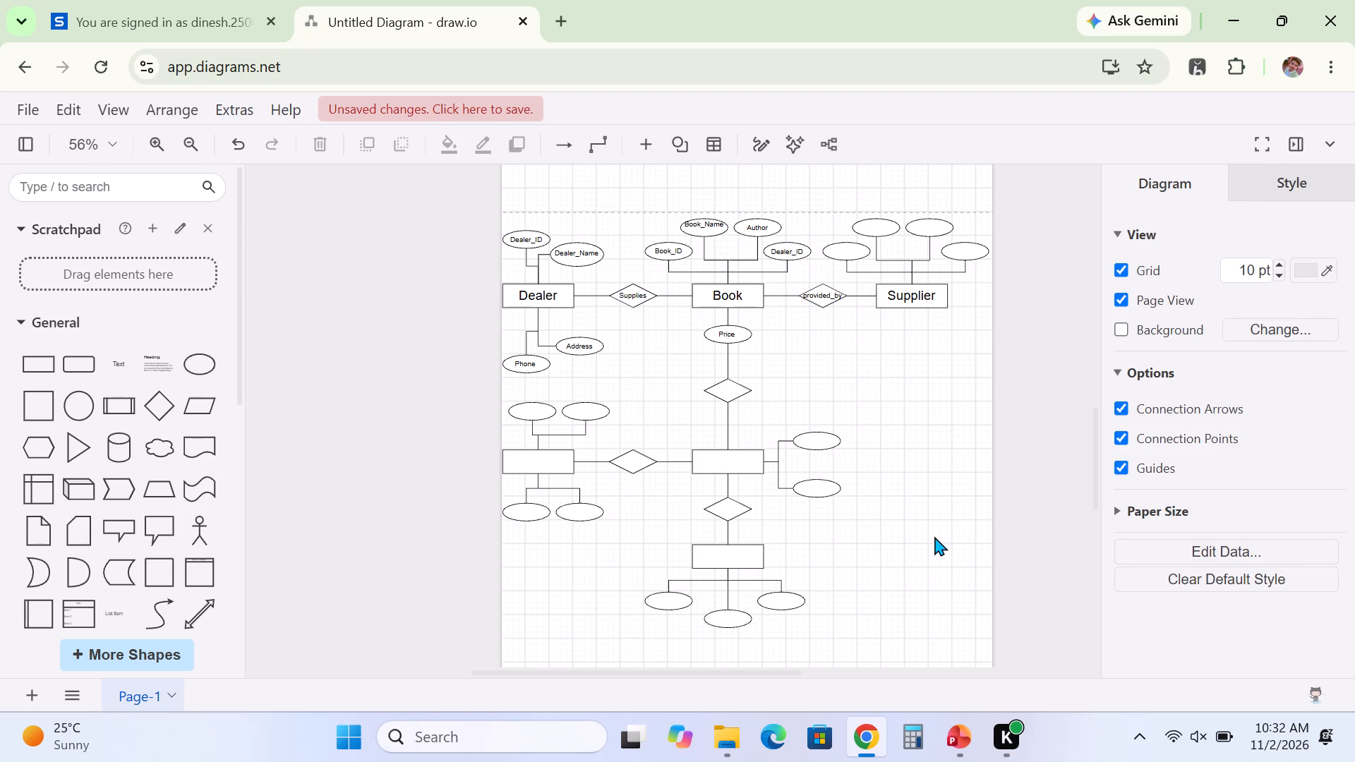
Check the ER diagram slide in PowerPoint, return to draw.io and label the leftmost empty ellipse above the Supplier entity Supplier_ID.
click(950, 730)
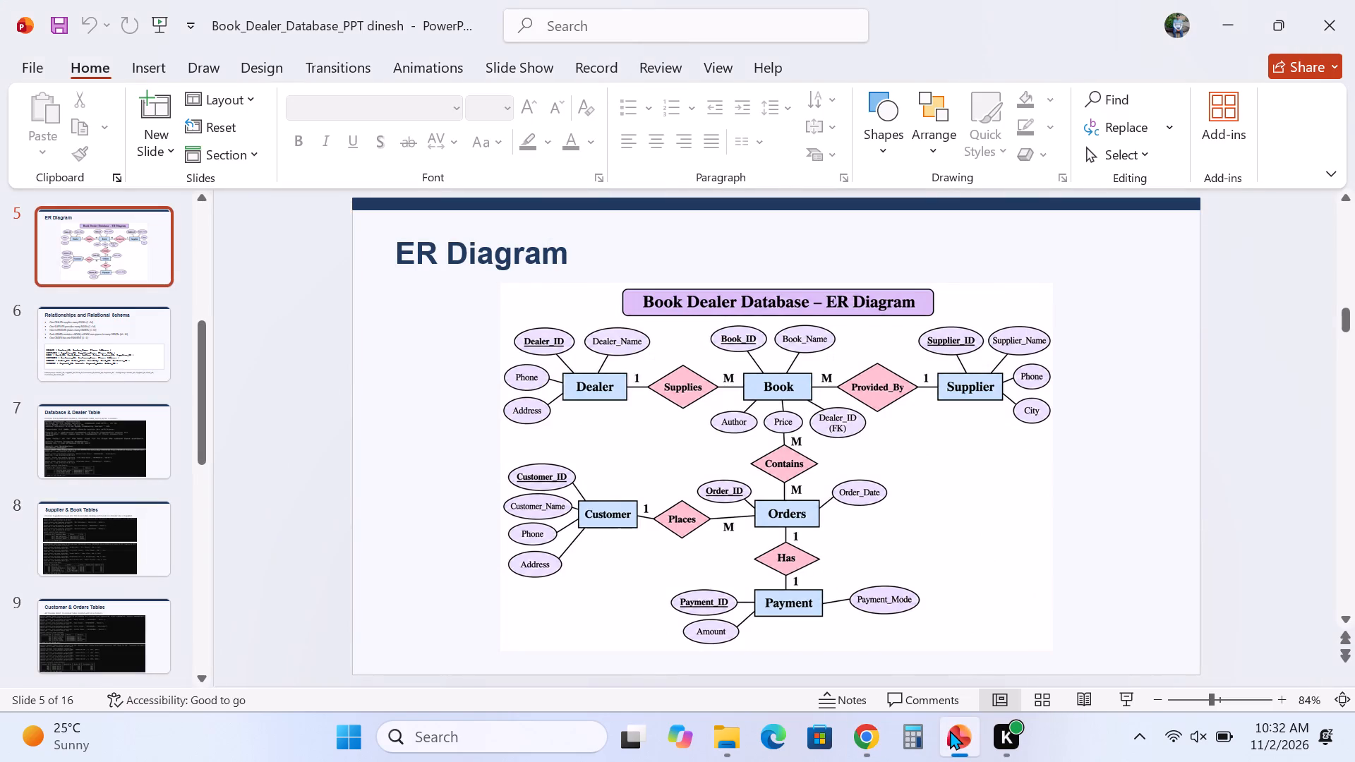
click(869, 738)
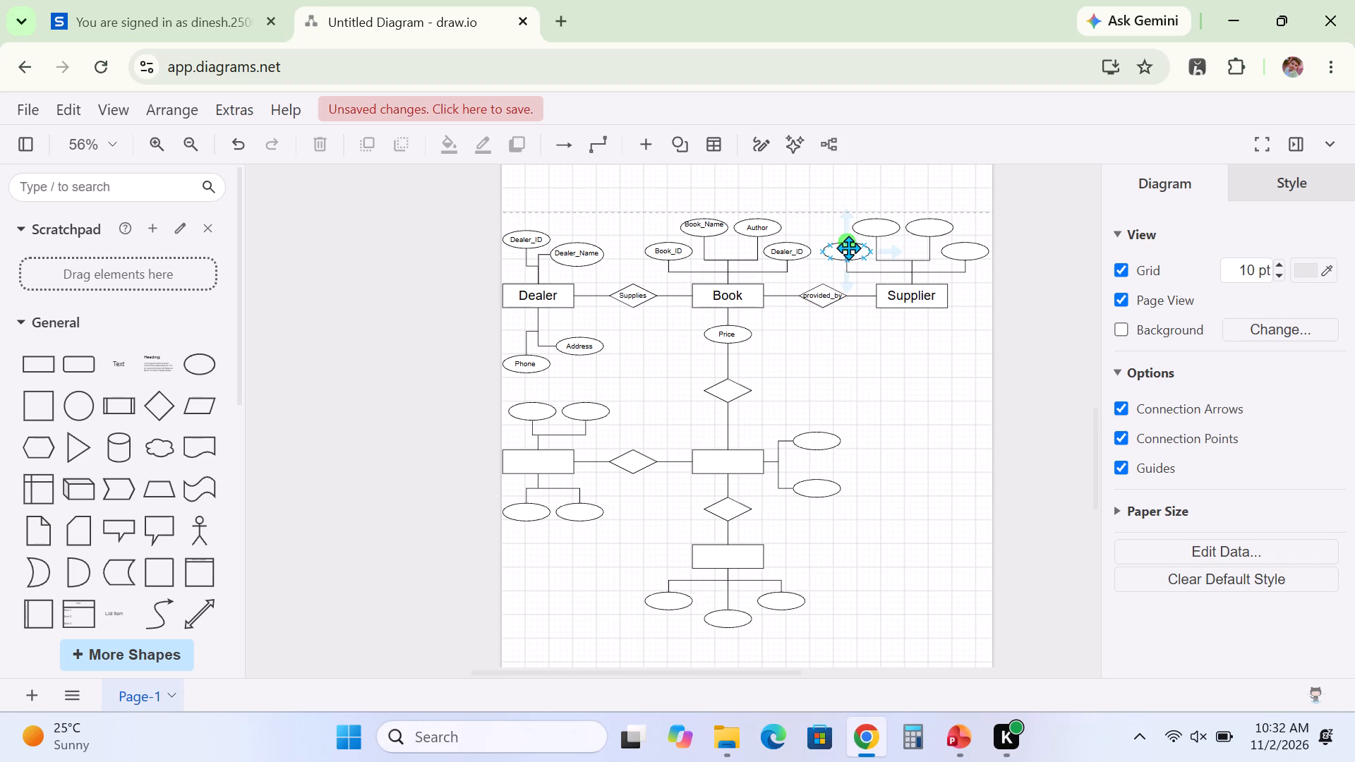
double_click(848, 248)
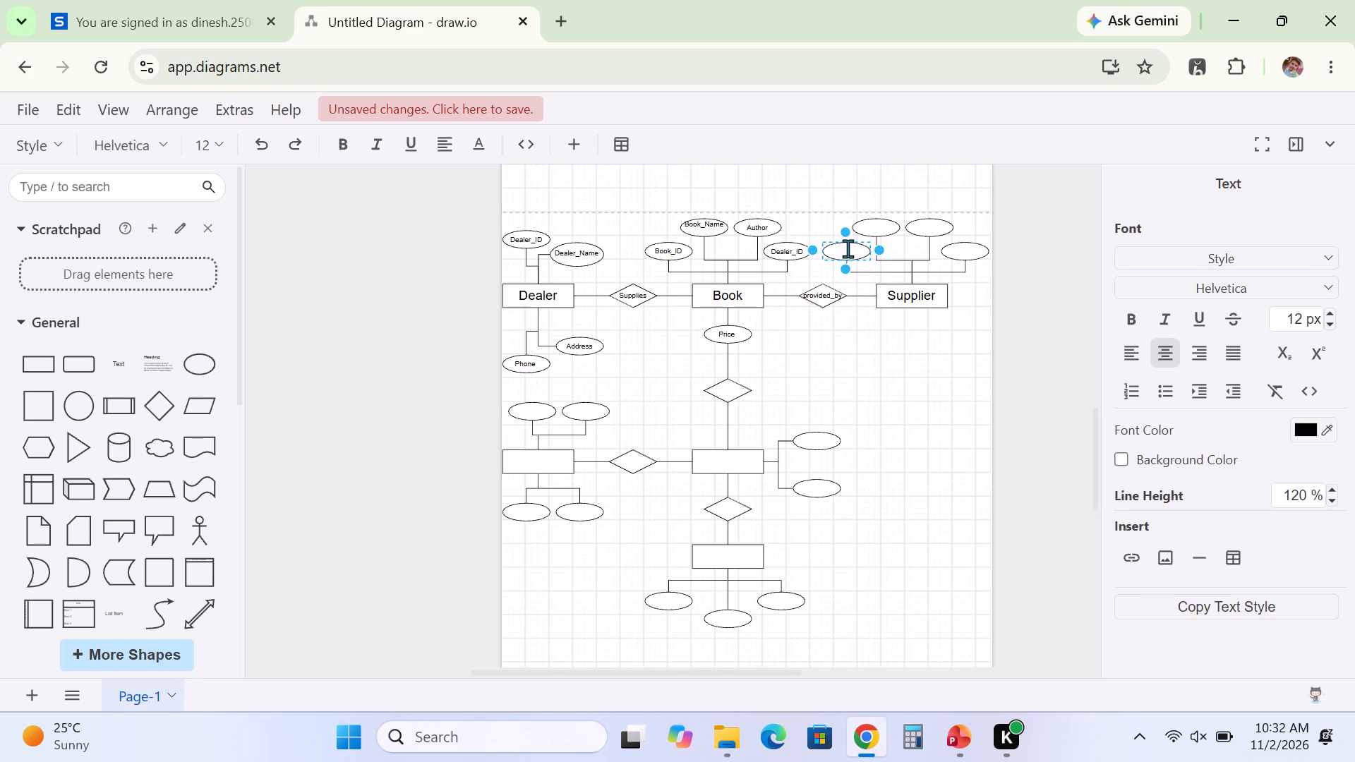
key(shift+s)
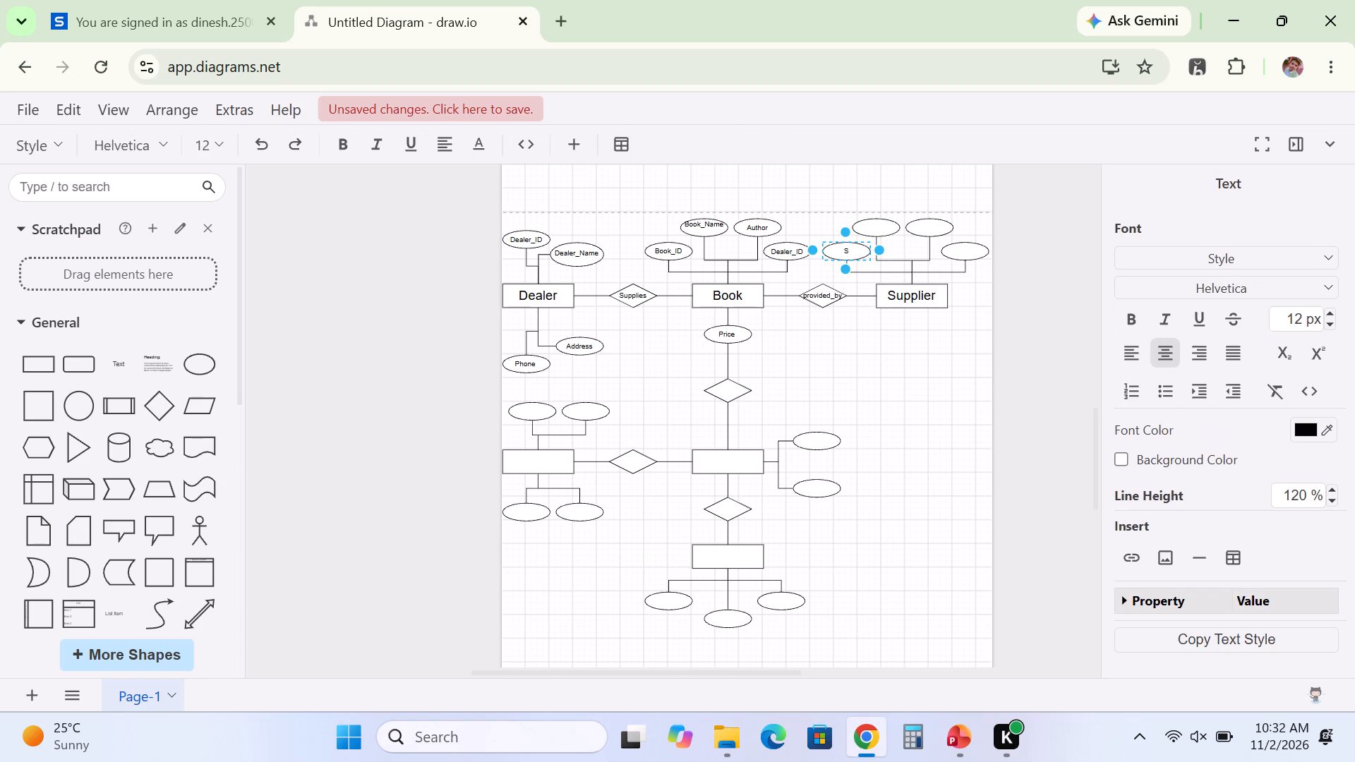
text(upple)
key(BackSpace)
text(ier)
key(shift+underscore)
key(shift+i)
key(shift+d)
click(881, 404)
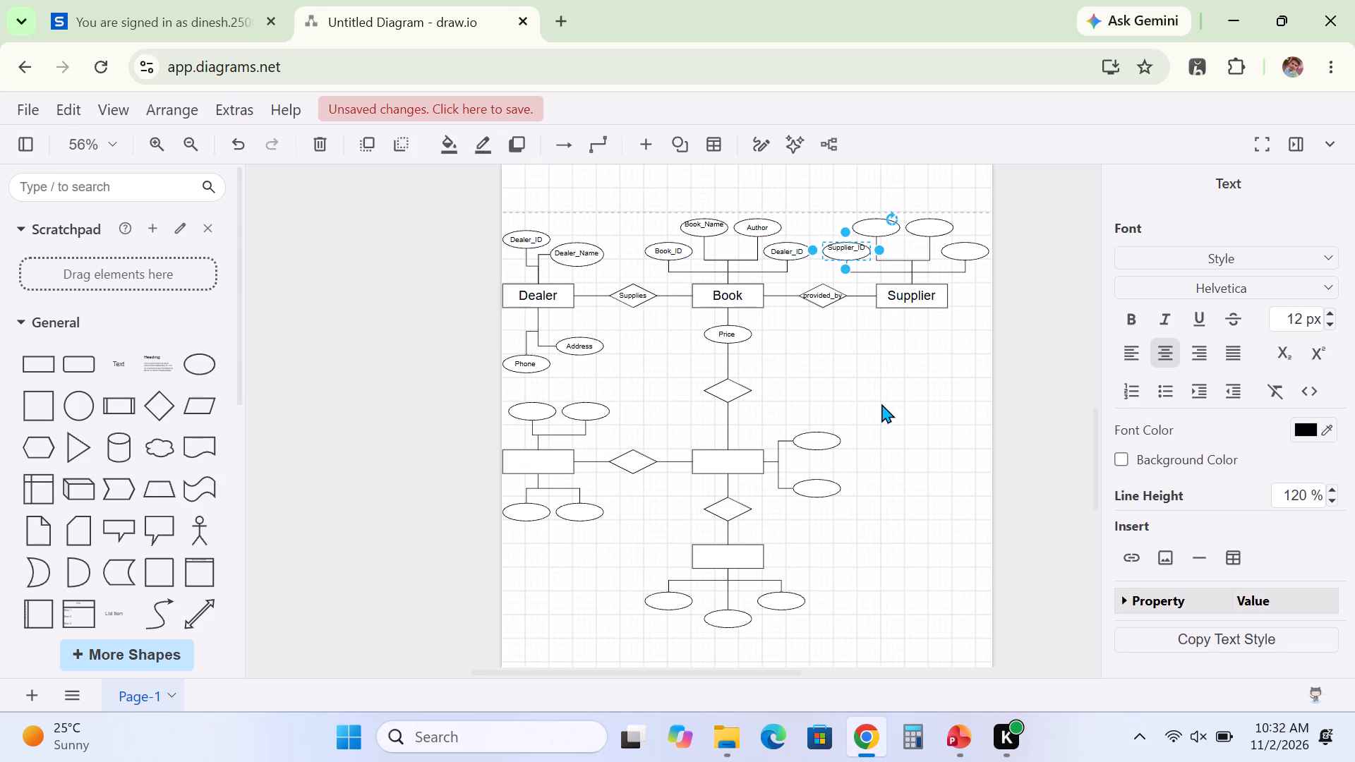
Label the empty ellipse beside Supplier_ID, above the Supplier entity, Supplier_Name.
double_click(877, 225)
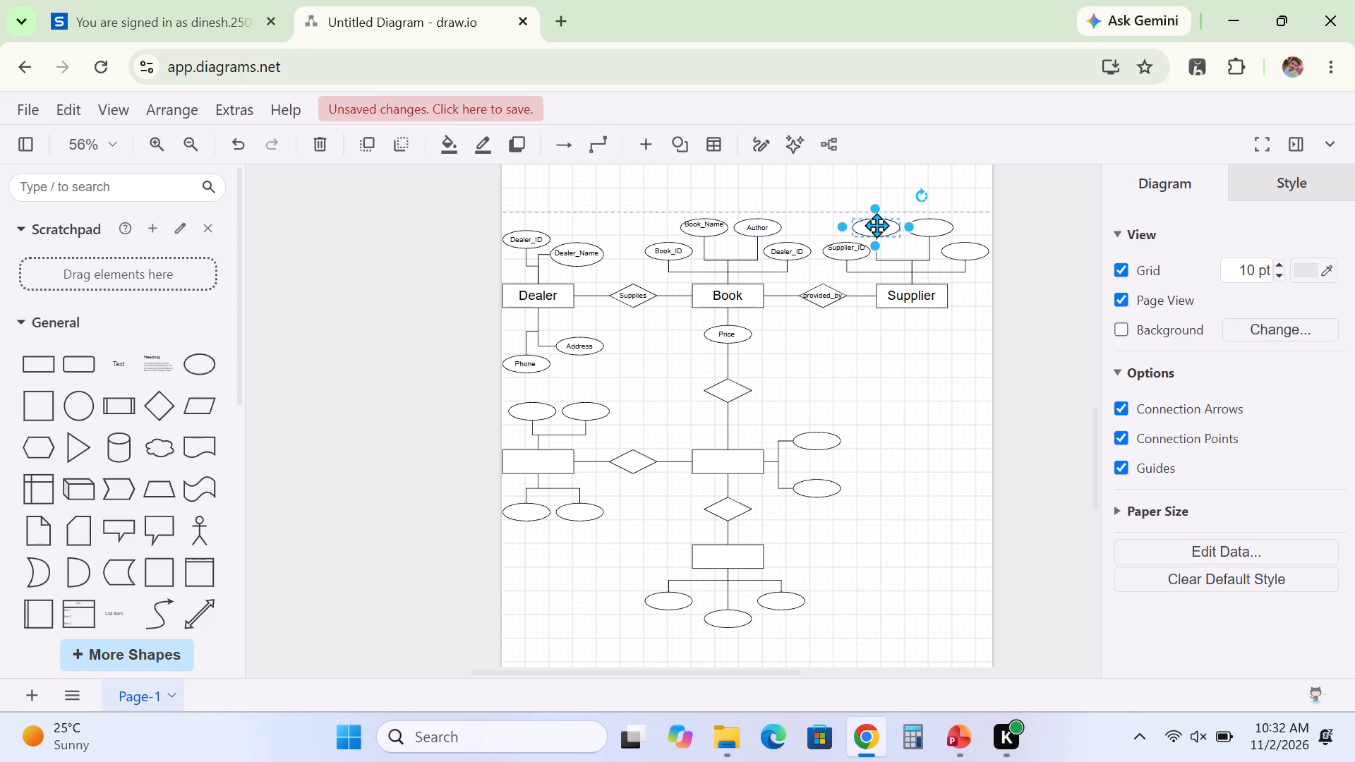
key(shift+s)
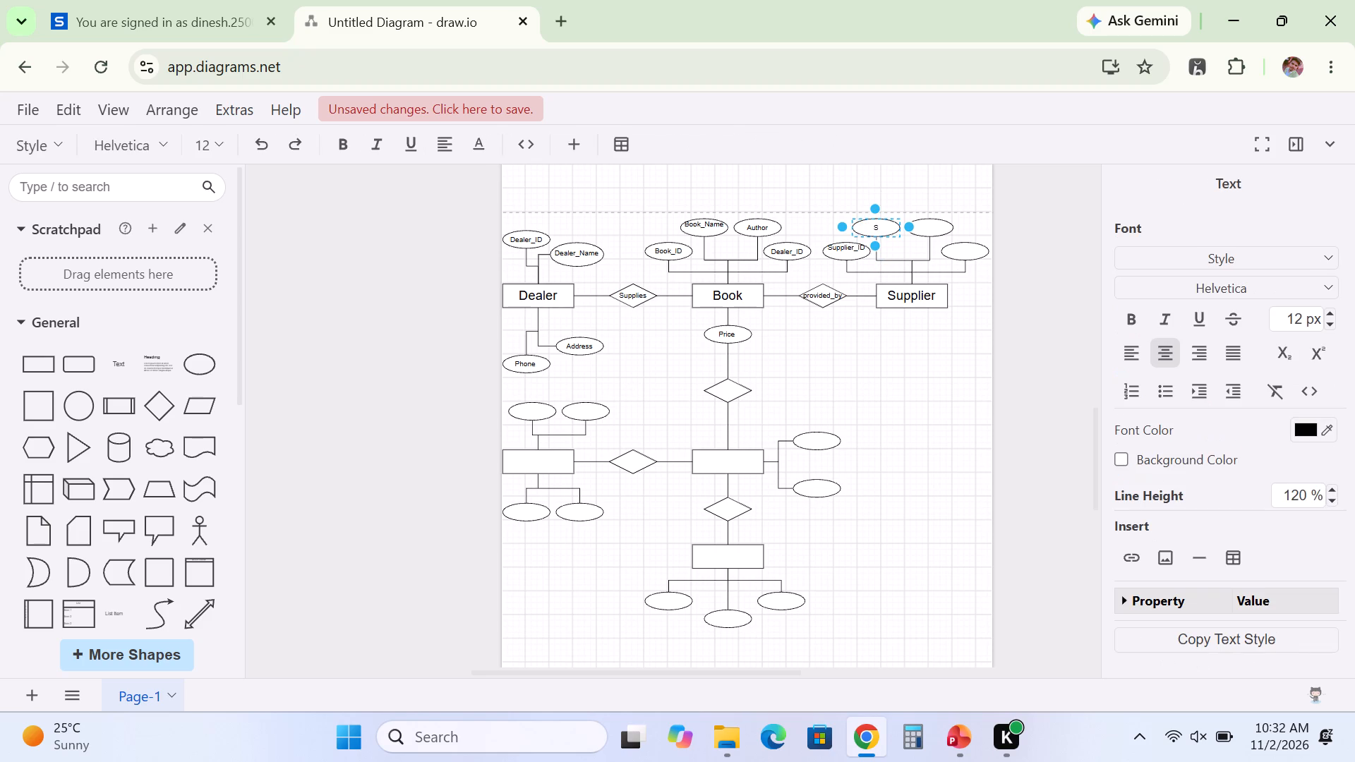
key(u)
text(ppl)
text(ier)
key(shift+underscore)
text(Nam)
key(e)
click(899, 389)
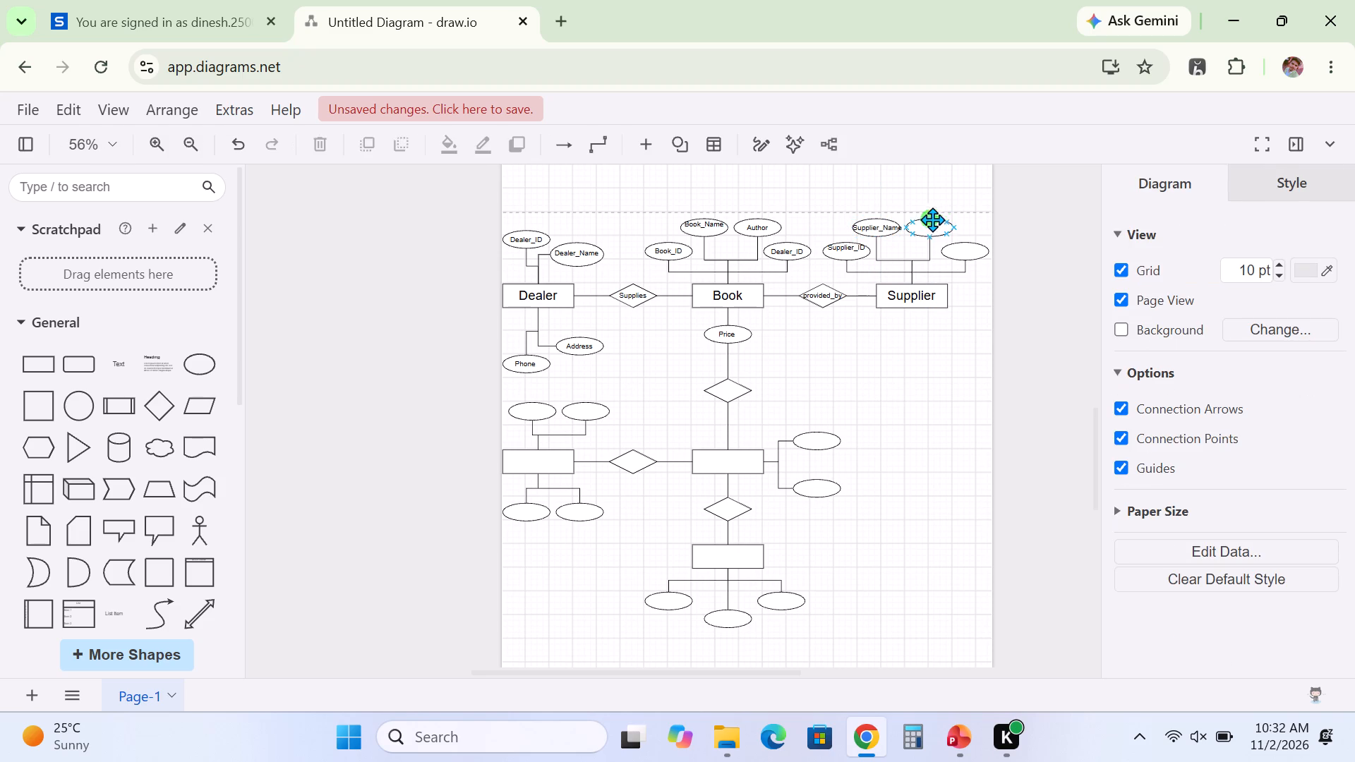
Label the ellipse beside Supplier_Name as Phone and the last empty ellipse above the Supplier entity as City.
double_click(929, 224)
text(Phone)
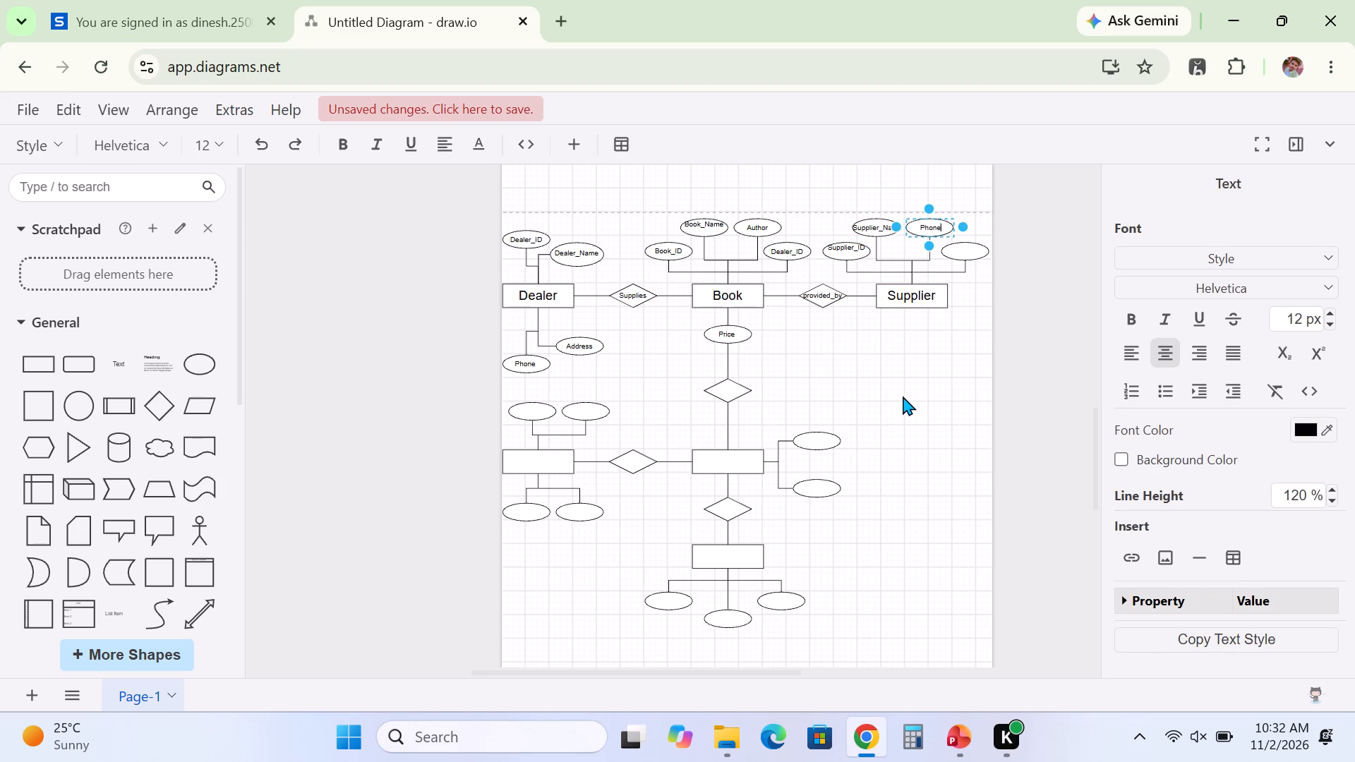
click(903, 396)
double_click(962, 252)
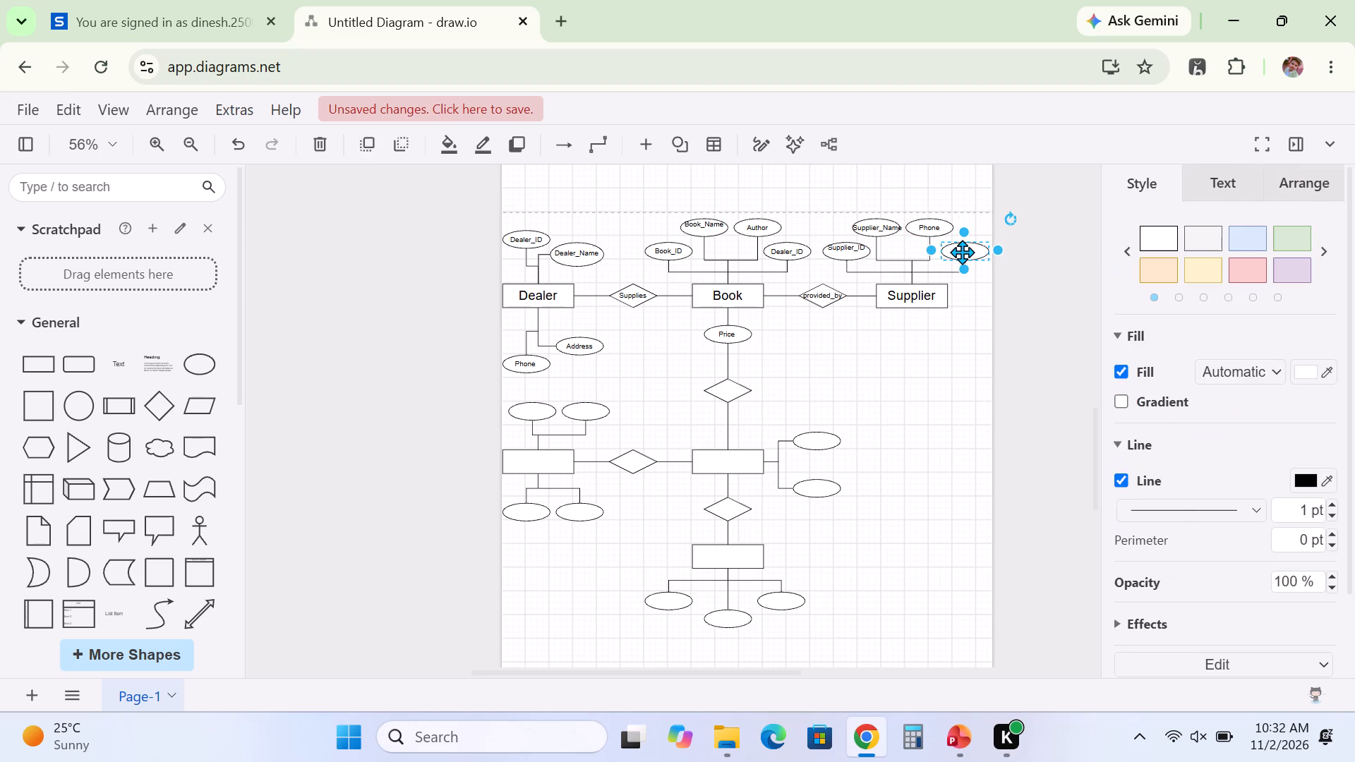
text(City)
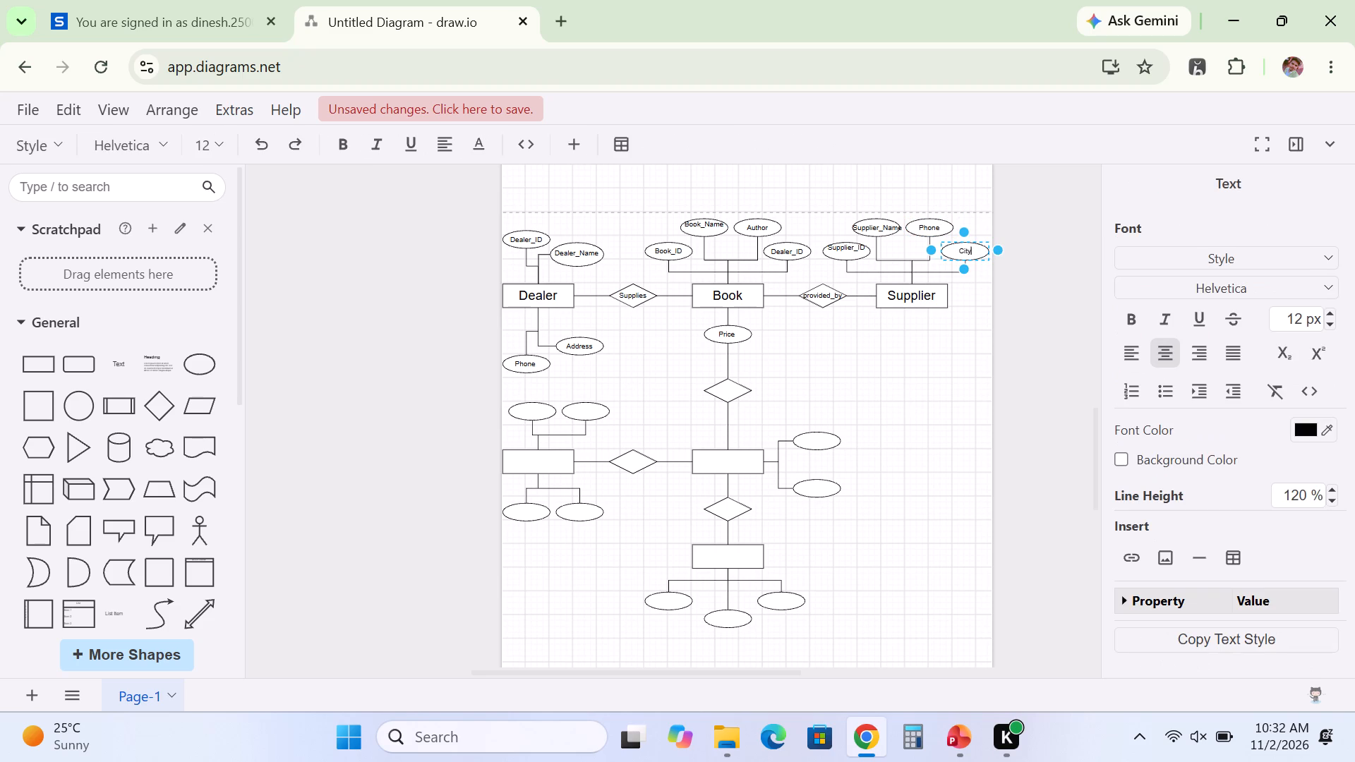
click(930, 404)
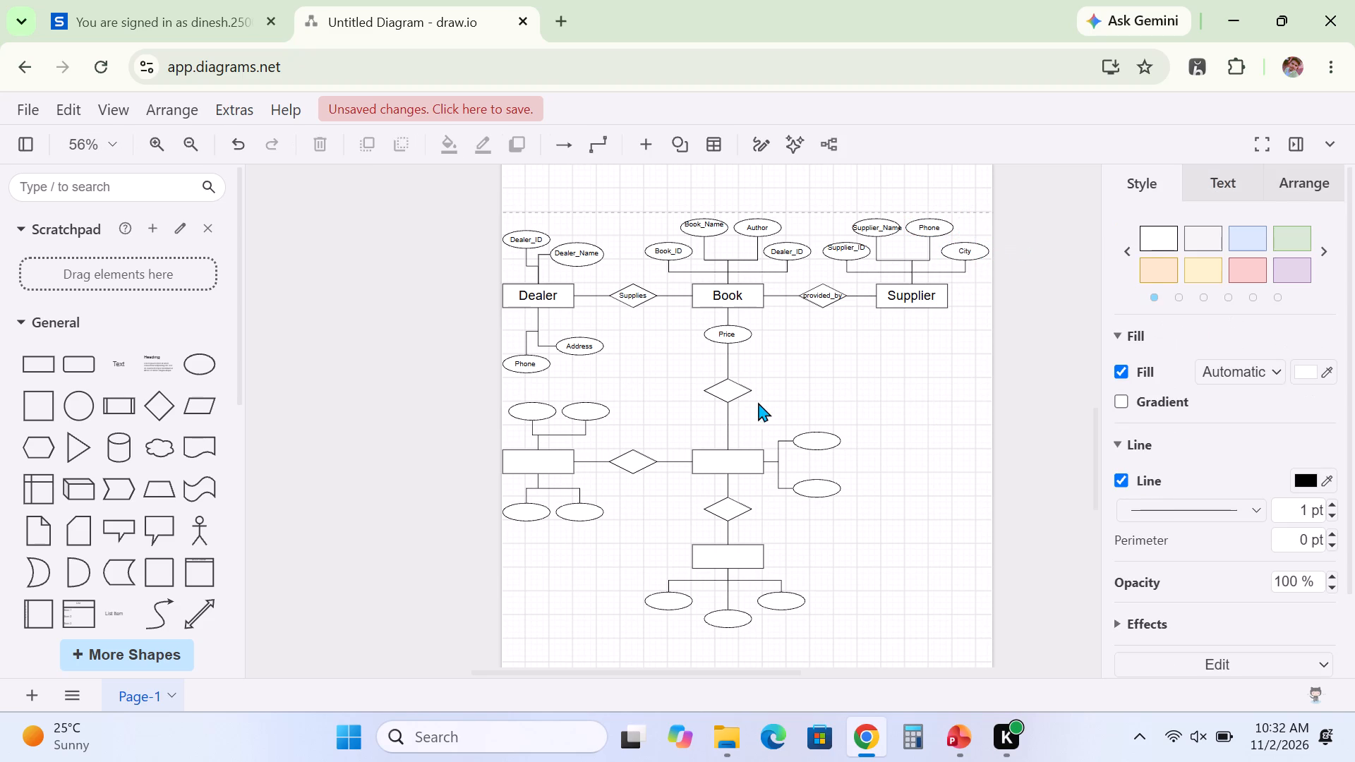
Check the ER diagram slide in PowerPoint, return to draw.io and label the relationship diamond below Price as Contains.
click(954, 732)
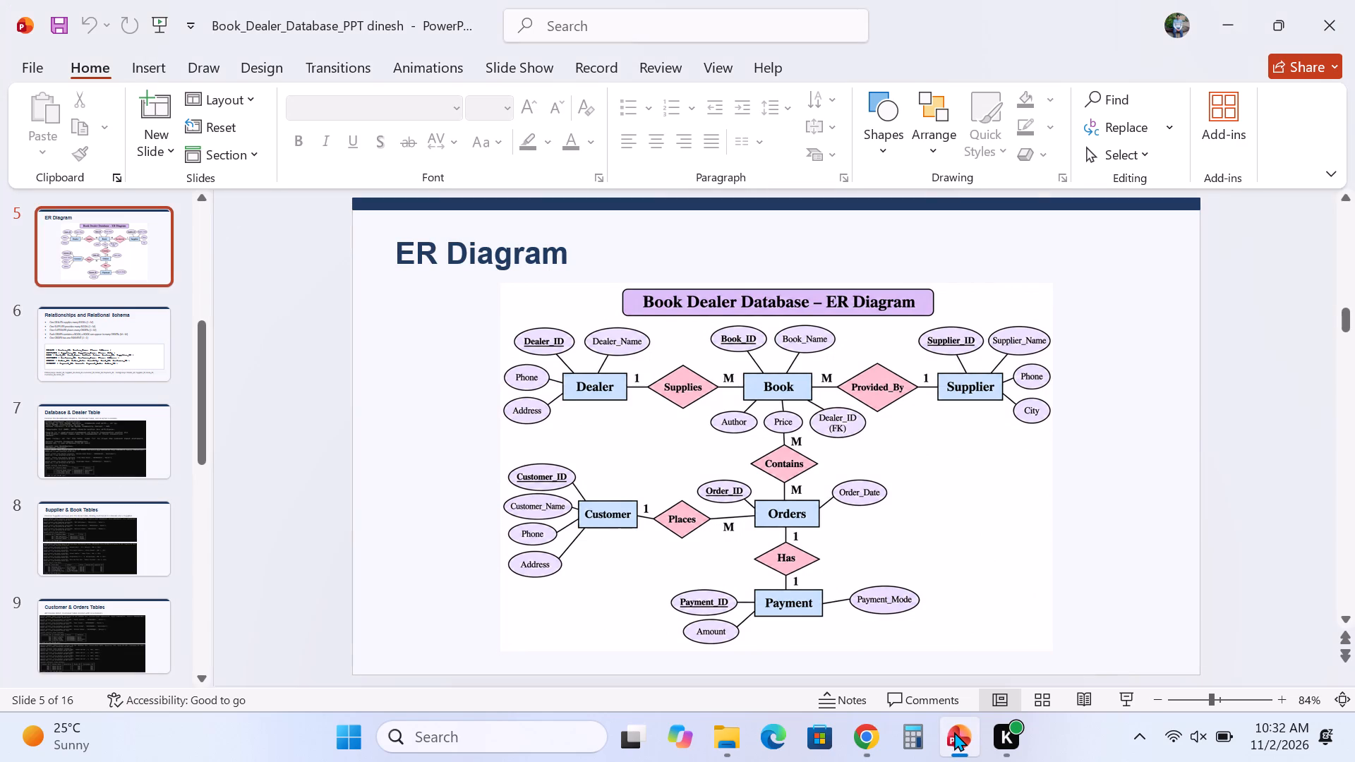
click(868, 733)
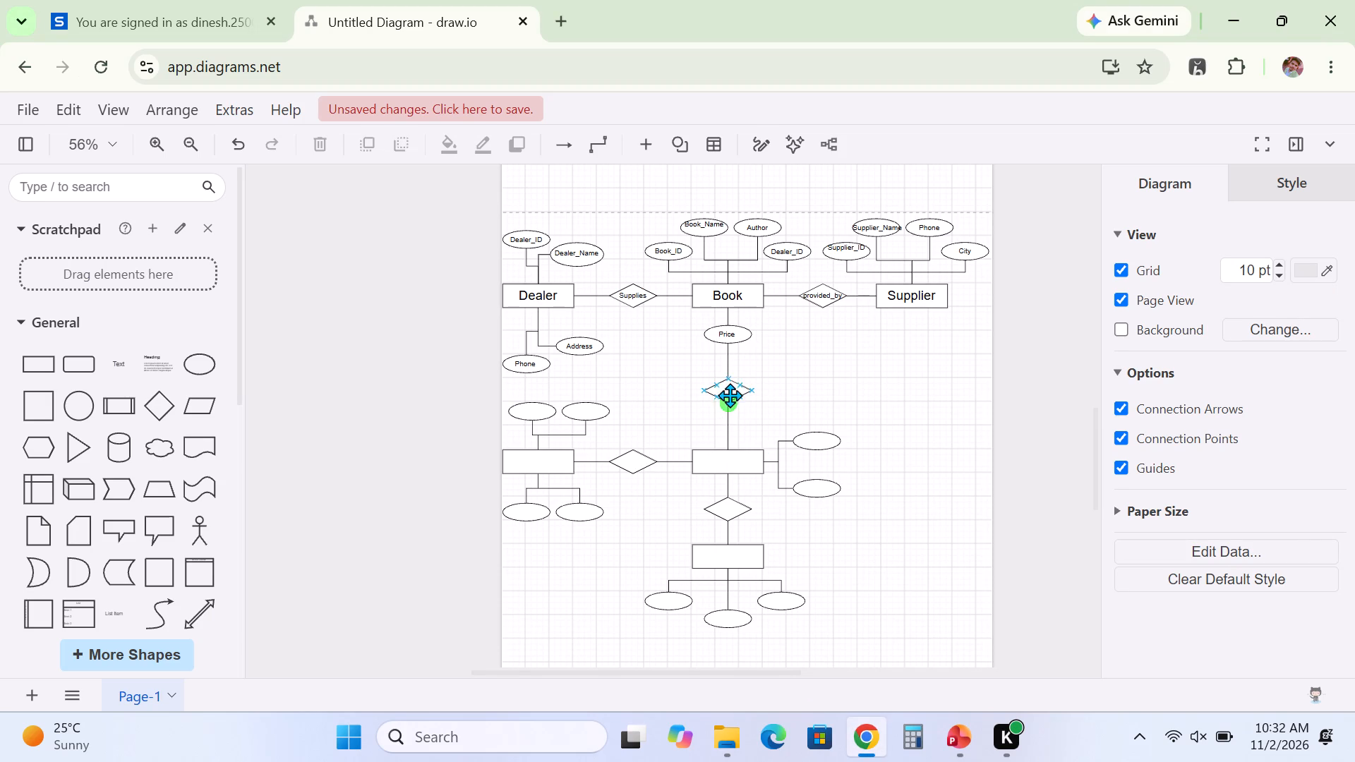
double_click(730, 392)
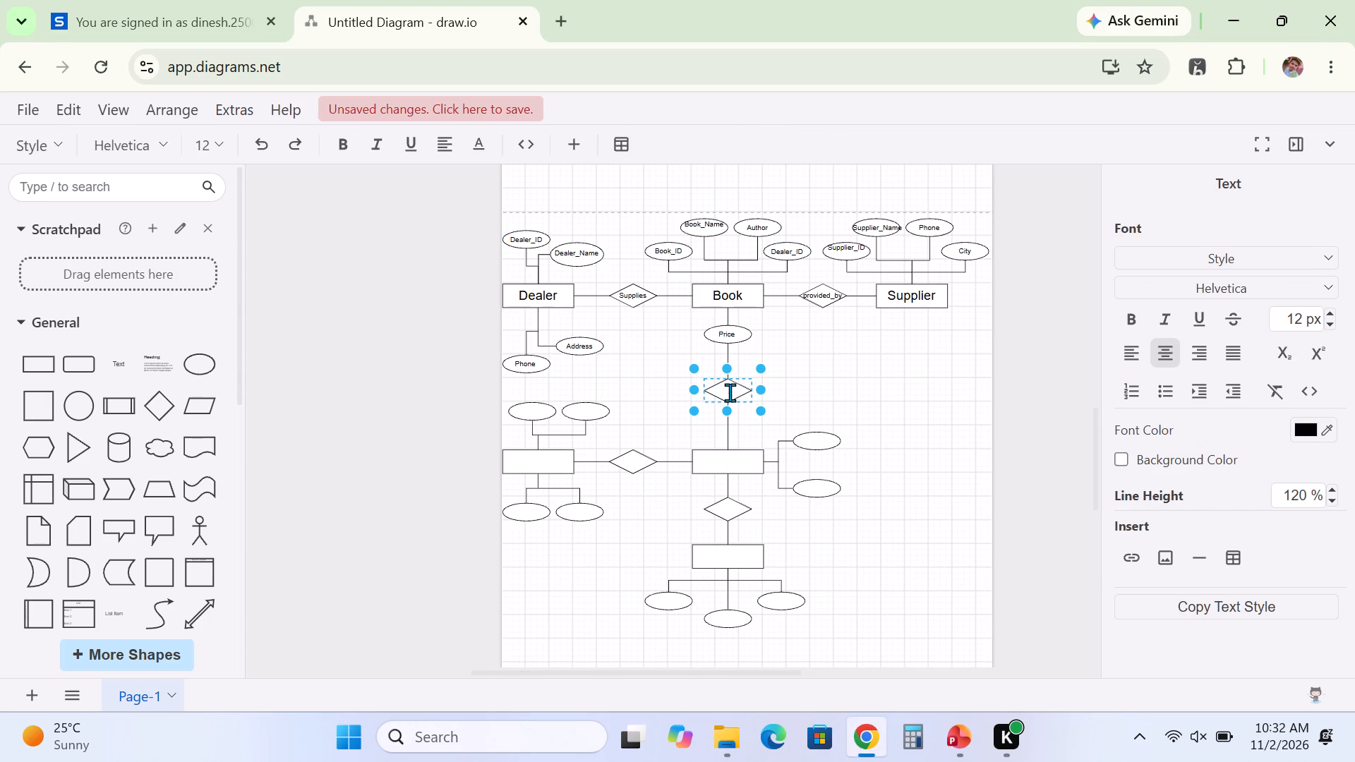
key(shift+c)
text(ontains)
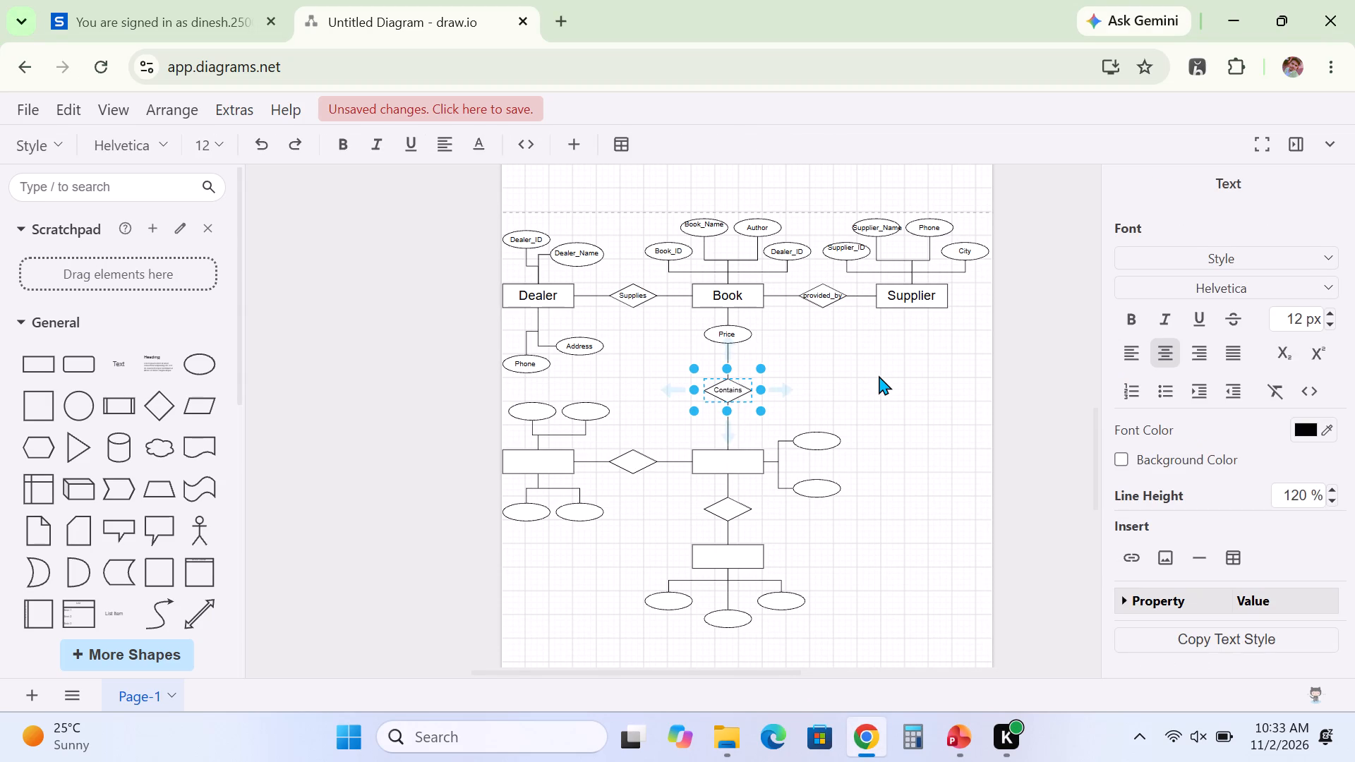
click(879, 375)
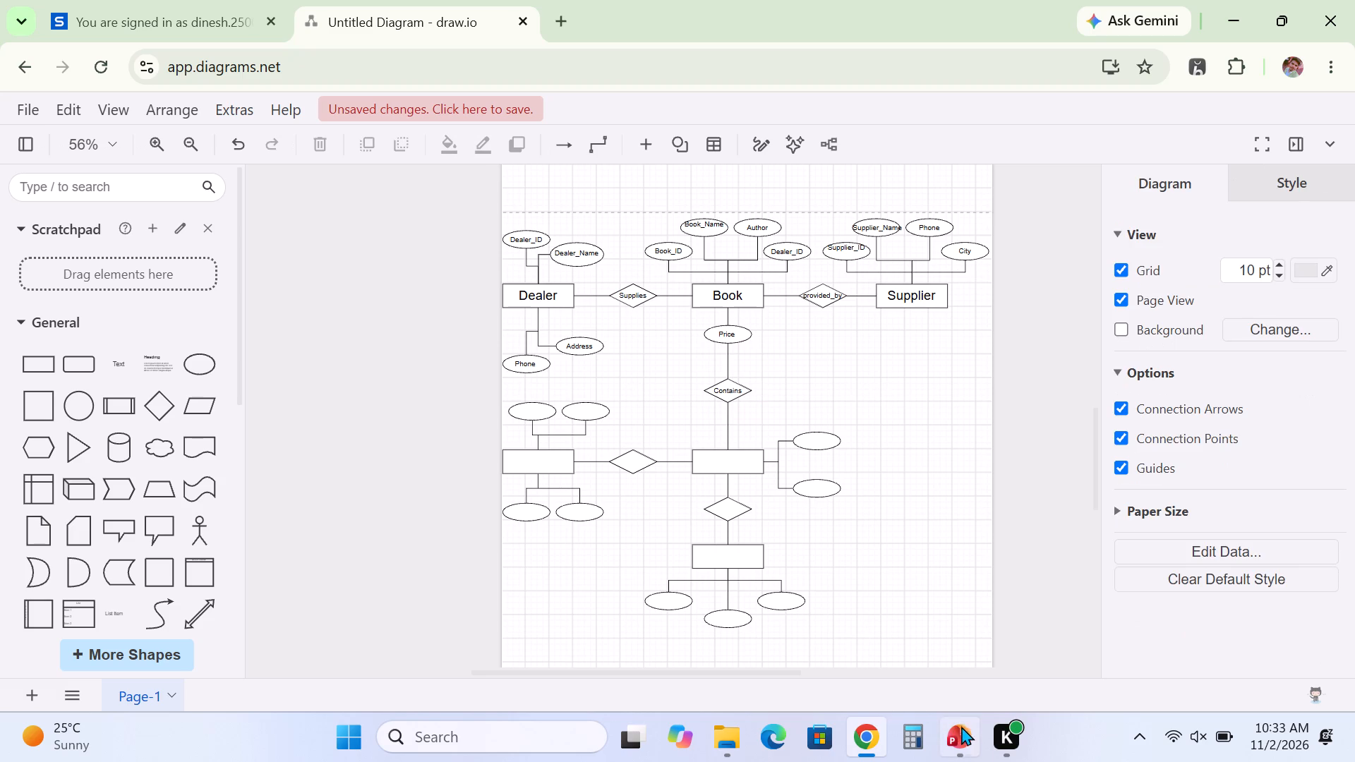
Check the slide in PowerPoint, return to draw.io and label the entity rectangle below Contains as Orders at 22 px font size.
click(961, 733)
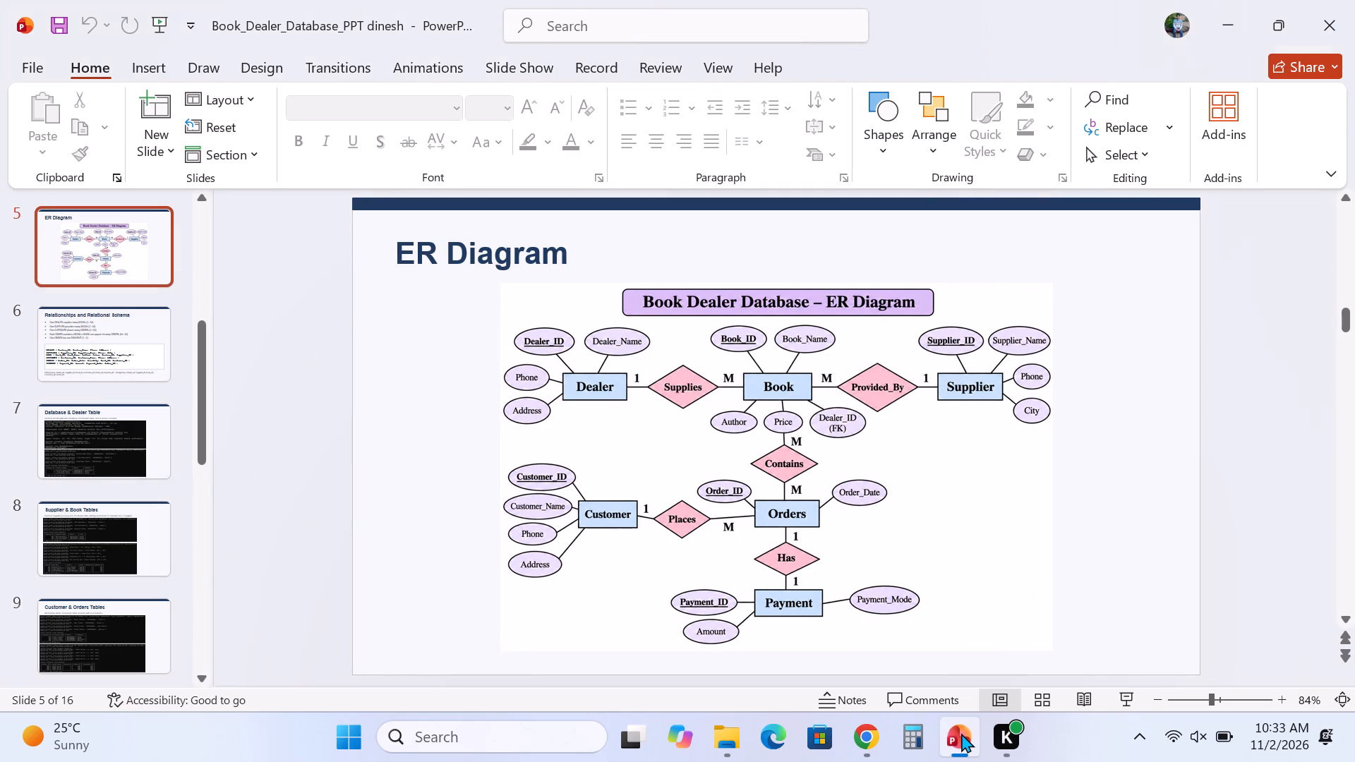
click(865, 737)
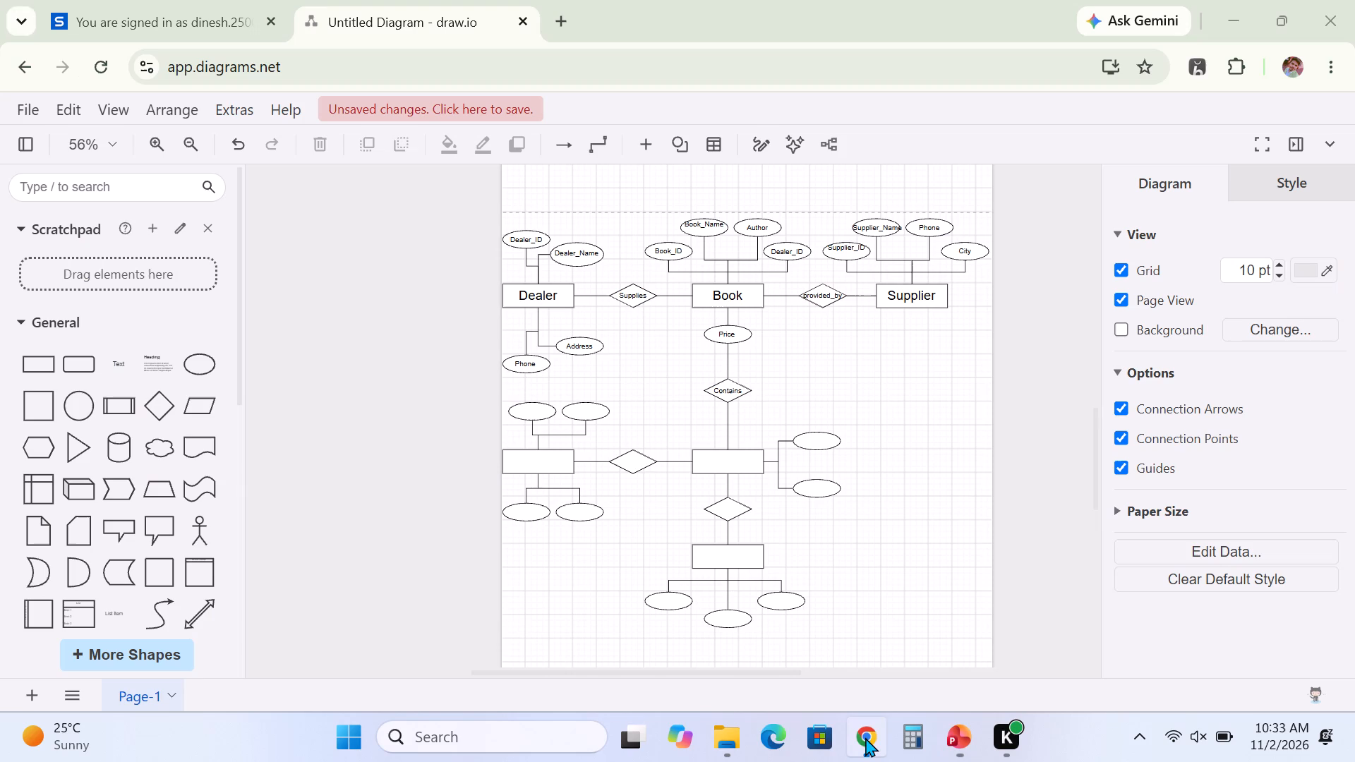
double_click(717, 459)
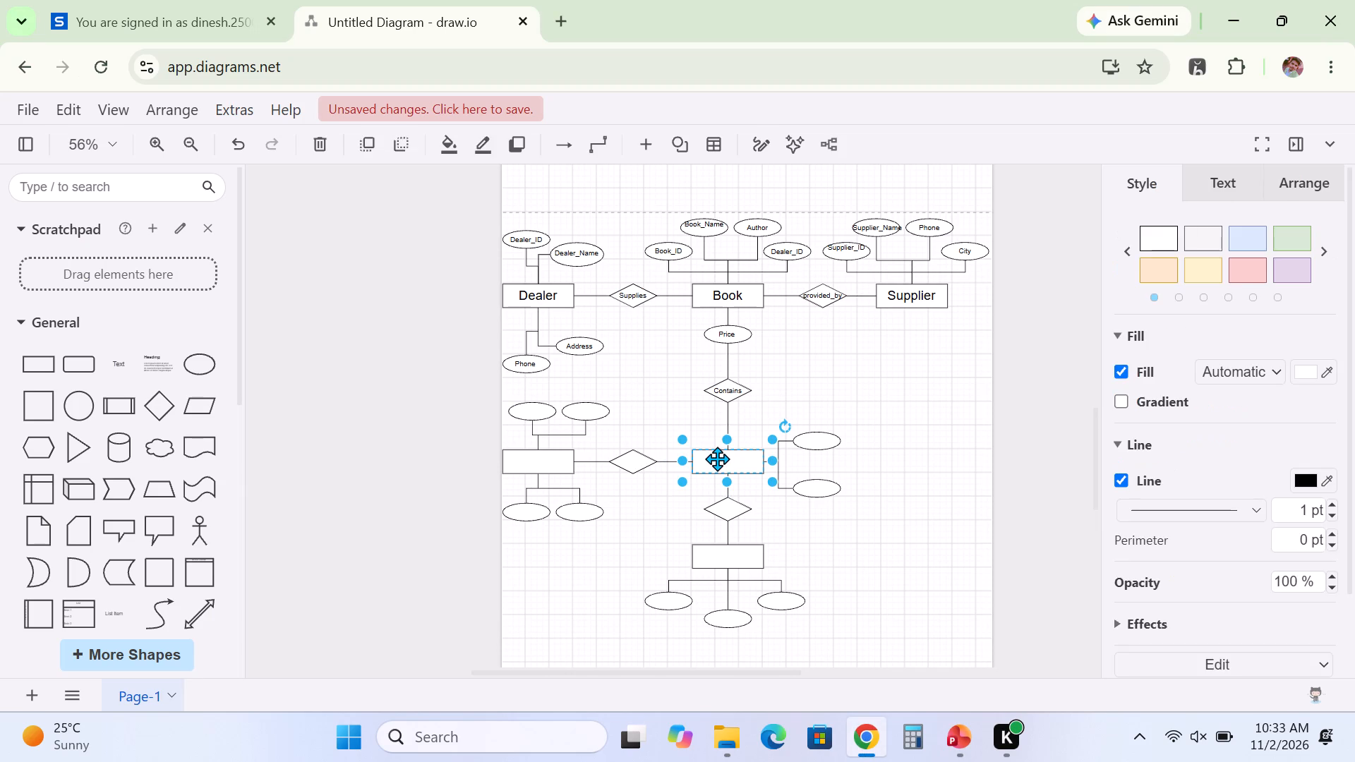
text(Order)
key(s)
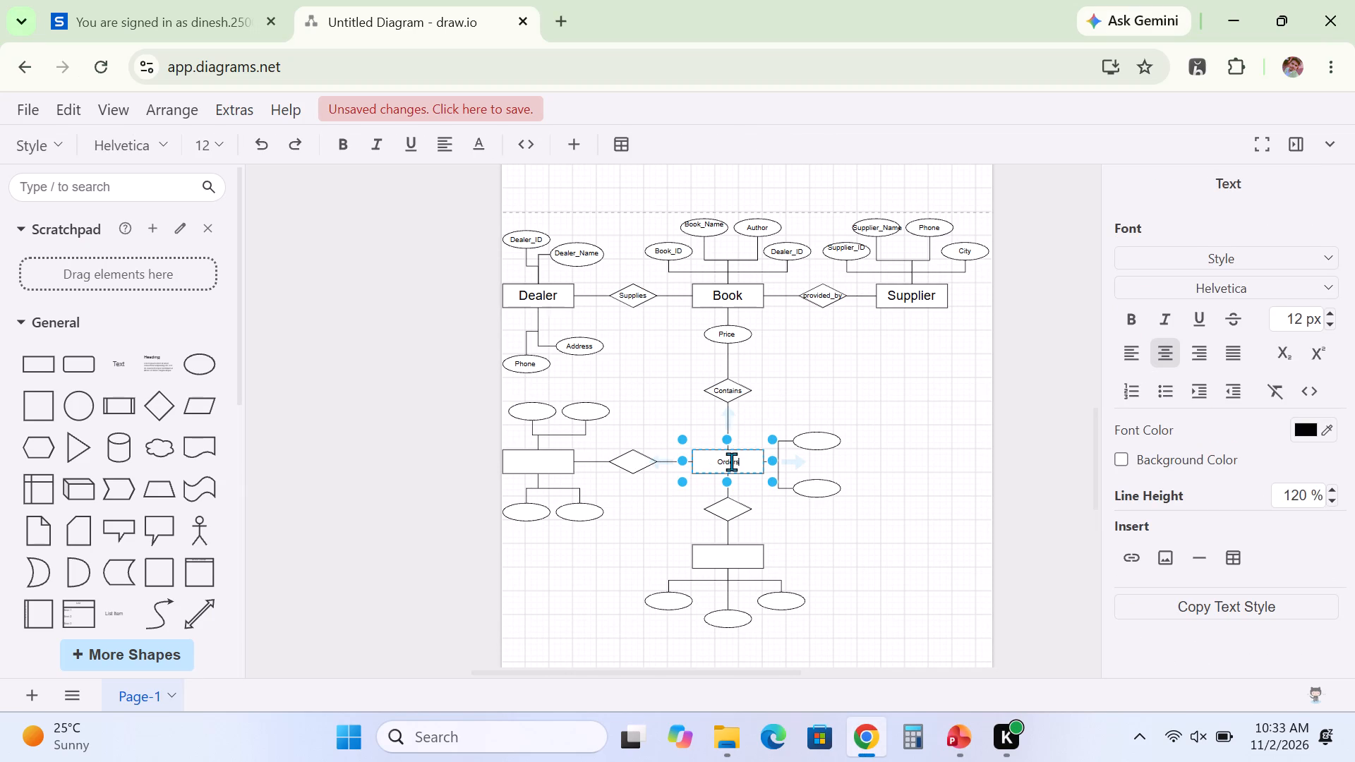
double_click(731, 461)
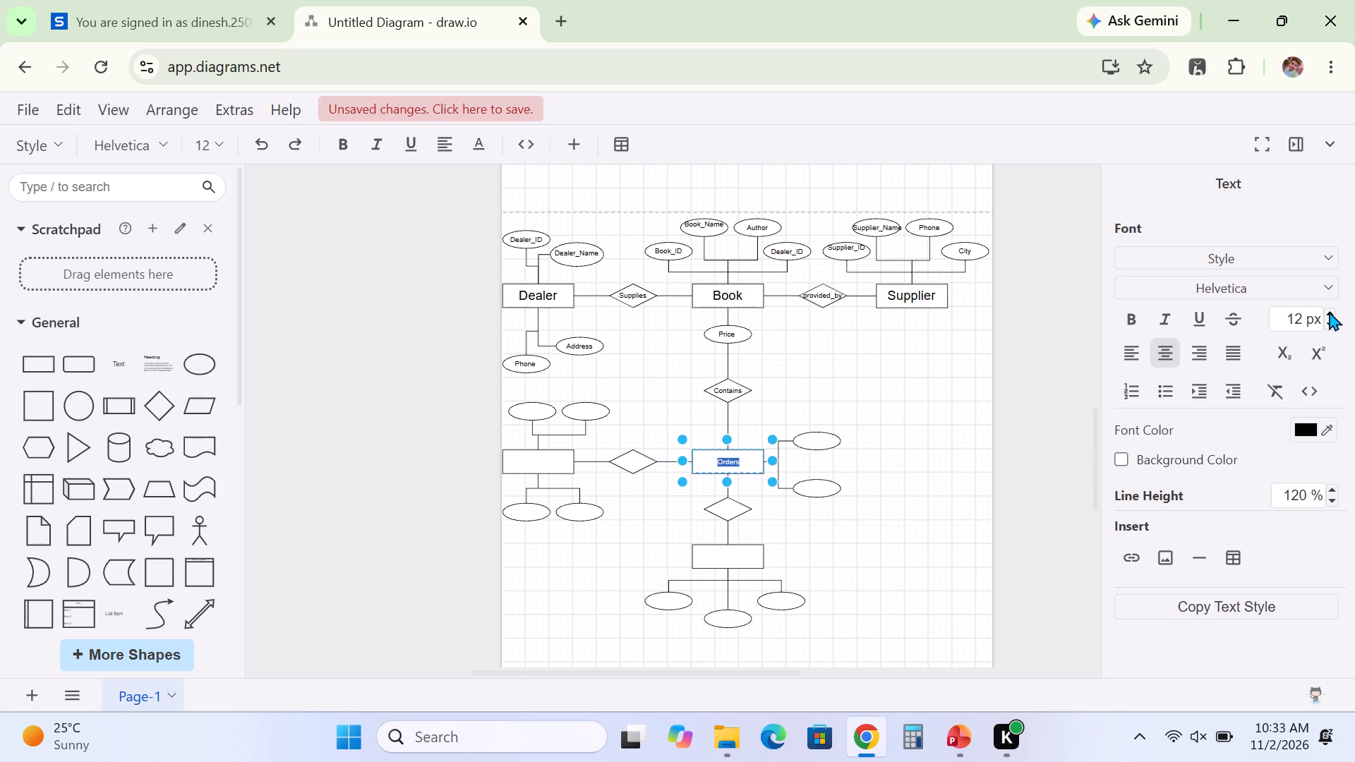
triple_click(1330, 311)
triple_click(1330, 311)
triple_click(1330, 311)
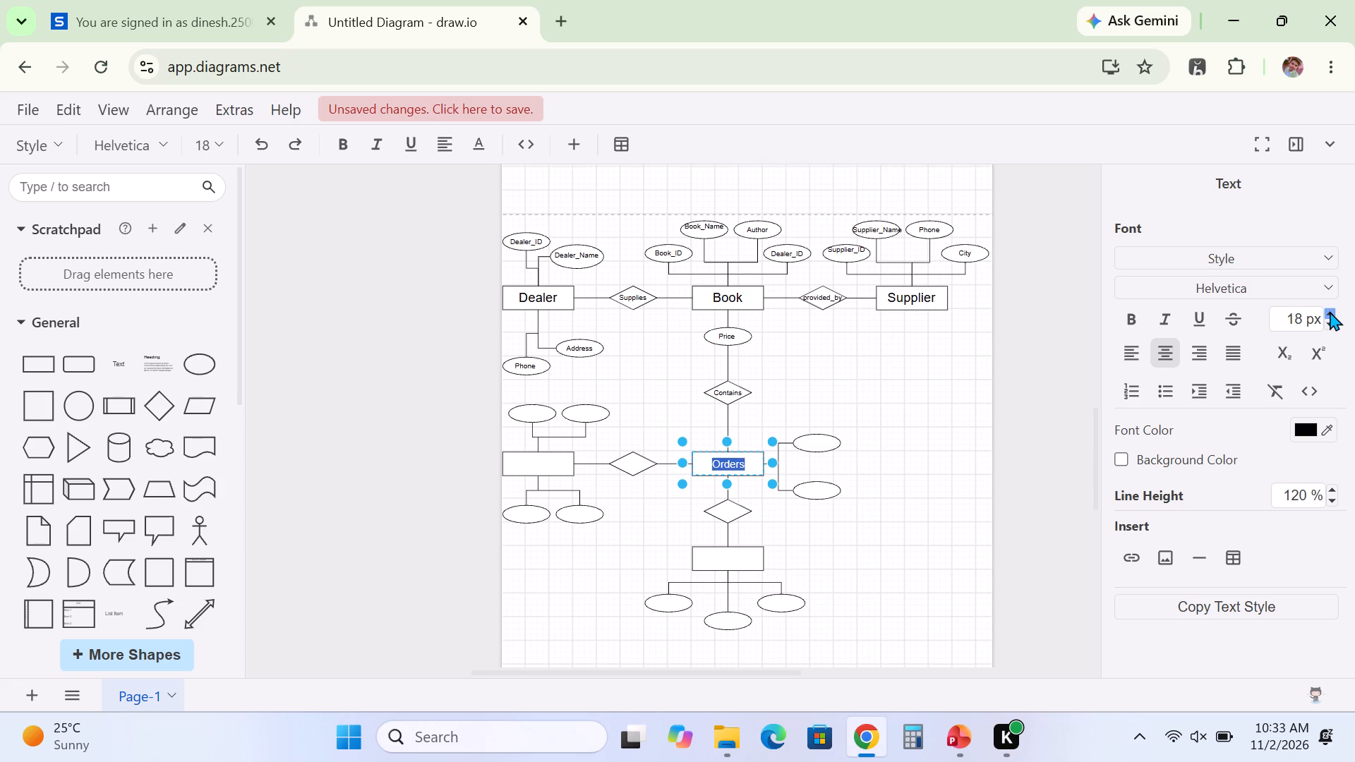
click(1330, 311)
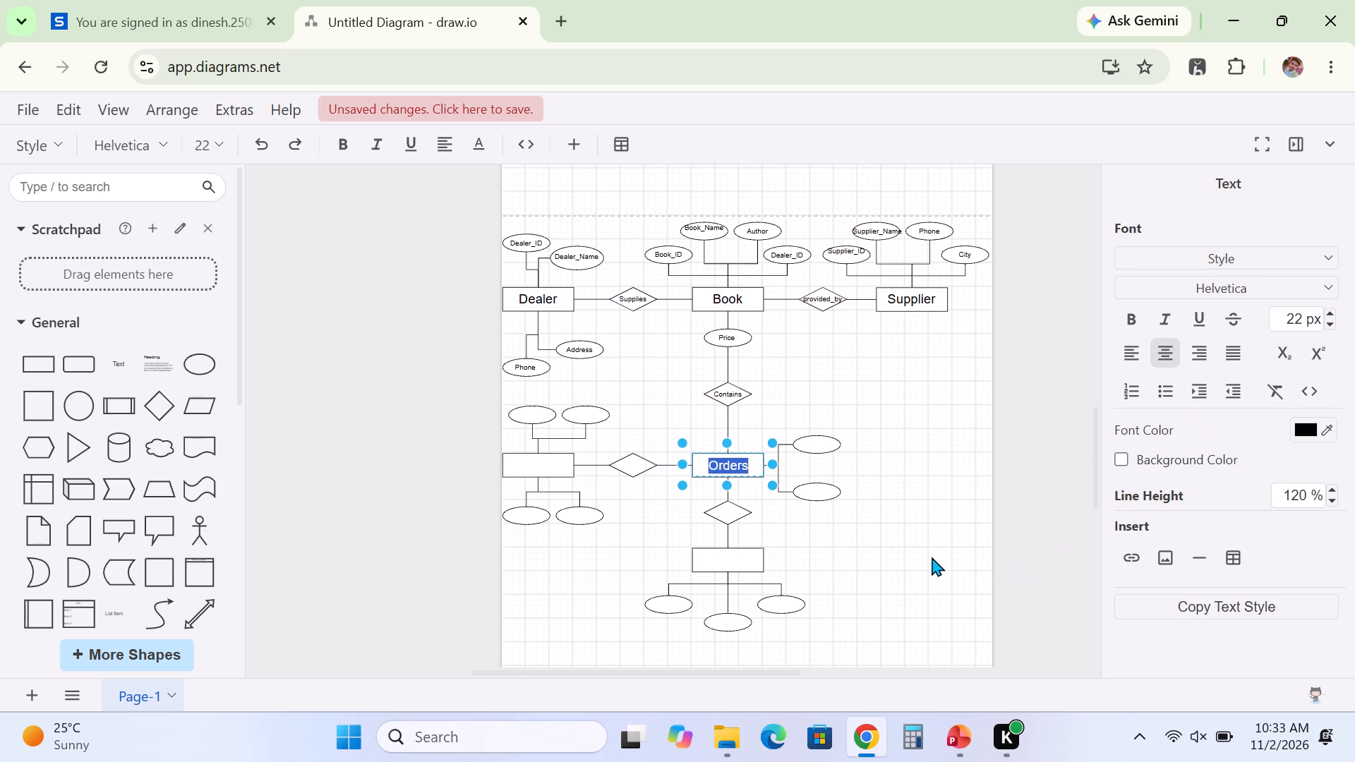
click(932, 557)
Label the empty entity rectangle on the far side of the diamond beside Orders as Customer and set its font size to 20 px.
double_click(545, 467)
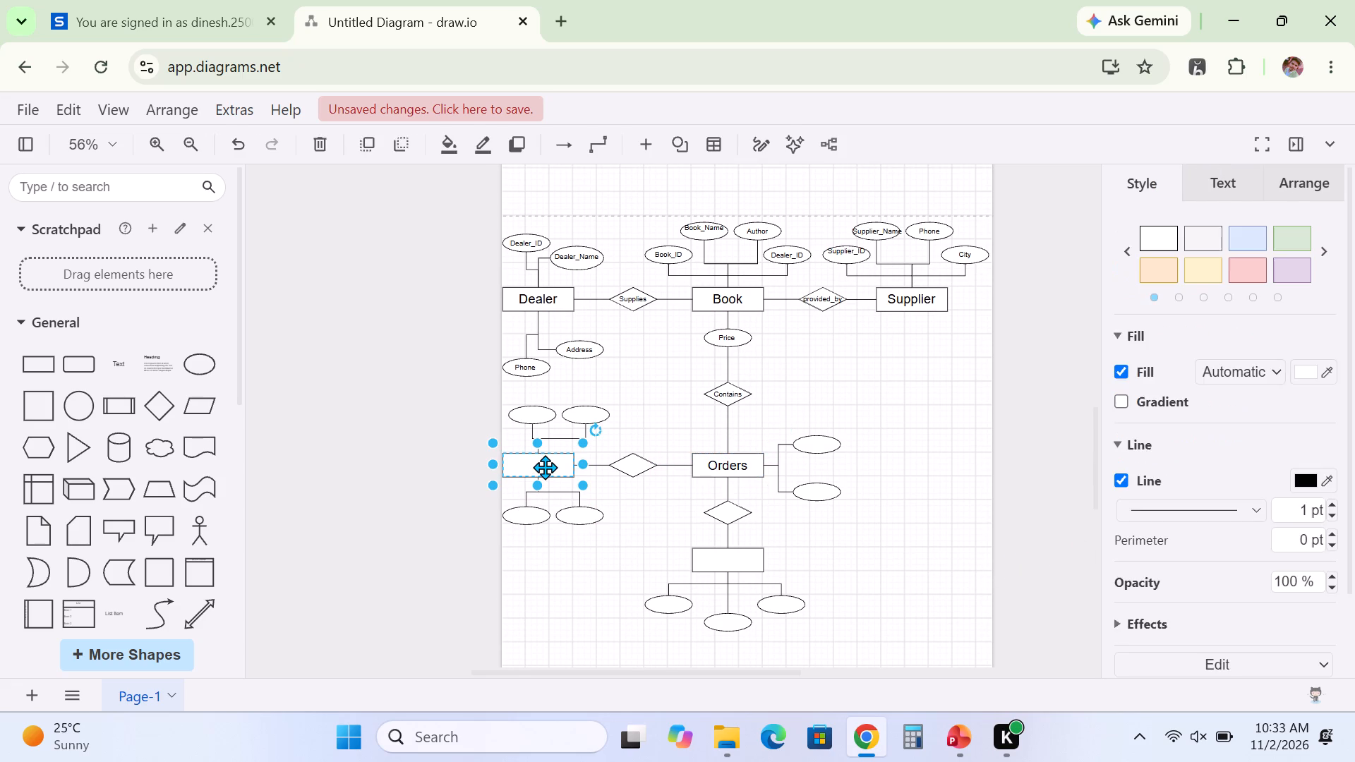
double_click(543, 465)
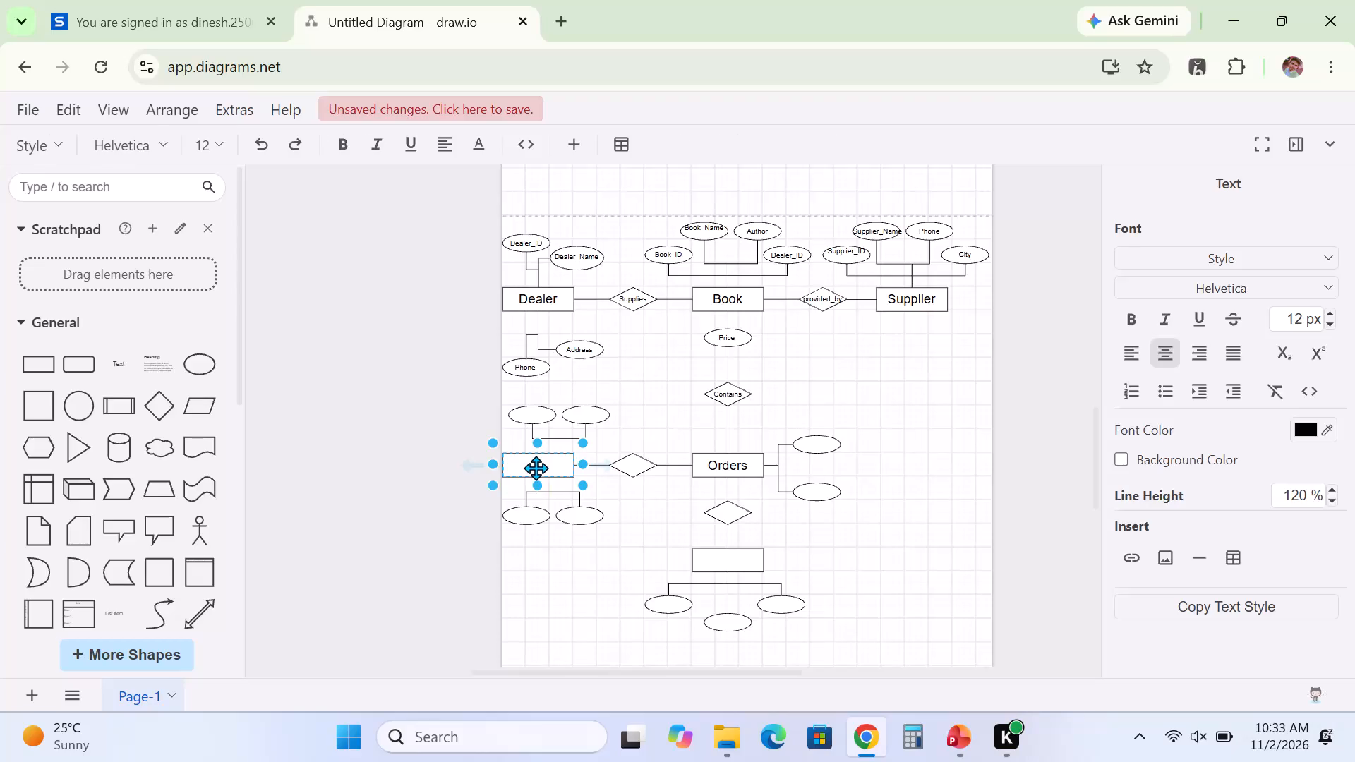
double_click(536, 468)
key(shift+c)
text(ustomer)
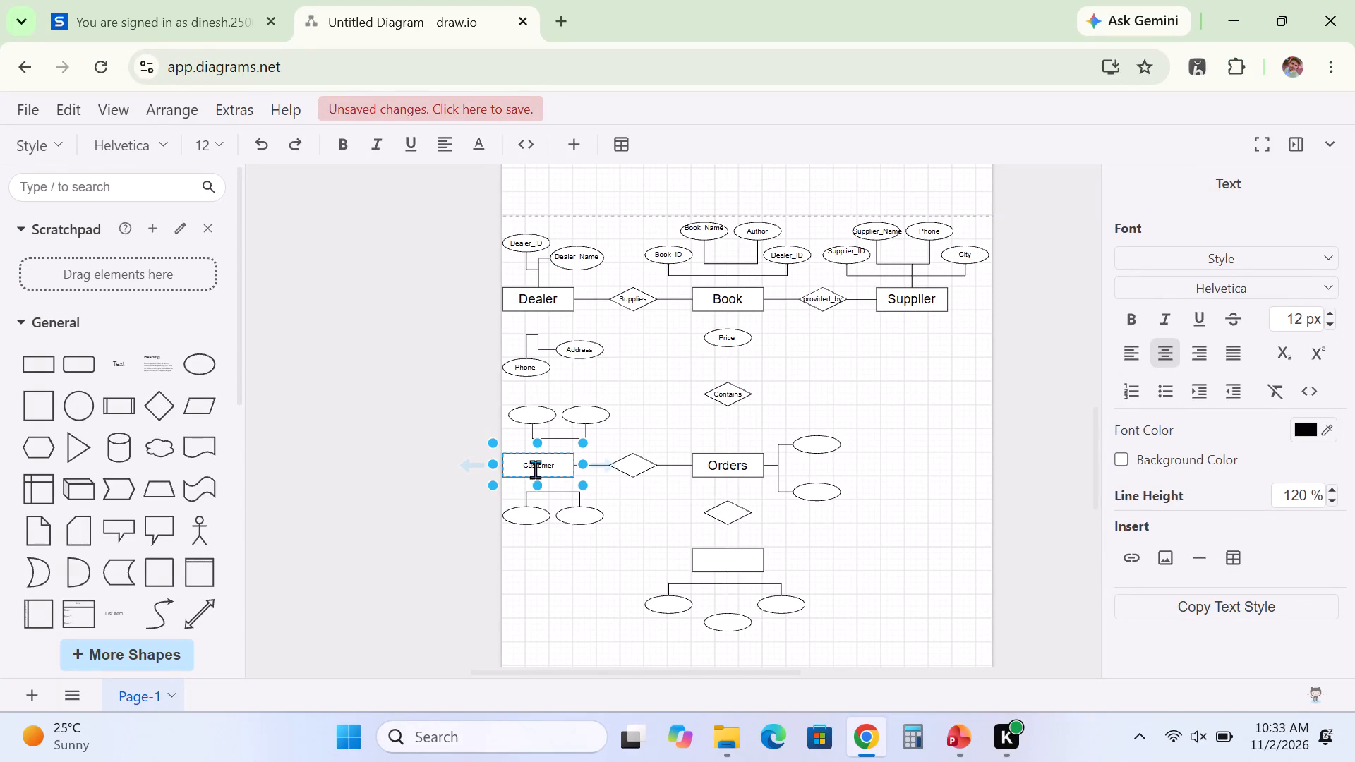
double_click(543, 469)
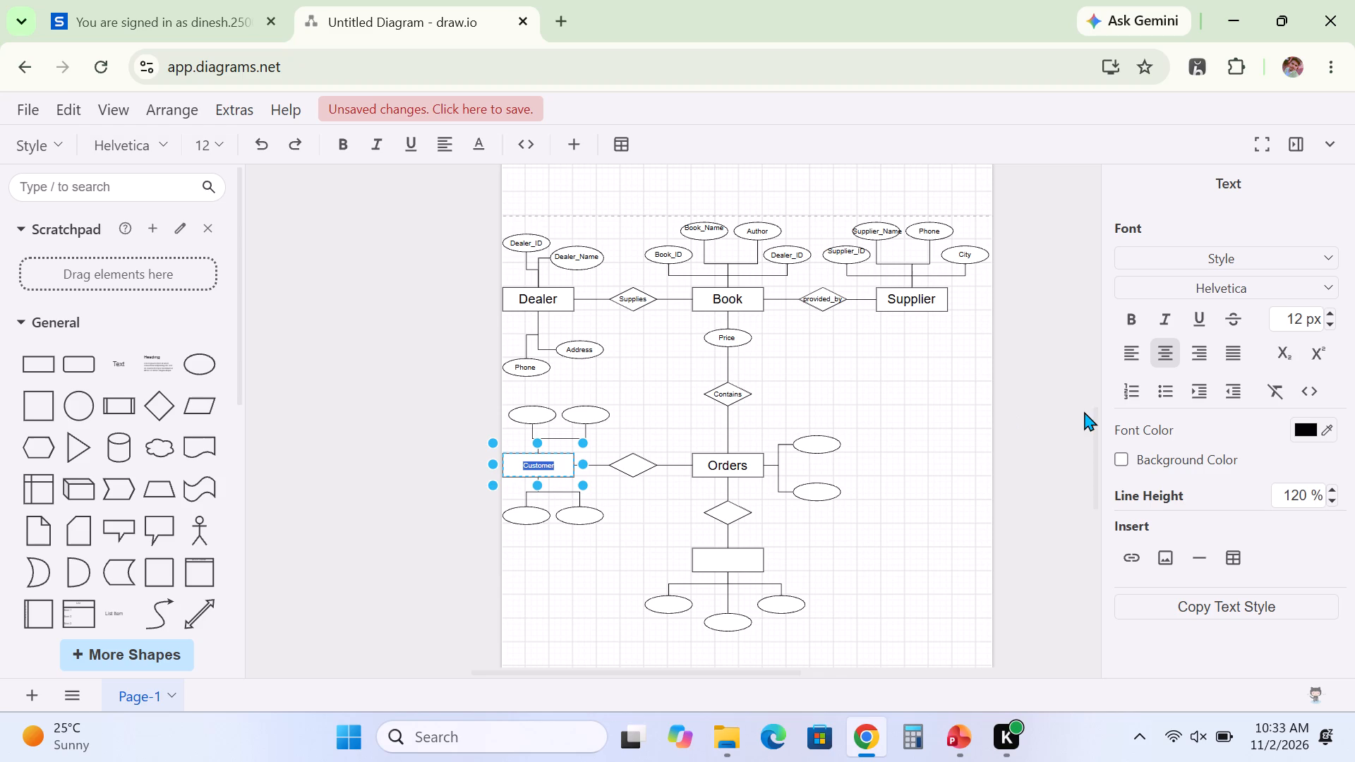
triple_click(1328, 313)
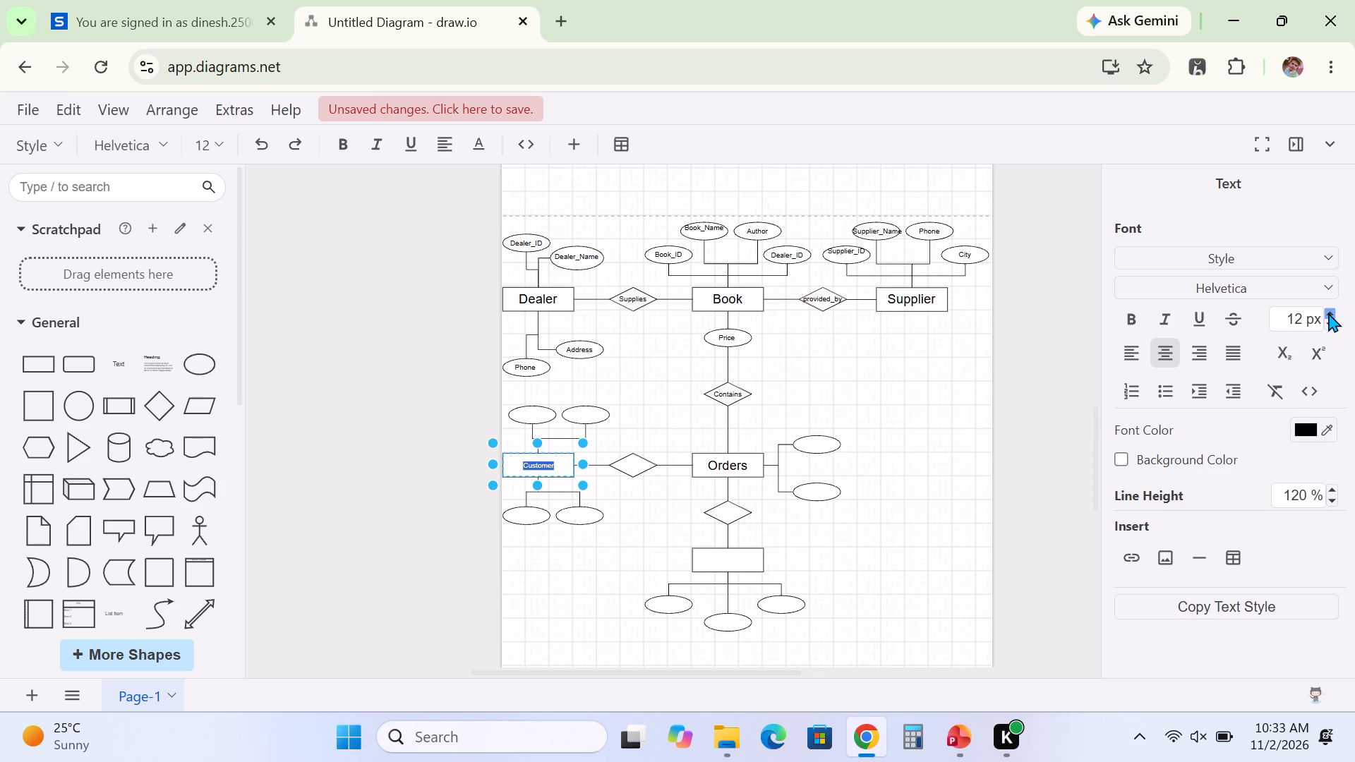
click(1328, 313)
triple_click(1328, 313)
click(1328, 313)
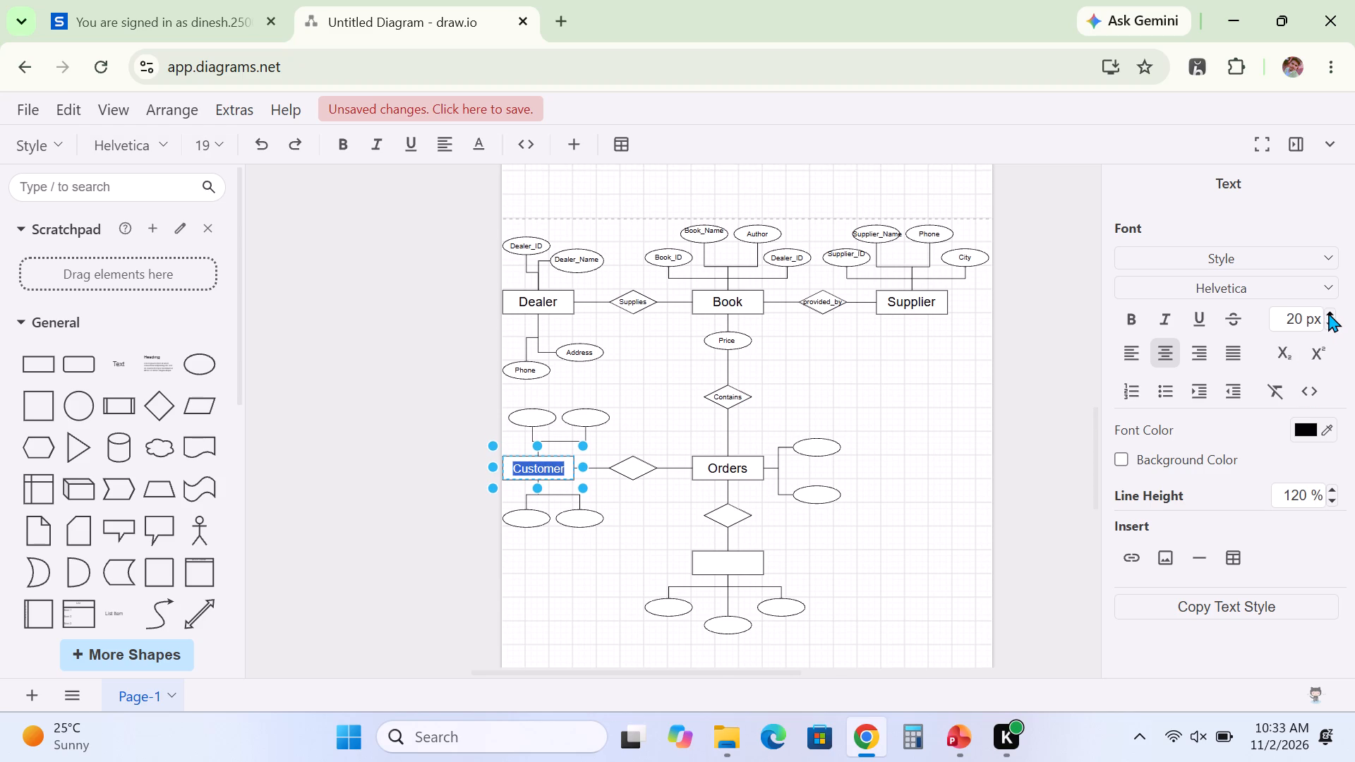
click(928, 567)
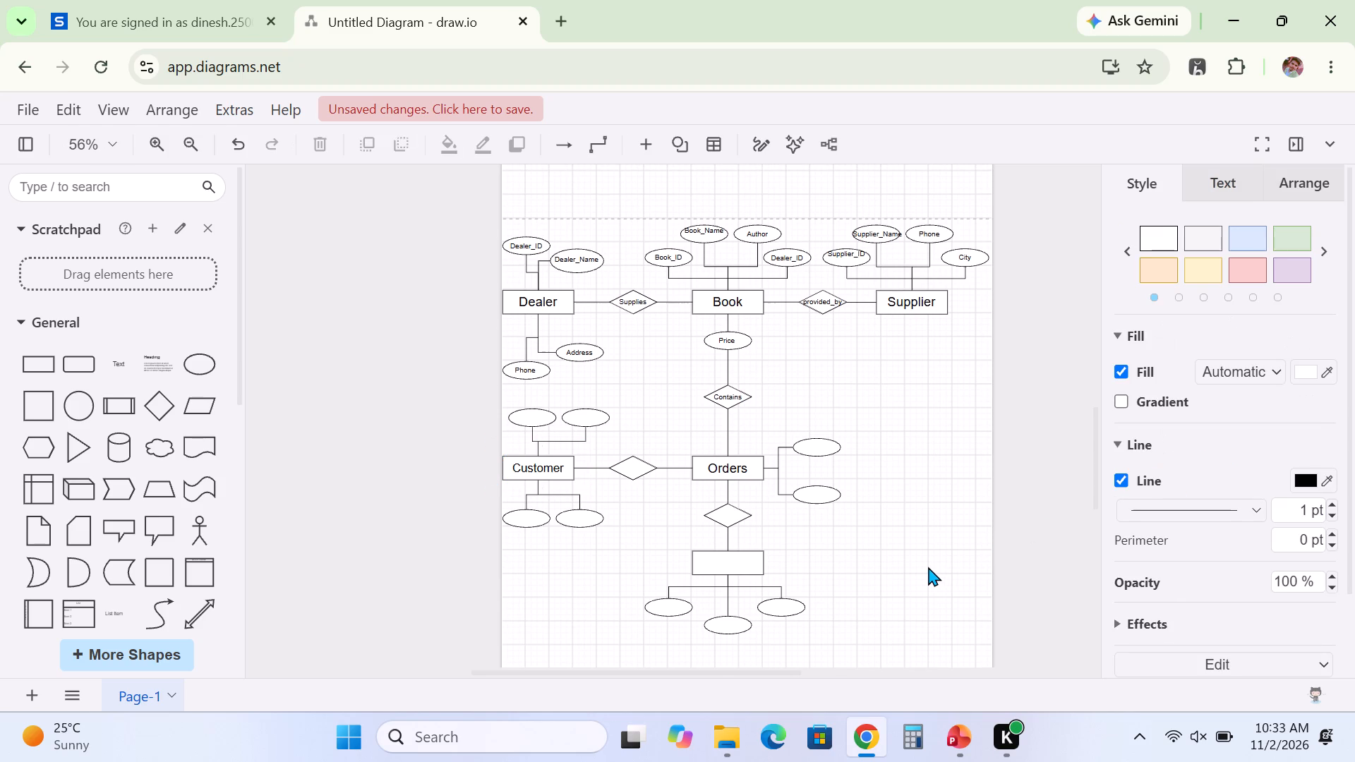
Check the ER diagram slide in PowerPoint, return to draw.io and label the ellipse below the dealer's Phone, above Customer, as Customer_ID.
click(951, 734)
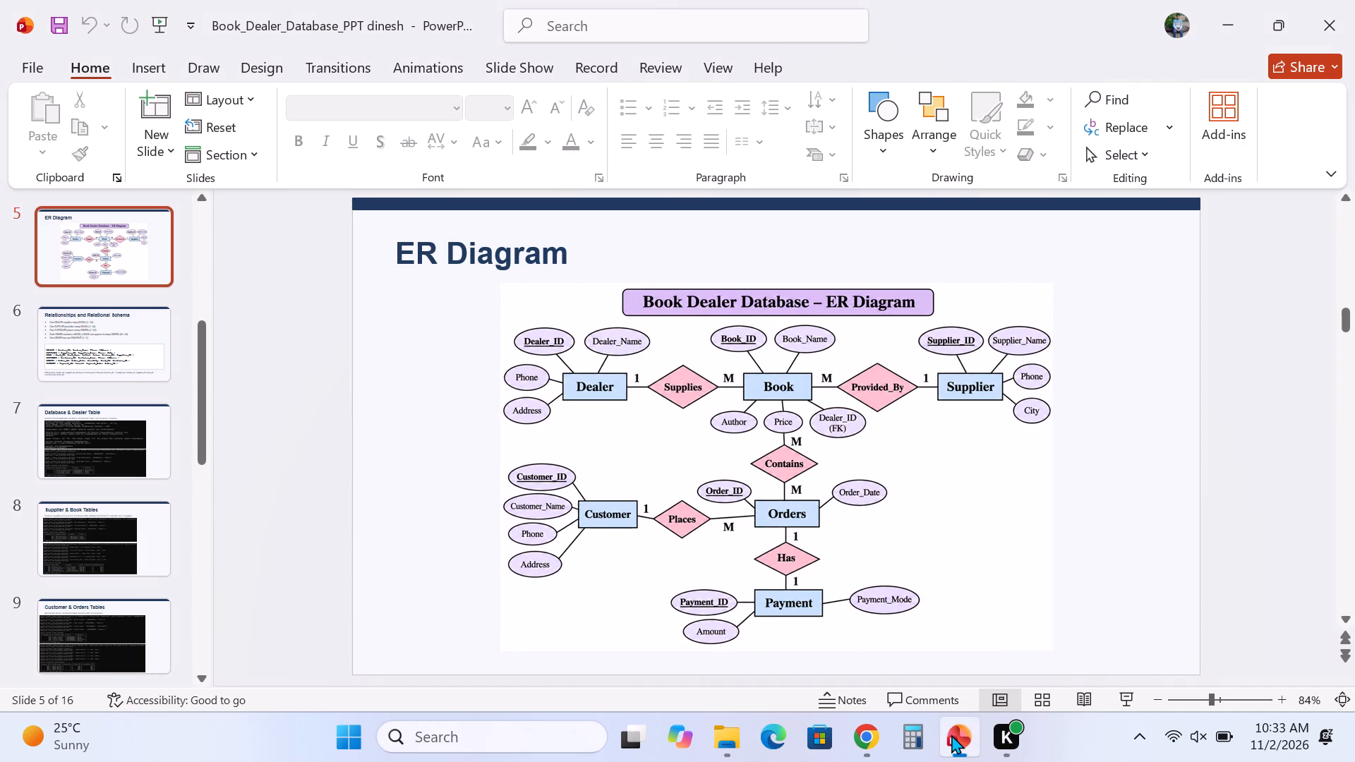
click(866, 731)
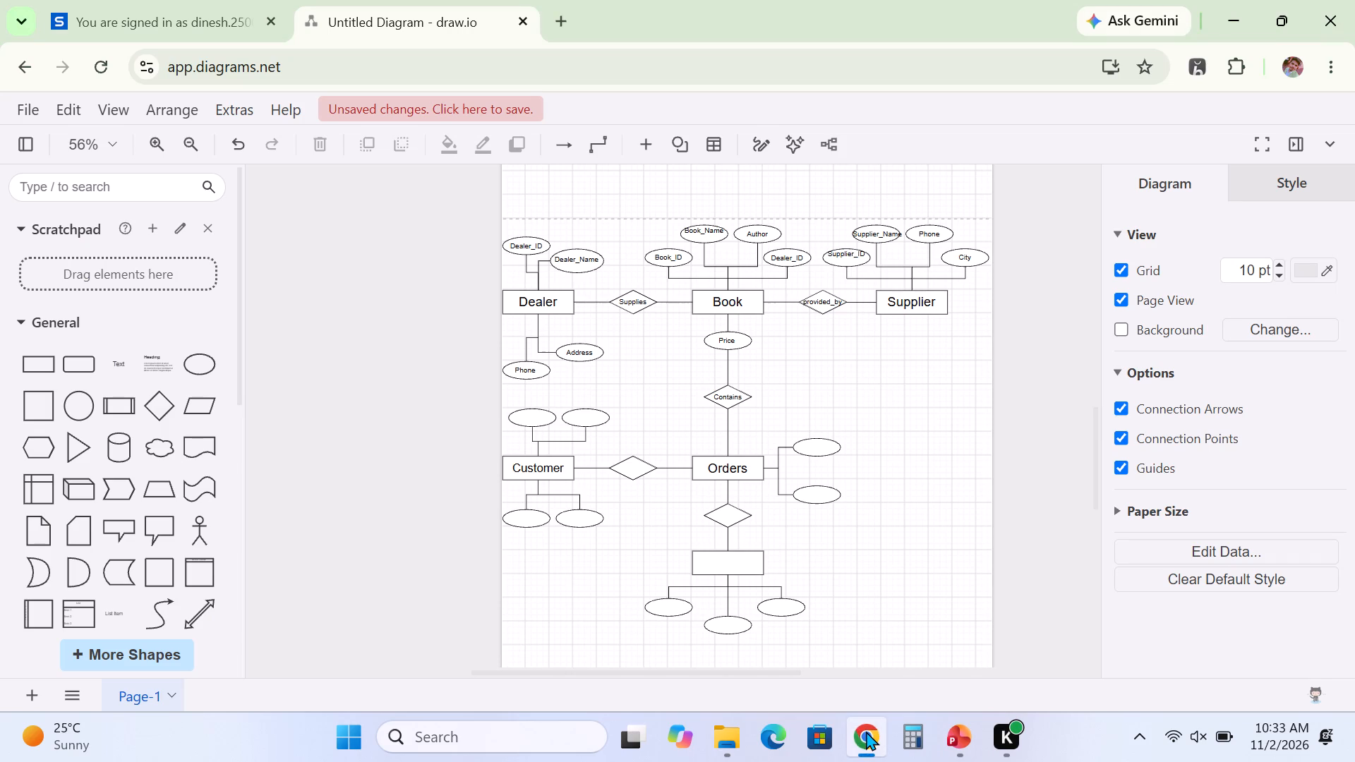
double_click(531, 415)
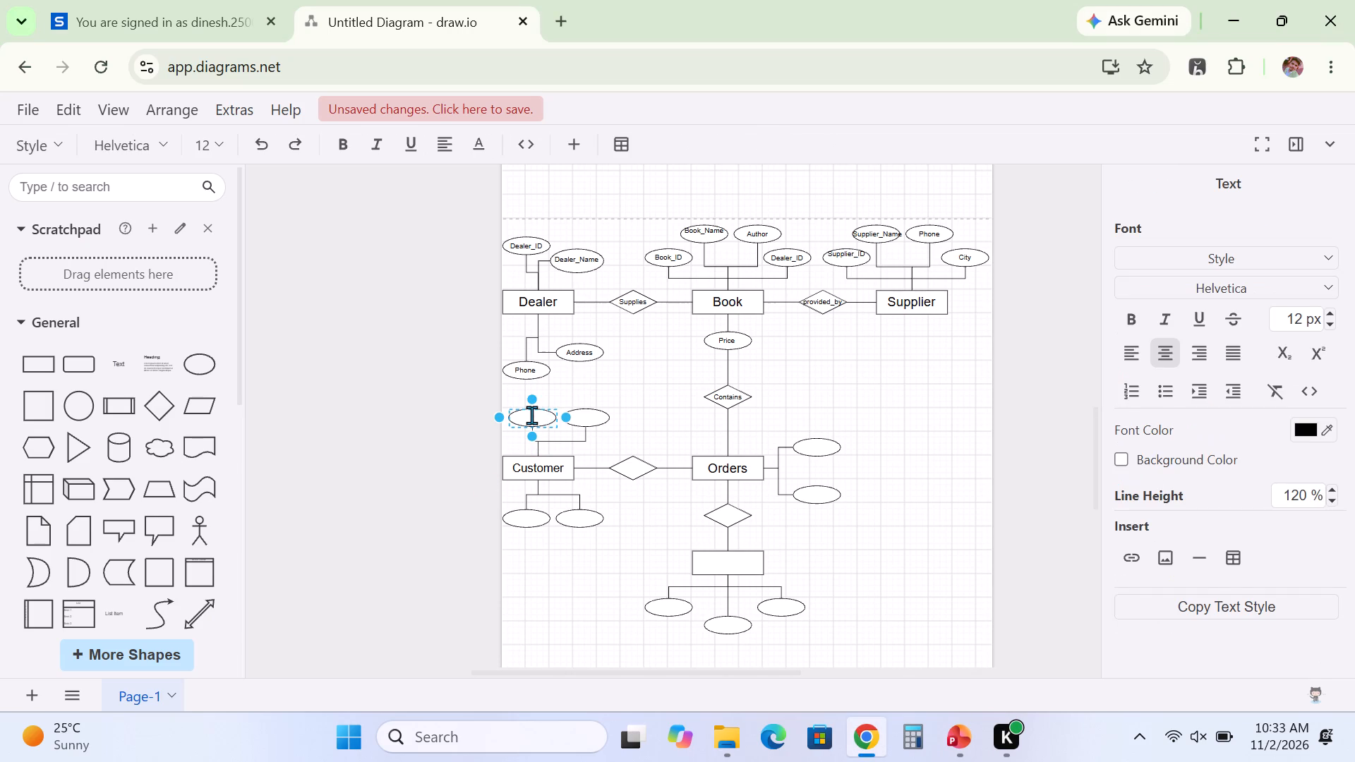
key(shift+c)
text(ustomer)
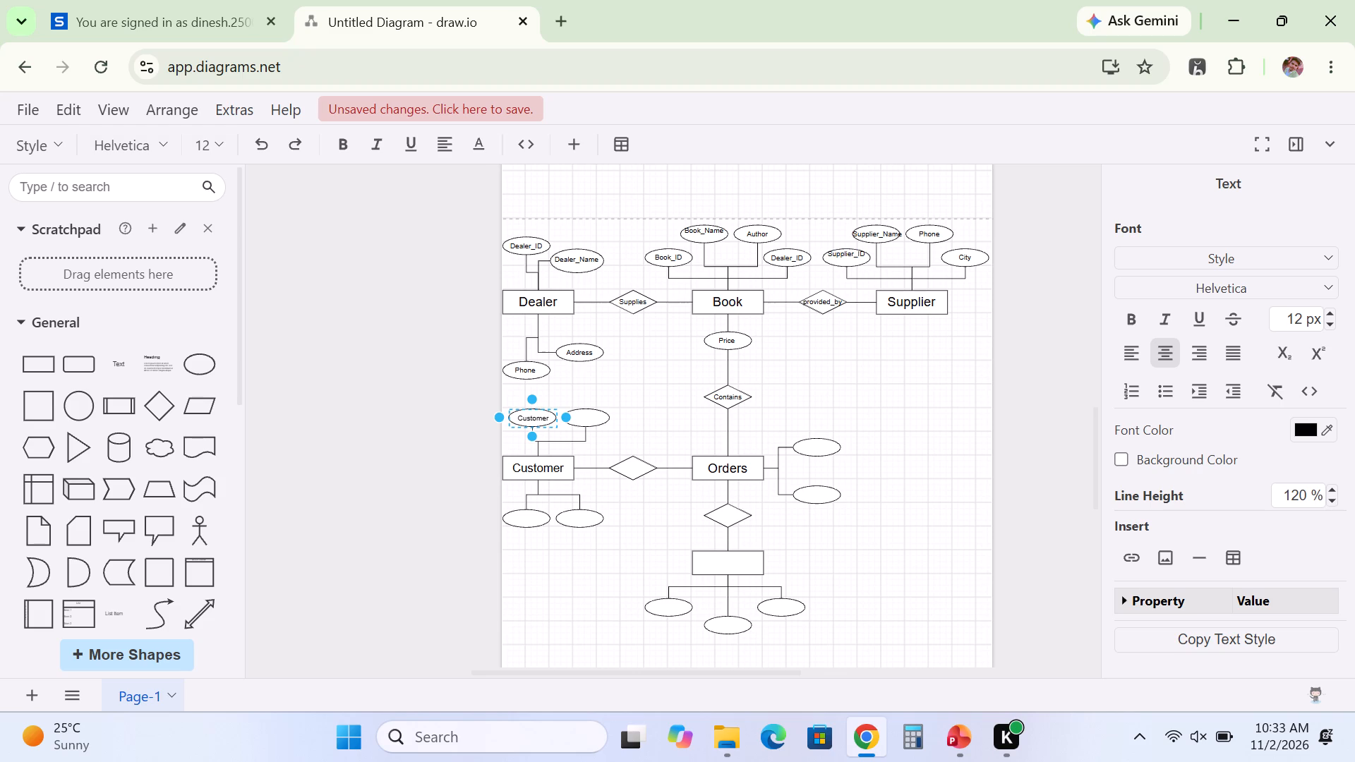
key(shift+underscore)
key(shift+i)
key(shift+d)
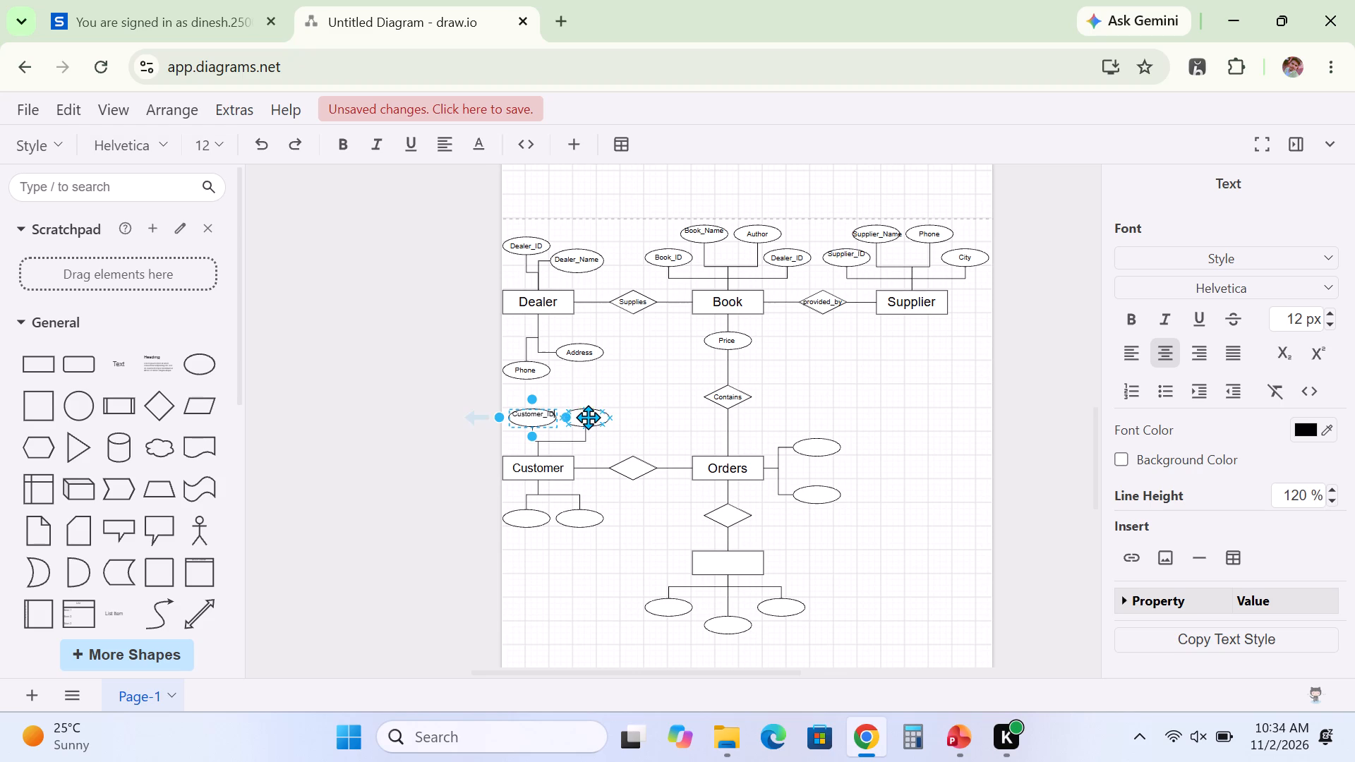
Label the empty ellipse beside Customer_ID, above the Customer entity, as Customer_Name.
double_click(588, 418)
key(shift+c)
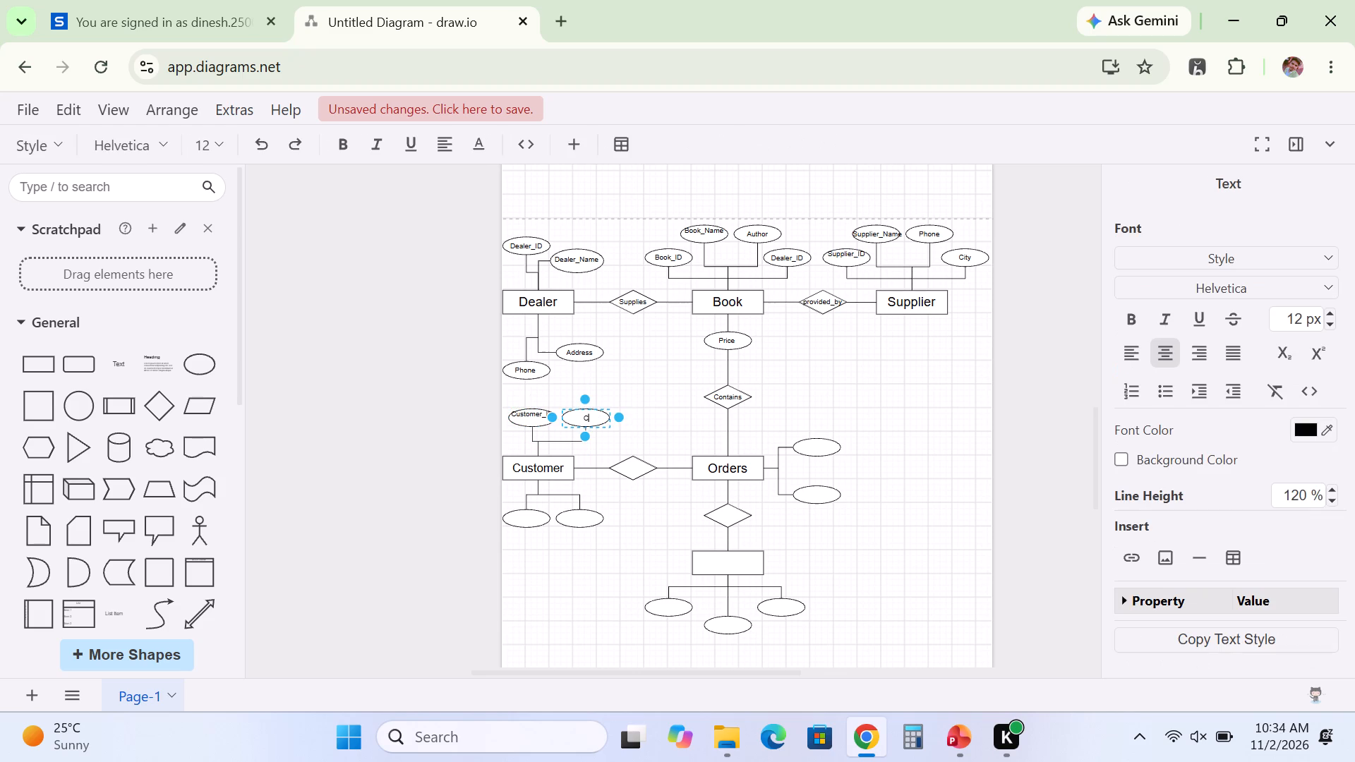
text(ust)
text(omer)
key(shift+underscore)
text(Nam)
key(e)
click(596, 617)
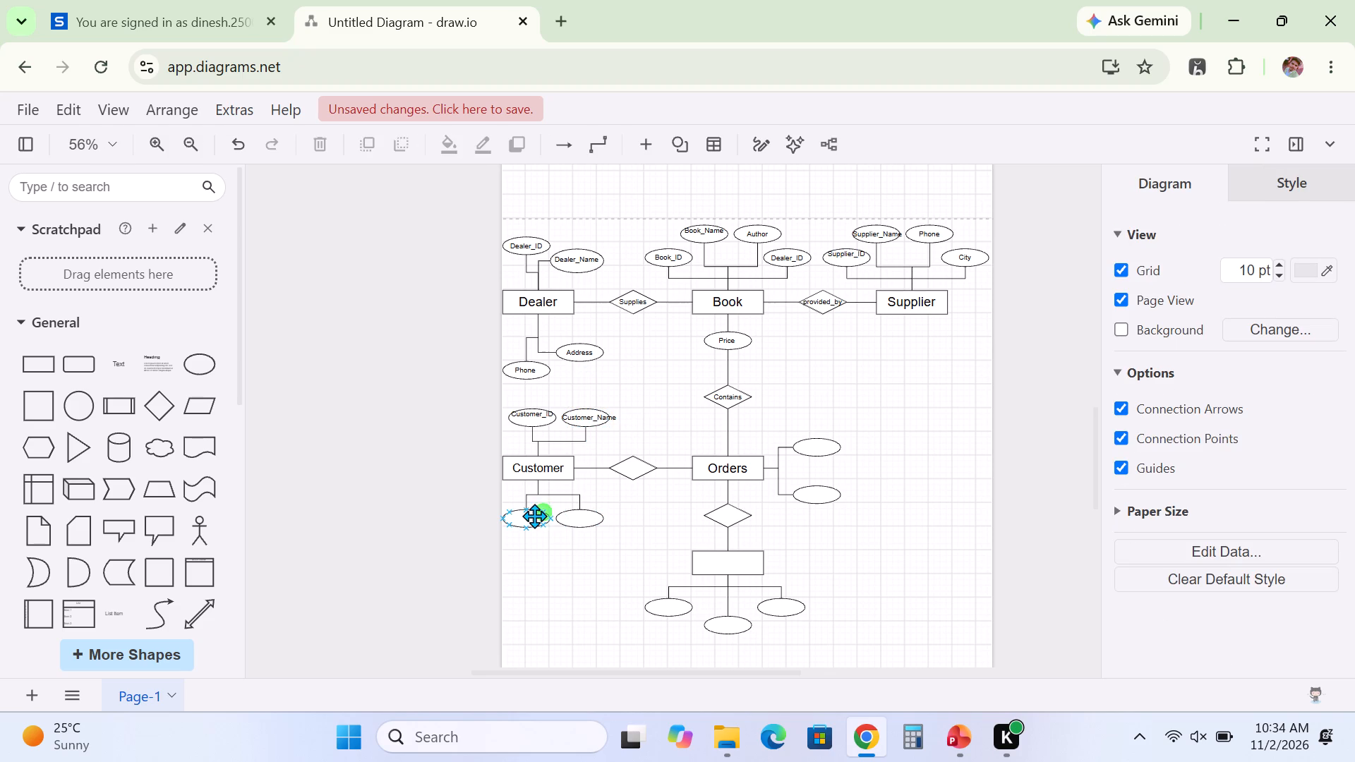
Label the two empty ellipses below the Customer entity Phone and Address, checking the ER diagram slide in PowerPoint in between.
double_click(524, 516)
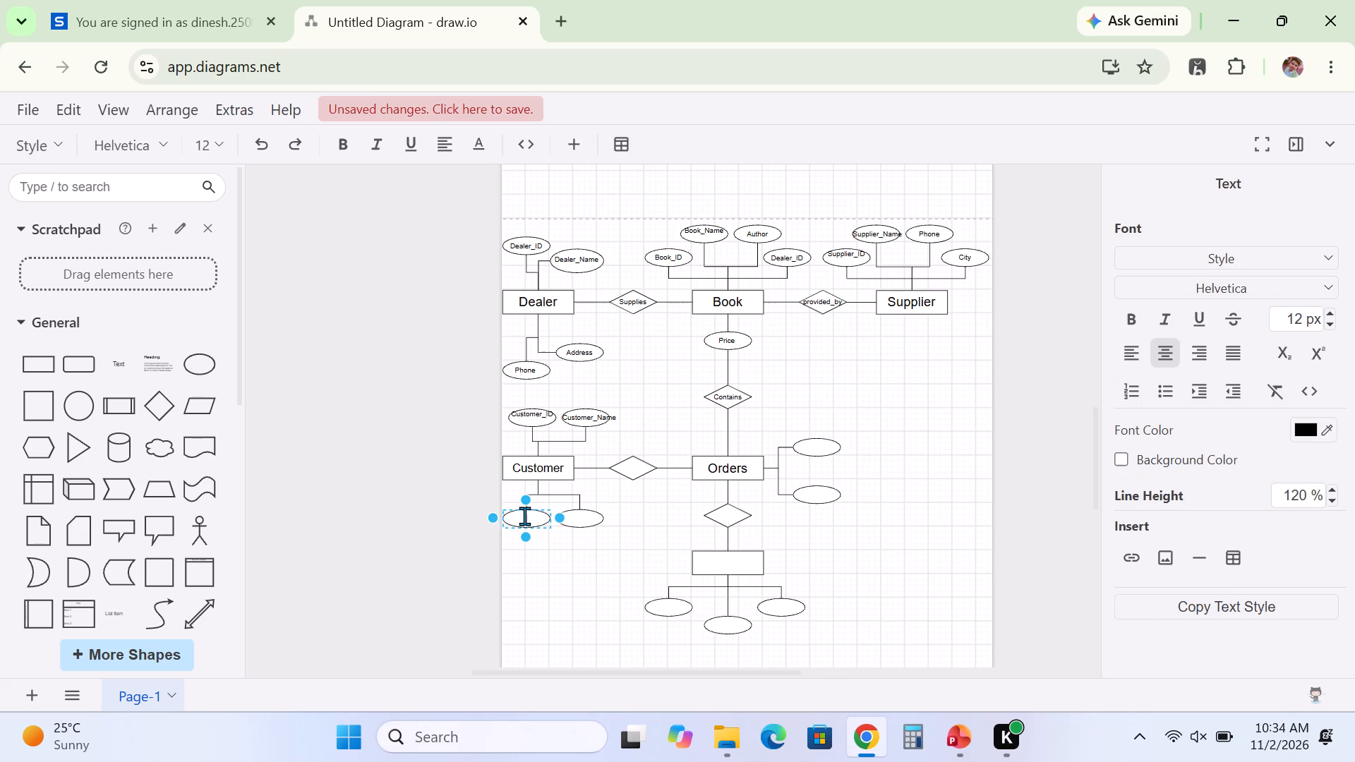
text(Phone)
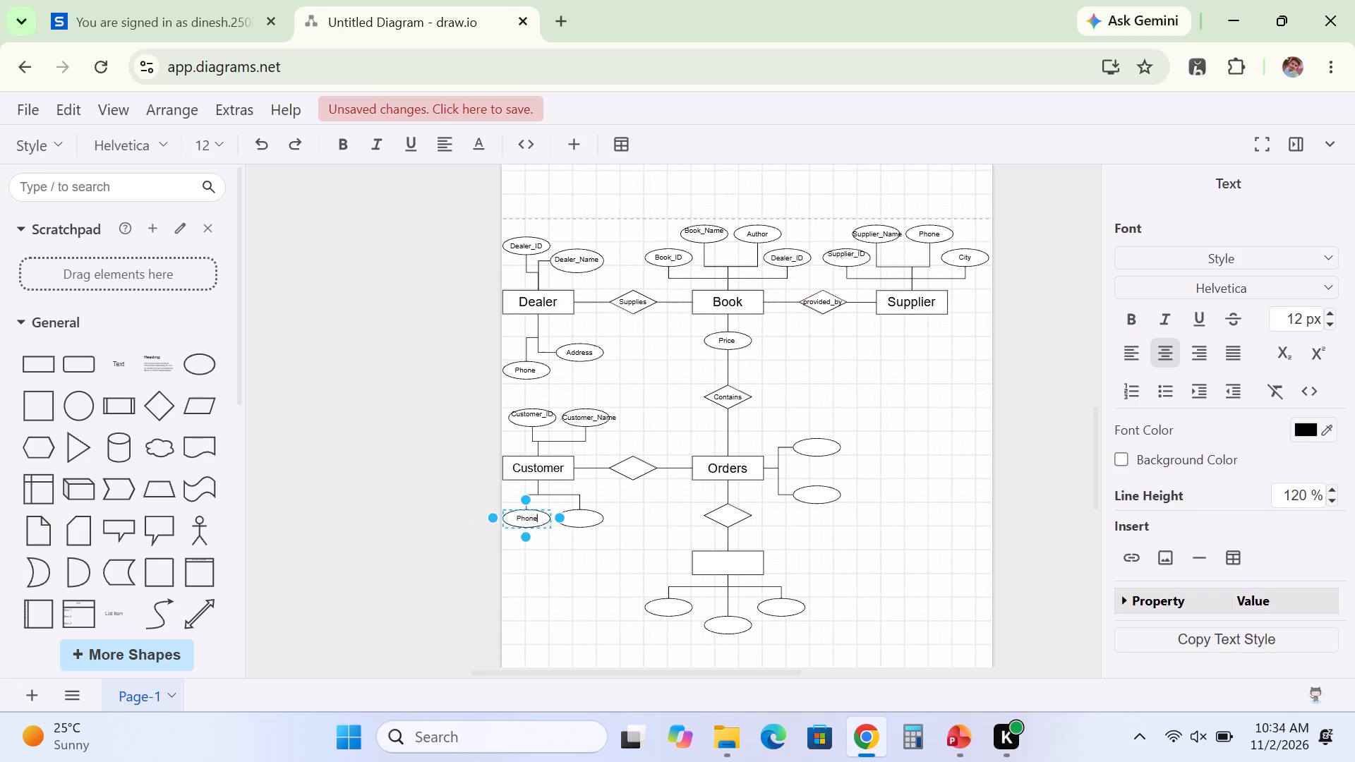
click(552, 591)
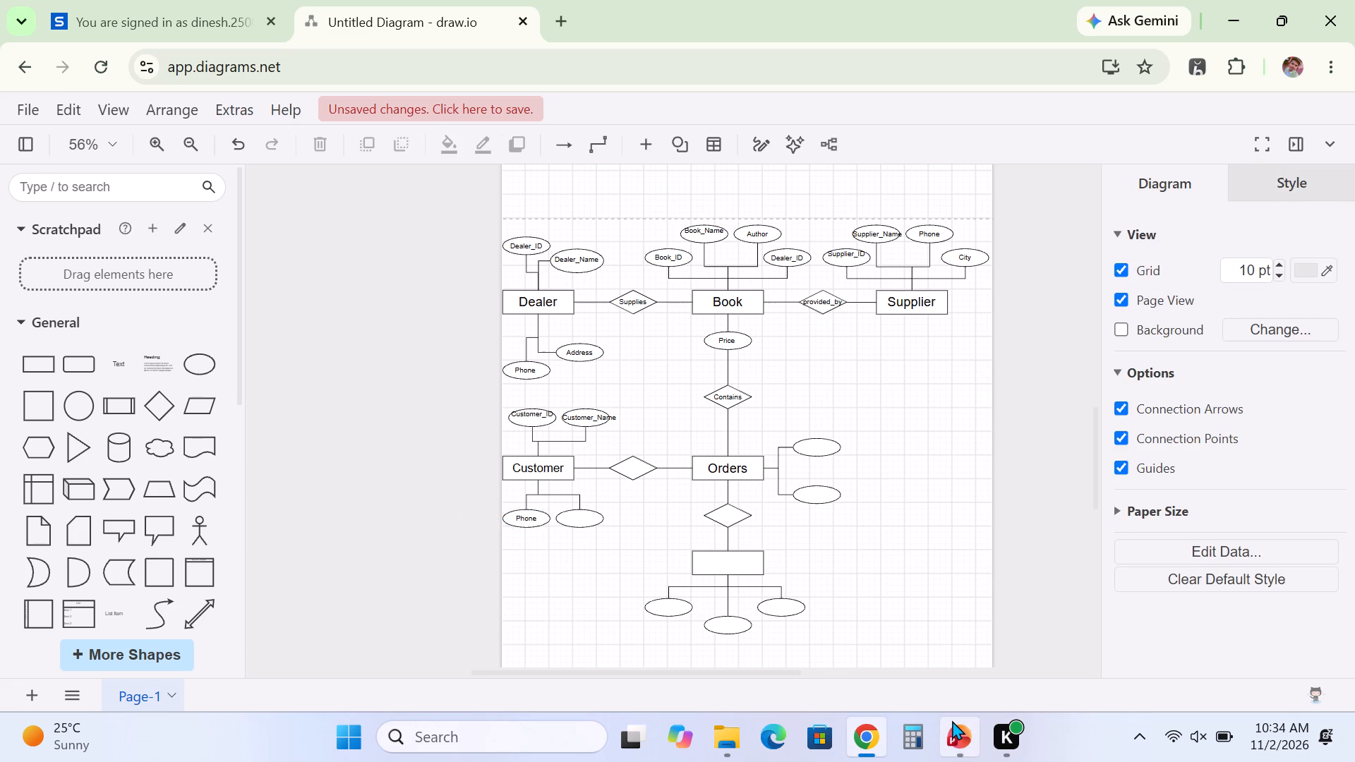
click(952, 720)
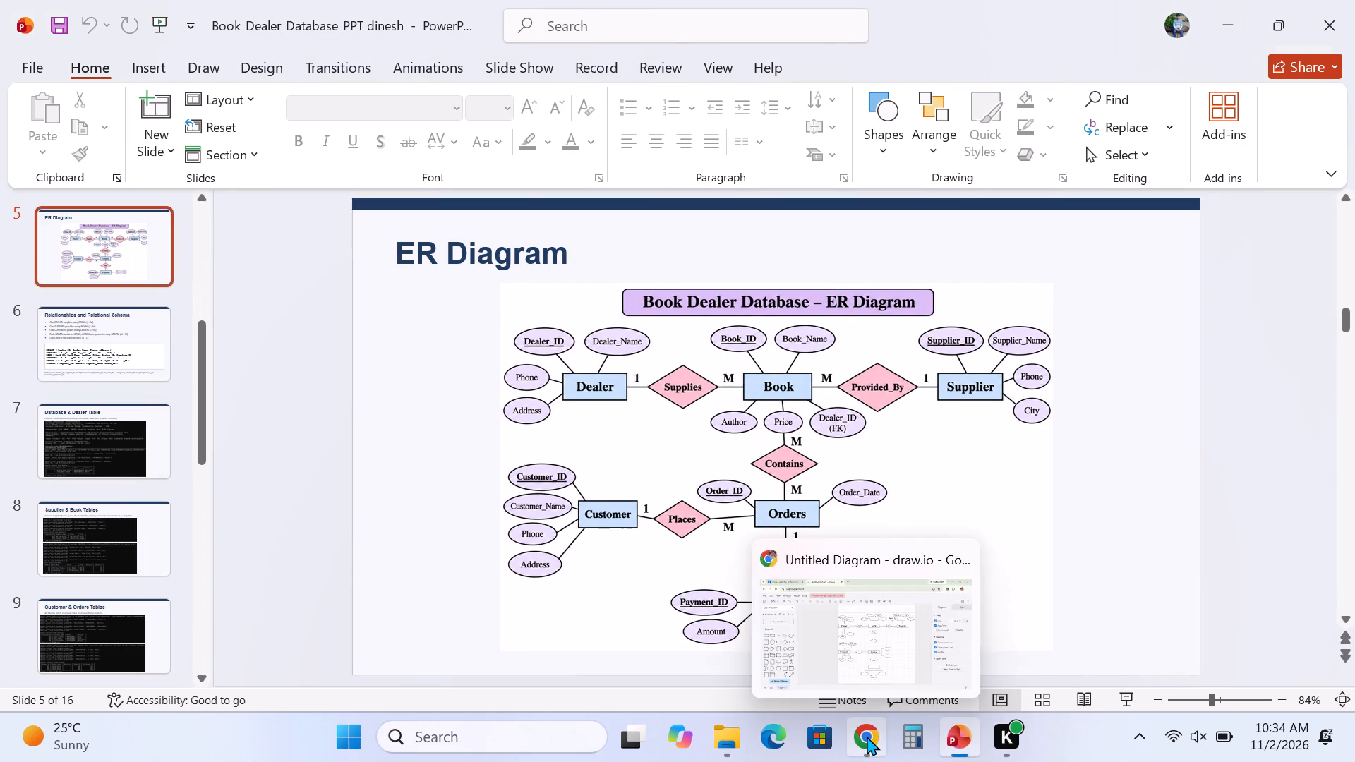
click(867, 736)
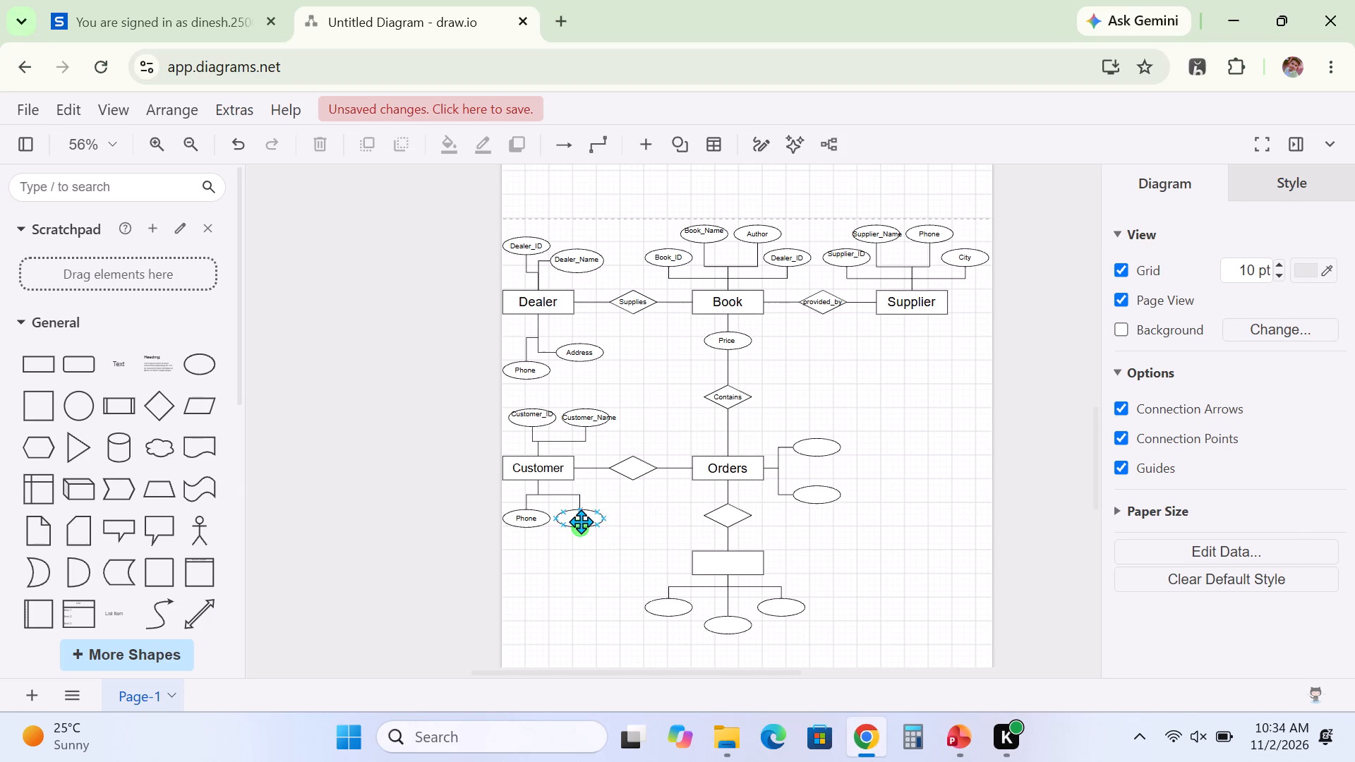
double_click(581, 521)
text(Add)
text(ress)
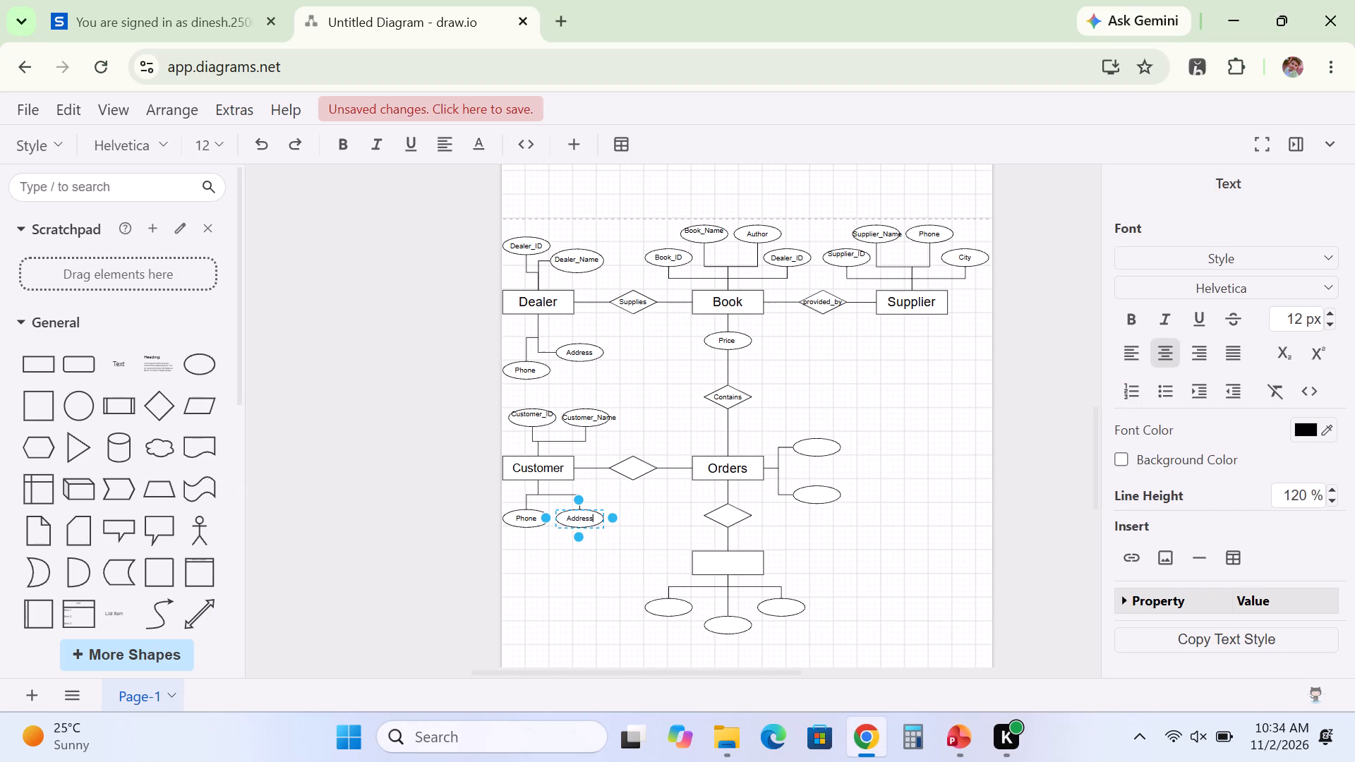
click(579, 585)
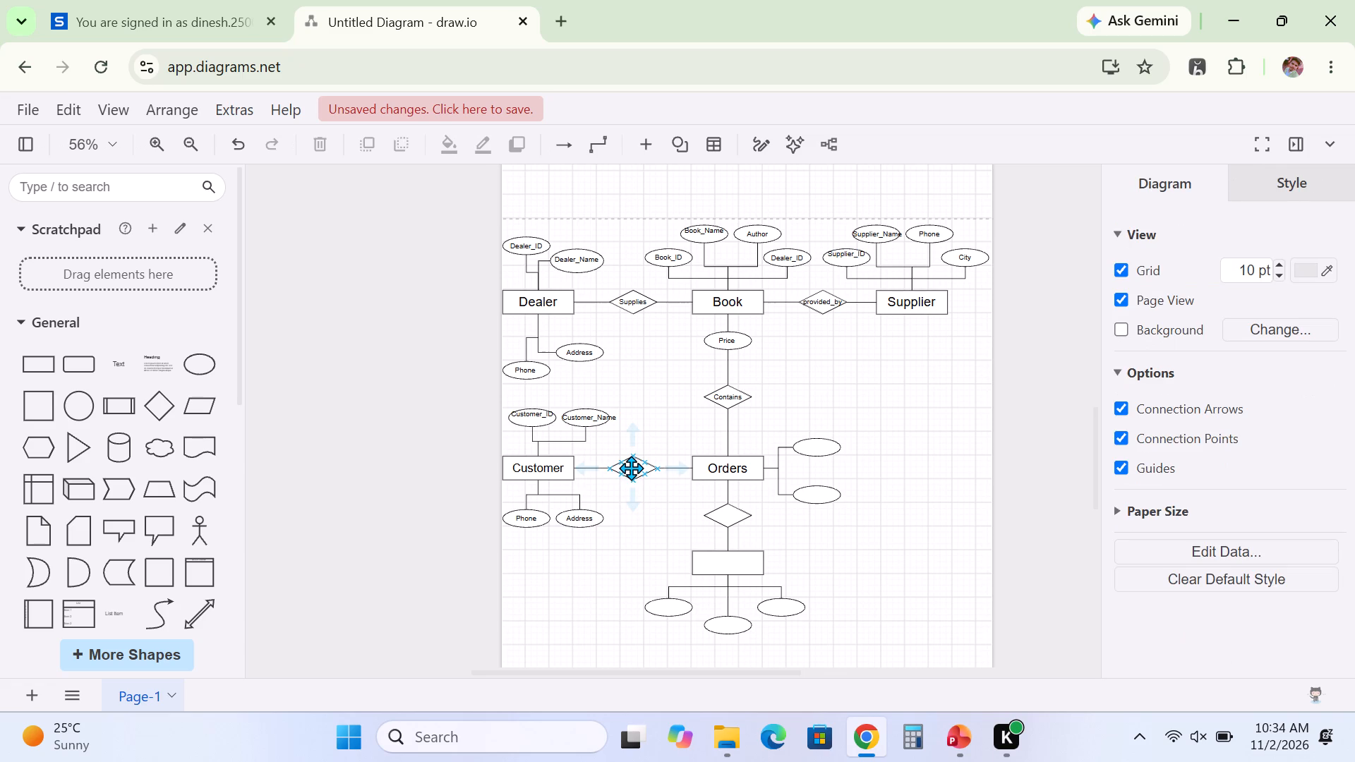
Check the slide in PowerPoint, return to draw.io and label the relationship diamond between Customer and Orders as Places, with a capital P.
click(952, 730)
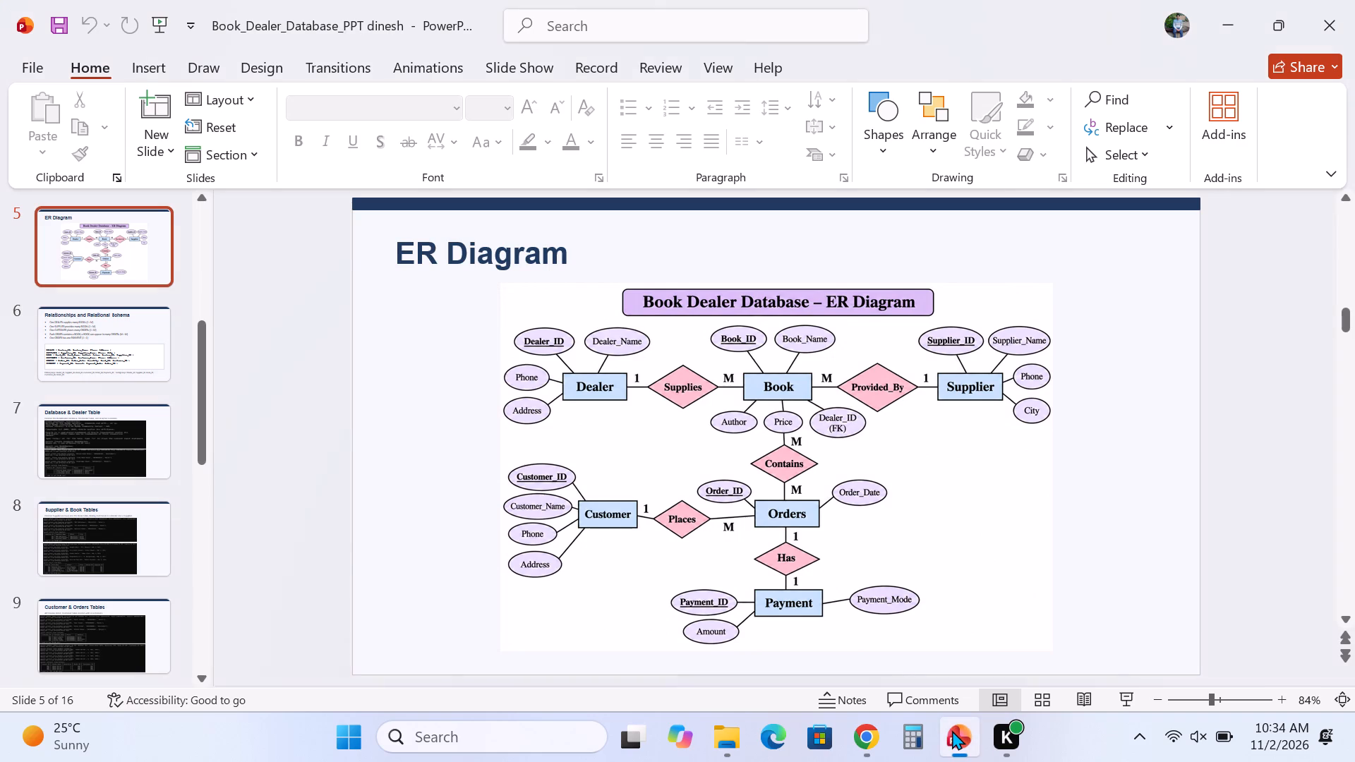
click(870, 741)
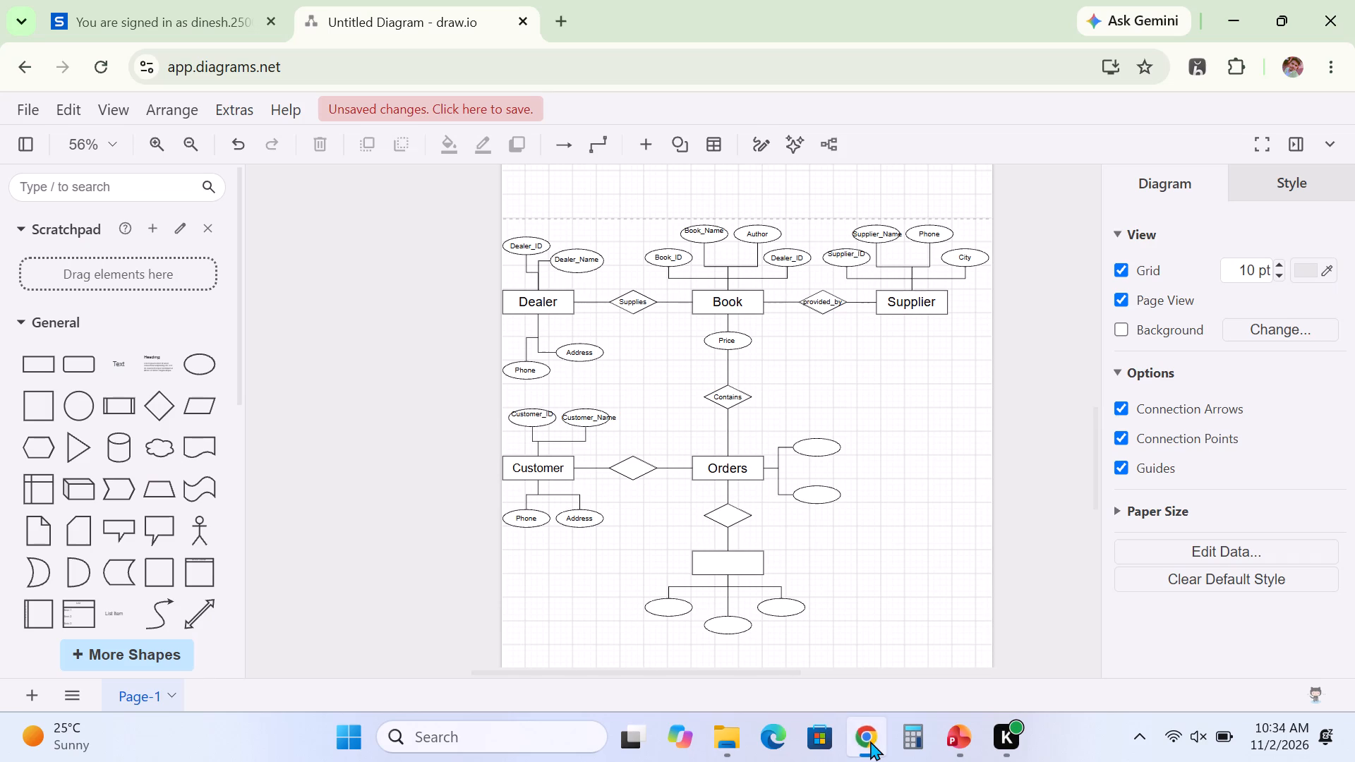
double_click(635, 466)
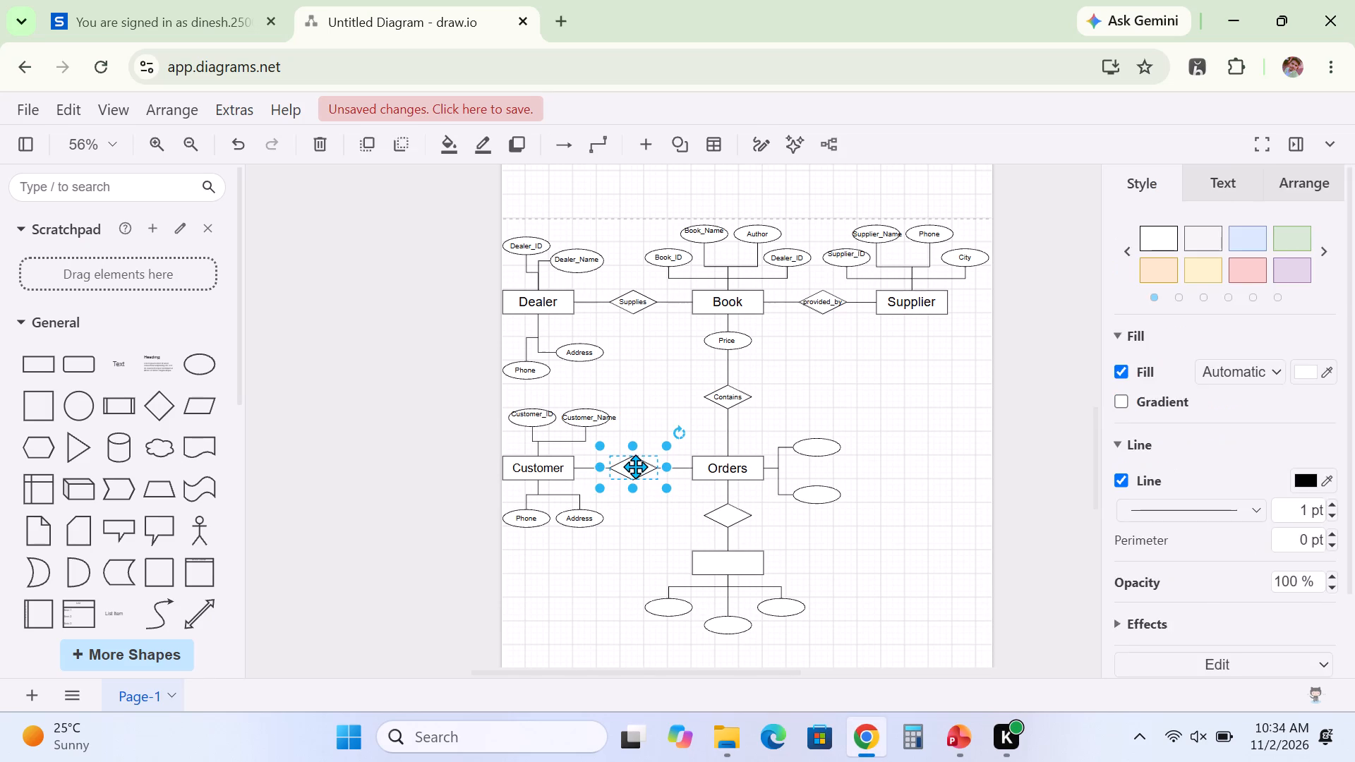
text(places)
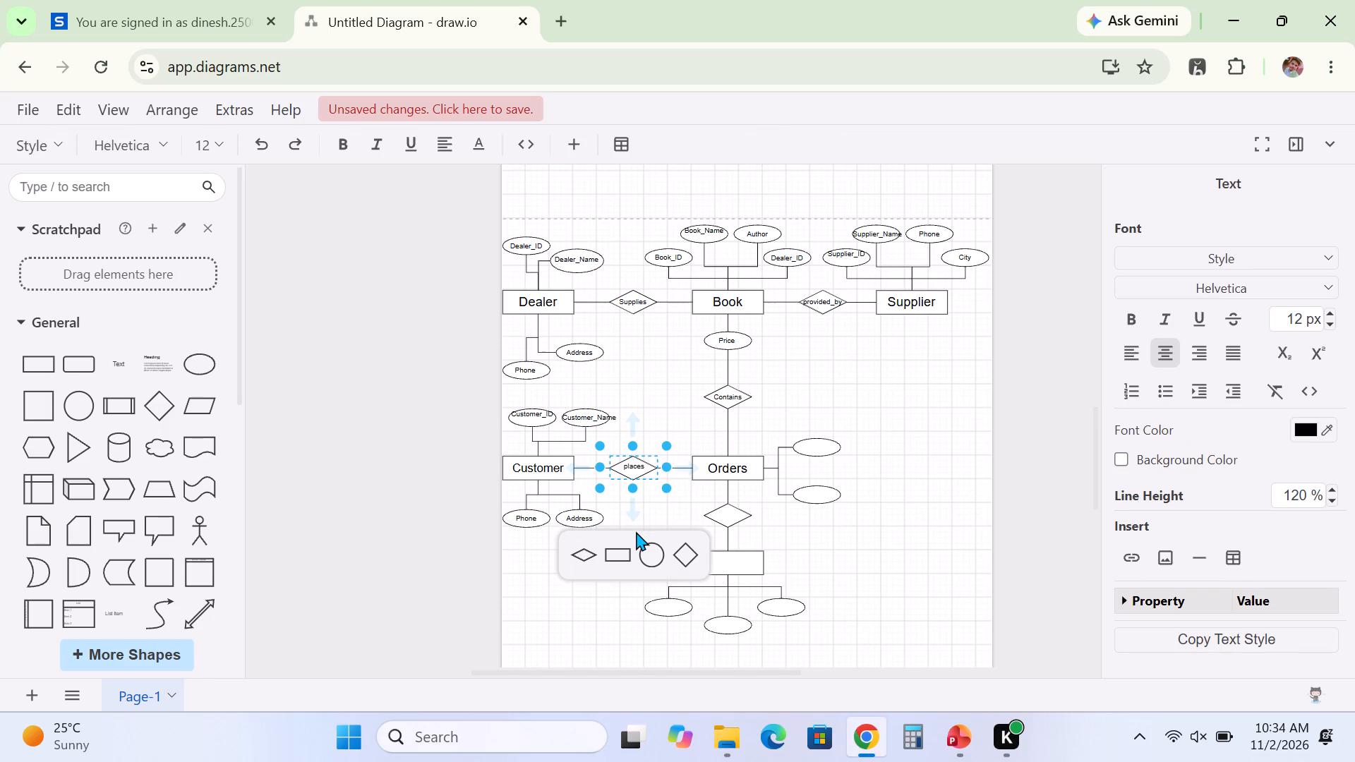
key(BackSpace)
key(BackSpace)
key(BackSpace)
key(BackSpace)
key(BackSpace)
key(BackSpace)
text(Places)
click(579, 603)
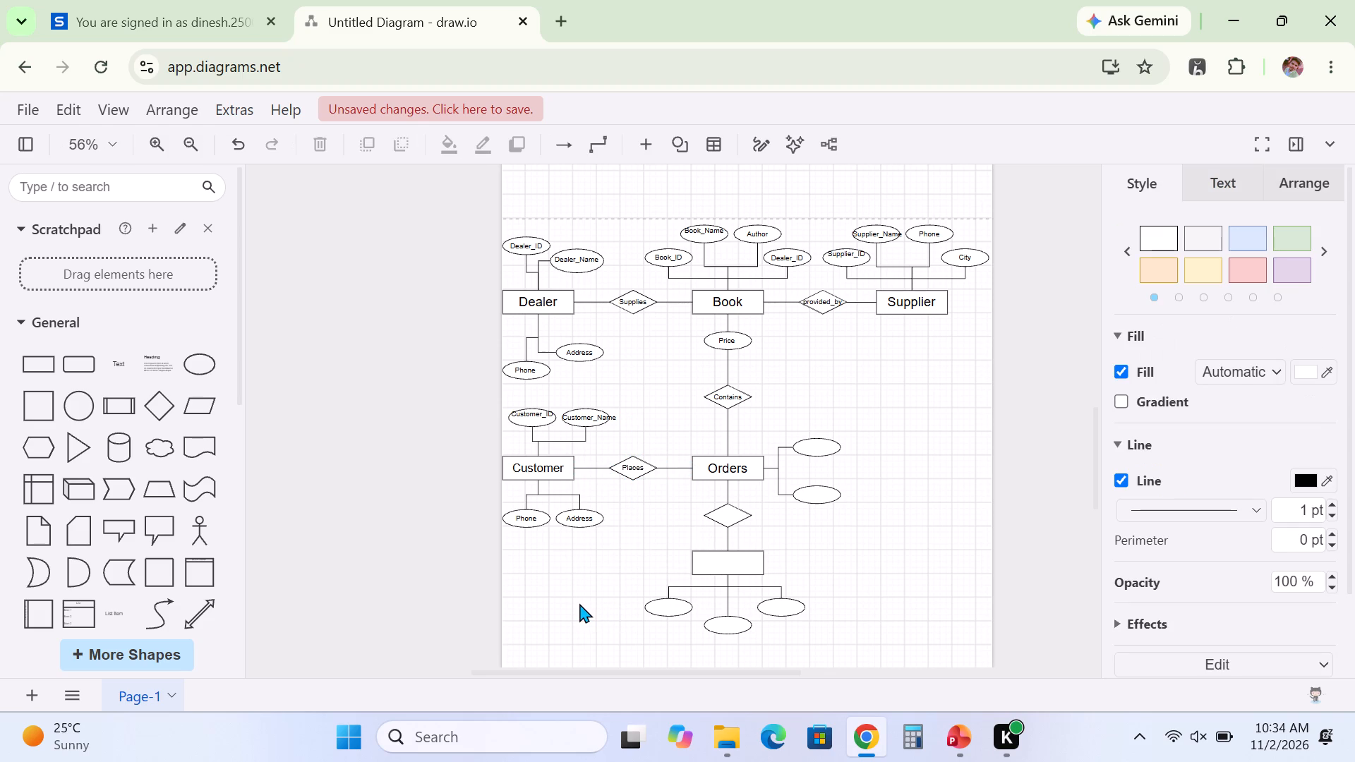
Check the slide in PowerPoint, return to draw.io and label the relationship diamond below the Orders entity as Has.
click(958, 742)
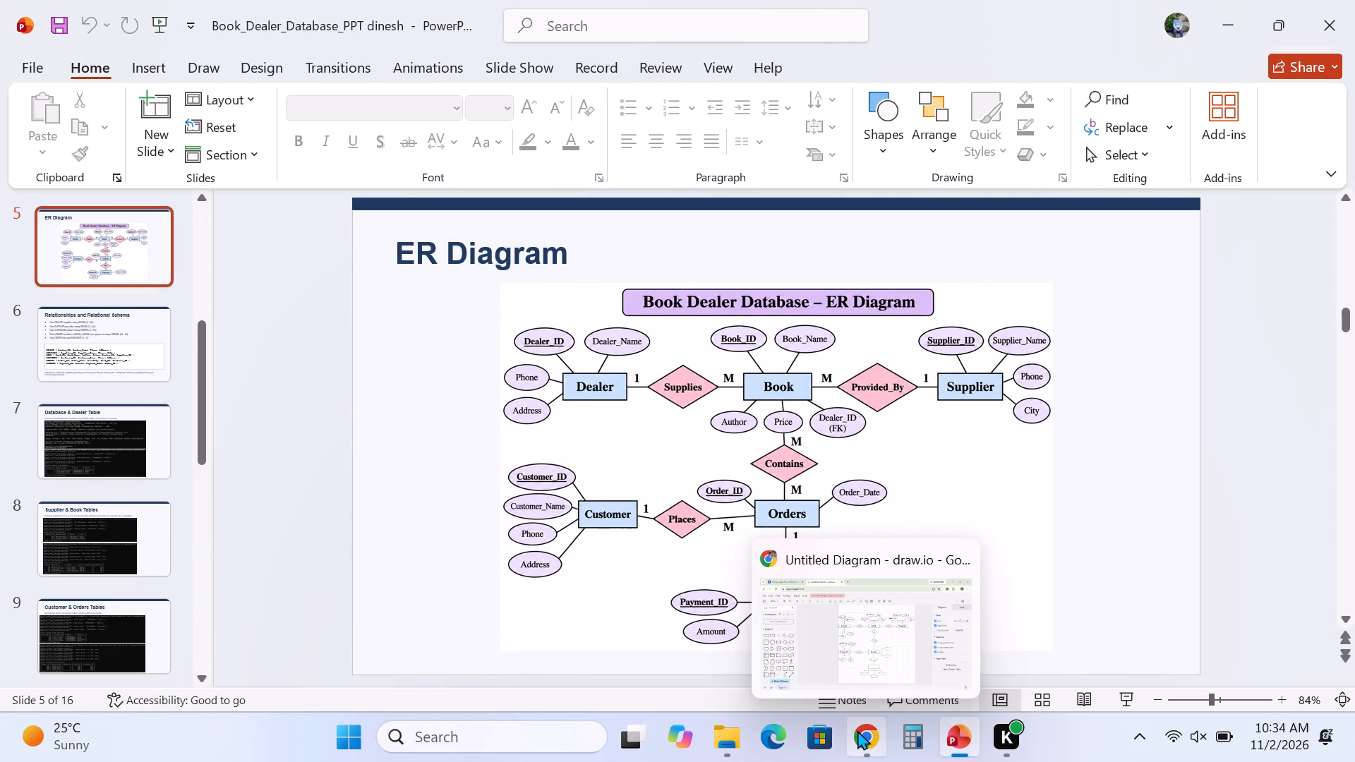
click(857, 730)
double_click(730, 513)
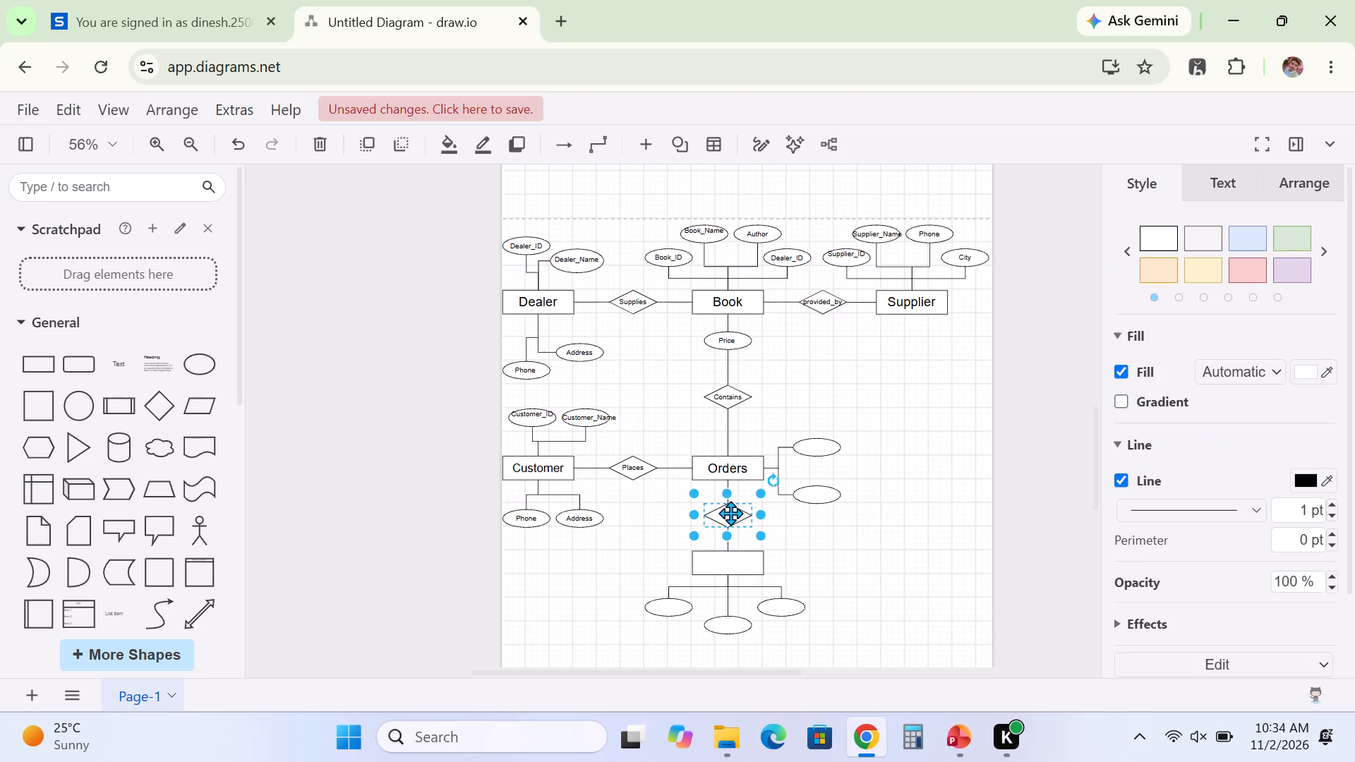
text(Has)
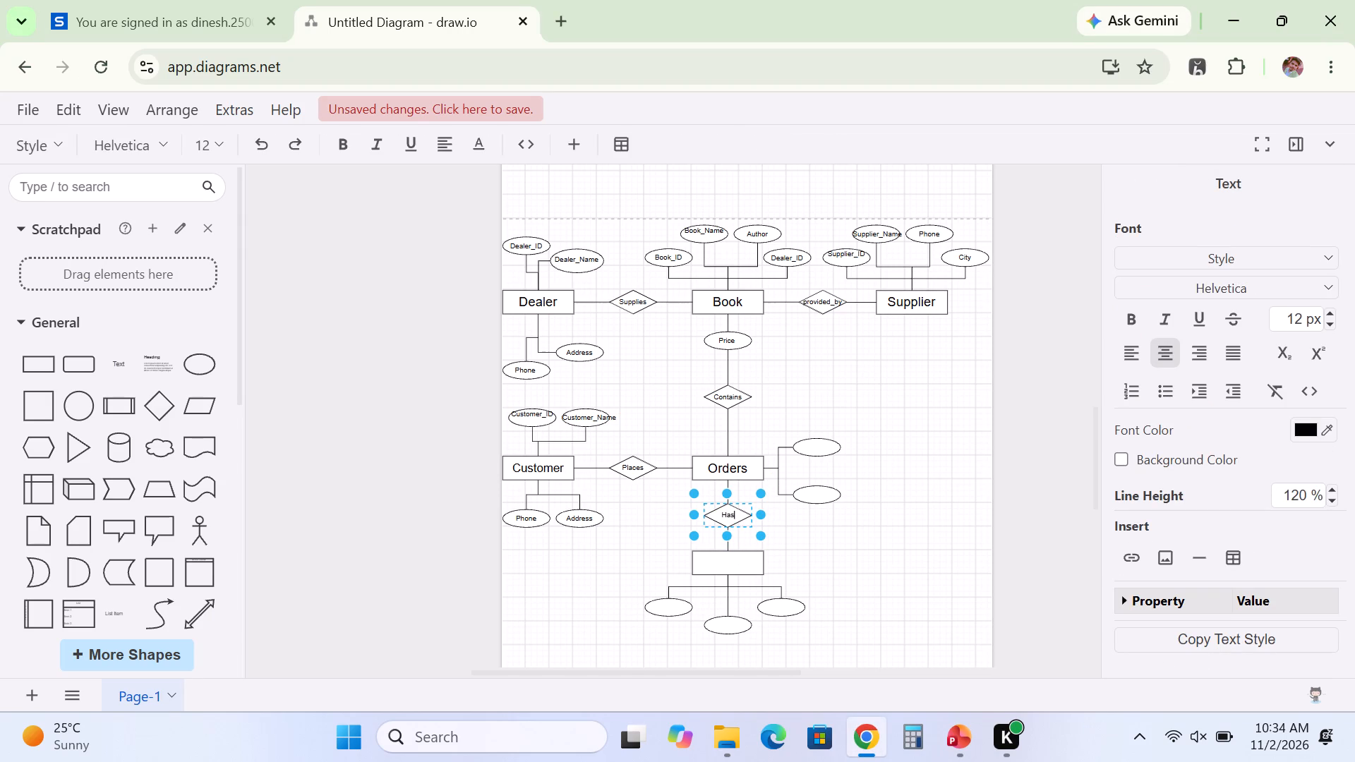
Label the empty rectangle below the Has diamond as Payment and enlarge its text to match the other entity names.
double_click(725, 565)
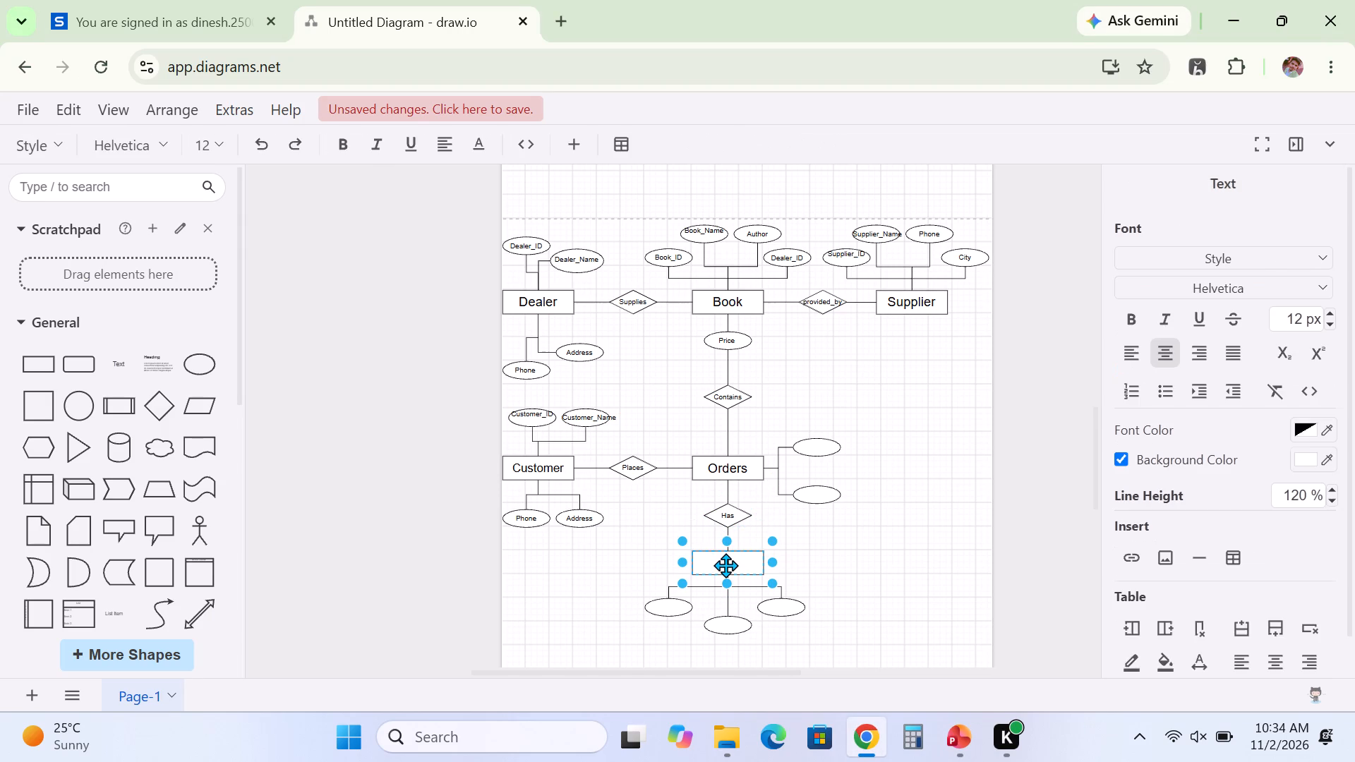
text(Payment)
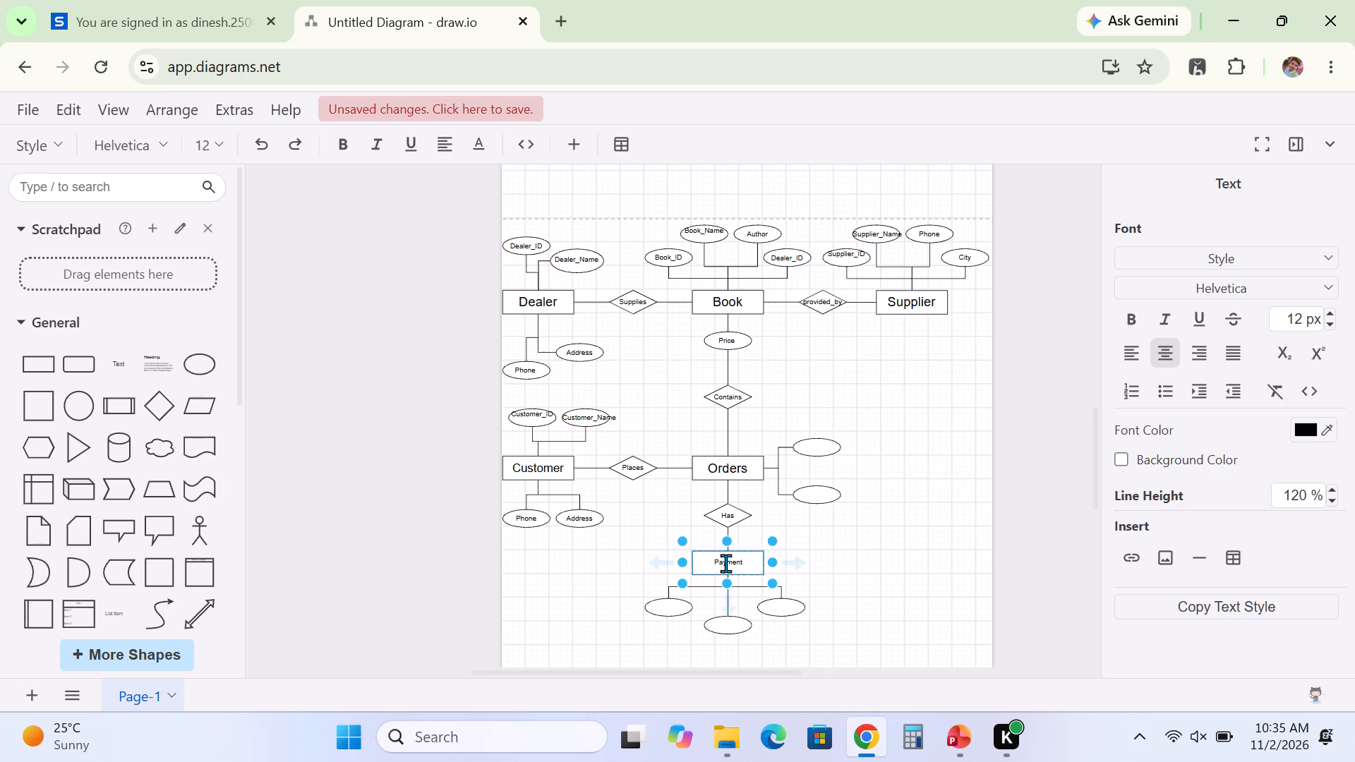
double_click(725, 564)
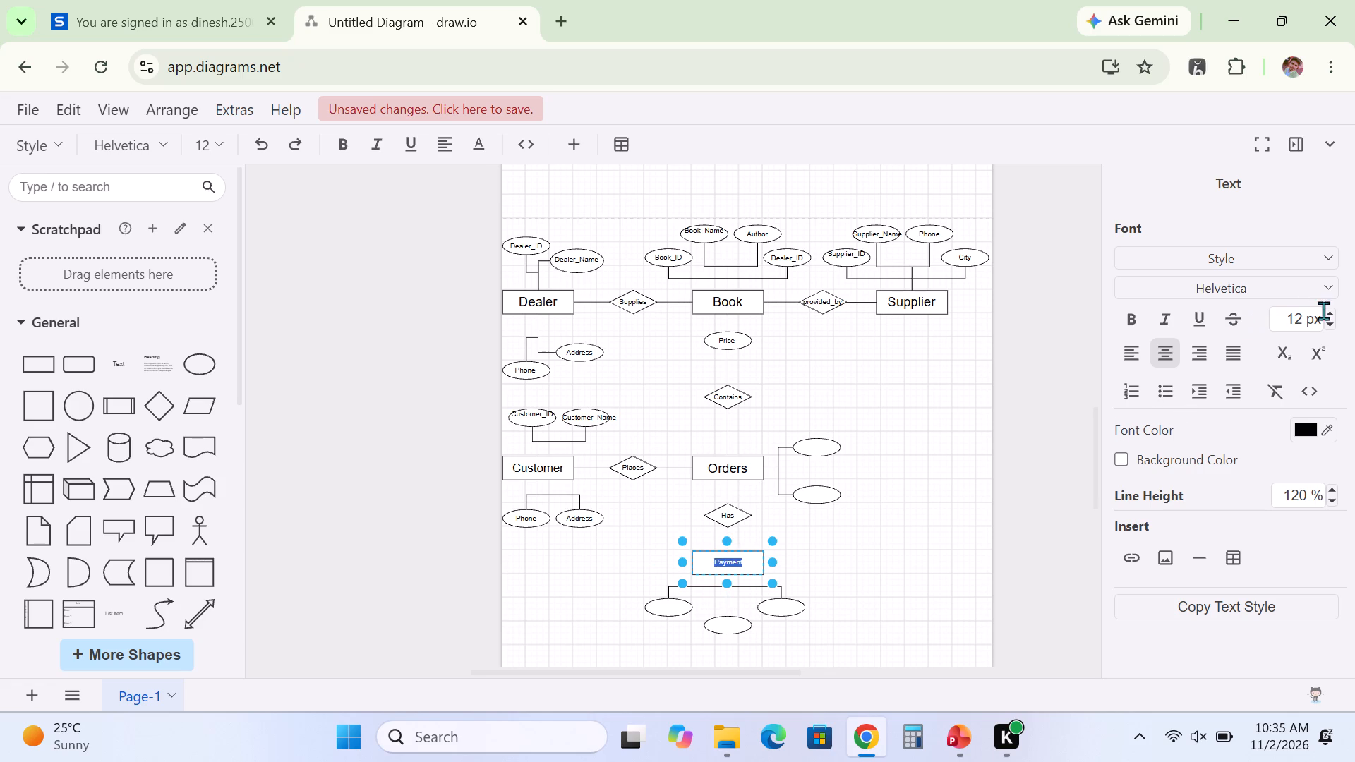
triple_click(1330, 308)
triple_click(1330, 308)
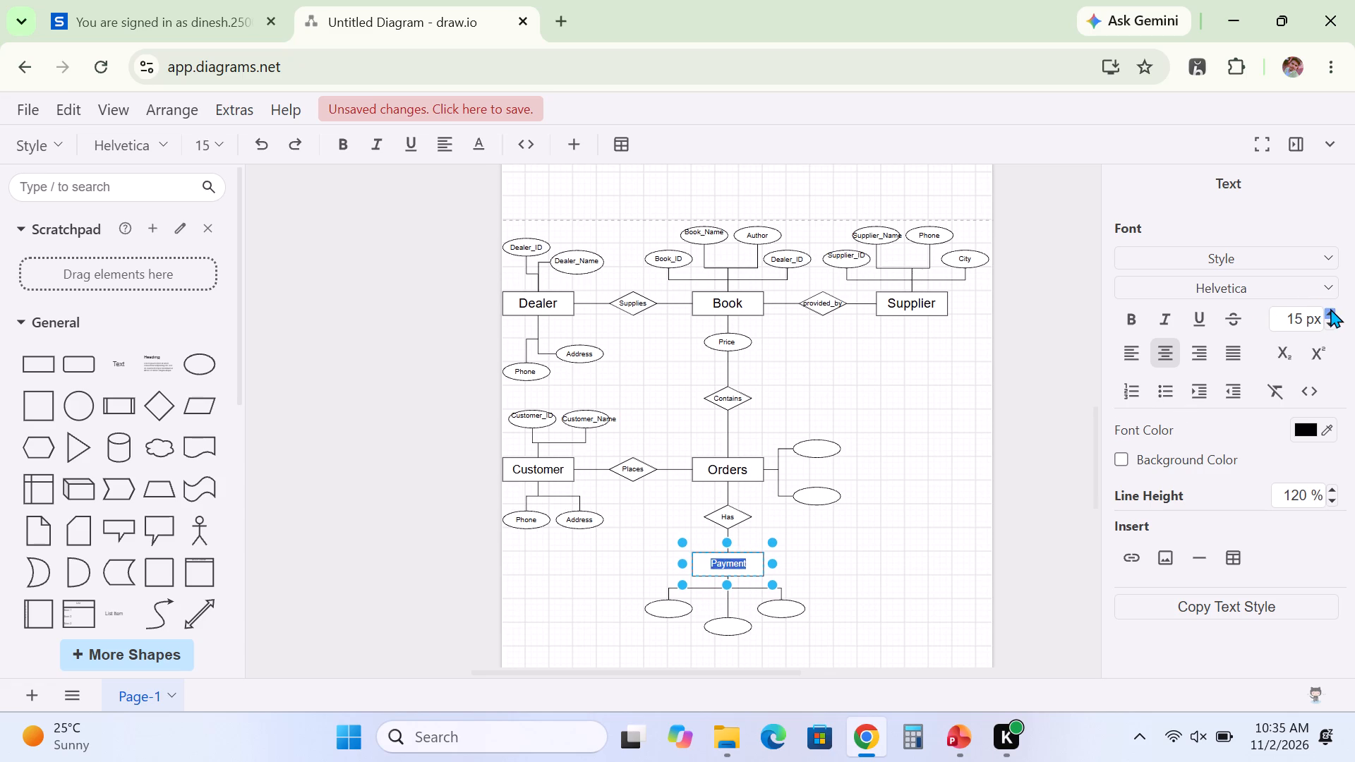
click(1330, 308)
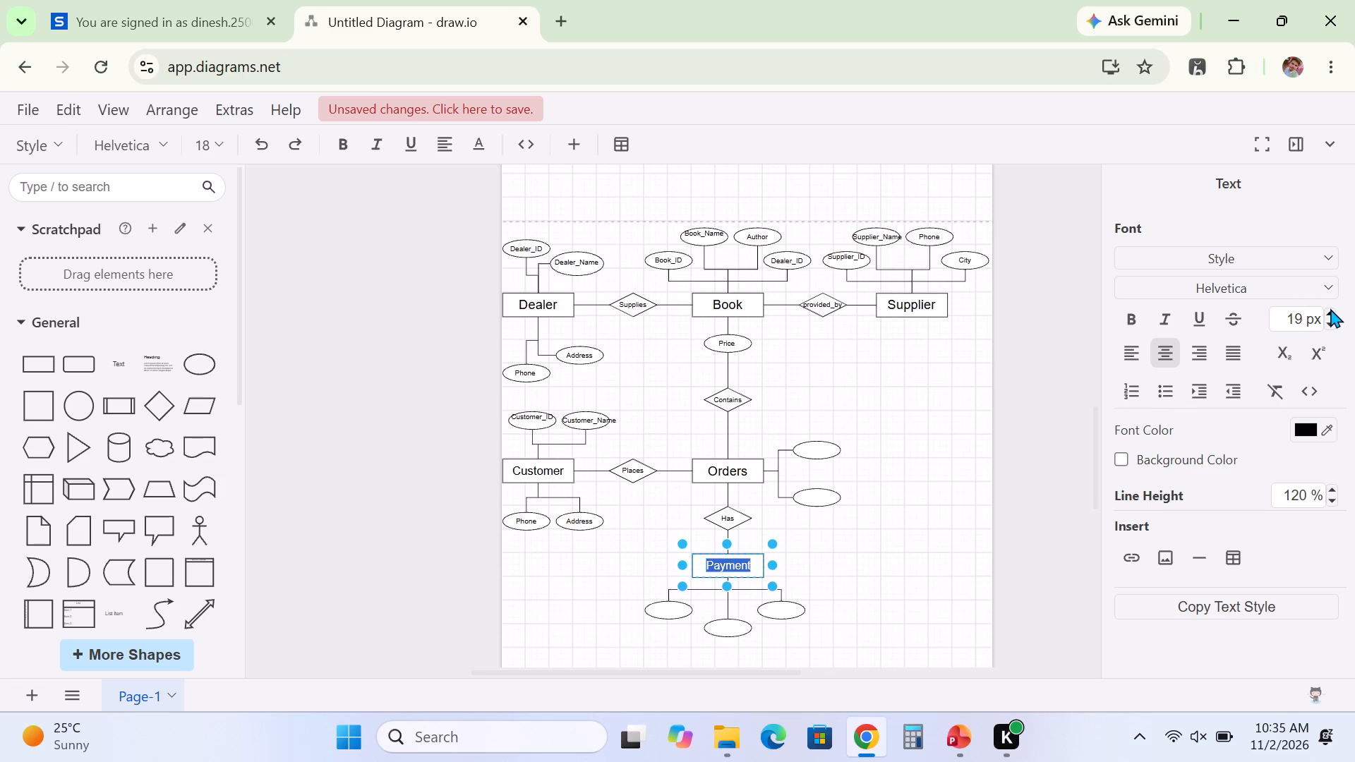
click(1330, 308)
click(928, 529)
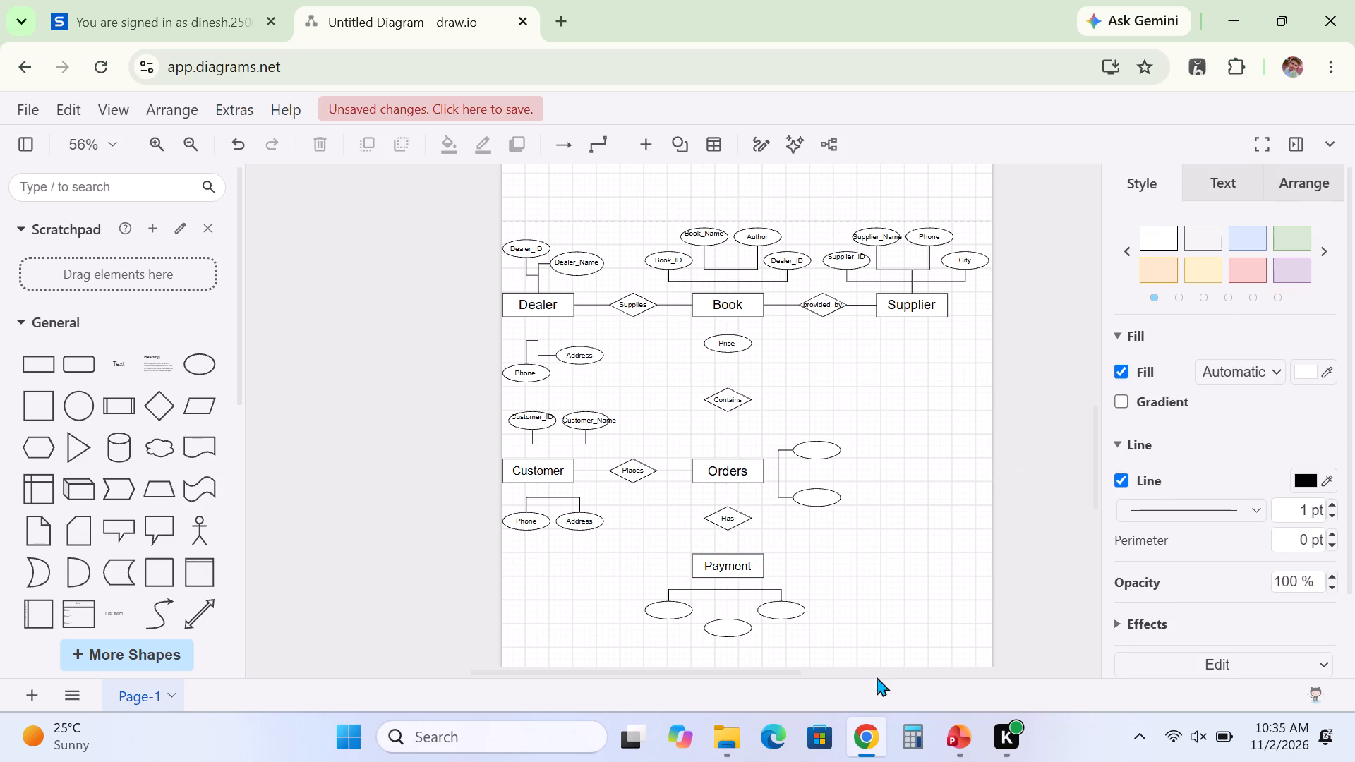
Check the ER diagram slide in PowerPoint, return to draw.io and label the upper empty ellipse beside the Orders entity as Order_ID.
click(947, 727)
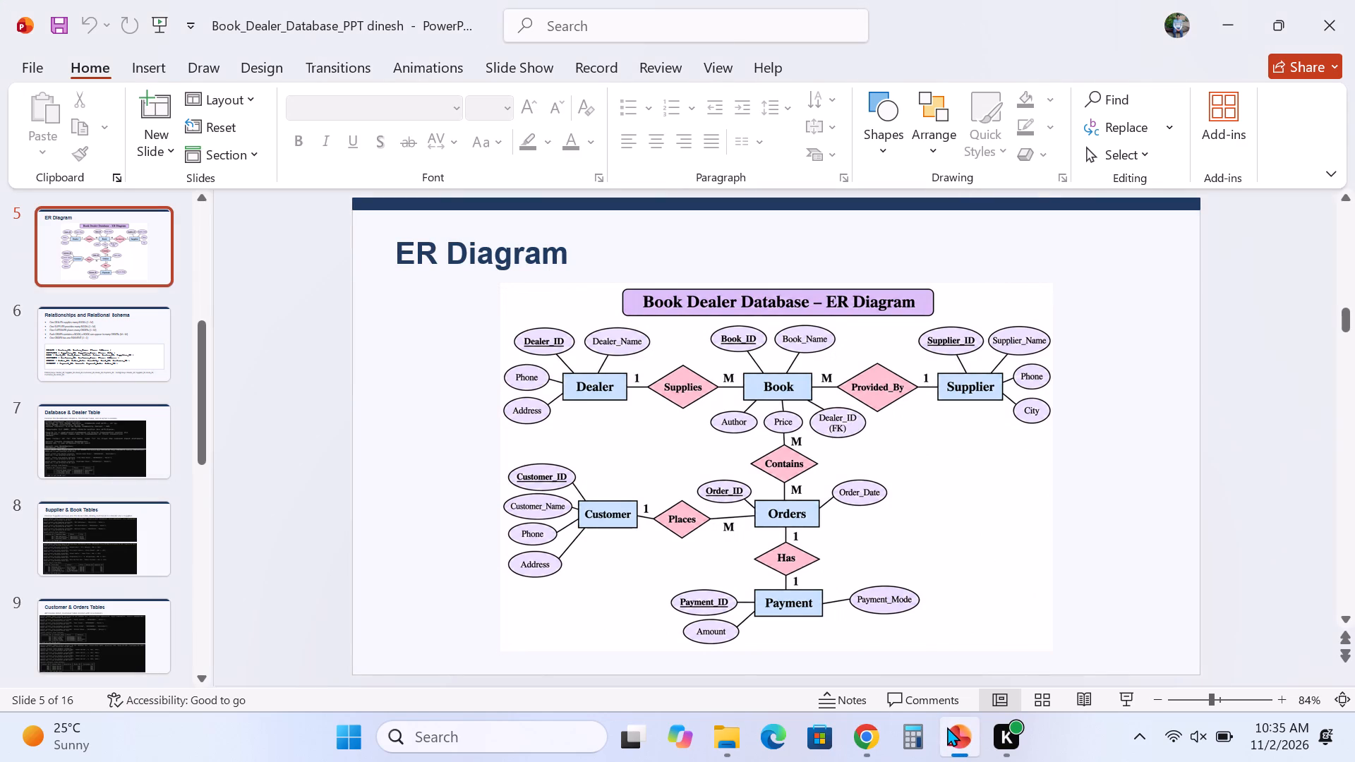
click(871, 737)
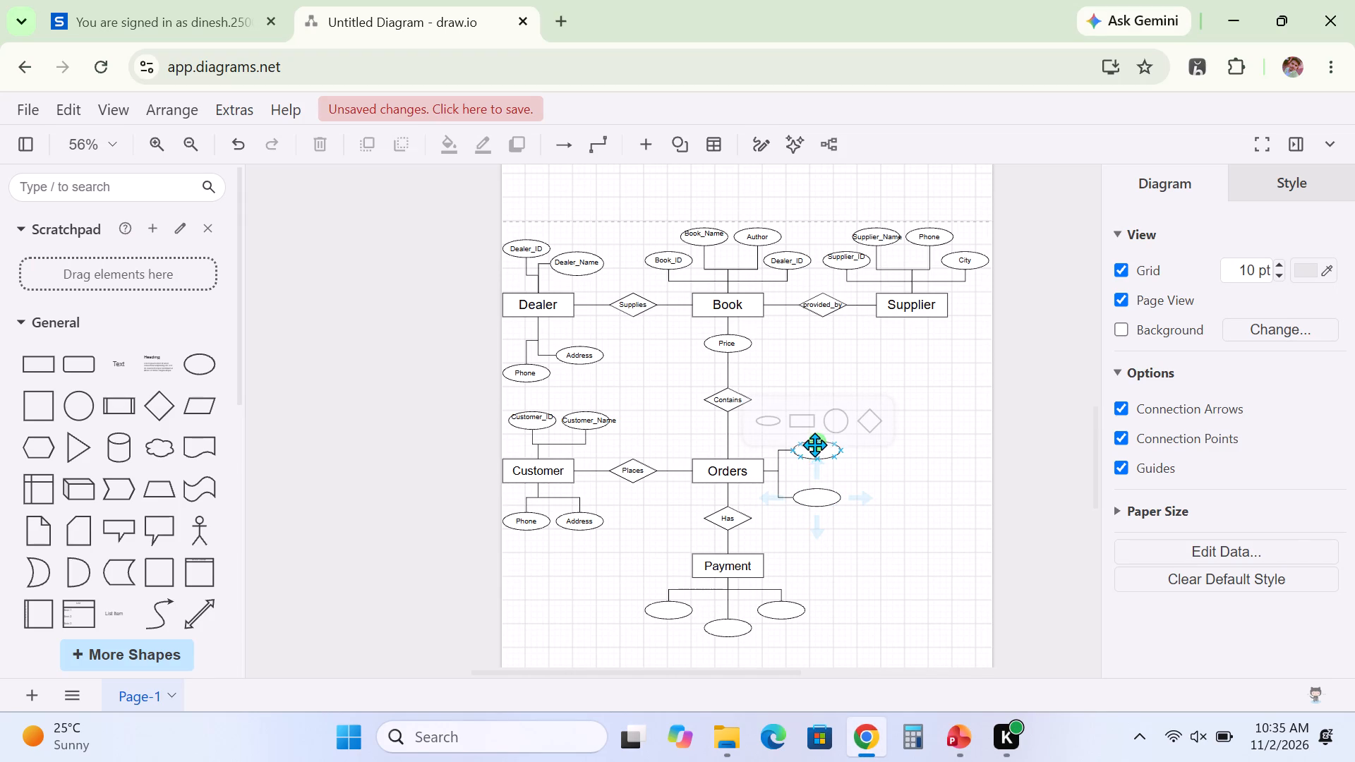
double_click(814, 449)
text(order)
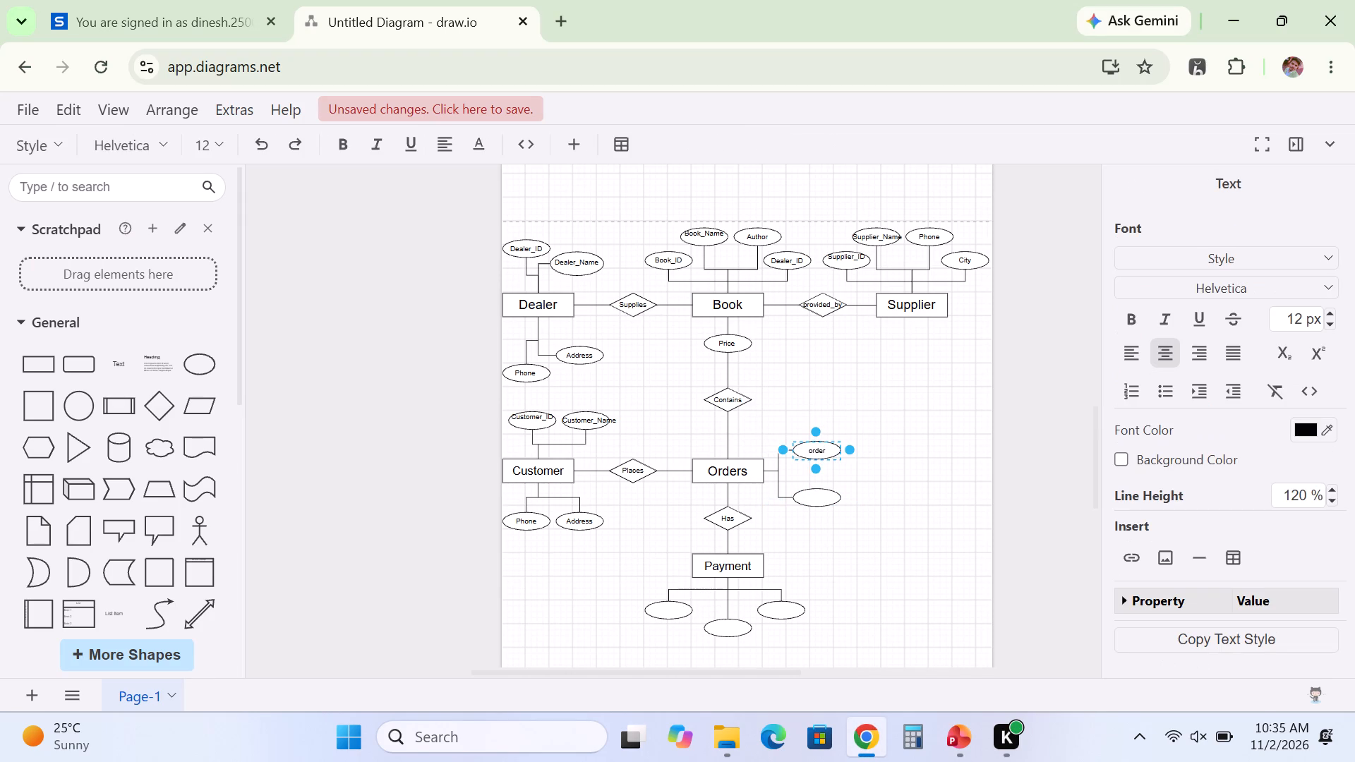
key(BackSpace)
key(BackSpace)
key(BackSpace)
key(BackSpace)
key(BackSpace)
key(shift+o)
text(rder)
key(shift+underscore)
key(shift+i)
key(shift+d)
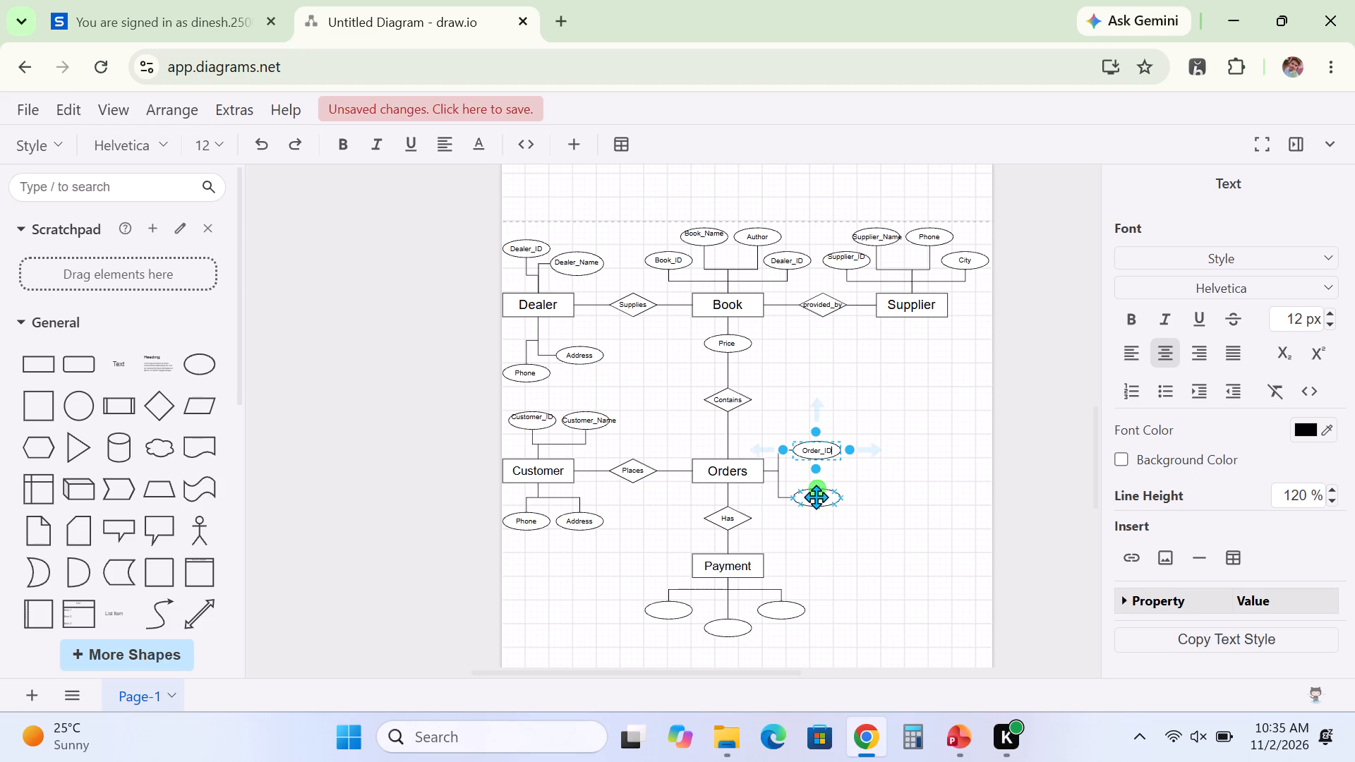
Label the lower empty ellipse beside the Orders entity as Order_Date.
double_click(816, 502)
key(shift+o)
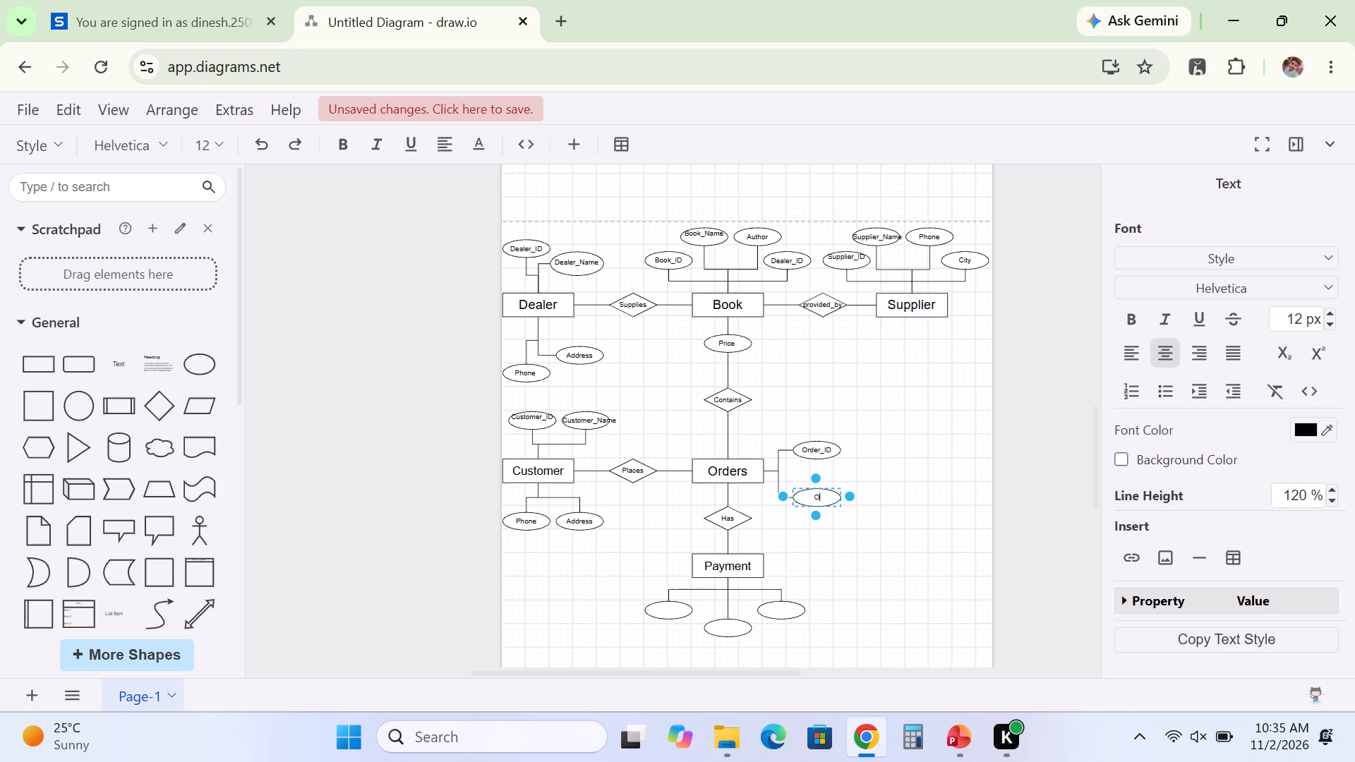
text(rder)
key(shift+underscore)
text(Date)
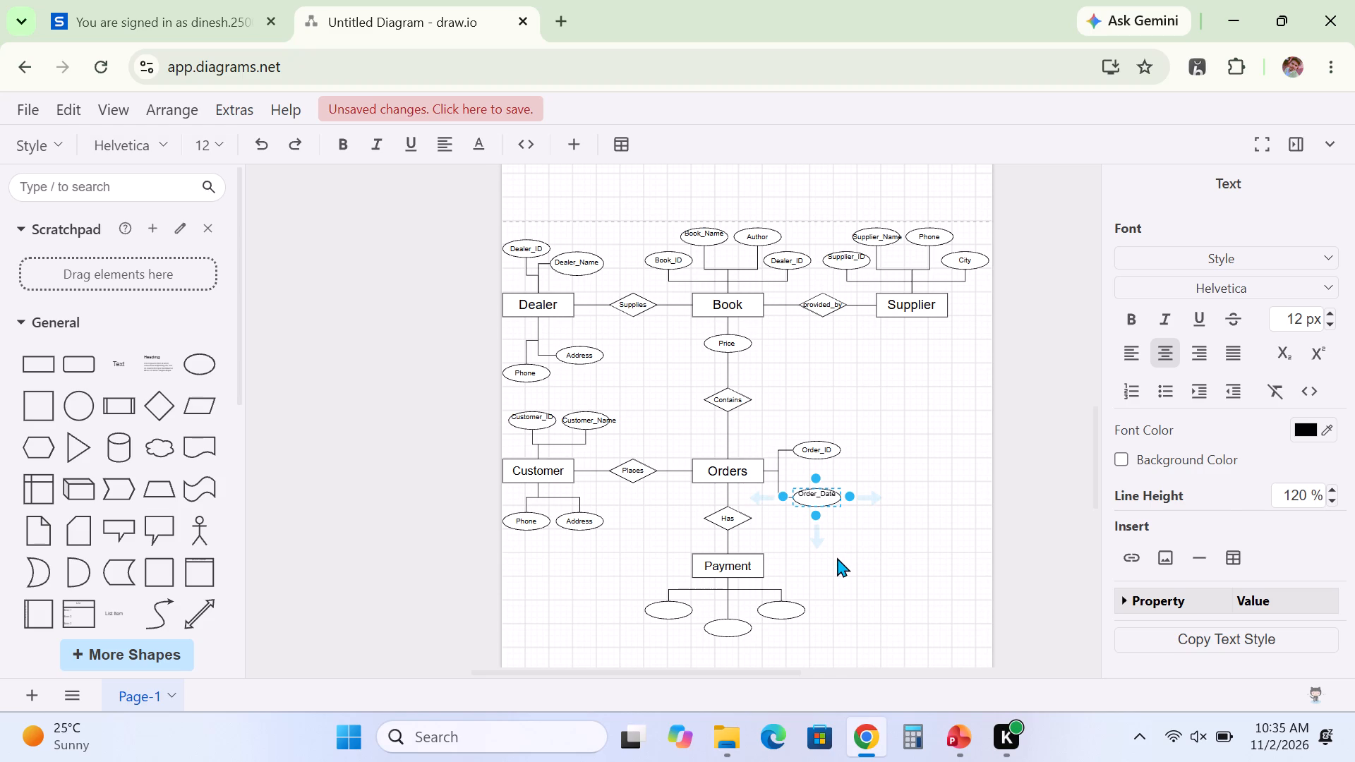
click(837, 557)
Check the slide in PowerPoint, return to draw.io and label the leftmost empty ellipse below the Payment entity as Payment_ID.
click(963, 738)
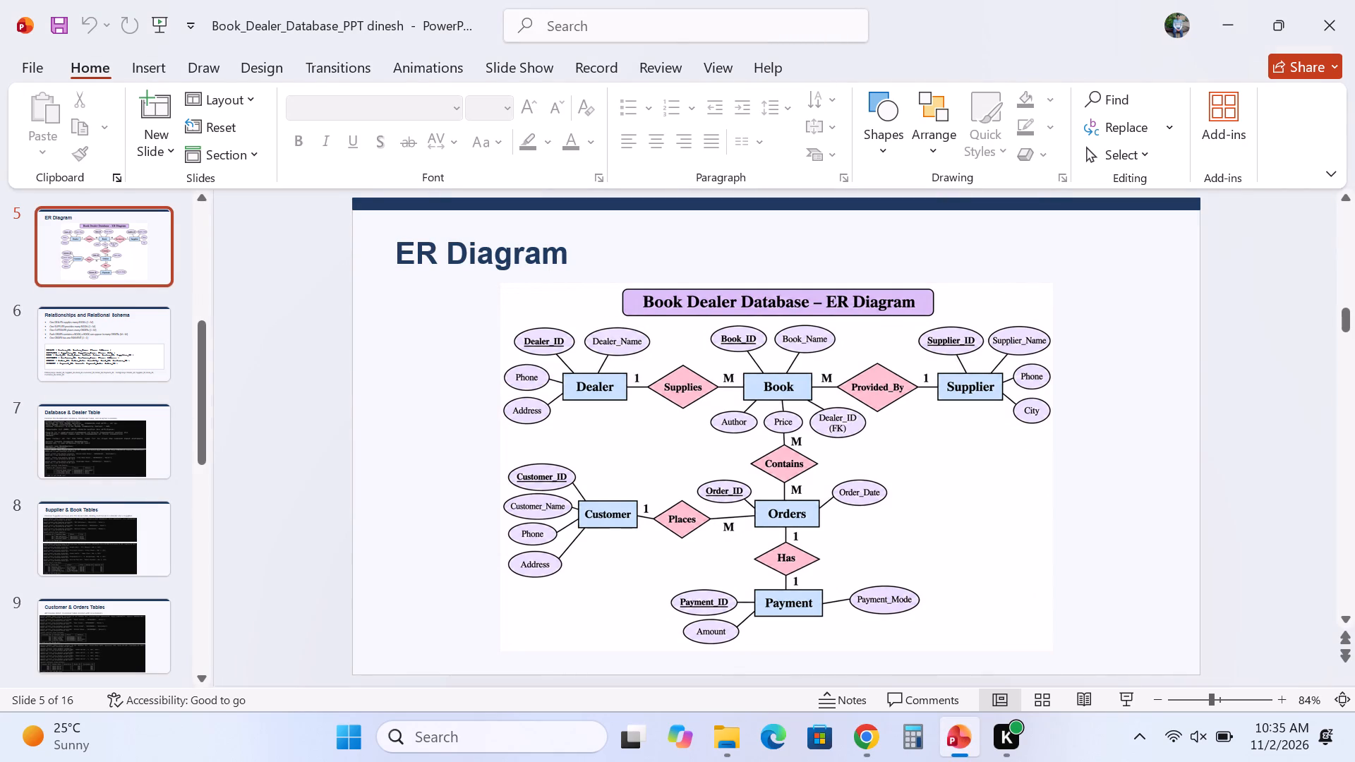
click(867, 740)
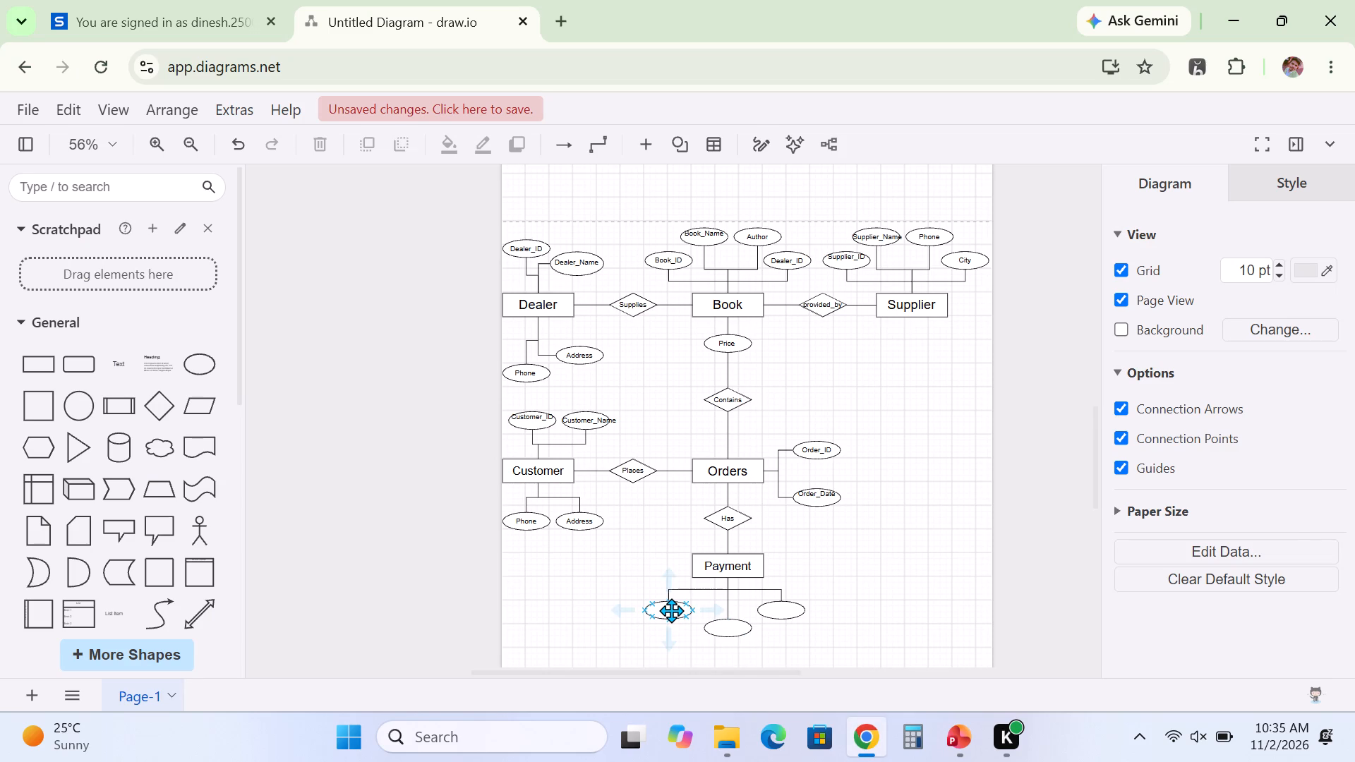
double_click(671, 610)
text(Payment)
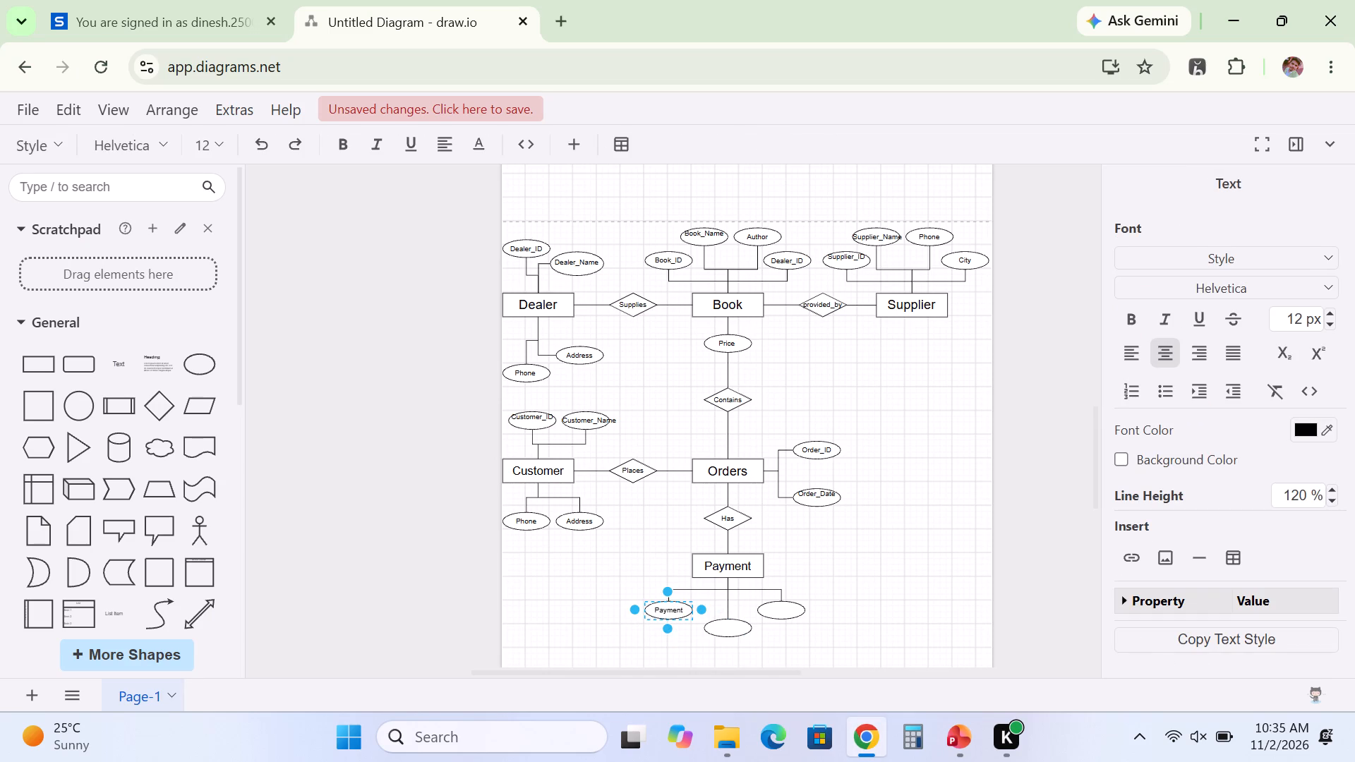
key(shift+underscore)
text(Id)
key(BackSpace)
key(shift+d)
Check the slide in PowerPoint, return to draw.io and label the middle ellipse below the Payment entity as Amount.
click(953, 737)
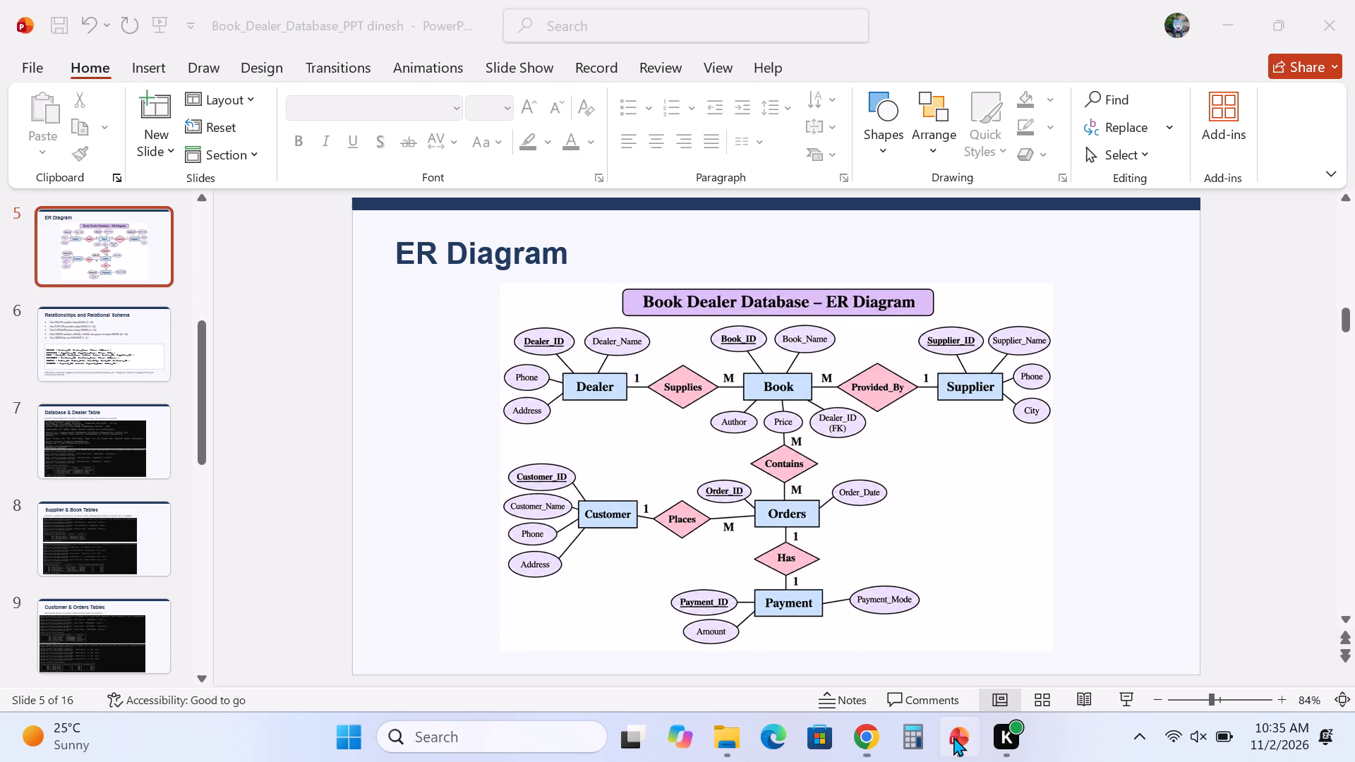
click(869, 736)
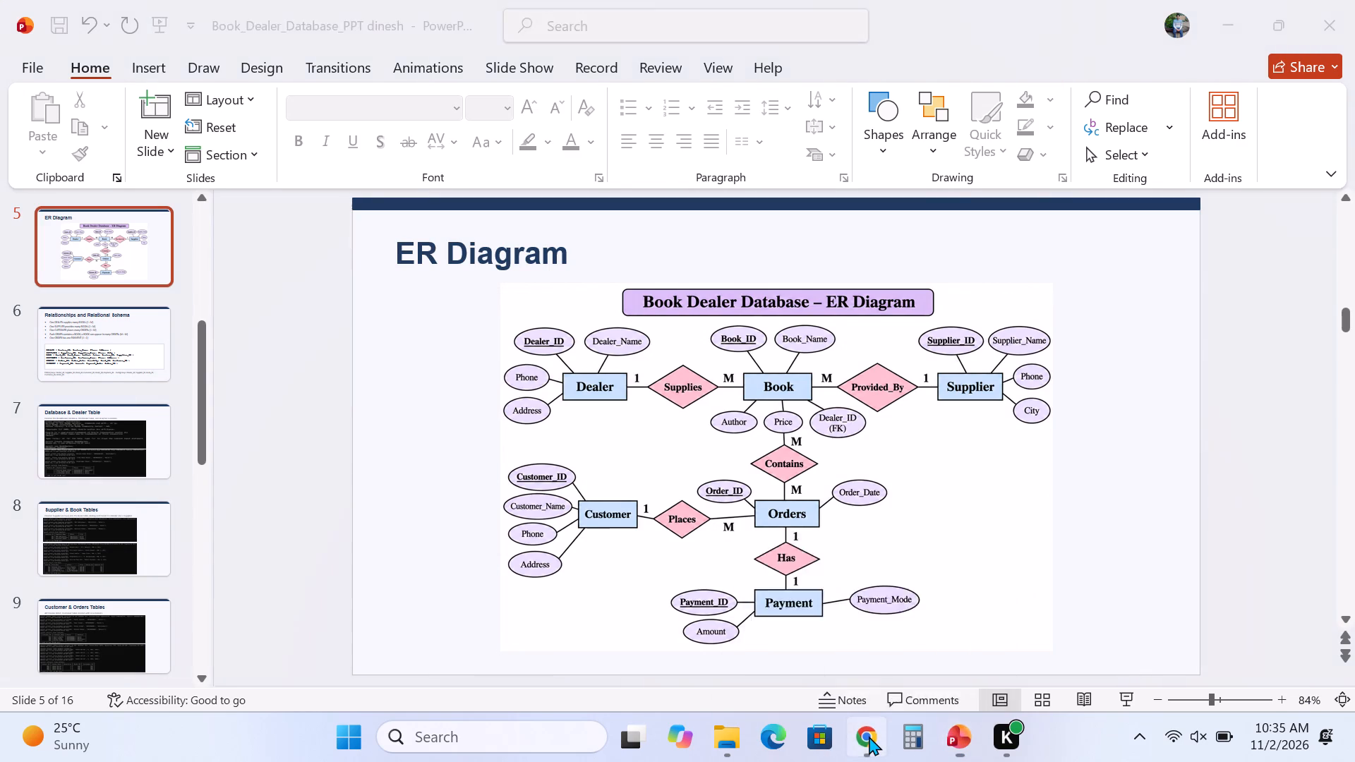
double_click(727, 629)
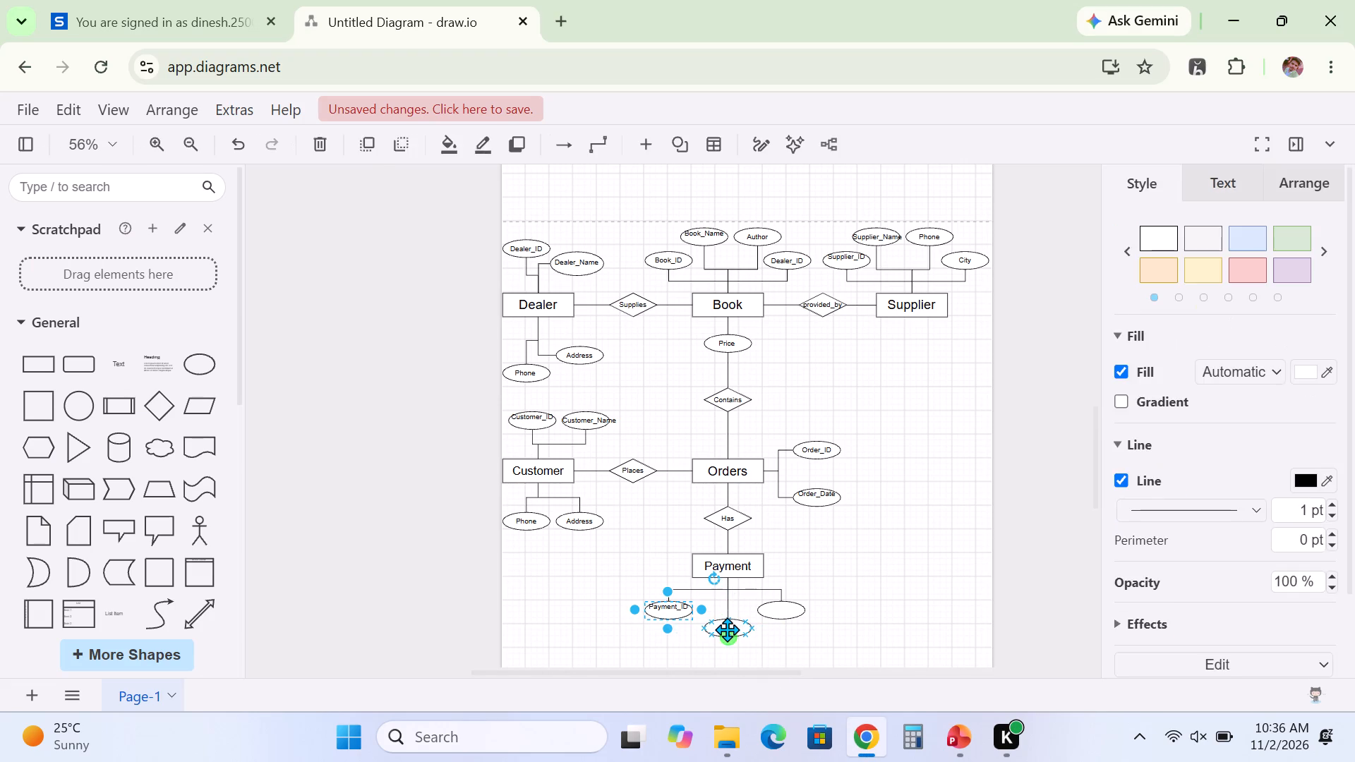
text(Amount)
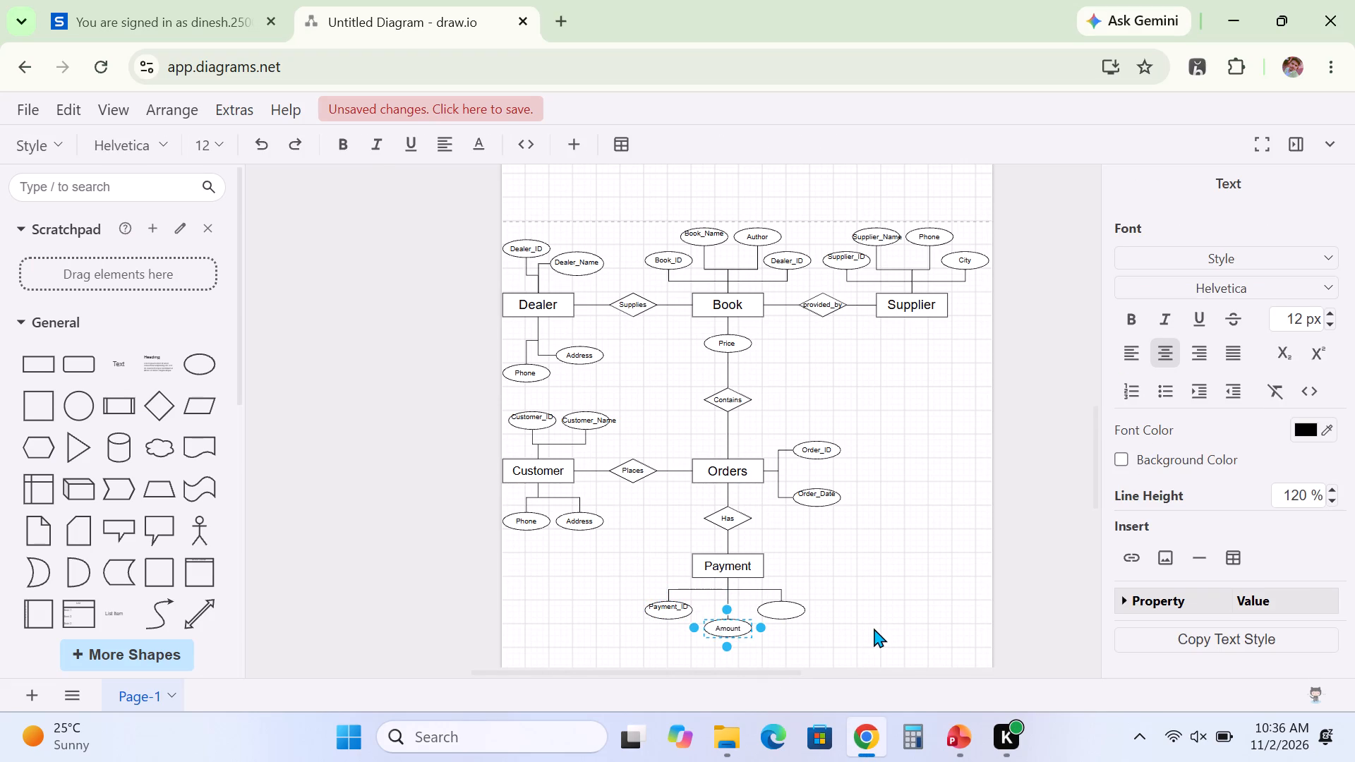
click(874, 628)
Label the remaining empty ellipse below the Payment entity as Payment_Mode.
double_click(778, 608)
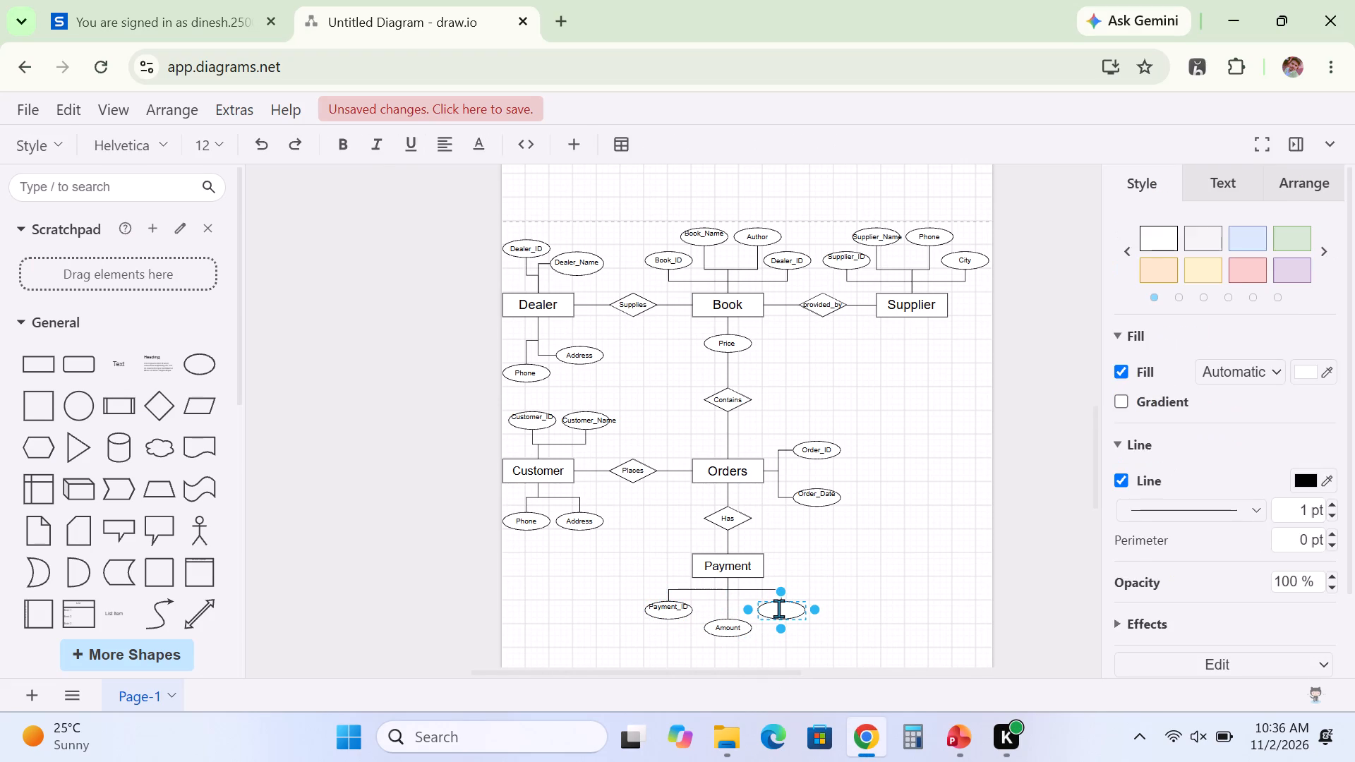
text(Payment)
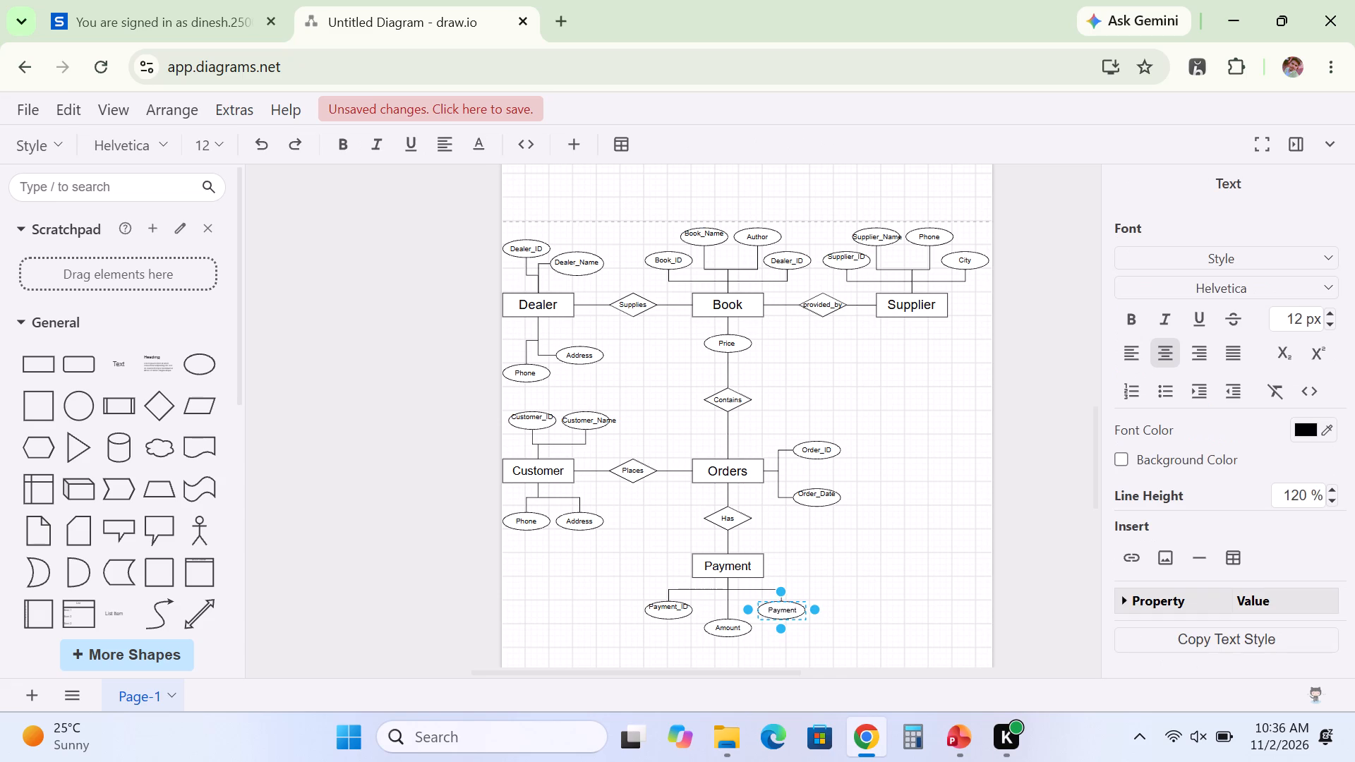
key(shift+underscore)
key(shift+m)
text(ode)
click(860, 559)
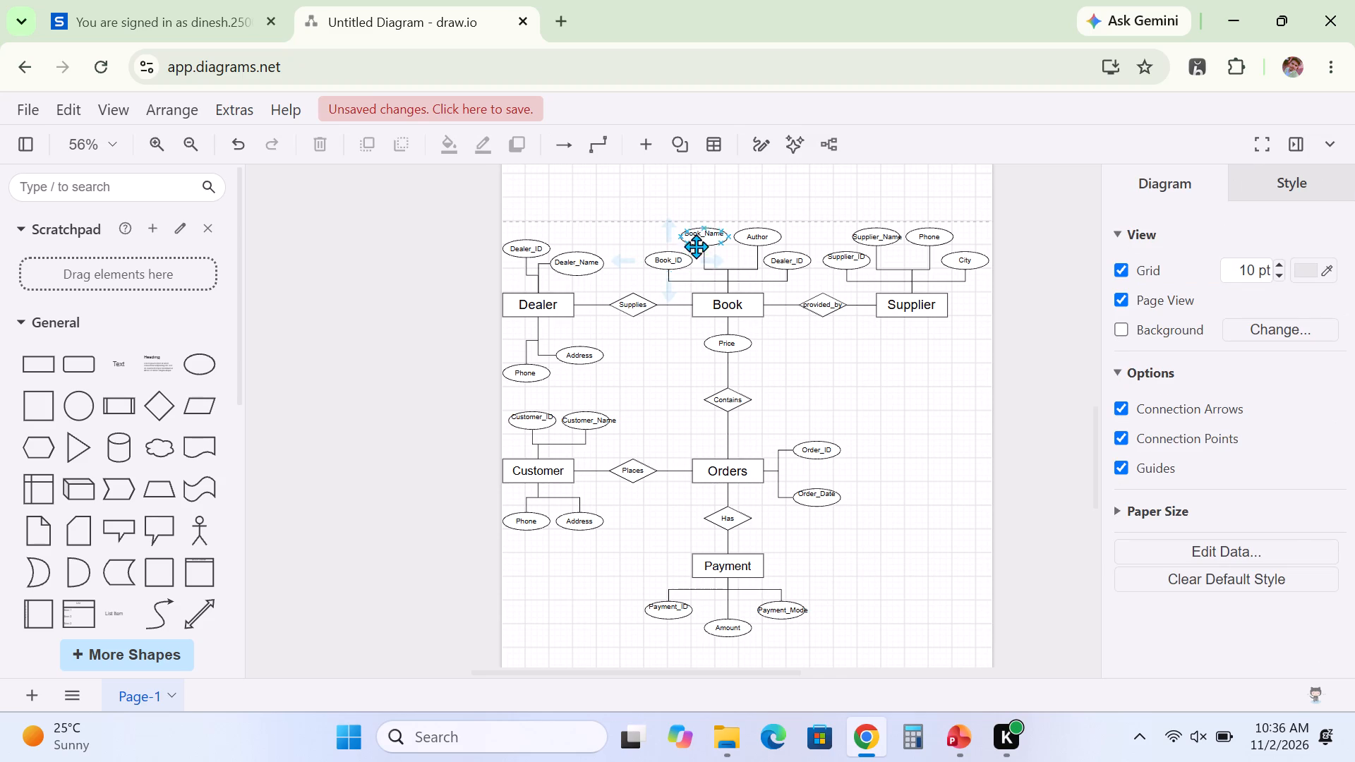
Make the Book_Name ellipse above the Book entity slightly taller so its label fits inside.
click(711, 236)
drag(704, 214, 704, 206)
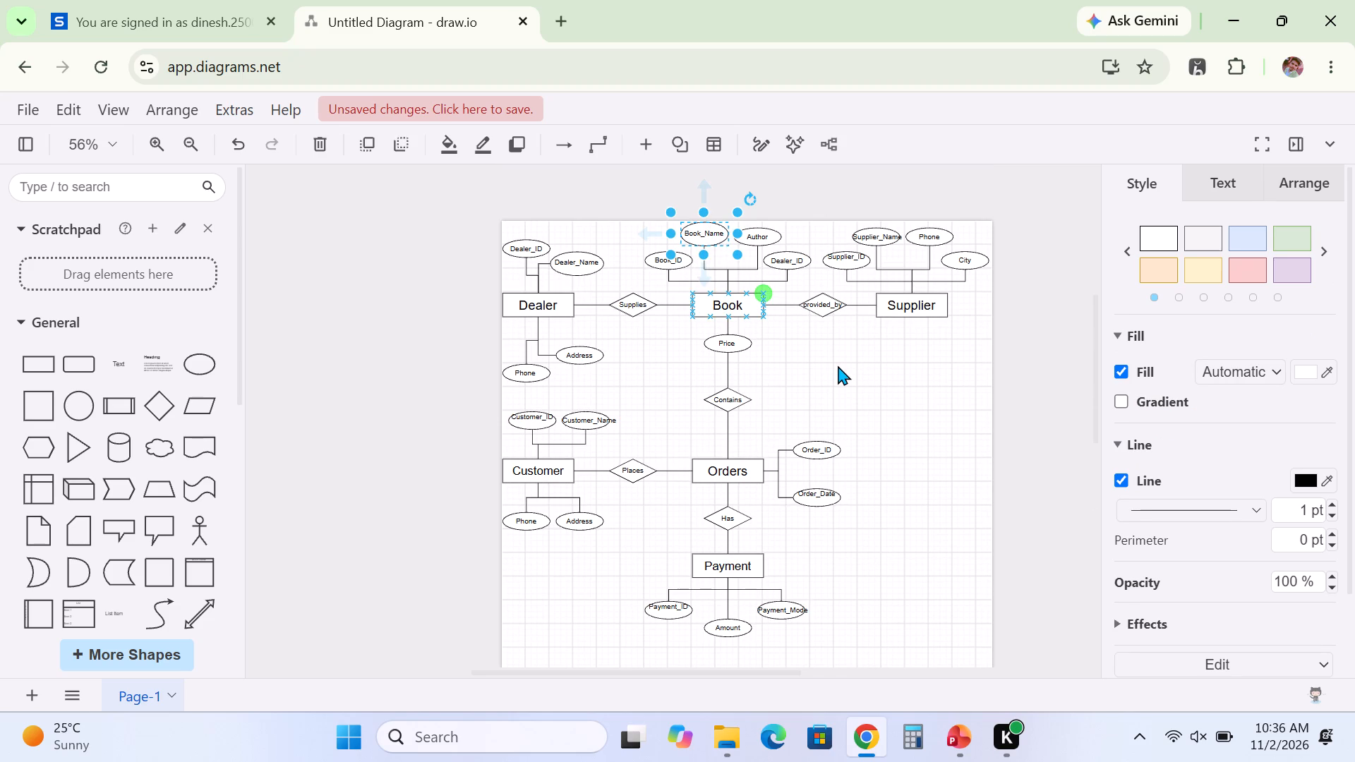
click(838, 365)
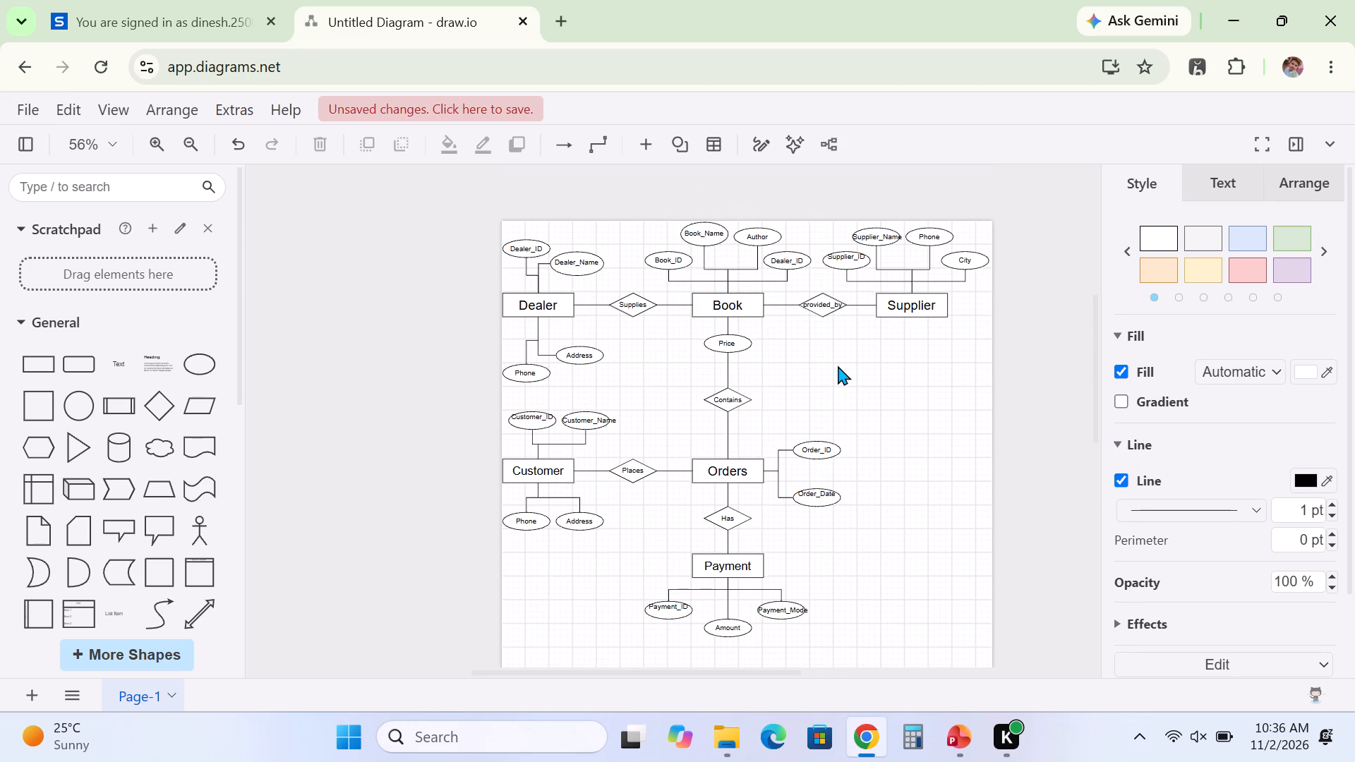
Make the Supplier_Name and Supplier_ID ellipses above the Supplier entity slightly taller so their labels sit inside.
click(877, 234)
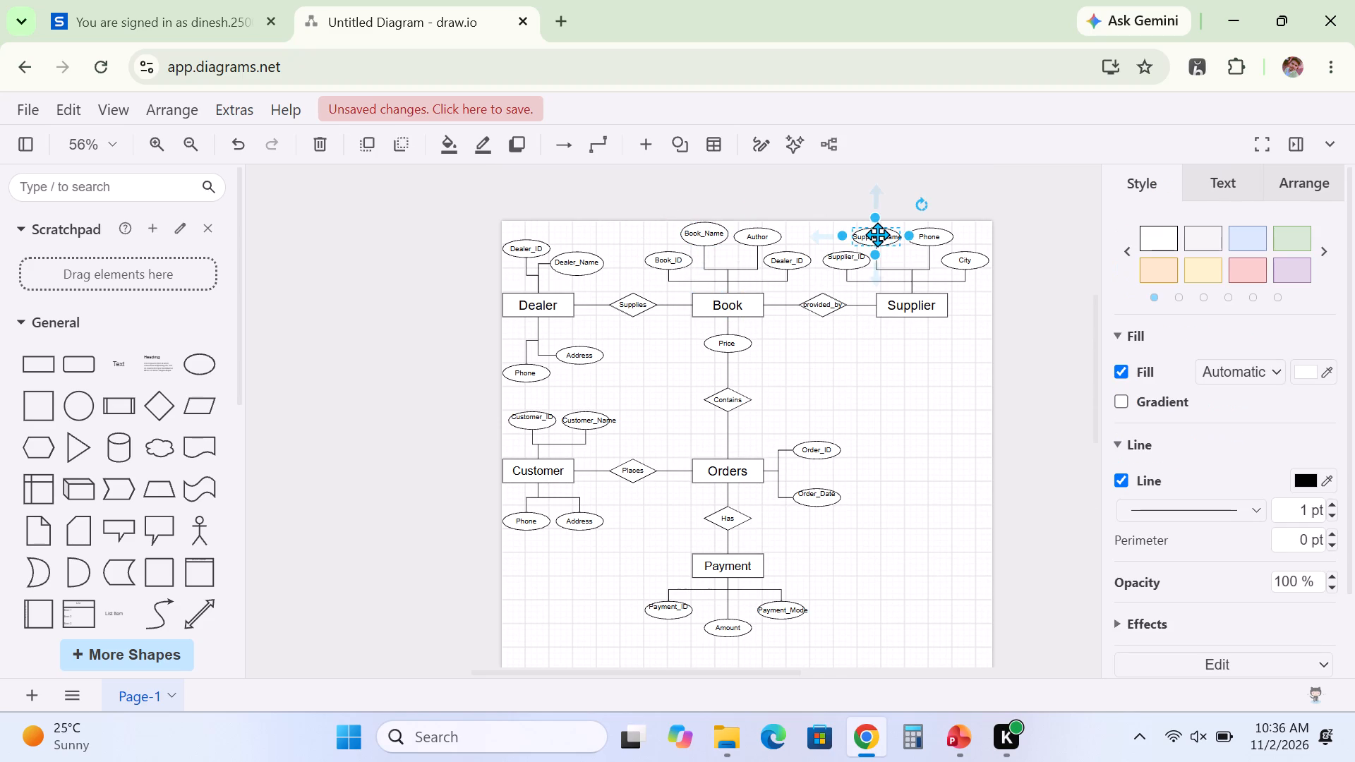
drag(873, 219, 873, 212)
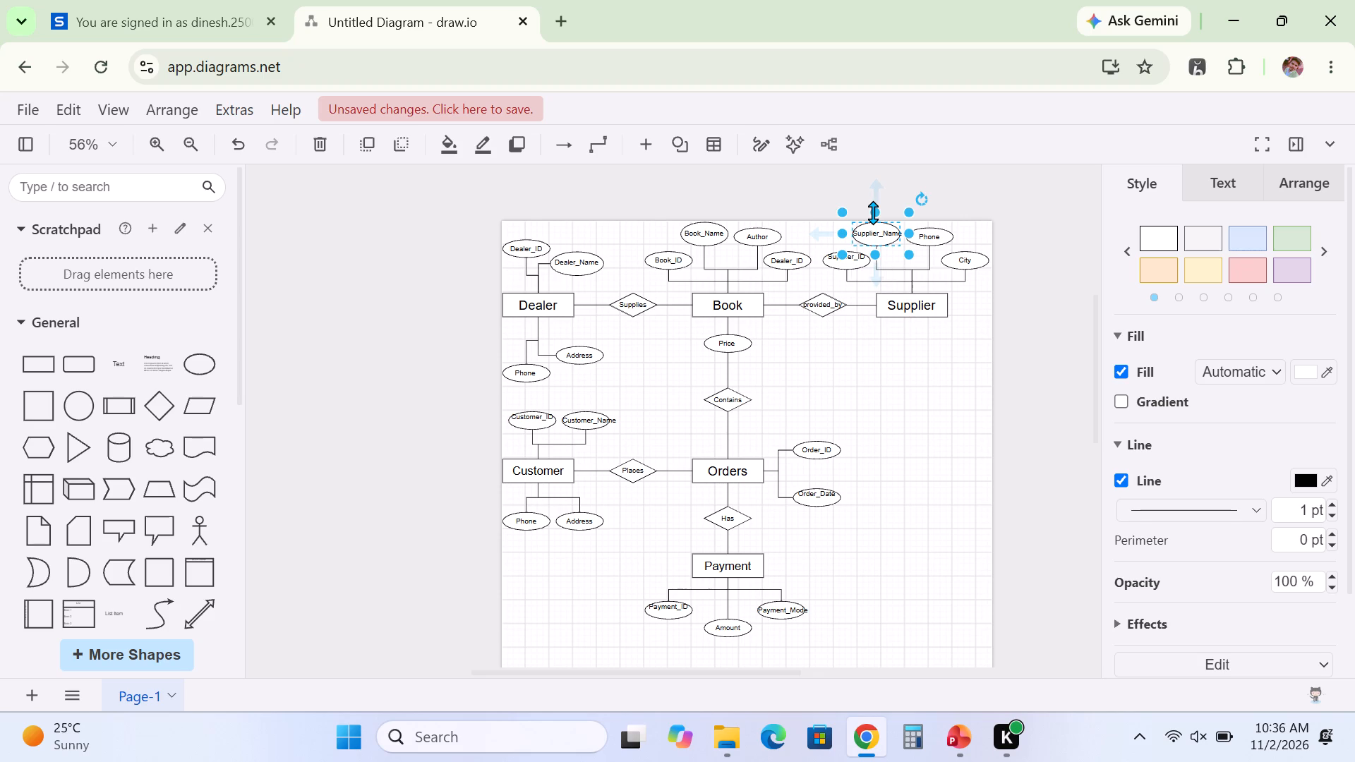
click(846, 263)
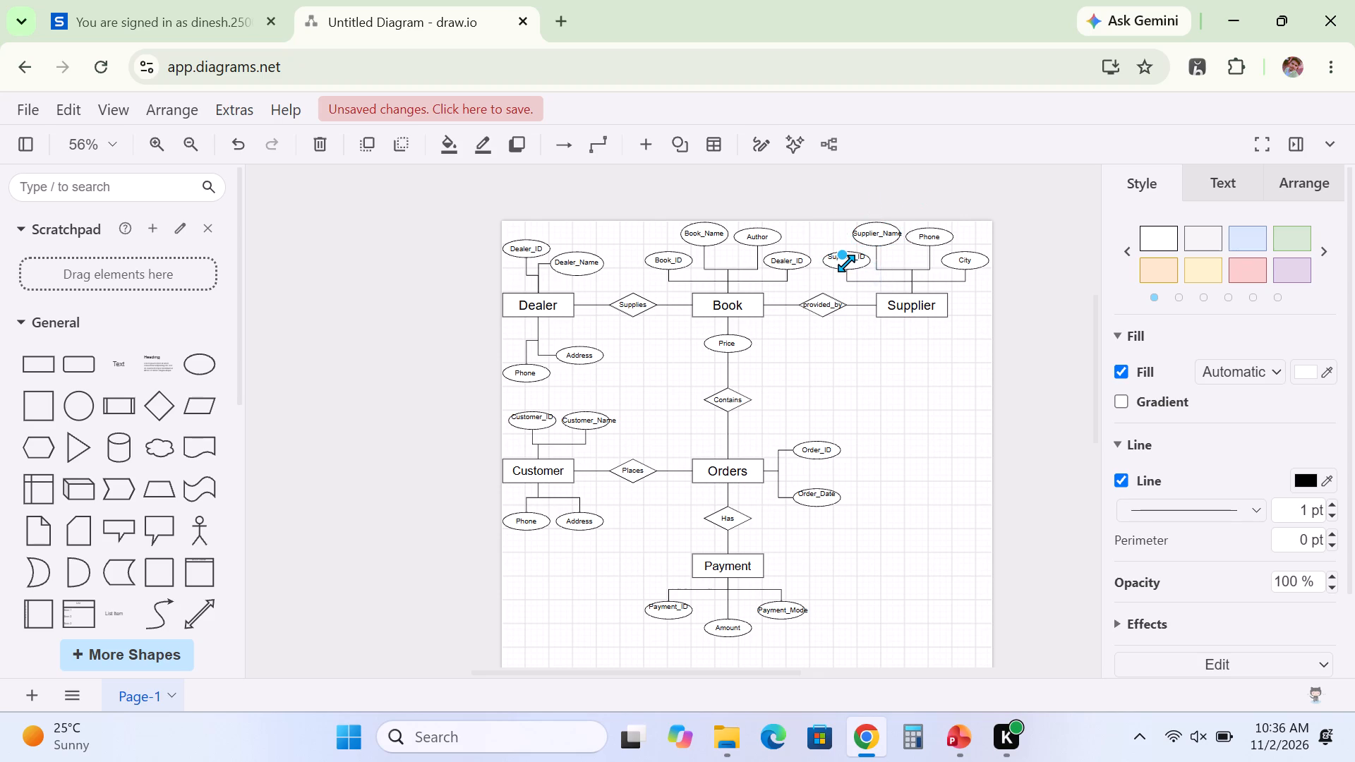
click(912, 381)
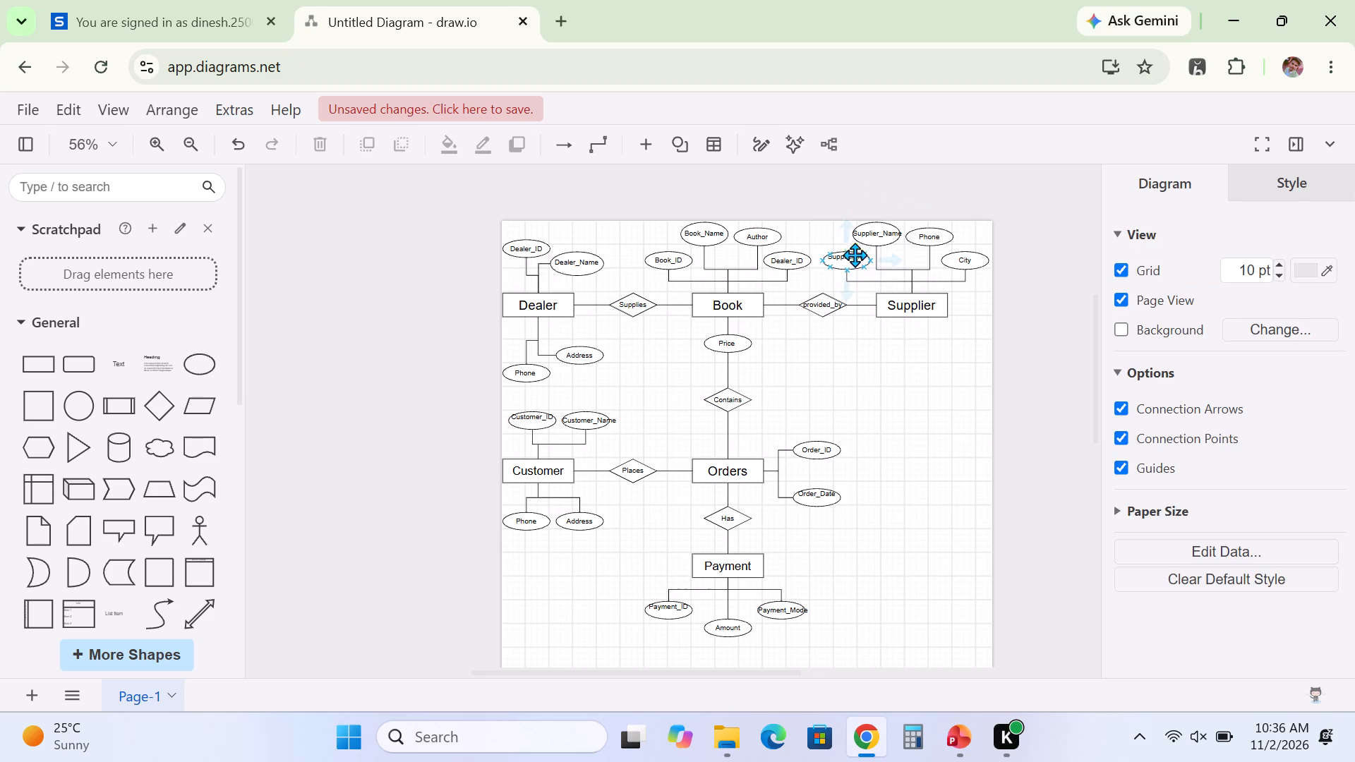
click(845, 259)
click(844, 242)
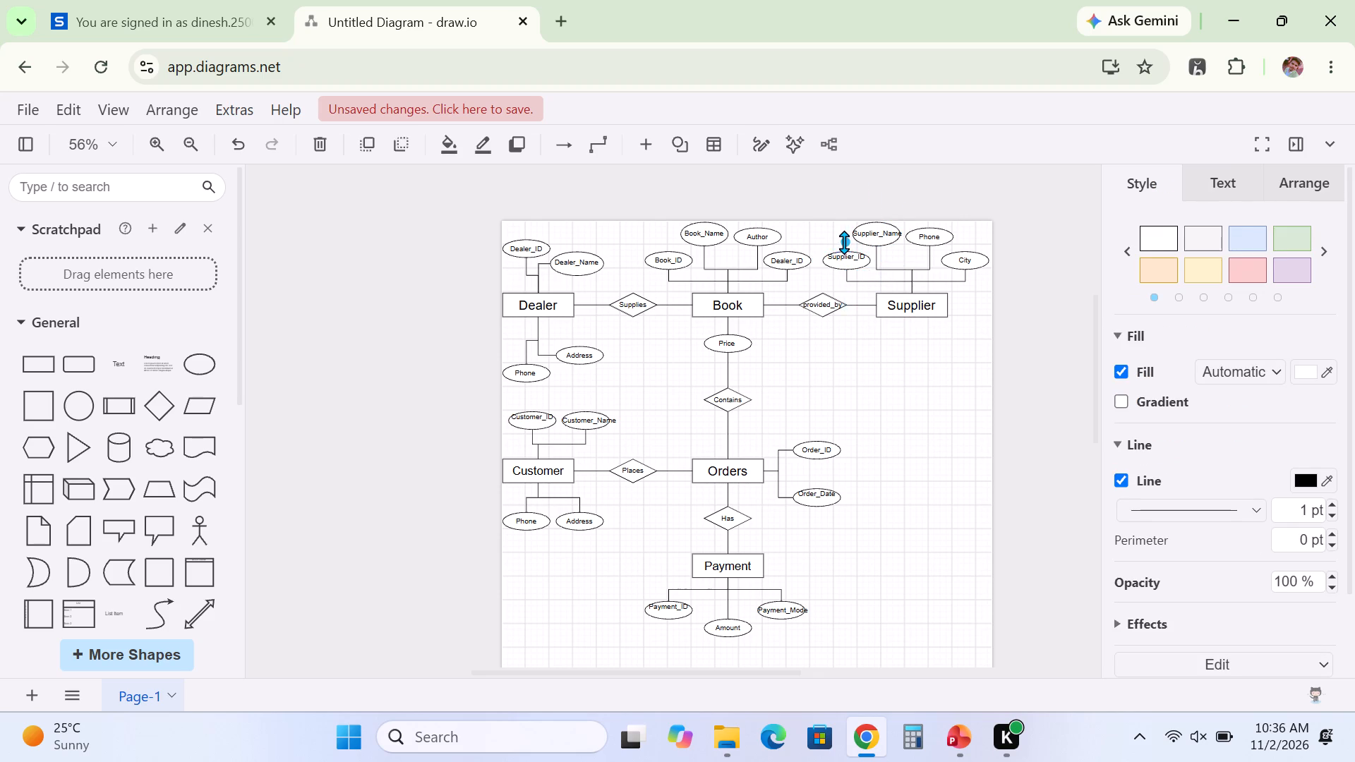
click(909, 375)
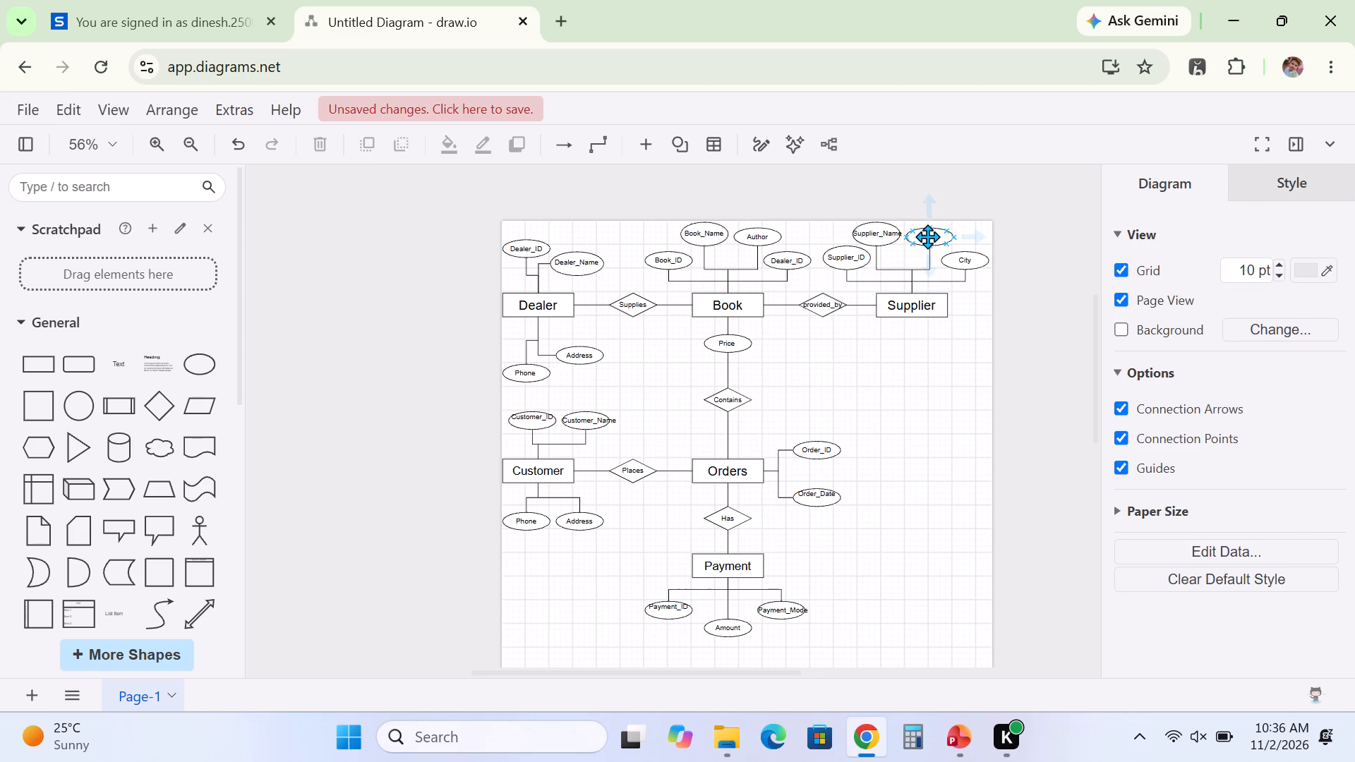
Shift the Phone ellipse above the Supplier entity slightly right, away from the Supplier_Name ellipse.
drag(927, 236, 935, 236)
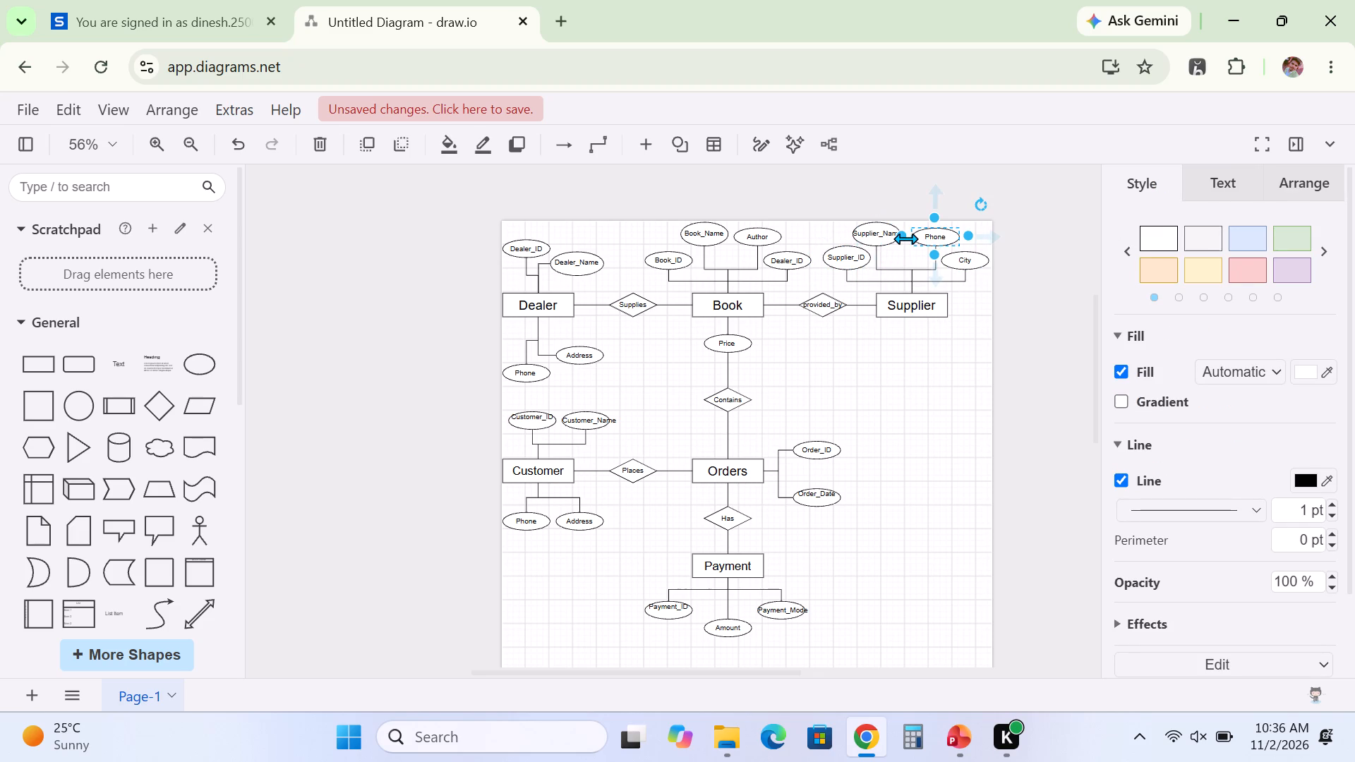
Widen the Supplier_Name ellipse above the Supplier entity so its label fits inside.
click(883, 233)
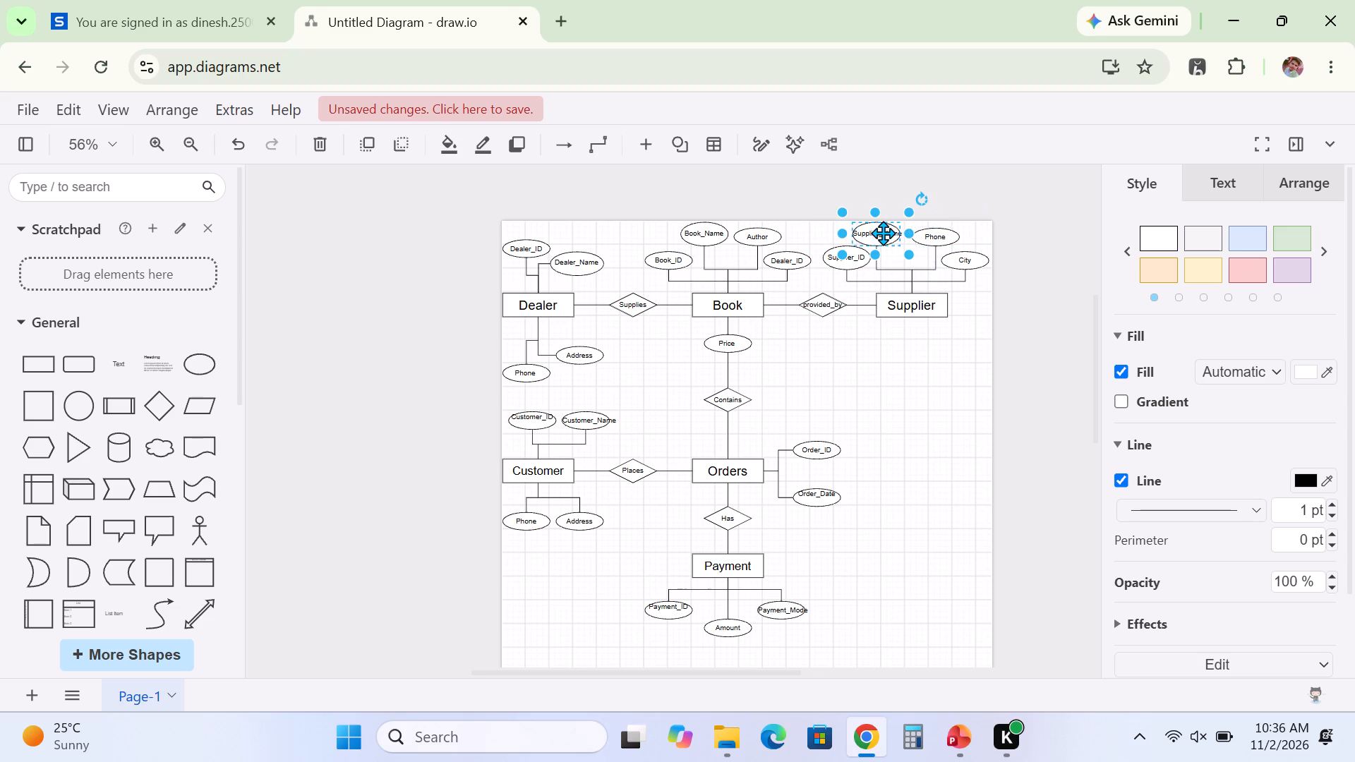
drag(915, 232, 920, 232)
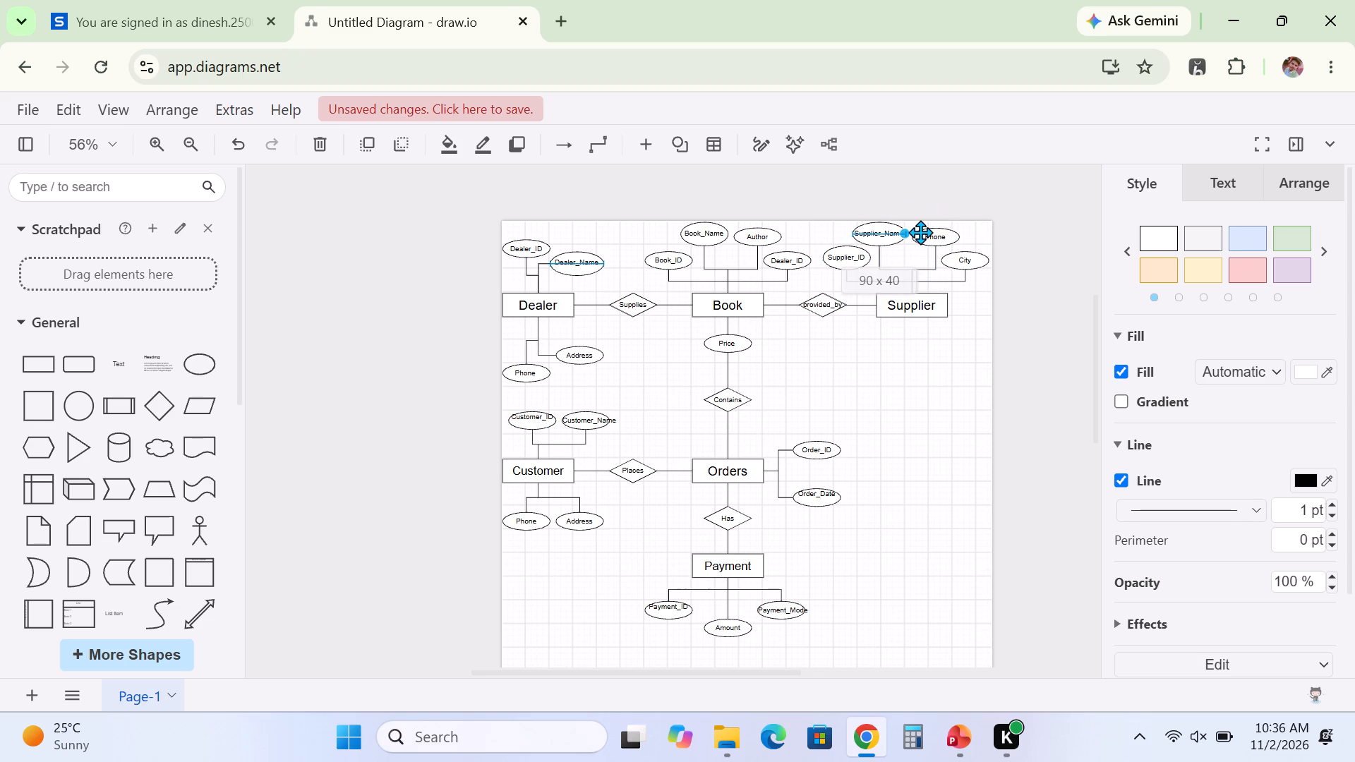
drag(920, 232, 925, 231)
click(923, 383)
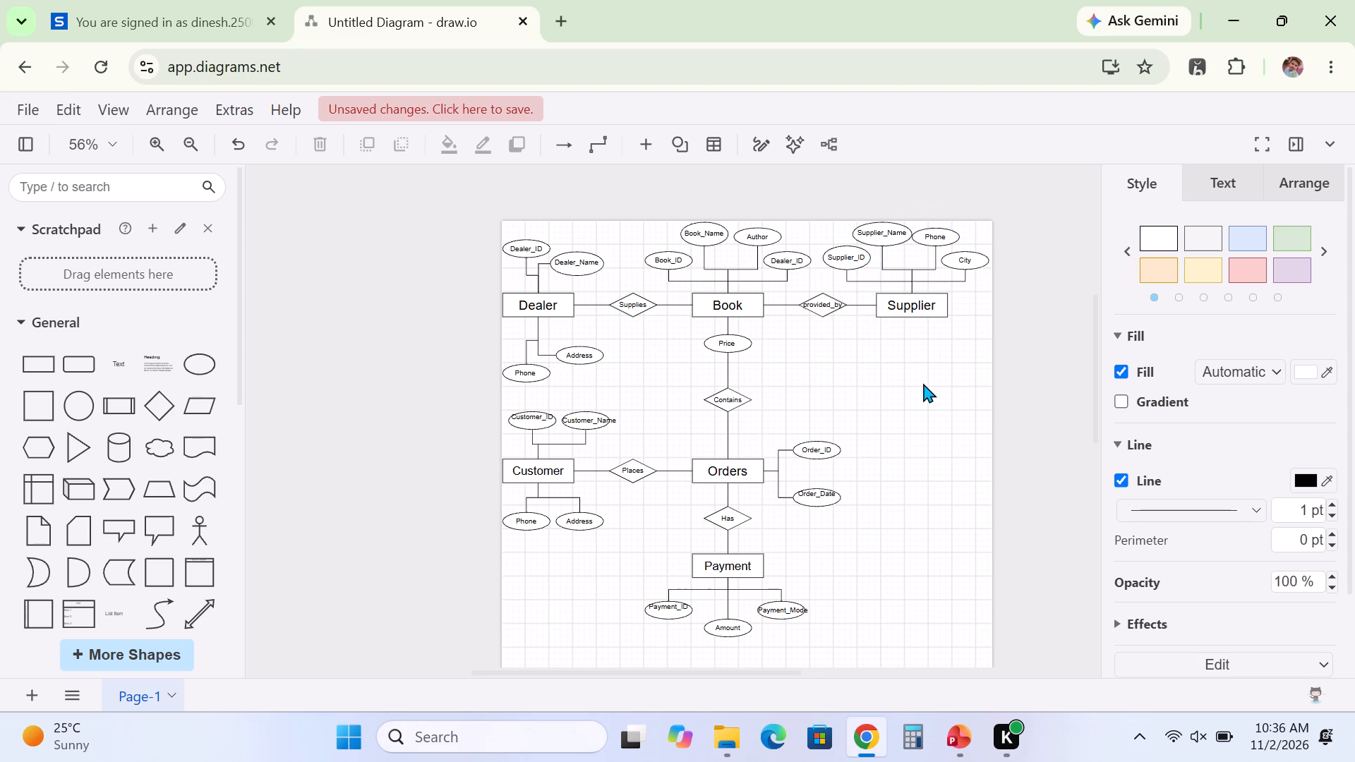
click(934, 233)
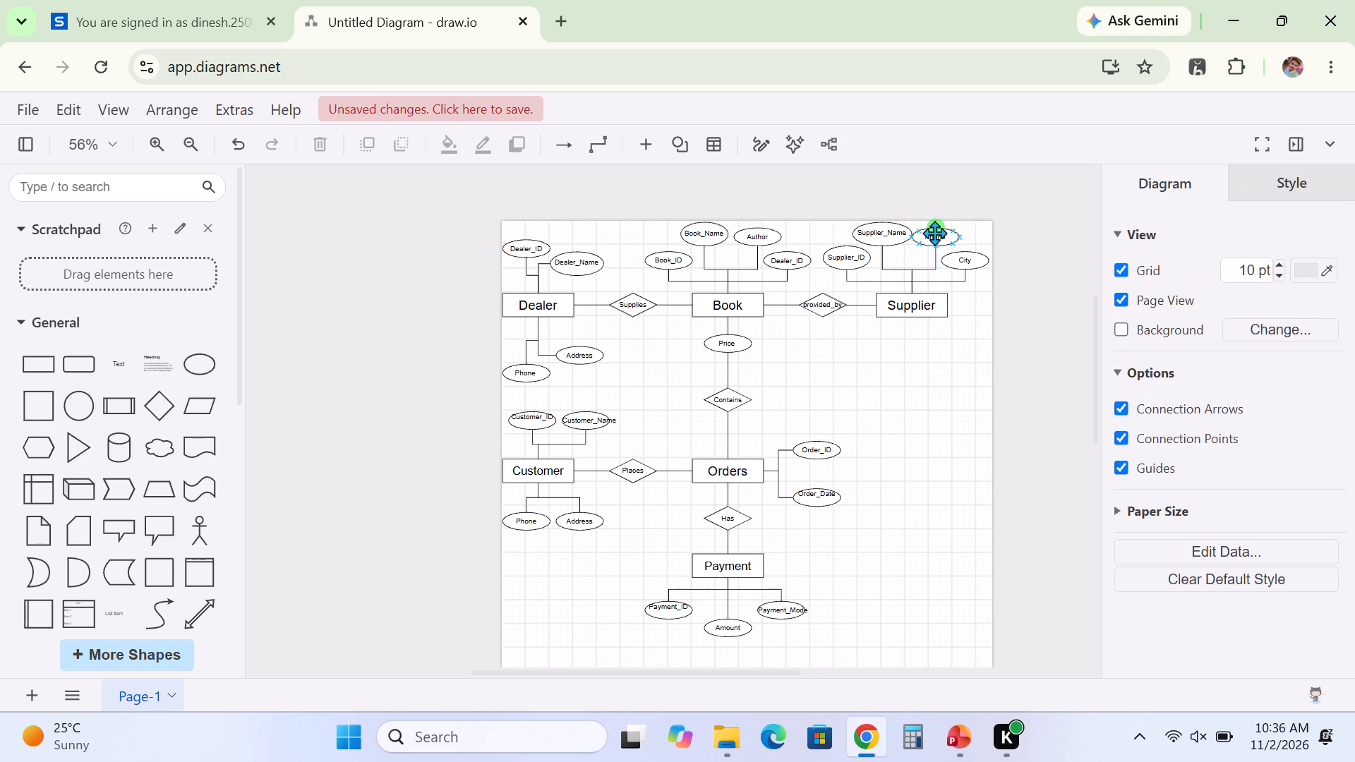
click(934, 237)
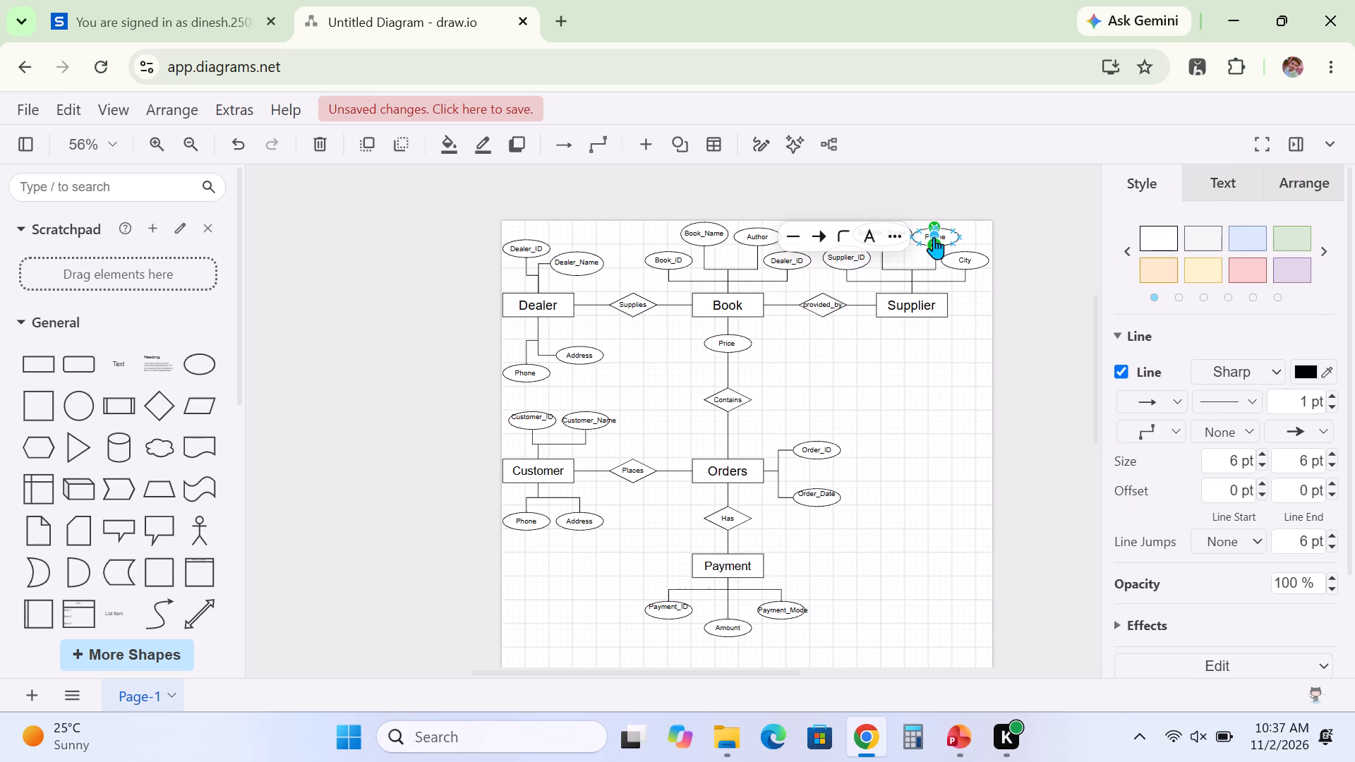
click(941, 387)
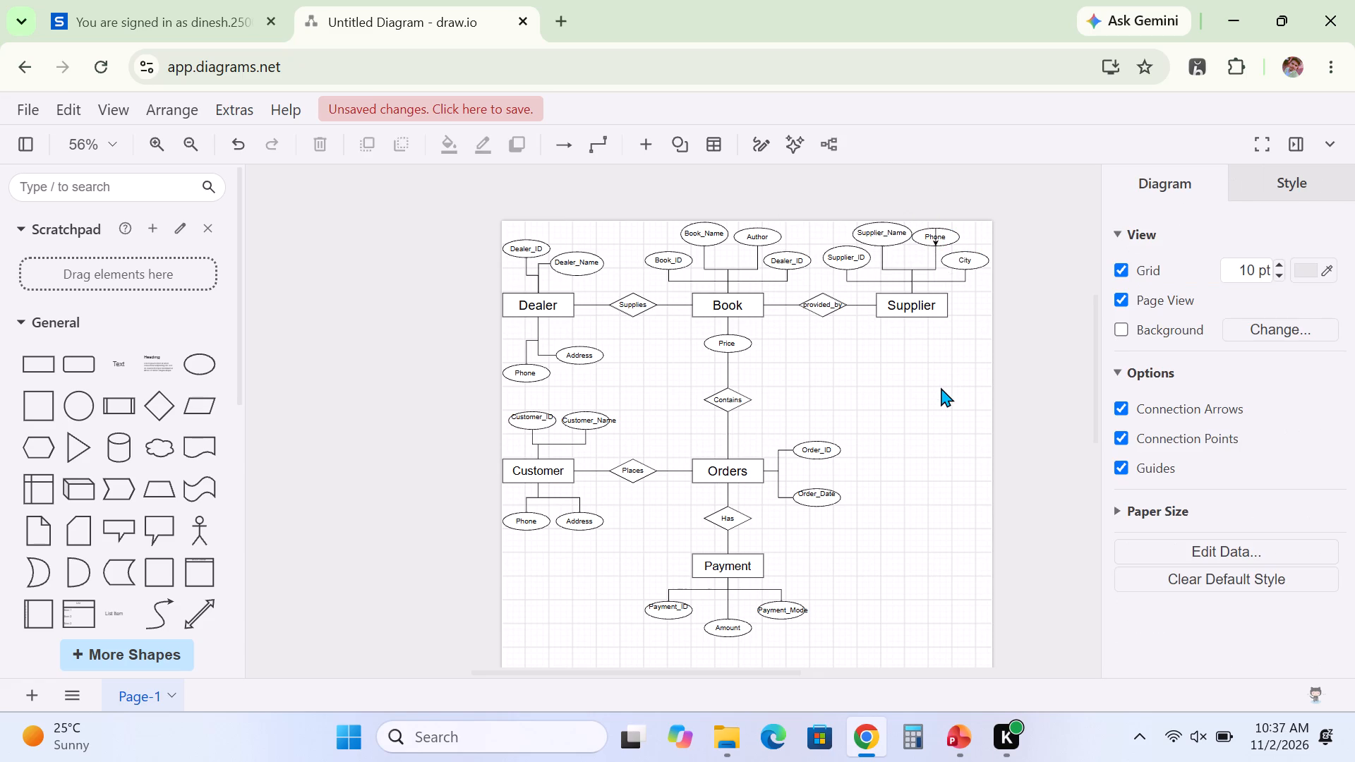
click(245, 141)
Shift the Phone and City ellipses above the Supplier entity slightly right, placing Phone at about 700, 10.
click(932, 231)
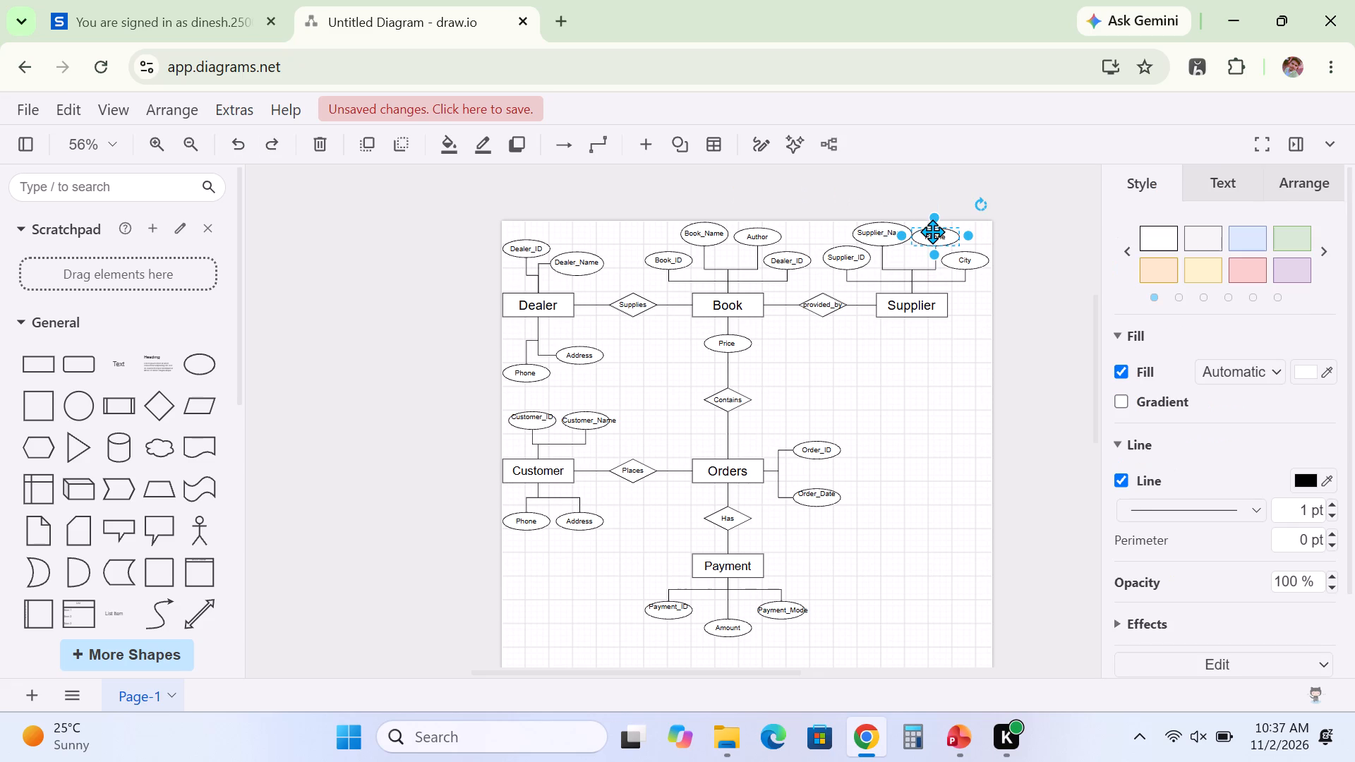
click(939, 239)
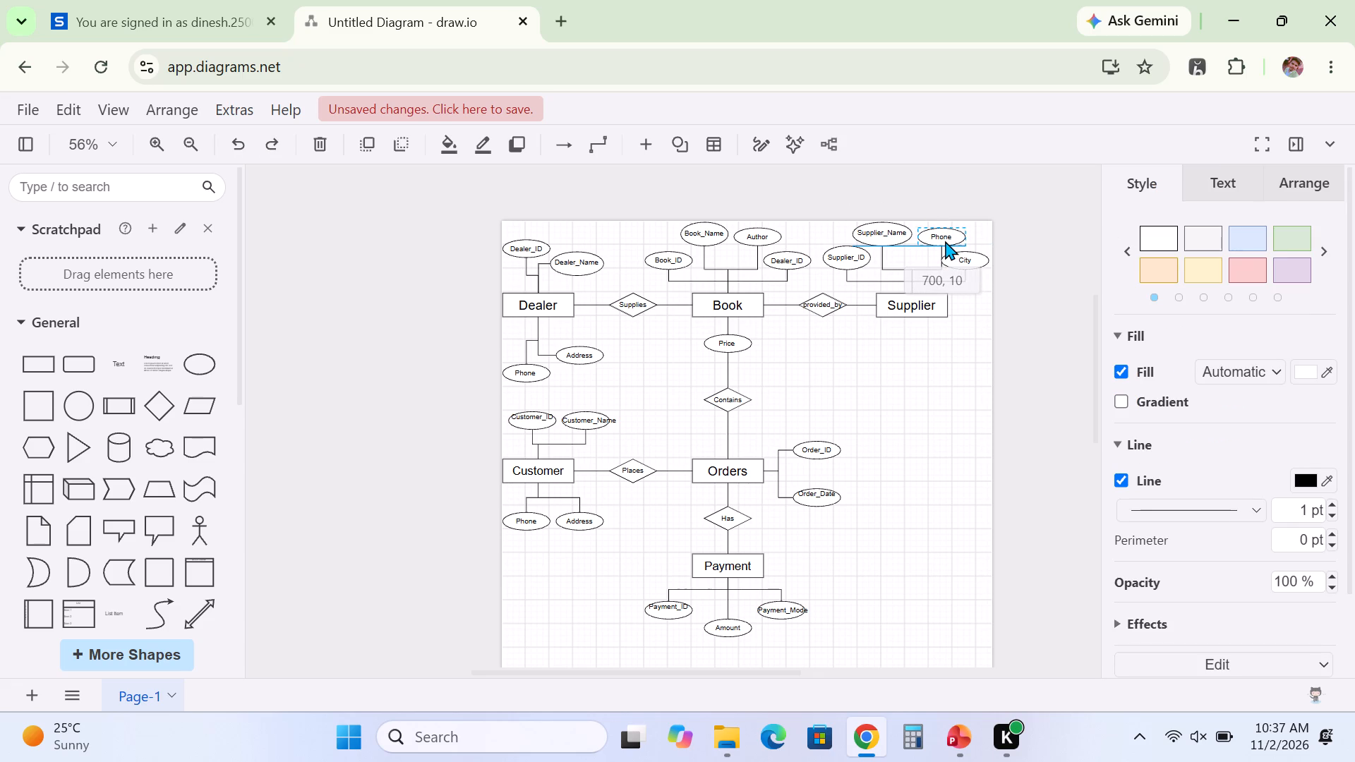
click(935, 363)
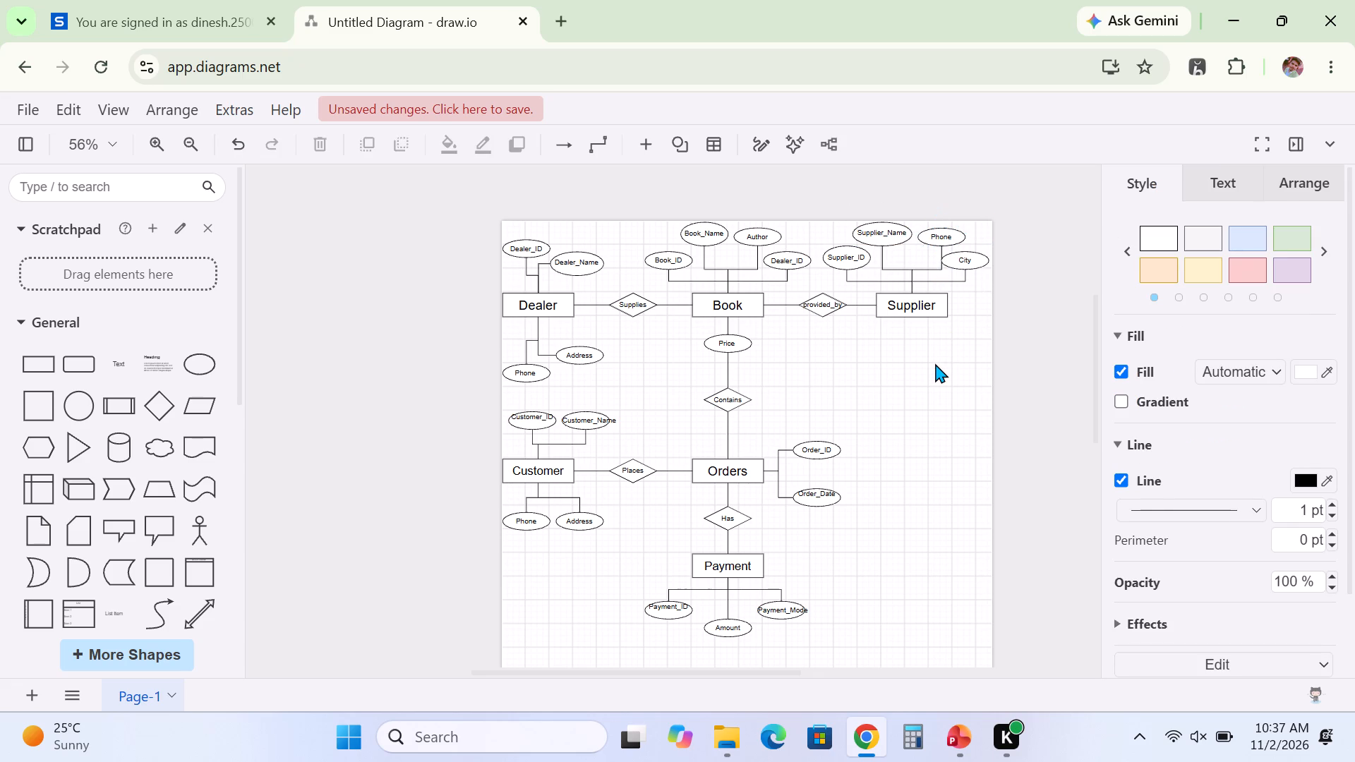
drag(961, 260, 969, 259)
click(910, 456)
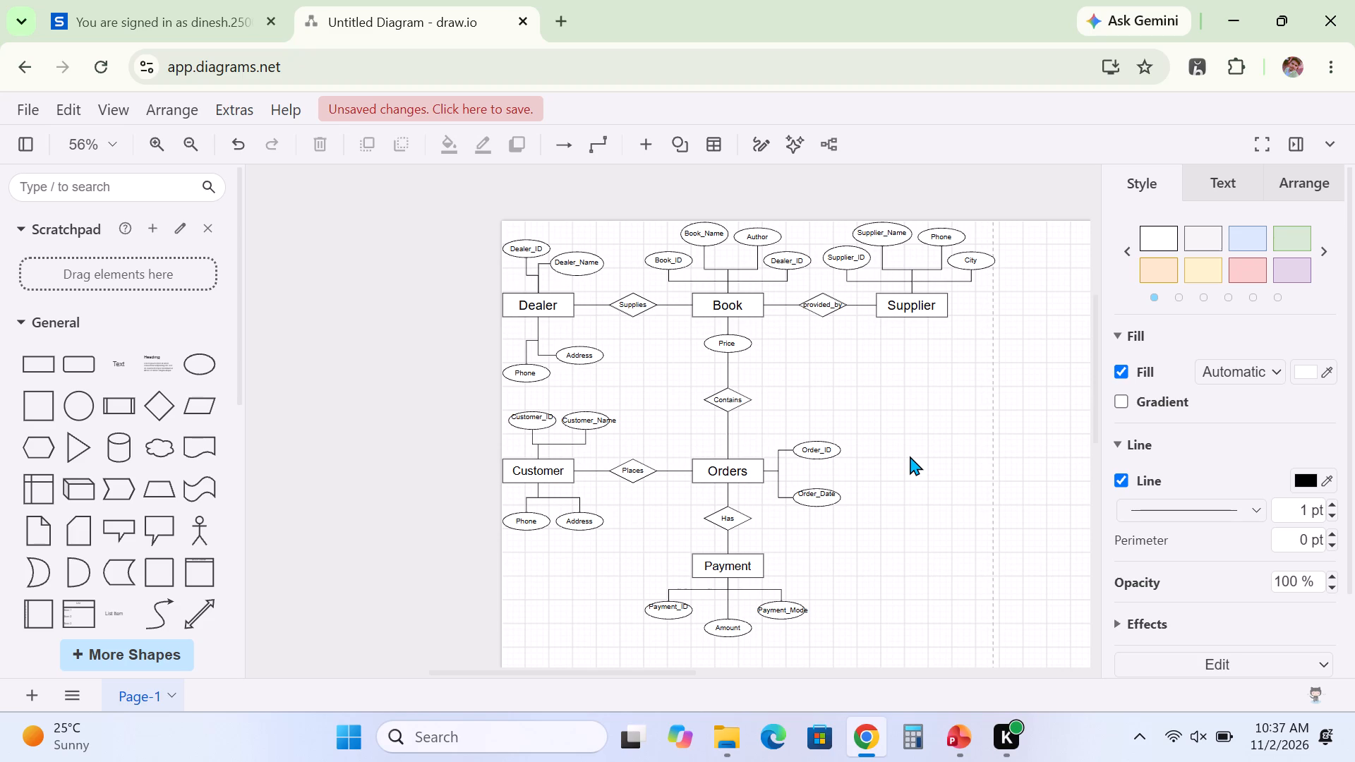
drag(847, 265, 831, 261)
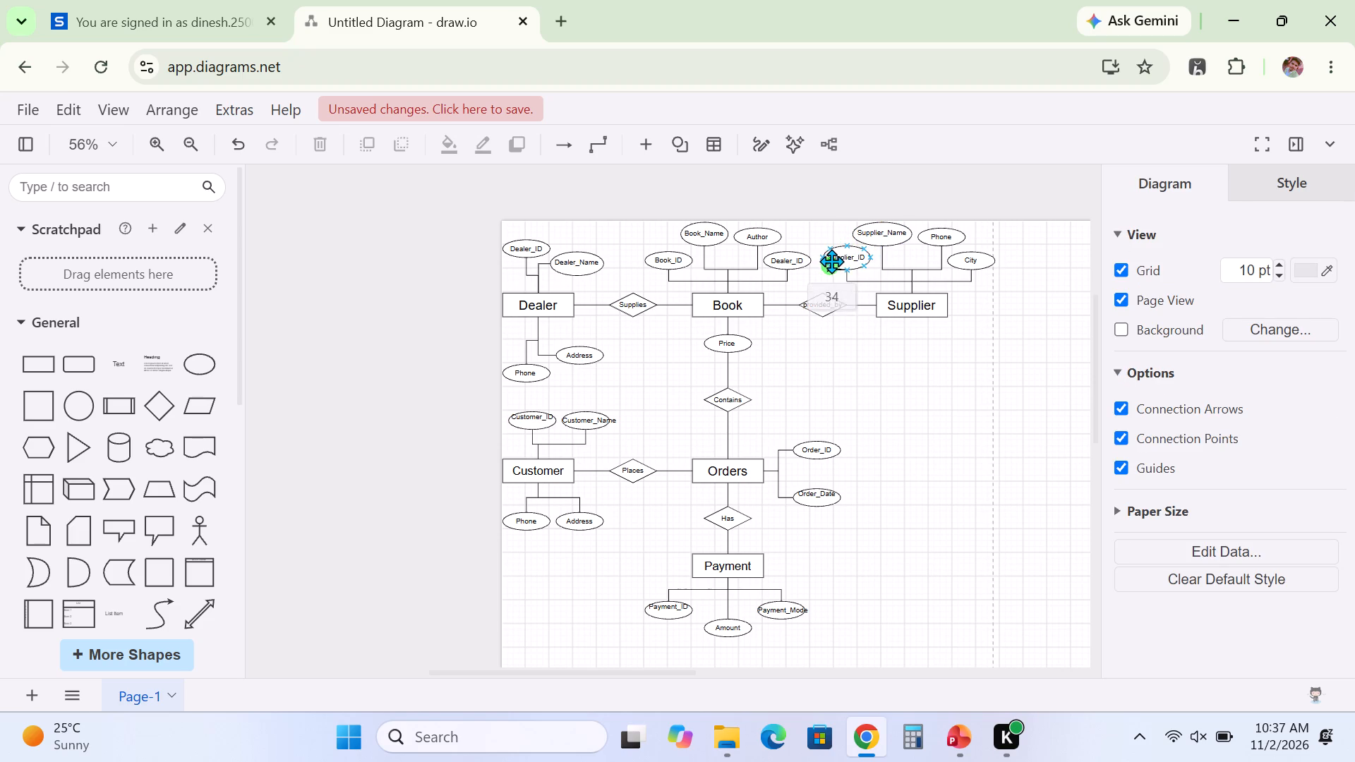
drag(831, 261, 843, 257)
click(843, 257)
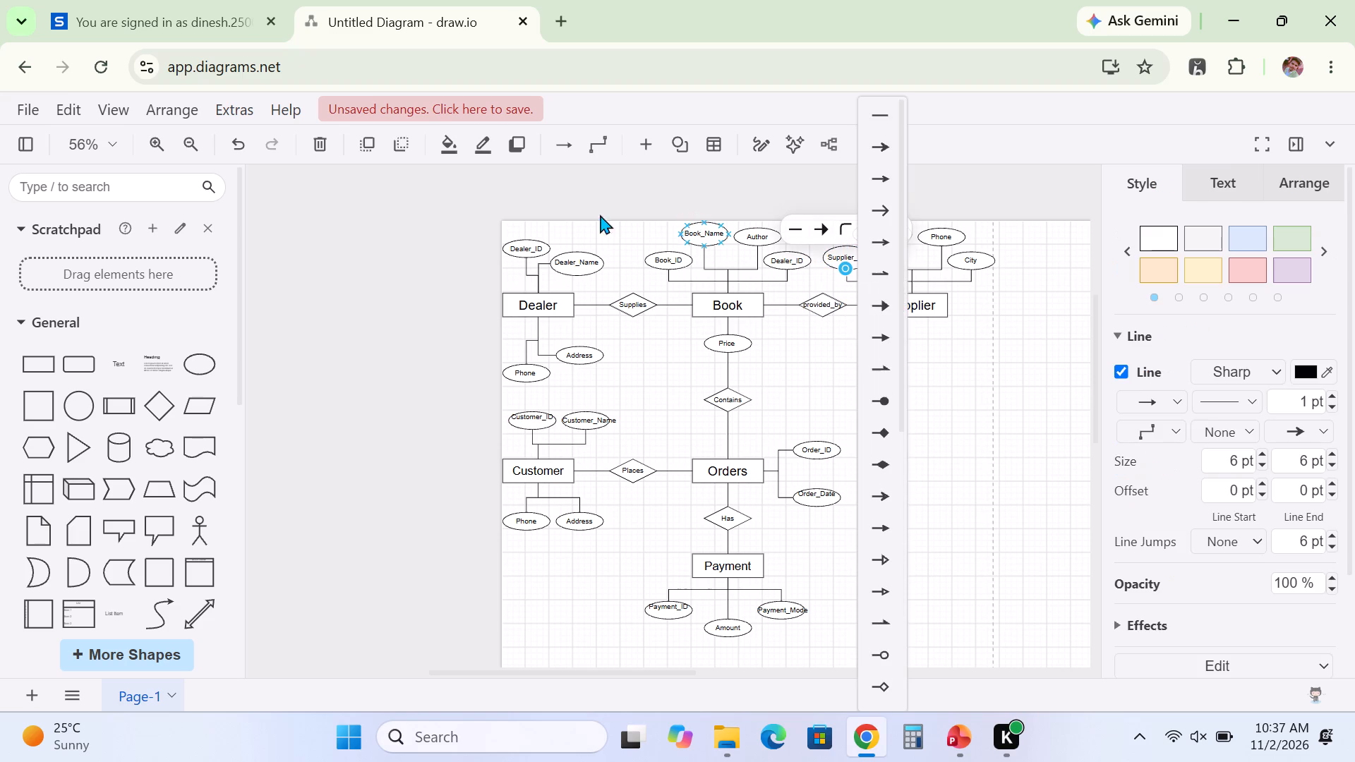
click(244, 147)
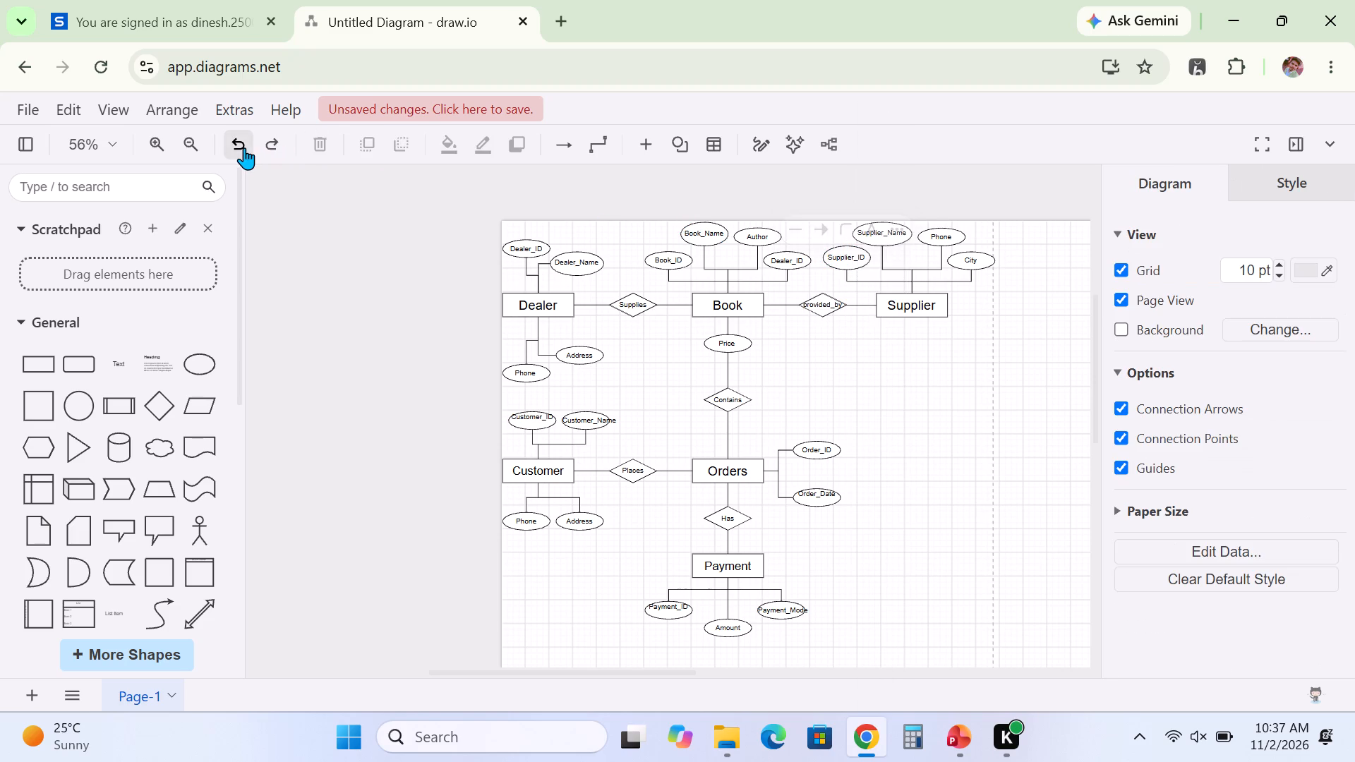
Shift the Supplier_ID ellipse above the Supplier entity slightly left to about 530, 40.
drag(848, 255, 843, 257)
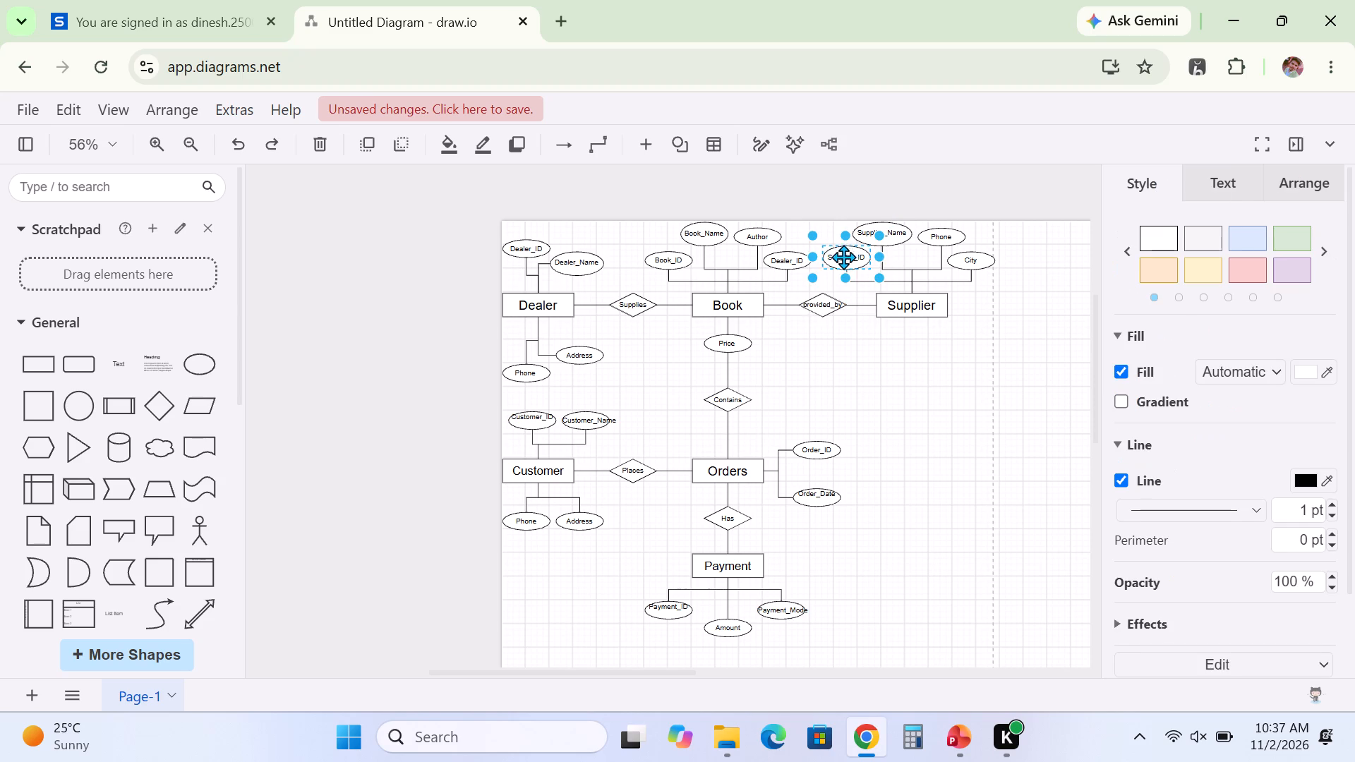
drag(843, 257, 839, 256)
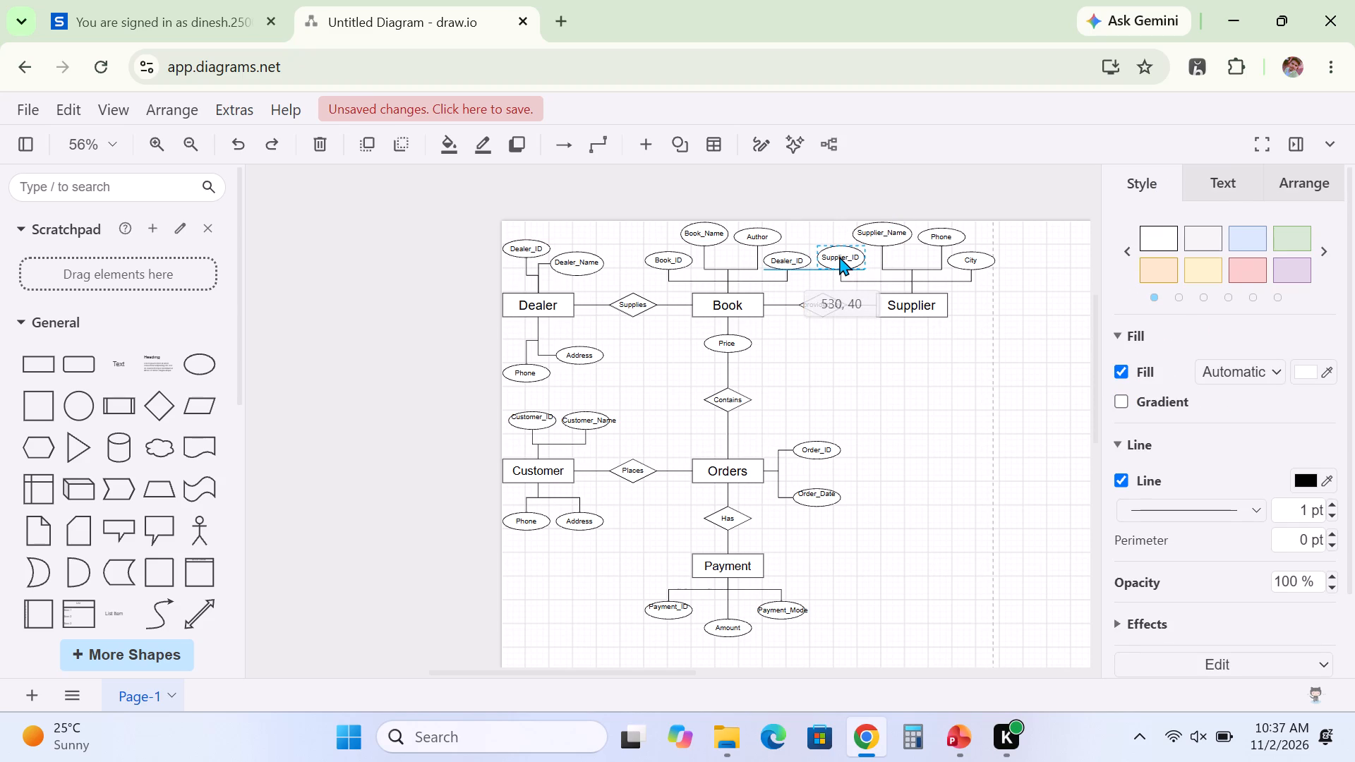
drag(839, 256, 841, 256)
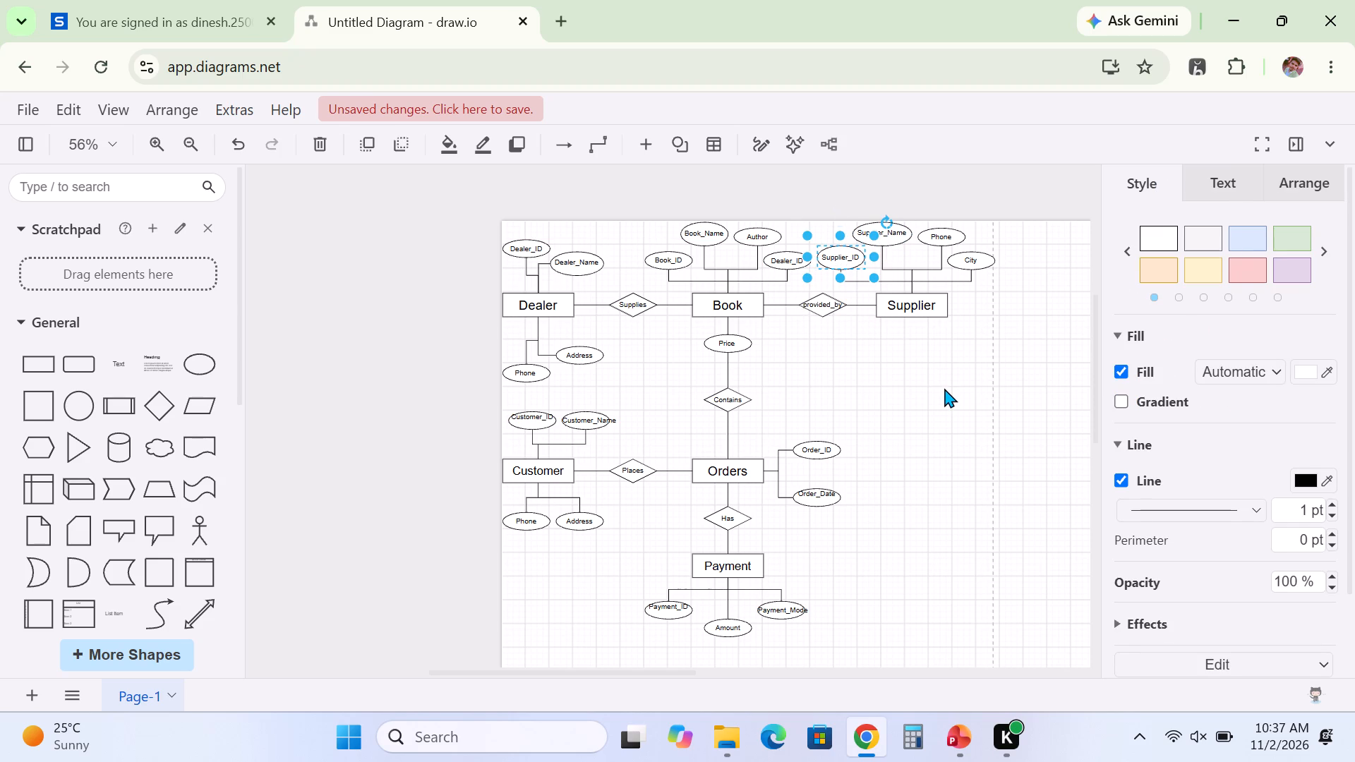
click(944, 388)
Shift the Supplier_Name ellipse slightly left, clear of the Phone ellipse and level with it.
drag(884, 236, 874, 232)
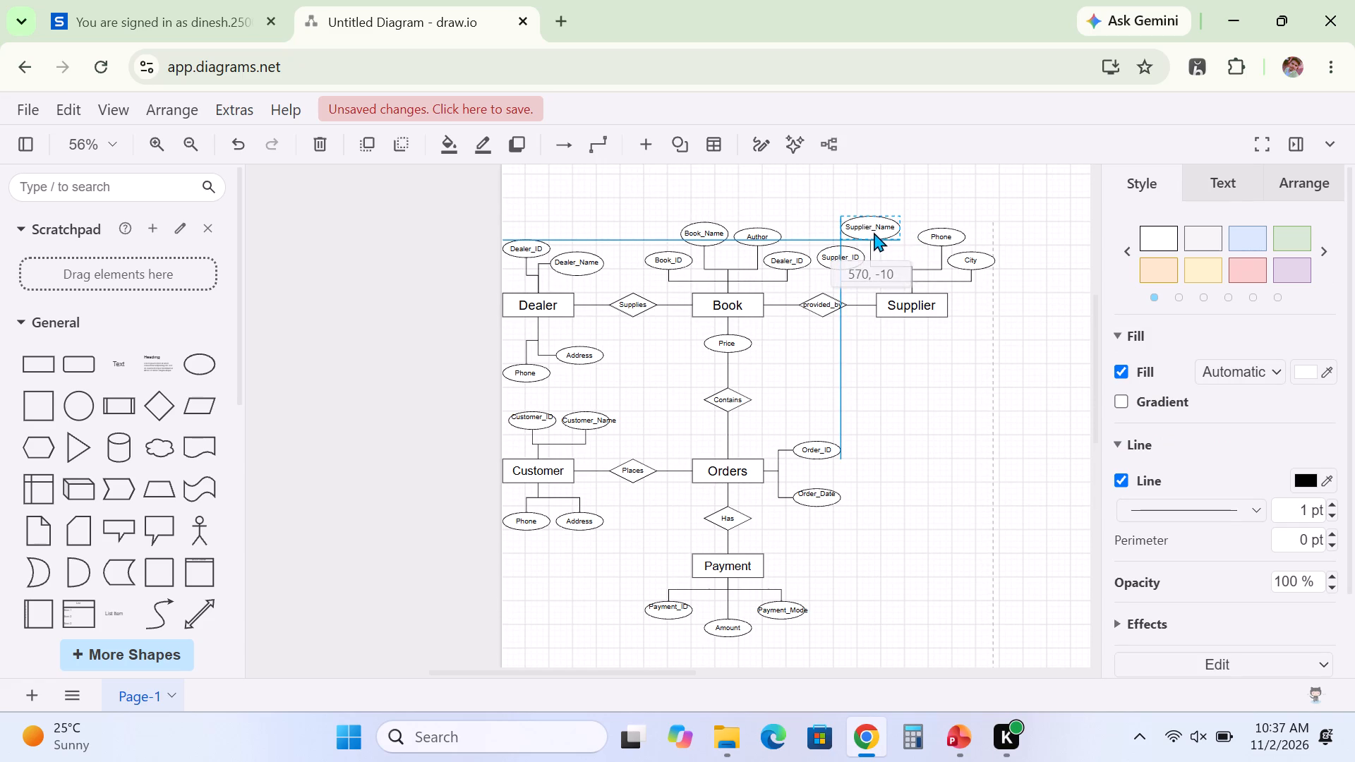
drag(874, 232, 874, 235)
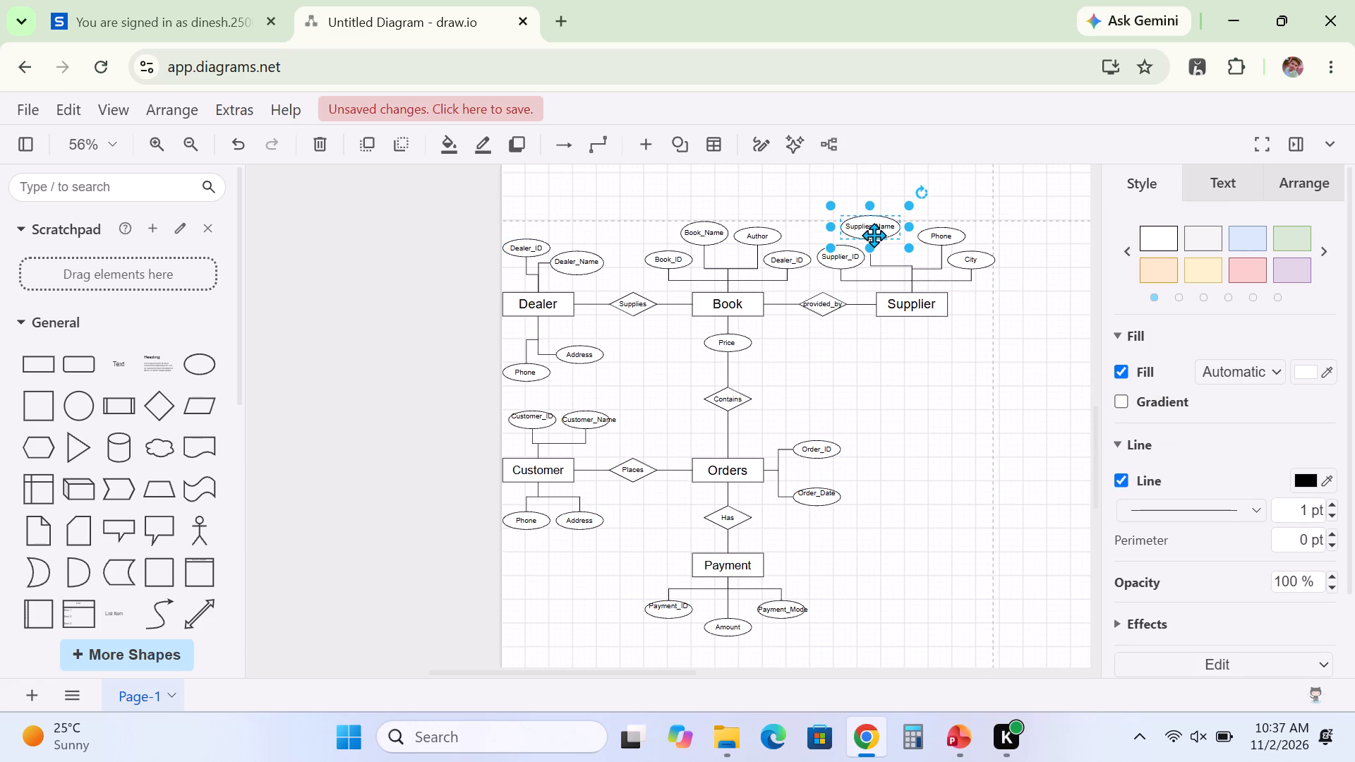
drag(874, 235, 877, 240)
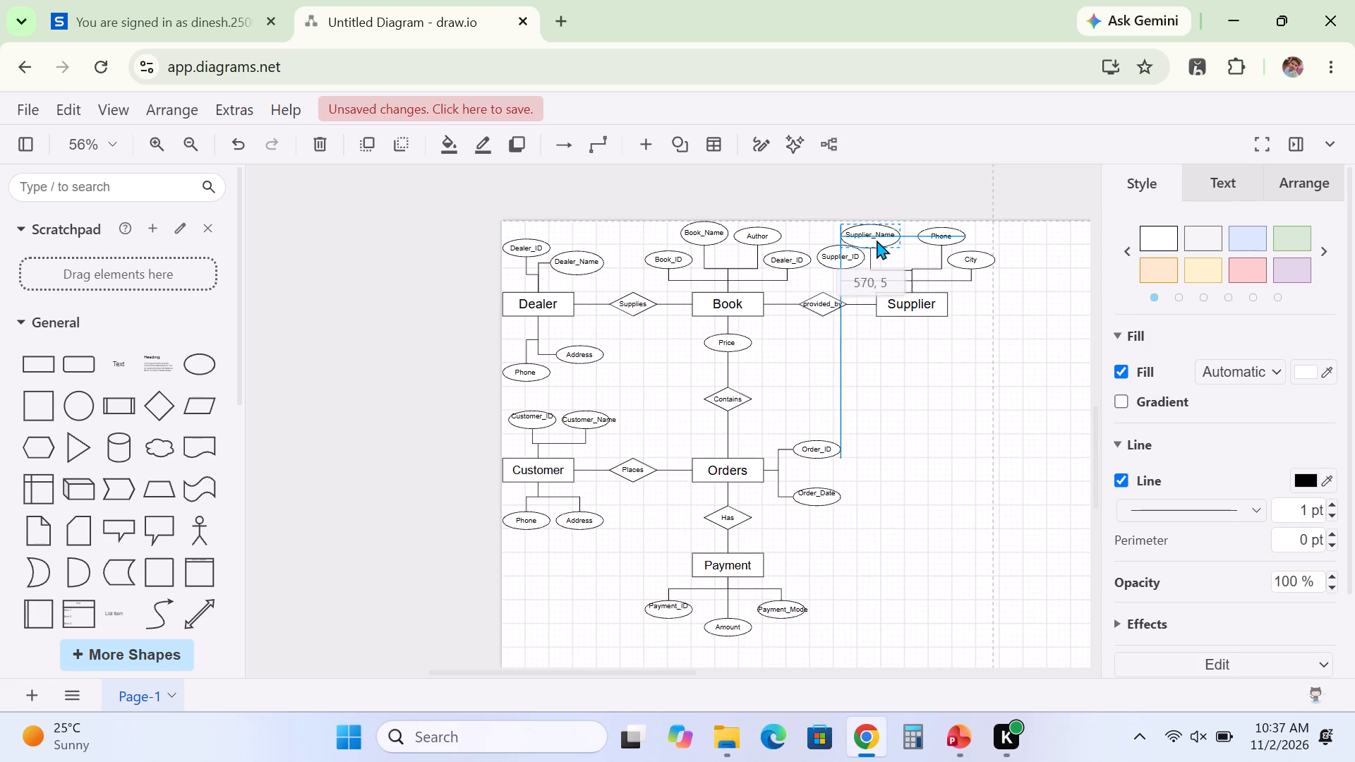
drag(877, 240, 881, 240)
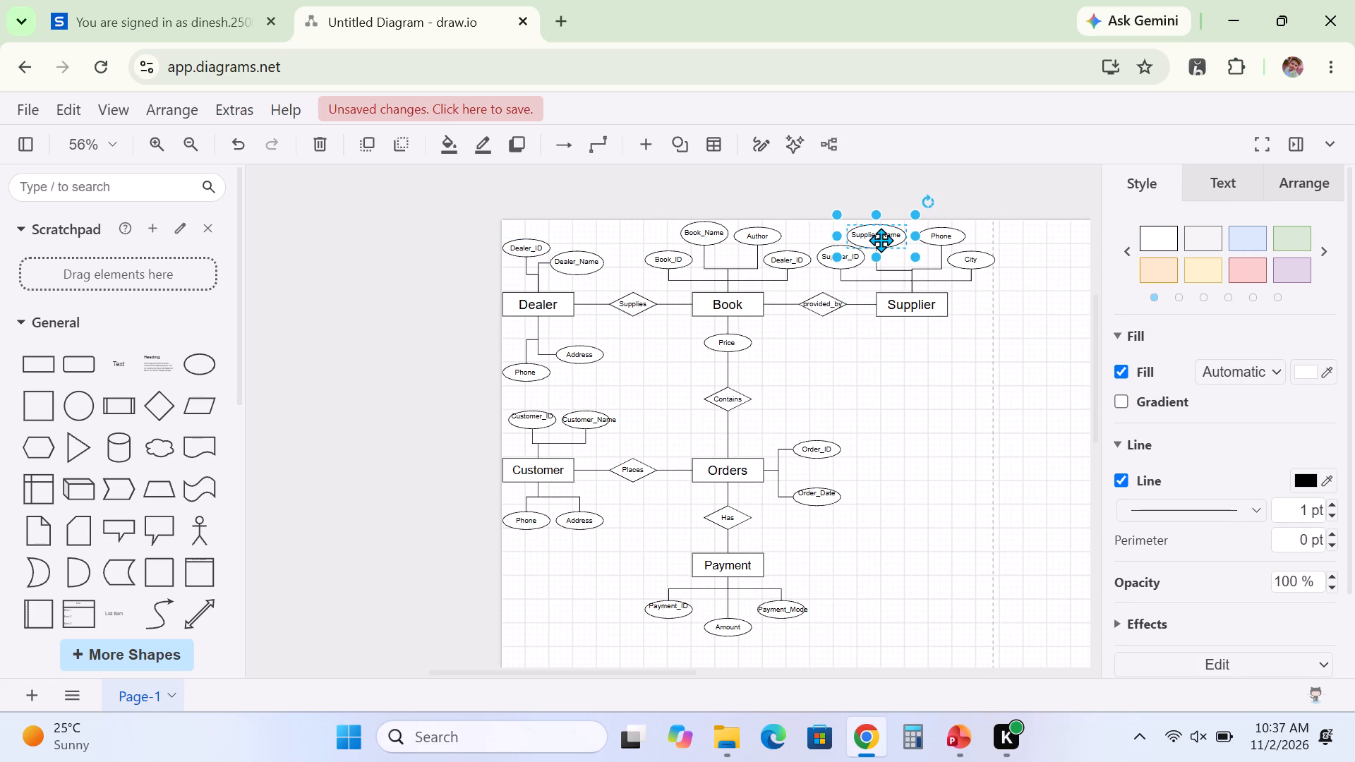
click(920, 371)
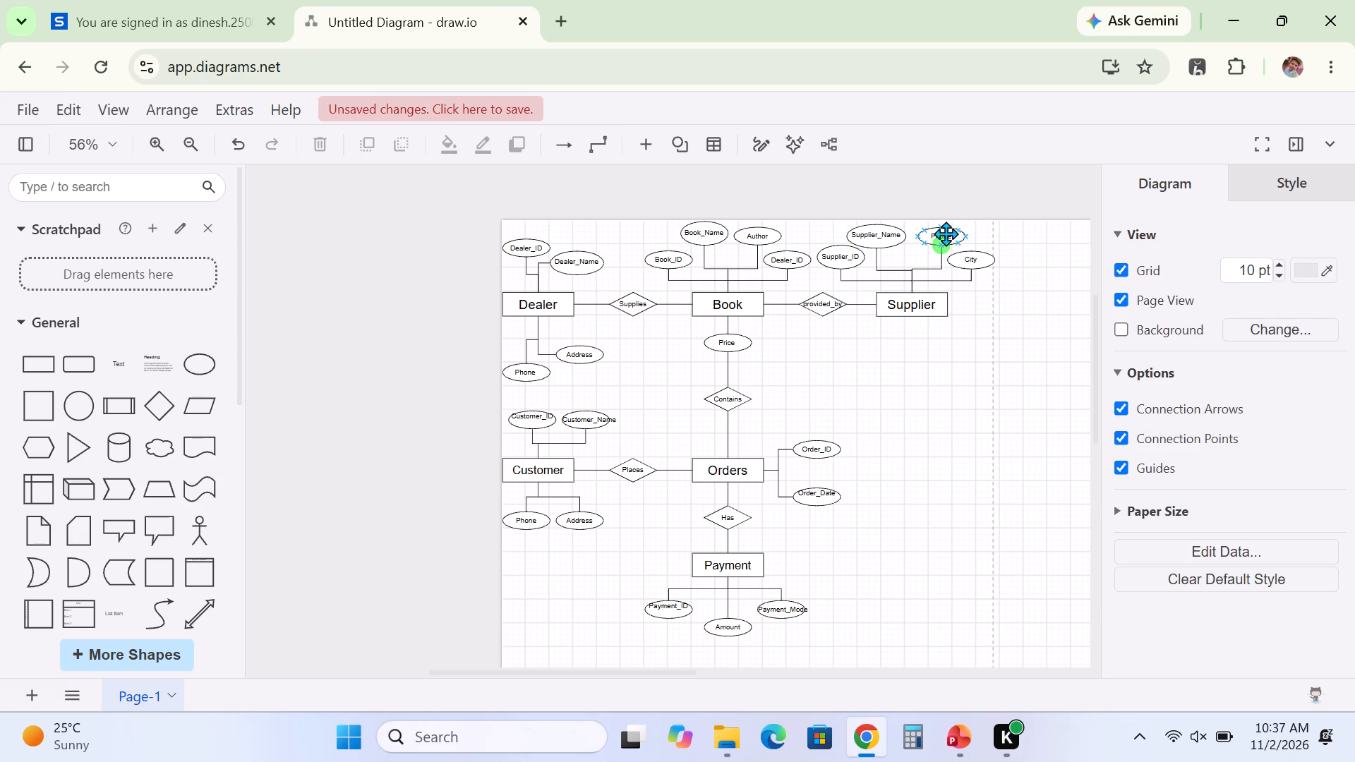
Shift the Phone and City ellipses above the Supplier entity slightly left so City sits within the original page edge.
drag(948, 236, 941, 234)
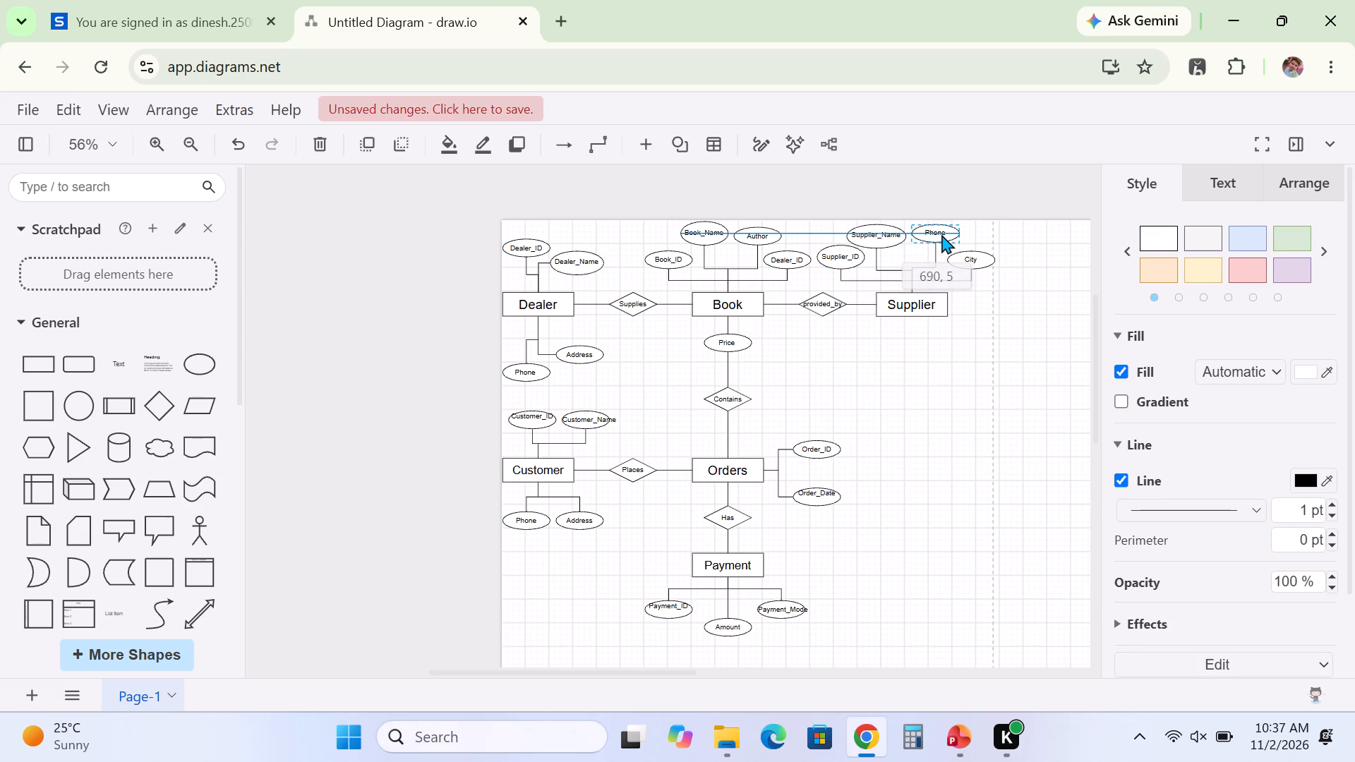
drag(941, 234, 941, 237)
click(980, 381)
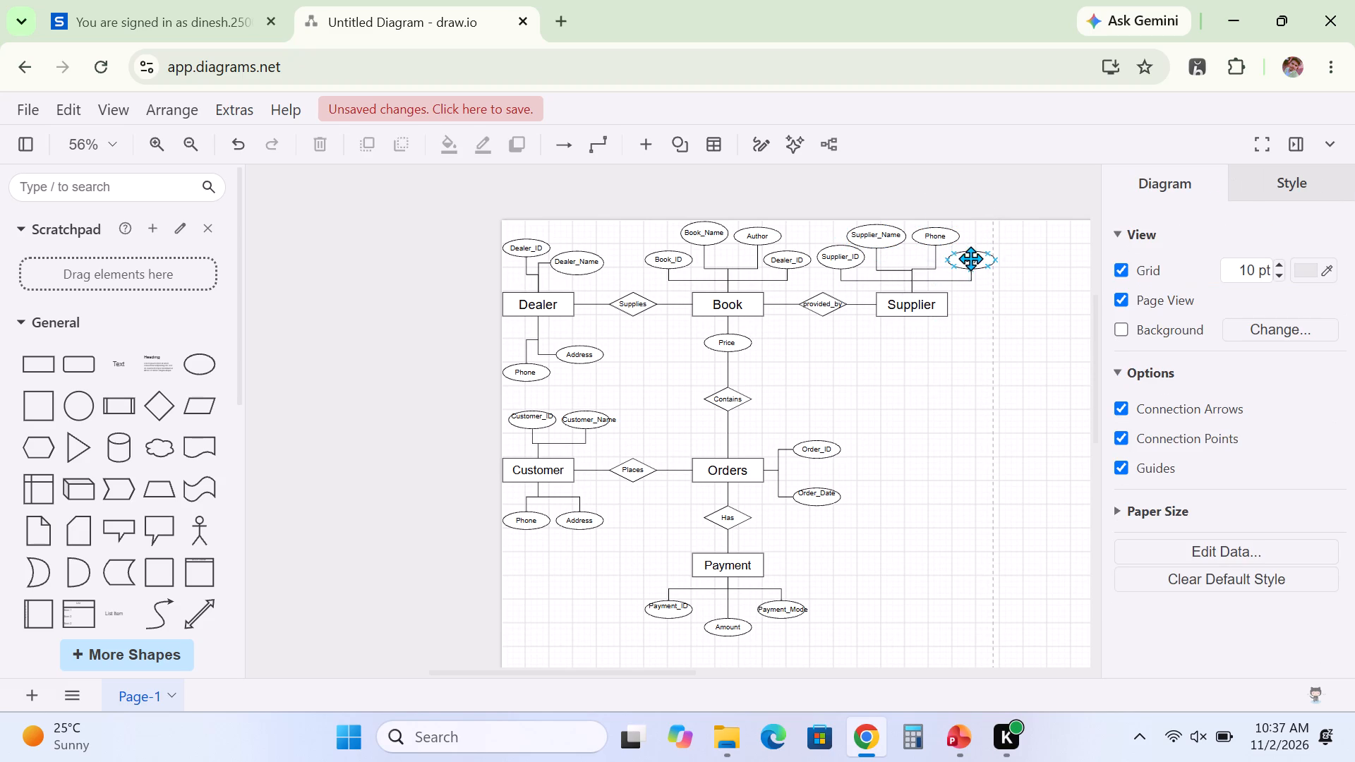
drag(970, 257, 960, 256)
drag(960, 256, 963, 256)
drag(970, 260, 963, 262)
click(931, 418)
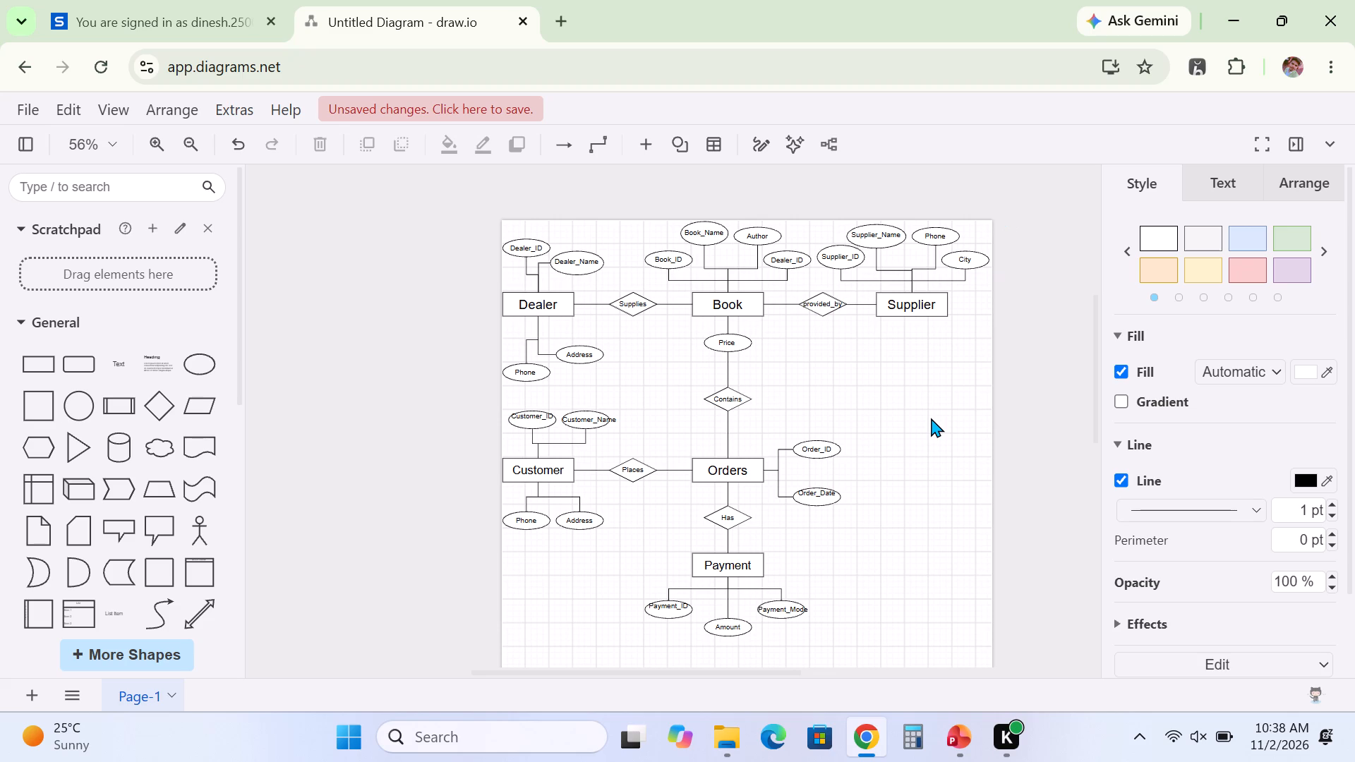
Make the provided_by diamond between Book and Supplier taller and recentre it on their connector line at 500, 110.
click(821, 309)
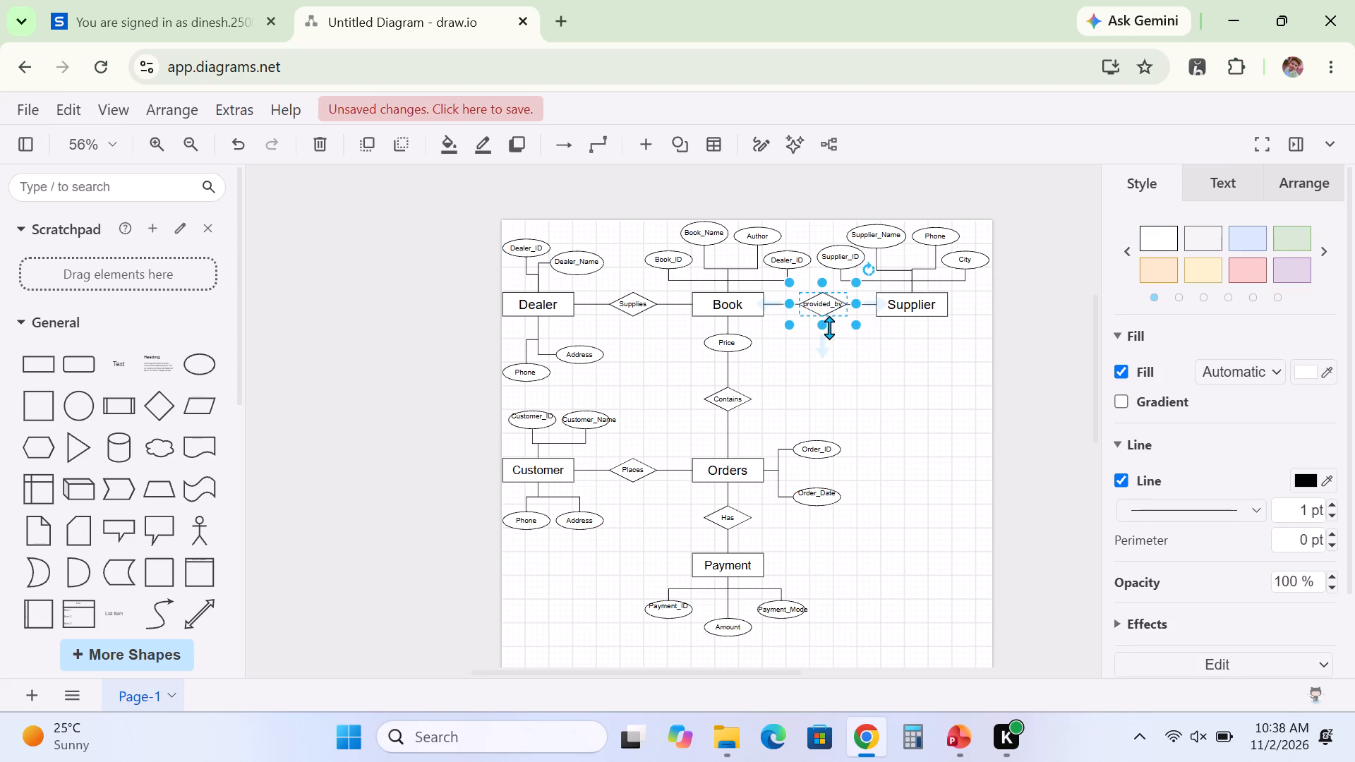
drag(824, 326, 822, 332)
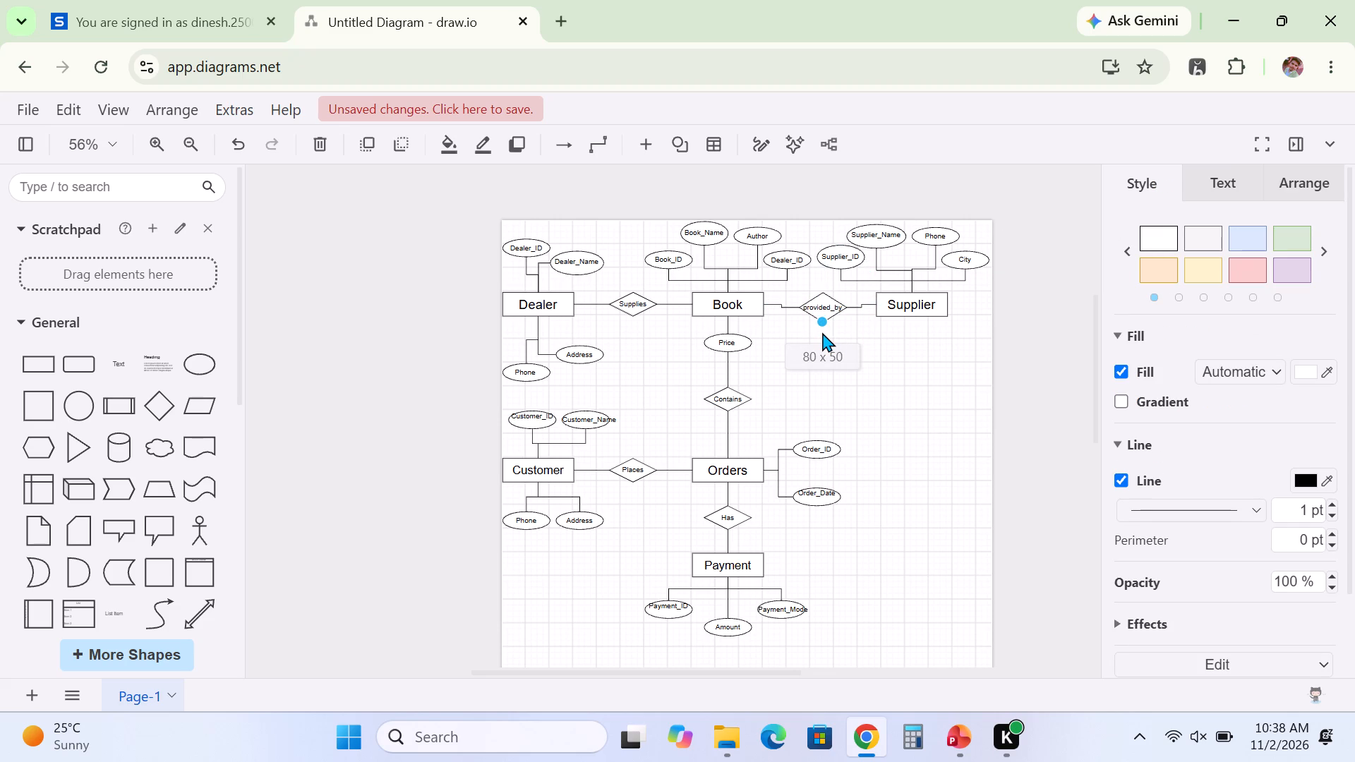
drag(822, 332, 821, 334)
drag(821, 334, 819, 339)
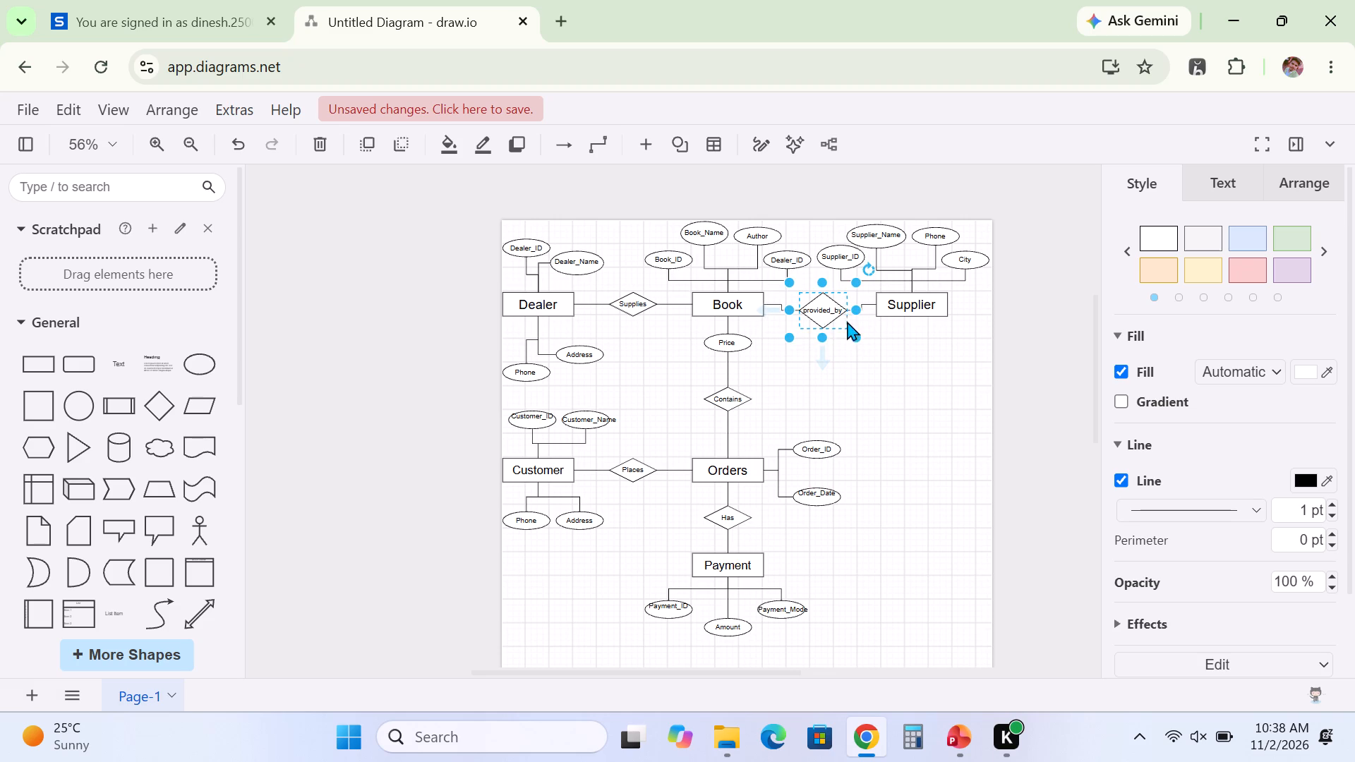
drag(826, 315, 826, 308)
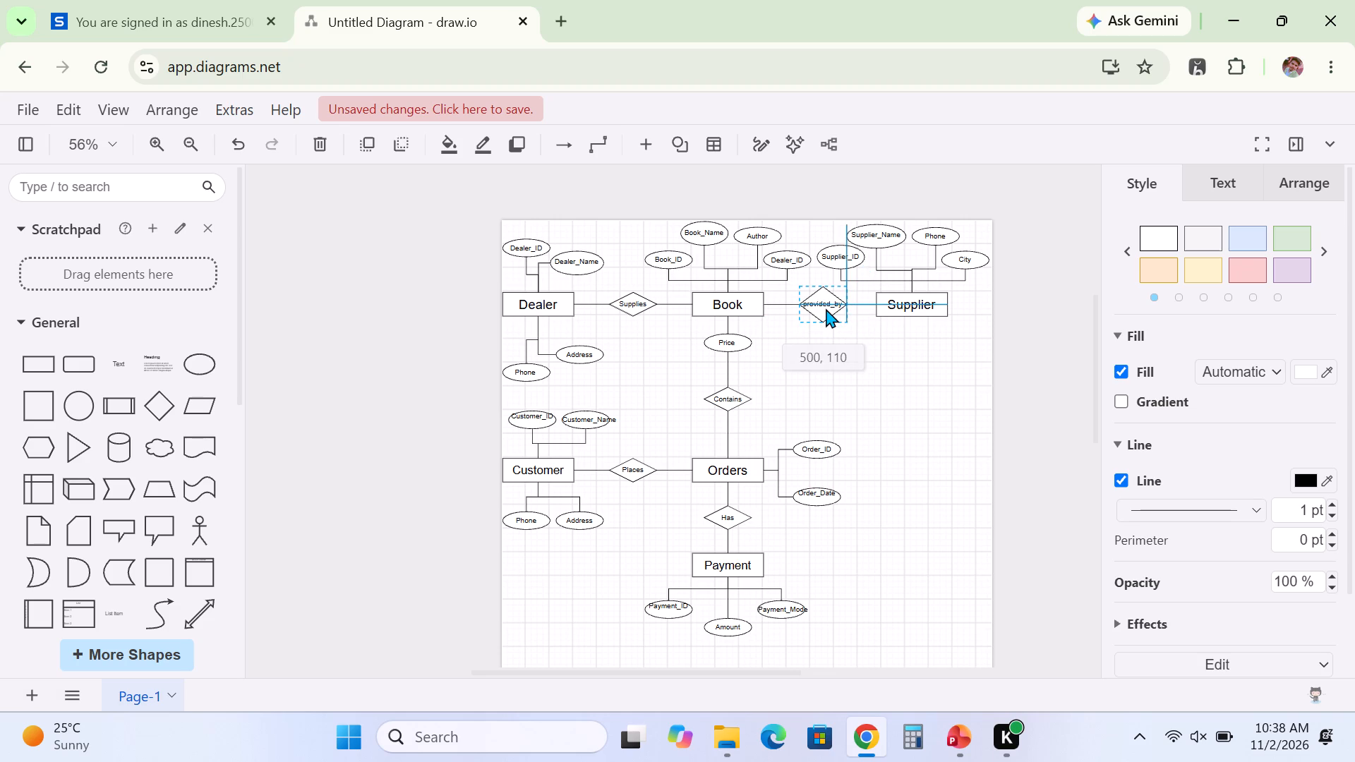
drag(826, 308, 826, 308)
click(830, 364)
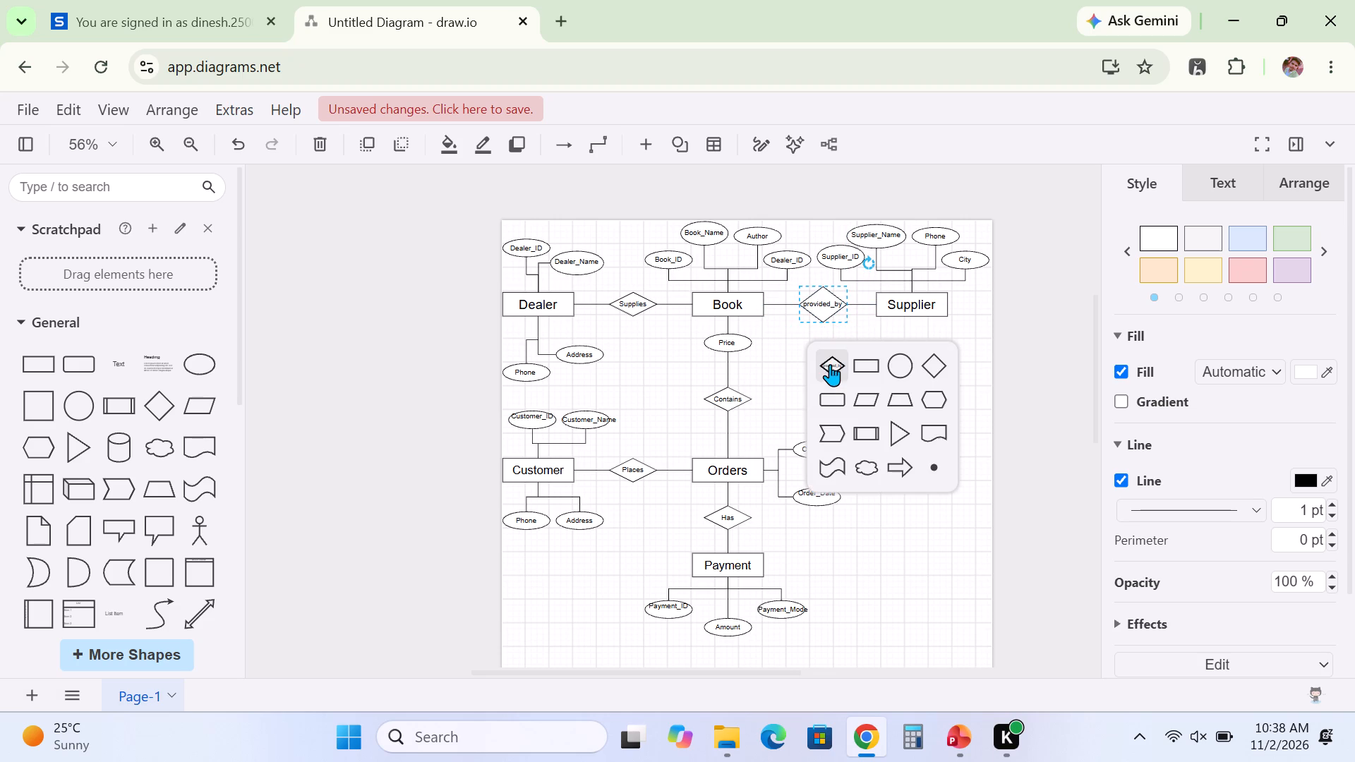
click(918, 533)
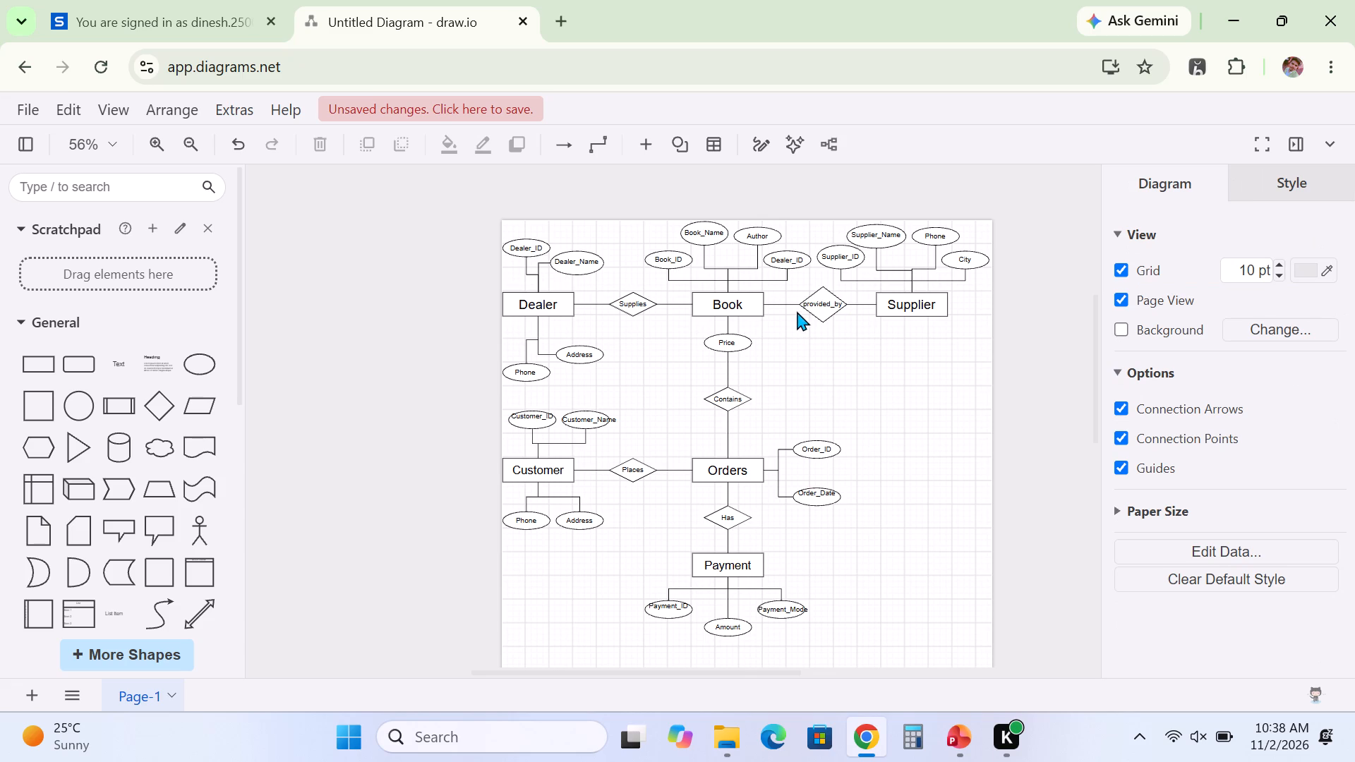
Select the provided_by diamond between Book and Supplier for further resizing.
click(822, 301)
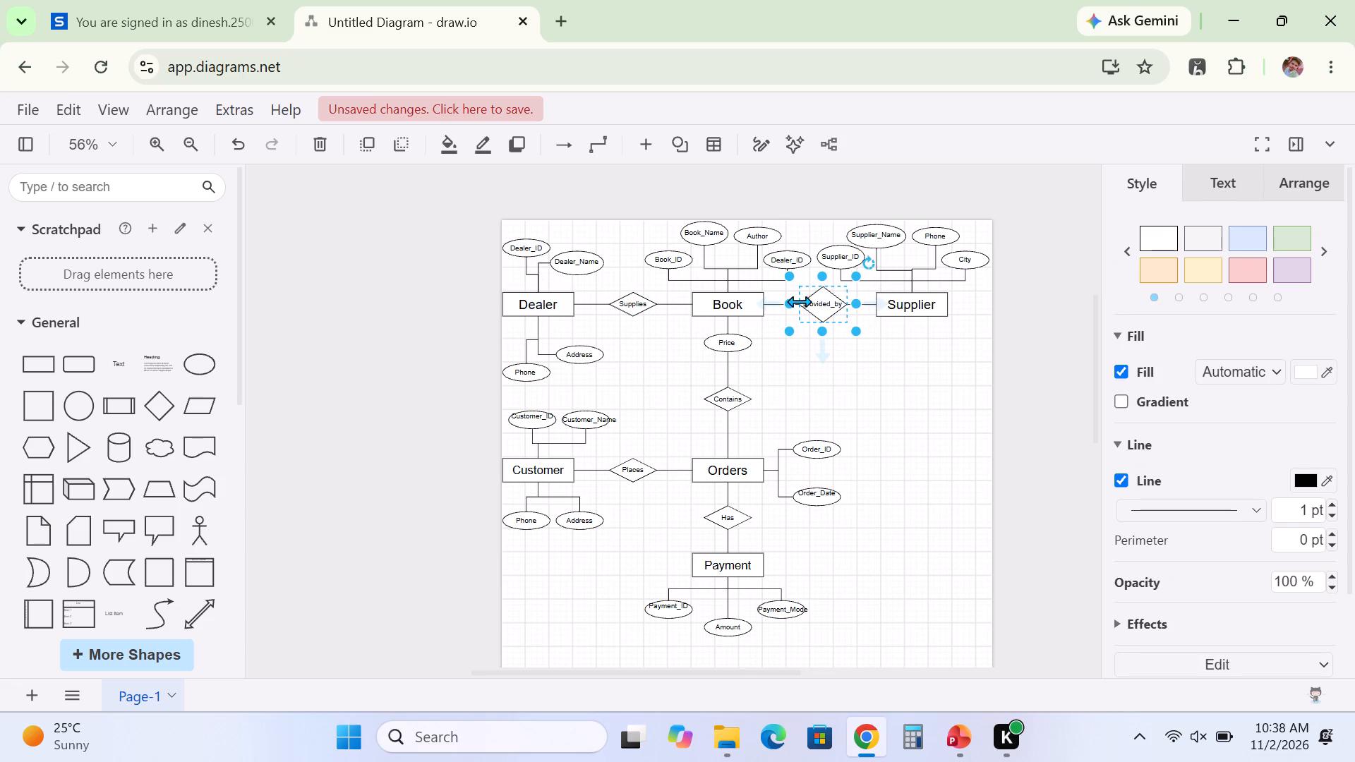
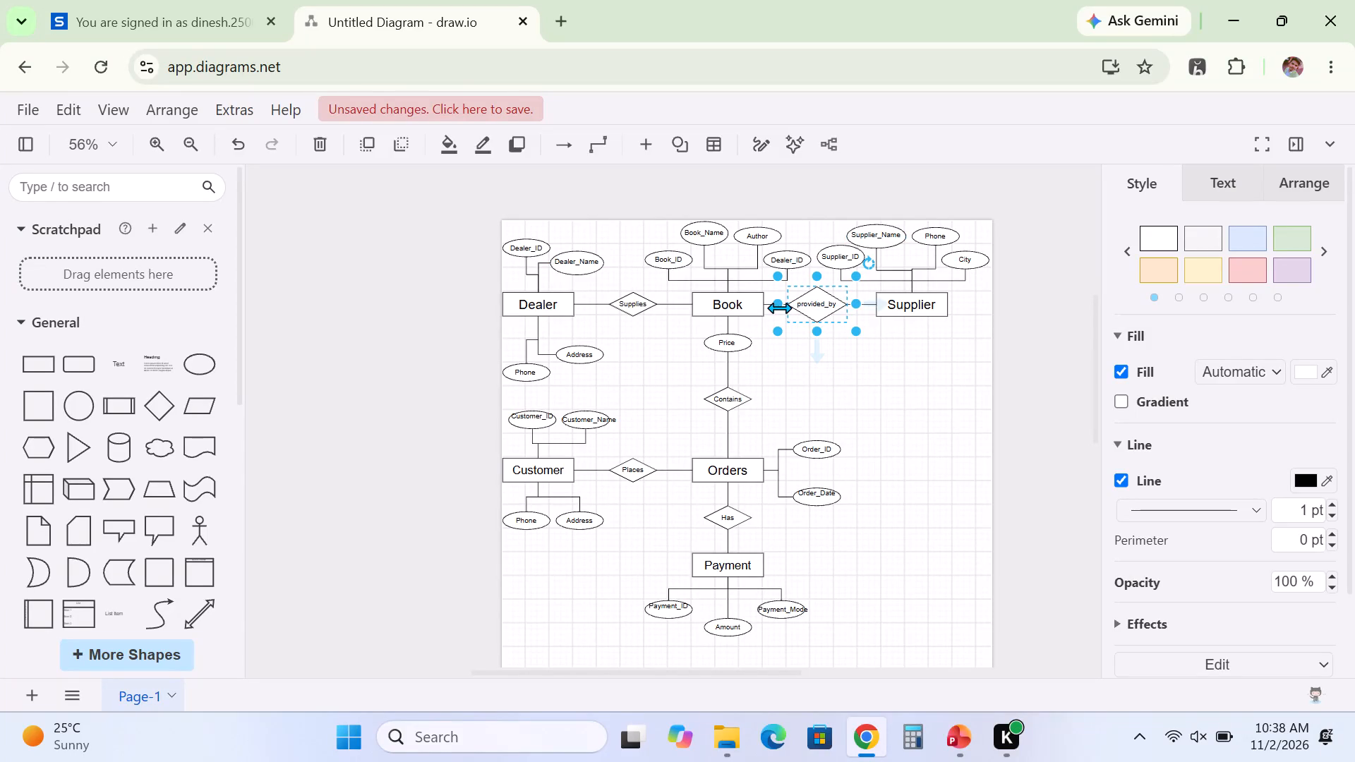
Extend the Supplies diamond between Dealer and Book upward and downward to a size of 80 x 60.
click(877, 382)
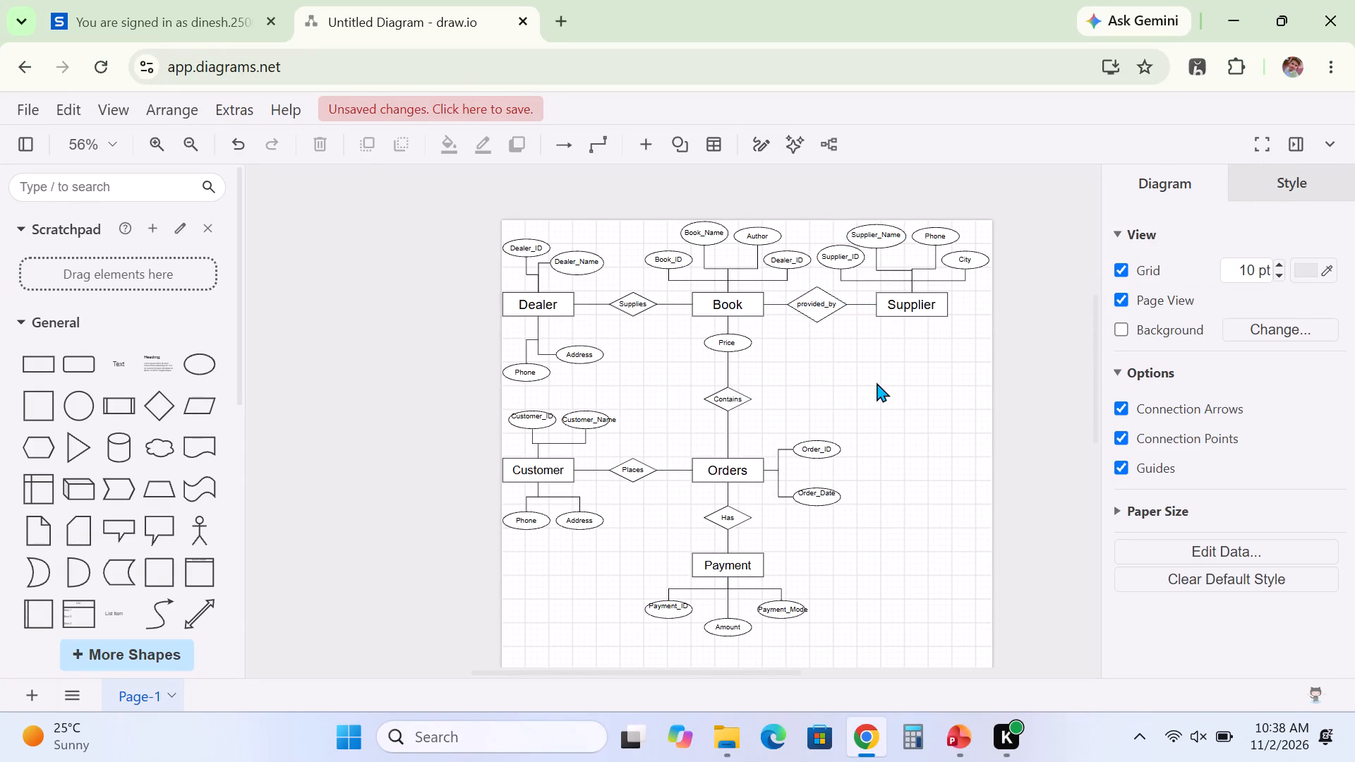
click(632, 301)
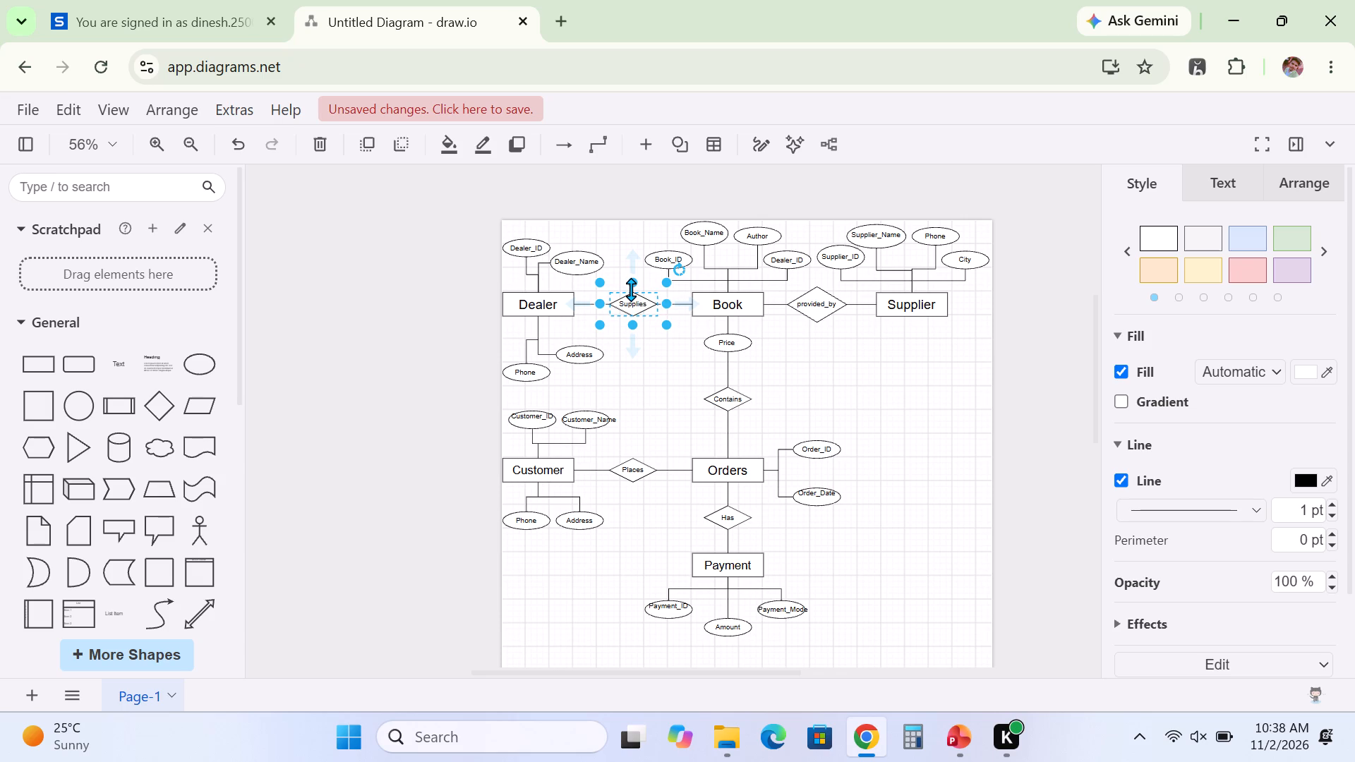
click(631, 289)
drag(632, 281, 633, 273)
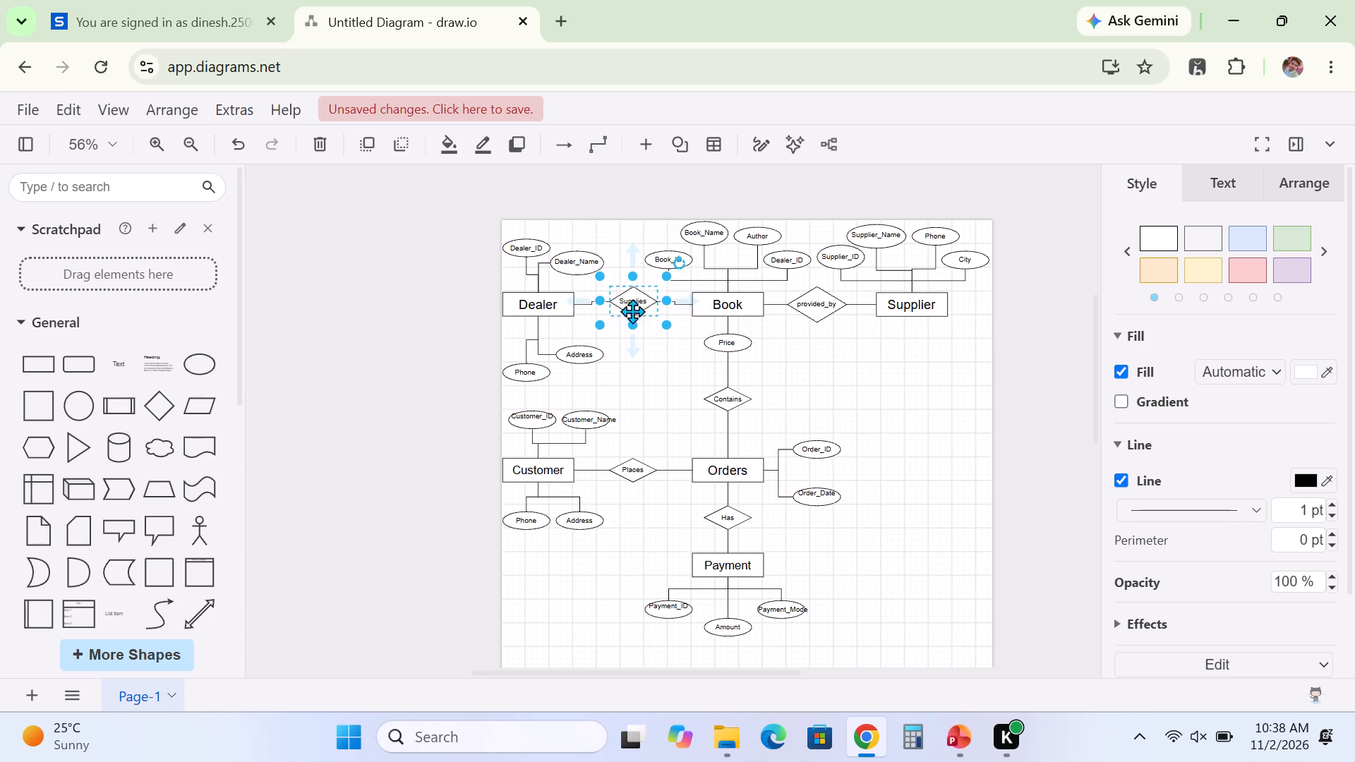
drag(632, 325, 632, 329)
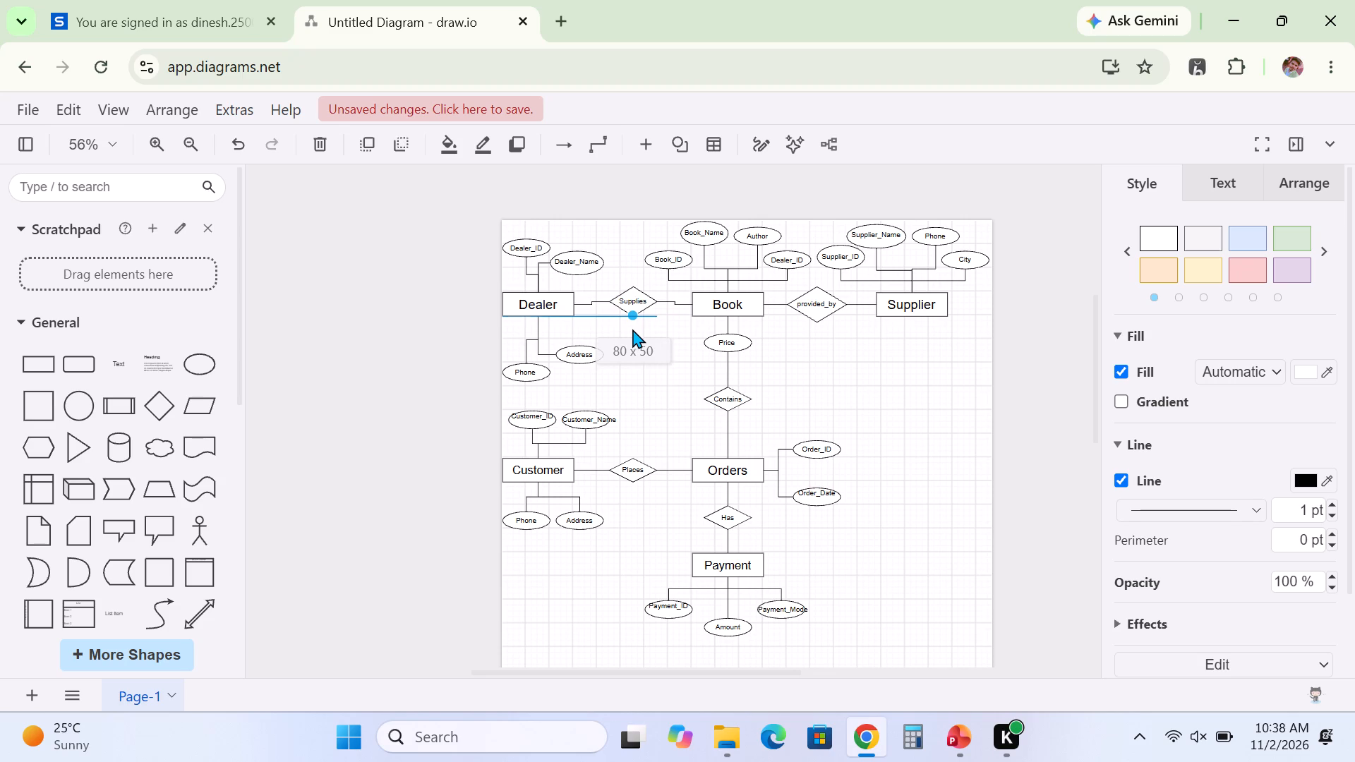
drag(632, 329, 632, 332)
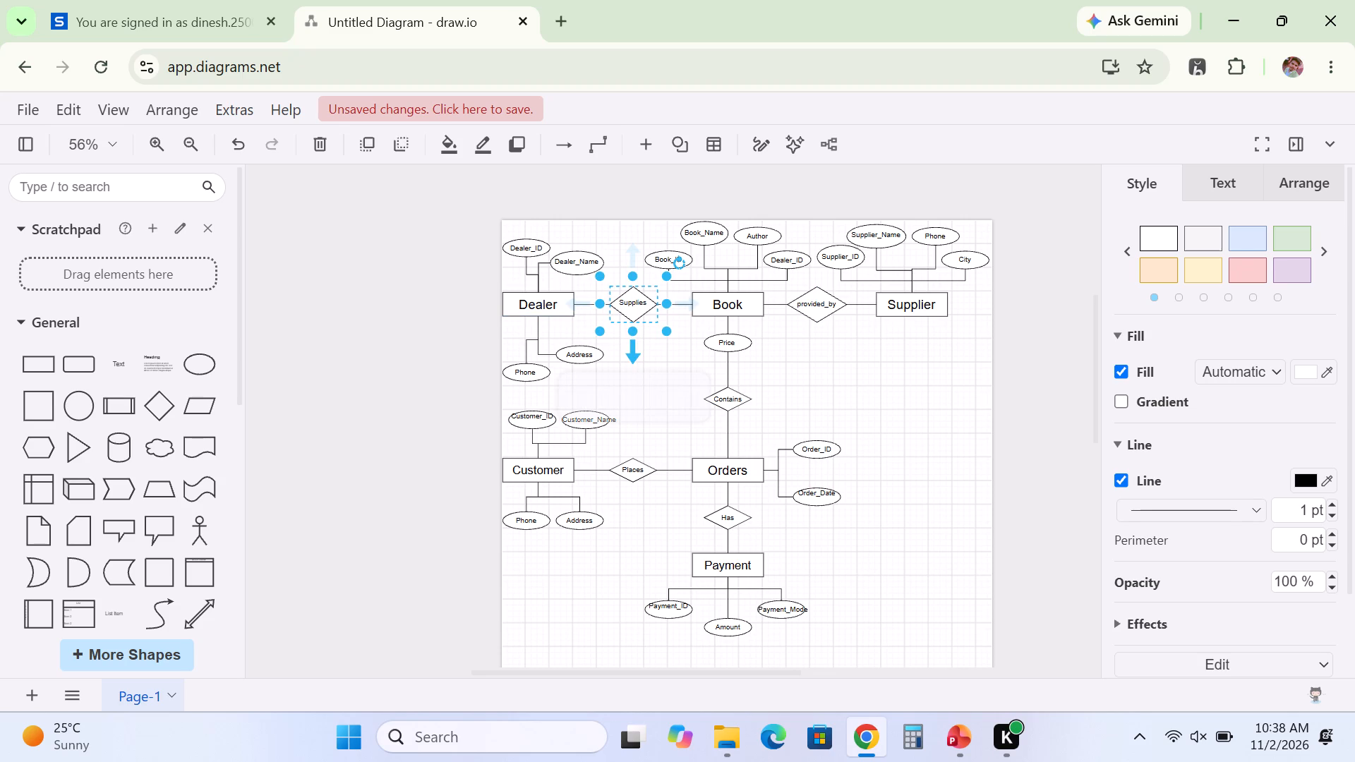
click(648, 363)
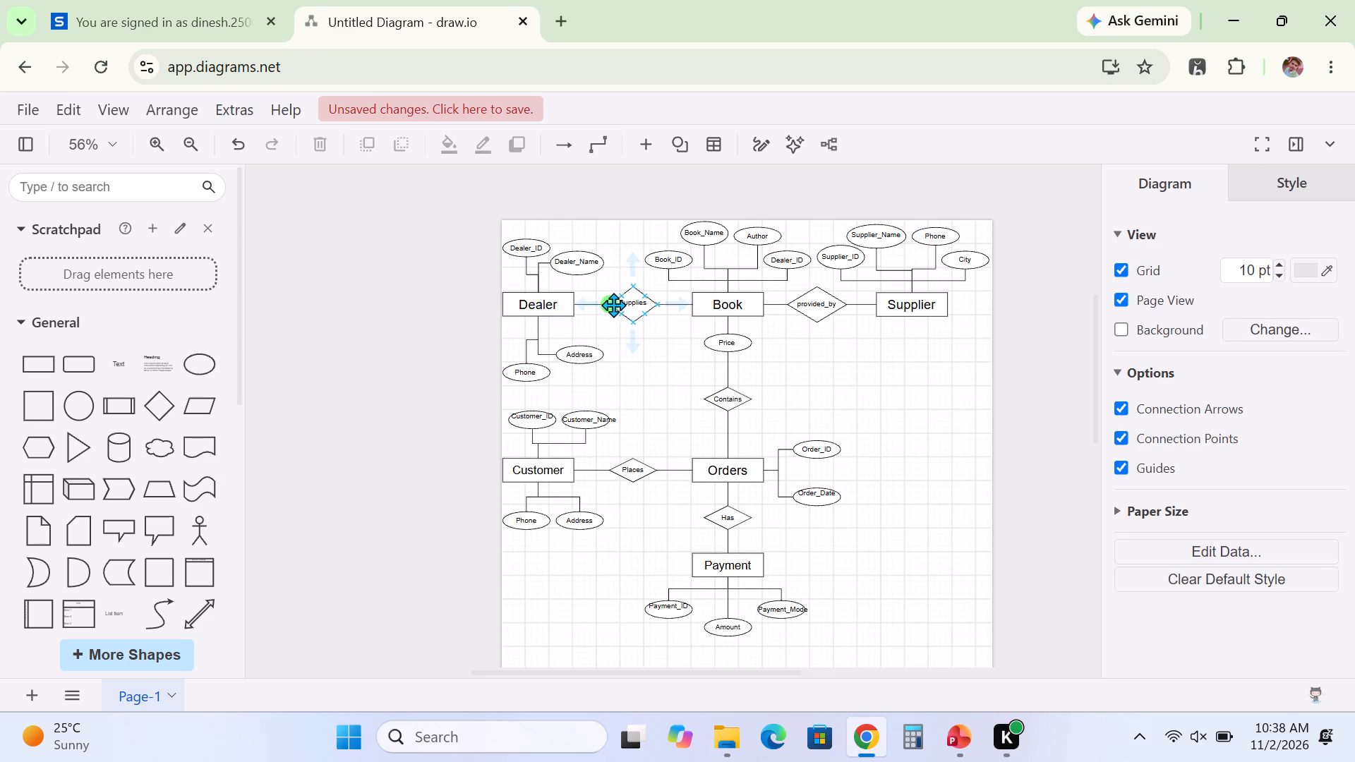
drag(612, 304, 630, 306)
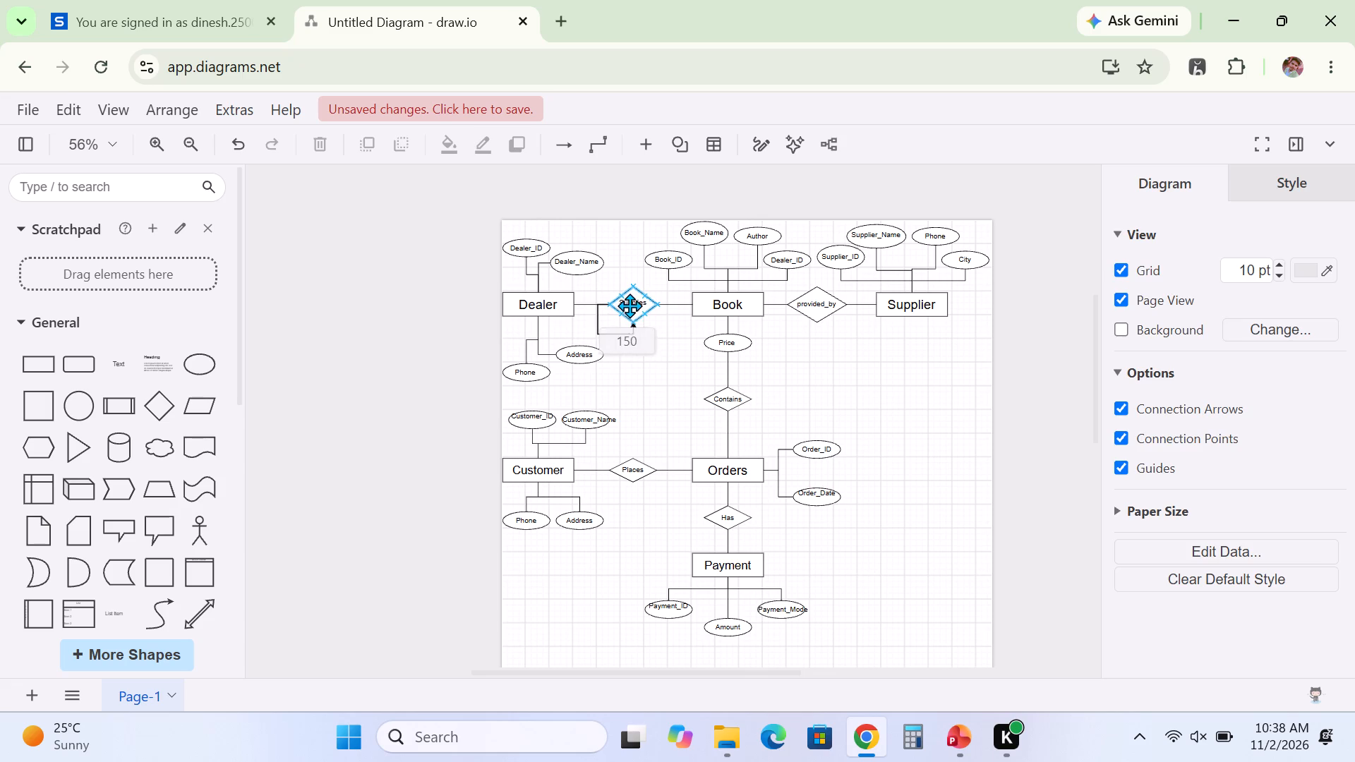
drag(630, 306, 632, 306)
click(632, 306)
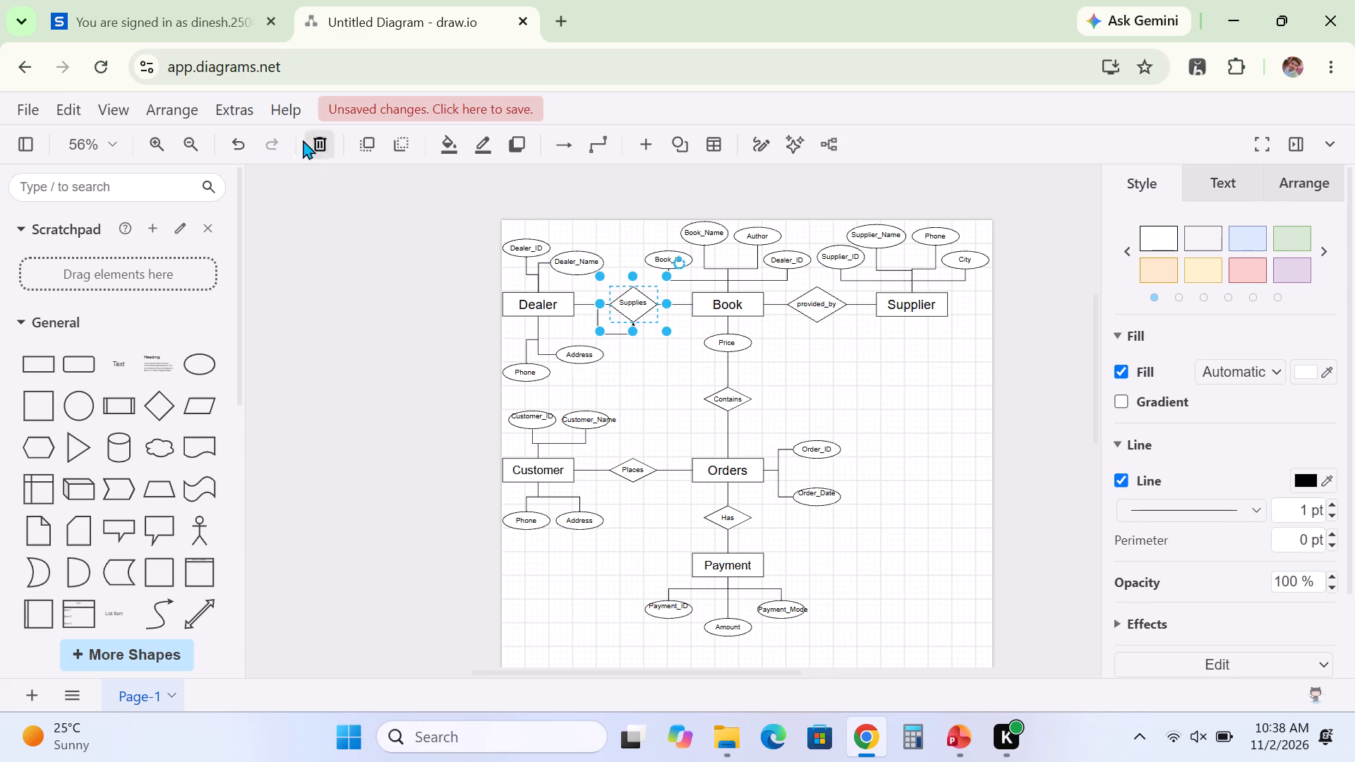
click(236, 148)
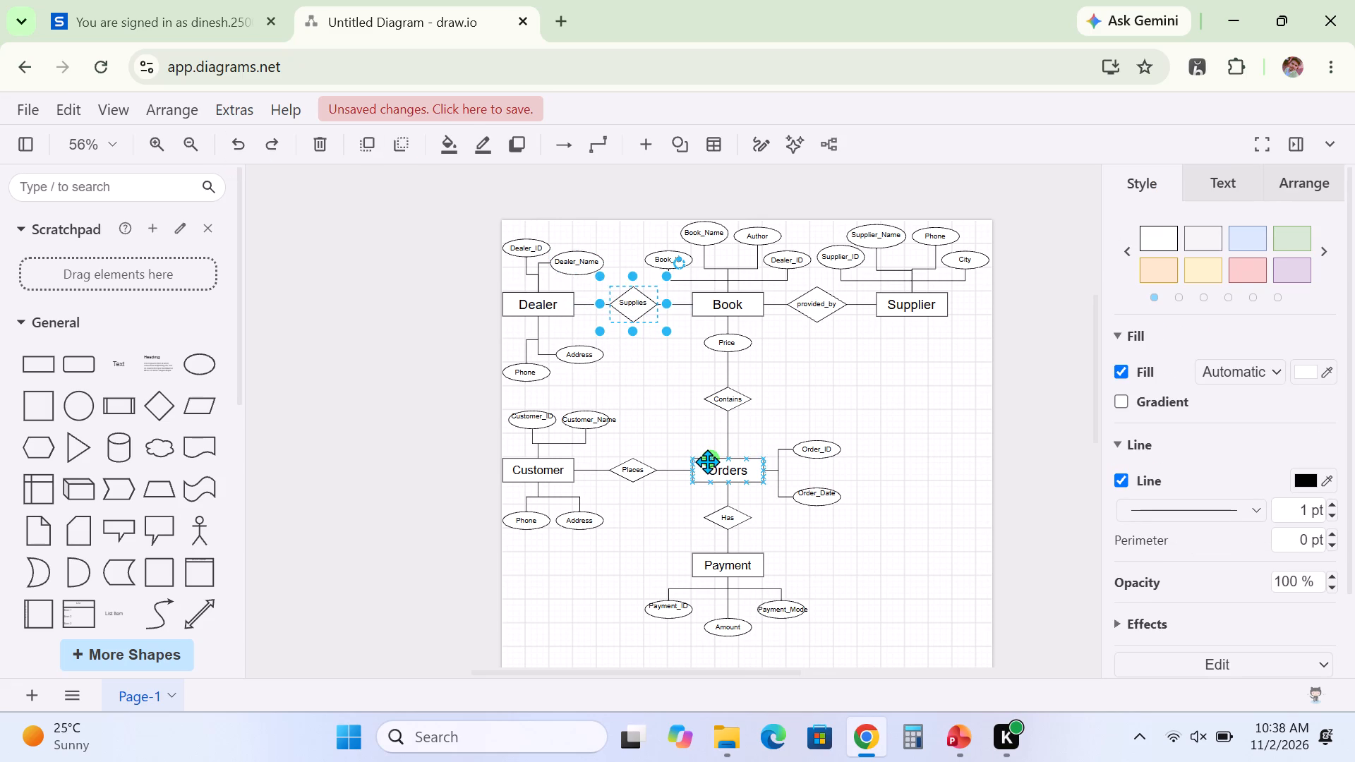
Widen the Supplies diamond on both sides to about 100 x 60, keeping it centred between Dealer and Book.
click(634, 309)
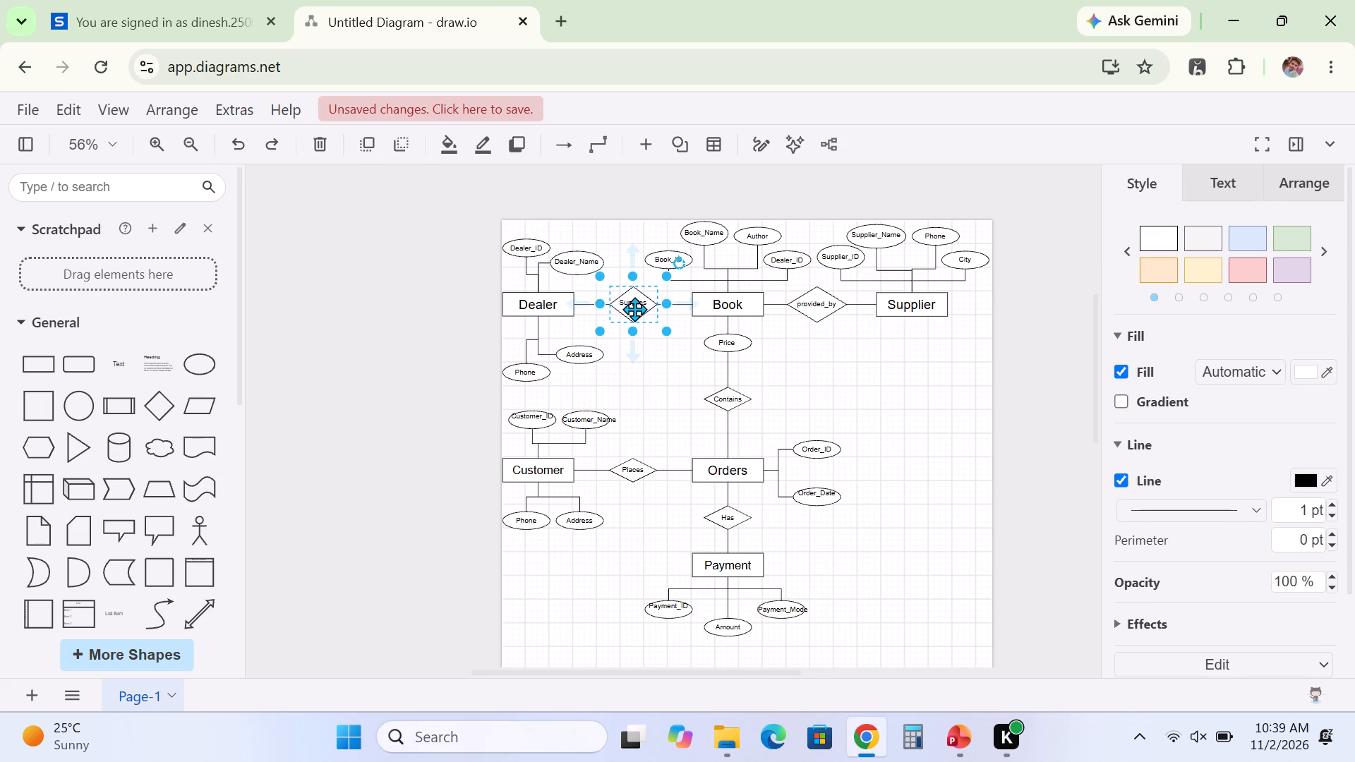
drag(598, 301, 589, 301)
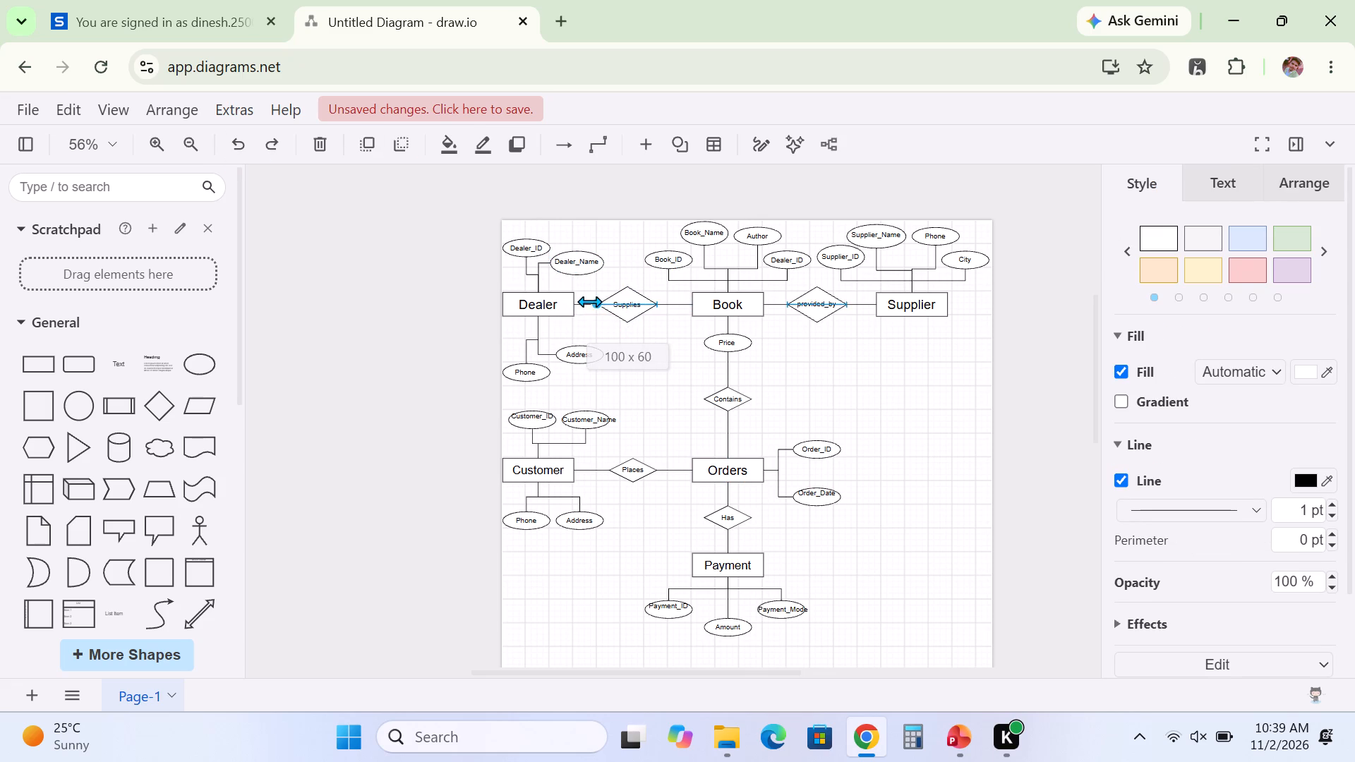
drag(589, 301, 591, 301)
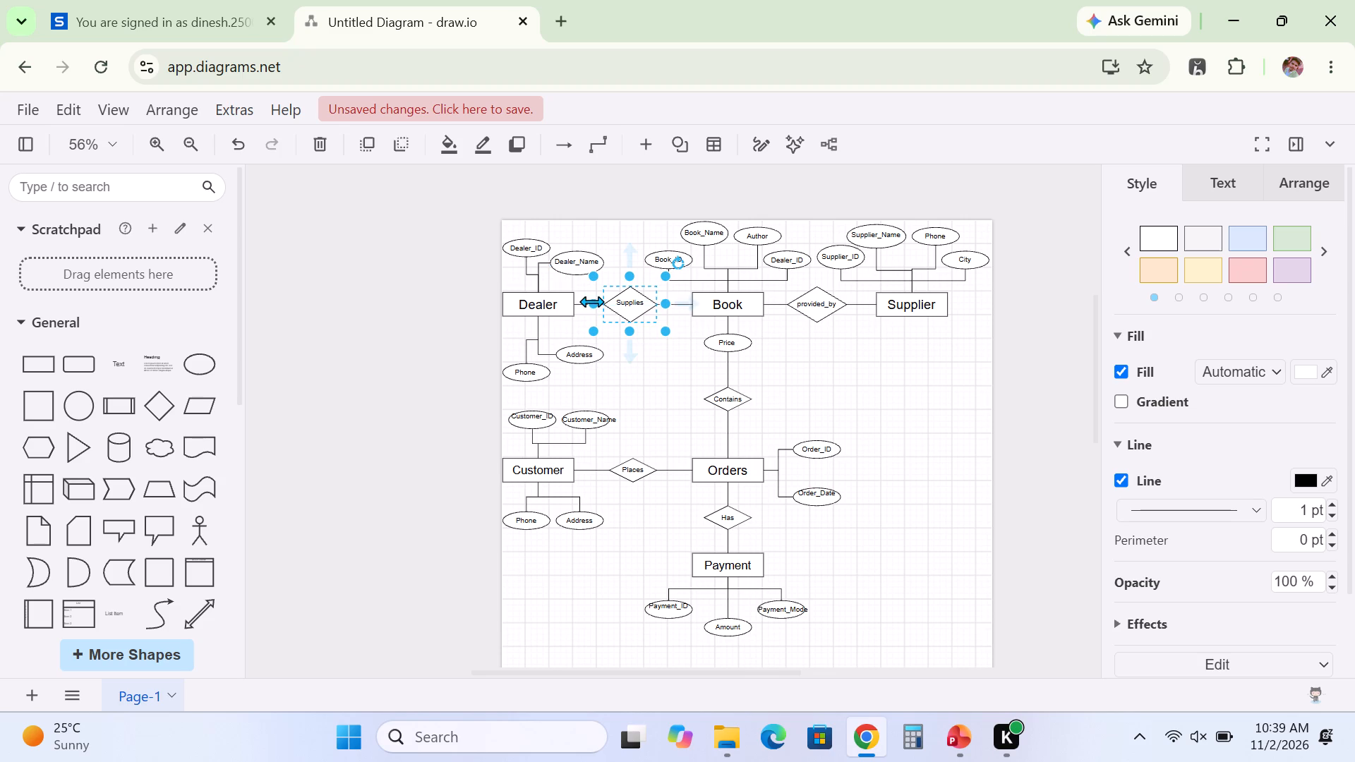
drag(665, 302, 668, 302)
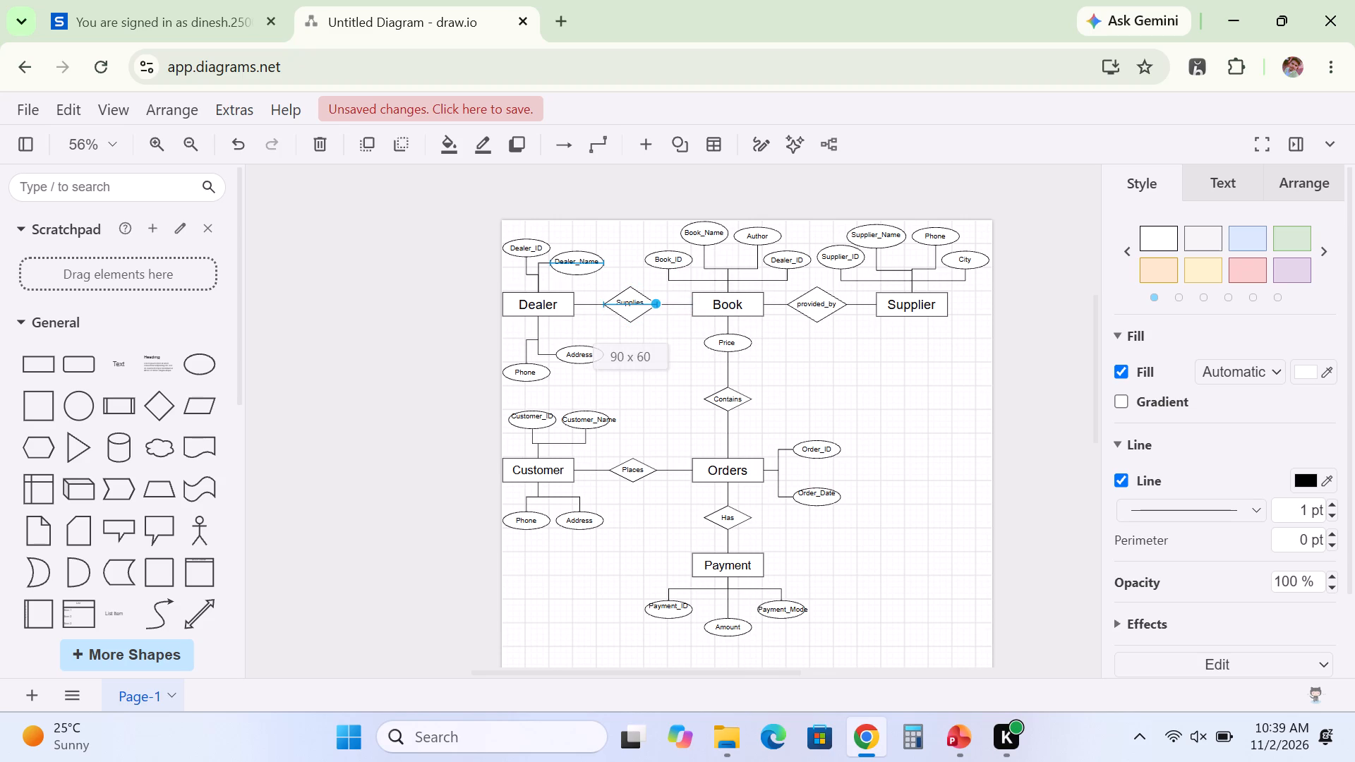
drag(668, 302, 673, 303)
click(669, 368)
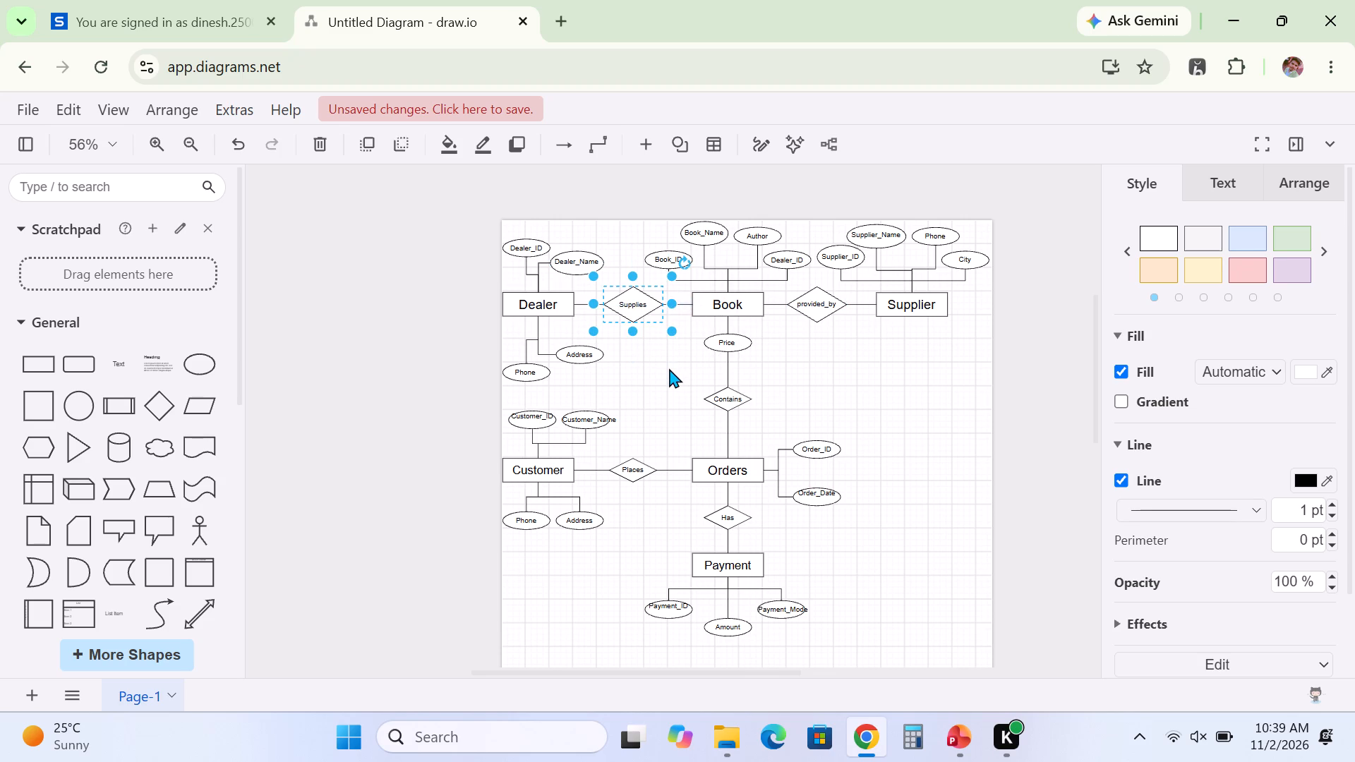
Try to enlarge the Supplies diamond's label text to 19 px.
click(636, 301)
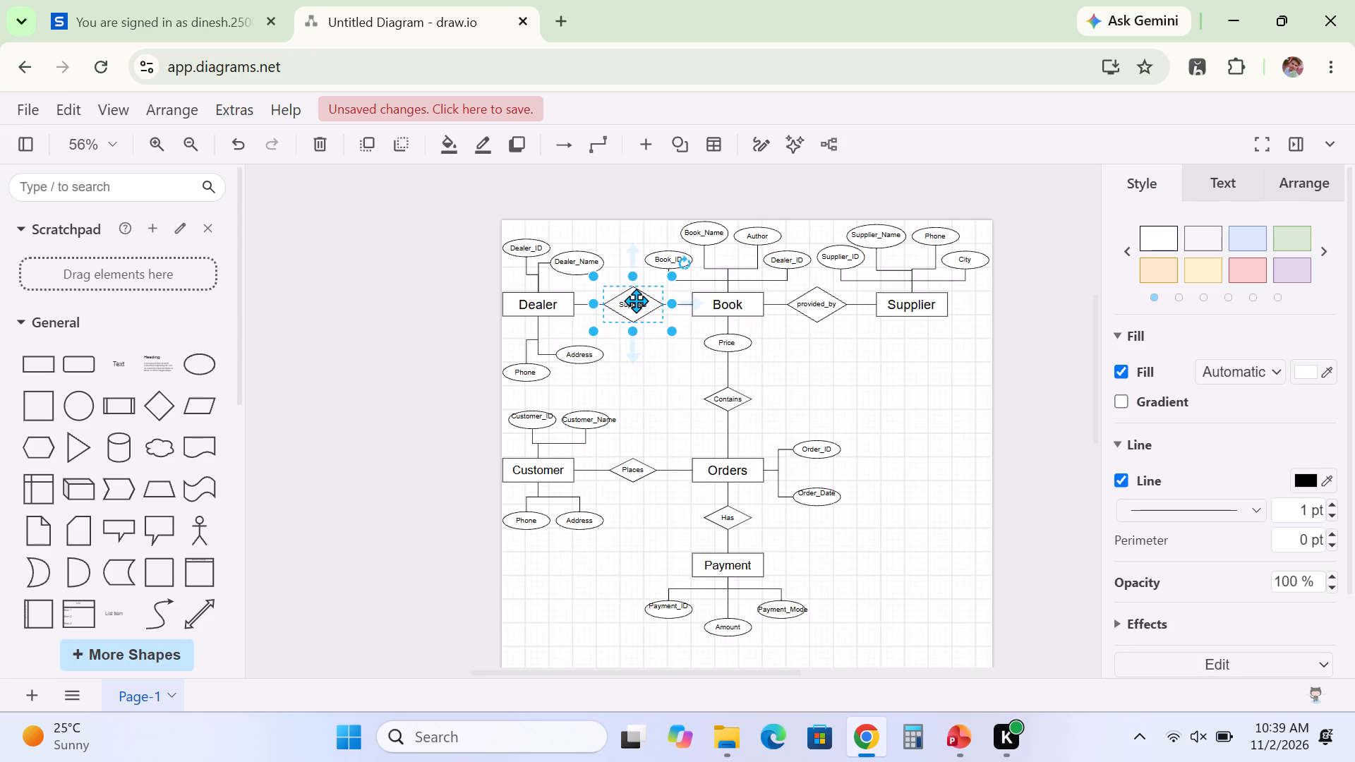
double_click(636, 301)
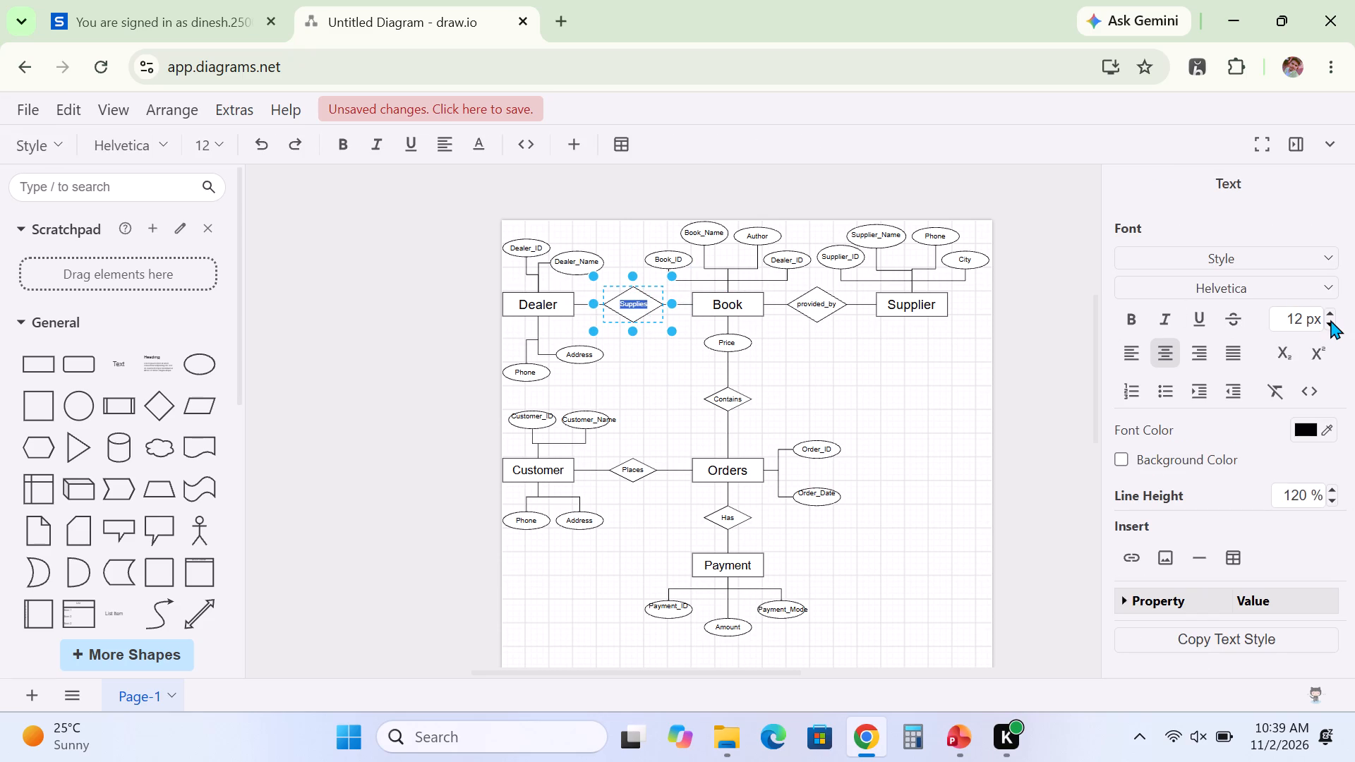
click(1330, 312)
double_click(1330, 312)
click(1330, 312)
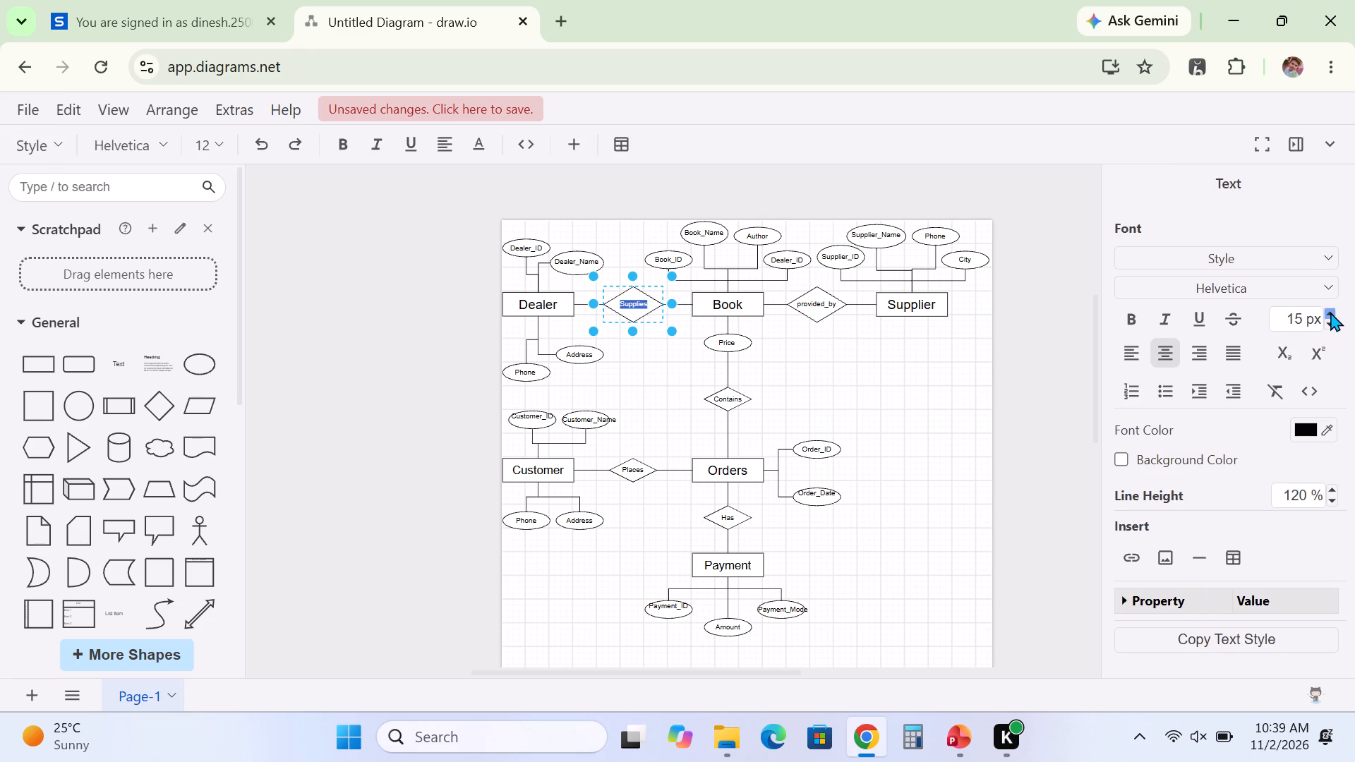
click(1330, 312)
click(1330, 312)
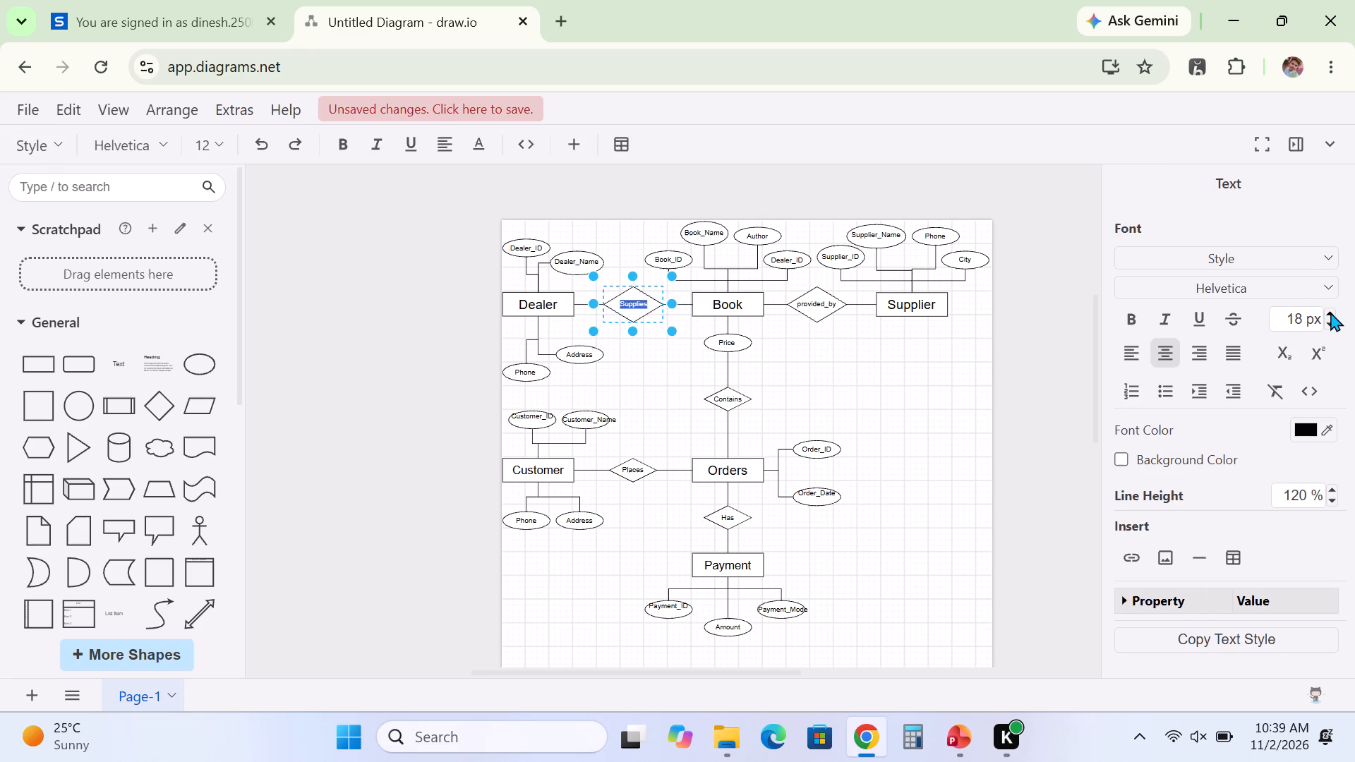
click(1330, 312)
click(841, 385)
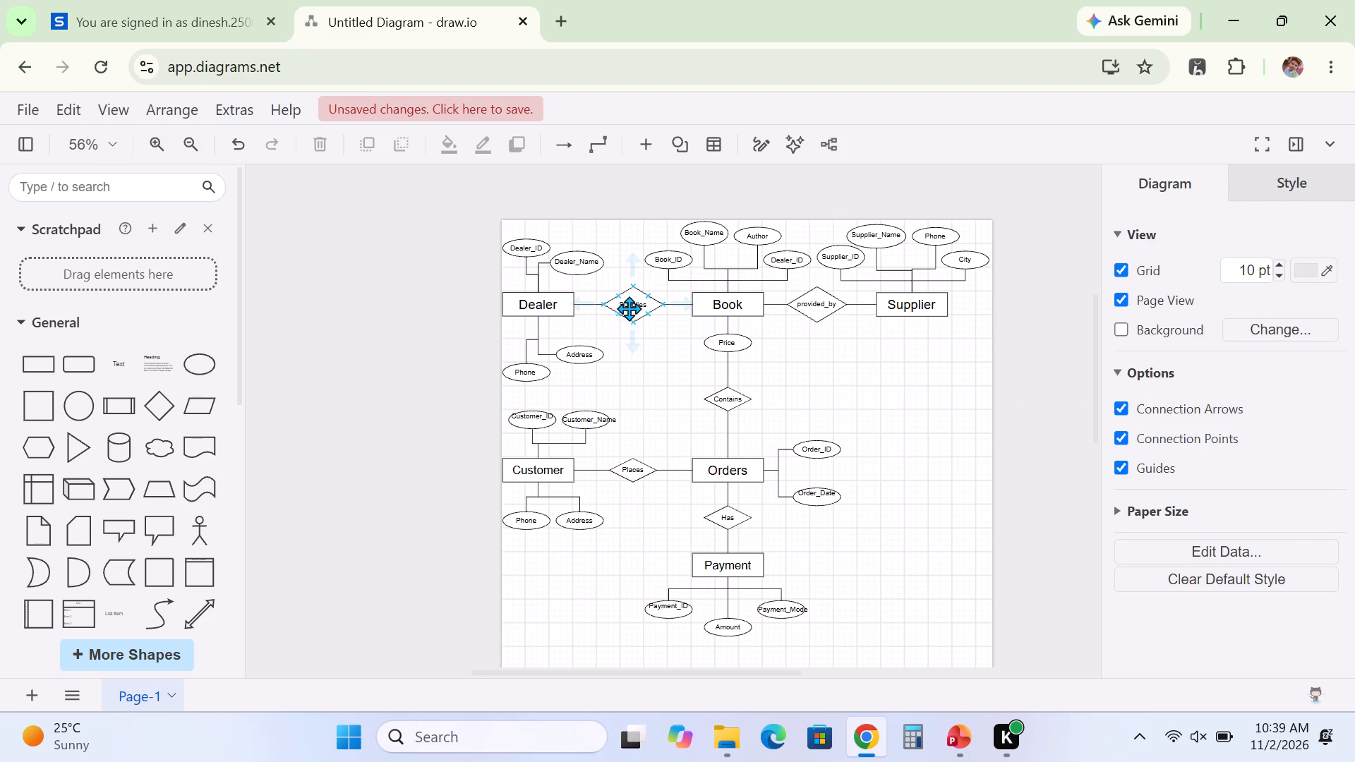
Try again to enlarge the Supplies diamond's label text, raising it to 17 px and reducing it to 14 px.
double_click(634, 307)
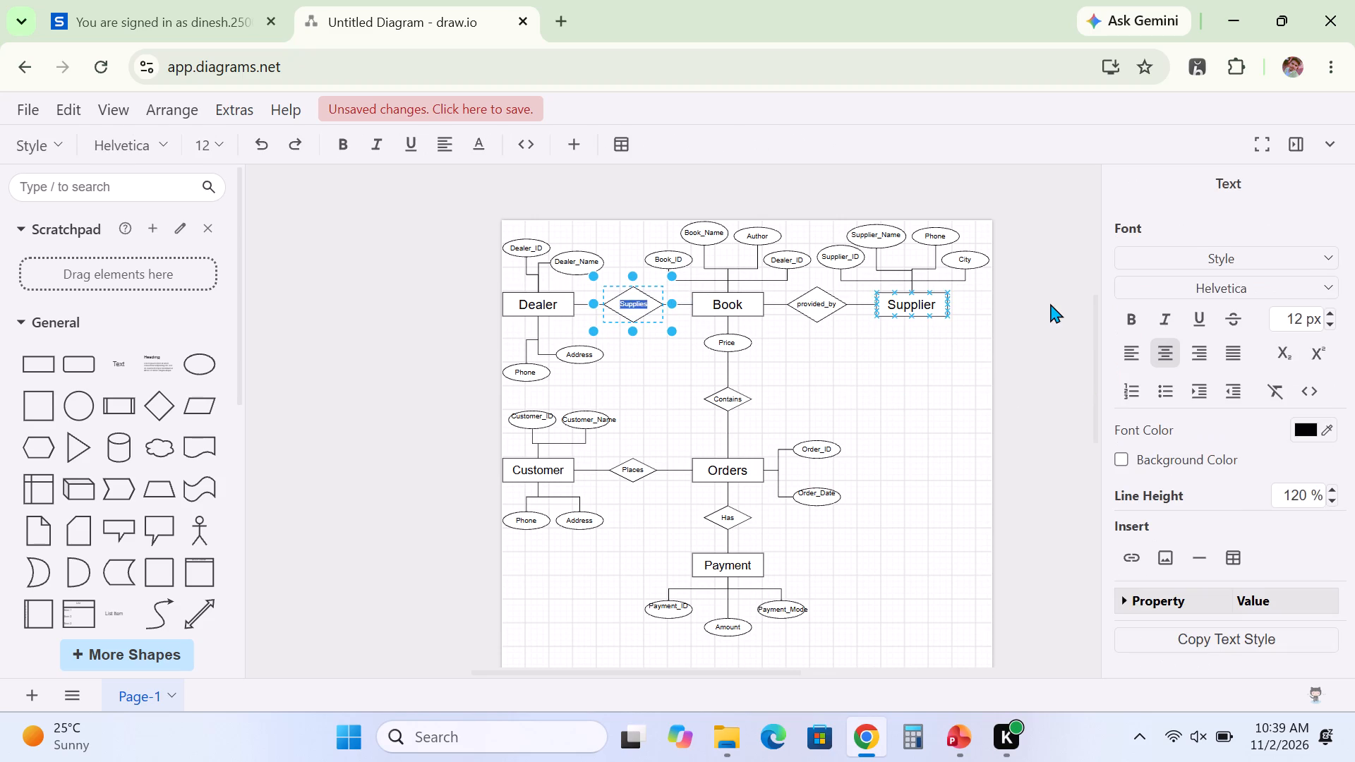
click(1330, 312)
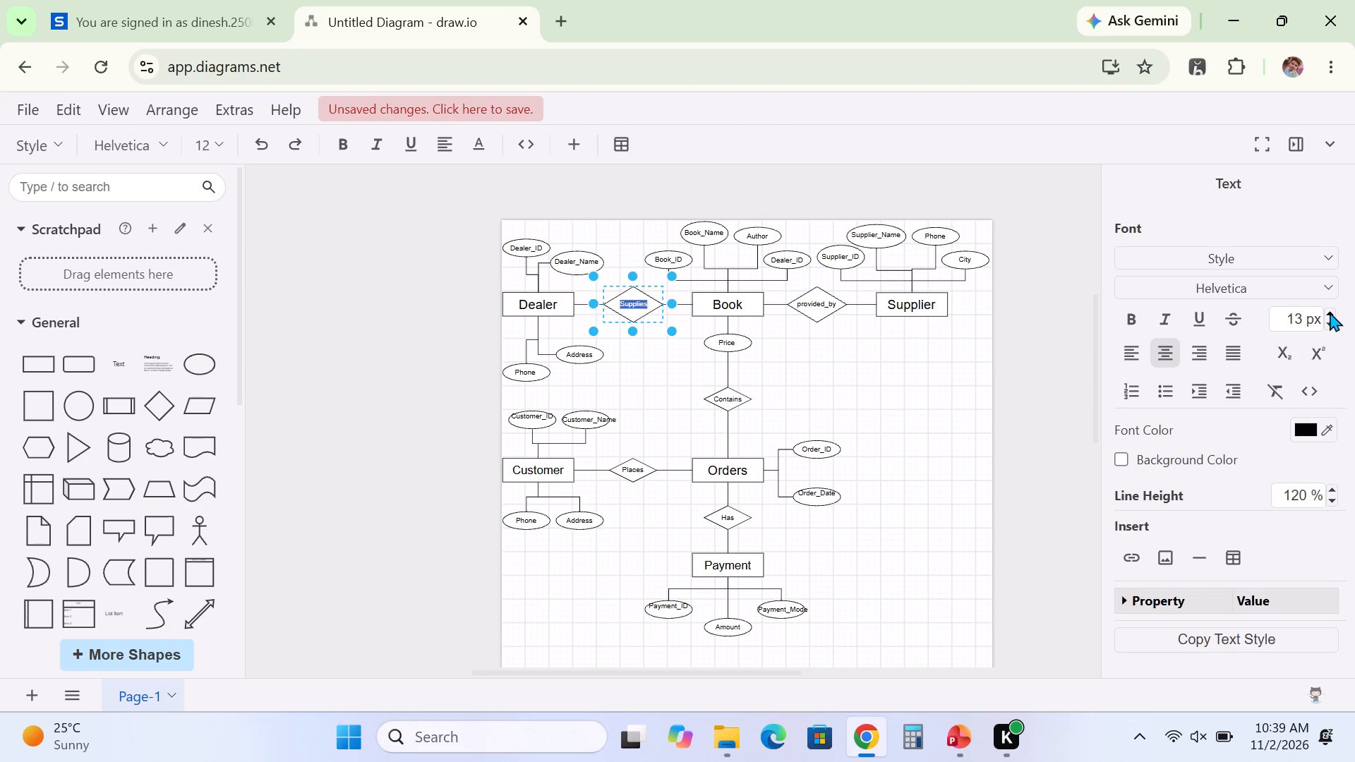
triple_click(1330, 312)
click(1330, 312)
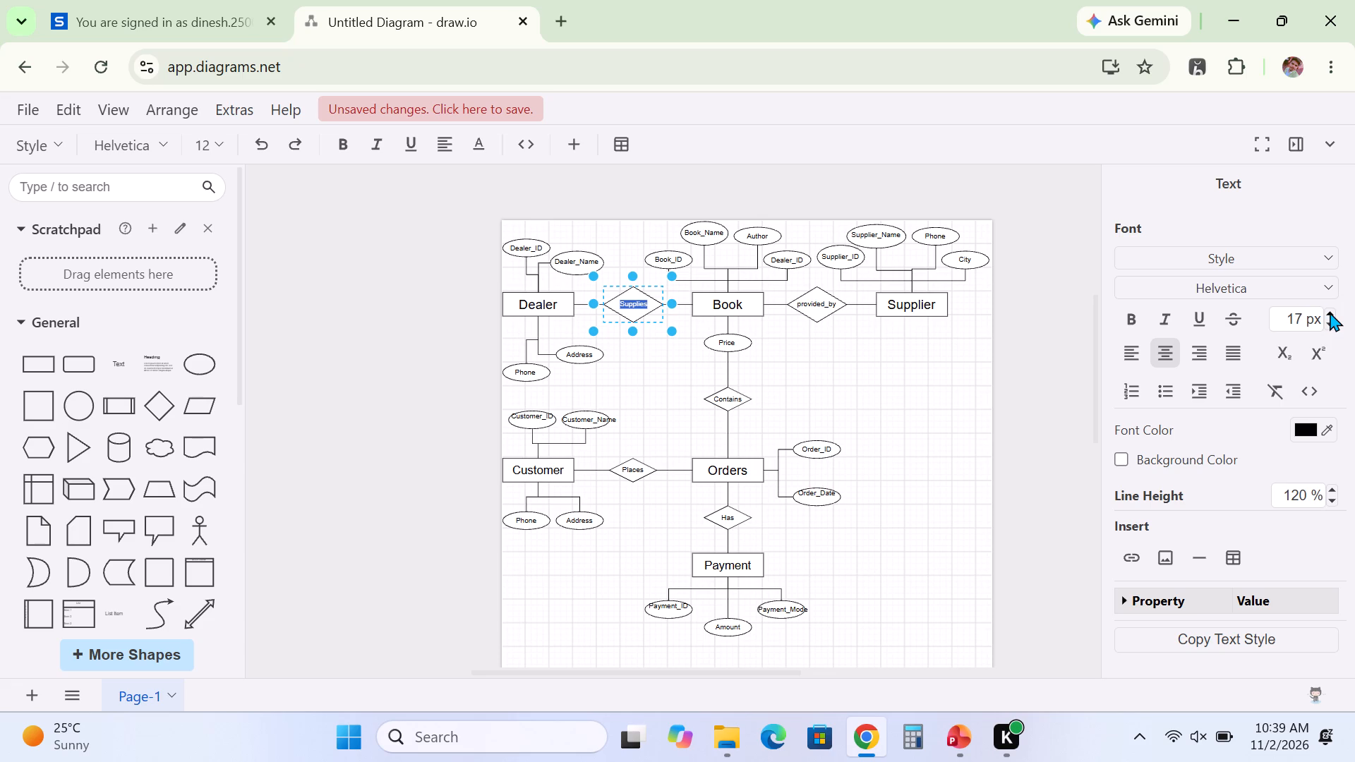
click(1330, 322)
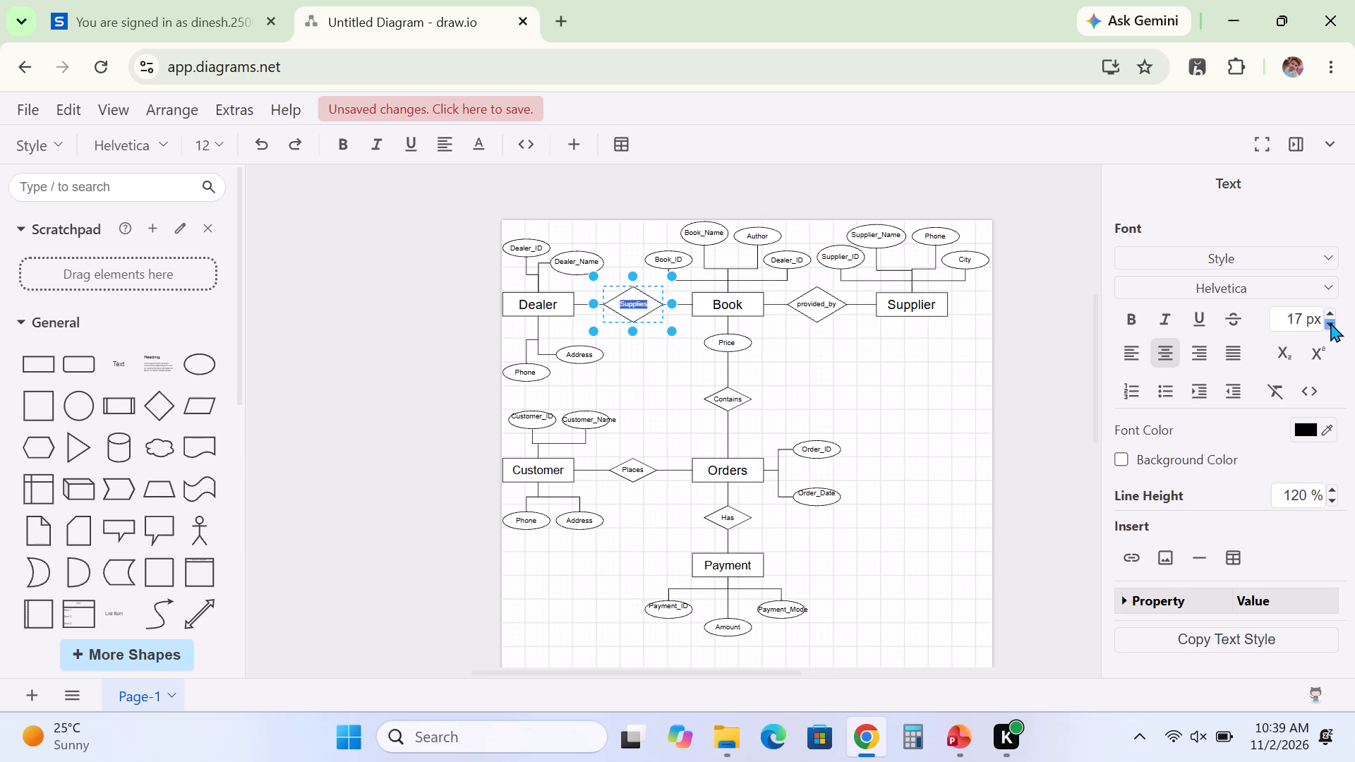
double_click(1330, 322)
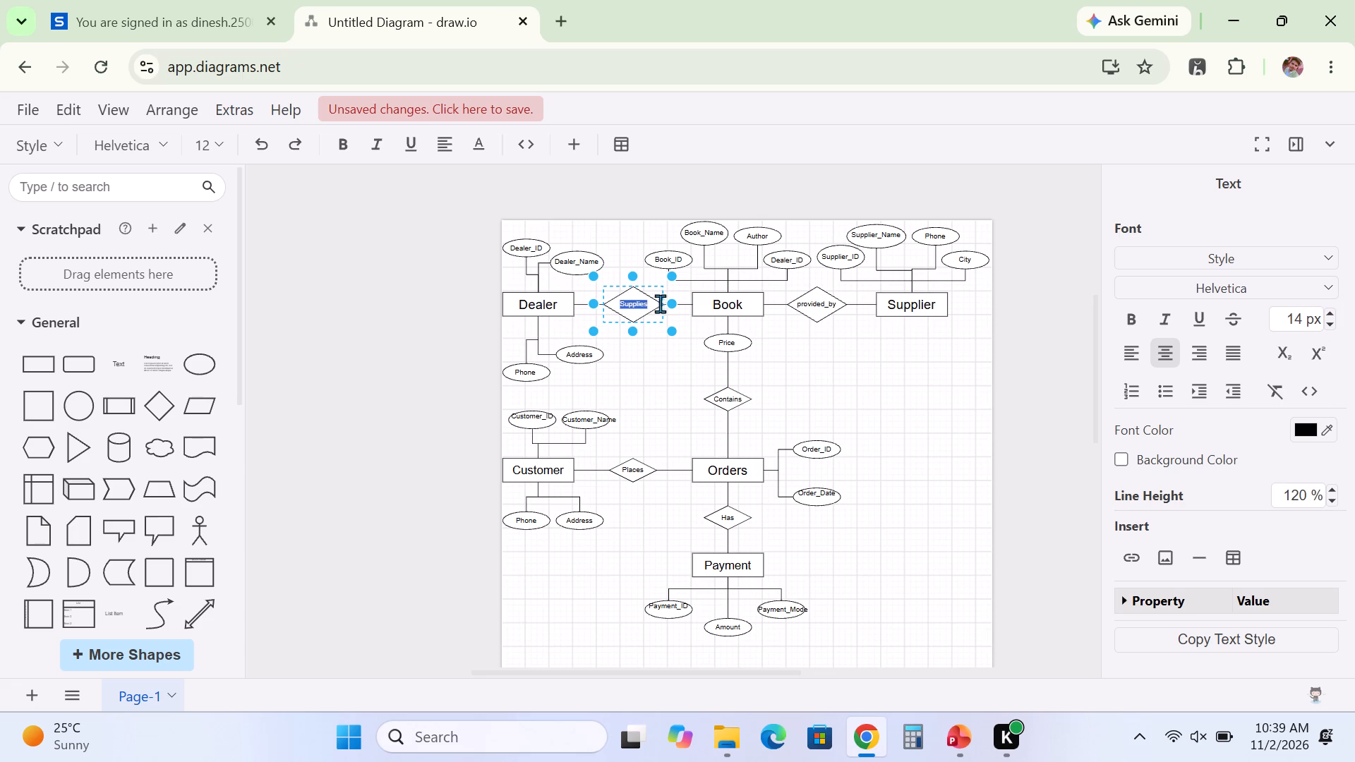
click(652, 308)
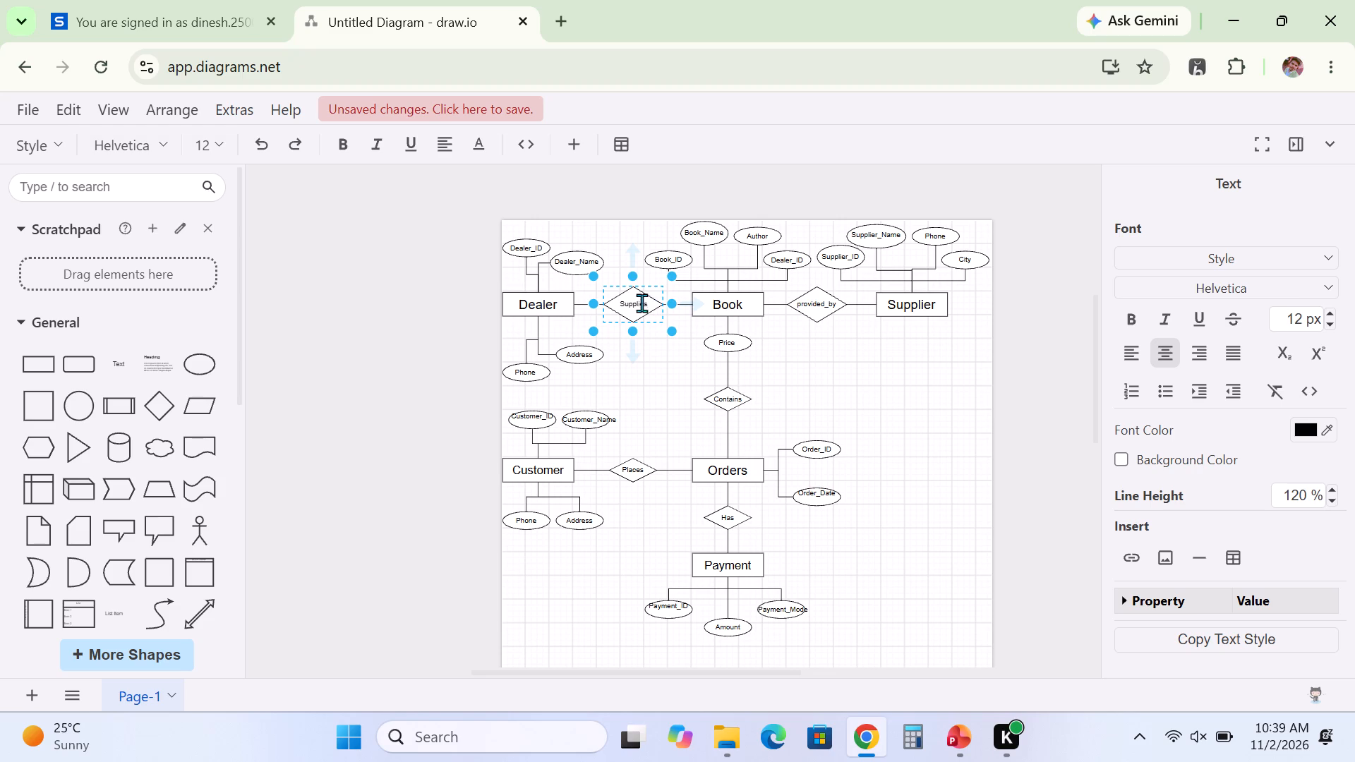
Set the font size of the Supplies diamond's label to 14 px.
double_click(635, 302)
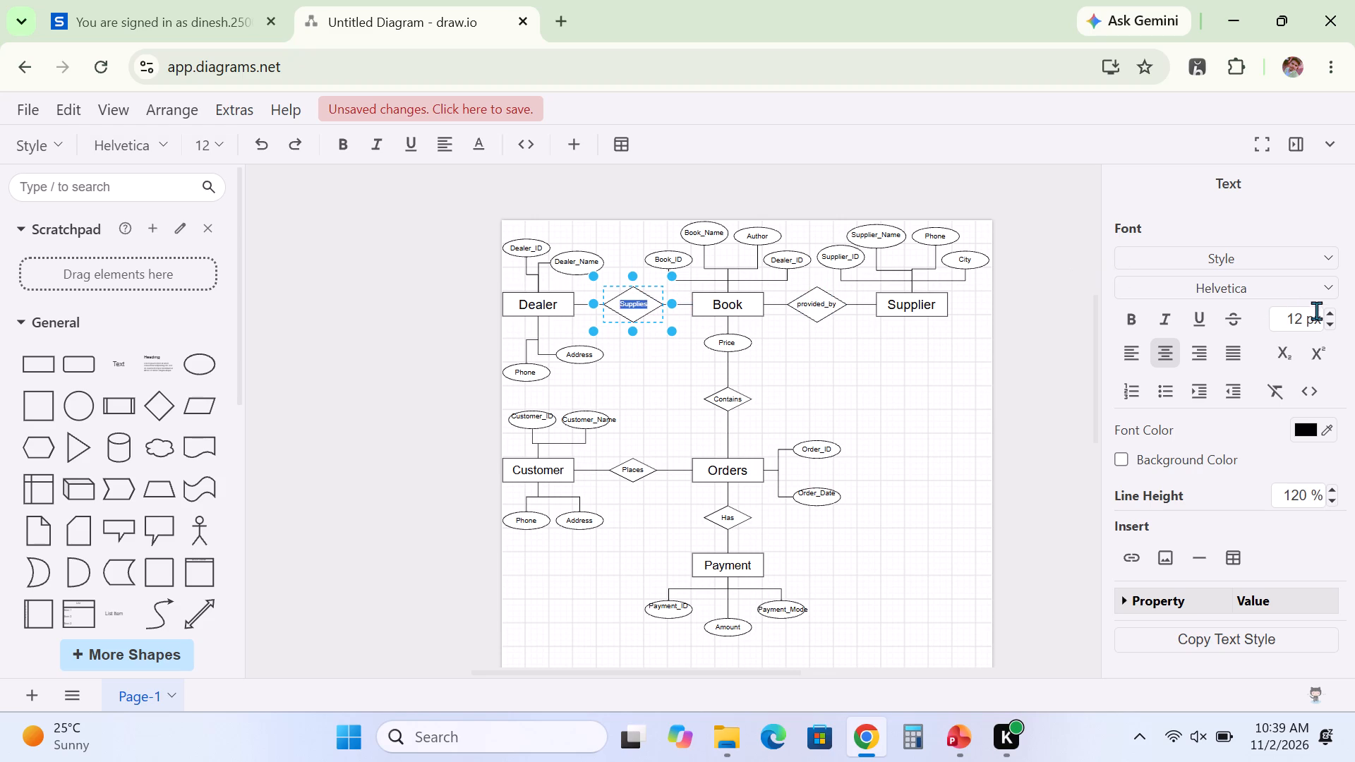
click(1327, 312)
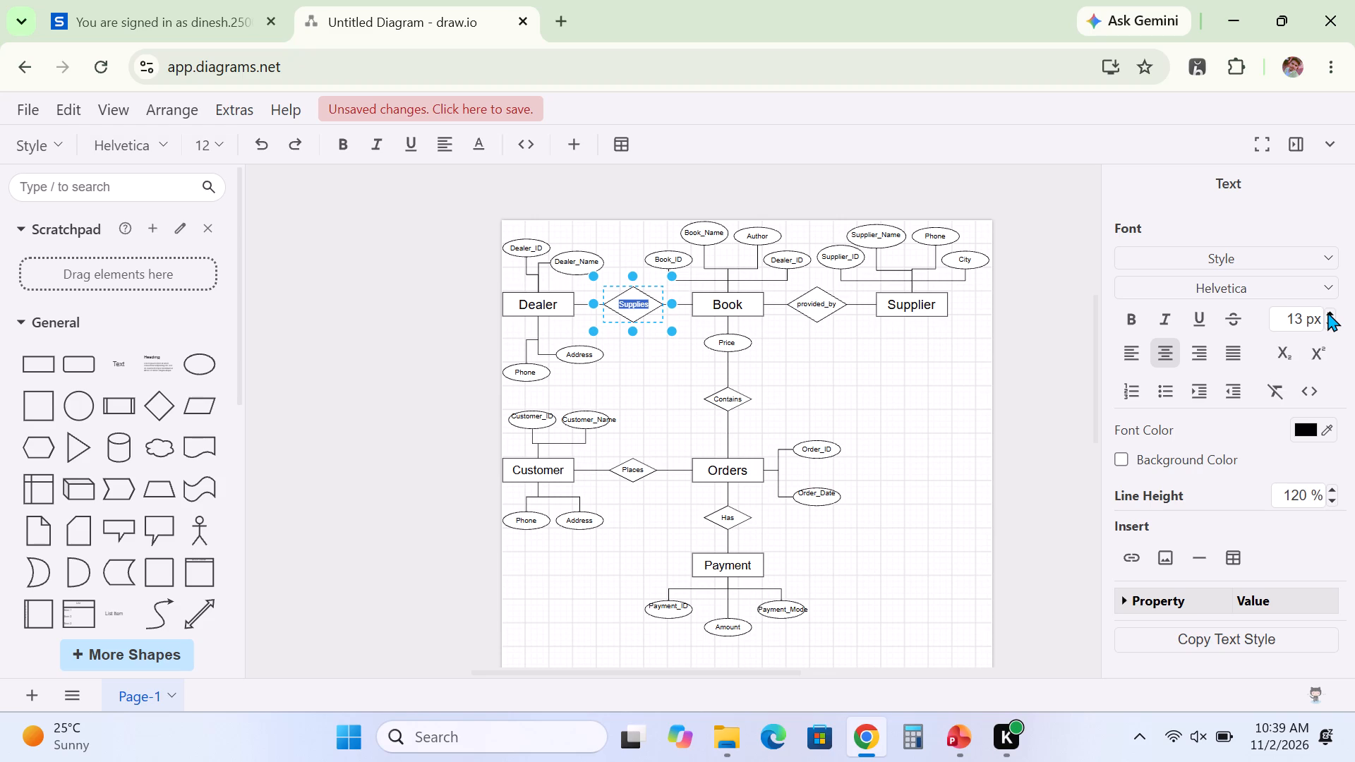
click(1327, 312)
click(1327, 312)
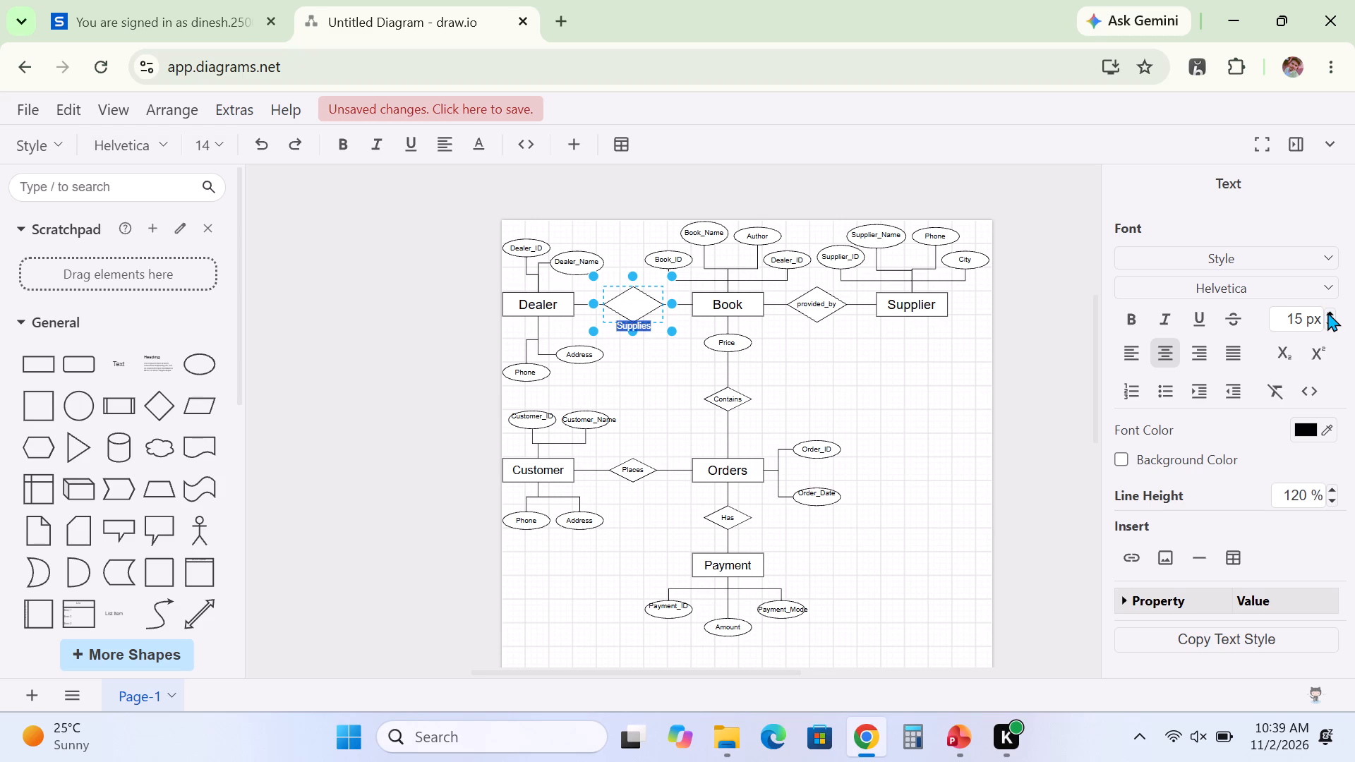
click(1330, 322)
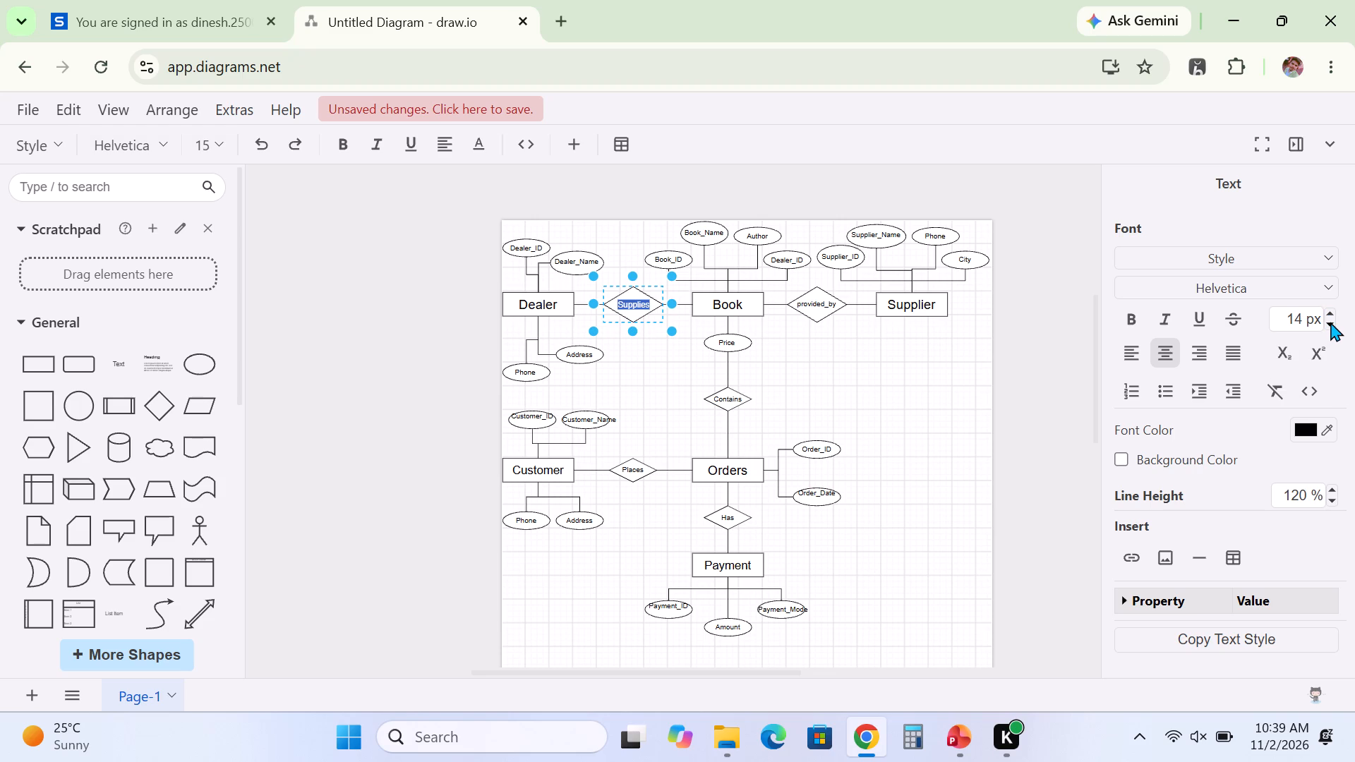
click(642, 377)
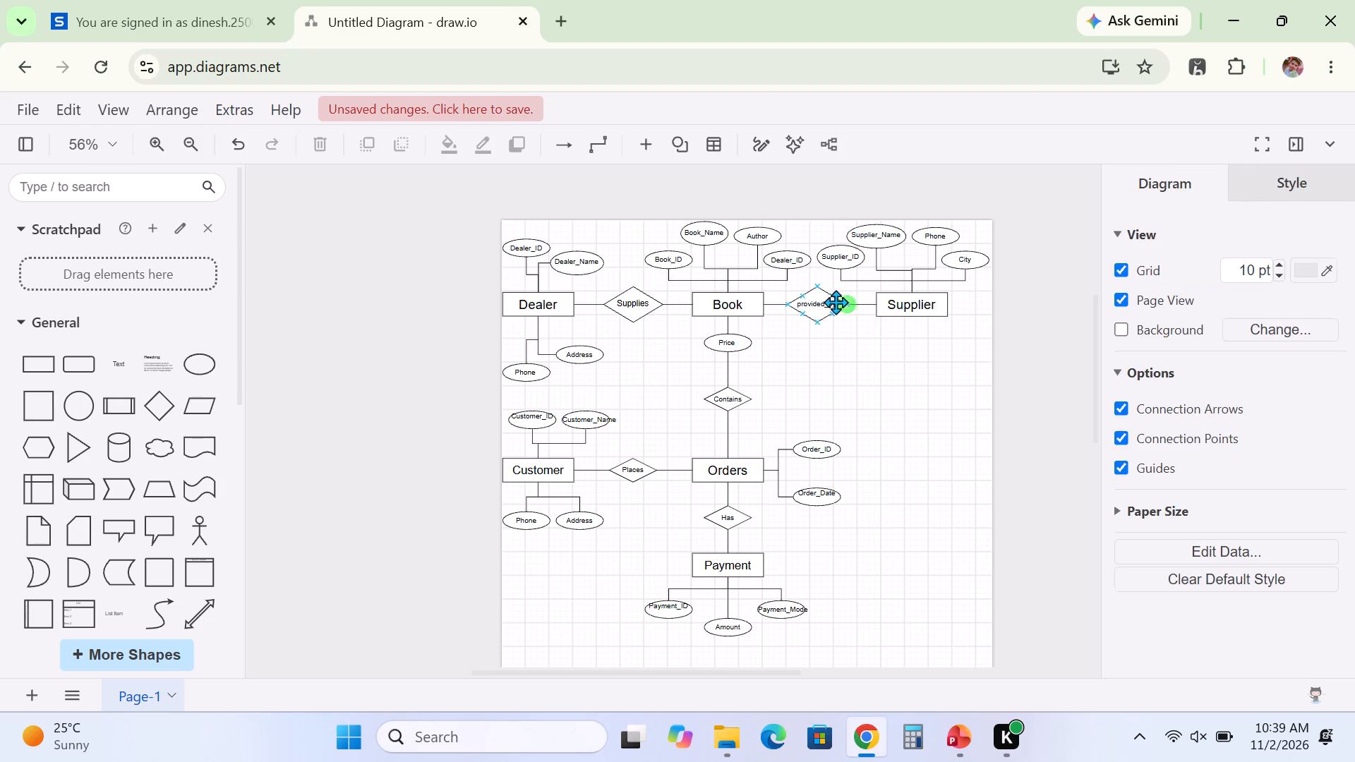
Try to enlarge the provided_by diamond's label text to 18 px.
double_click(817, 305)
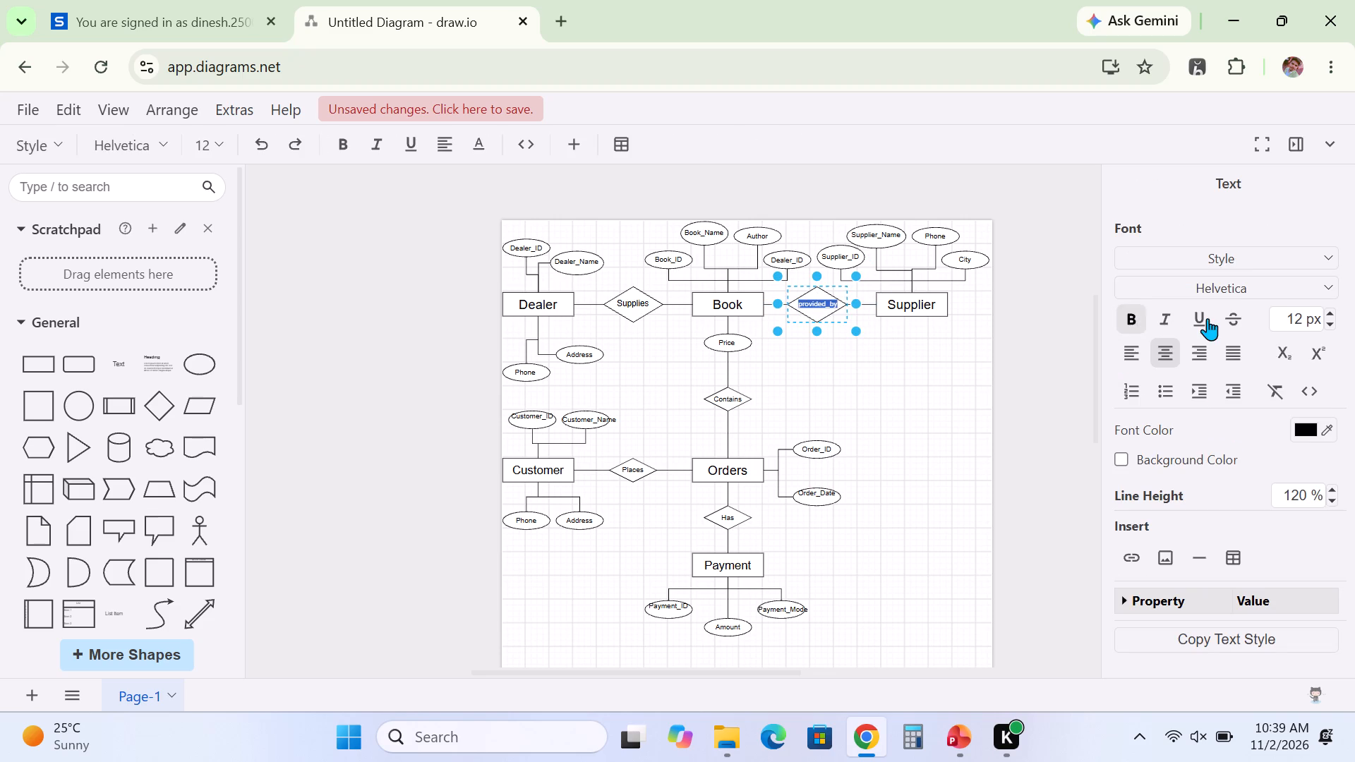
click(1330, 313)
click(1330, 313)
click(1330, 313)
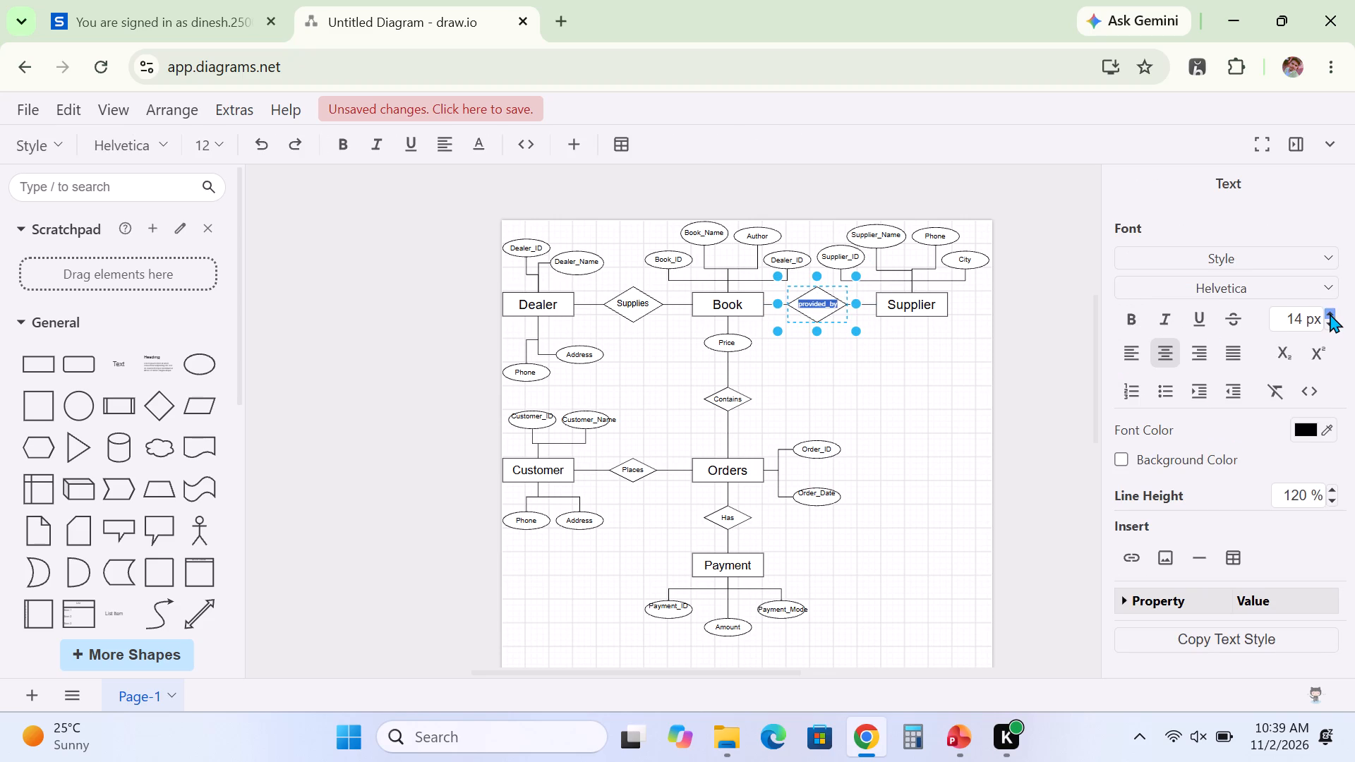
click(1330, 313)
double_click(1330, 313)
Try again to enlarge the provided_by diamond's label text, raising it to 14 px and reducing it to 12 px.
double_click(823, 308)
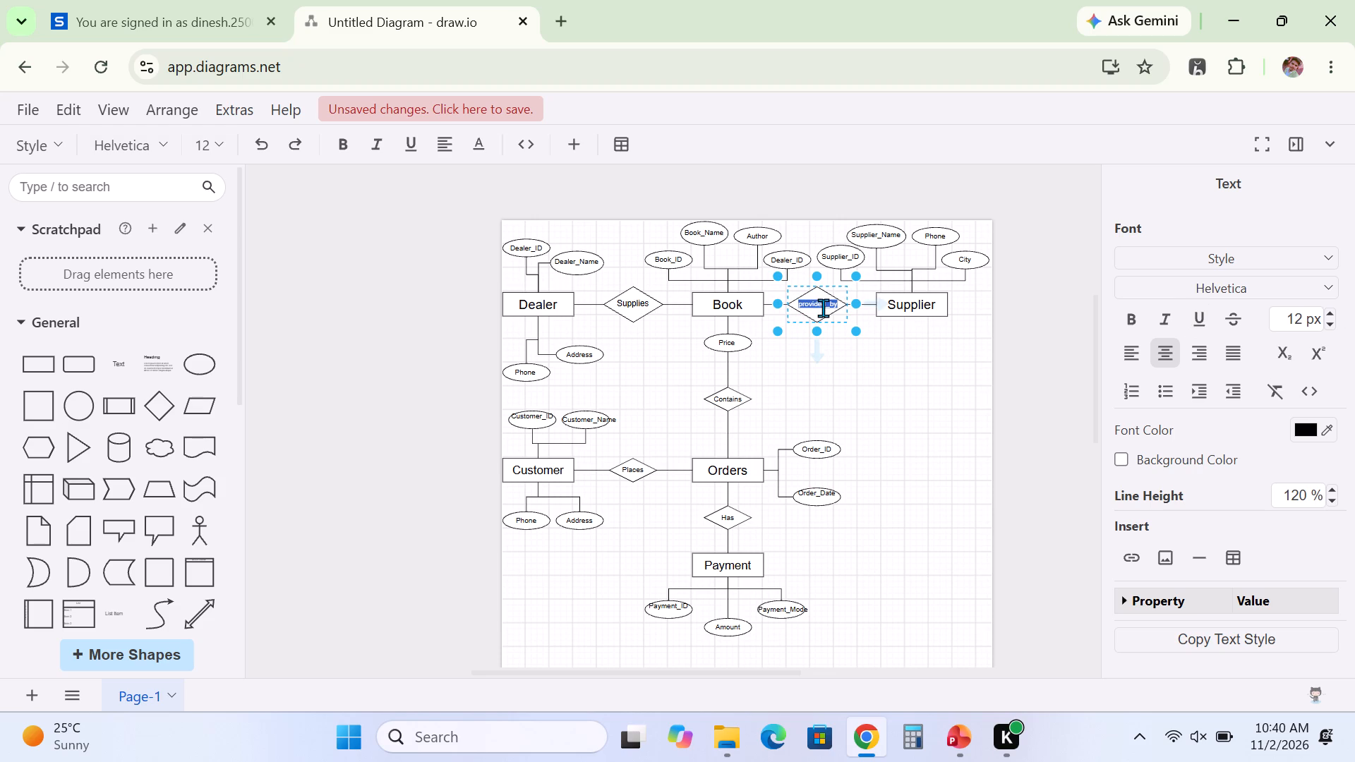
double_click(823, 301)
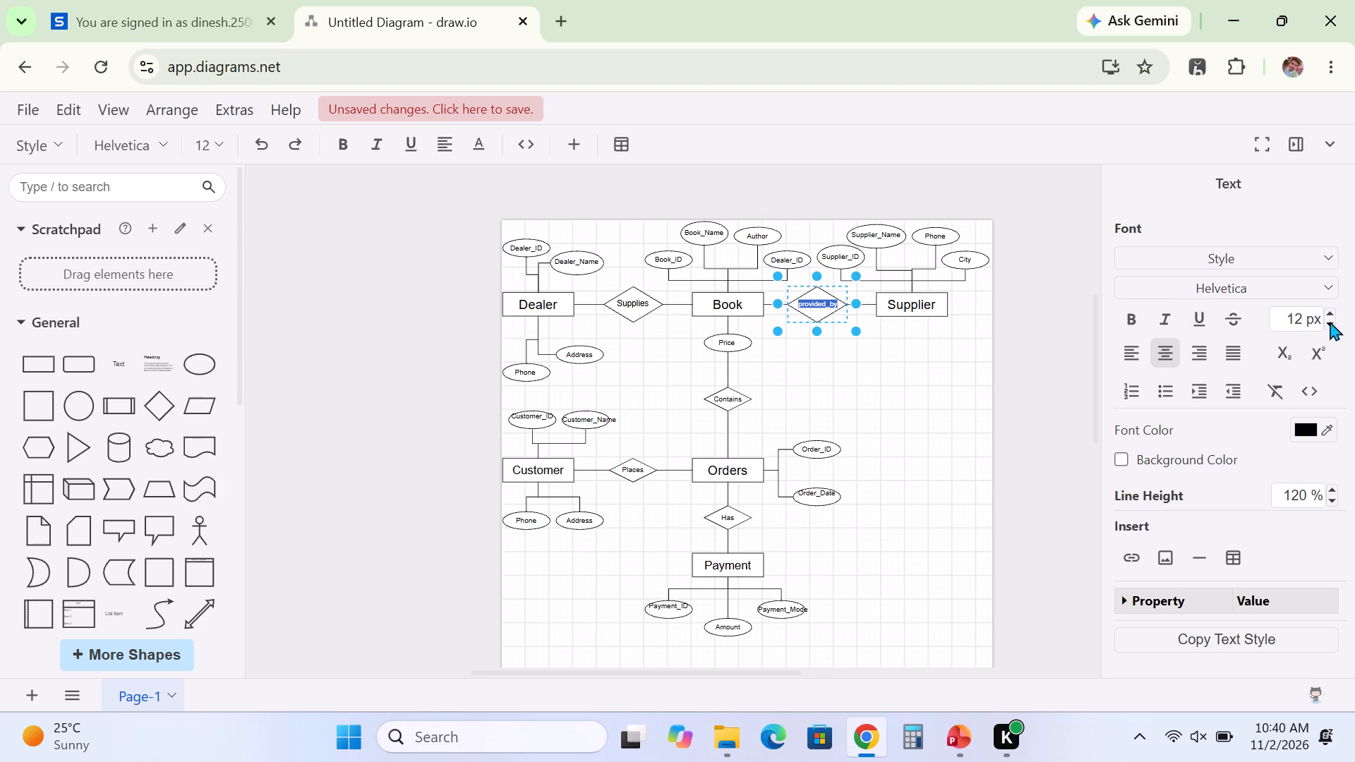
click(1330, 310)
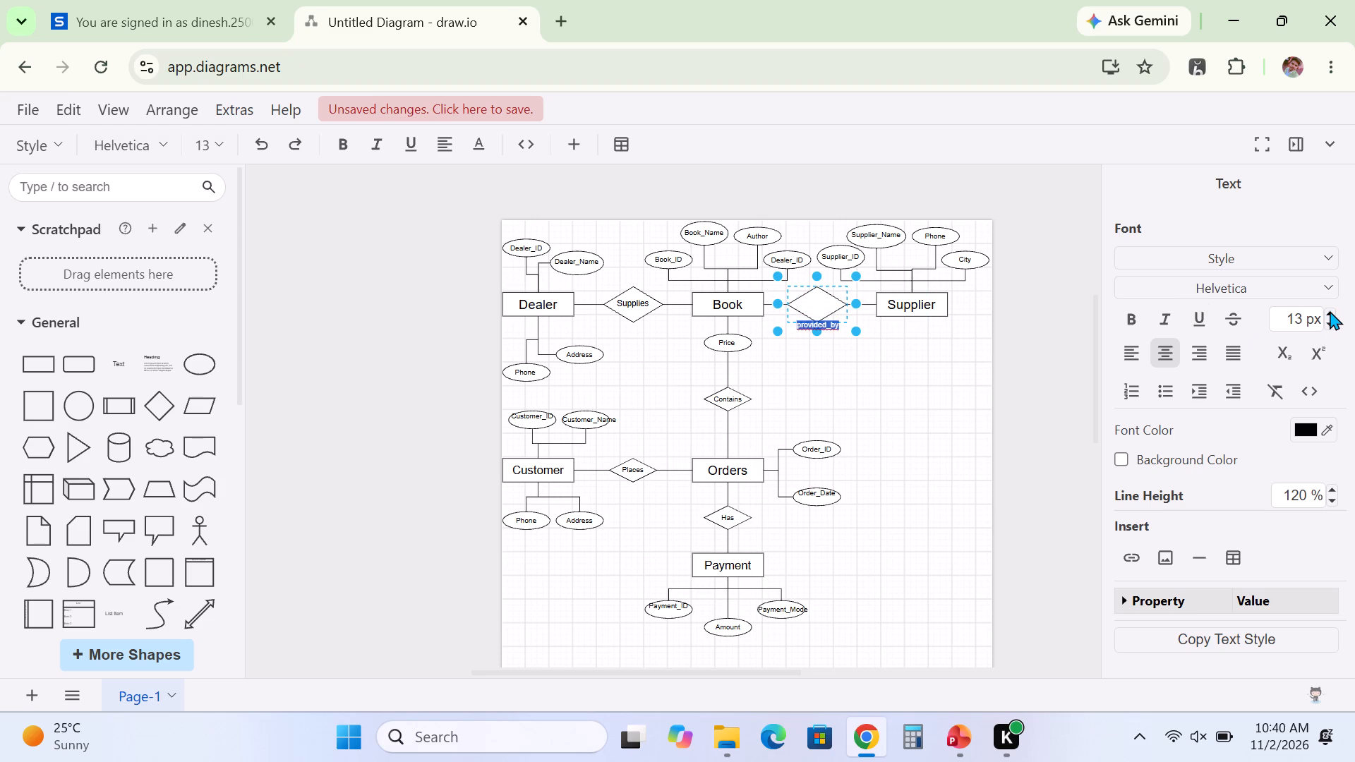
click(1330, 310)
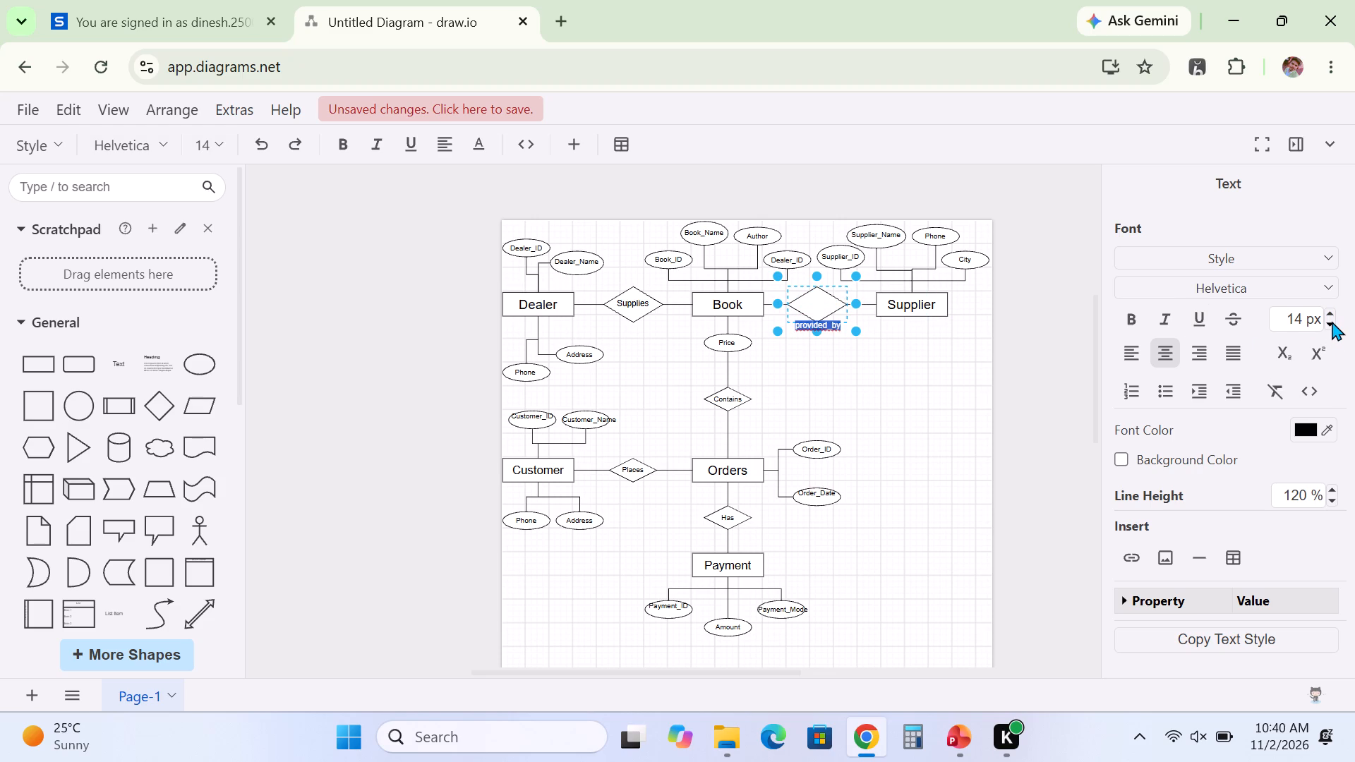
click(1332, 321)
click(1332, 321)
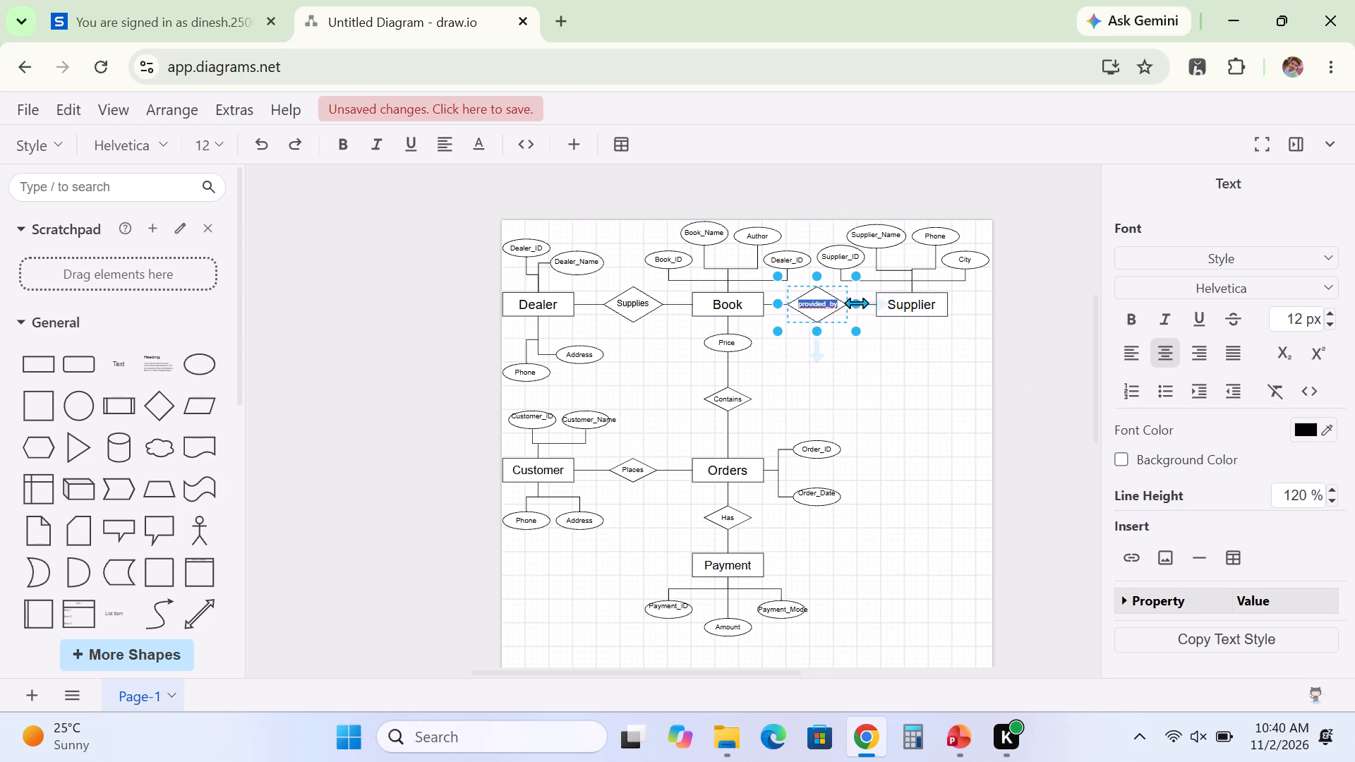
Widen the provided_by diamond between Book and Supplier to about 120 x 60.
drag(856, 303, 862, 301)
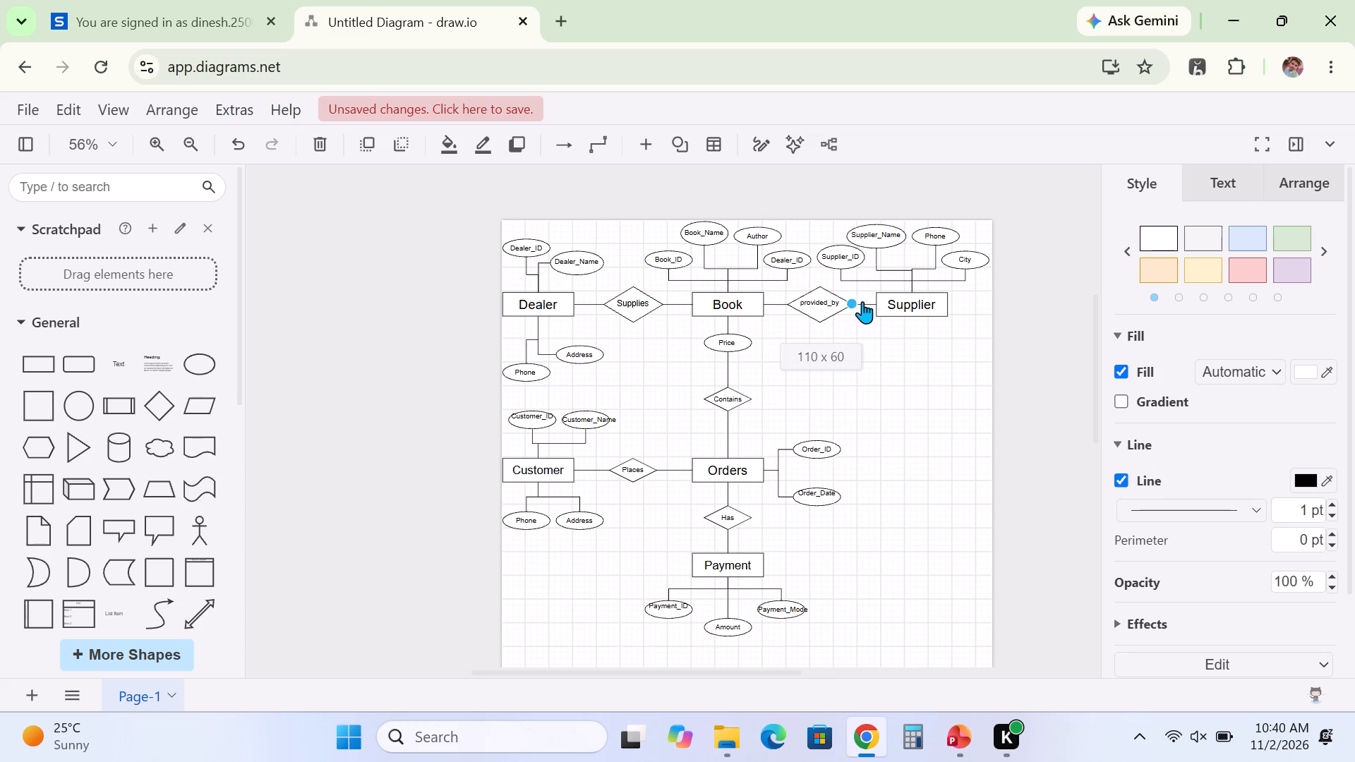
drag(862, 301, 867, 301)
click(896, 361)
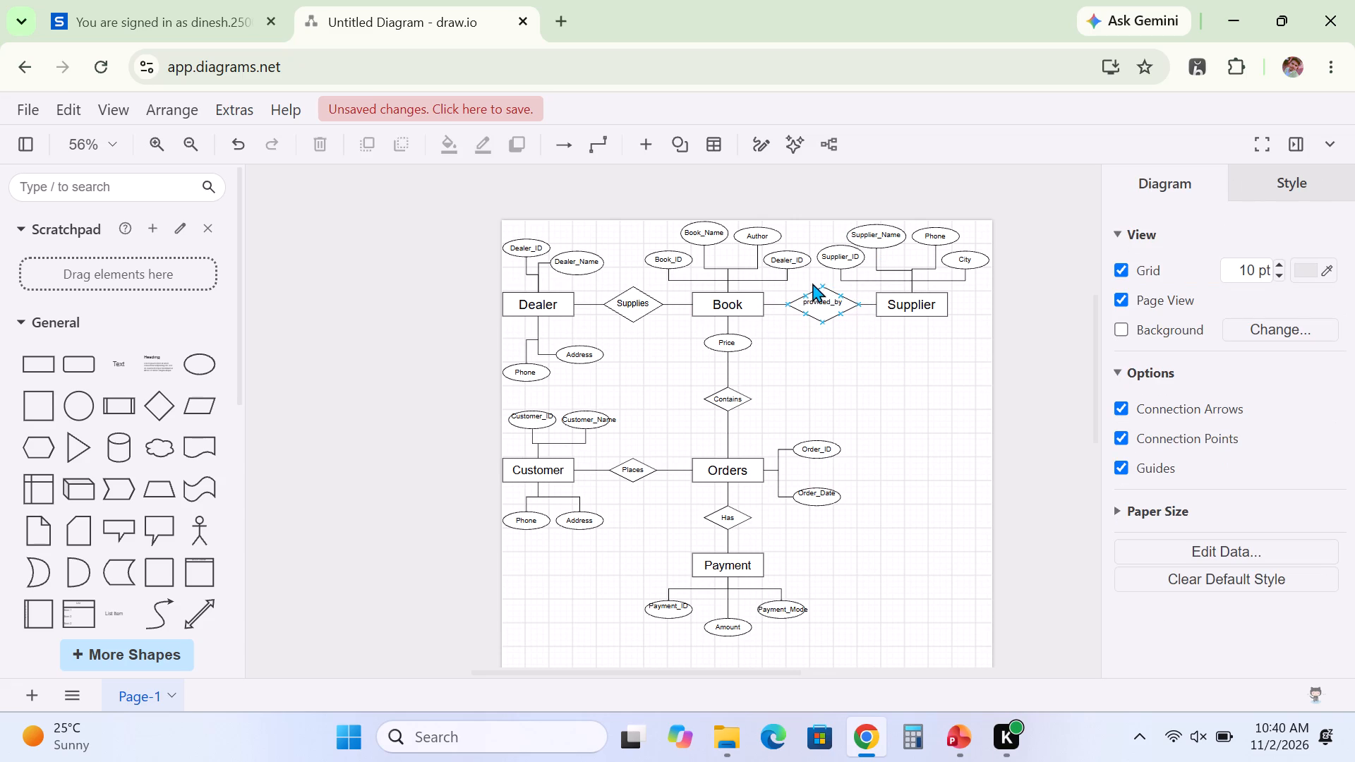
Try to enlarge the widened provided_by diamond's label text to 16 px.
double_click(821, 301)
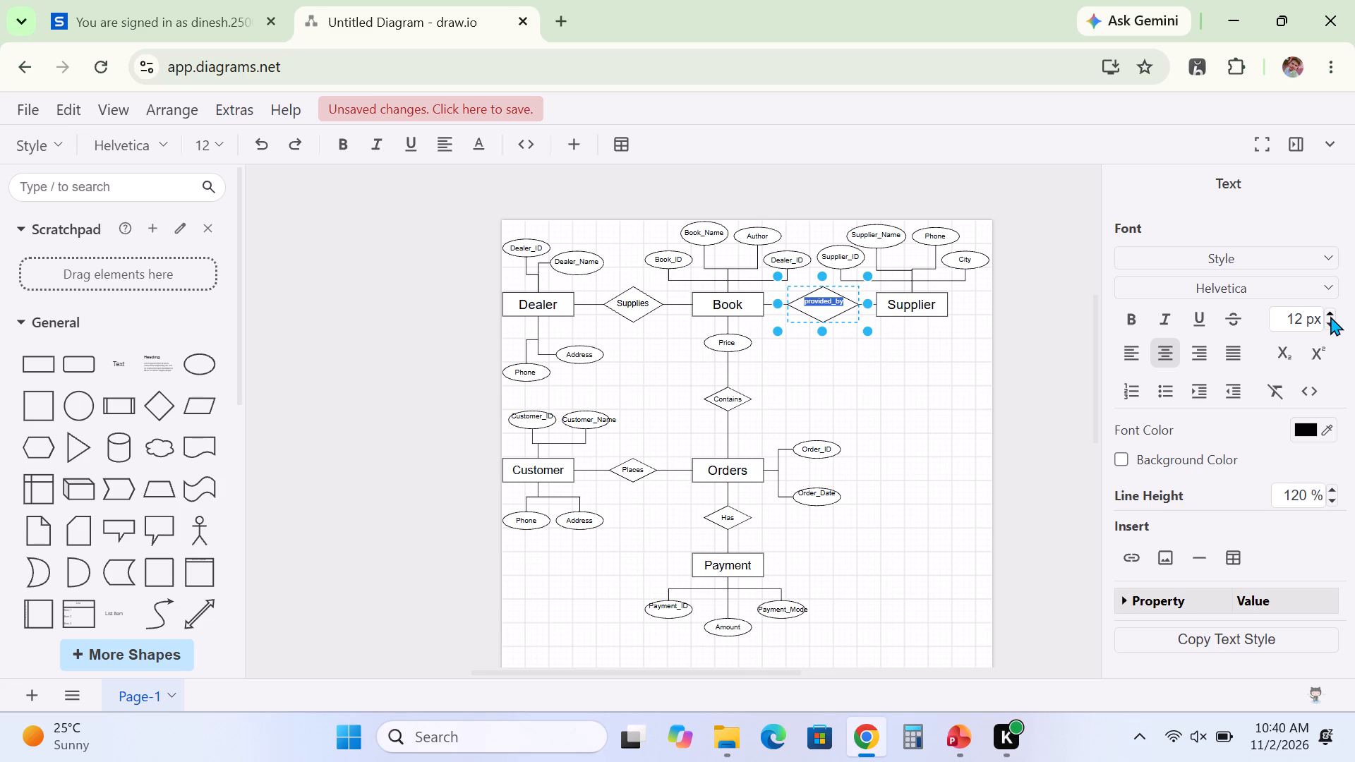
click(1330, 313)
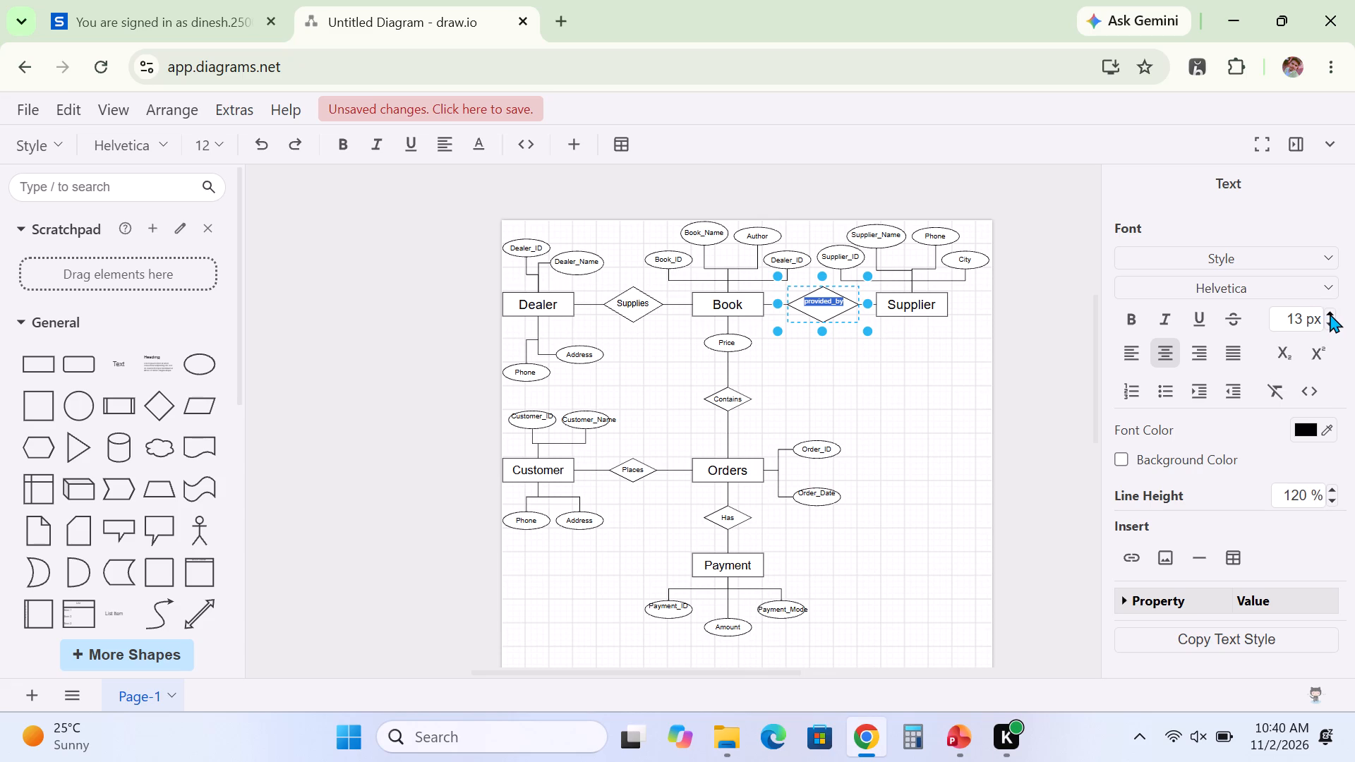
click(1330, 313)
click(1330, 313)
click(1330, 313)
Set the font size of the provided_by diamond's label to 13 px.
double_click(826, 301)
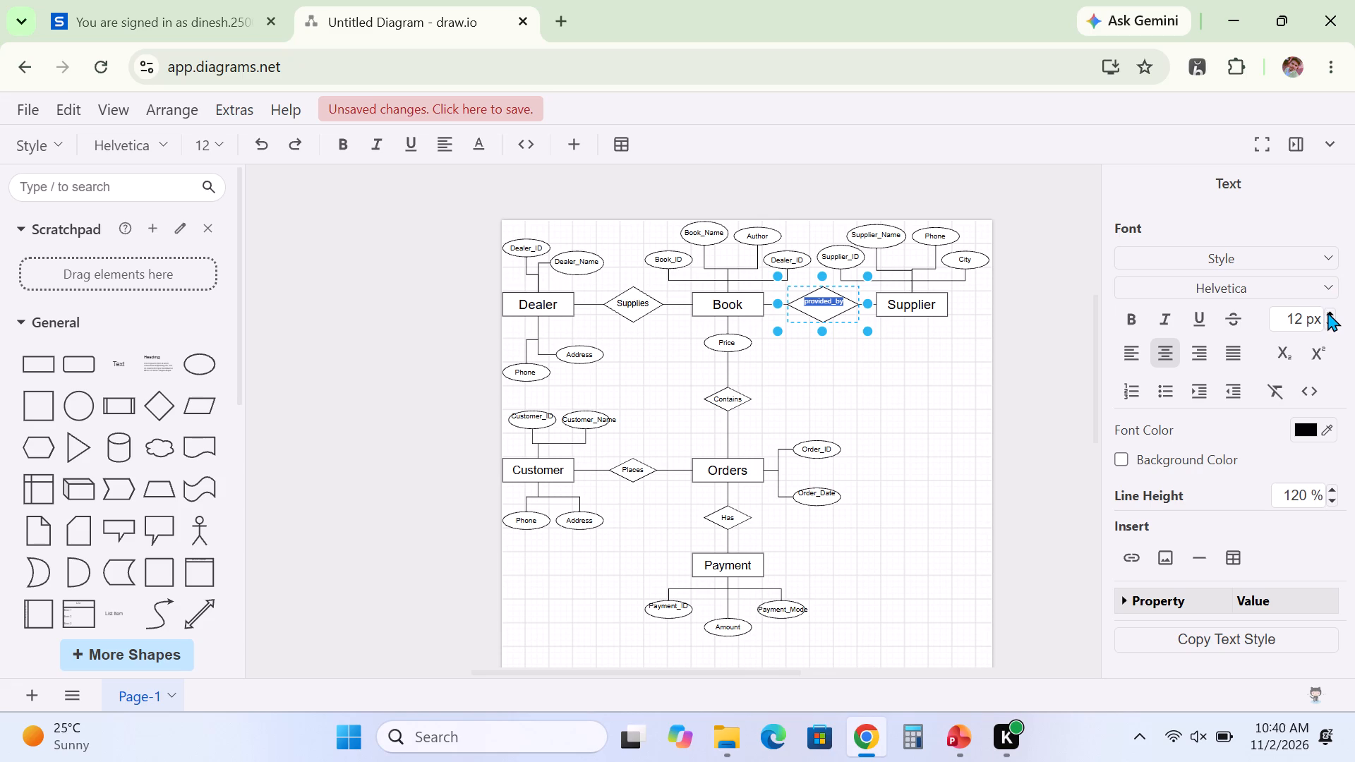
click(1327, 312)
click(1327, 312)
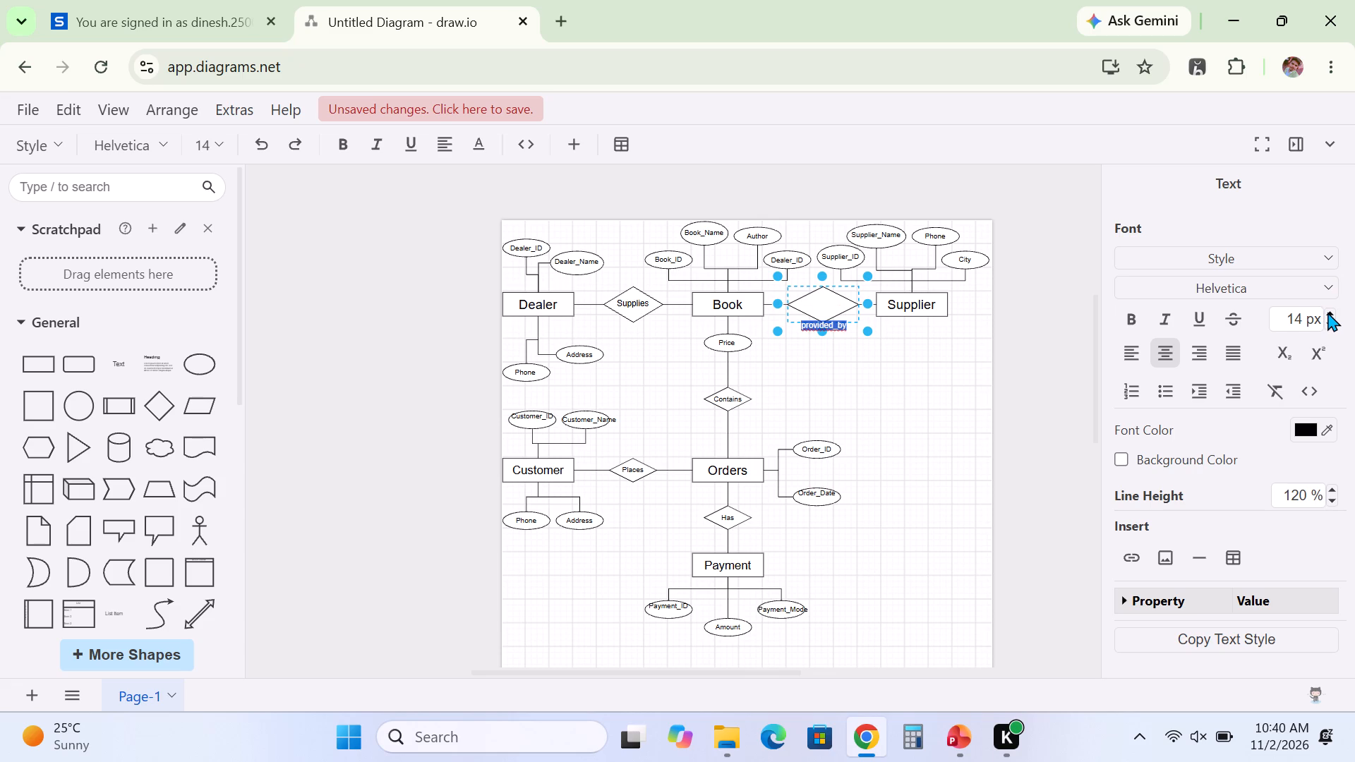
click(1329, 320)
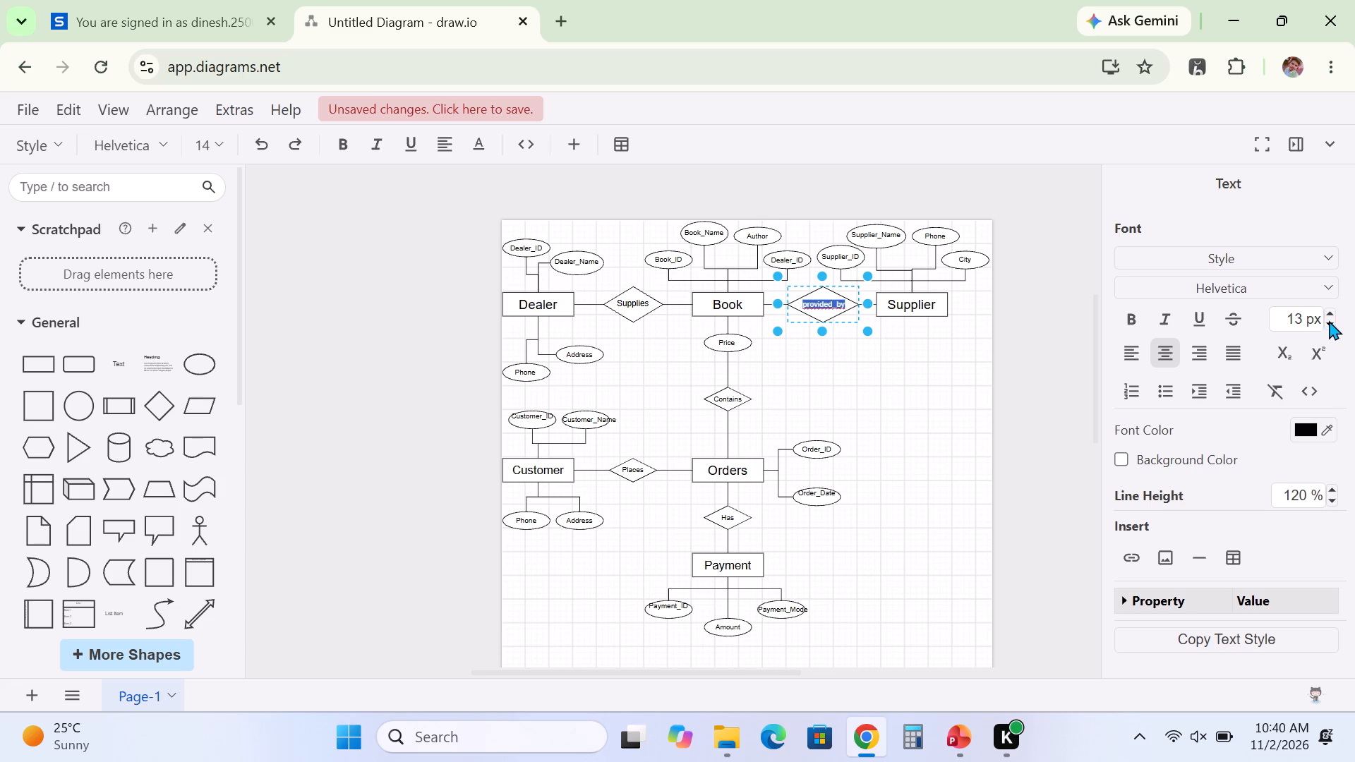
click(941, 413)
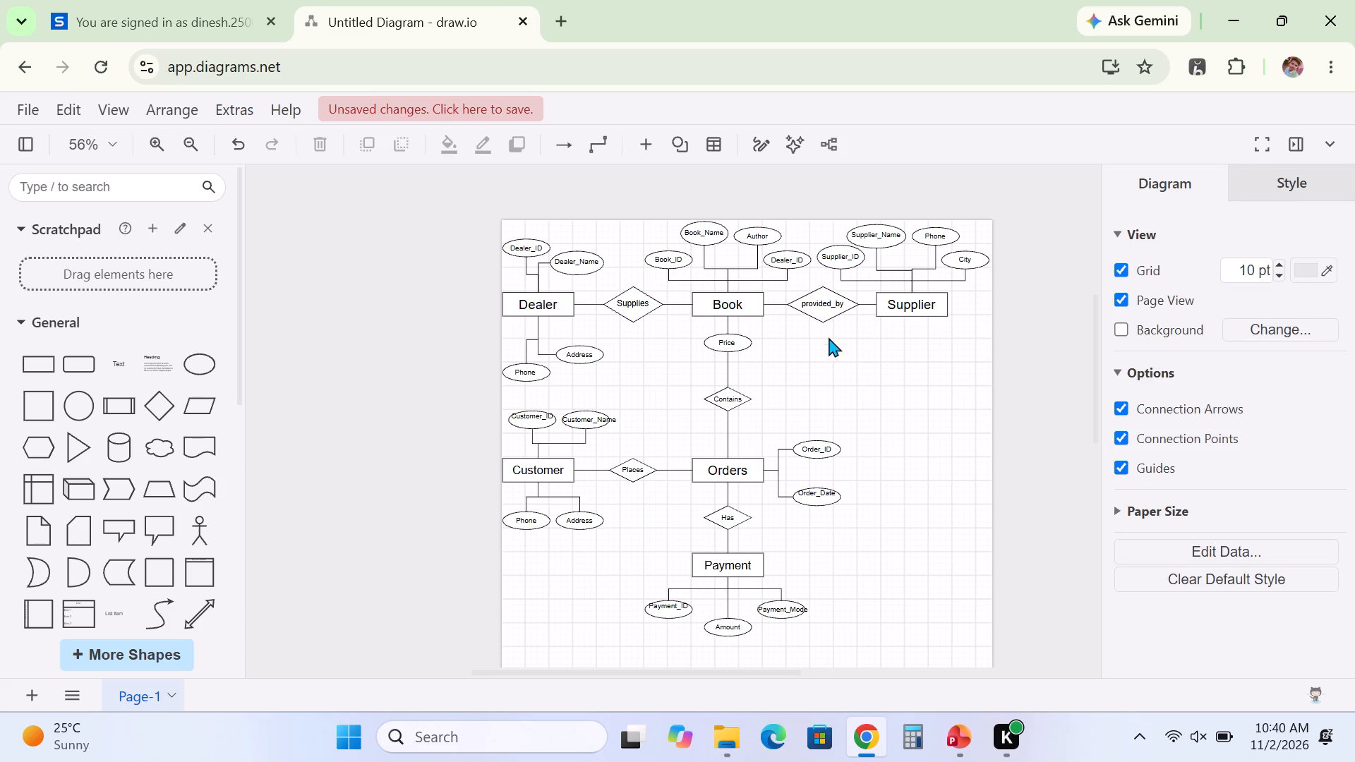
Capitalise the first letter of the diamond's label between Book and Supplier so it reads Provided_by.
double_click(824, 306)
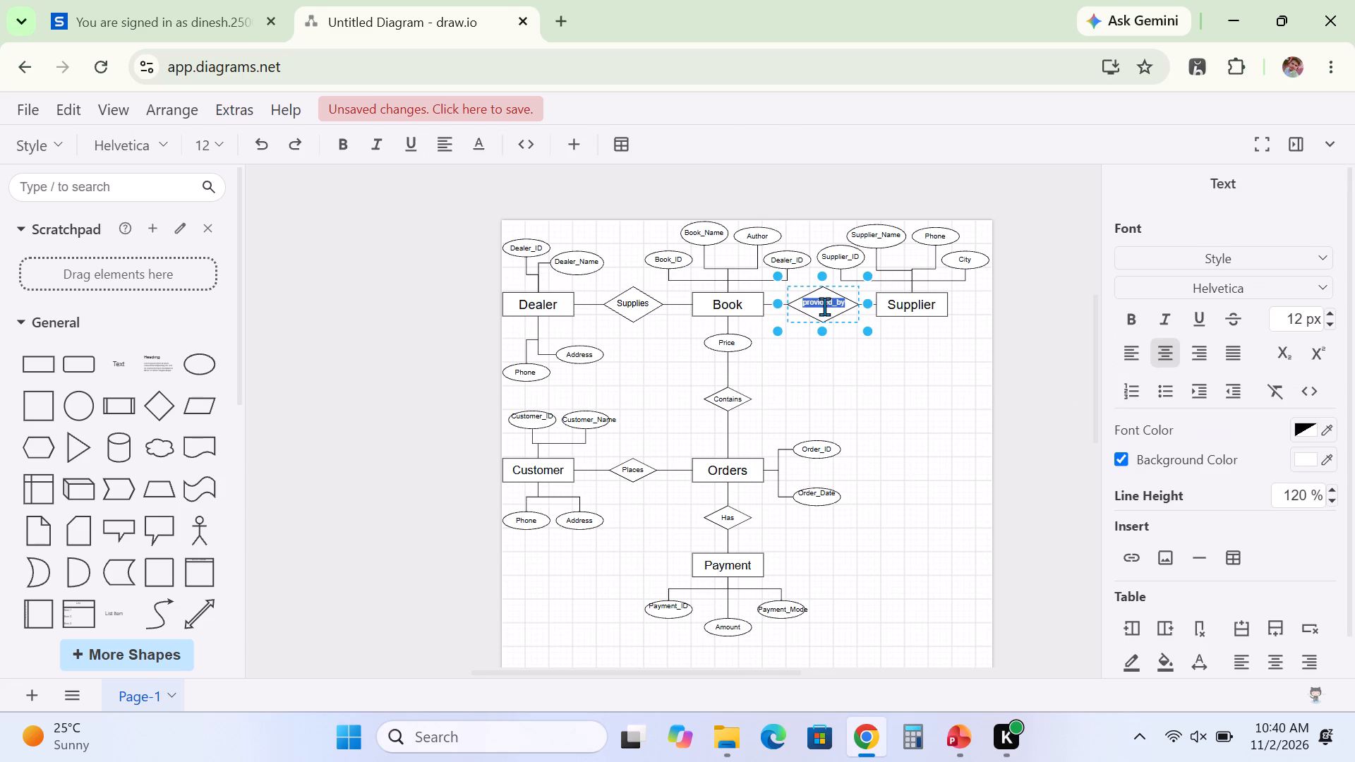
click(810, 303)
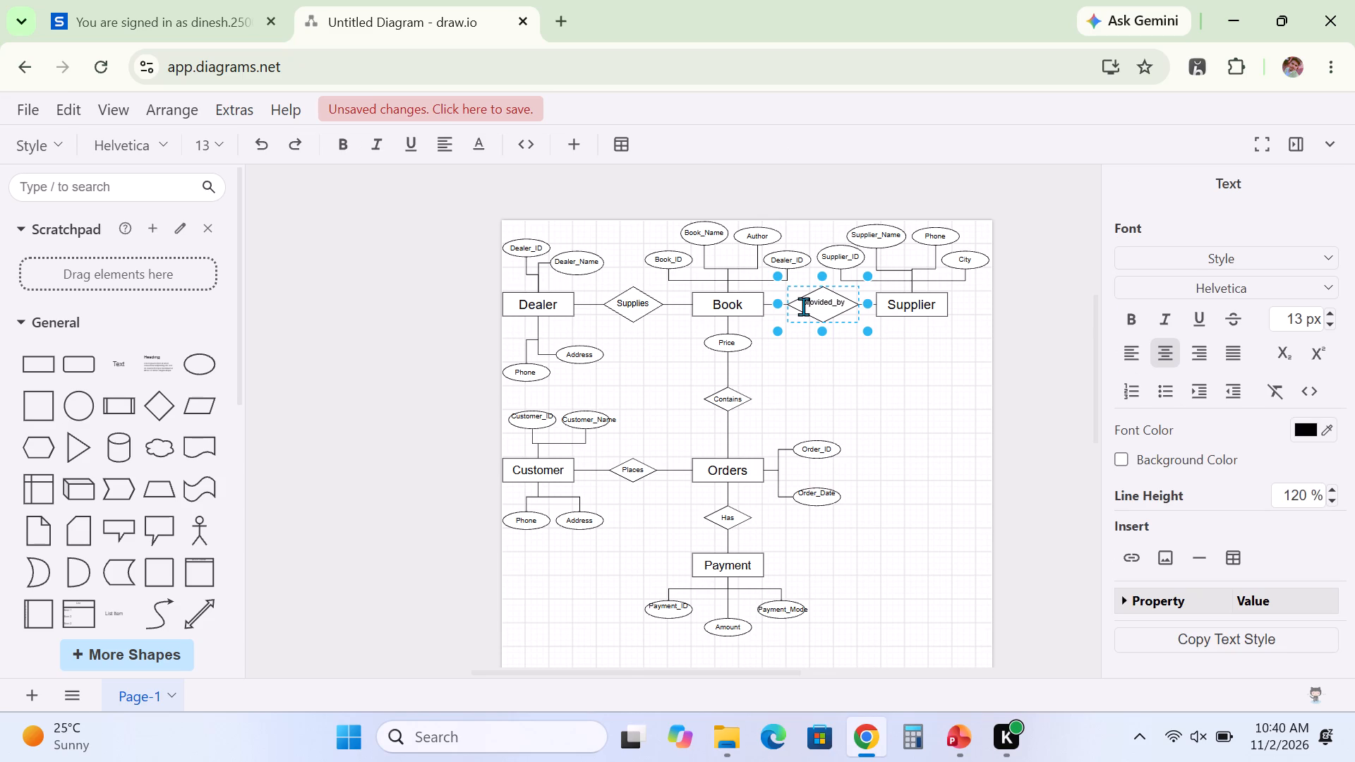
click(806, 306)
key(BackSpace)
key(shift+p)
click(884, 389)
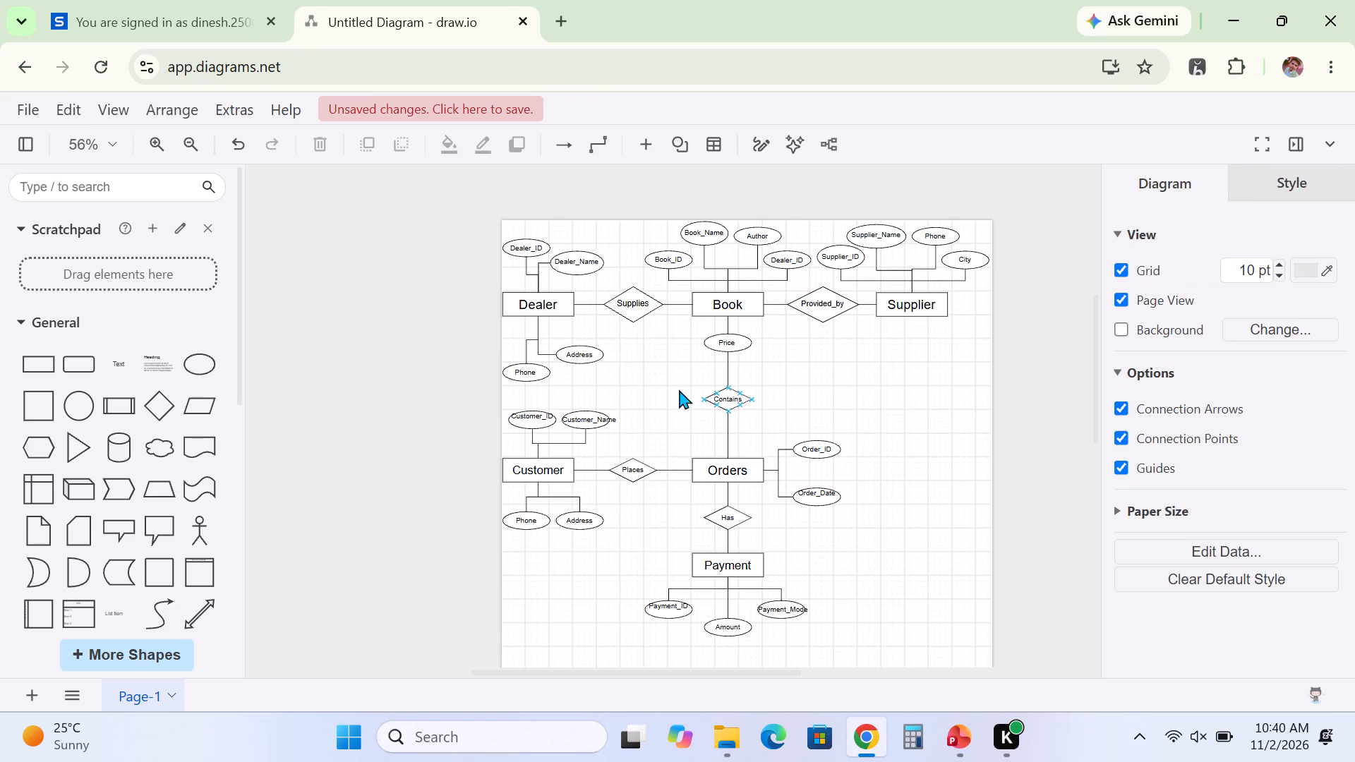
Enlarge the Customer_Name ellipse above Customer to about 110 x 40 so its label fits inside.
click(589, 425)
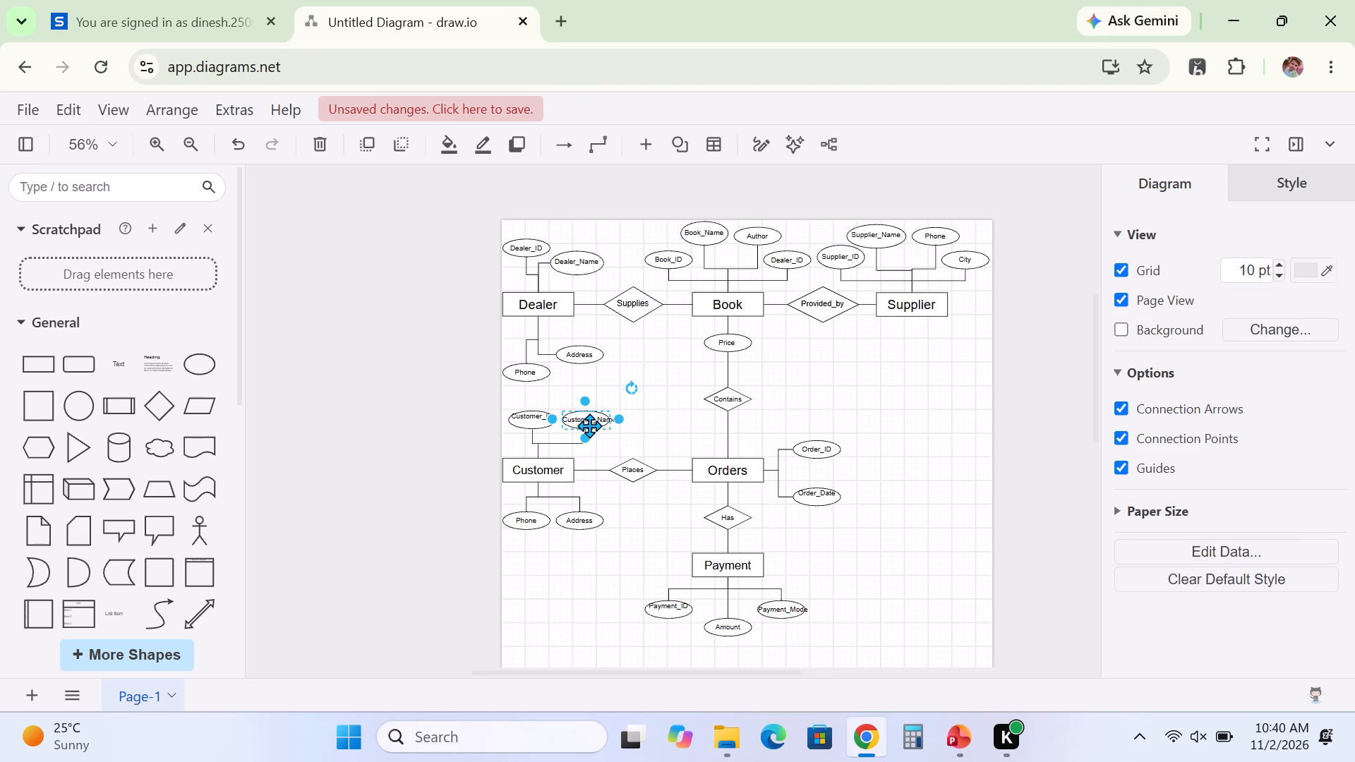
click(618, 418)
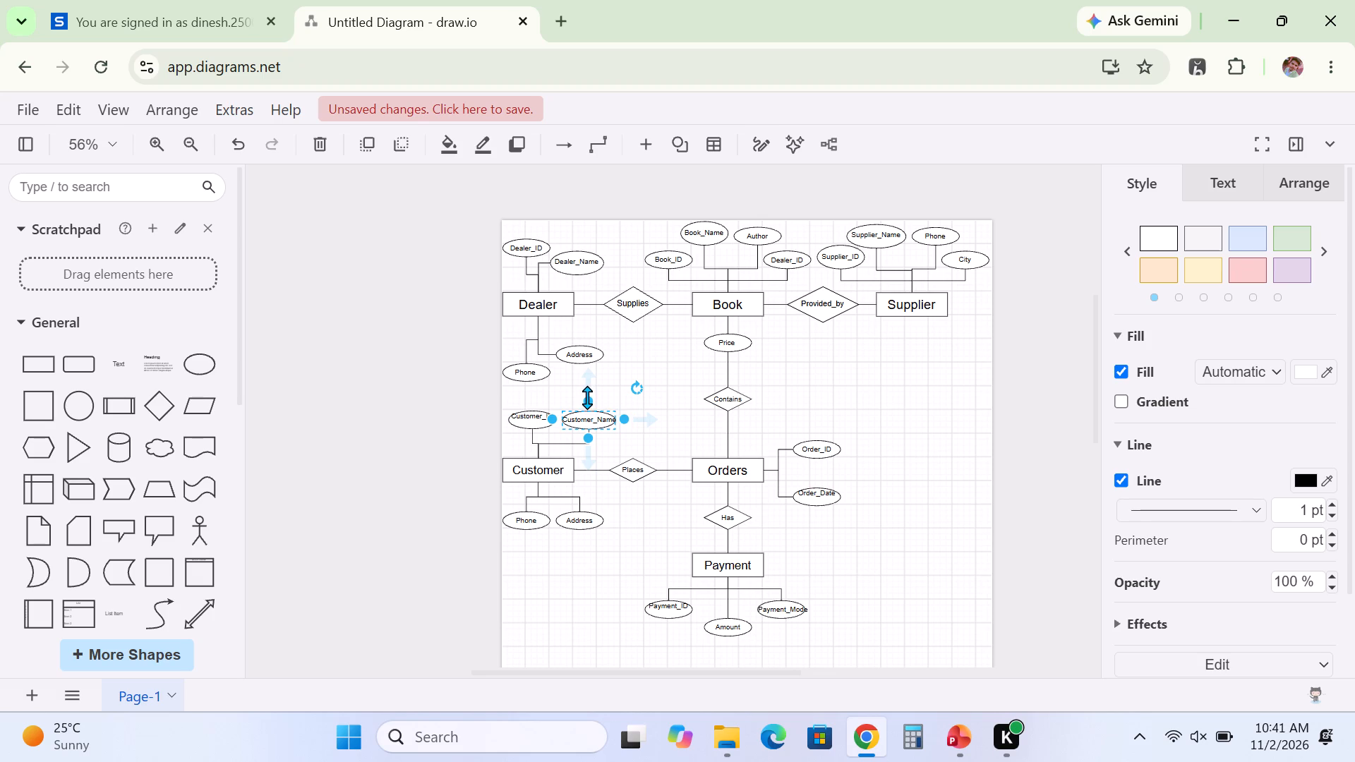
drag(587, 397, 587, 391)
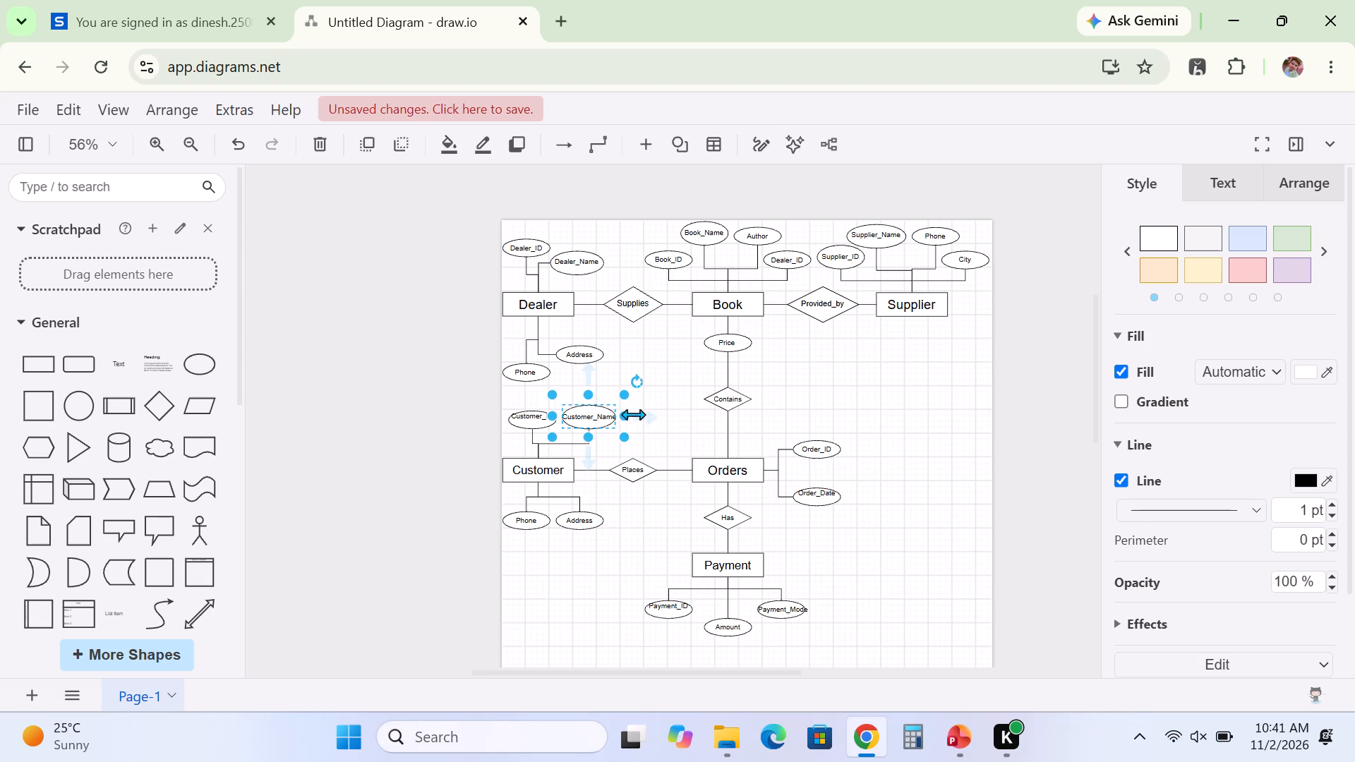
drag(627, 416, 633, 416)
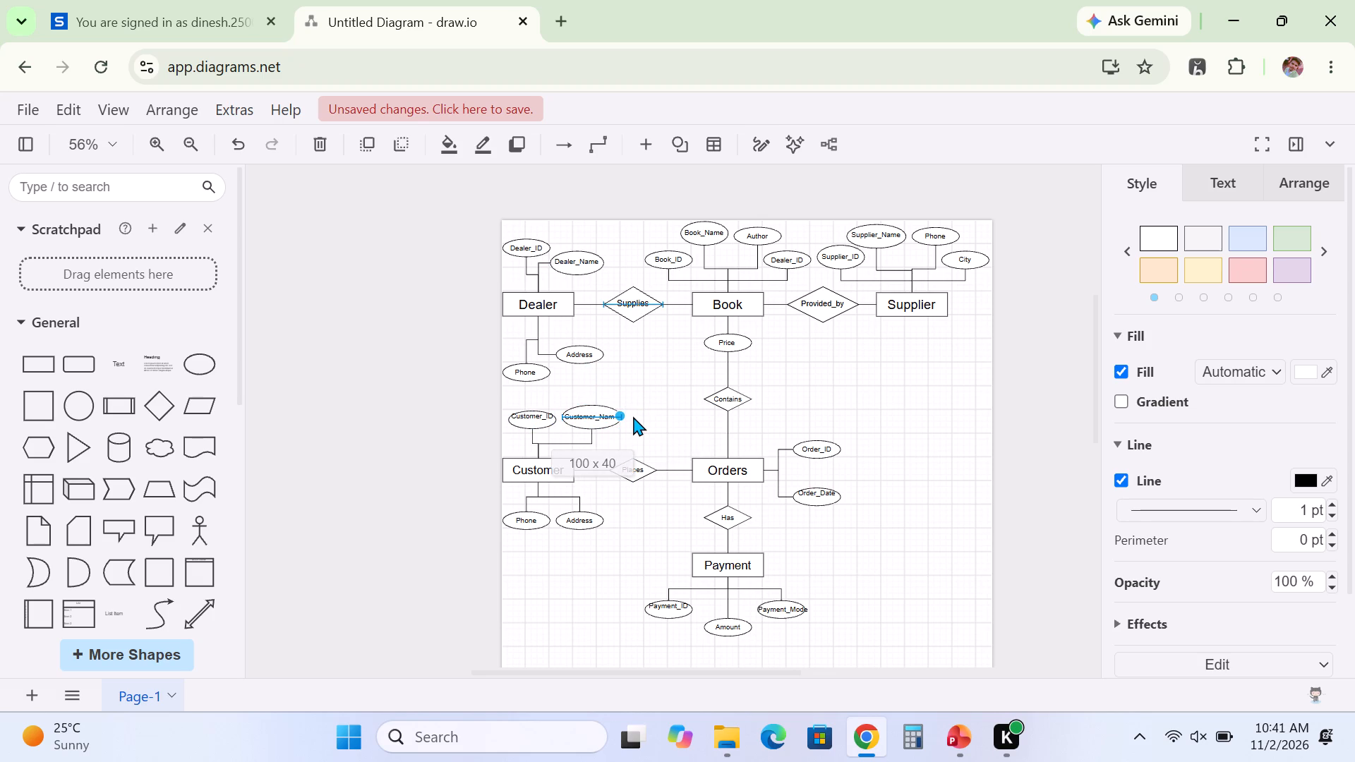
drag(633, 416, 637, 416)
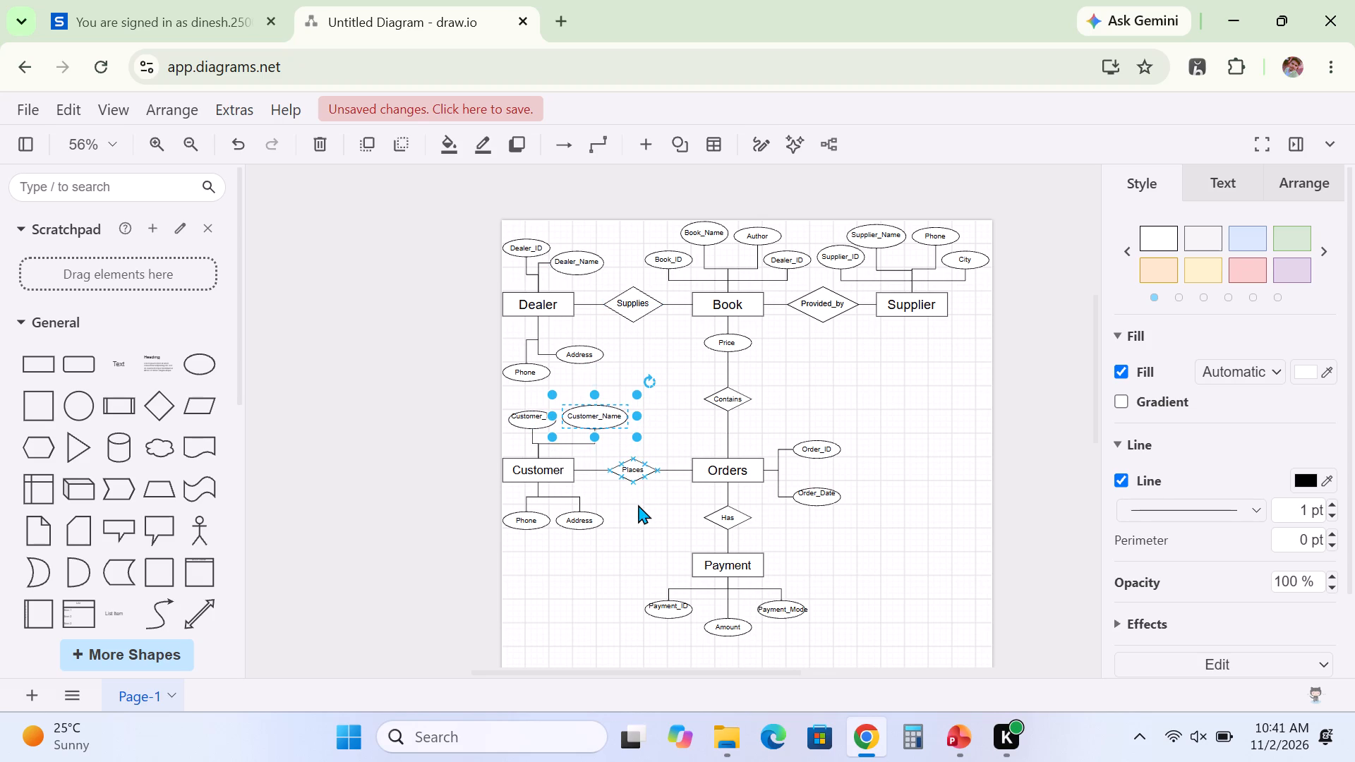
click(637, 522)
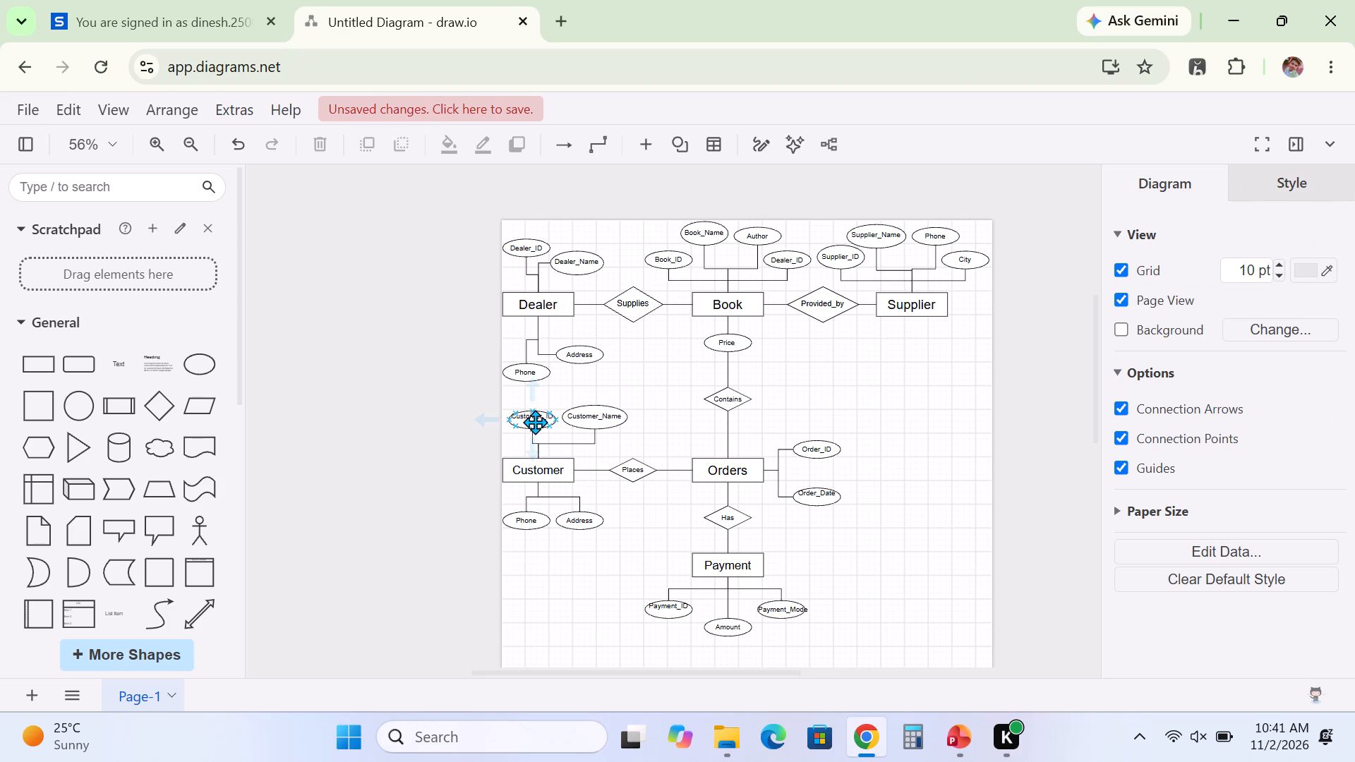
Make the Customer_ID ellipse taller, about 80 x 40, matching the height of the Customer_Name ellipse.
click(535, 422)
click(531, 401)
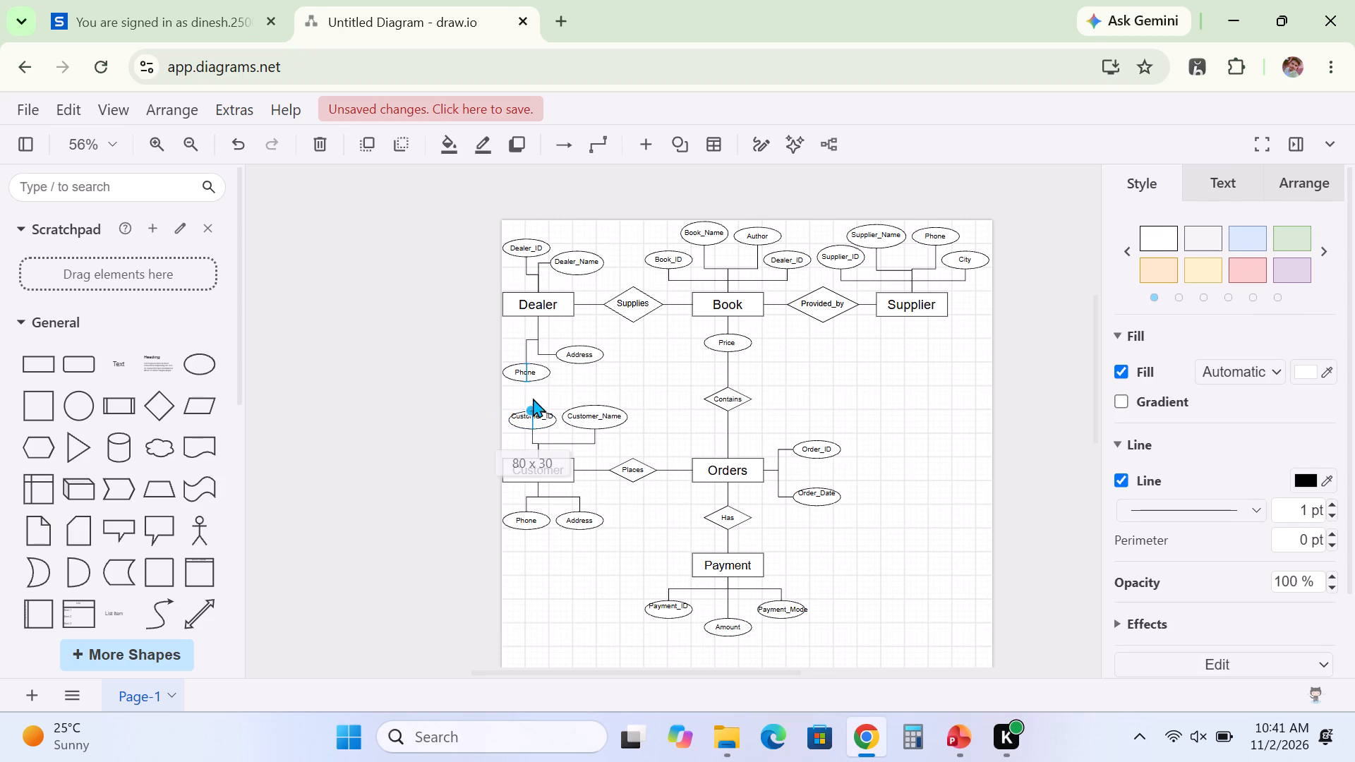
click(643, 519)
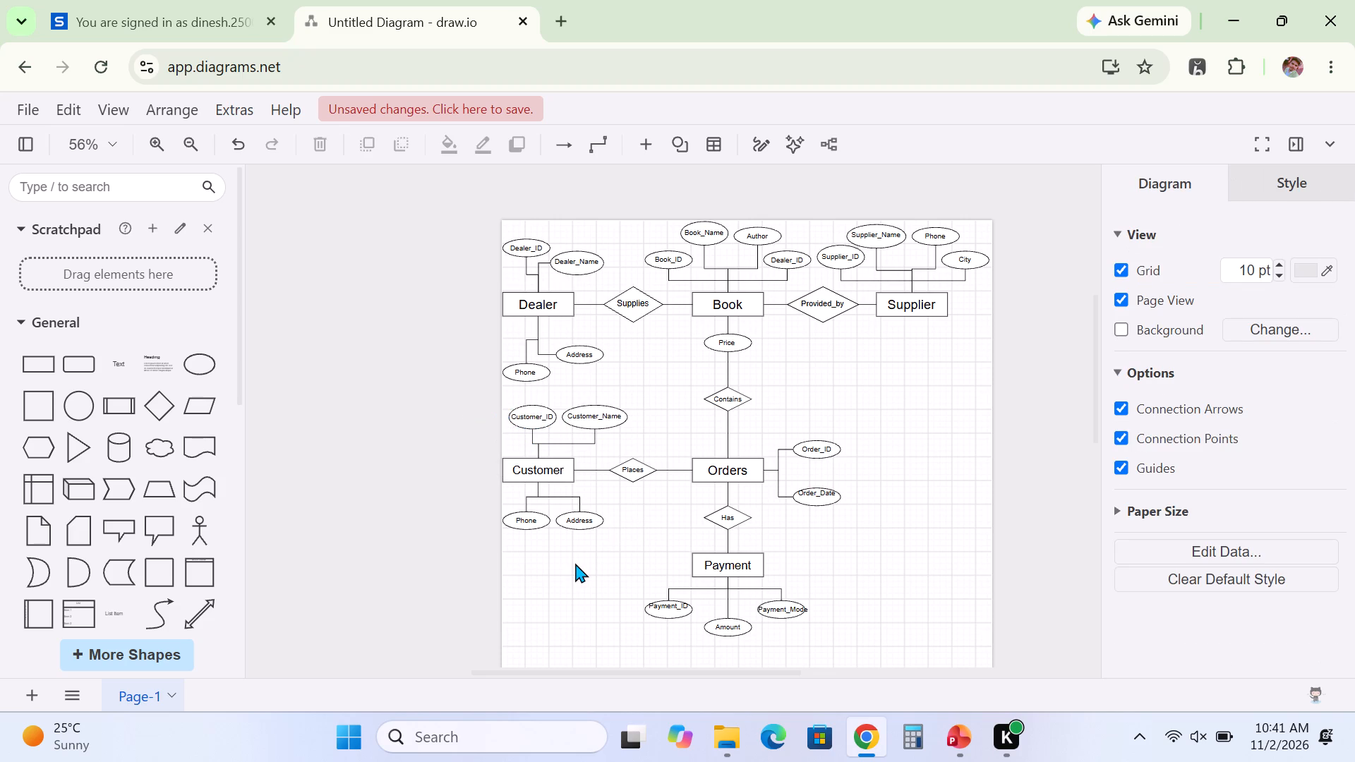
Increase the Places diamond's height to about 80 x 55 and realign it with Customer and Orders.
click(633, 470)
click(631, 449)
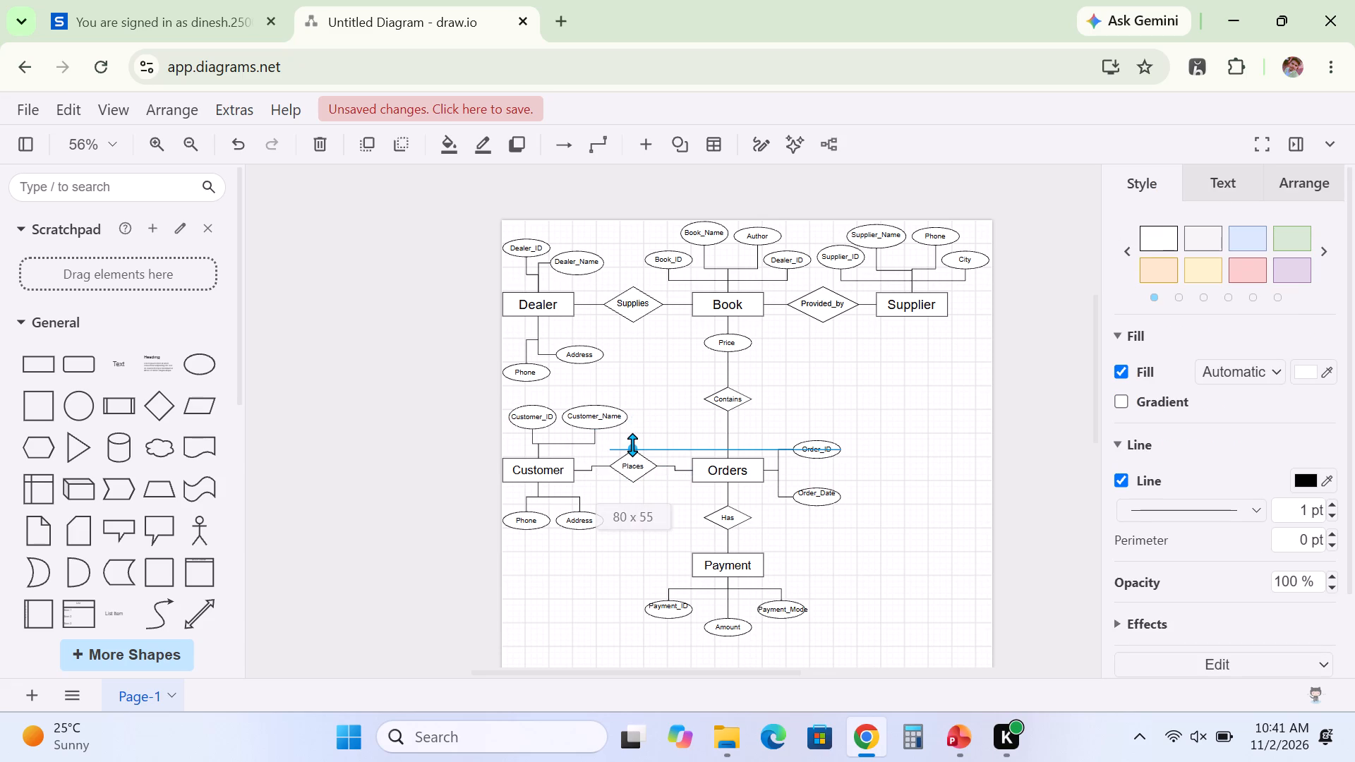
click(634, 467)
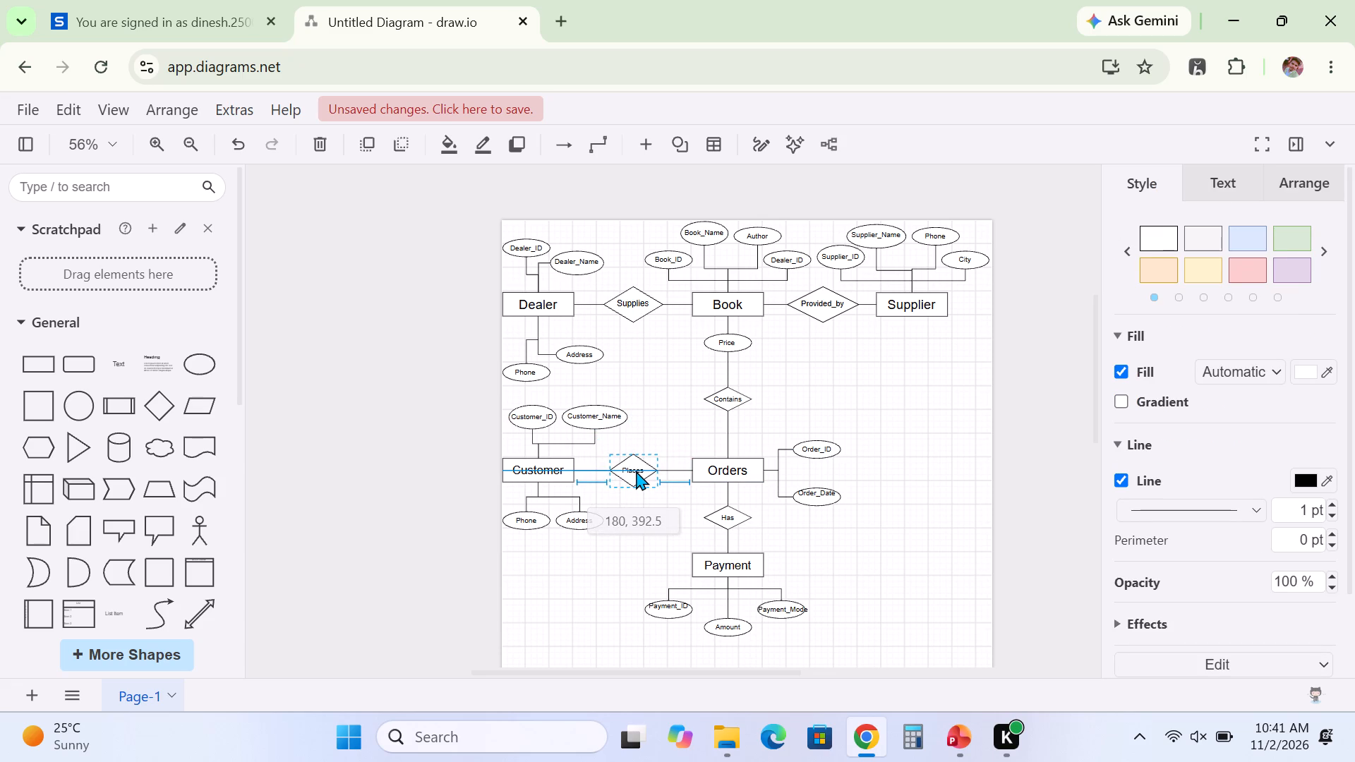
click(625, 537)
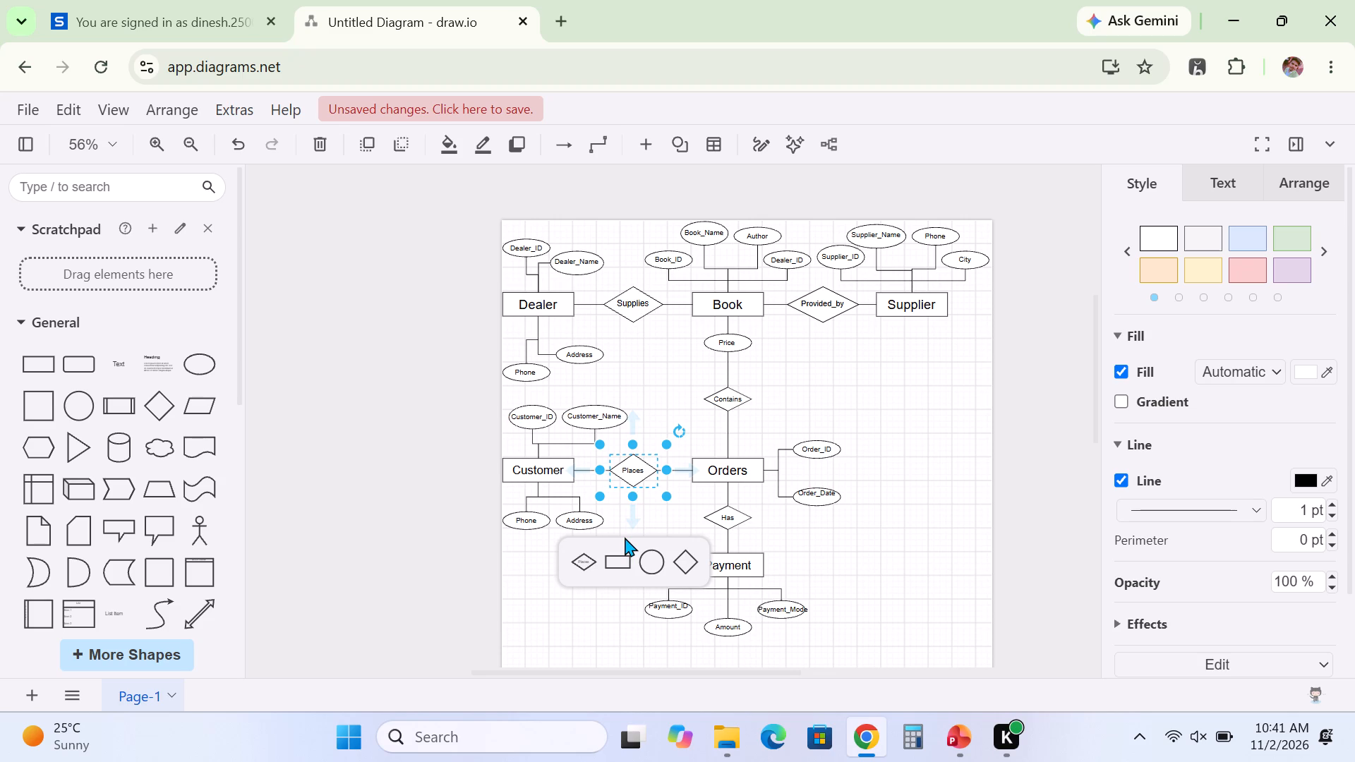
click(546, 612)
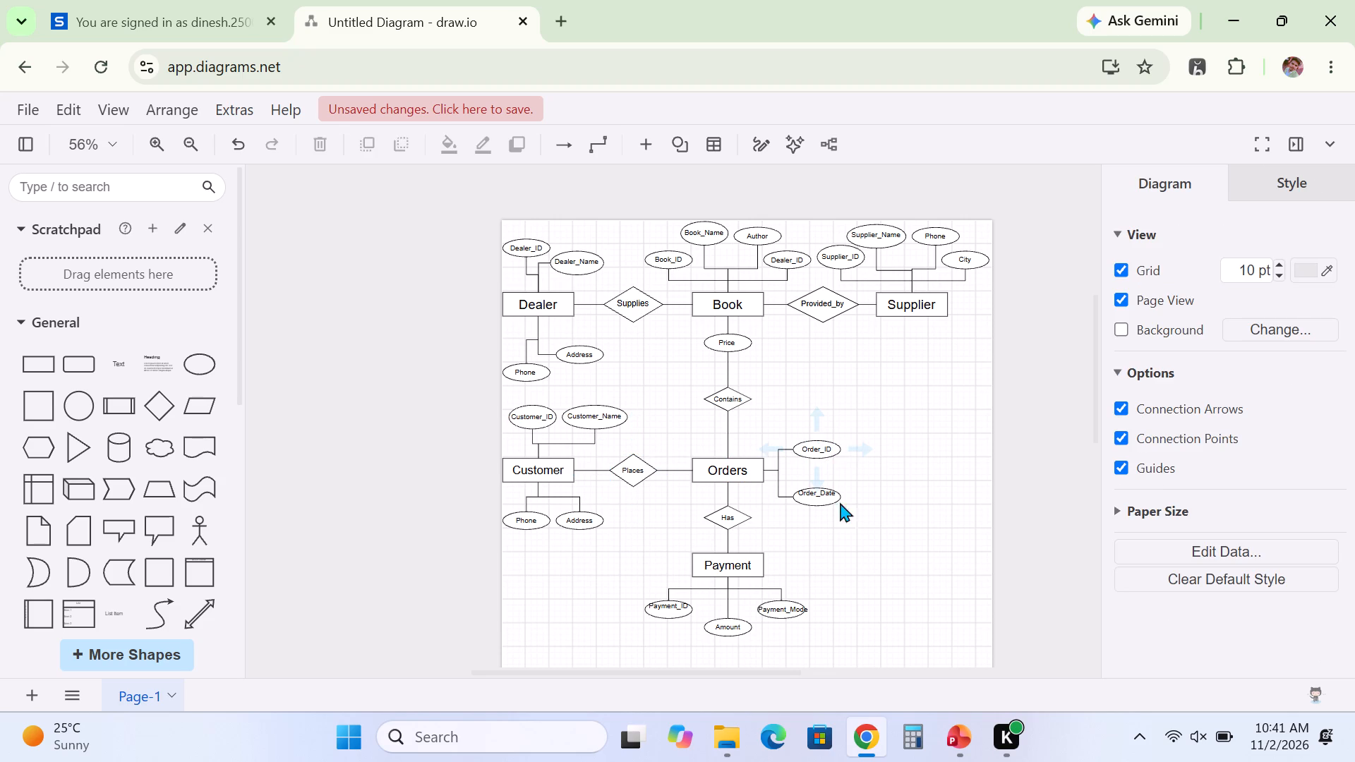
Widen the Order_Date ellipse beside Orders so its label fits inside.
click(822, 499)
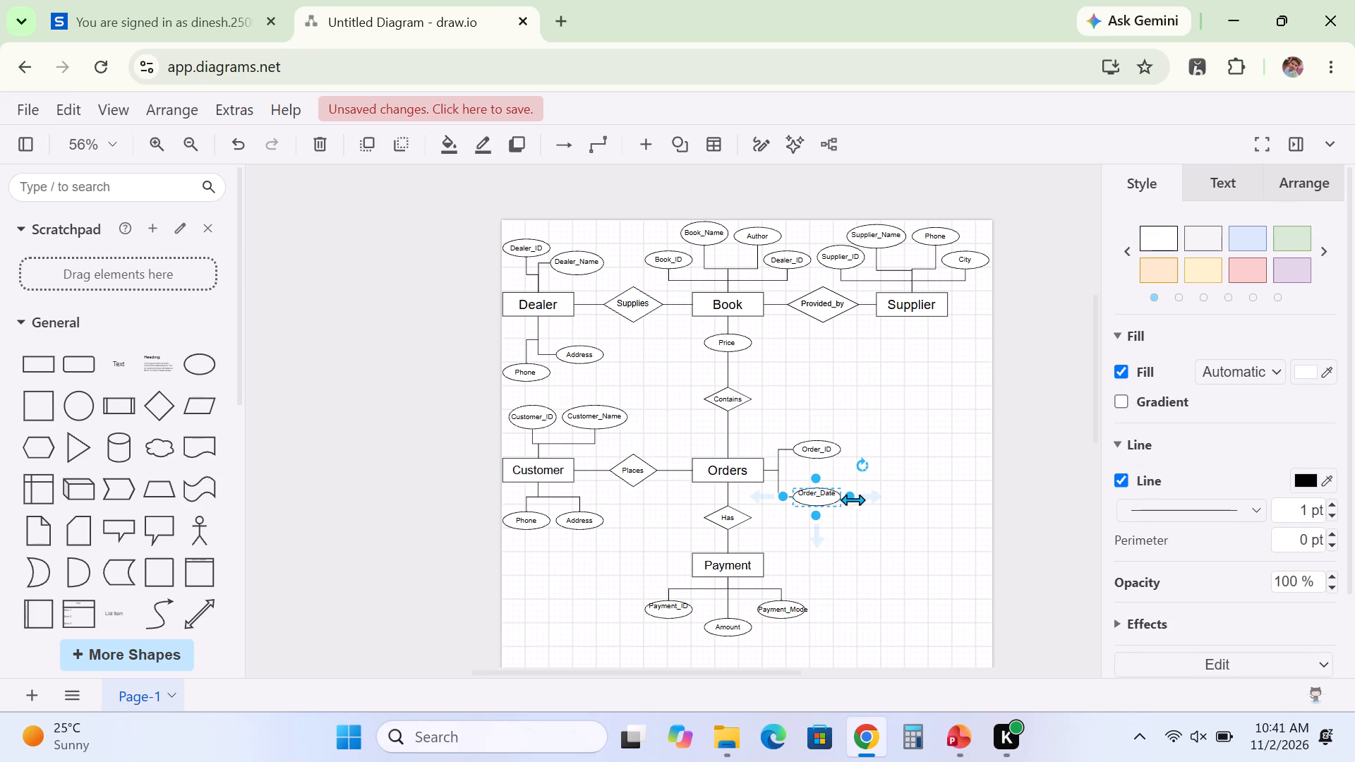
drag(849, 496, 860, 495)
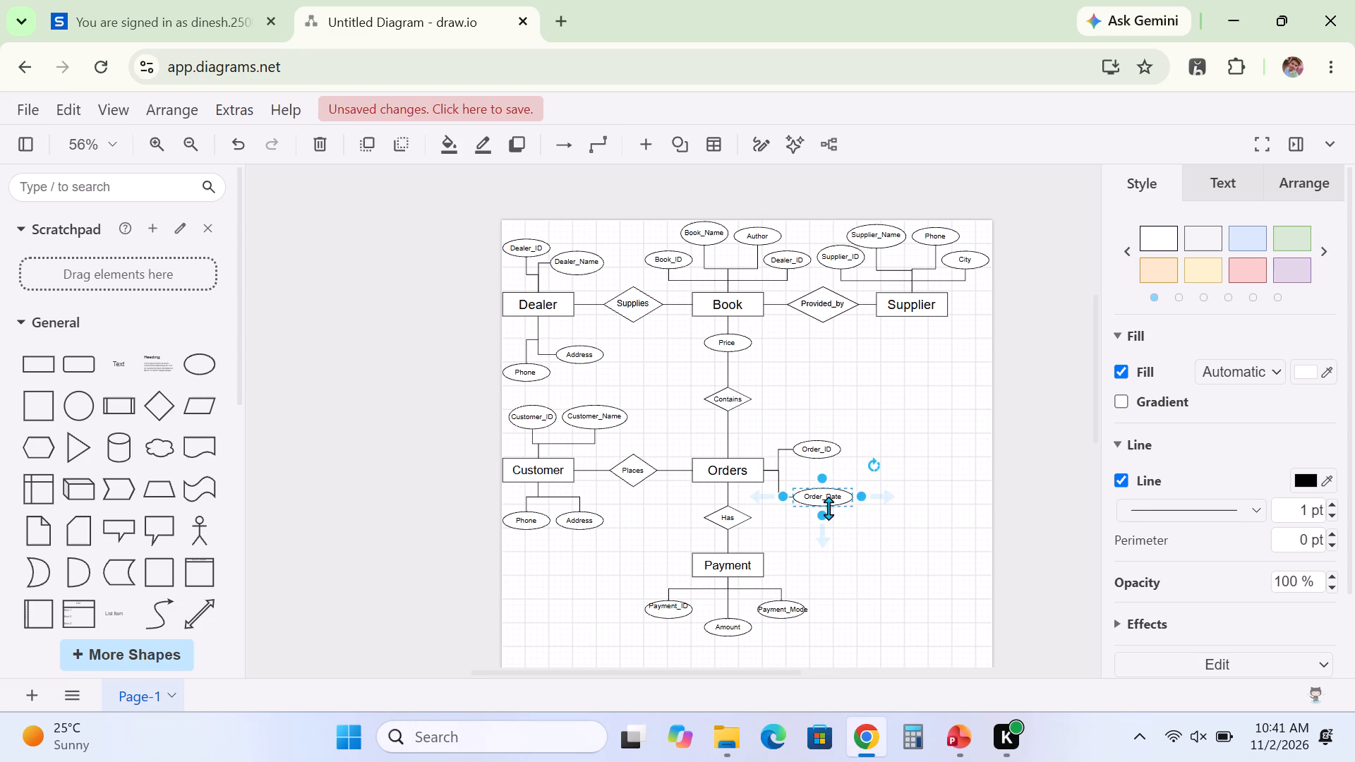
click(844, 544)
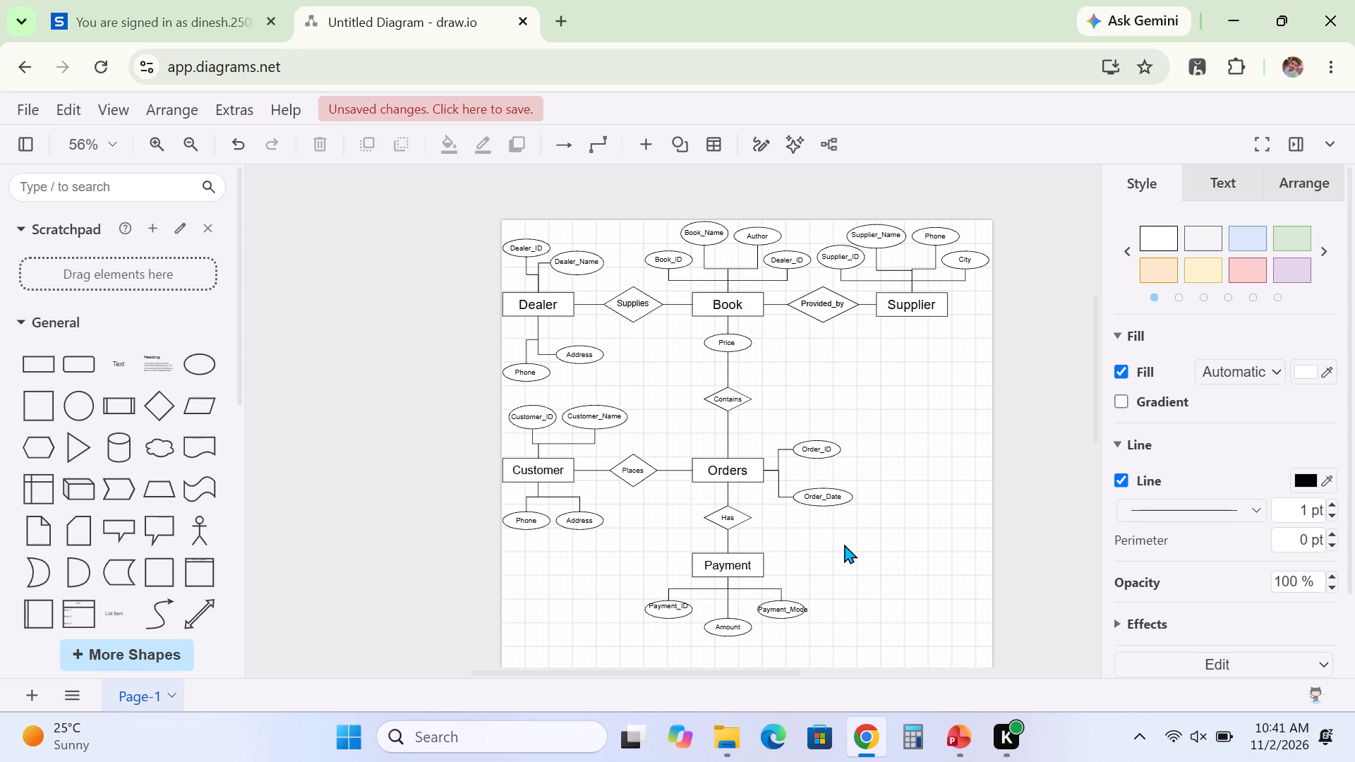
Enlarge the Payment_Mode ellipse below Payment to about 100 x 40 so its label fits inside.
click(783, 610)
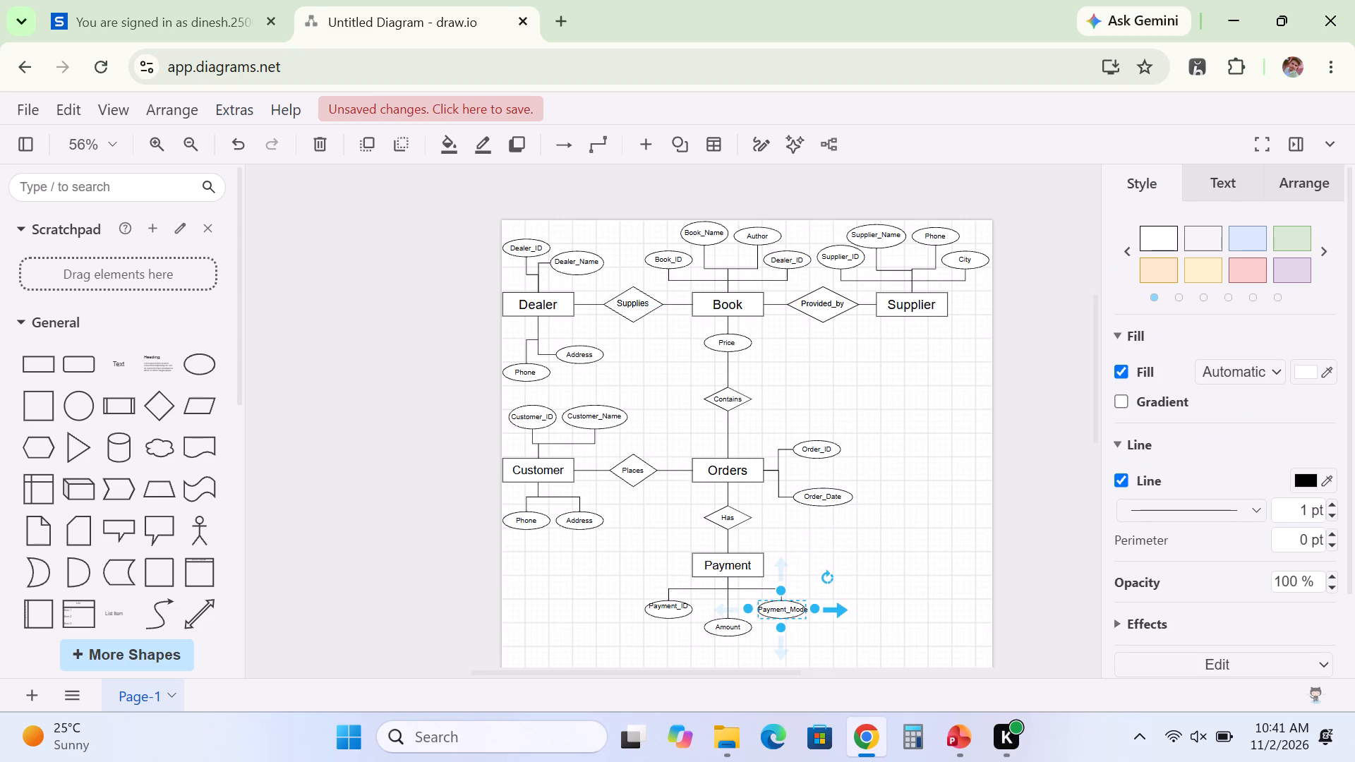
drag(816, 610, 826, 610)
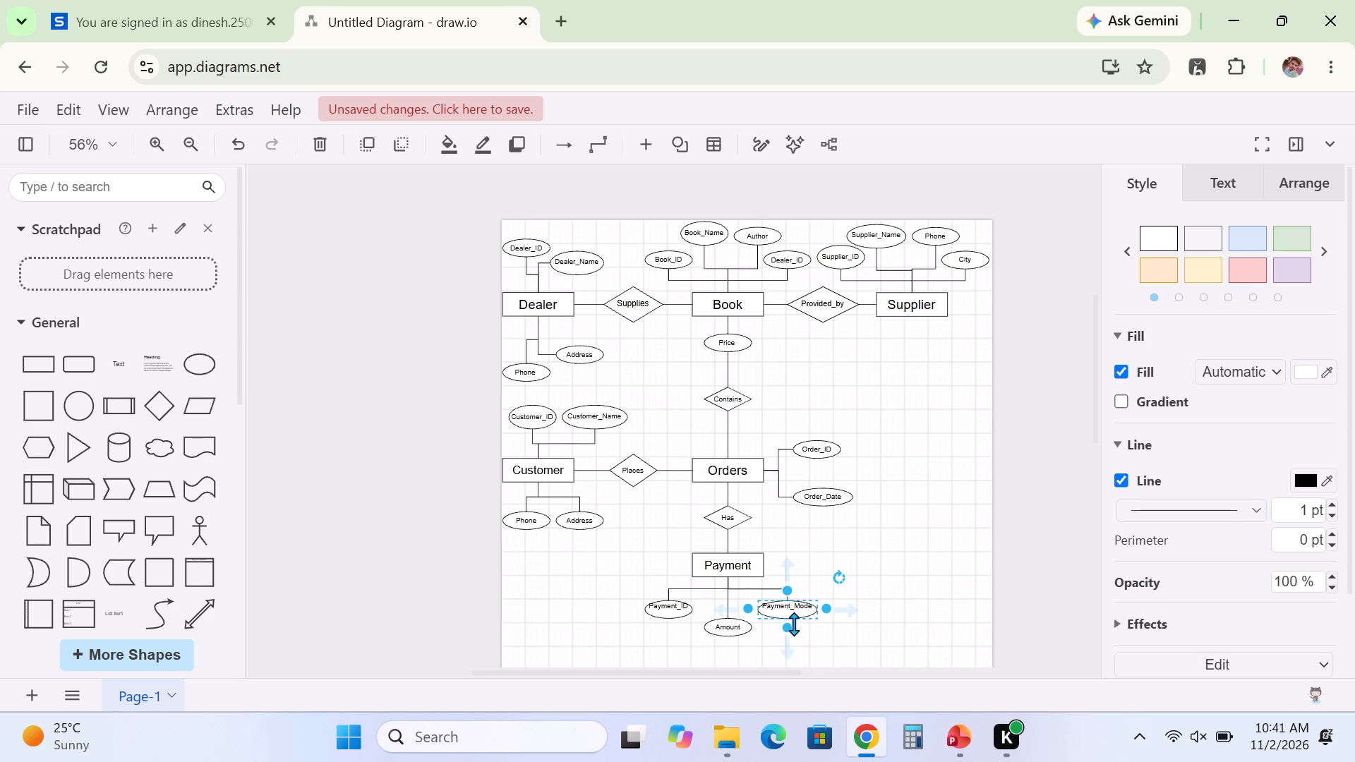
drag(788, 624, 788, 631)
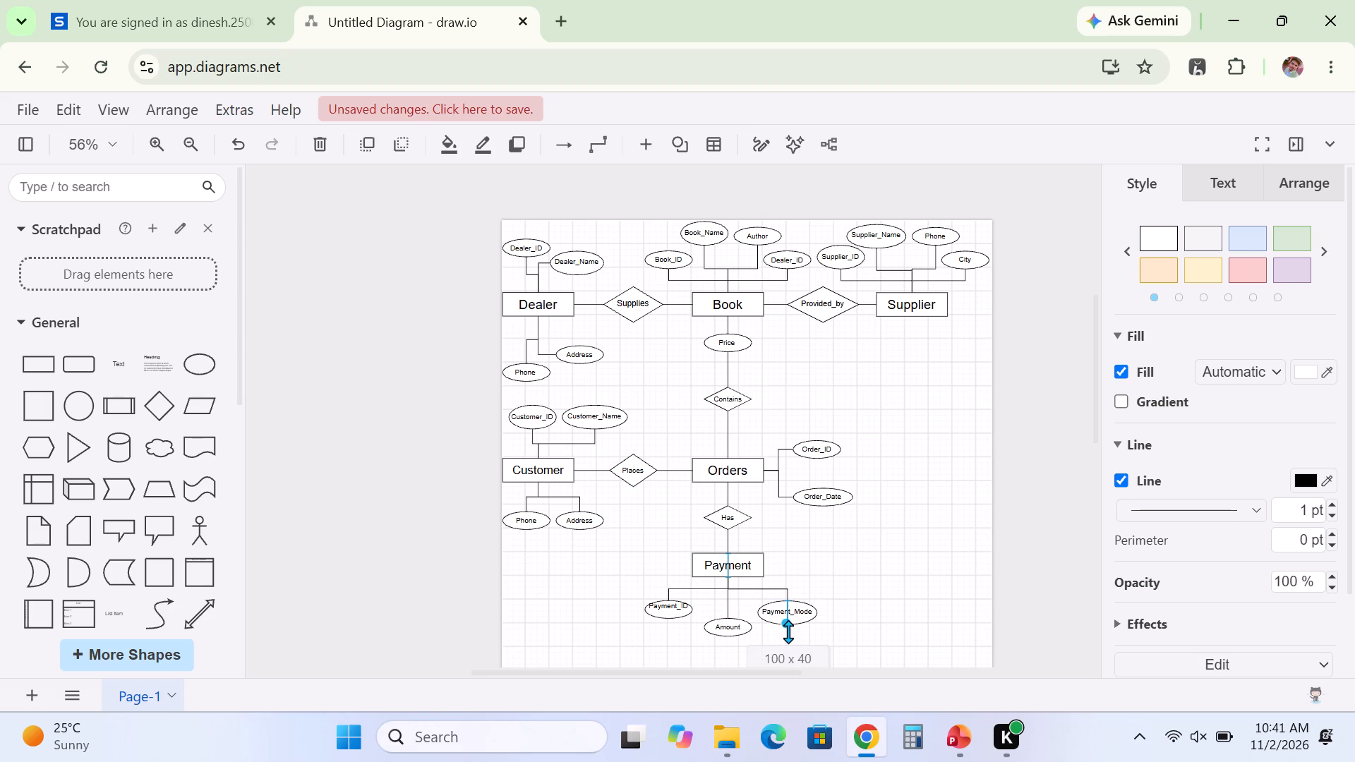
drag(788, 631, 788, 633)
click(899, 585)
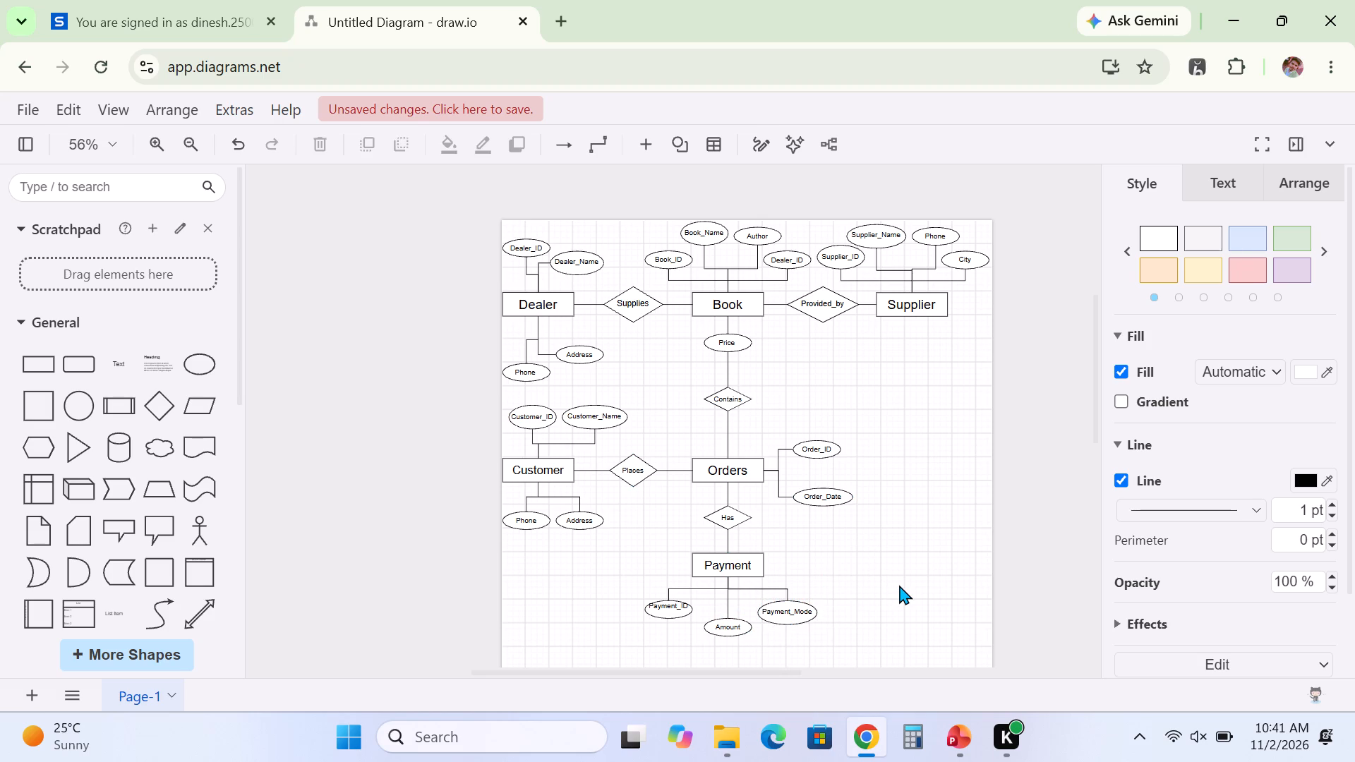
Widen the Payment_ID ellipse below Payment slightly so its label fits inside.
click(673, 607)
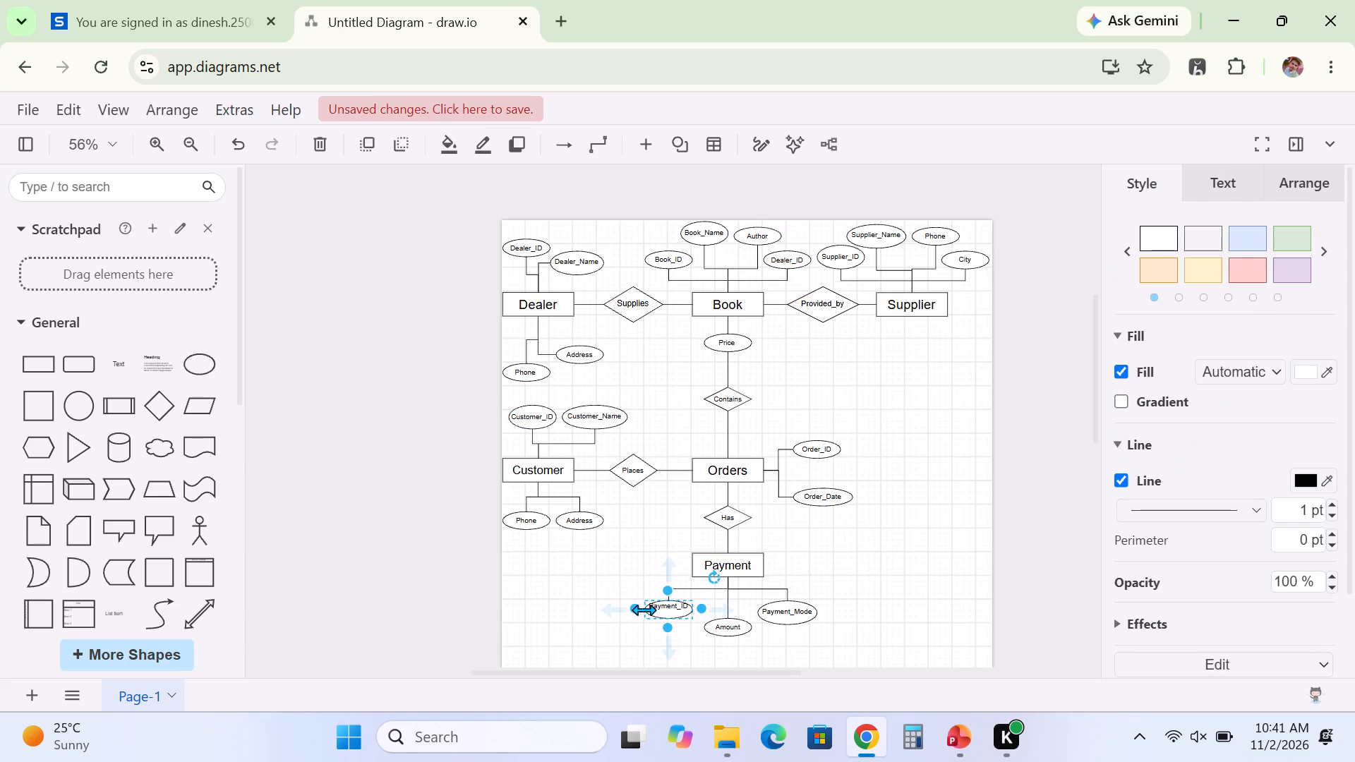
drag(637, 610, 630, 609)
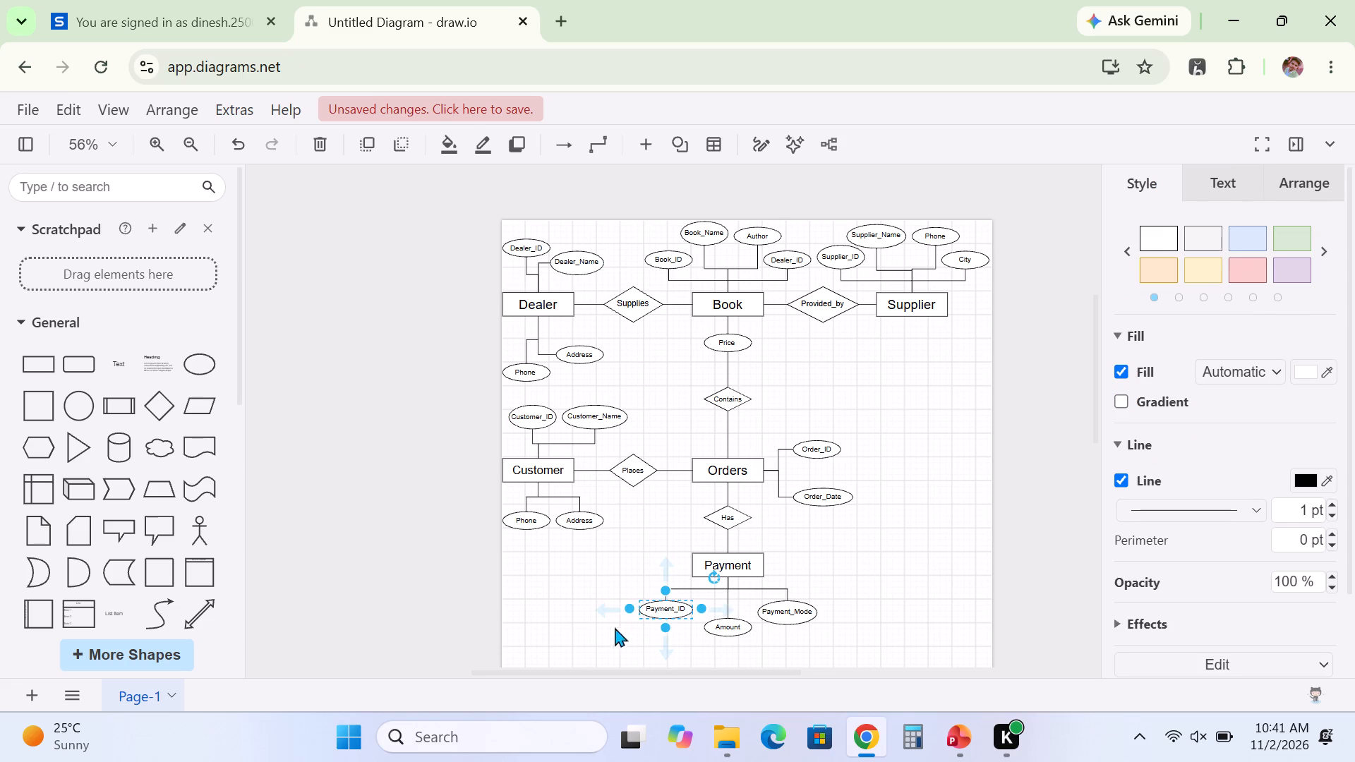
click(574, 605)
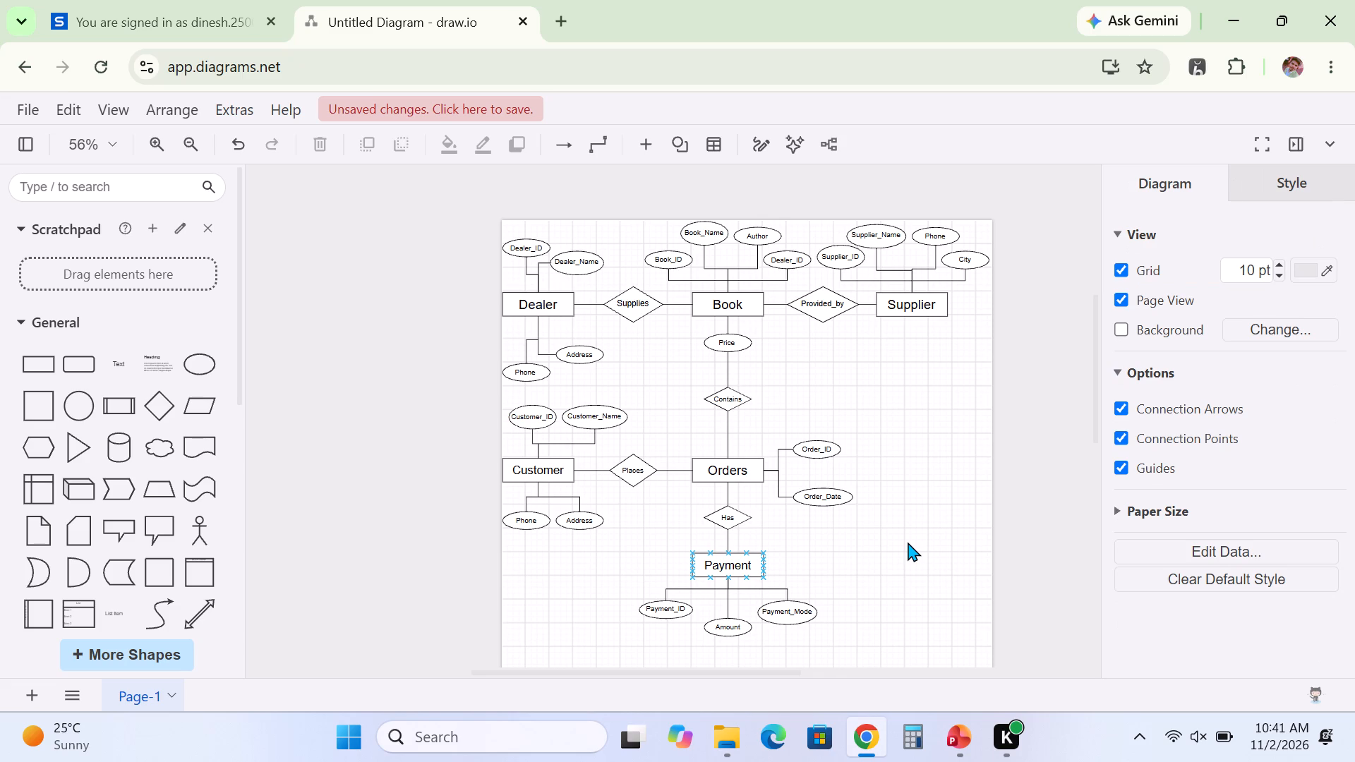
Make the Contains diamond between Price and Orders slightly taller and wider.
click(729, 400)
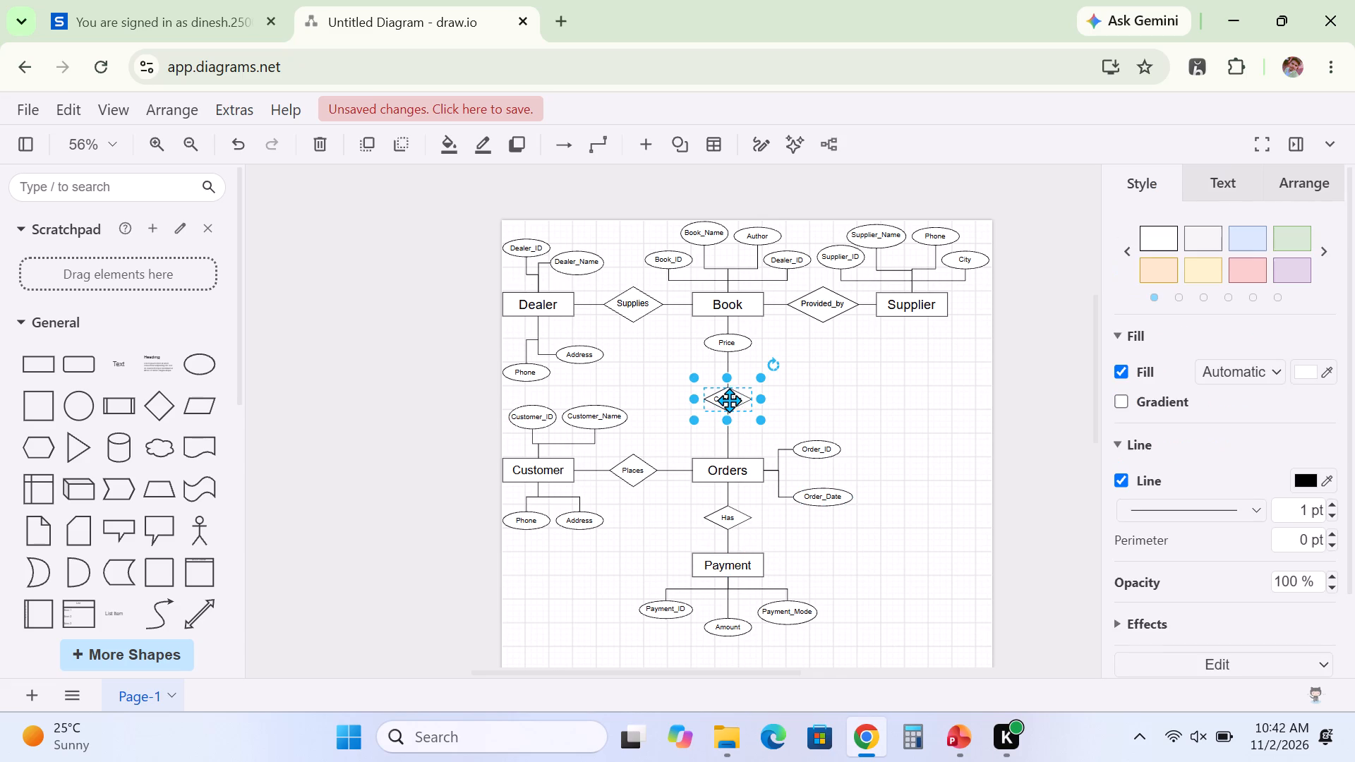
drag(729, 422, 731, 430)
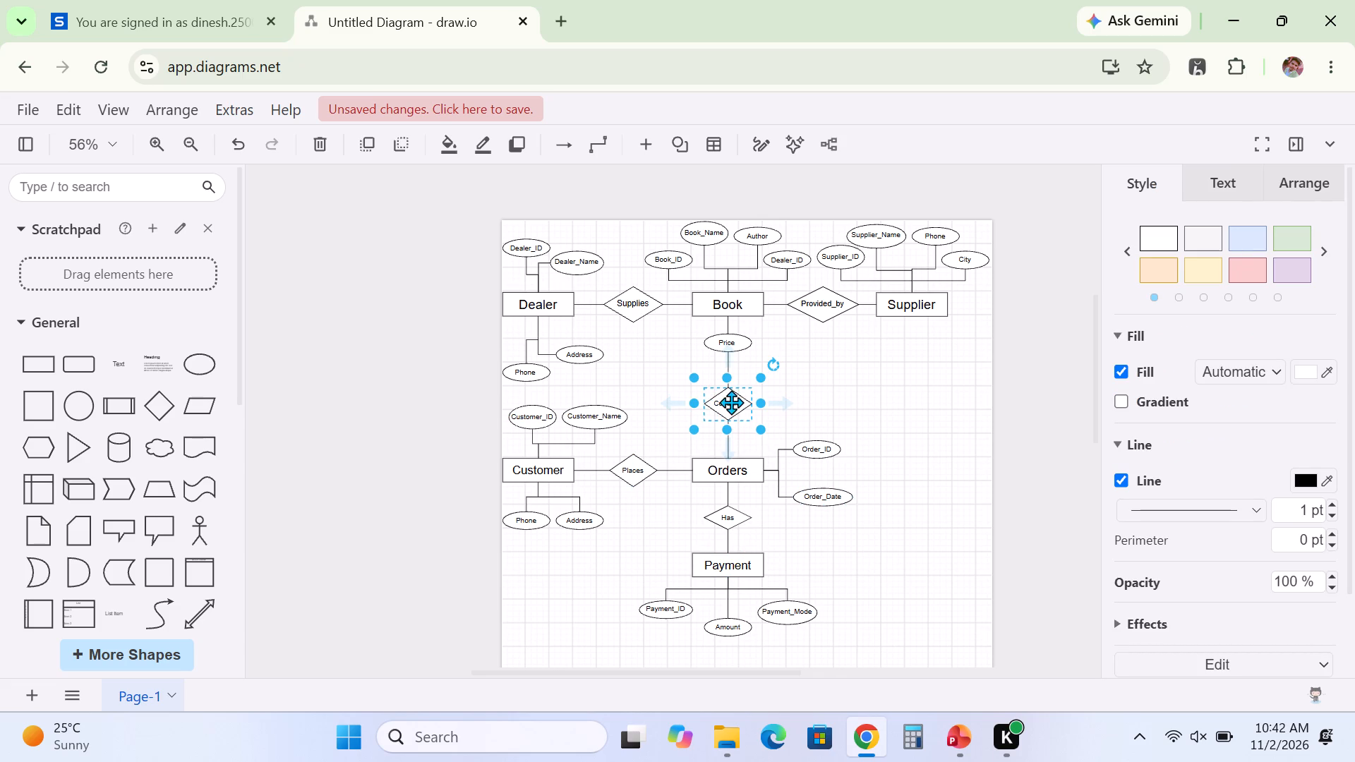
drag(689, 402, 681, 403)
Set the font size of the Contains diamond's label to 17 px.
click(721, 404)
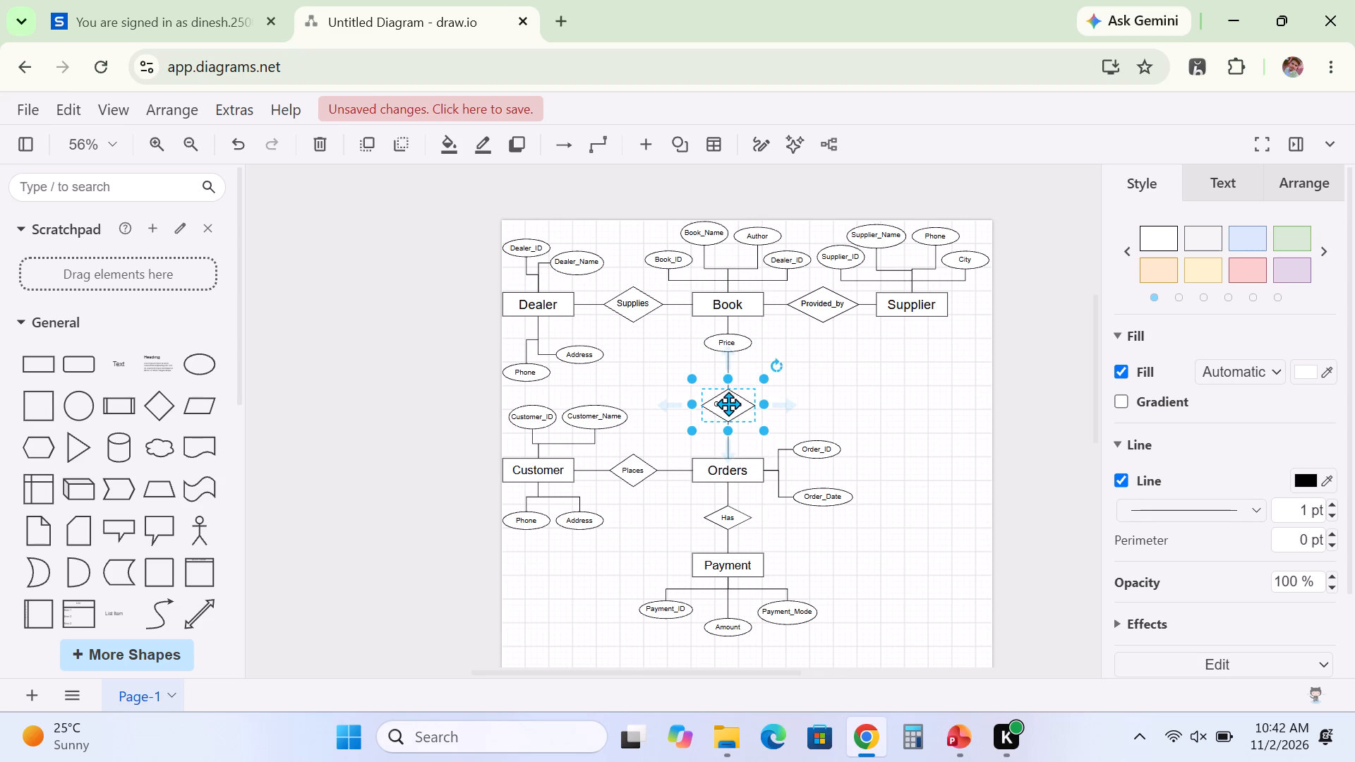
double_click(732, 404)
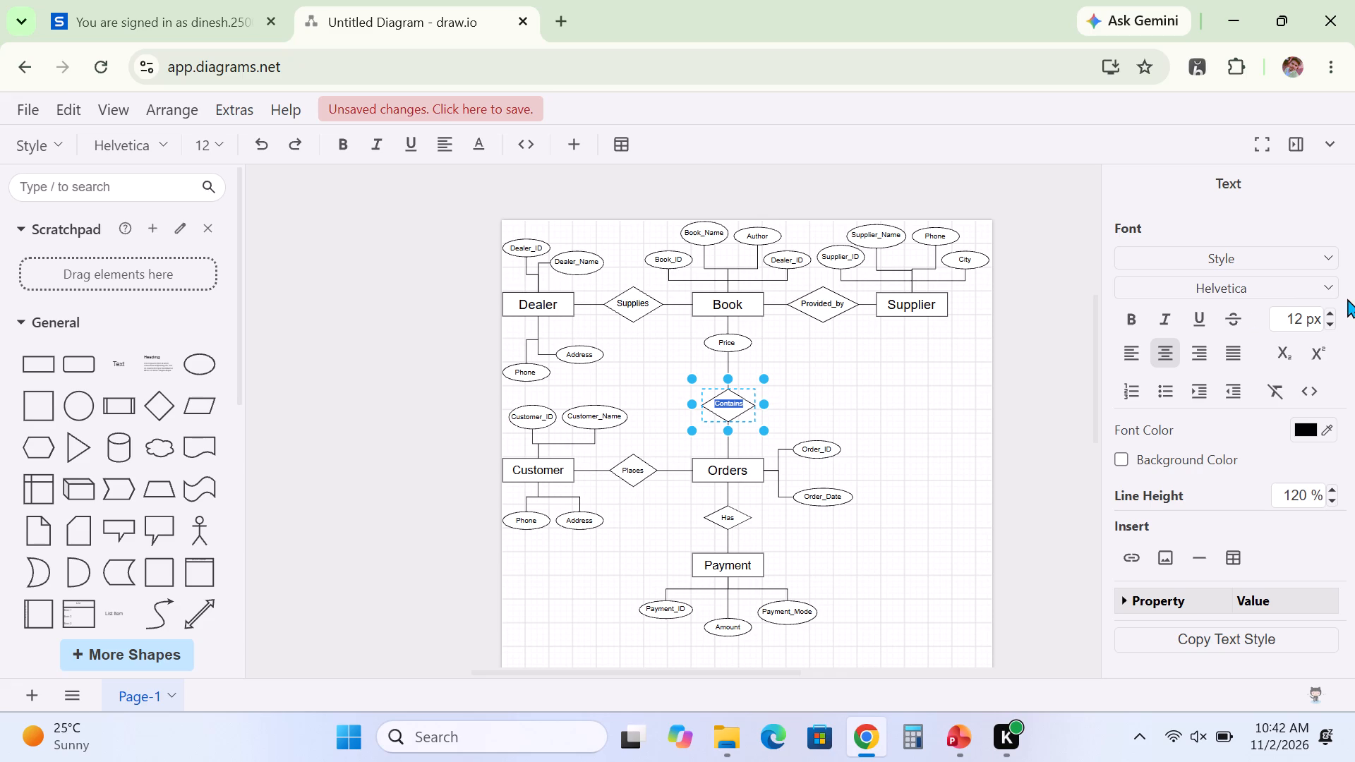
click(1330, 310)
double_click(730, 401)
click(1329, 311)
click(1329, 311)
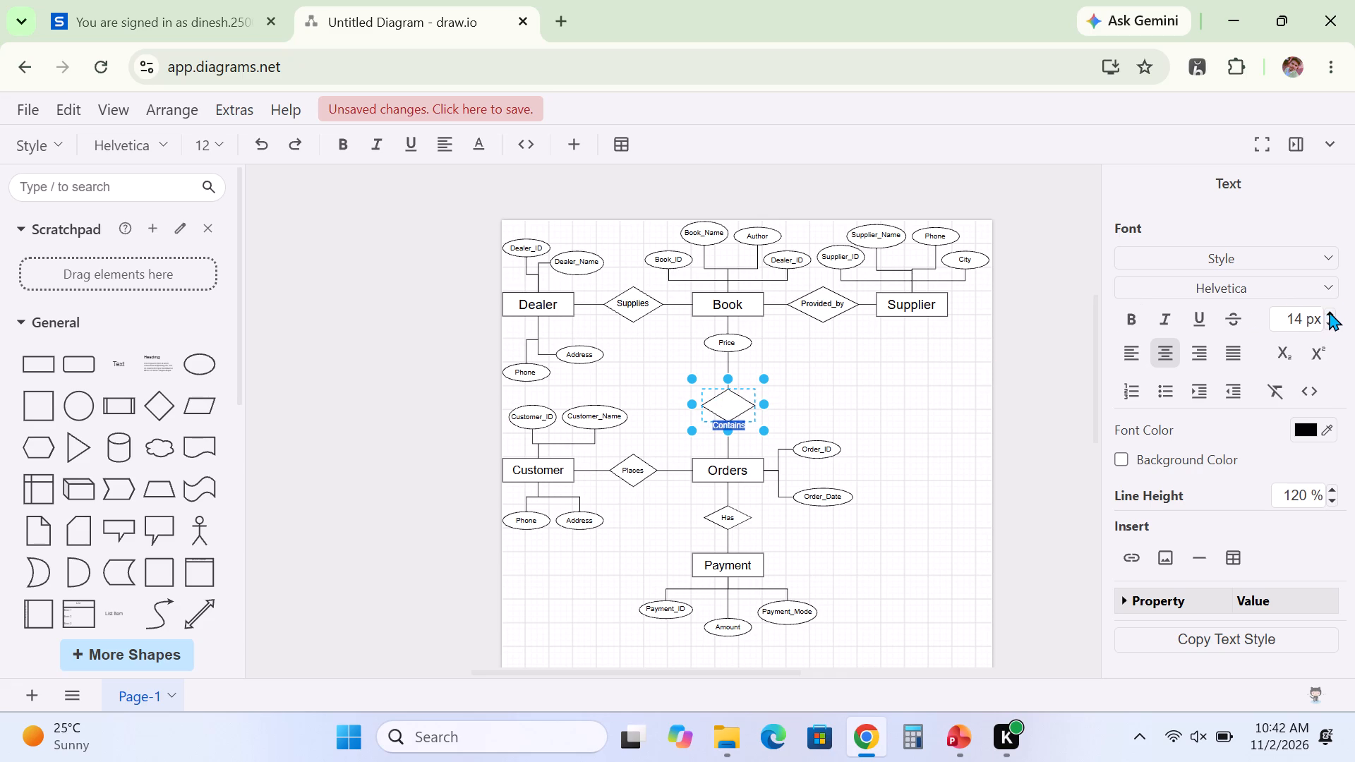
click(1329, 311)
click(1329, 311)
click(1328, 312)
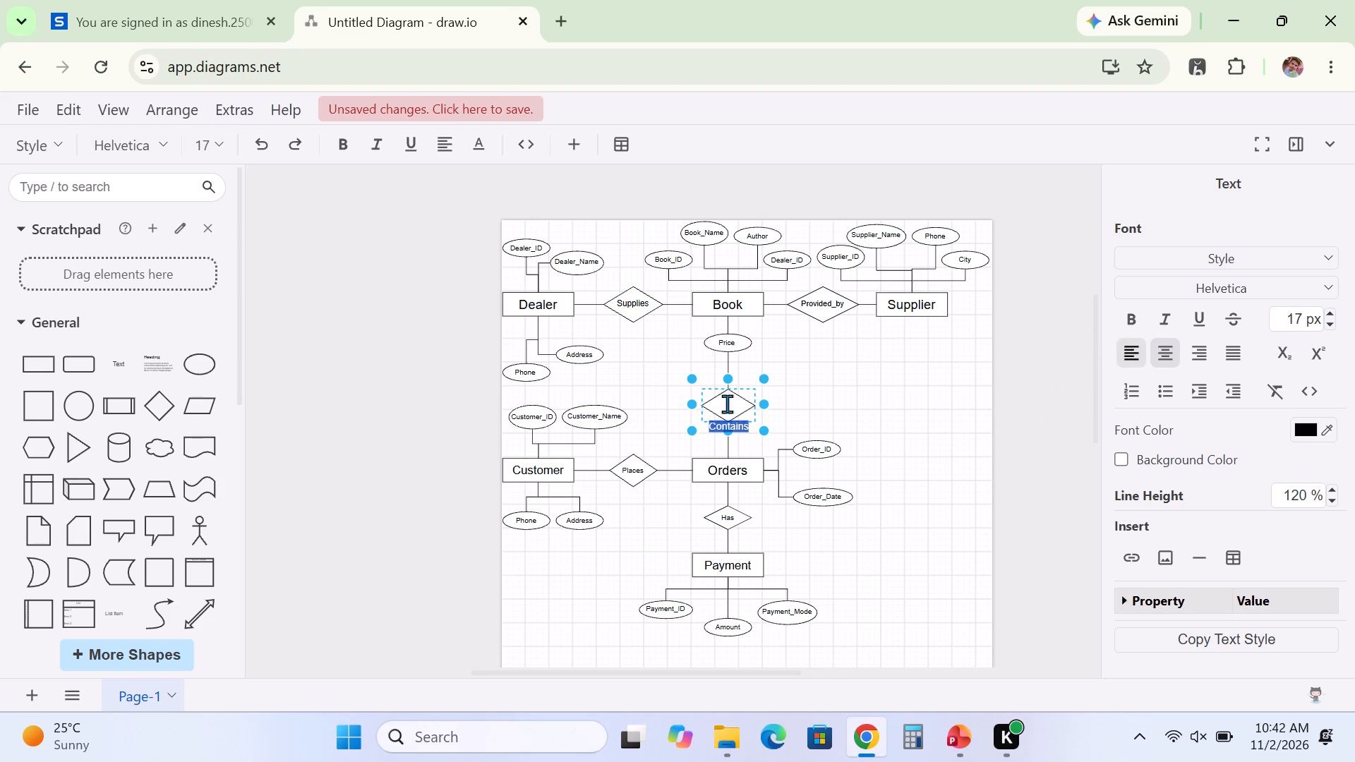
Widen the Contains diamond on both sides to match the Orders rectangle's width, keeping it centred above Orders.
drag(766, 404, 777, 404)
drag(694, 404, 687, 404)
click(725, 406)
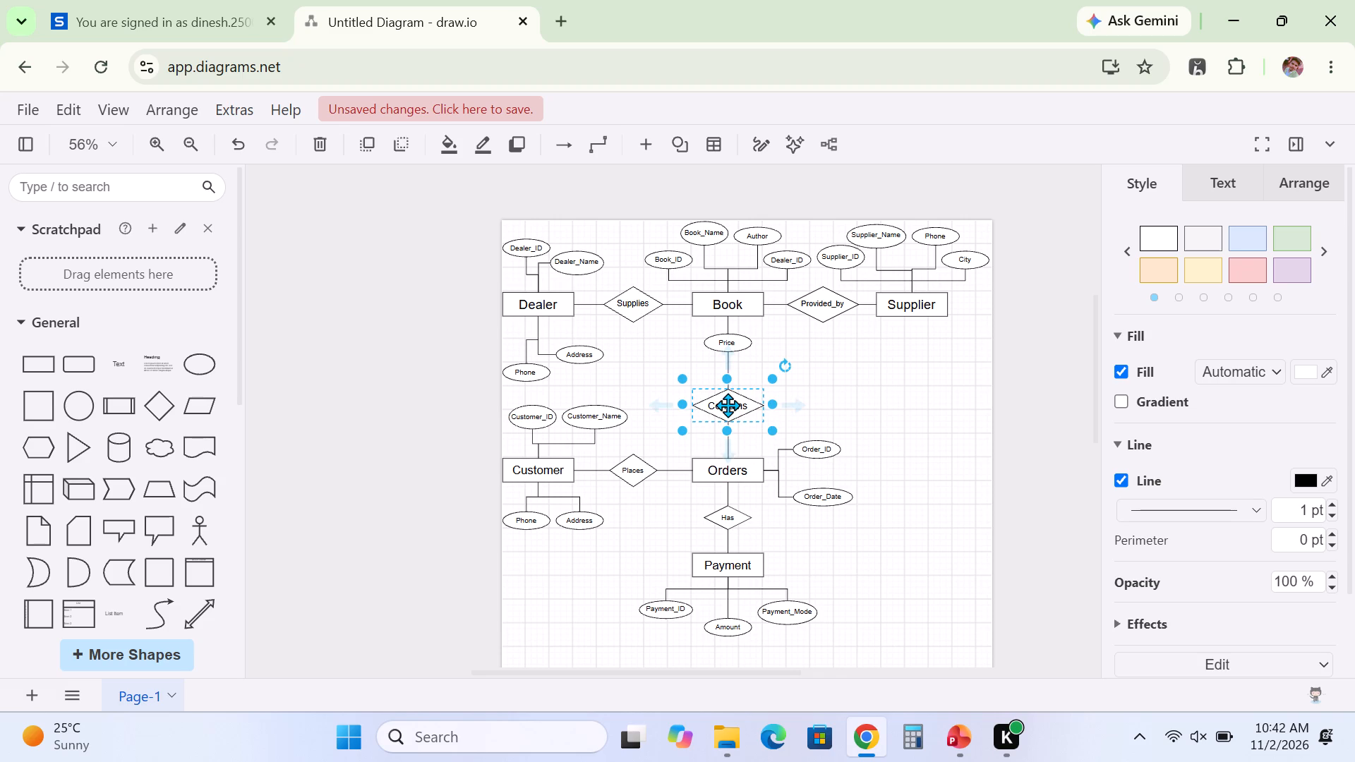
click(831, 384)
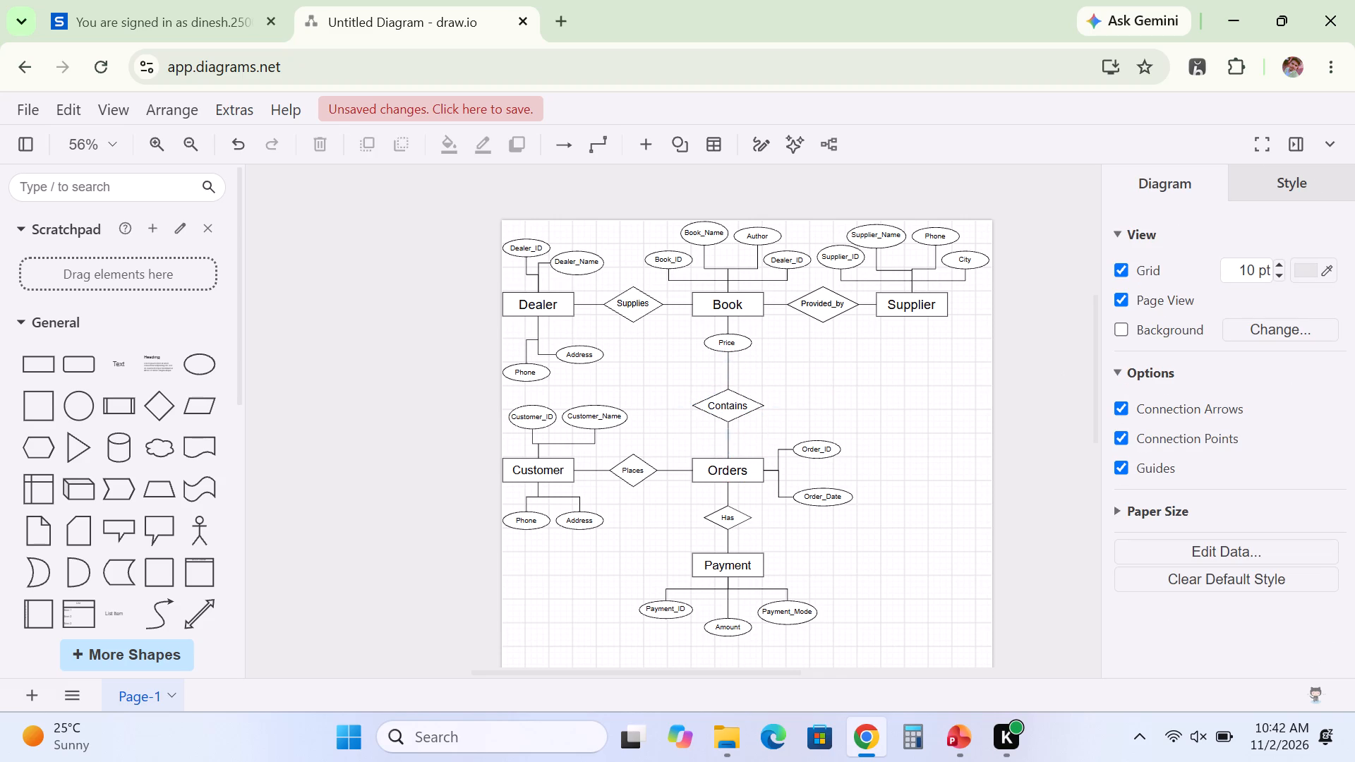
Widen the Places diamond on both sides, make it slightly taller, and realign it with Customer and Orders.
double_click(634, 467)
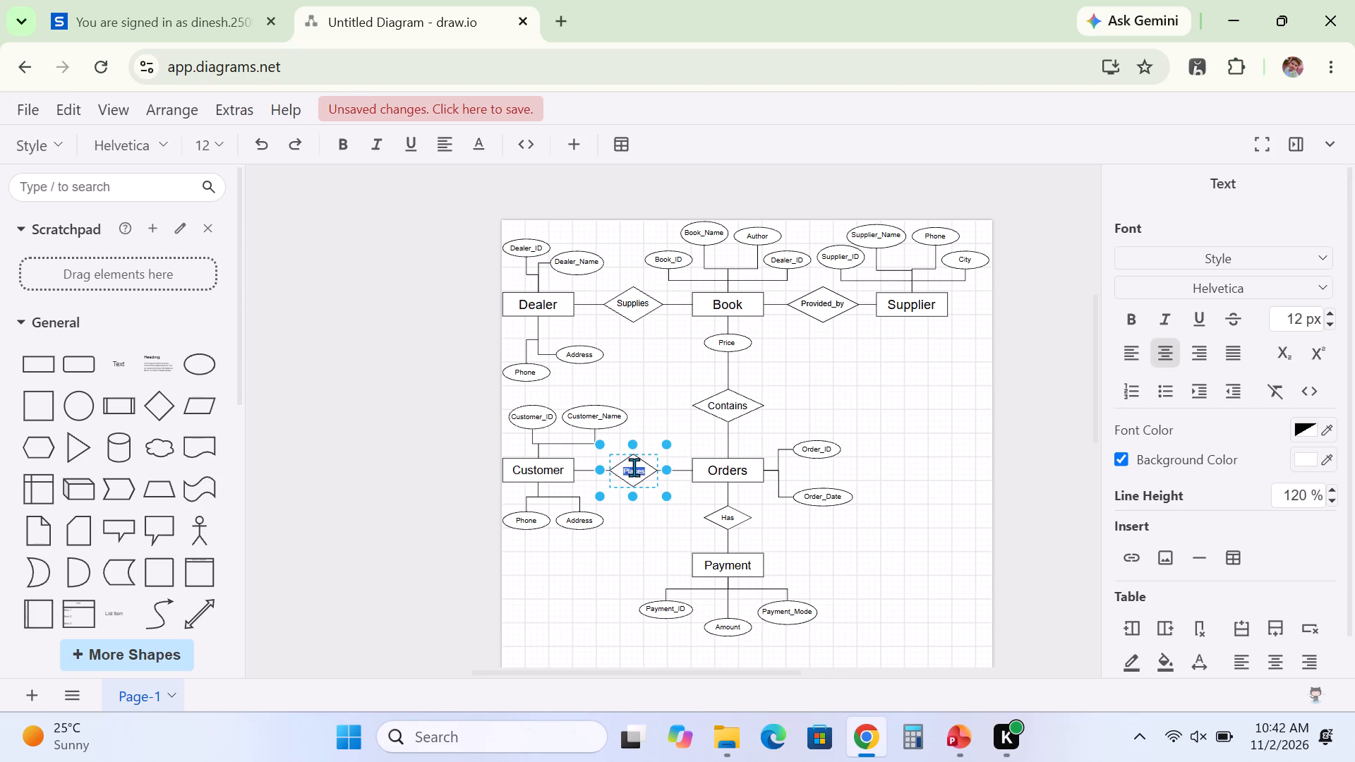
drag(668, 468, 668, 468)
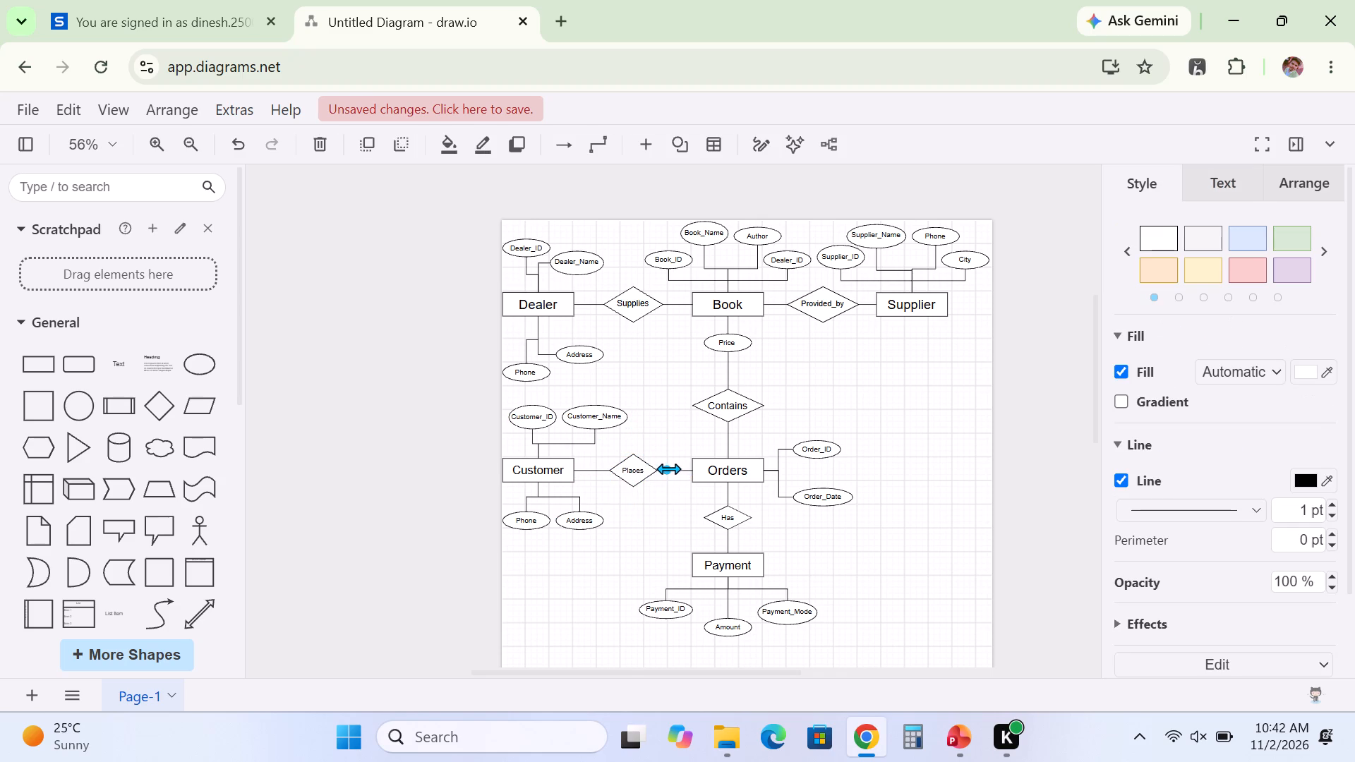
drag(668, 468, 677, 466)
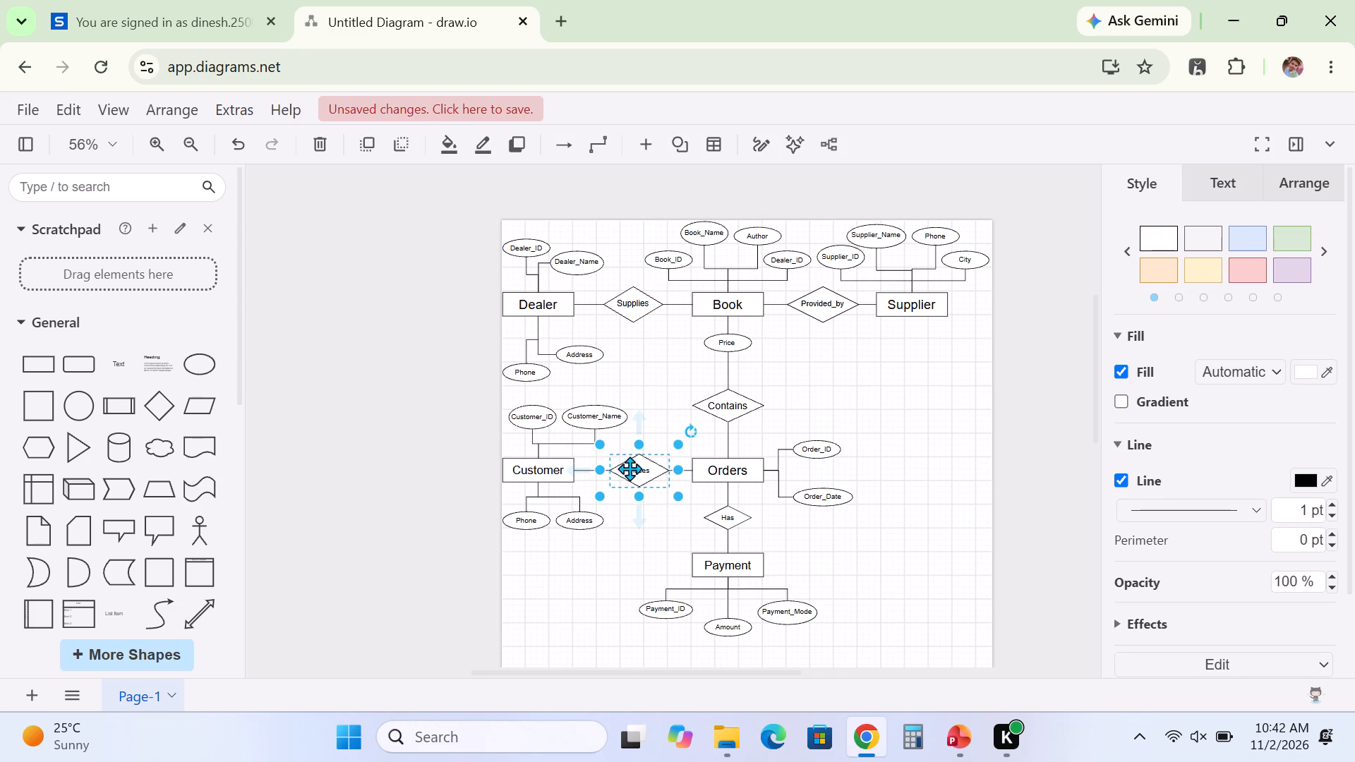
drag(605, 471, 597, 471)
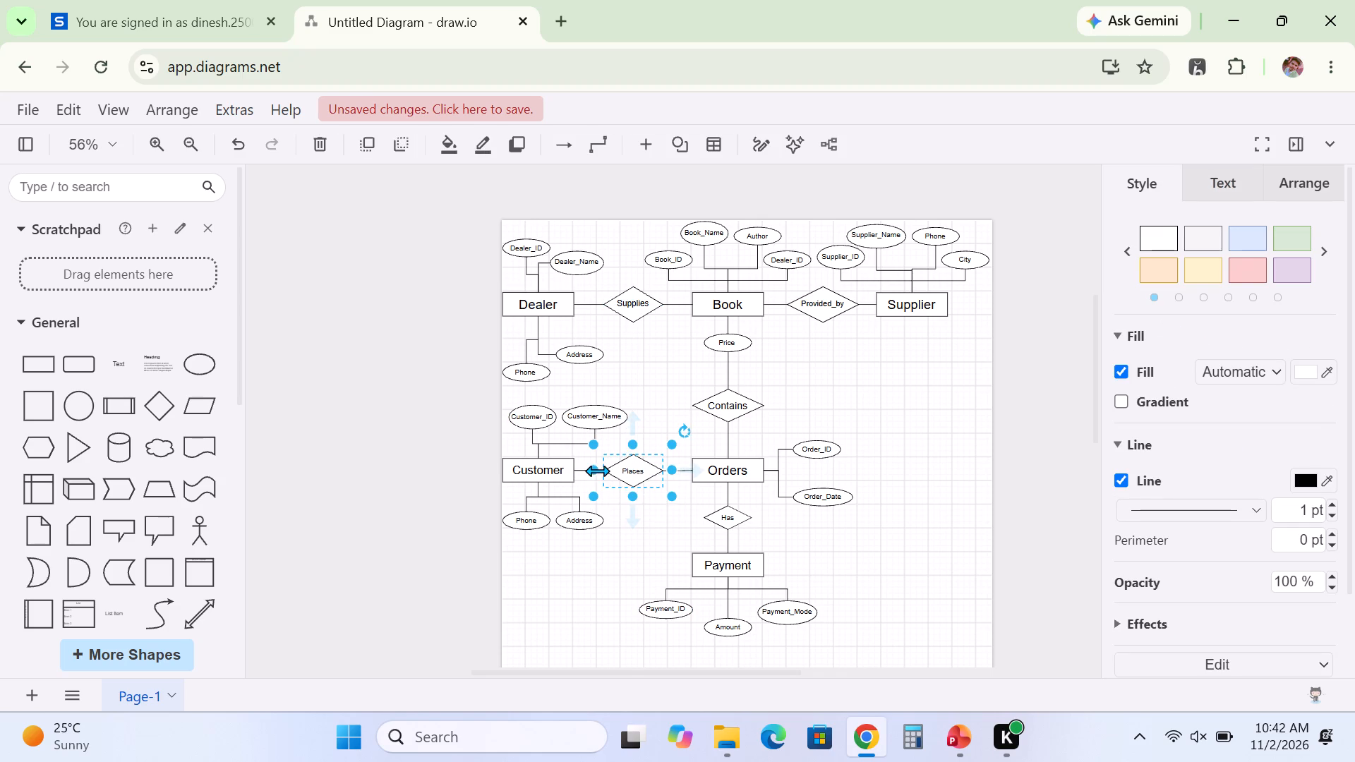
drag(630, 449, 631, 442)
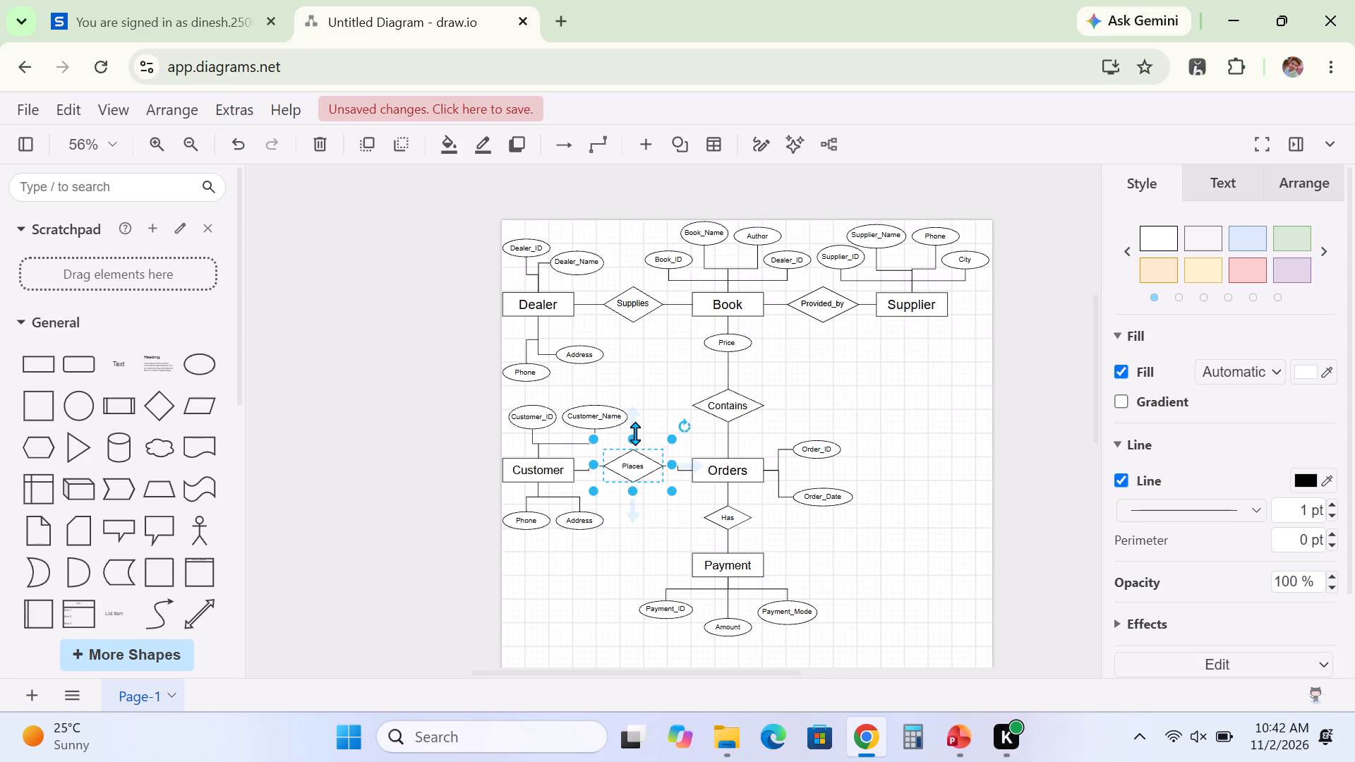
click(635, 433)
click(634, 463)
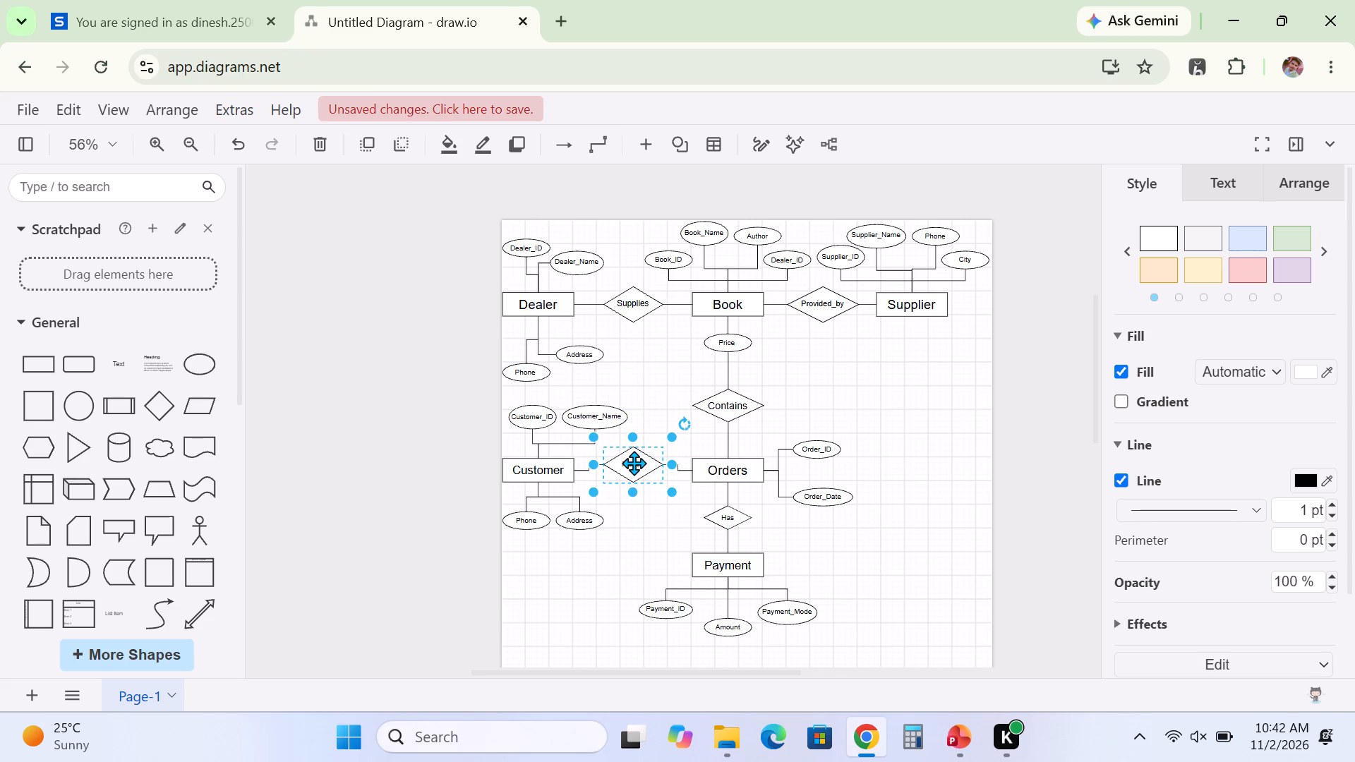
triple_click(634, 468)
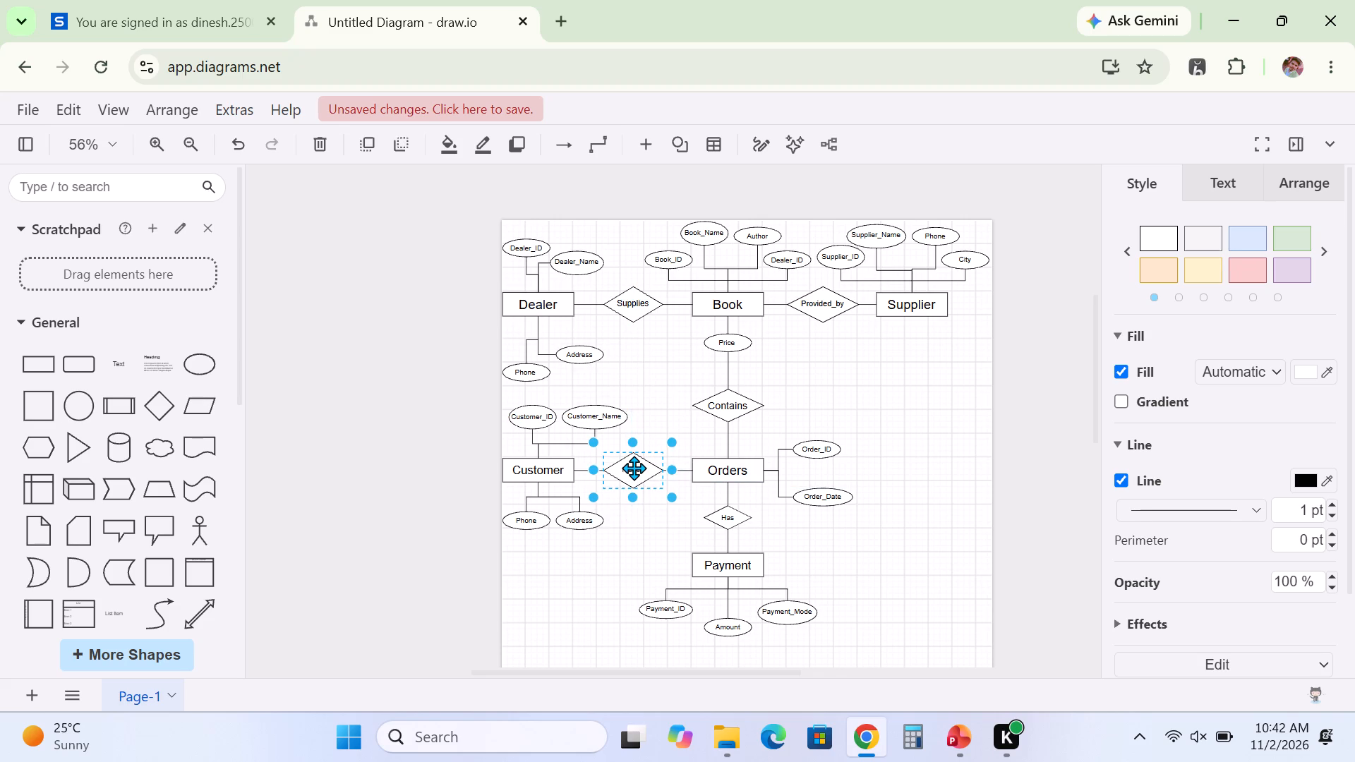
Set the font size of the Places diamond's label to 16 px.
double_click(633, 472)
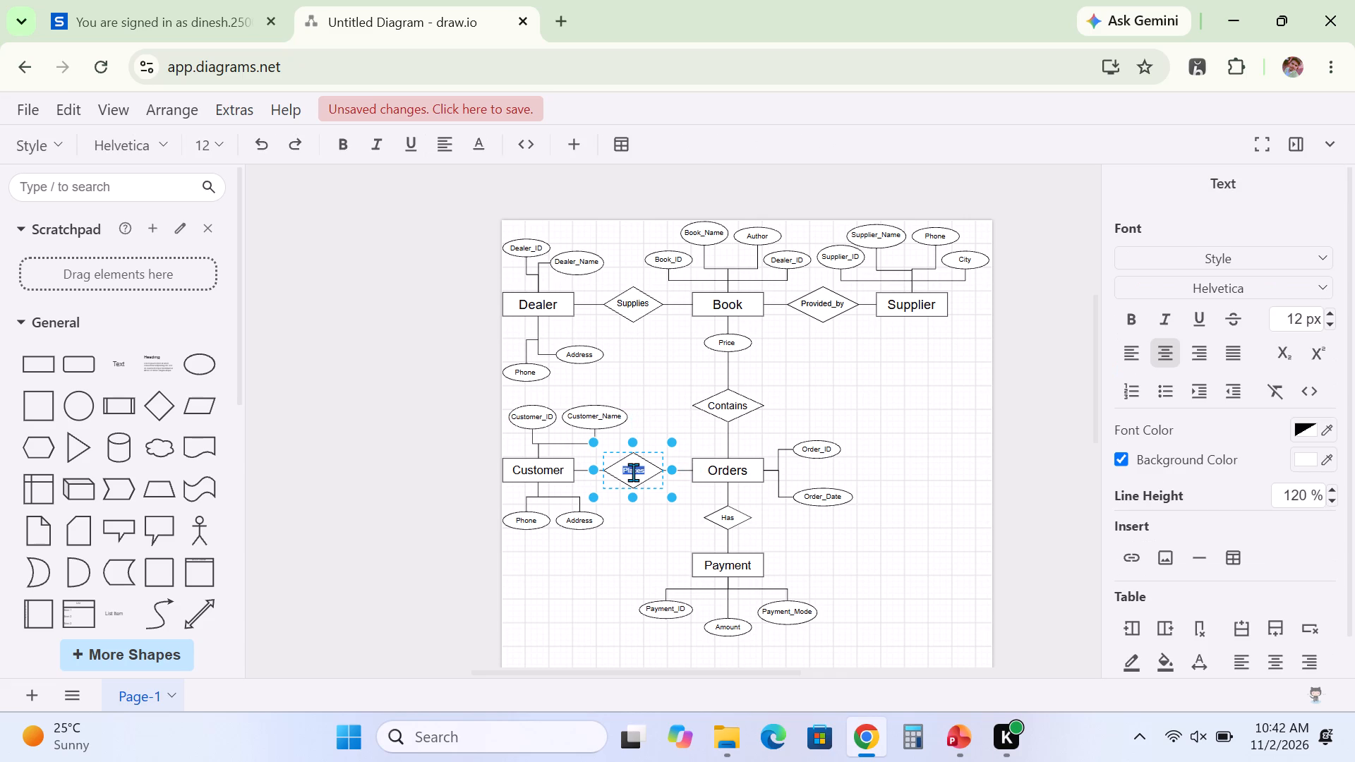
triple_click(633, 472)
click(633, 472)
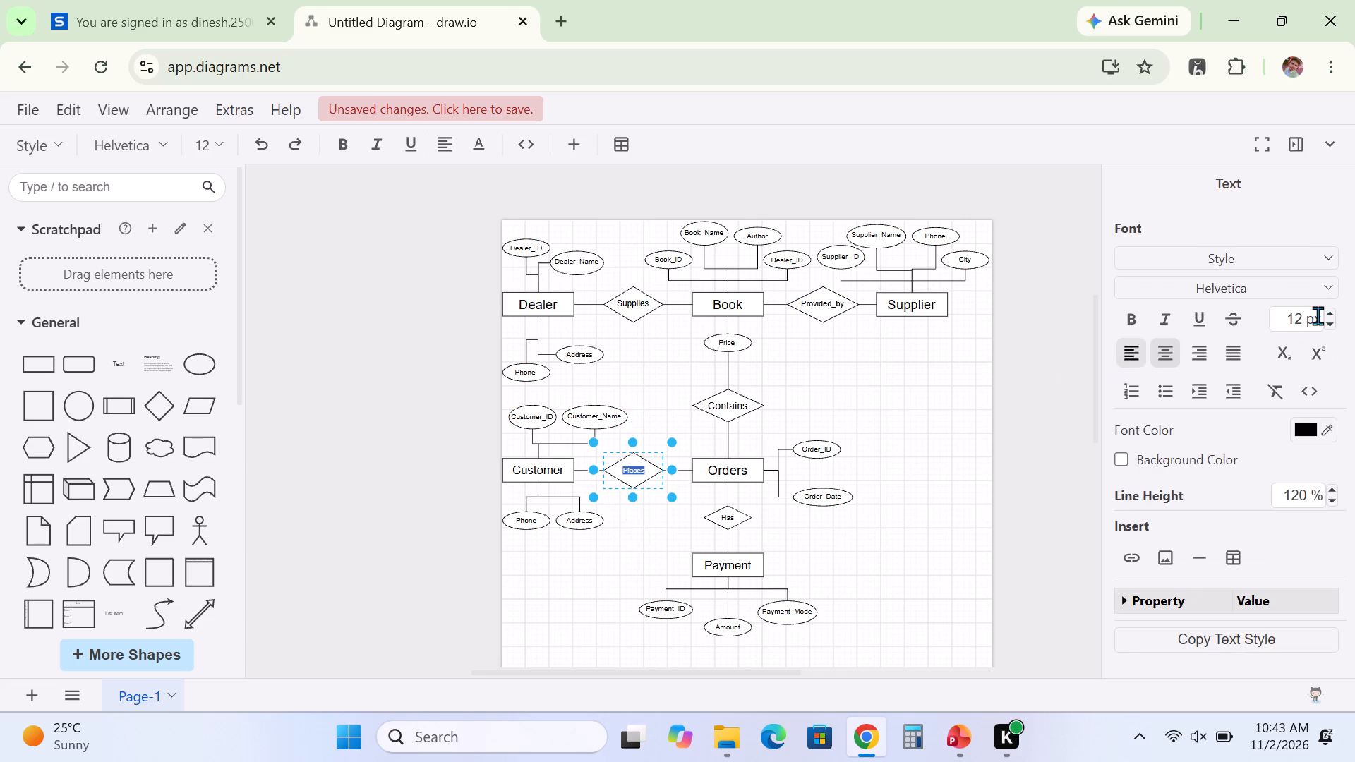
click(1328, 308)
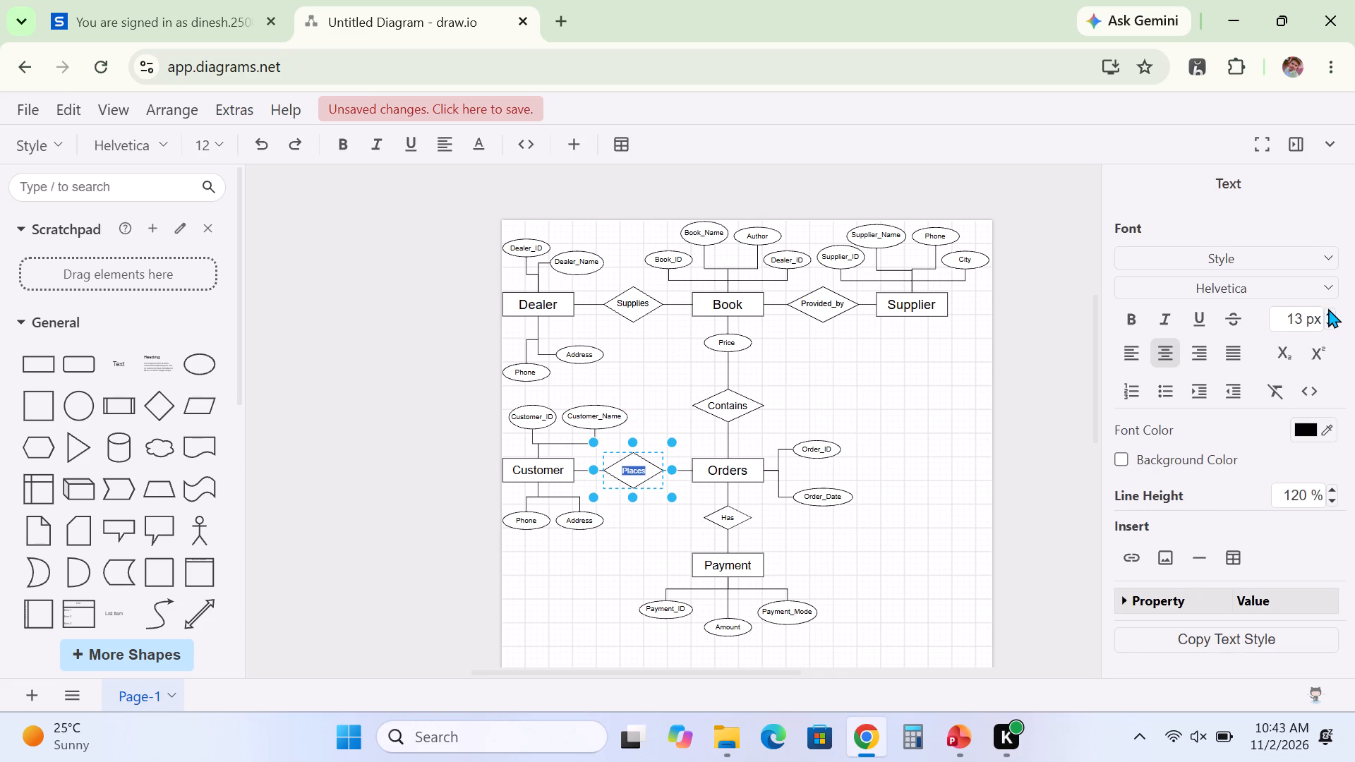
click(1328, 308)
triple_click(1328, 308)
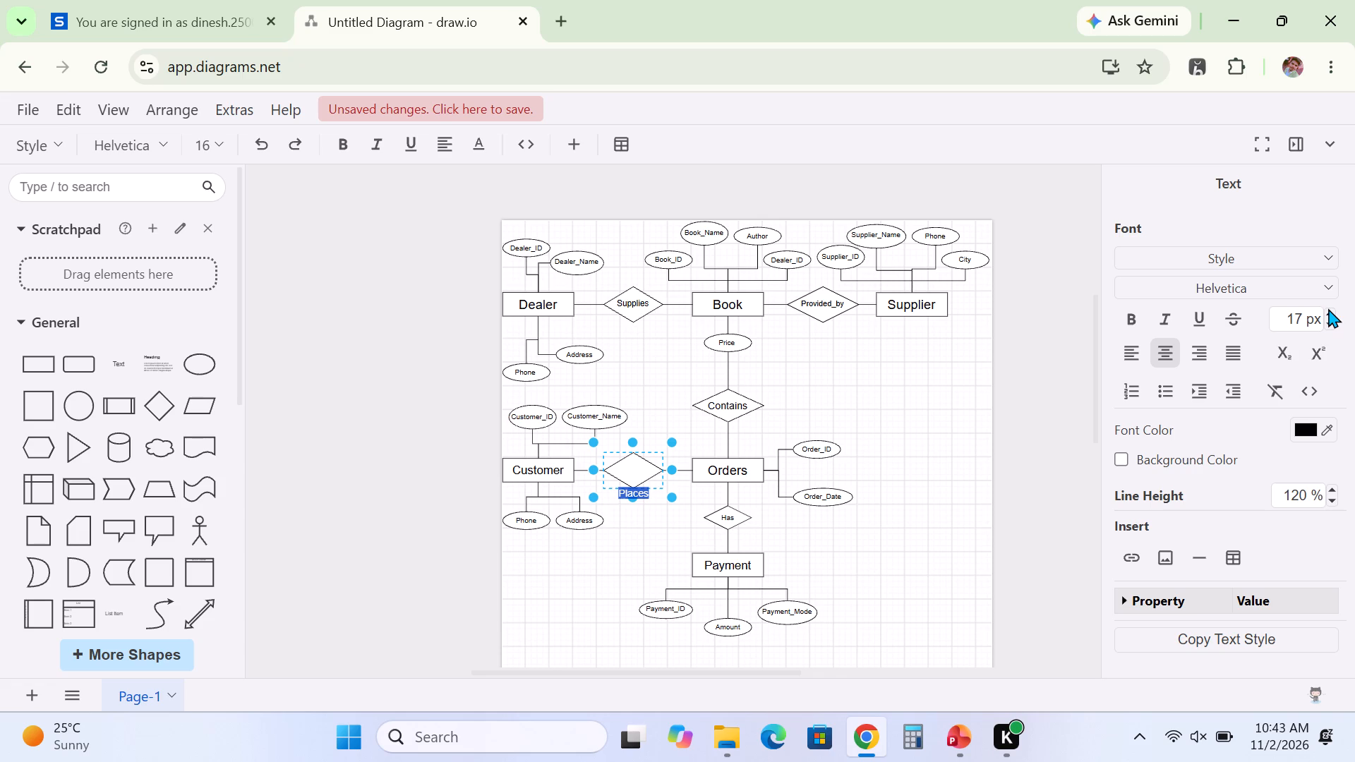
click(1329, 322)
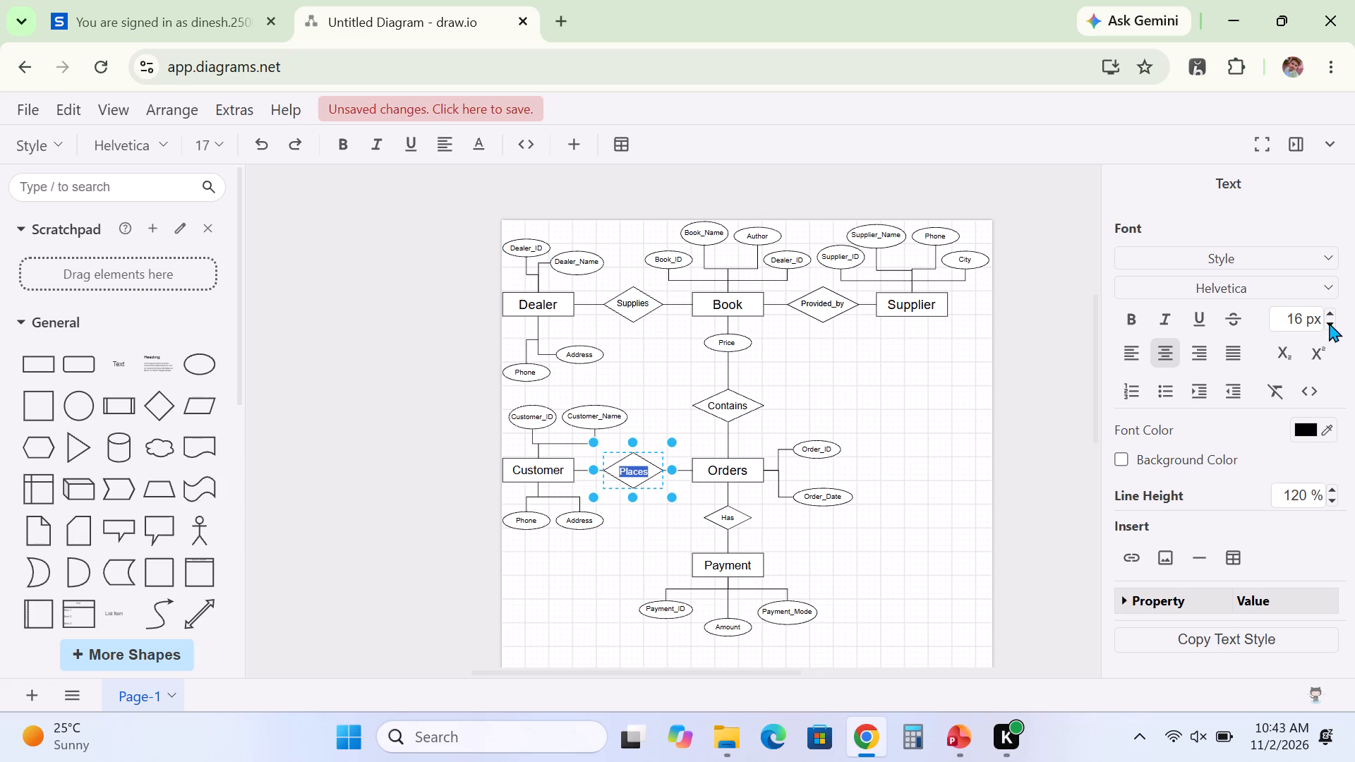
click(903, 558)
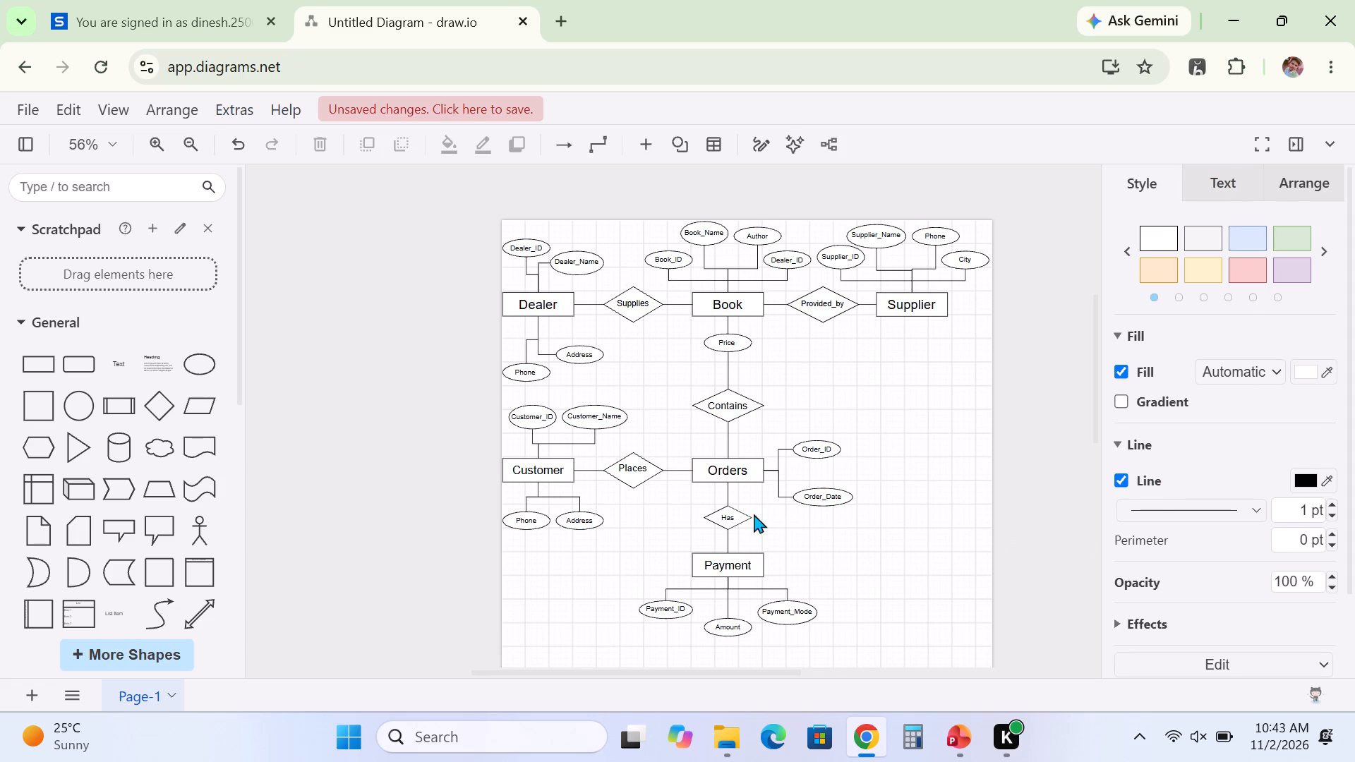
Widen the Has diamond to 90 and recentre it between the Orders and Payment rectangles.
double_click(728, 517)
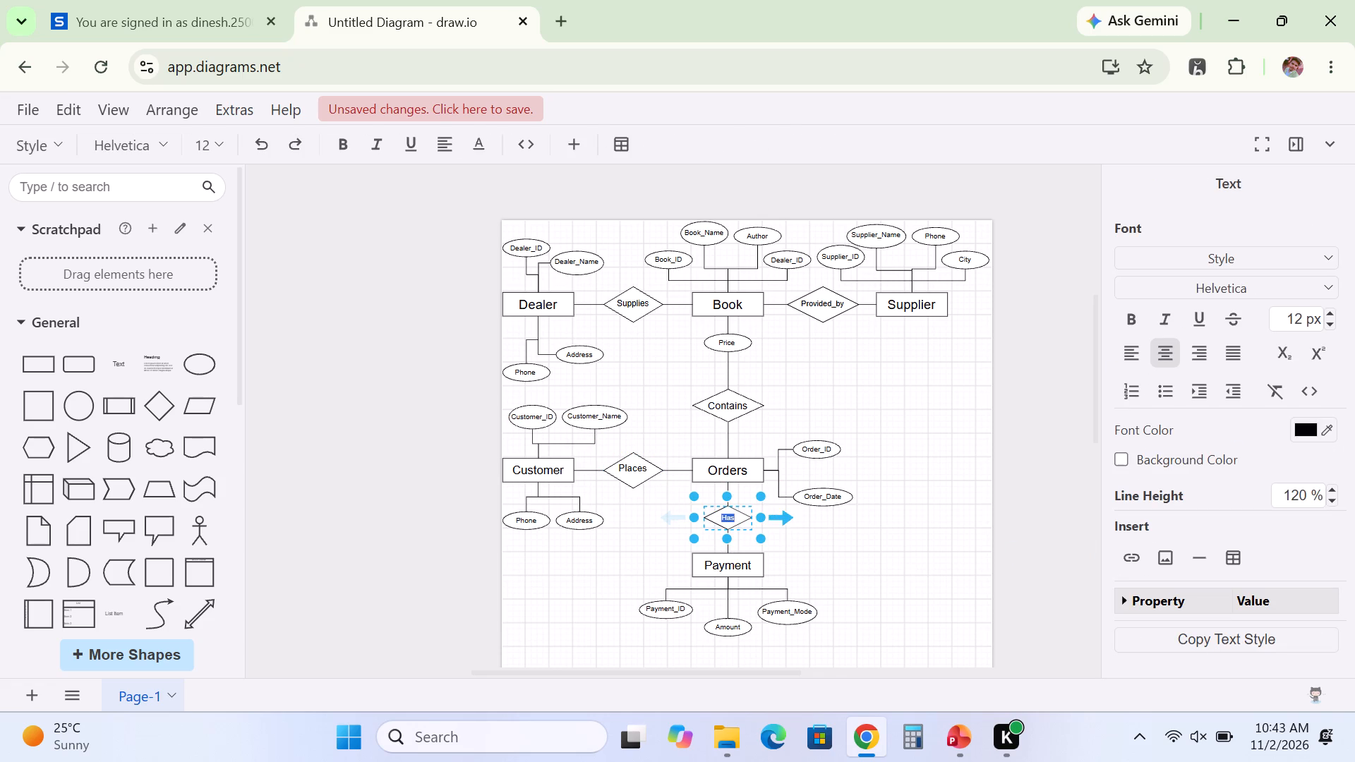
drag(762, 516, 766, 516)
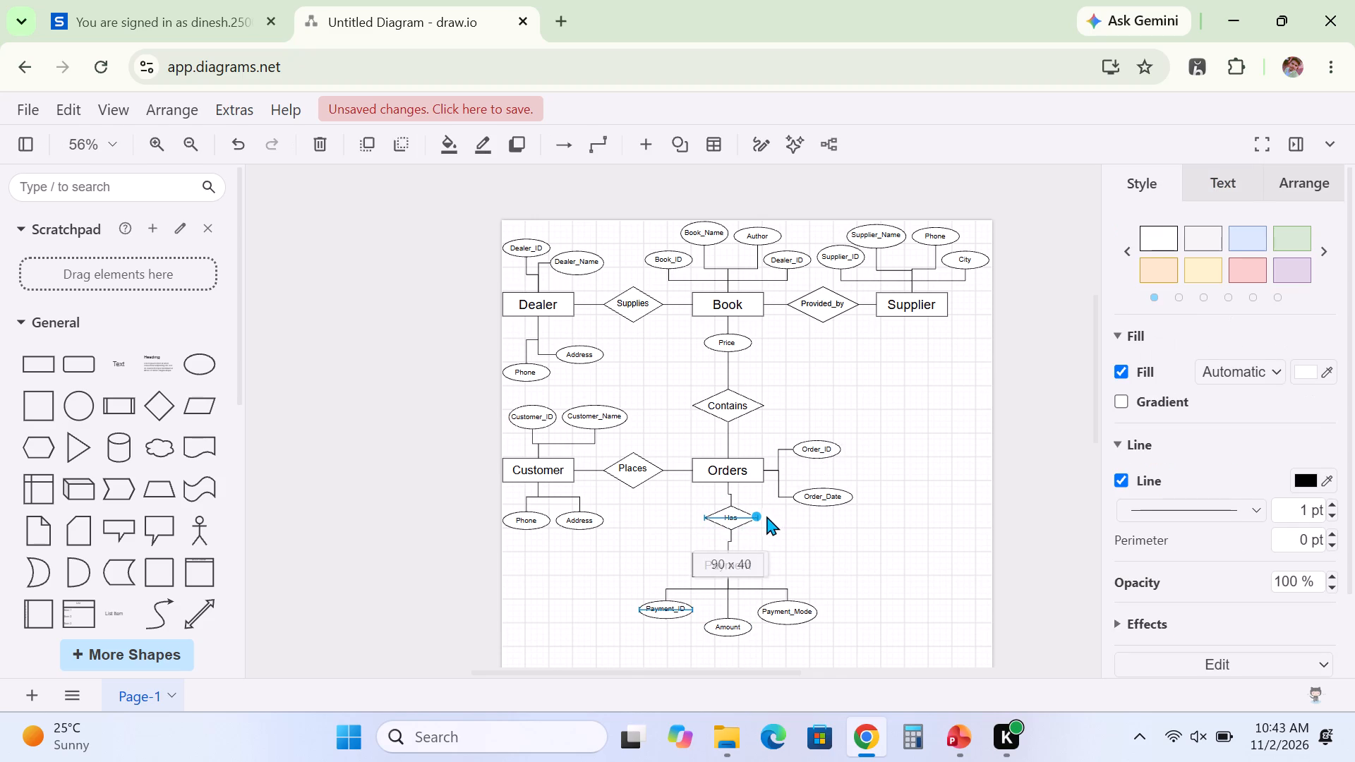
drag(766, 516, 771, 515)
click(733, 514)
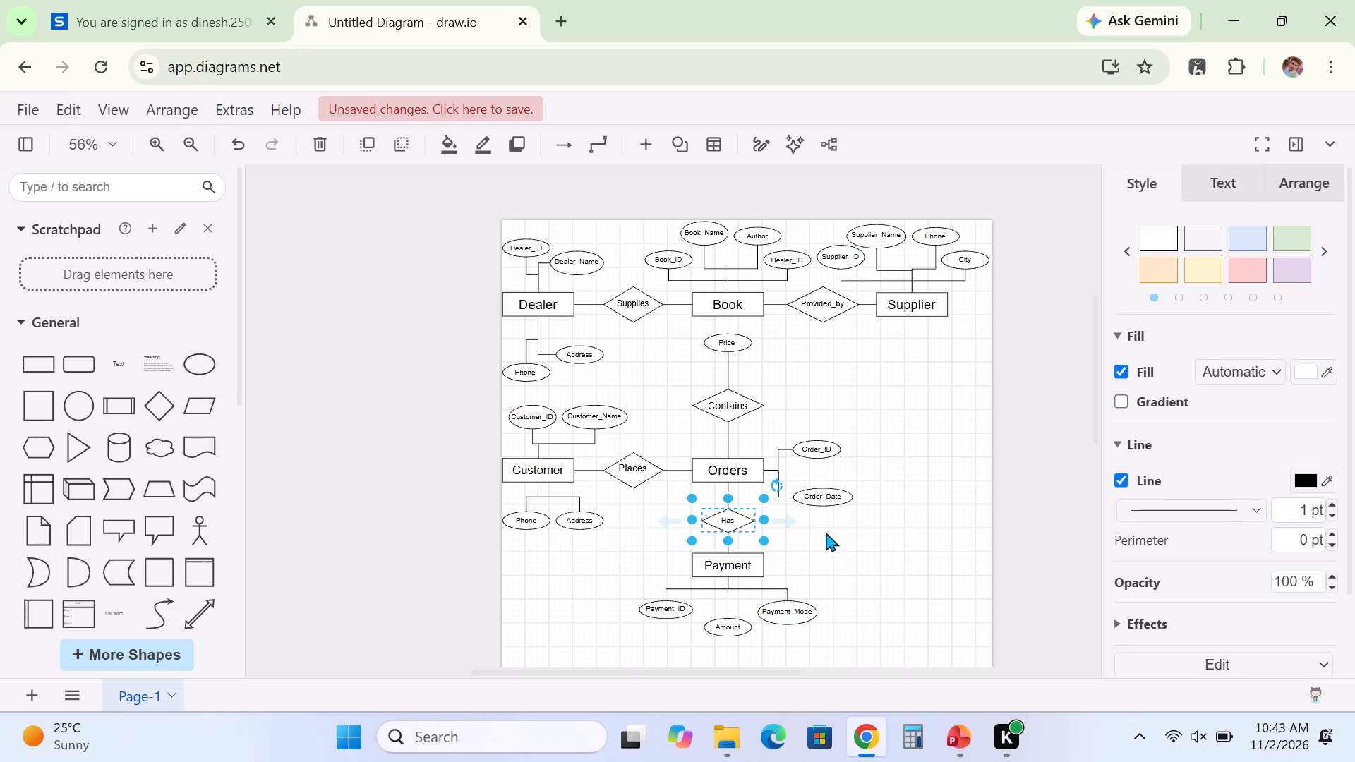
Set the font size of the Has diamond's label to 16 px.
double_click(728, 520)
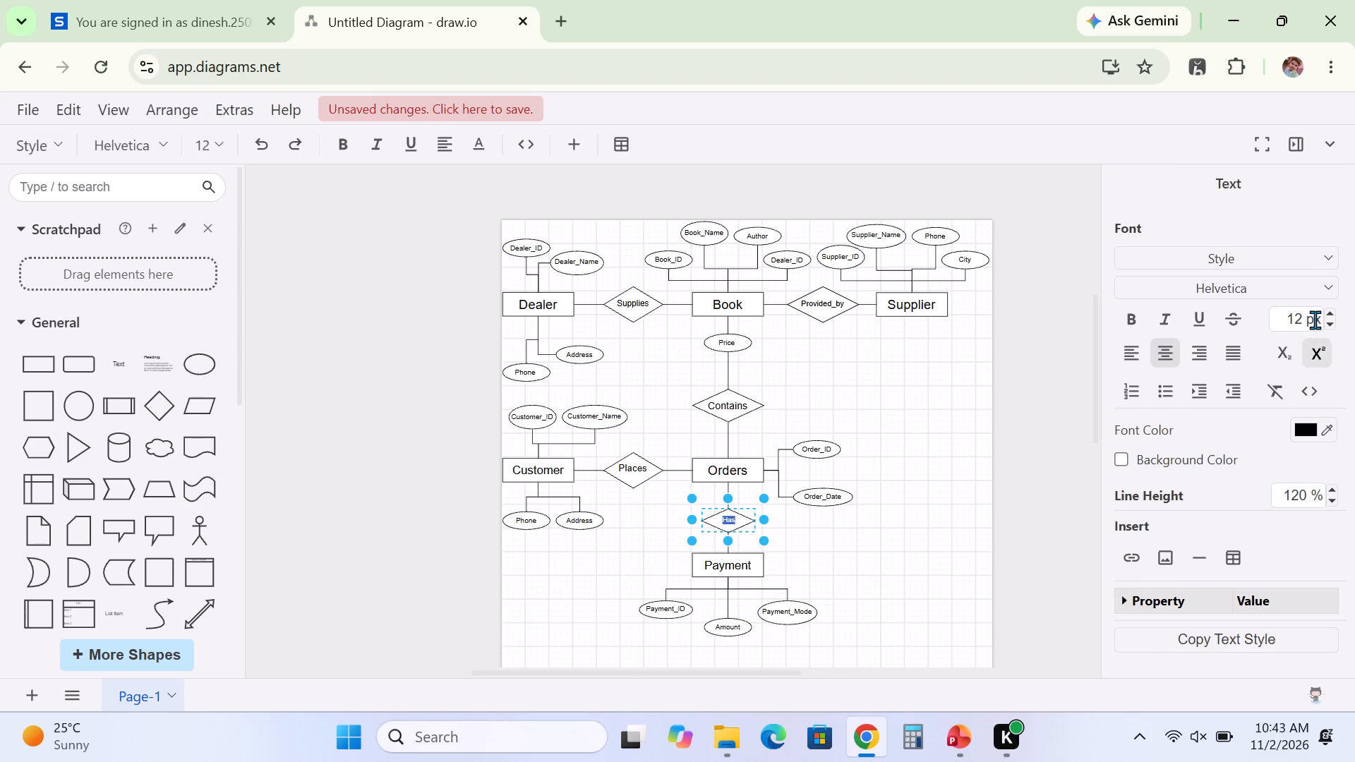
click(1330, 308)
click(1330, 308)
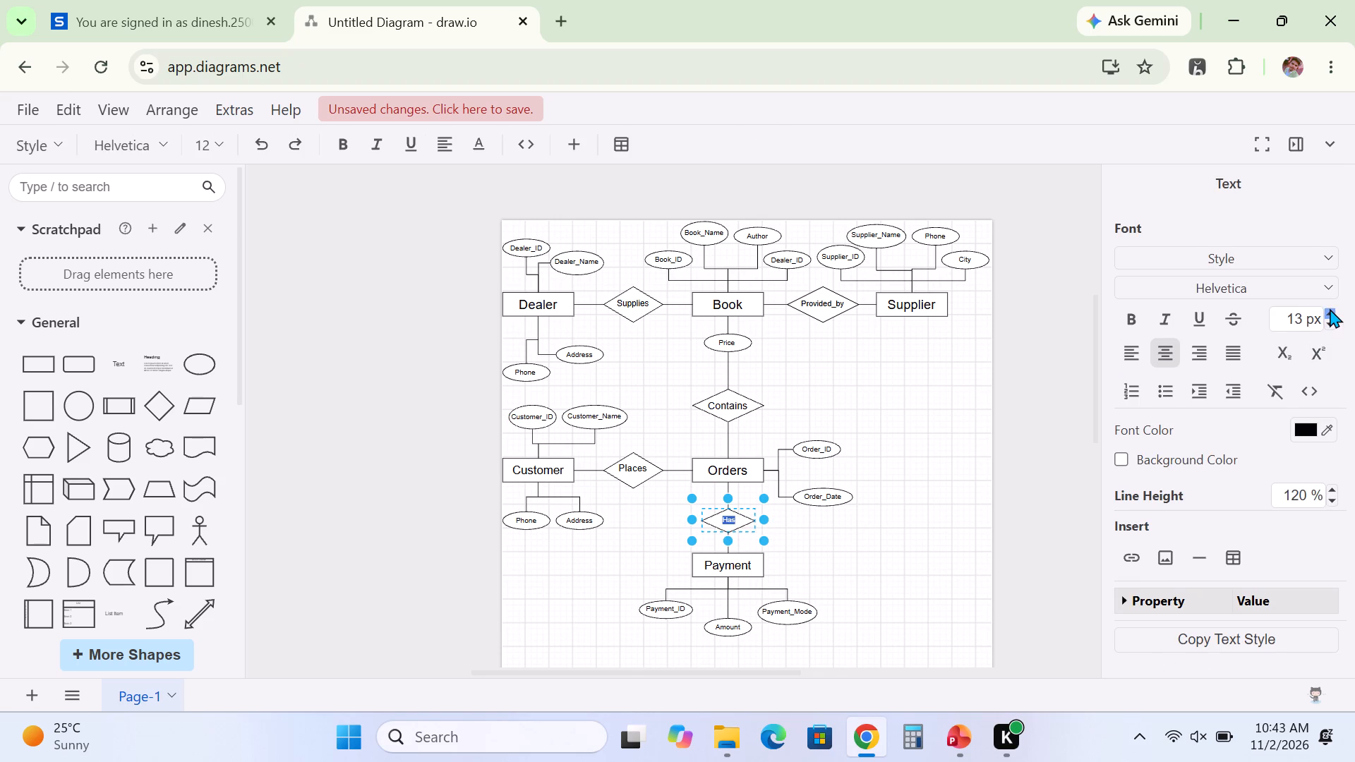
click(1330, 308)
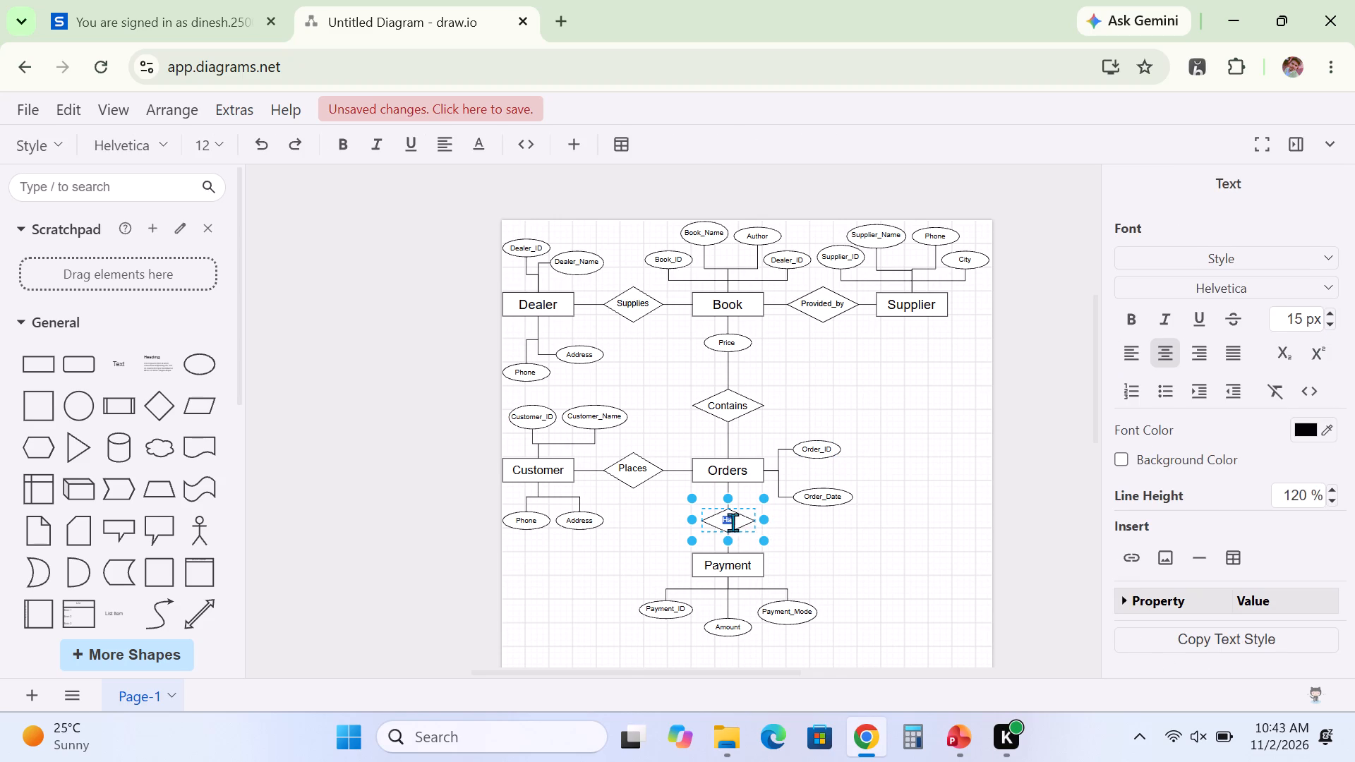
double_click(731, 522)
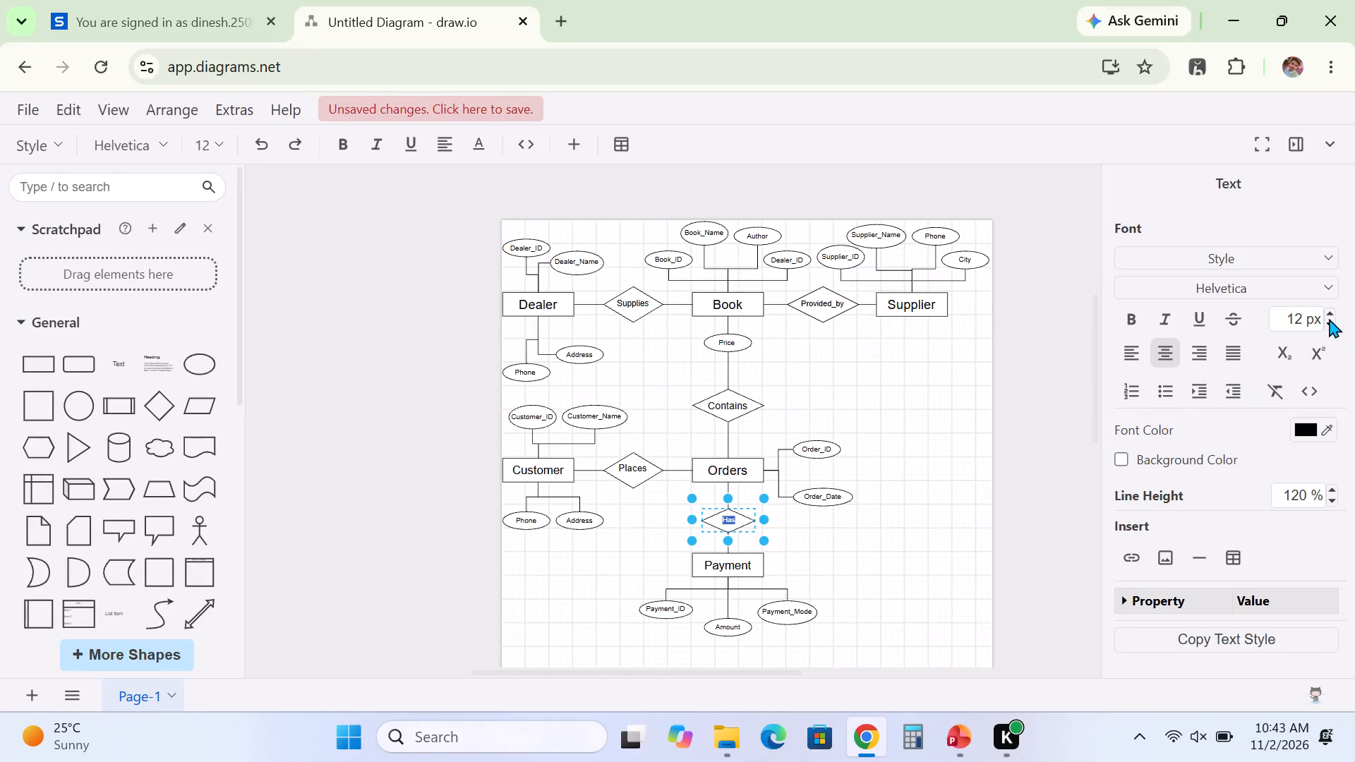
click(1328, 313)
click(1328, 313)
click(1328, 313)
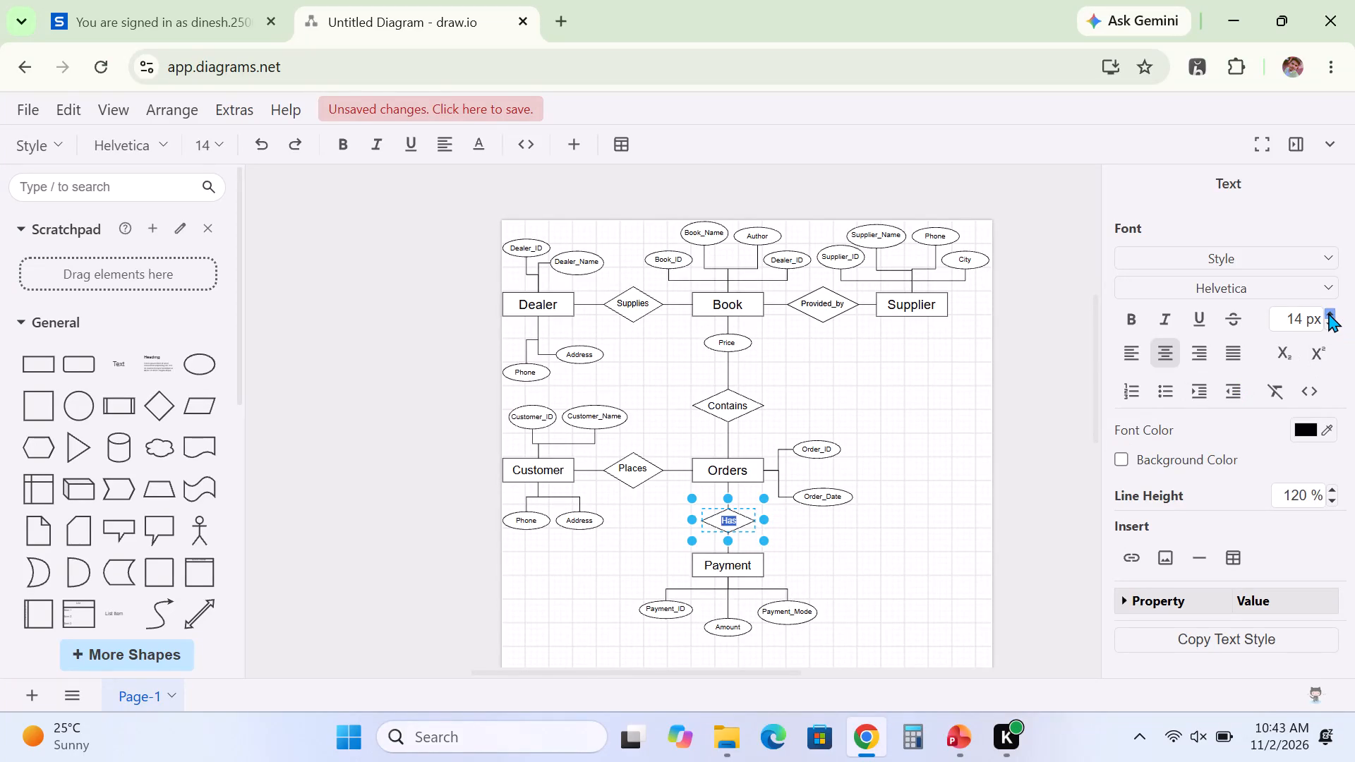
click(1328, 313)
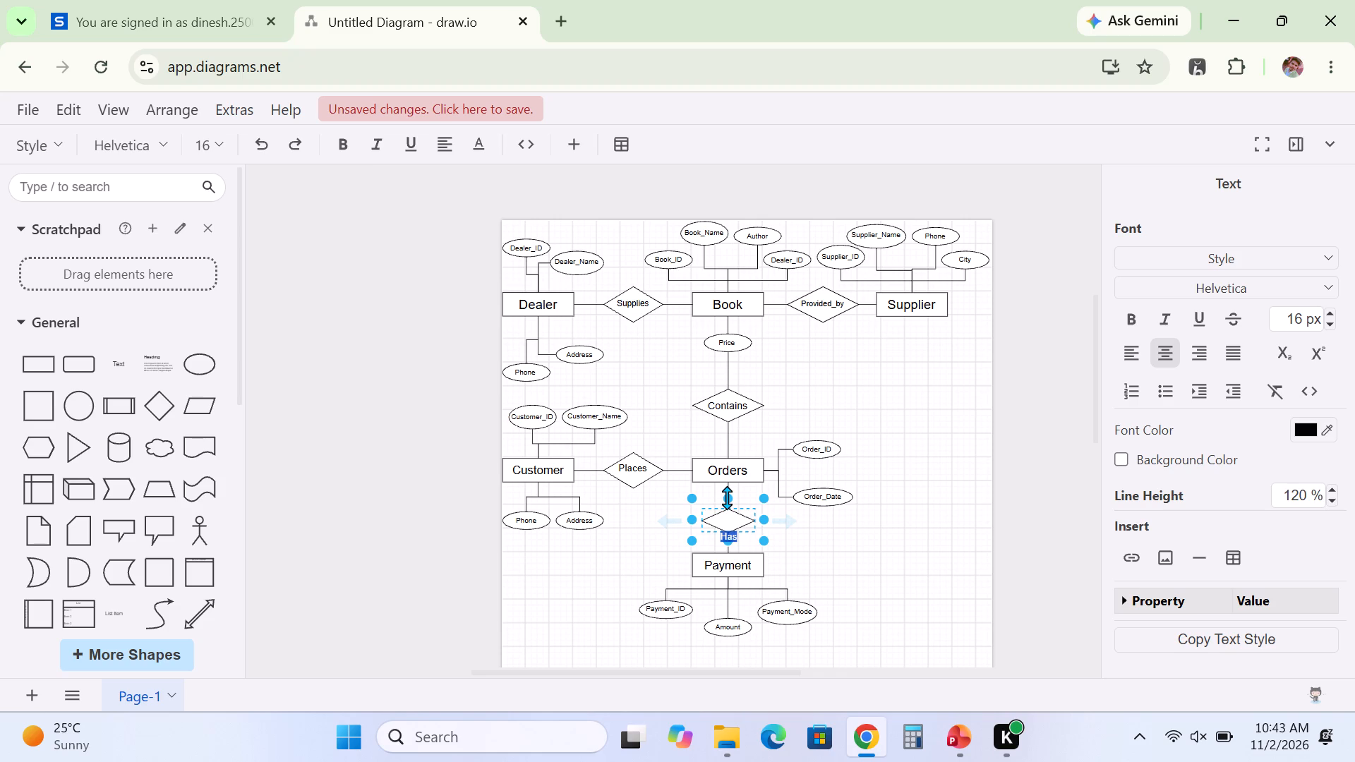
Make the Has diamond taller by extending its upper edge towards Orders.
drag(727, 497, 727, 490)
click(826, 544)
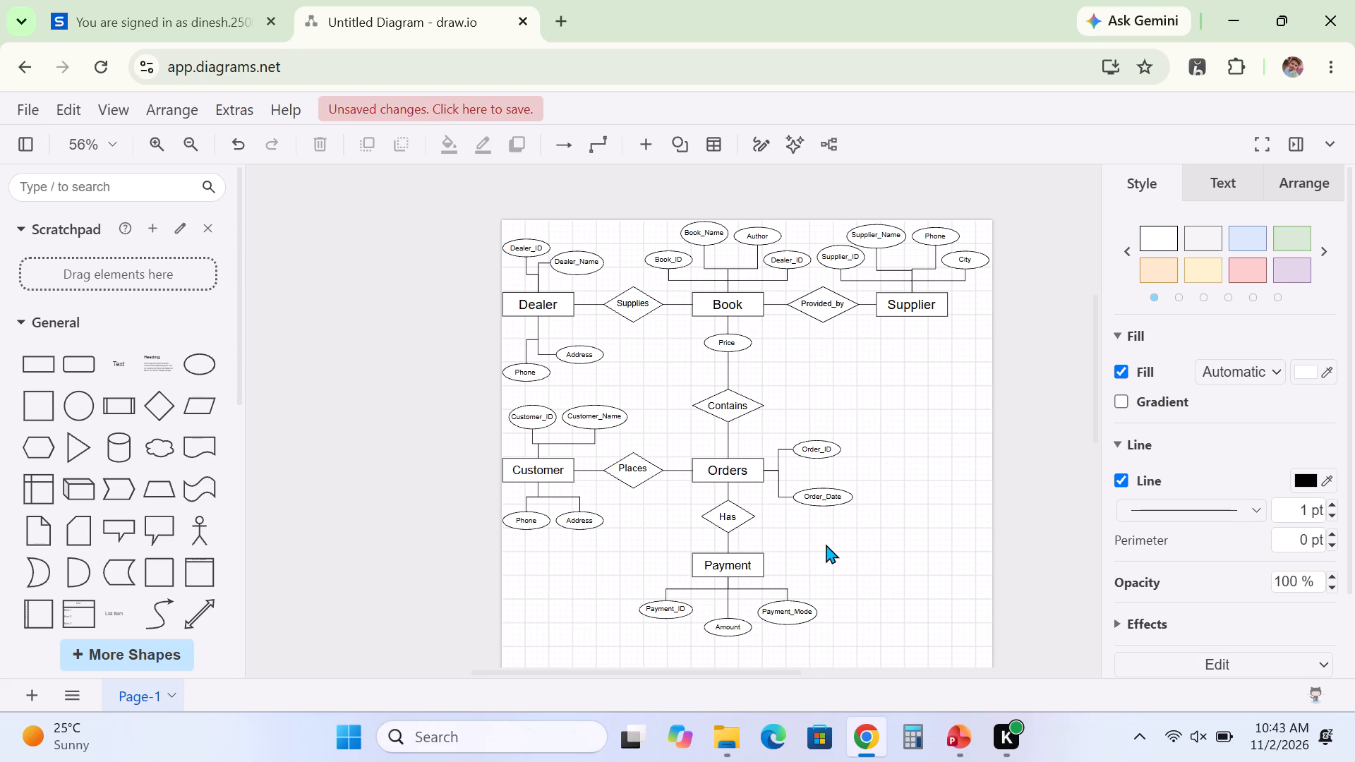
Check the cardinalities on the PowerPoint slide and add a 17 px text label "1" above the Dealer–Supplies line in draw.io.
click(957, 732)
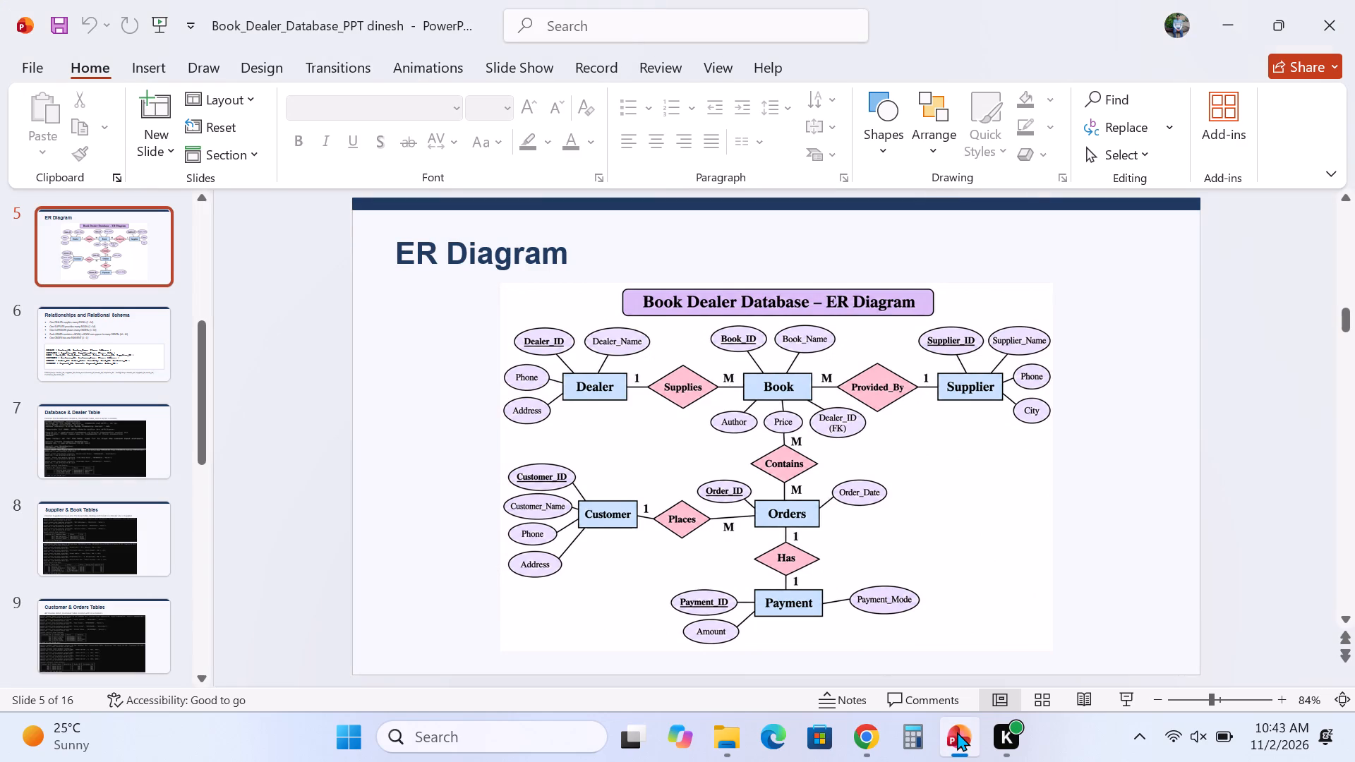
click(864, 733)
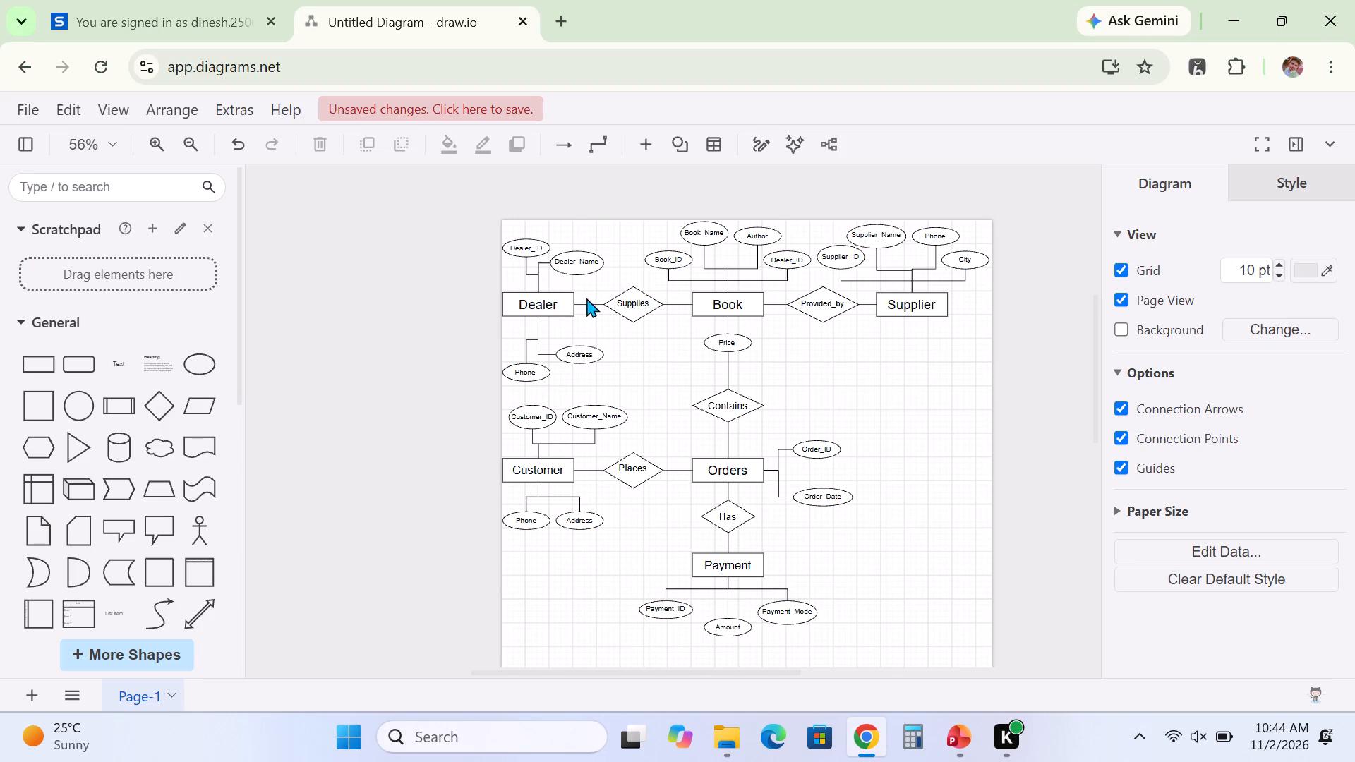
click(958, 740)
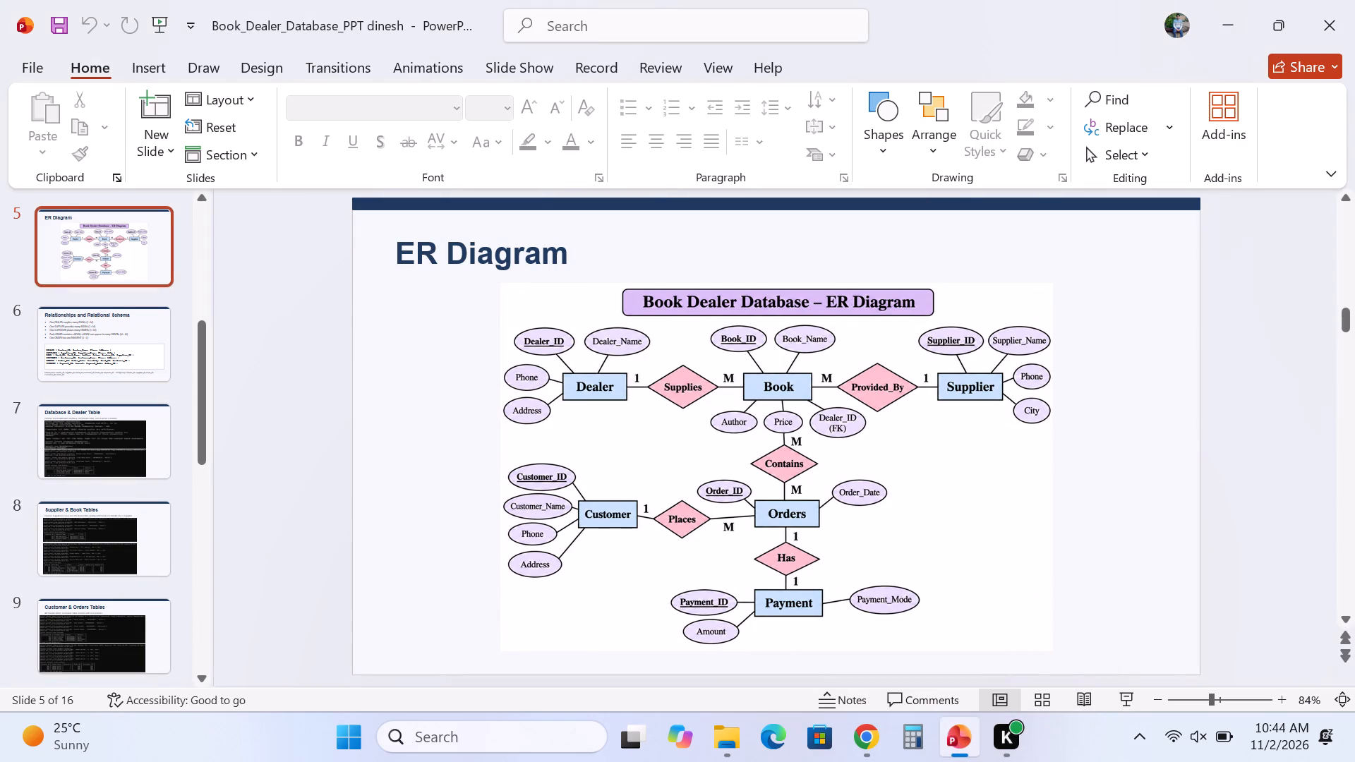
click(865, 734)
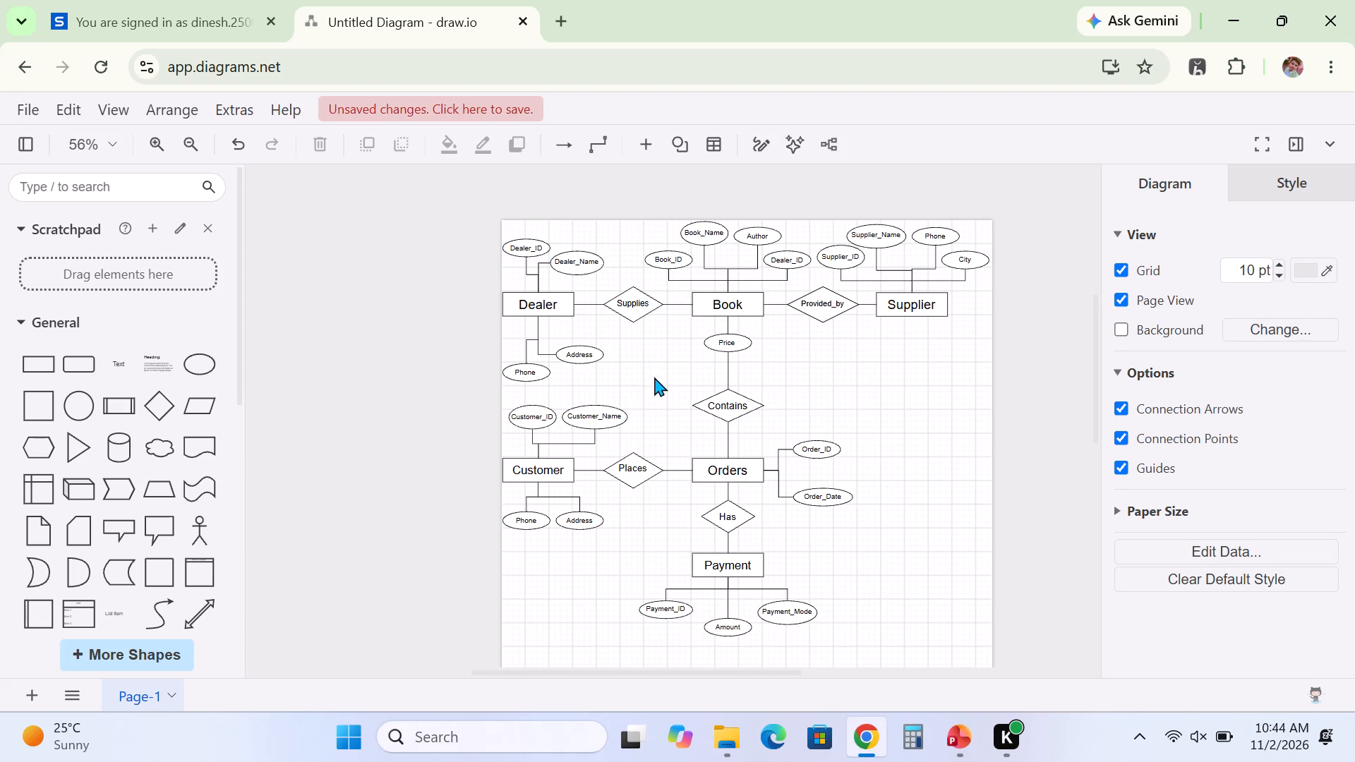
double_click(586, 294)
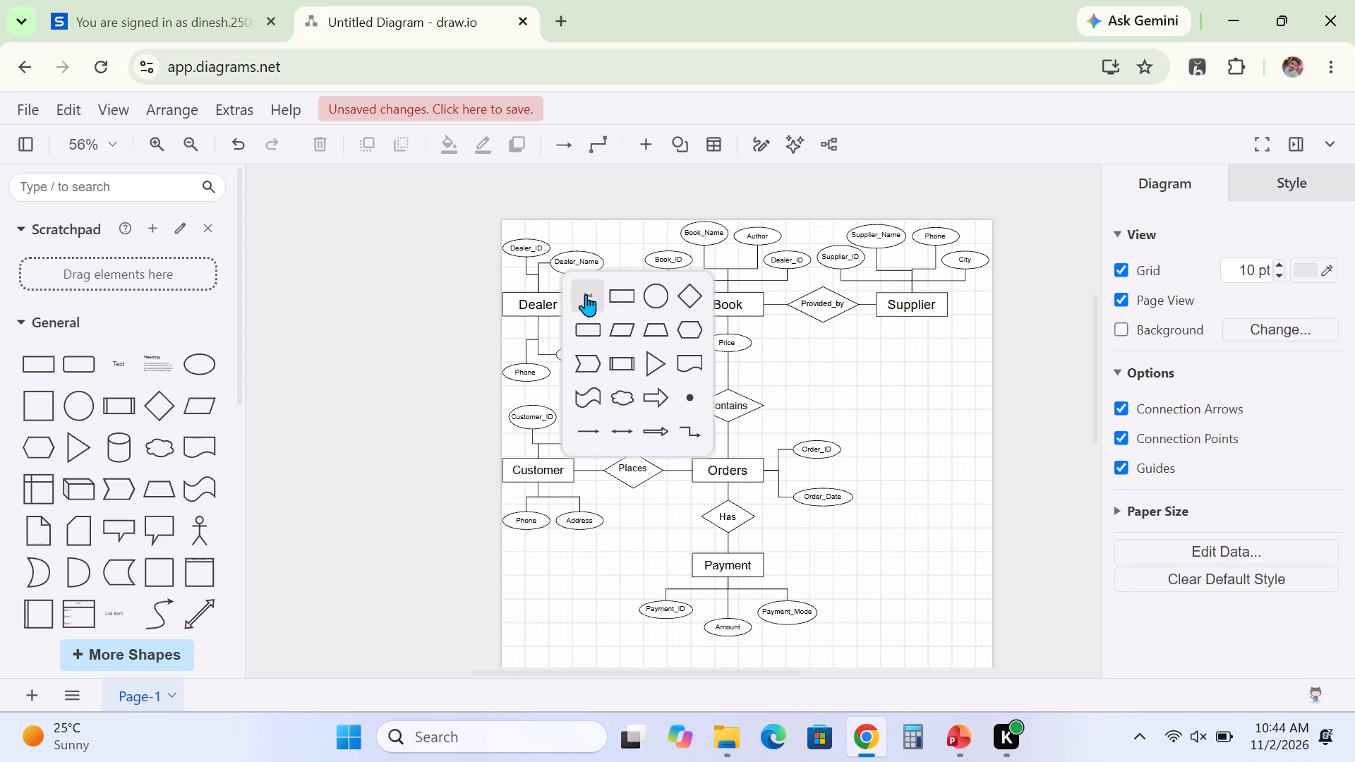
click(586, 294)
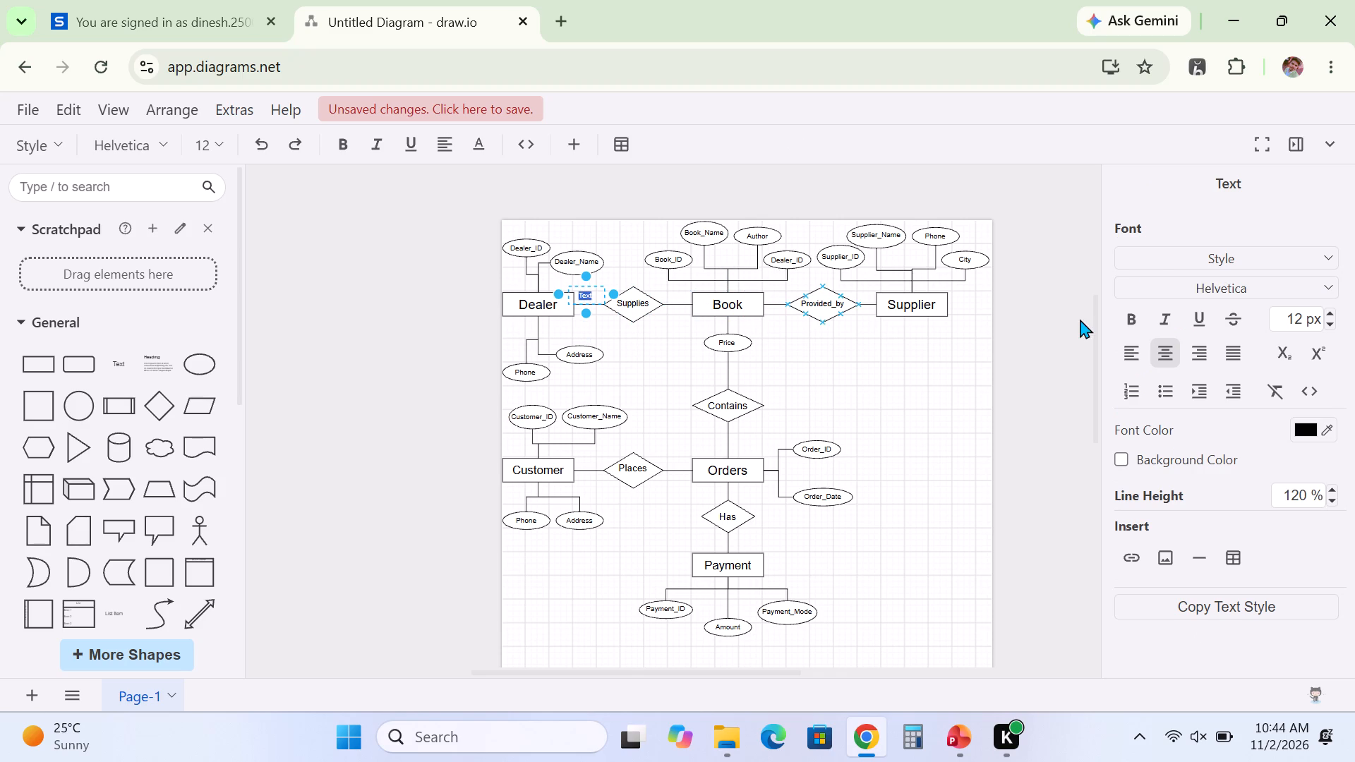
triple_click(1331, 310)
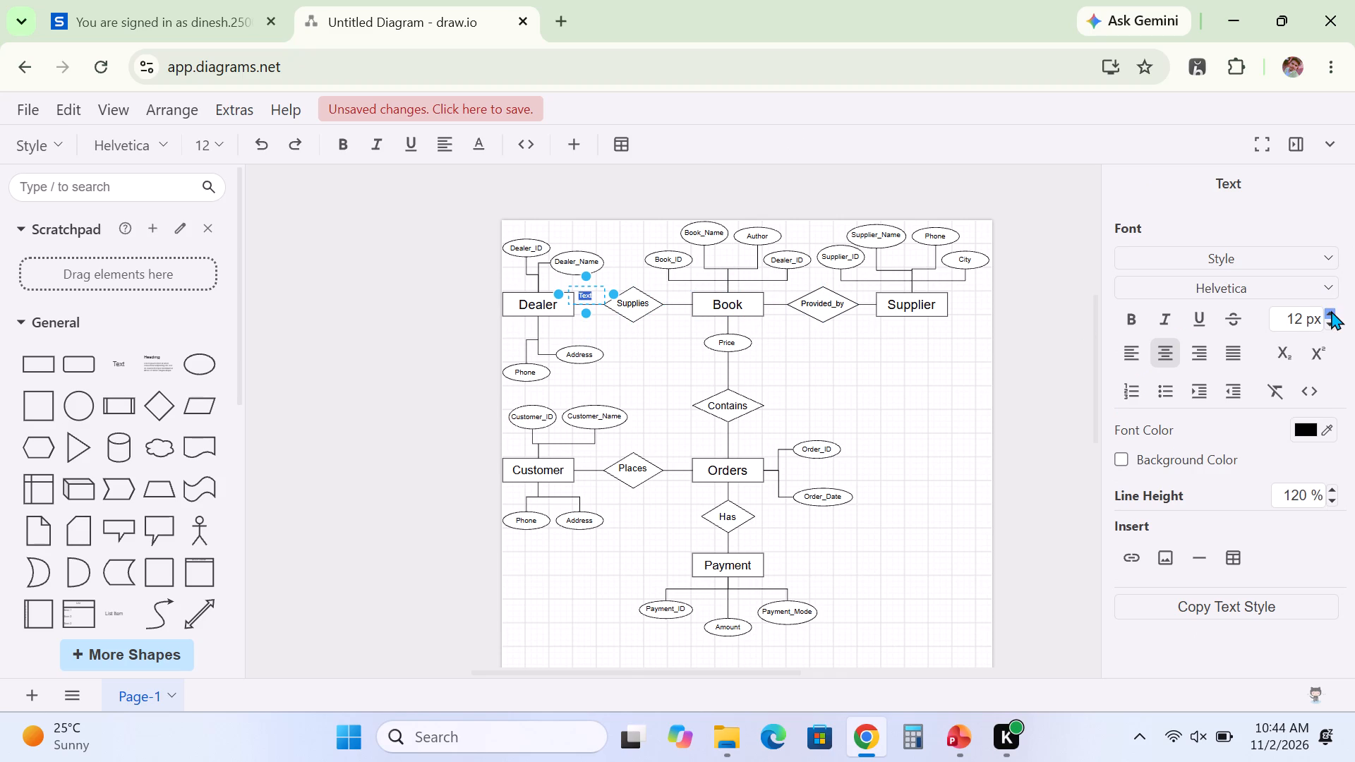
double_click(1331, 310)
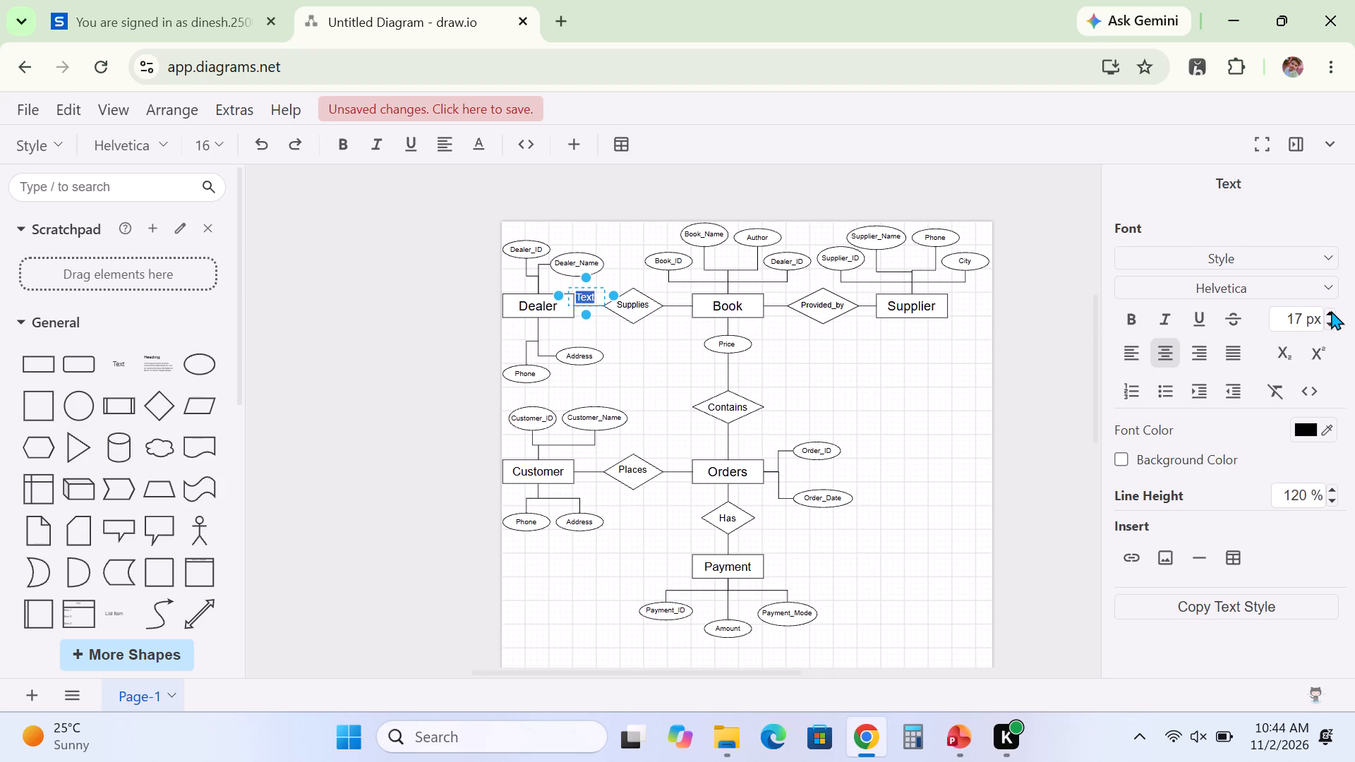
key(1)
click(618, 365)
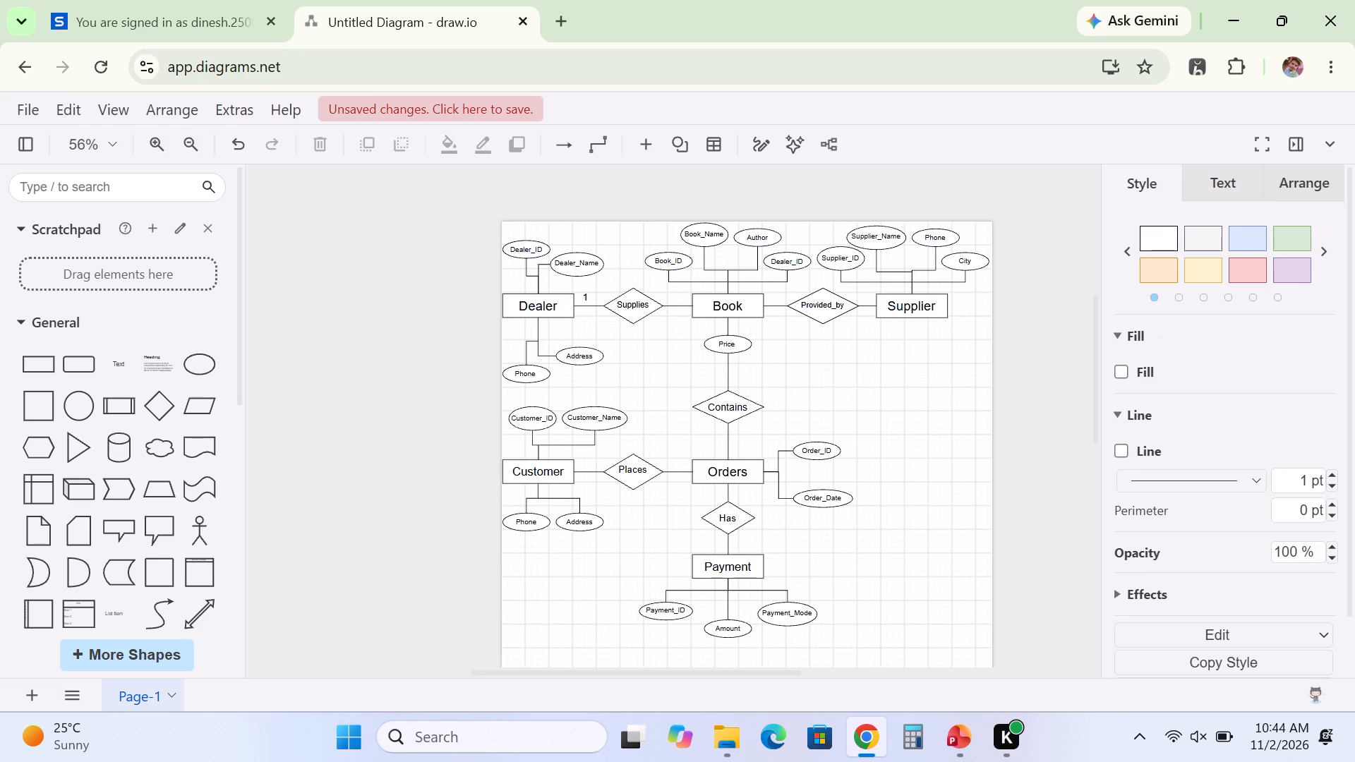
Add a 16 px text label "M" above the line between Supplies and Book.
double_click(673, 294)
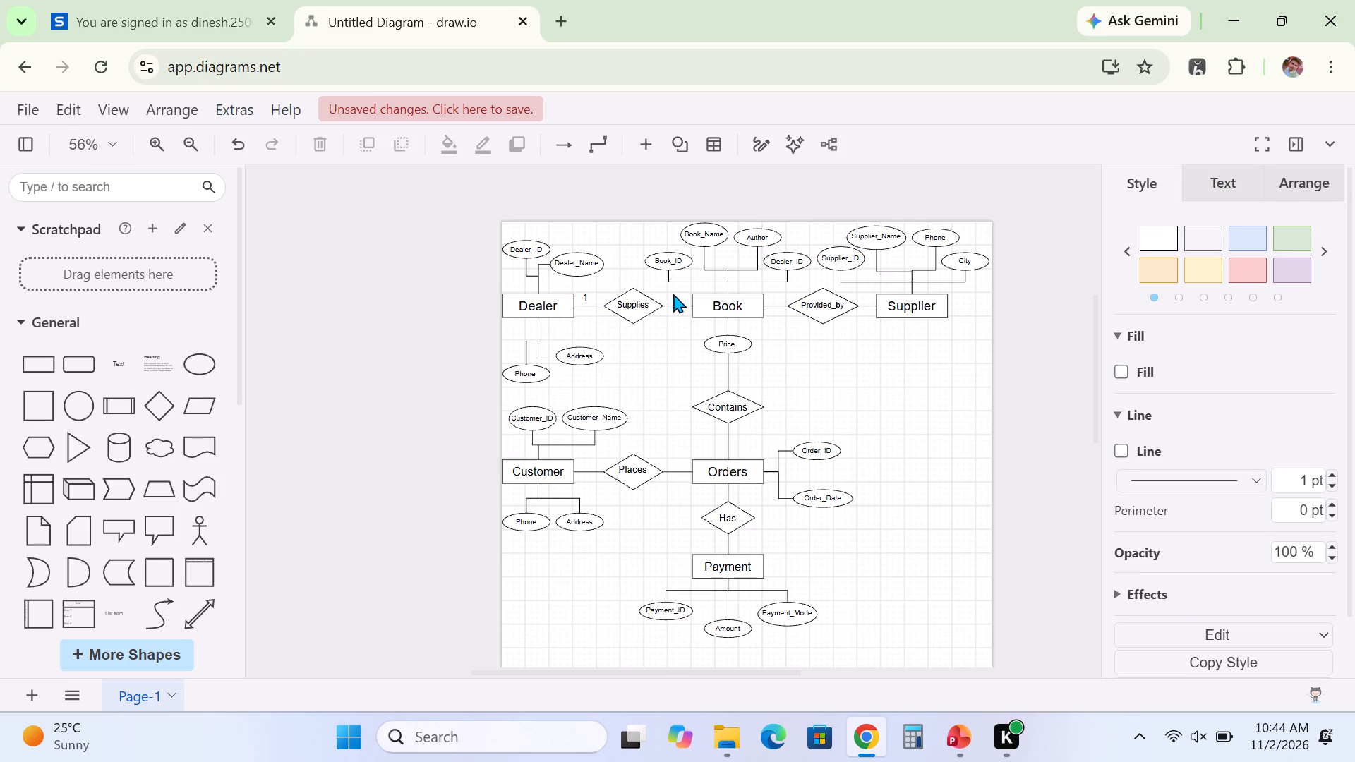
click(673, 294)
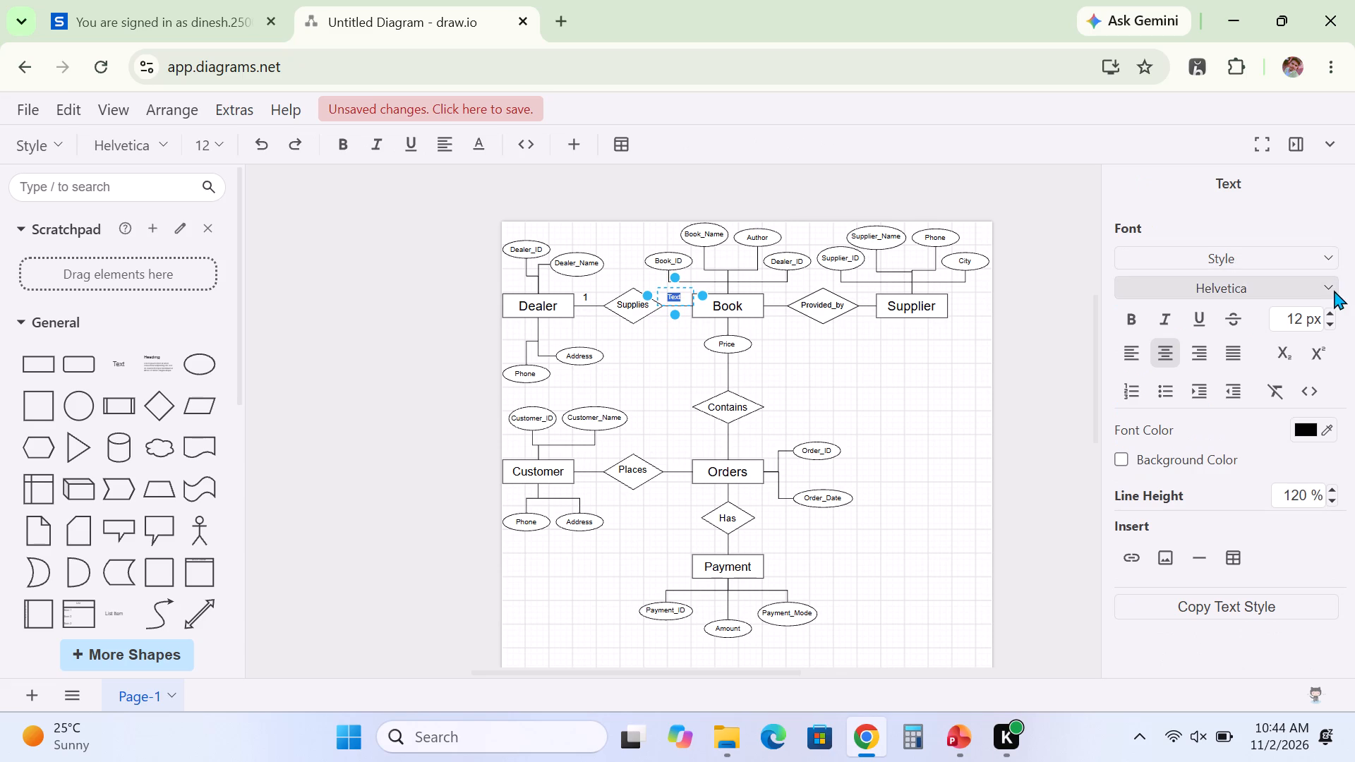
triple_click(1332, 311)
click(1332, 311)
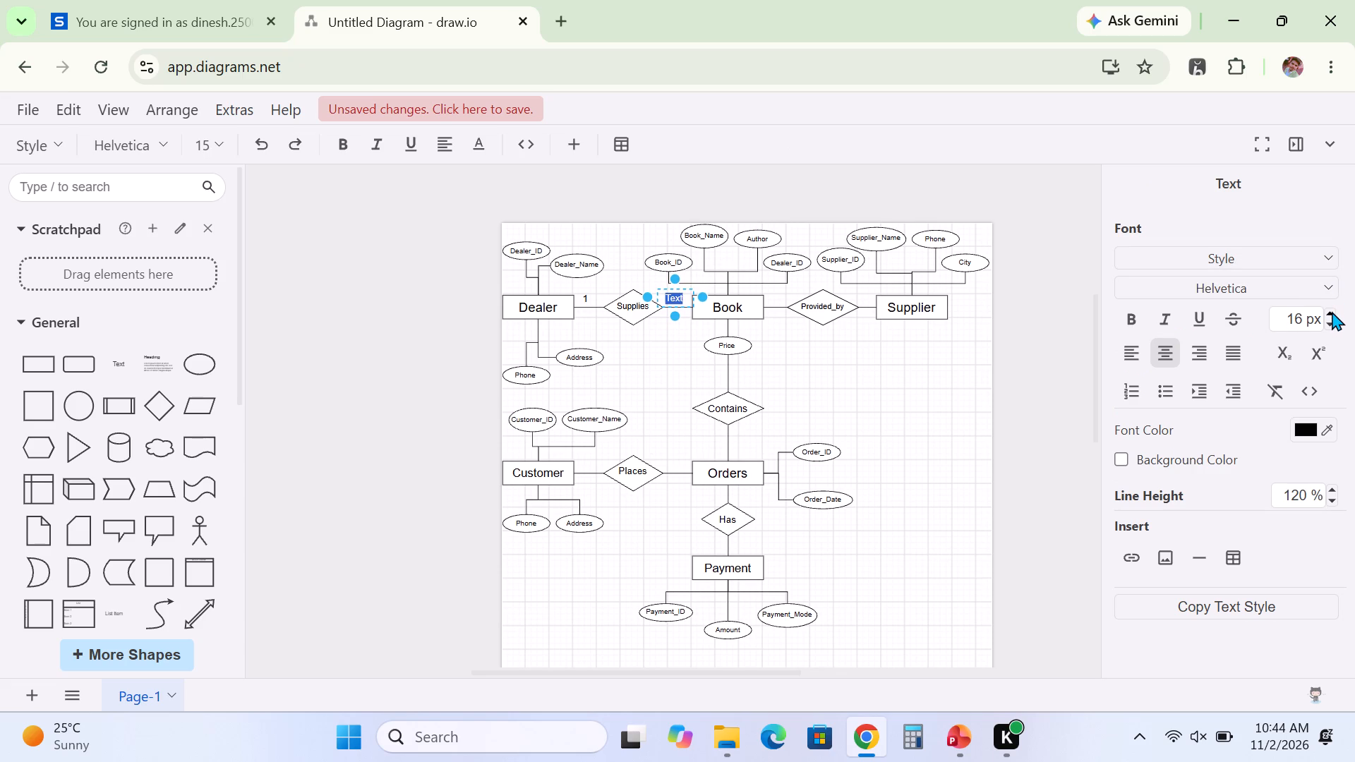
key(shift+m)
click(864, 406)
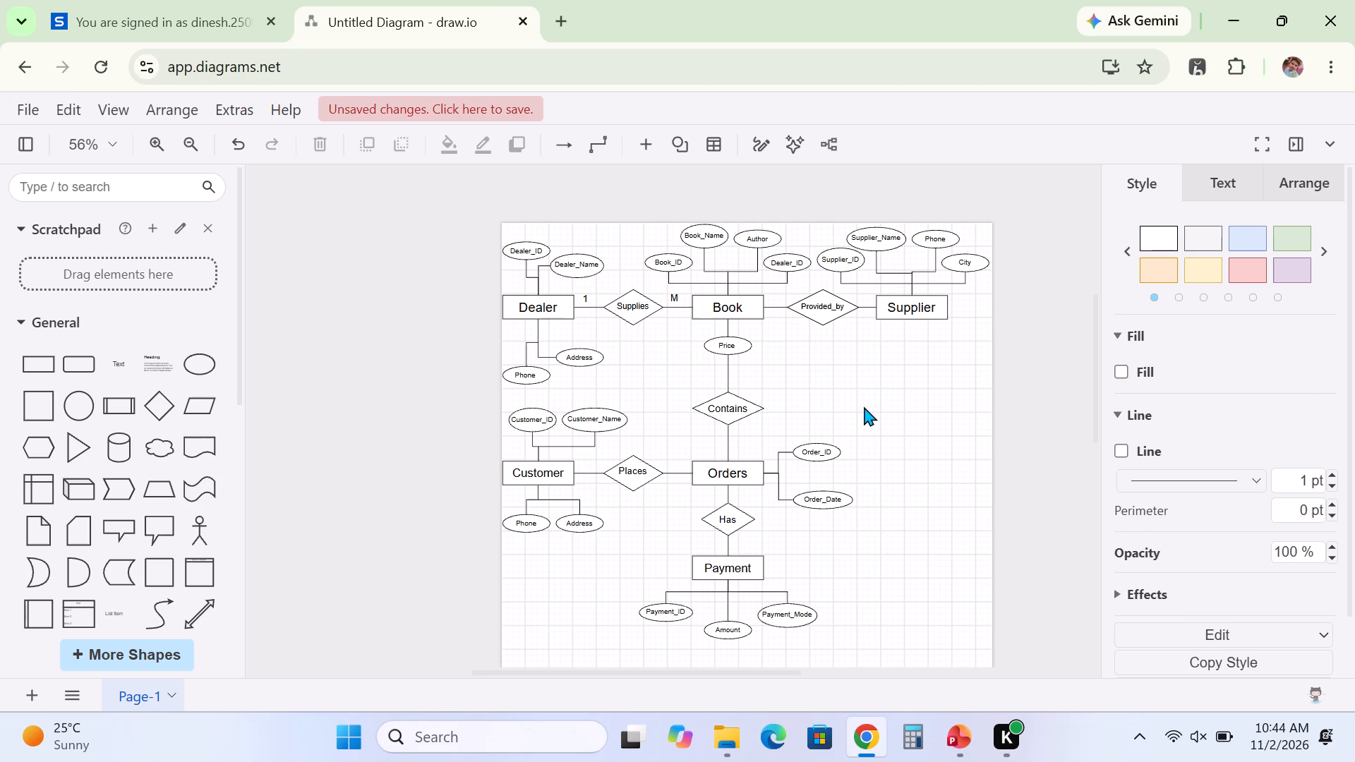
Add a 16 px text label "M" between Book and Provided_by and position it just above their connecting line.
double_click(776, 293)
click(778, 293)
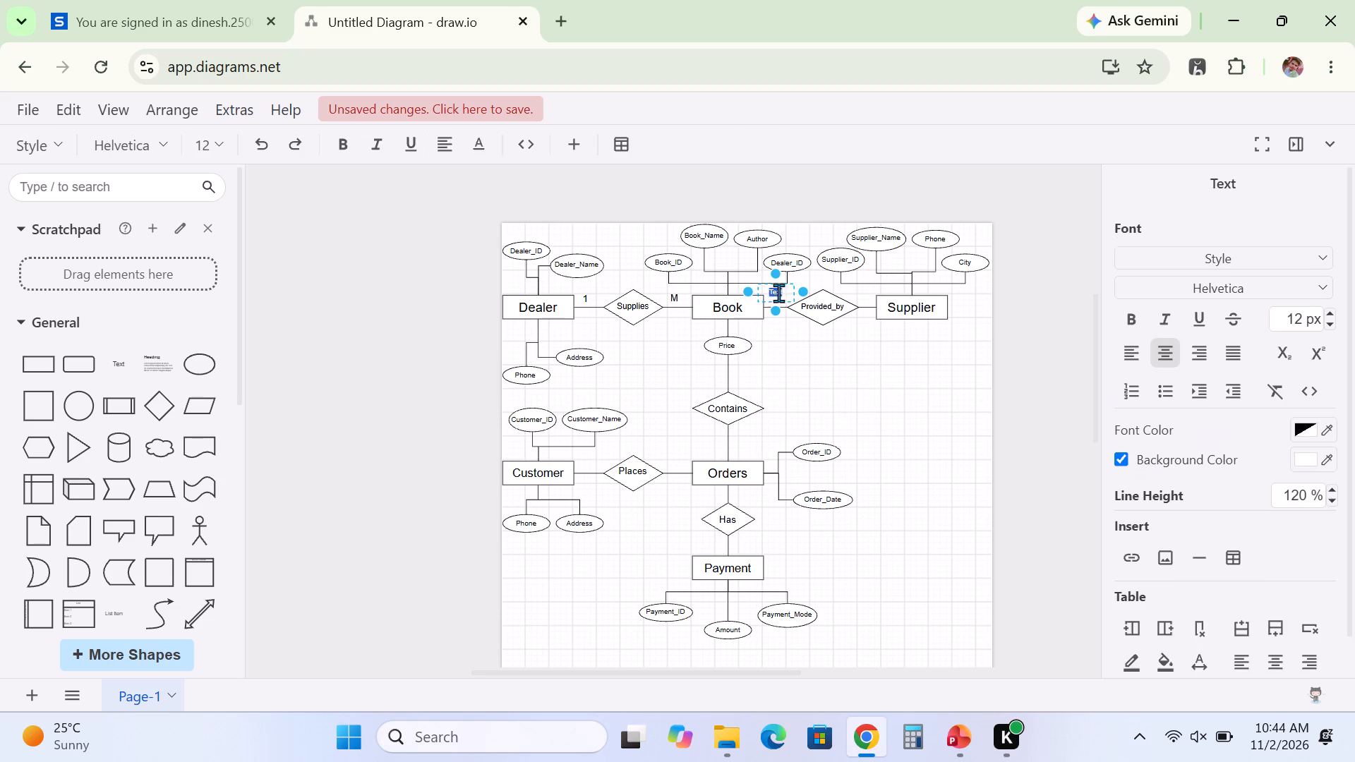
triple_click(1329, 313)
double_click(1329, 313)
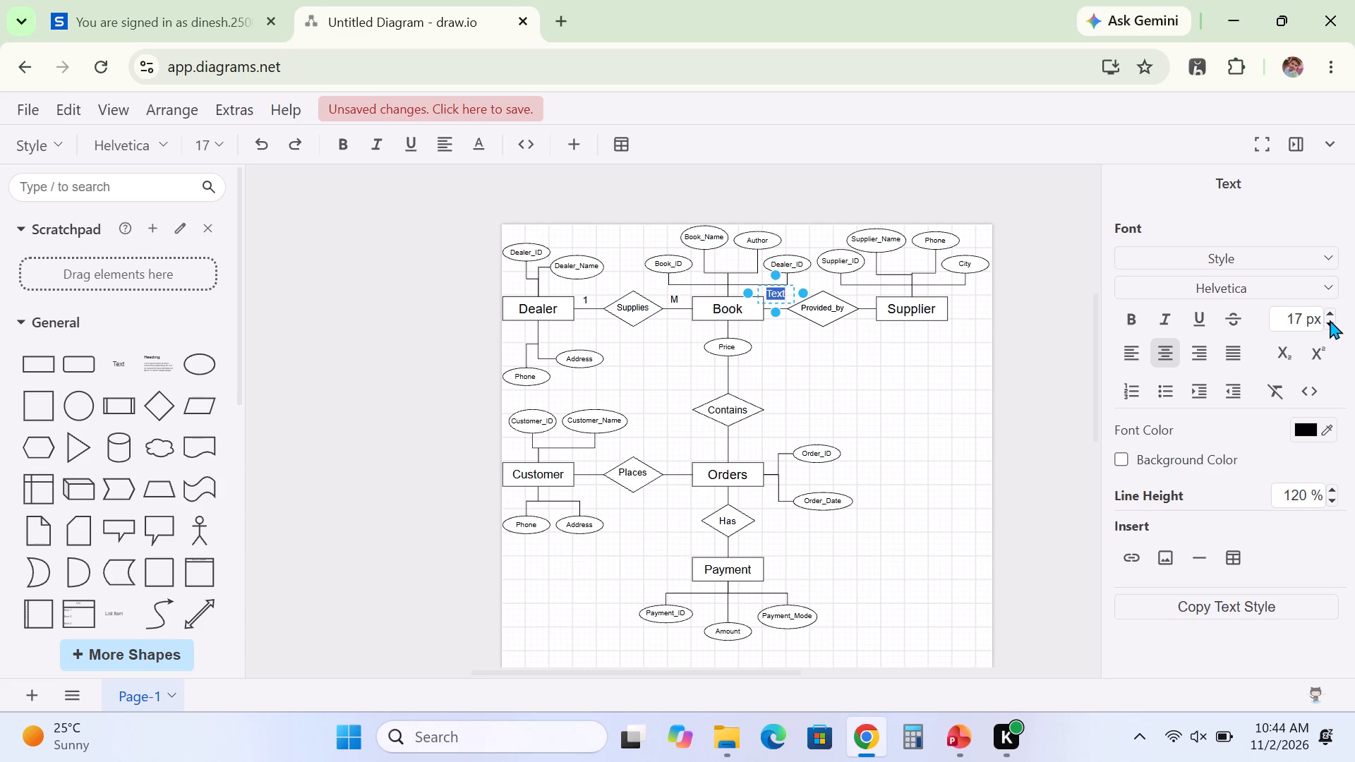
click(1330, 320)
key(shift+m)
click(856, 385)
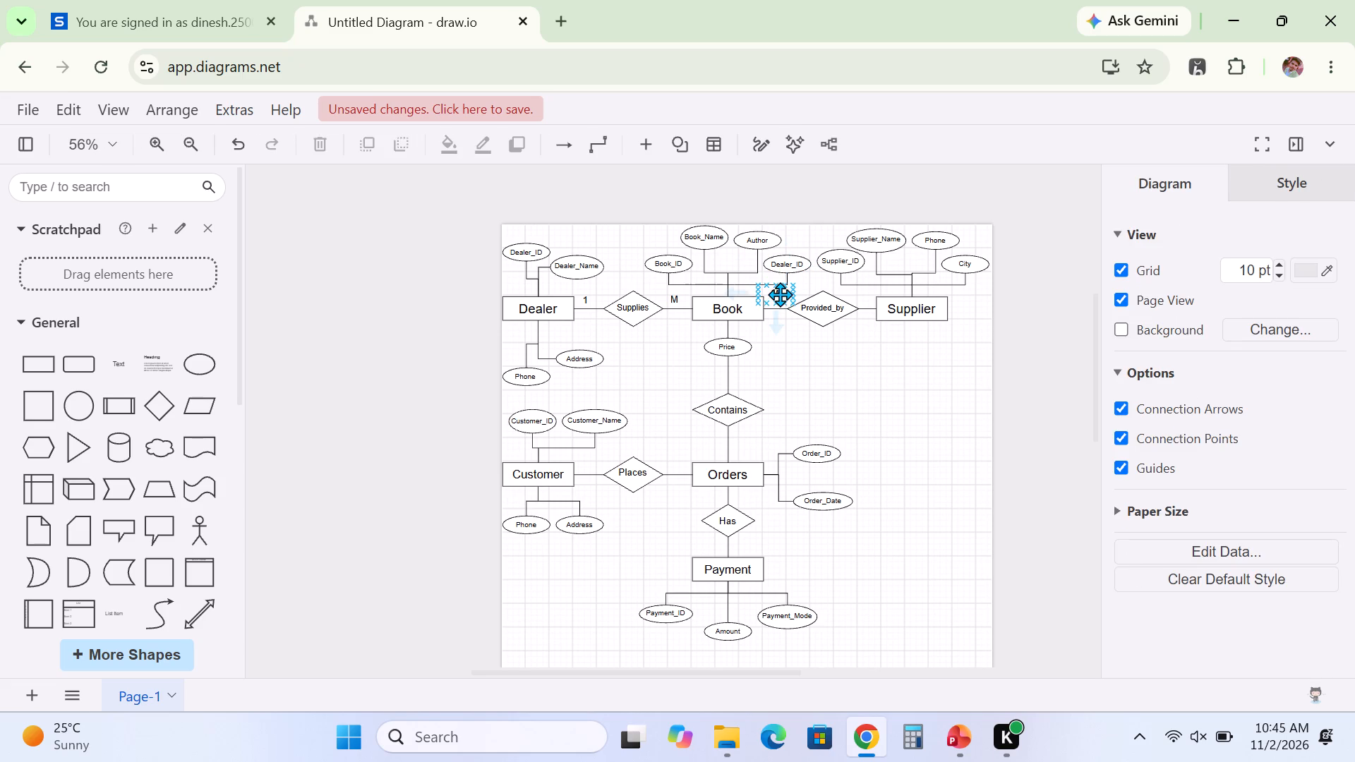
drag(776, 294, 778, 303)
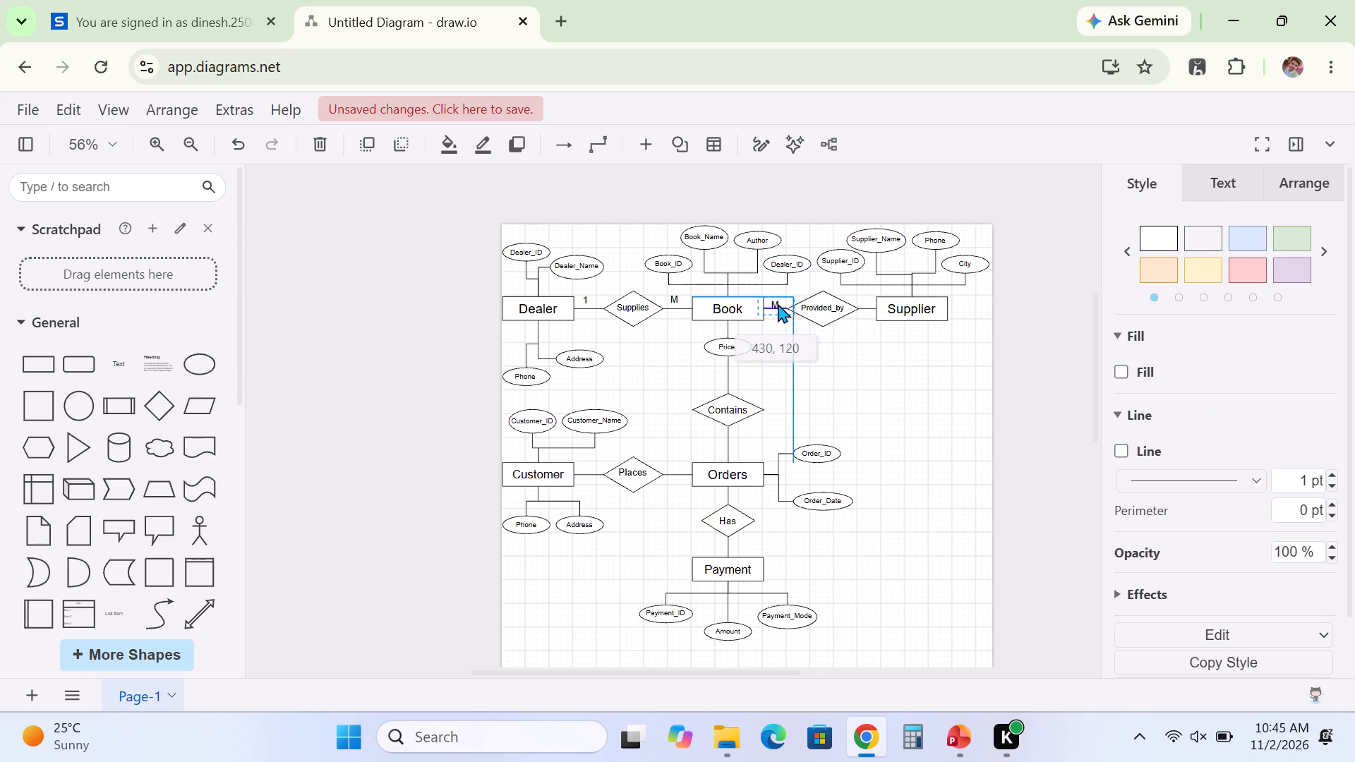
drag(778, 303, 778, 301)
click(850, 397)
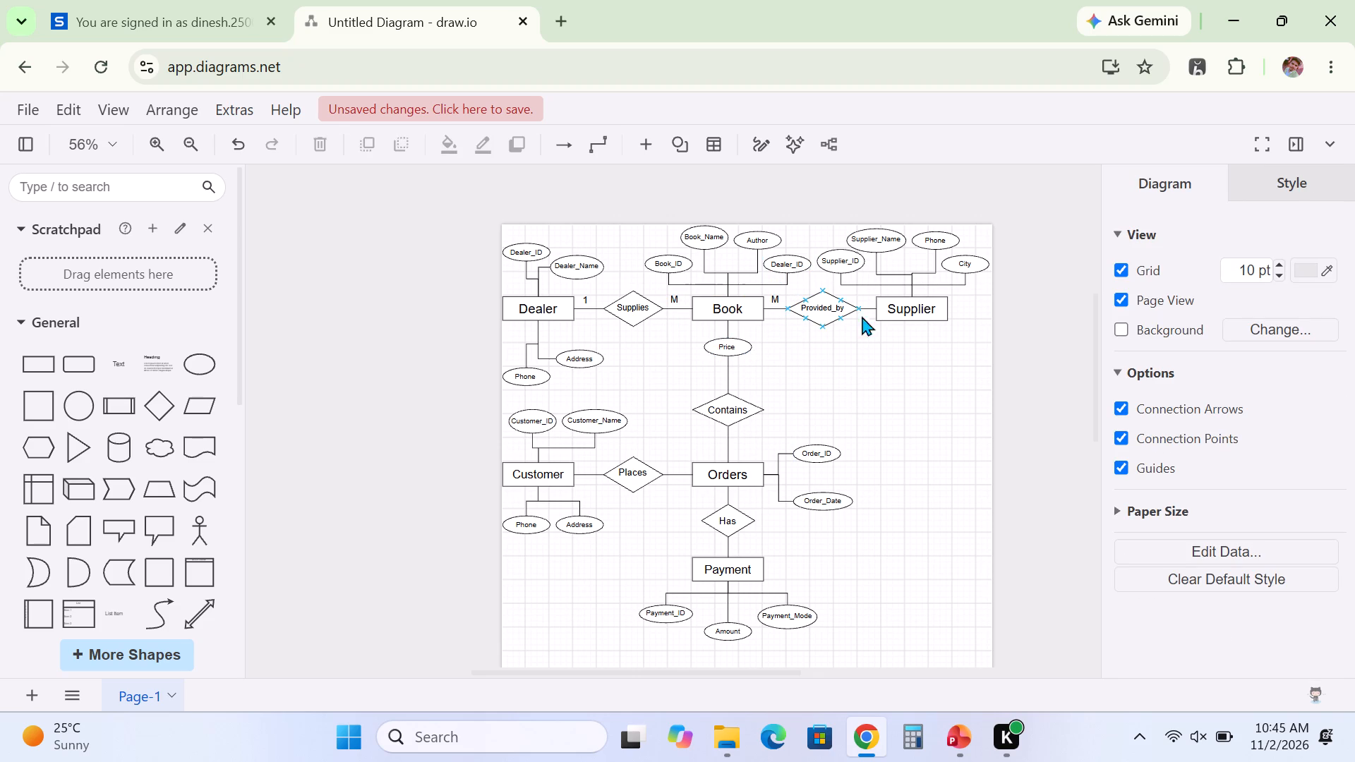
Check the cardinality on the PowerPoint slide and add a 16 px text label "1" above the Provided_by–Supplier line in draw.io.
click(957, 731)
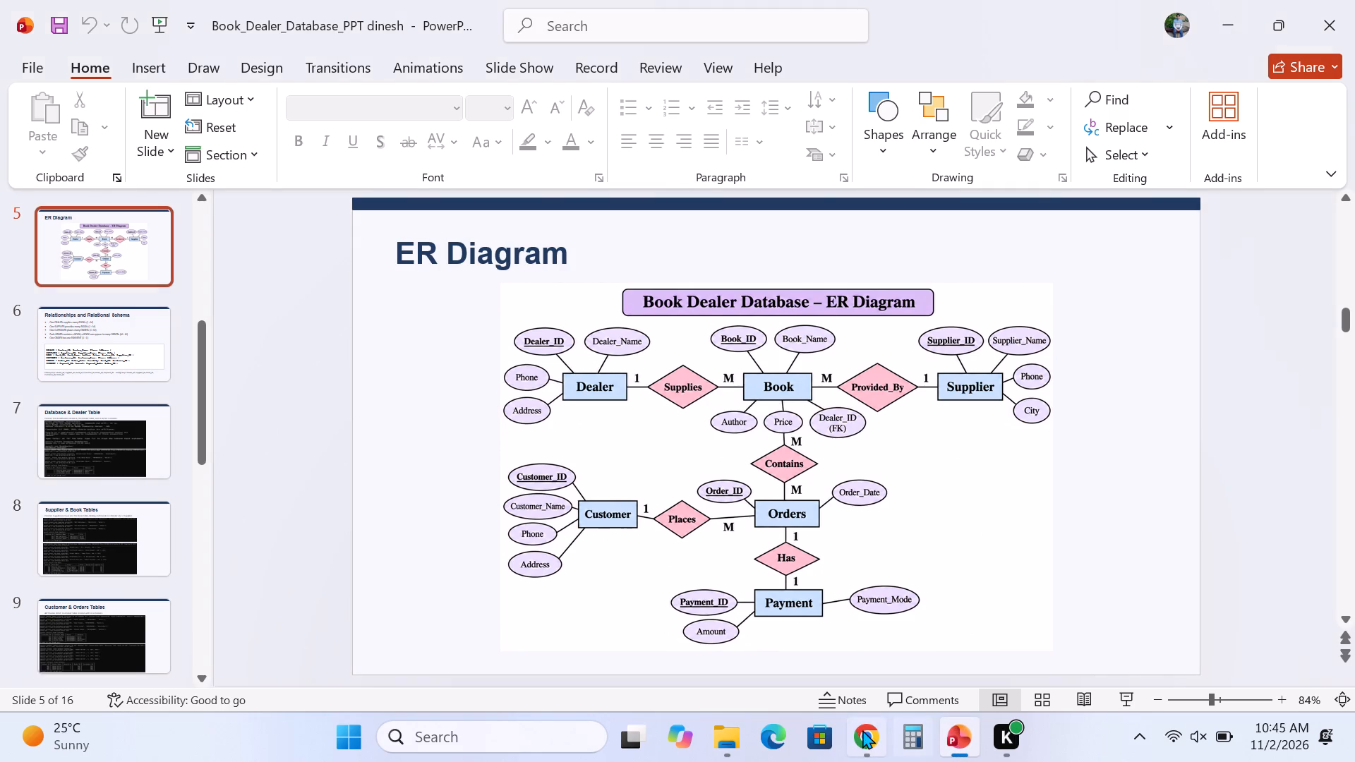
click(861, 730)
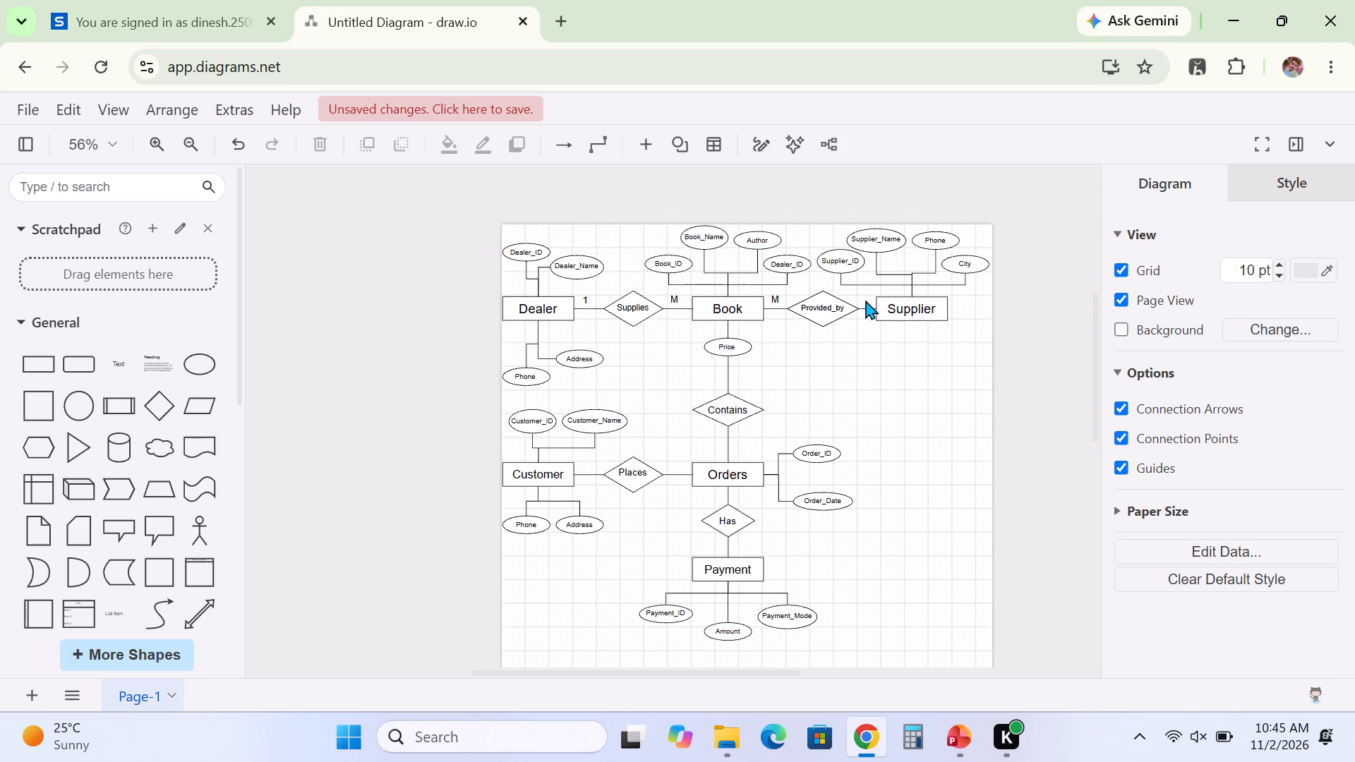
double_click(865, 300)
click(867, 300)
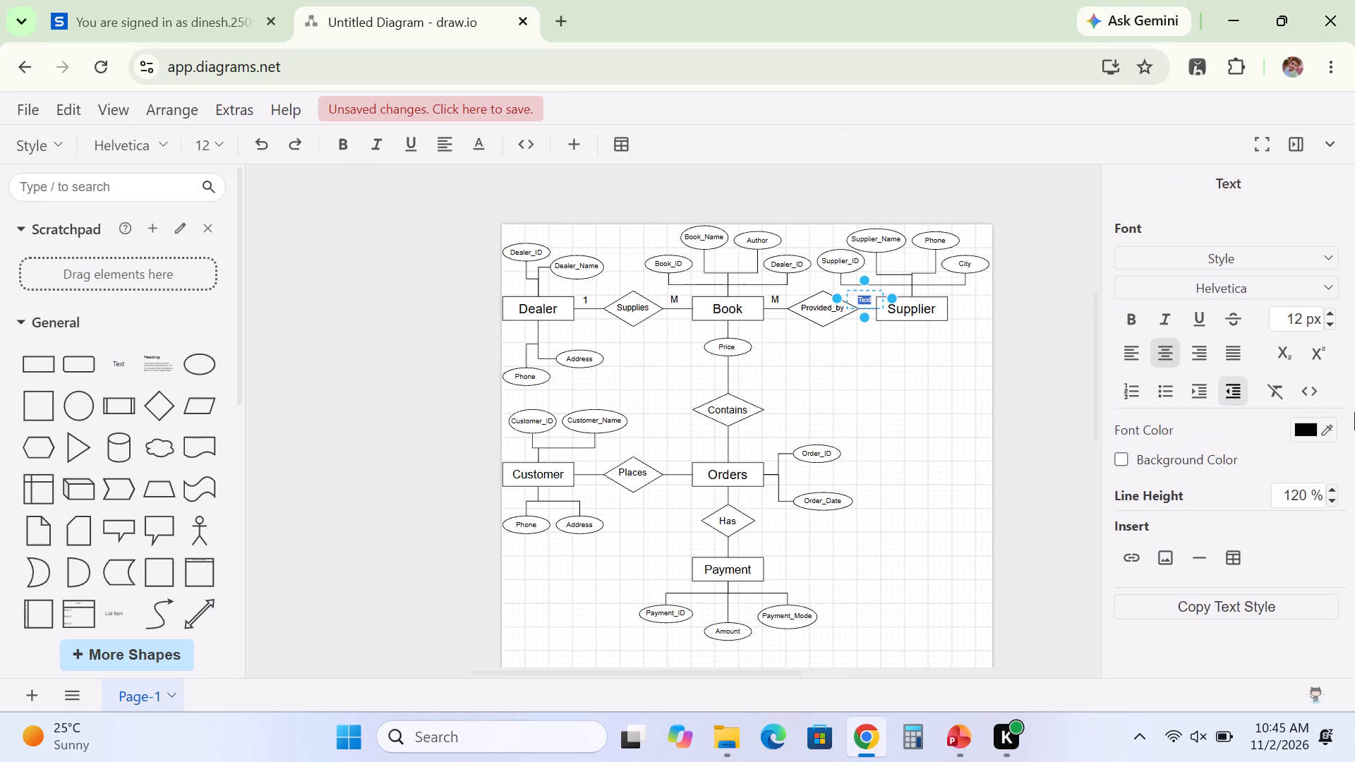
triple_click(1330, 311)
click(1330, 311)
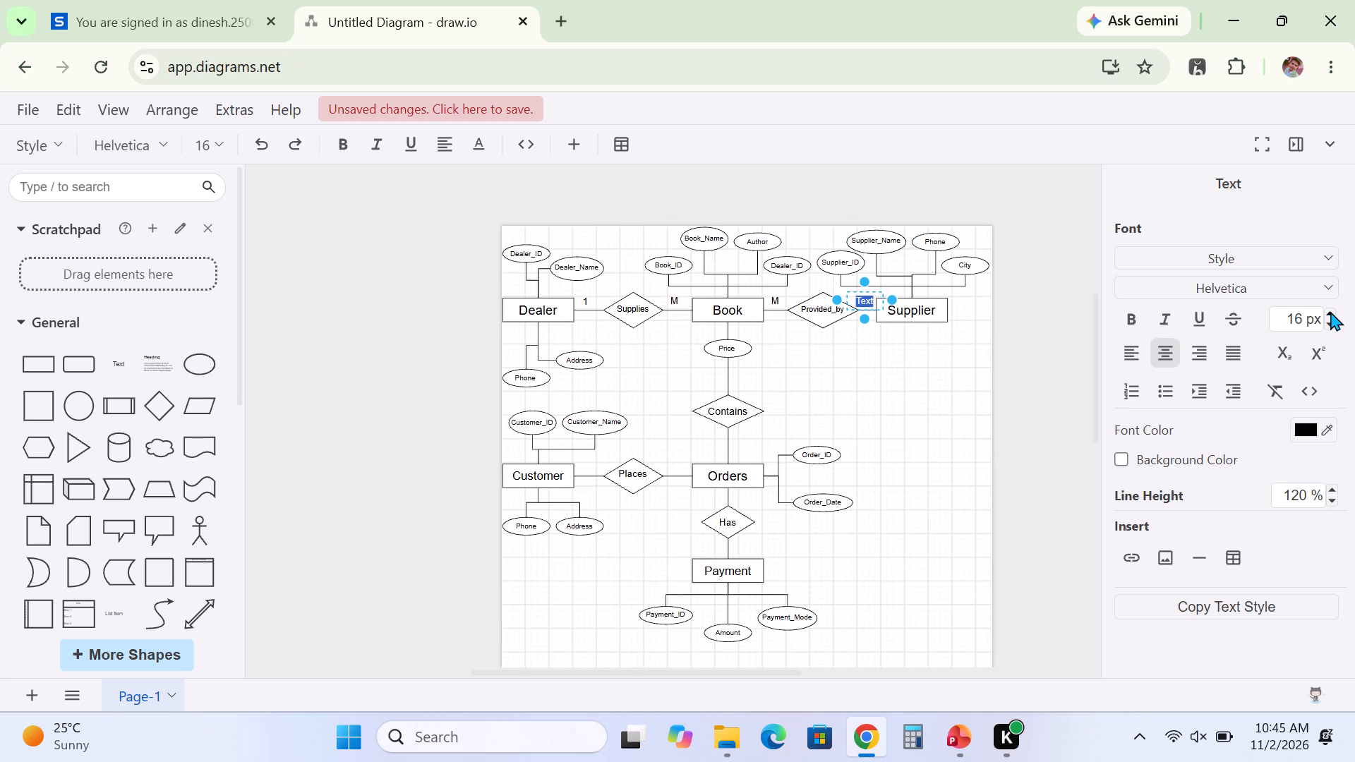
key(shift+exclam)
key(BackSpace)
key(1)
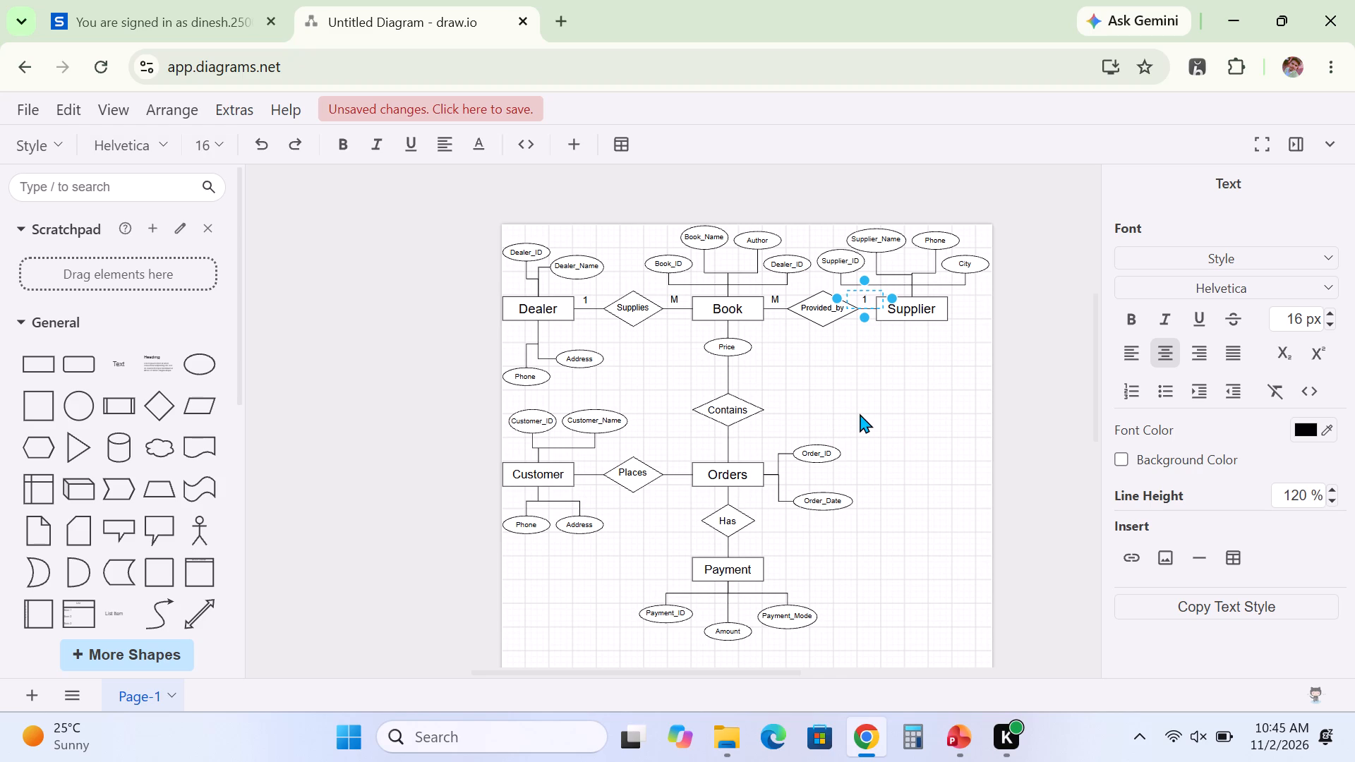
click(911, 418)
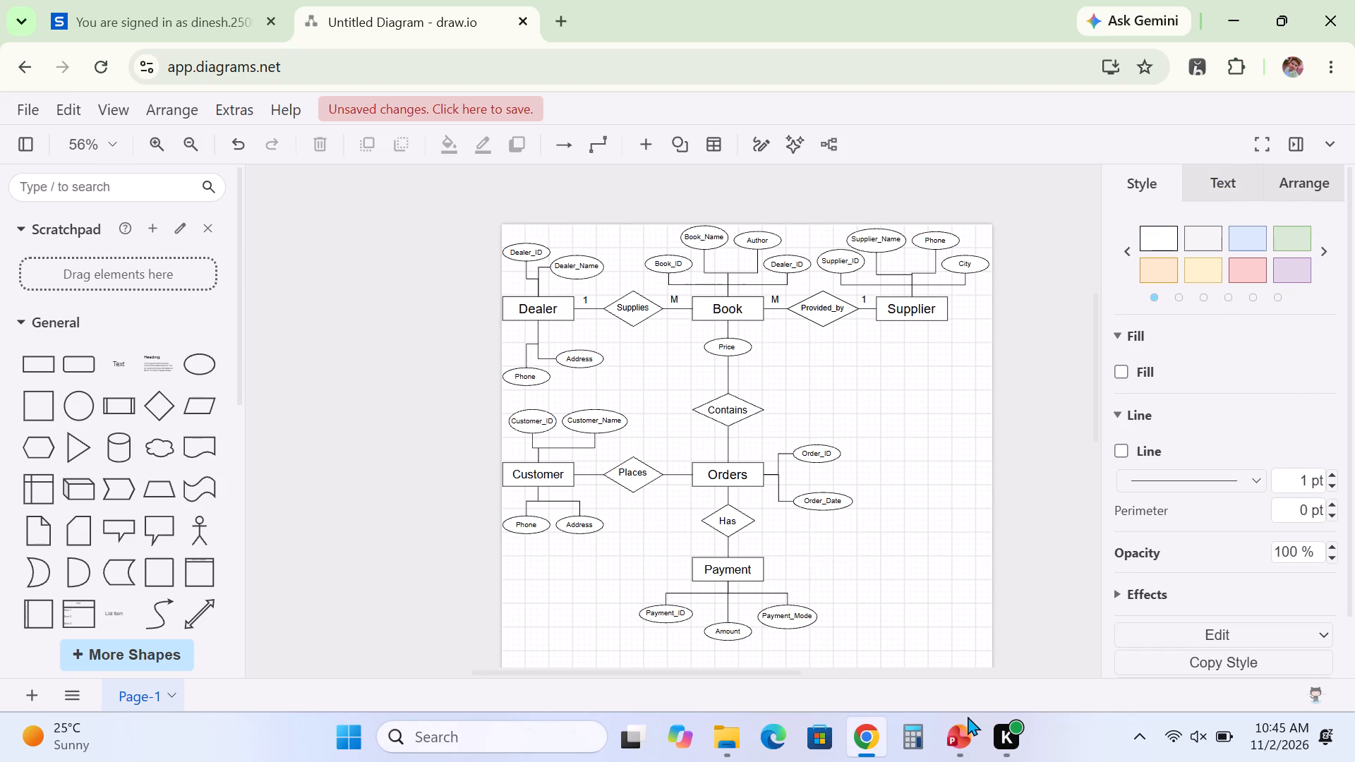
Check the Contains cardinalities on the PowerPoint slide and add a 16 px text label "M" between Price and Contains in draw.io.
click(959, 739)
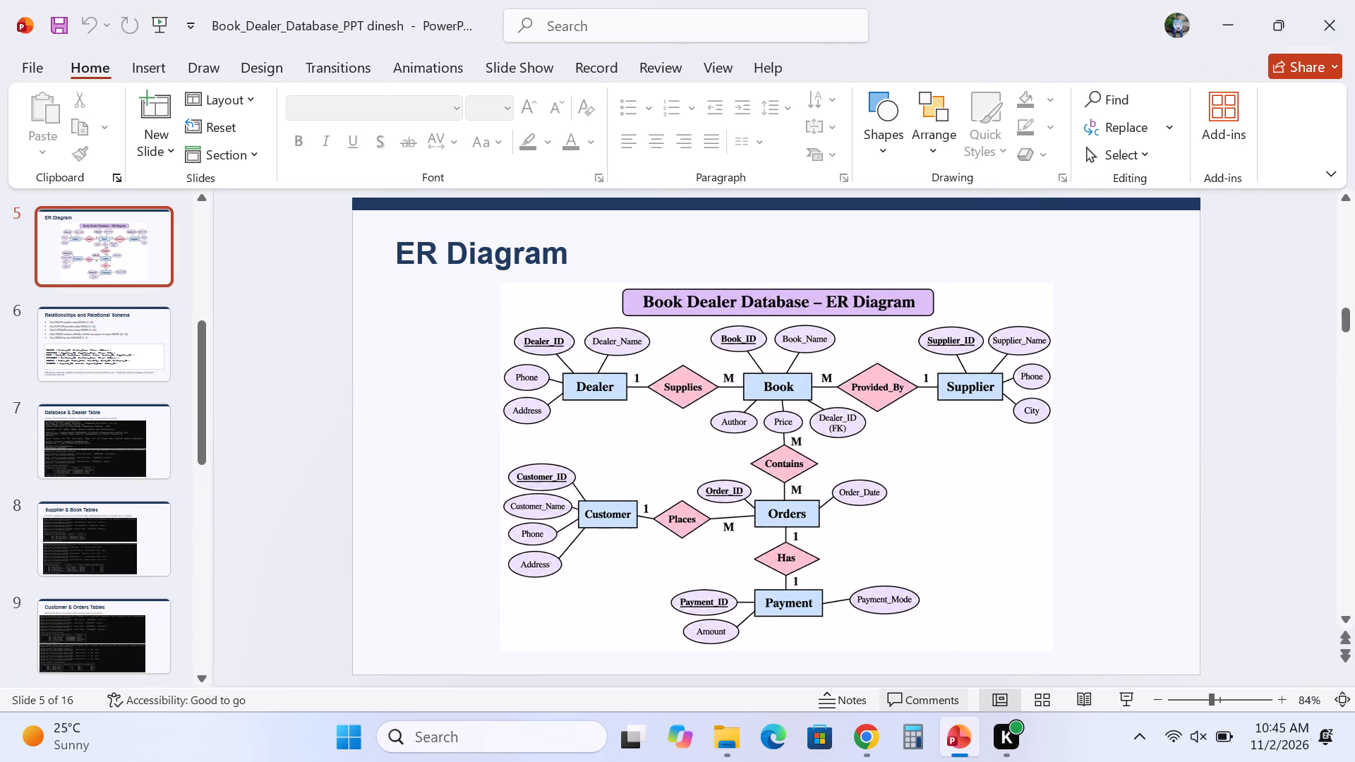
click(869, 732)
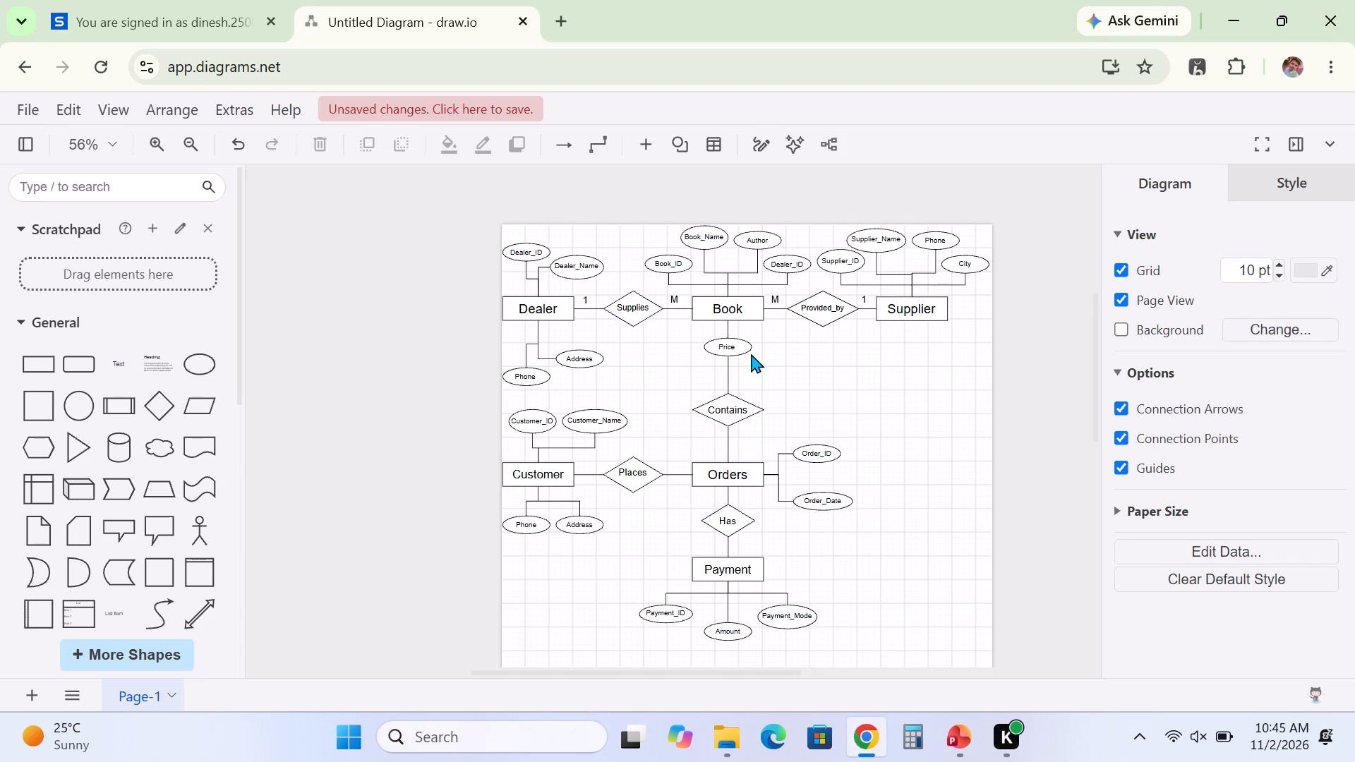
click(954, 725)
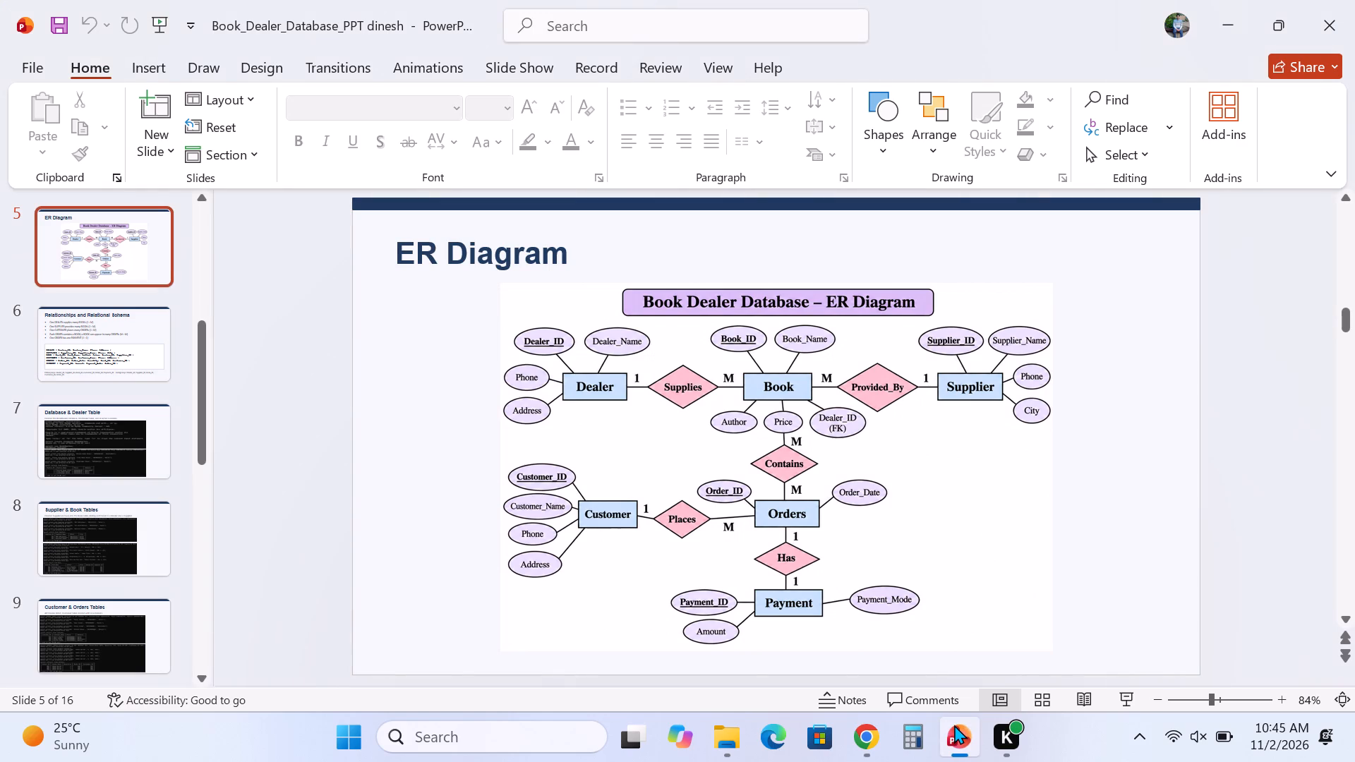
click(868, 730)
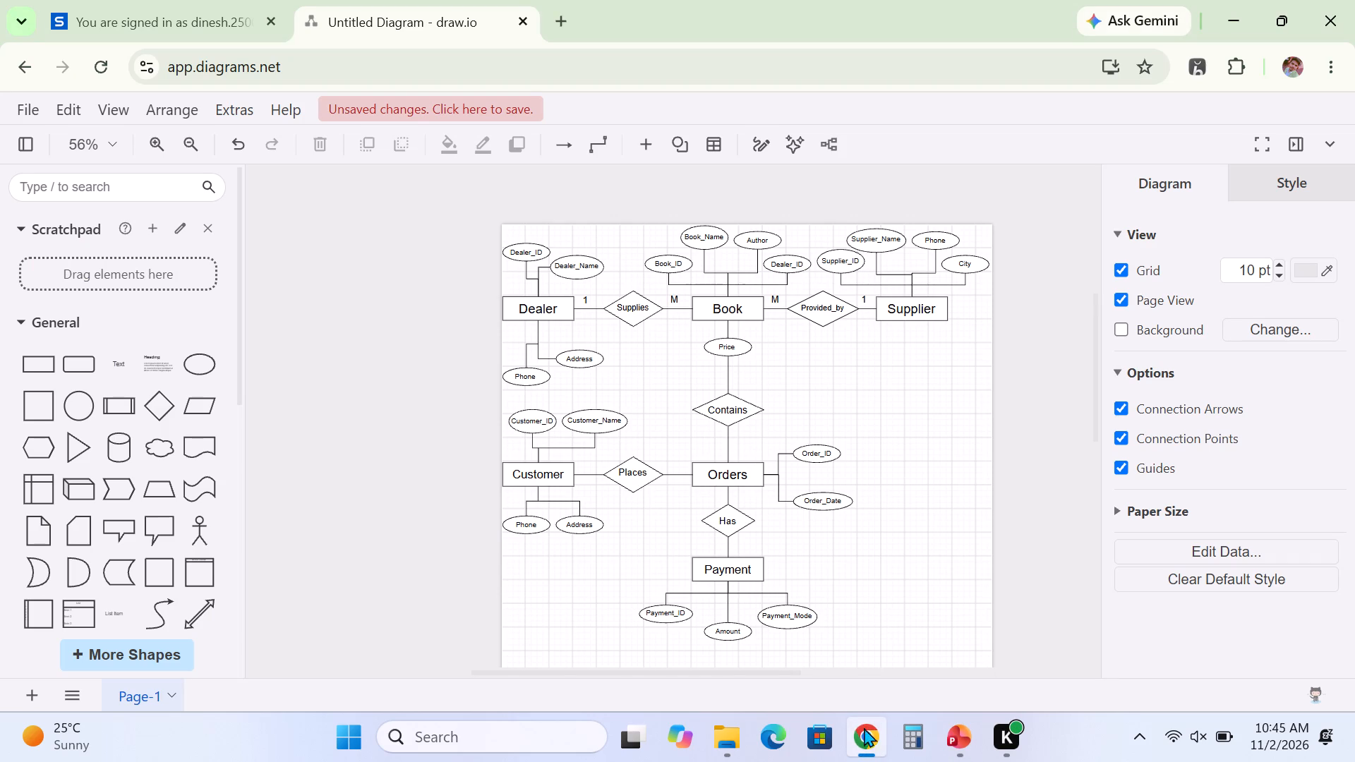
double_click(735, 372)
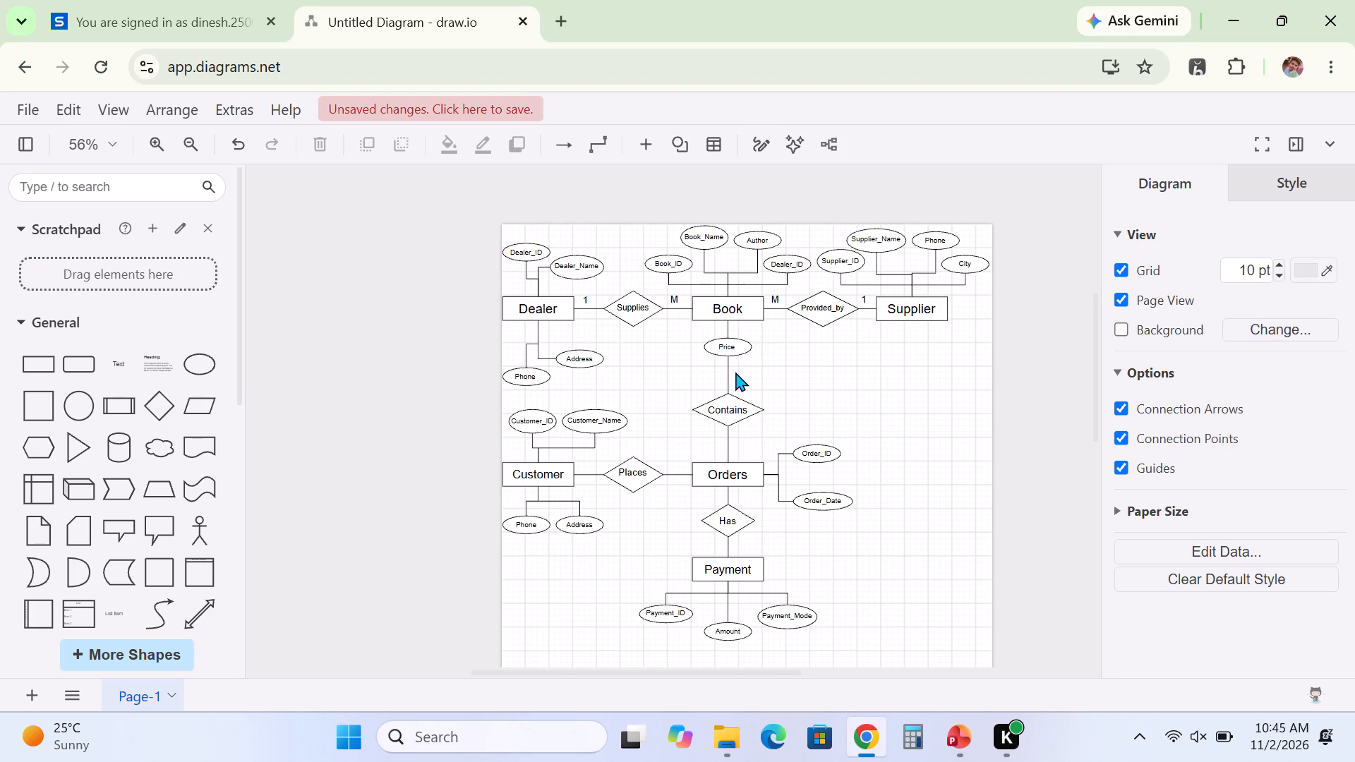
click(735, 372)
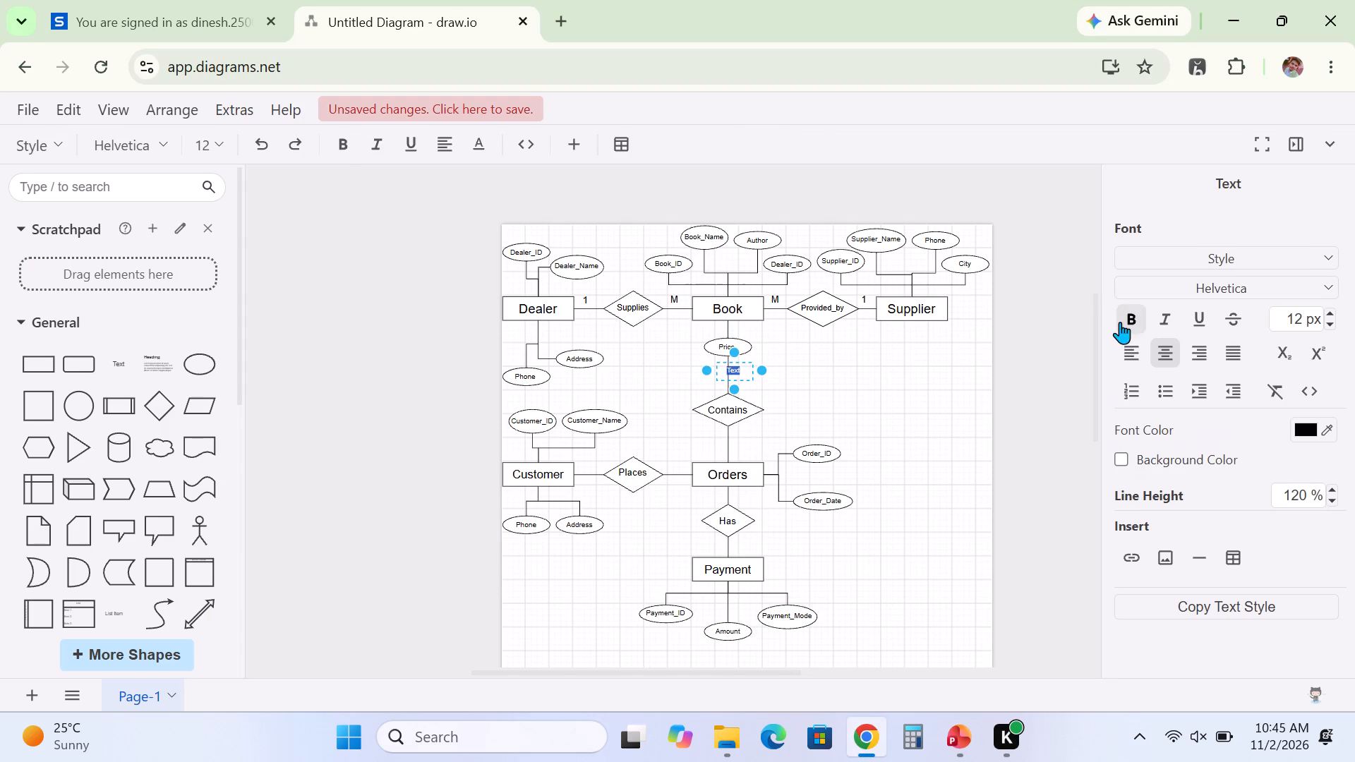
triple_click(1329, 310)
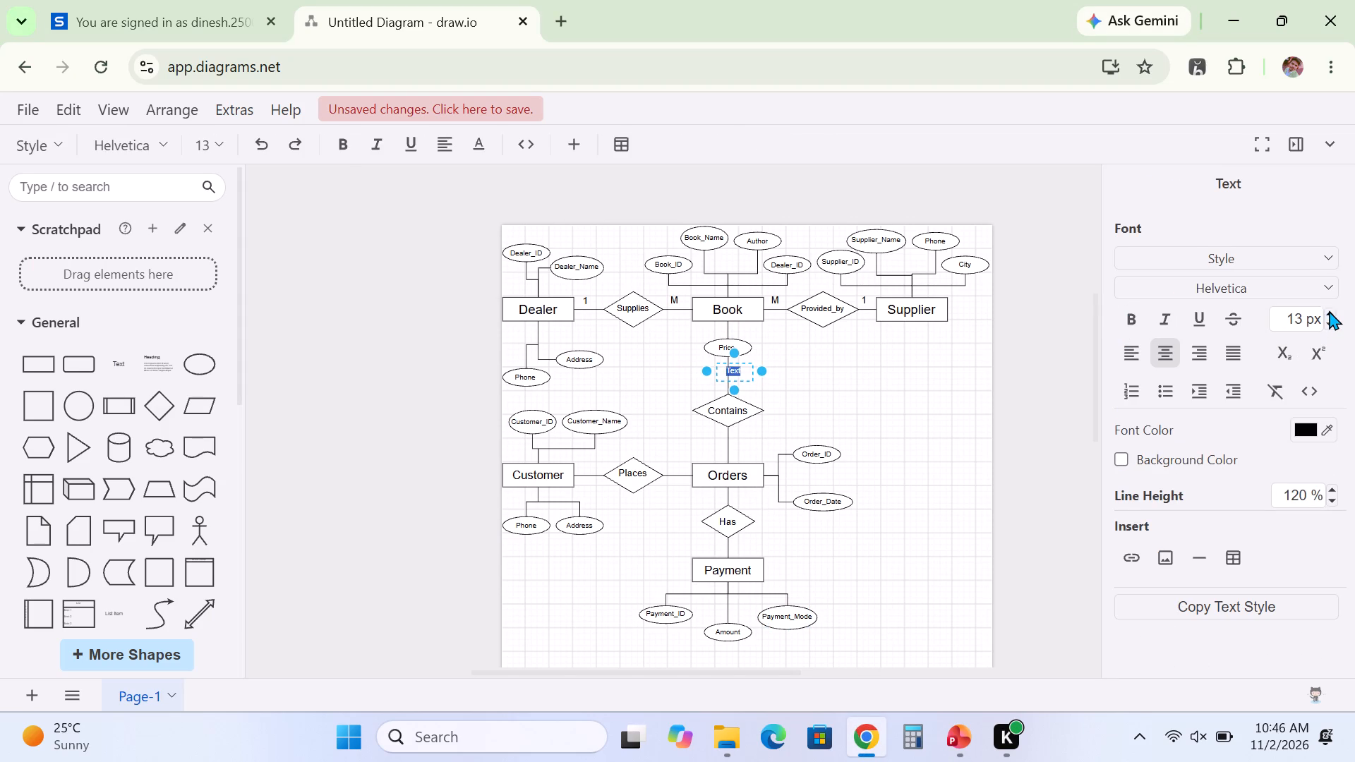
click(1329, 310)
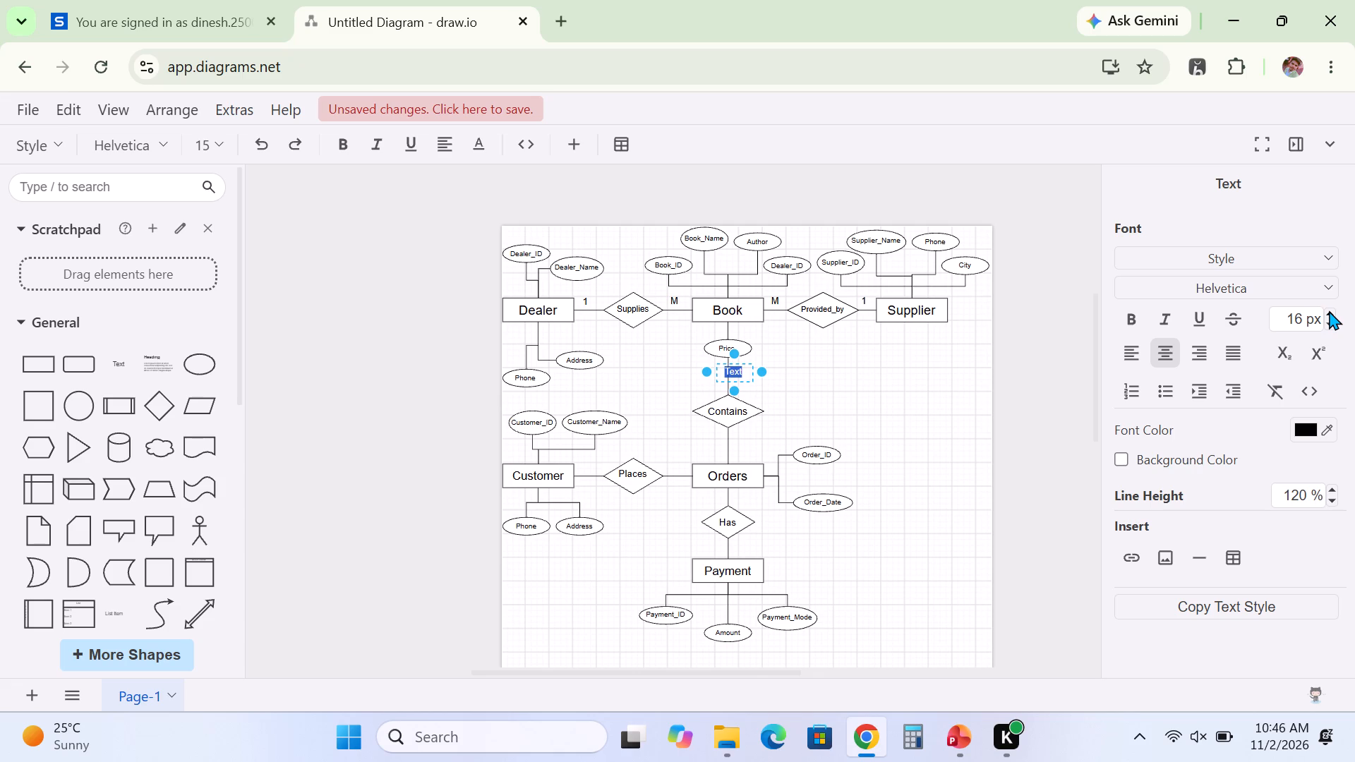
key(ctrl+m)
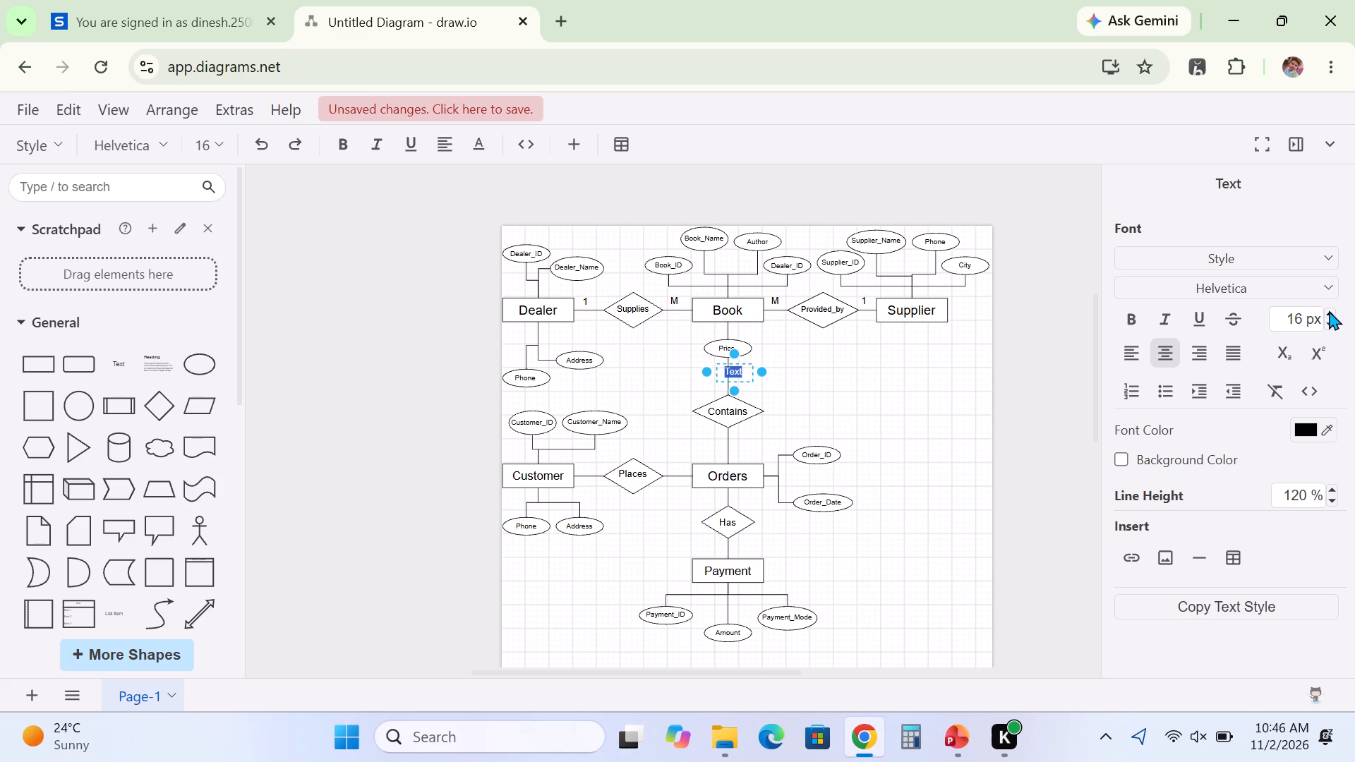
key(shift+m)
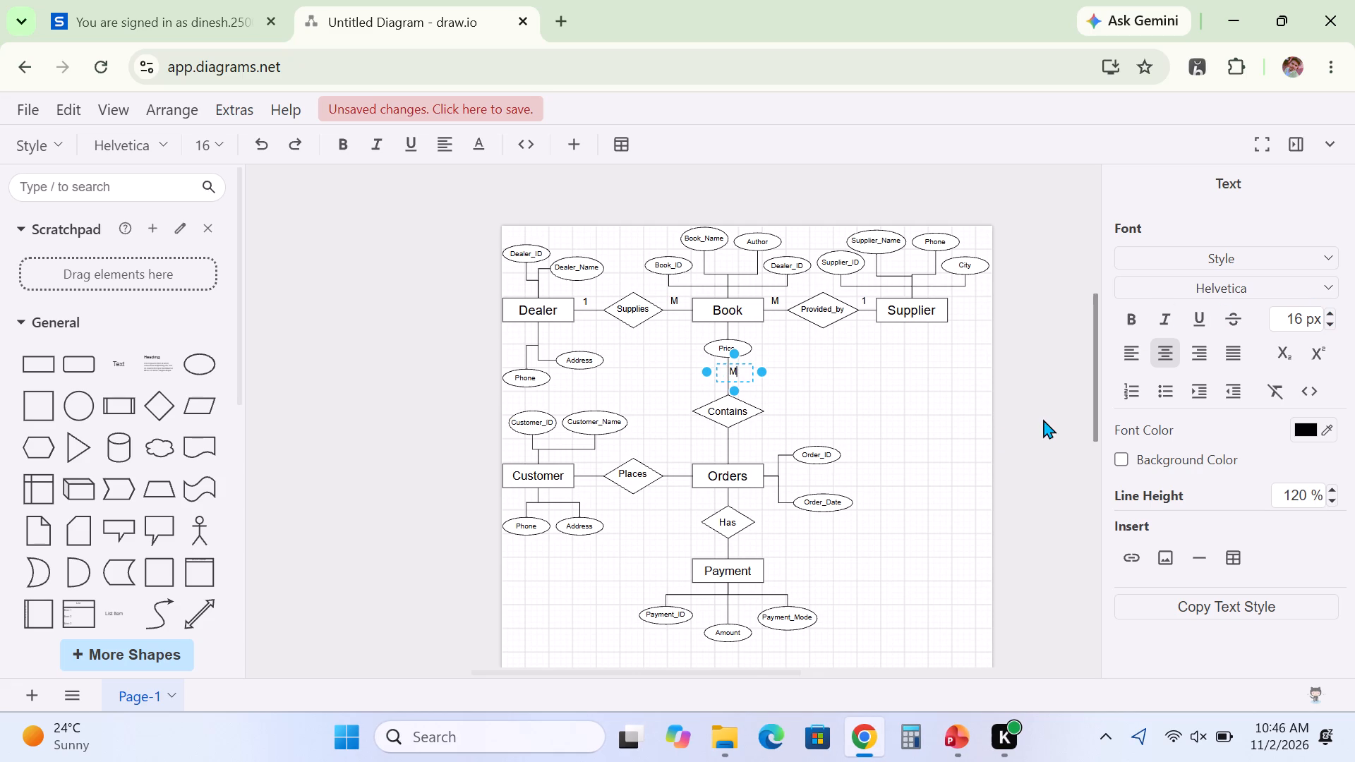
click(801, 404)
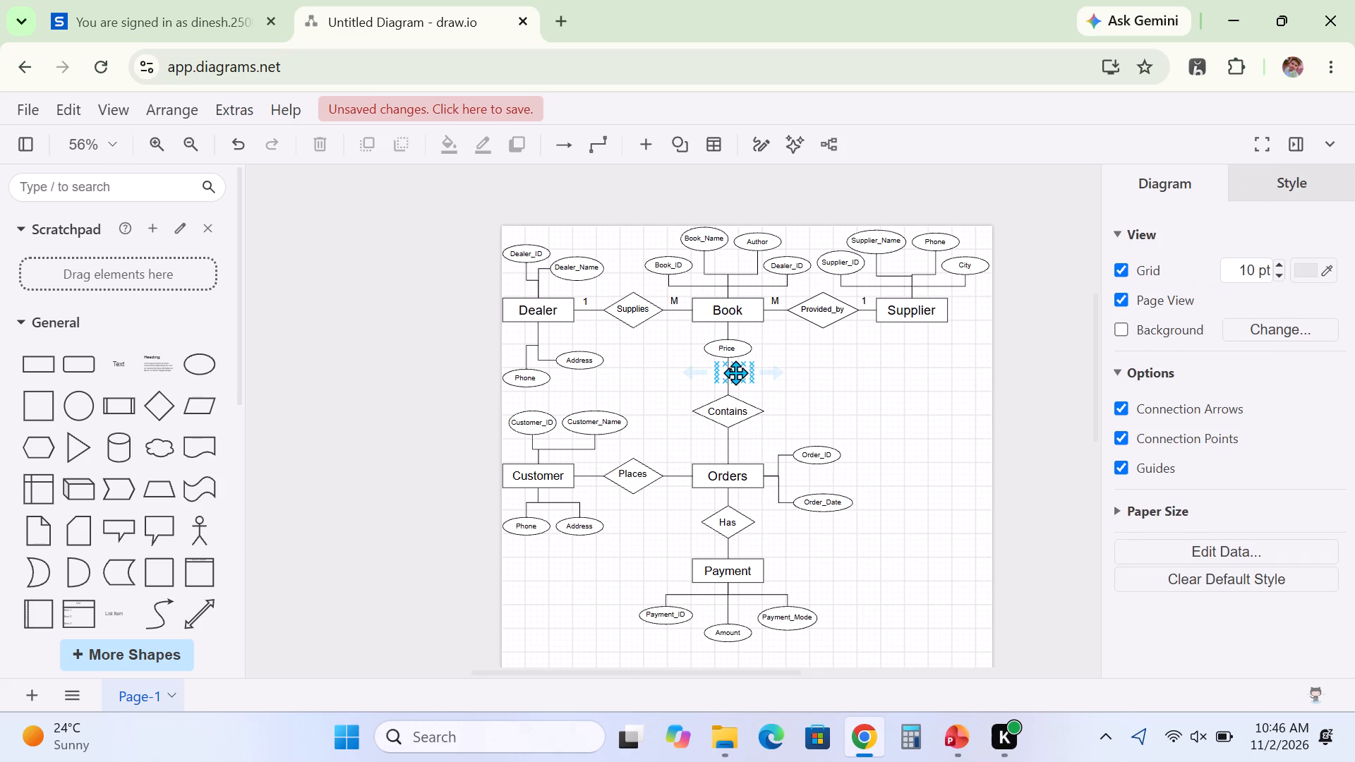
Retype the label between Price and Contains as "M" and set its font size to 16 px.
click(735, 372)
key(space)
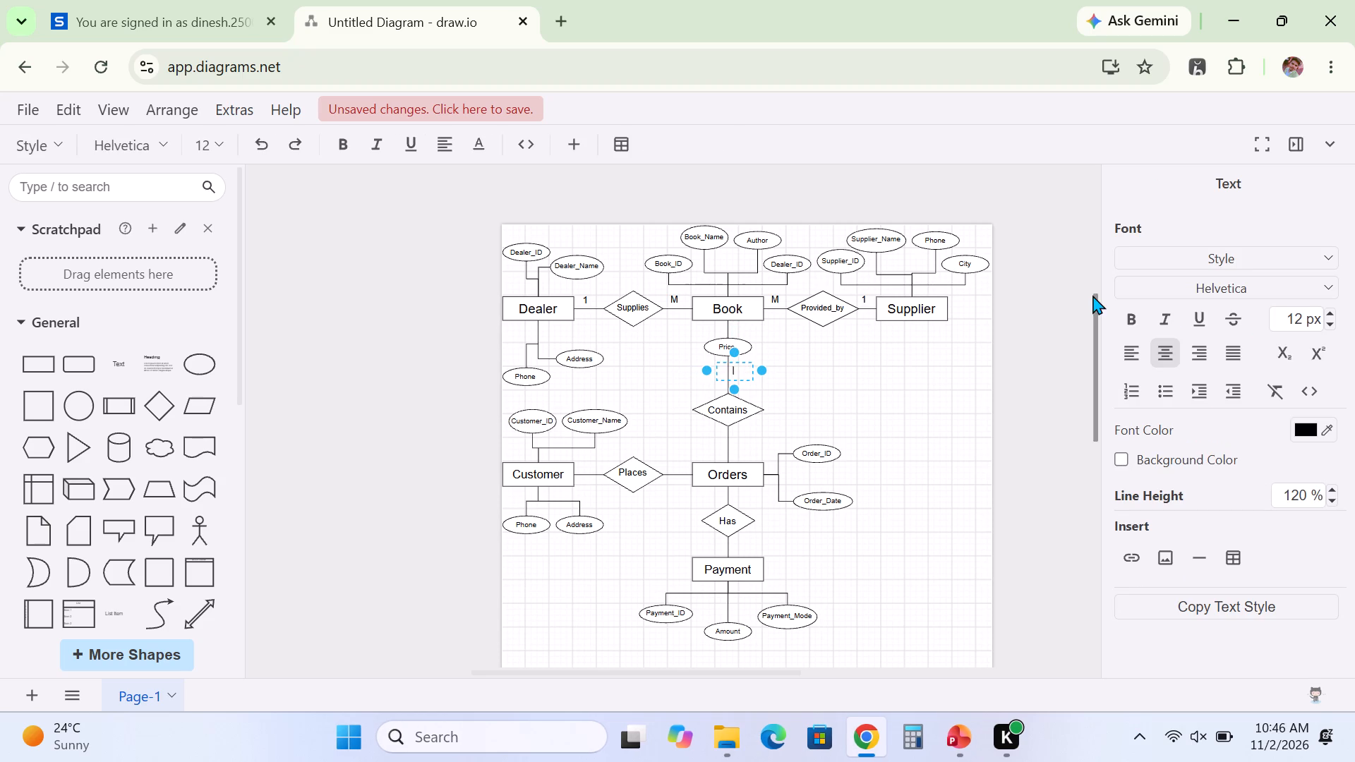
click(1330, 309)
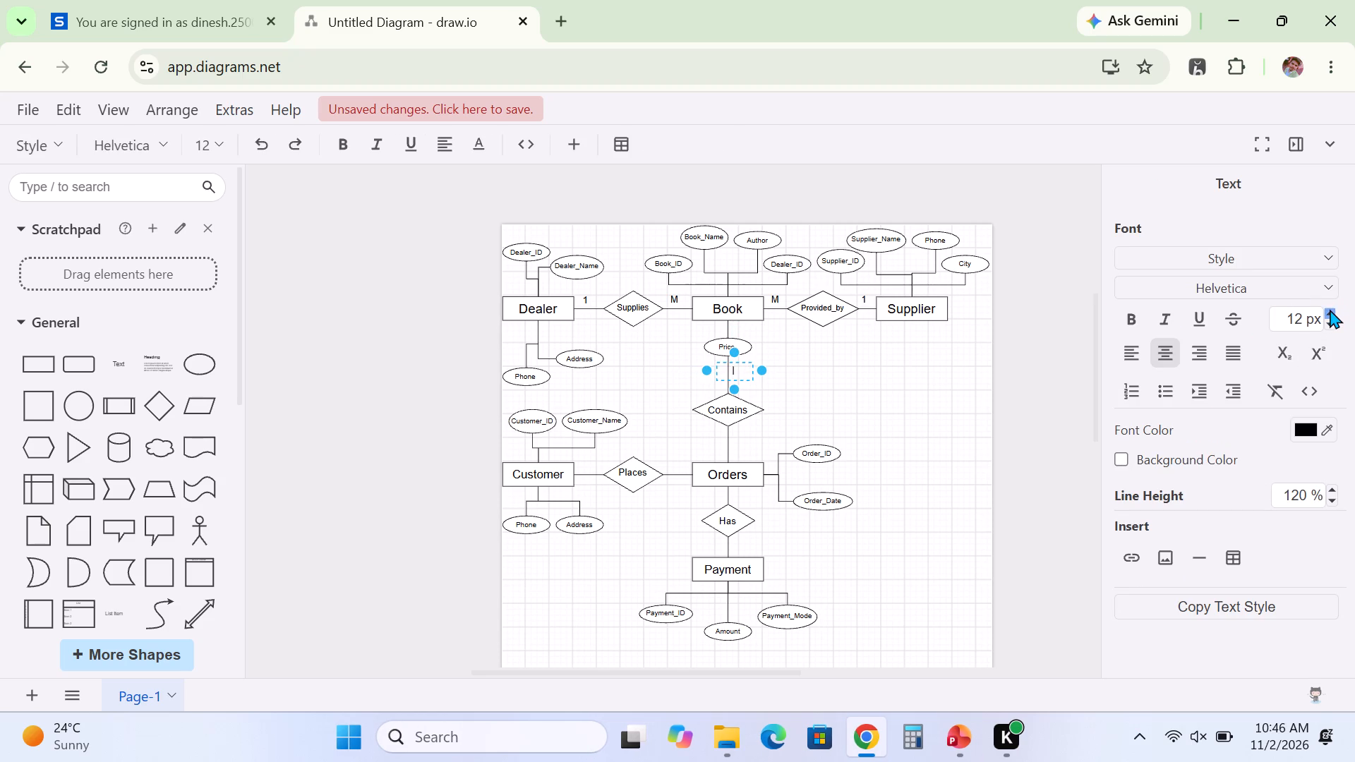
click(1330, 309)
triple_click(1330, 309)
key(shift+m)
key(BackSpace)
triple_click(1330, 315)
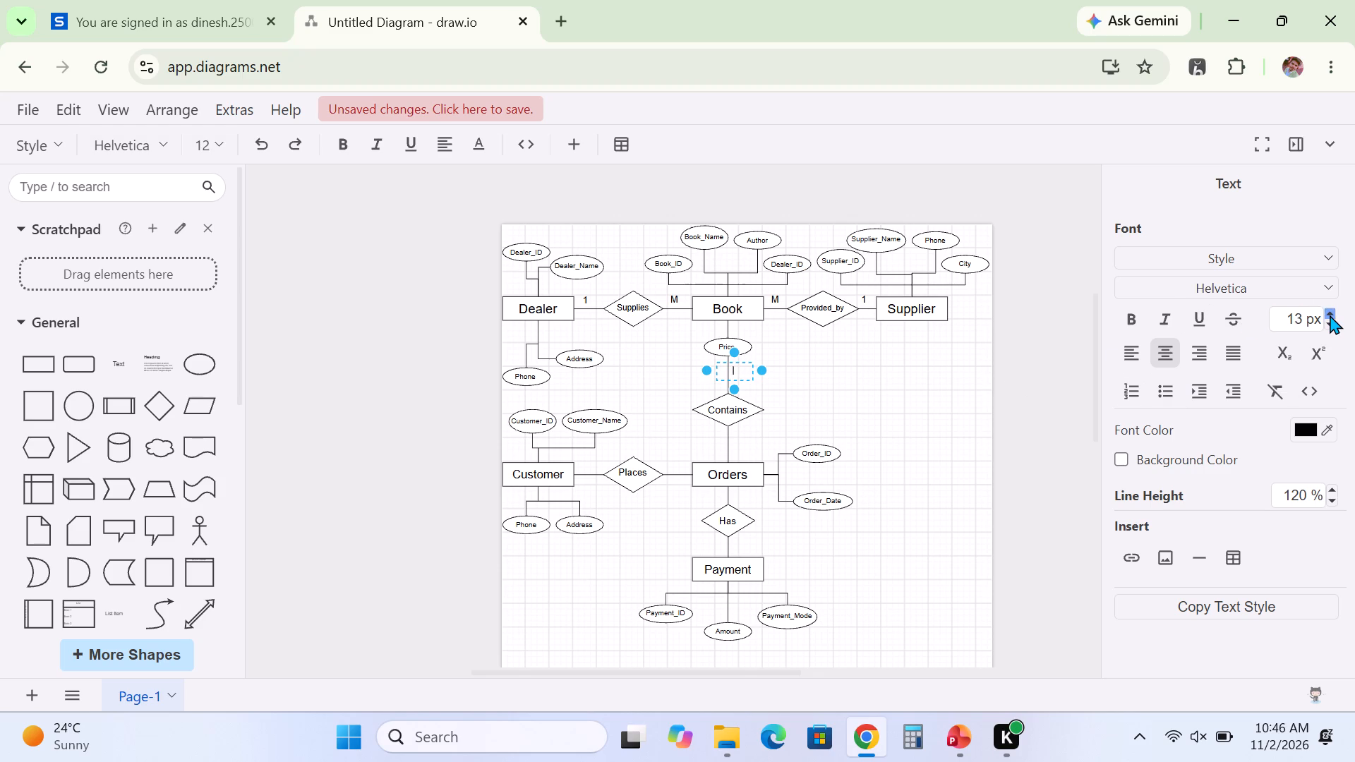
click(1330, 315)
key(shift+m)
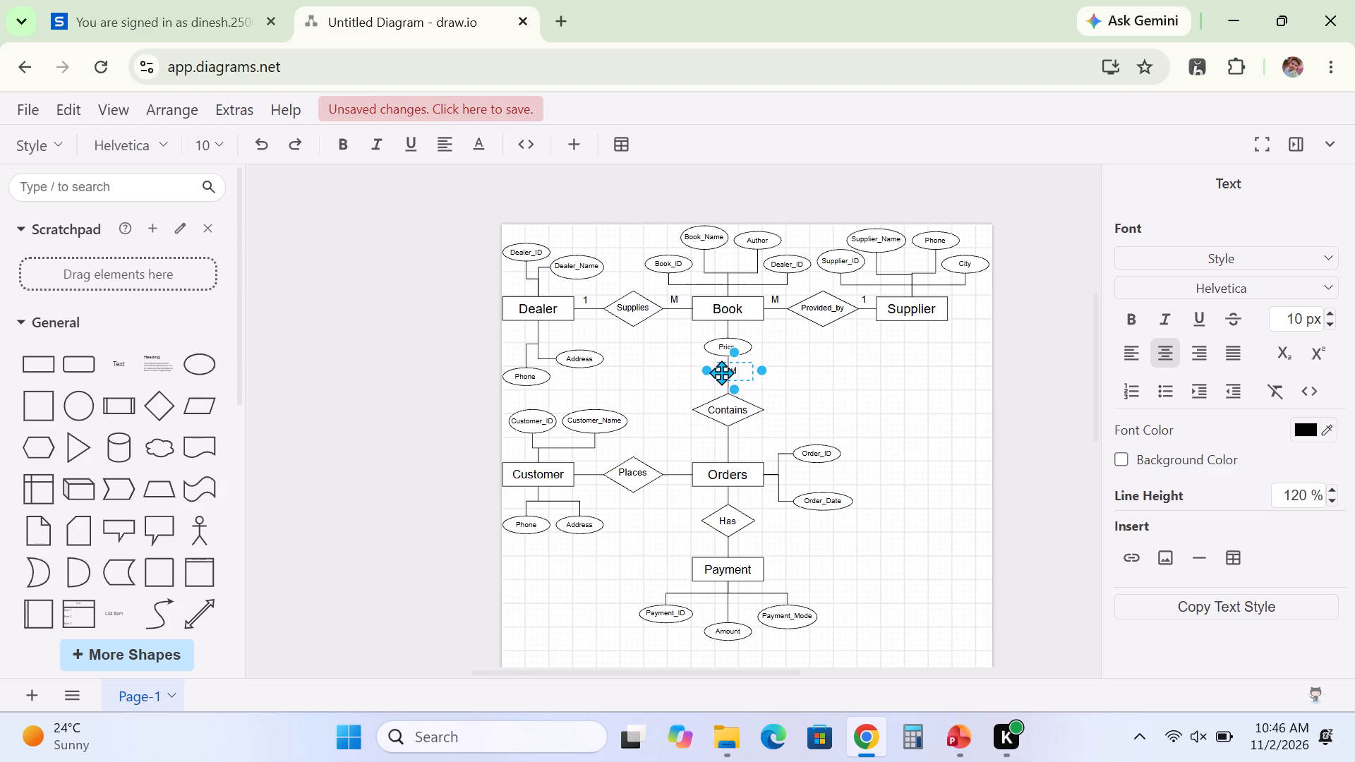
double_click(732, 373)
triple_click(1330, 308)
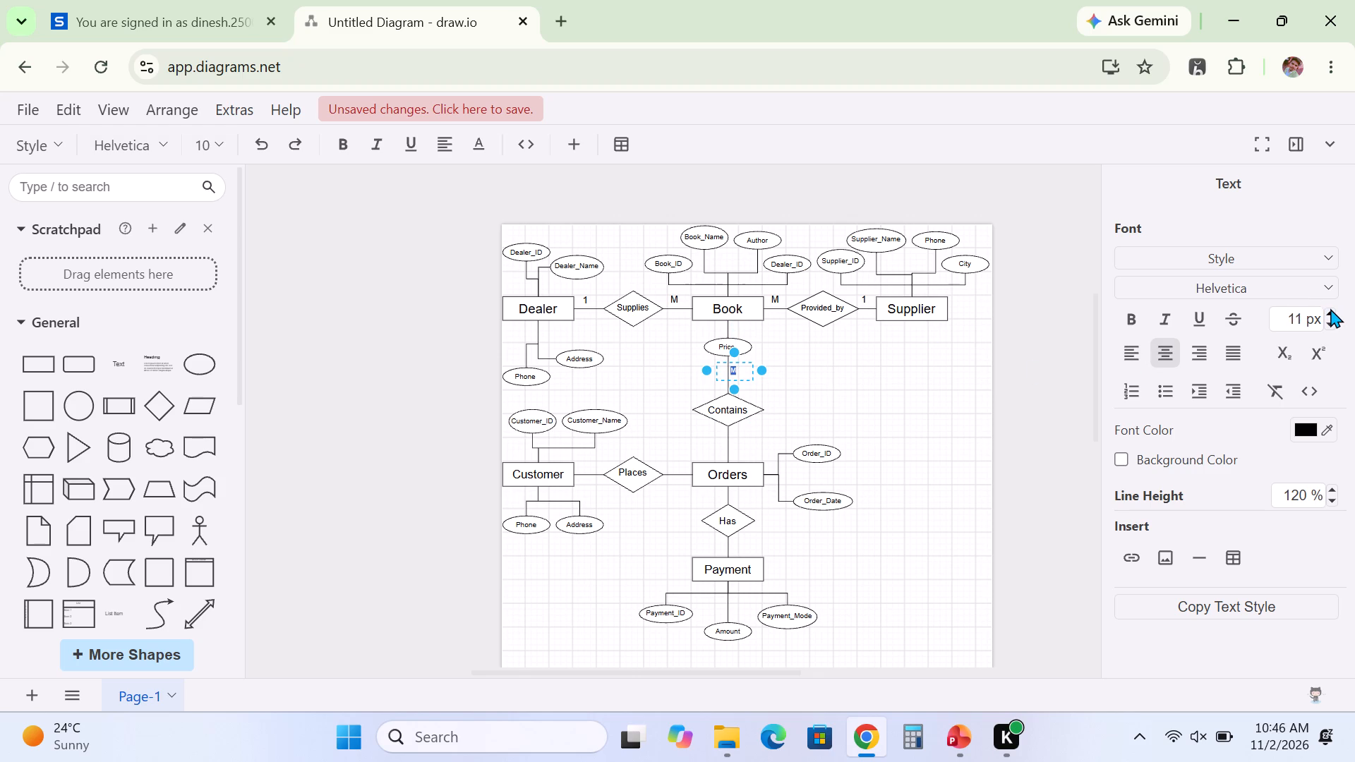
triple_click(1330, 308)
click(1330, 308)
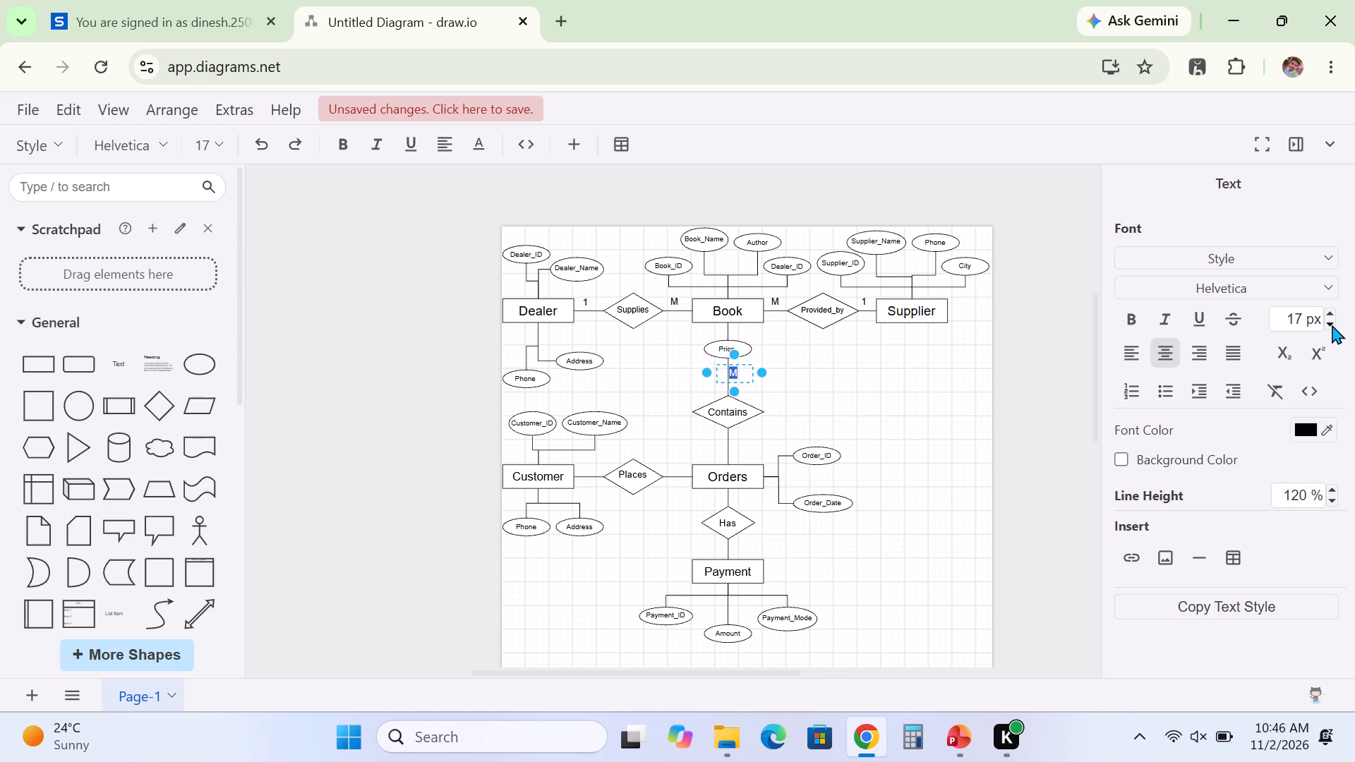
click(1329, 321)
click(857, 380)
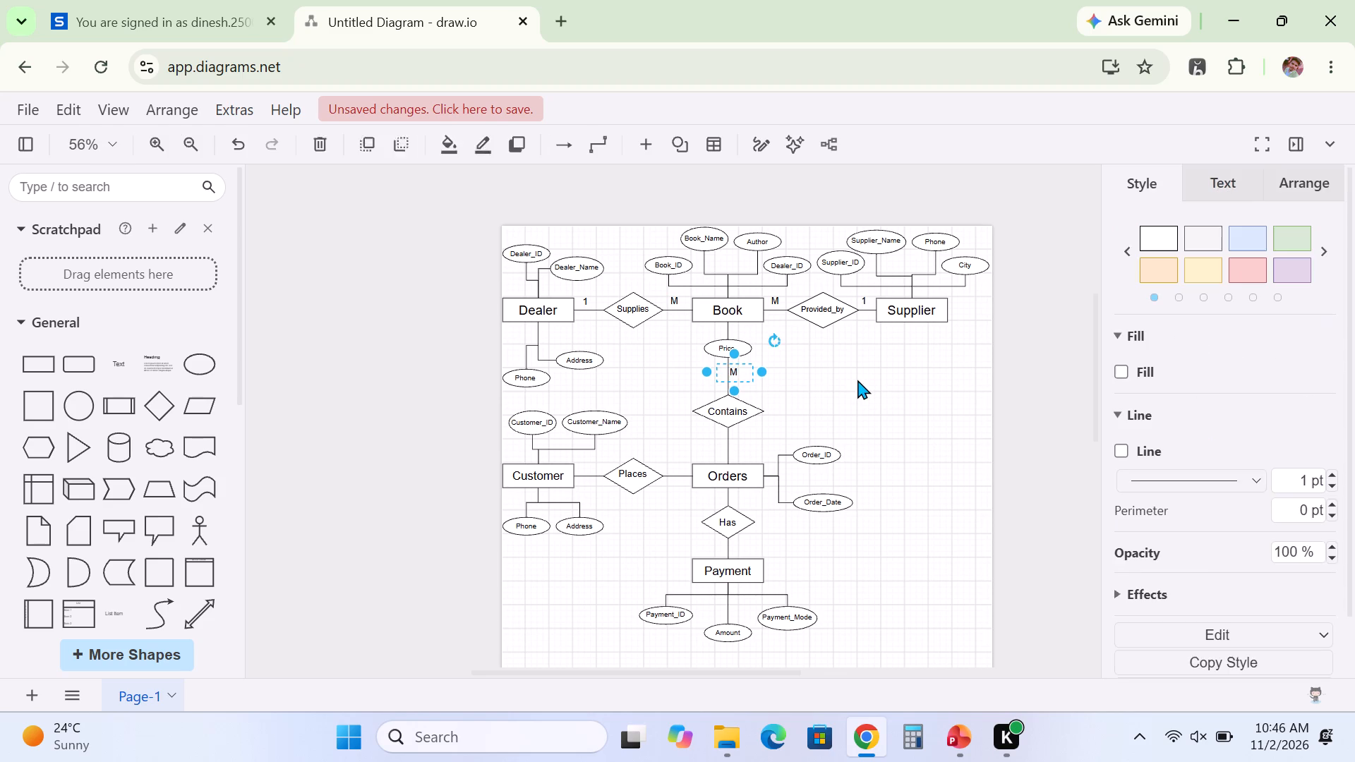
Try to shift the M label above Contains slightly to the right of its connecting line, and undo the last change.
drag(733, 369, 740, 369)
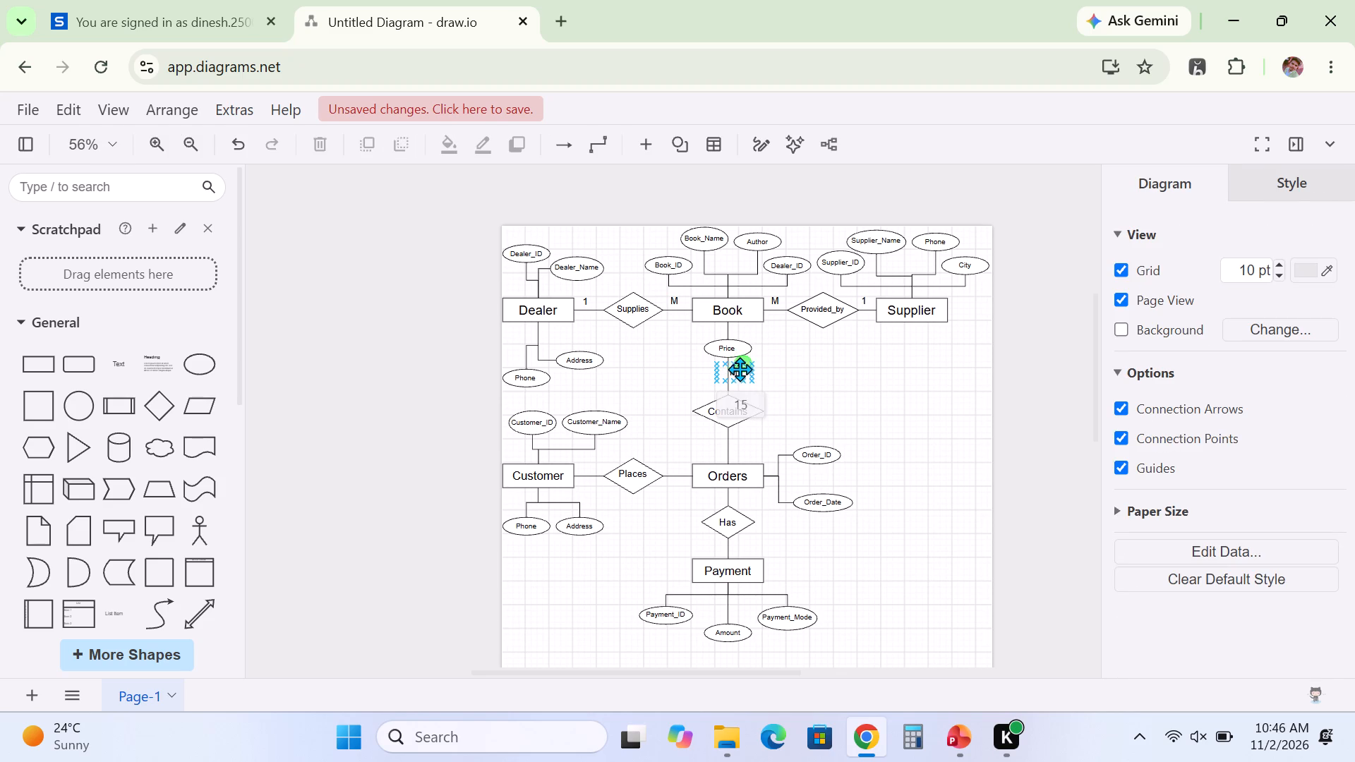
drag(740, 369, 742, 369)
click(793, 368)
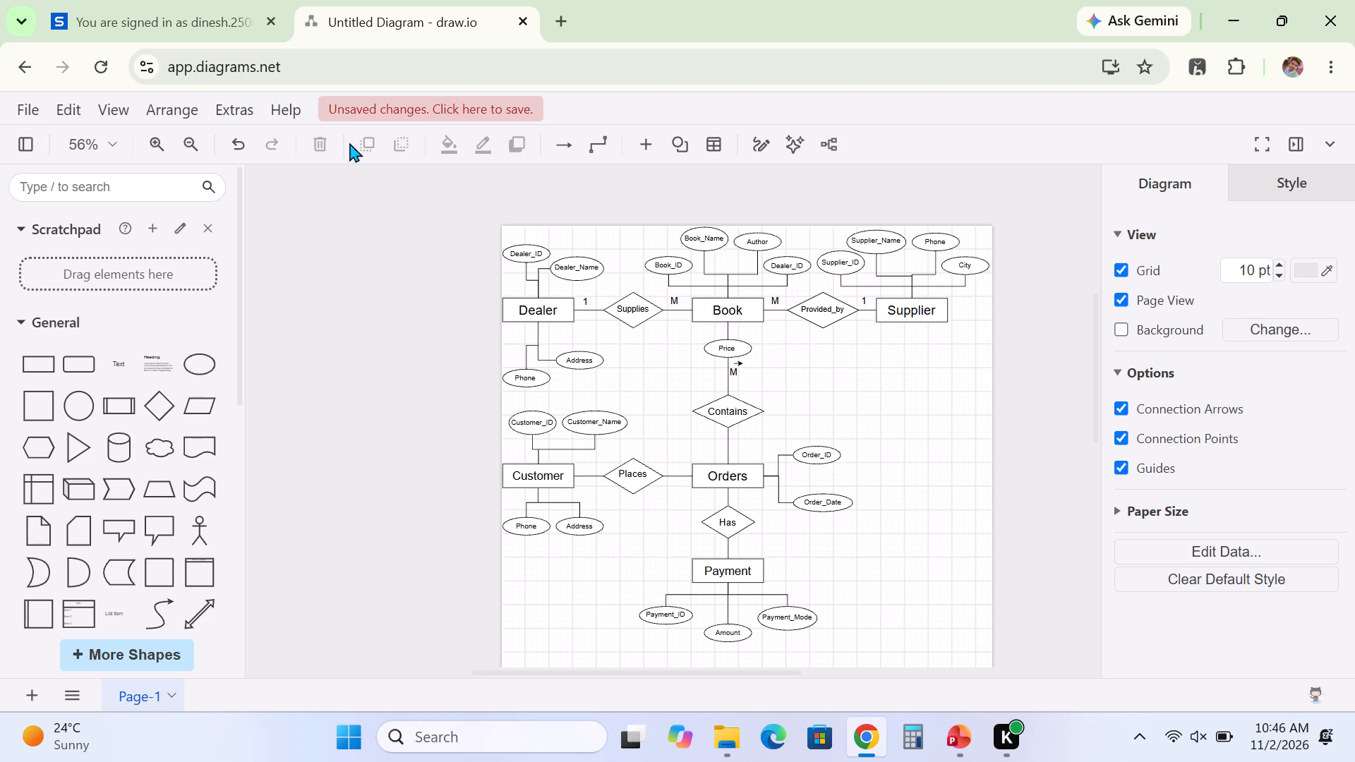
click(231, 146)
Check the Contains–Orders cardinality on the PowerPoint slide and add a 16 px text label "M" between Contains and Orders in draw.io.
click(962, 733)
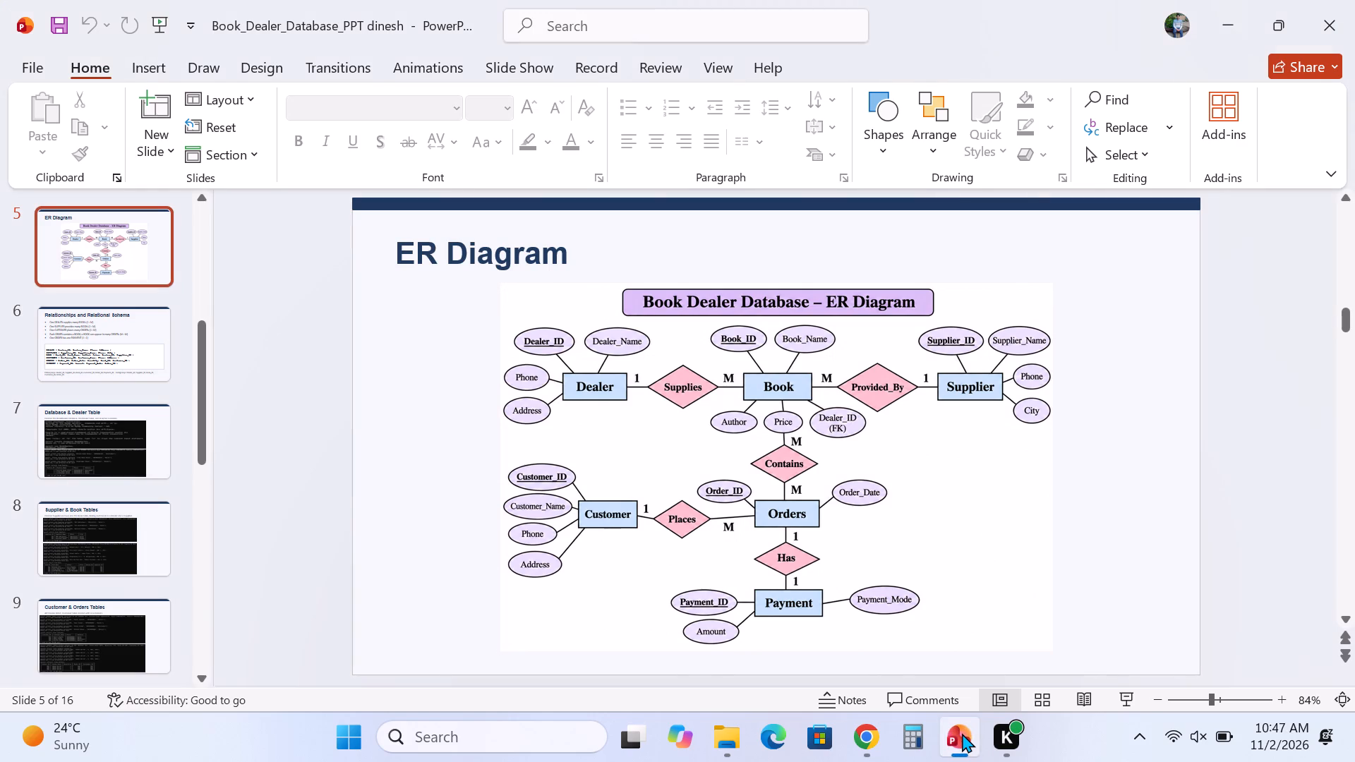
click(868, 732)
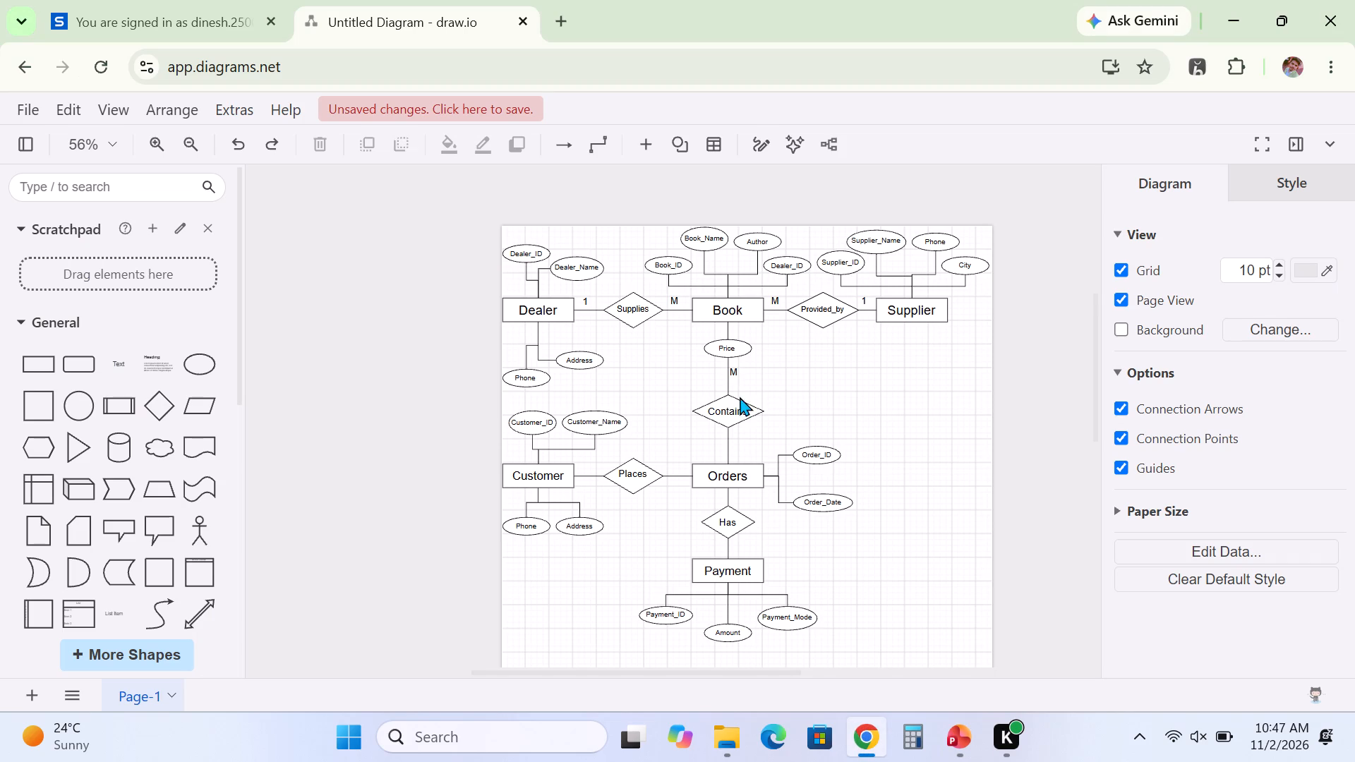
double_click(736, 440)
double_click(736, 440)
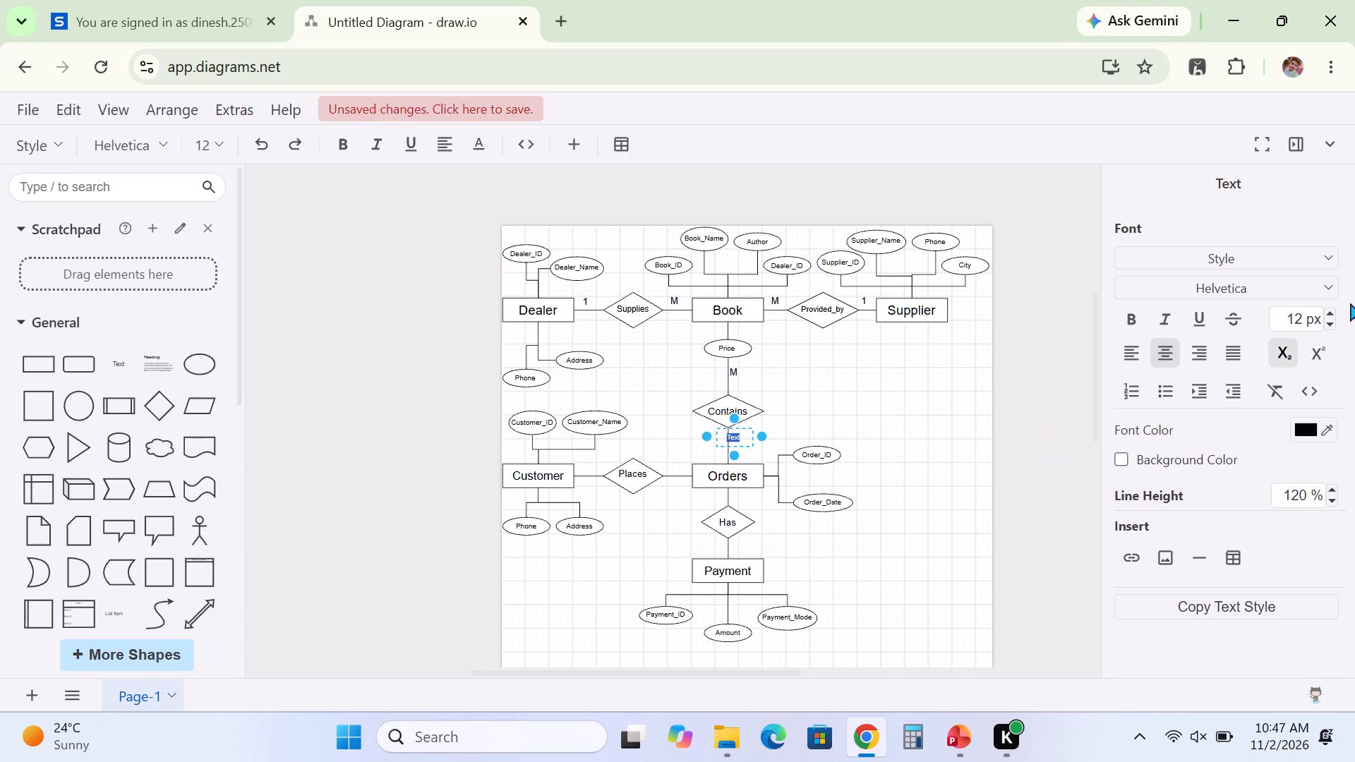
click(1331, 311)
click(1331, 311)
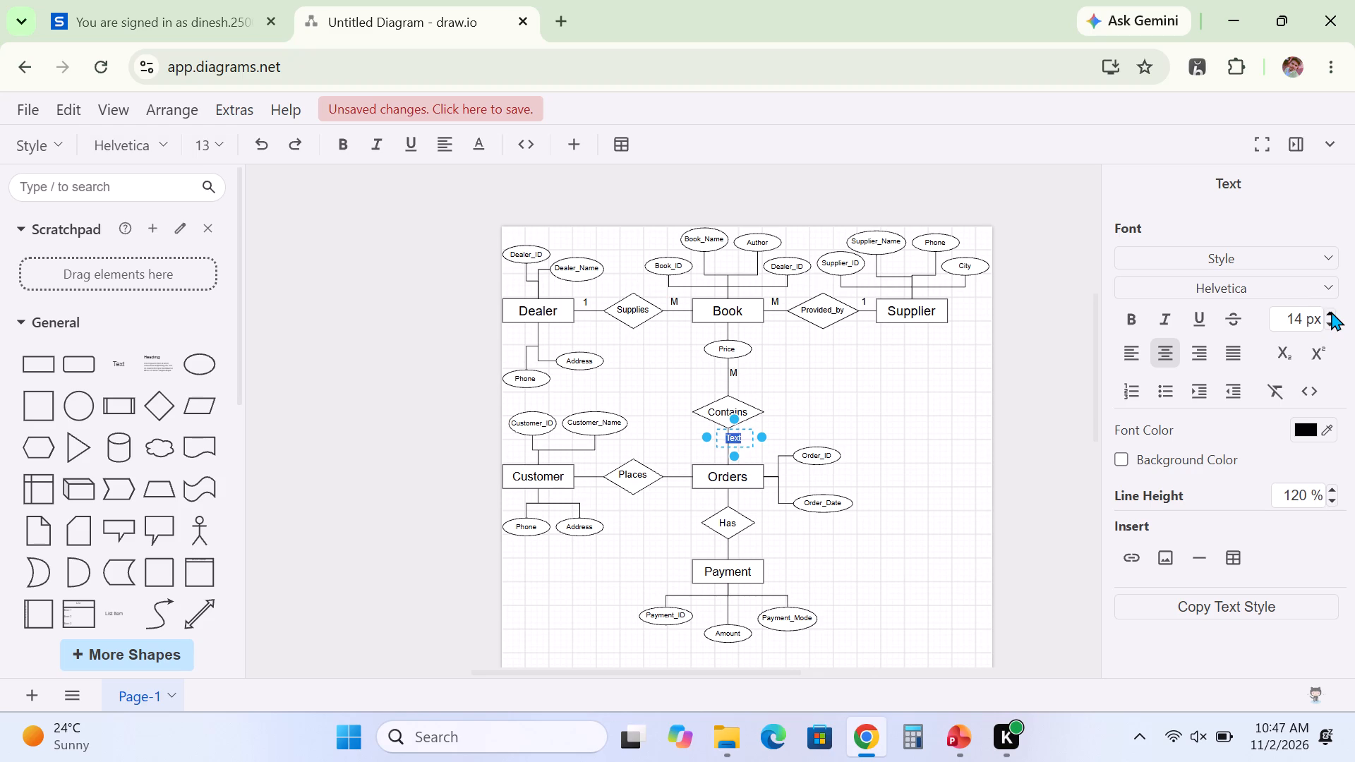
click(1331, 311)
click(1331, 311)
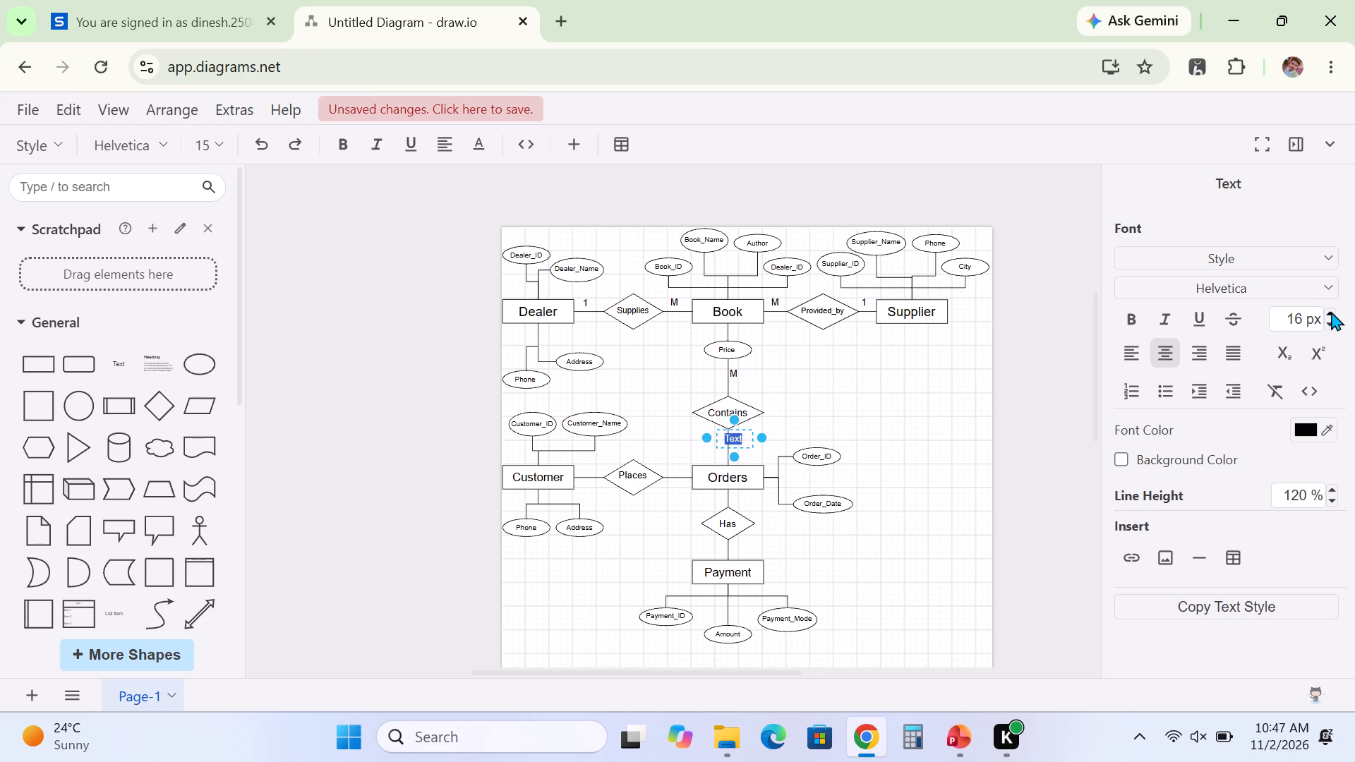
key(shift+m)
click(906, 401)
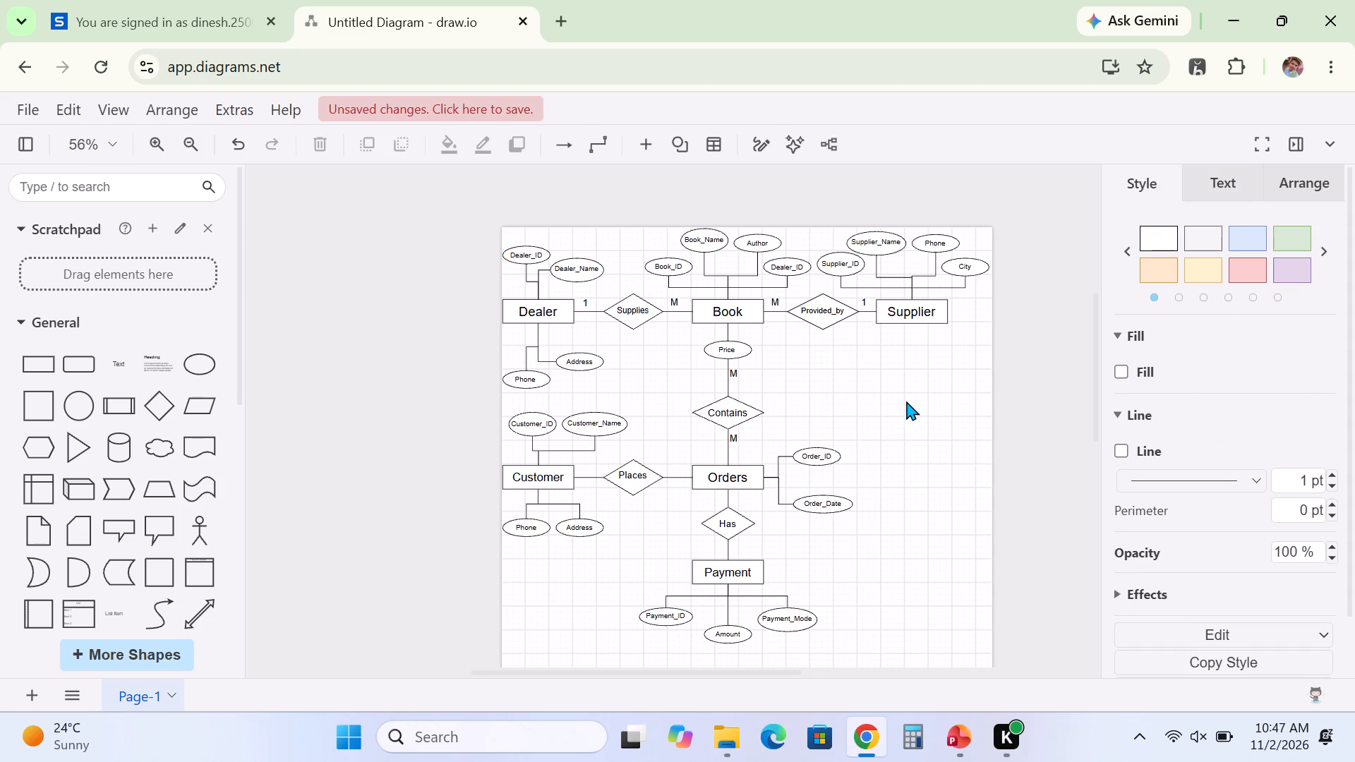
Add a 16 px text label "1" beside the connecting line between Orders and the Has diamond.
scroll(902, 498, down, 1)
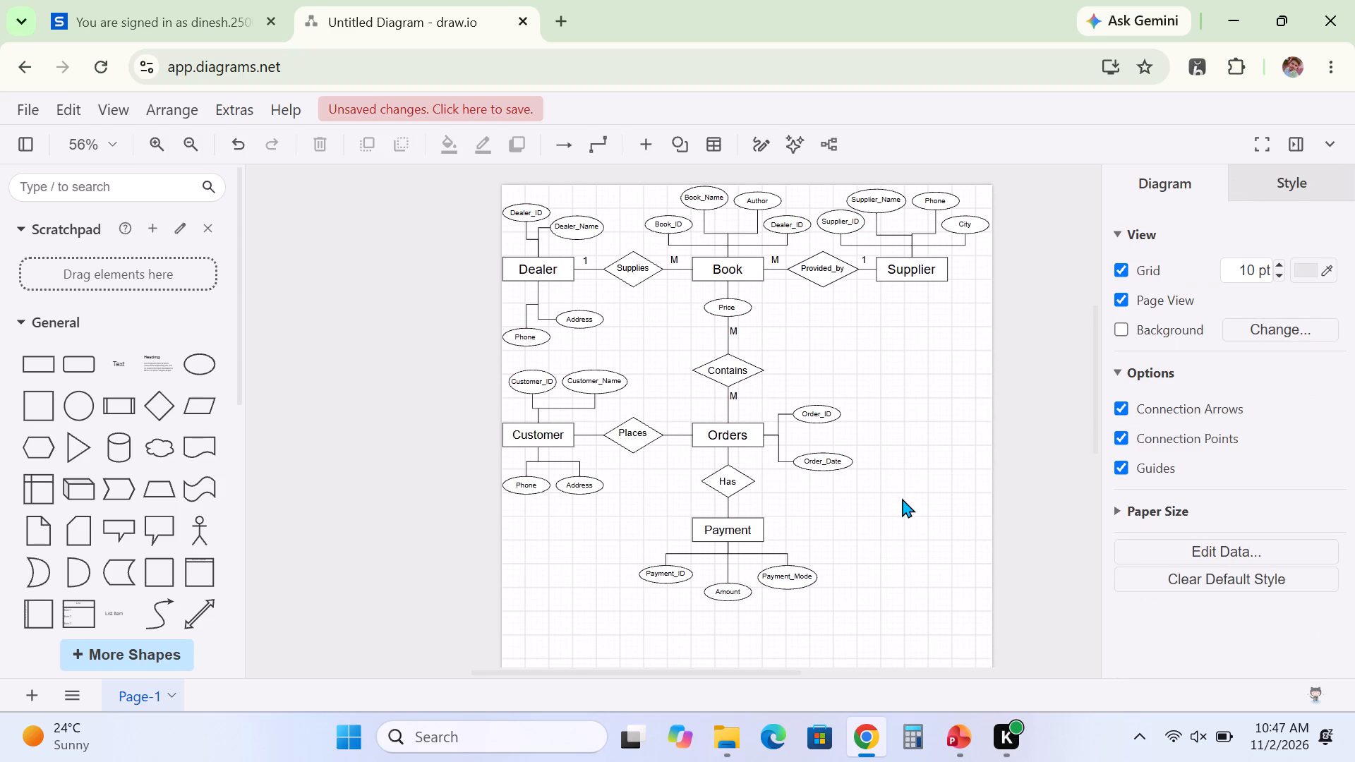
double_click(737, 454)
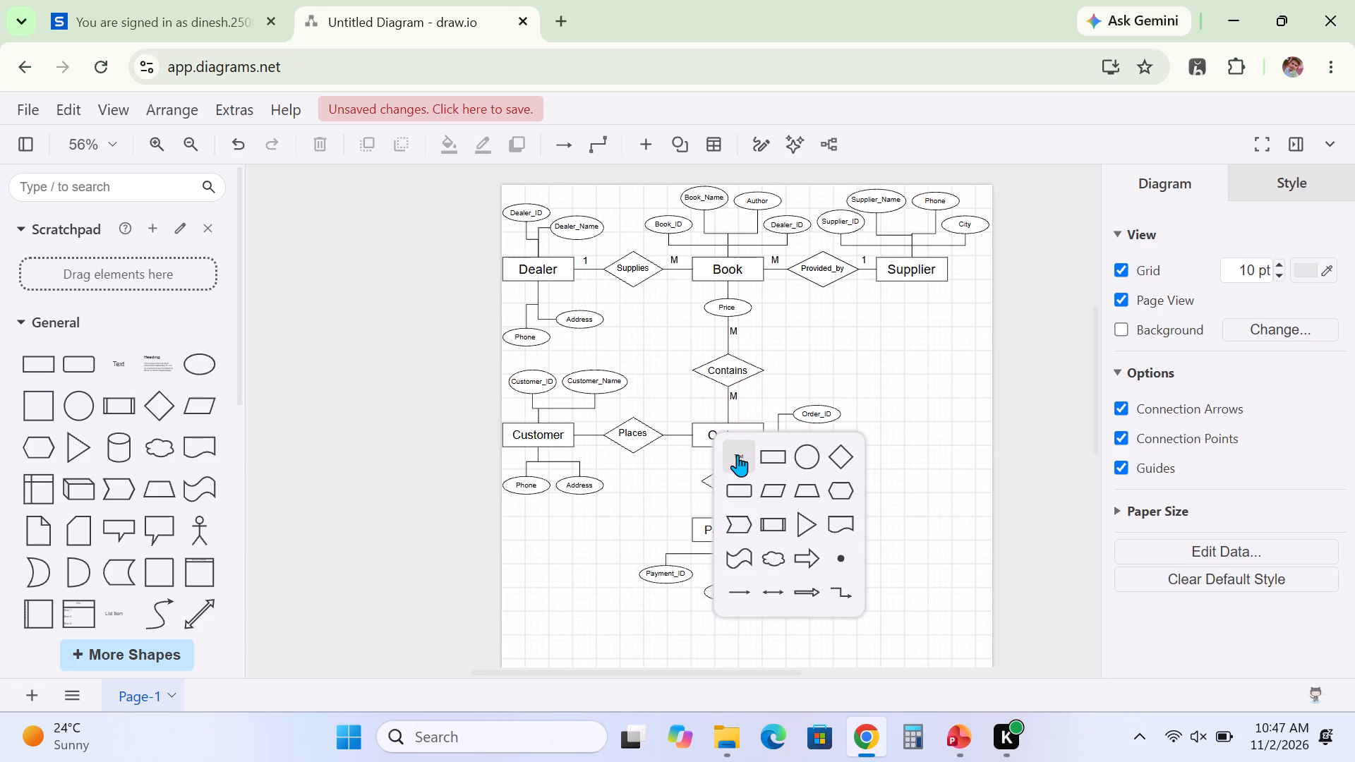
click(737, 454)
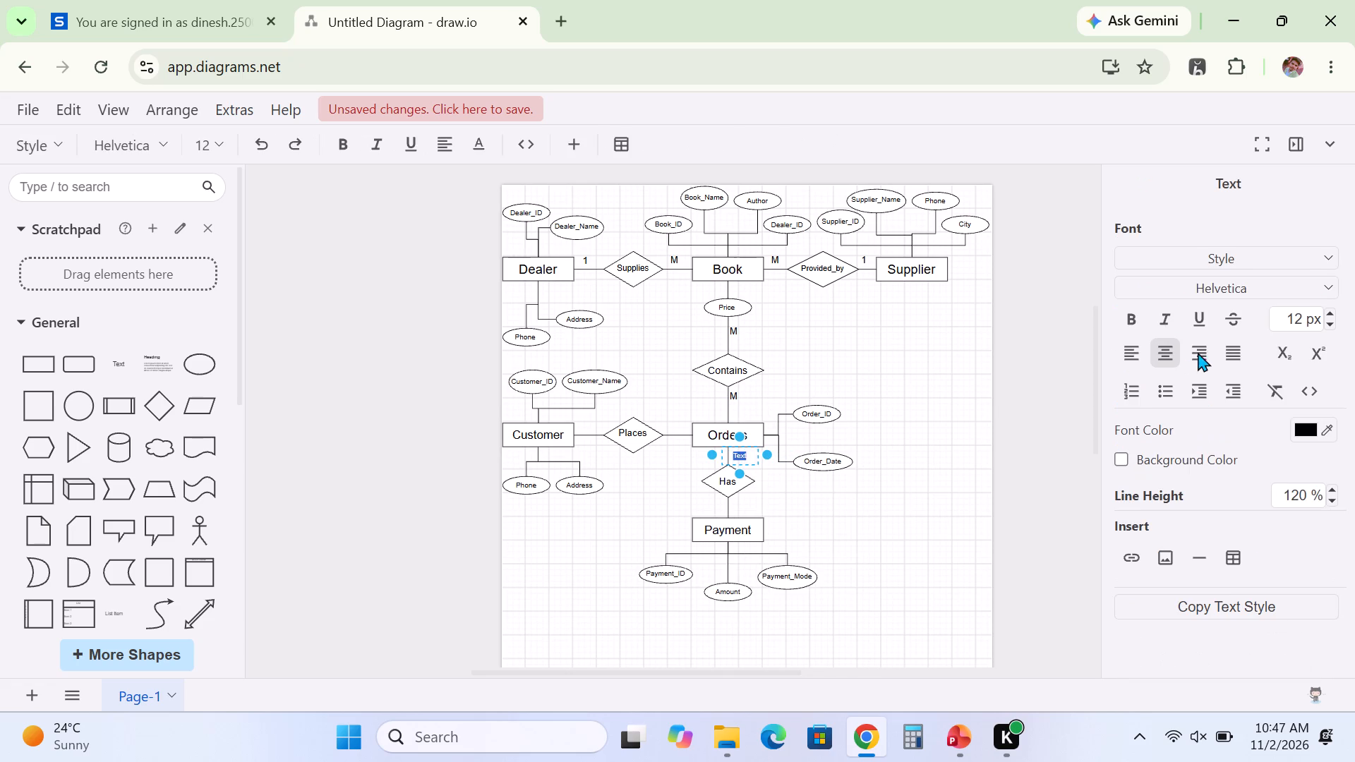
click(1333, 310)
double_click(1333, 310)
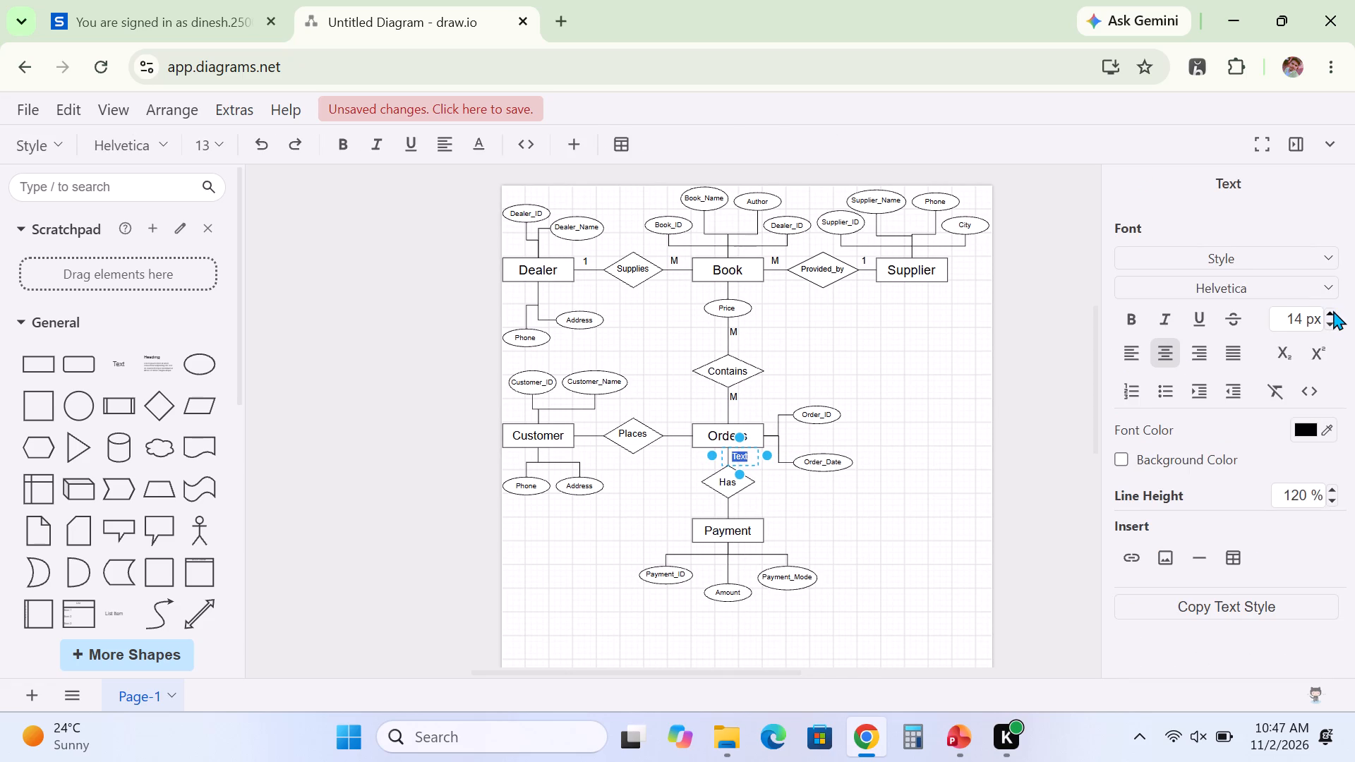
click(1333, 310)
click(1333, 310)
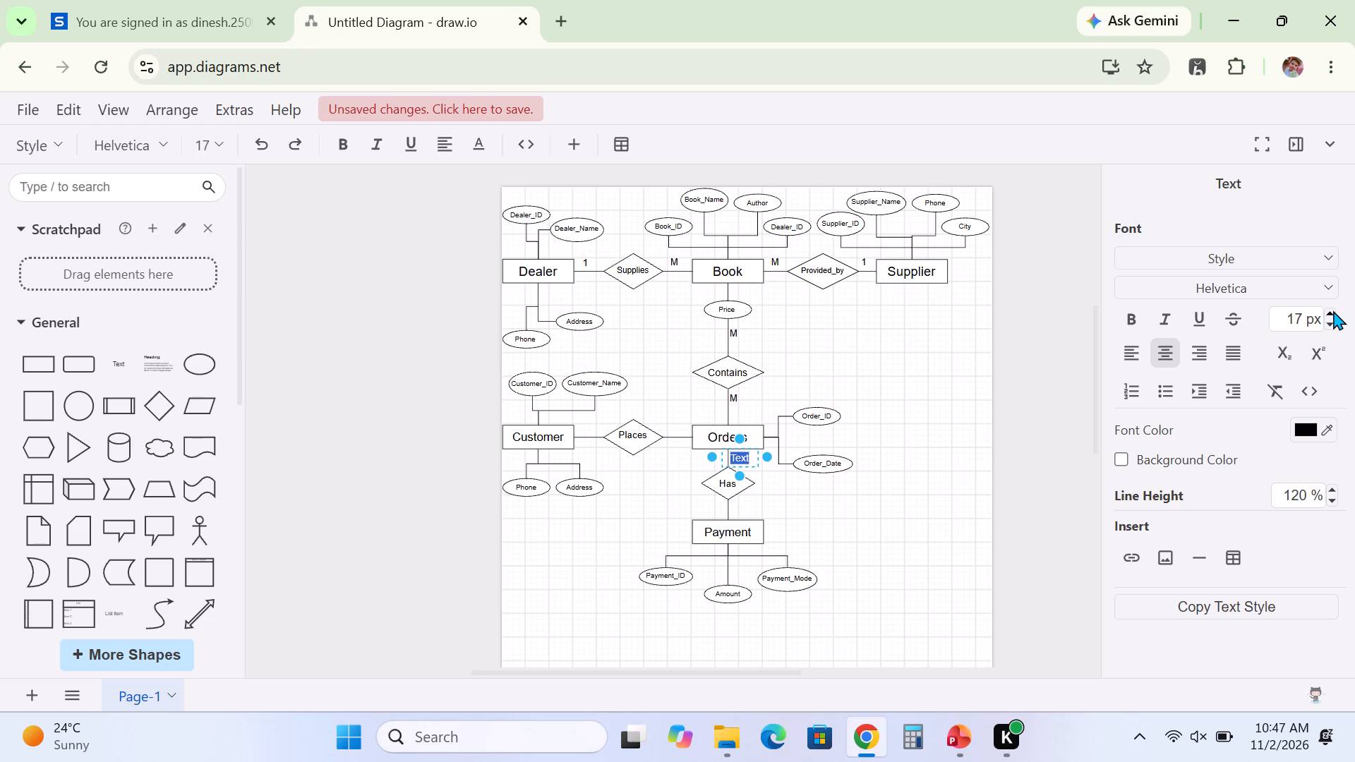
click(1330, 320)
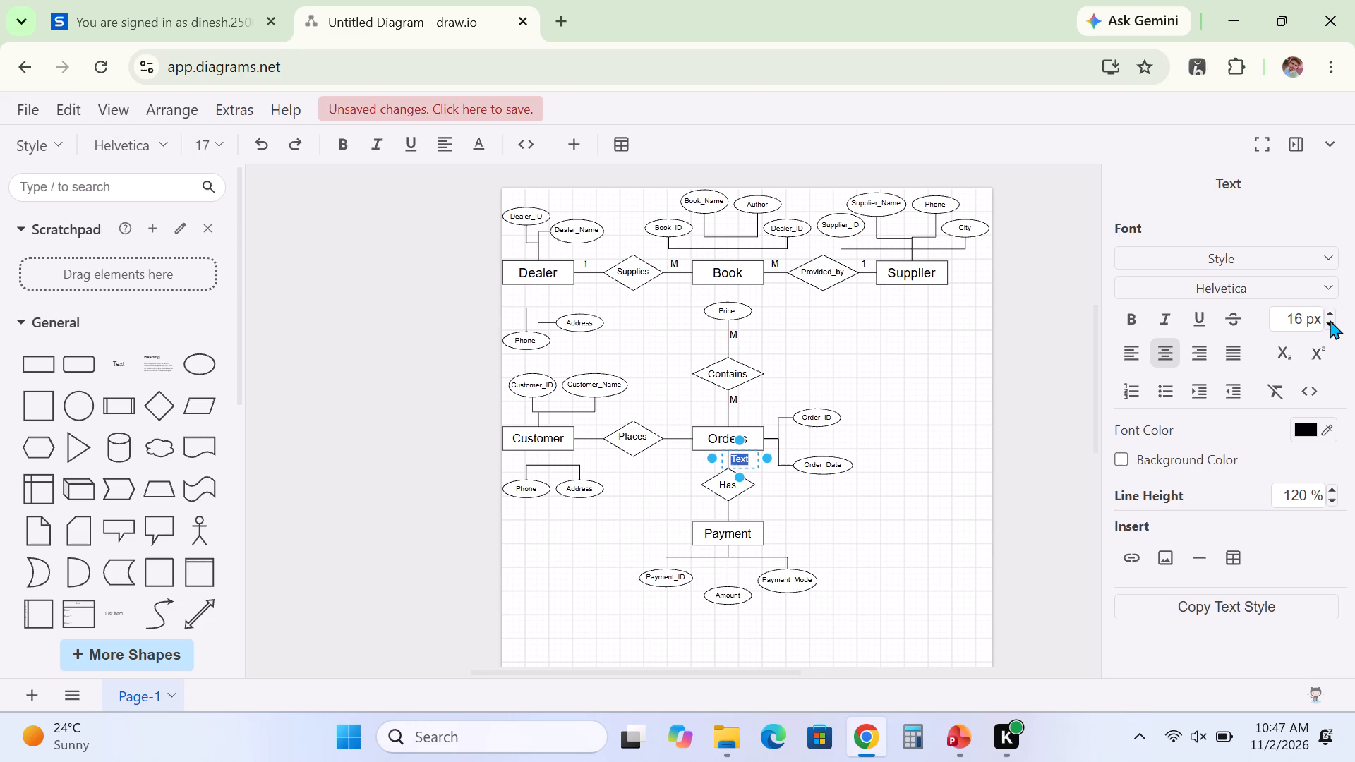
key(1)
click(809, 528)
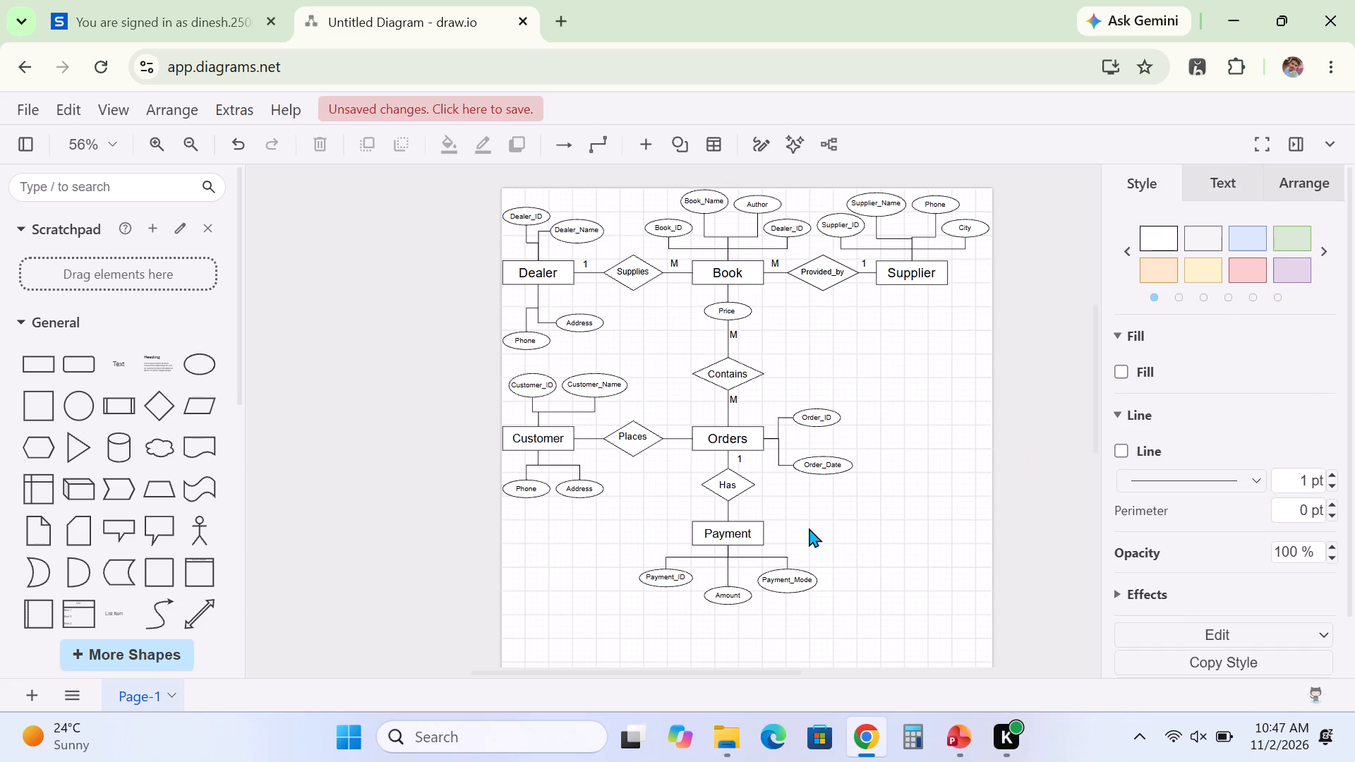
click(874, 541)
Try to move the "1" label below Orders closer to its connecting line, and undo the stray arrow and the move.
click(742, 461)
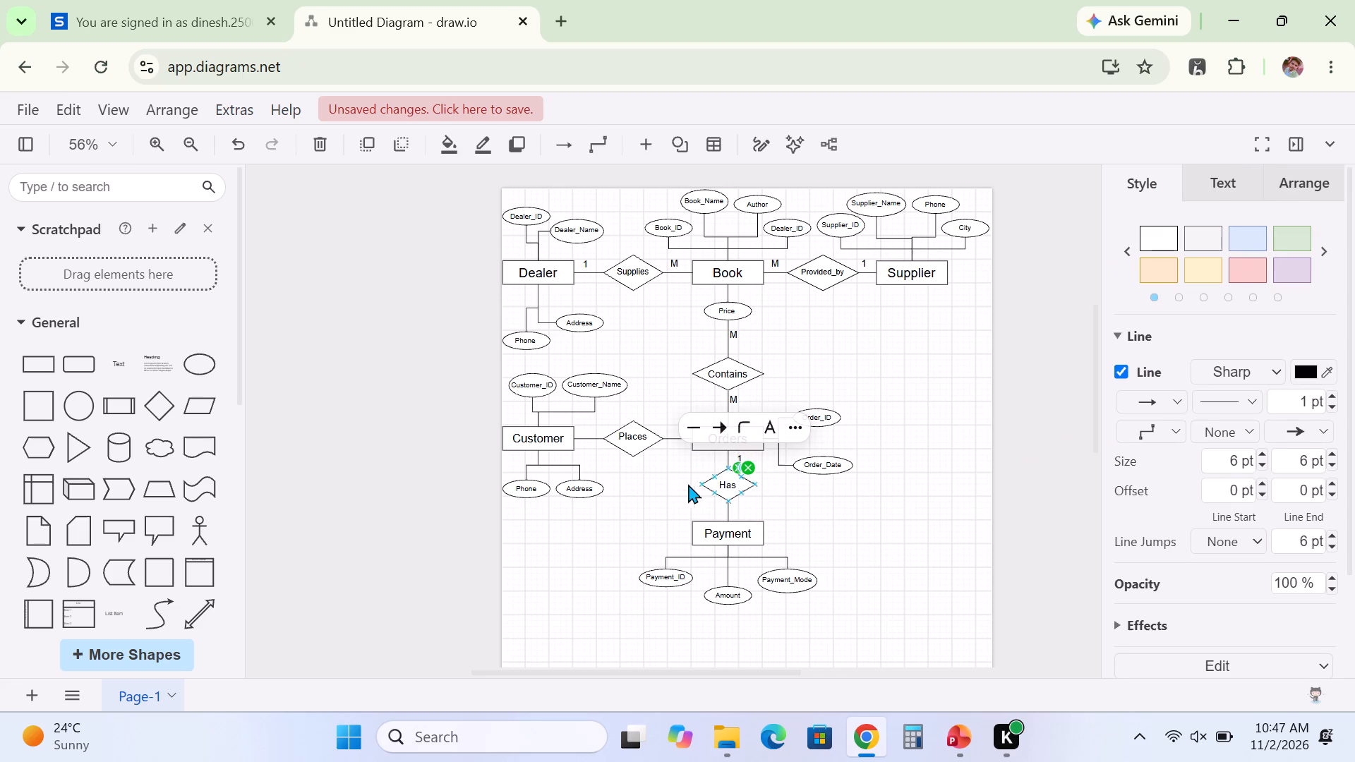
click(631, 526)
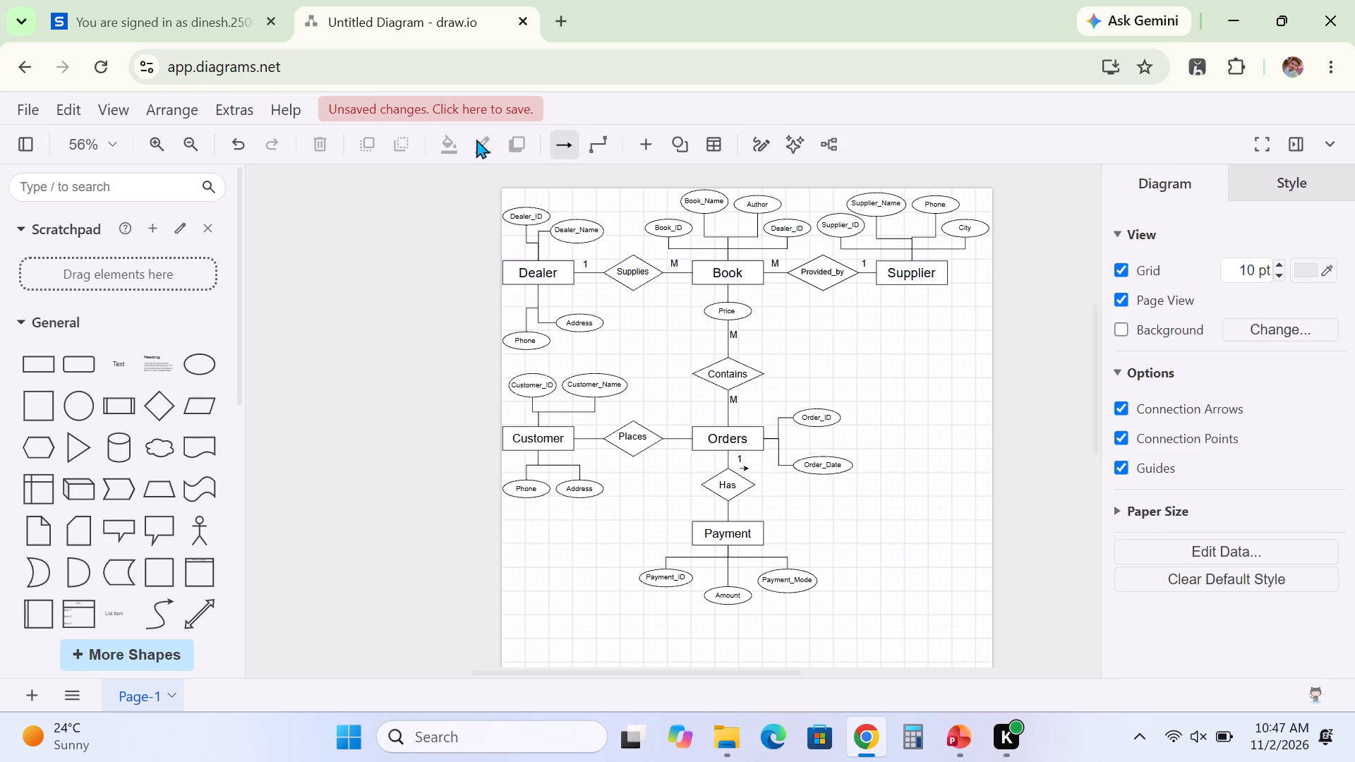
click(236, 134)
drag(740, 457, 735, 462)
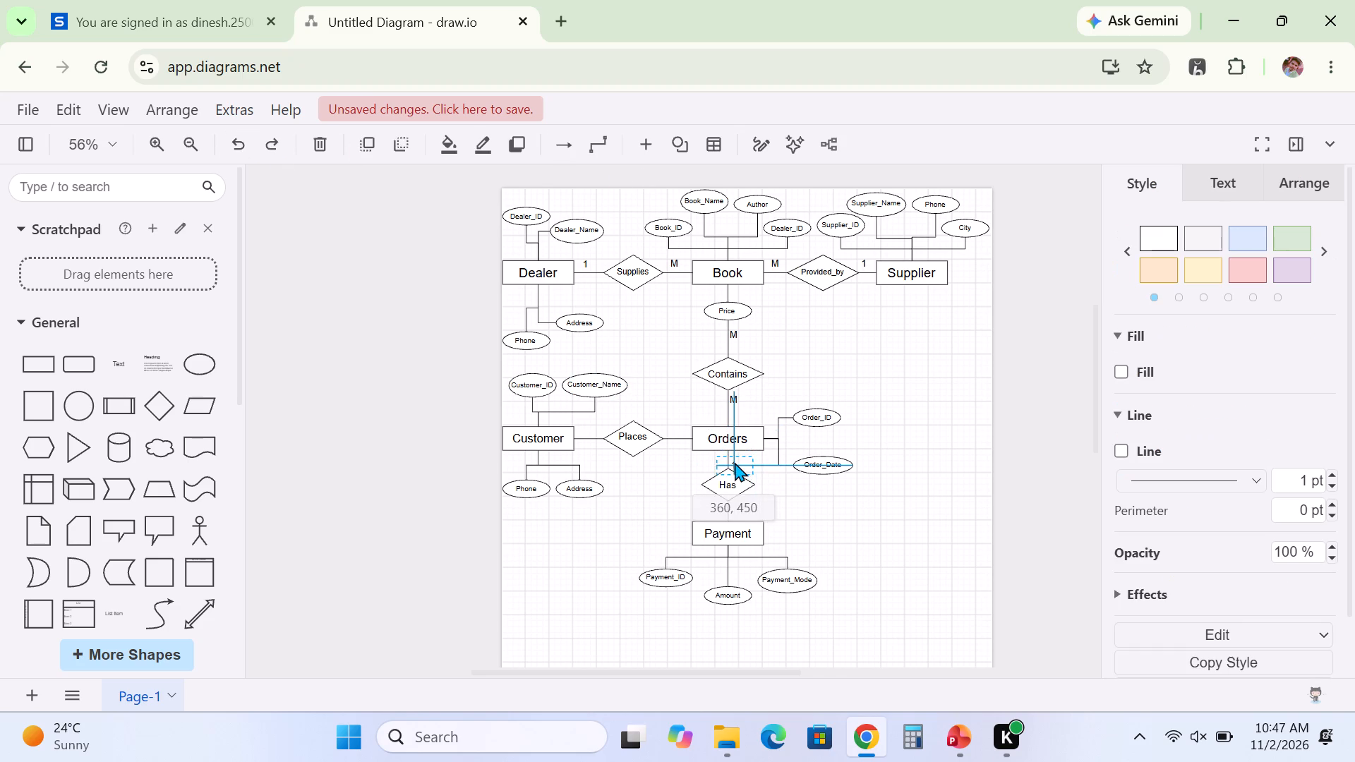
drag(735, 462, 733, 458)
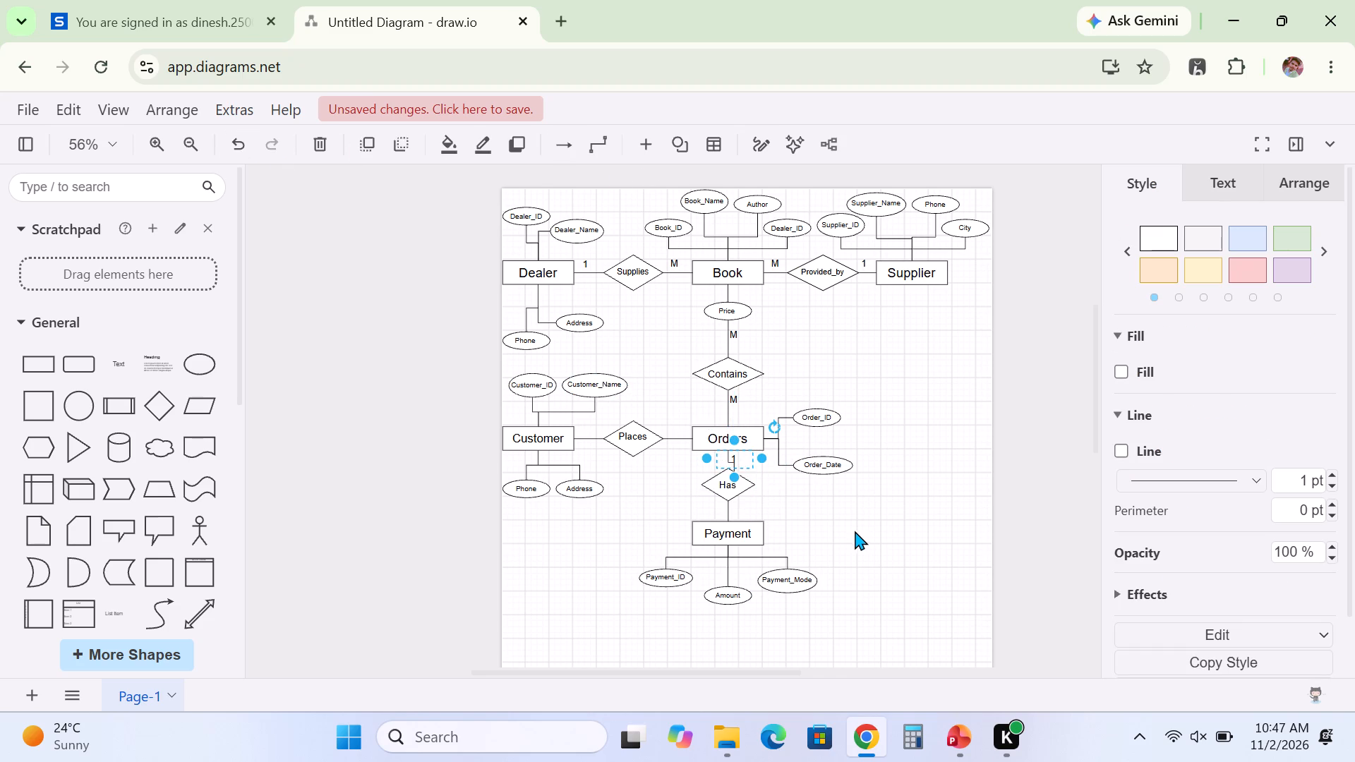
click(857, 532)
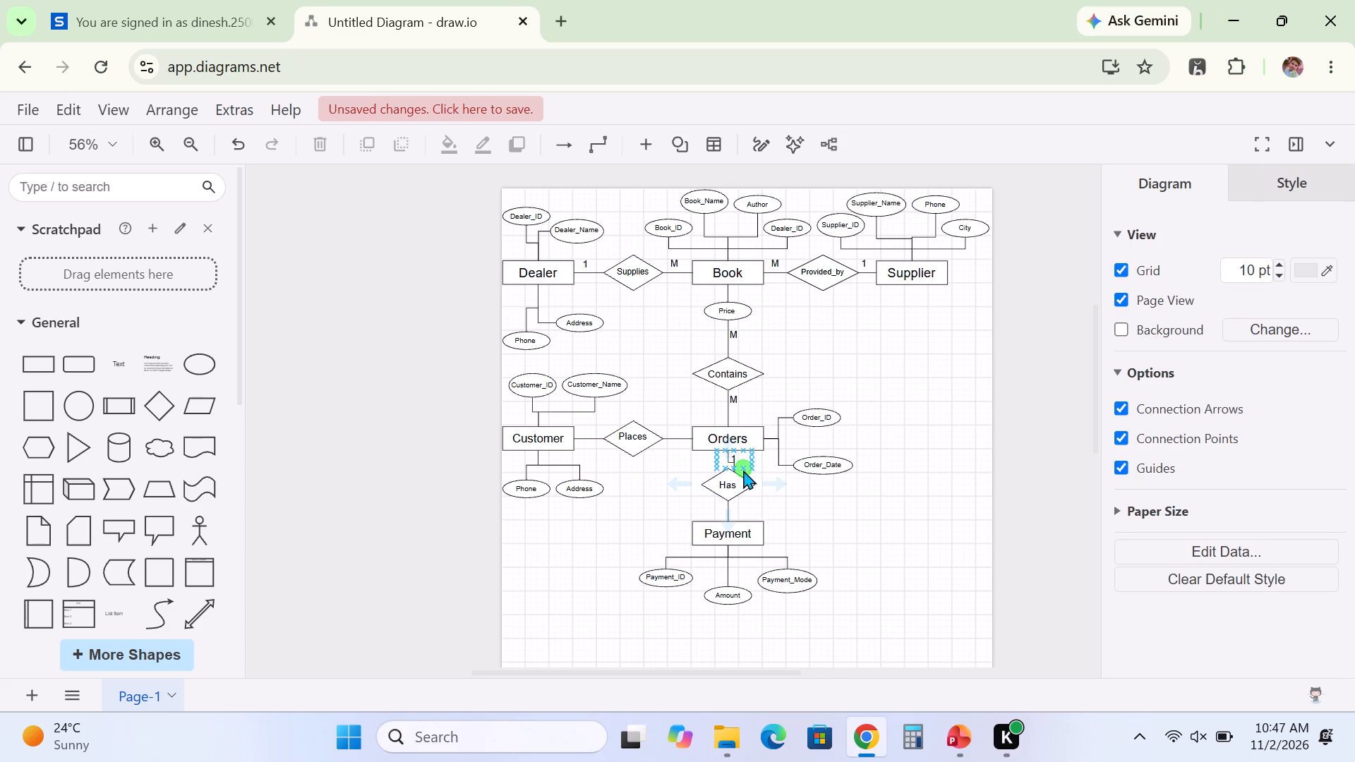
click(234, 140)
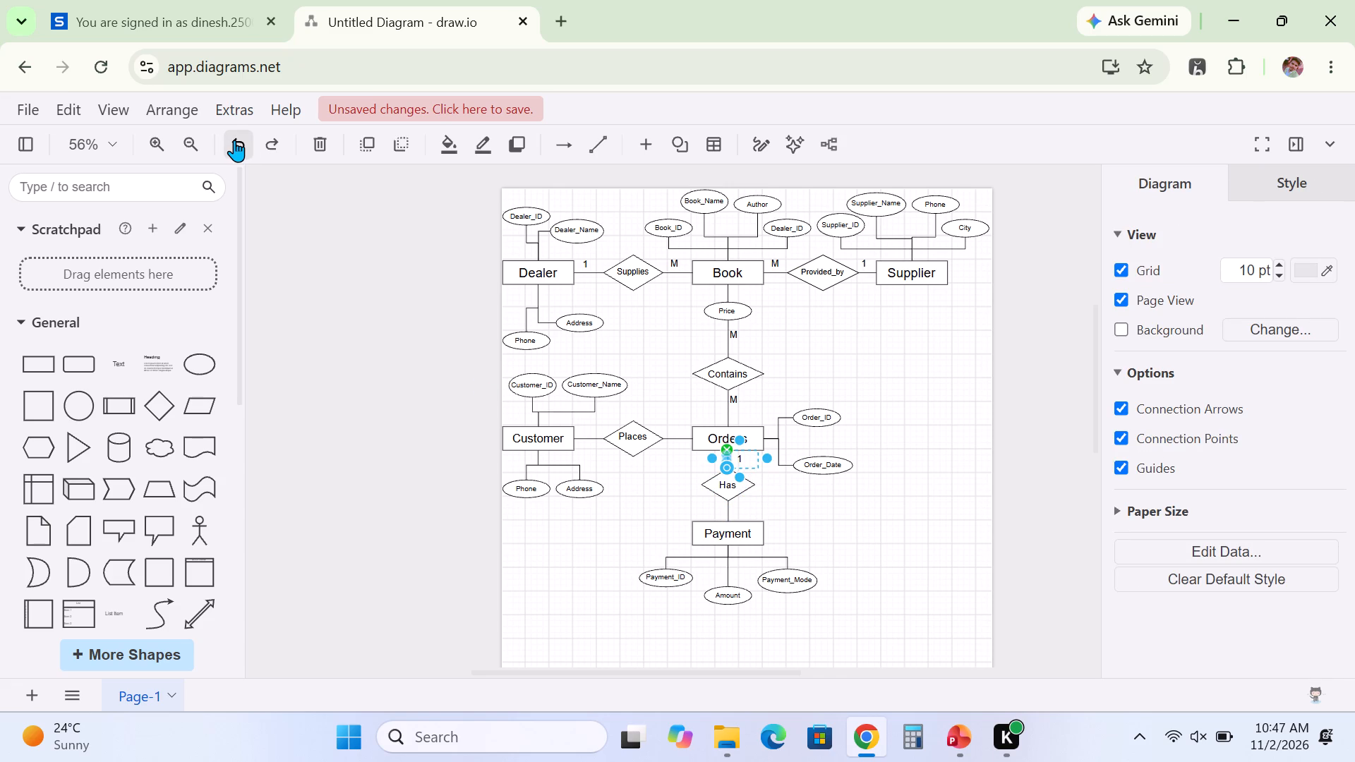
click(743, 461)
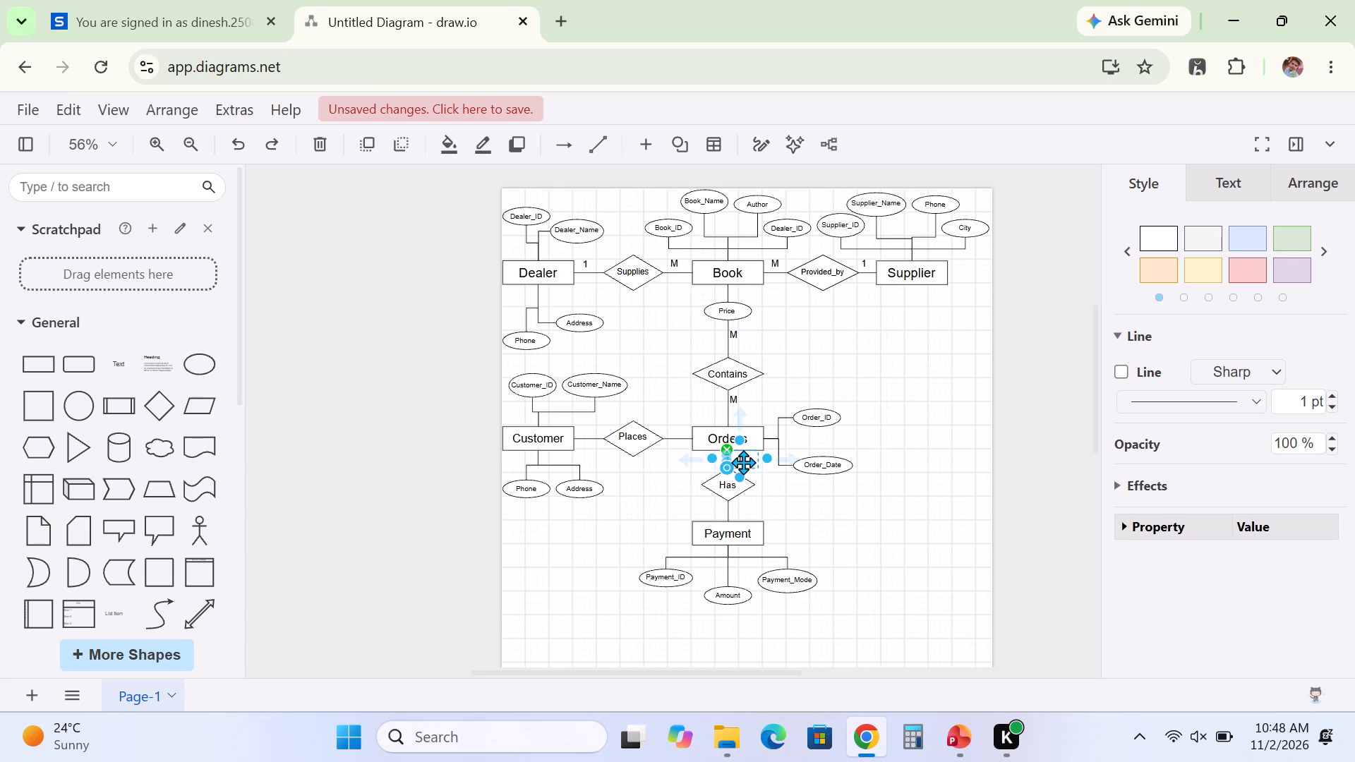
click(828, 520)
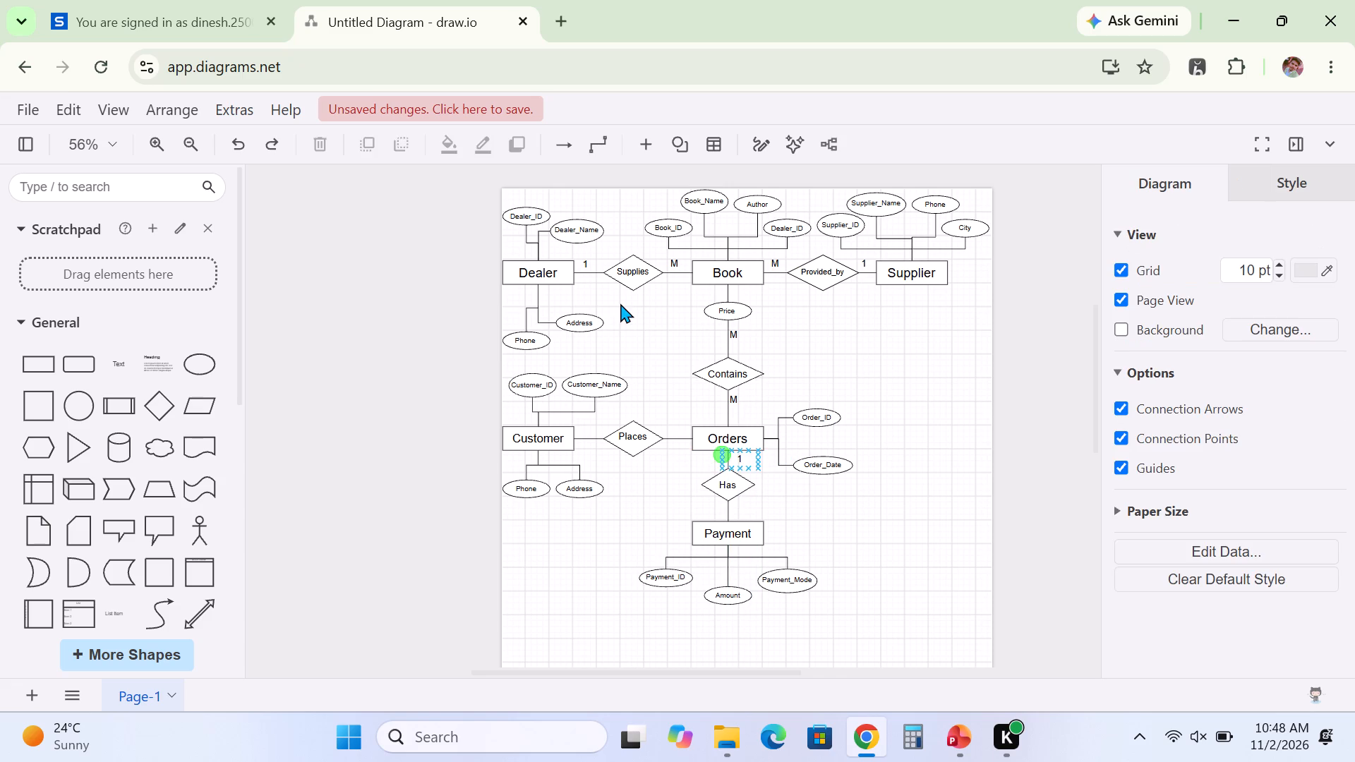
Nudge the "1" label between Orders and Has 10 units left and 2 units down, close to its connecting line.
click(745, 468)
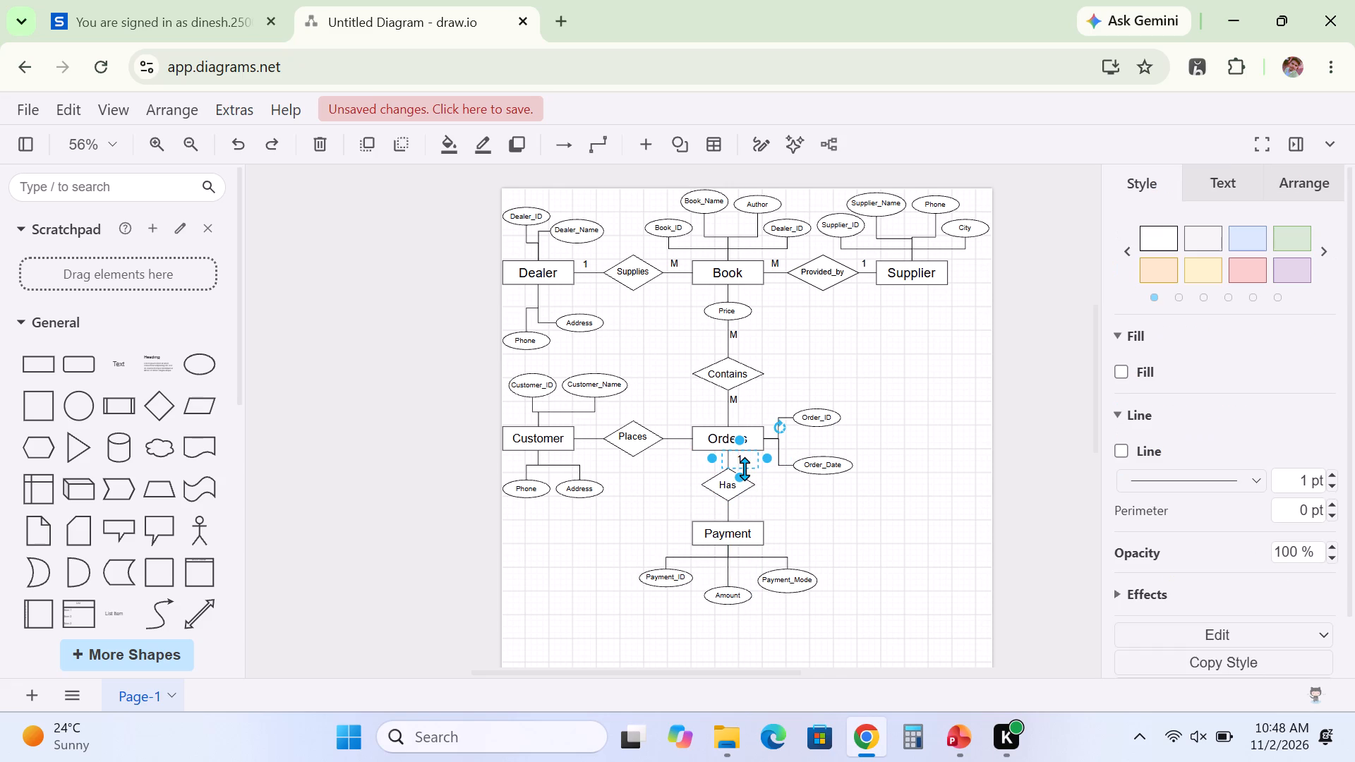
key(Left)
key(Left)
key(Left)
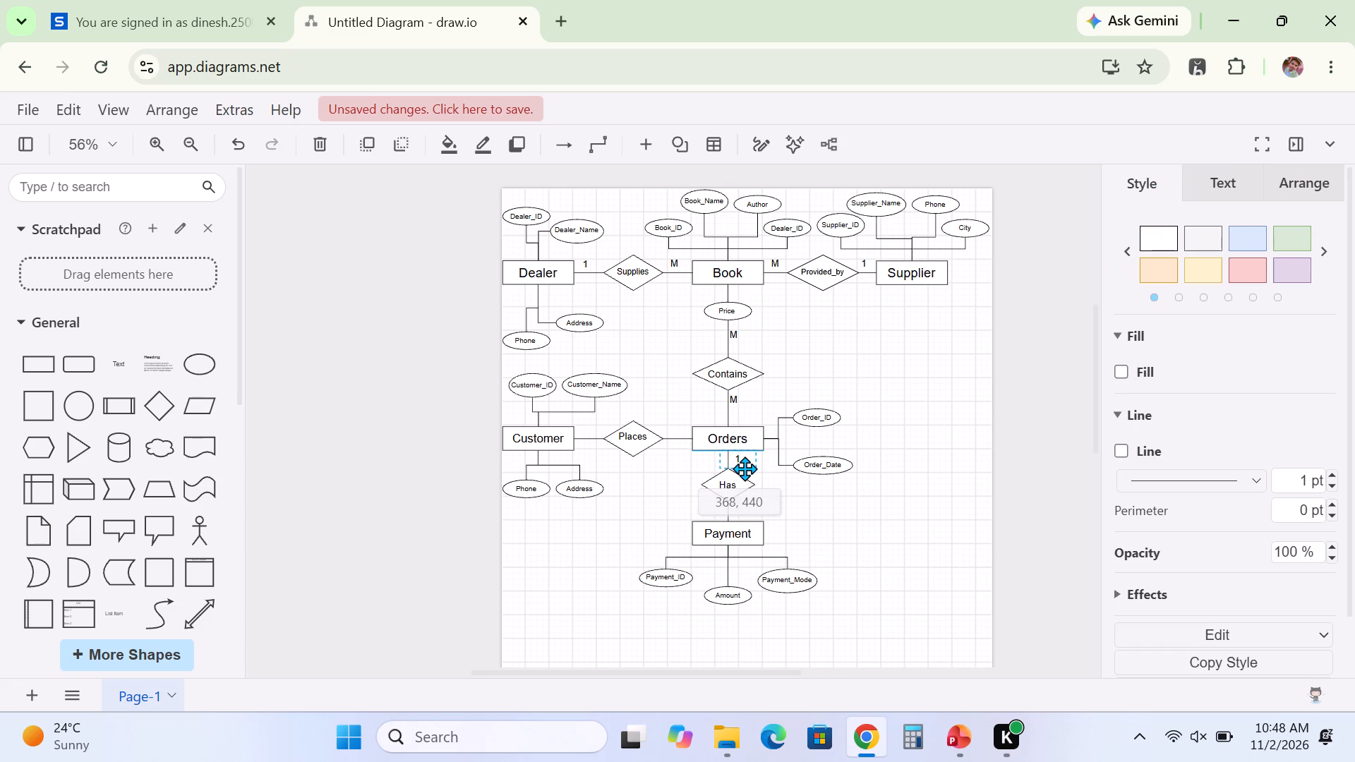
key(Left)
key(Left)
key(Left)
key(Left)
key(Left)
key(Left)
key(Left)
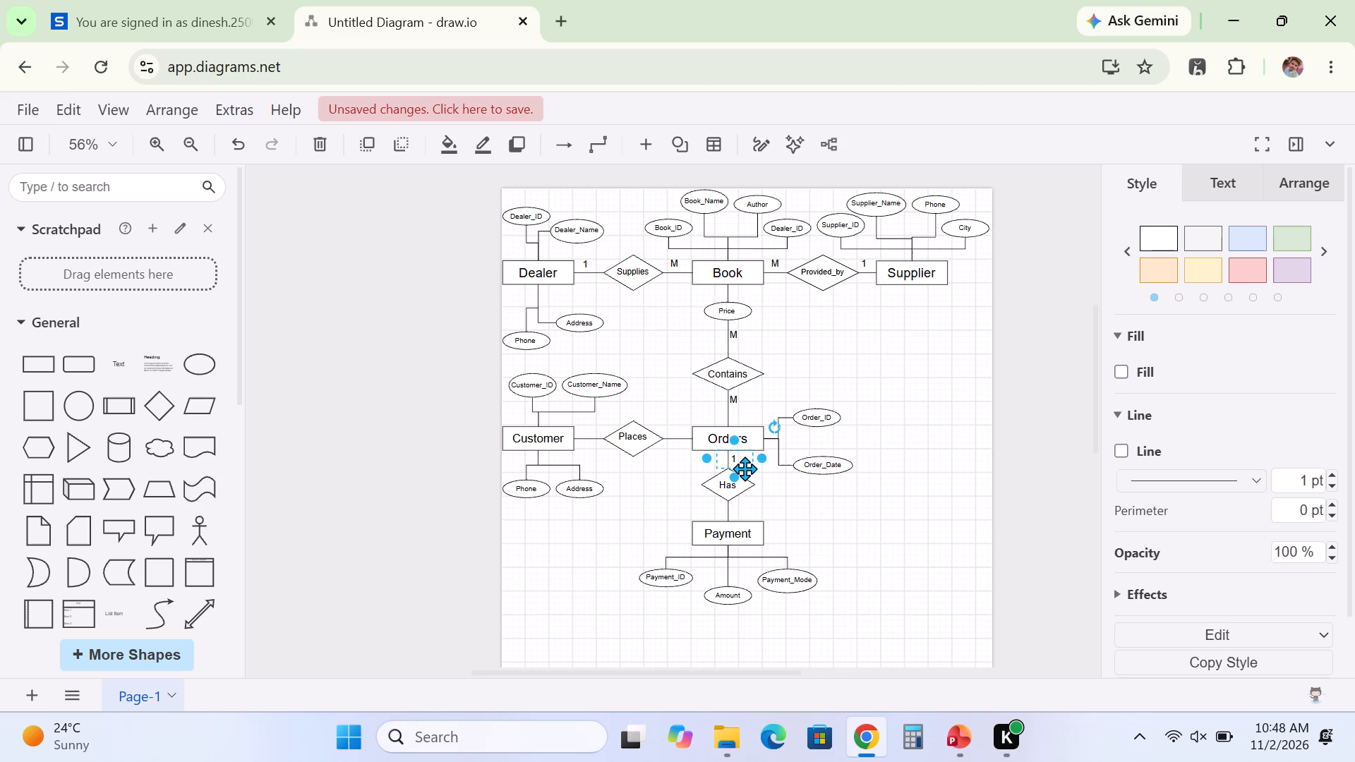
key(Down)
key(Down)
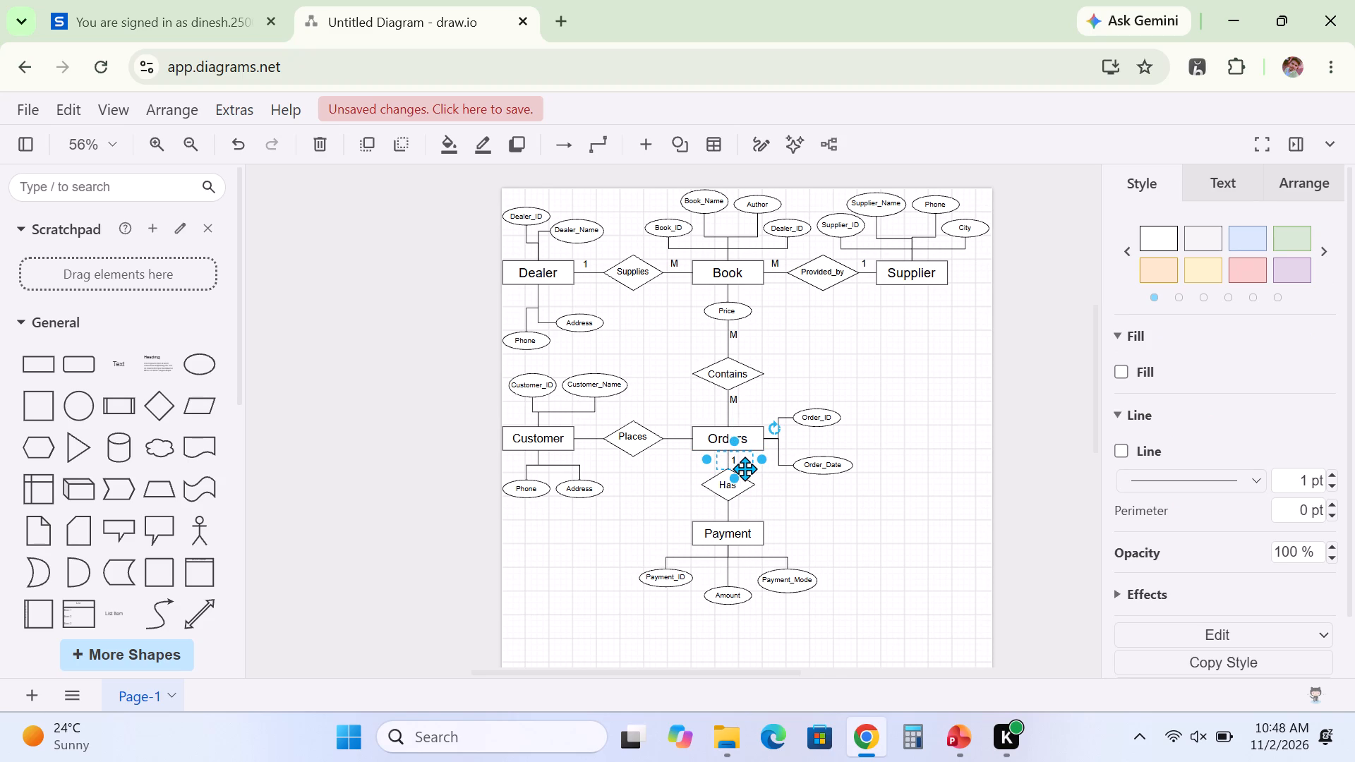
click(847, 506)
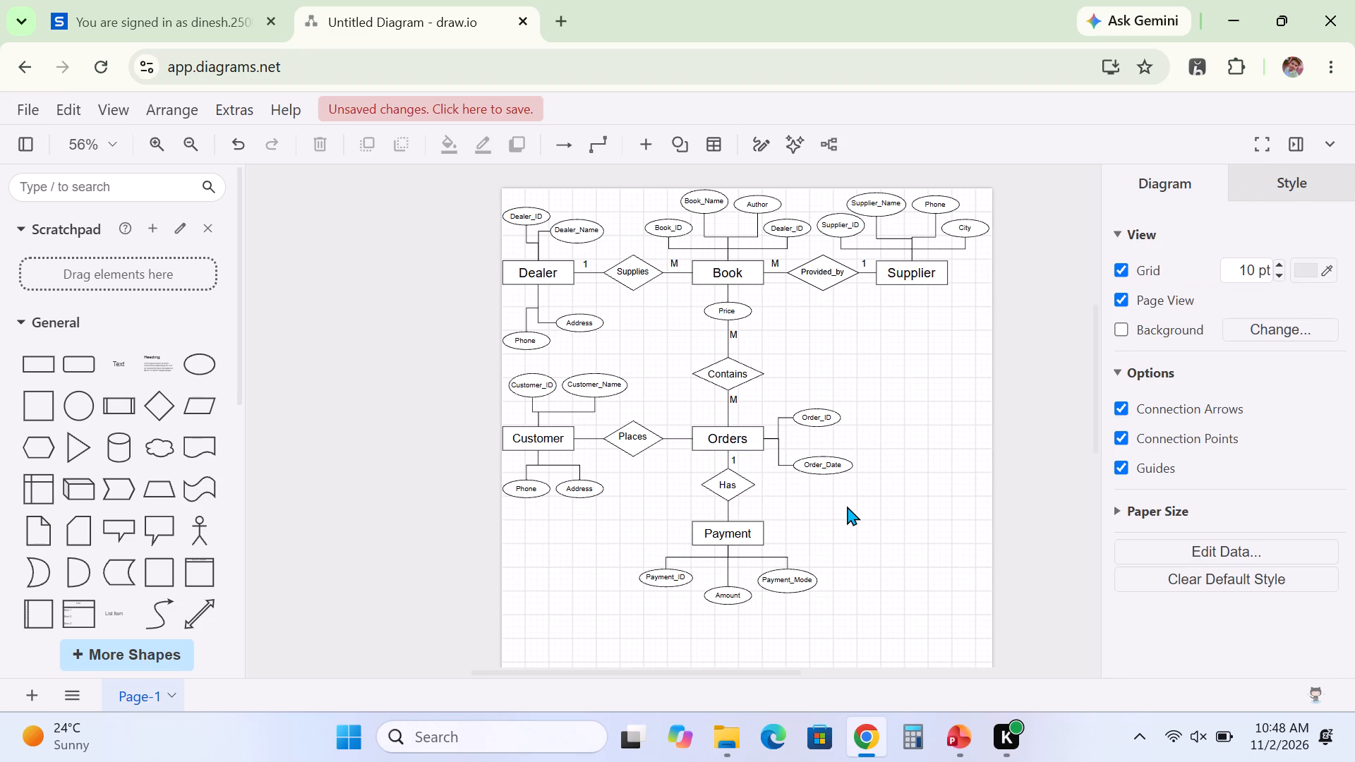
Nudge the "M" label between Contains and Orders 11 units down and 4 units right, clear of its connecting line.
click(735, 399)
key(Down)
key(Down)
key(Down)
key(Down)
key(Down)
key(Down)
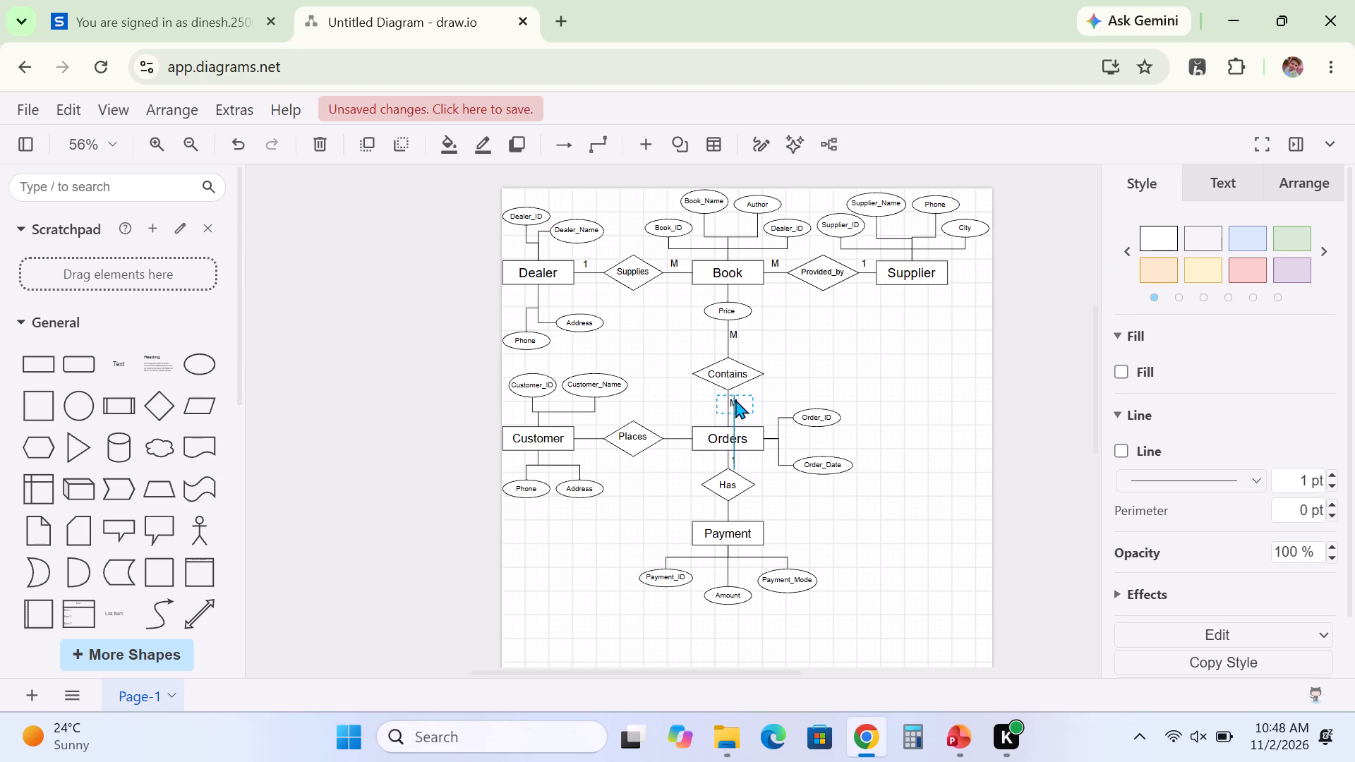
key(Down)
key(Down)
key(Down)
key(Down)
key(Down)
key(Right)
key(Right)
key(Right)
key(Right)
Nudge the "M" label between Price and Contains 4 units right and 5 units down, in line with the lower M.
click(738, 336)
key(Right)
key(Right)
key(Right)
key(Right)
key(Down)
key(Down)
key(Down)
key(Down)
key(Down)
click(815, 368)
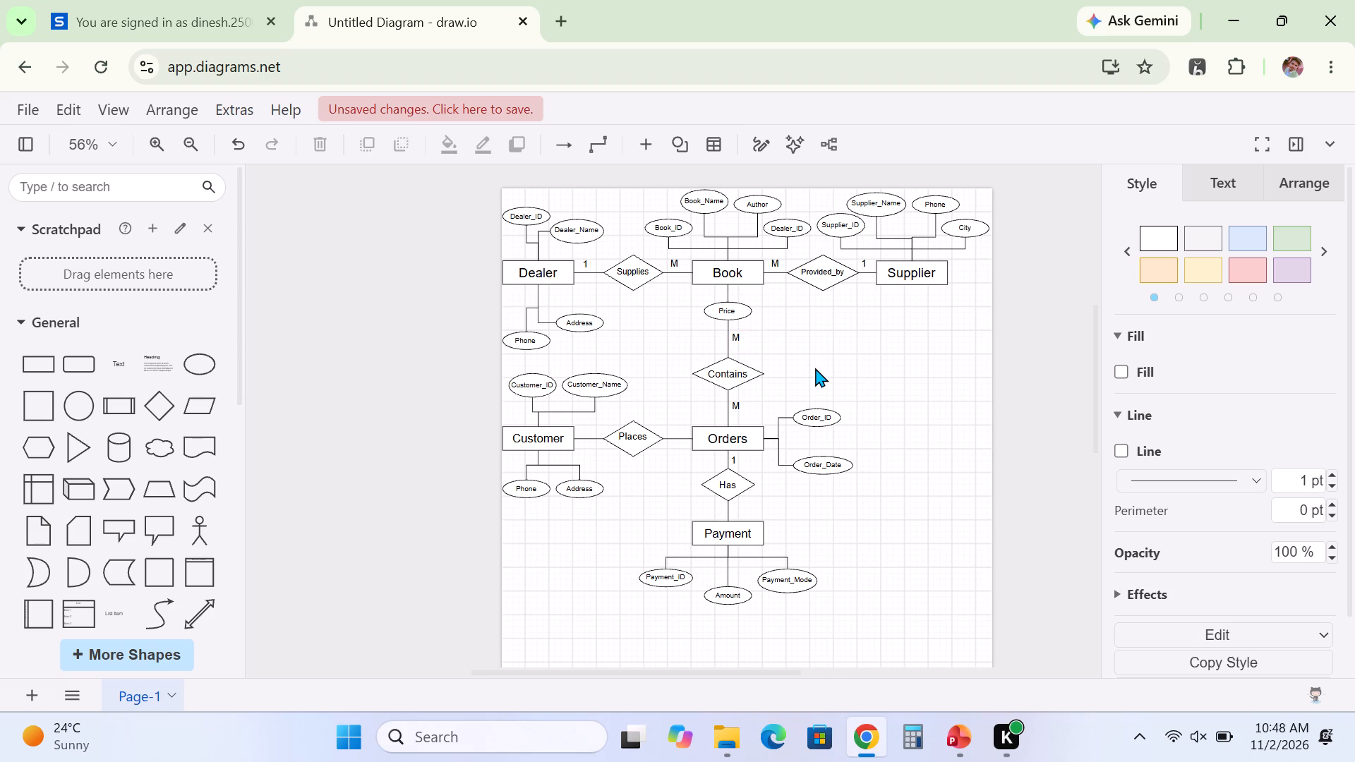
Add a "1" cardinality label at 16 px beside the line between Has and Payment.
double_click(737, 507)
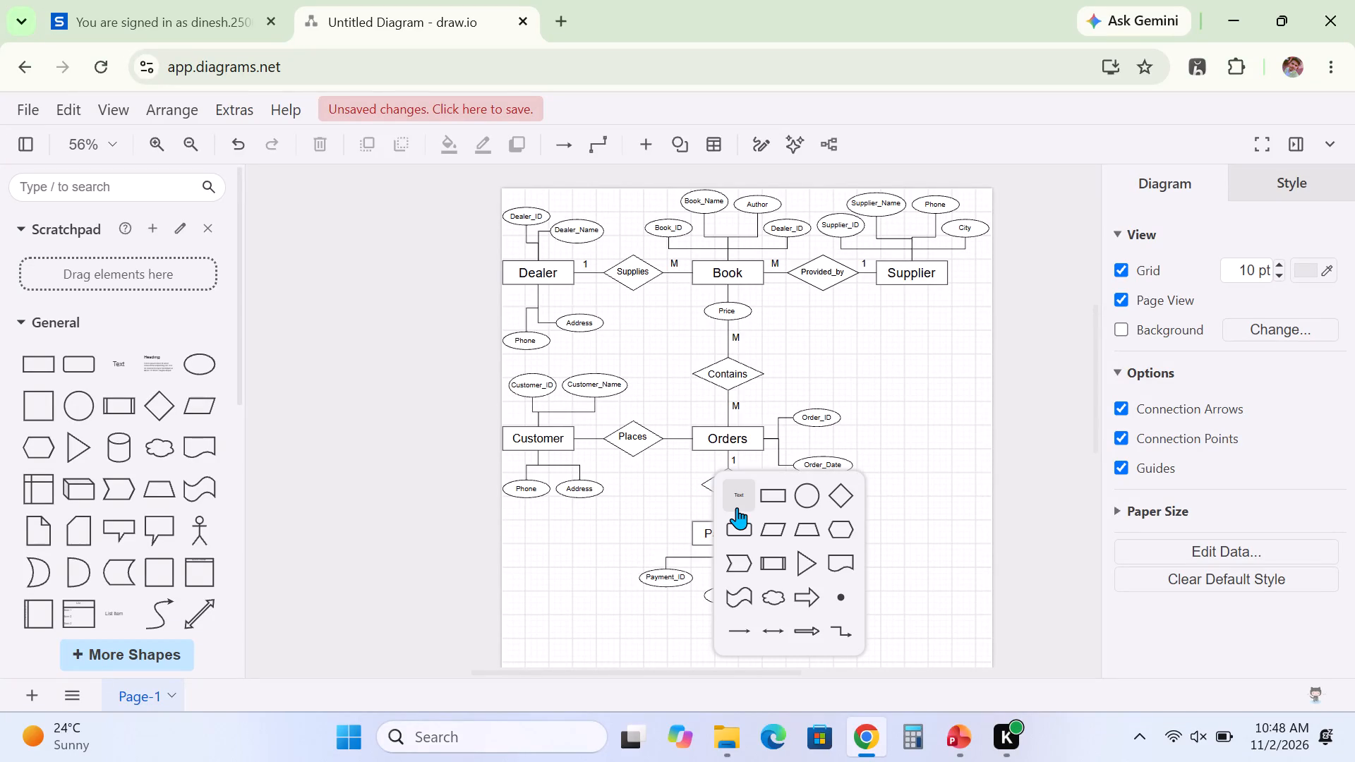
click(737, 492)
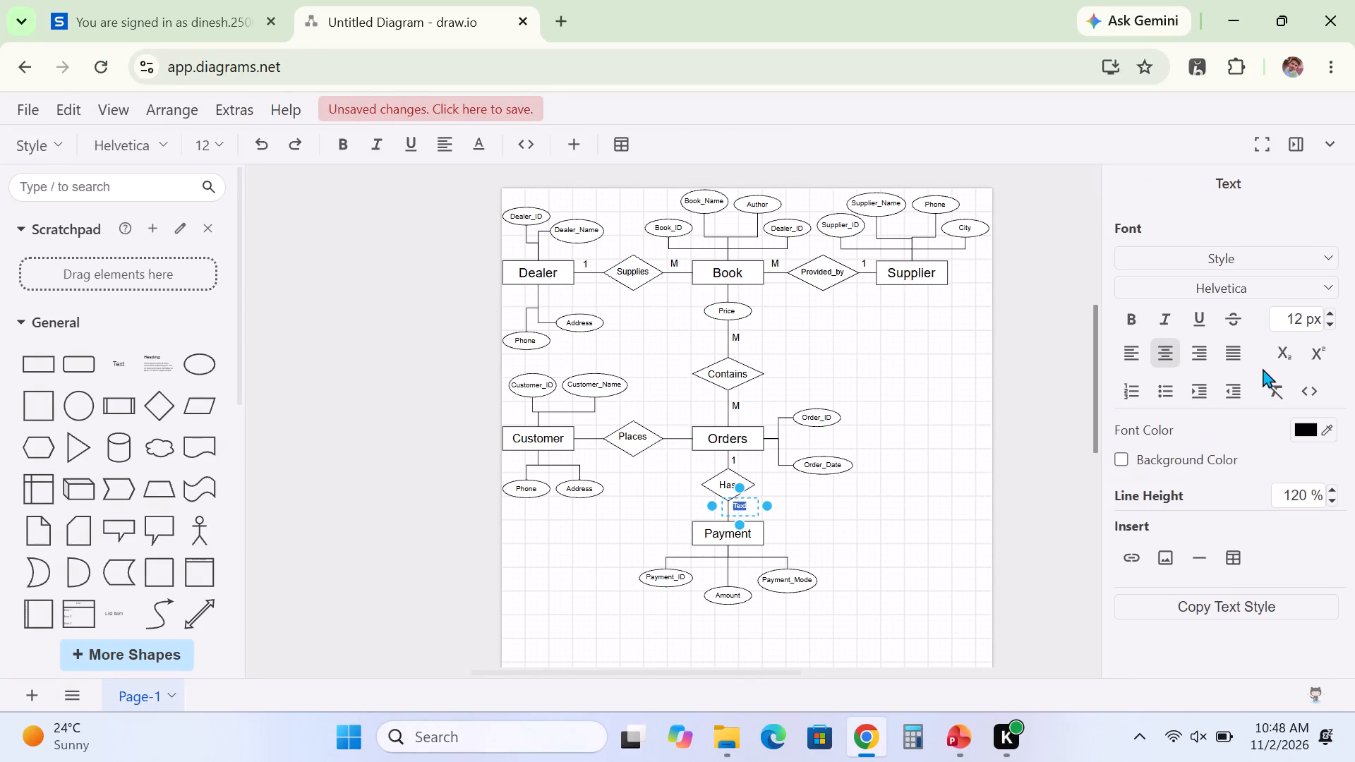
triple_click(1329, 310)
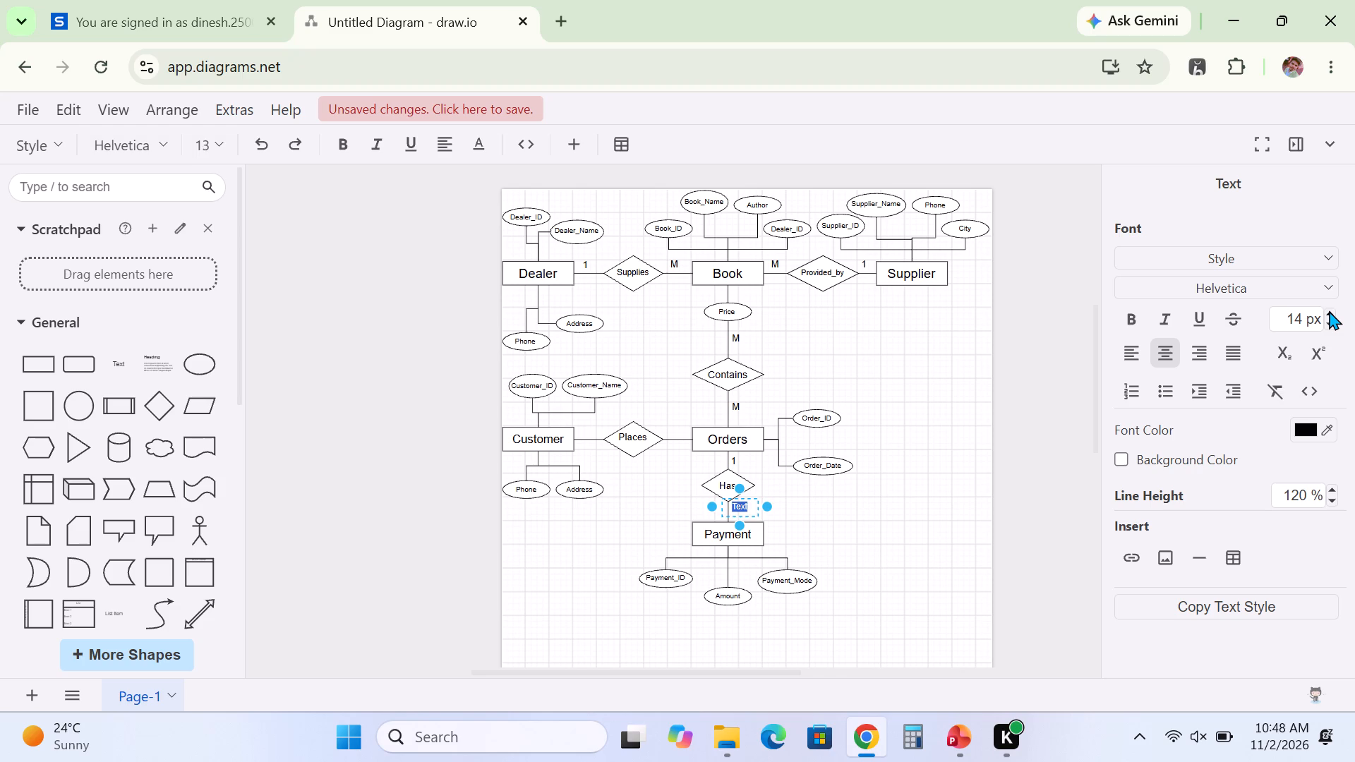
click(1329, 310)
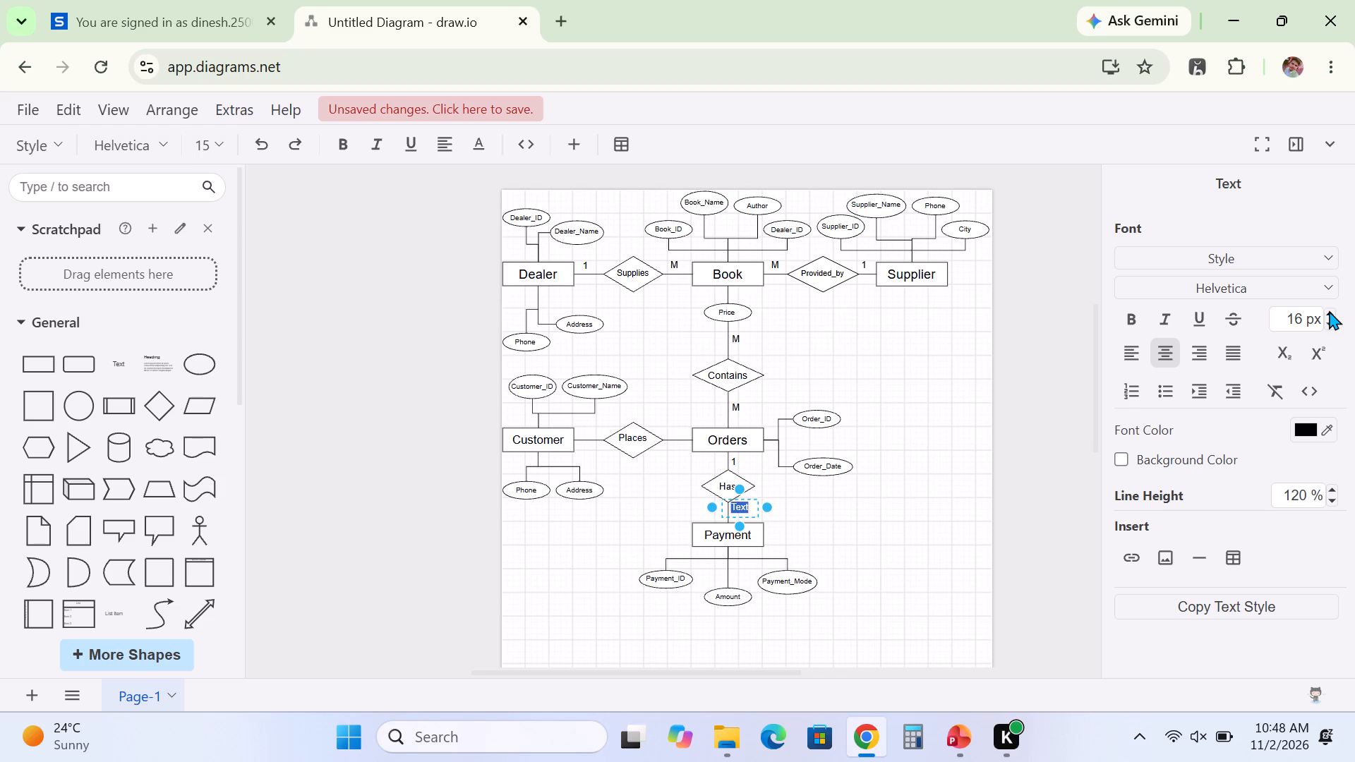
key(1)
click(886, 567)
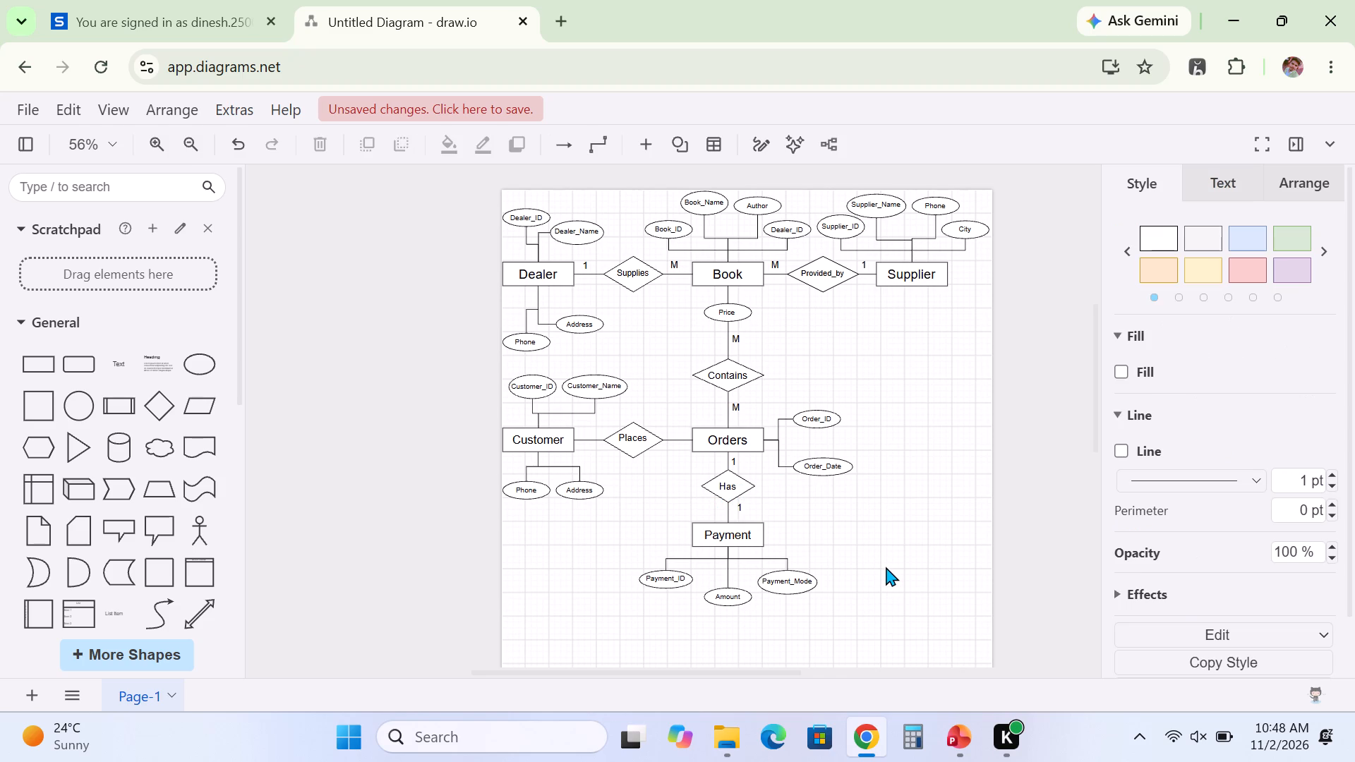
Nudge the "1" label between Has and Payment 10 units left and 6 units down, close to its connecting line.
click(742, 502)
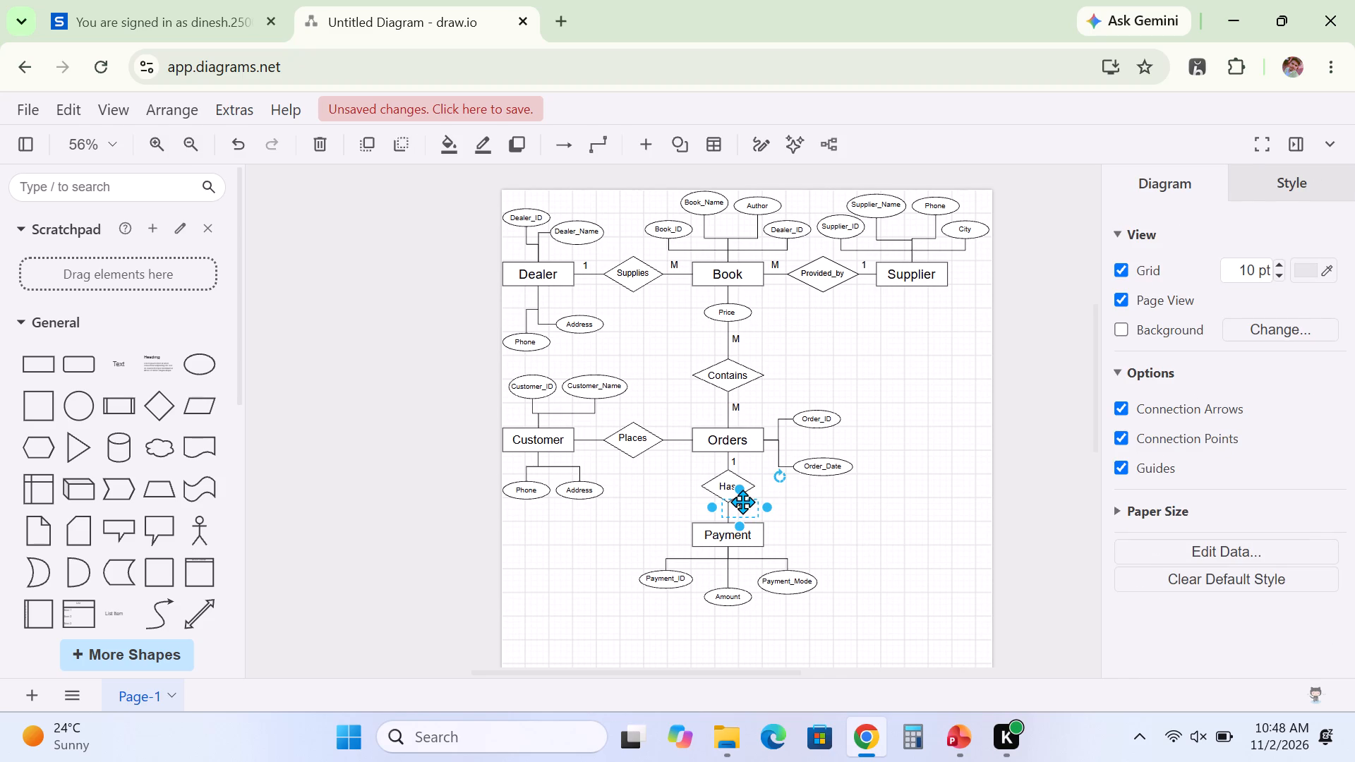
key(Down)
key(Down)
key(Down)
key(Down)
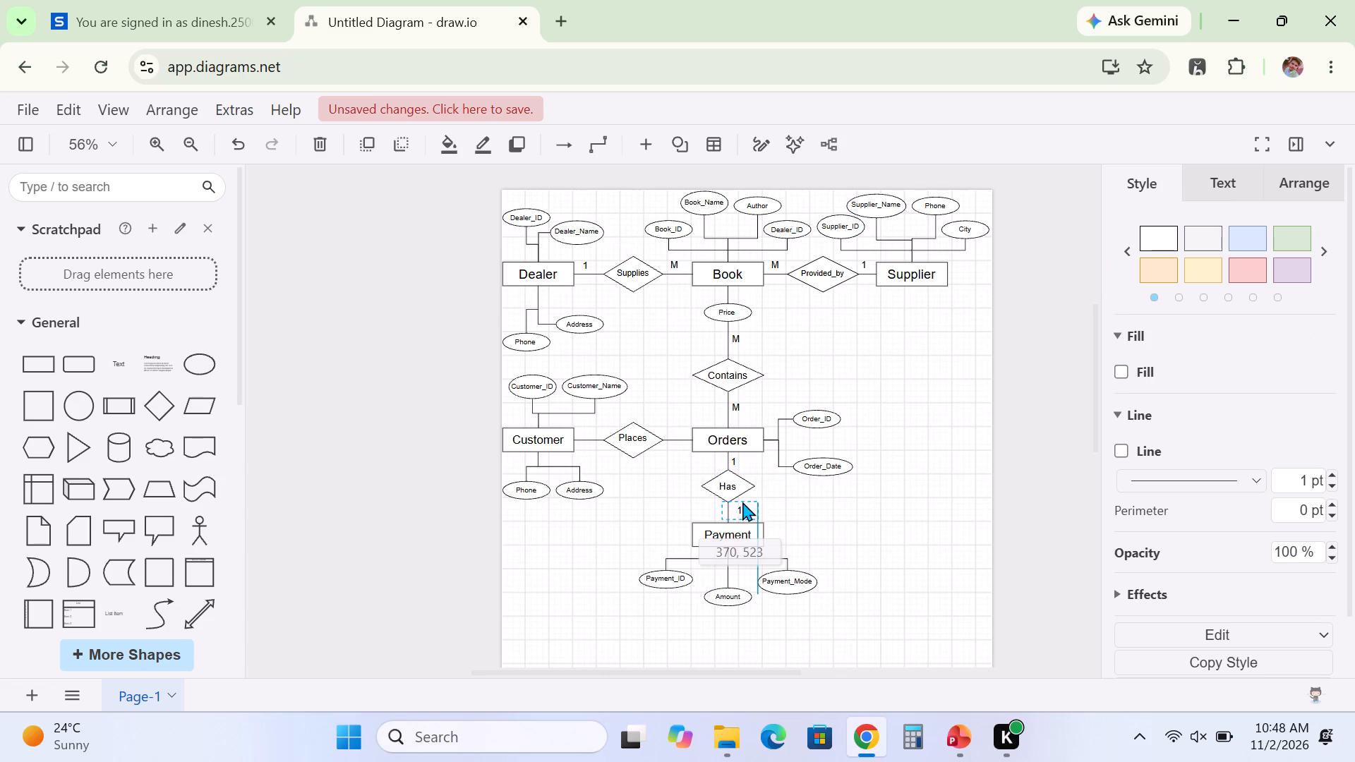
key(Left)
key(Left)
key(Left)
key(Left)
key(Left)
key(Left)
key(Left)
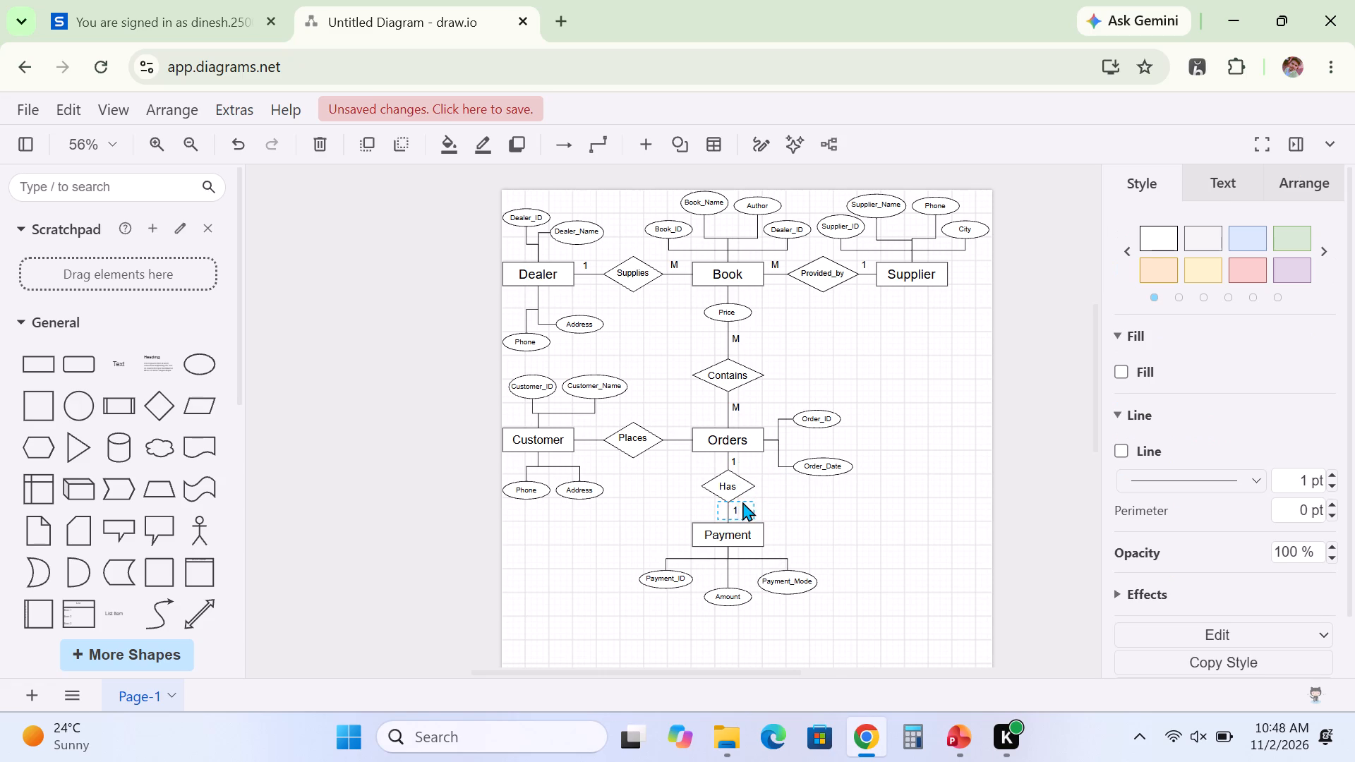
key(Left)
click(891, 525)
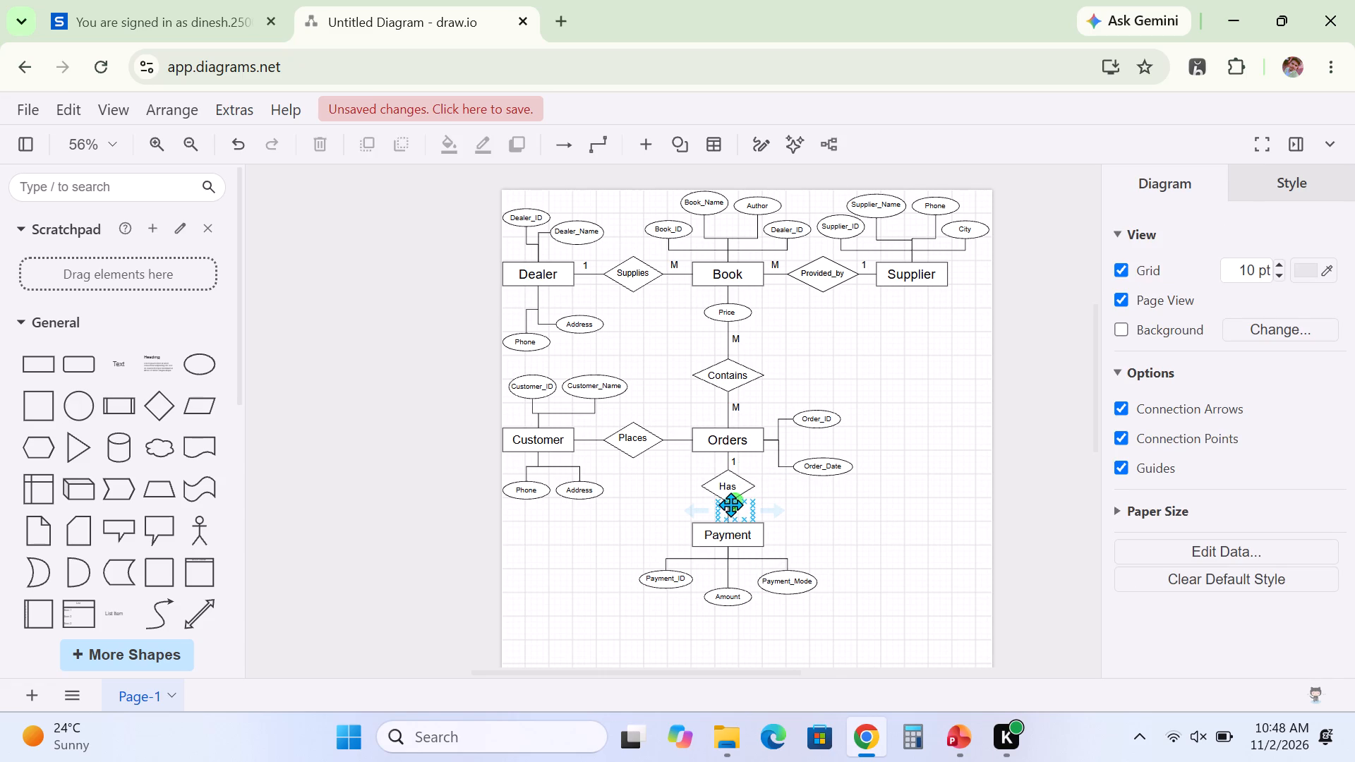
click(735, 507)
key(Down)
key(Down)
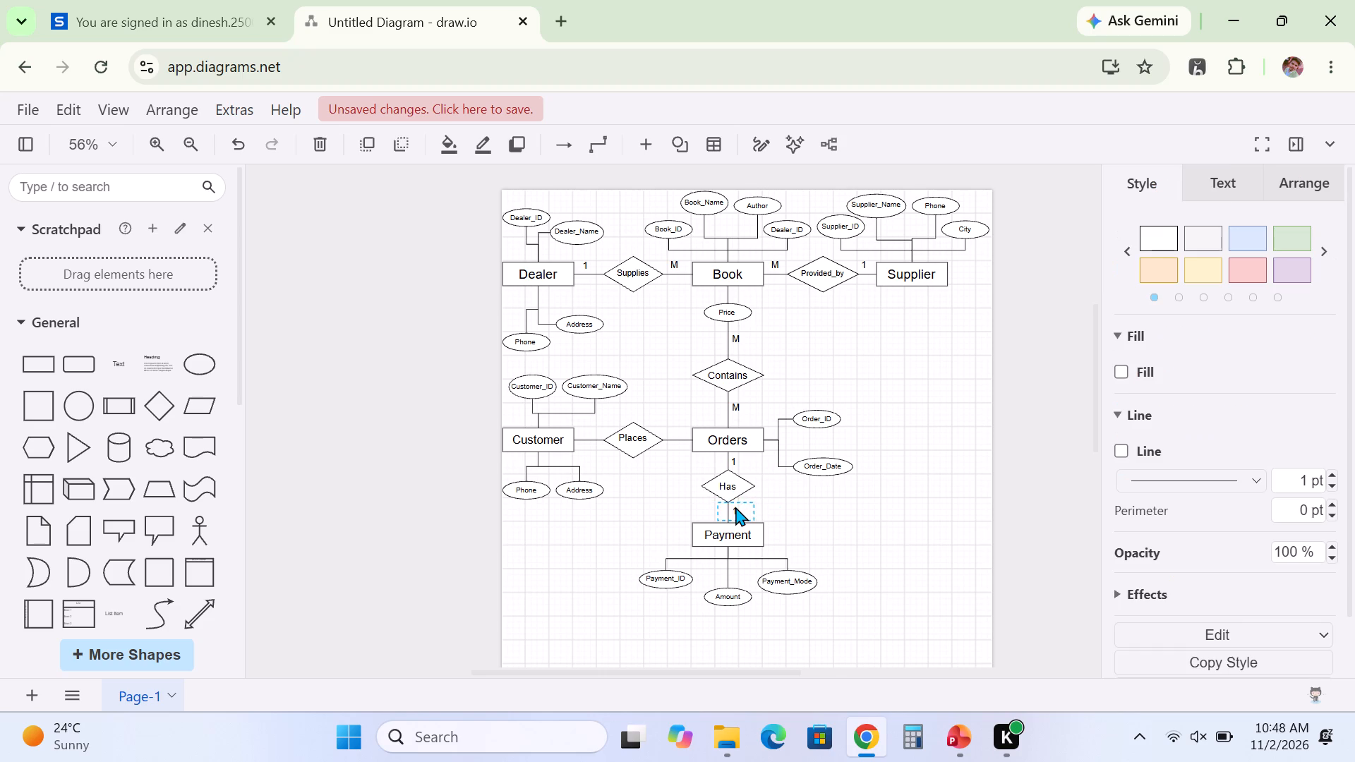
key(Left)
key(Left)
click(901, 528)
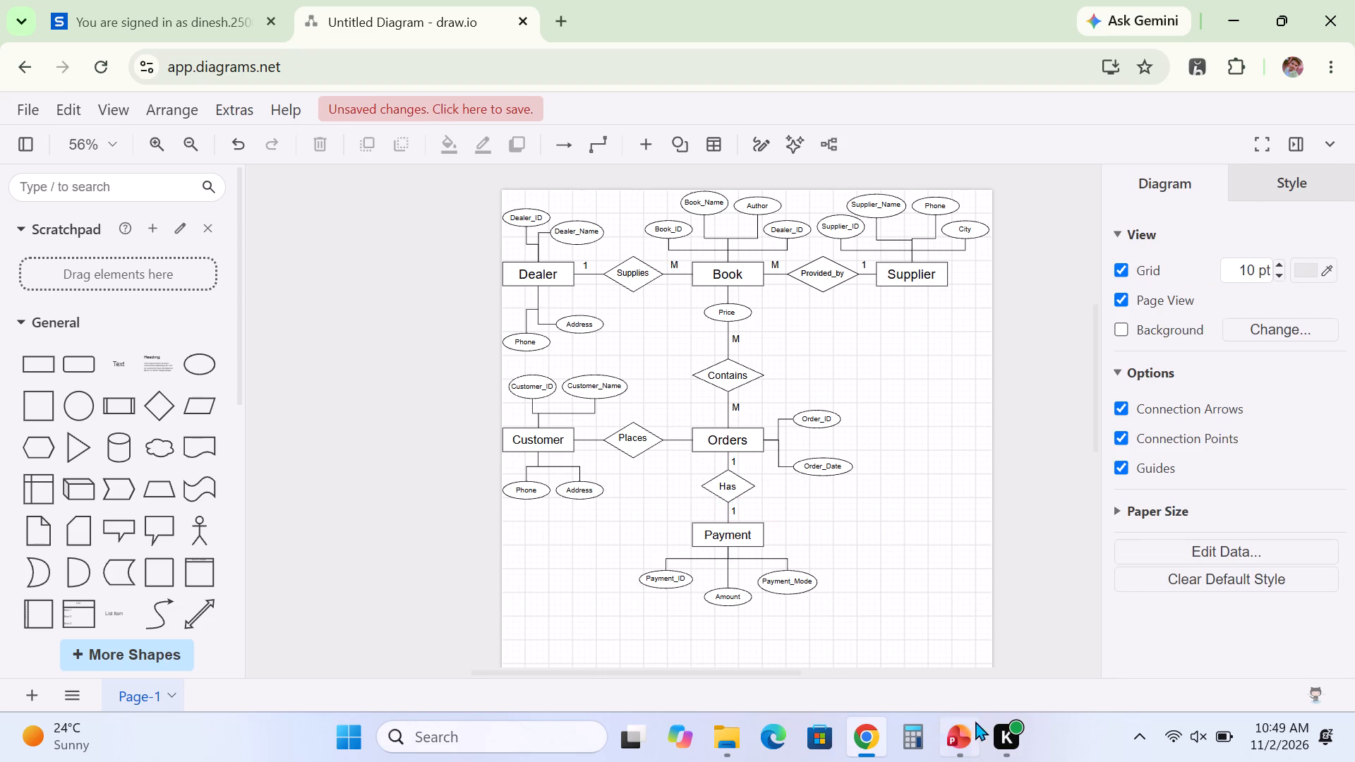
Check the ER diagram slide in PowerPoint and add an "M" cardinality label at 16 px between Places and Orders in draw.io.
click(969, 743)
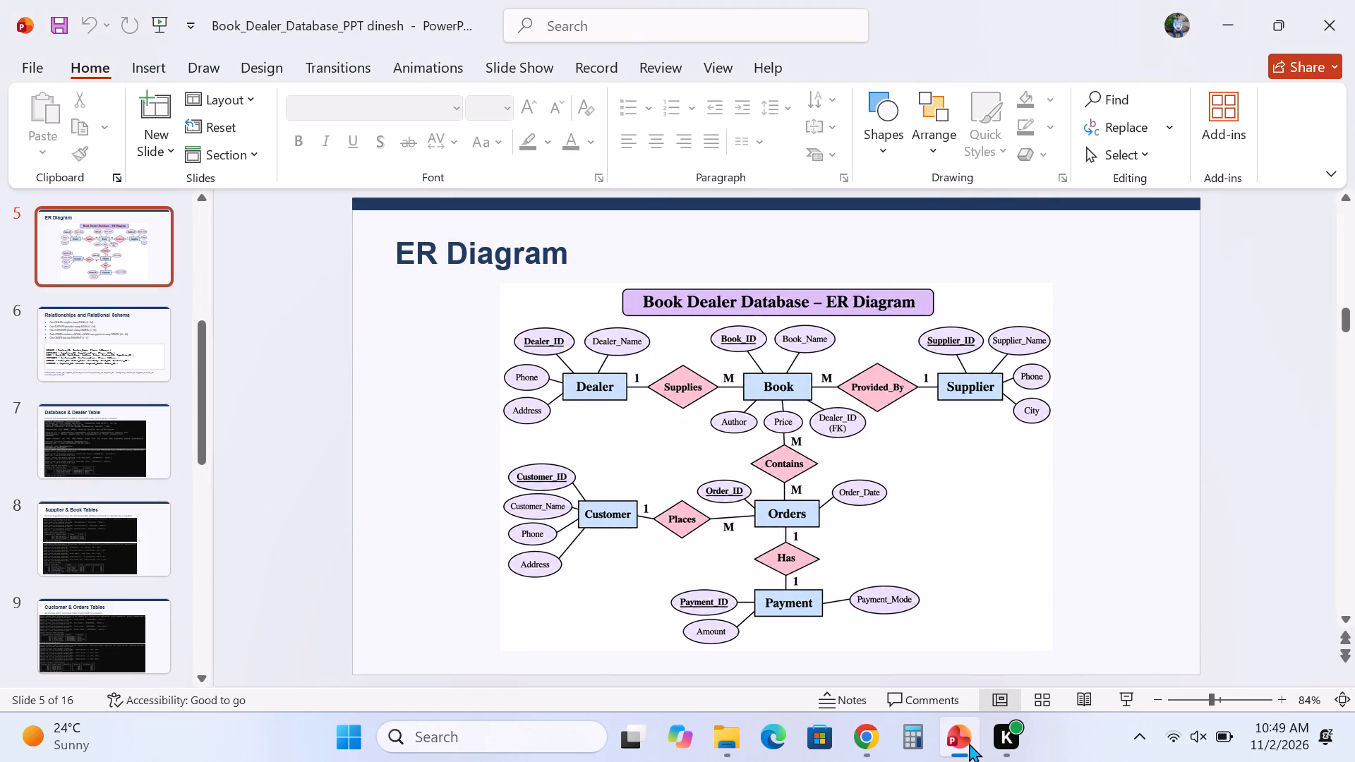
click(877, 732)
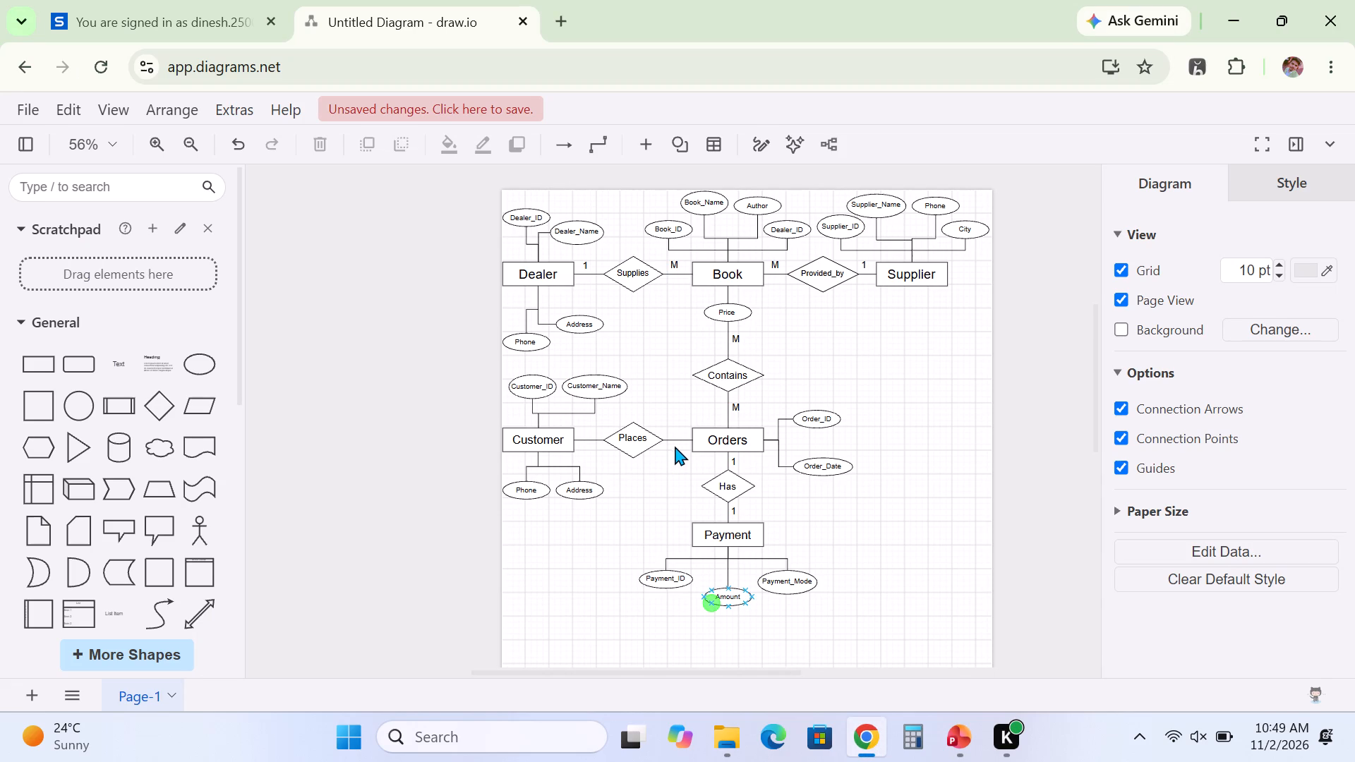
double_click(675, 445)
click(675, 445)
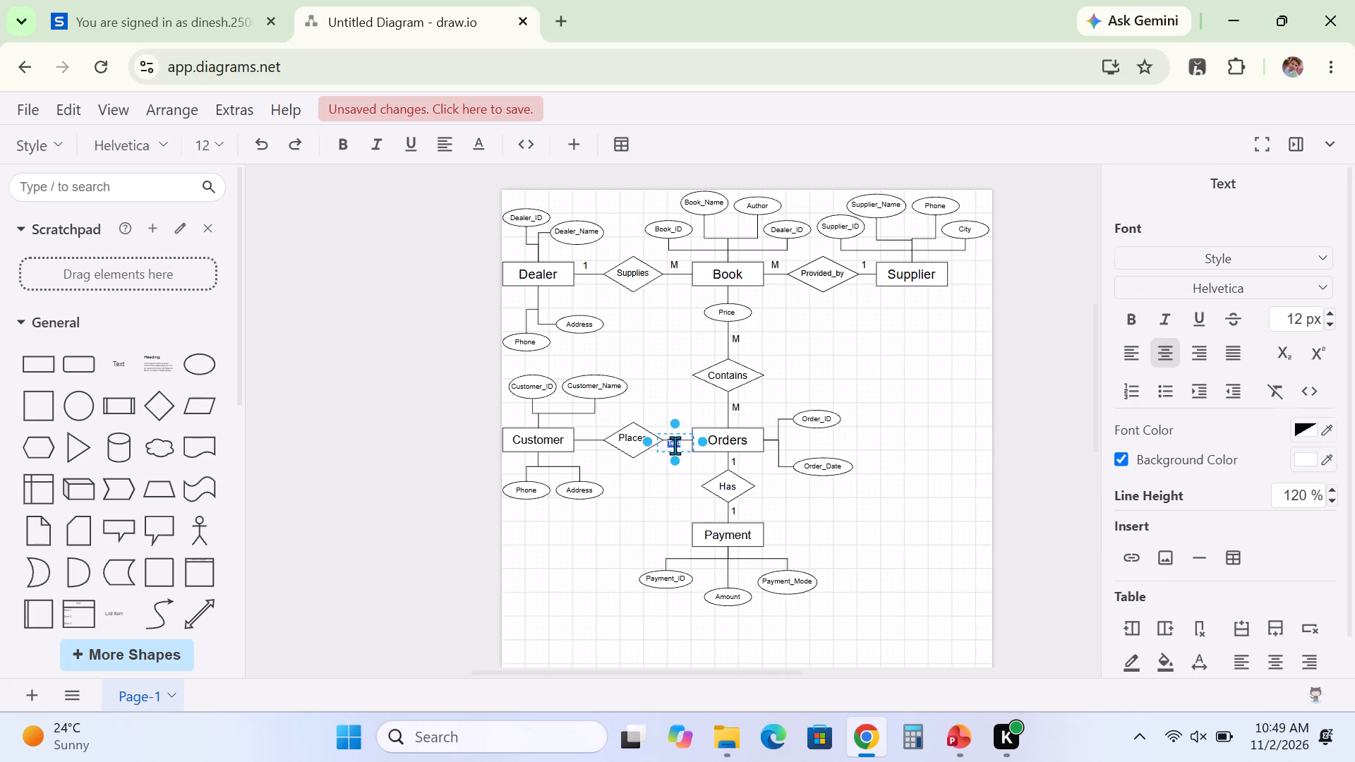
triple_click(1328, 311)
click(1328, 311)
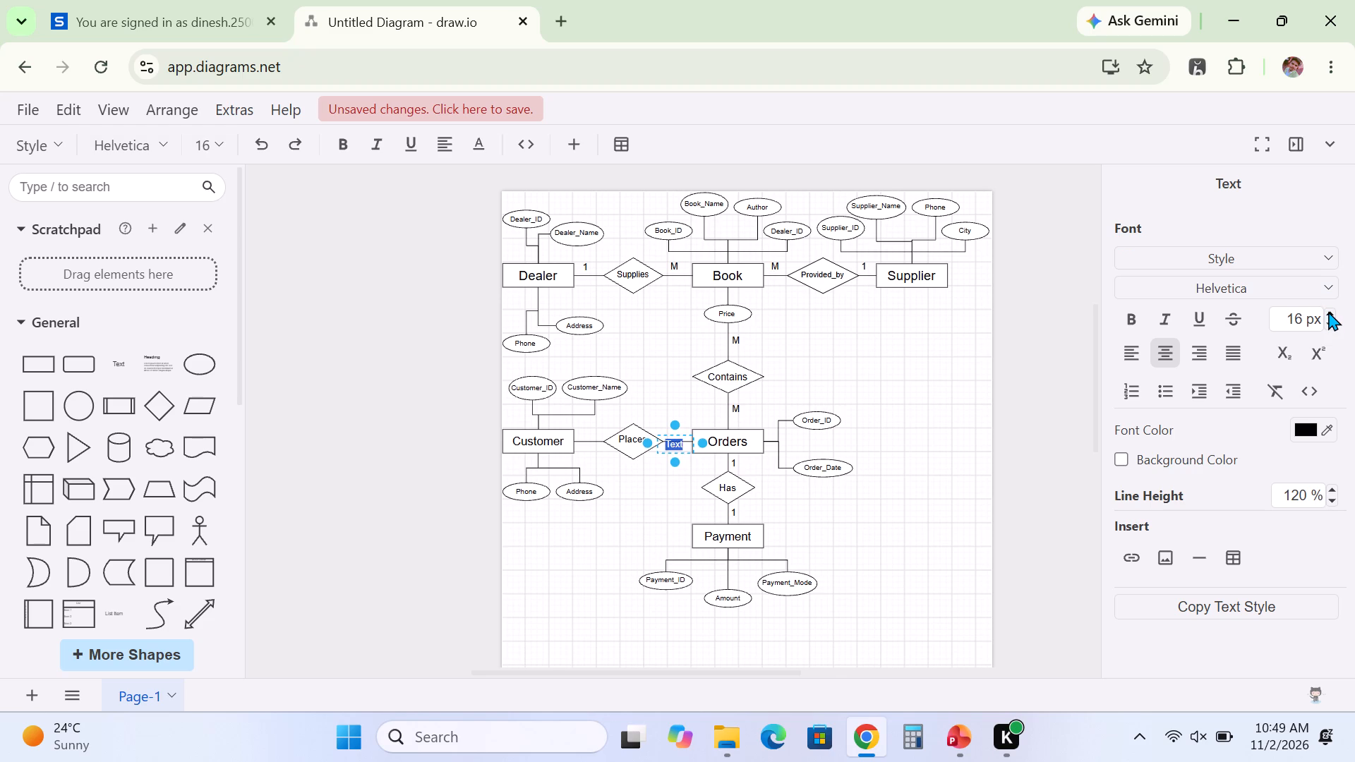
key(shift+m)
key(Down)
key(Down)
key(Down)
key(Down)
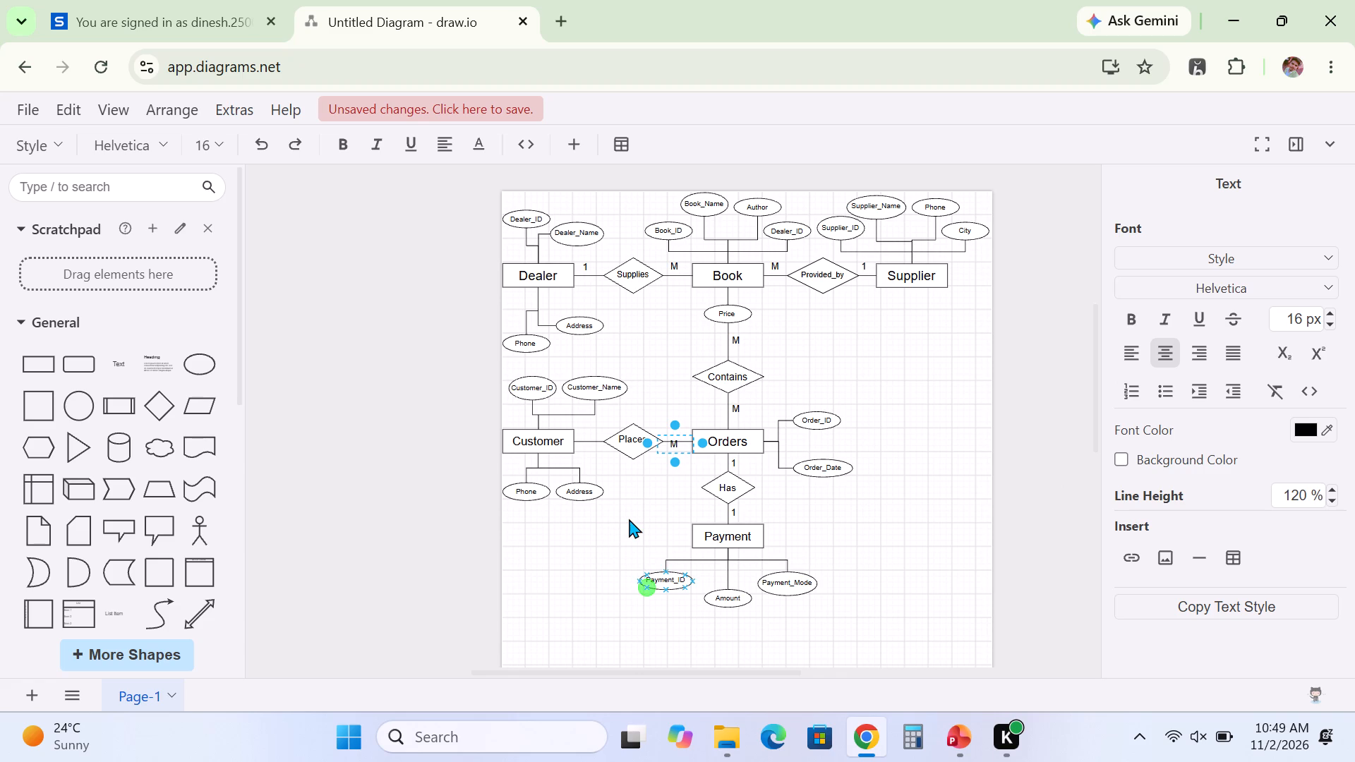
click(629, 519)
Nudge the "M" label between Places and Orders 8 units down, clear of its connecting line.
click(672, 452)
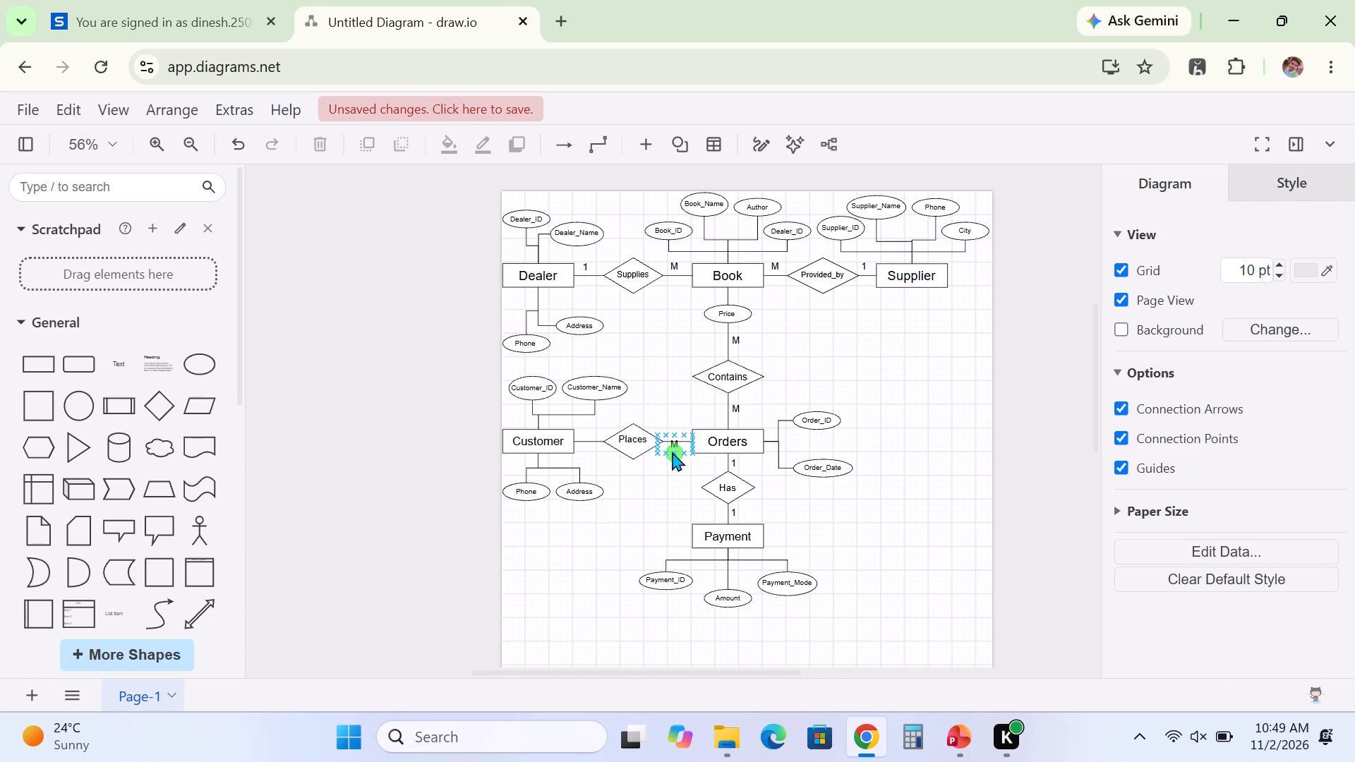
key(Down)
key(Down)
key(Down)
key(Down)
key(Down)
key(Down)
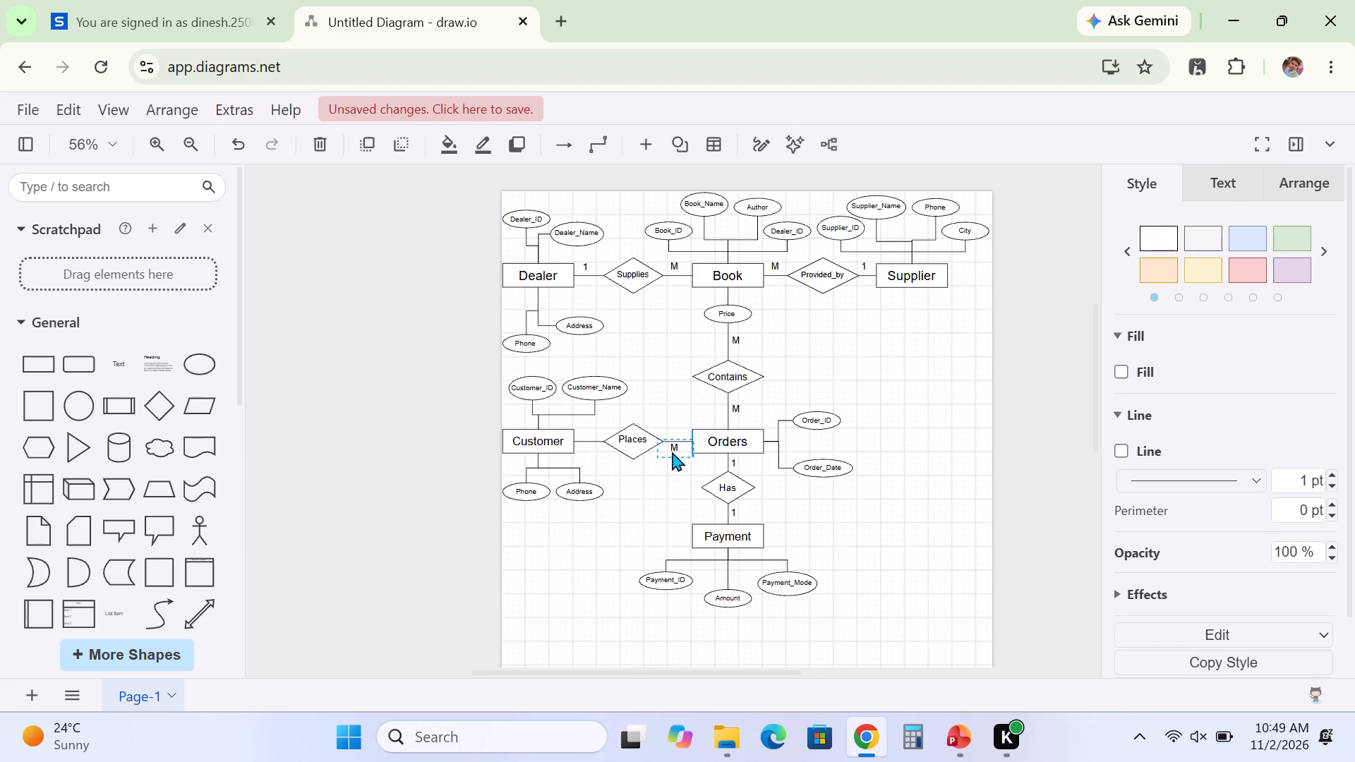
key(Down)
key(Down)
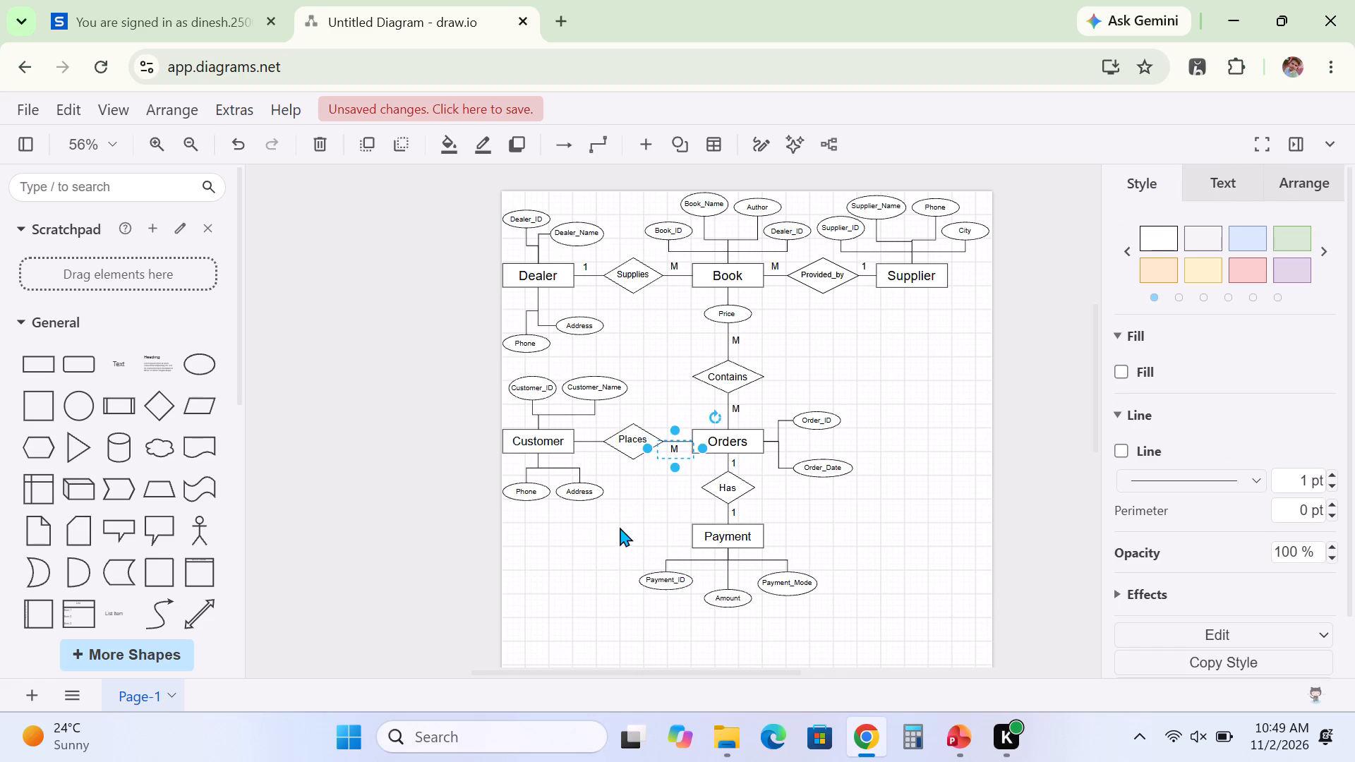
click(620, 528)
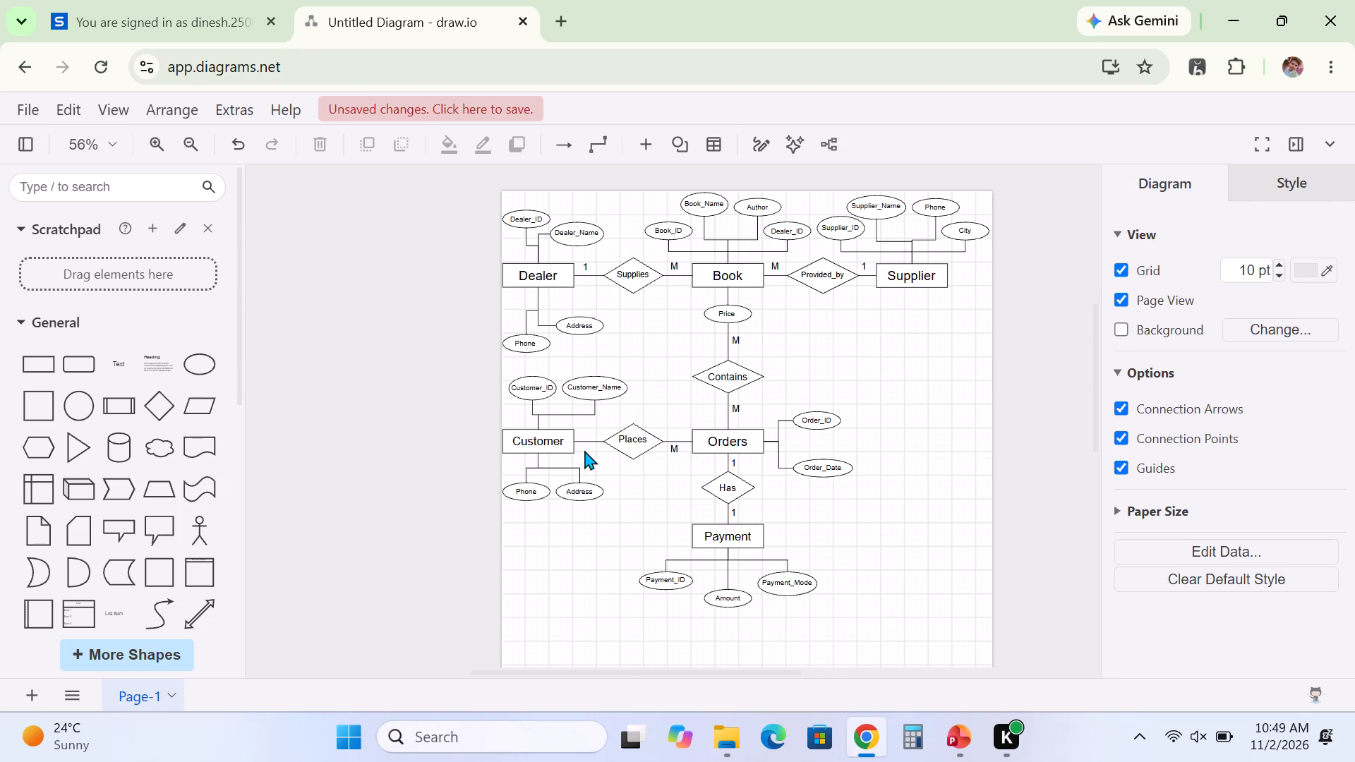
Add a "1" cardinality label at 16 px just below the line between Customer and Places.
double_click(589, 449)
click(590, 449)
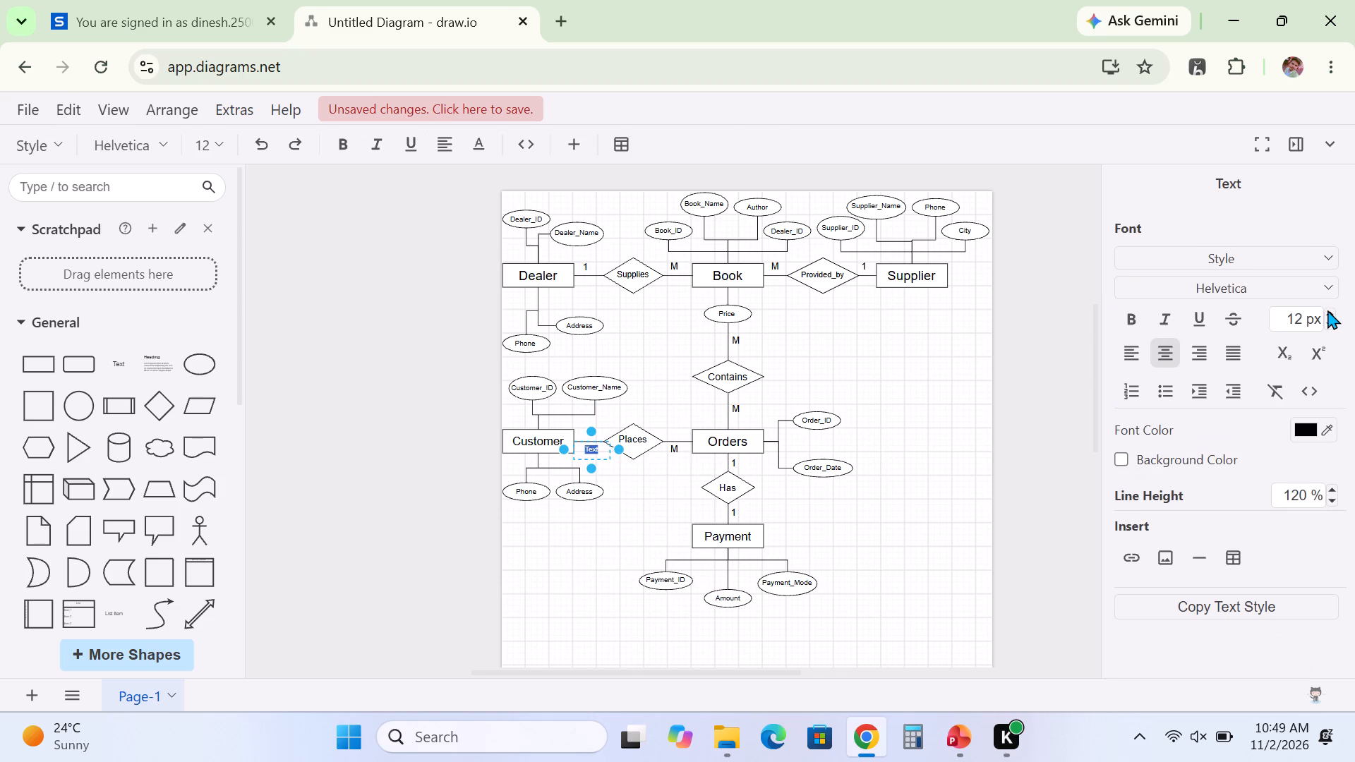
click(1330, 310)
triple_click(1330, 310)
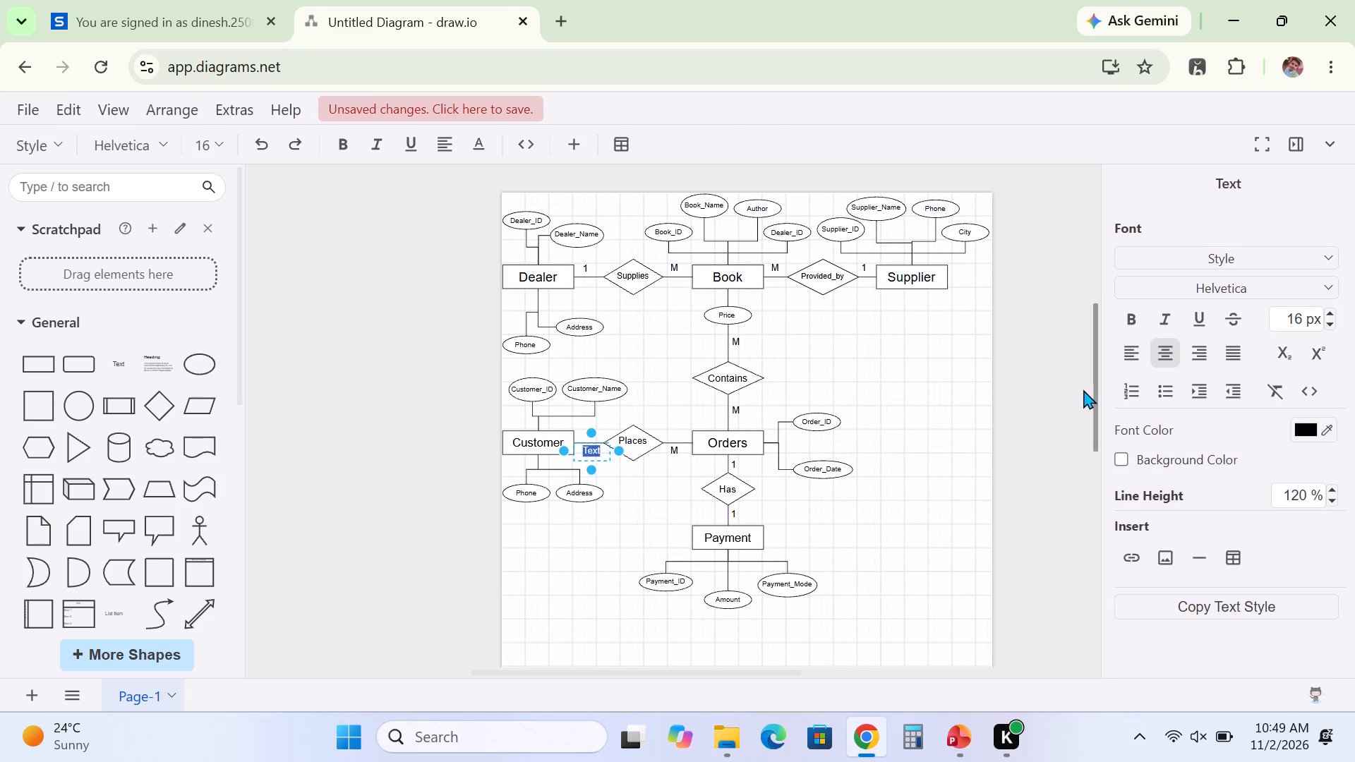
key(1)
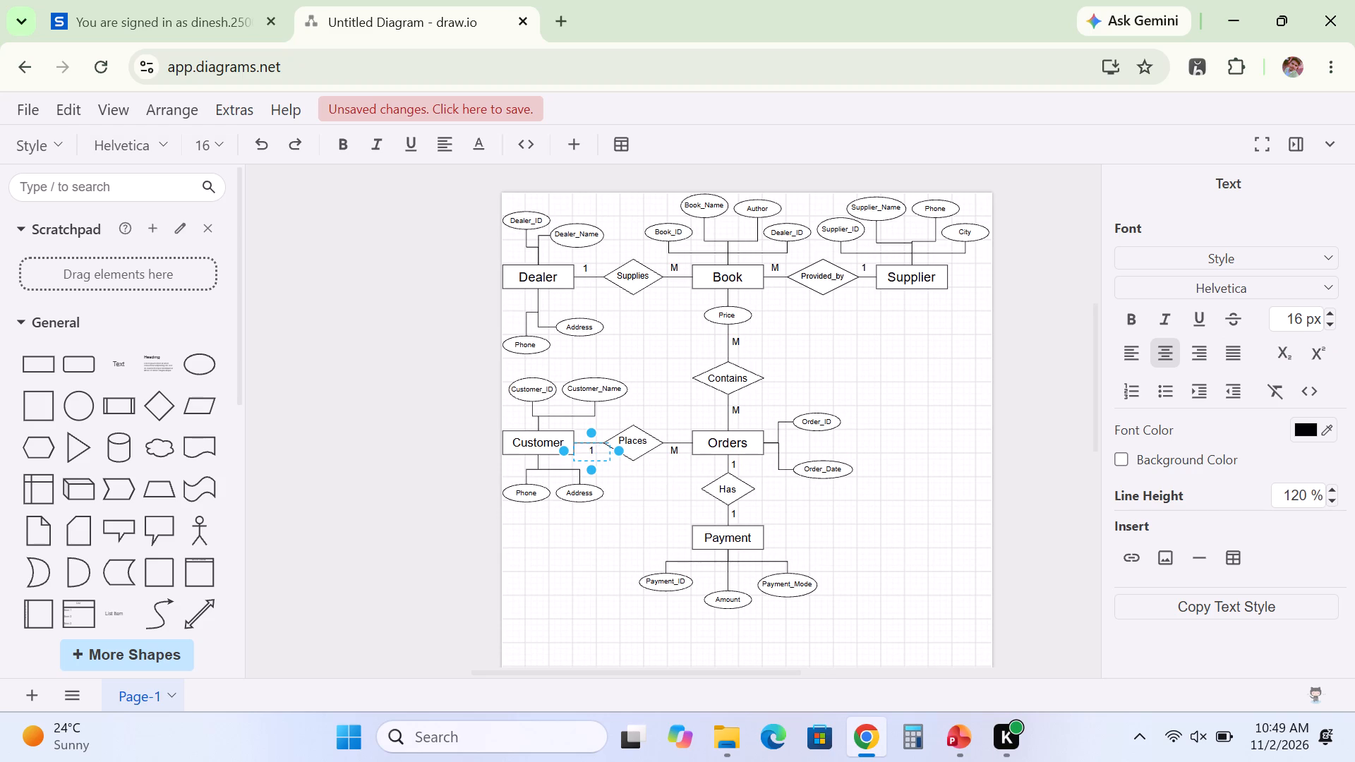
click(625, 506)
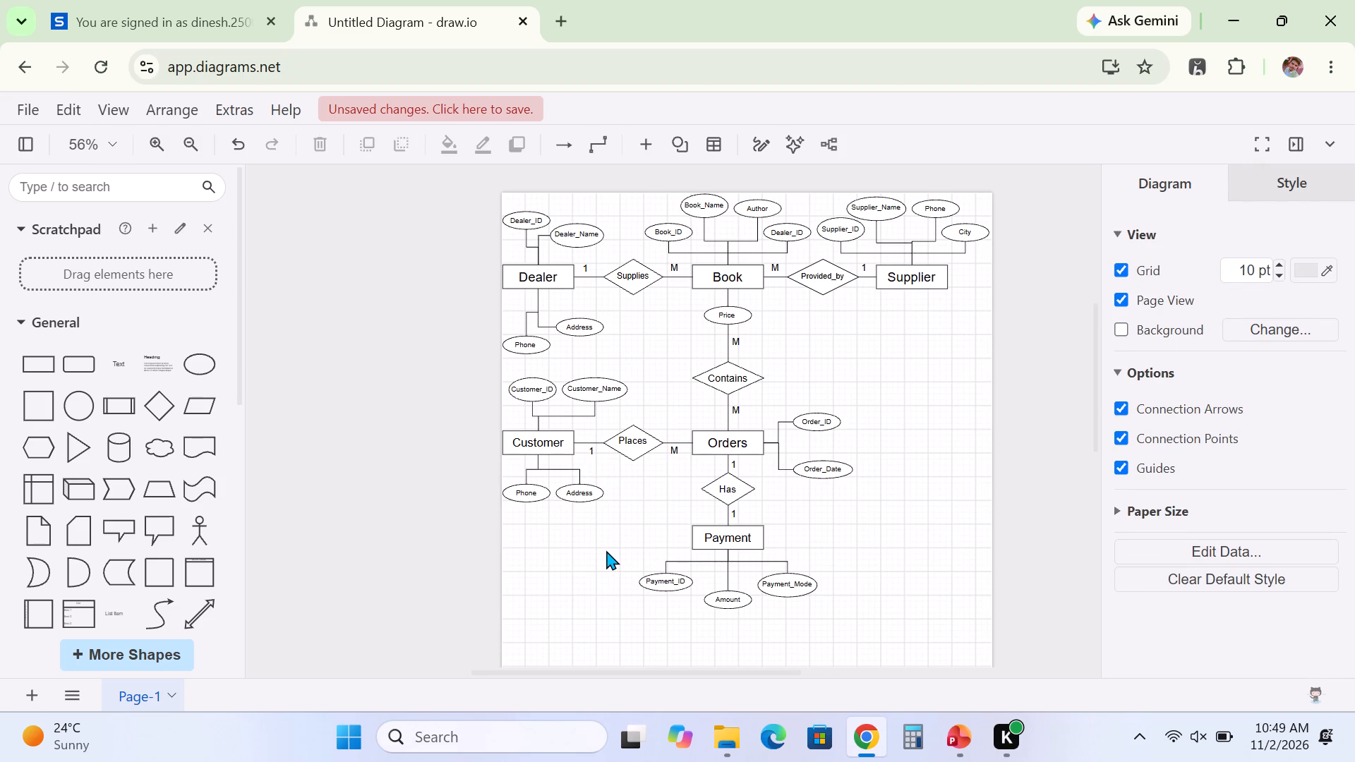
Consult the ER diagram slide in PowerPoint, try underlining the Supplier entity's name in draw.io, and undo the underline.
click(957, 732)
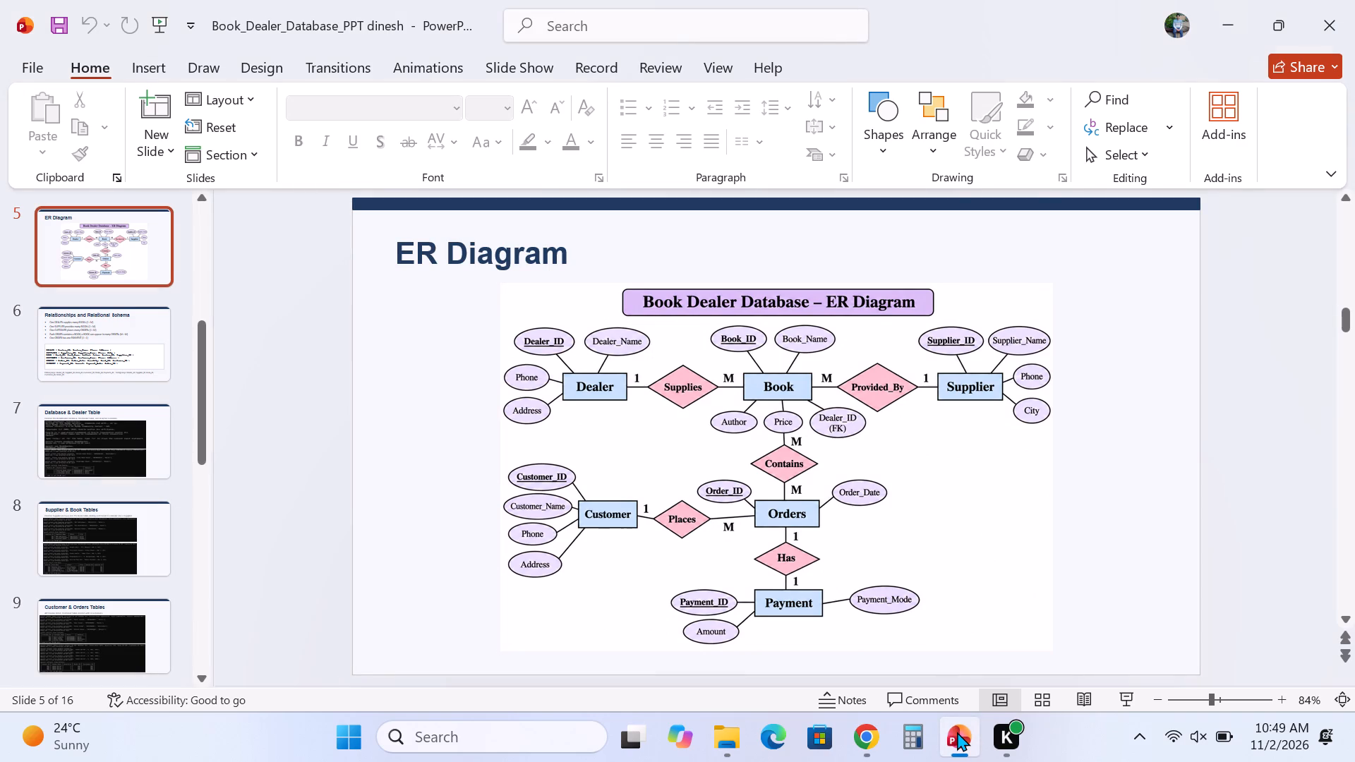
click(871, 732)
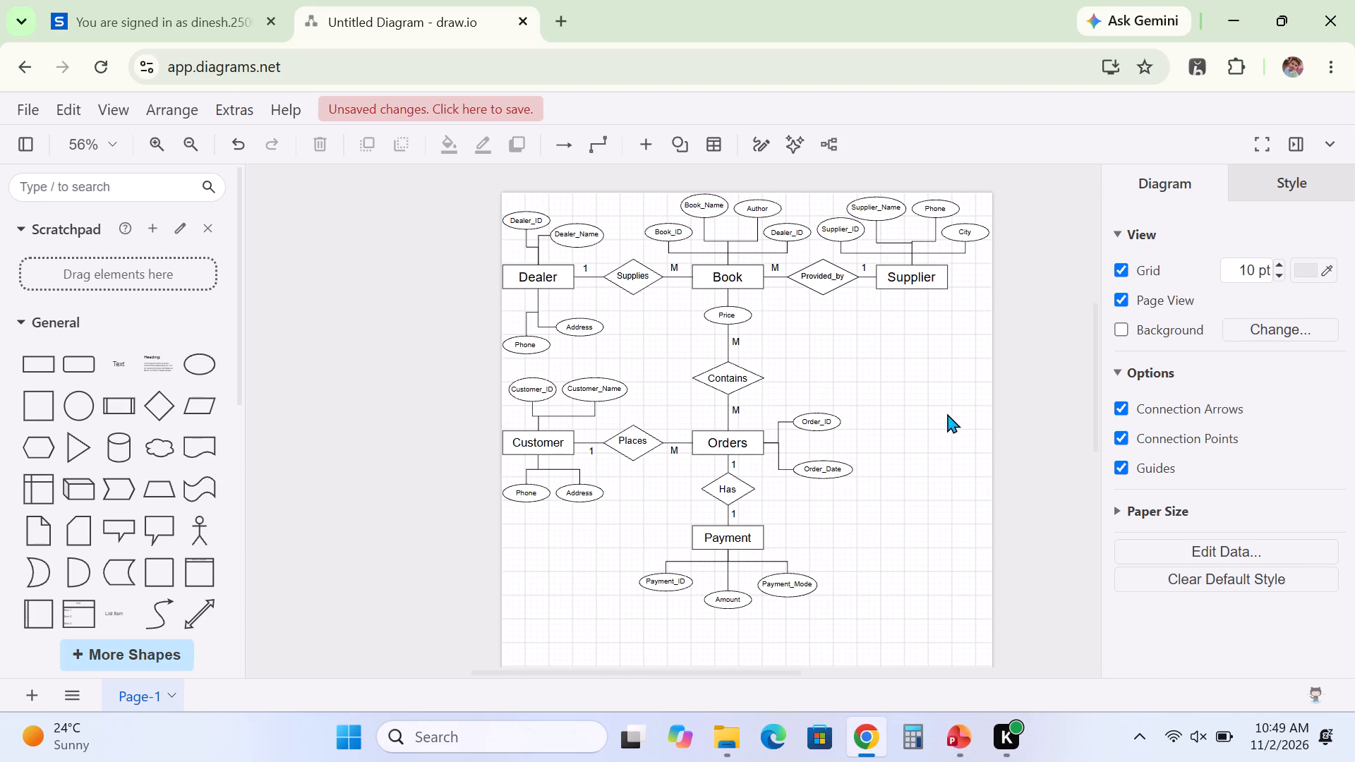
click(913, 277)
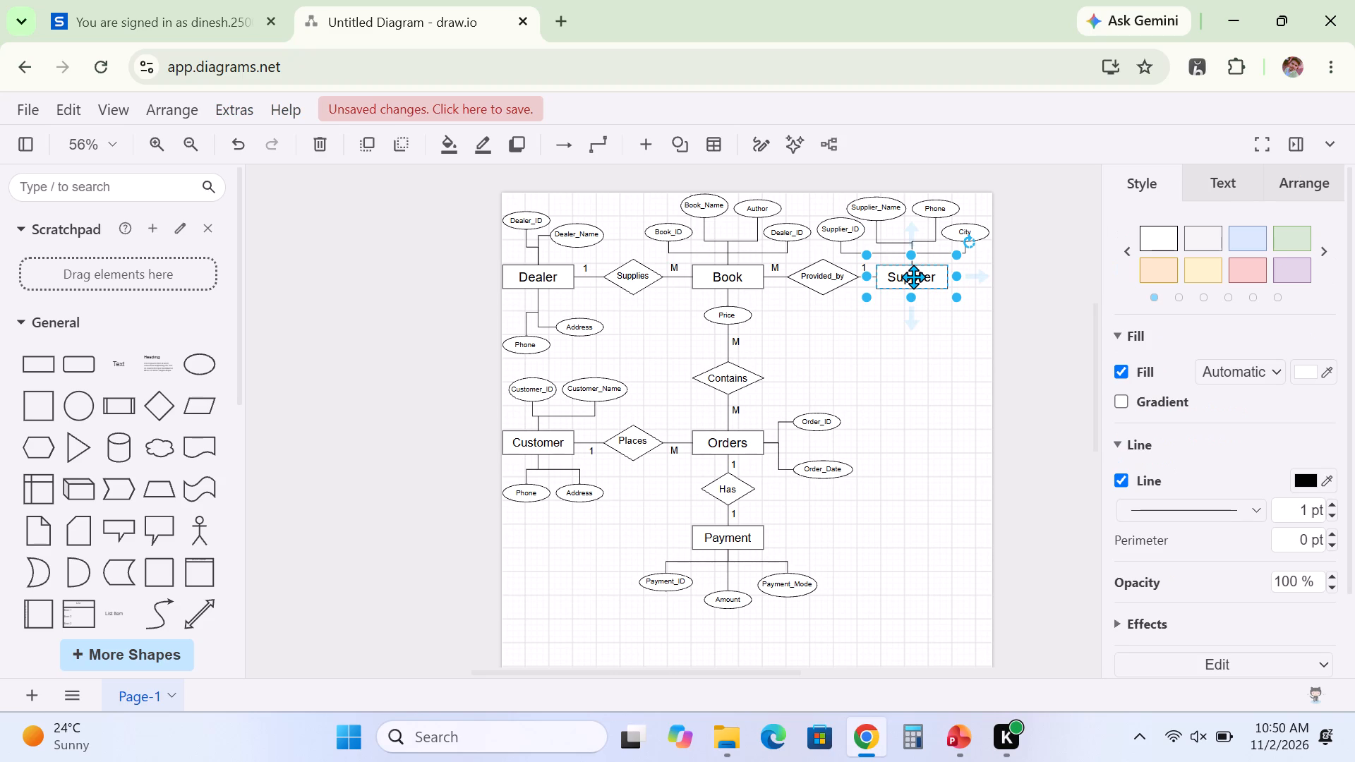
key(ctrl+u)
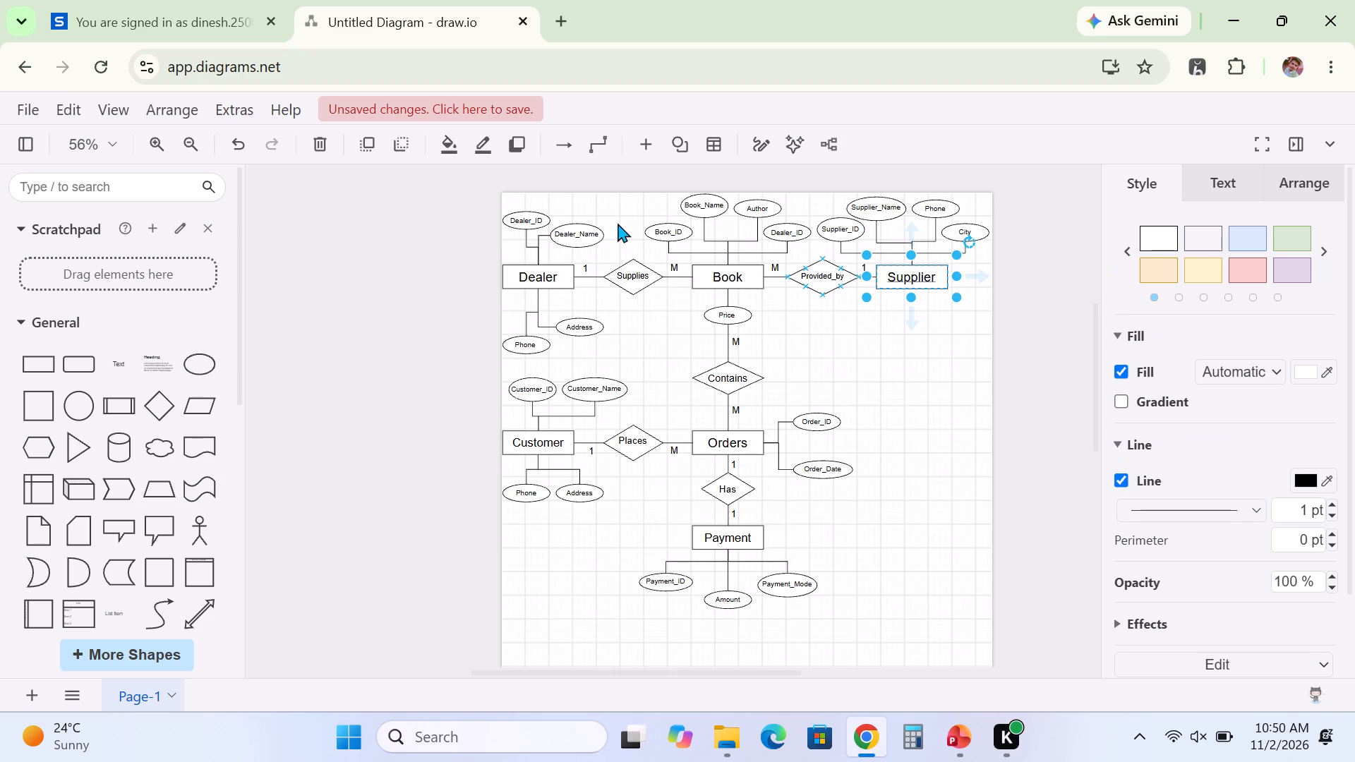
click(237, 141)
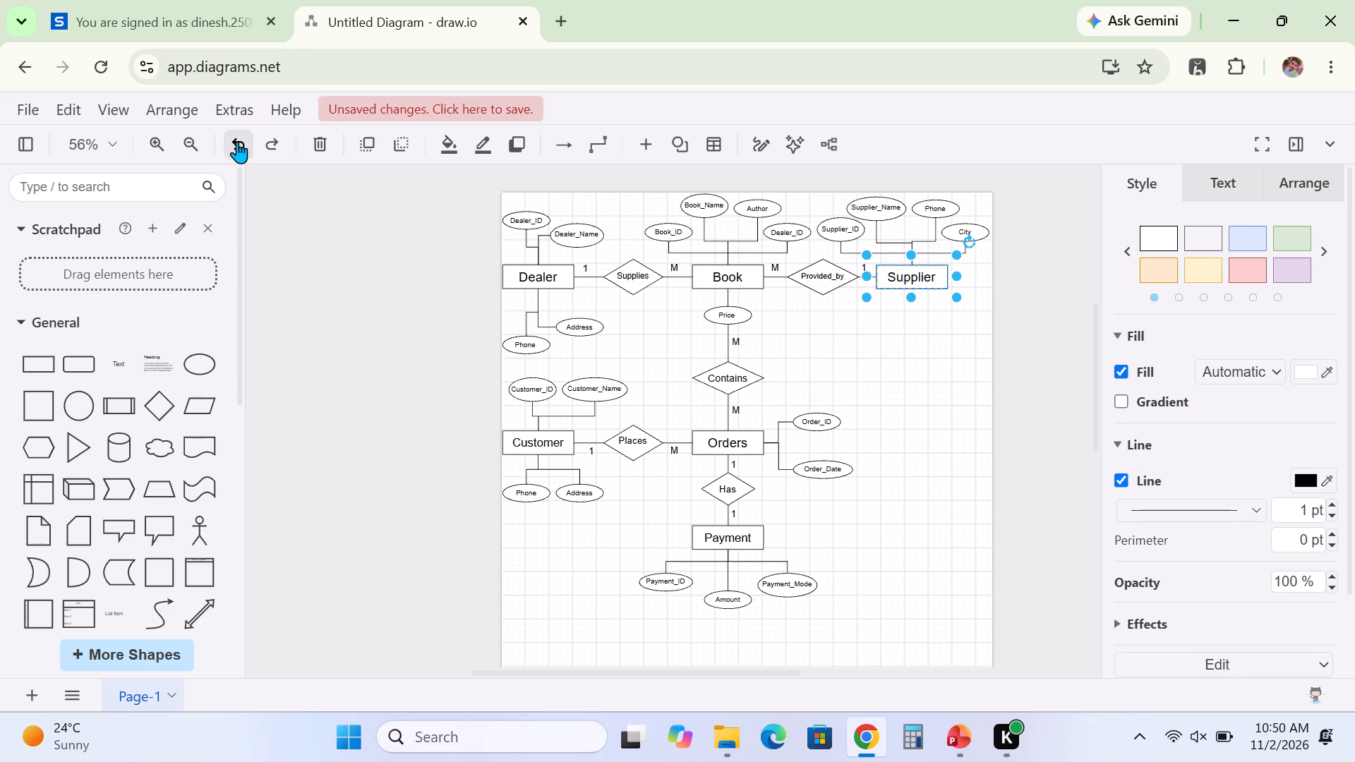
Underline the Dealer_ID attribute of the Dealer entity as its key.
double_click(526, 219)
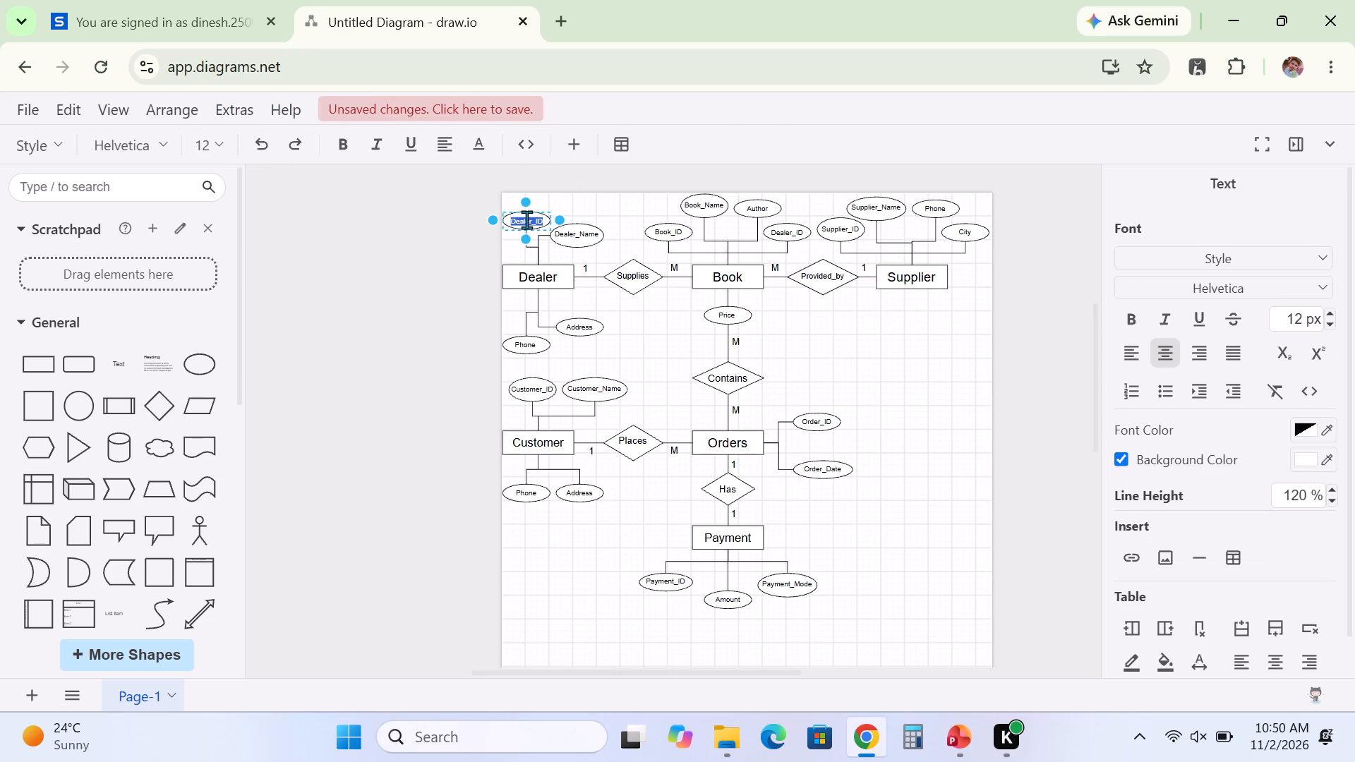
key(ctrl+u)
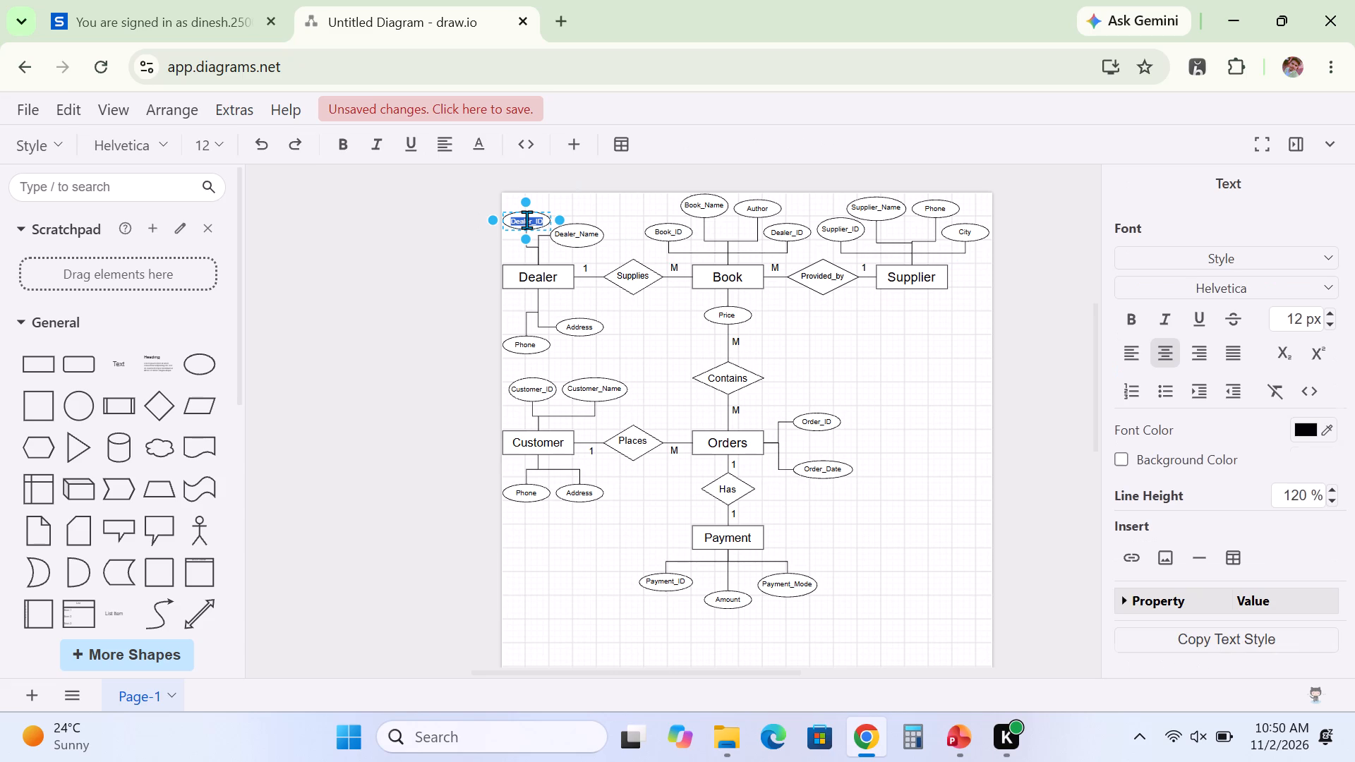
click(647, 344)
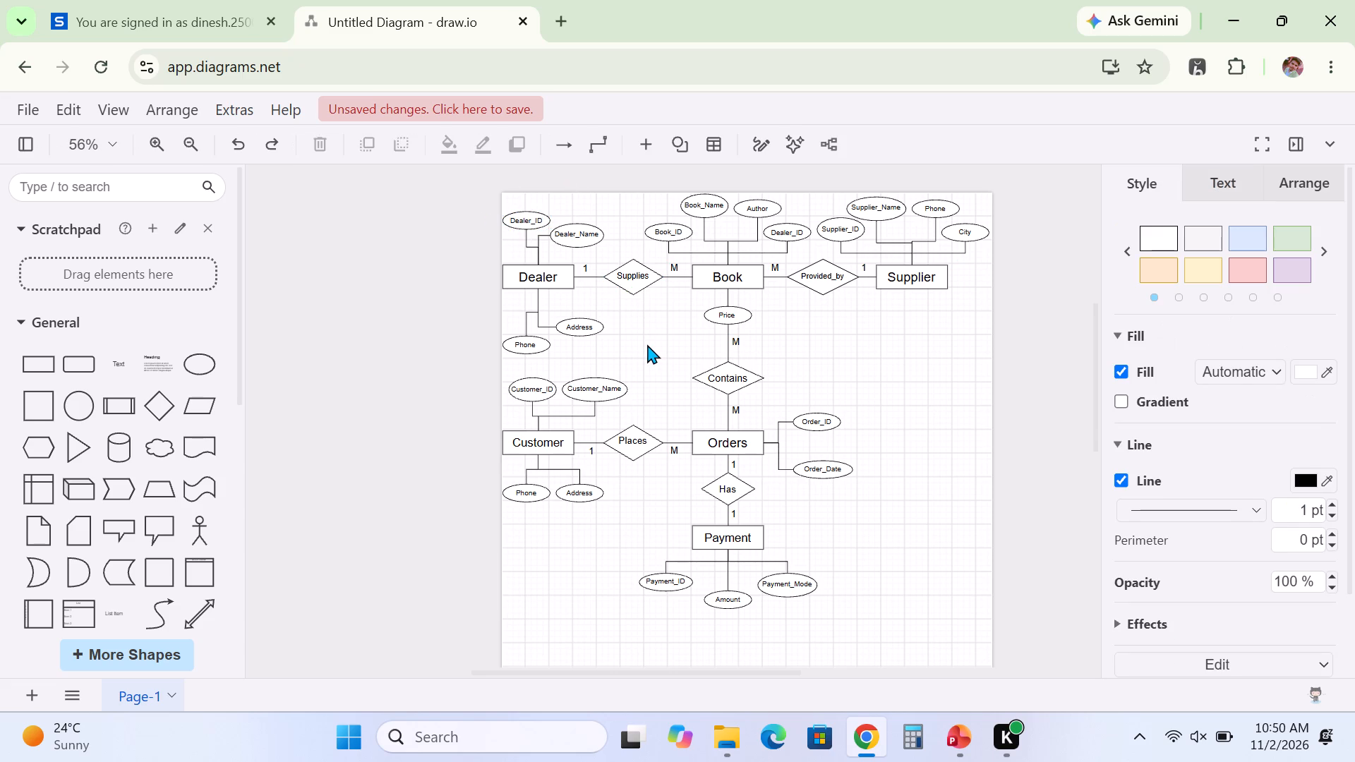
click(528, 219)
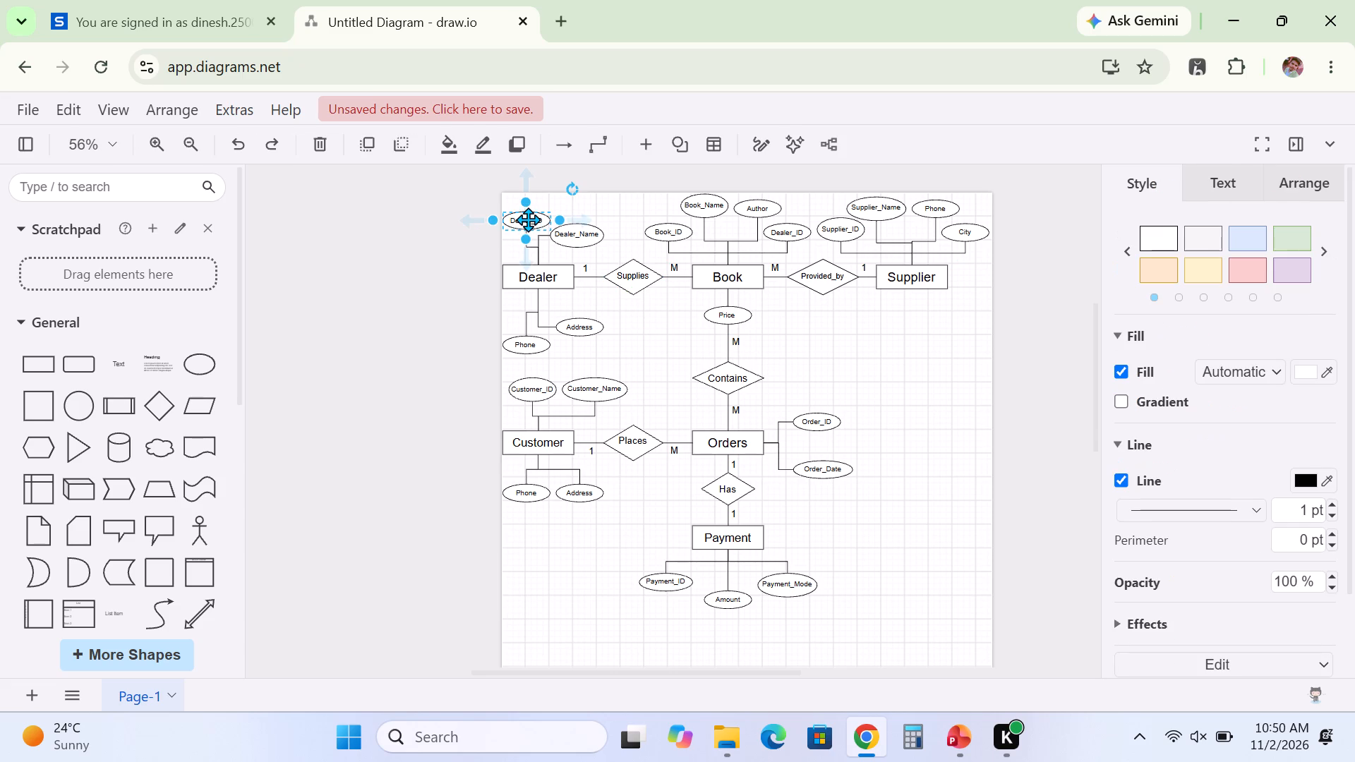
key(ctrl+u)
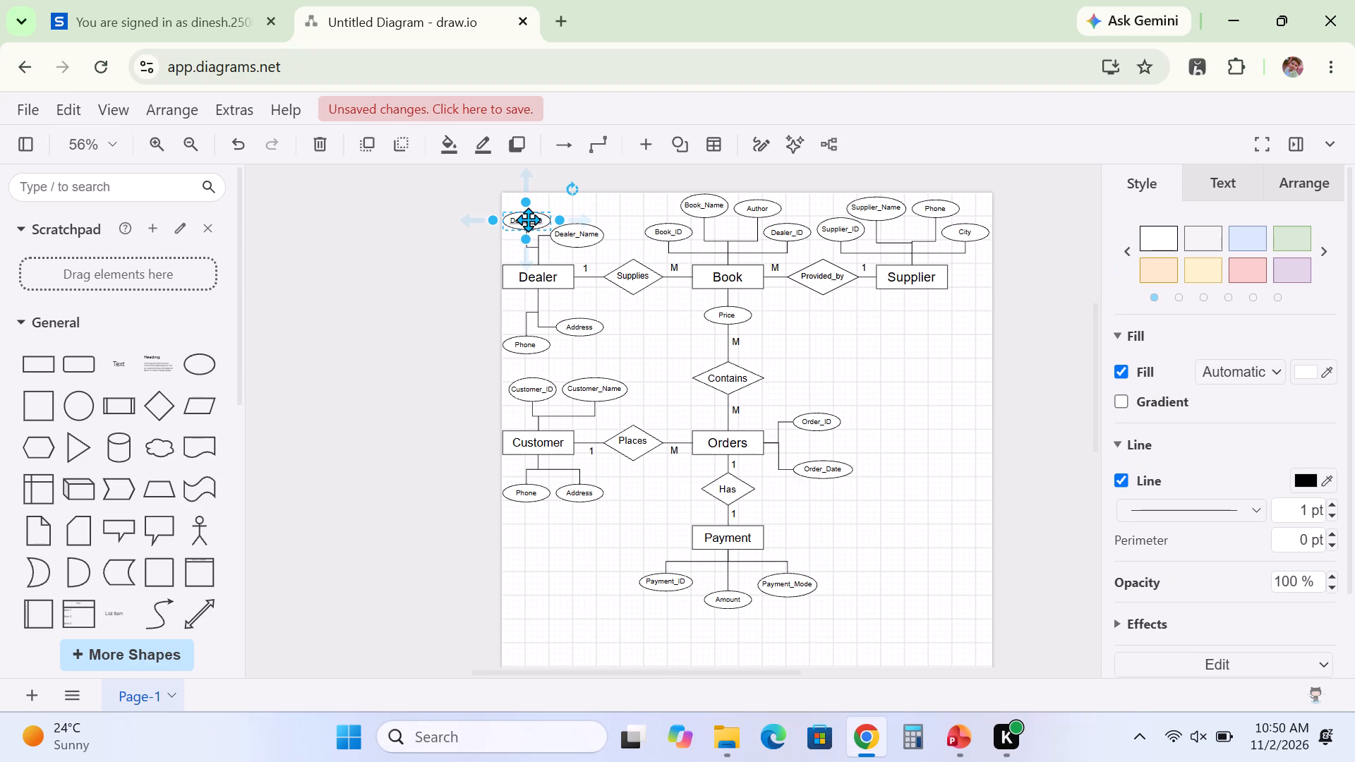
click(644, 346)
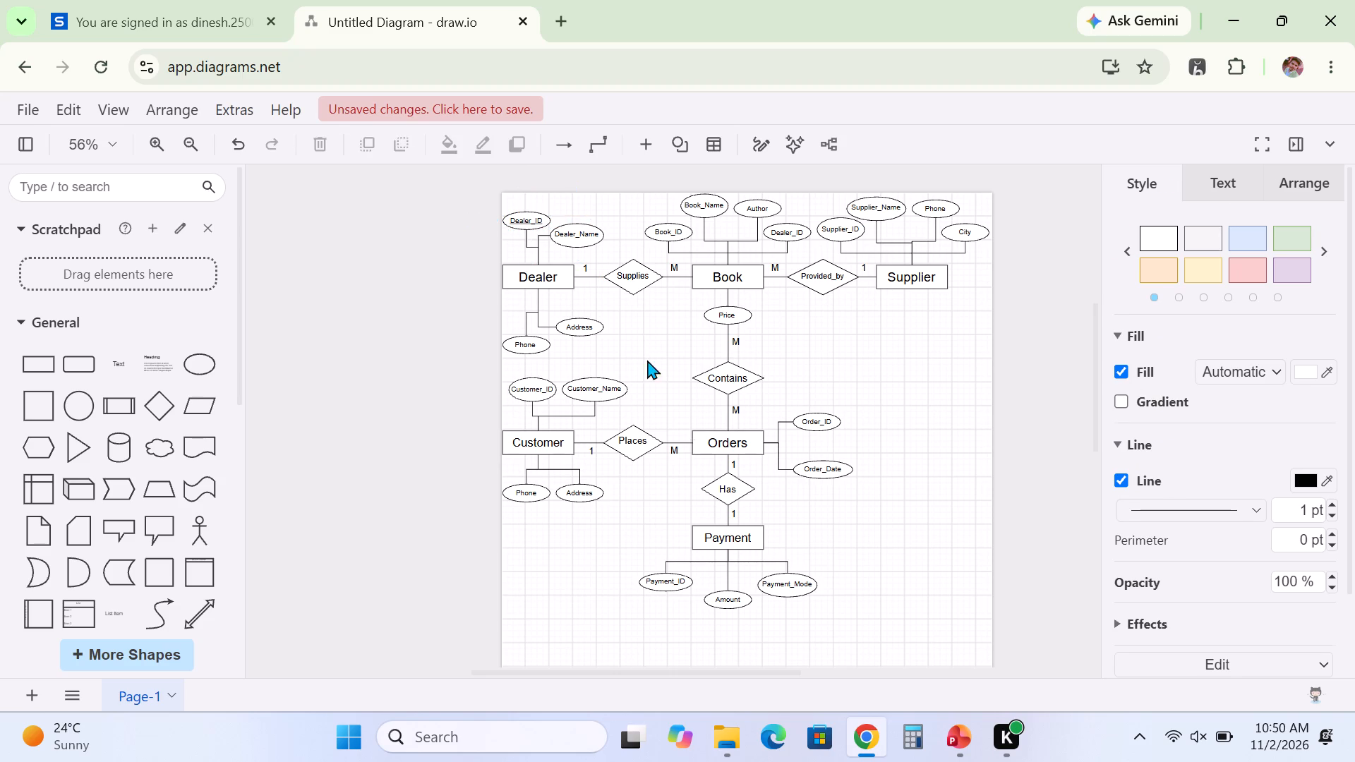
Consult the ER diagram slide in PowerPoint and underline the Book_ID and Supplier_ID key attributes in draw.io.
click(958, 727)
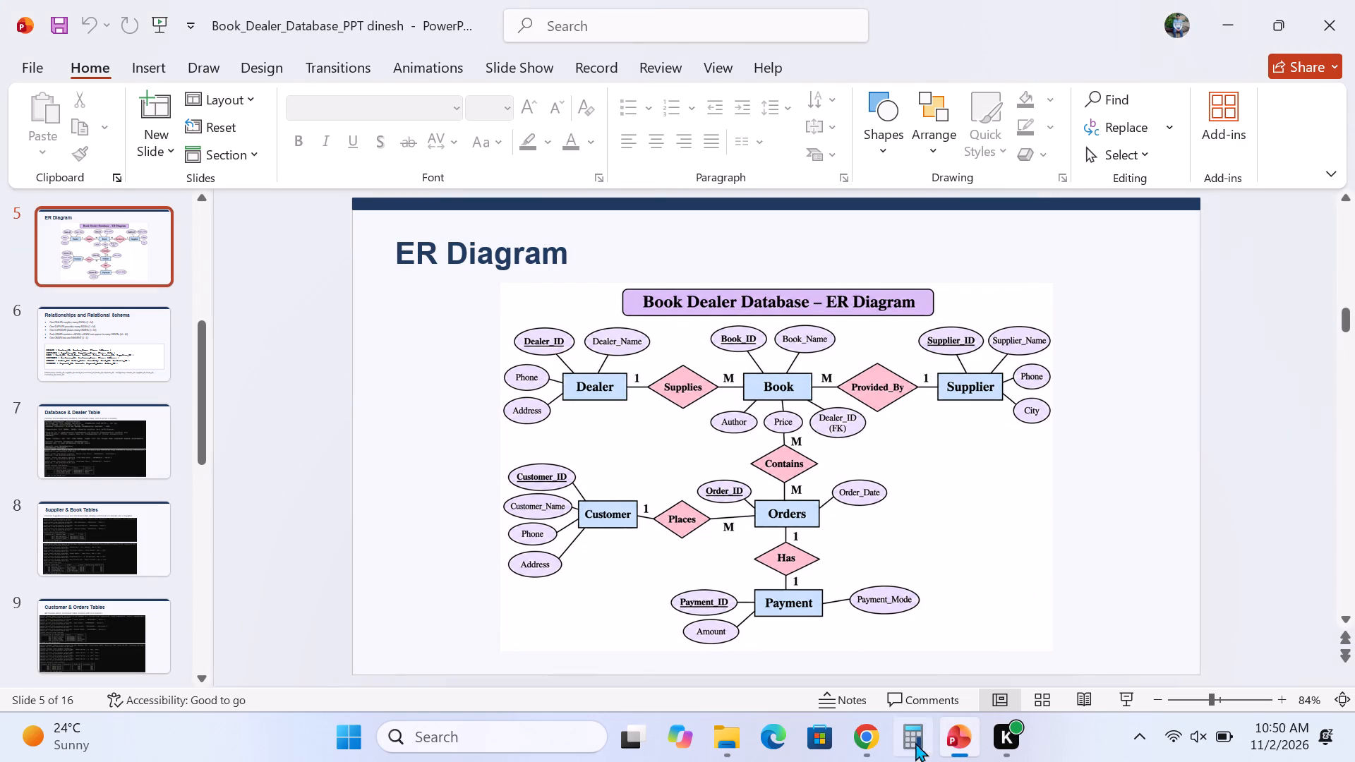
click(875, 735)
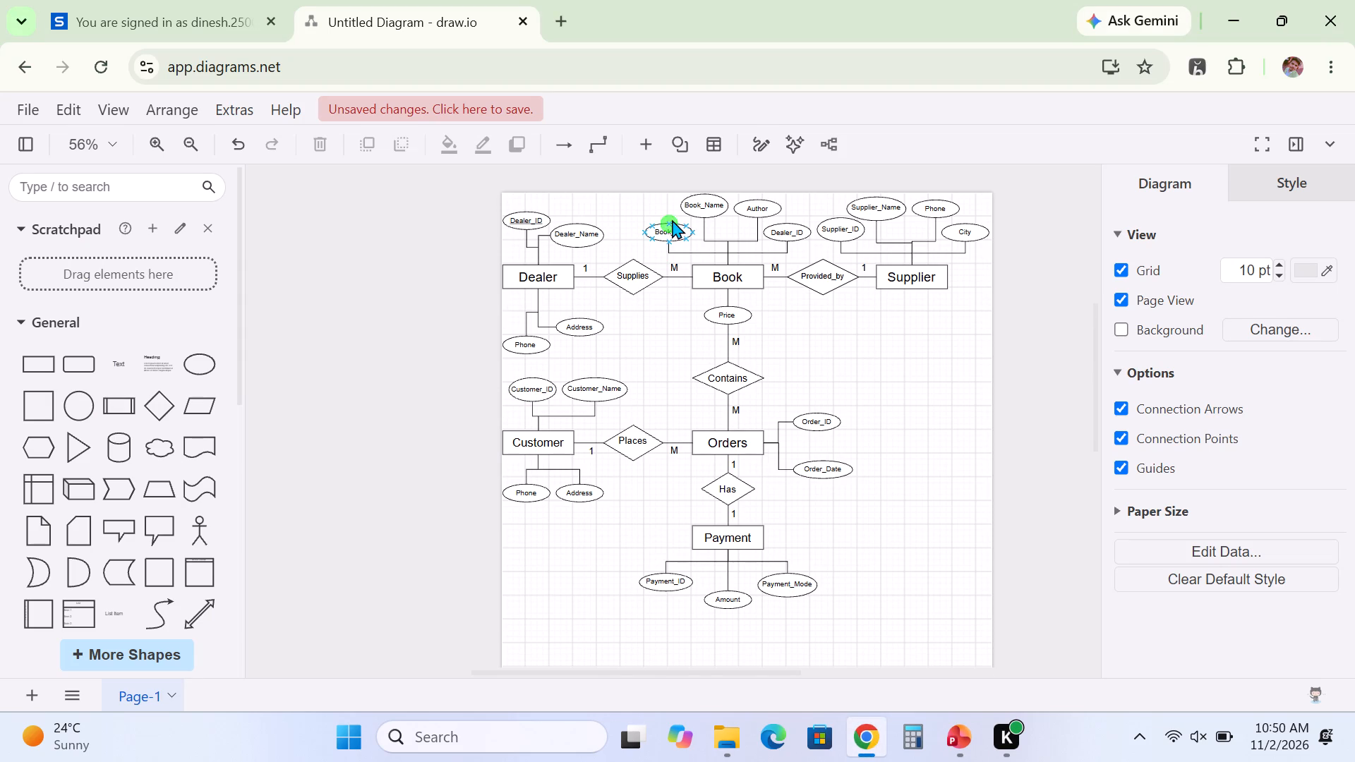
click(672, 234)
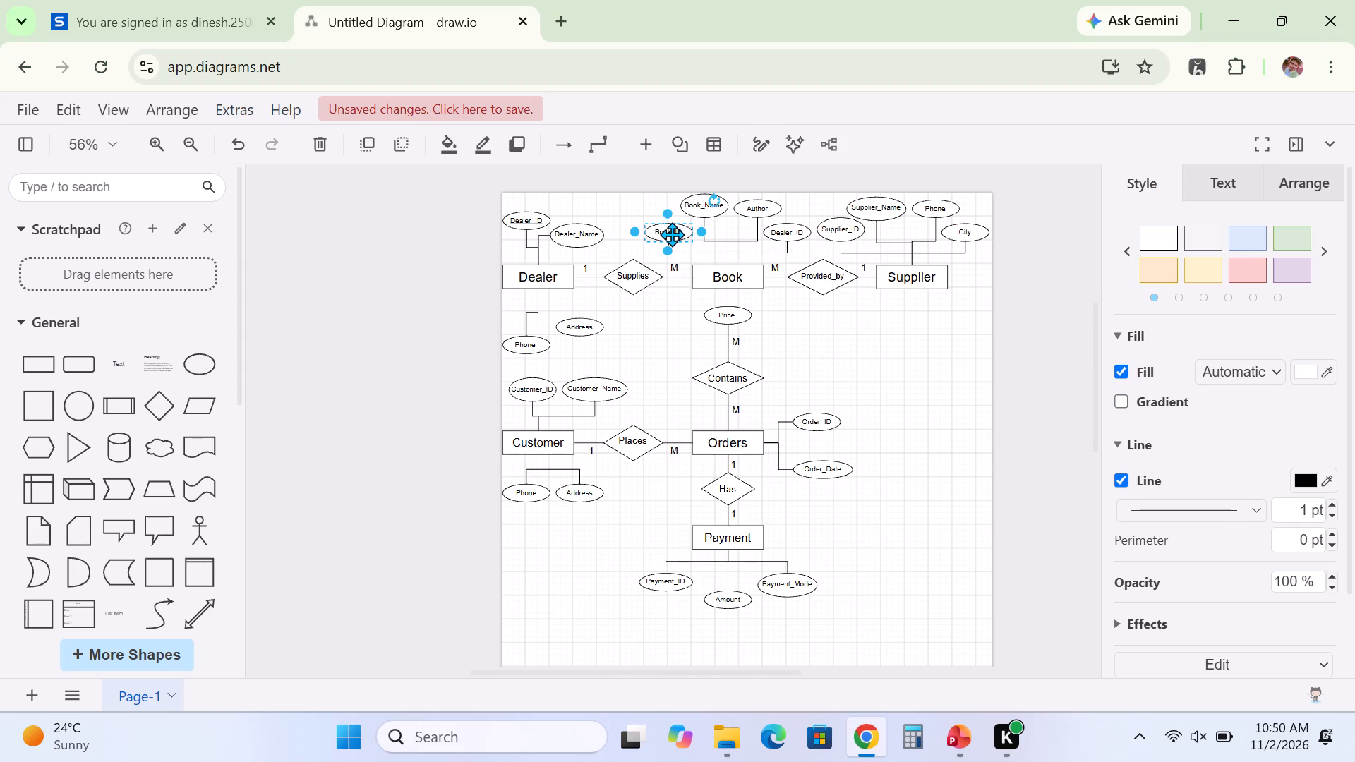
key(ctrl+u)
click(839, 233)
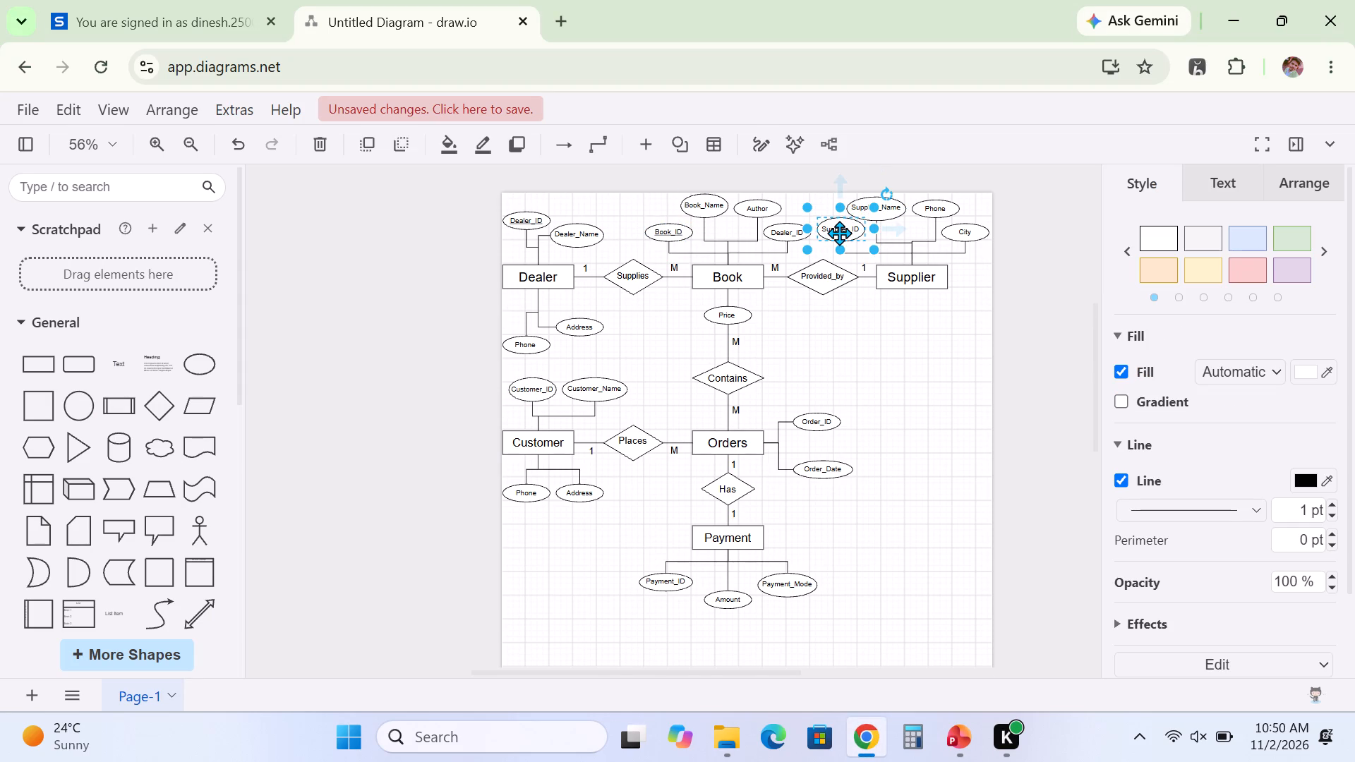
key(ctrl+u)
click(867, 367)
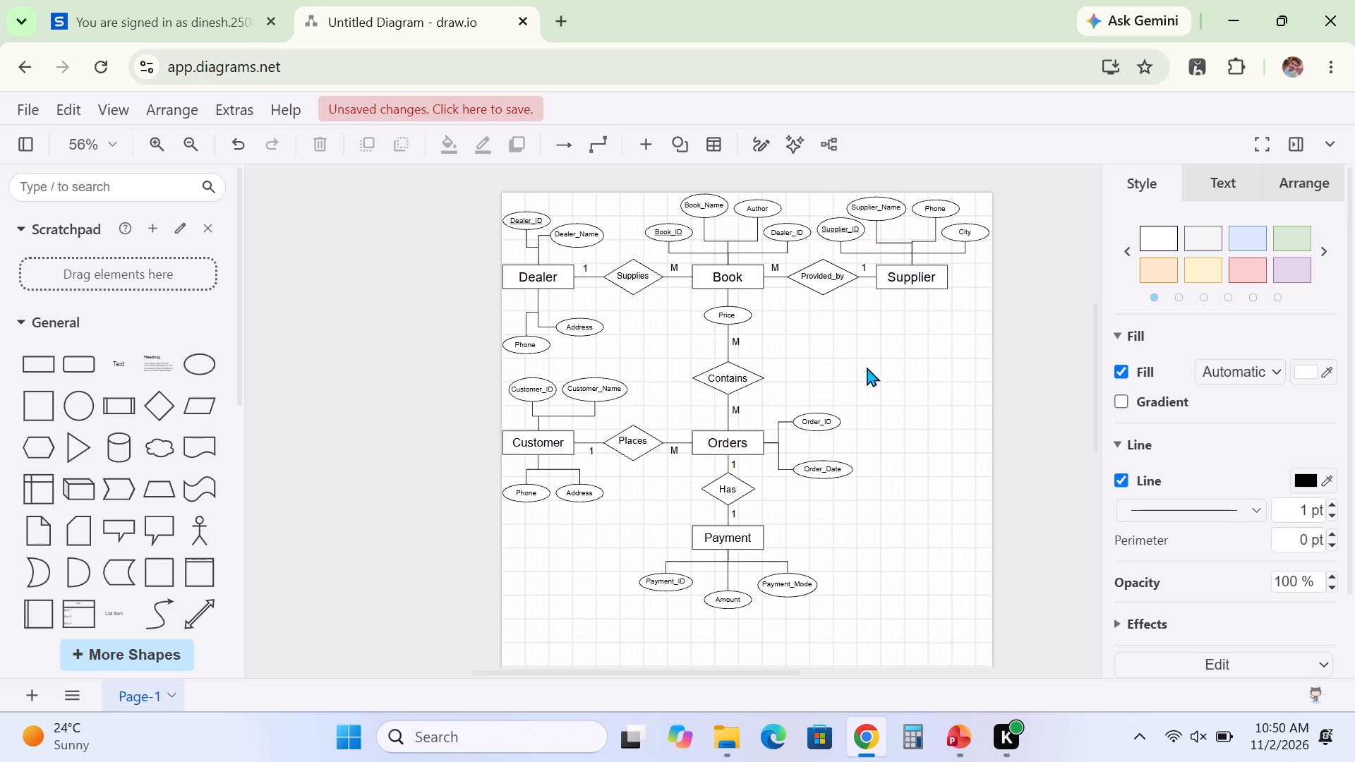
Consult the ER diagram slide in PowerPoint again and underline the Customer_ID, Order_ID and Payment_ID key attributes in draw.io.
click(954, 728)
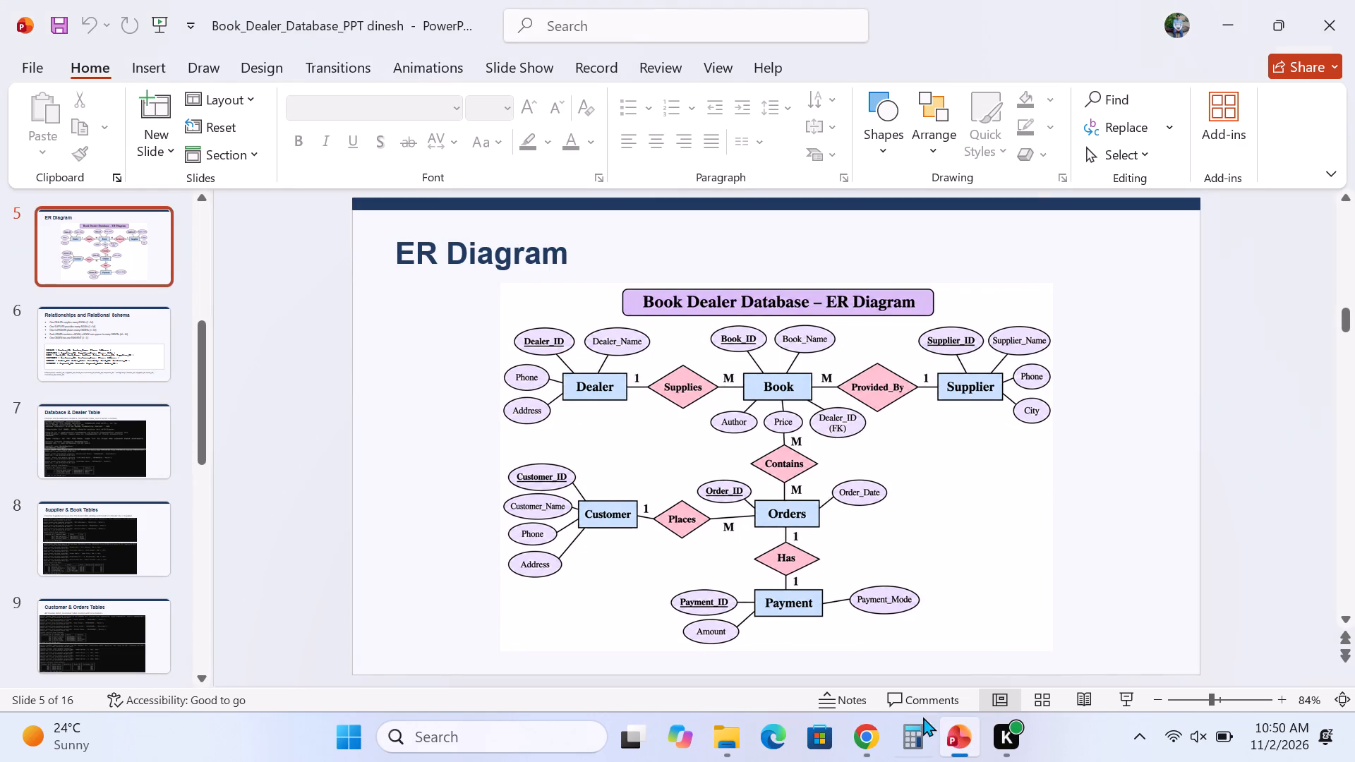
click(868, 727)
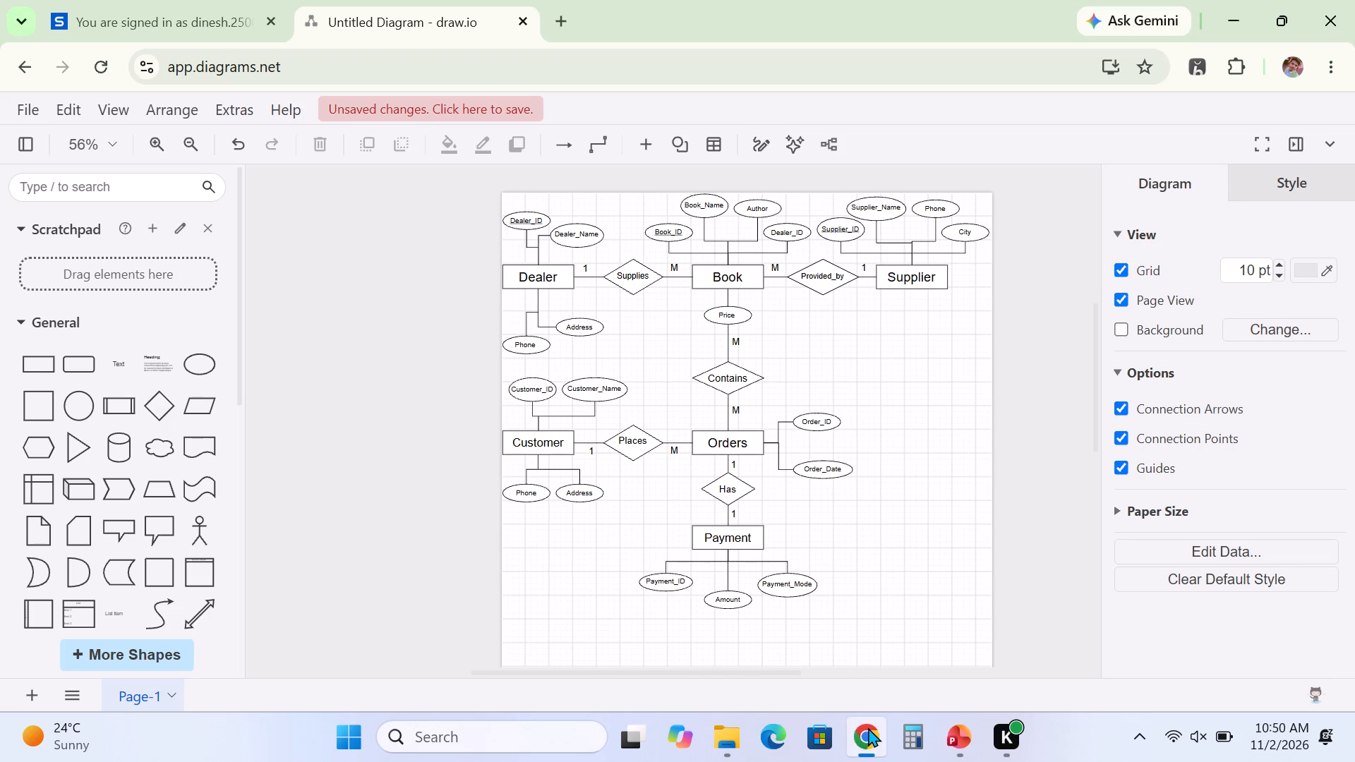
click(532, 387)
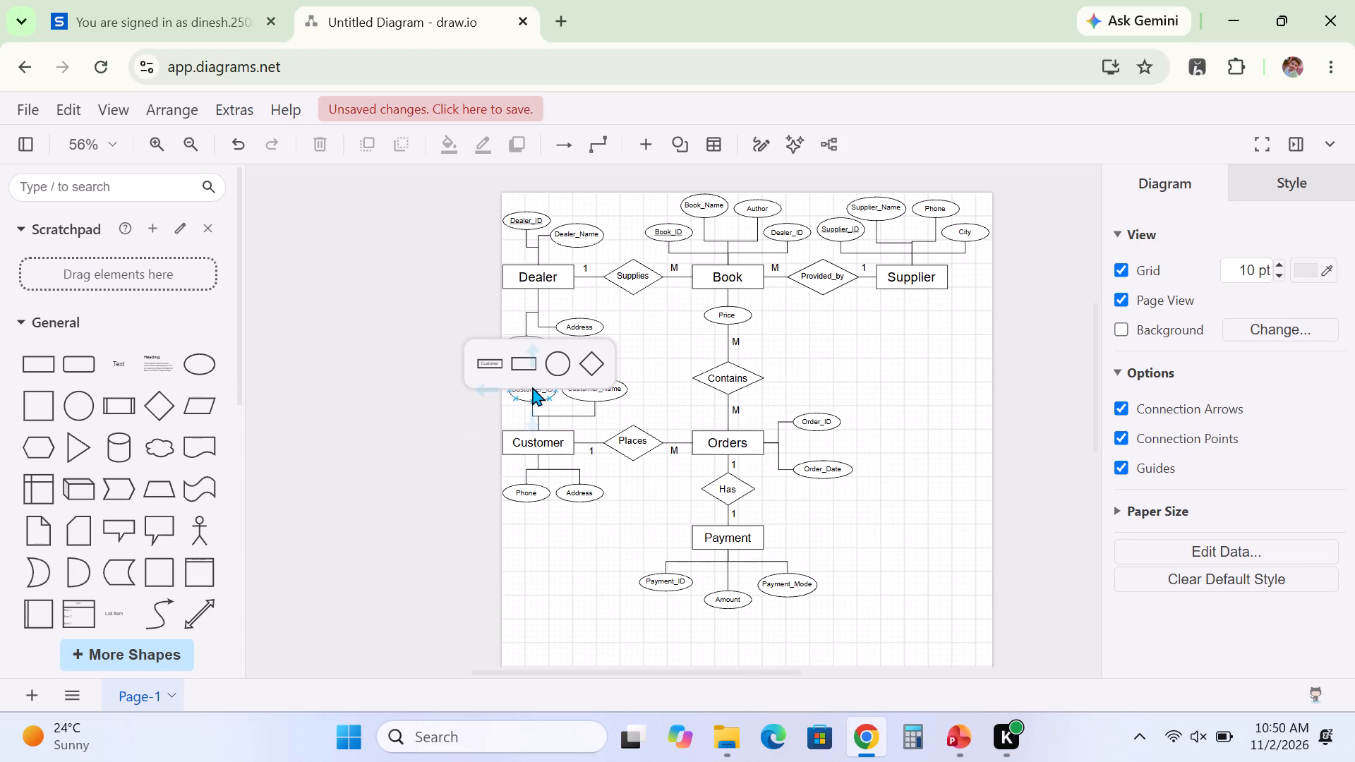
key(ctrl+u)
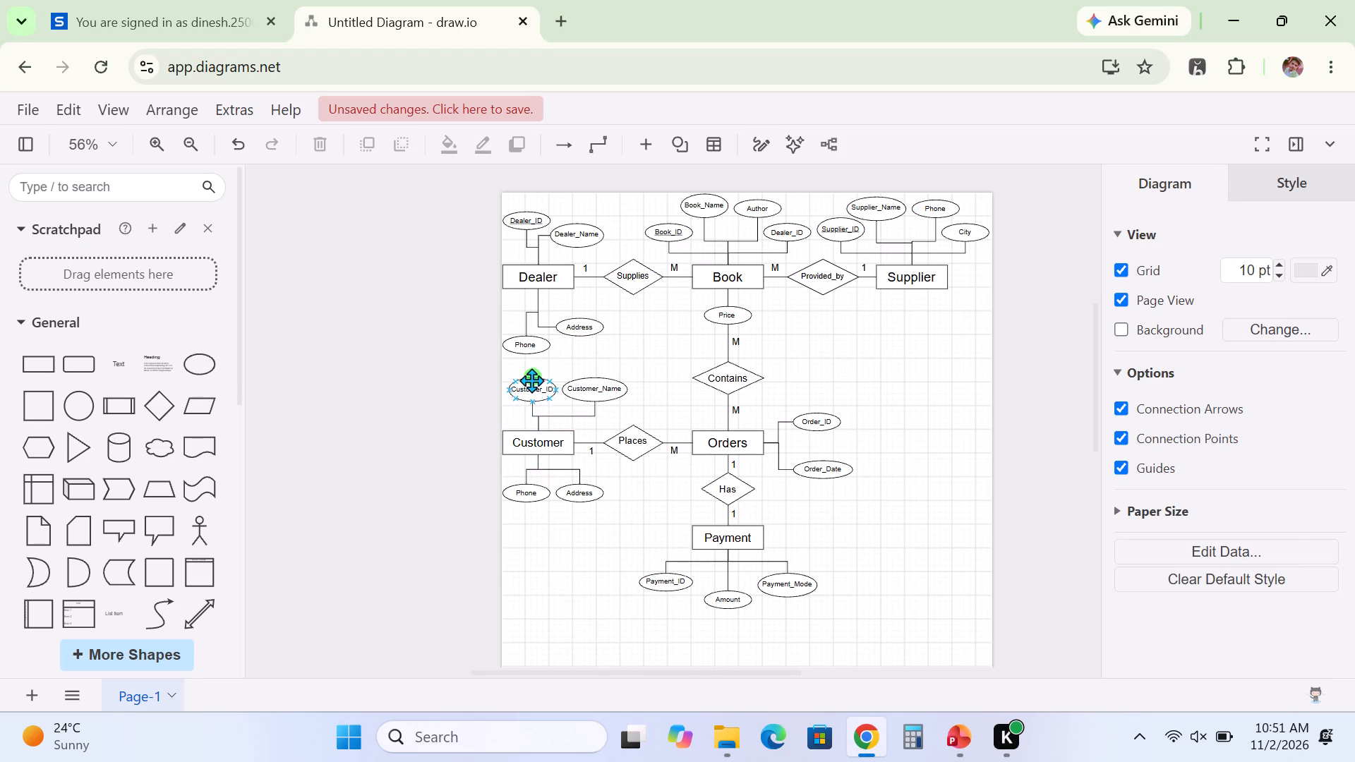
click(530, 382)
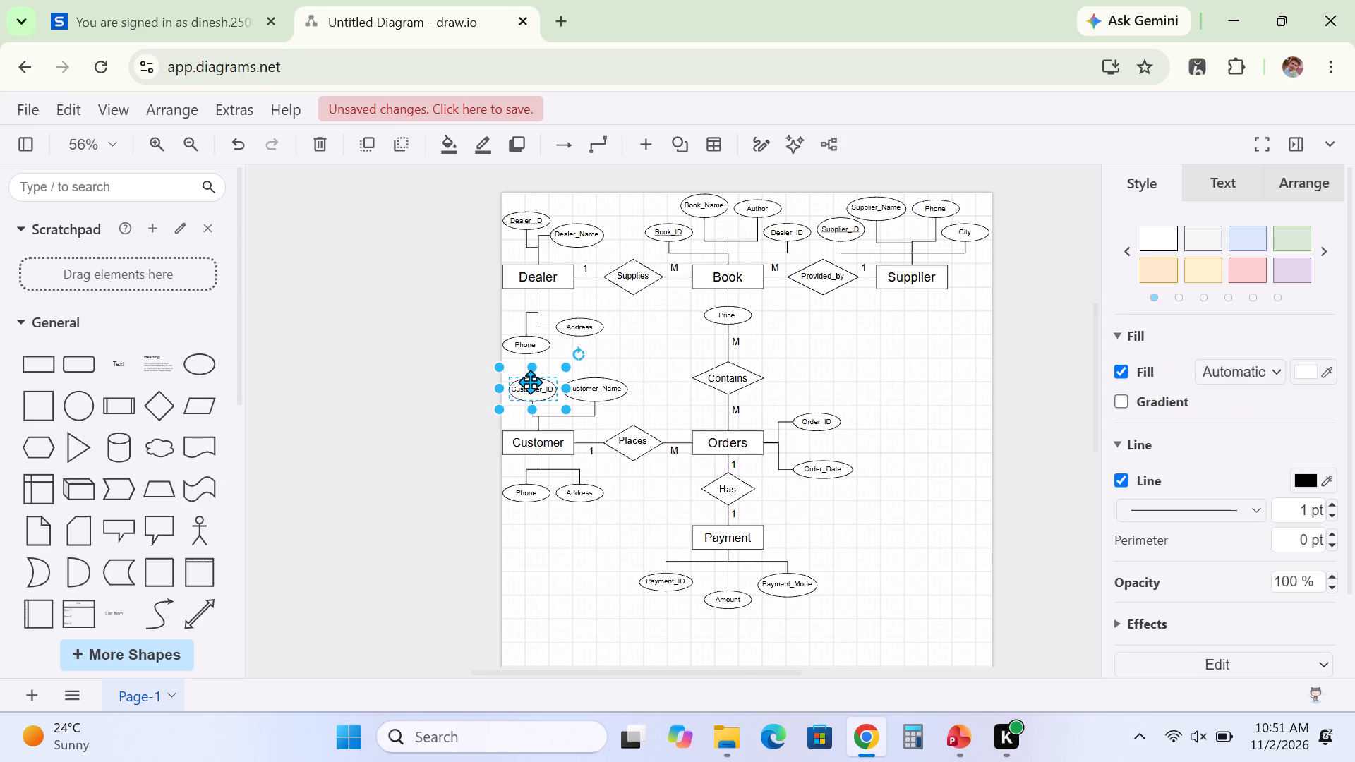
key(ctrl+u)
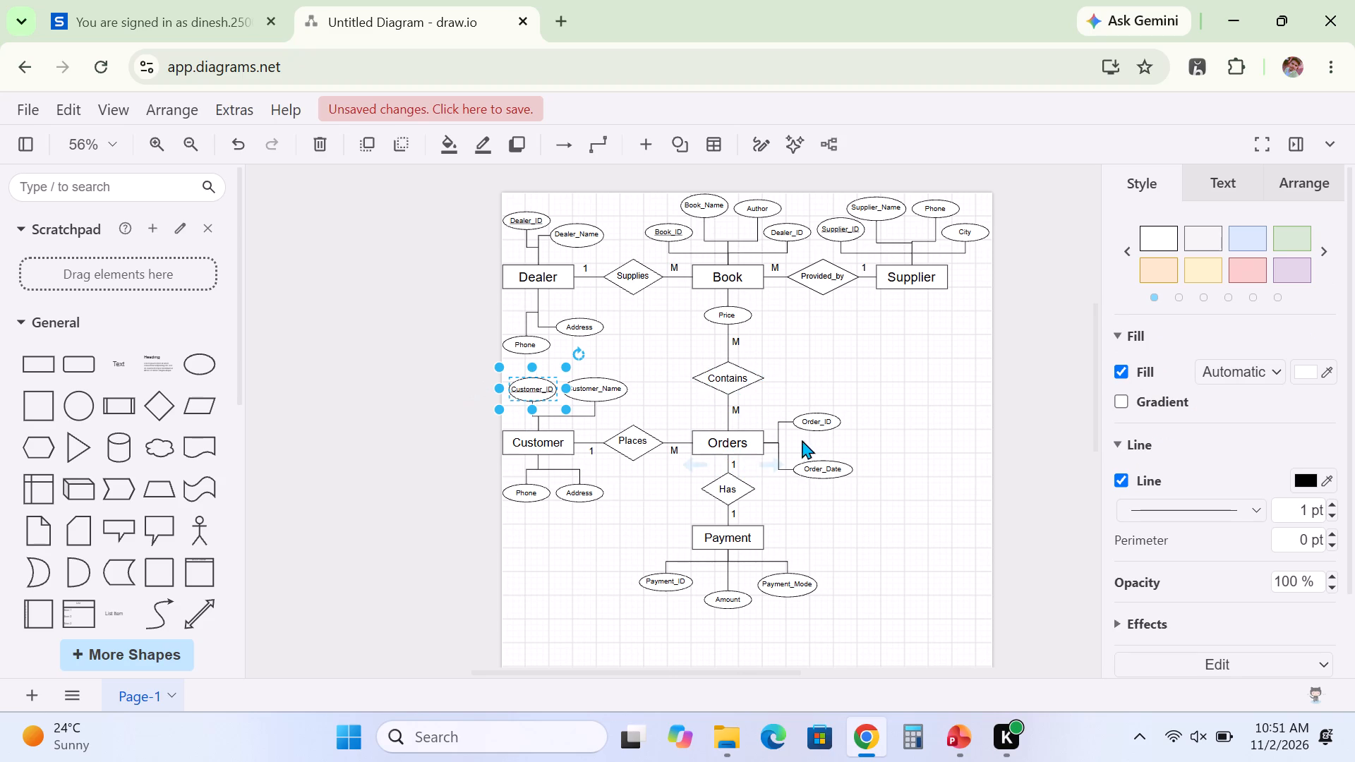
click(820, 421)
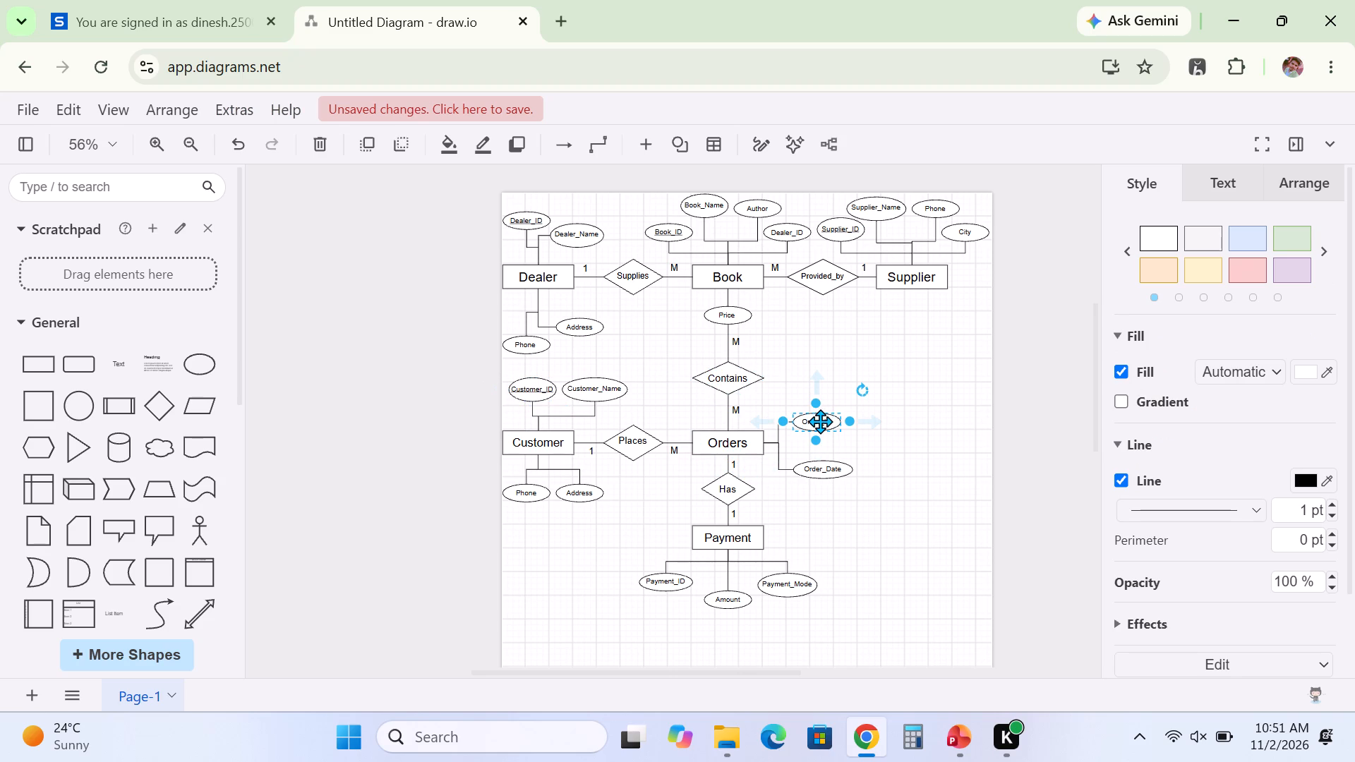
key(ctrl+u)
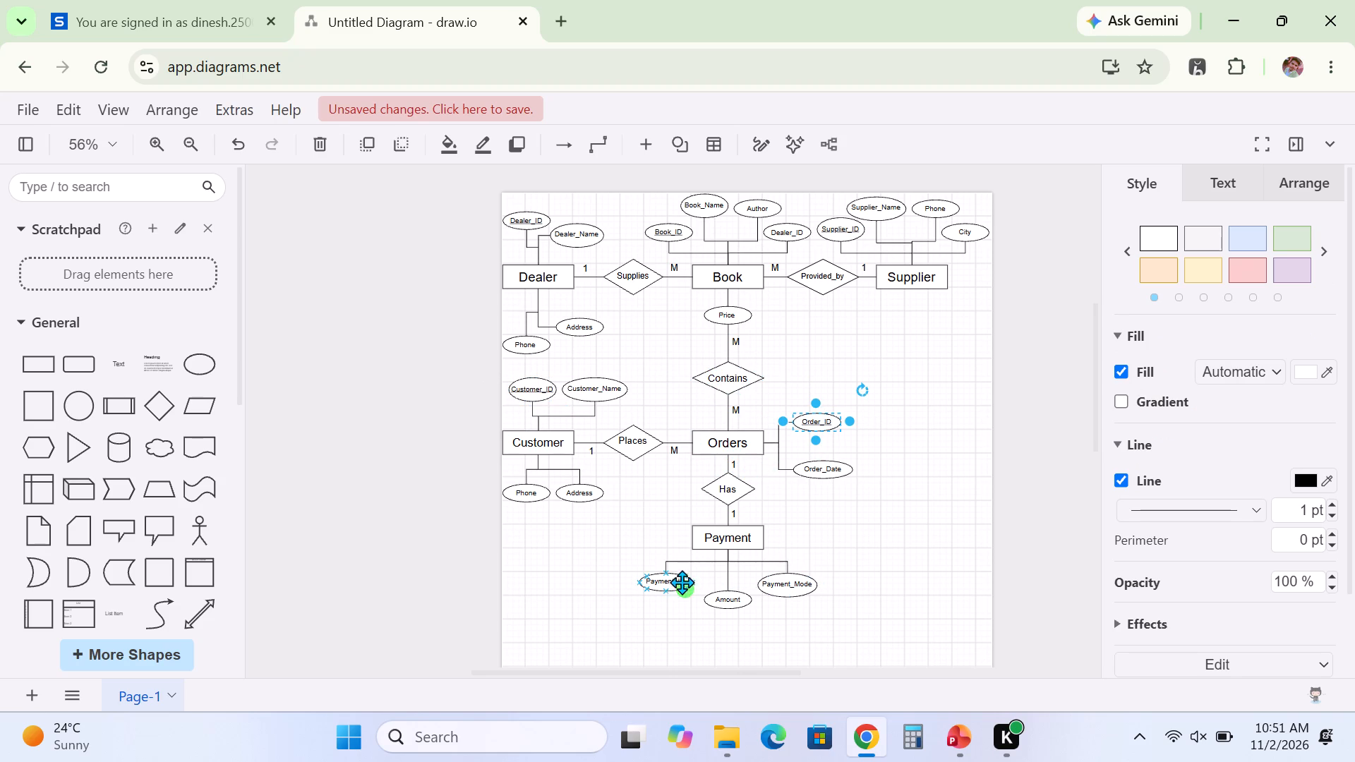
click(668, 579)
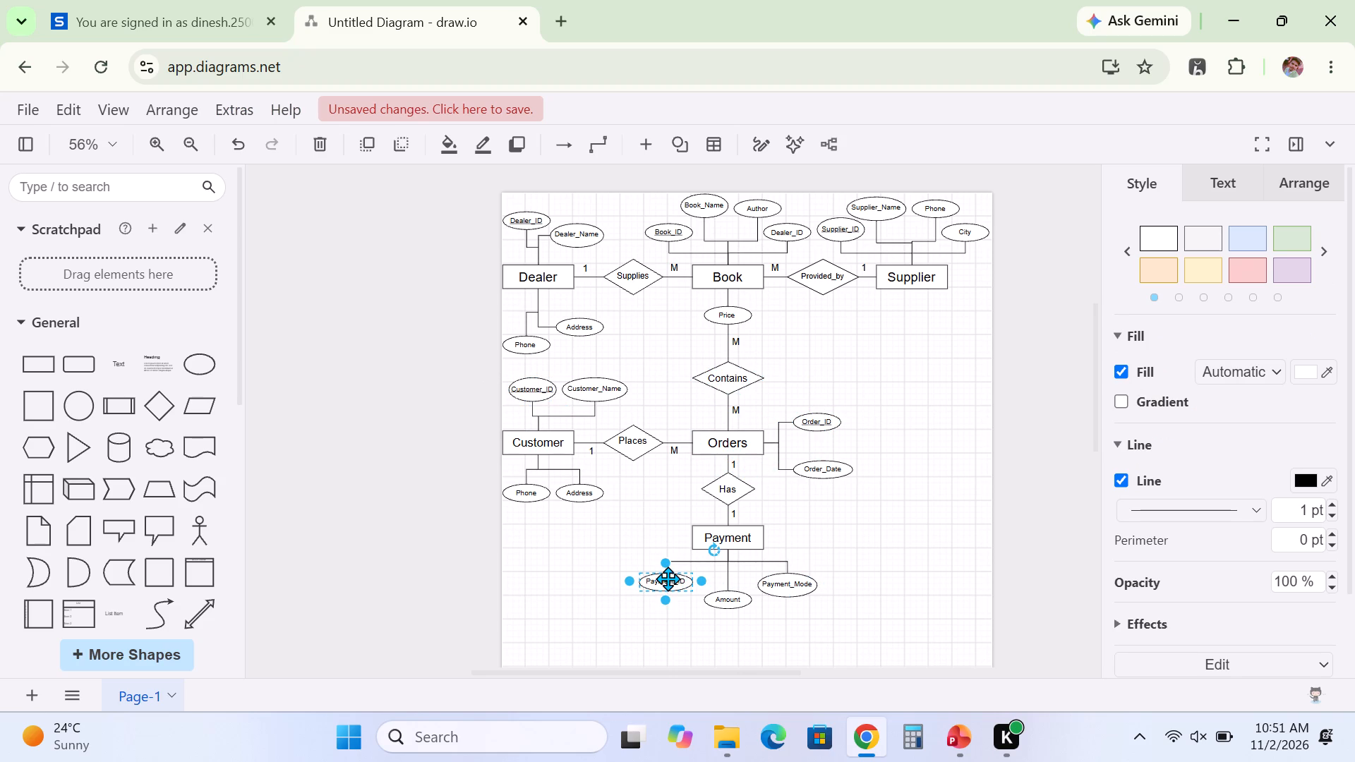
key(ctrl+u)
click(916, 551)
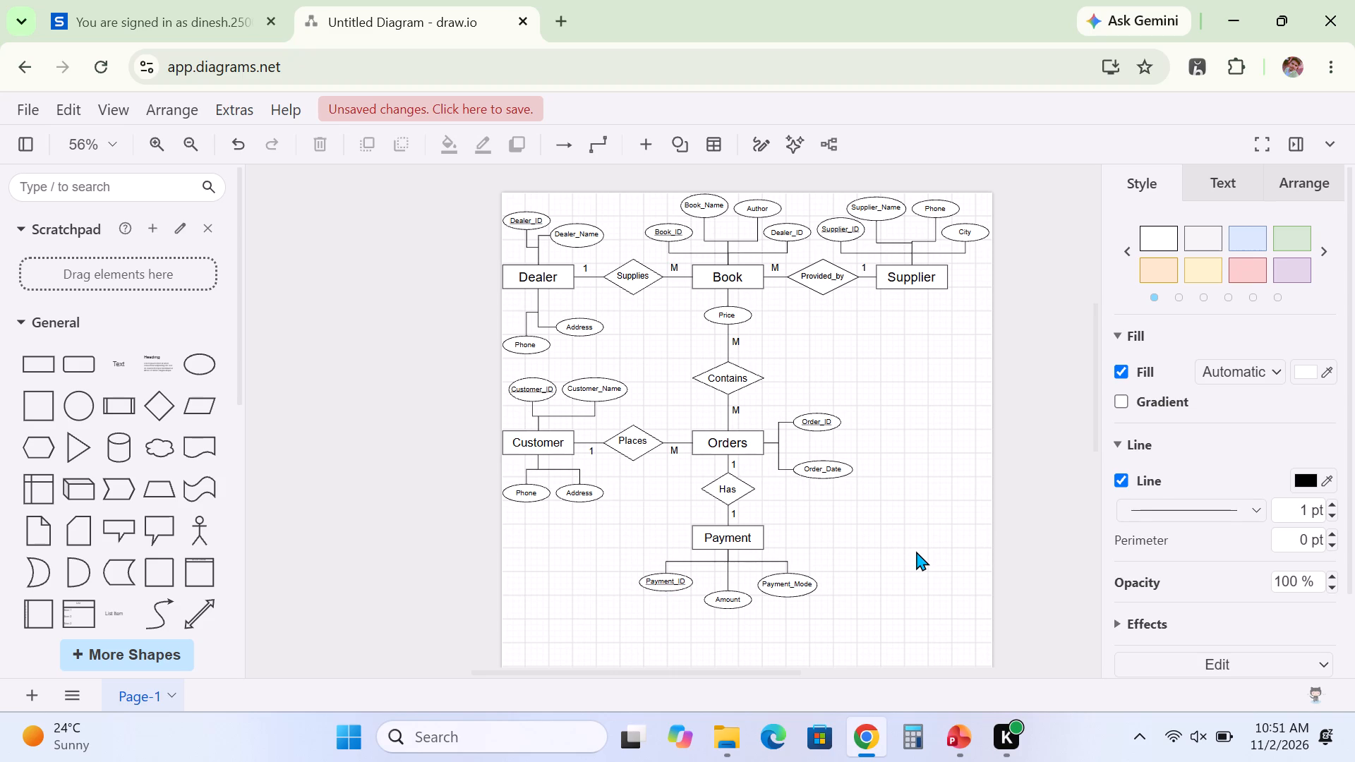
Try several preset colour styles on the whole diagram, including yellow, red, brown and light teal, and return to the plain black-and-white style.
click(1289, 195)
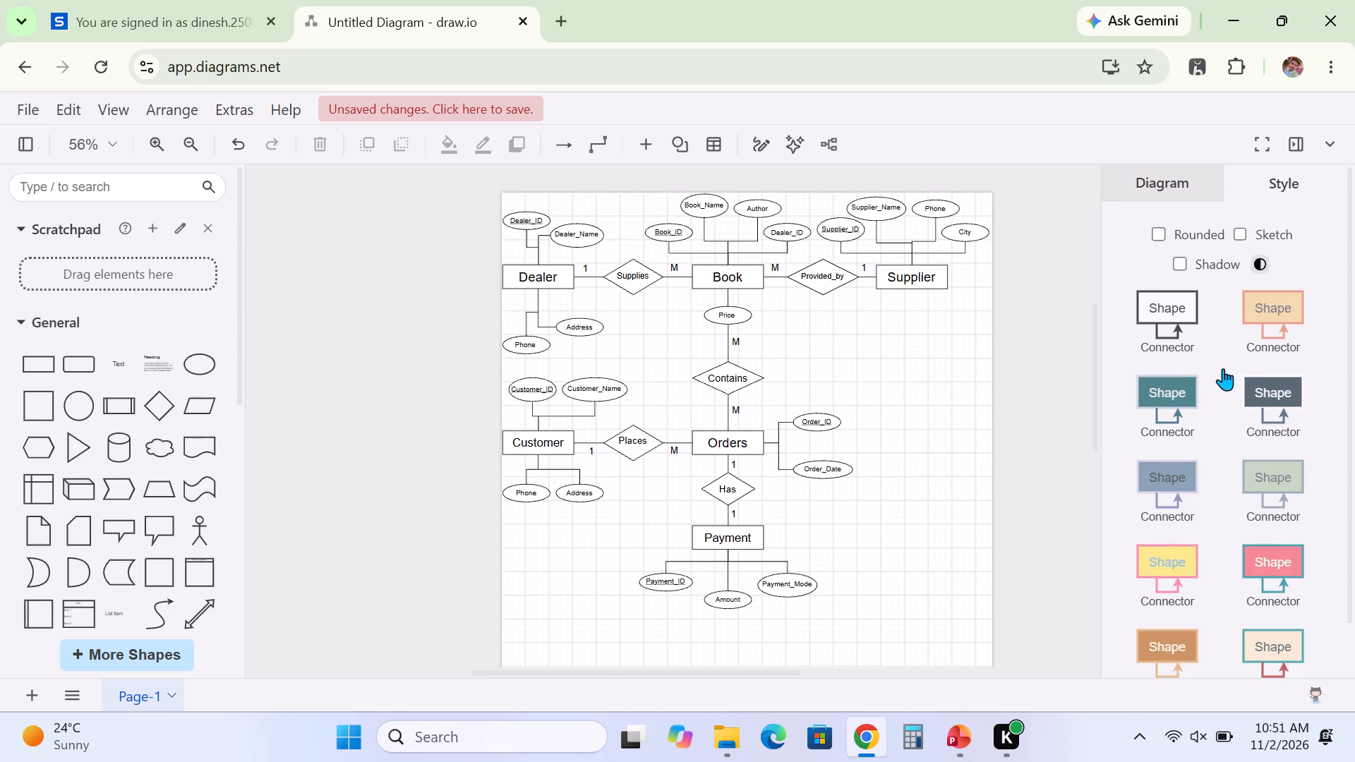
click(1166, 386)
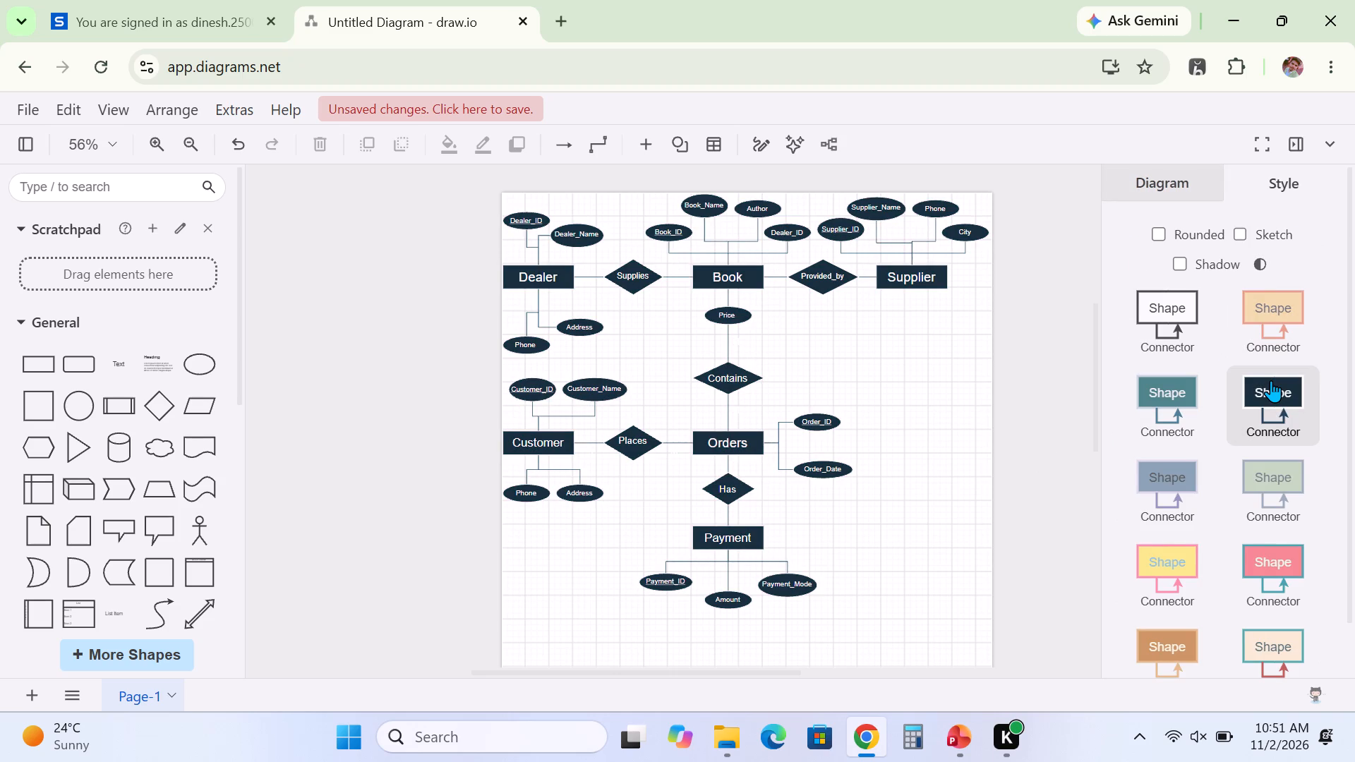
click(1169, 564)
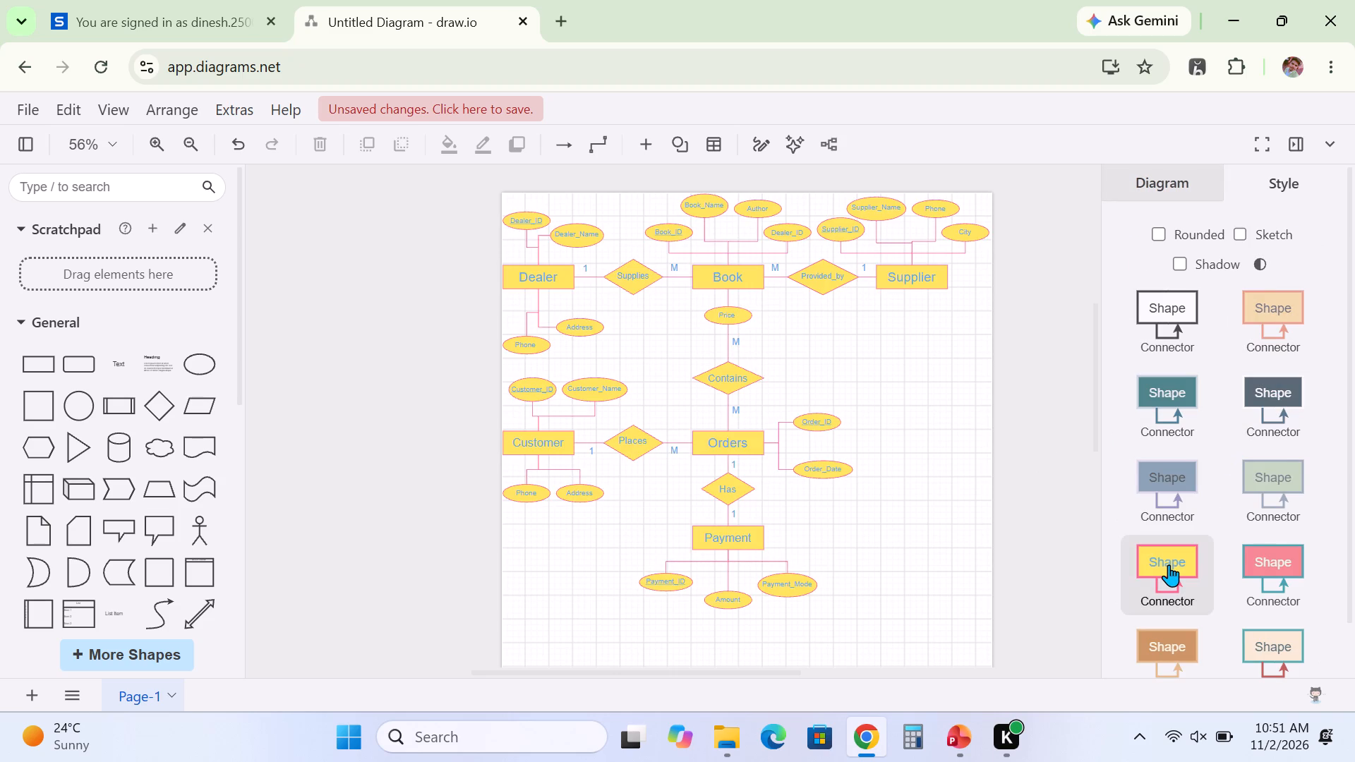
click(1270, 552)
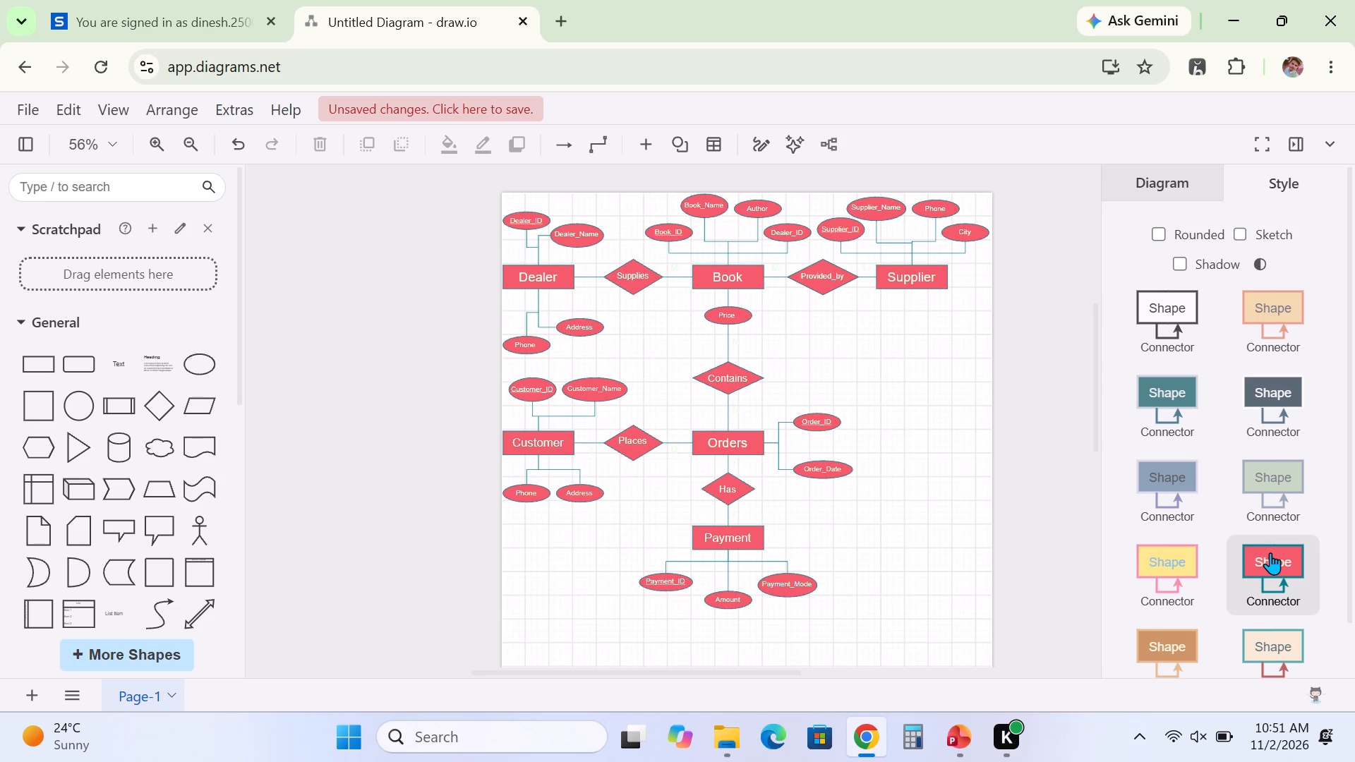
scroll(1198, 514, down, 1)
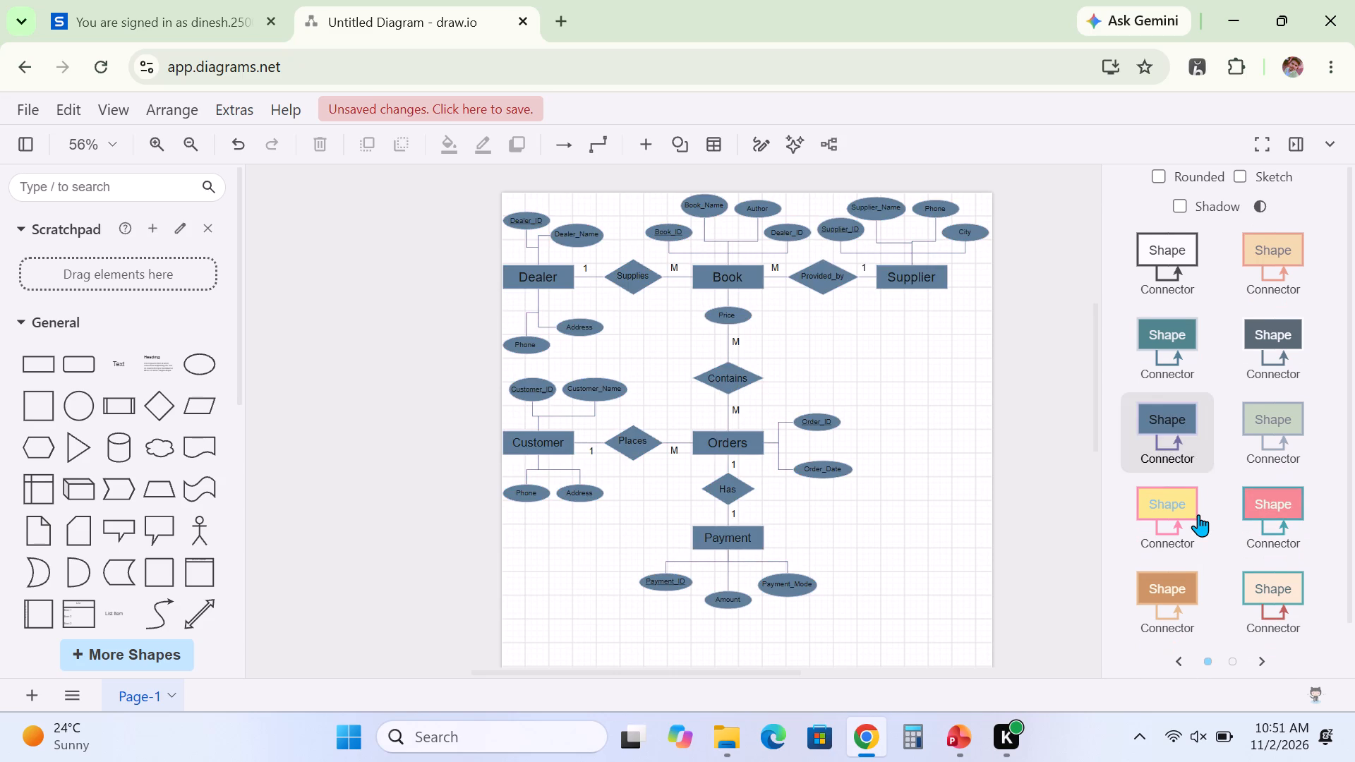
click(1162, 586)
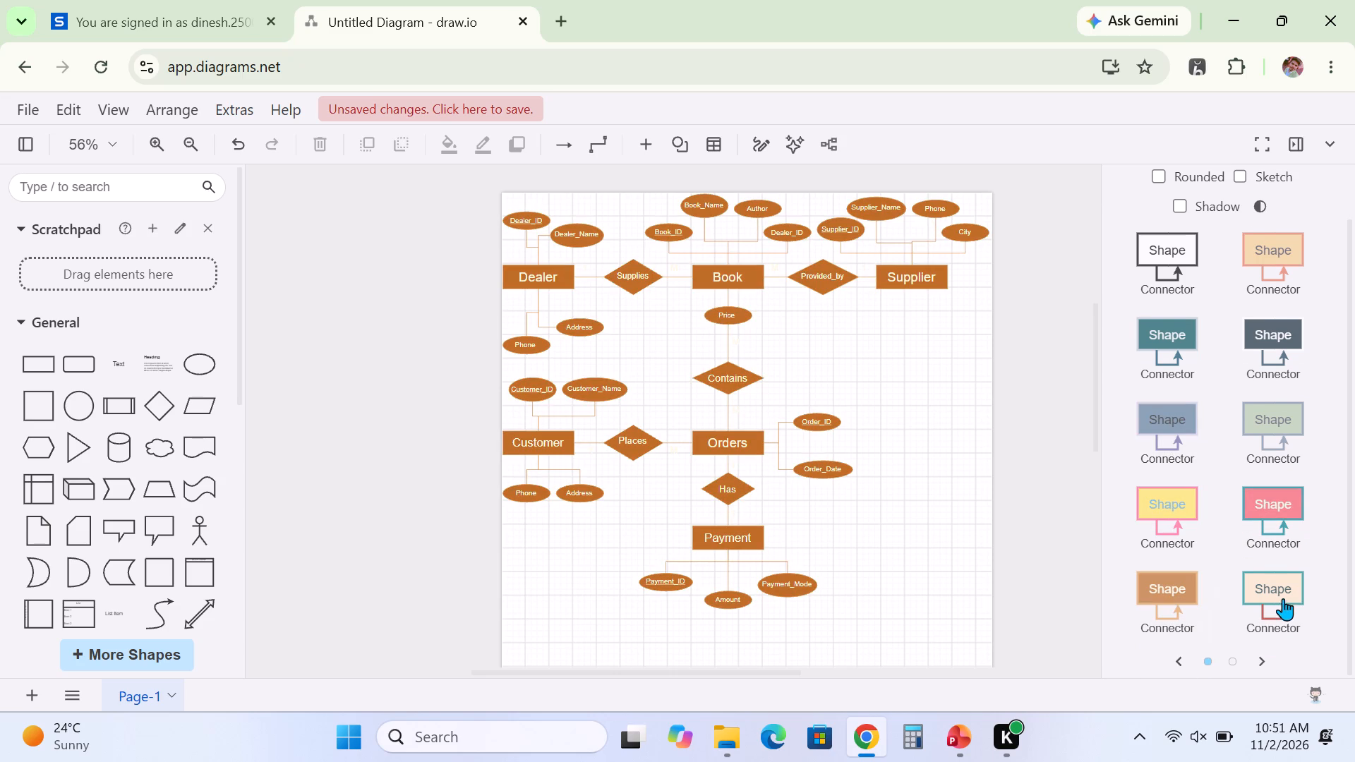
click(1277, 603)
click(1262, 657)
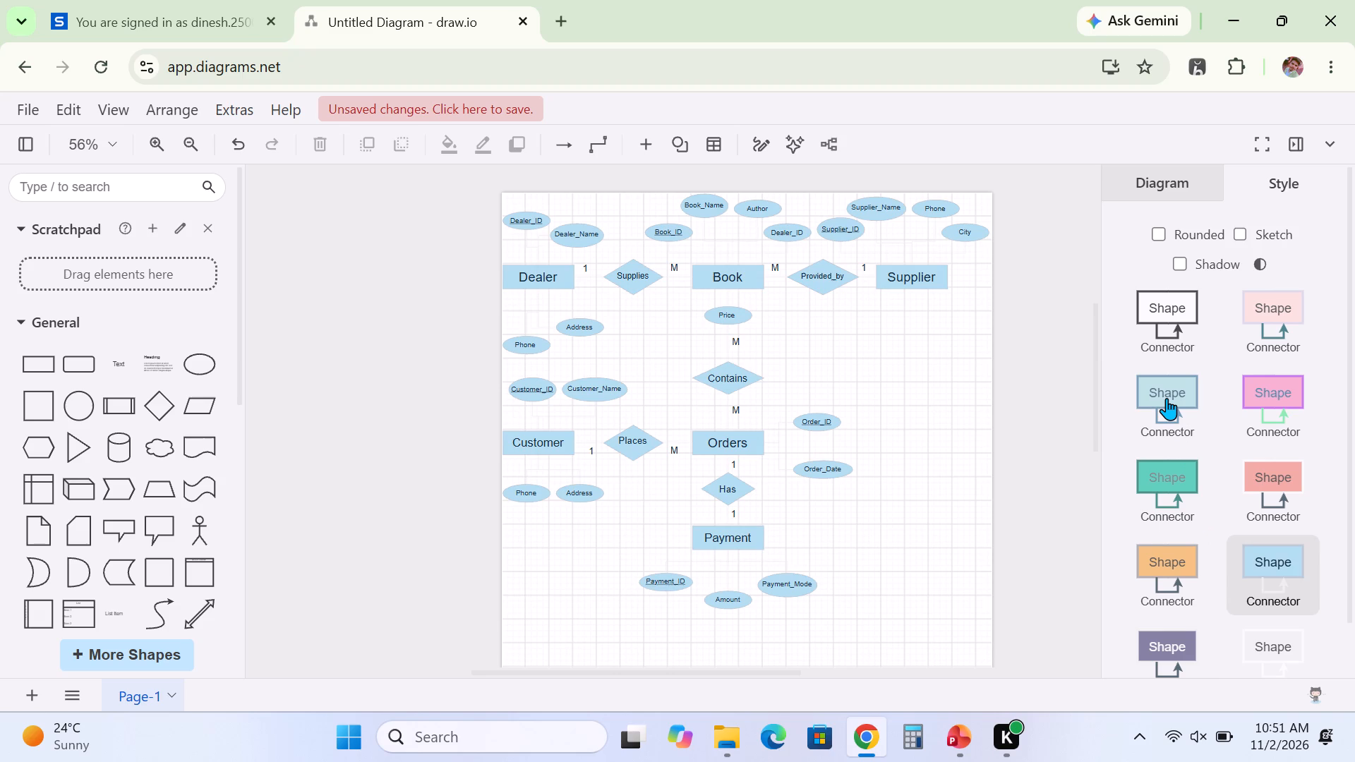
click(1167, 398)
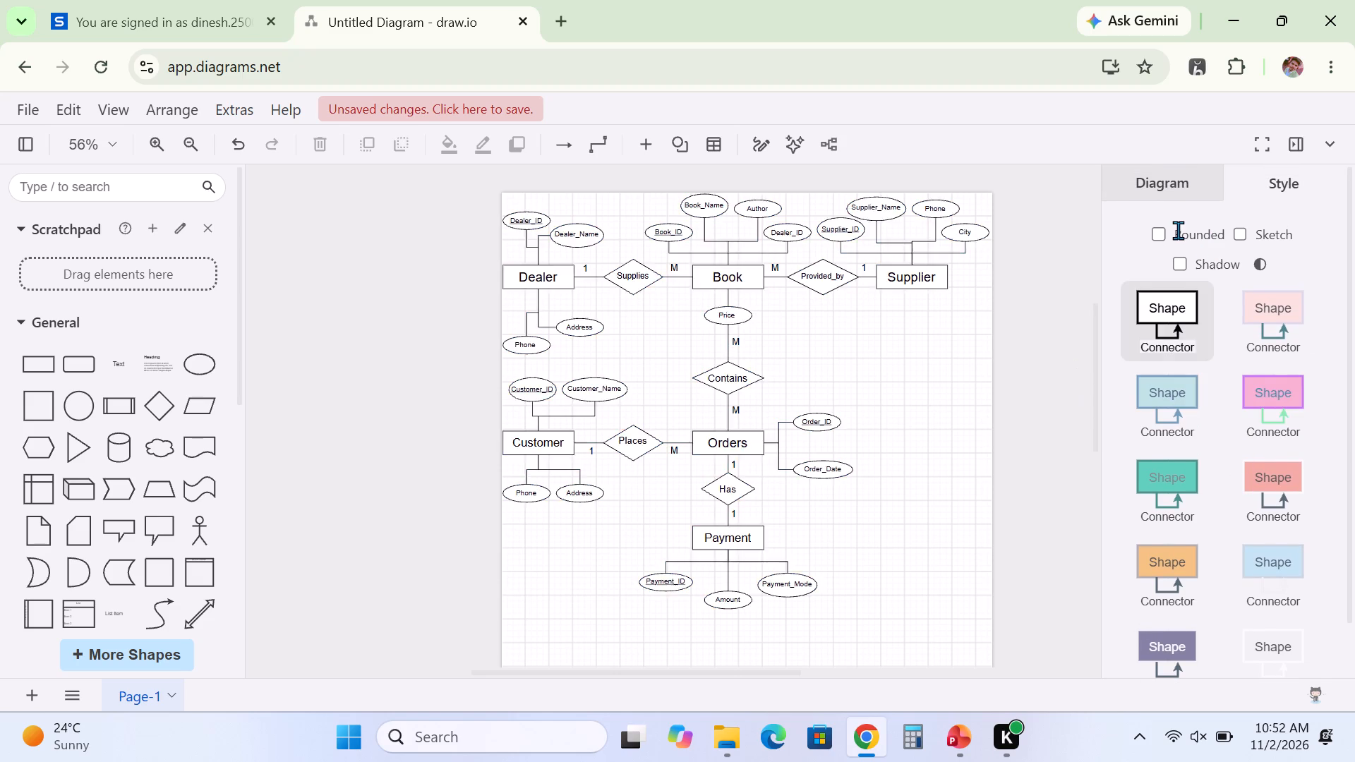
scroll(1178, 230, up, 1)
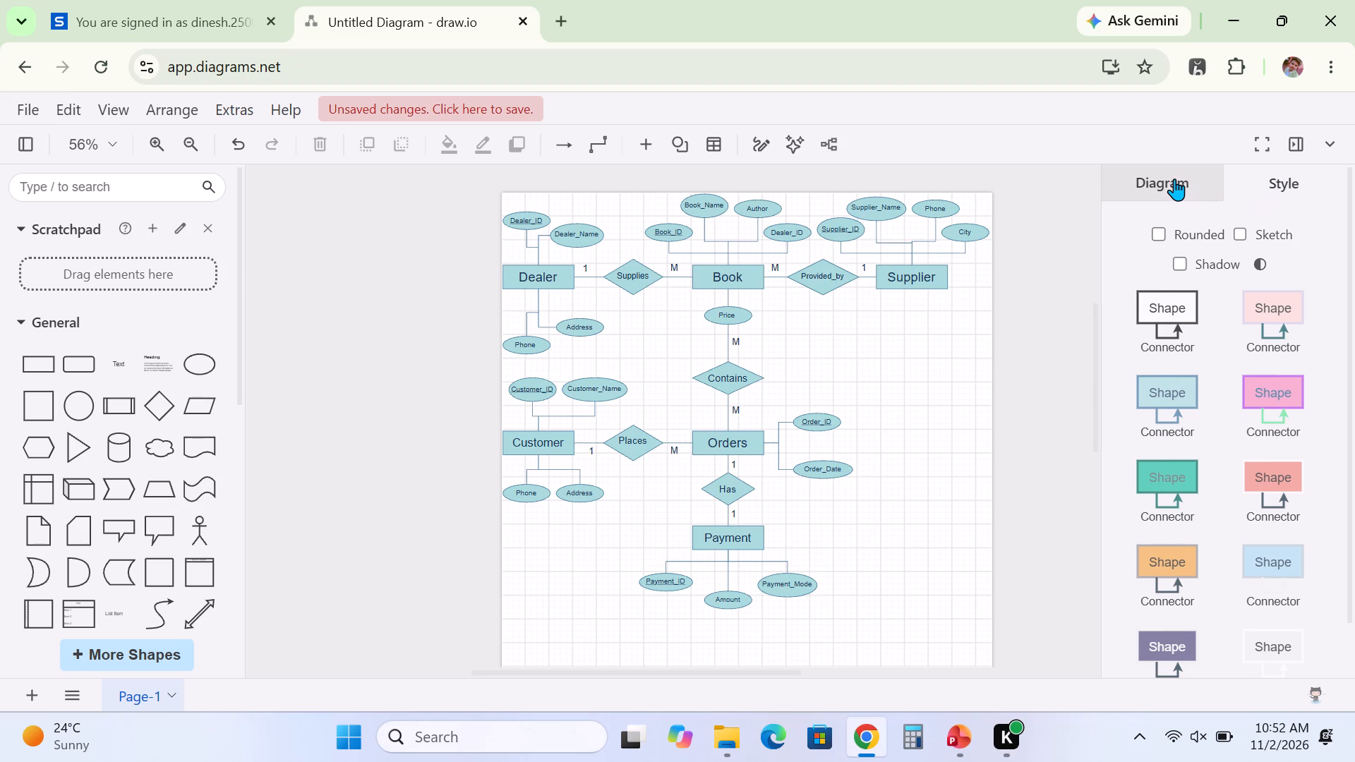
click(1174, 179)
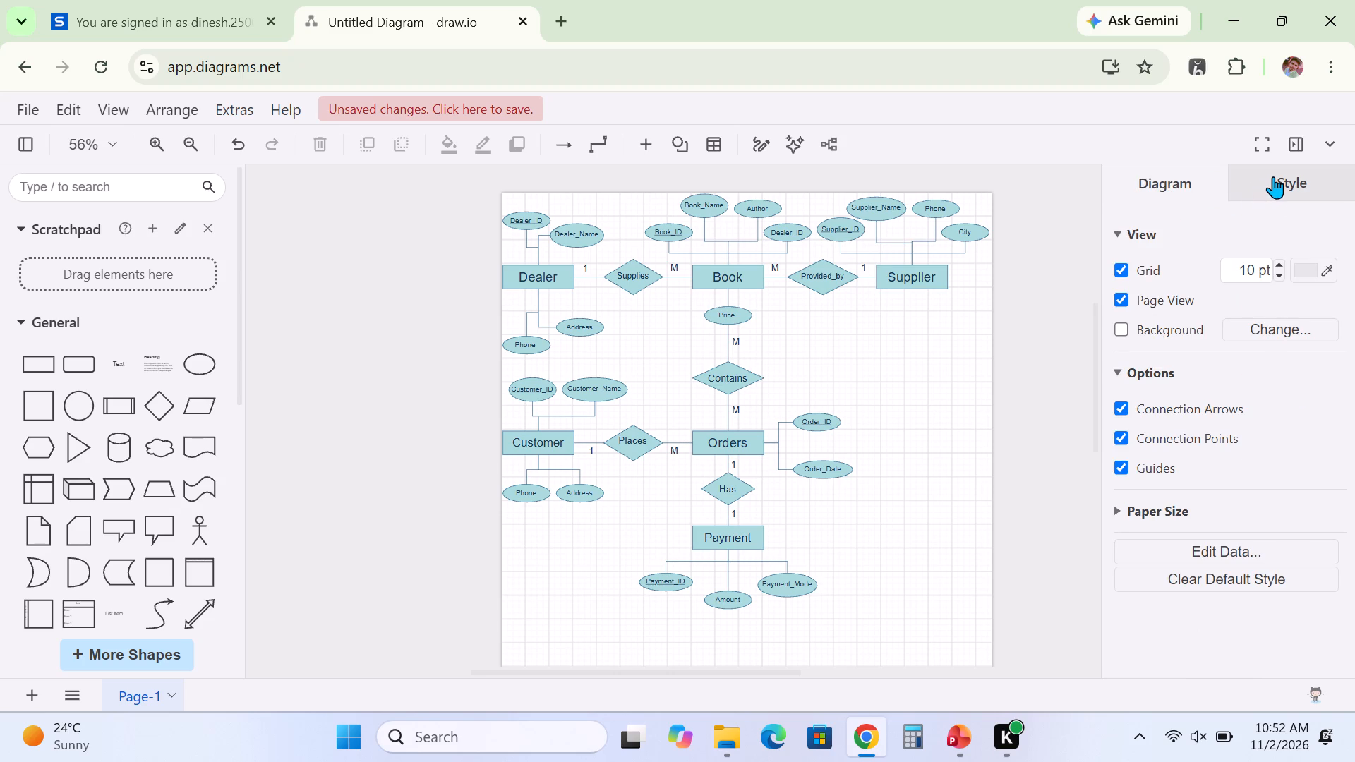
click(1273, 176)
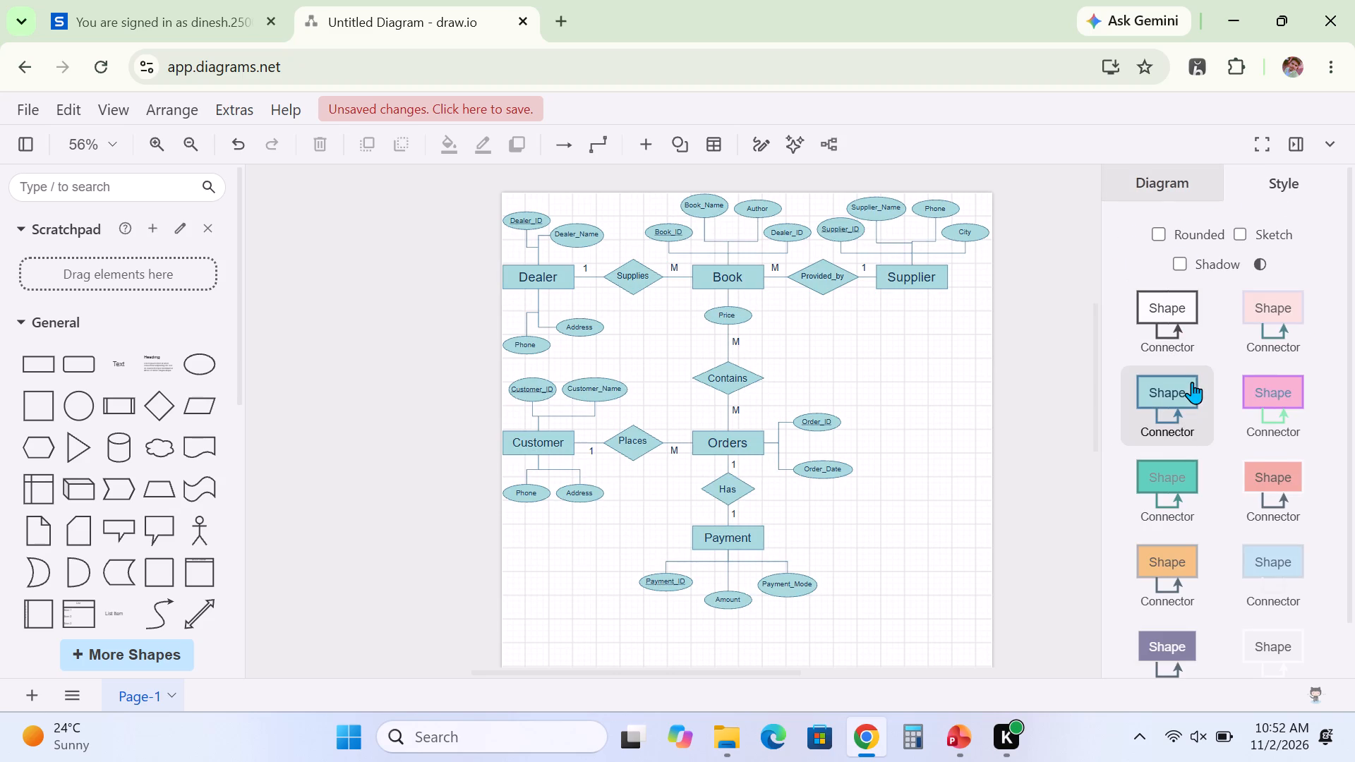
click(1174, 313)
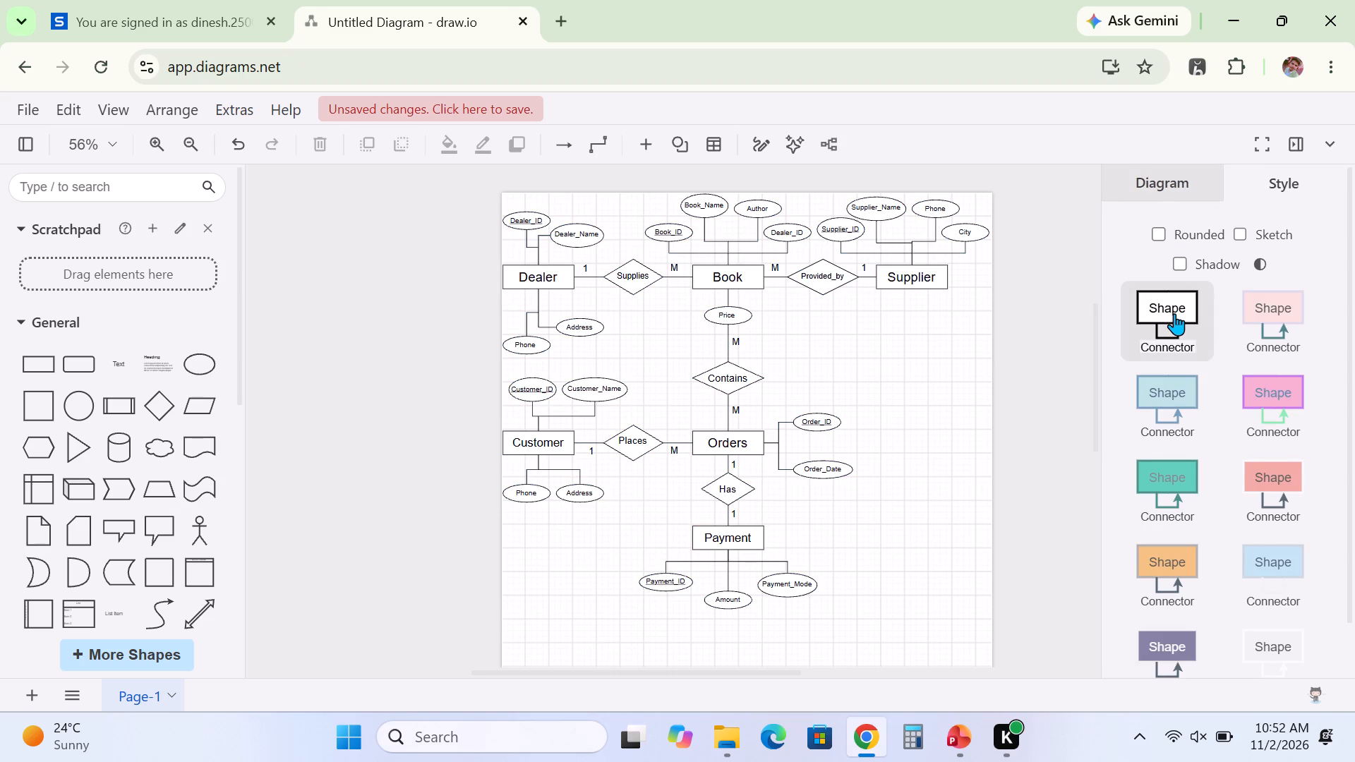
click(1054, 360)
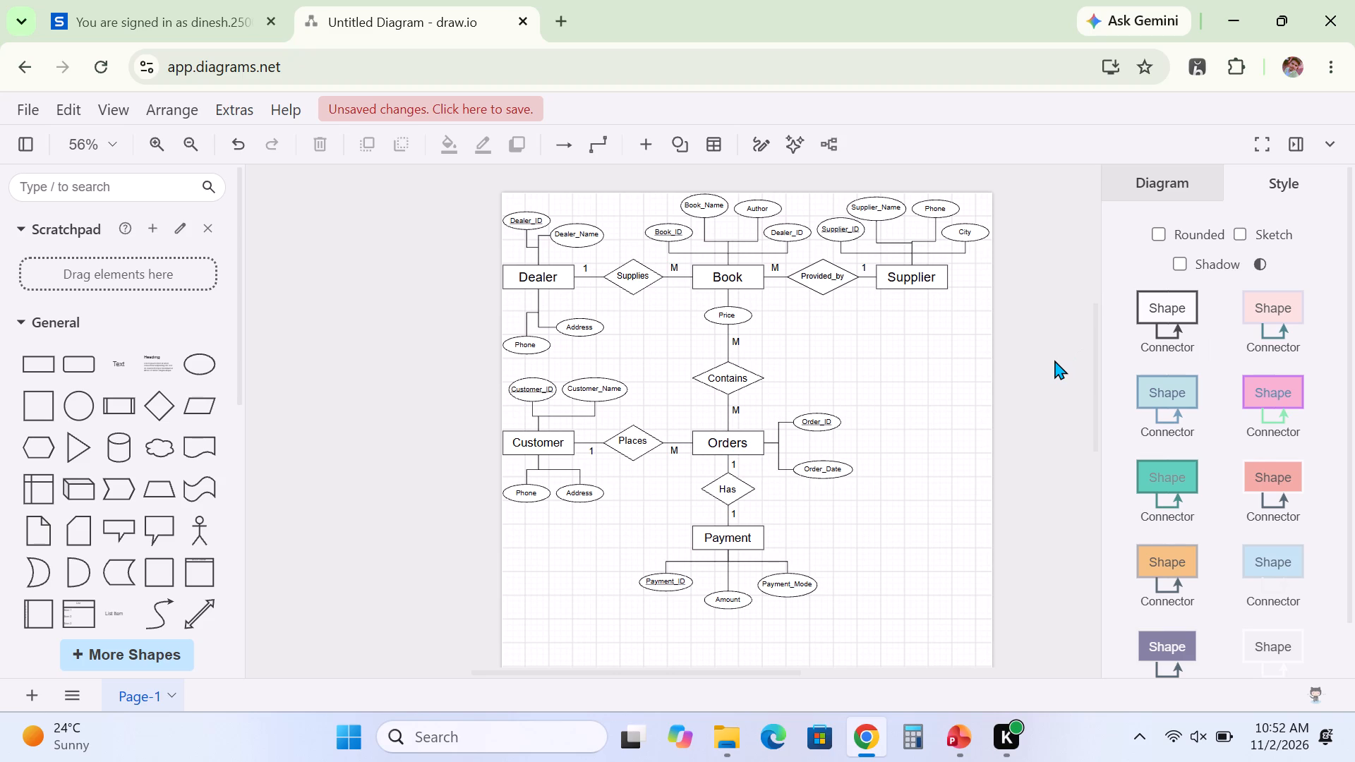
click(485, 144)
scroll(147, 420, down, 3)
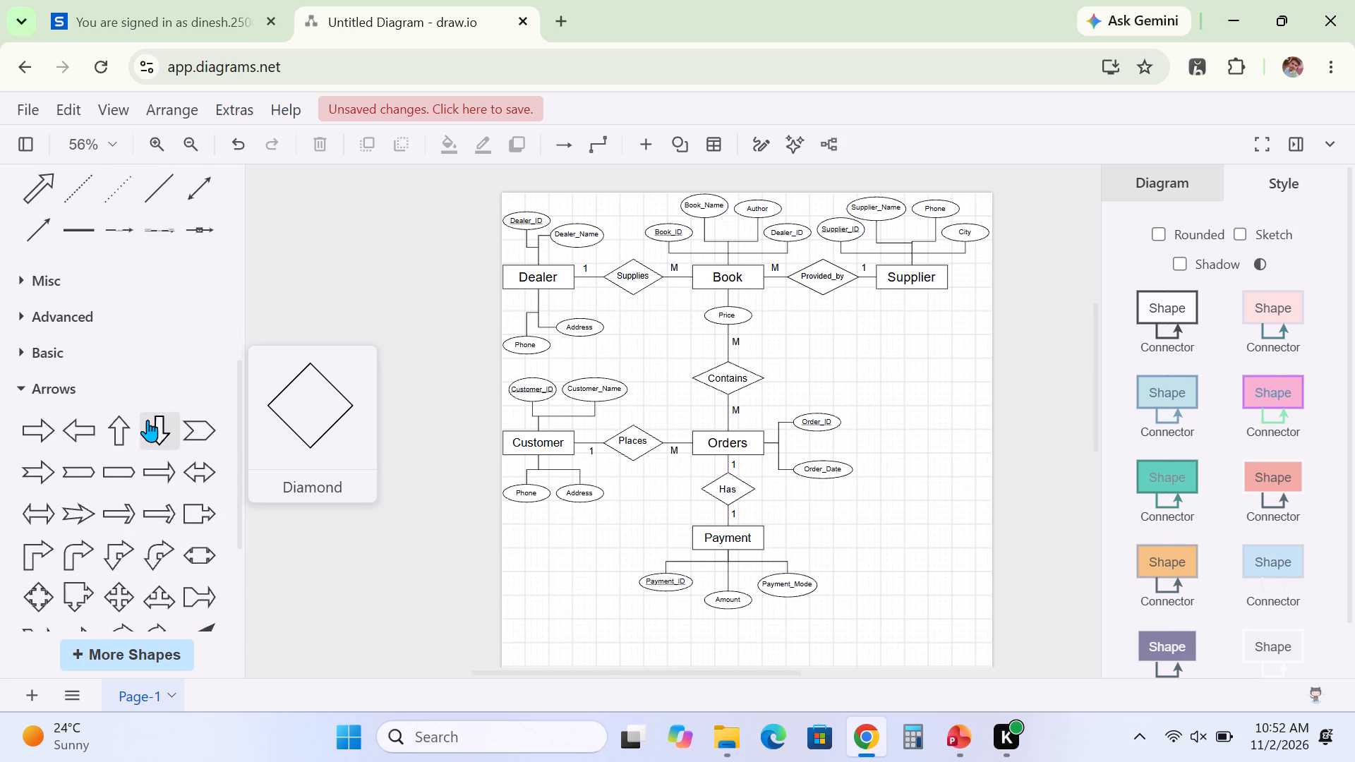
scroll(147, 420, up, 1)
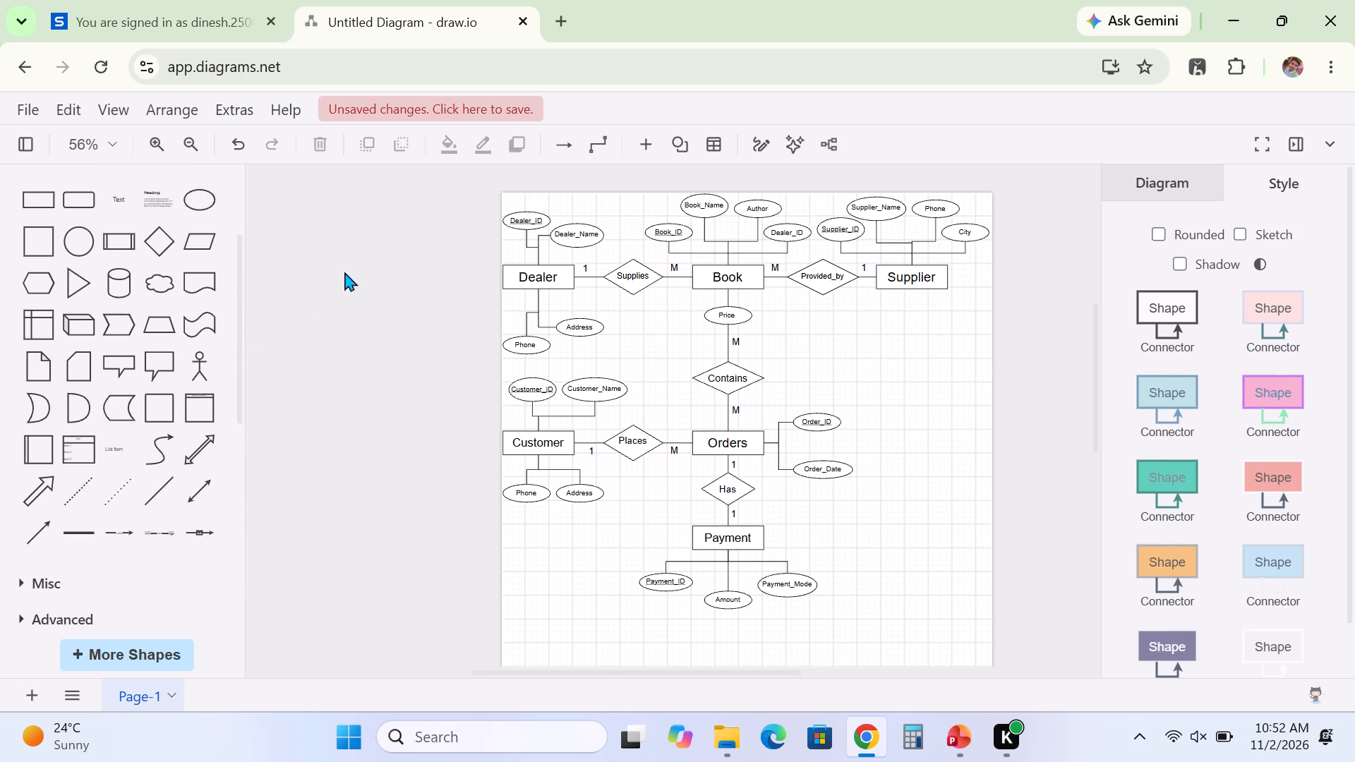
Draw a small black dot with the Freehand brush just below the text in the Provided_by diamond.
click(757, 143)
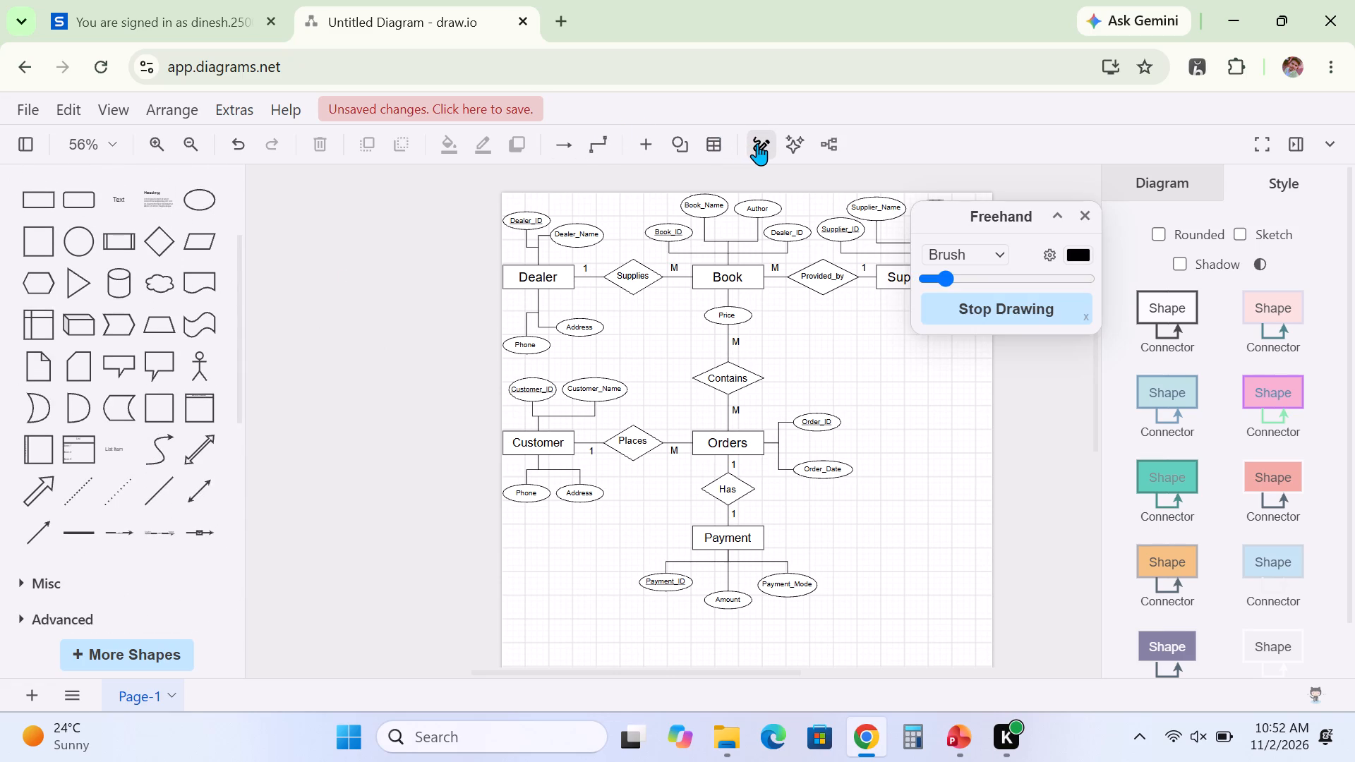
click(821, 286)
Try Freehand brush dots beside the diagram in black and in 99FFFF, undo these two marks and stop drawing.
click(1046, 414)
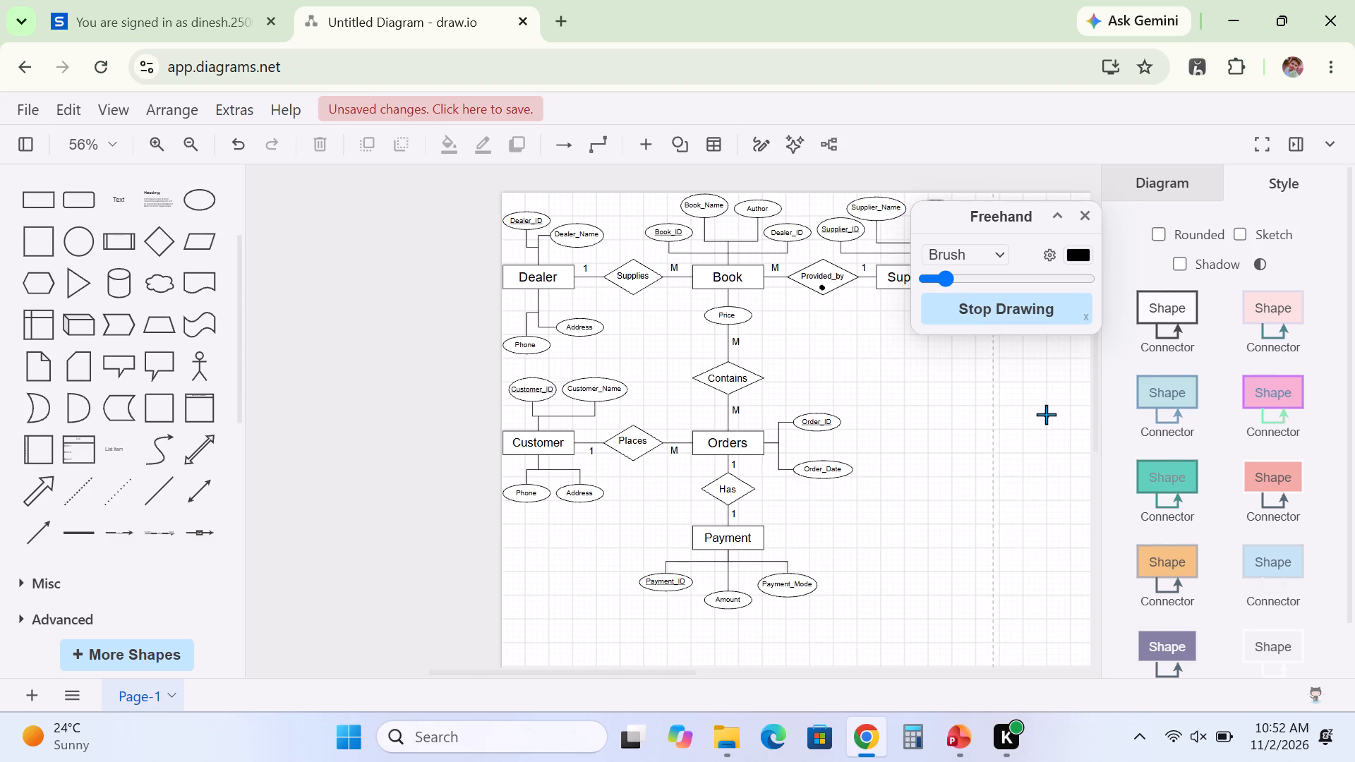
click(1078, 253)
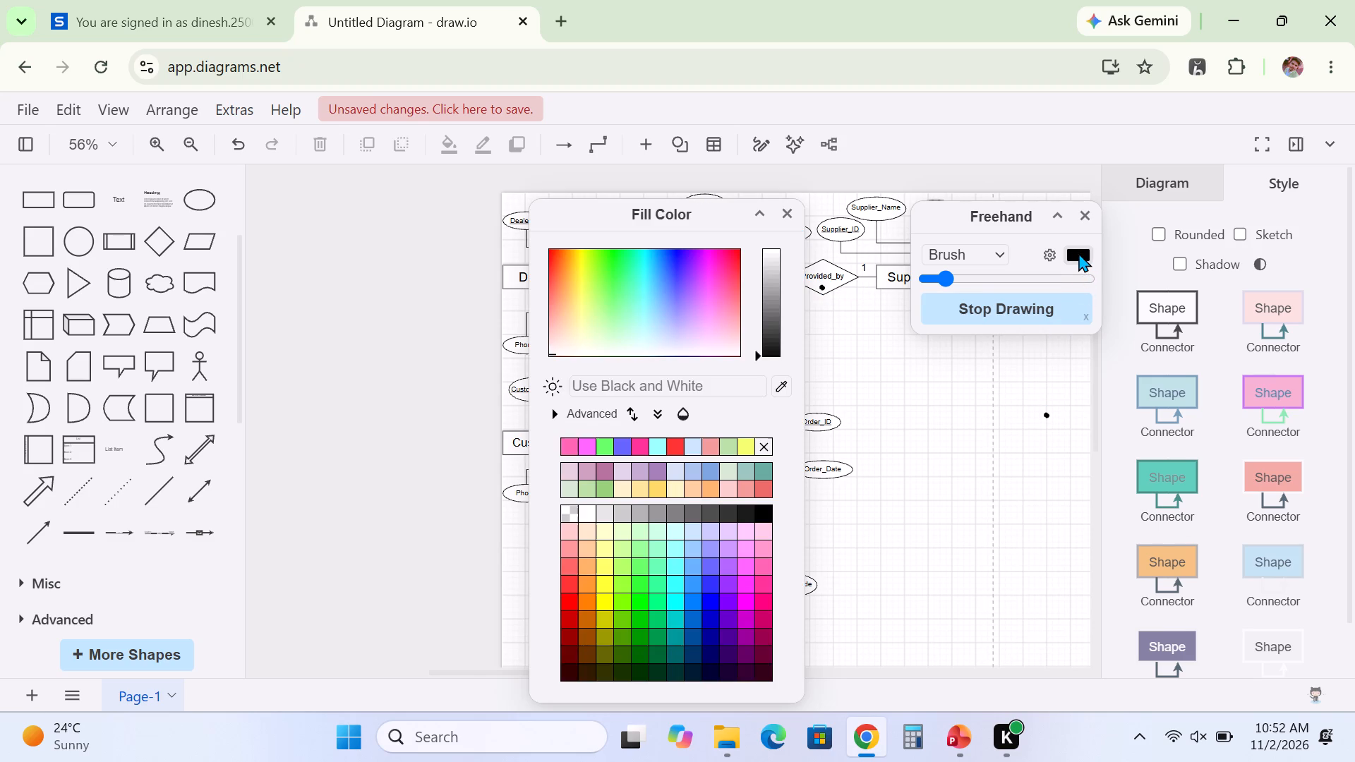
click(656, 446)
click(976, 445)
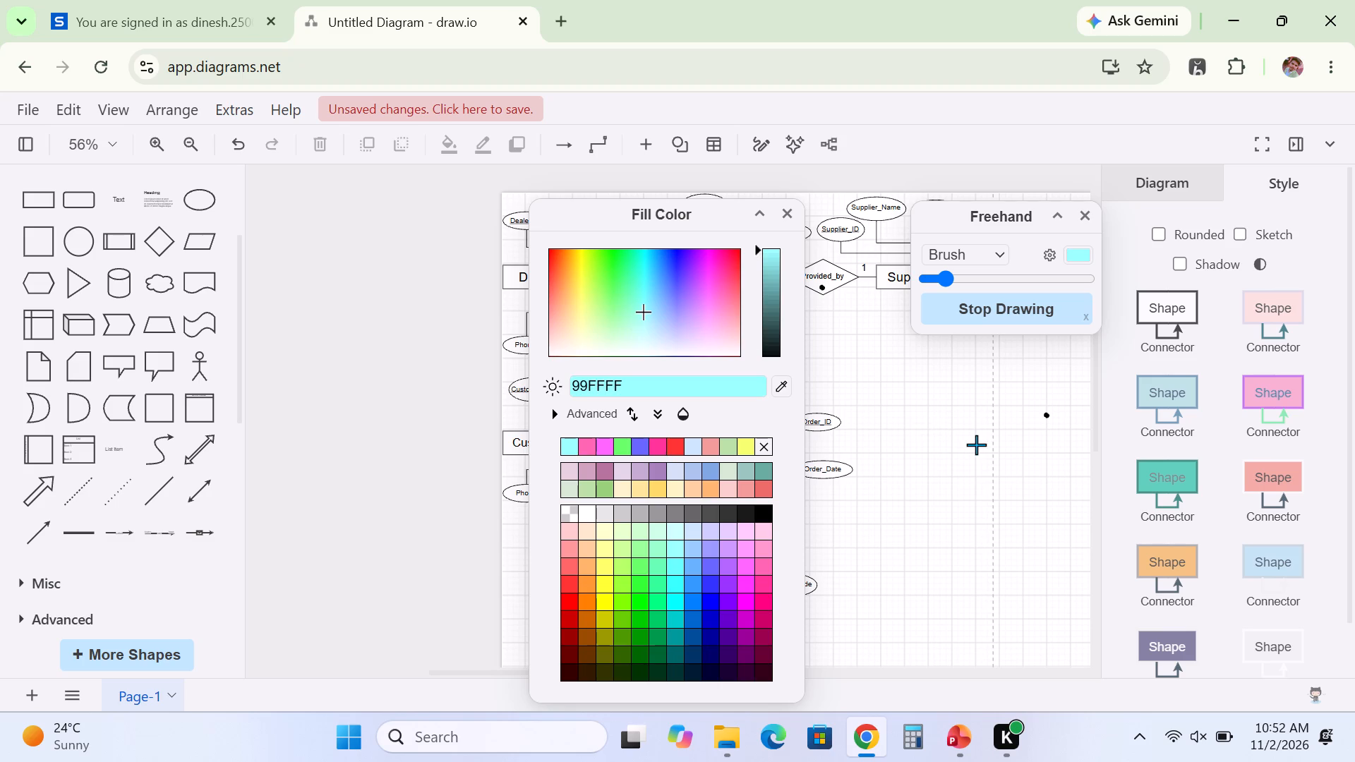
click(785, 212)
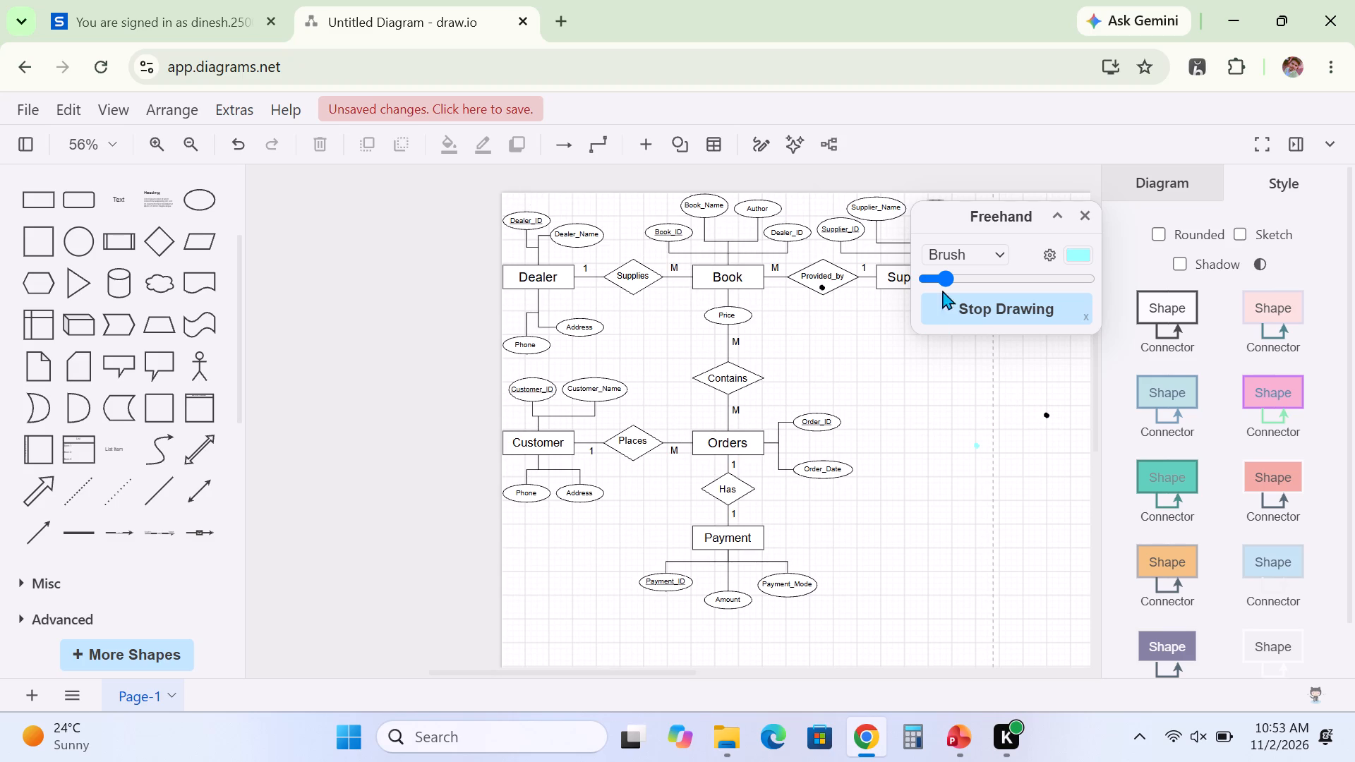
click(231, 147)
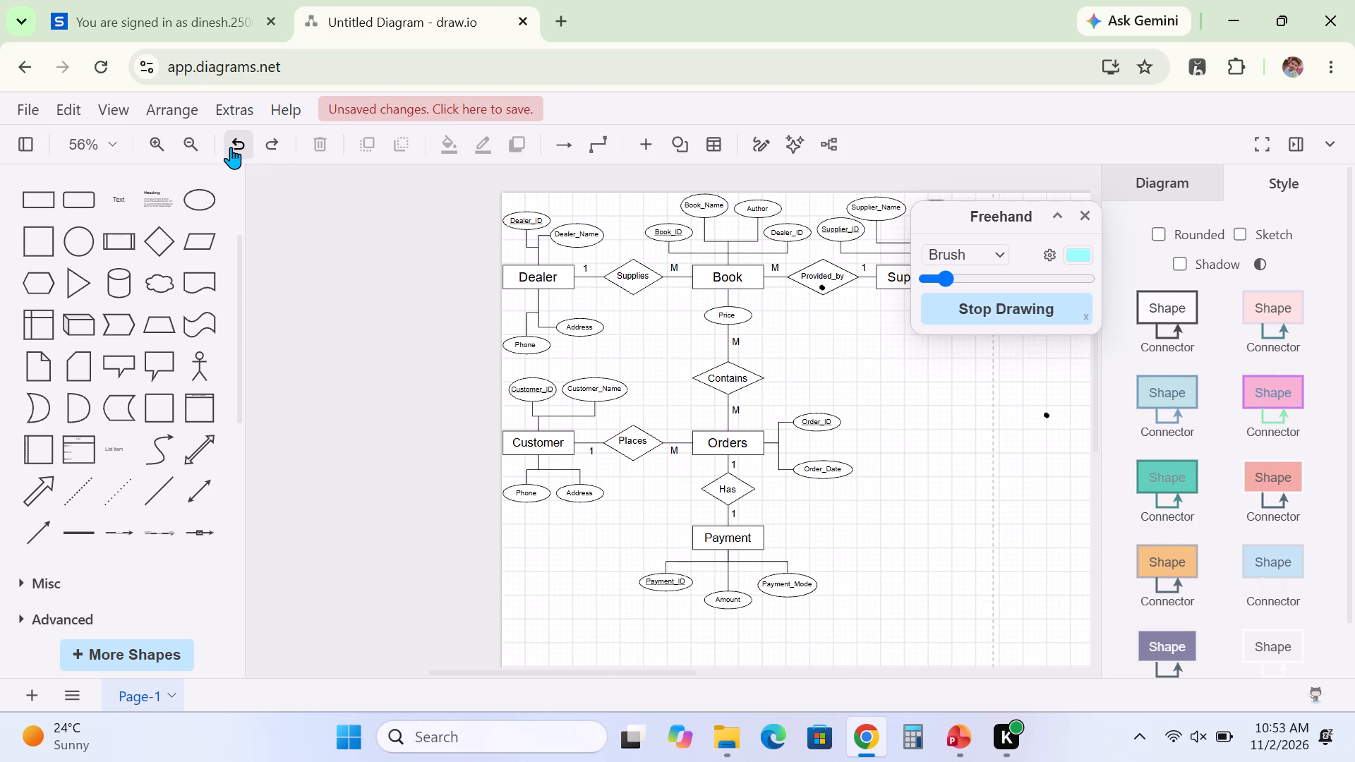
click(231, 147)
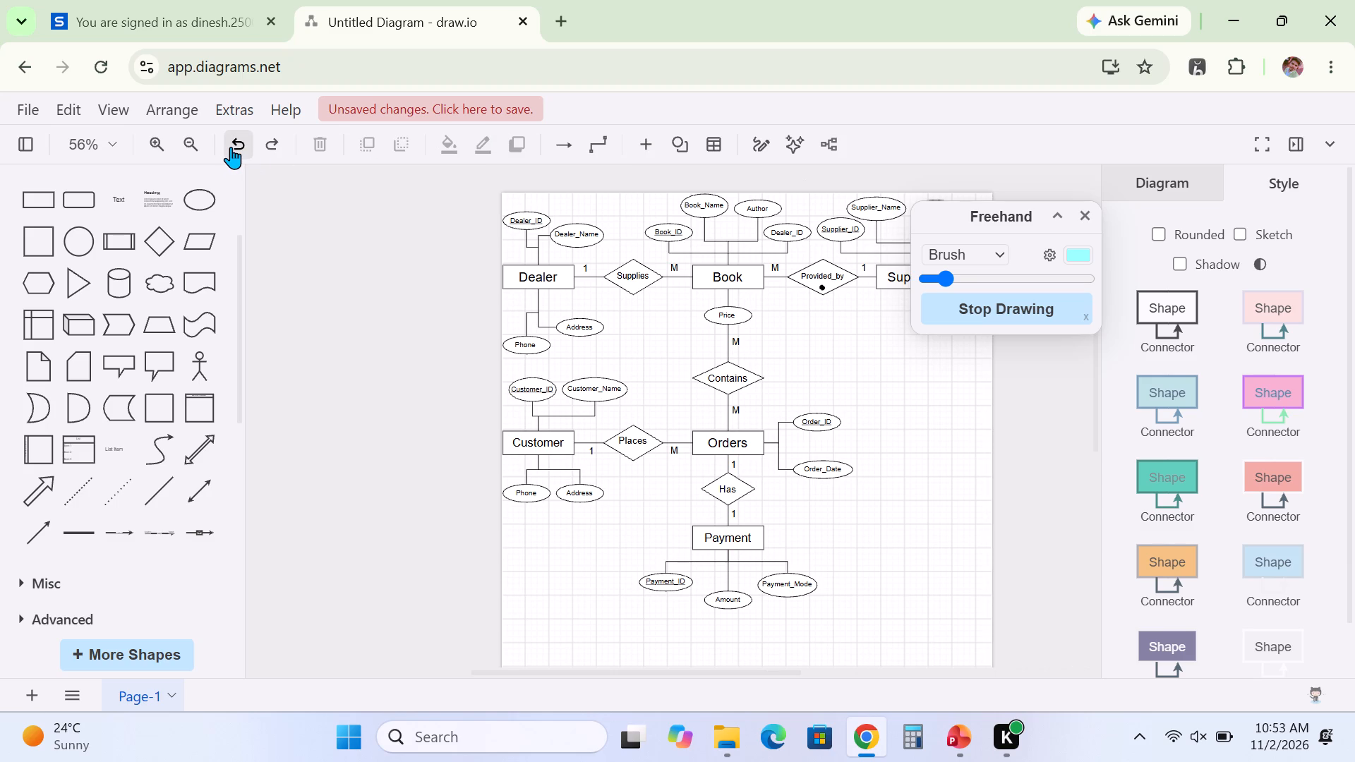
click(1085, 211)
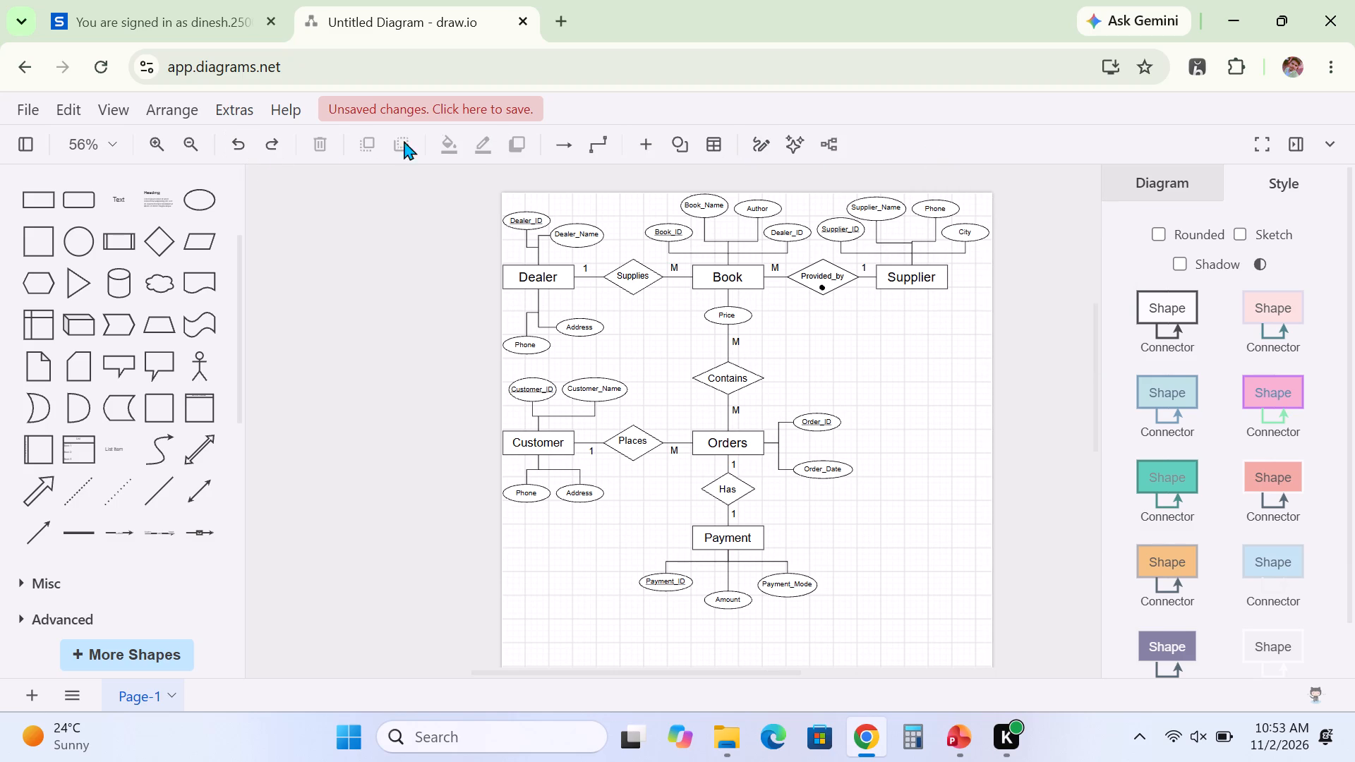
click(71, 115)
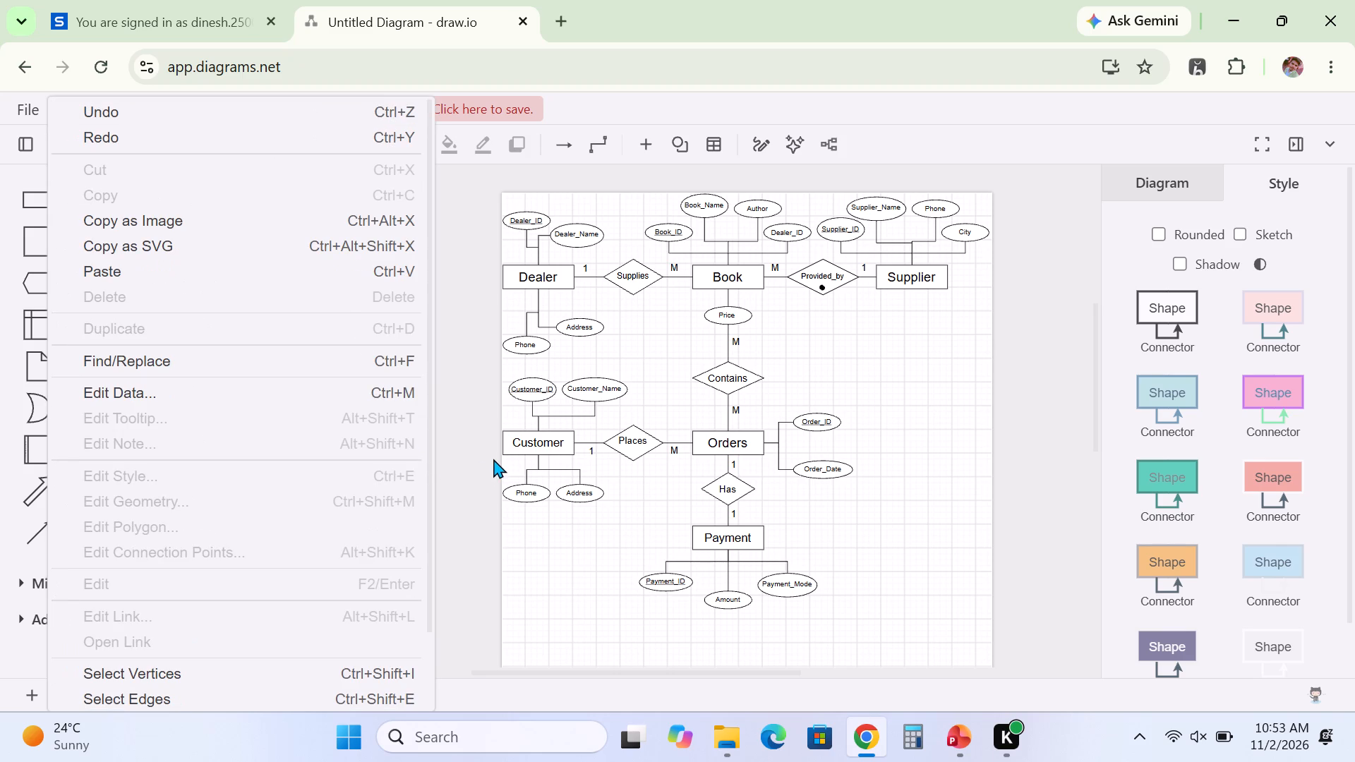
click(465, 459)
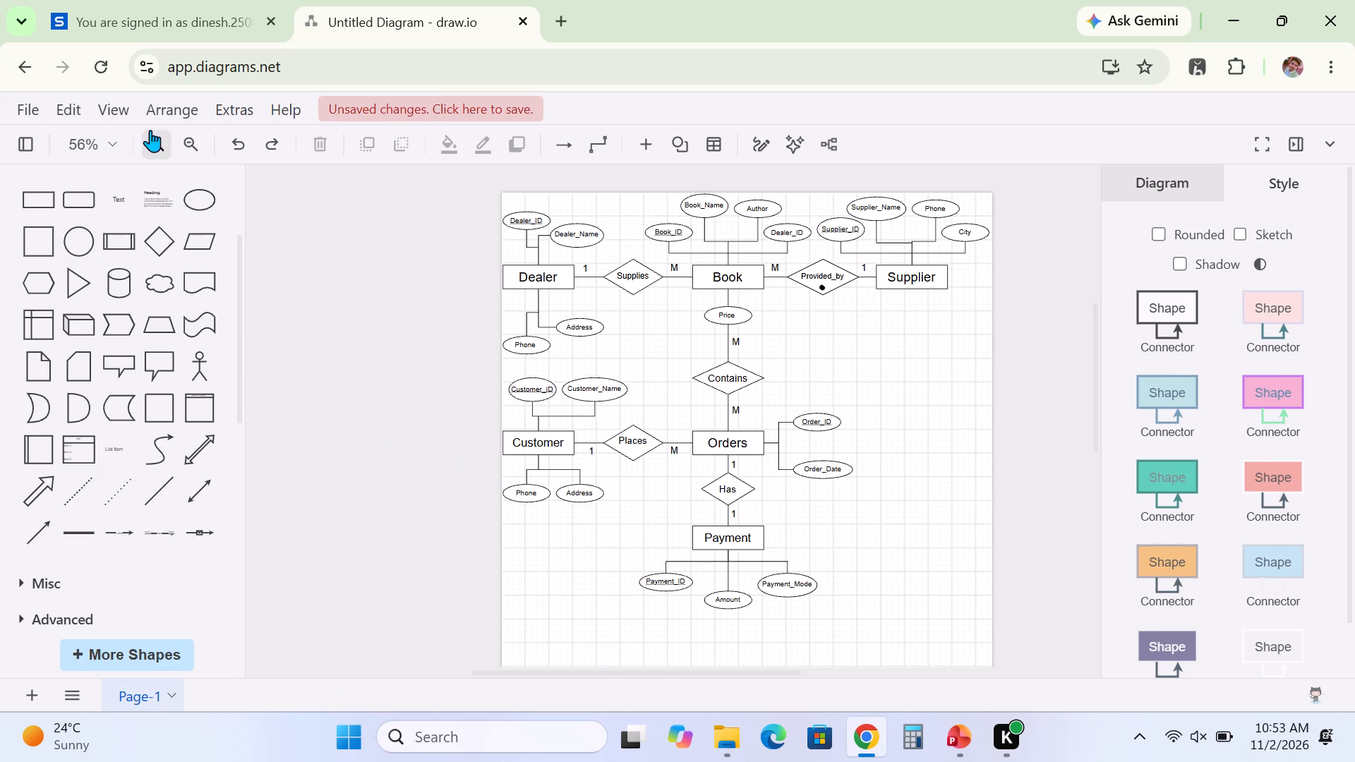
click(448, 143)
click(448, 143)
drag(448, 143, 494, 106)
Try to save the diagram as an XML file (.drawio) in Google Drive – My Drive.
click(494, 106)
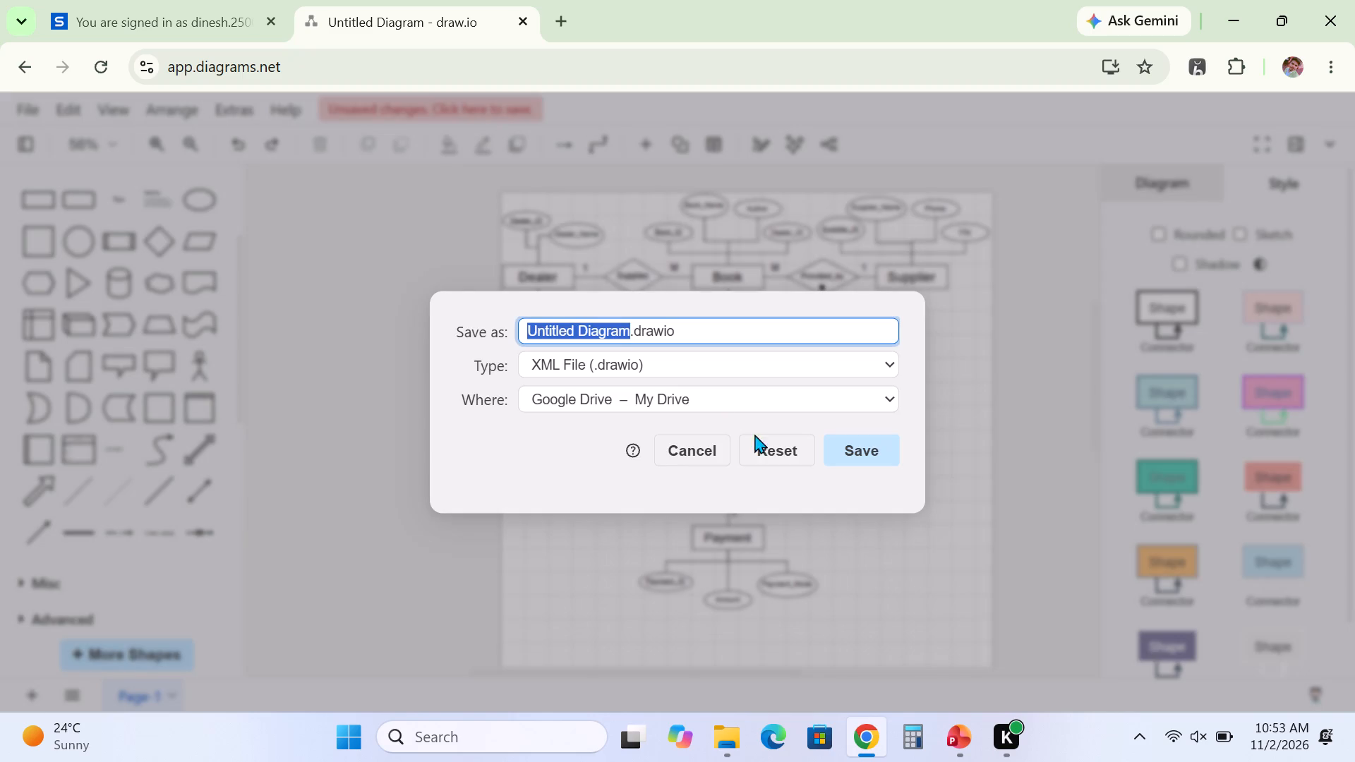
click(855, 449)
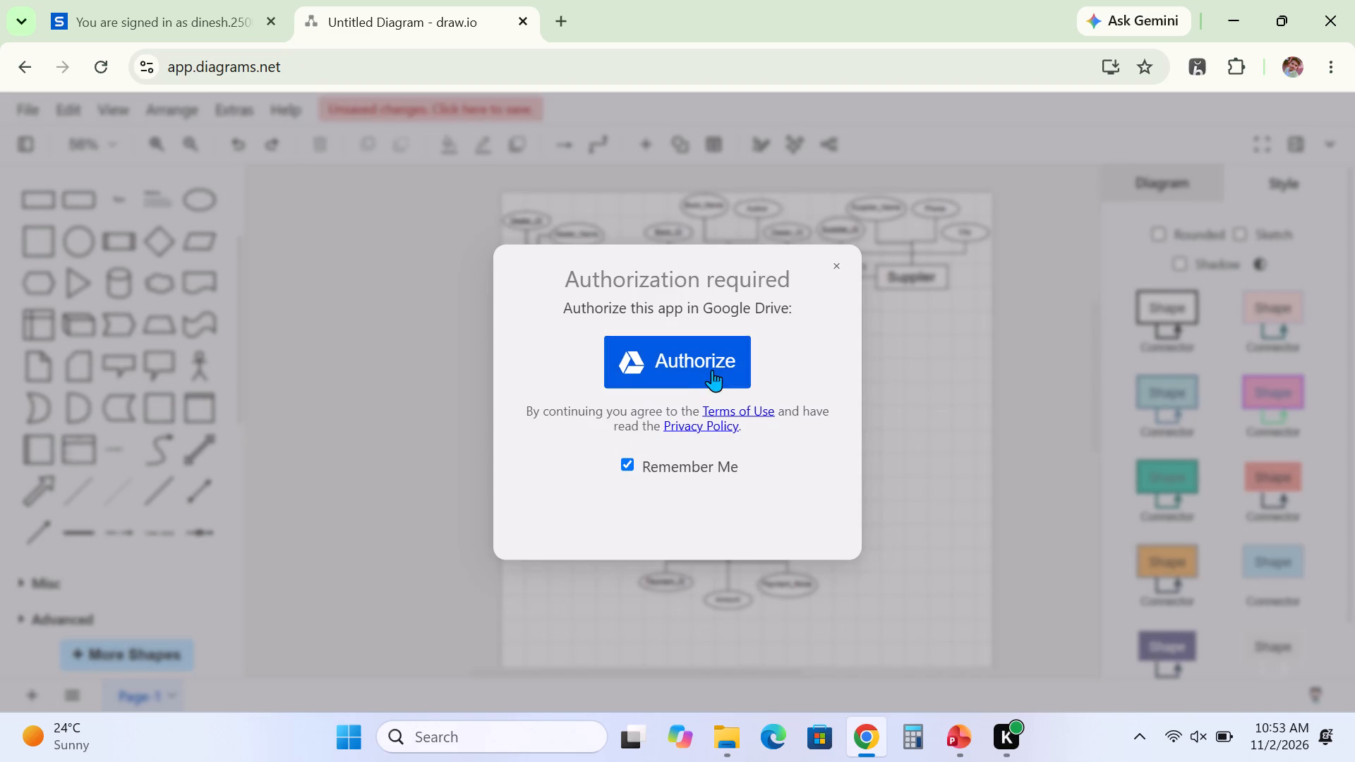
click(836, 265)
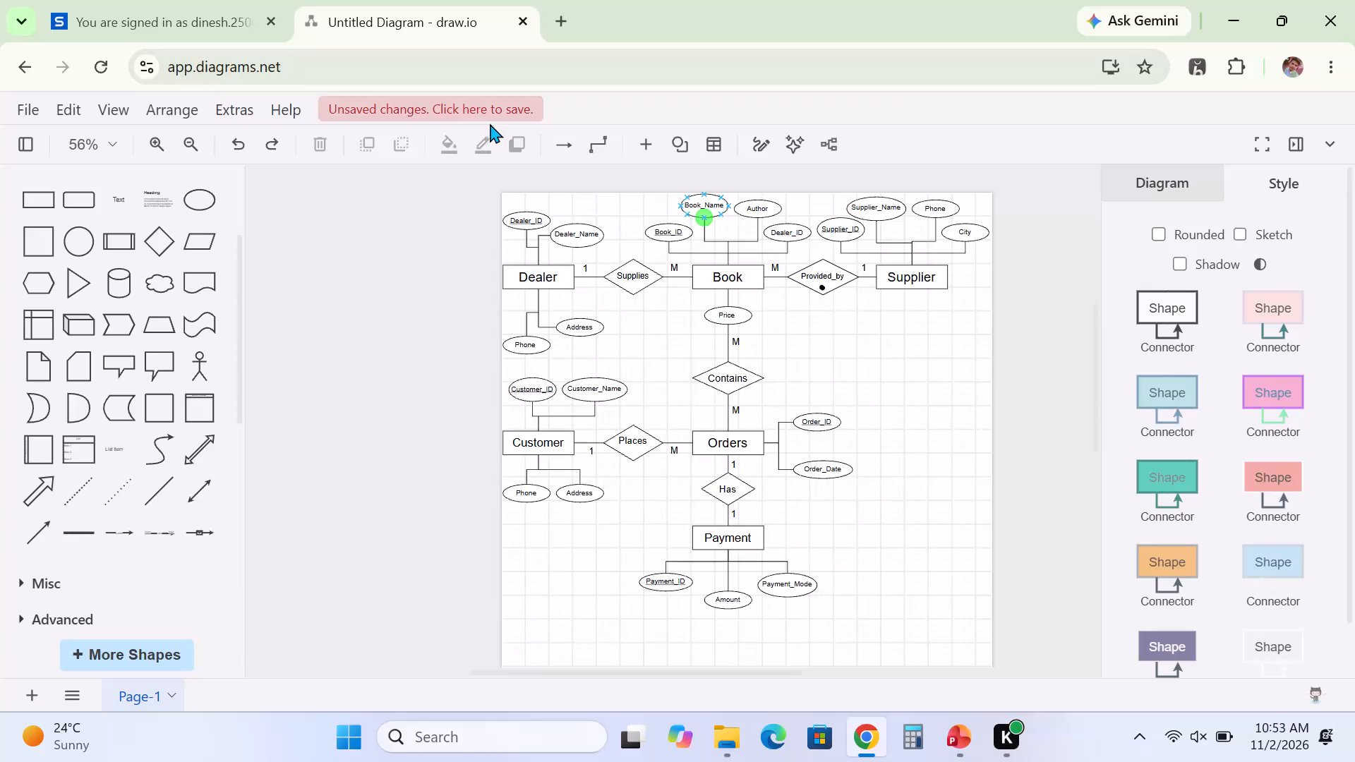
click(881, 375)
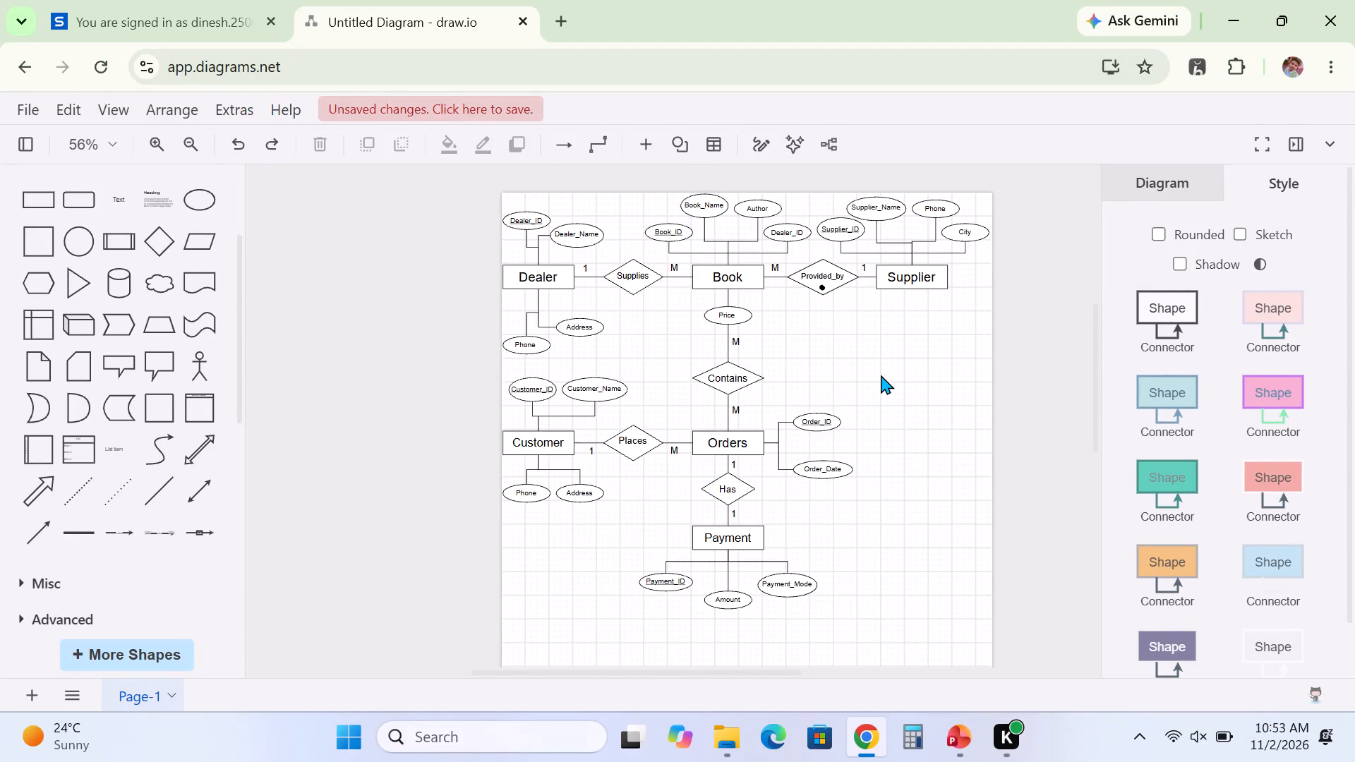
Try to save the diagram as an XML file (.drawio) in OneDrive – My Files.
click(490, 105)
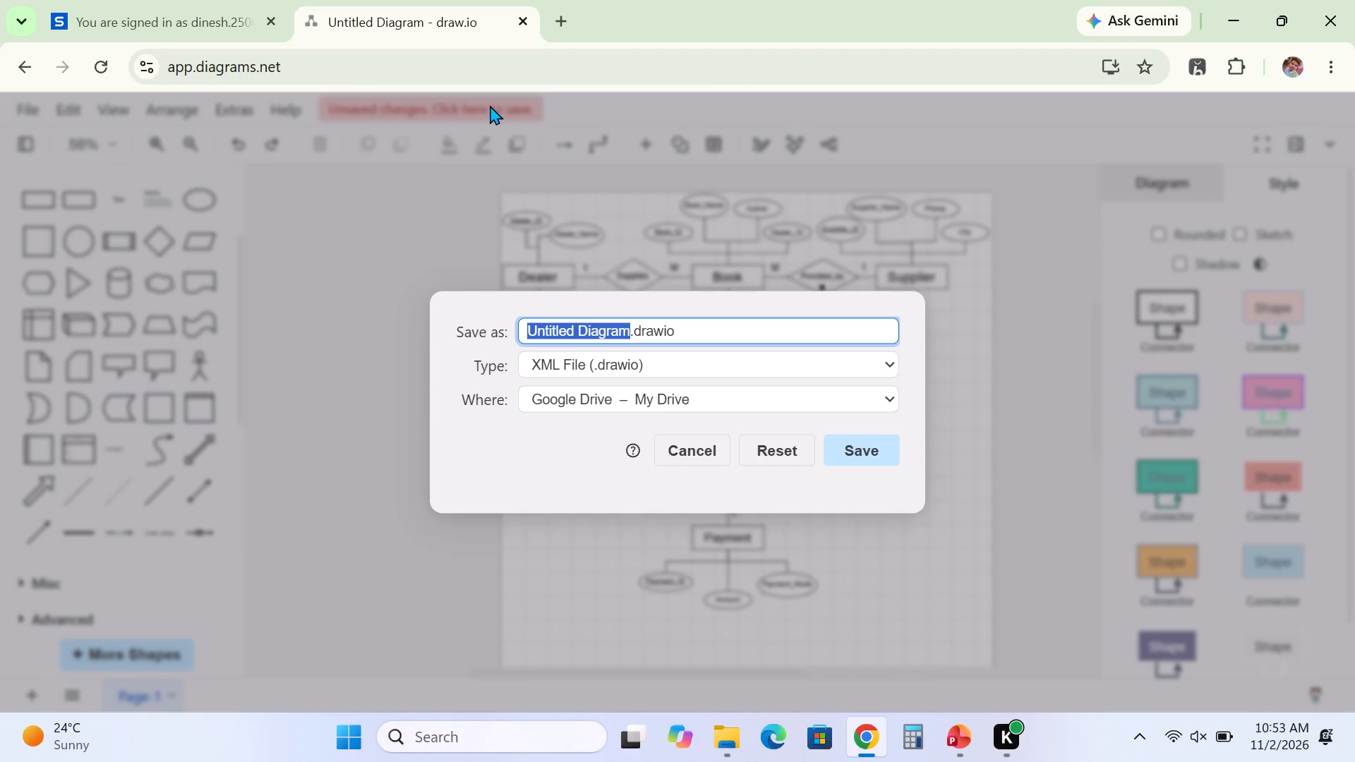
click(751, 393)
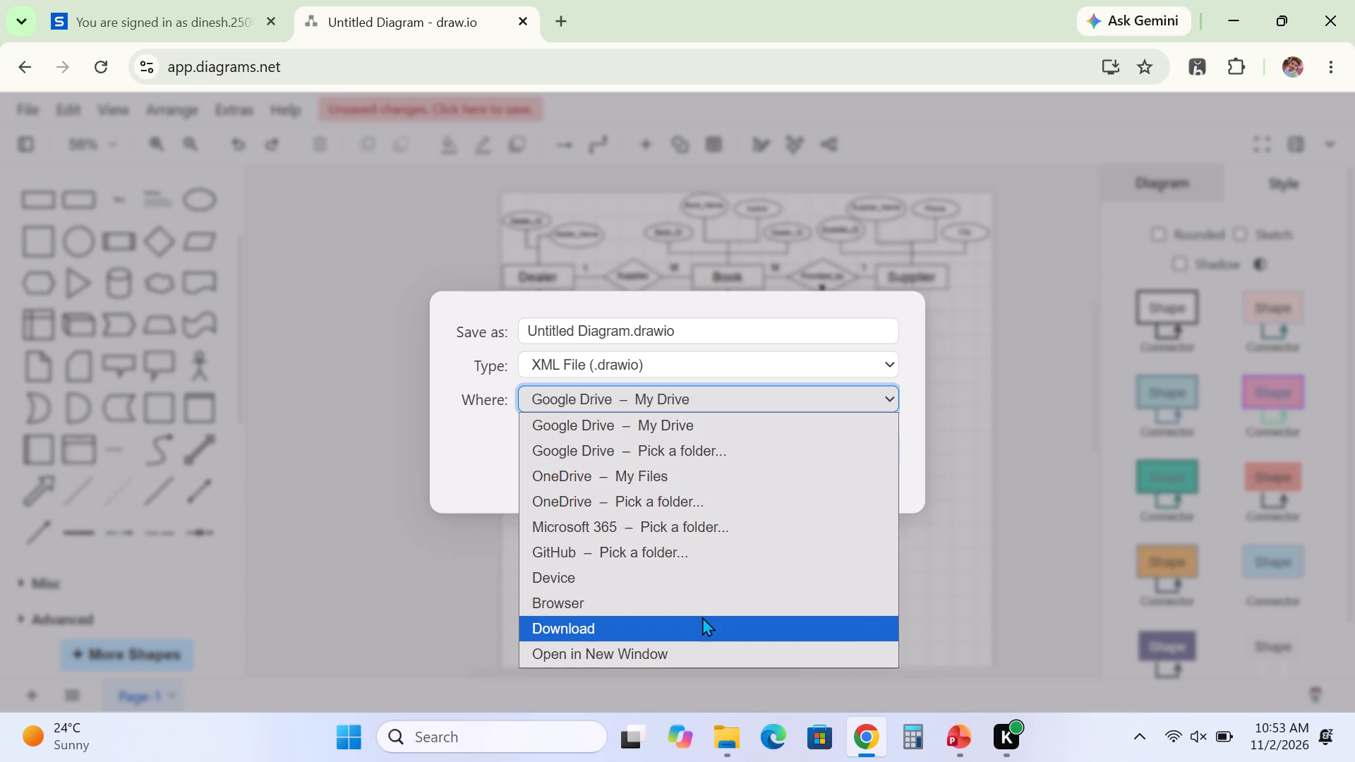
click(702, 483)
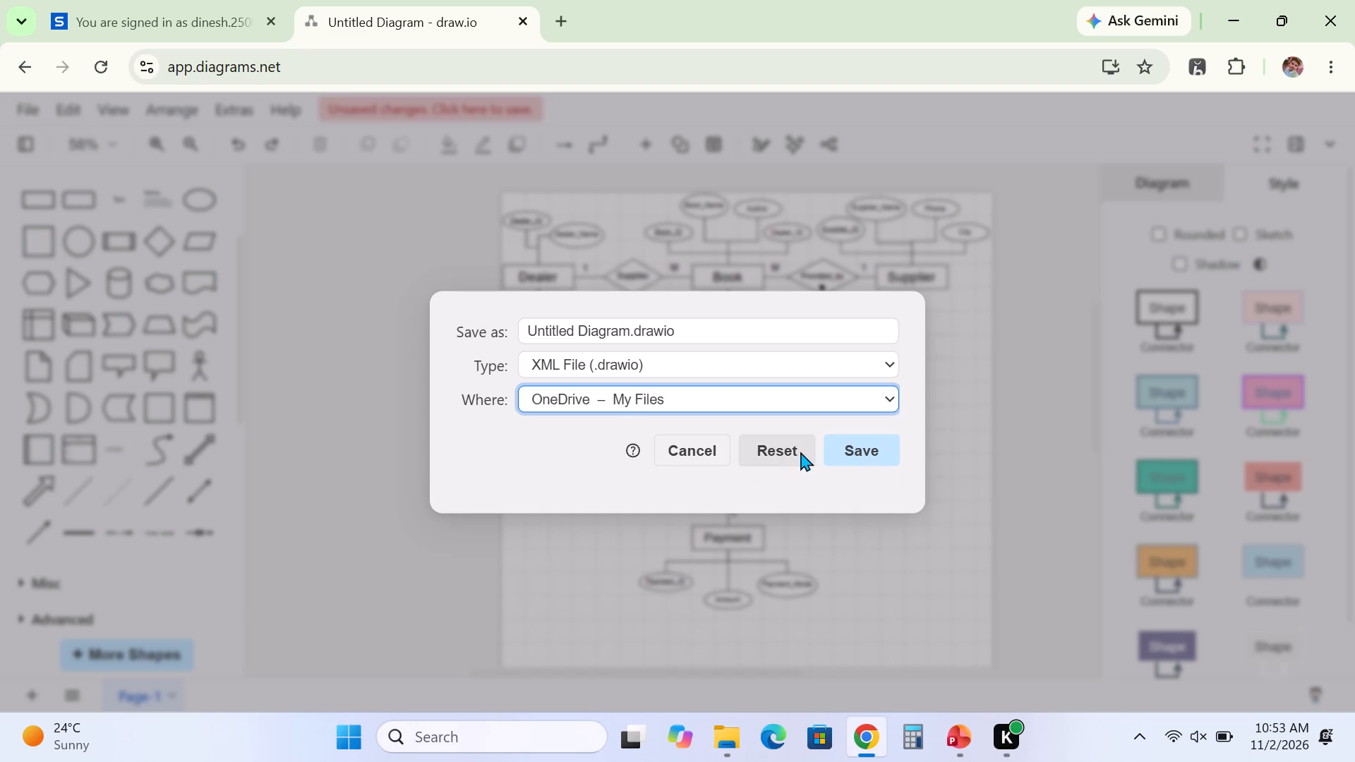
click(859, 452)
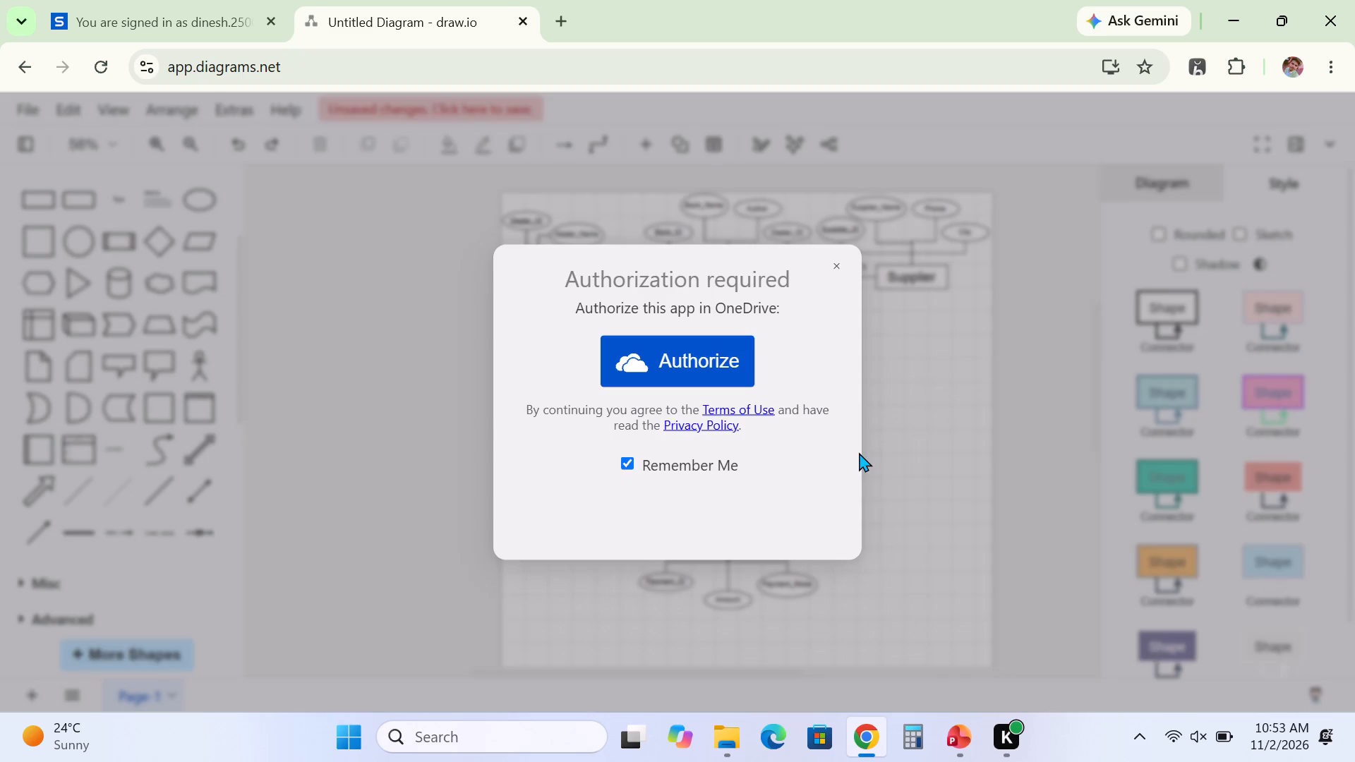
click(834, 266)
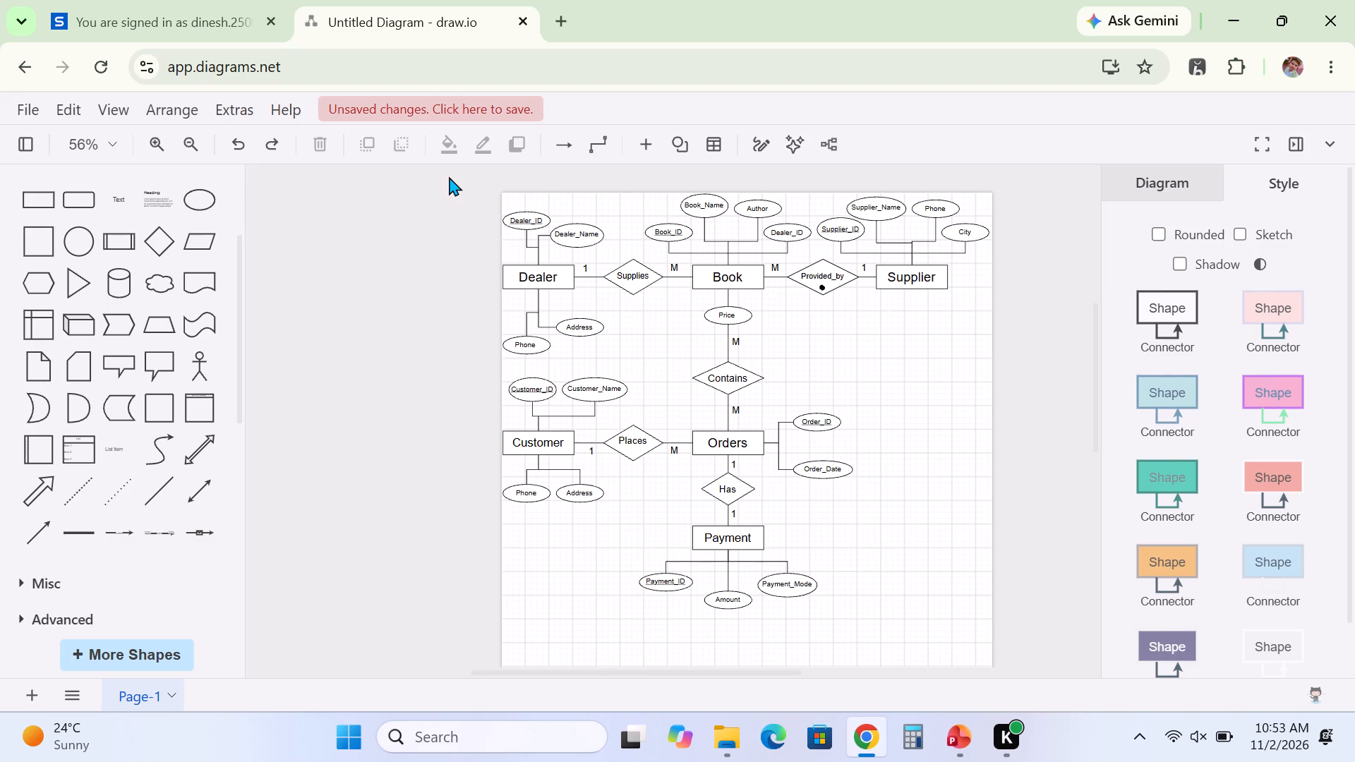
Save the diagram to the device as the XML file Untitled Diagram.drawio in the Documents folder.
click(465, 100)
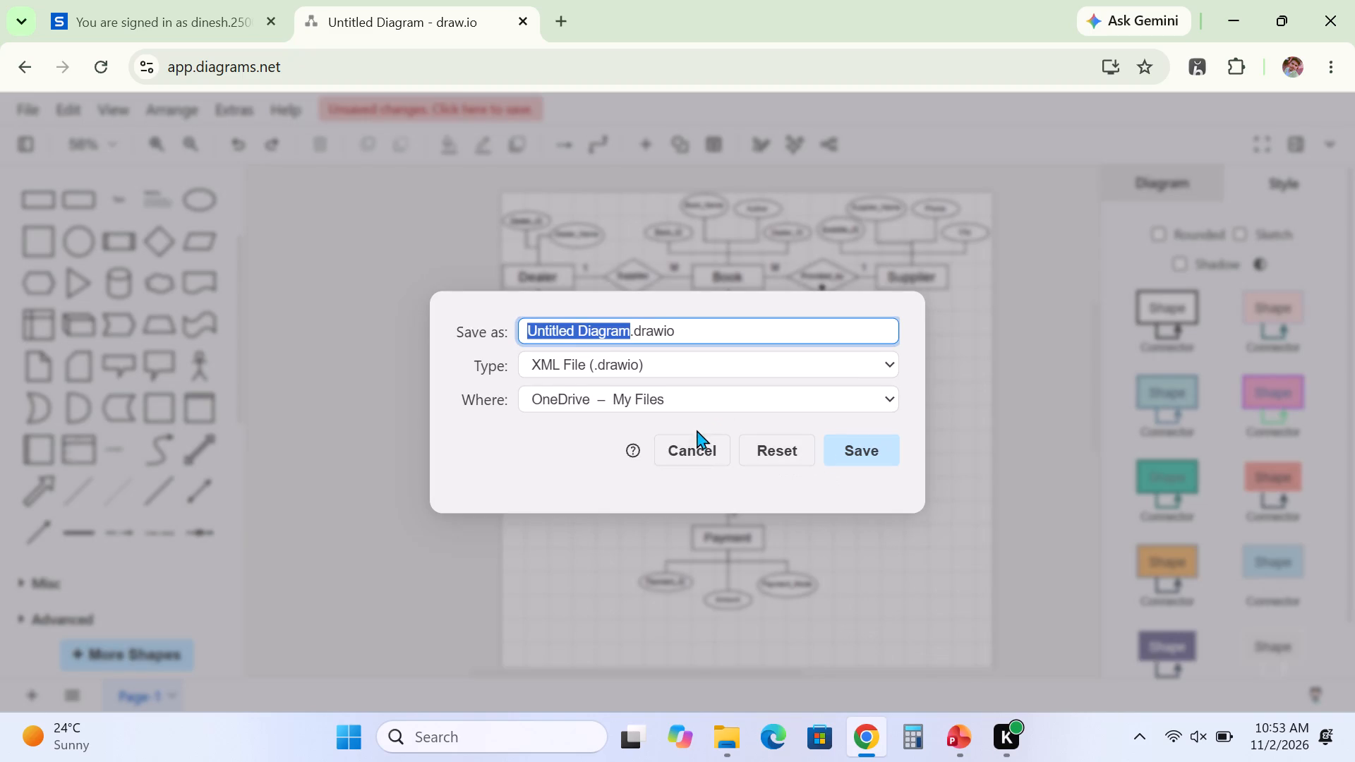
click(752, 400)
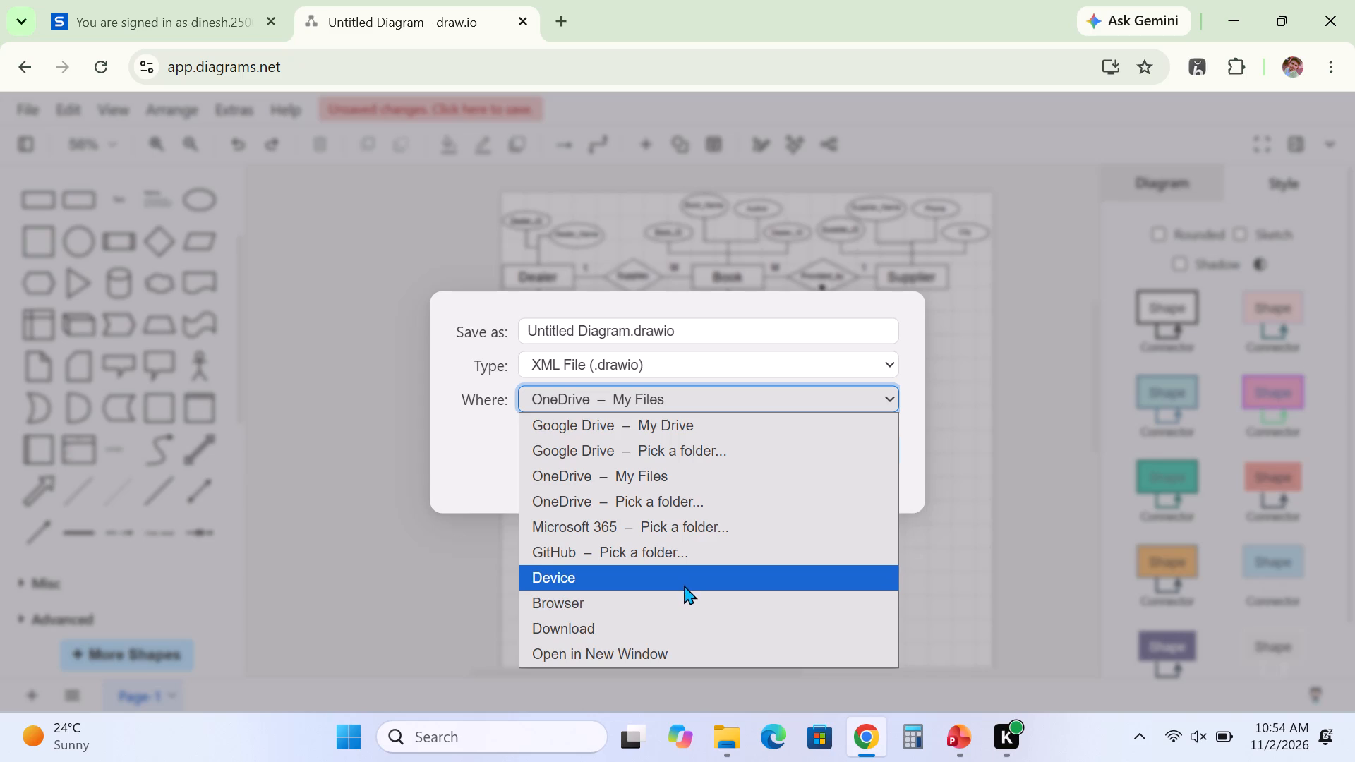
click(684, 582)
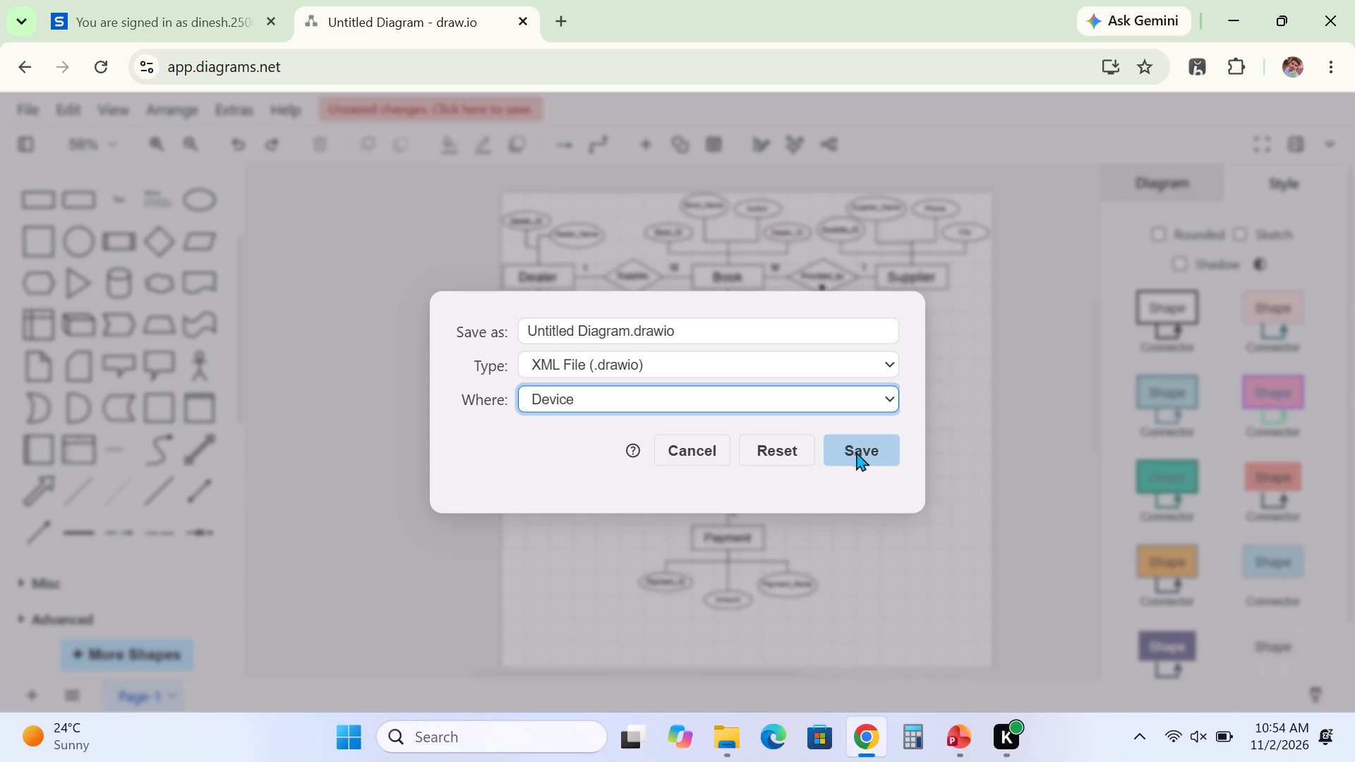
click(858, 451)
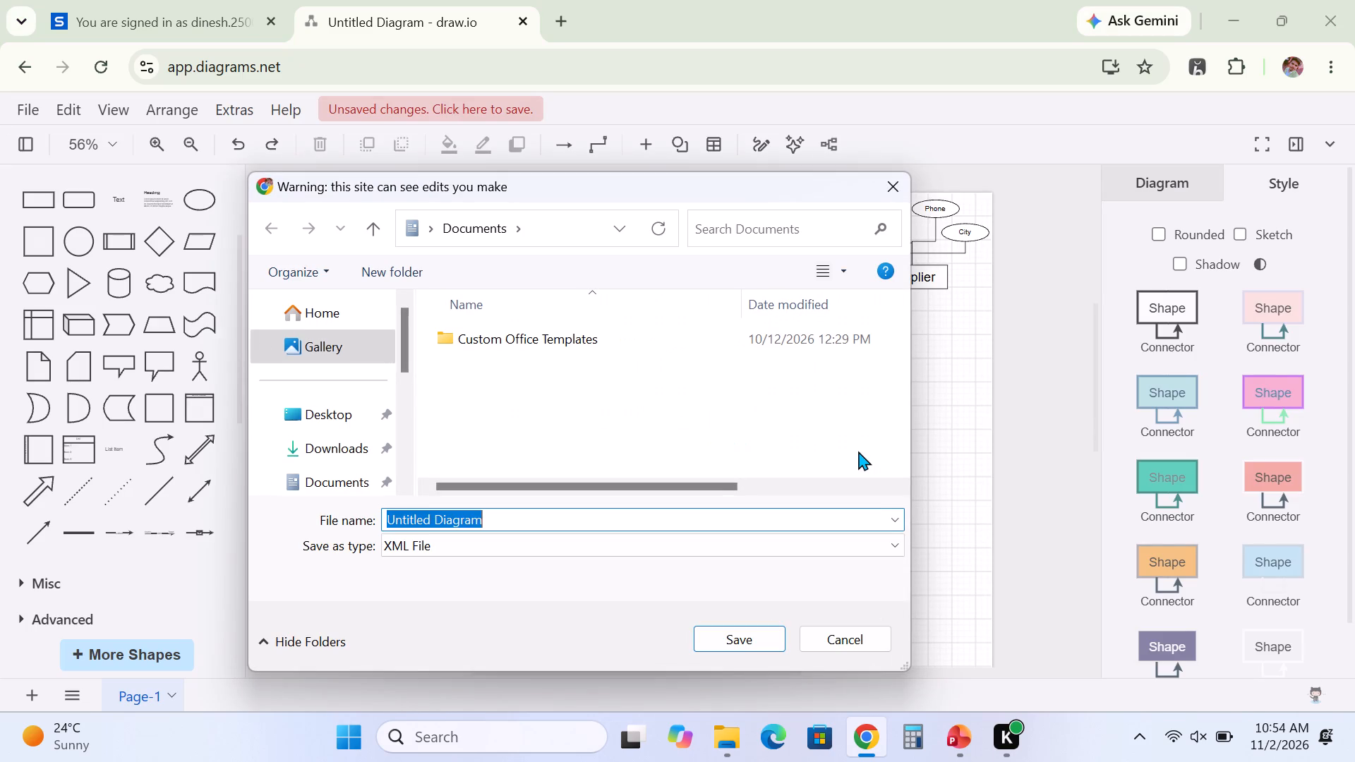
click(755, 636)
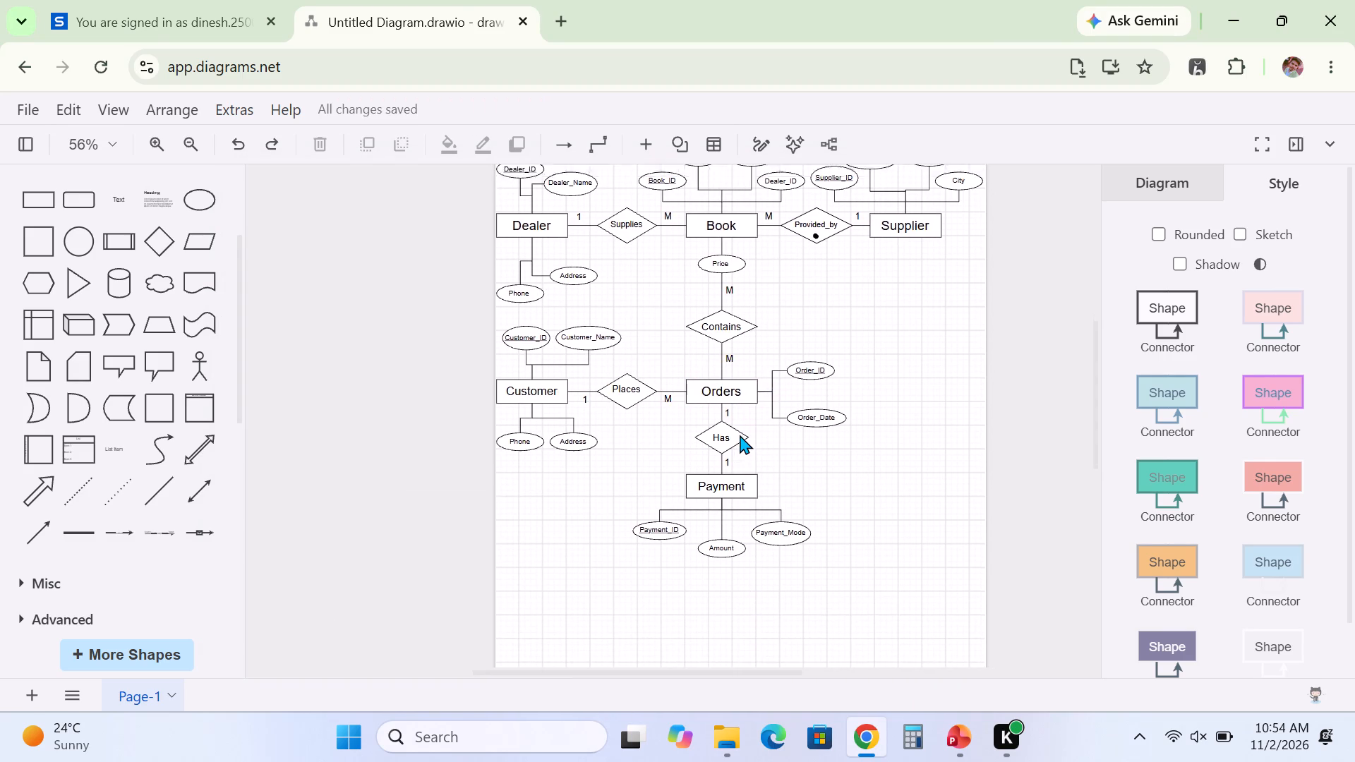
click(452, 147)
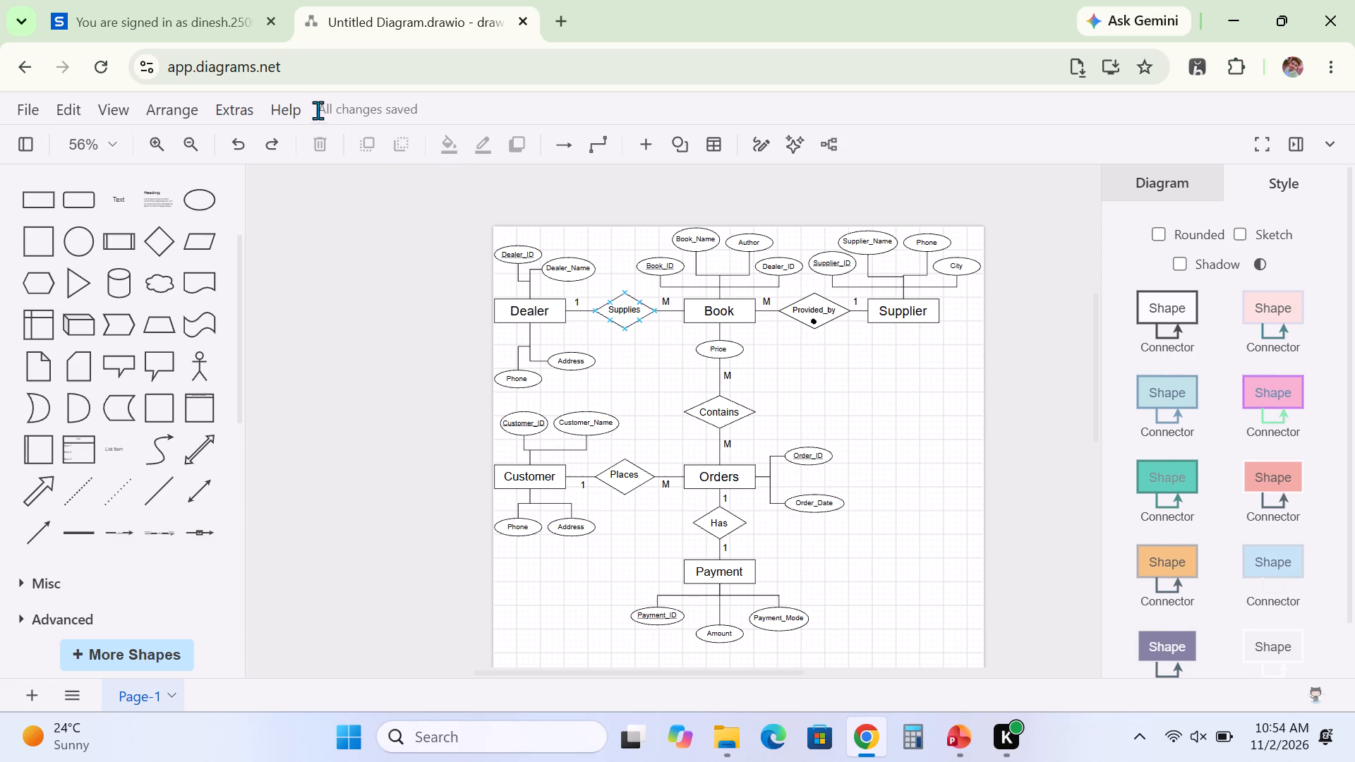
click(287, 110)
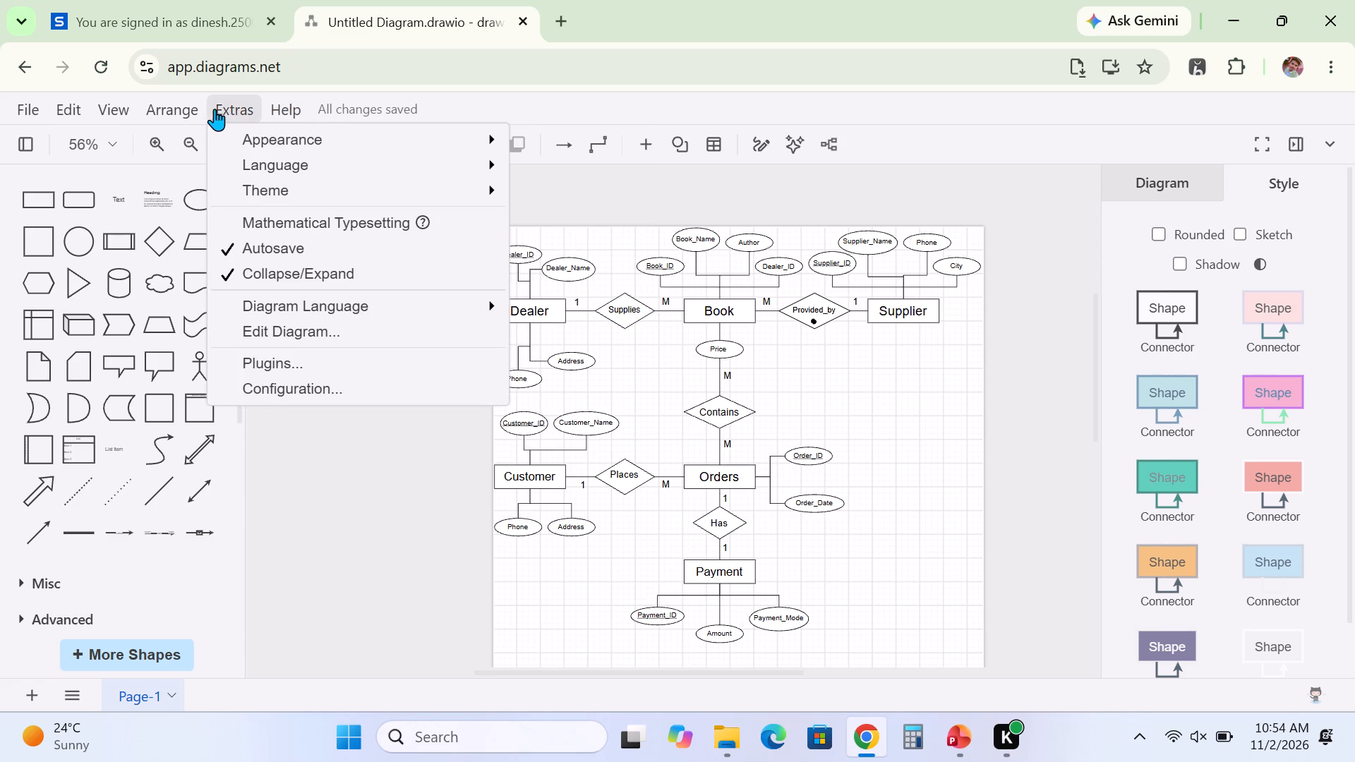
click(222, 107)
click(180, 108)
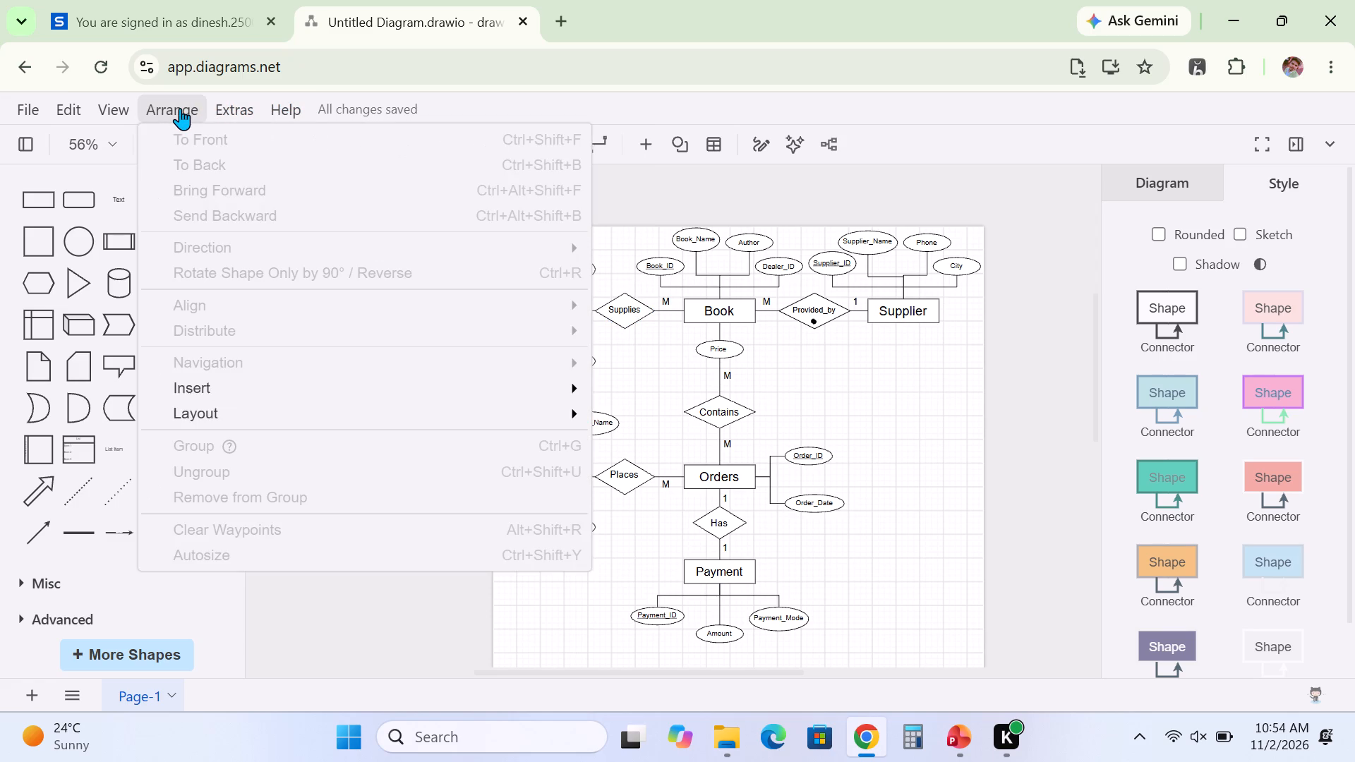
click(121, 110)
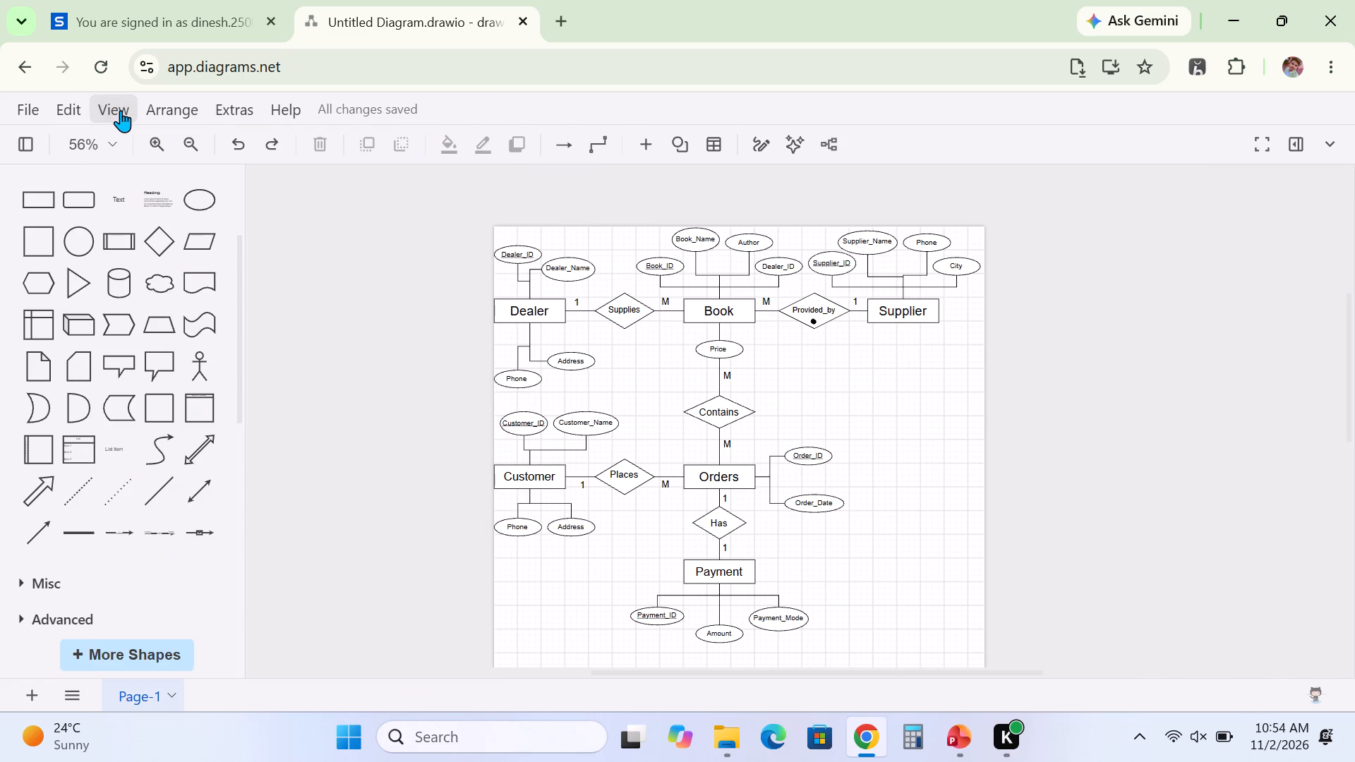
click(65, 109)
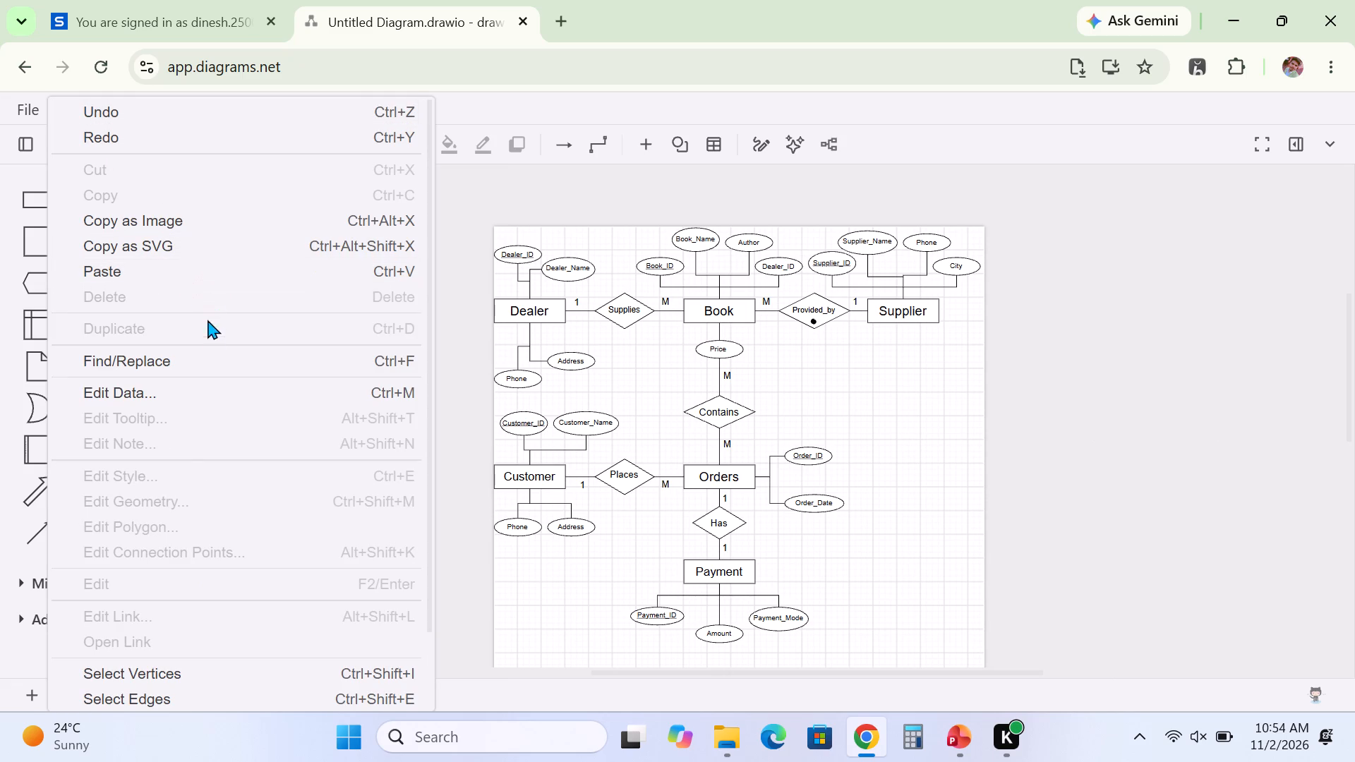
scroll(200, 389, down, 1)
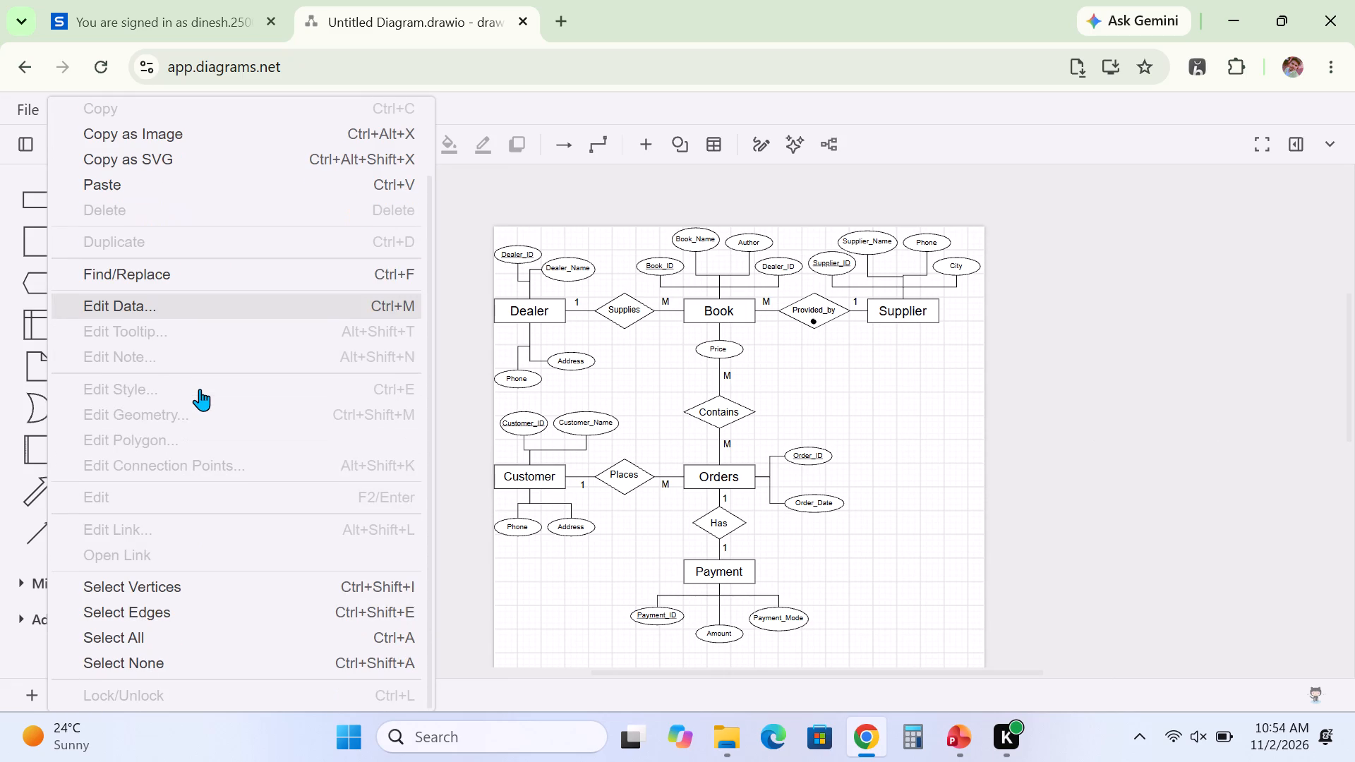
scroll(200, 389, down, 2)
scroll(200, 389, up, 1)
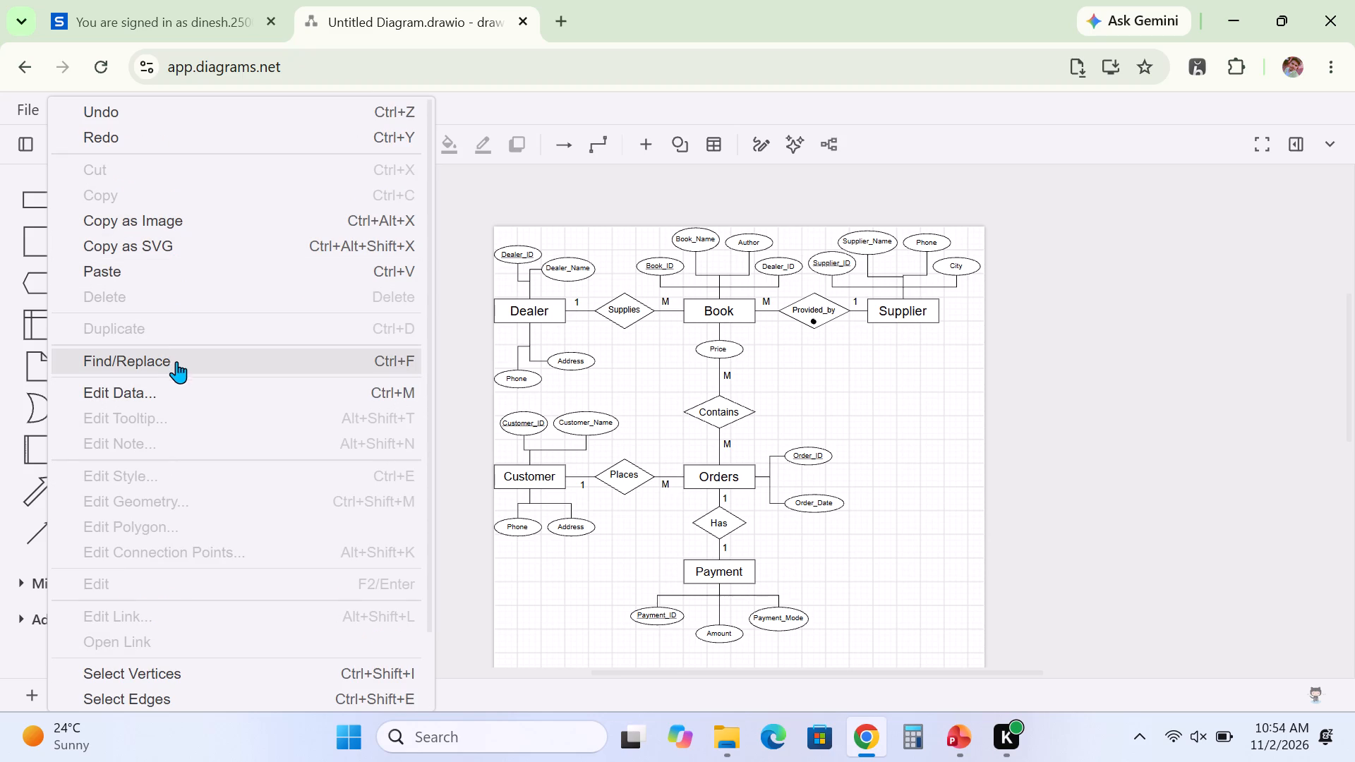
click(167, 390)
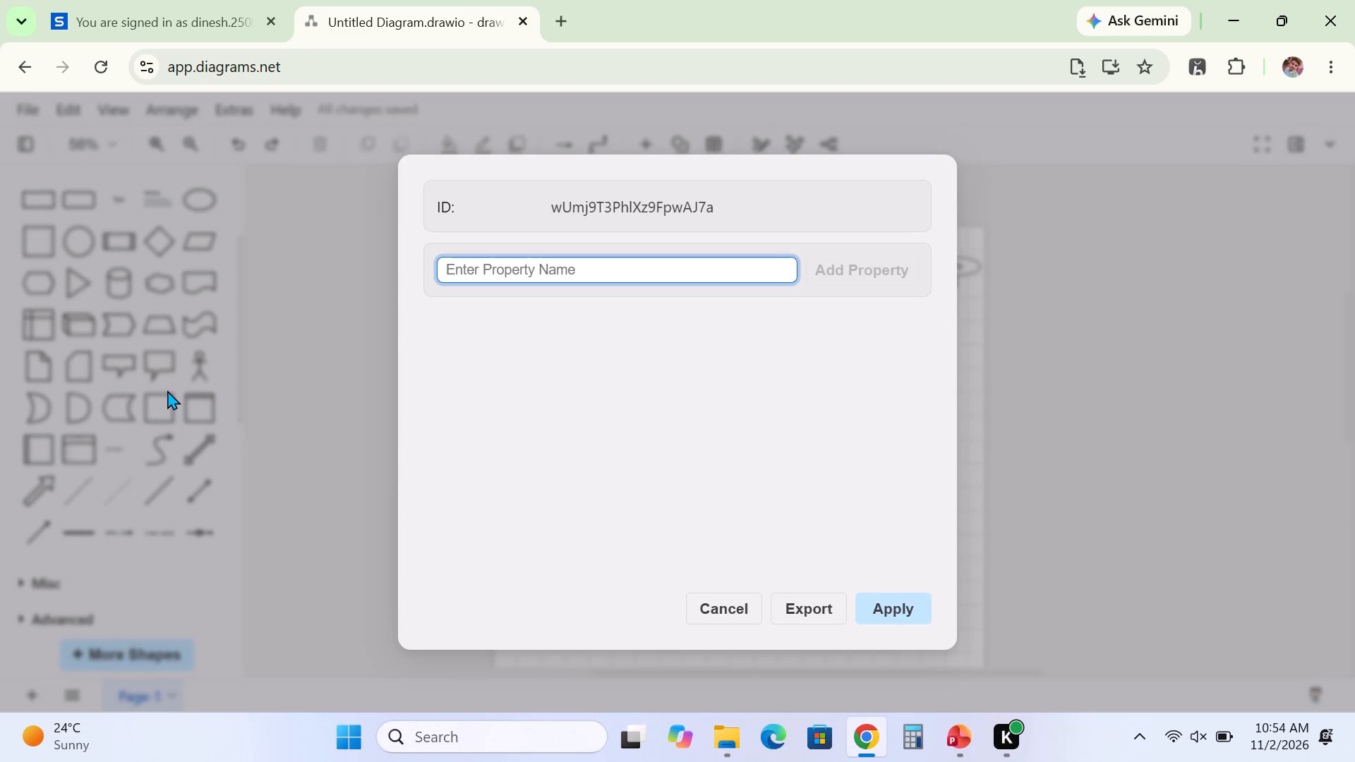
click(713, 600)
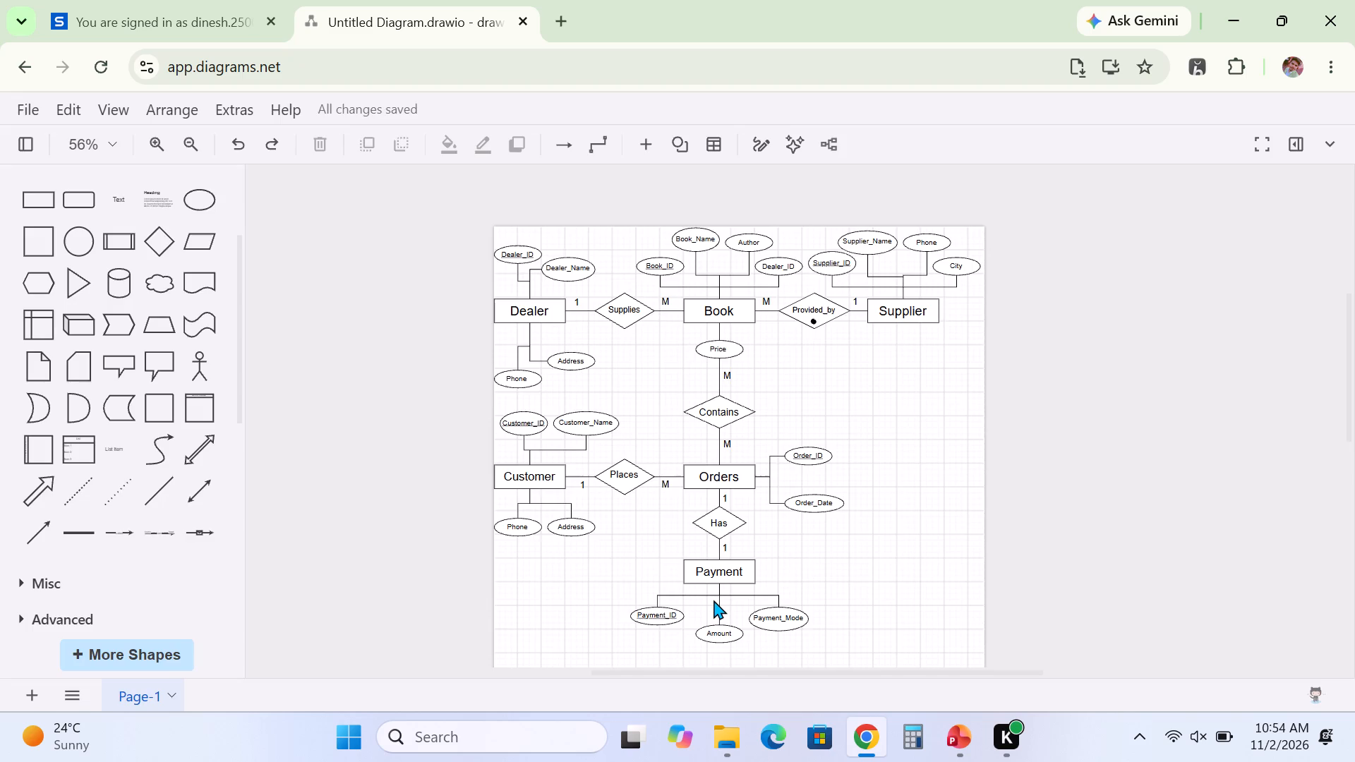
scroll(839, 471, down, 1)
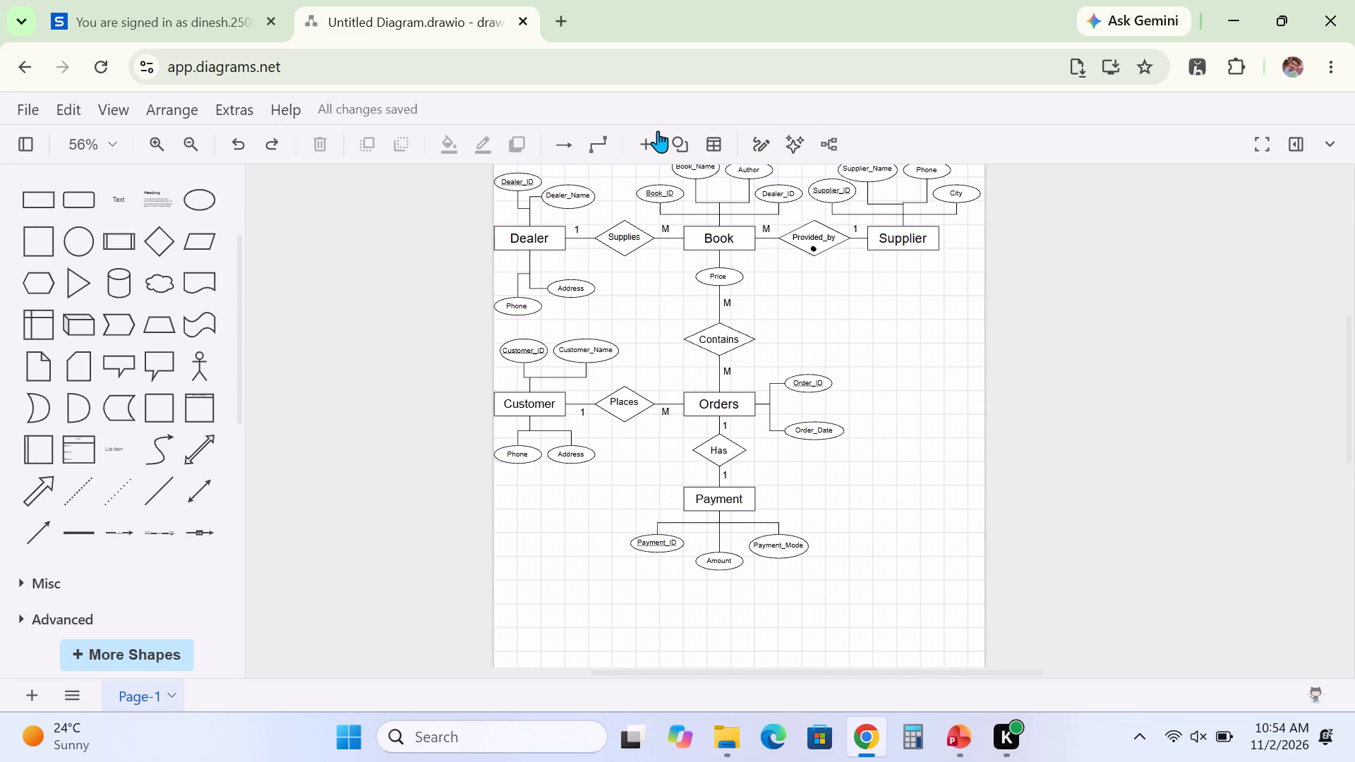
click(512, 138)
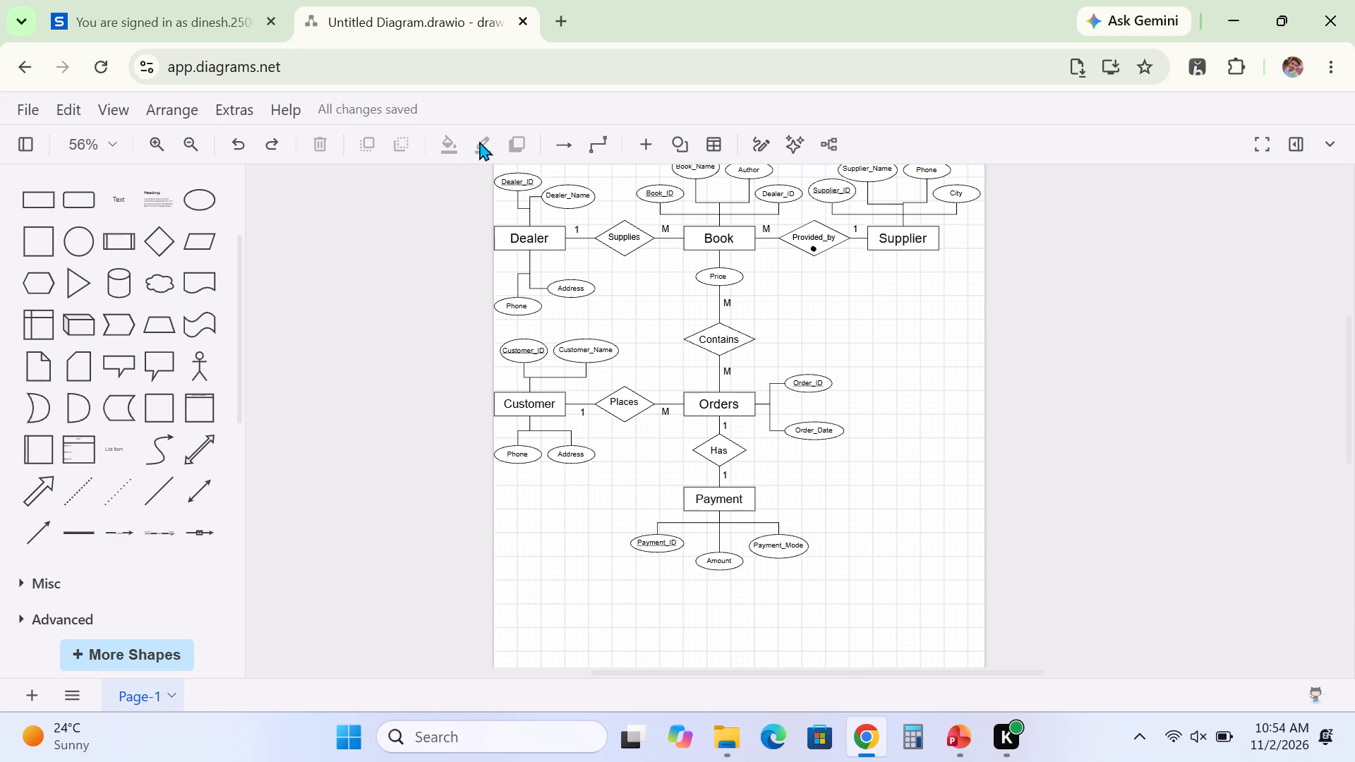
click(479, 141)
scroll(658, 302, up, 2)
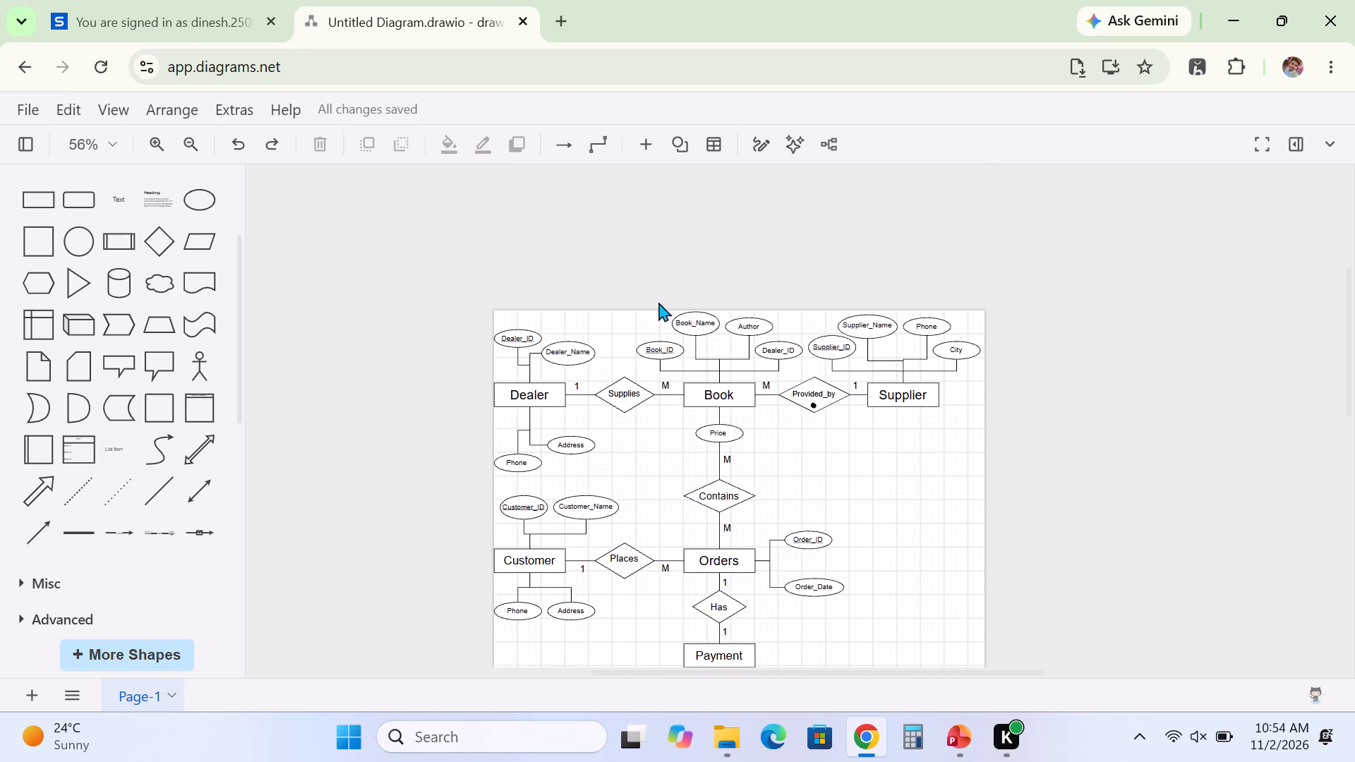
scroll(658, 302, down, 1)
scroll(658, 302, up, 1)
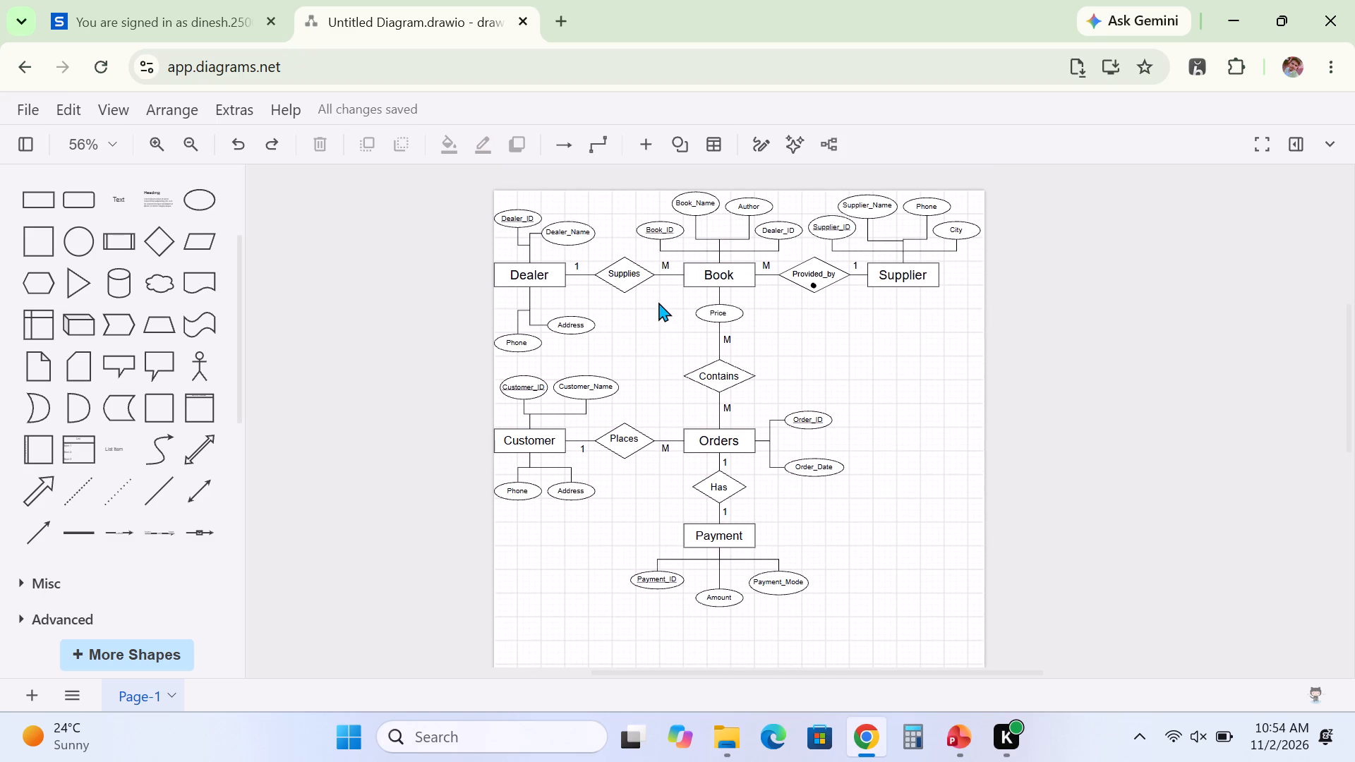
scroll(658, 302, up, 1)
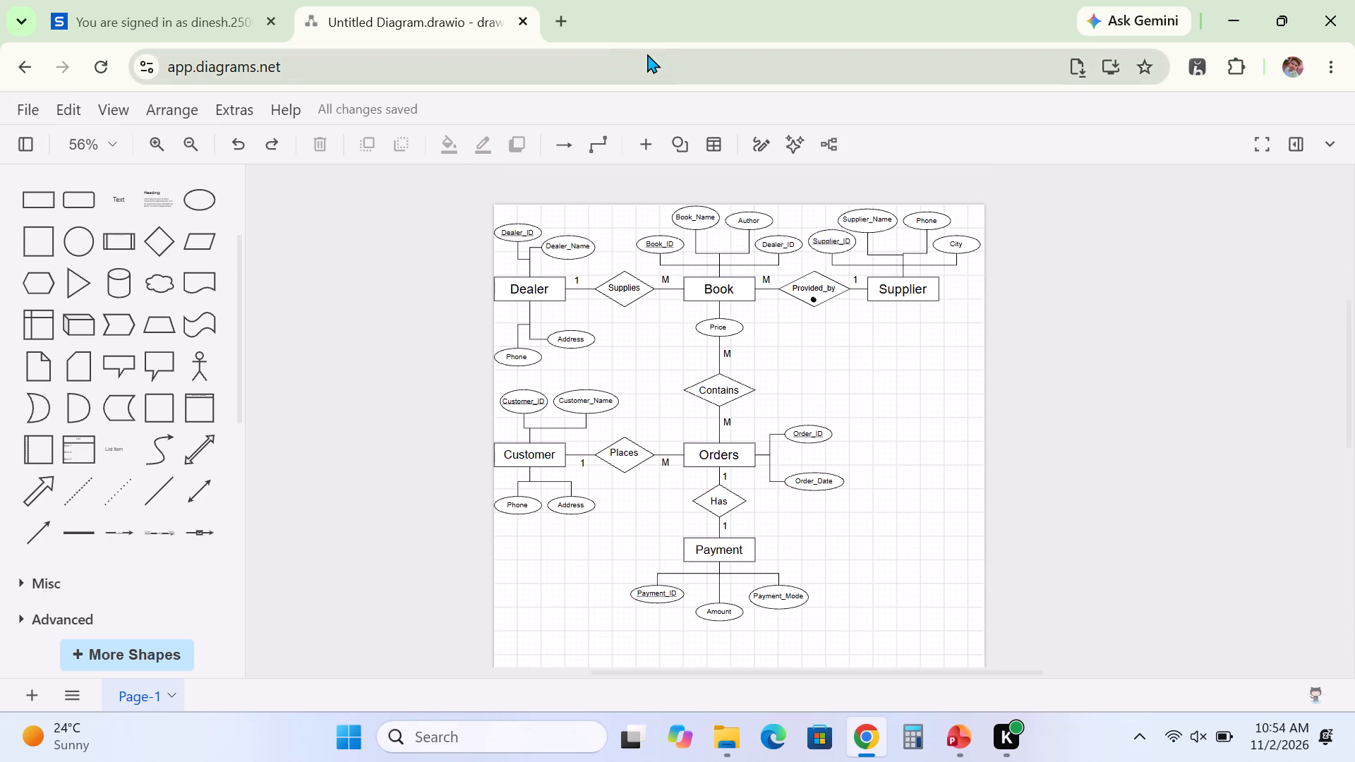
Close the browser tab with the saved diagram and search Google for draw io in a new tab.
click(521, 16)
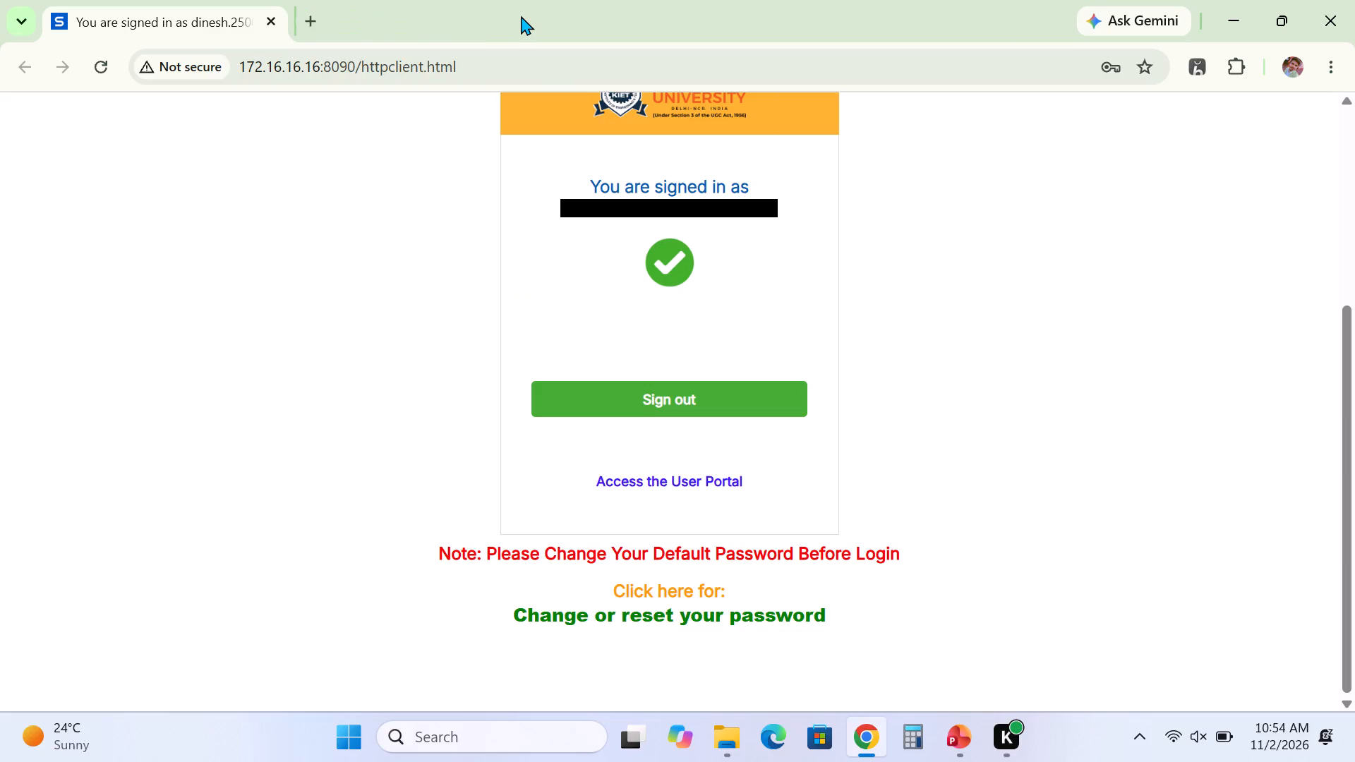
click(307, 20)
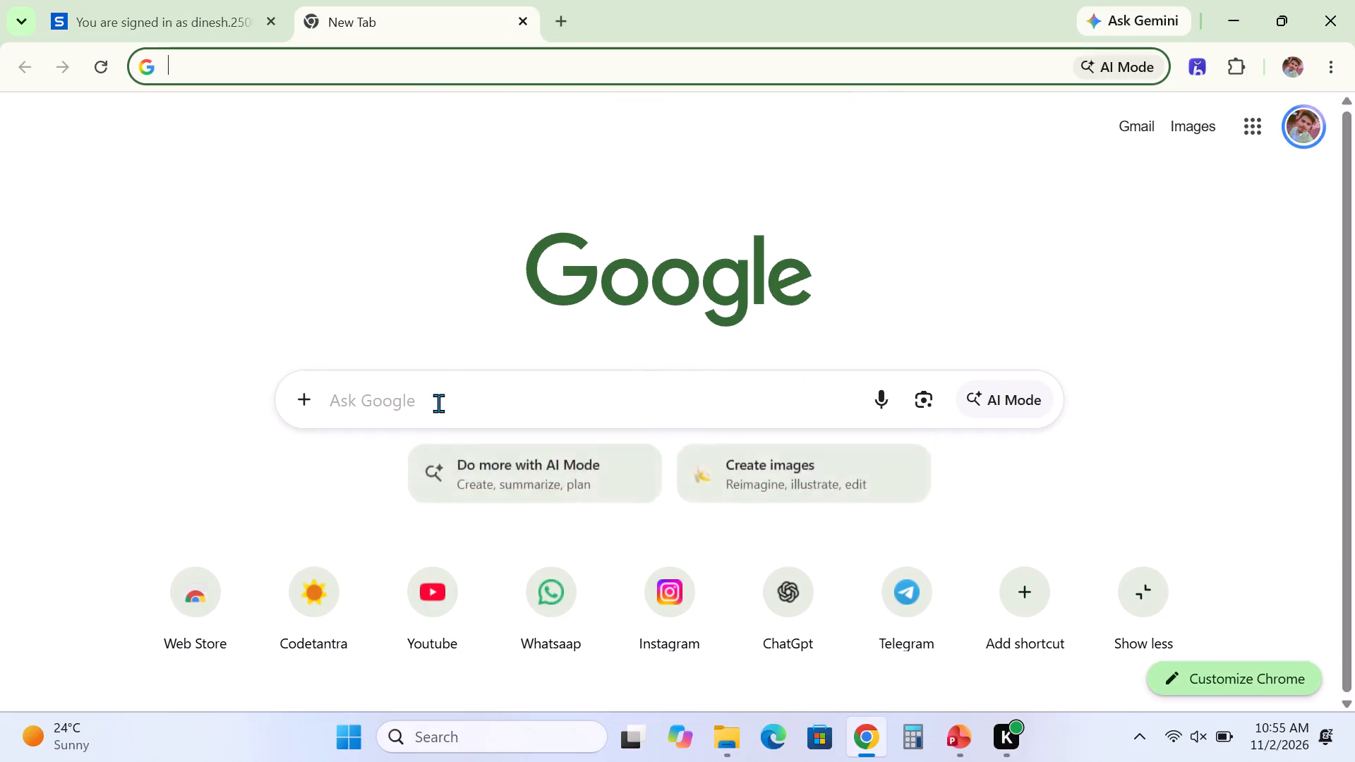
click(438, 403)
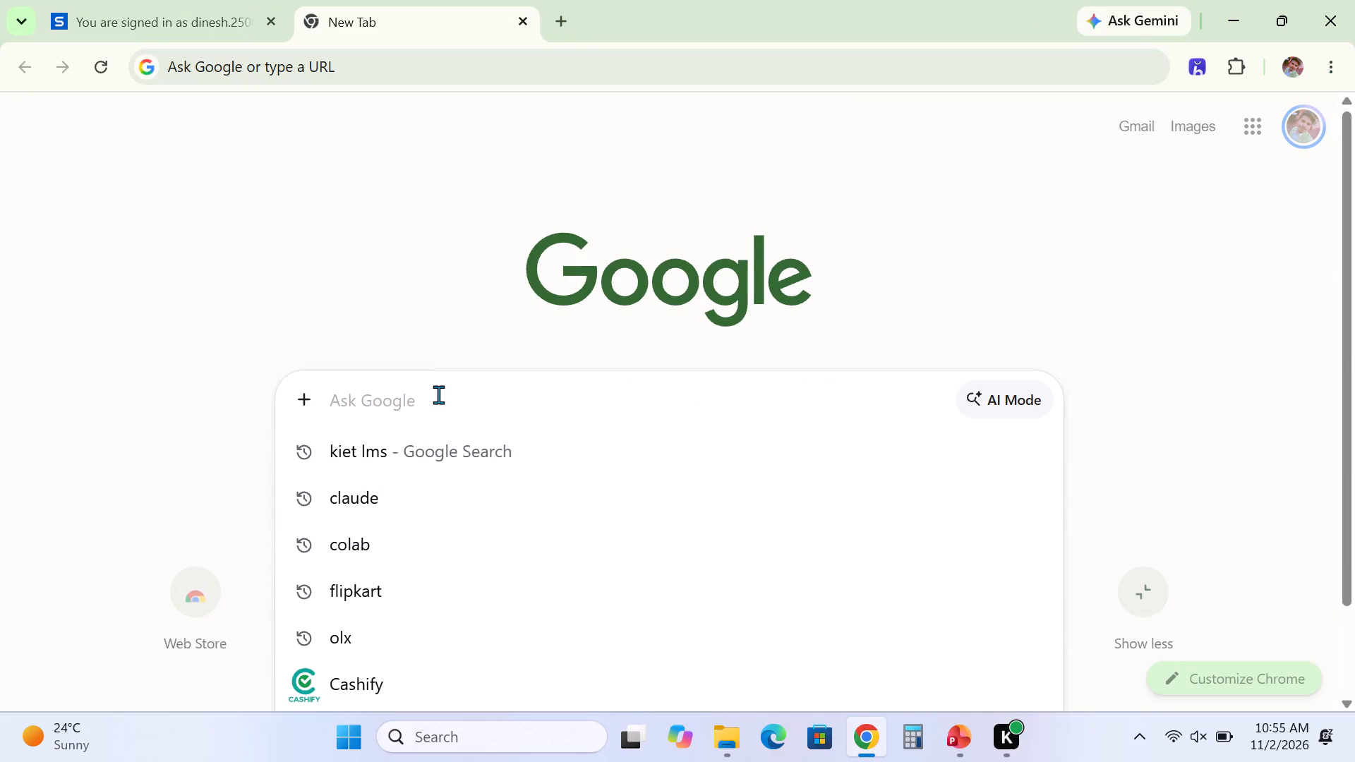
text(draw)
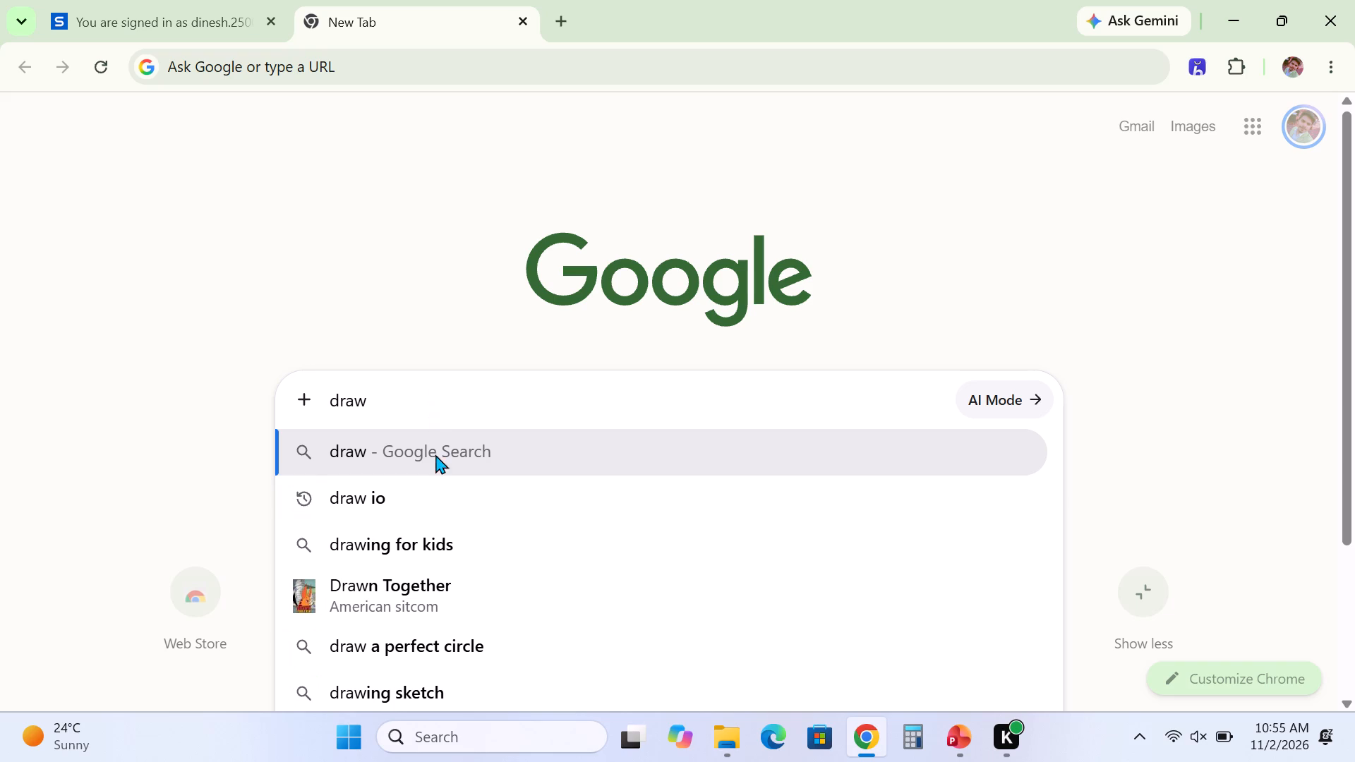
click(438, 495)
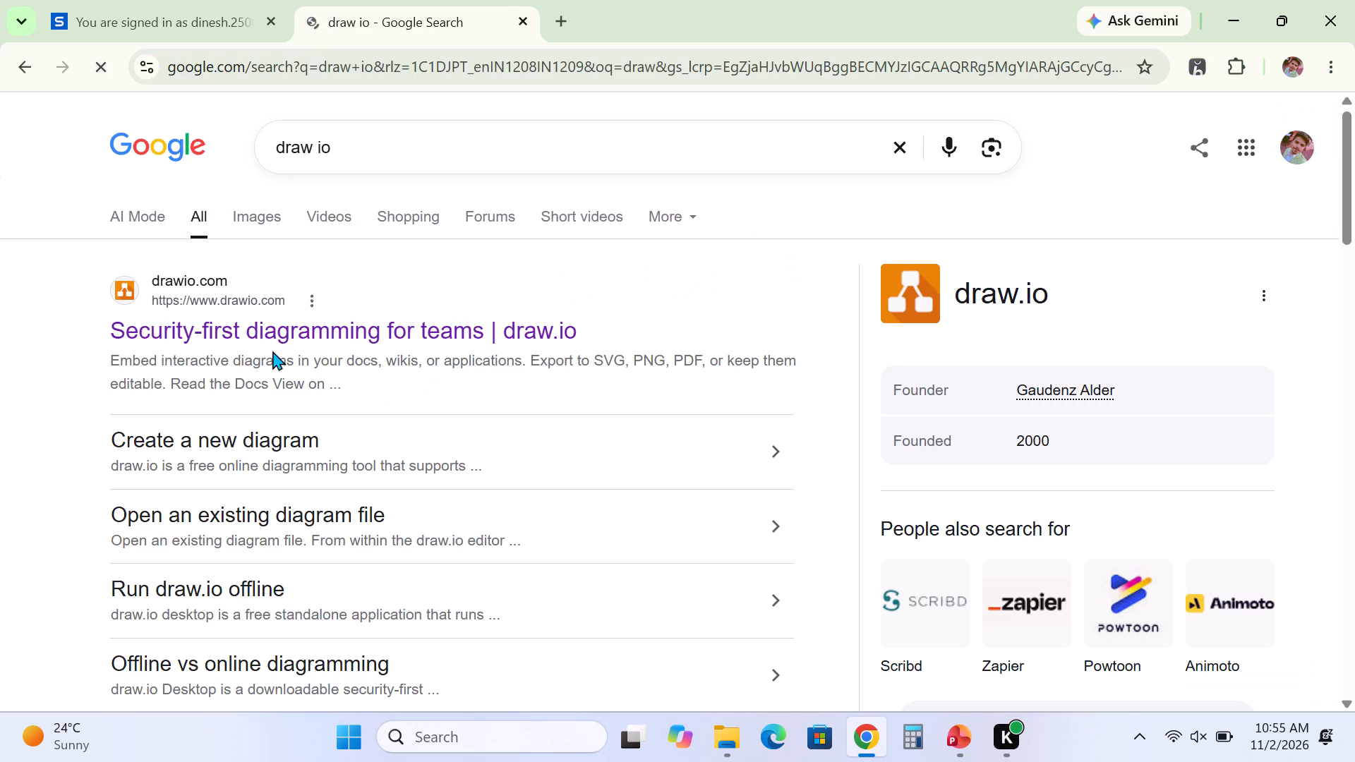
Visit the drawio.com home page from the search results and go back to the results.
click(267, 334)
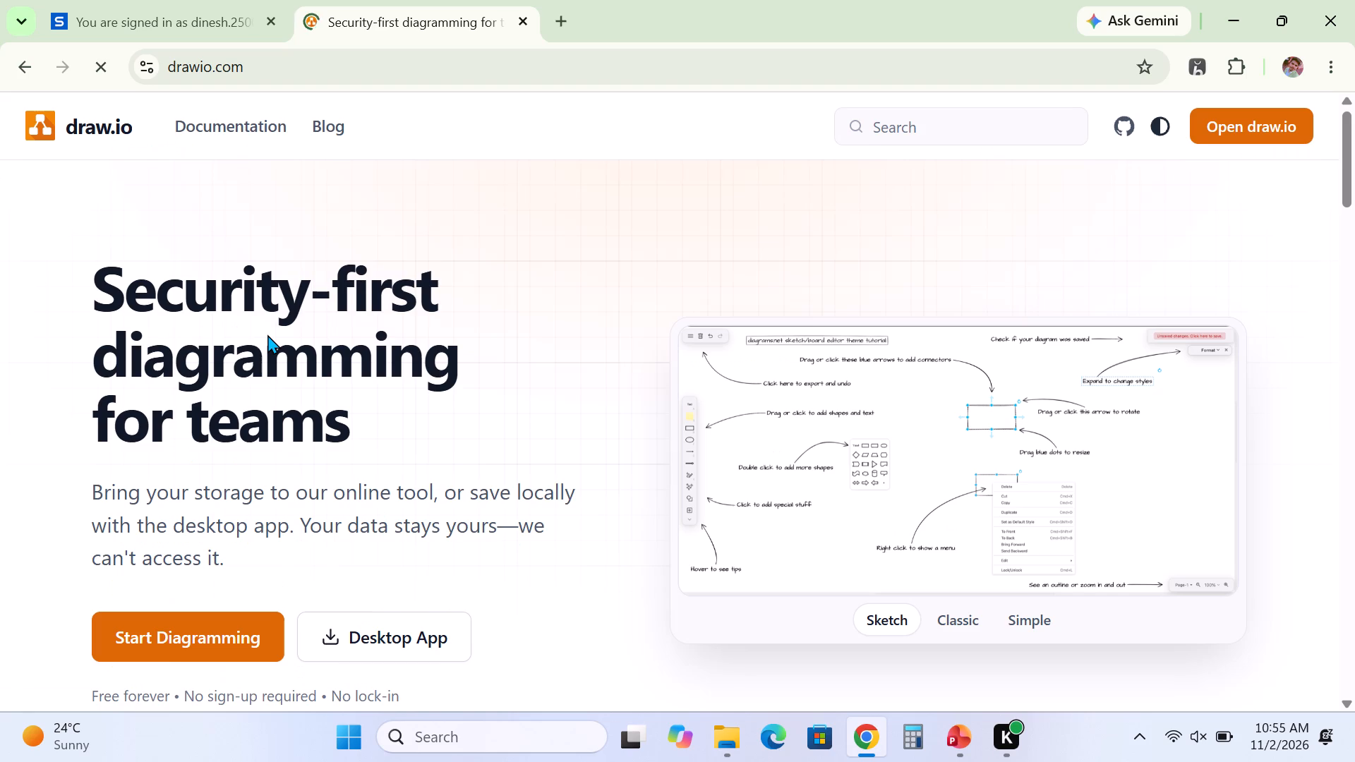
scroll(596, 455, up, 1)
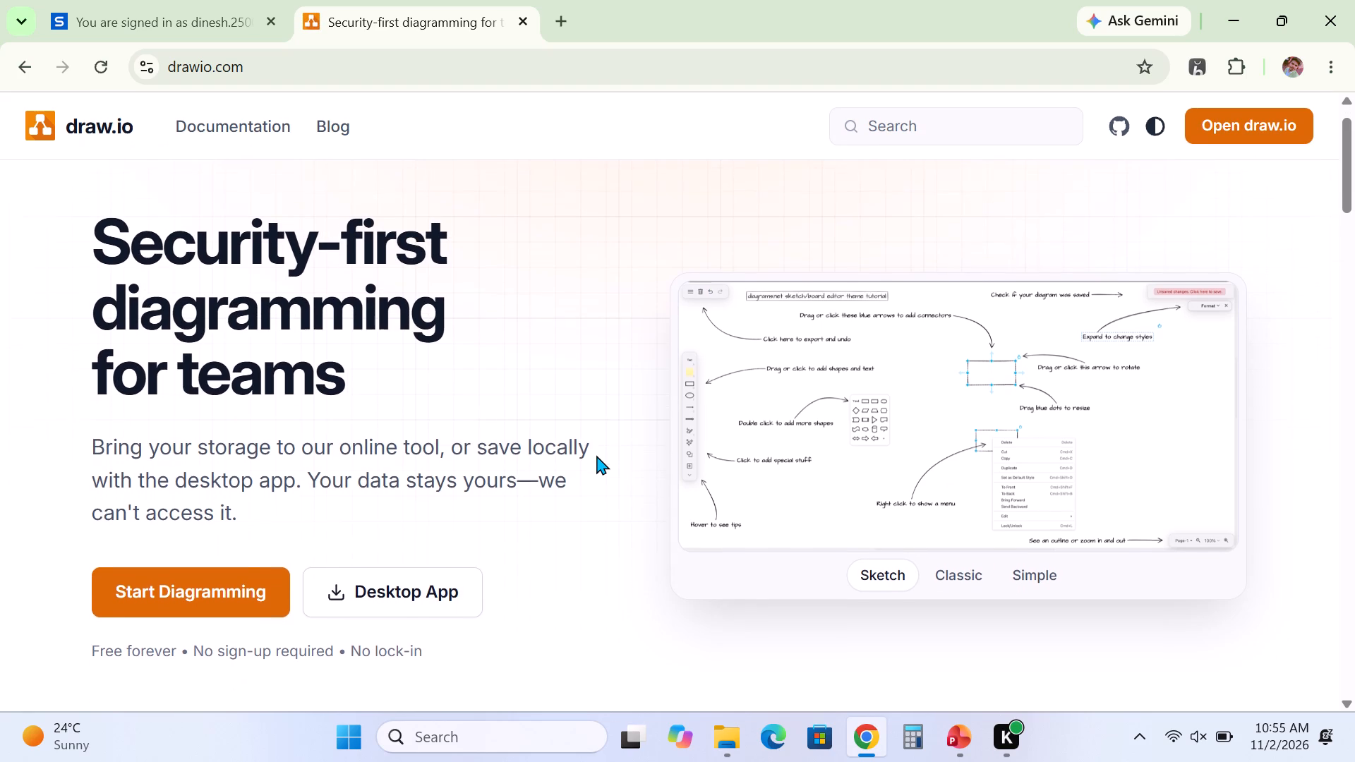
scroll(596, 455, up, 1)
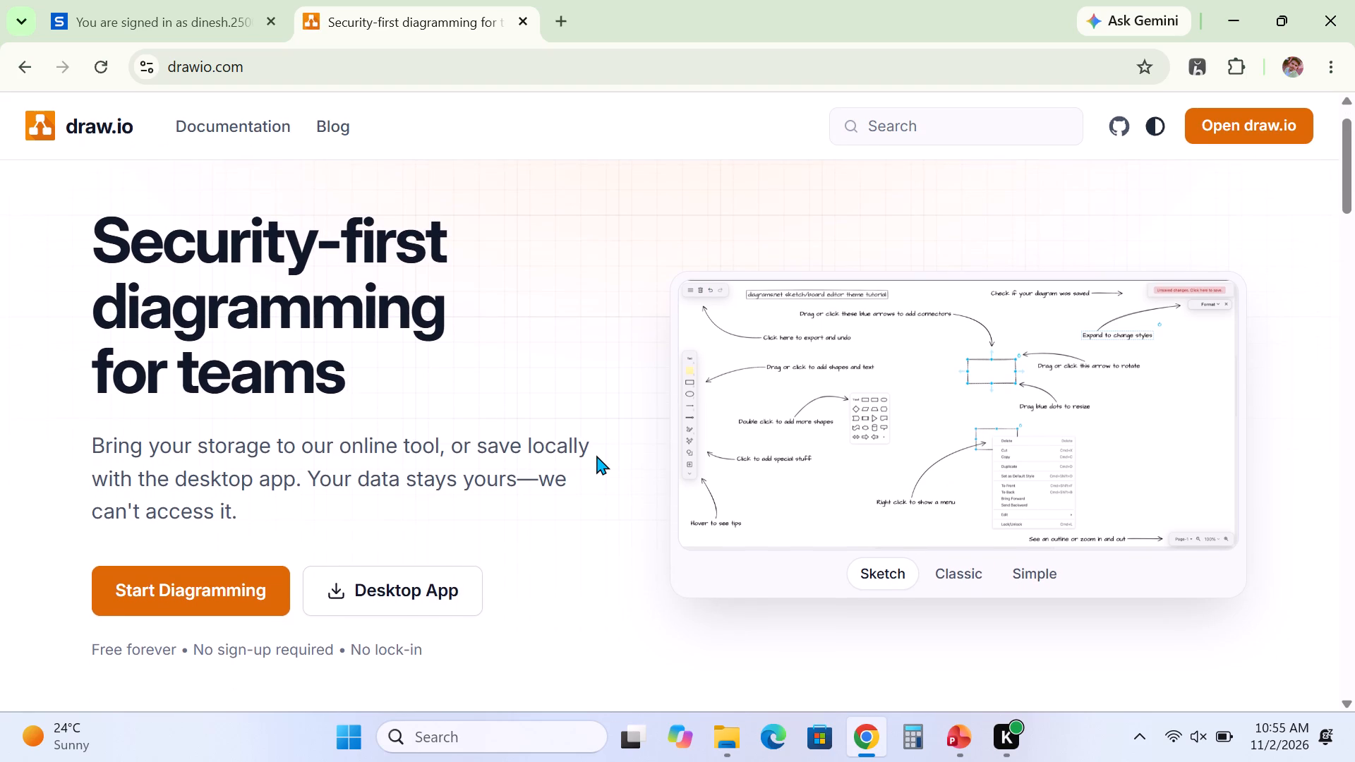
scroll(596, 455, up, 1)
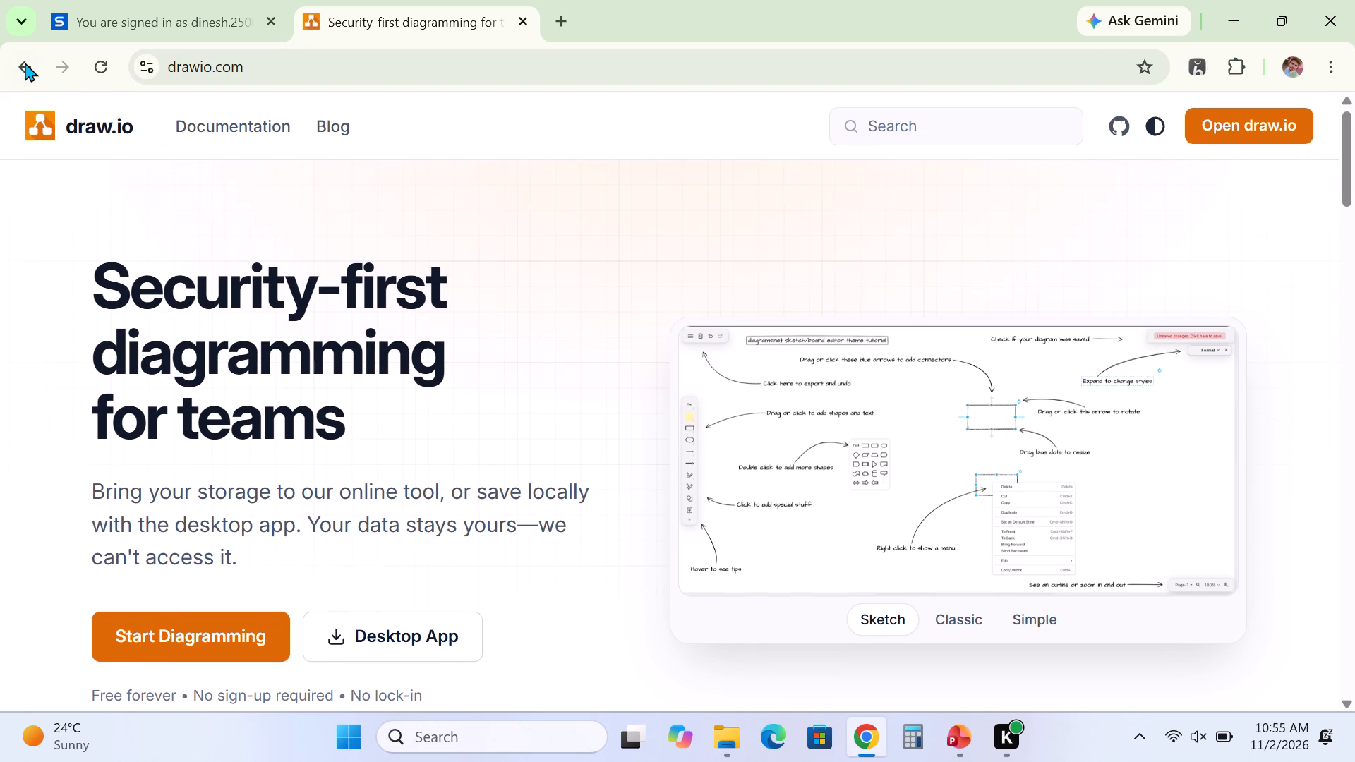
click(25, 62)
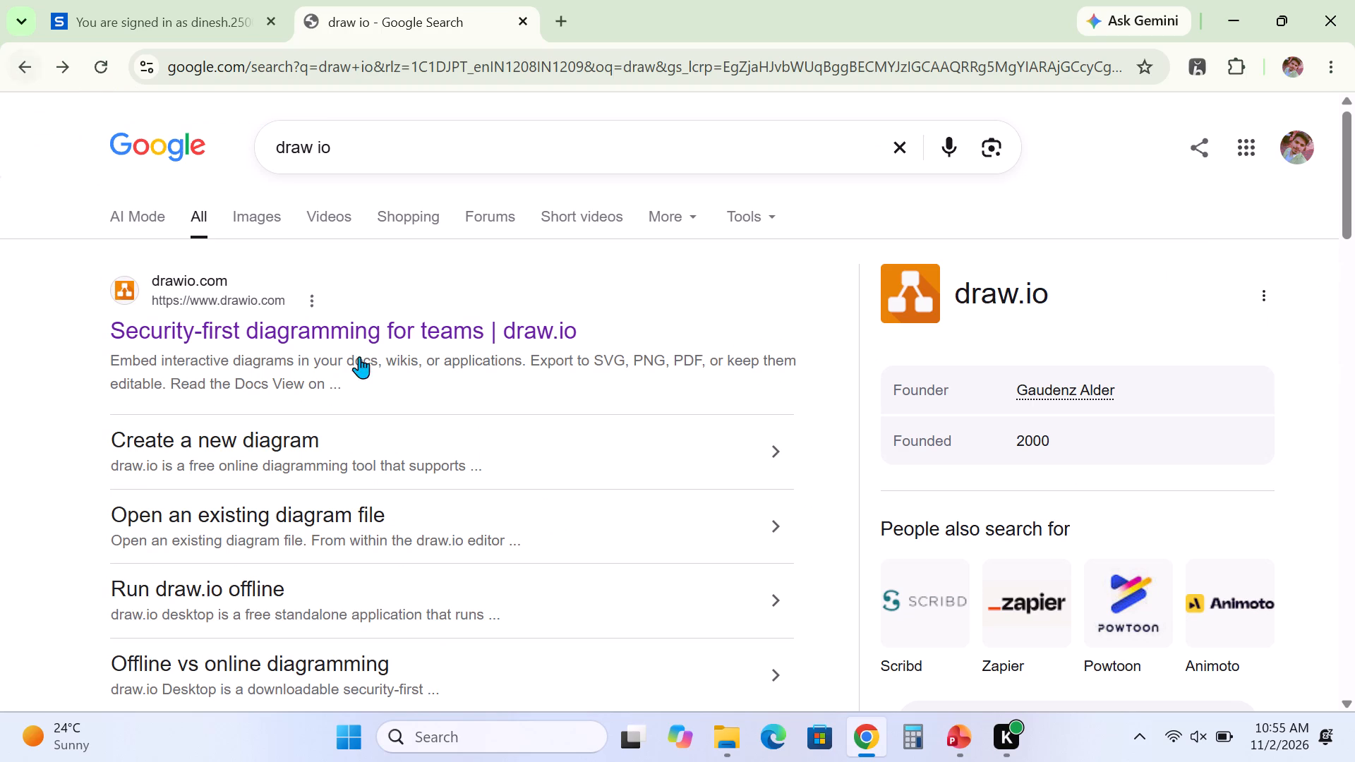
Open the app.diagrams.net editor from the search results and skip the draft recovery without editing or discarding the draft.
scroll(359, 356, down, 4)
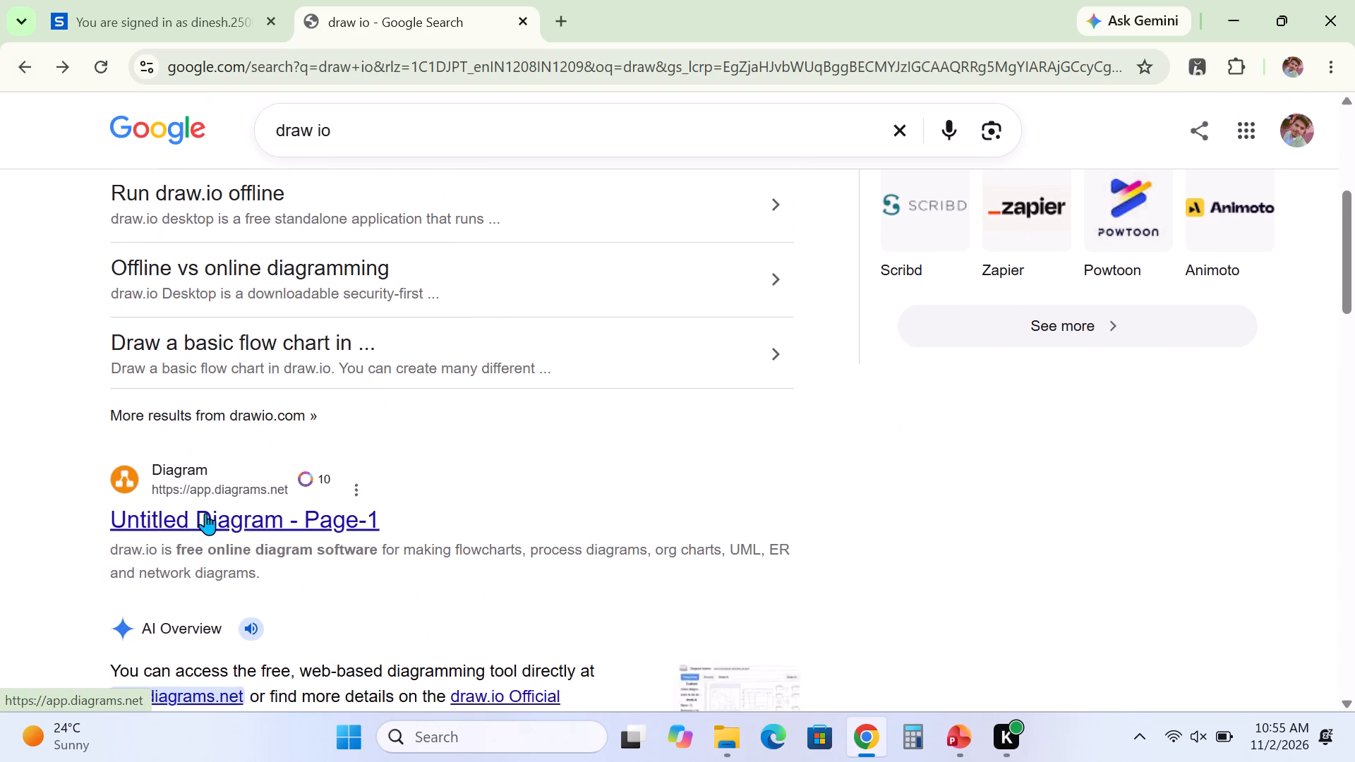
click(204, 514)
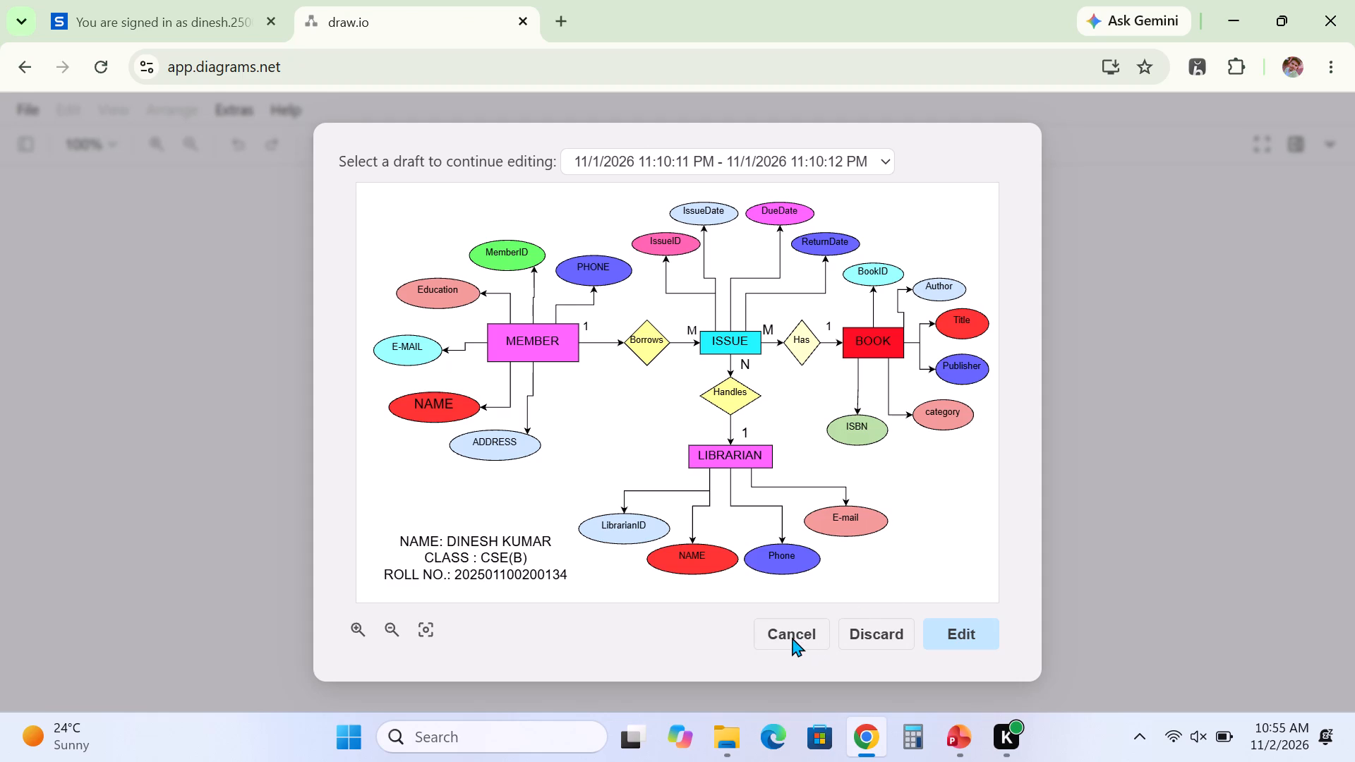
click(792, 637)
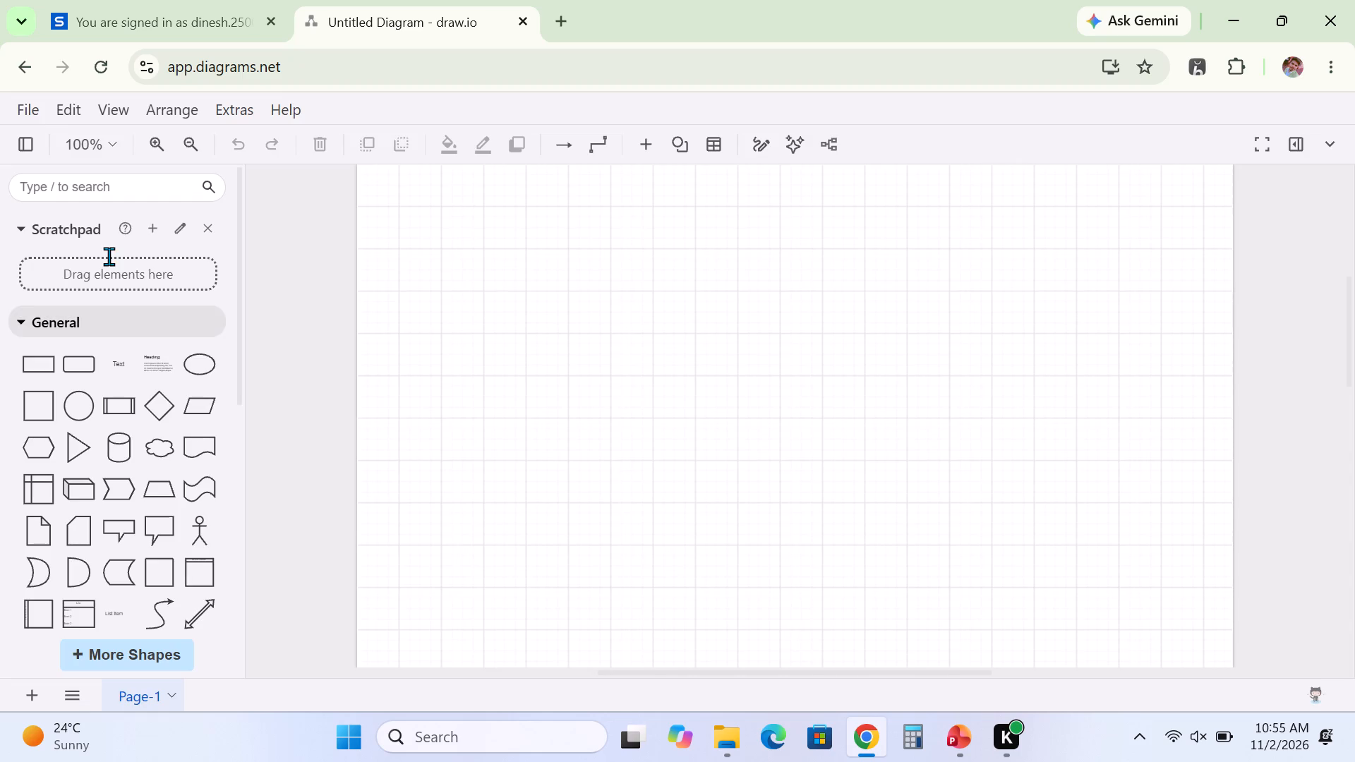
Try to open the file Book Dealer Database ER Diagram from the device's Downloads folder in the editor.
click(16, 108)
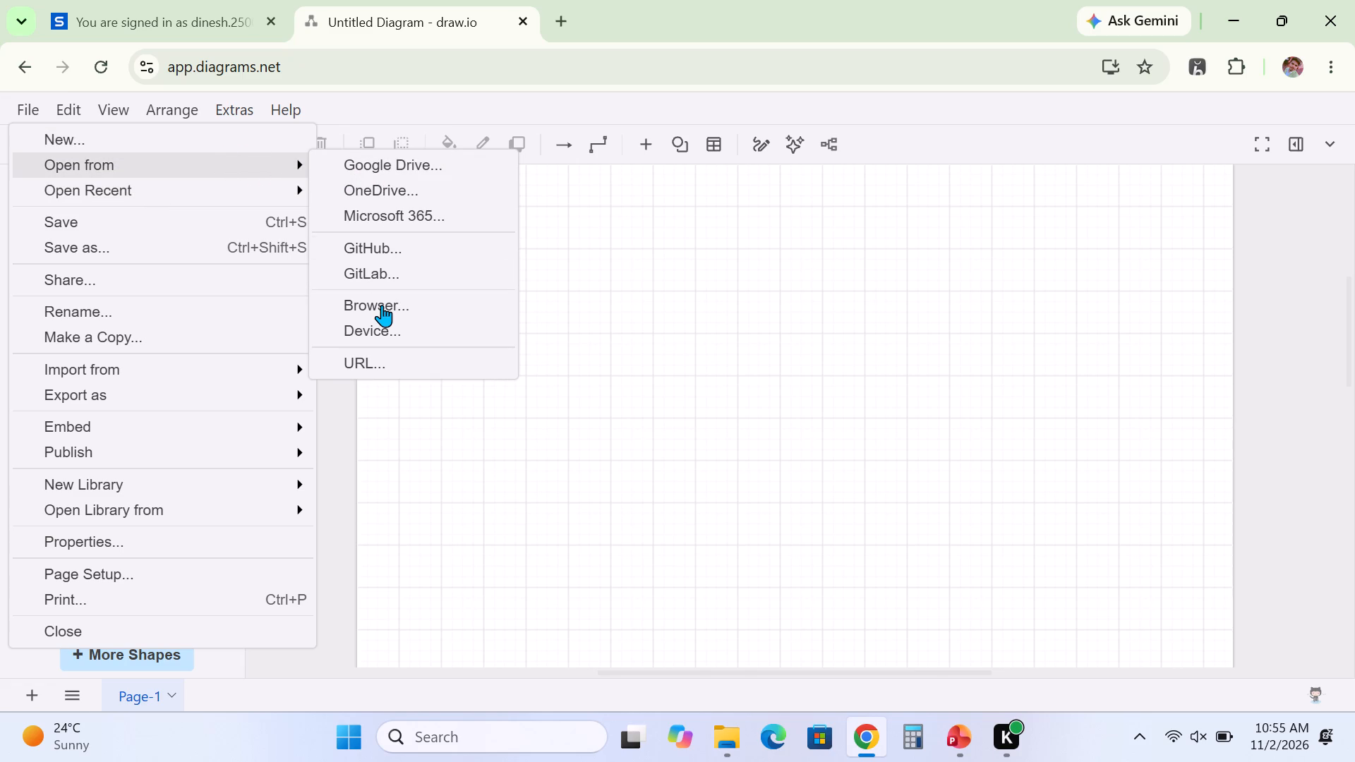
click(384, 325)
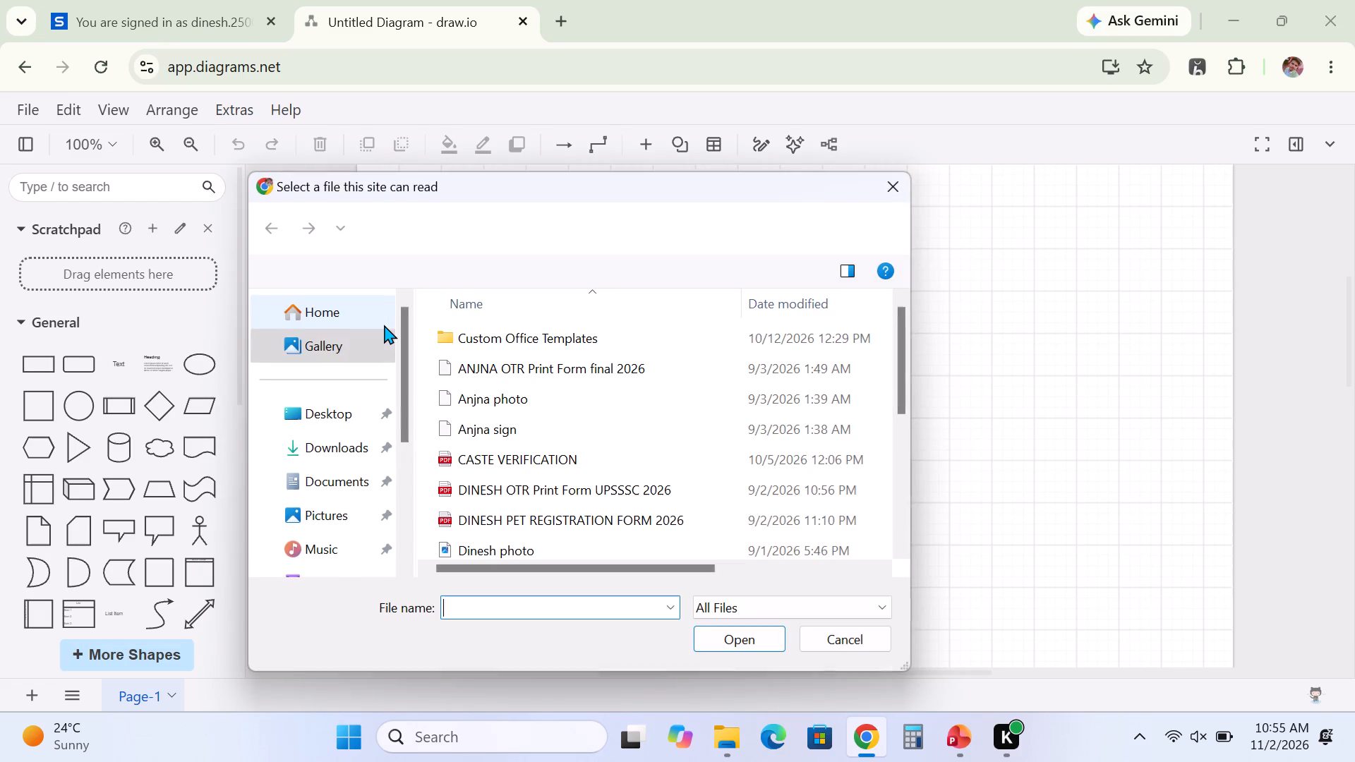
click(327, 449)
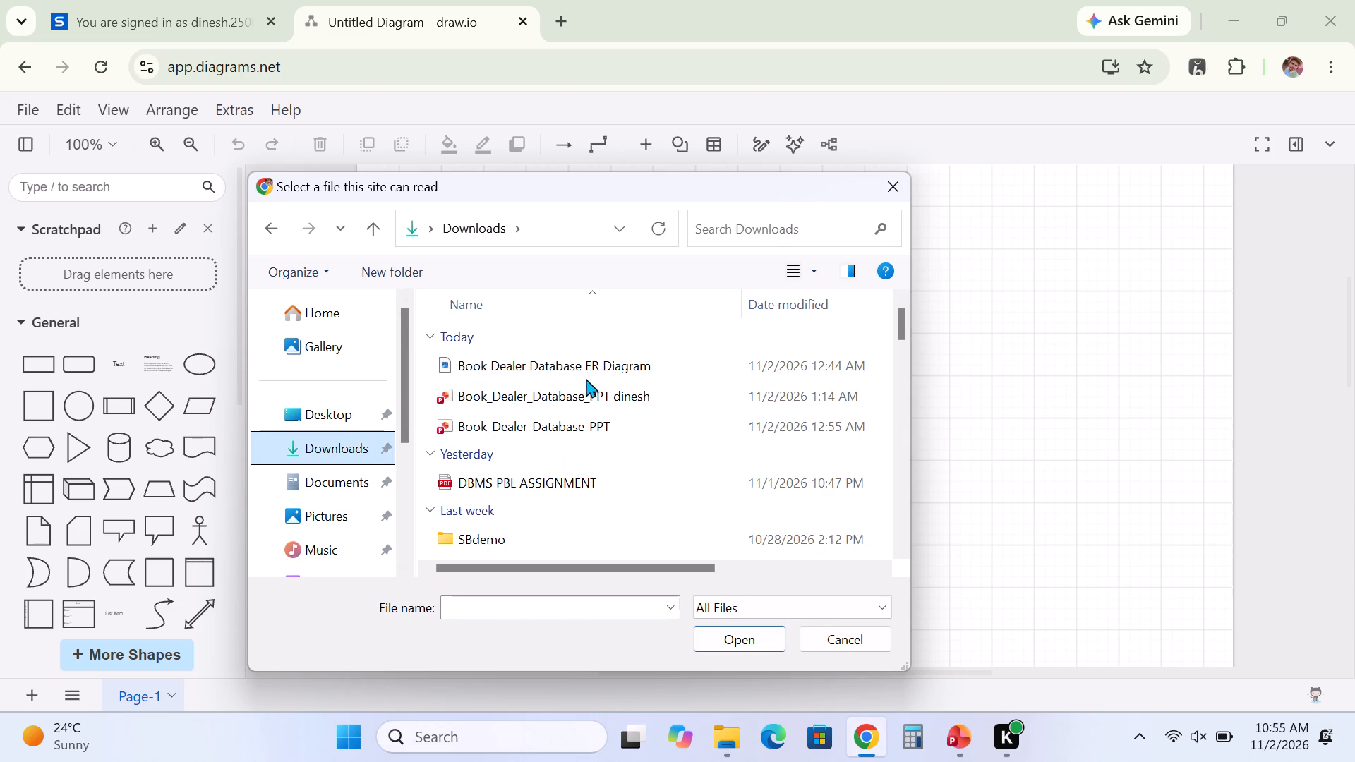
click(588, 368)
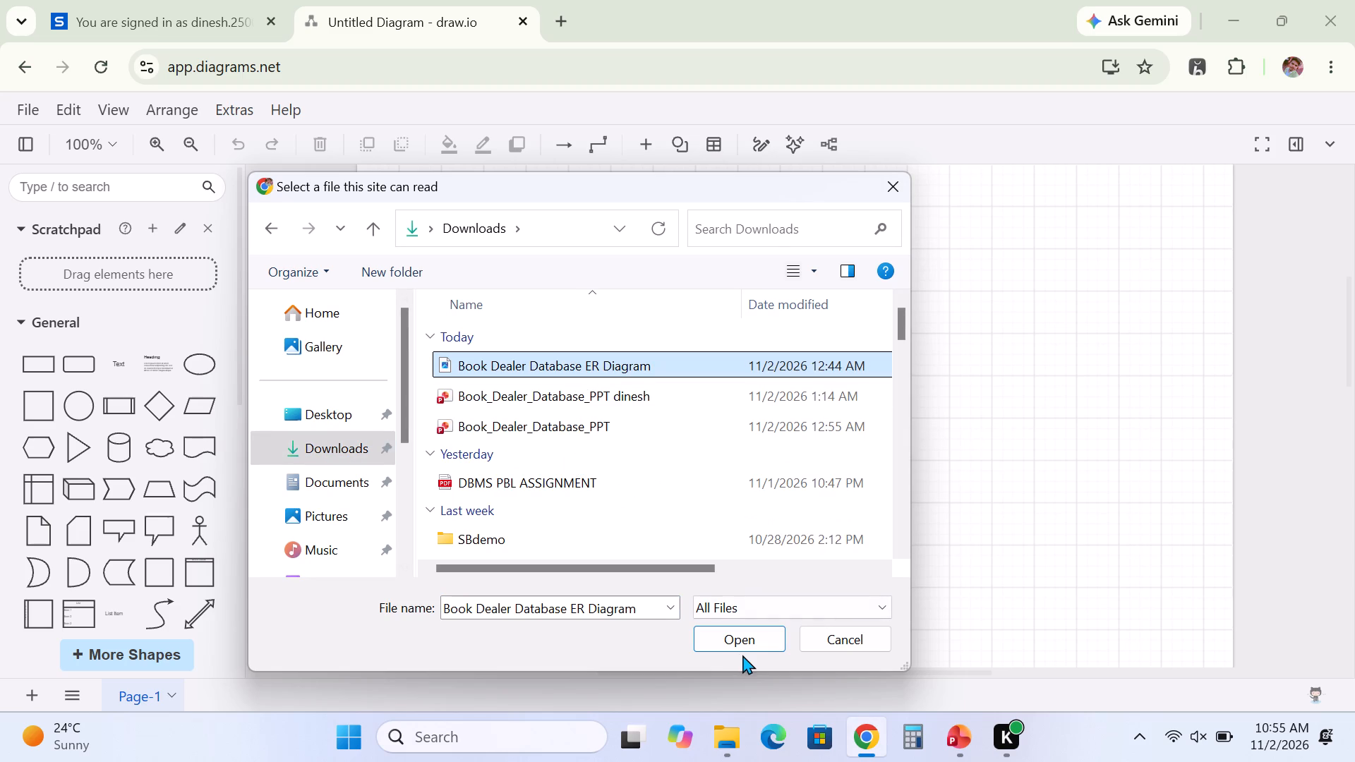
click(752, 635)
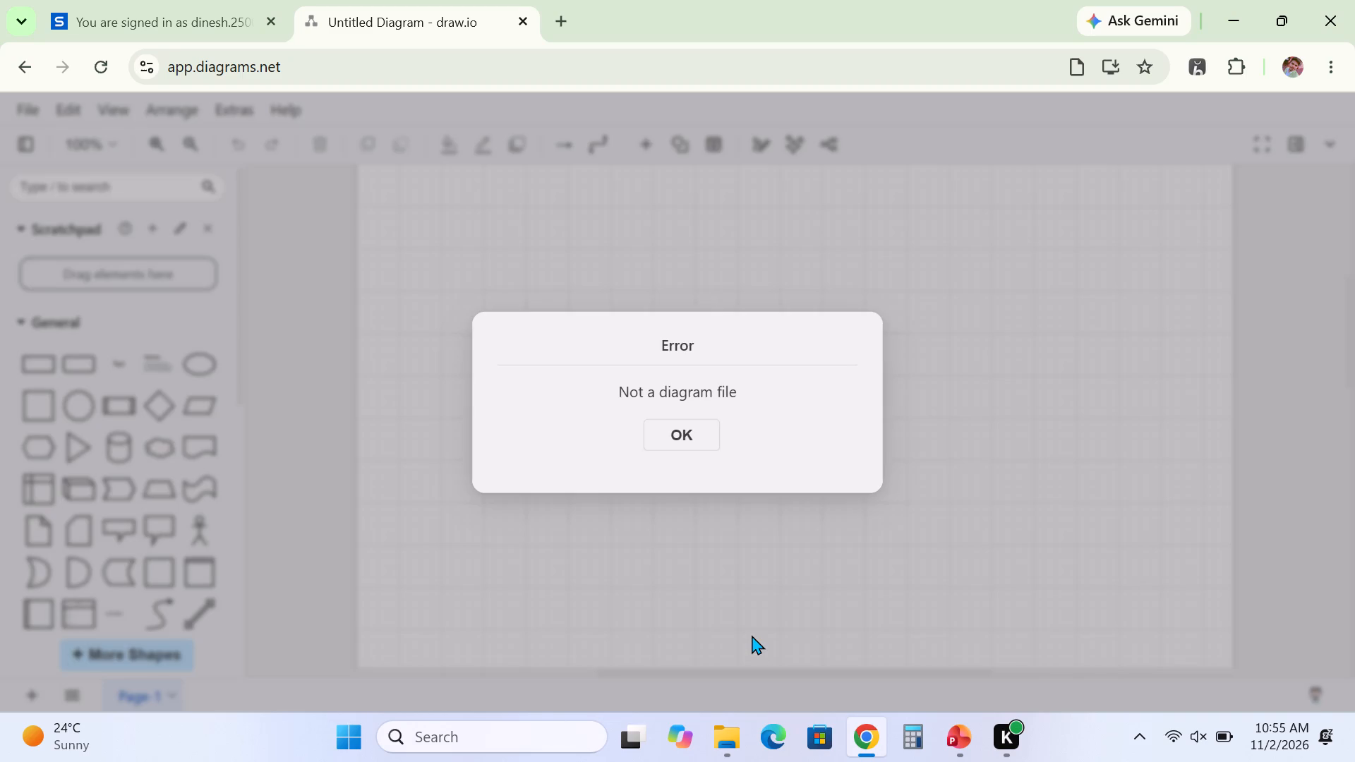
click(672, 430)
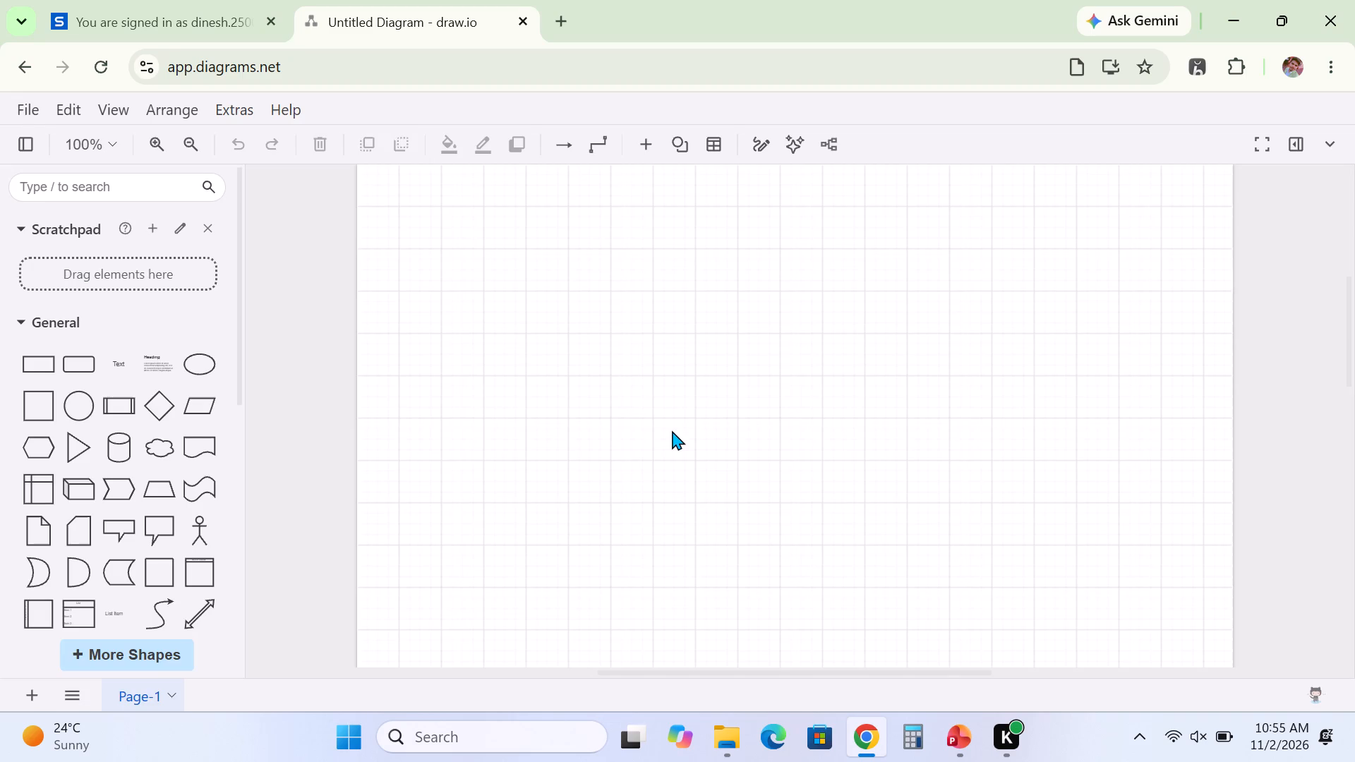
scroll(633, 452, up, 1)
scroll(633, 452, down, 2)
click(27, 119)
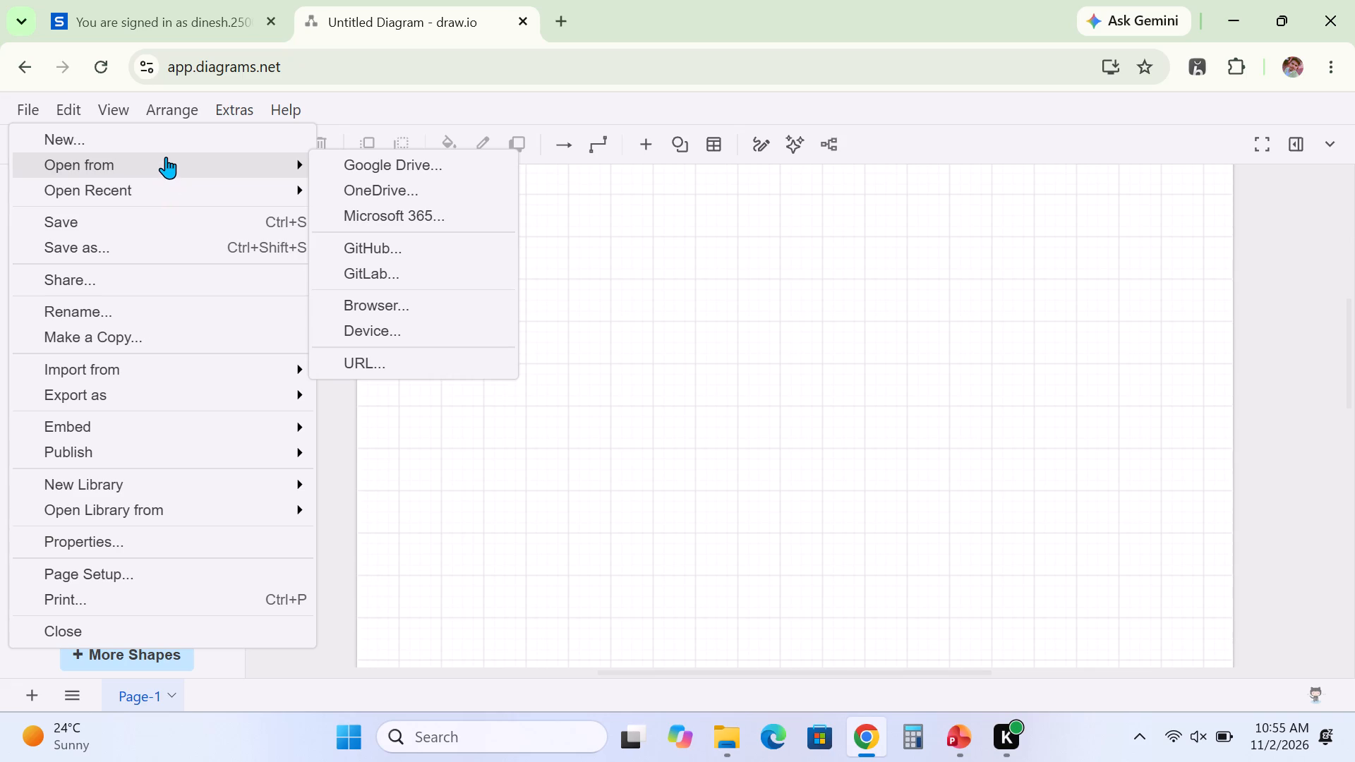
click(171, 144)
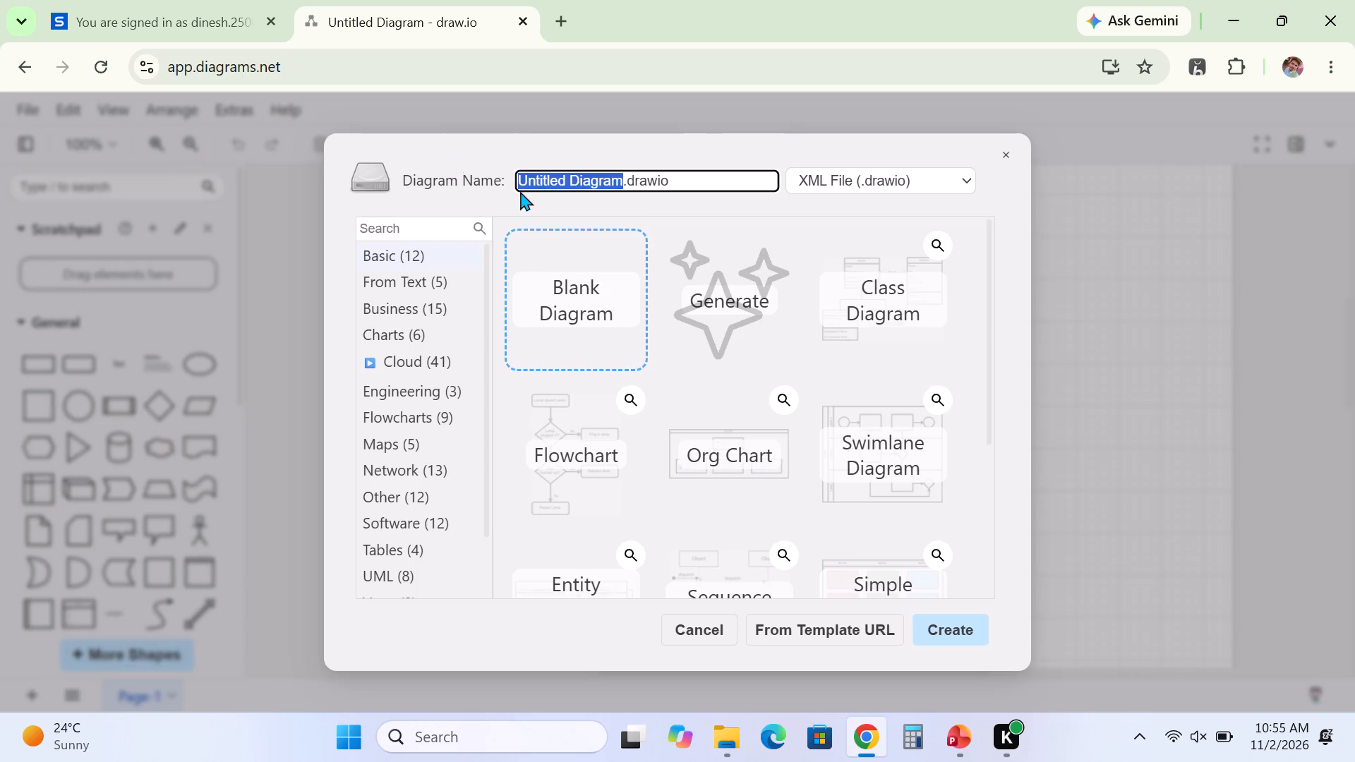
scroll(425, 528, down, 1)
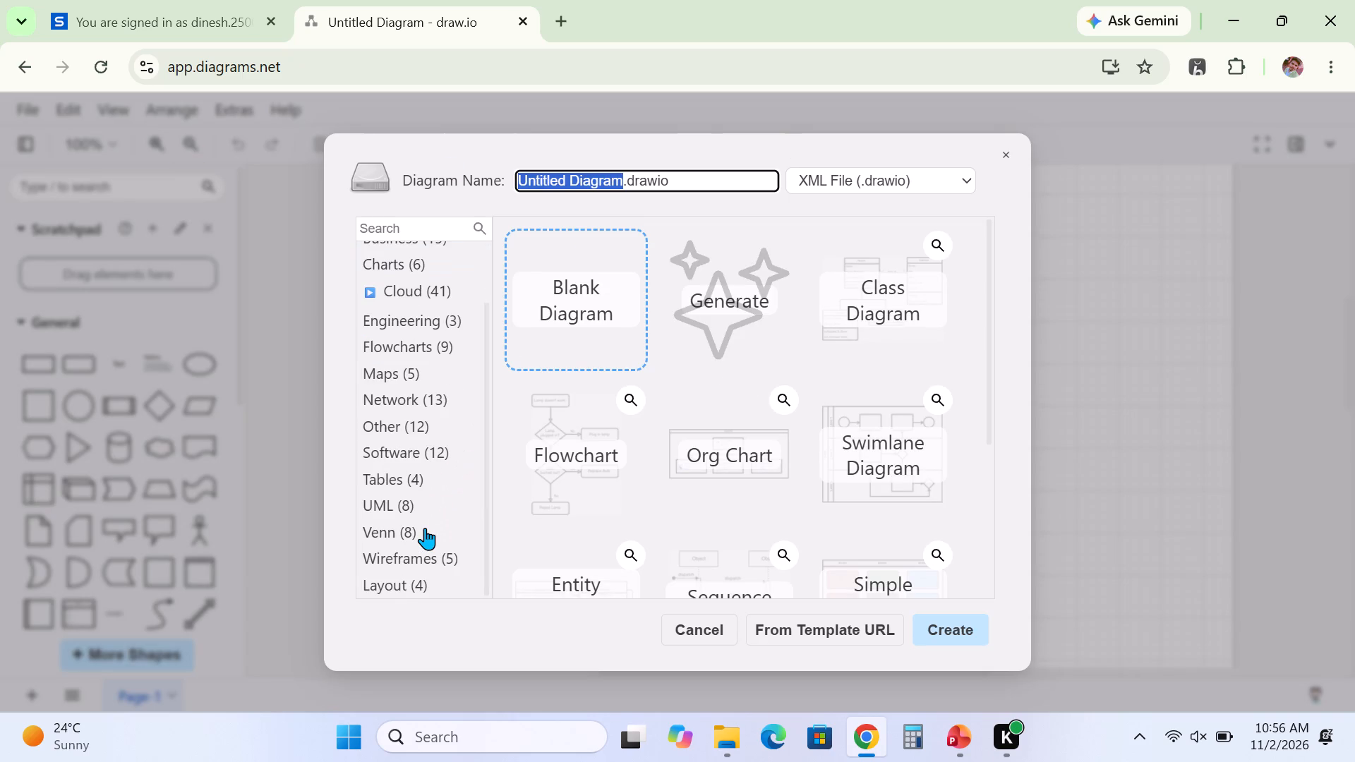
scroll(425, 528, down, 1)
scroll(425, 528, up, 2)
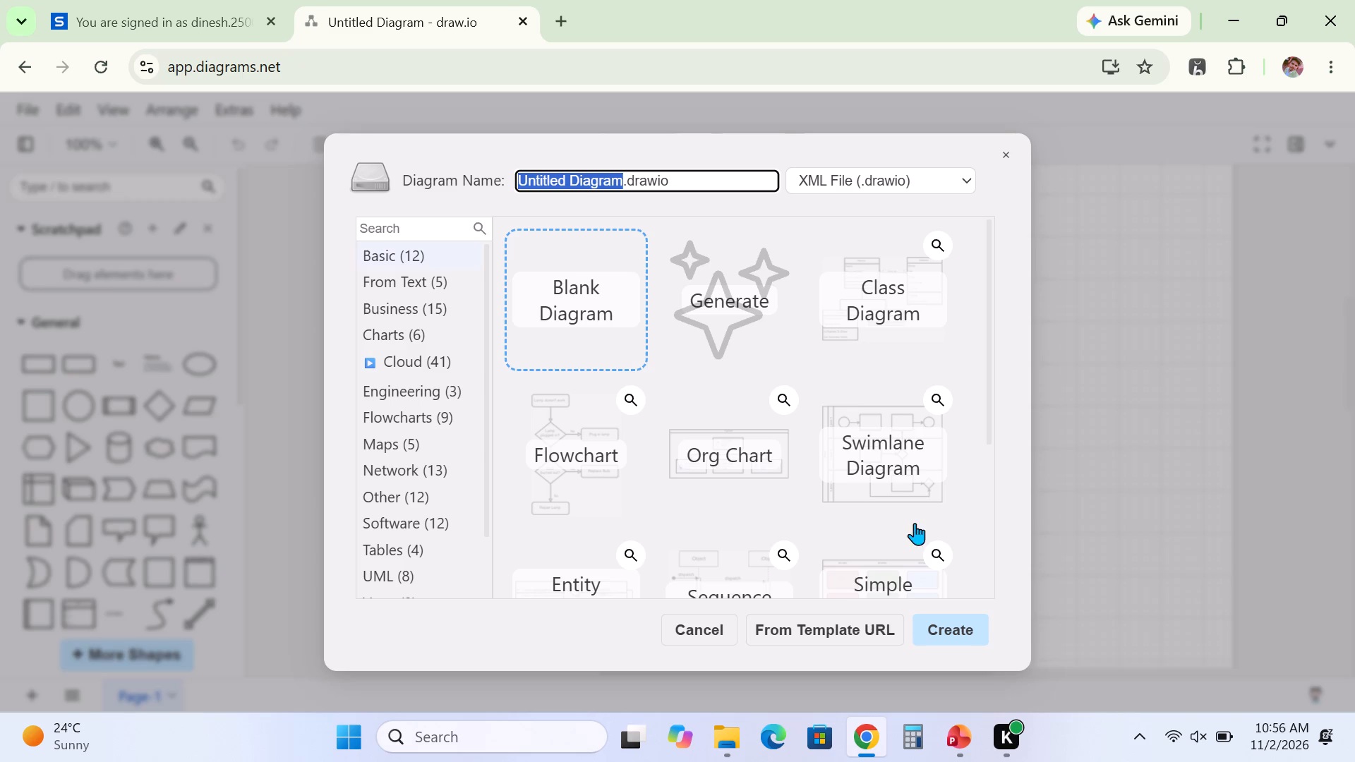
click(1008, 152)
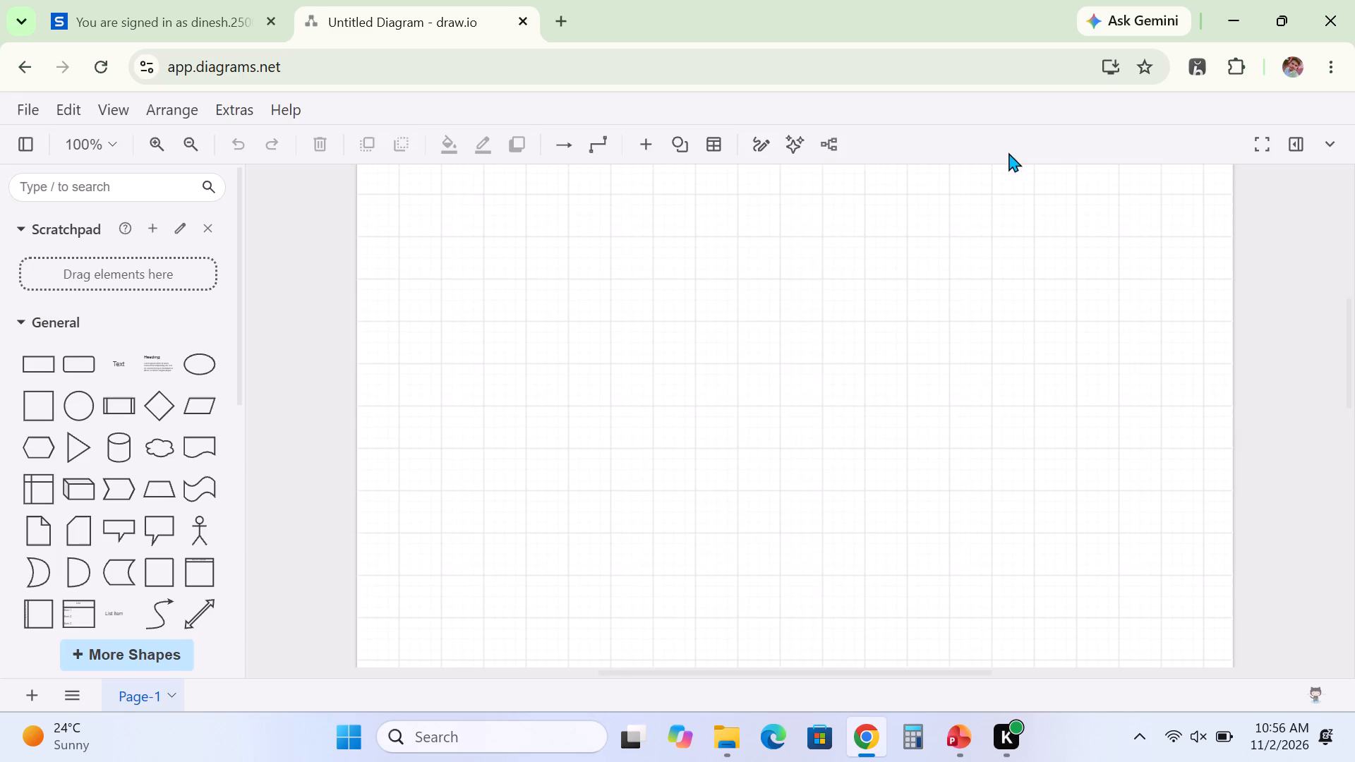
Look in File Explorer for the saved diagram file in Downloads, Music, Documents, Desktop and the Local Disk (C:) drive.
click(723, 745)
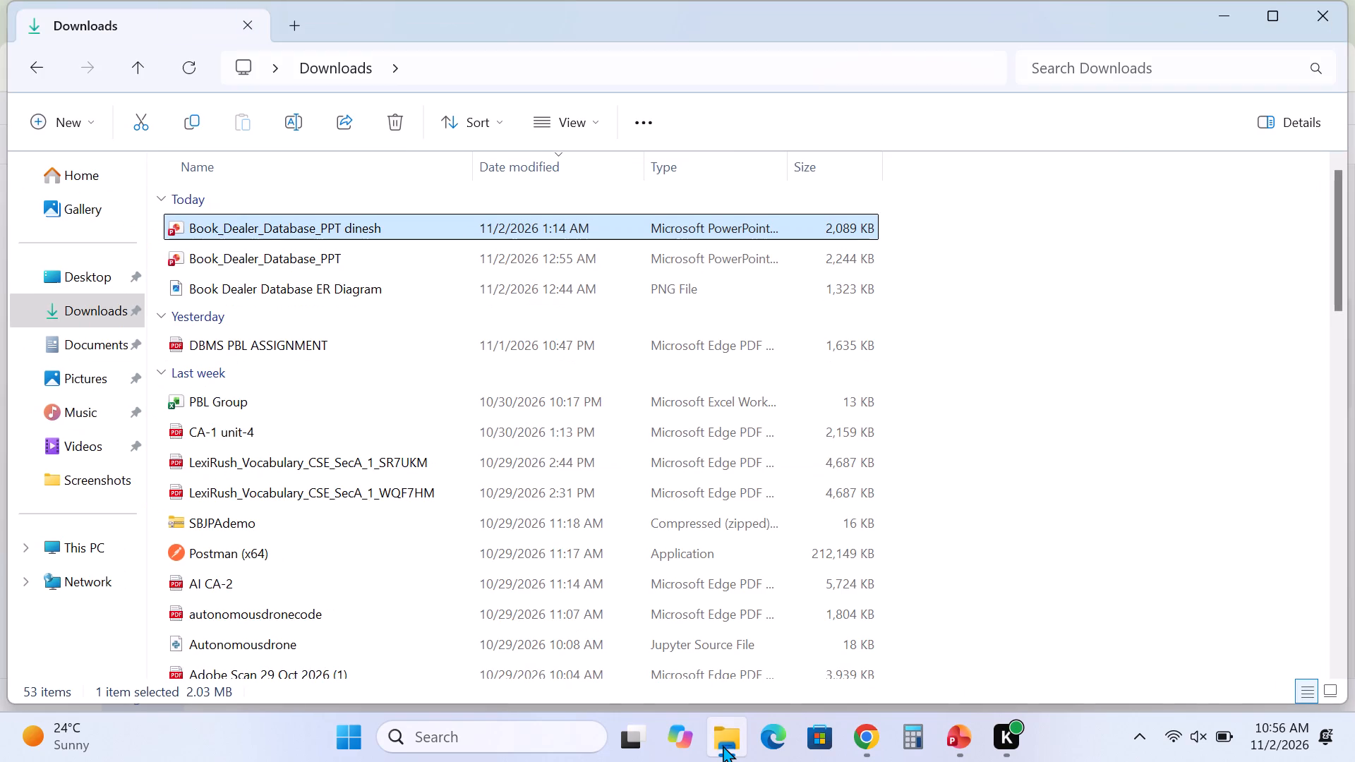
scroll(368, 407, up, 1)
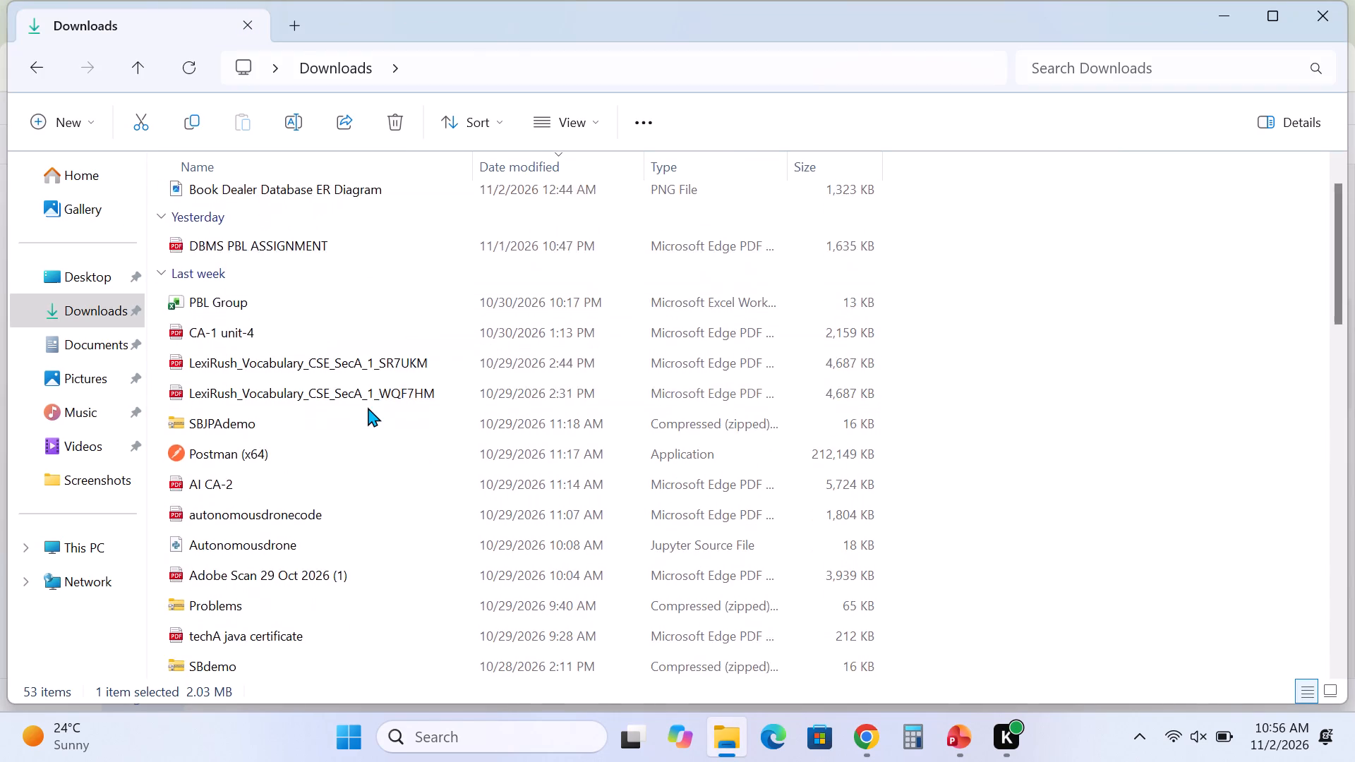
scroll(368, 407, up, 1)
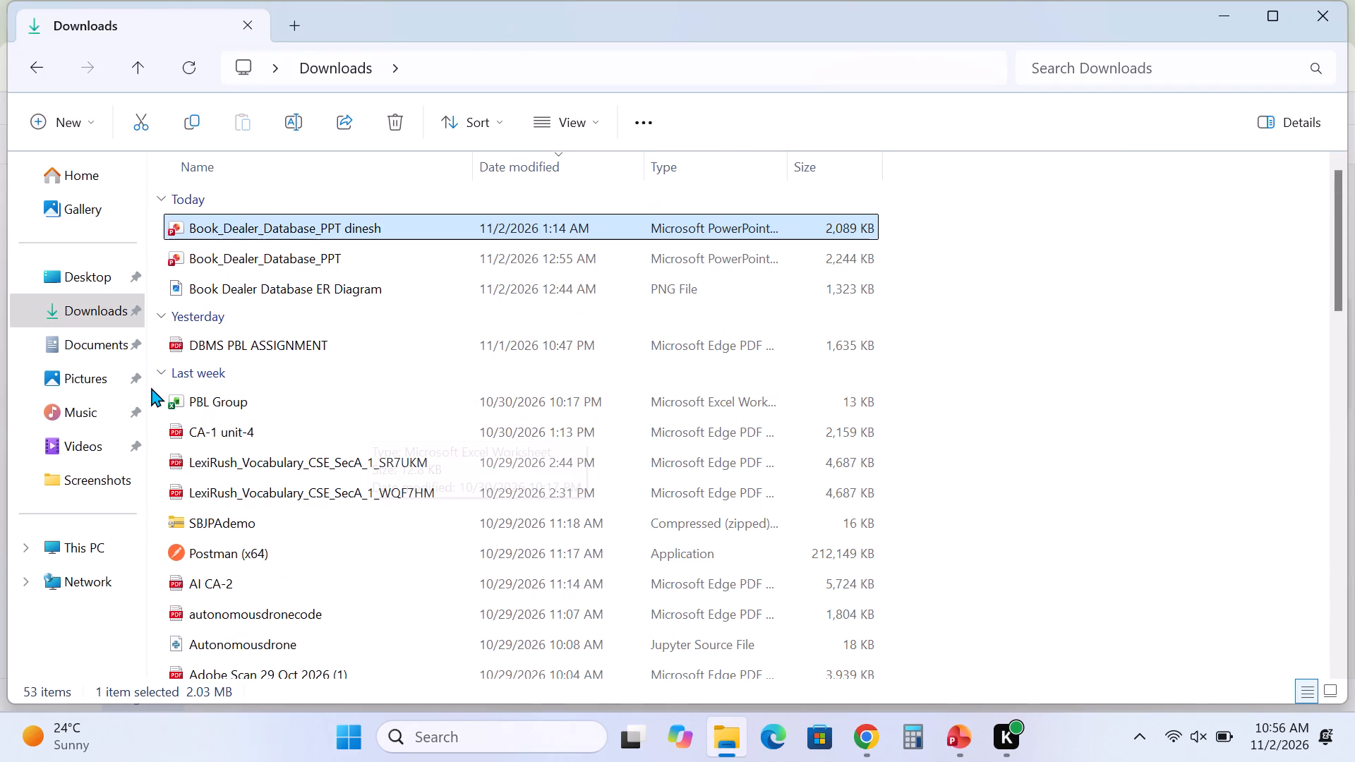
click(85, 409)
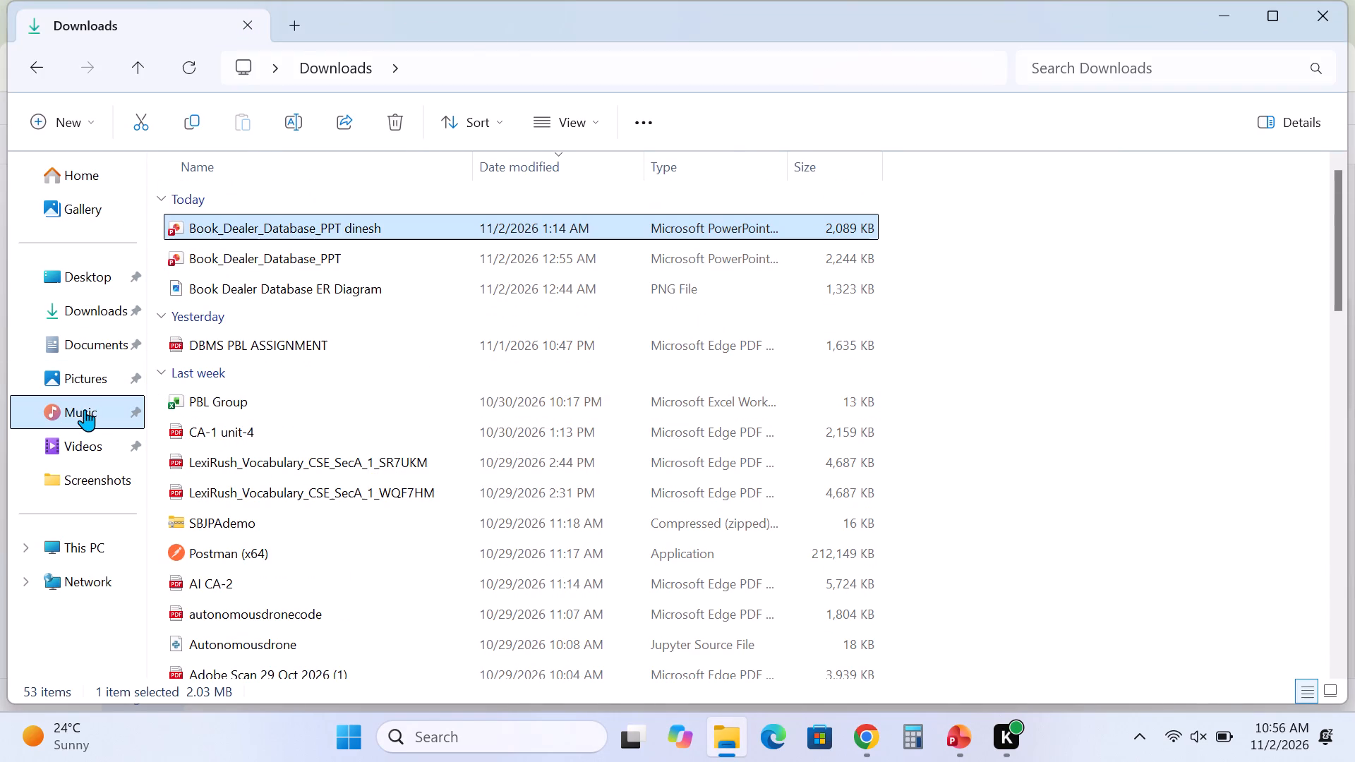
click(90, 353)
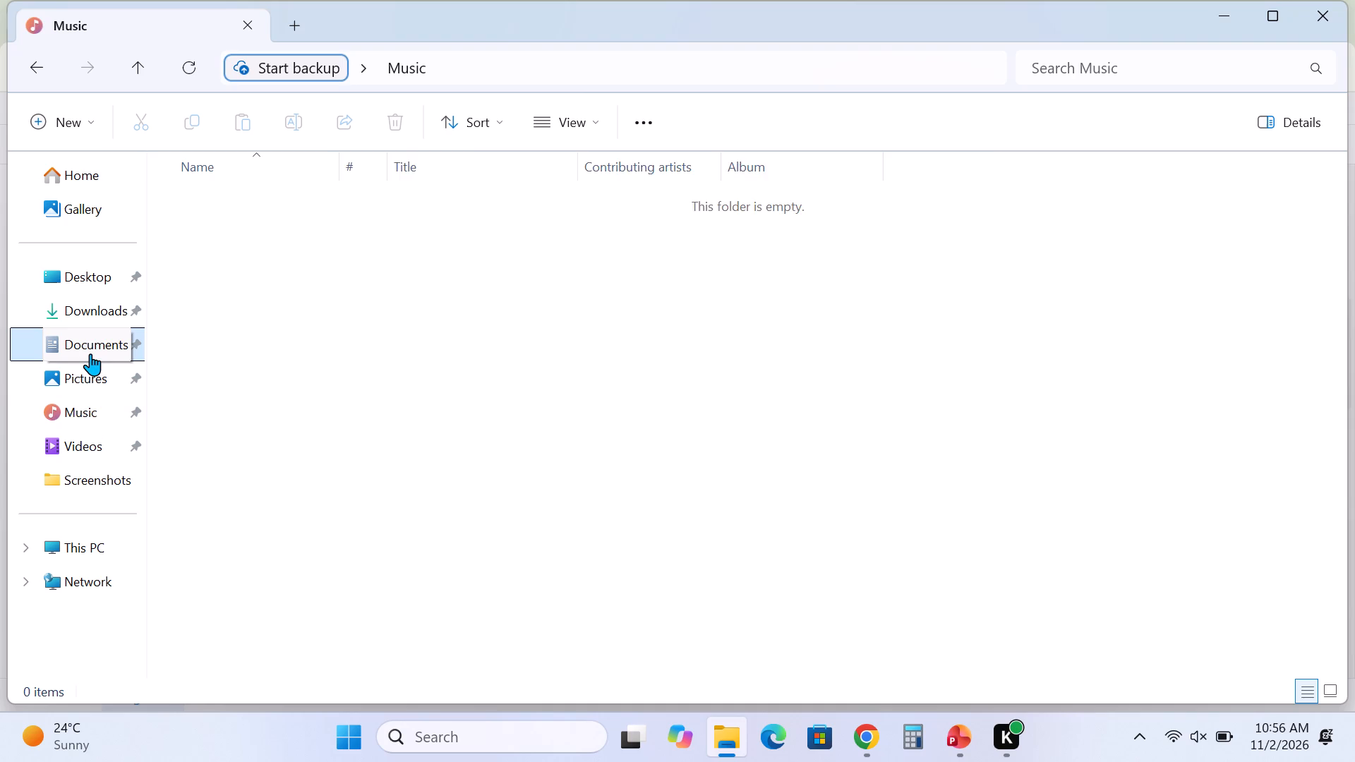
click(91, 306)
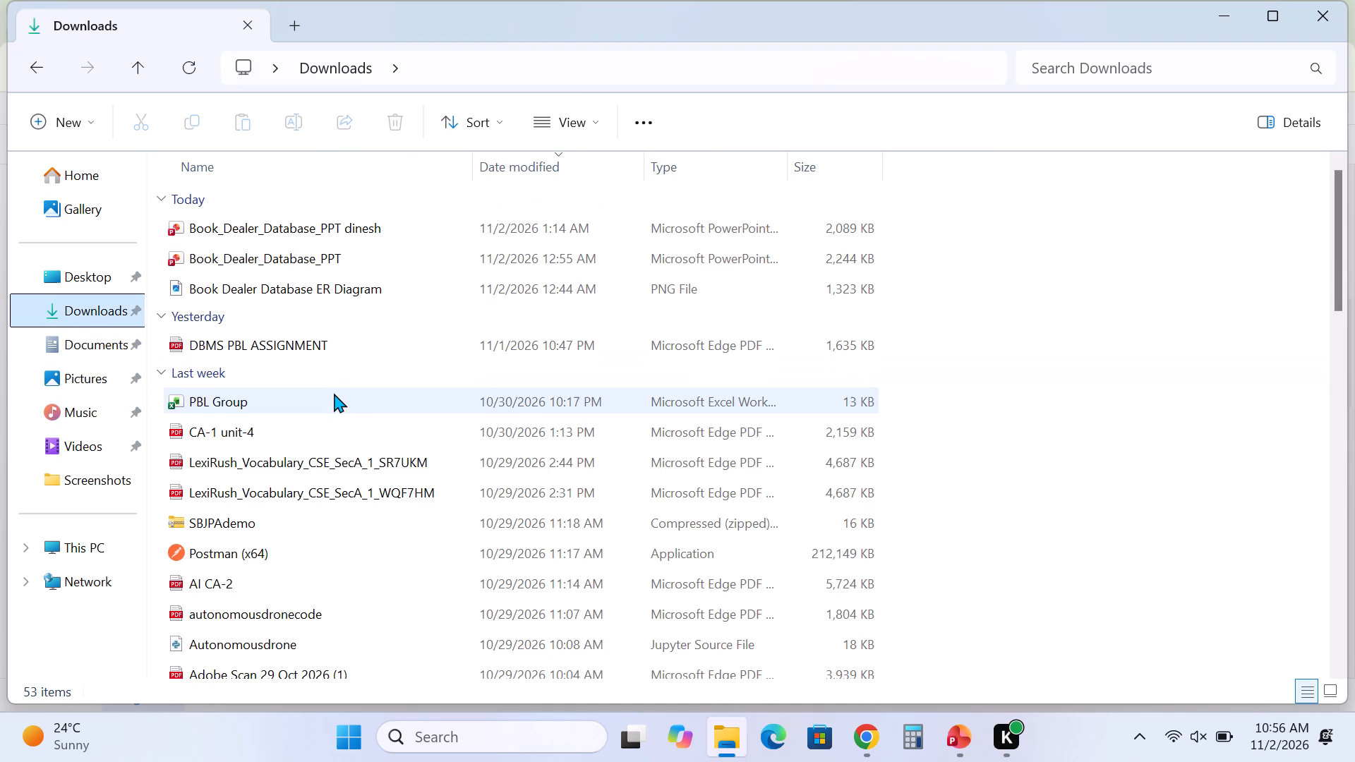
scroll(334, 393, down, 2)
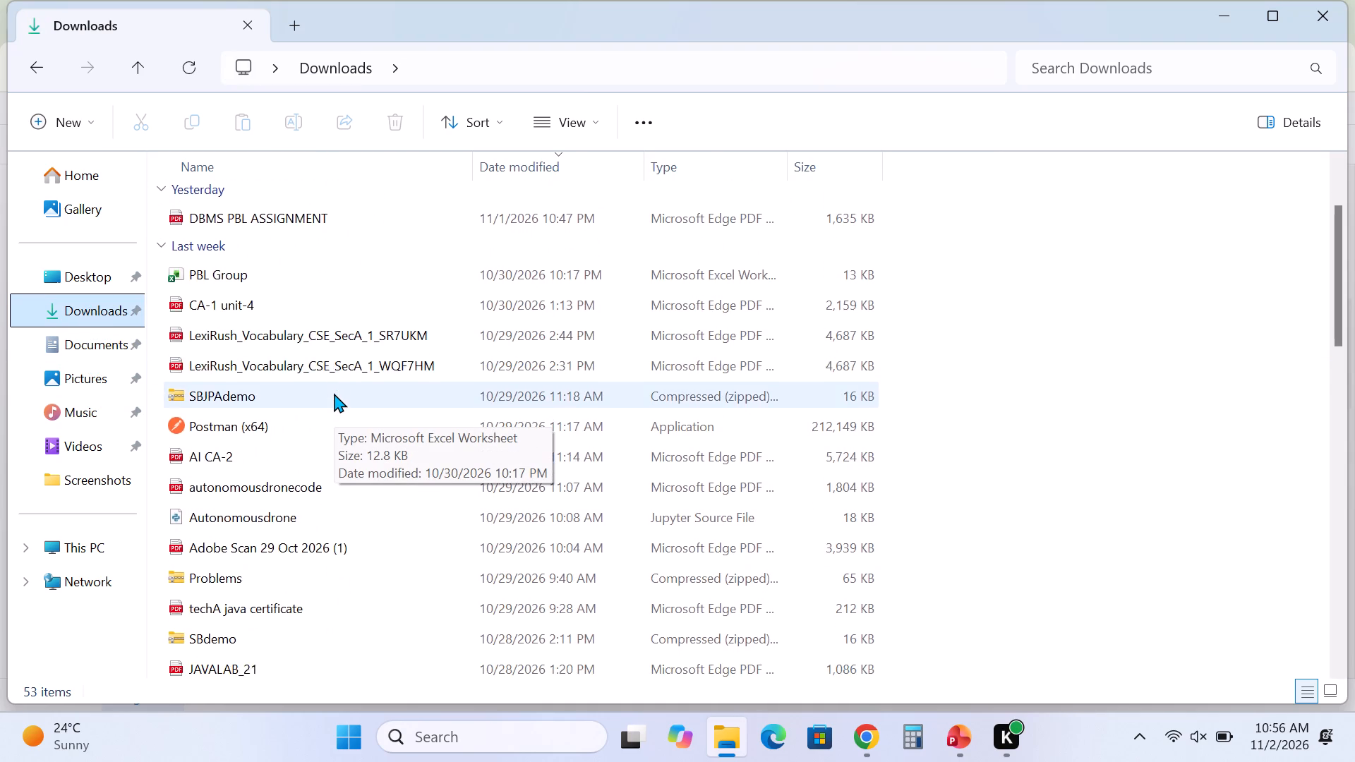
scroll(334, 393, down, 2)
scroll(334, 393, up, 6)
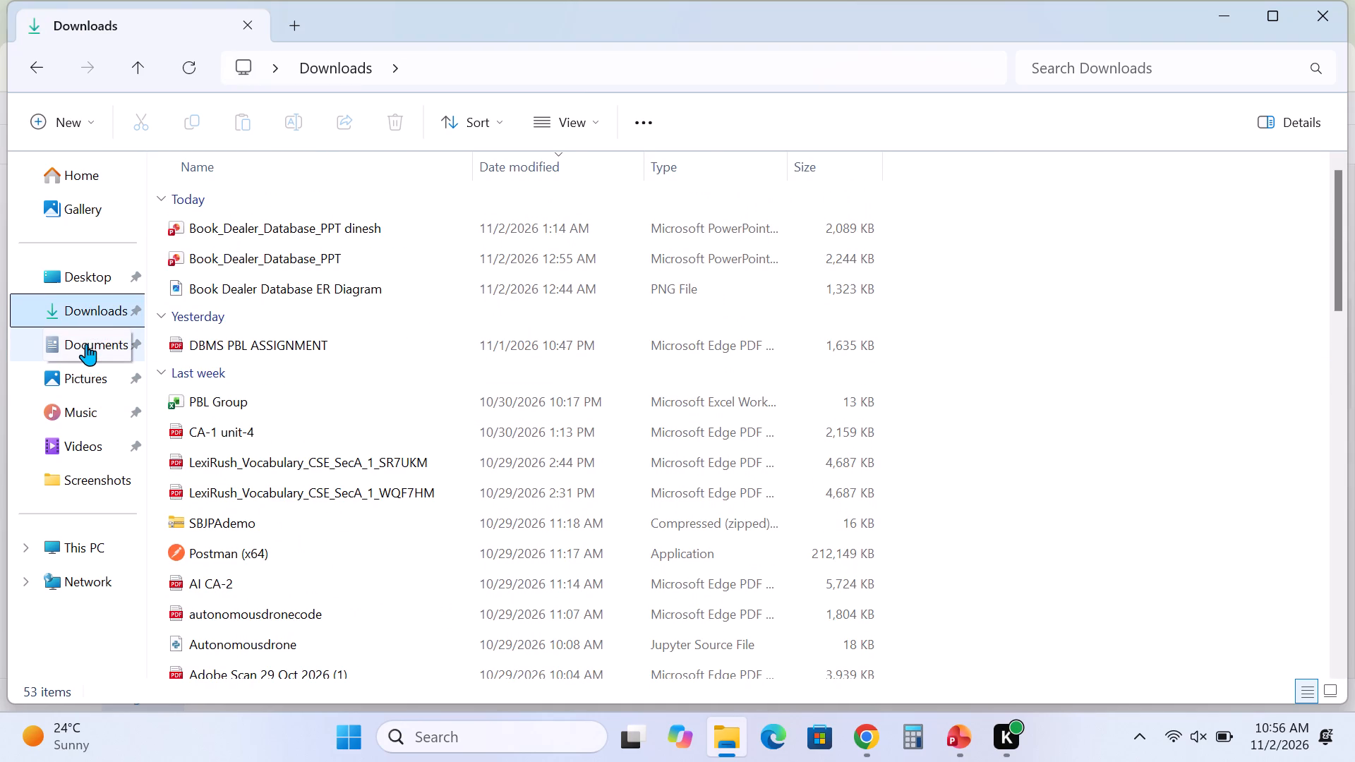
click(84, 283)
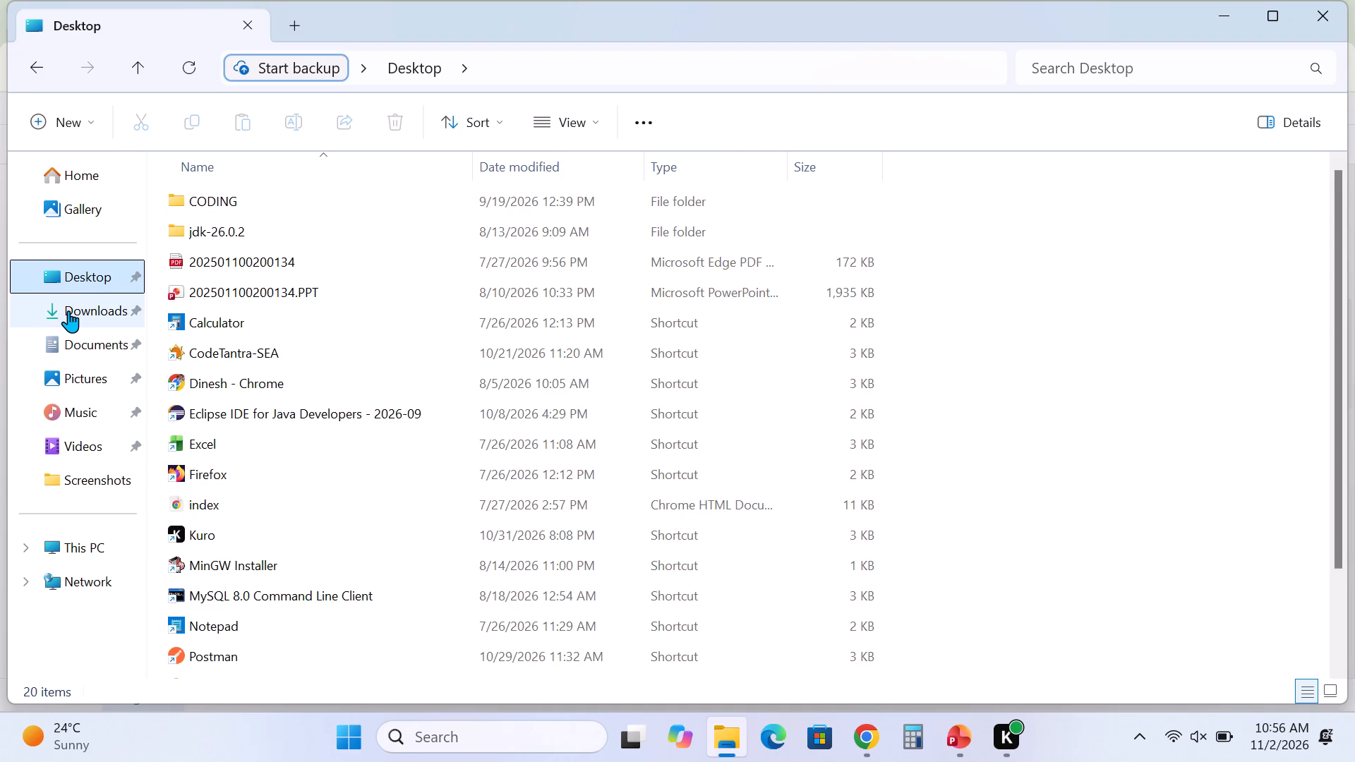
click(68, 310)
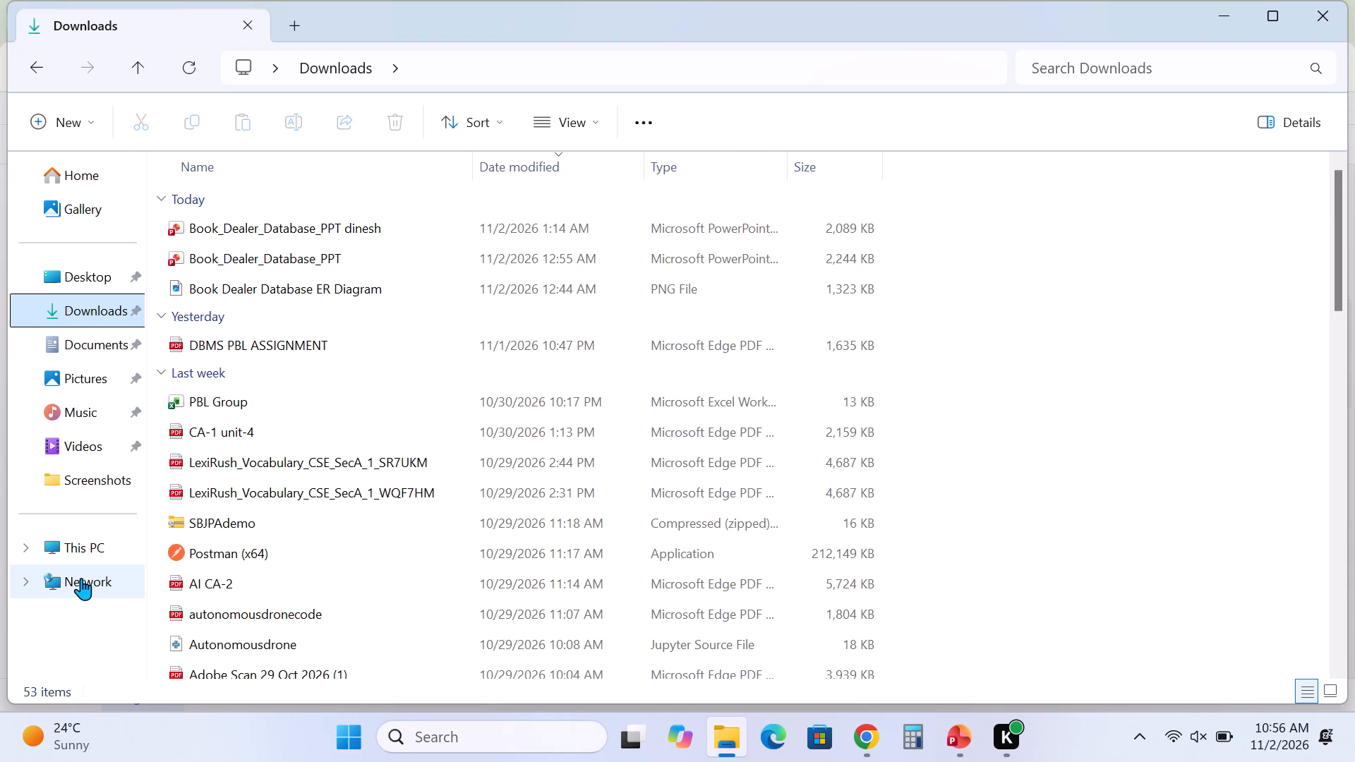
click(80, 540)
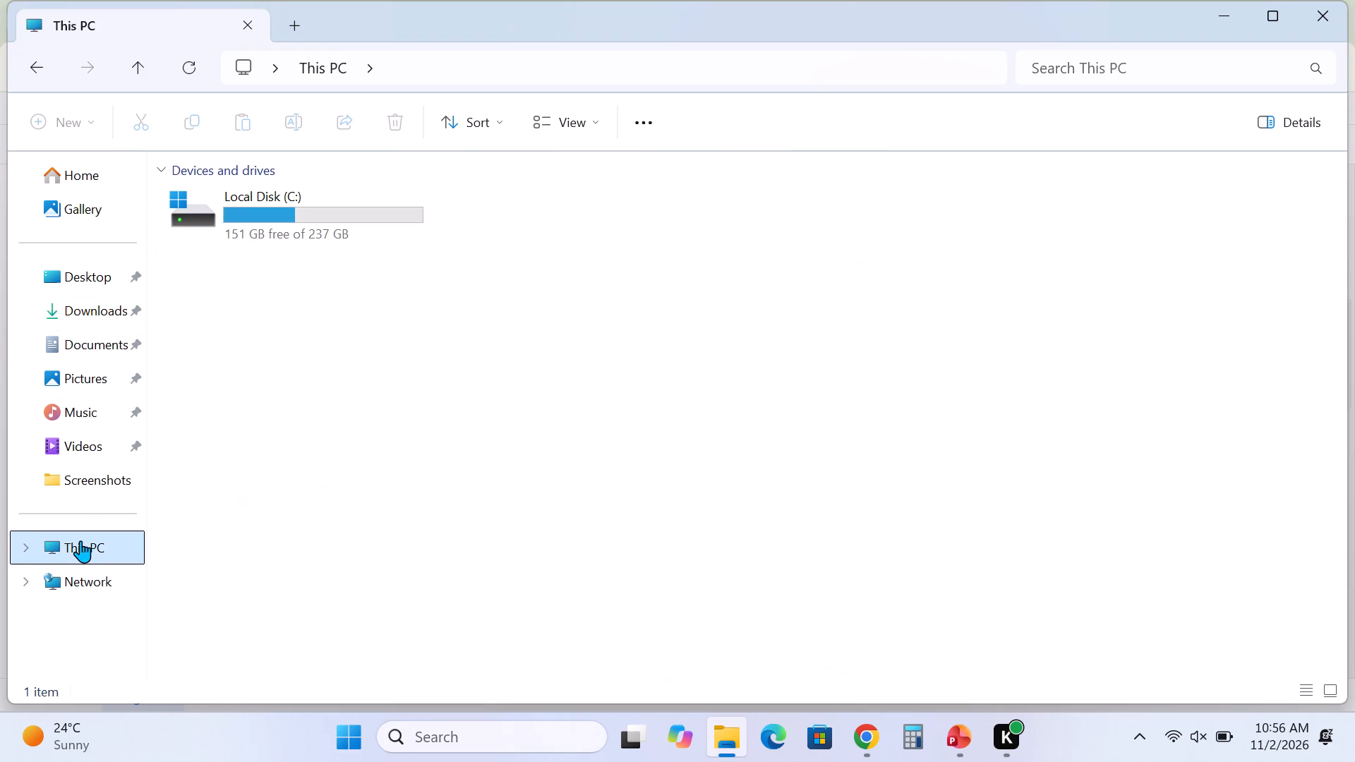
click(279, 201)
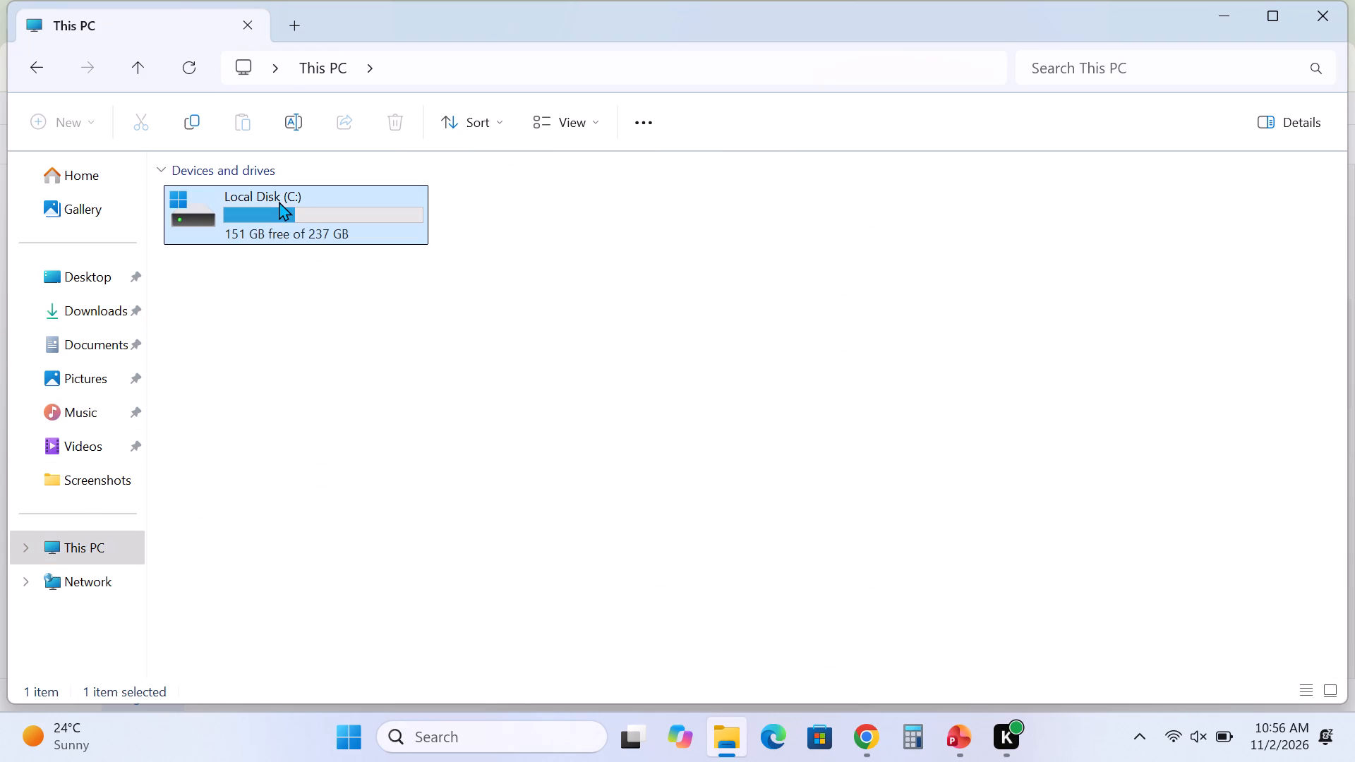
double_click(279, 201)
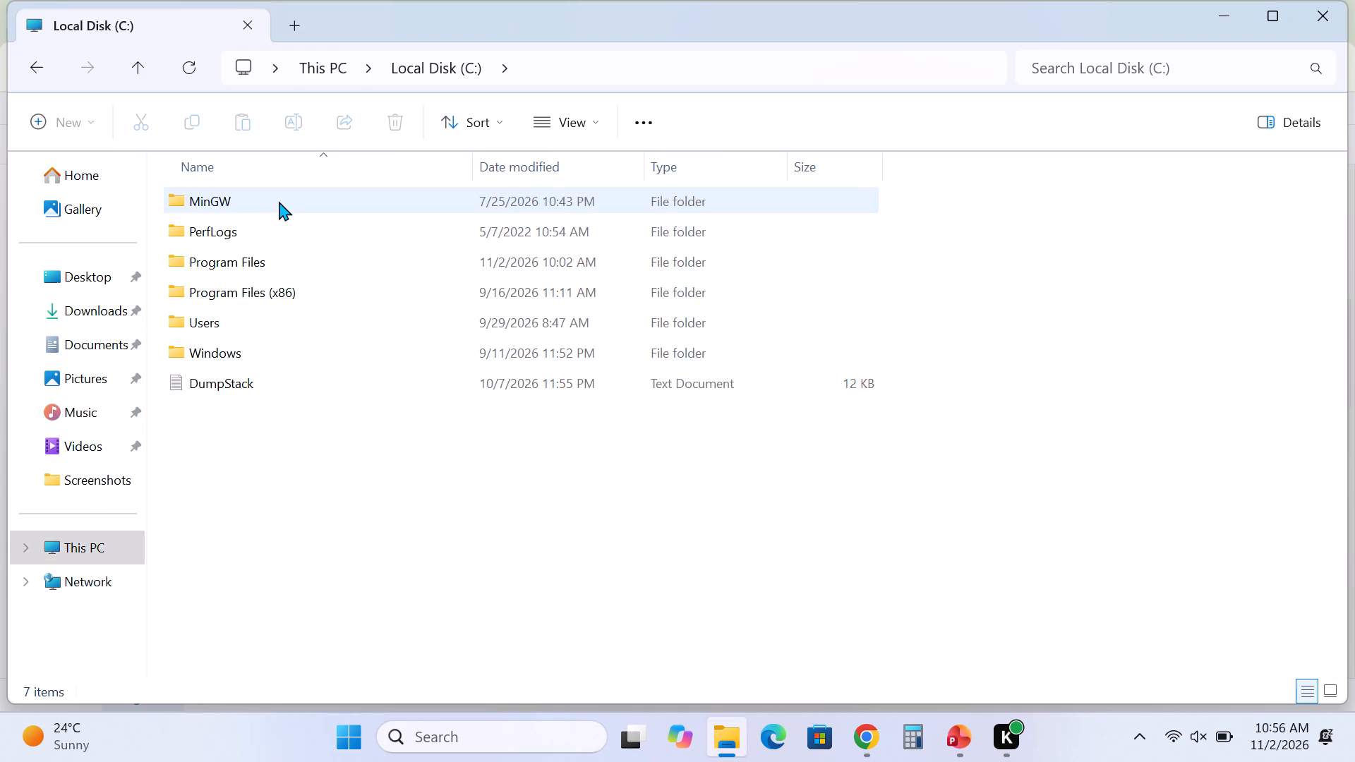
click(38, 54)
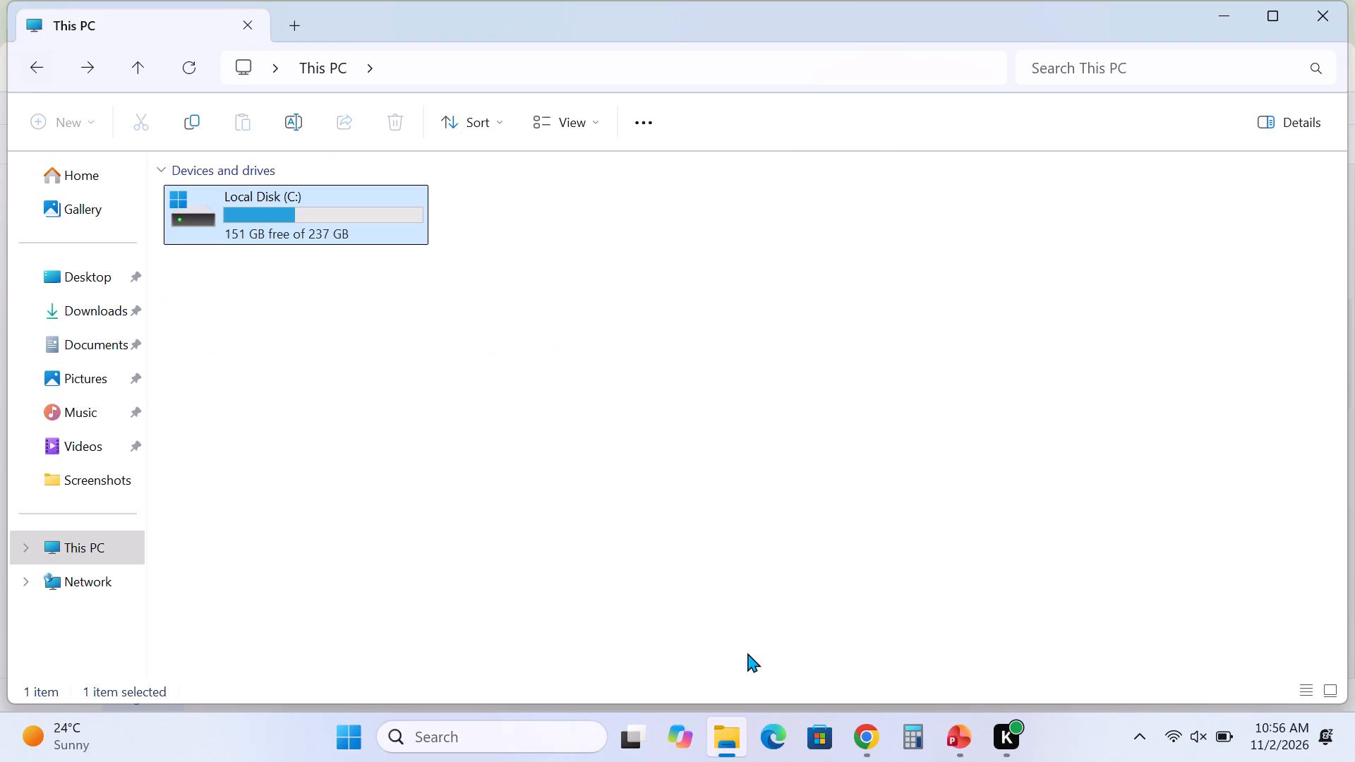
Switch back to Chrome, reopen the app.diagrams.net editor from the Google results, and skip draft recovery without editing or discarding the draft.
click(867, 734)
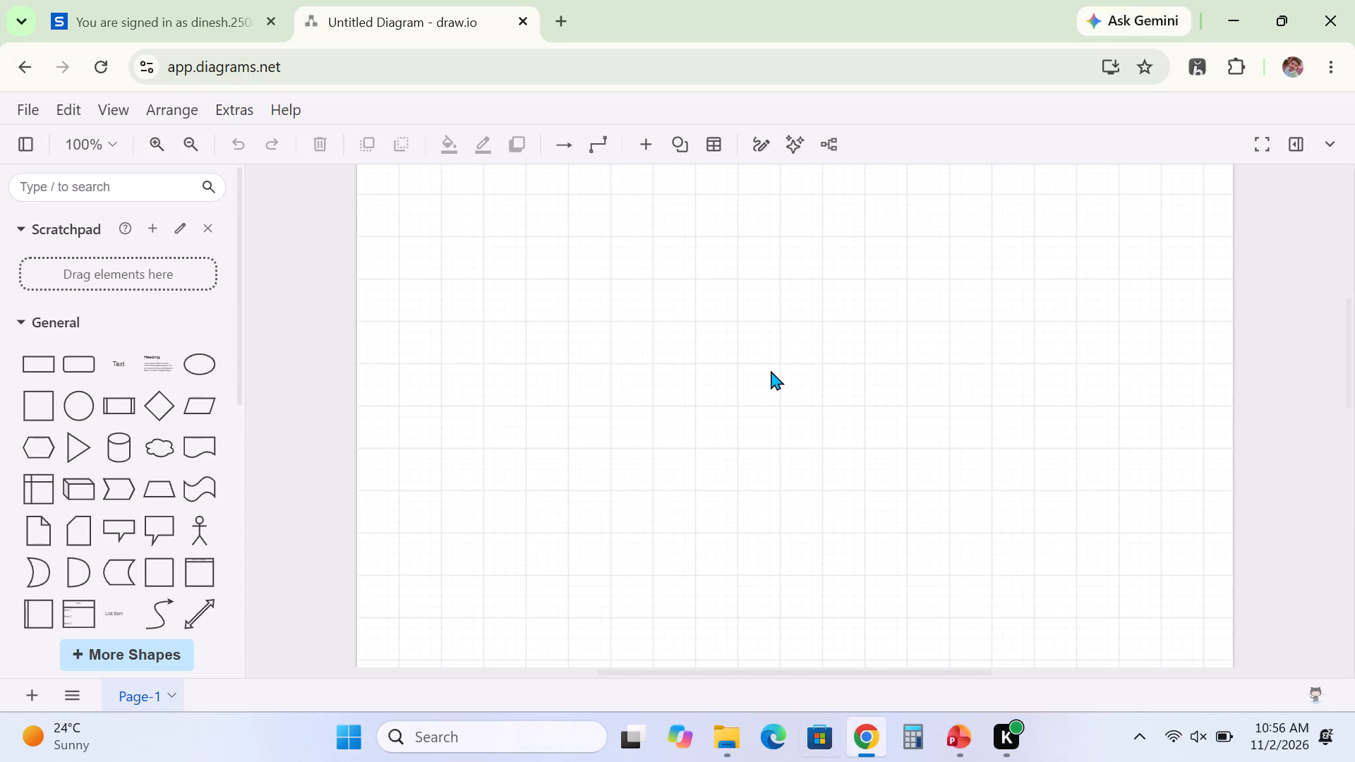
scroll(711, 378, up, 3)
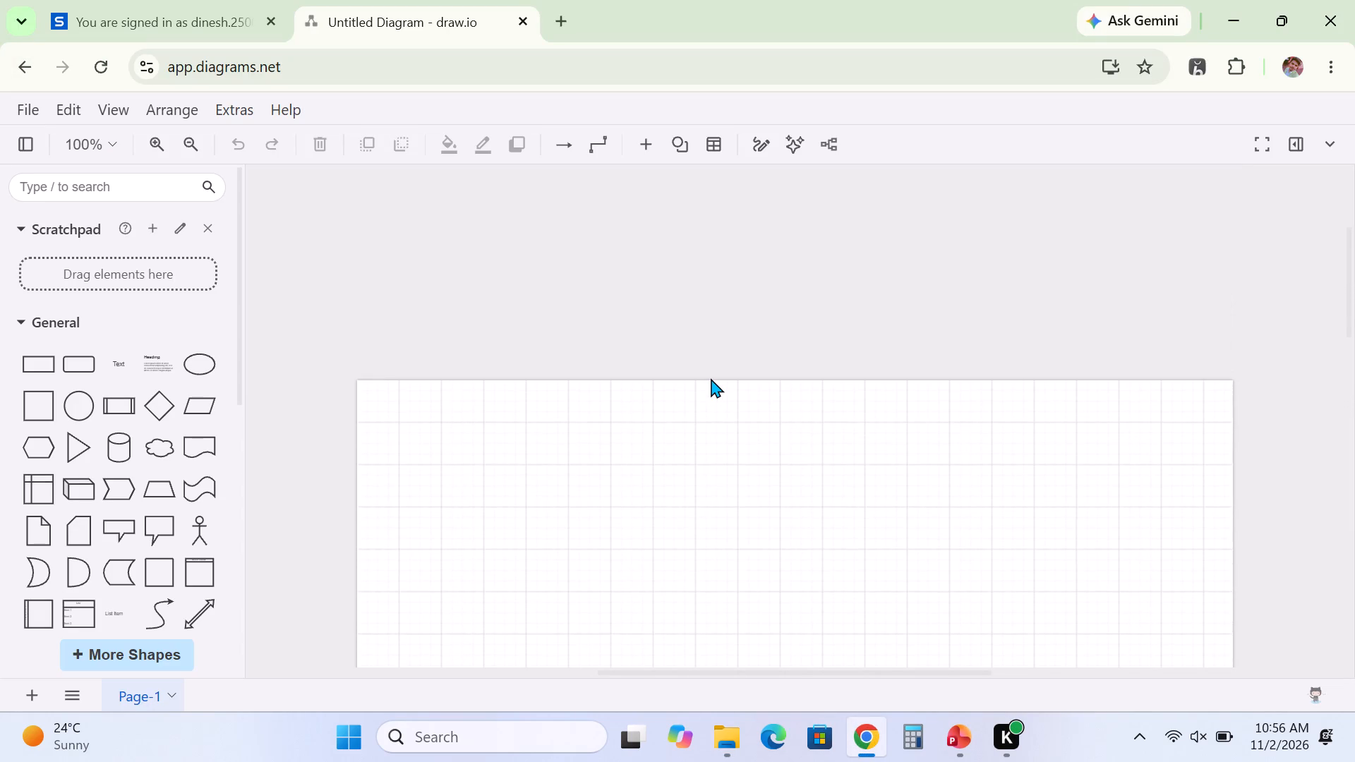
click(27, 71)
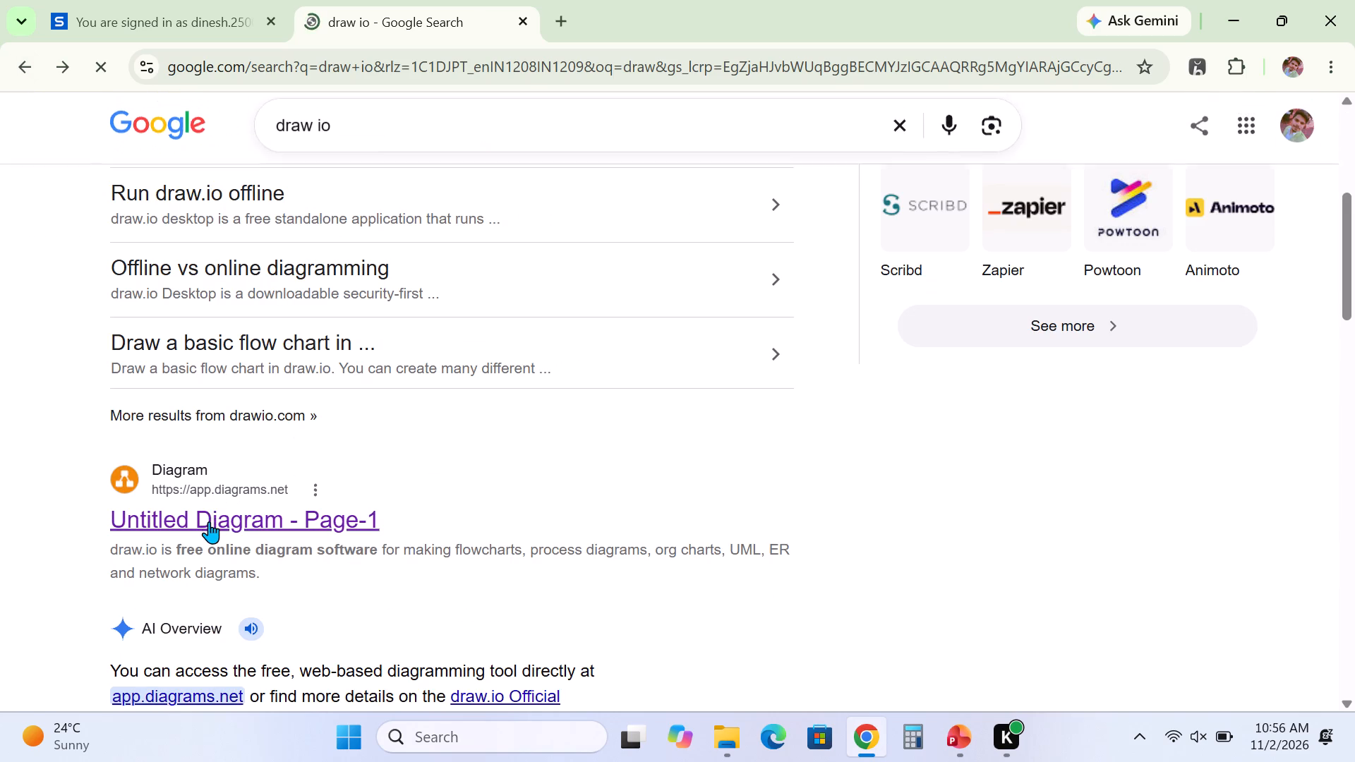
click(209, 521)
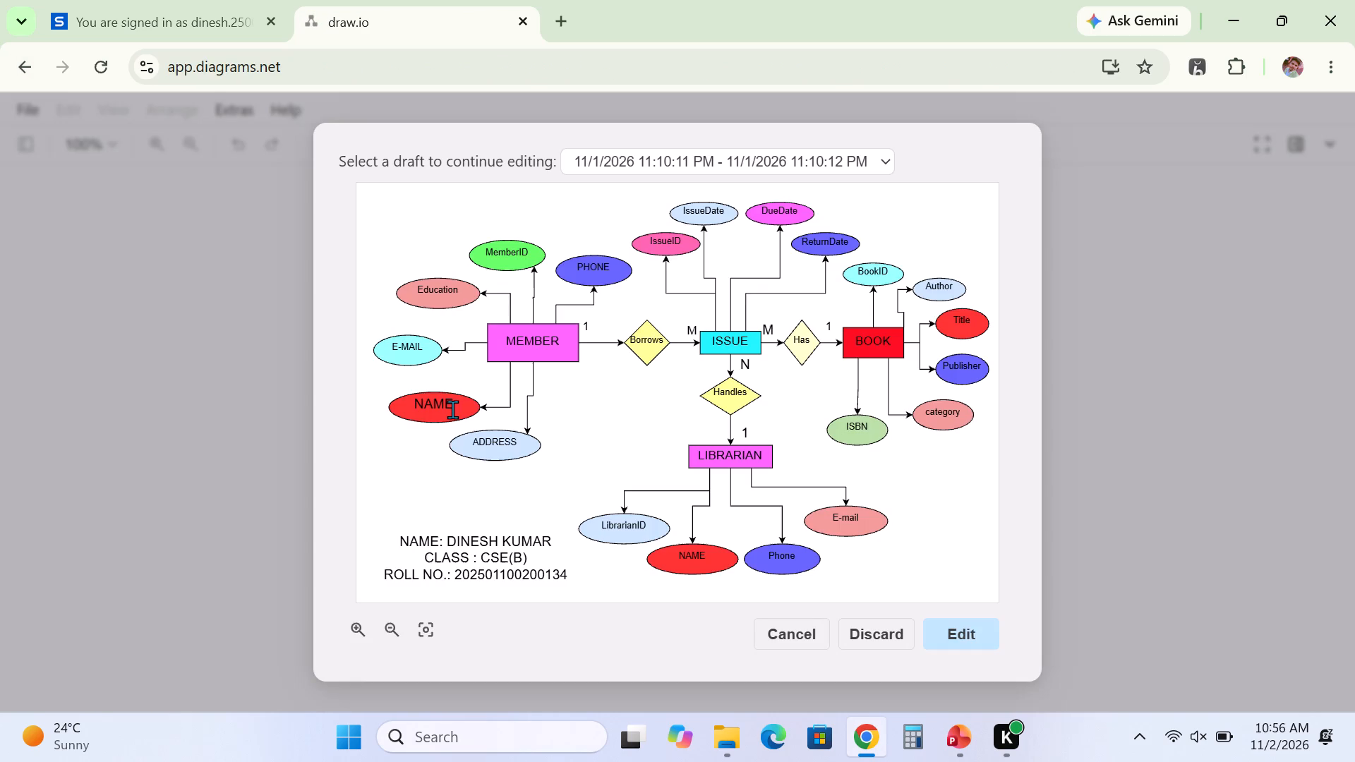
click(793, 634)
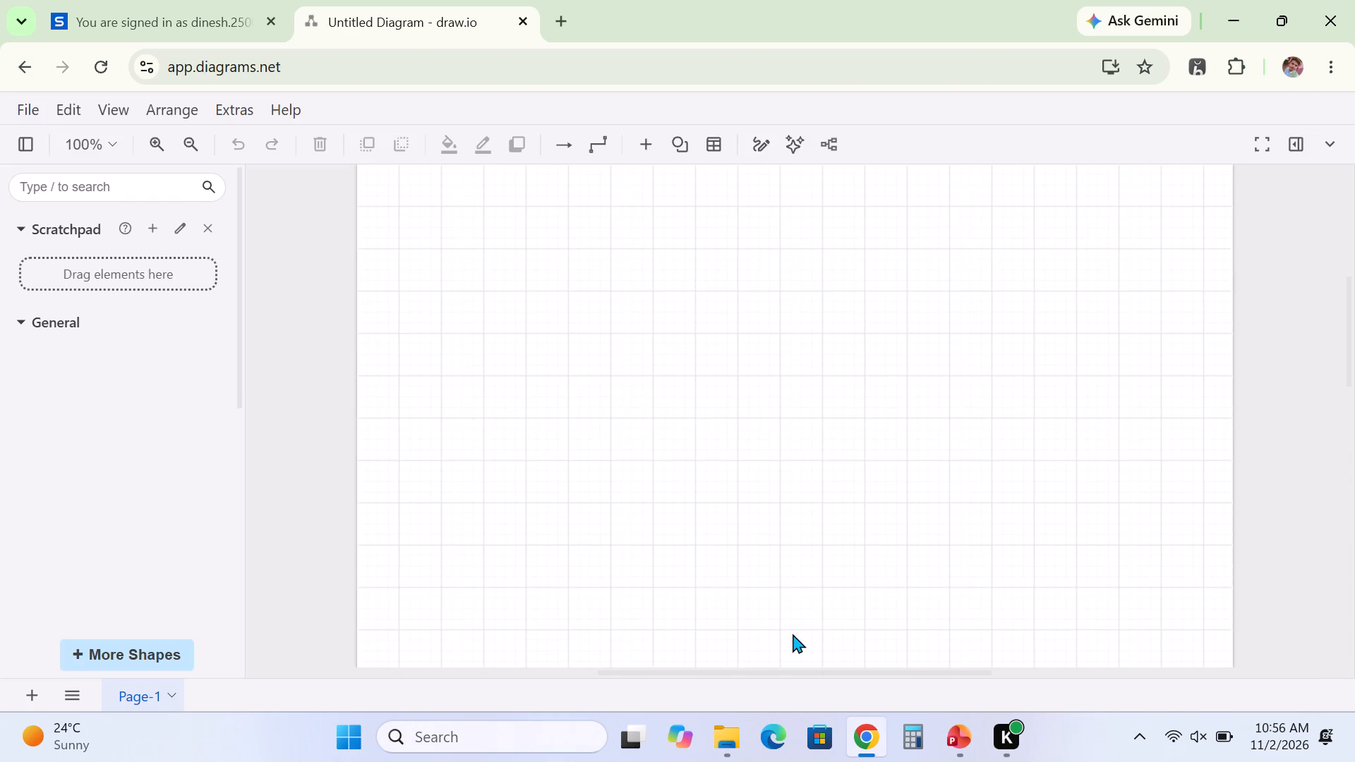
Reset the editor's list of recently opened diagrams.
click(27, 104)
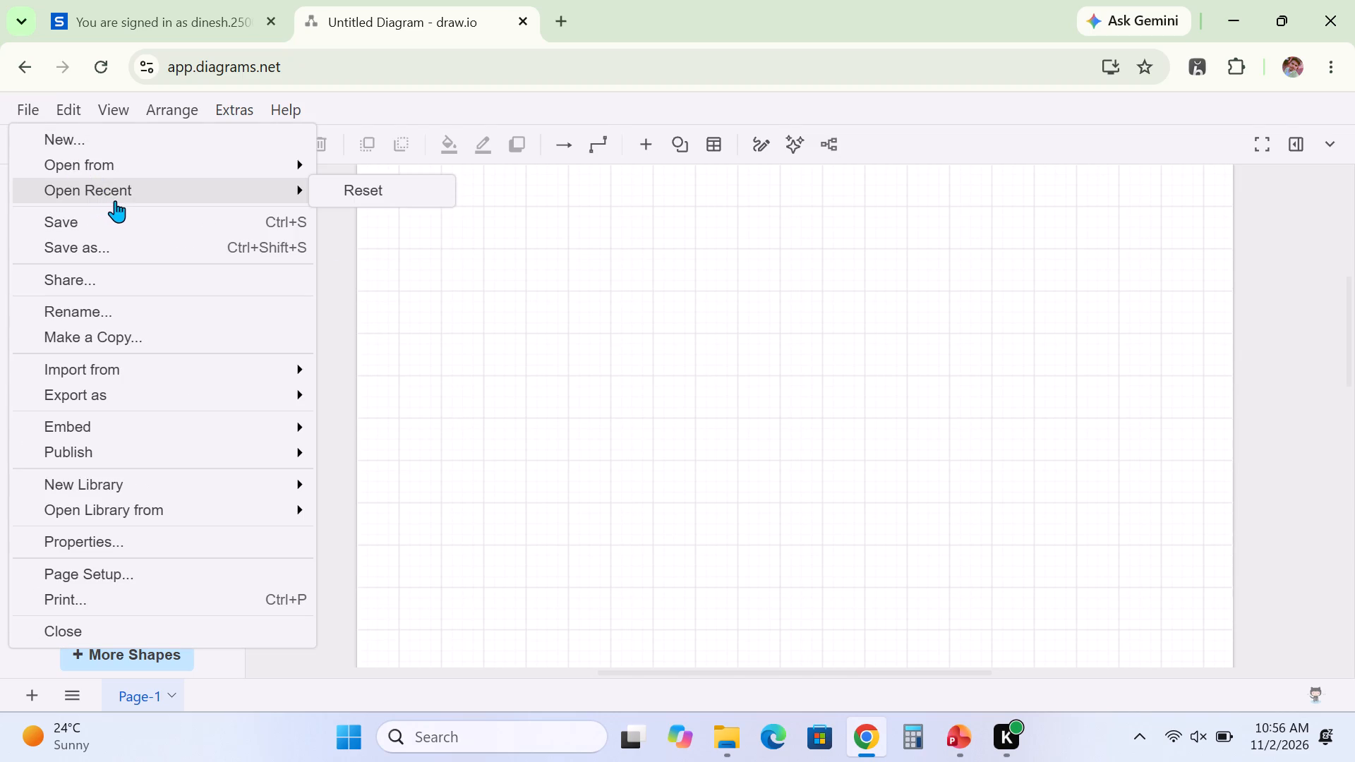
click(110, 196)
click(299, 186)
click(359, 188)
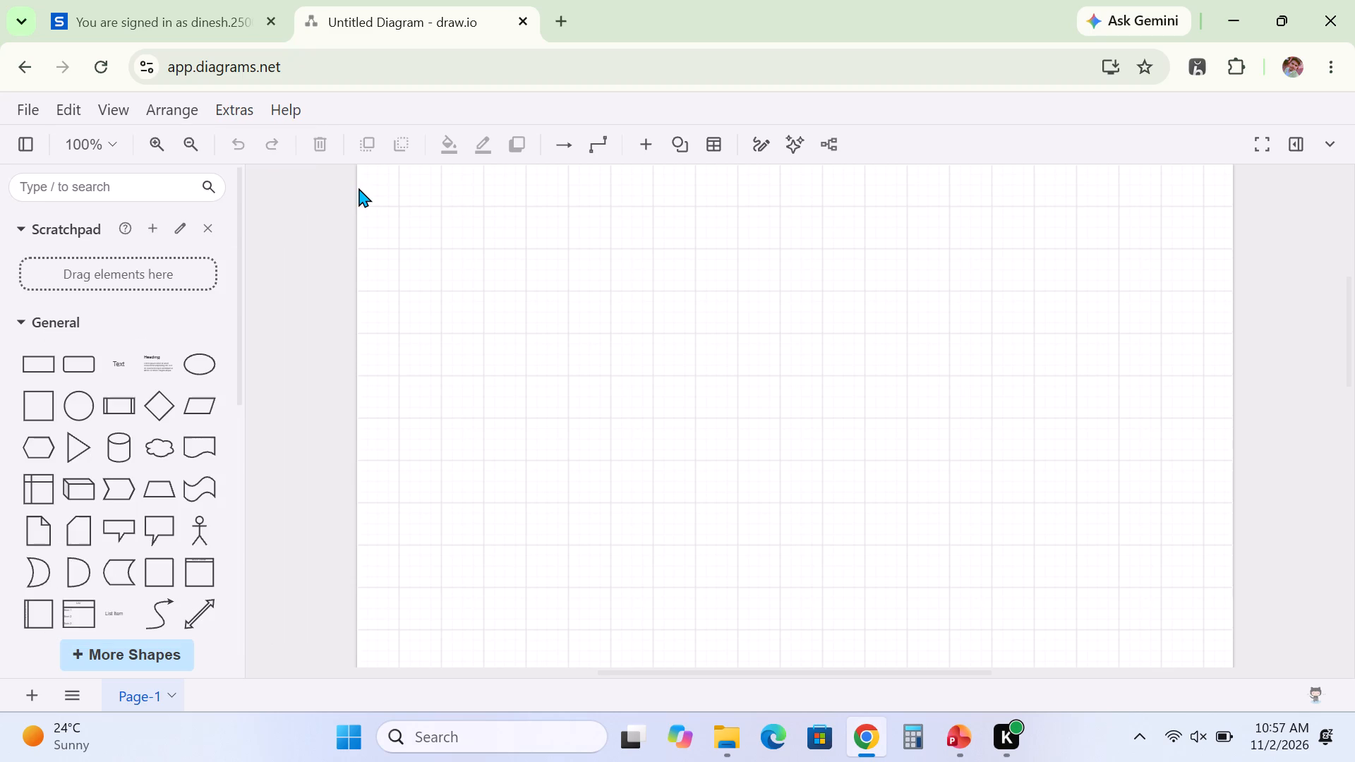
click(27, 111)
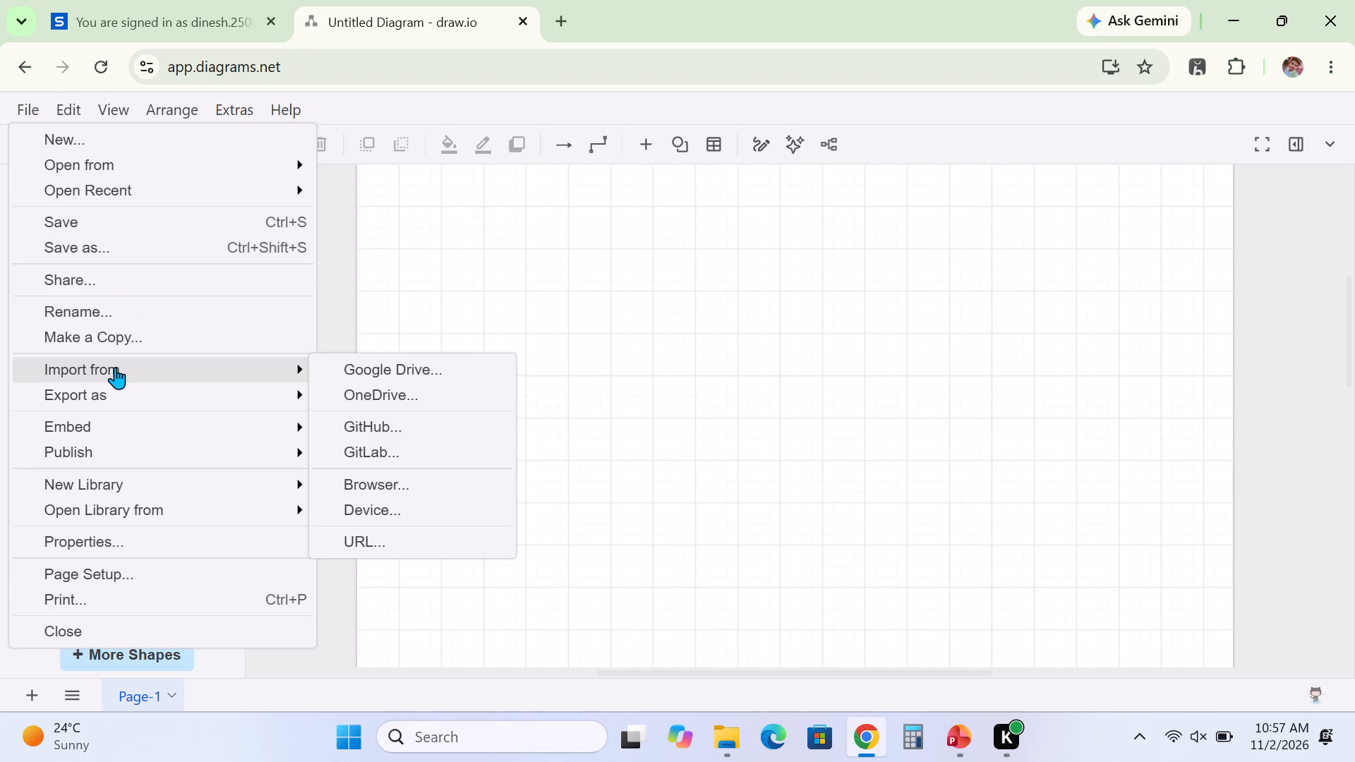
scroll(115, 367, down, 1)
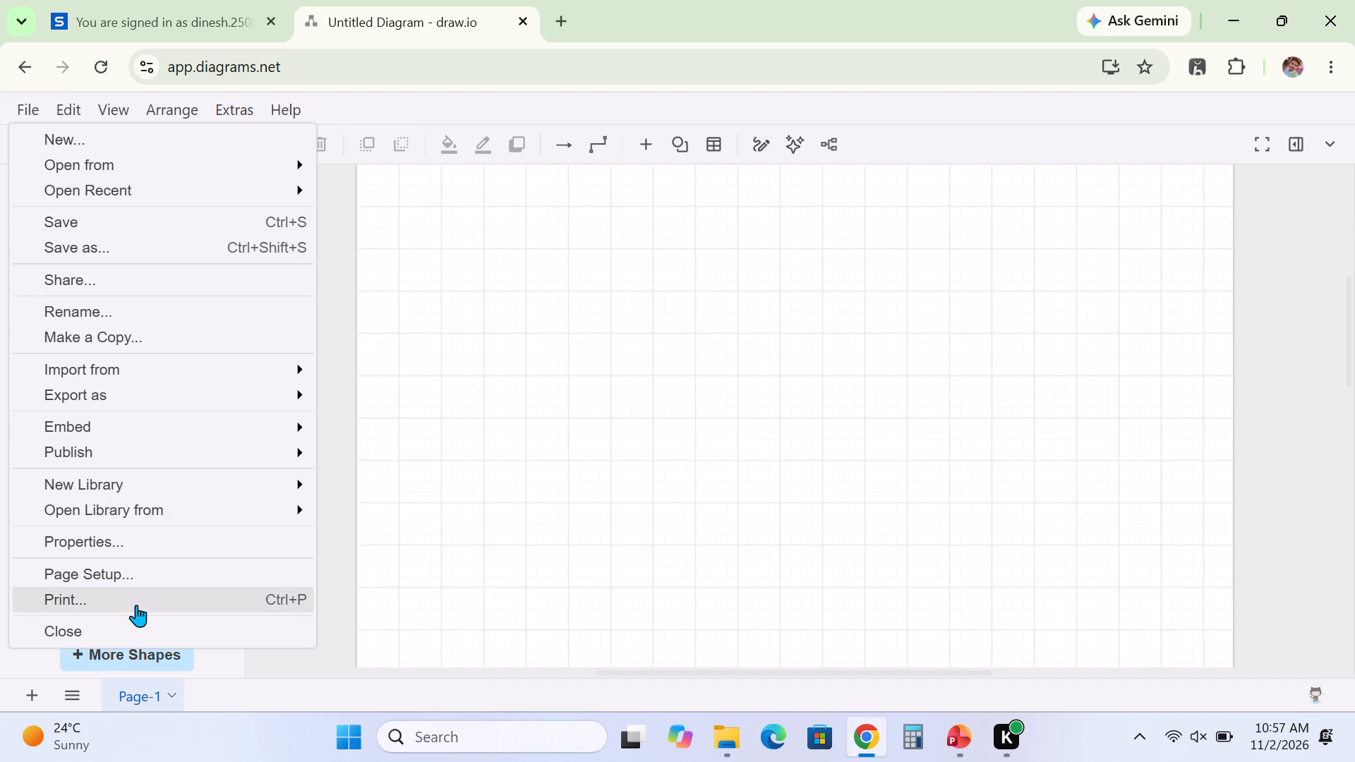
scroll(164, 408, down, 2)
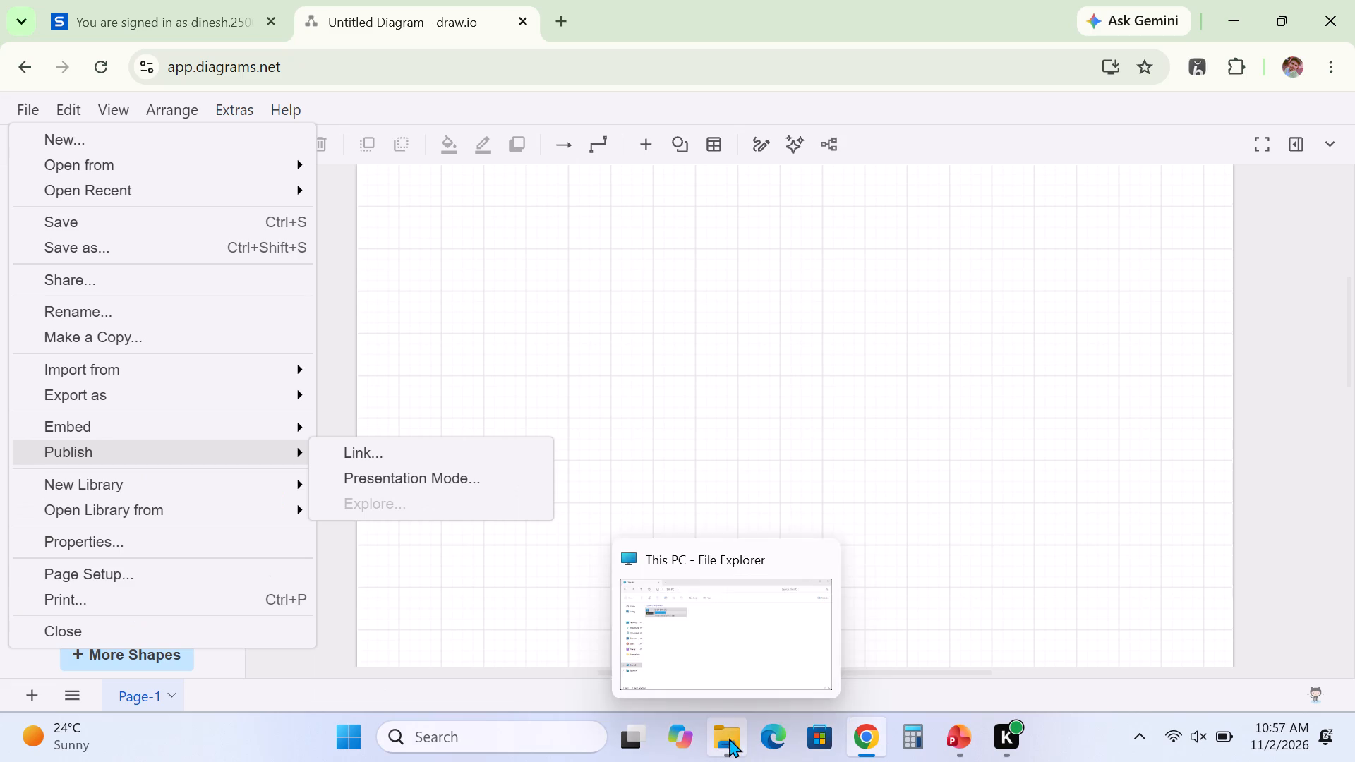
Check the Documents and Downloads folders in File Explorer for the saved diagram file.
click(730, 736)
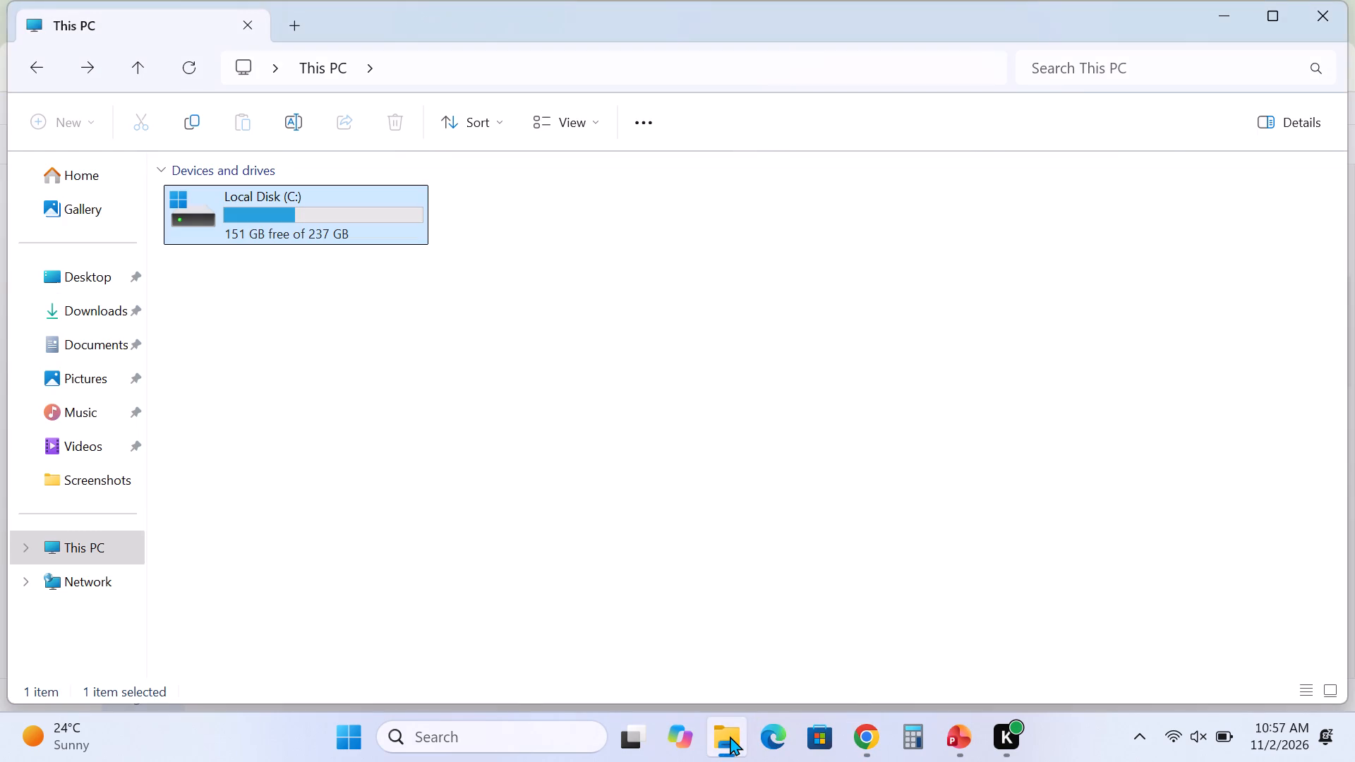
click(71, 377)
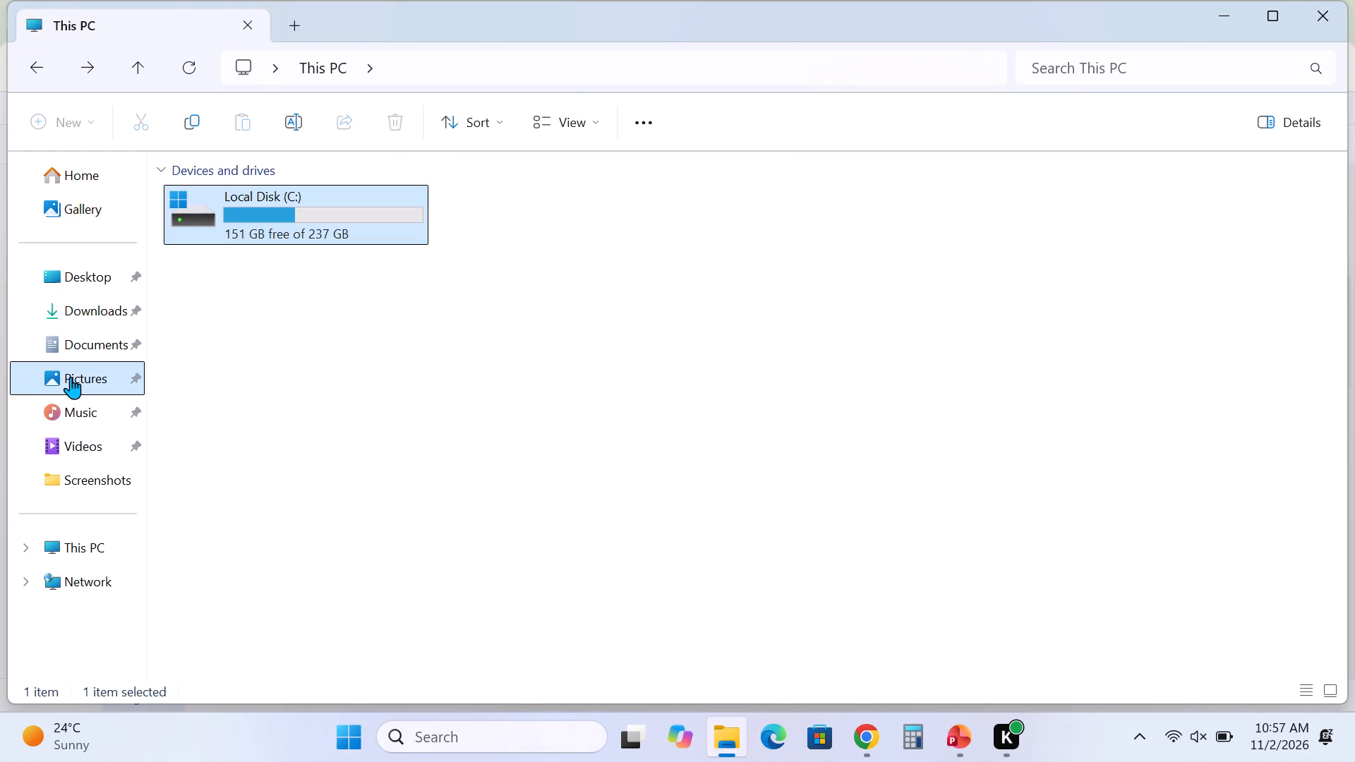
click(76, 345)
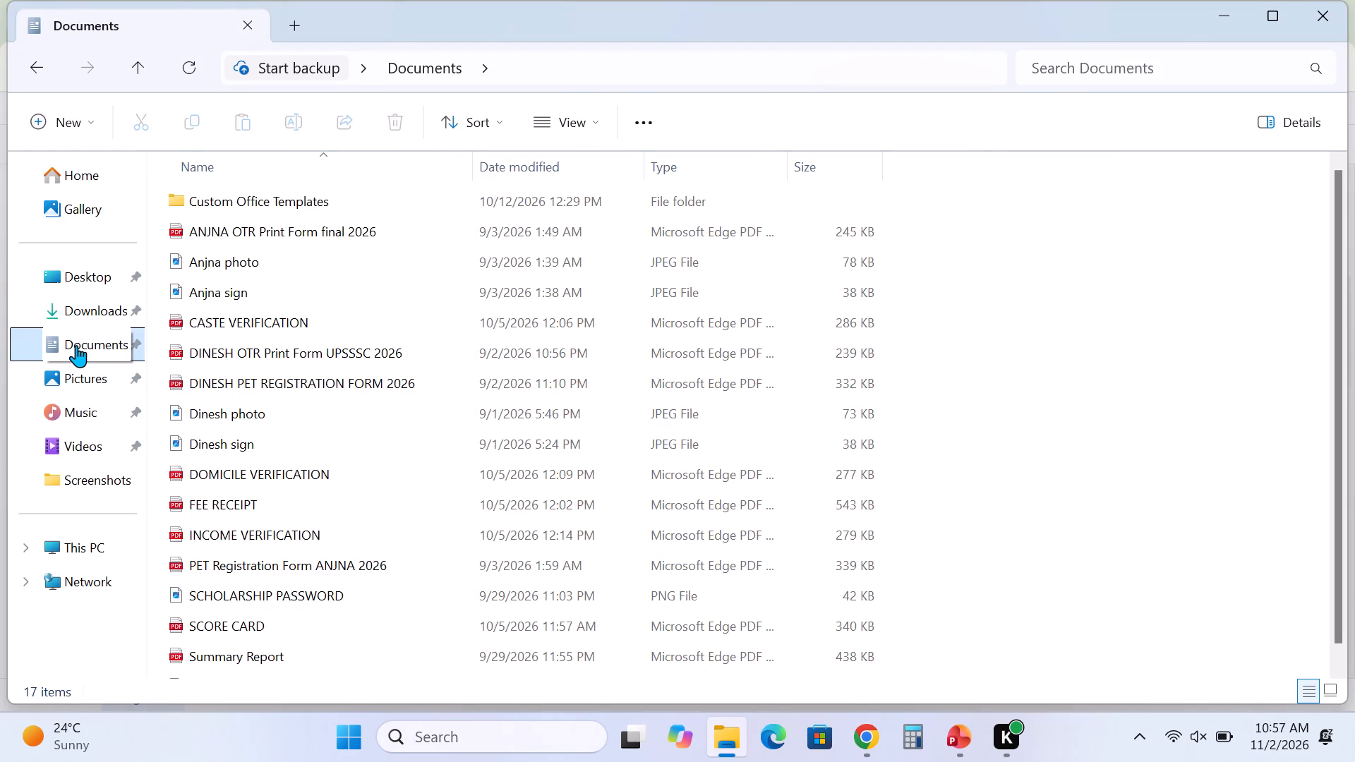
click(92, 306)
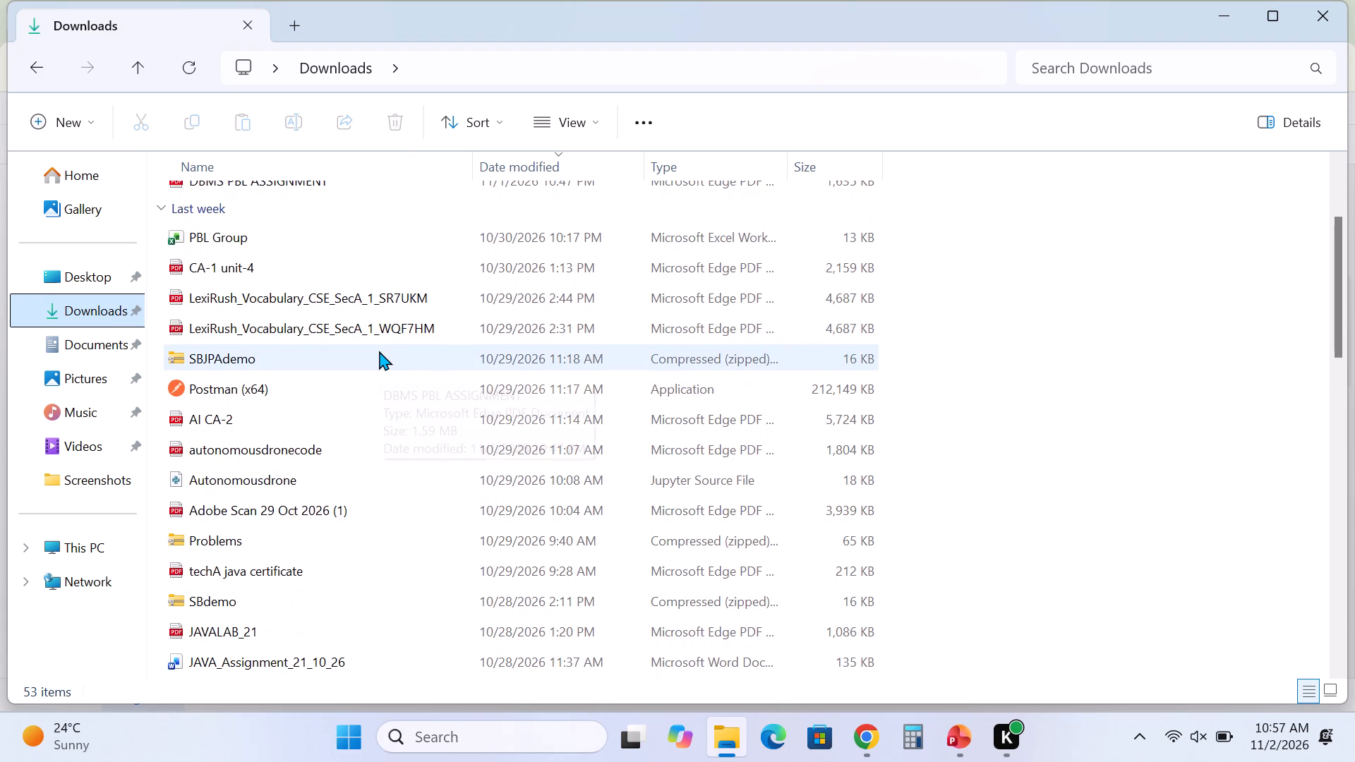
scroll(379, 351, down, 1)
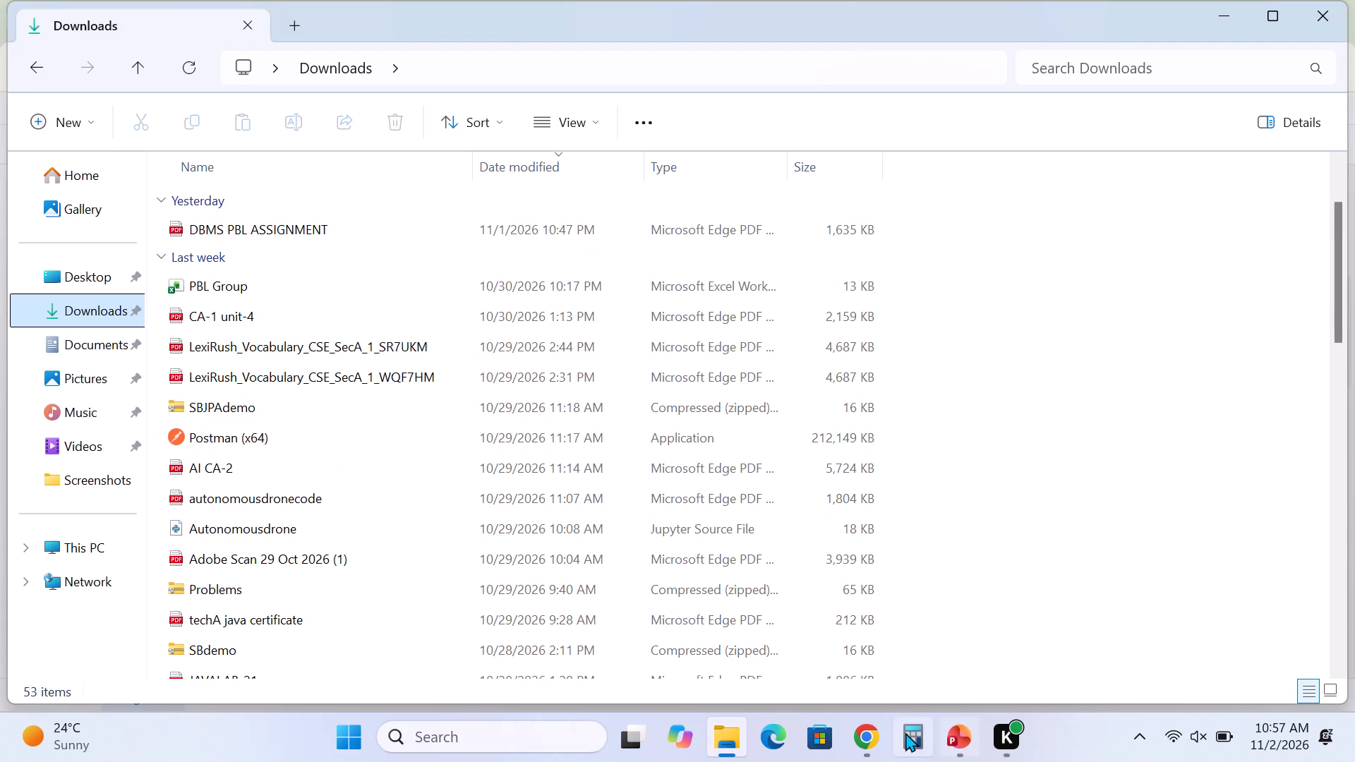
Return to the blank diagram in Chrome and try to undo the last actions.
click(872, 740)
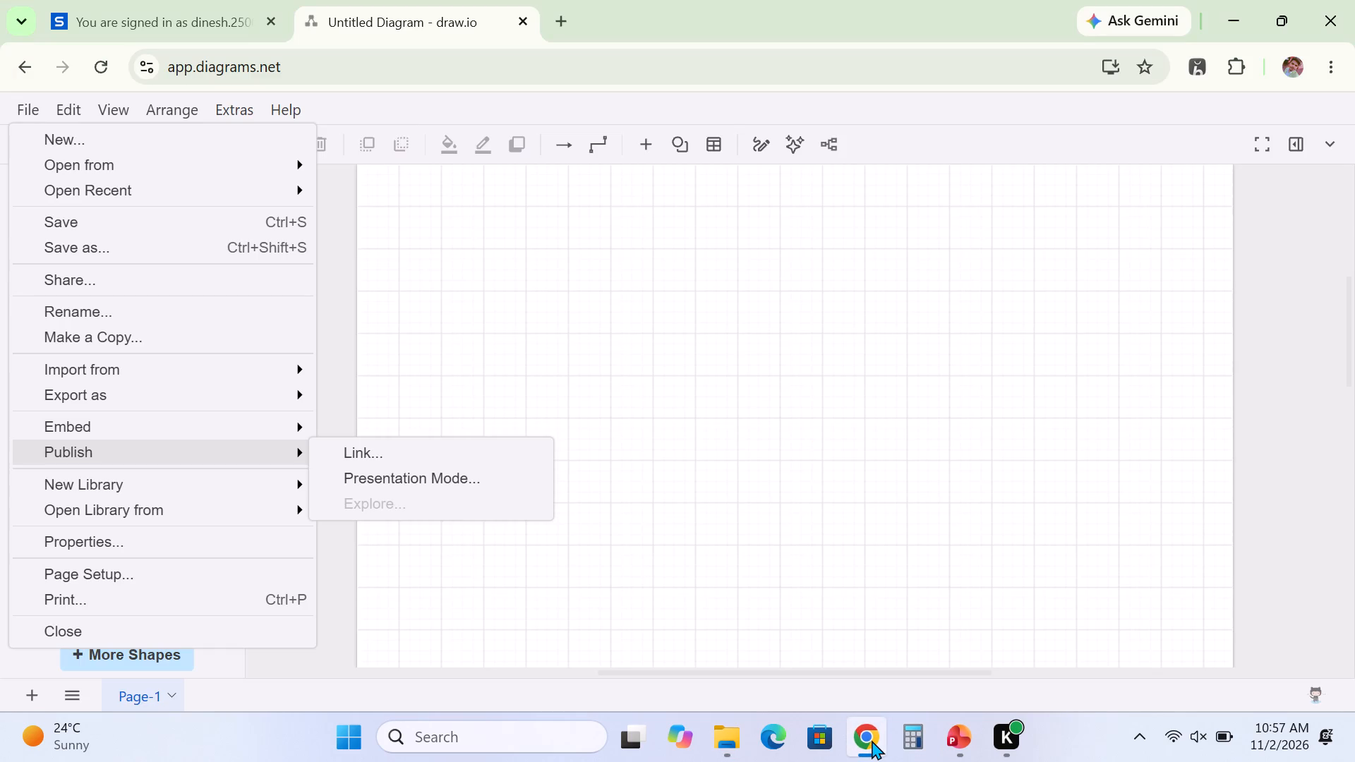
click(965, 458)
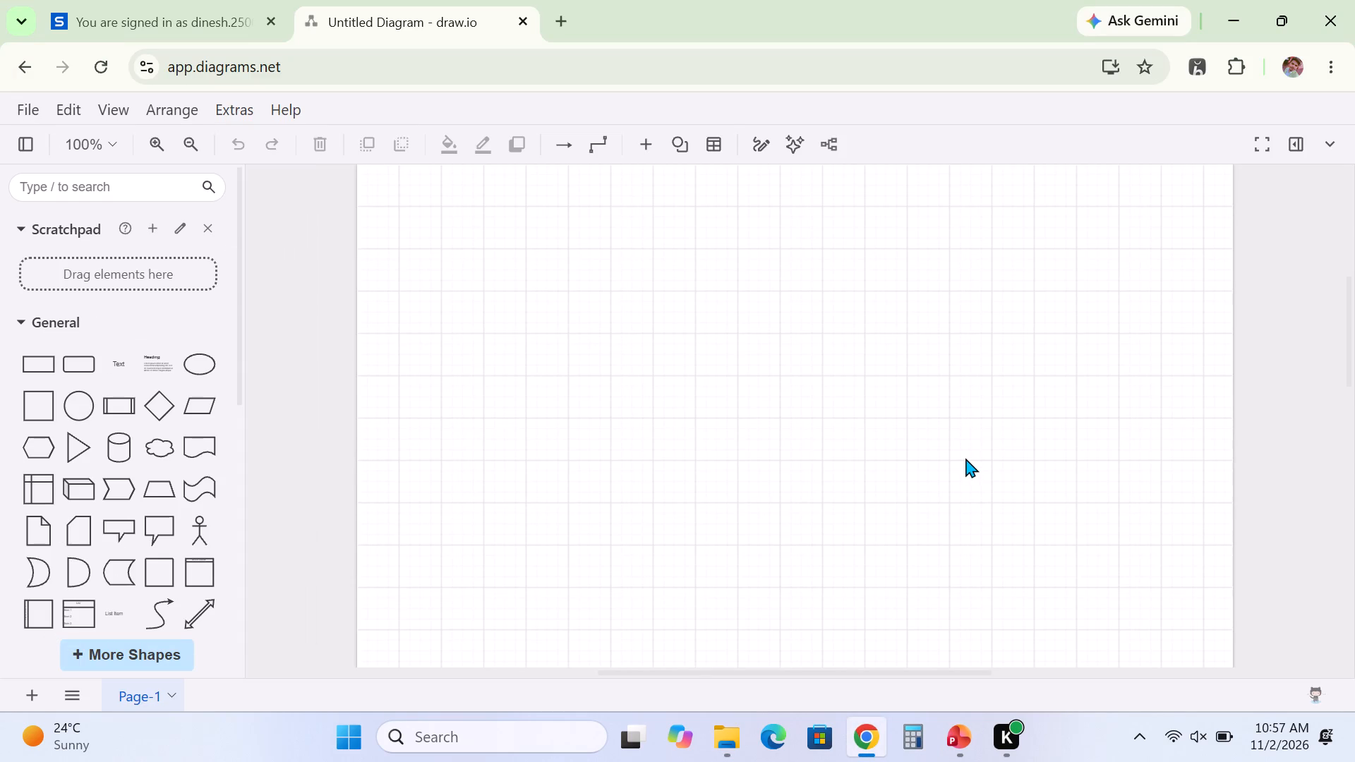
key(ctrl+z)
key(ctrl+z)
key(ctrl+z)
Return to the Google results and open the draw.io guide on opening an existing diagram file.
click(35, 74)
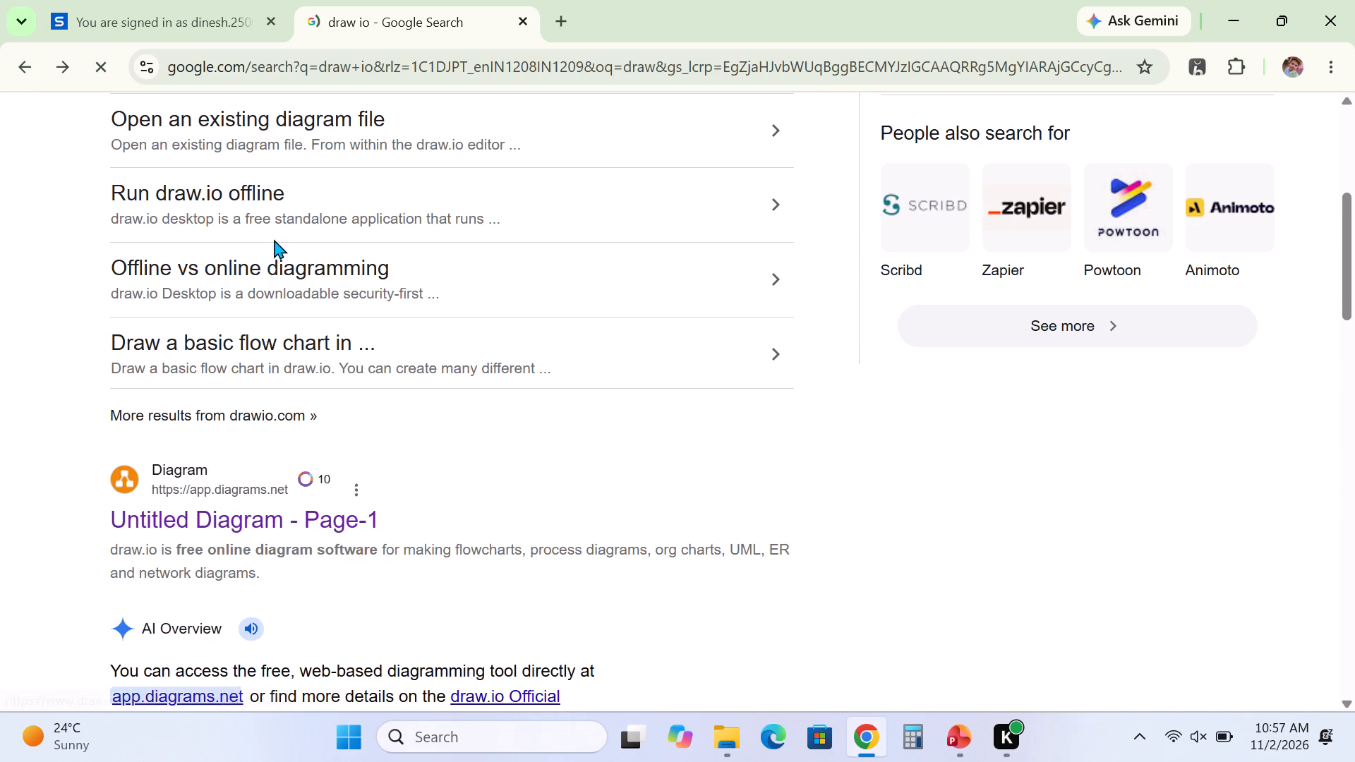
scroll(274, 239, up, 3)
click(251, 447)
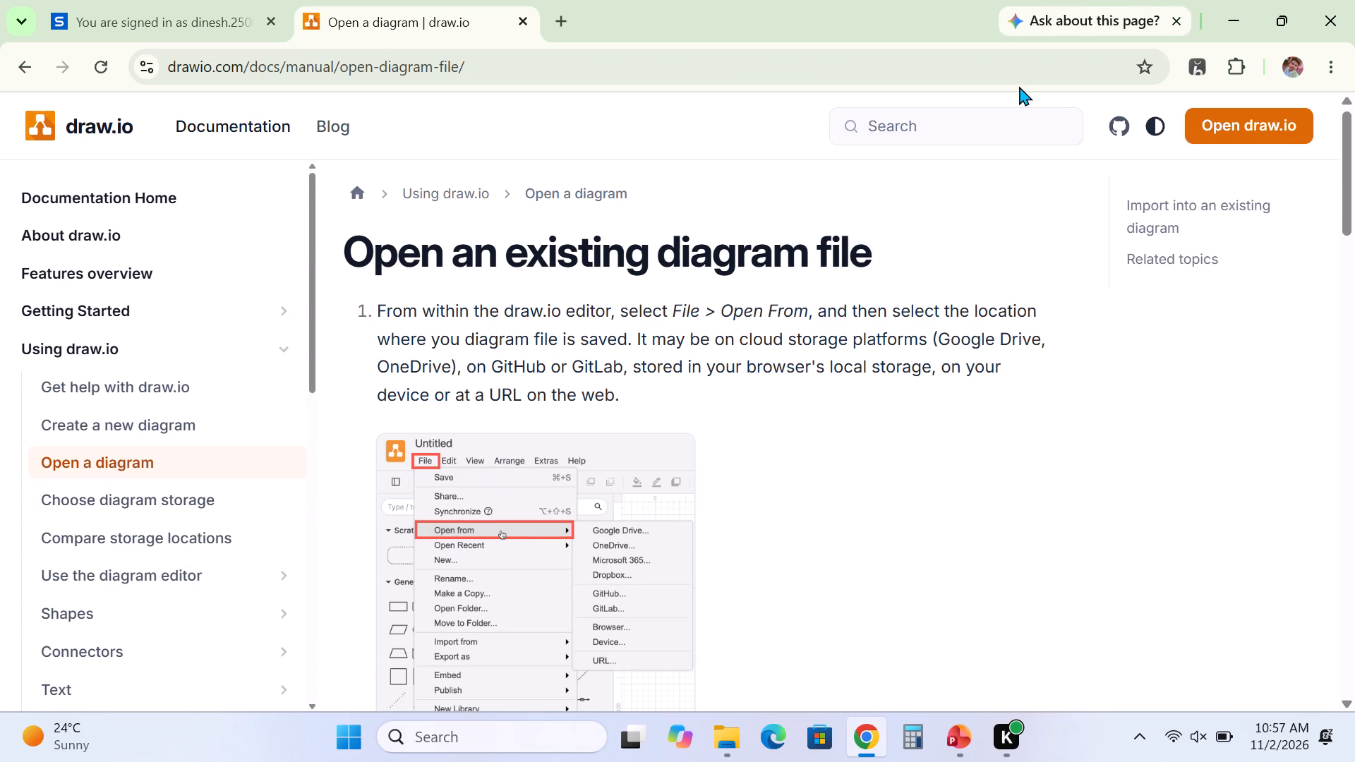
Launch the draw.io editor from the guide page and skip draft recovery without editing or discarding the draft.
click(1251, 128)
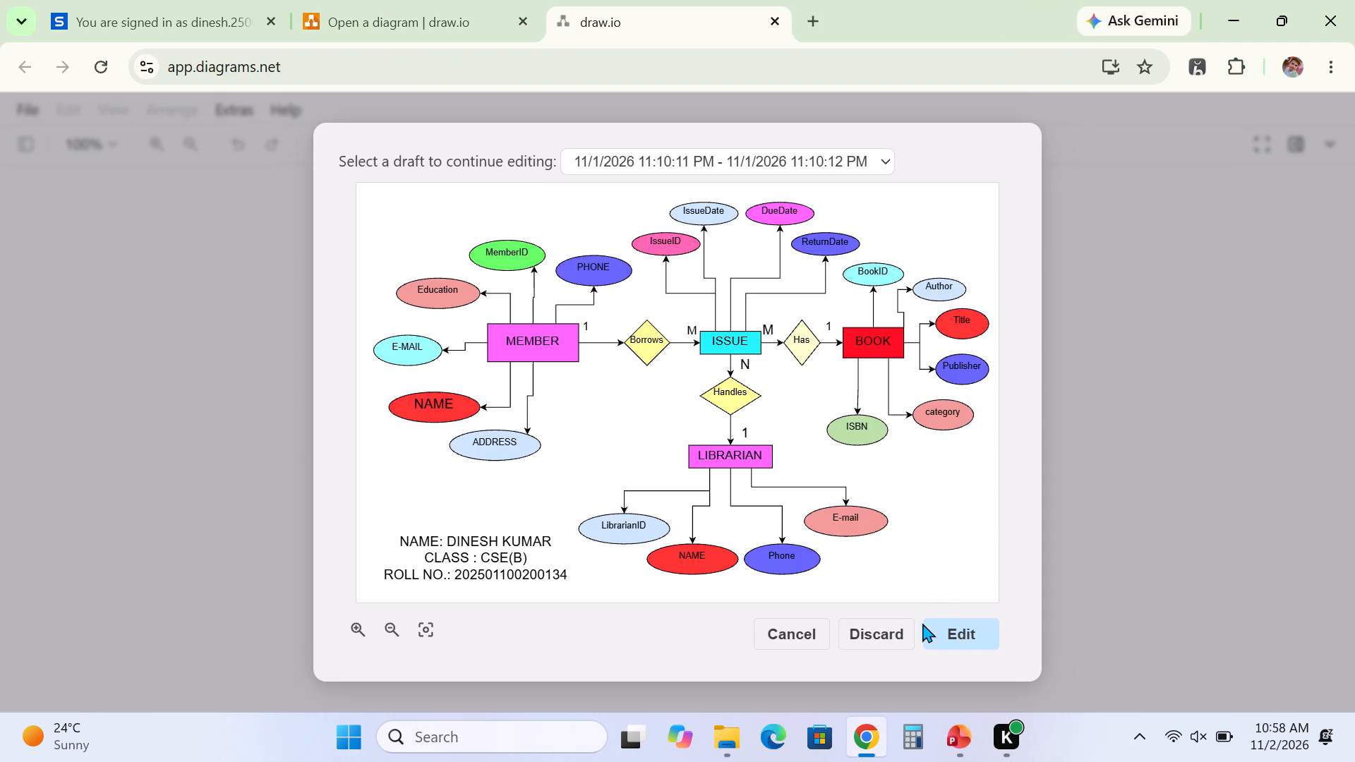
click(867, 639)
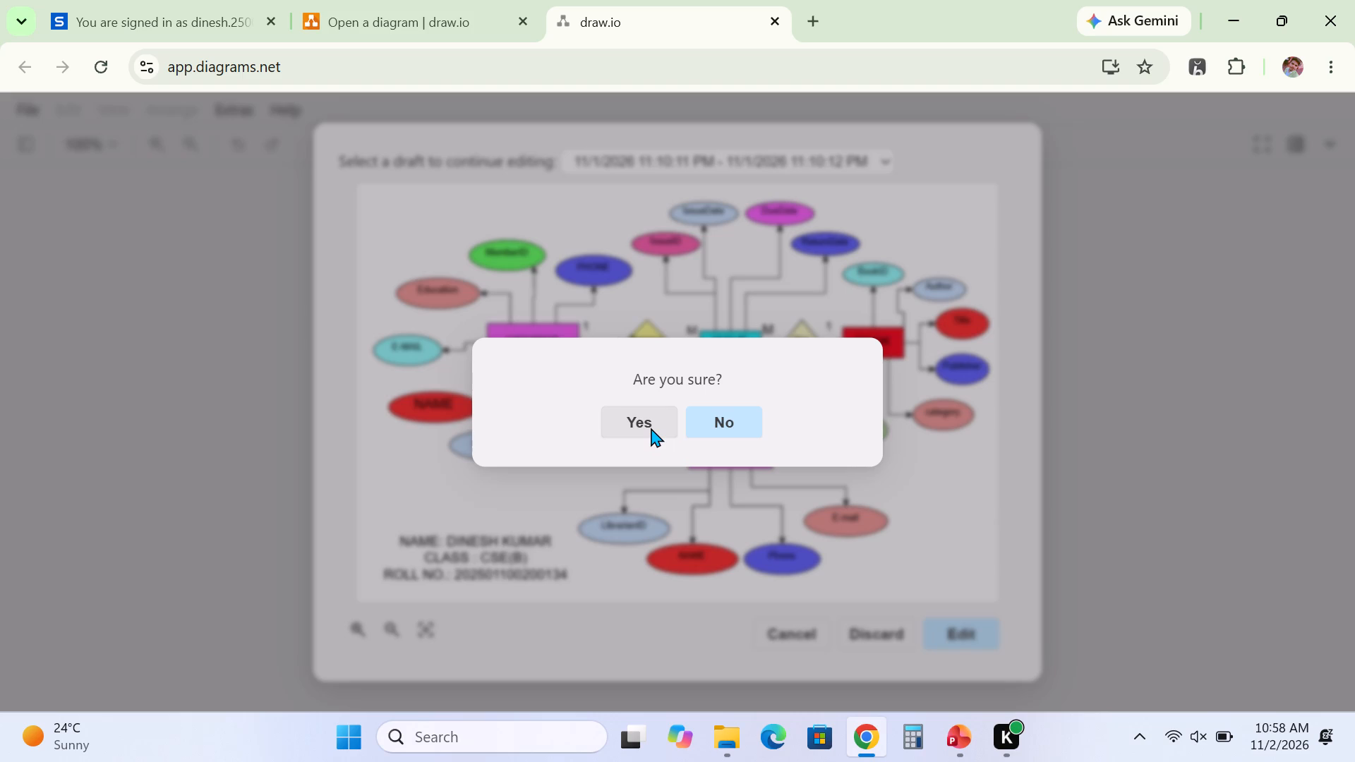
click(729, 423)
click(807, 629)
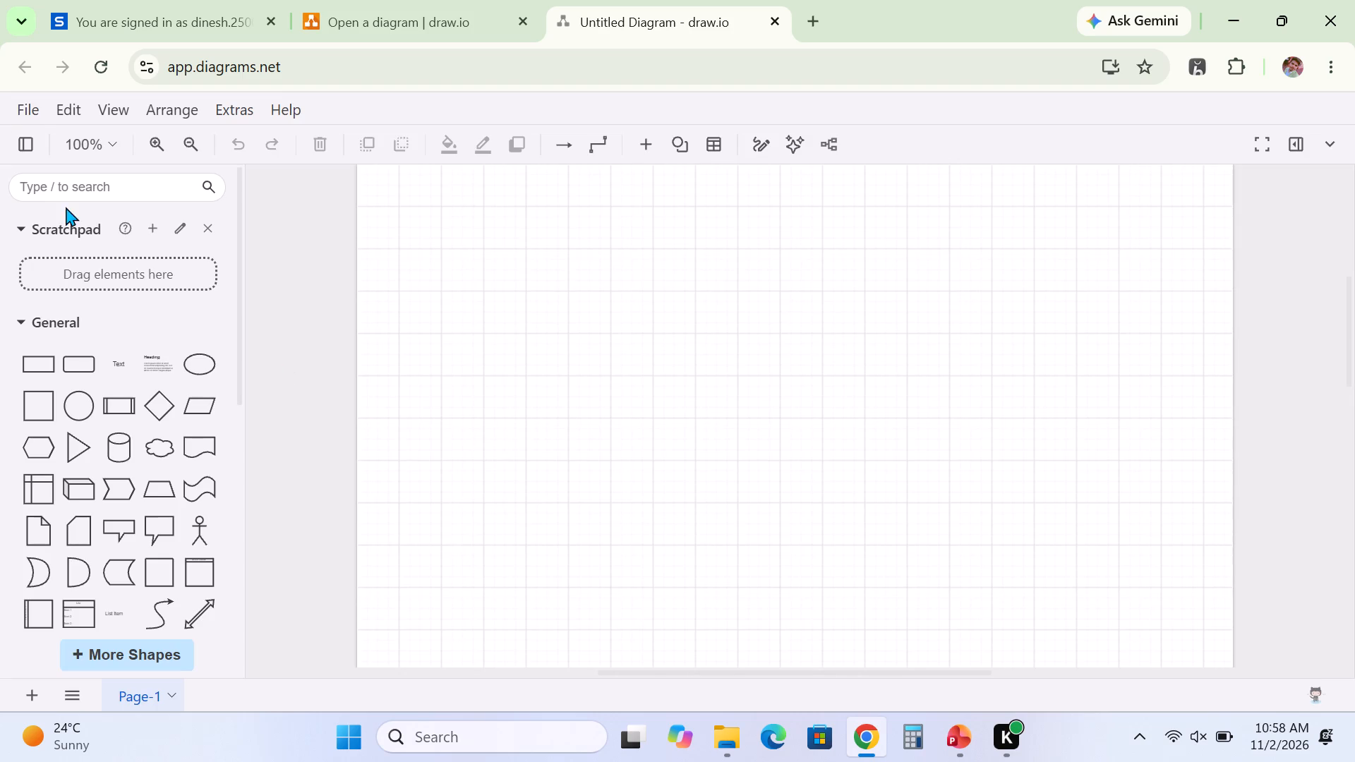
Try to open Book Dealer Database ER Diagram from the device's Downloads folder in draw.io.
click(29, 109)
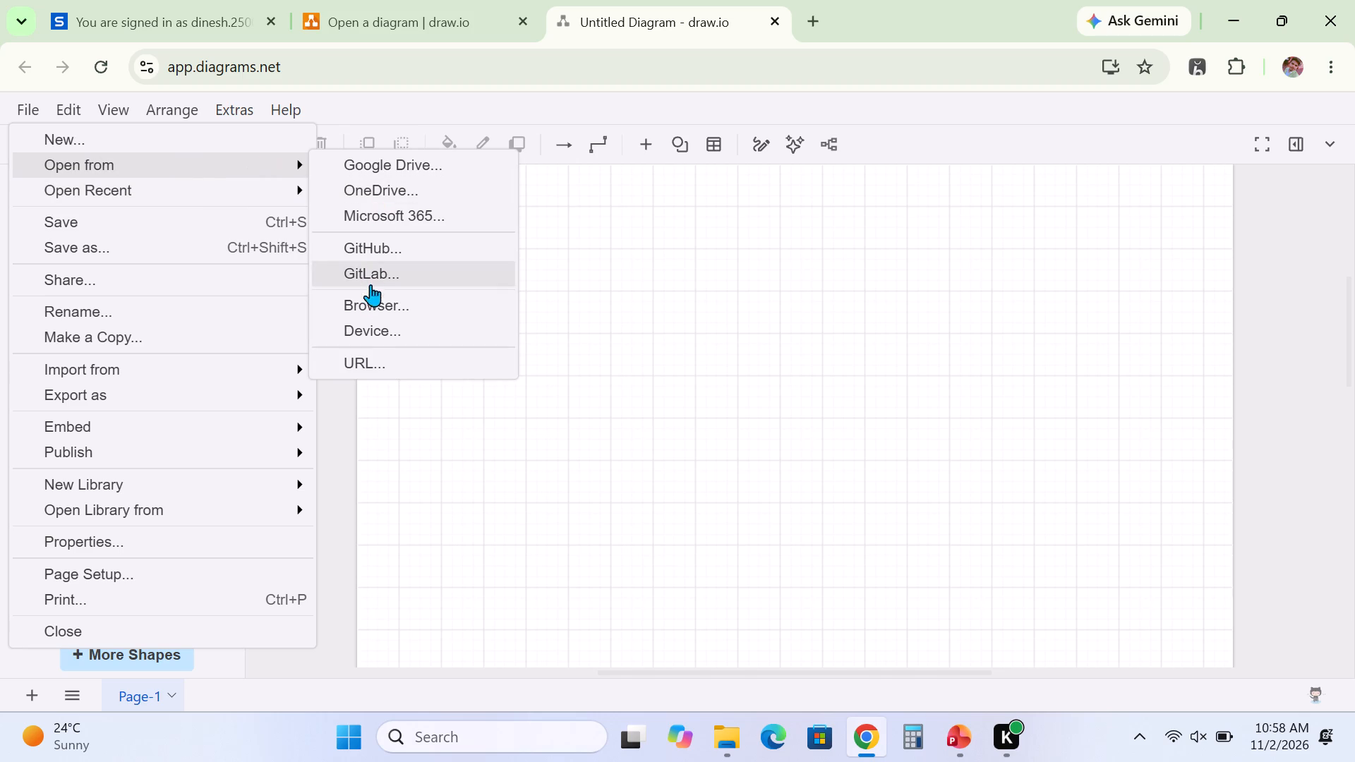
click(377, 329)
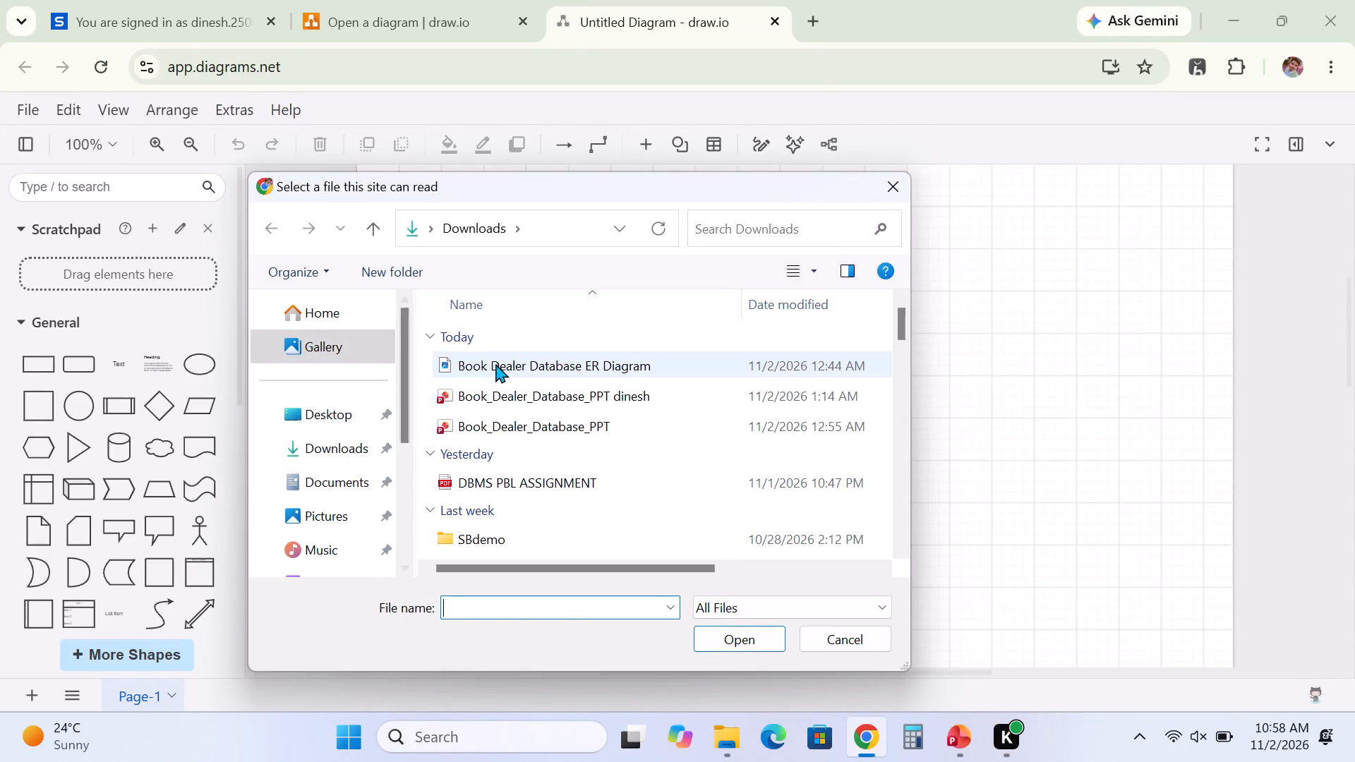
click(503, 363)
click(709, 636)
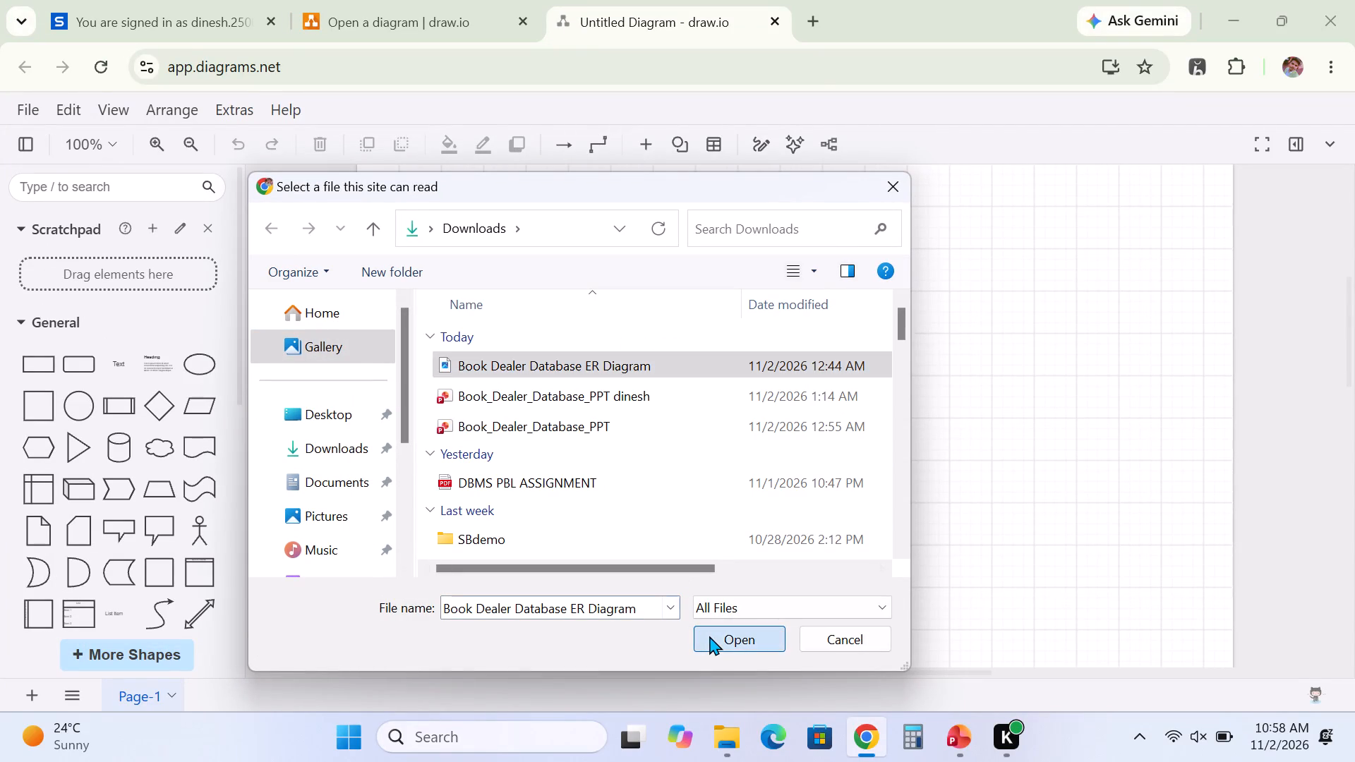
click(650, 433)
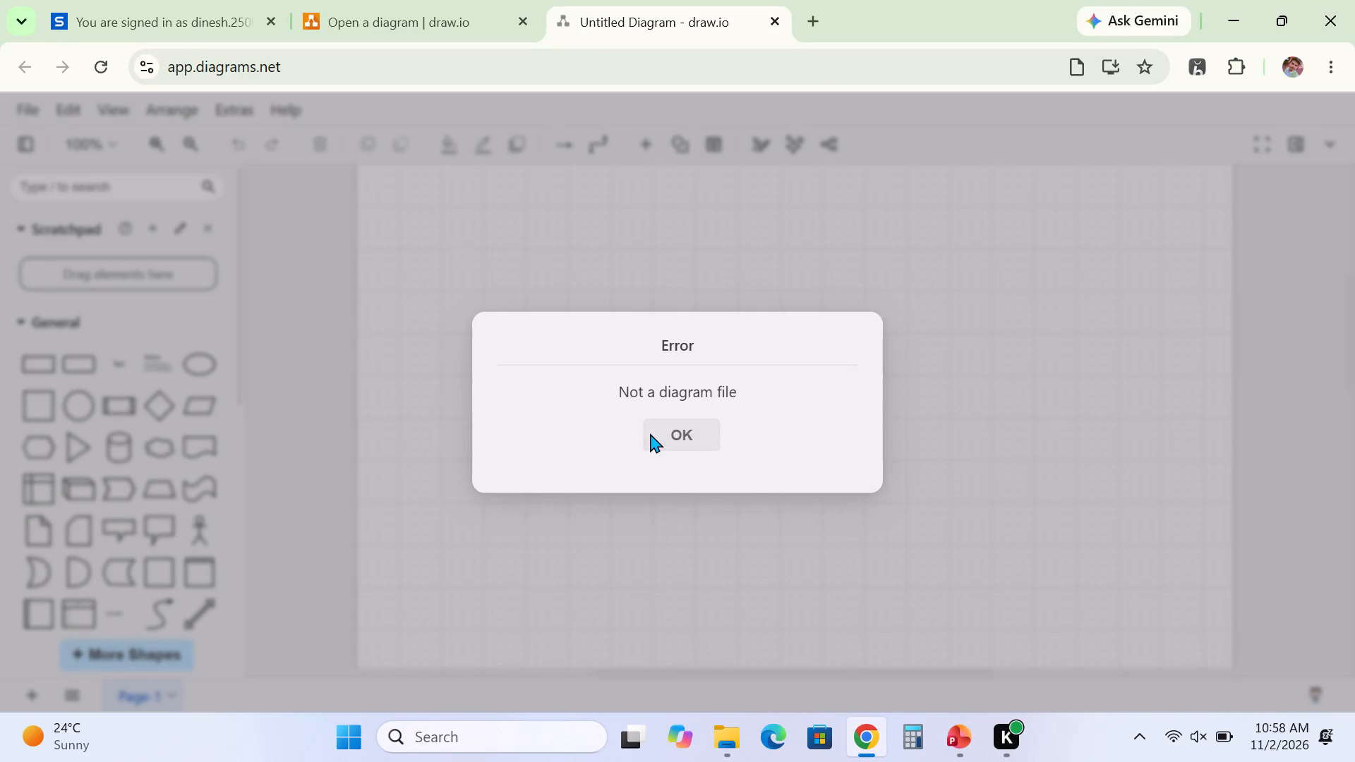
Browse Network, This PC and Downloads for the saved diagram when opening from the device, and cancel without choosing a file.
click(22, 107)
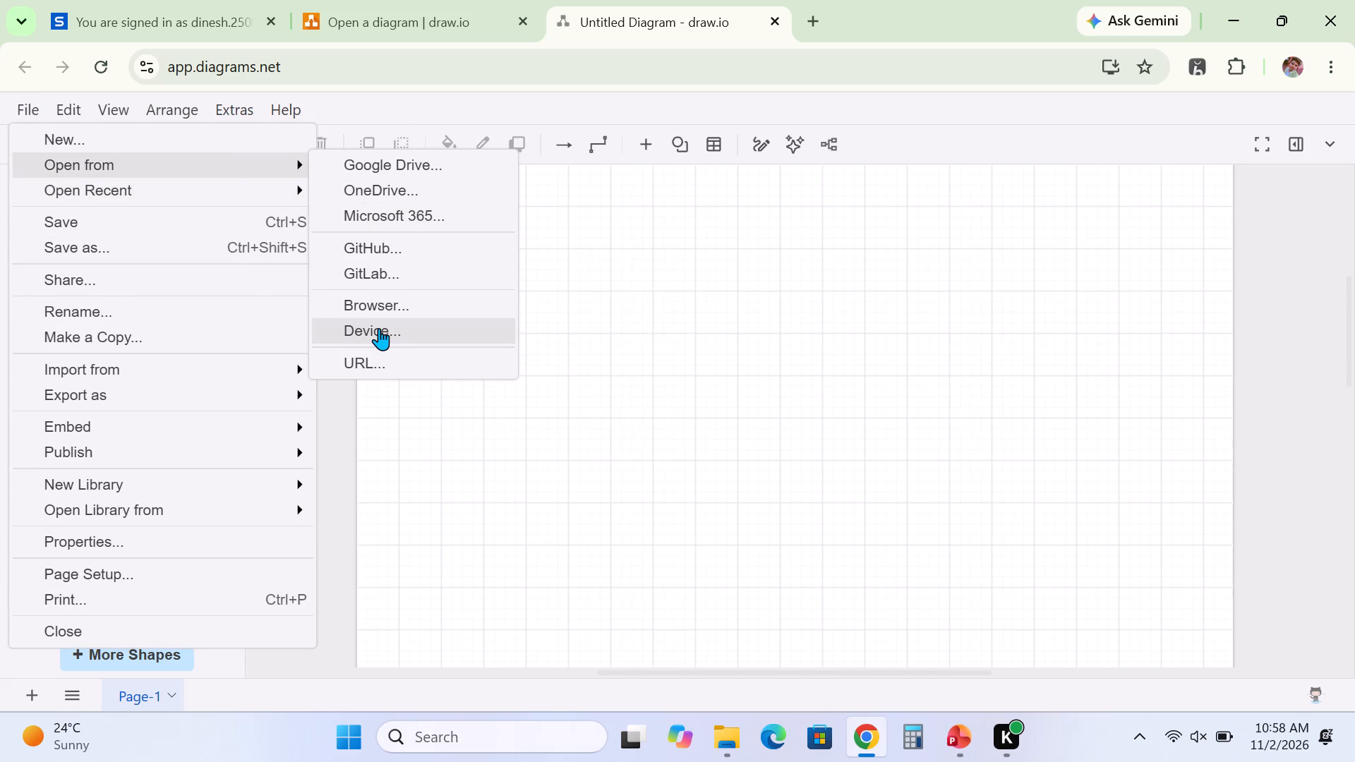
click(379, 328)
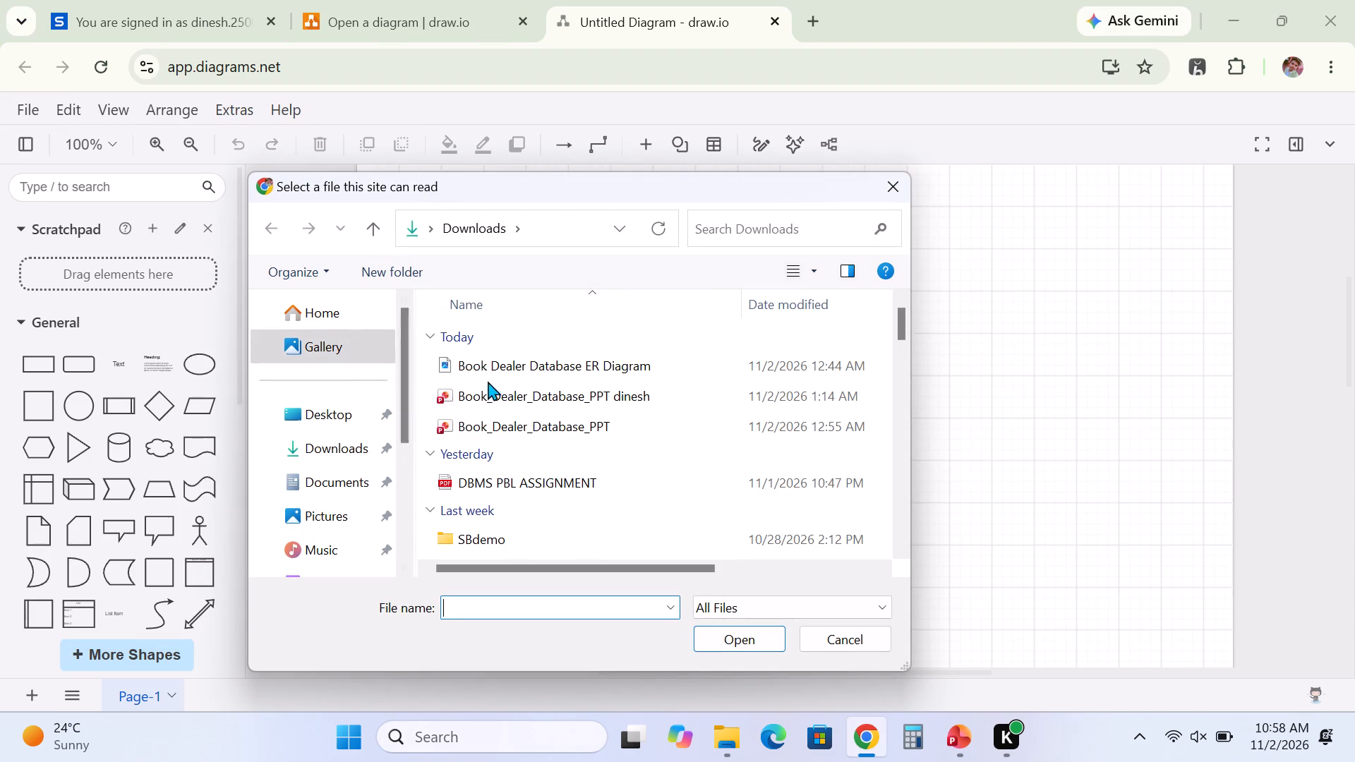
scroll(298, 488, down, 1)
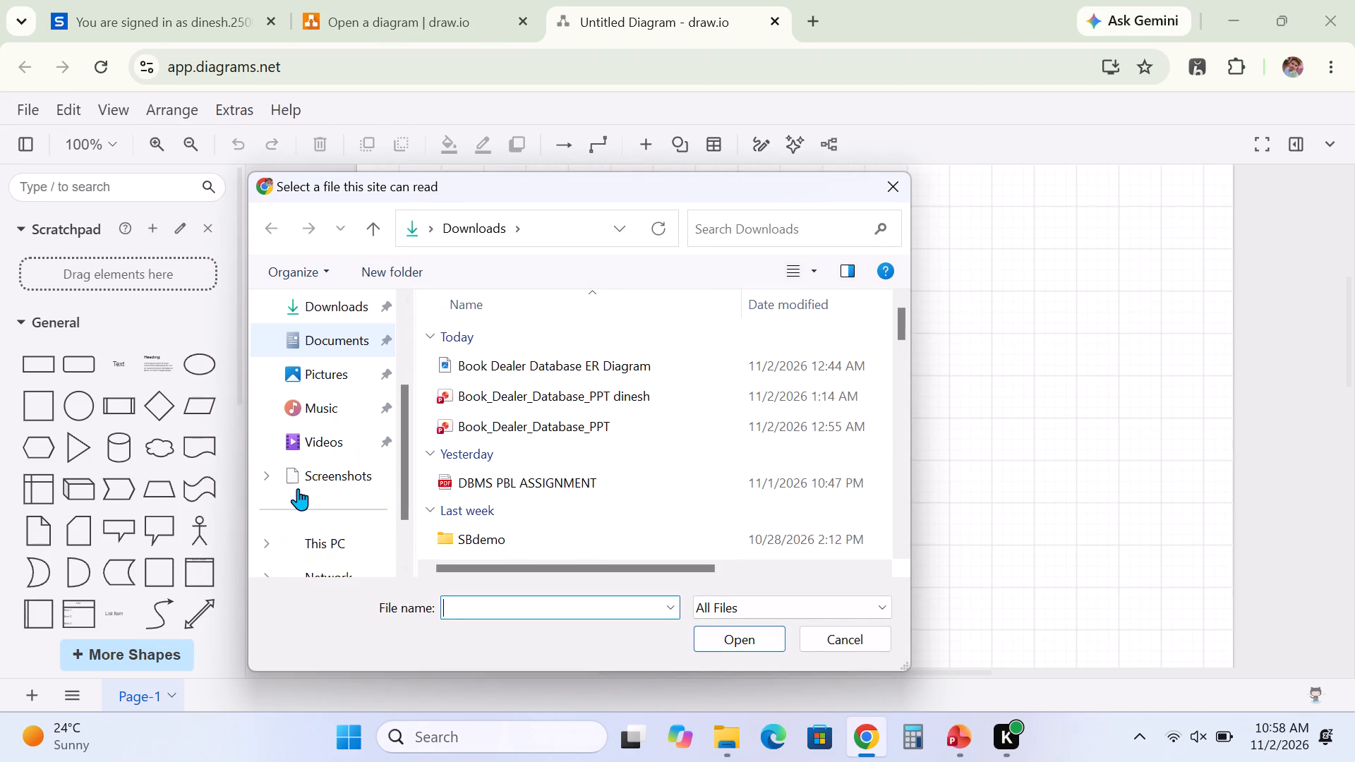
scroll(298, 488, down, 2)
click(327, 571)
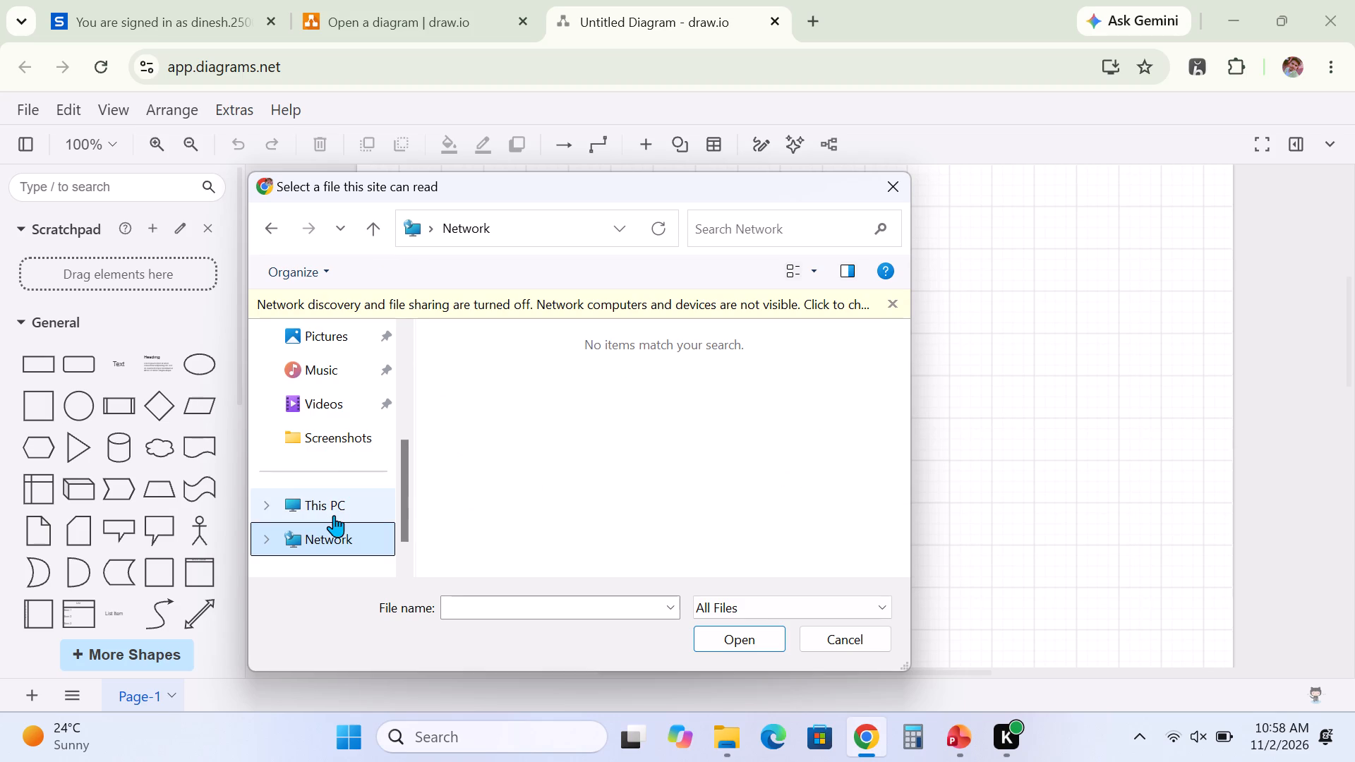
click(327, 504)
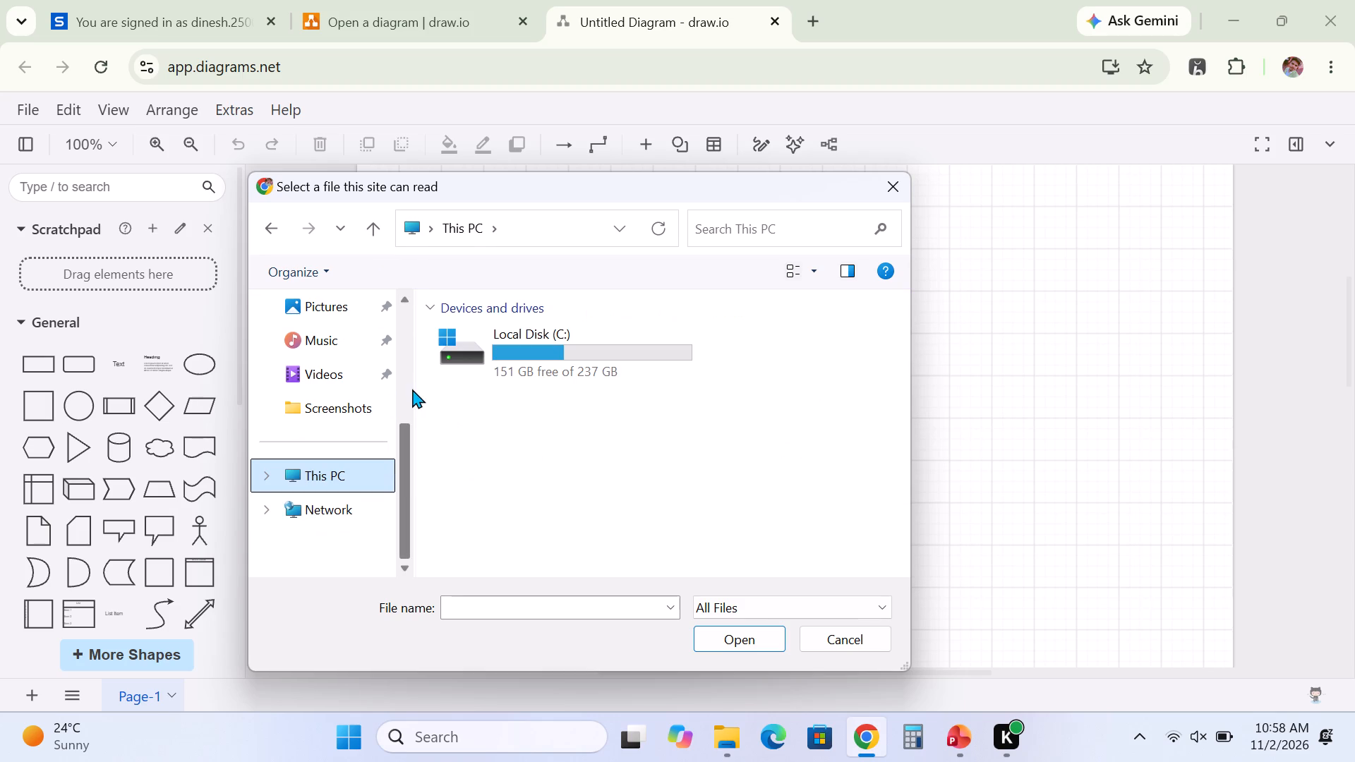
scroll(323, 380, up, 2)
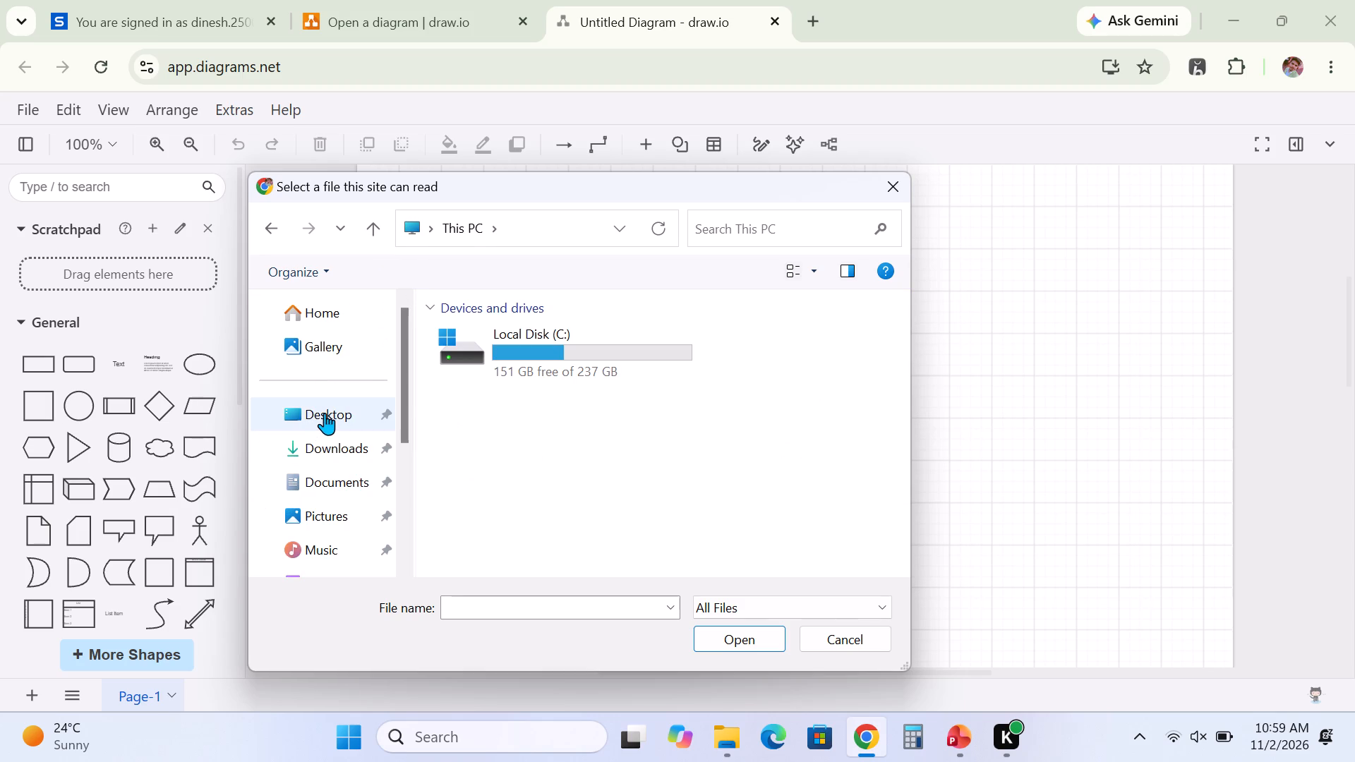
click(334, 447)
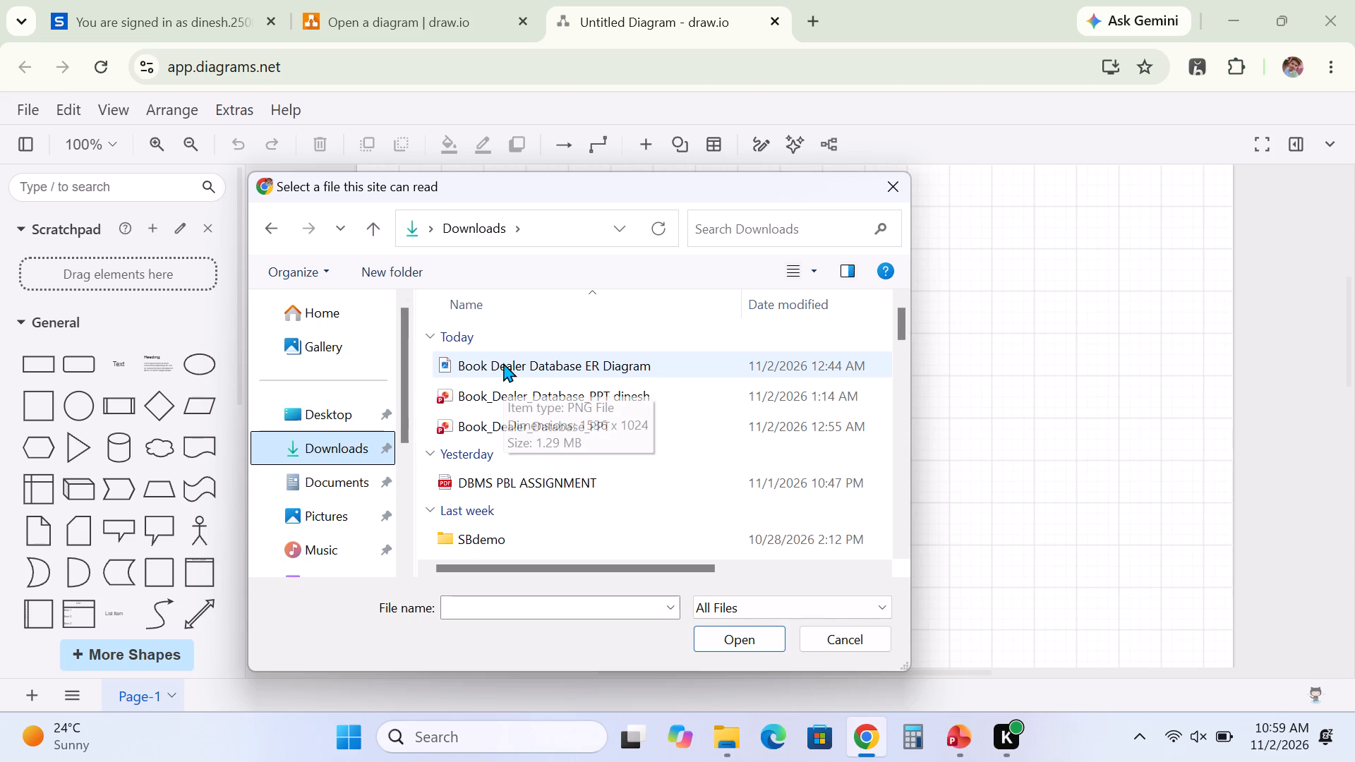
scroll(615, 427, down, 1)
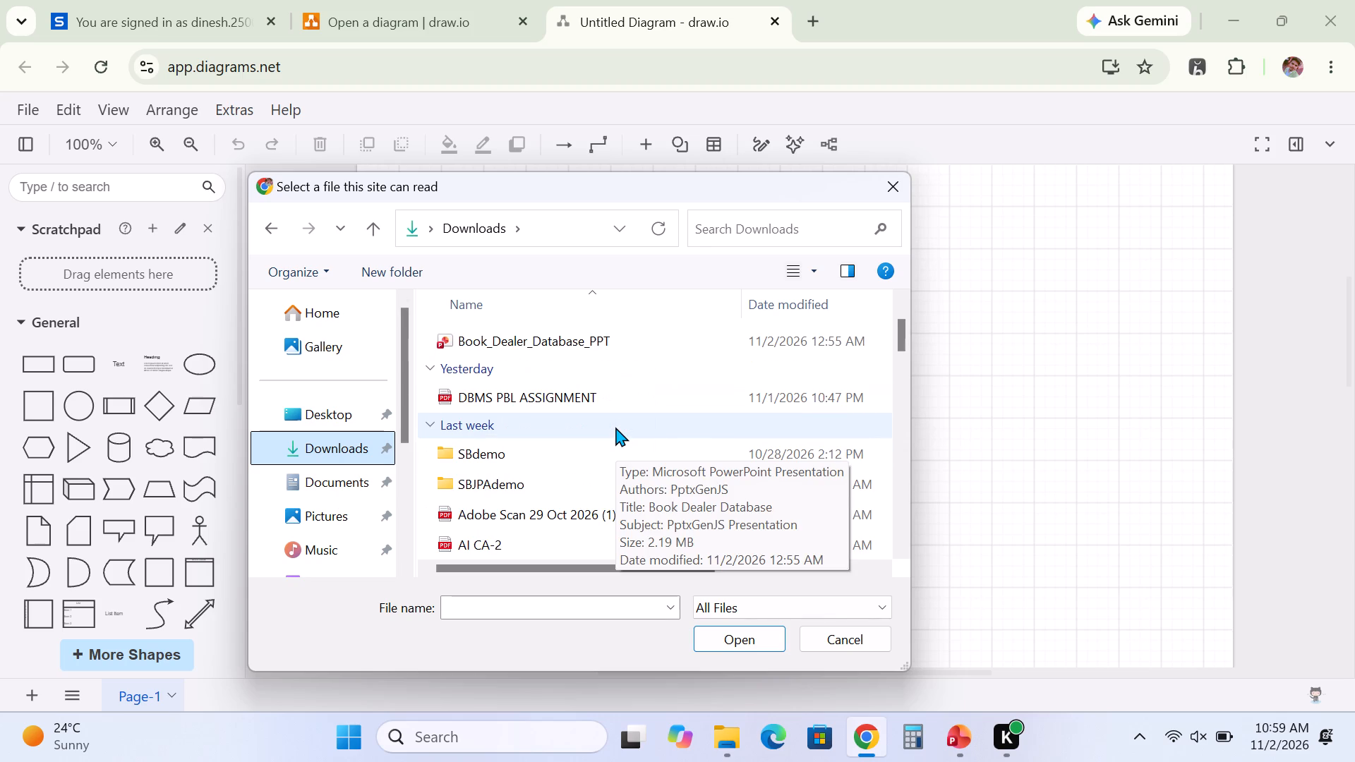
scroll(615, 427, down, 2)
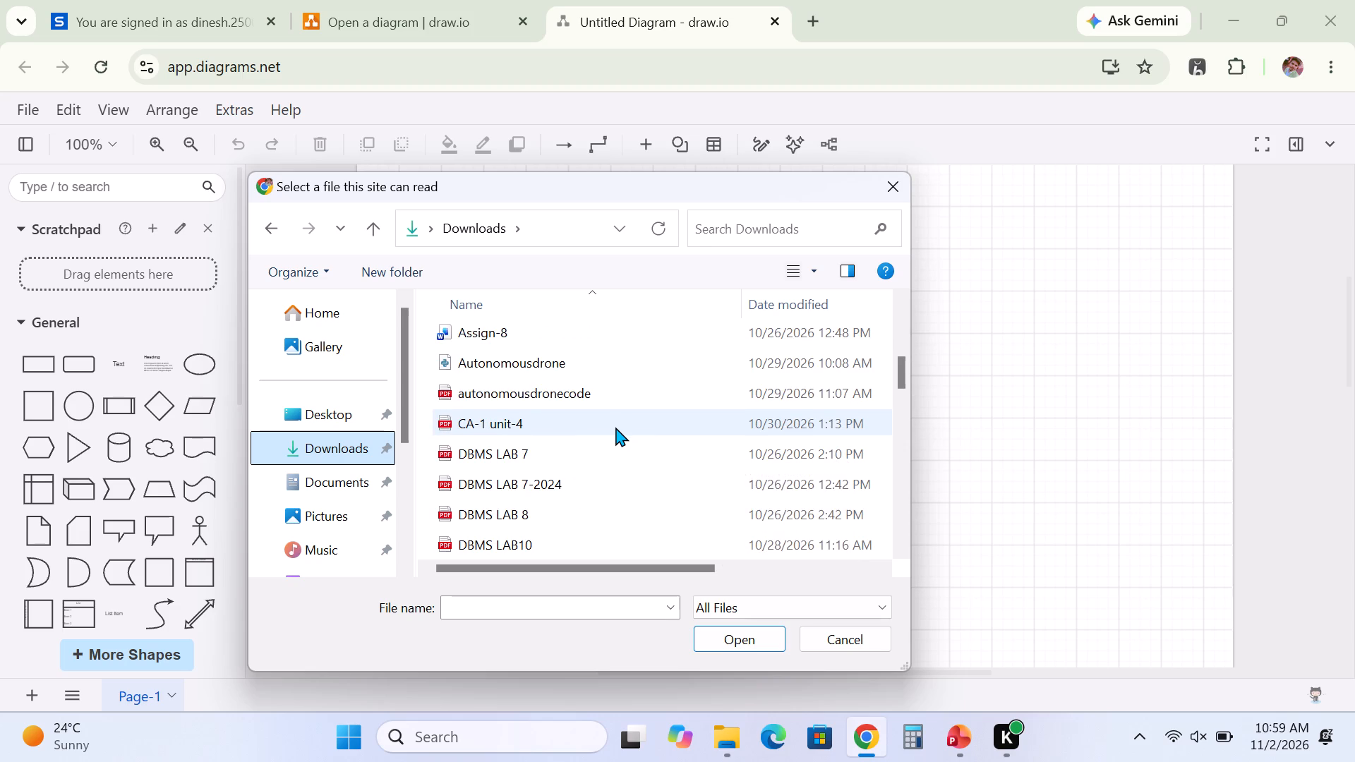
scroll(615, 427, down, 2)
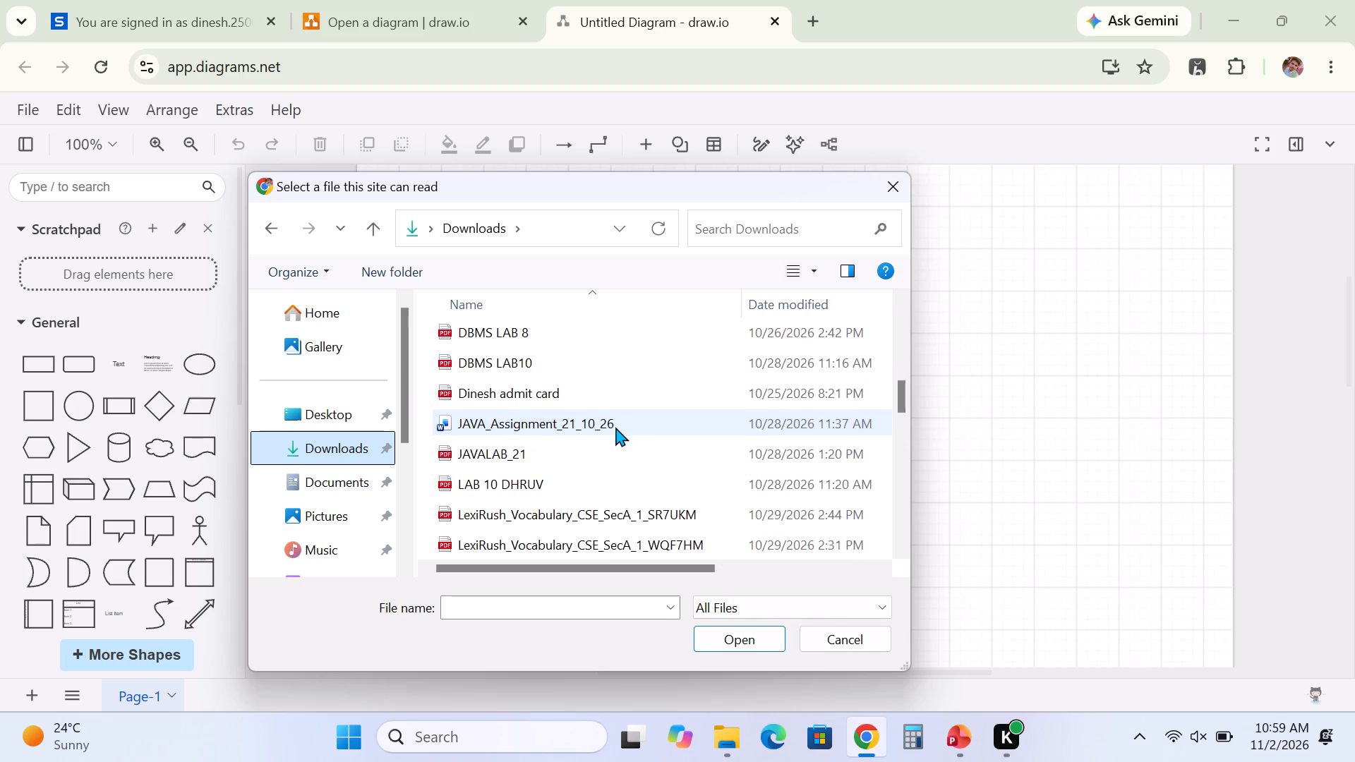
scroll(615, 427, down, 2)
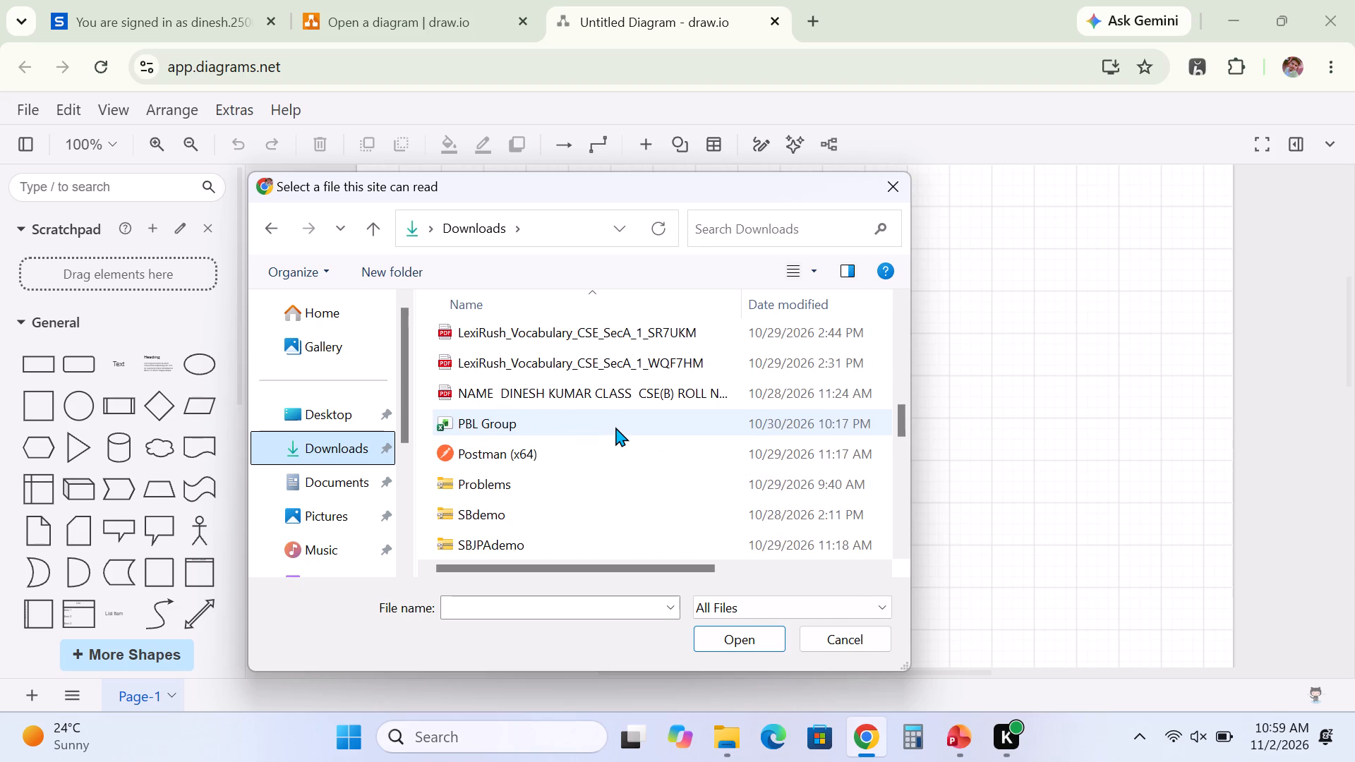
scroll(615, 427, down, 3)
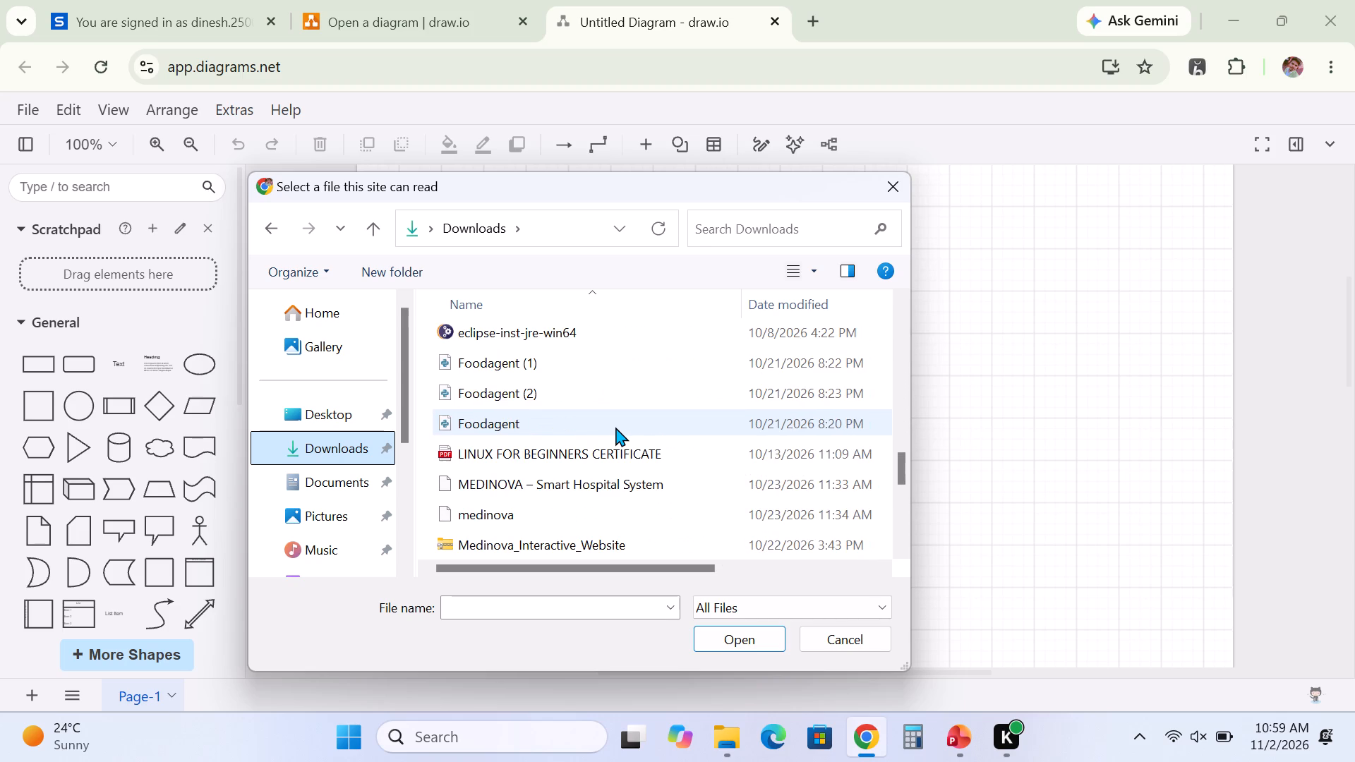
scroll(615, 427, down, 9)
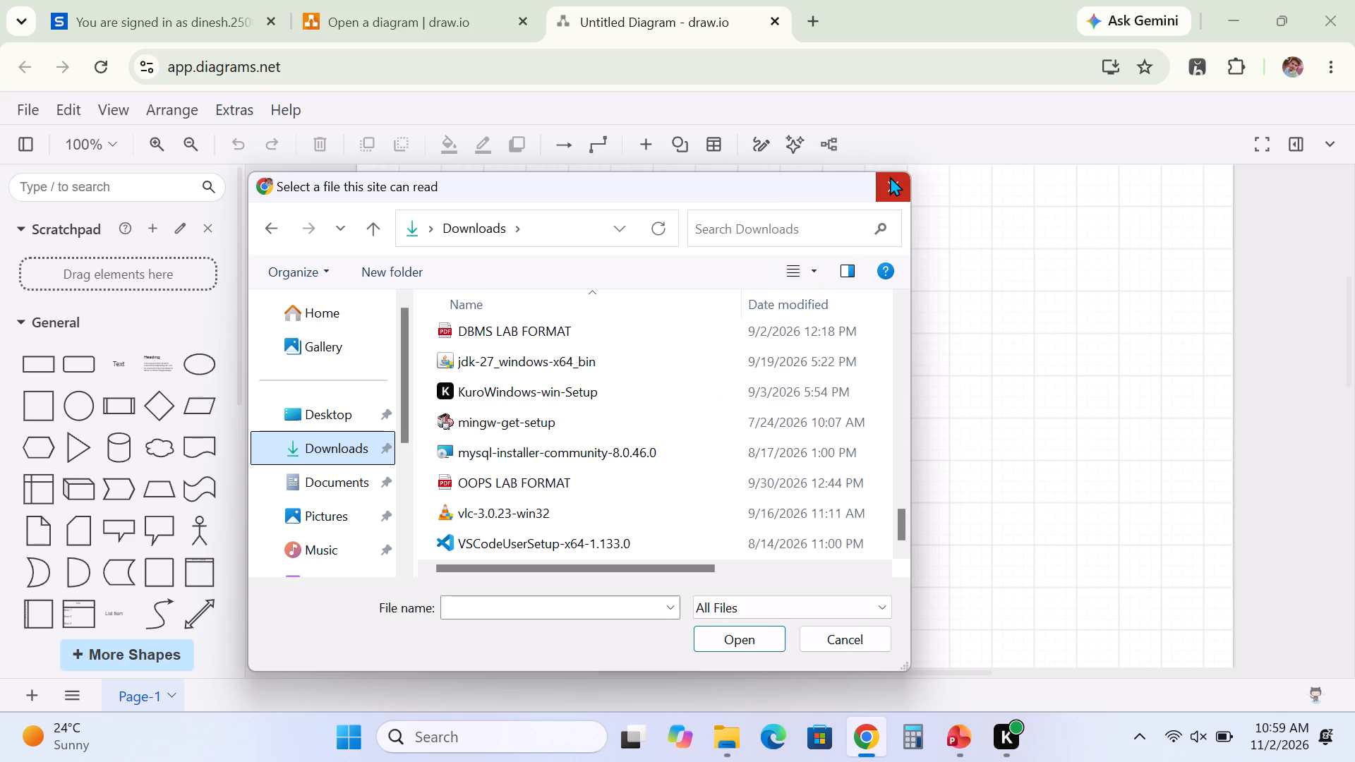
click(890, 176)
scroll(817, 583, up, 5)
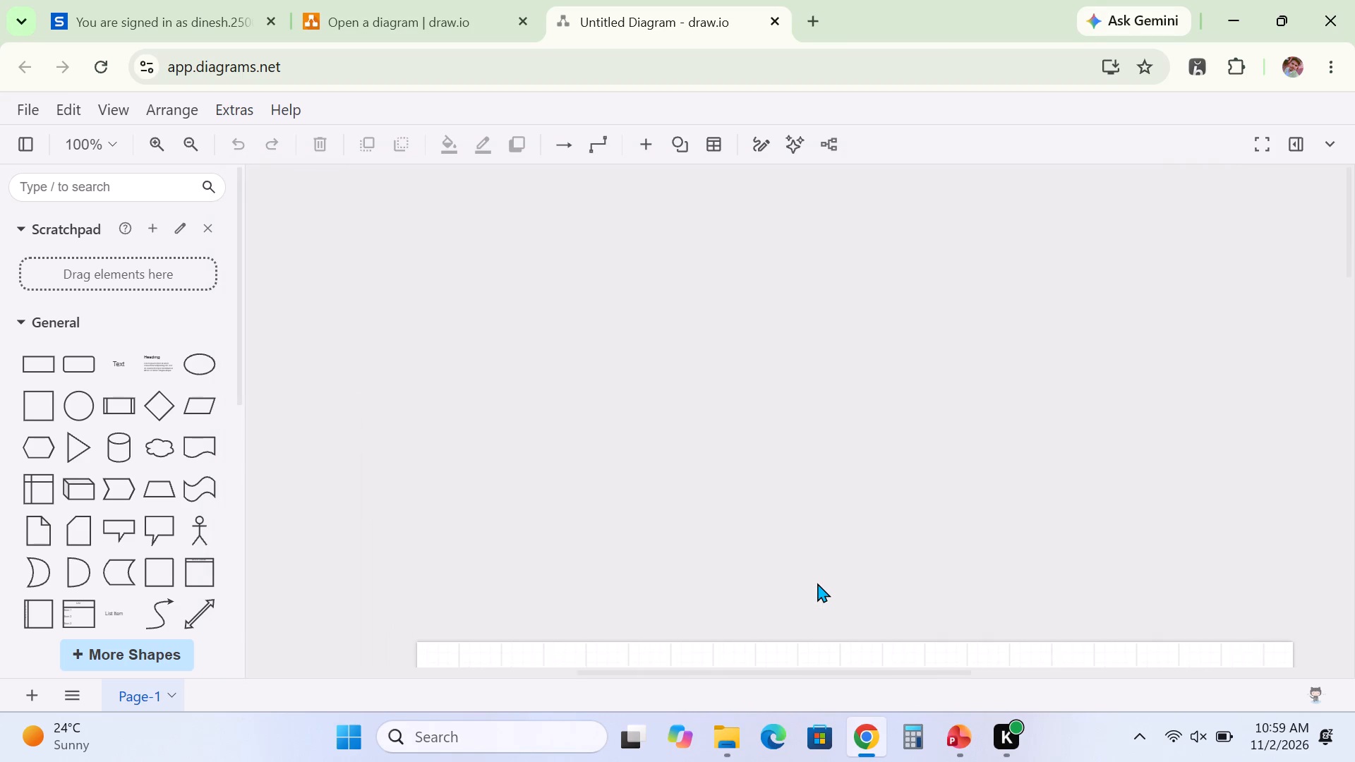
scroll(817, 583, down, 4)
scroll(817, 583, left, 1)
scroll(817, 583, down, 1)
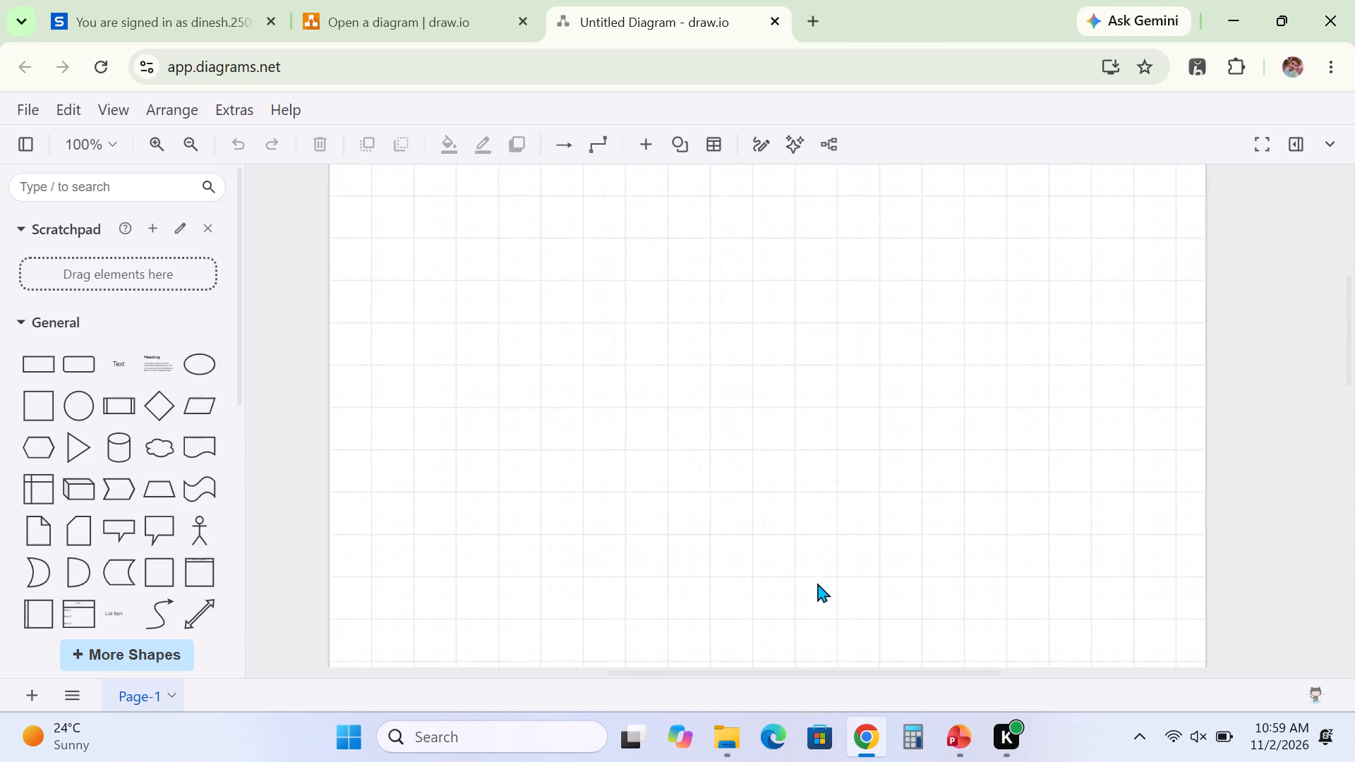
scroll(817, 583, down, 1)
Switch to File Explorer and sort the Downloads folder by date created.
click(726, 751)
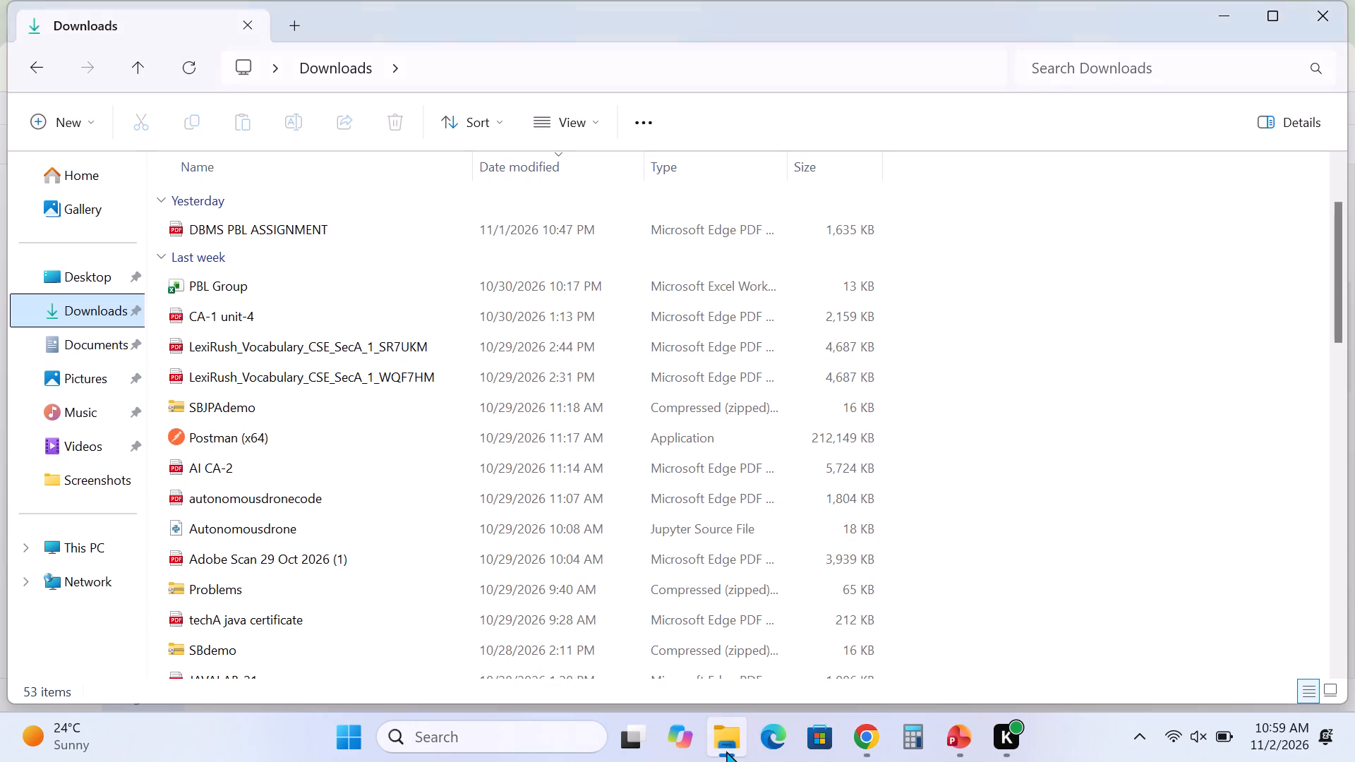
click(462, 133)
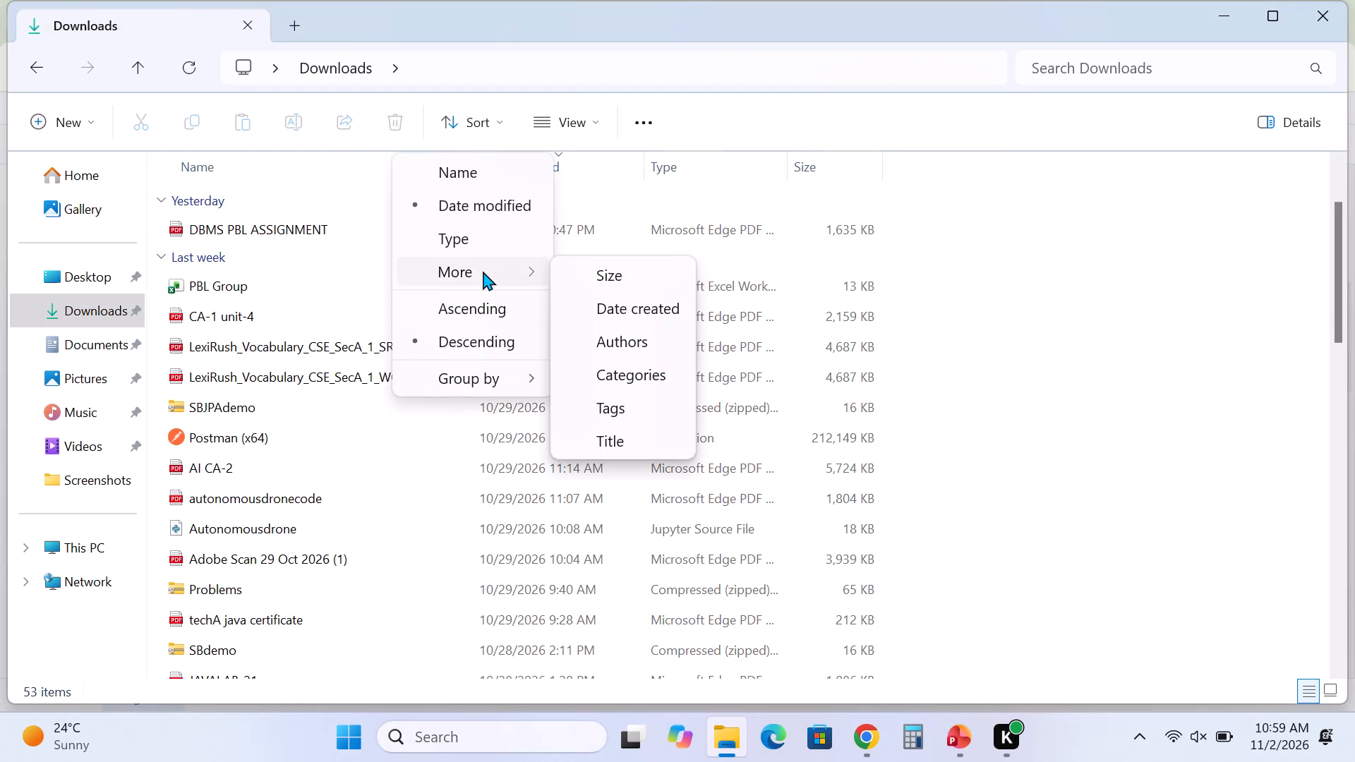
click(616, 302)
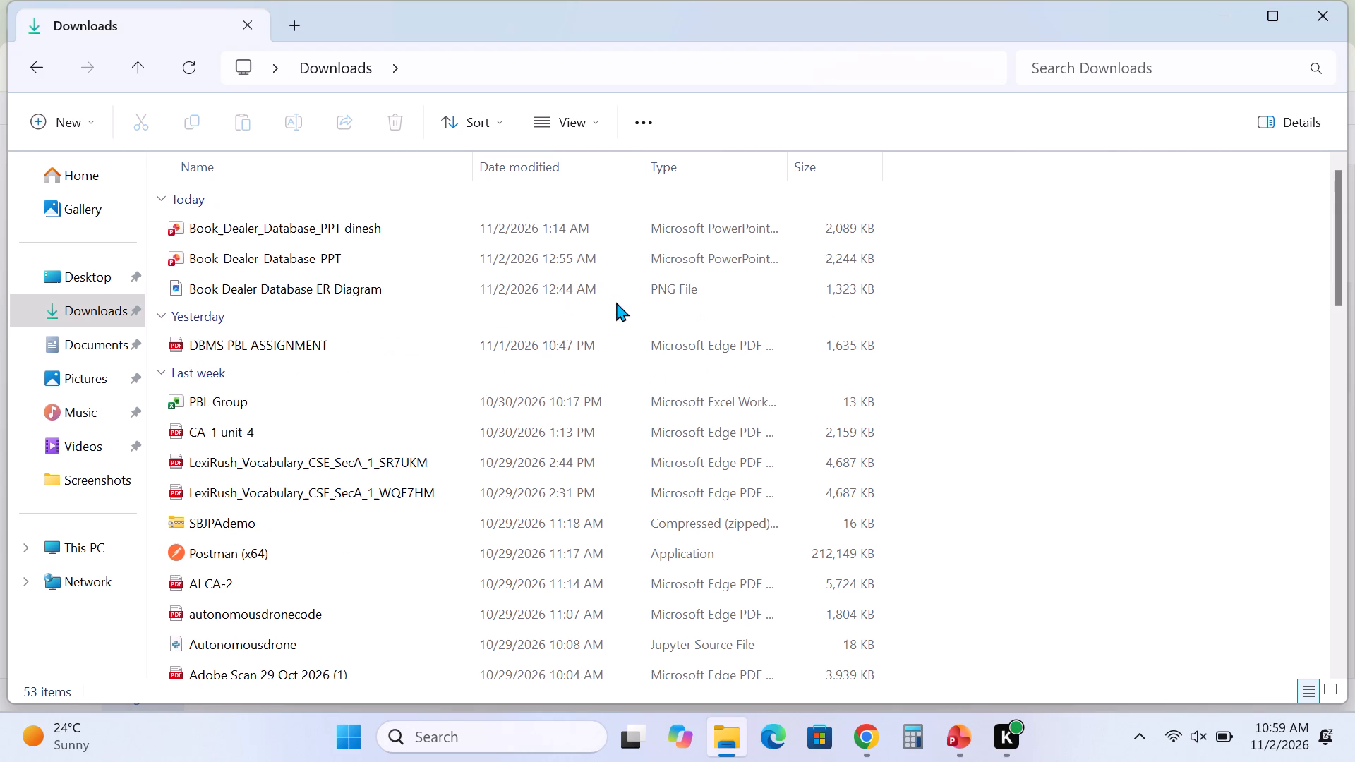
scroll(616, 302, up, 2)
Search the Downloads folder for xml, return to the full file list, and close File Explorer.
click(1109, 61)
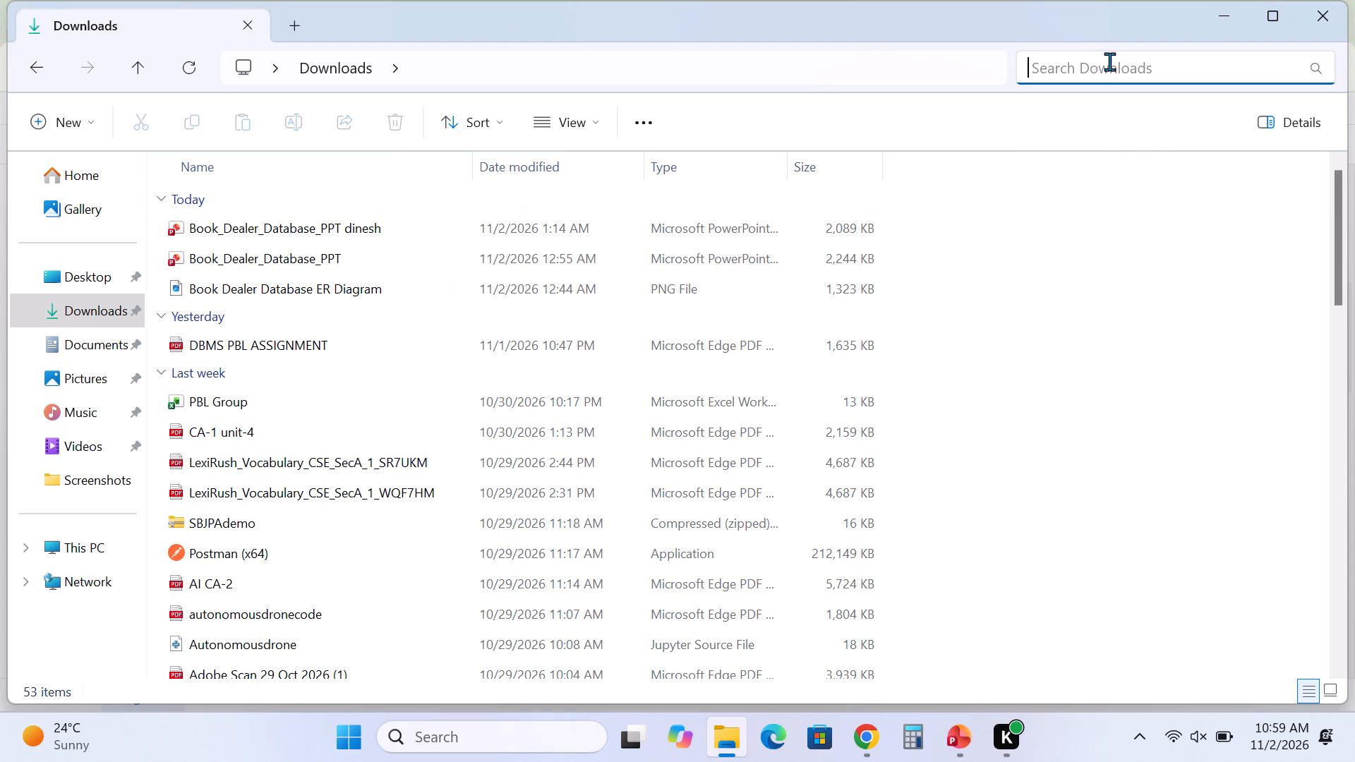
text(xml)
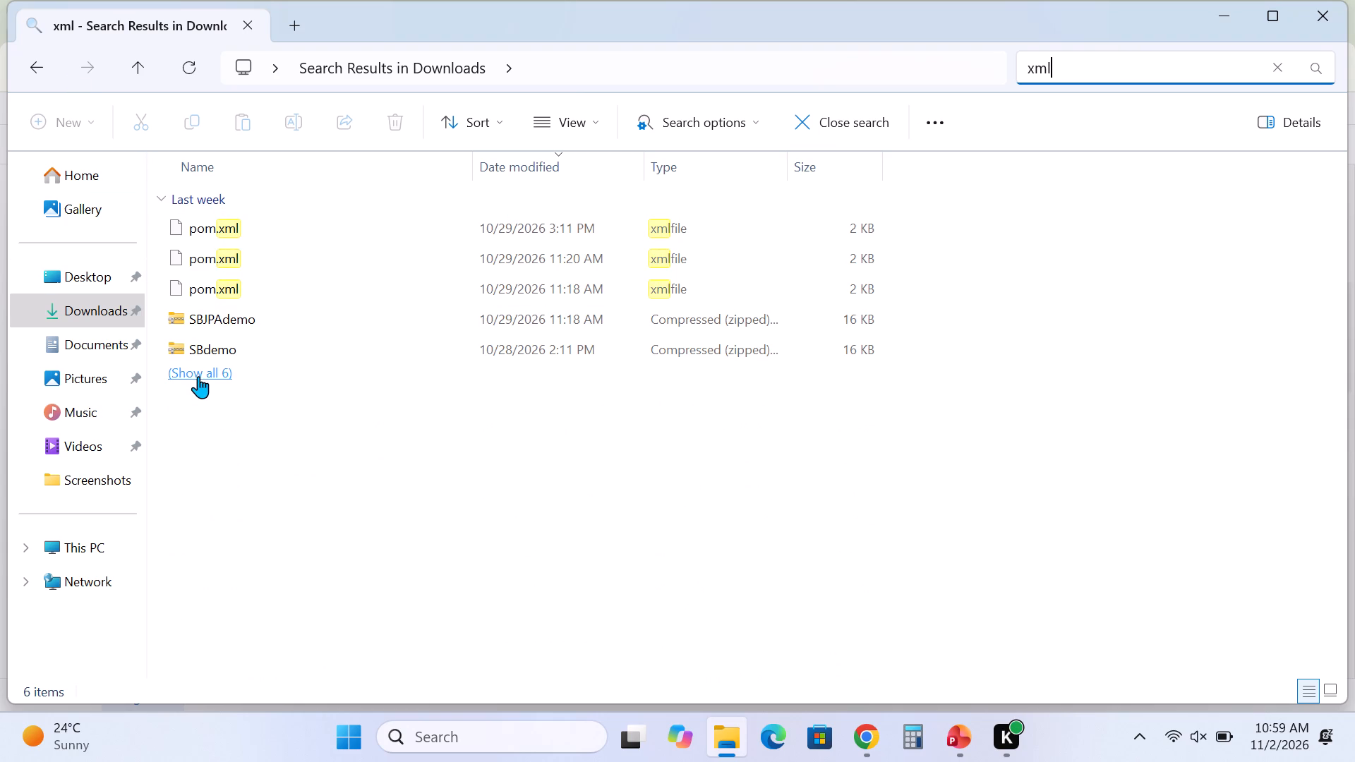
click(37, 63)
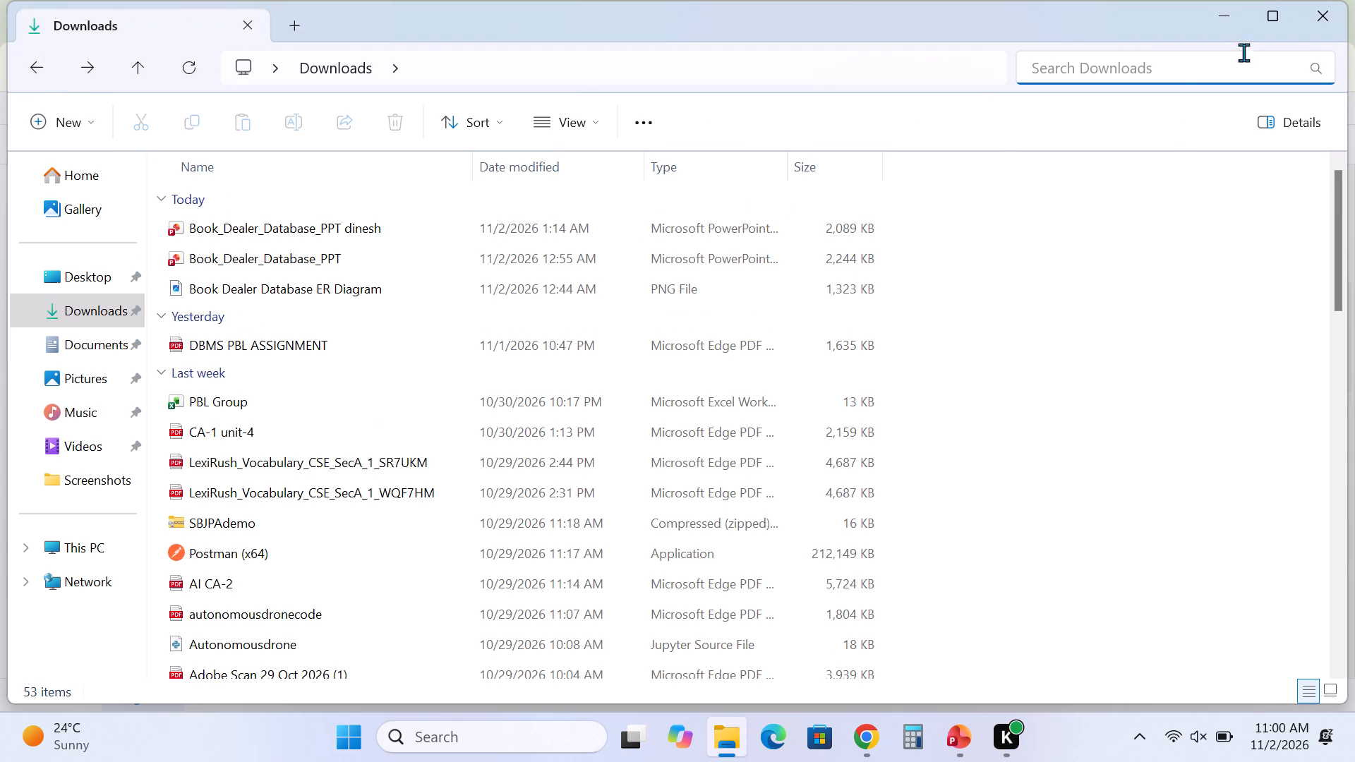
click(1320, 16)
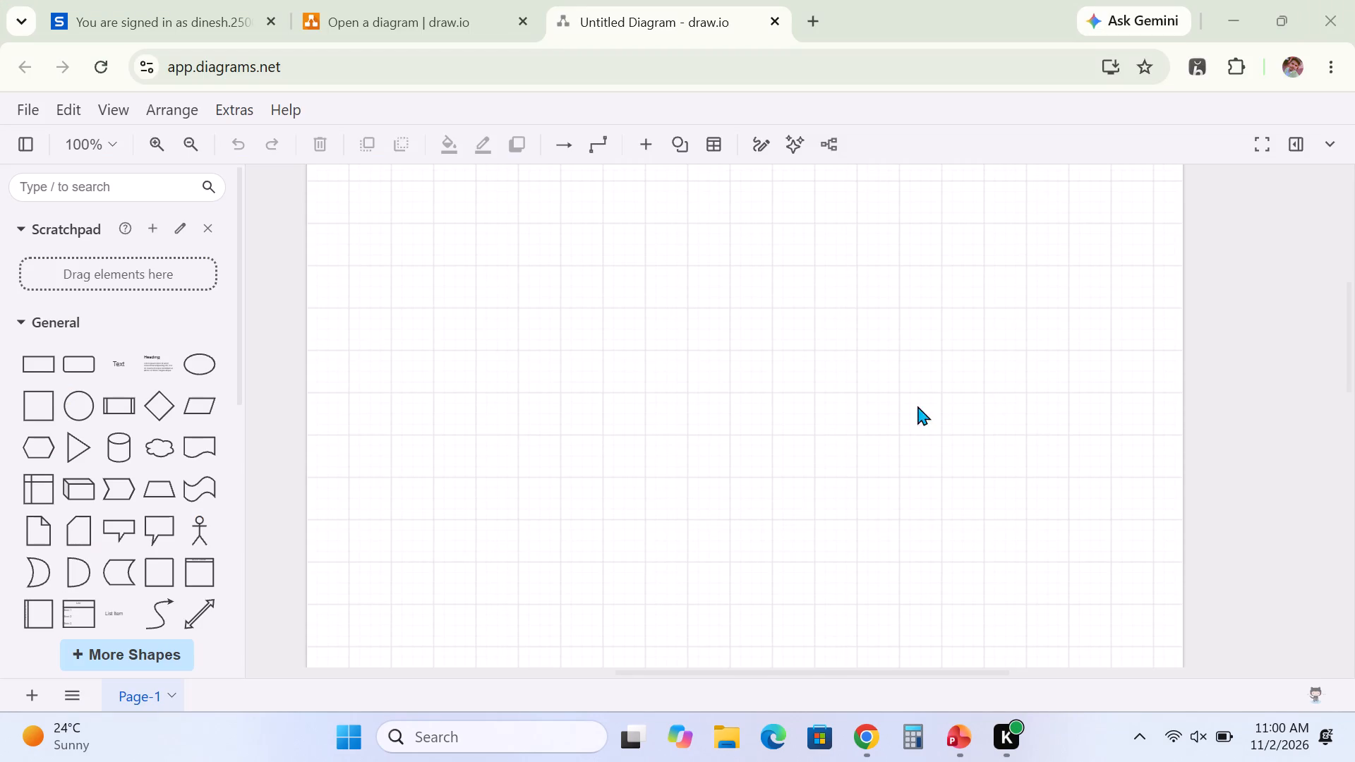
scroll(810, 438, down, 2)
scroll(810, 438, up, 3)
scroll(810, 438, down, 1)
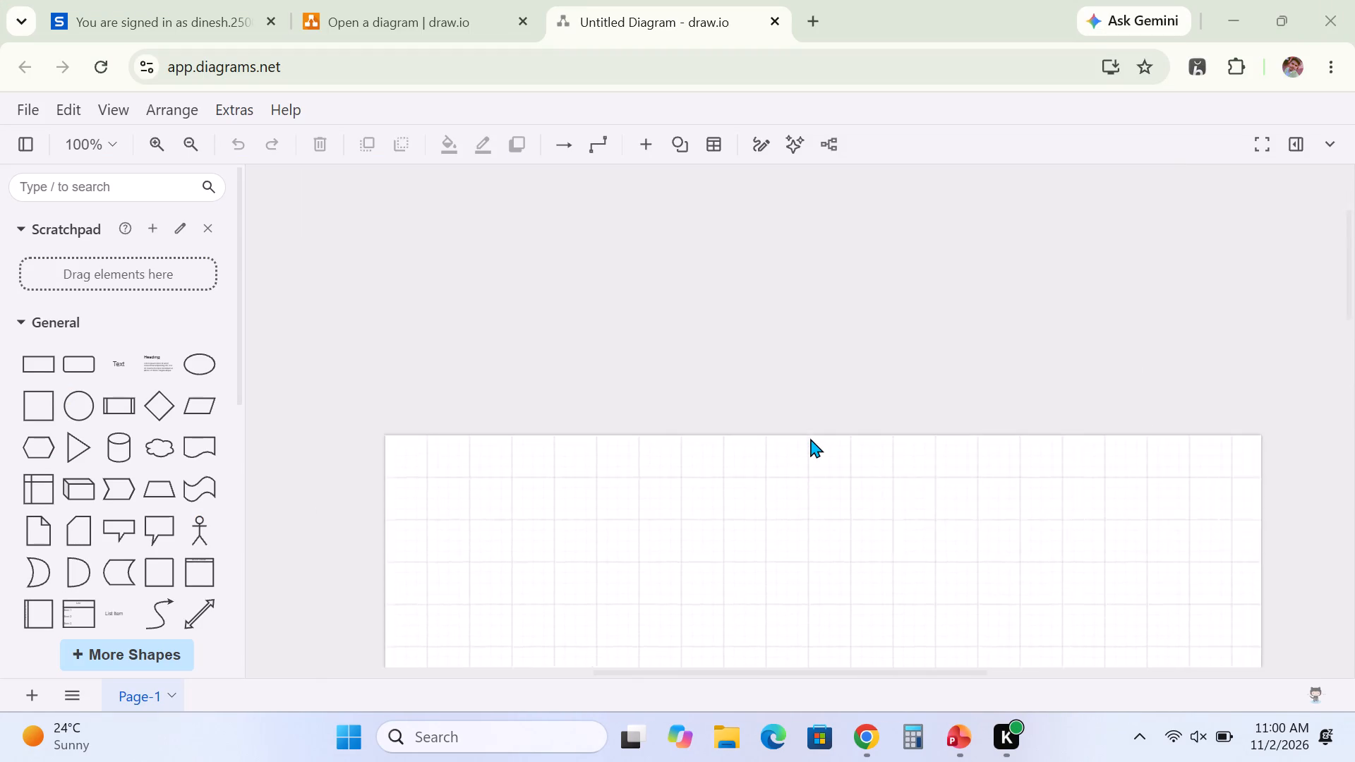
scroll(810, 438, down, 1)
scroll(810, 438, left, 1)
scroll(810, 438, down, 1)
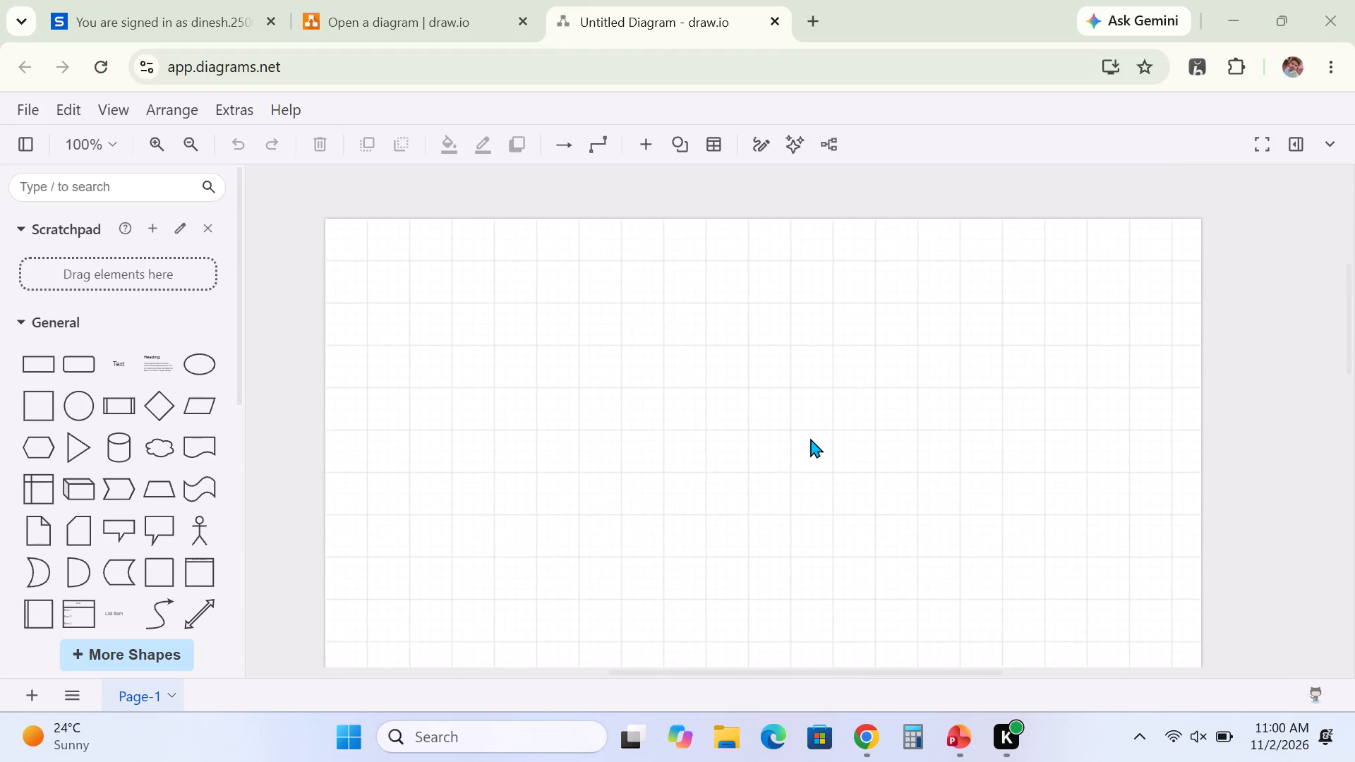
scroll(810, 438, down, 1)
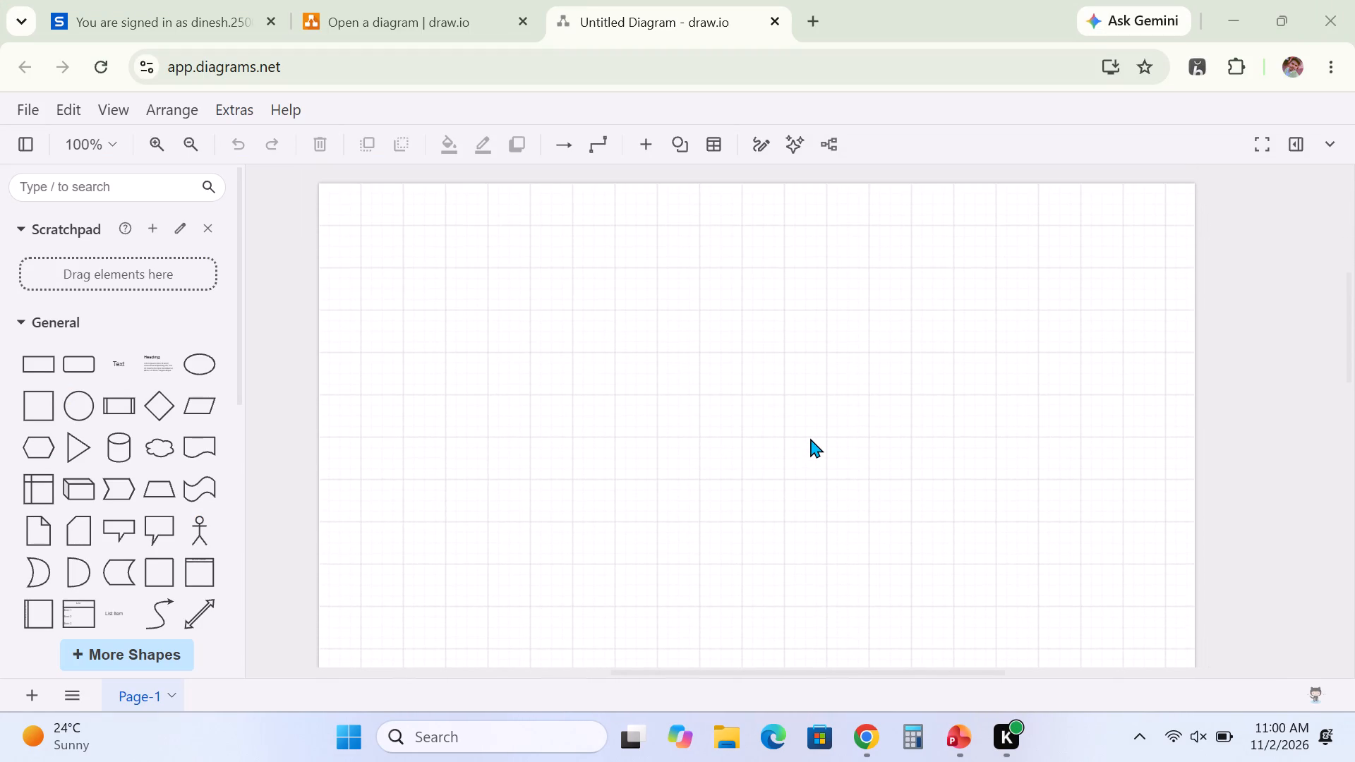
Close the browser tab holding the blank Untitled Diagram.
click(22, 61)
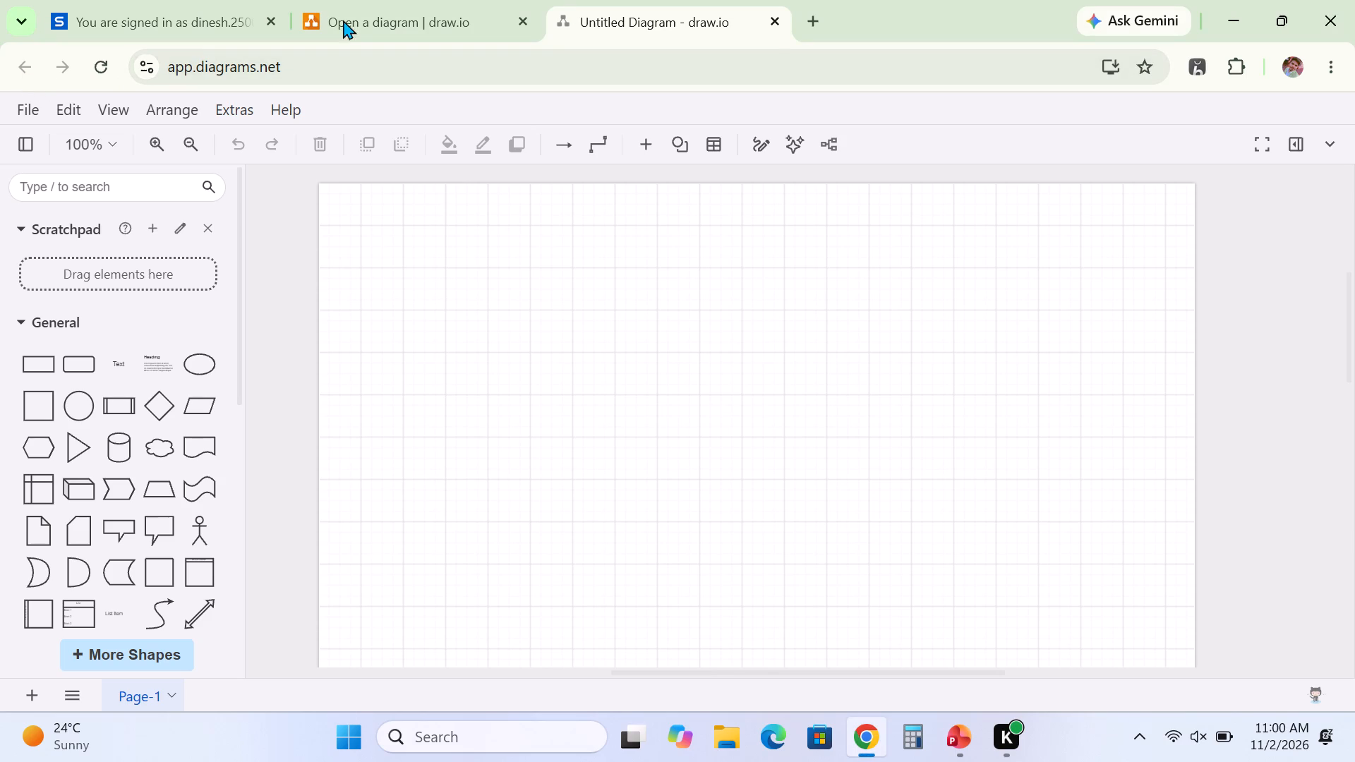
click(771, 20)
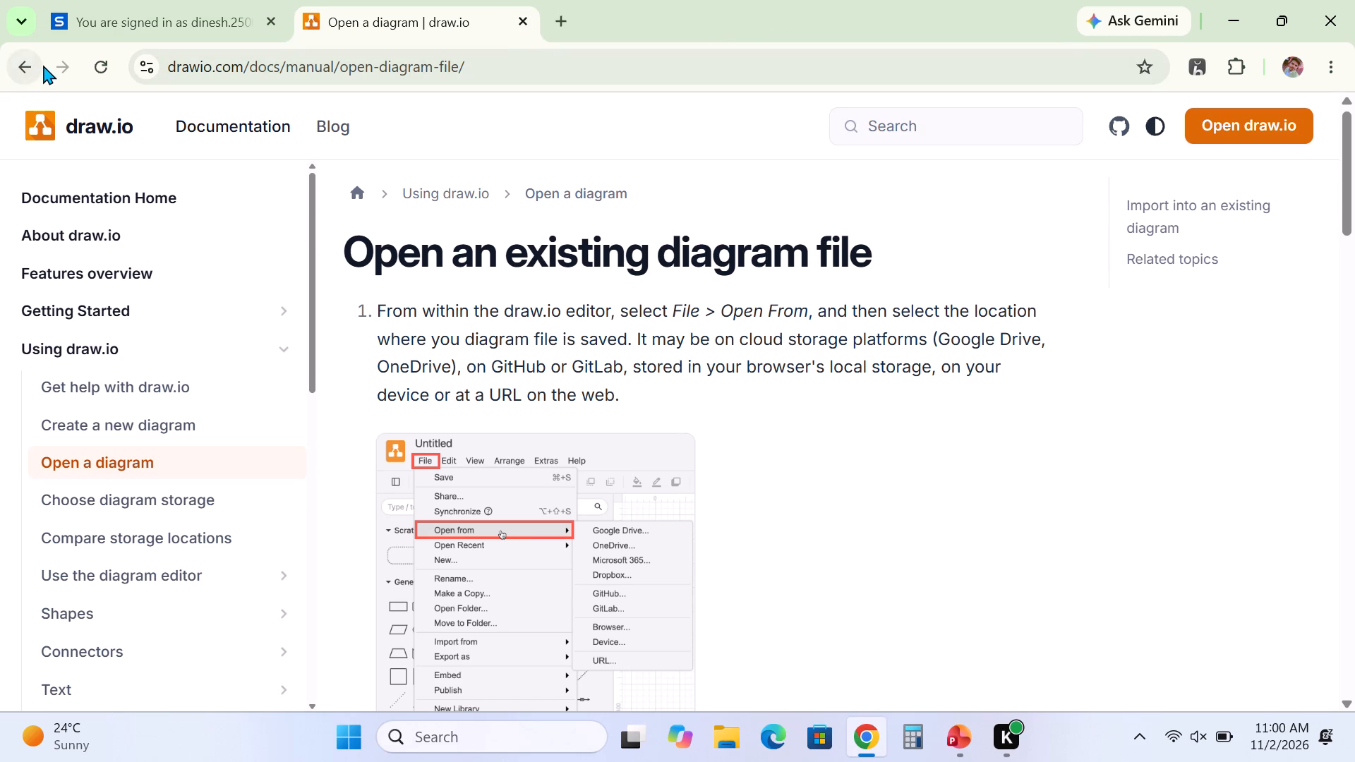
Look through the list of draw.io documentation topics beside the Open an existing diagram file article.
scroll(147, 560, down, 1)
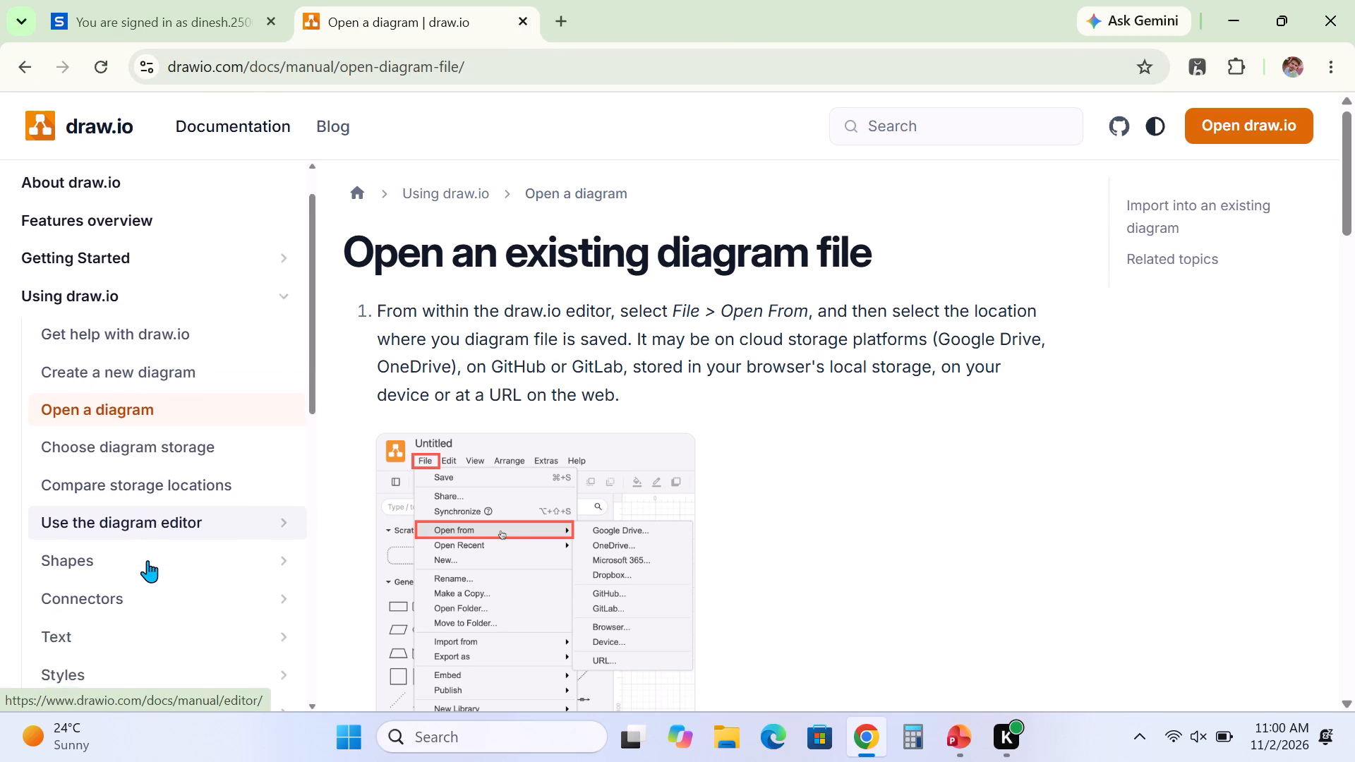
scroll(147, 560, down, 3)
scroll(147, 560, up, 3)
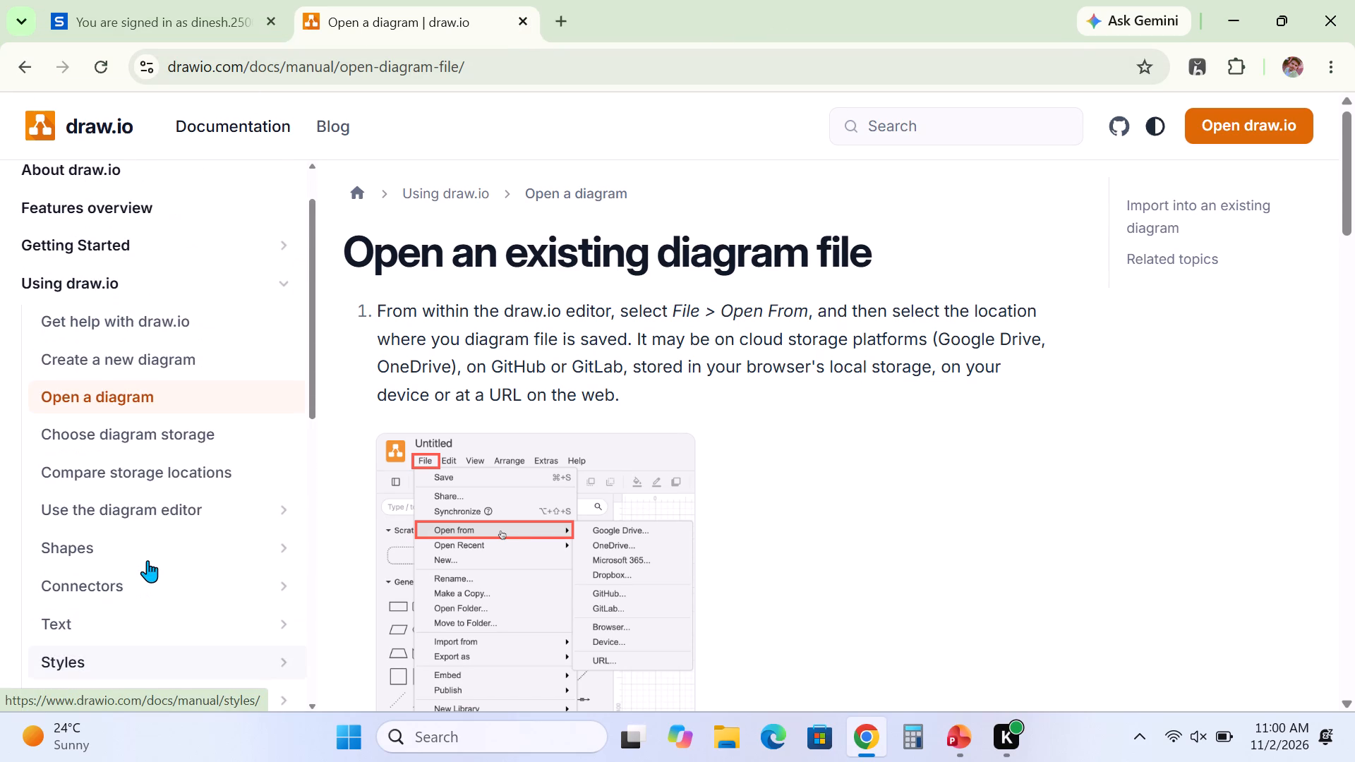
scroll(147, 560, up, 2)
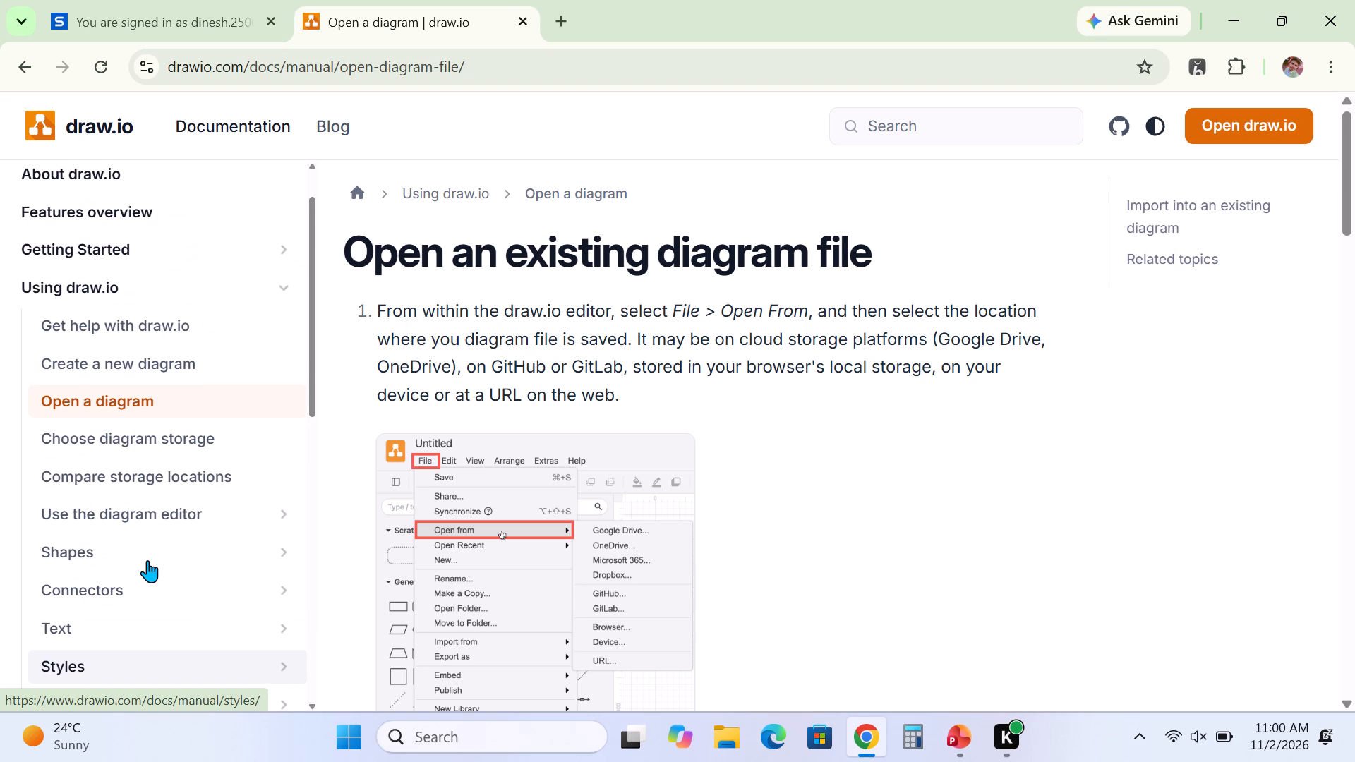
scroll(147, 560, up, 2)
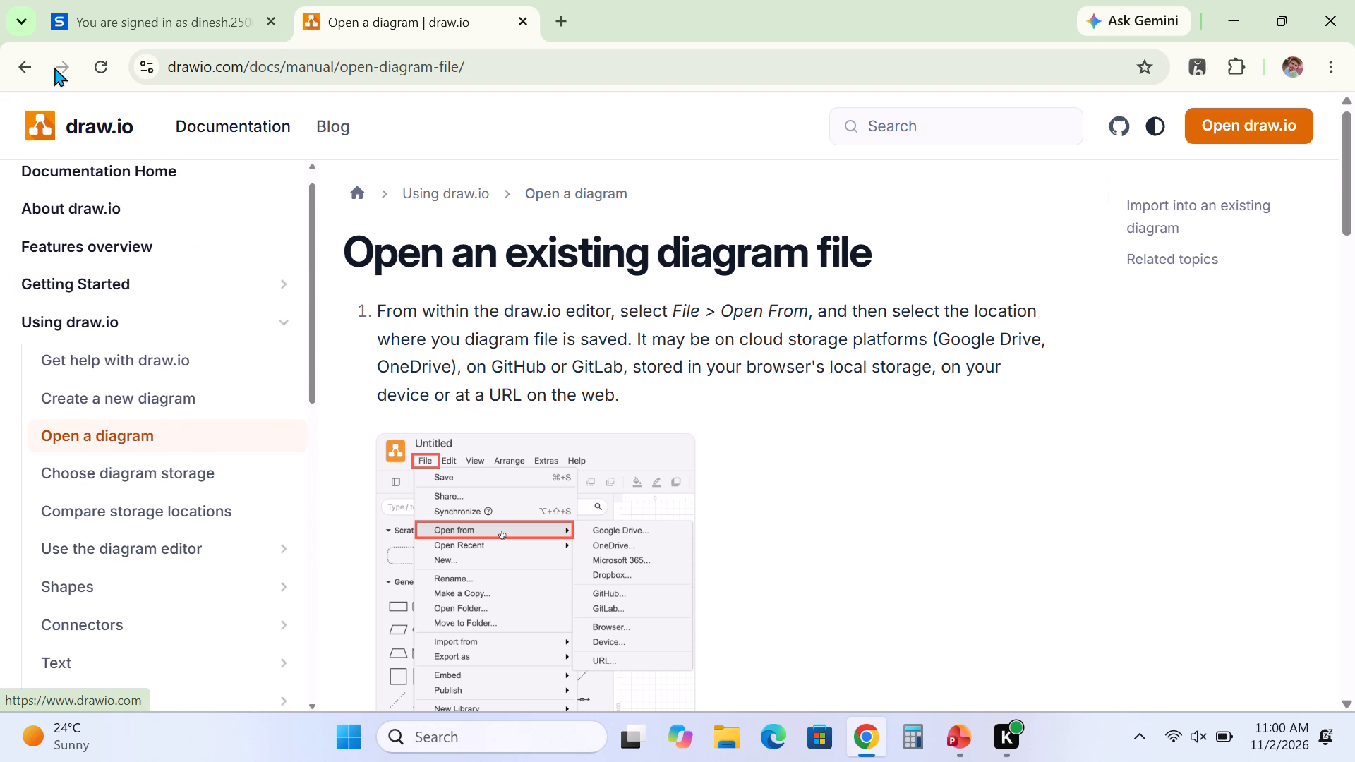
Go back to the draw io search results, open the app.diagrams.net editor, and cancel the draft selection.
click(20, 68)
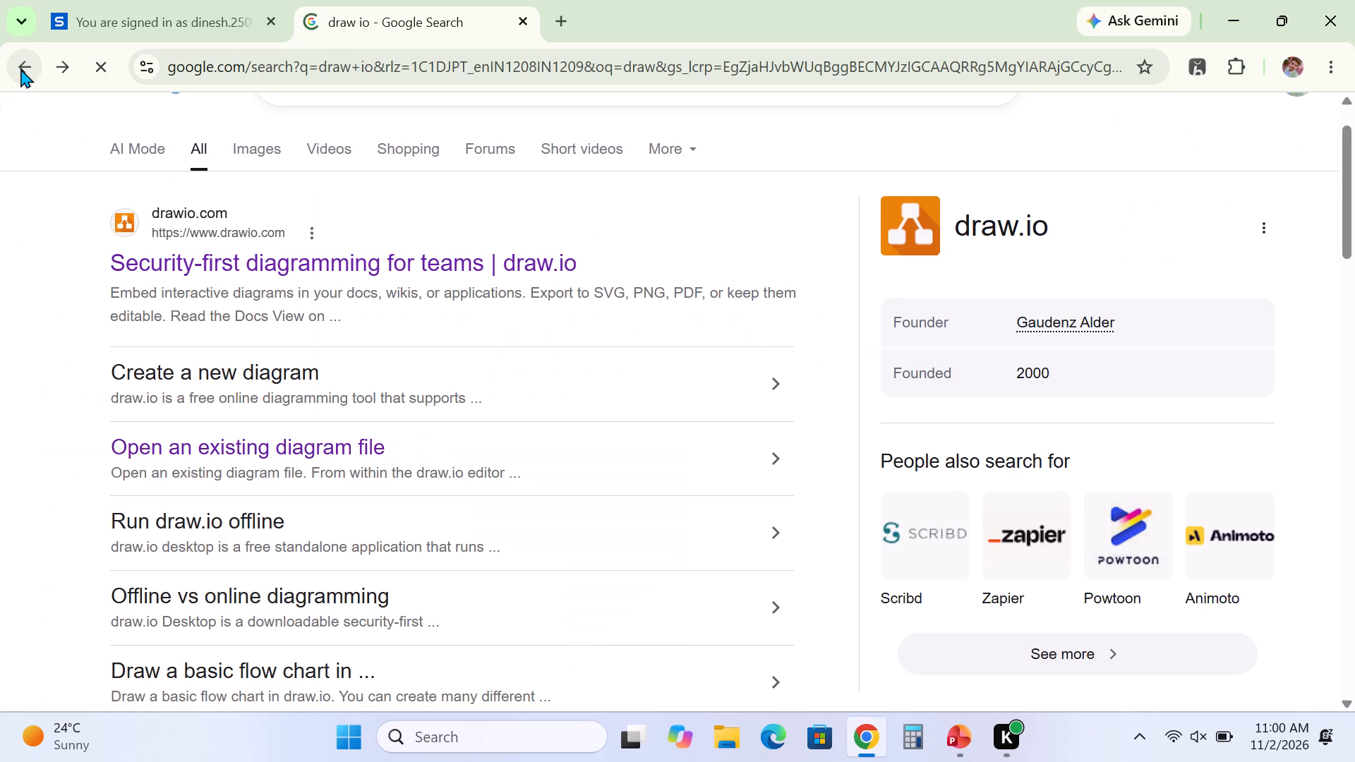
scroll(335, 513, down, 3)
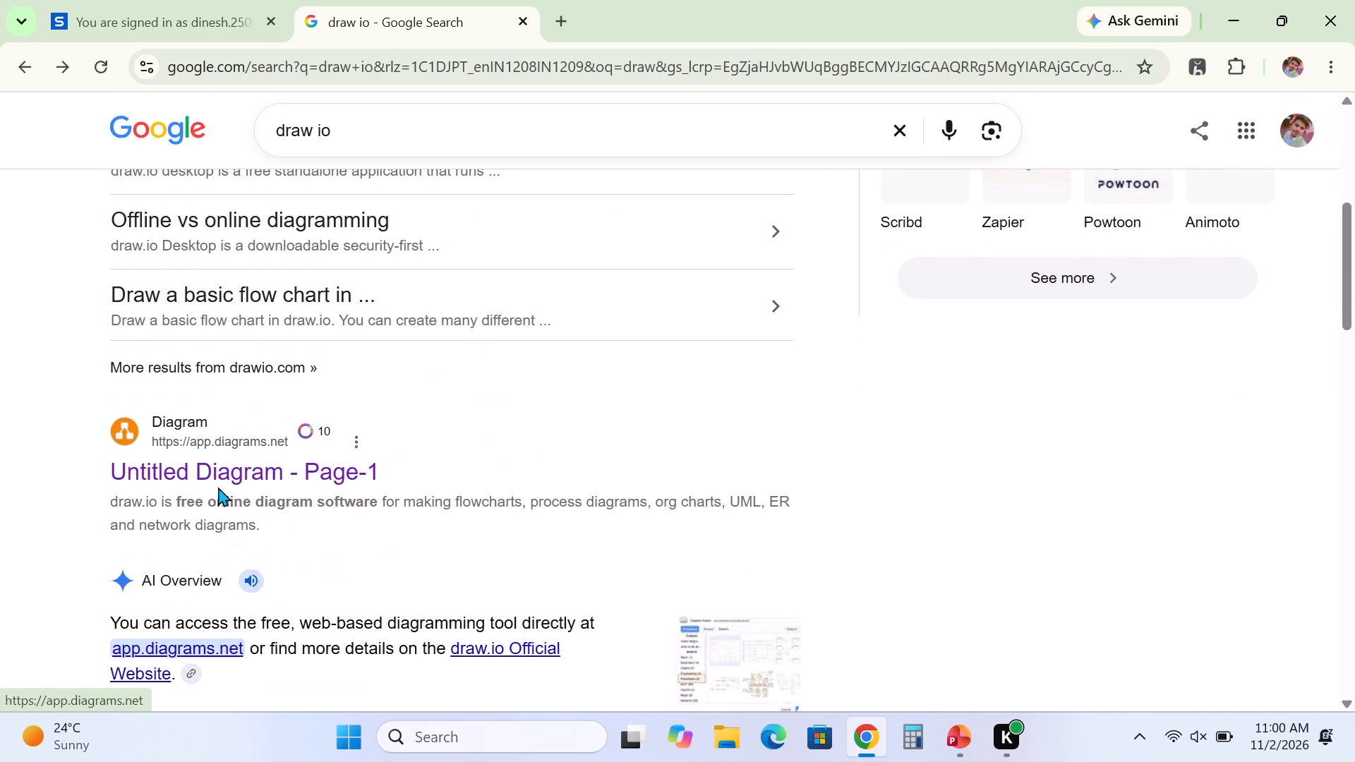
click(205, 478)
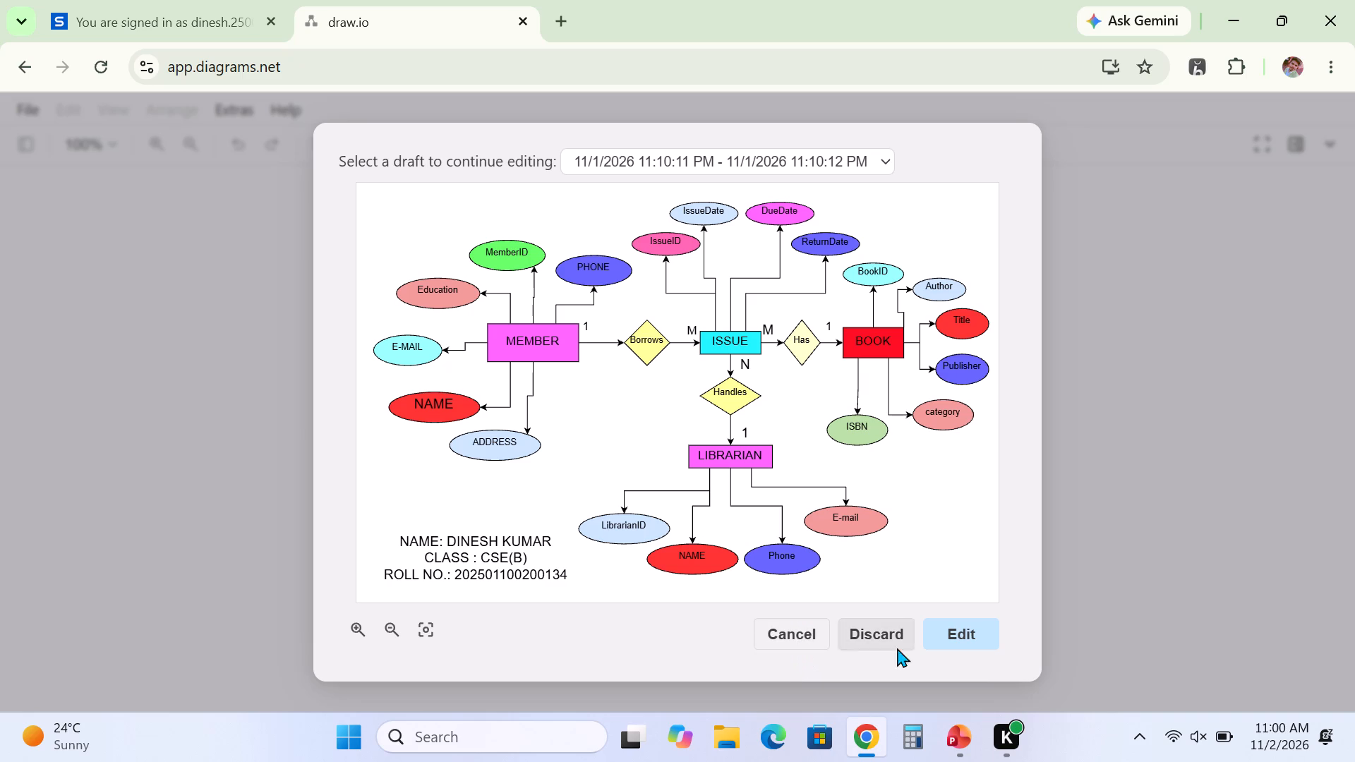
click(785, 637)
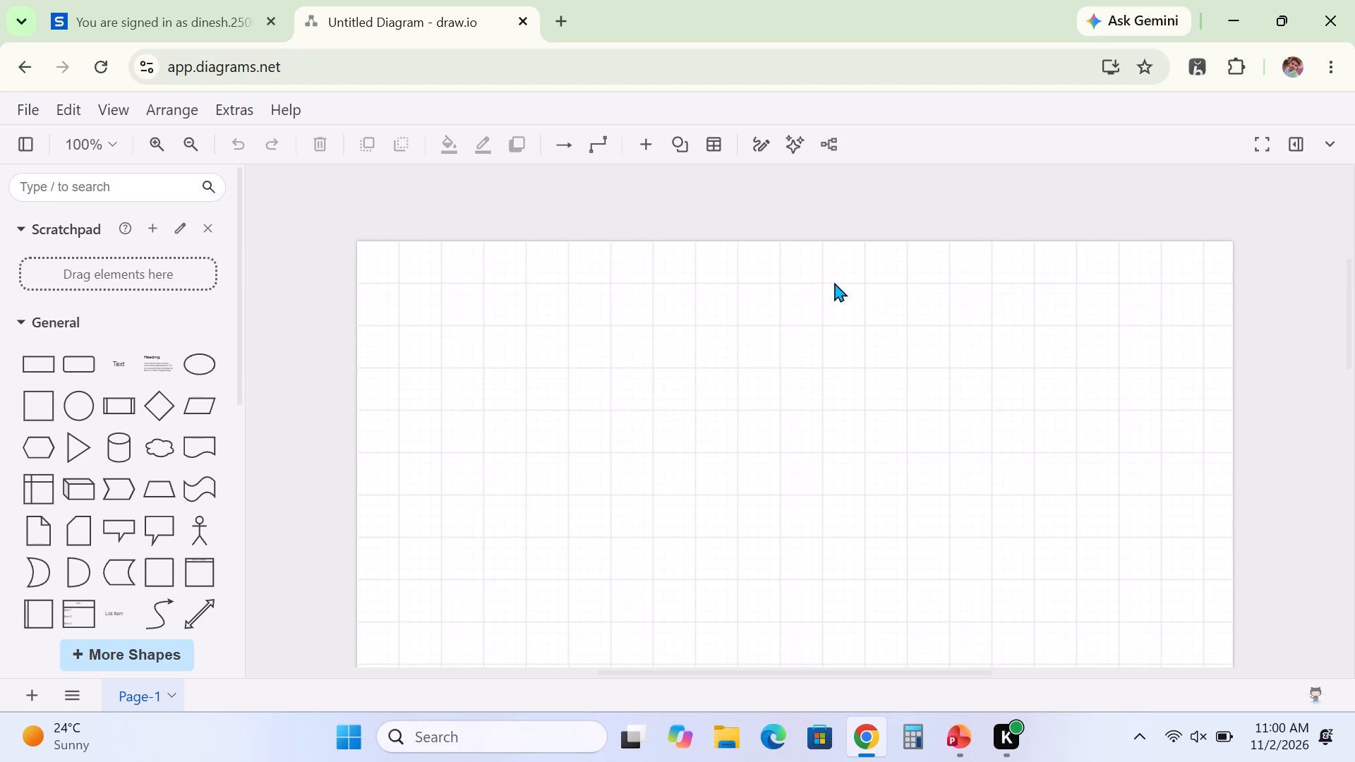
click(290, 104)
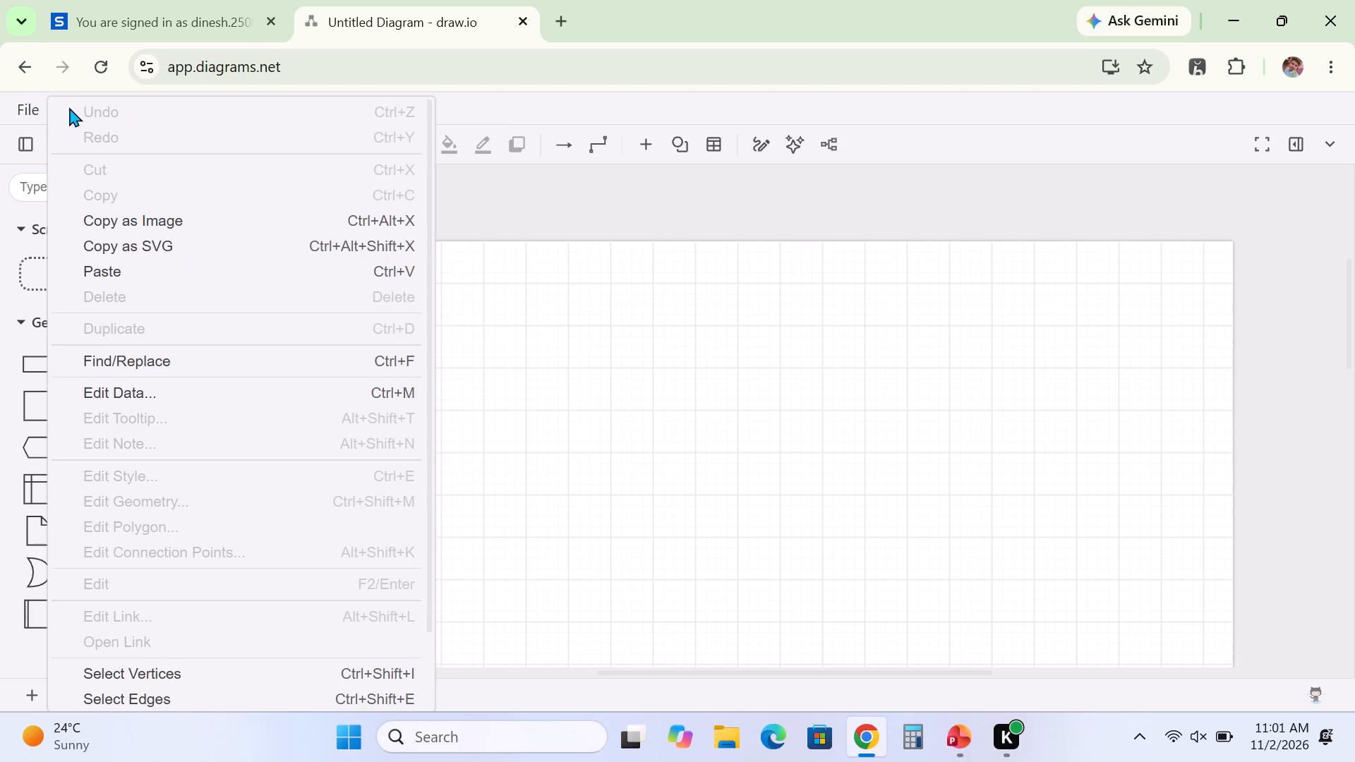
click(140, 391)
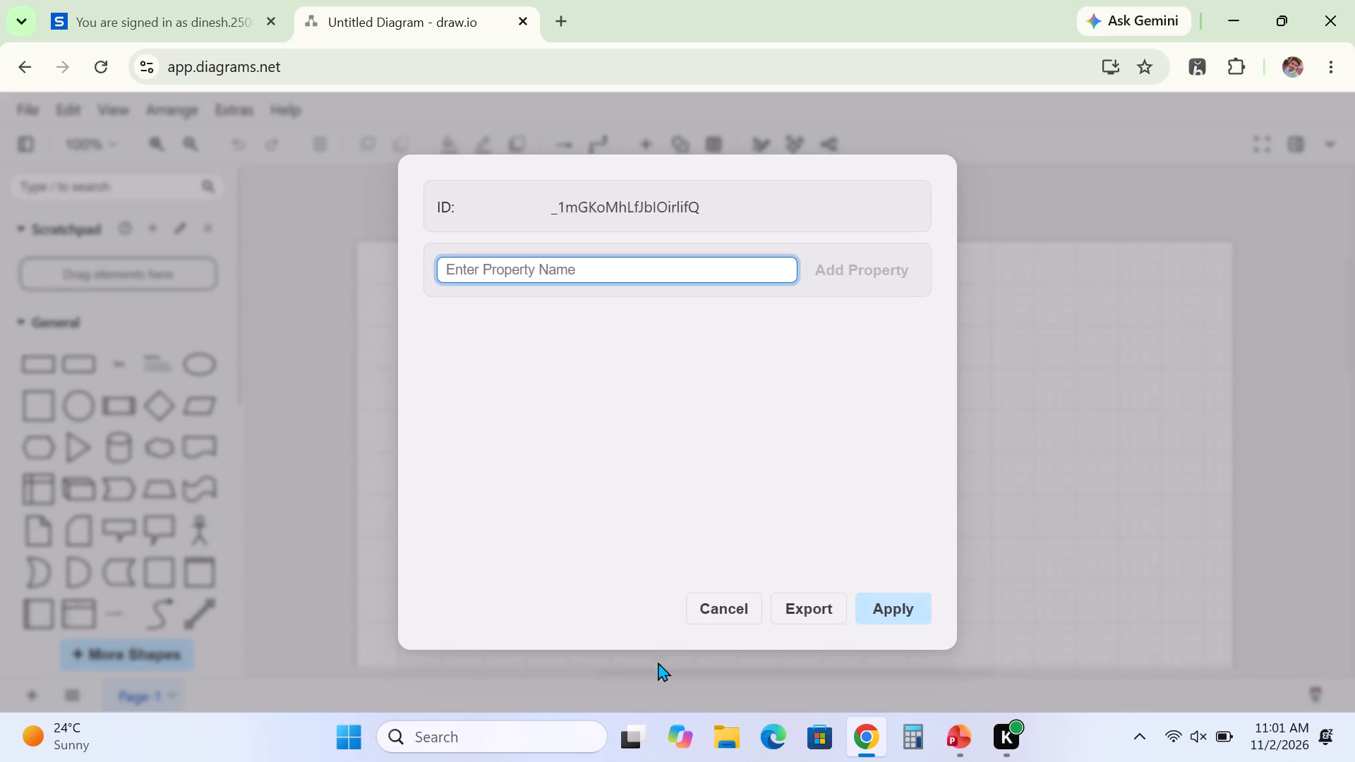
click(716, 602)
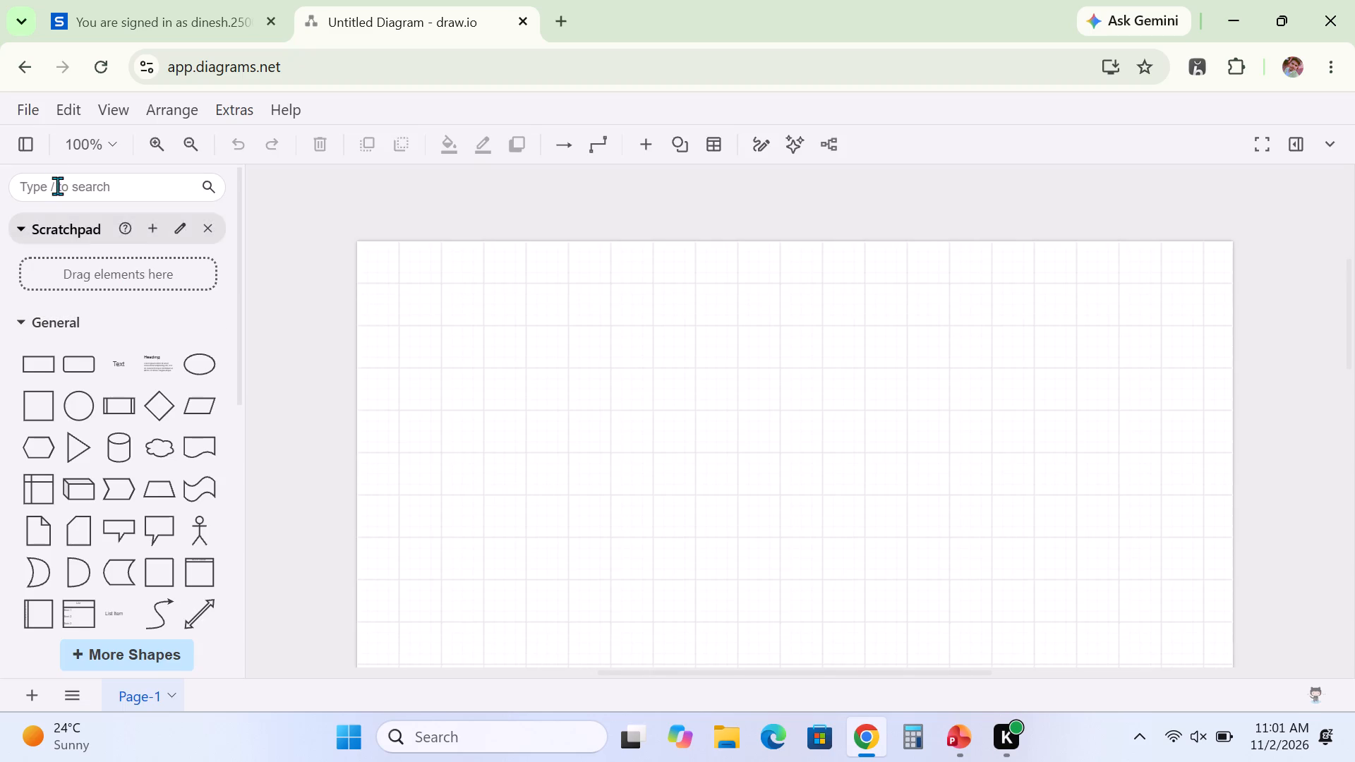
Start opening a diagram from Google Drive.
click(32, 107)
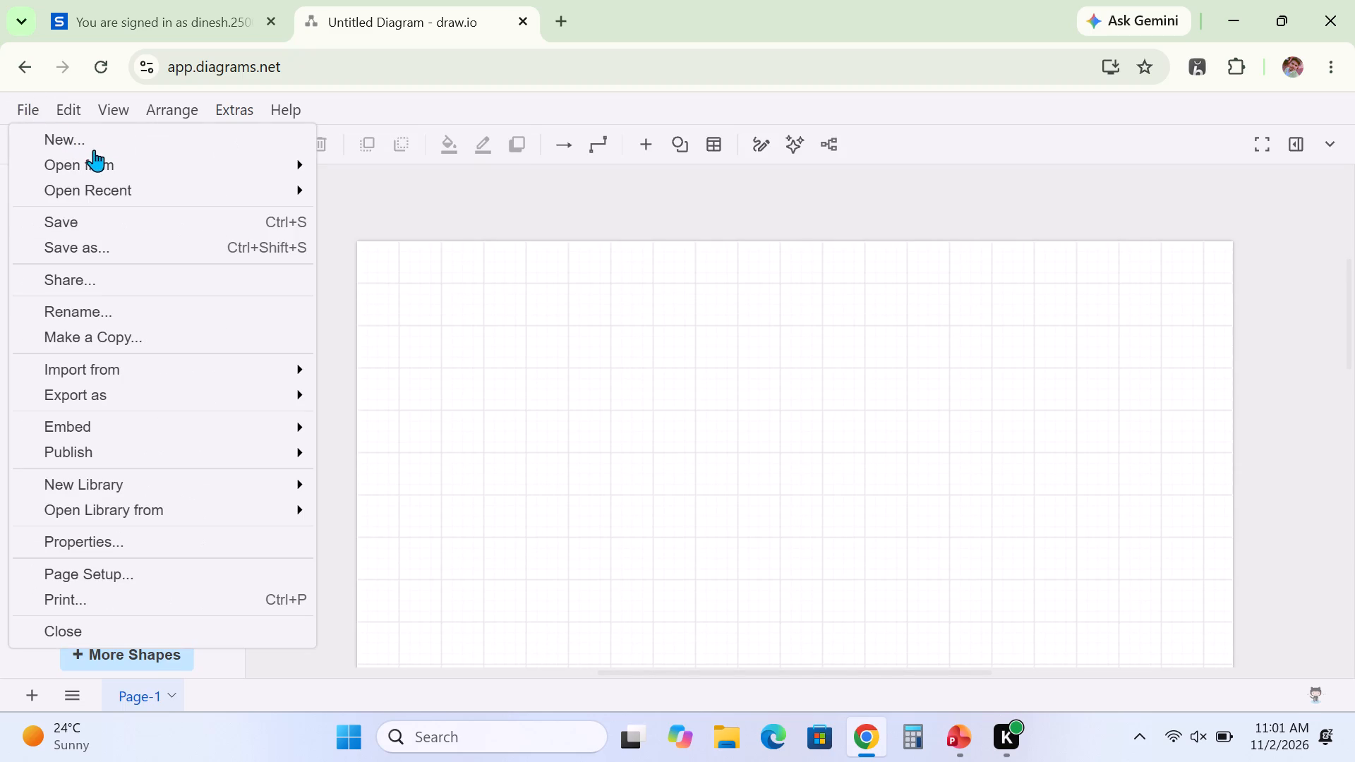
click(117, 181)
click(128, 170)
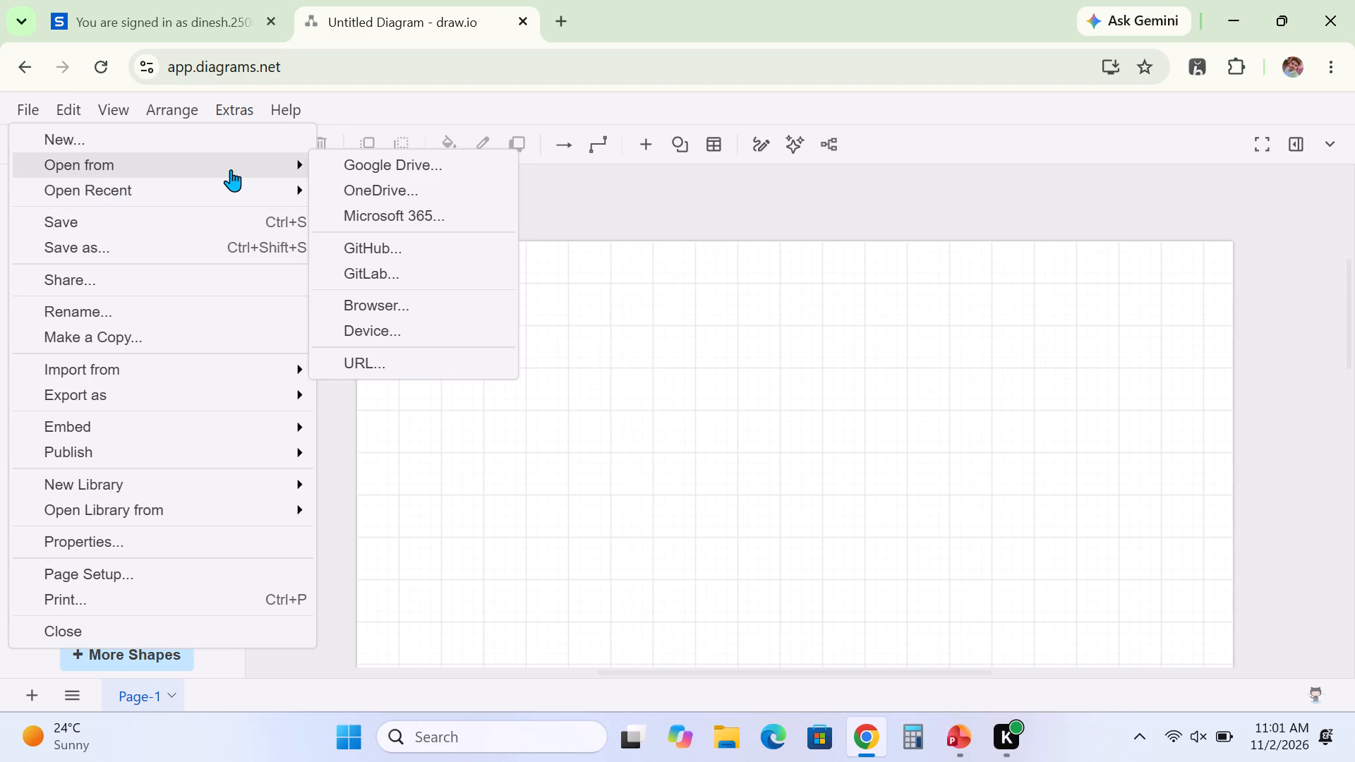
click(388, 171)
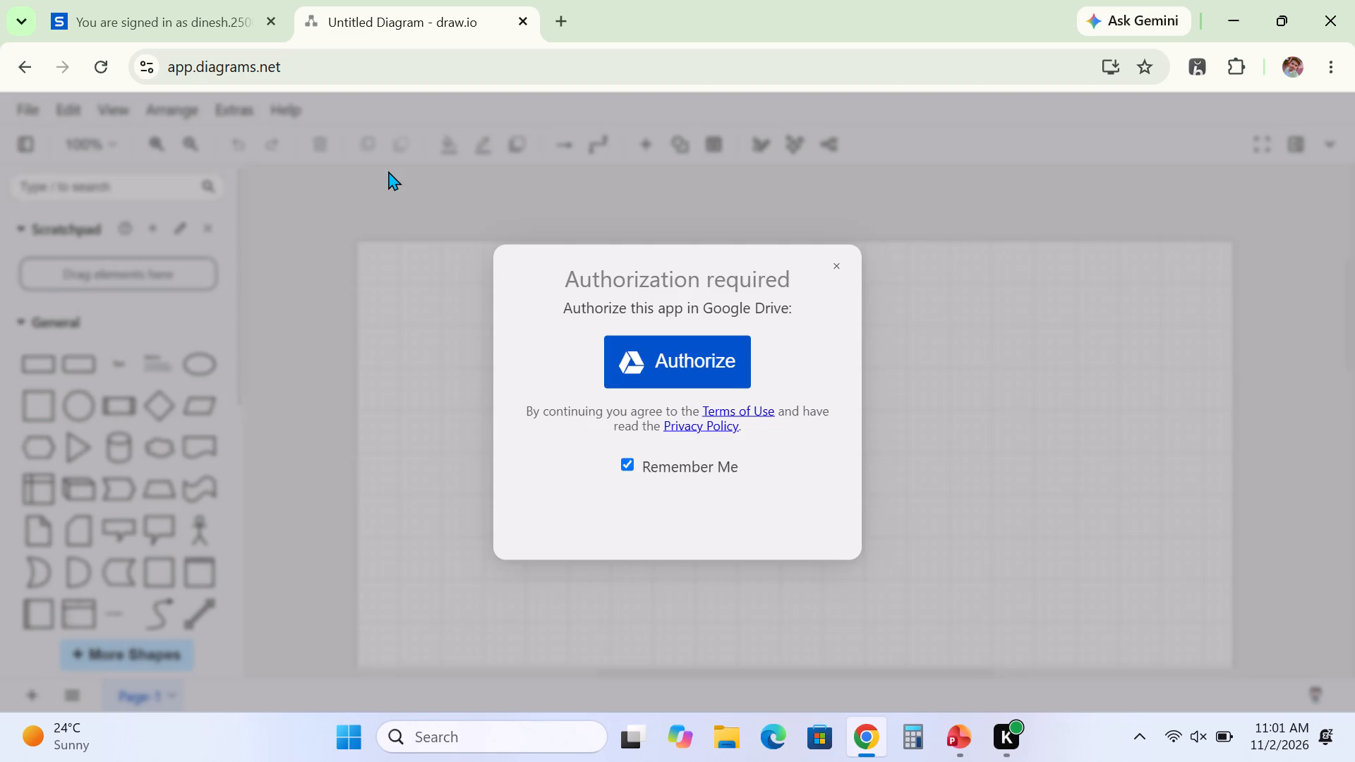
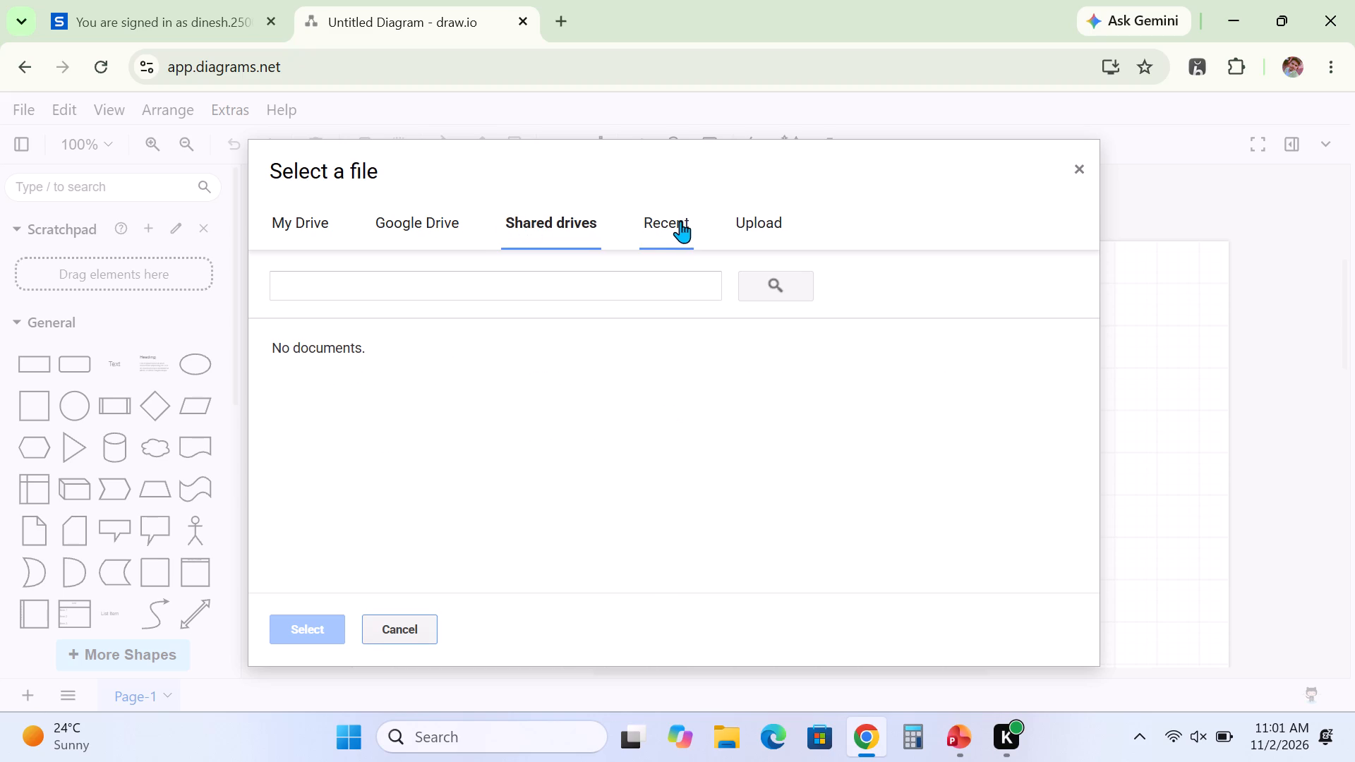
Look through the Google Drive file picker and the recent, starred and shared diagram lists for an existing diagram.
click(682, 221)
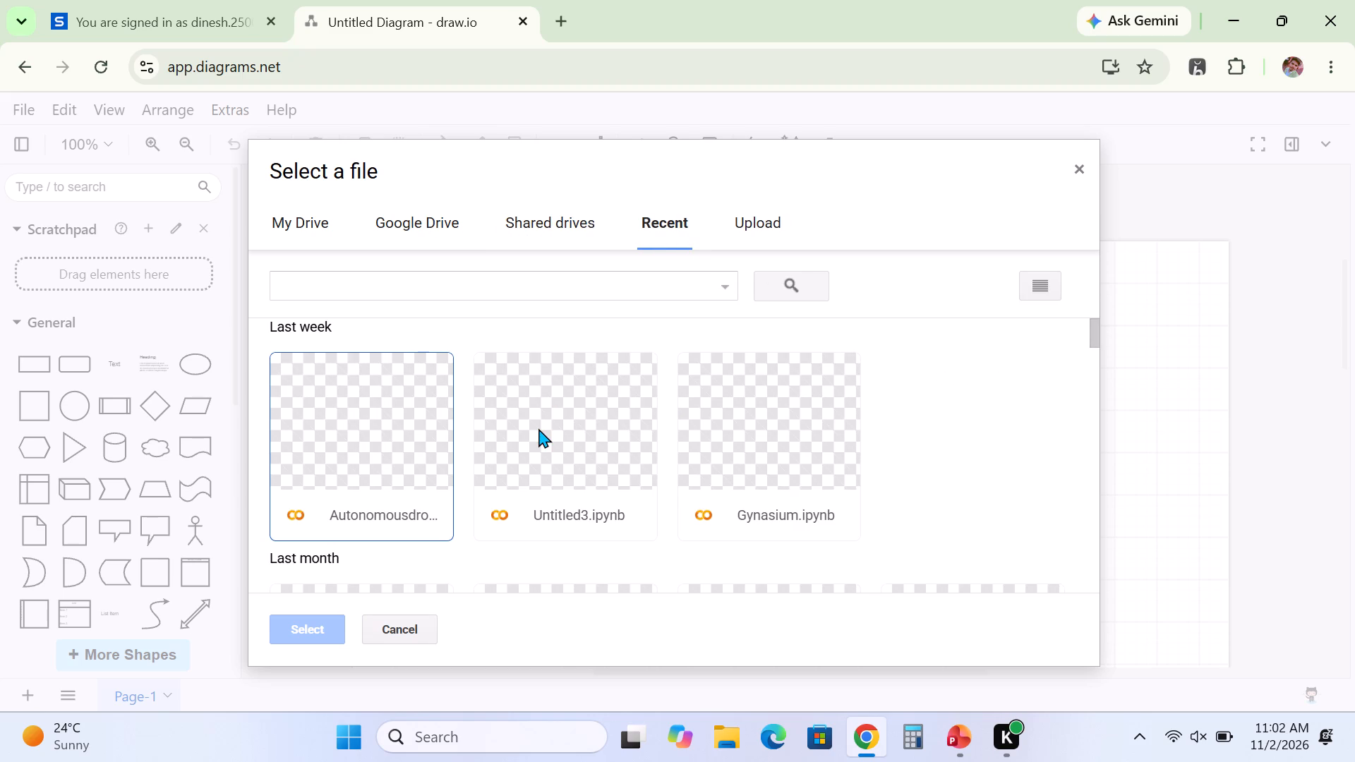
click(753, 214)
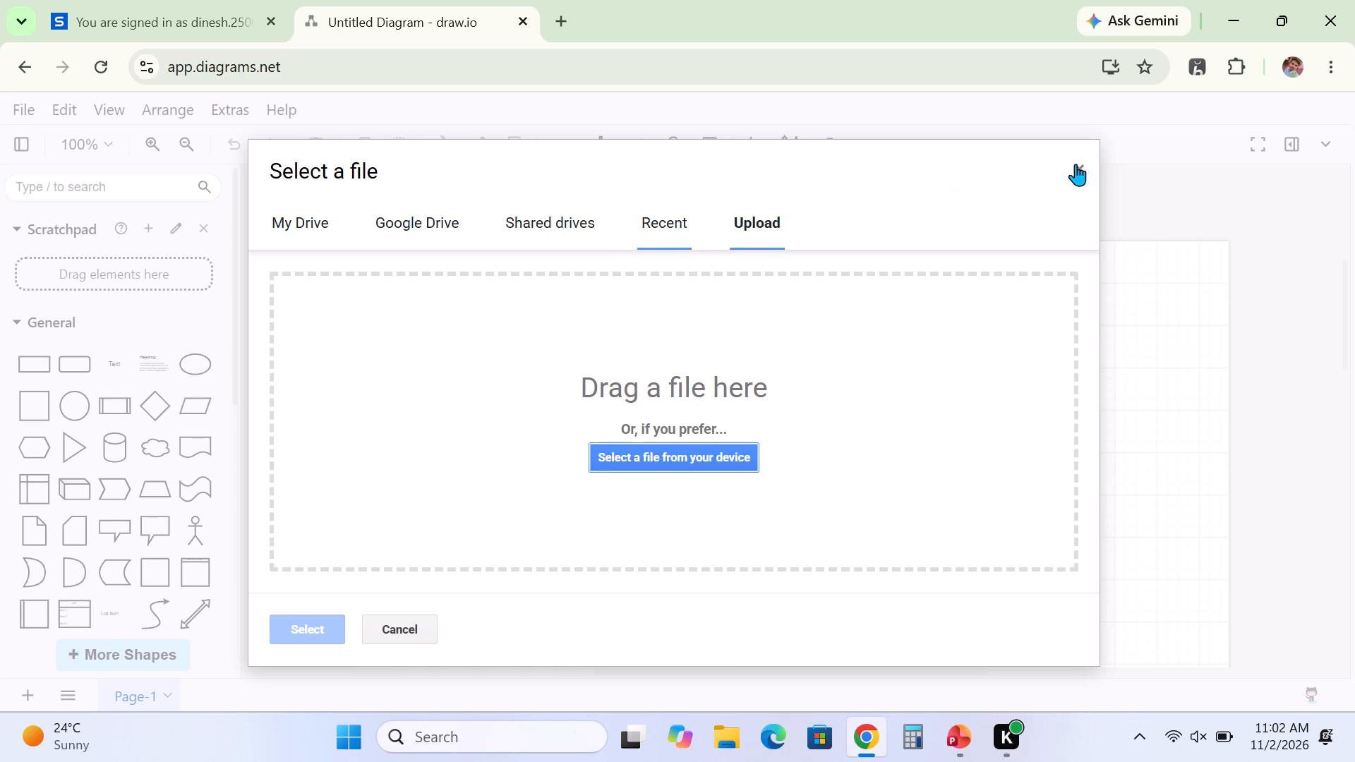
click(1075, 164)
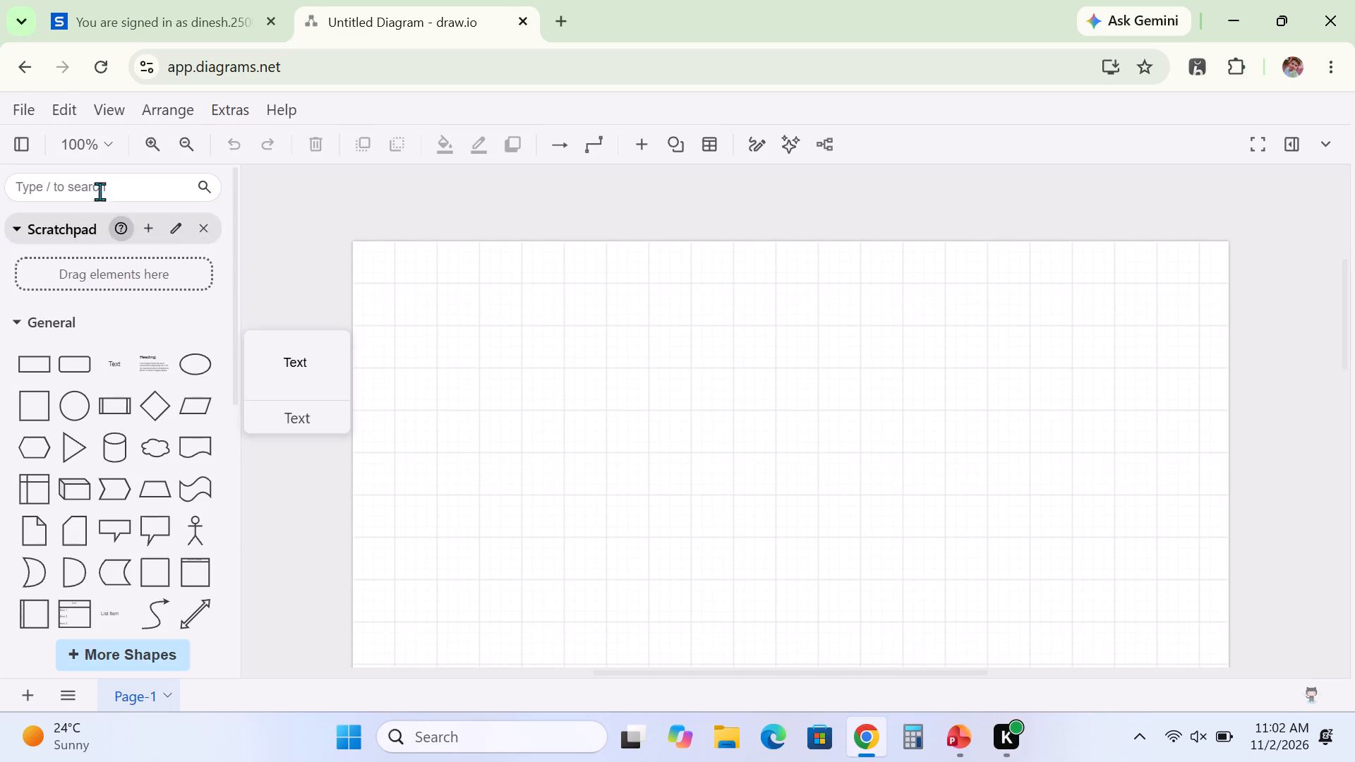
click(23, 104)
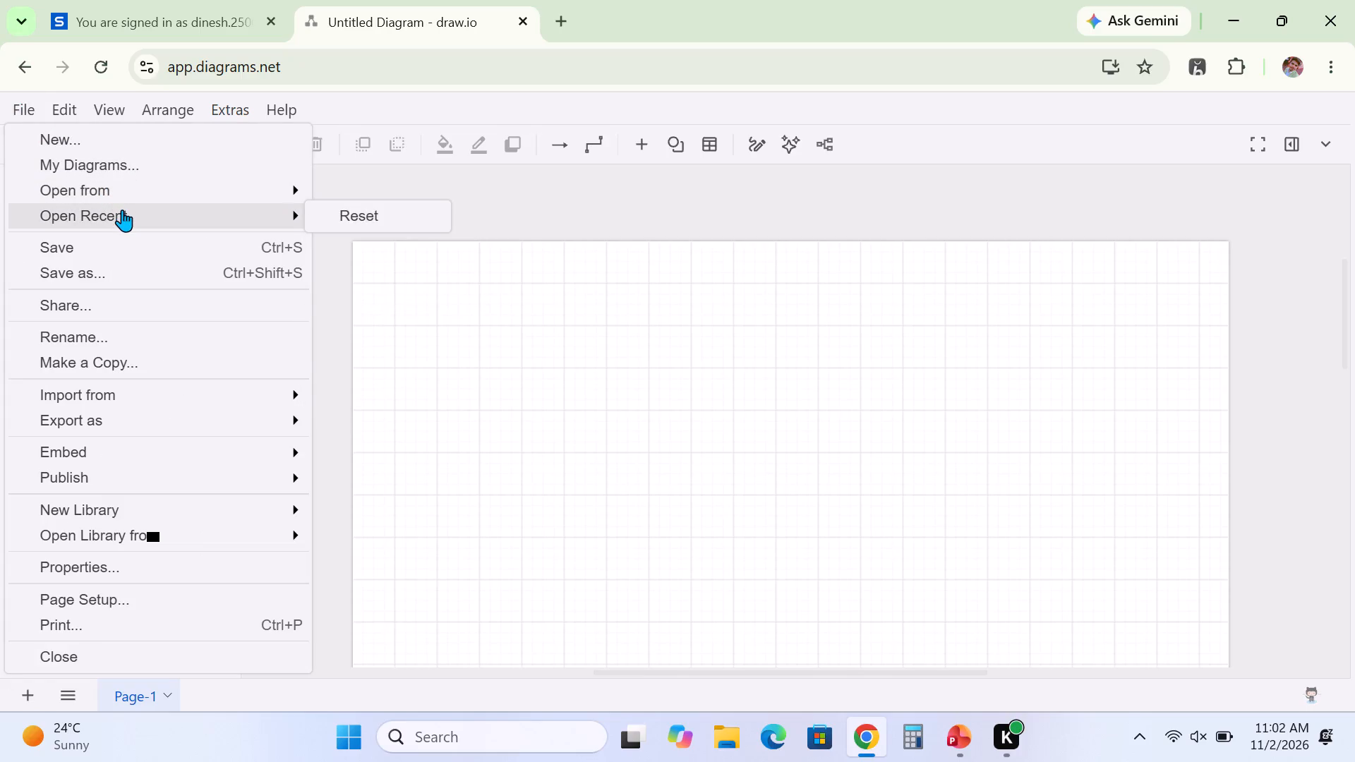
click(135, 162)
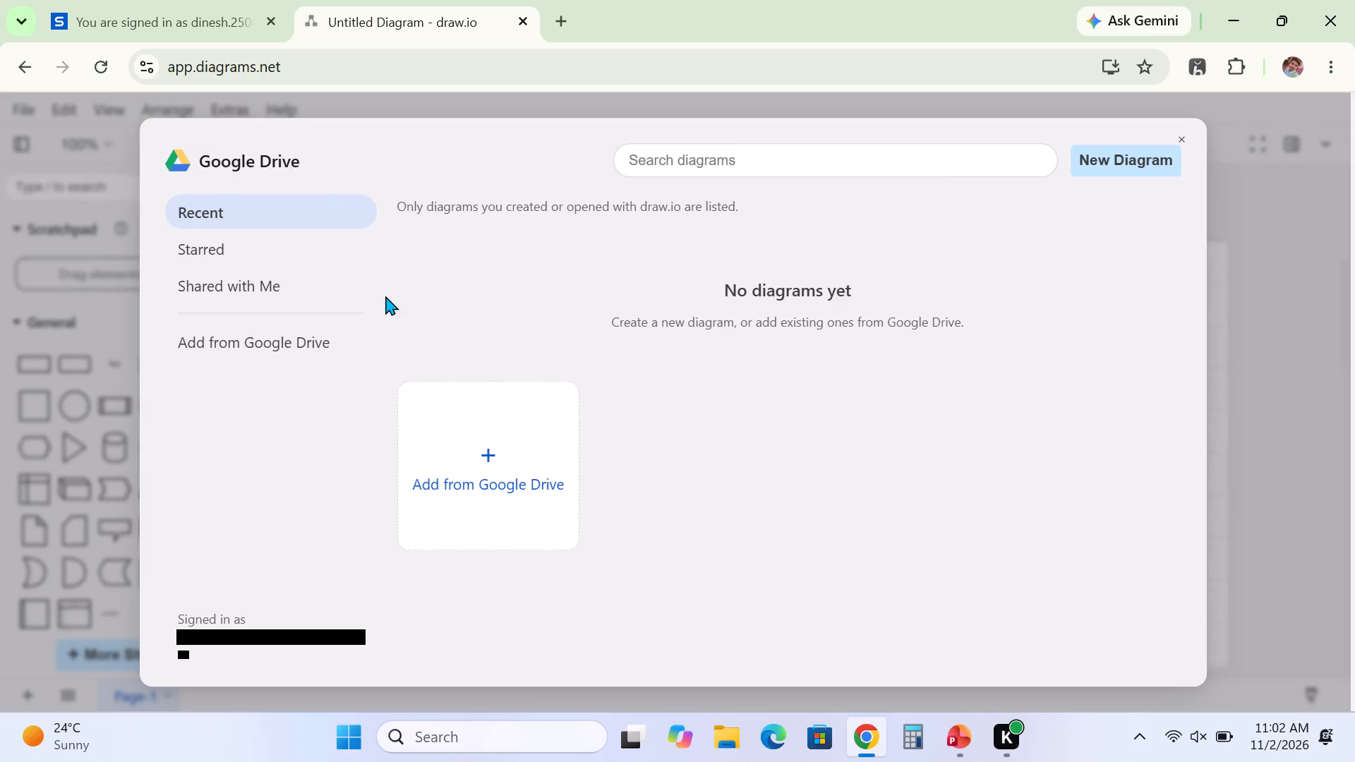
click(224, 245)
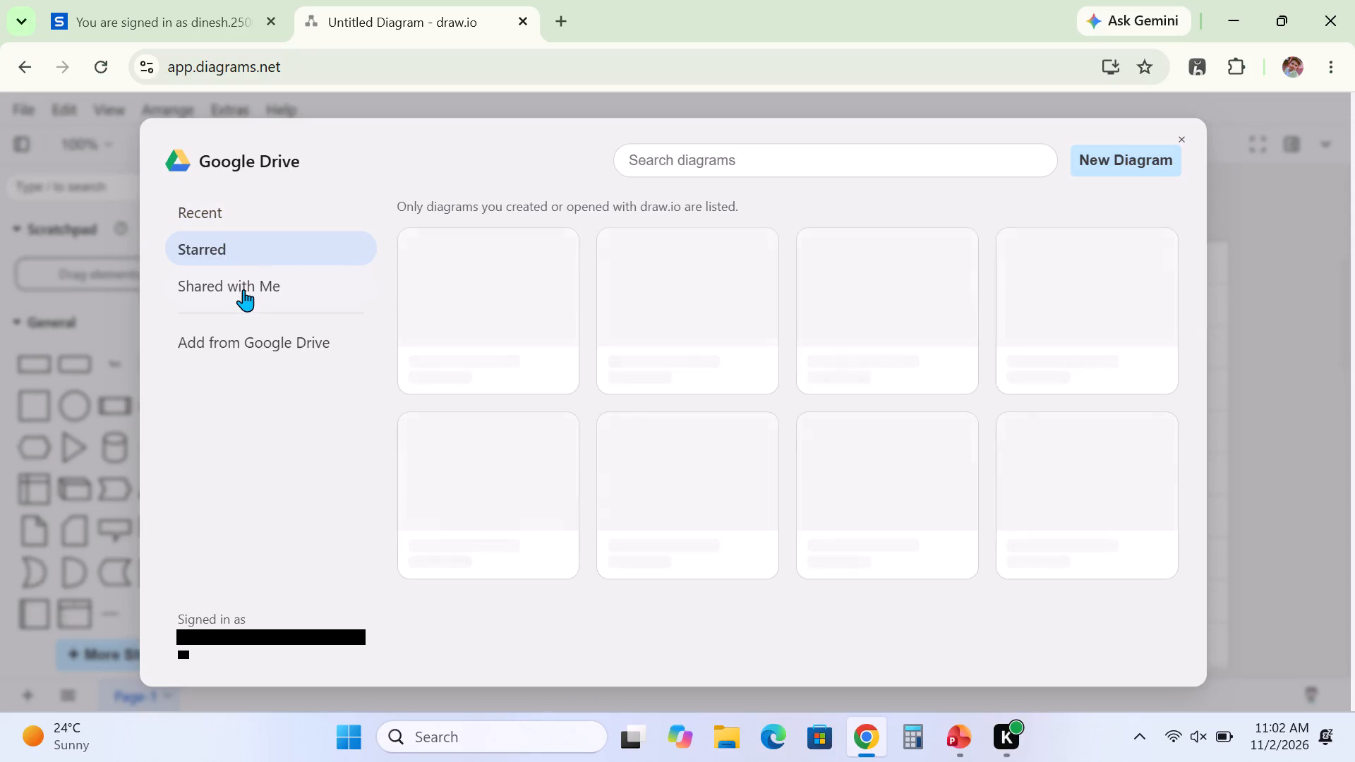
click(250, 284)
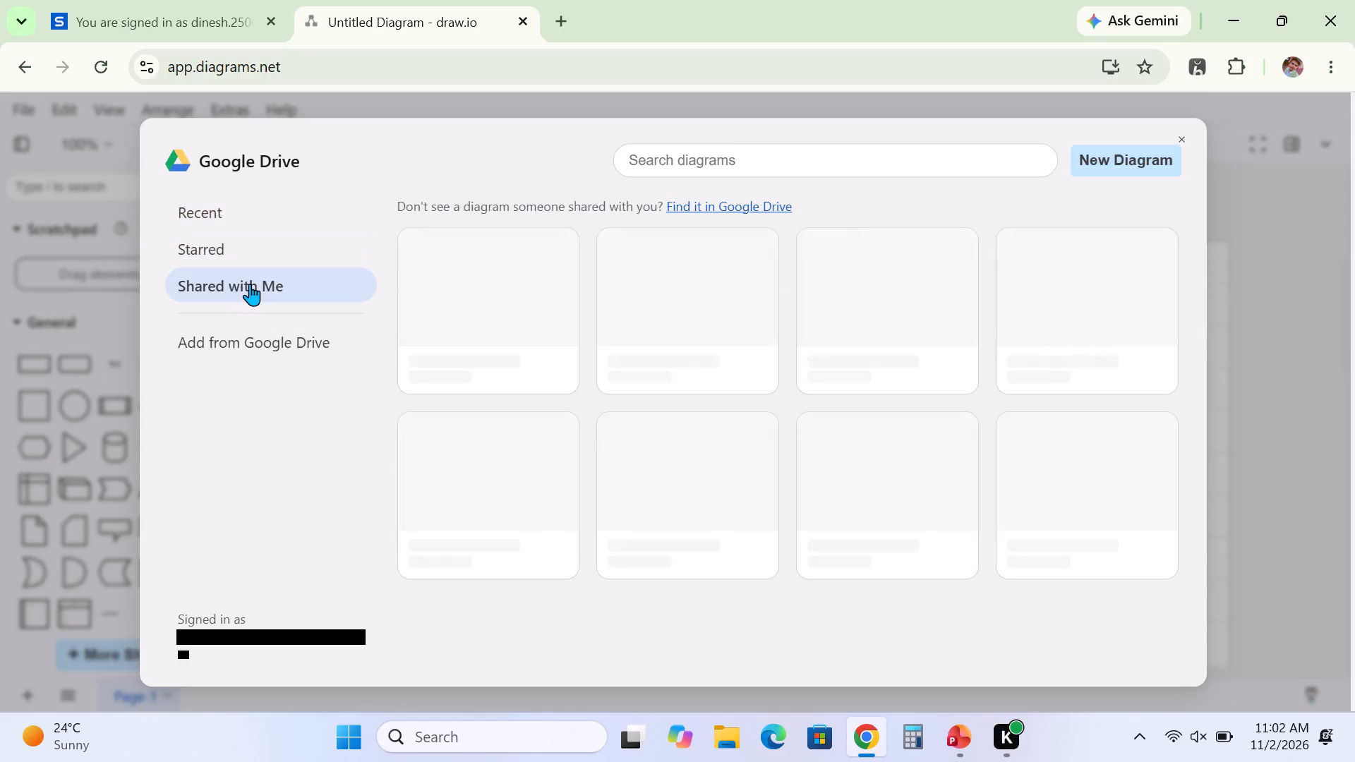
click(275, 336)
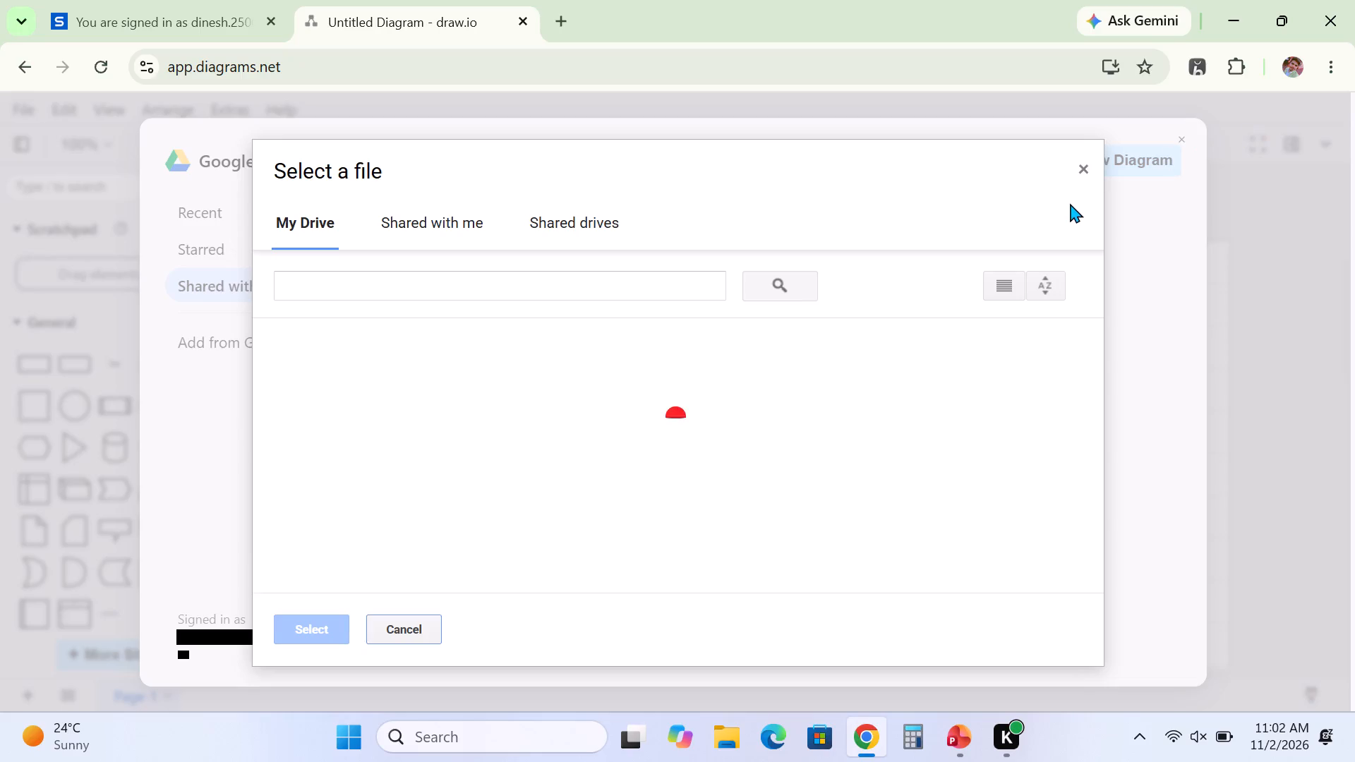
click(1083, 160)
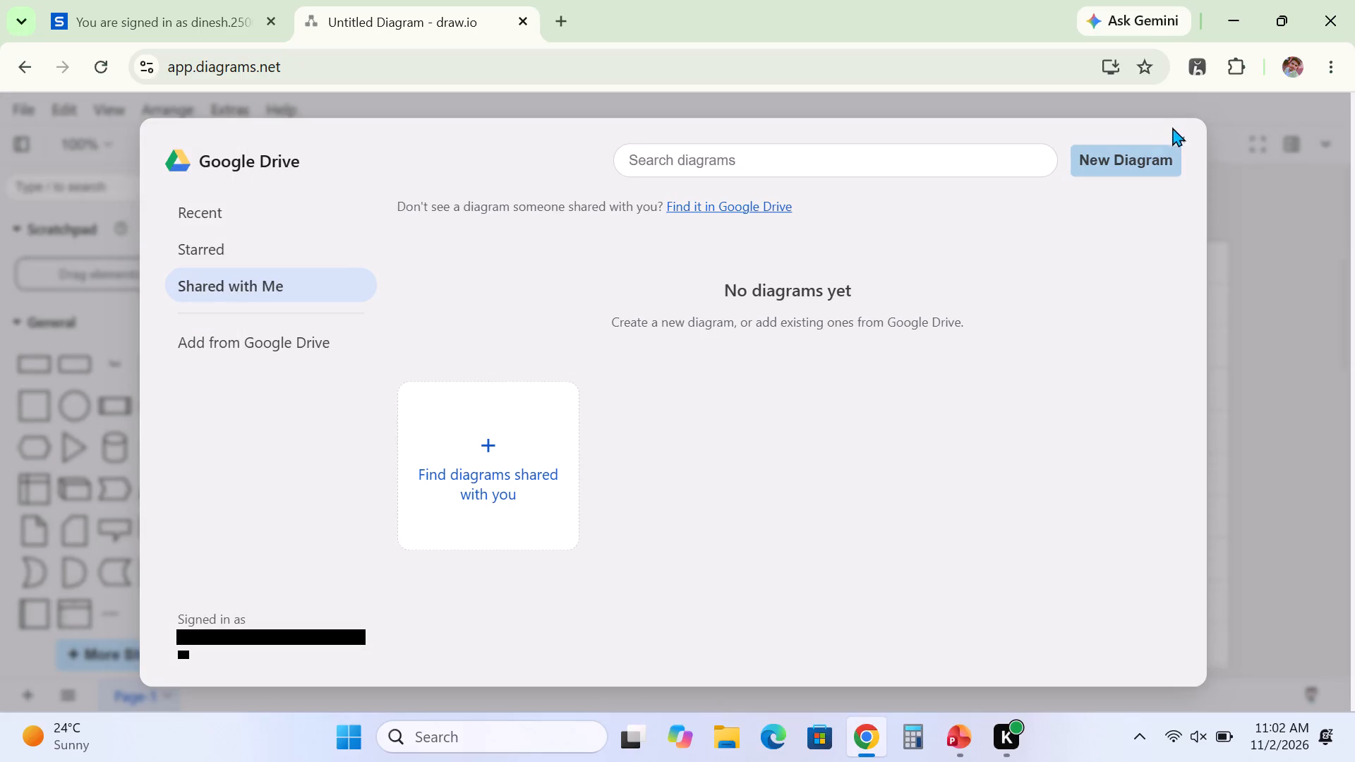
click(1172, 131)
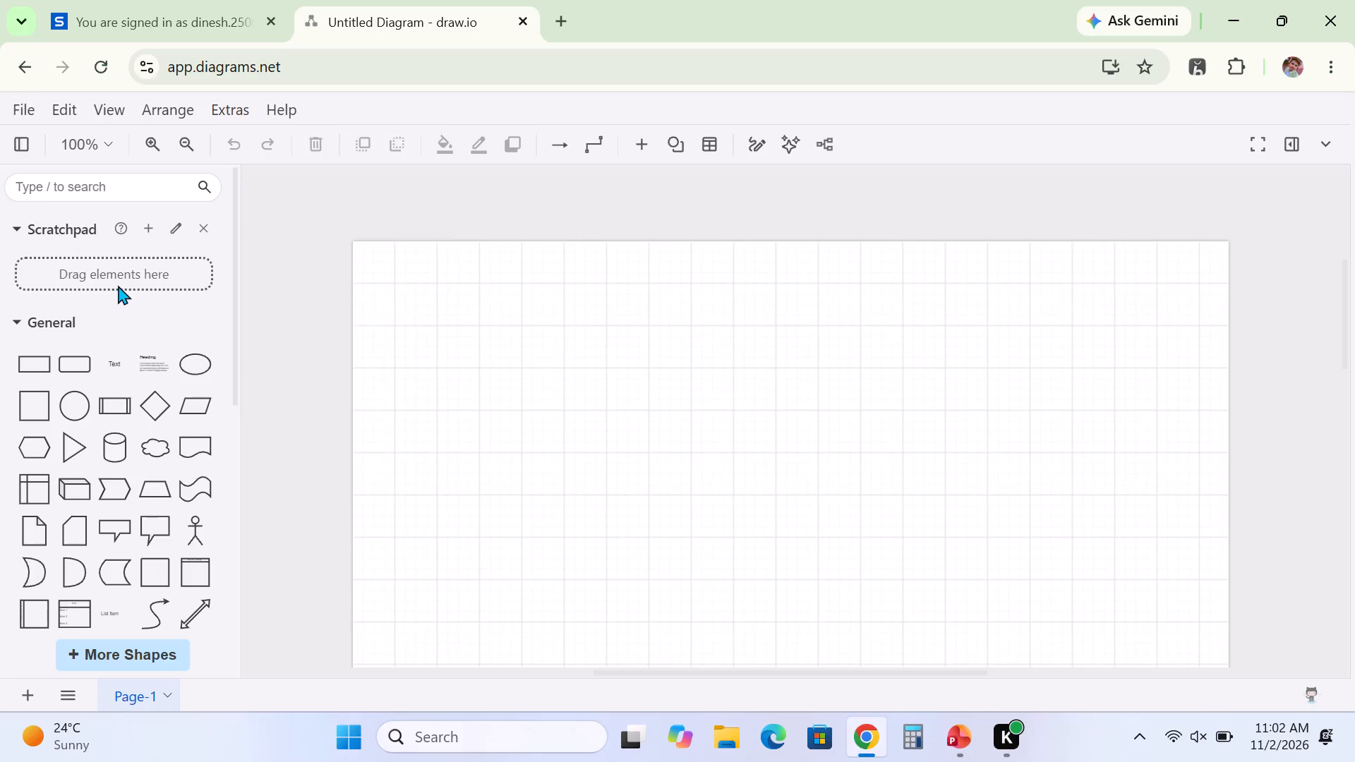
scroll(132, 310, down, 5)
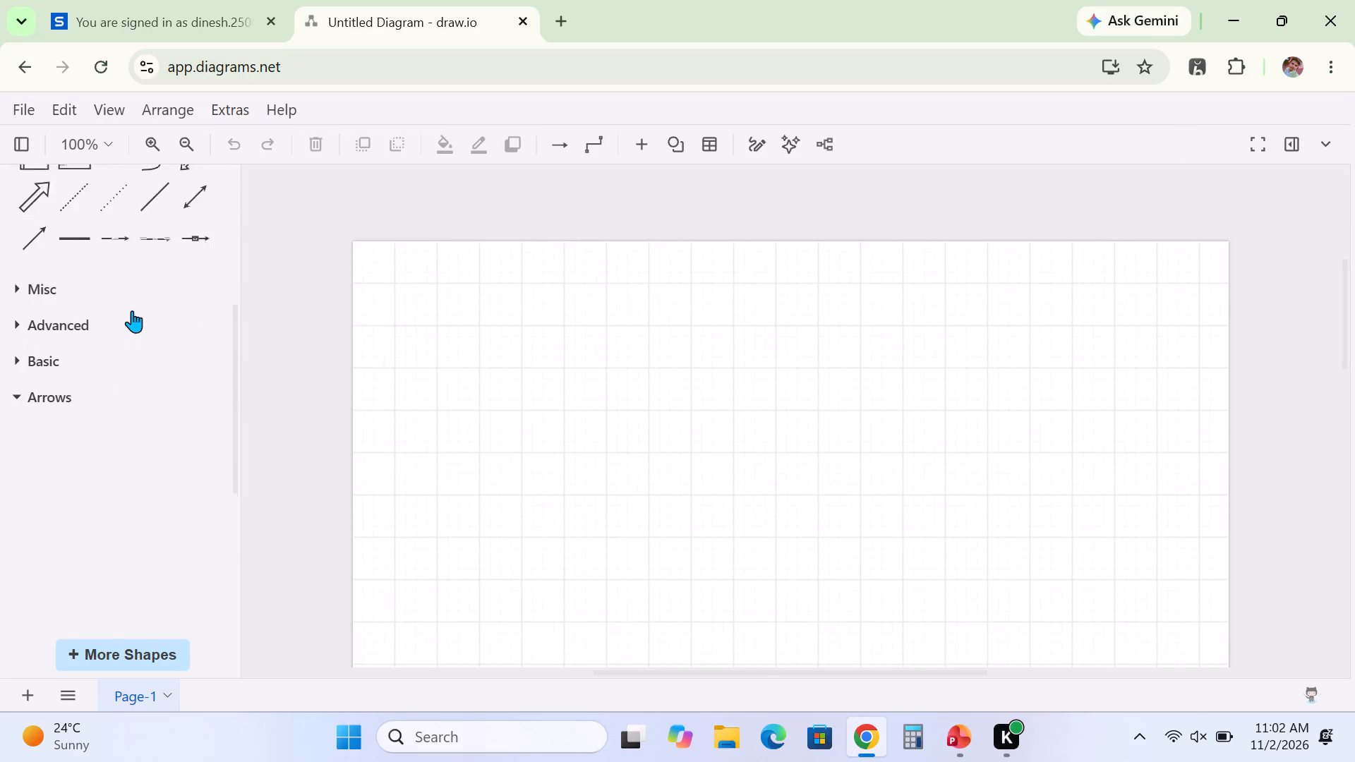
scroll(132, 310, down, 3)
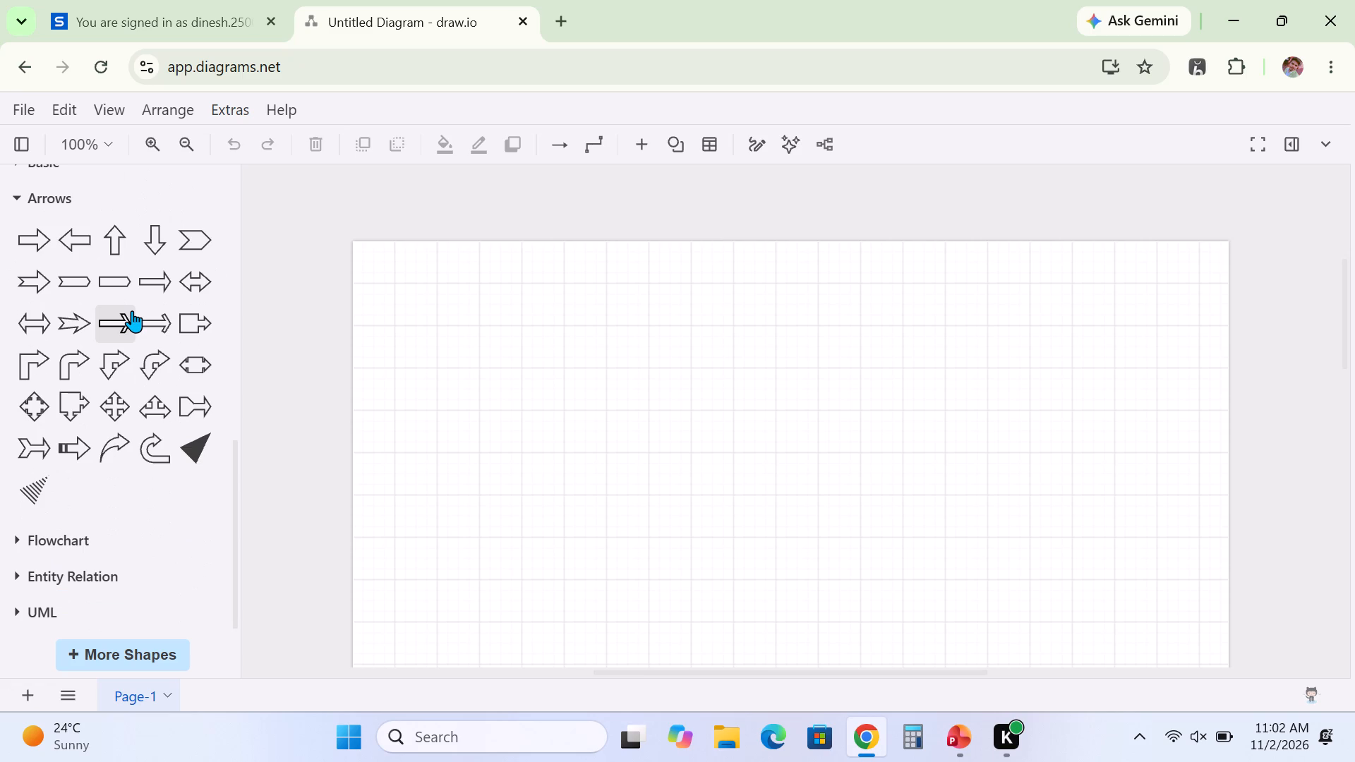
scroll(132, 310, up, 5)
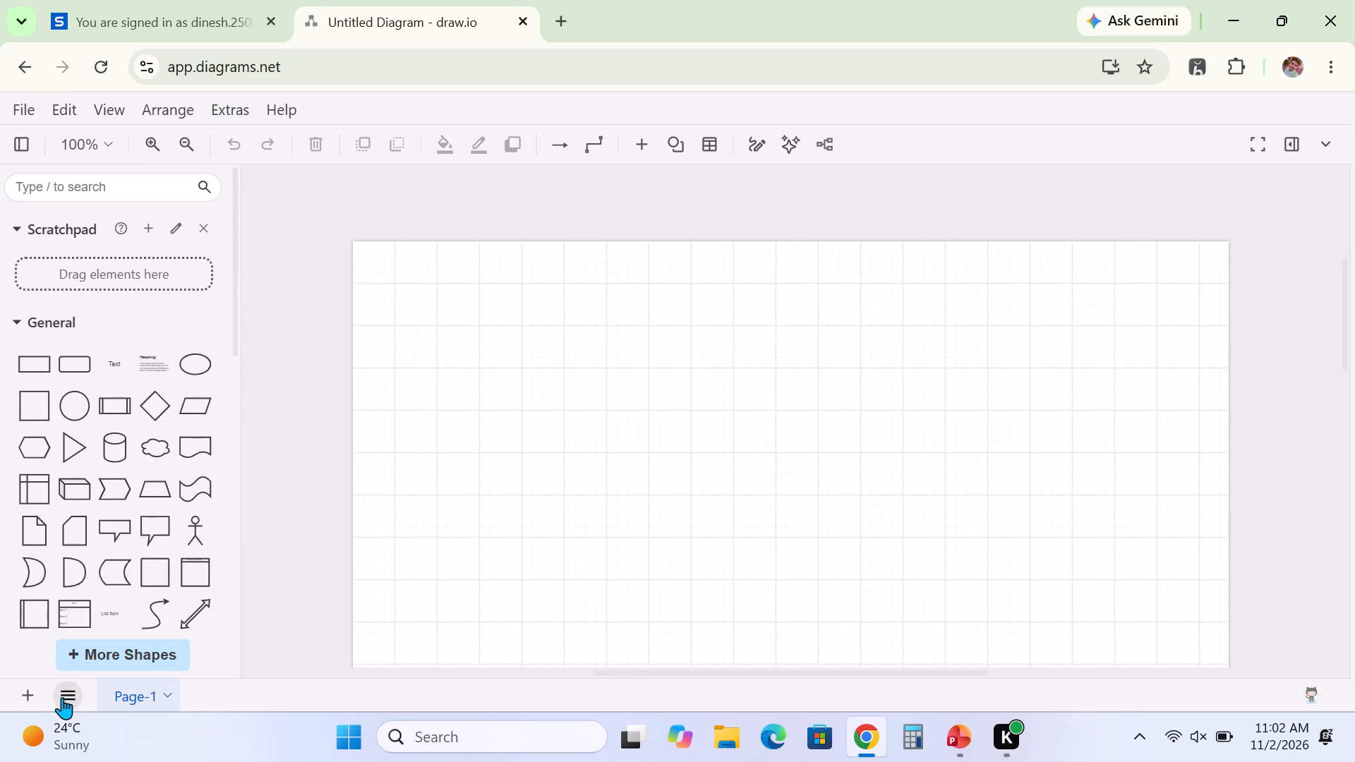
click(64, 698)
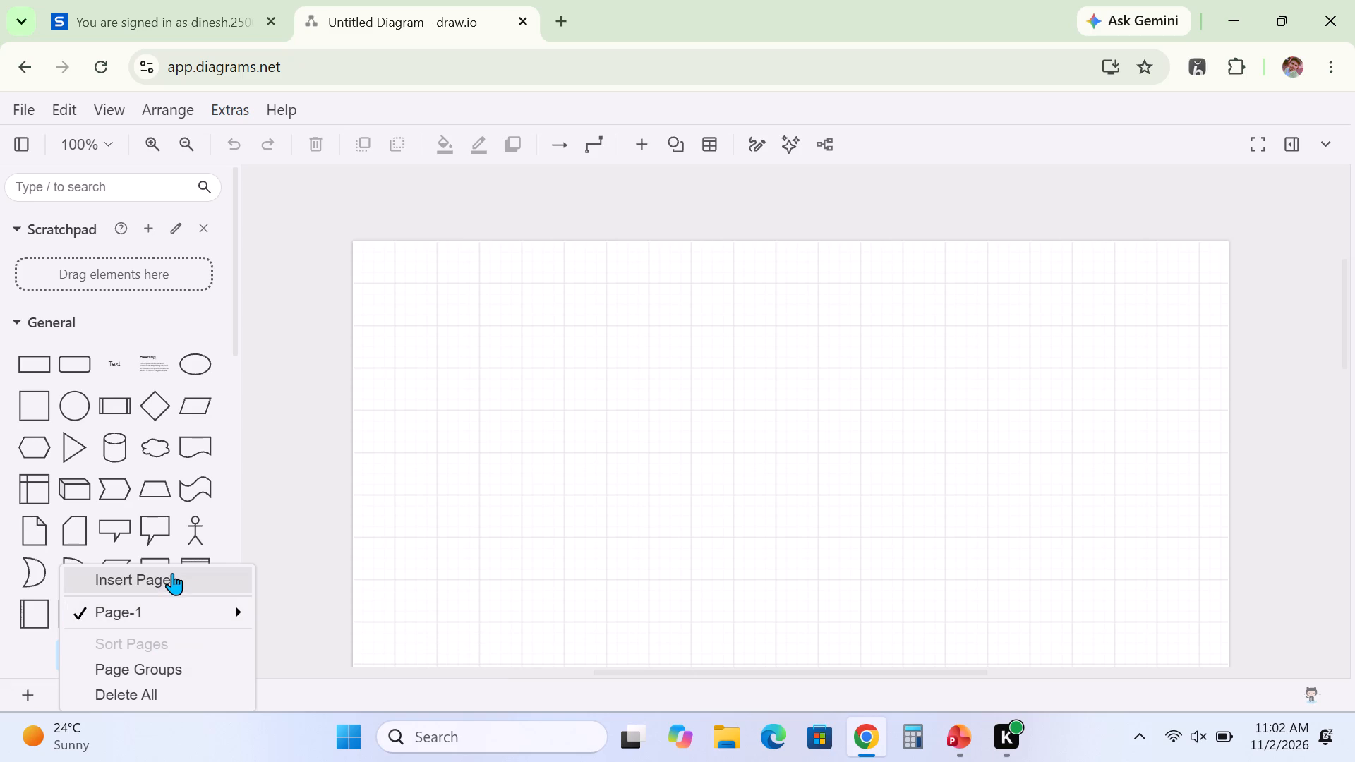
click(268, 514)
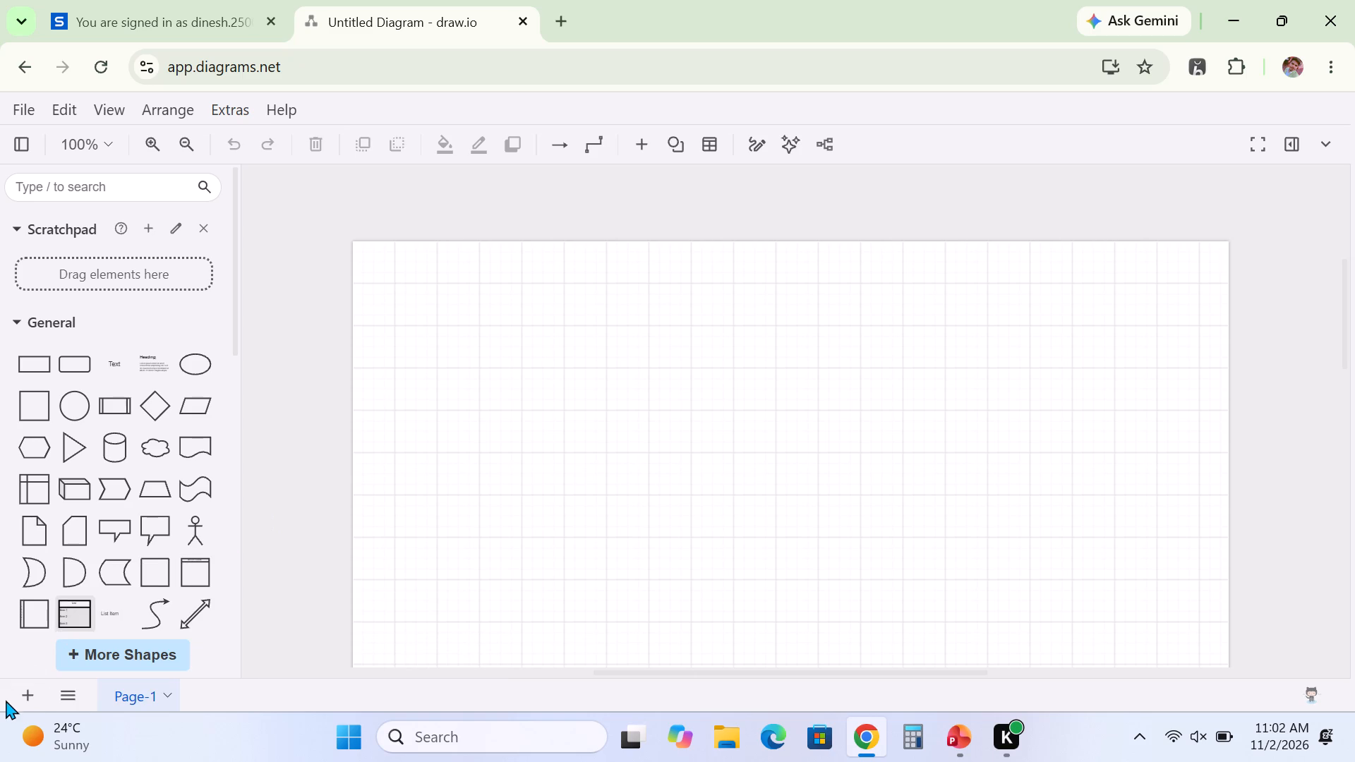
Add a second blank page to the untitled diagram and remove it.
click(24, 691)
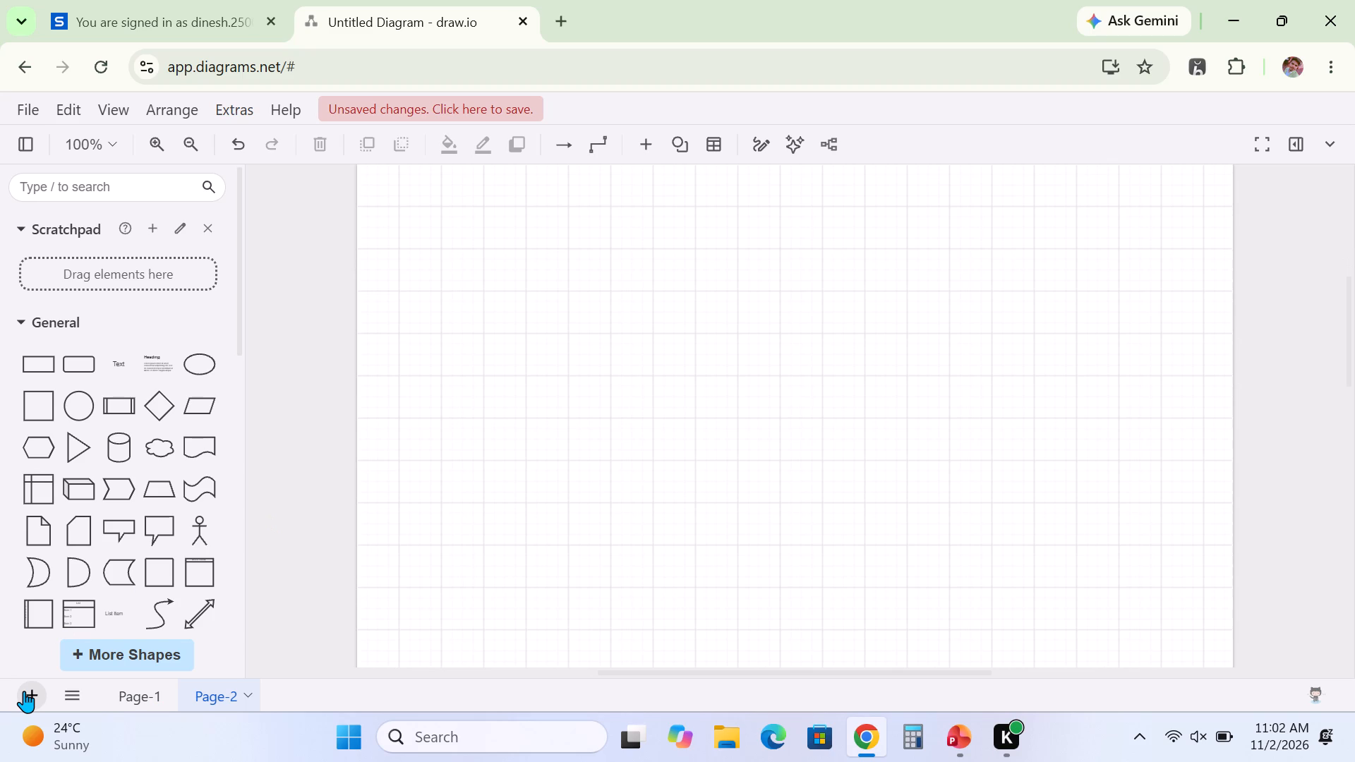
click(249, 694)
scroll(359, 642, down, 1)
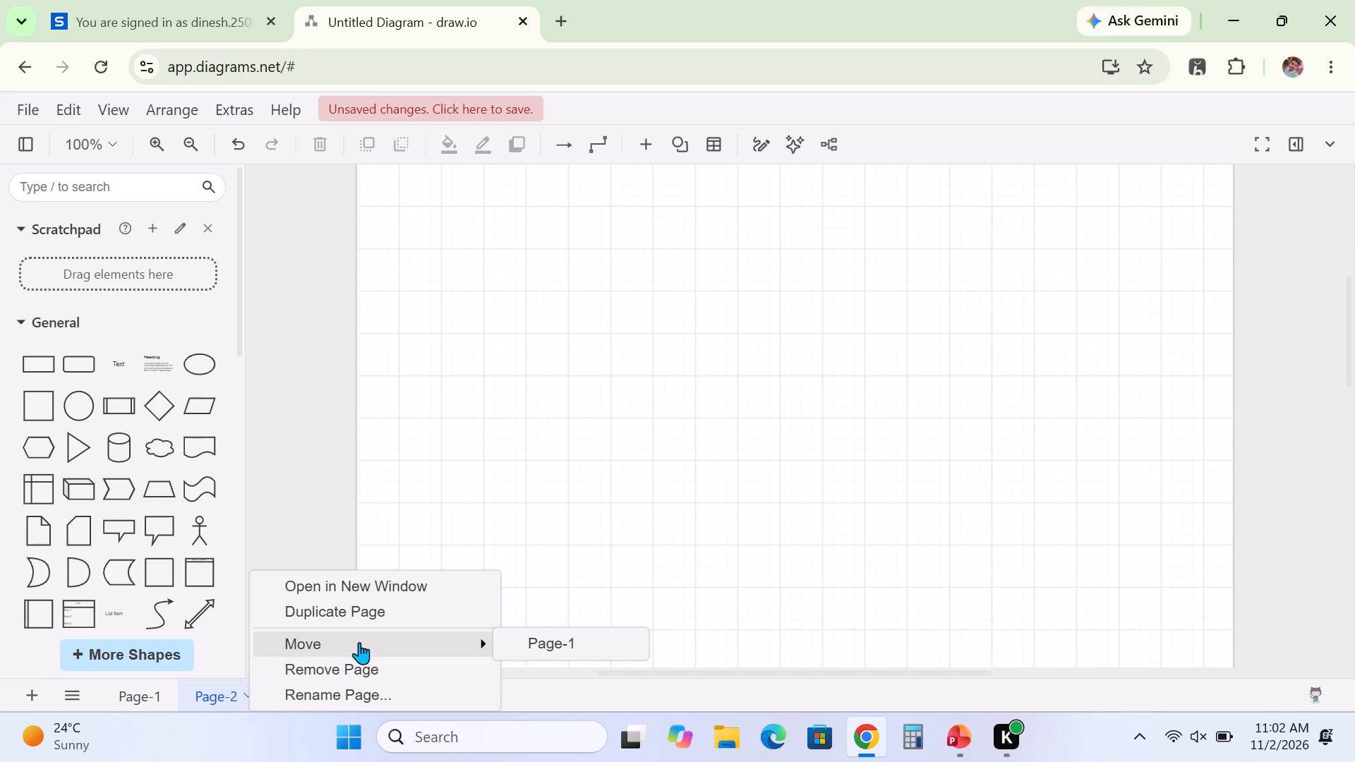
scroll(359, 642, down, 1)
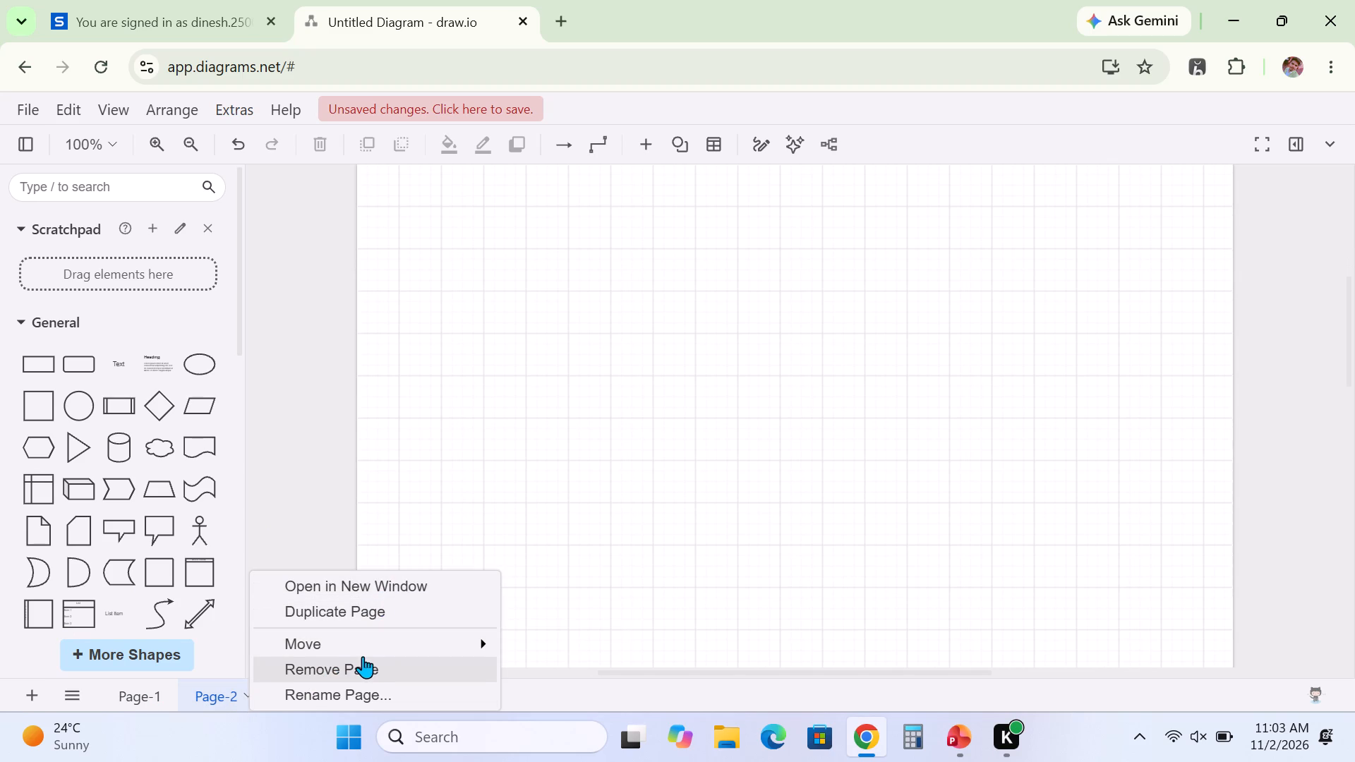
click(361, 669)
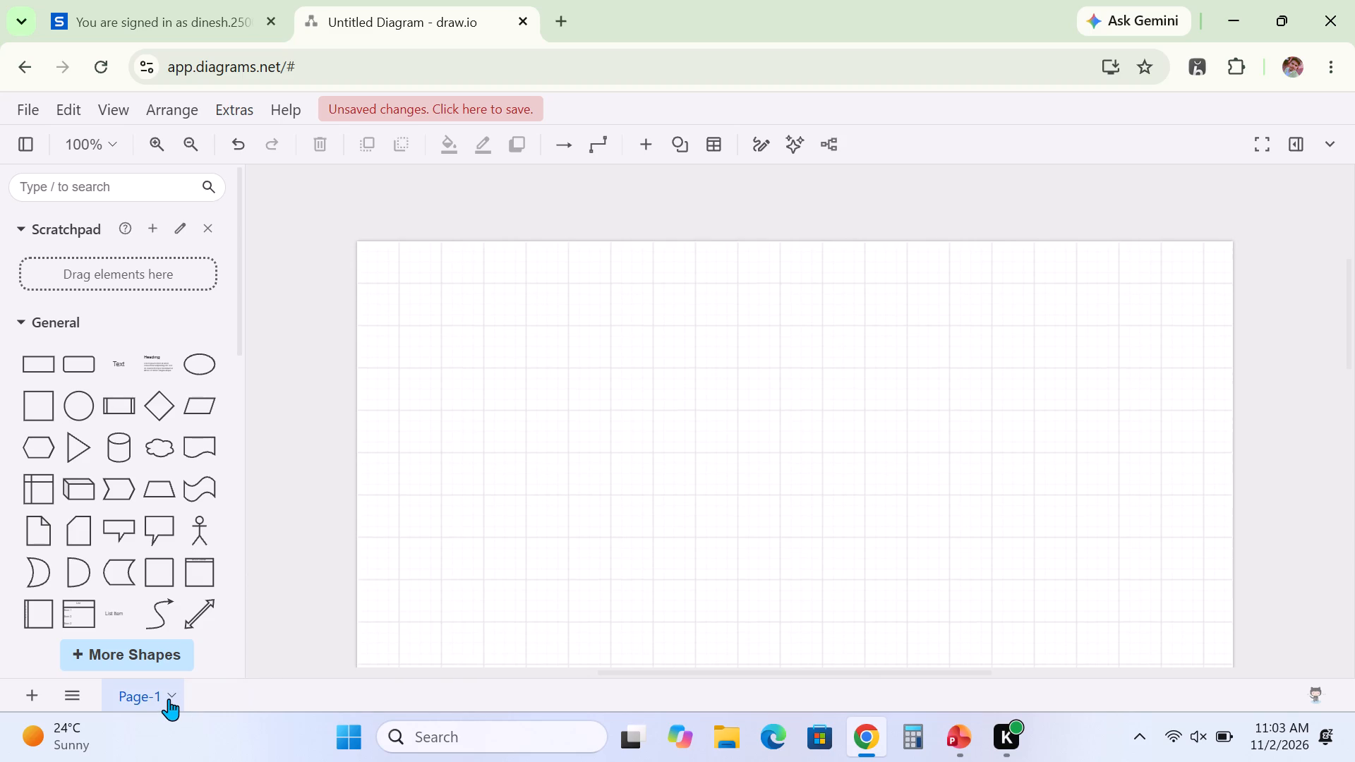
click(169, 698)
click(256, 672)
Leave the blank diagram without saving, reopen draw.io from the Google results, and open the library ER diagram draft for editing.
click(18, 68)
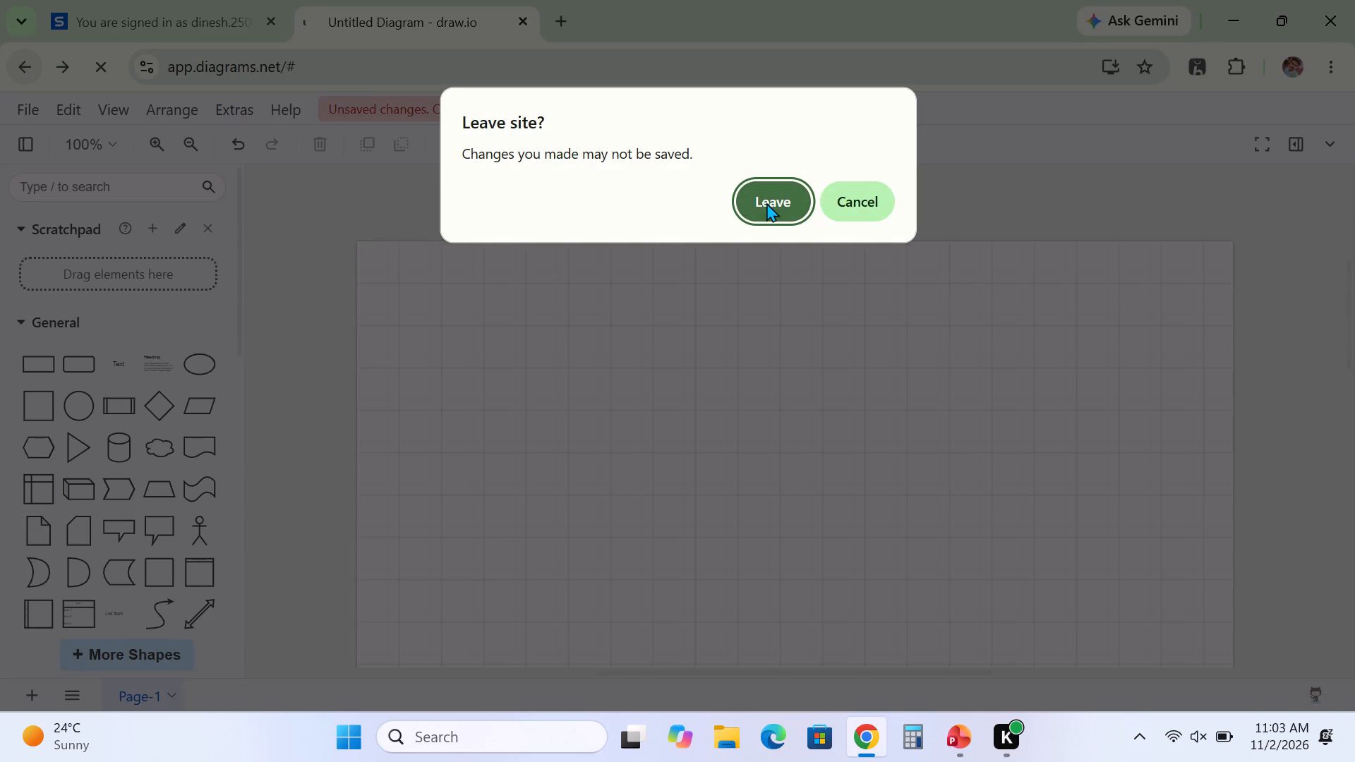
click(769, 199)
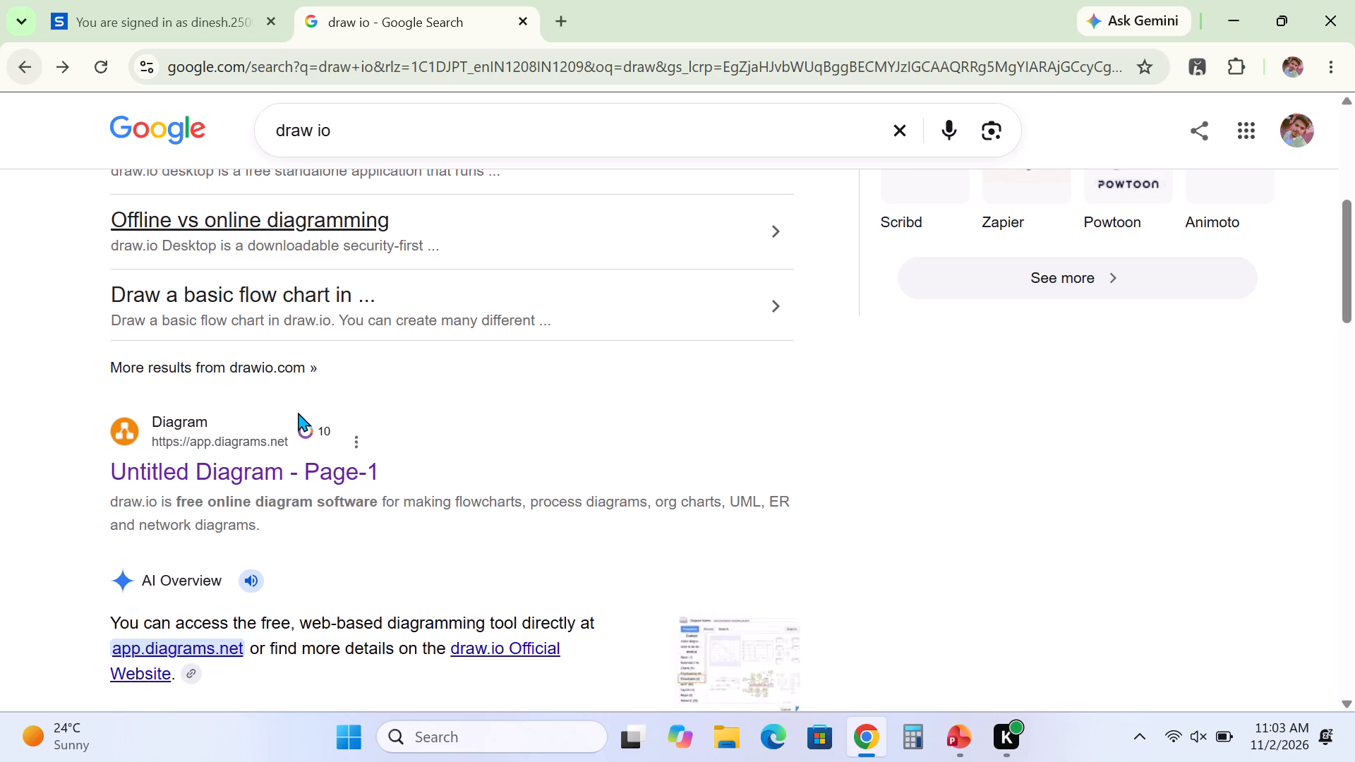
click(210, 471)
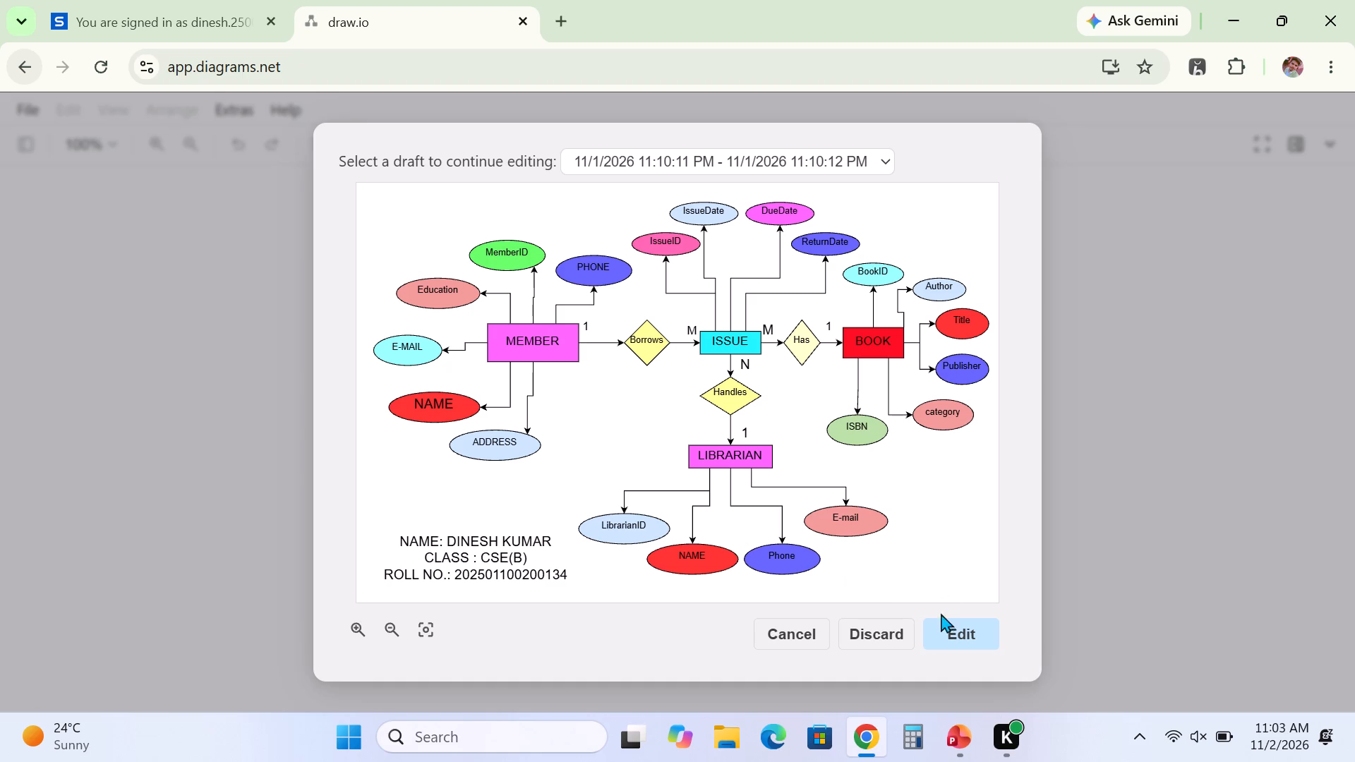
click(965, 631)
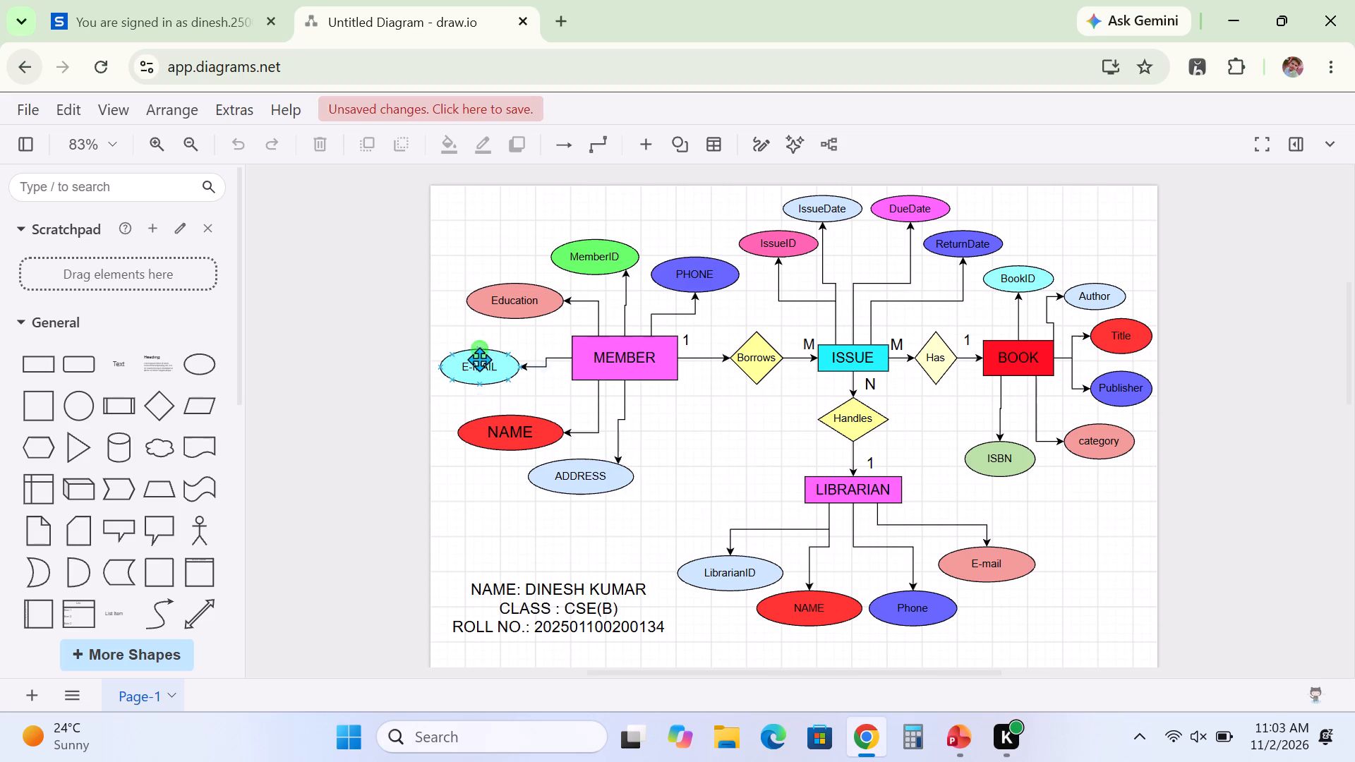
Relabel the MEMBER entity as "Dealer", consulting the Book Dealer ER diagram slide in PowerPoint.
double_click(621, 360)
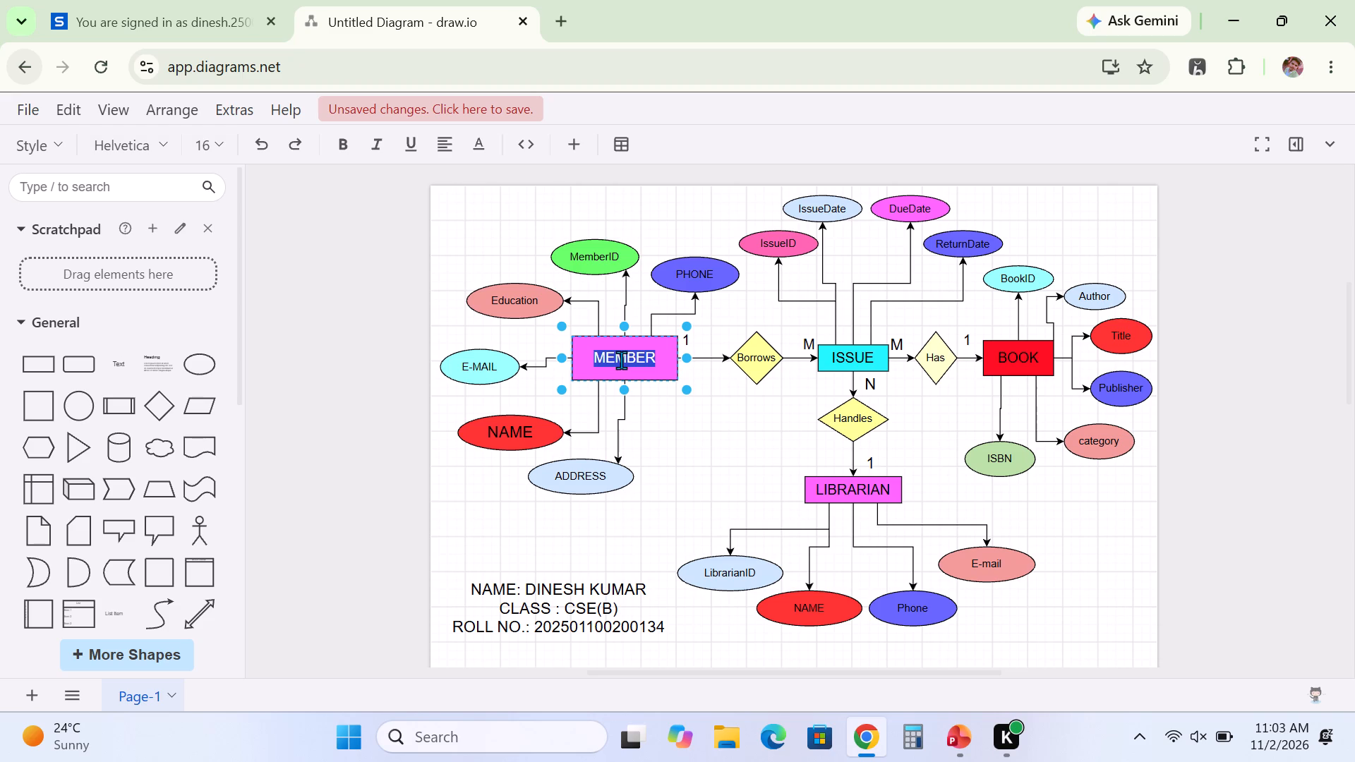
key(BackSpace)
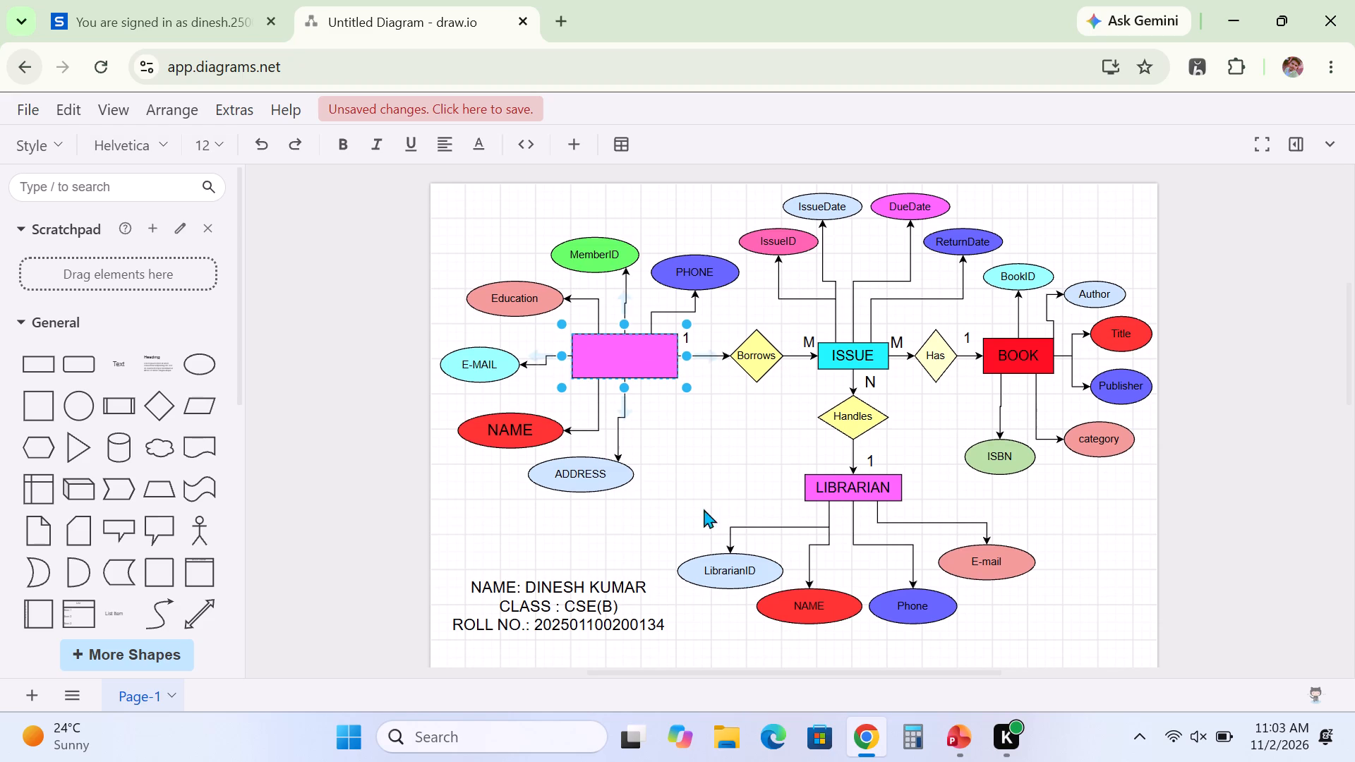
click(951, 733)
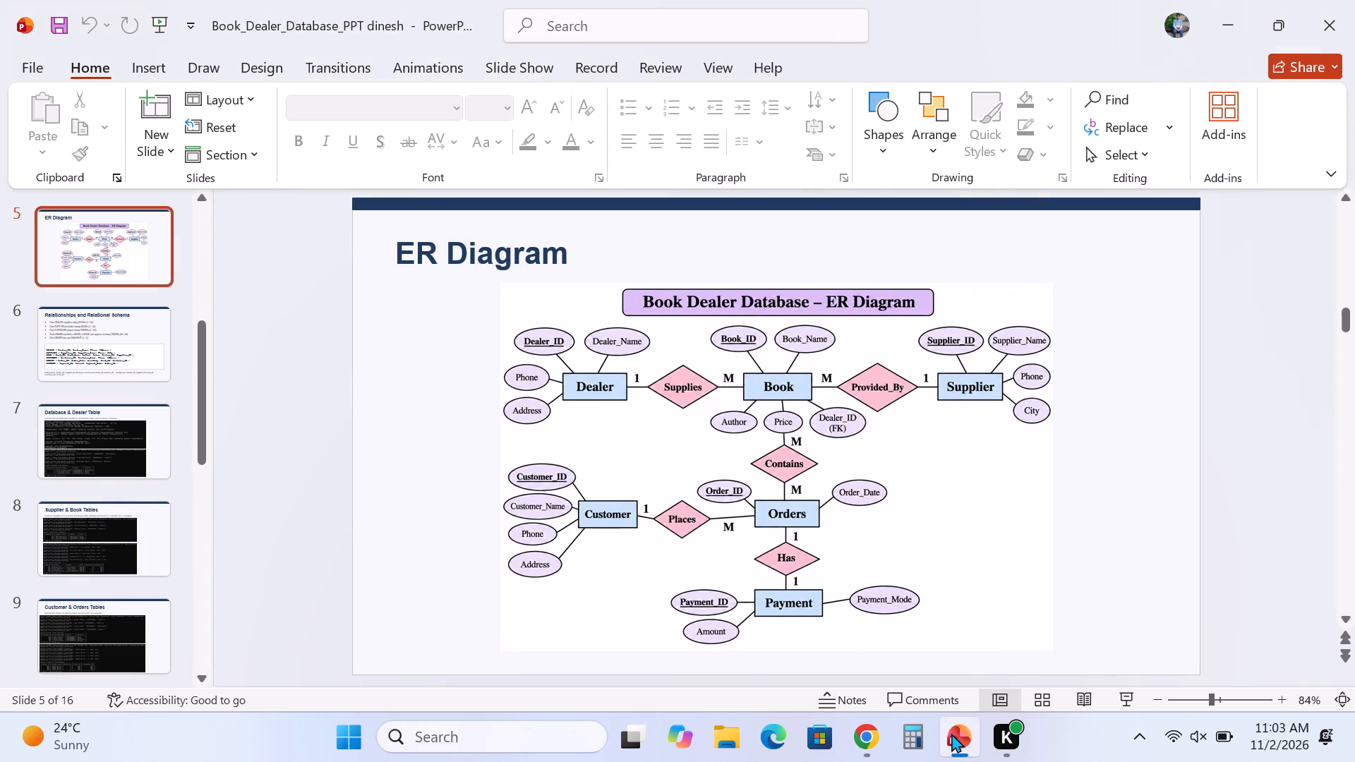
click(862, 731)
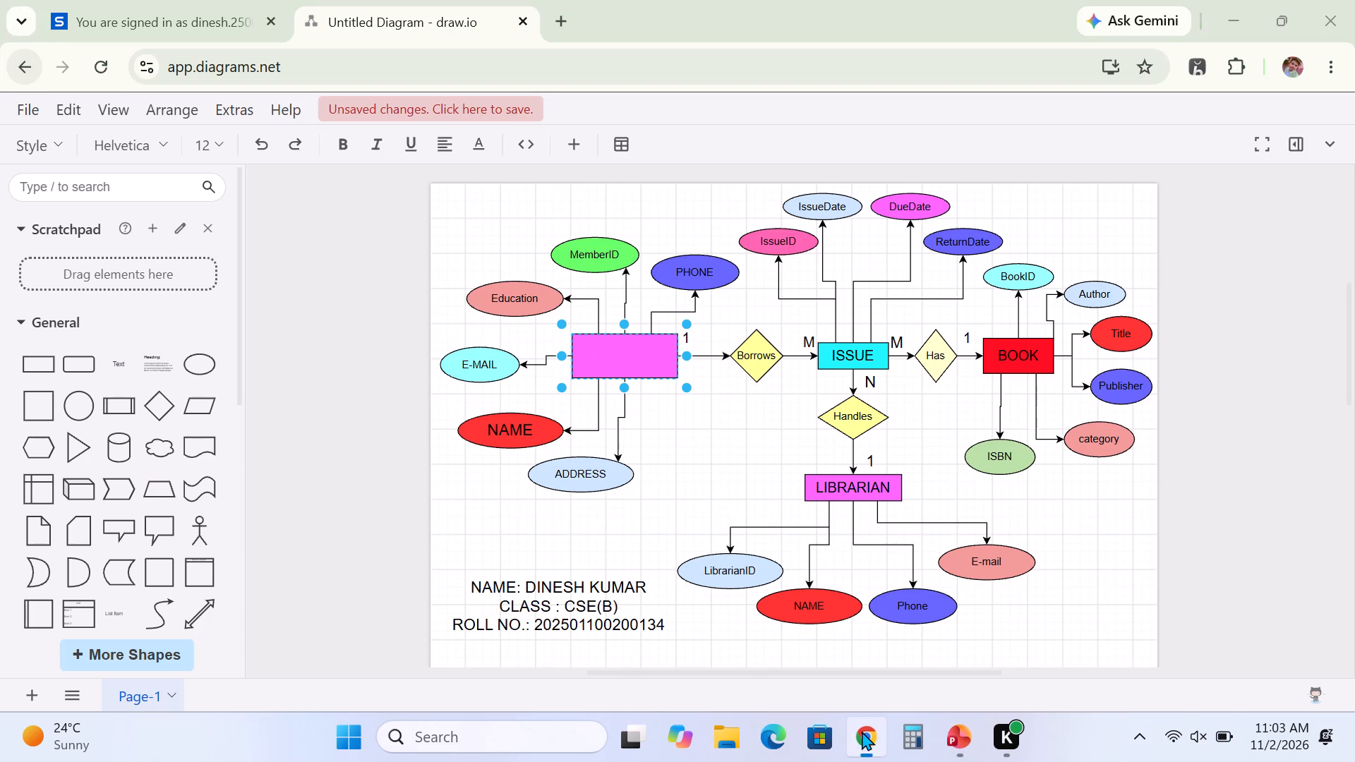
text(Dea)
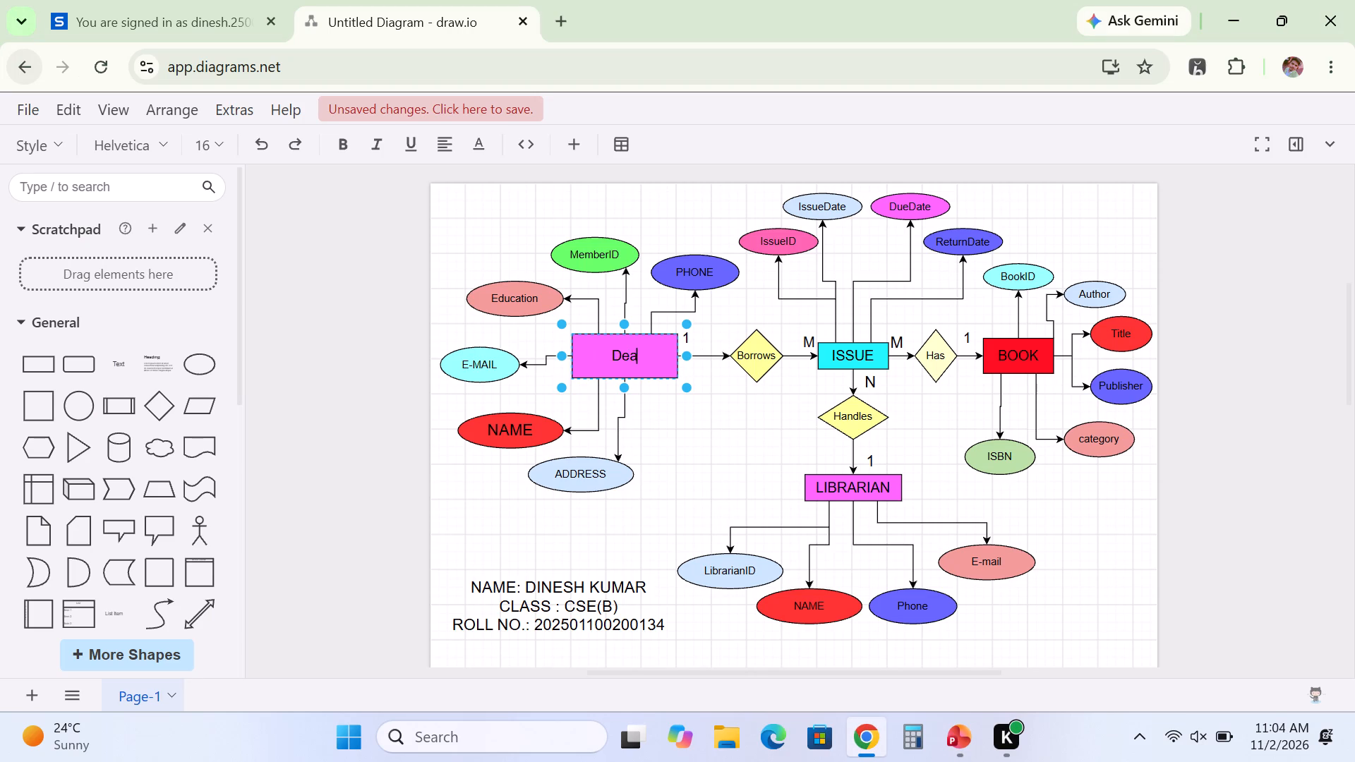
text(ler)
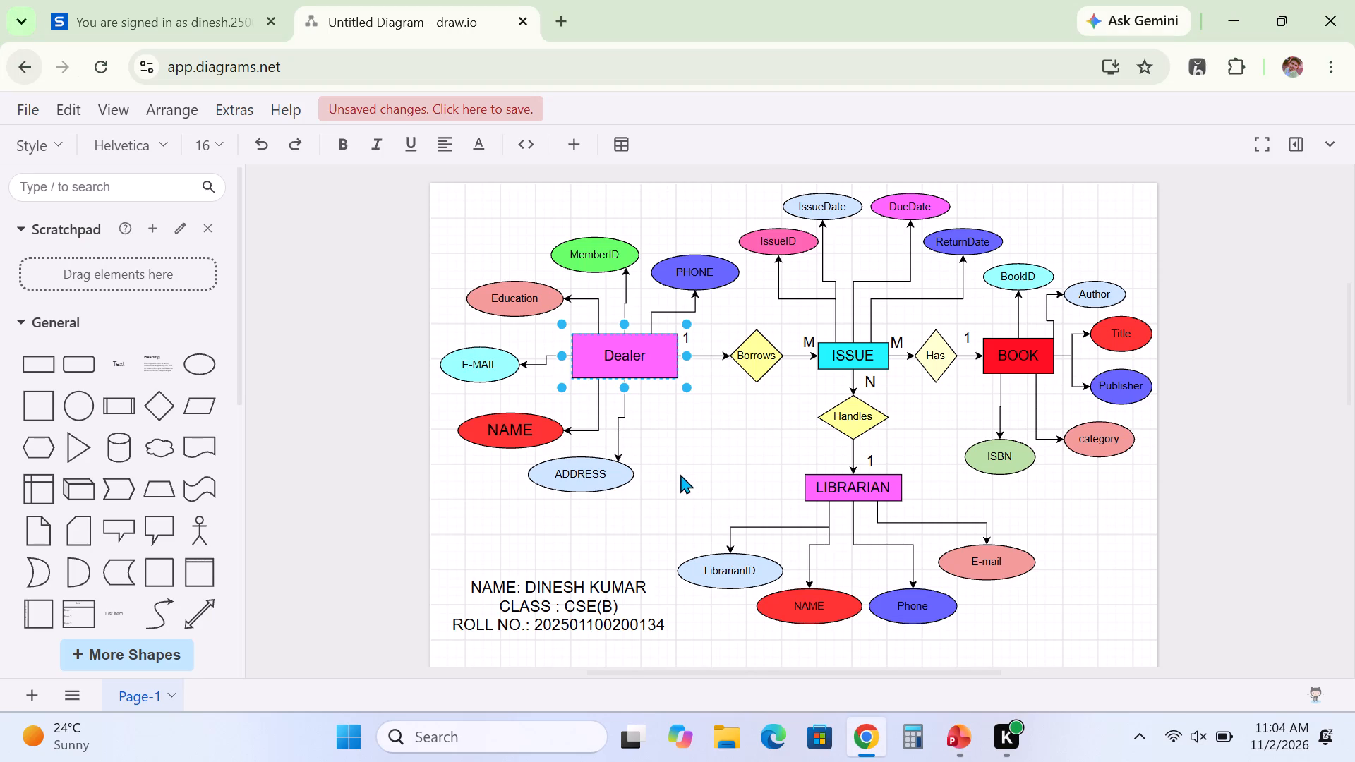
click(677, 469)
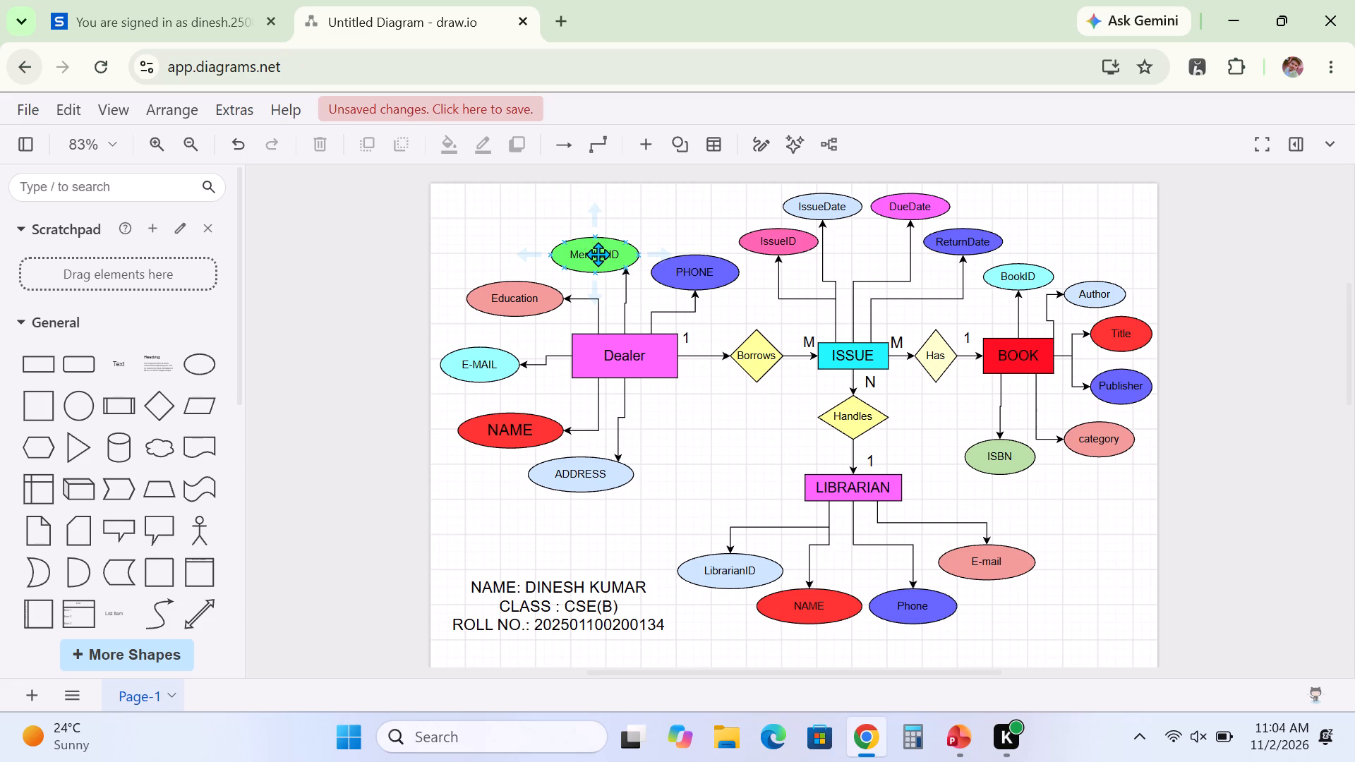
Relabel the green MemberID attribute above the Dealer entity as "Dealer_Id".
double_click(598, 254)
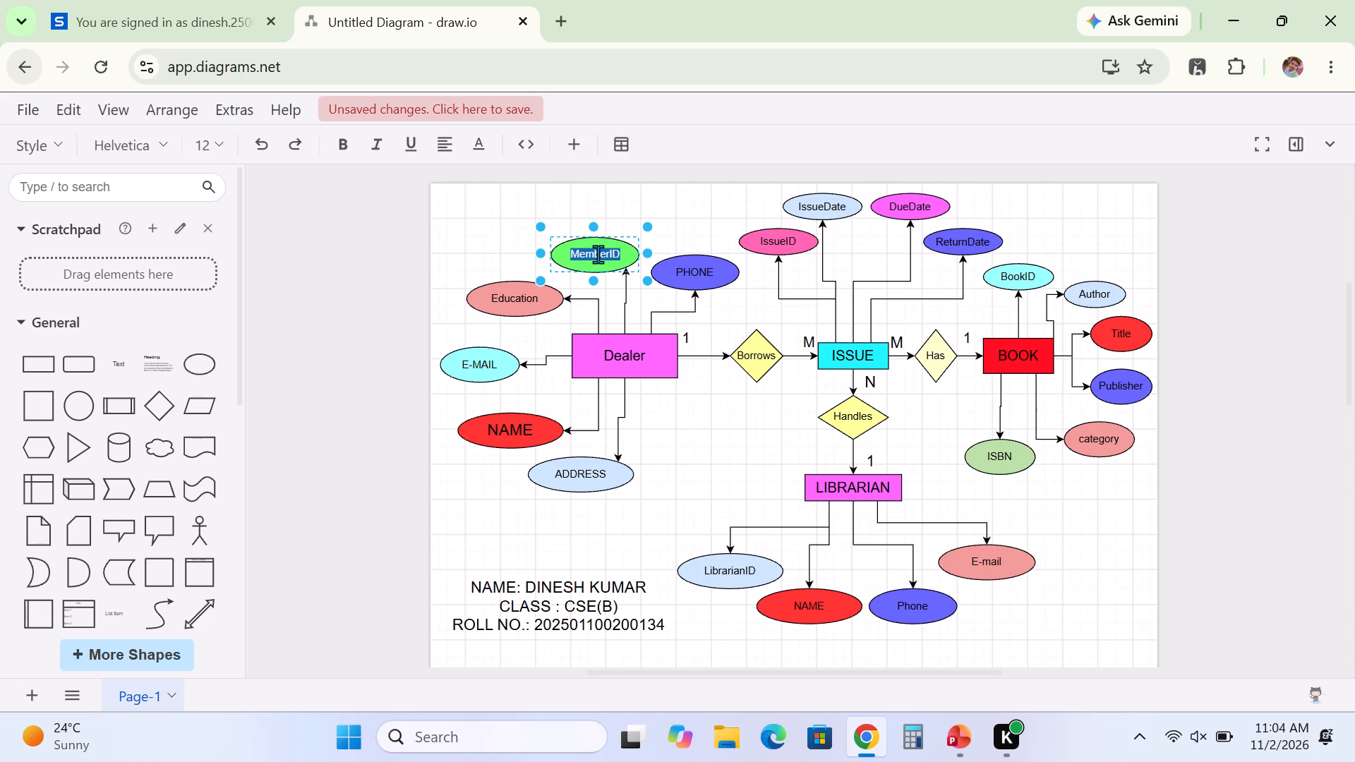
key(BackSpace)
text(Dealer)
key(shift+underscore)
key(i)
key(BackSpace)
text(Id)
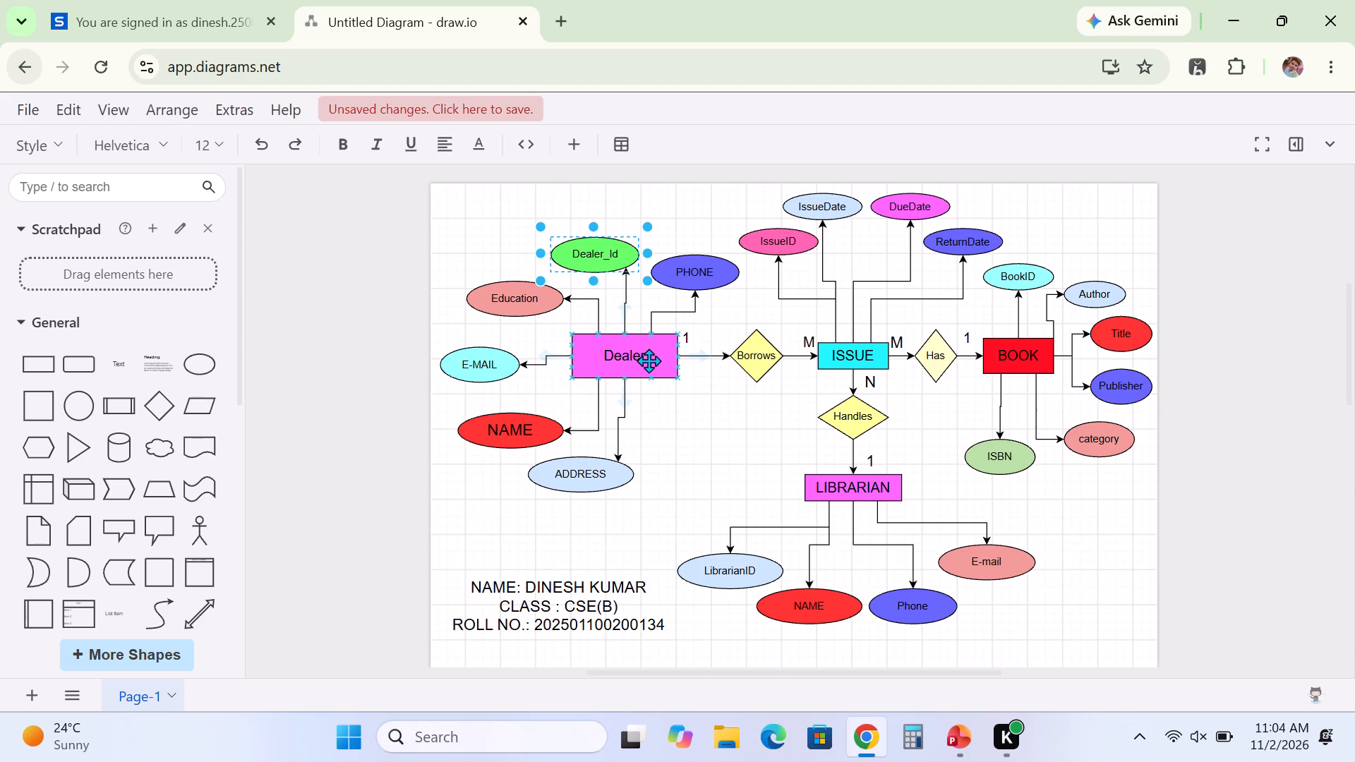
Correct the green attribute's label above the Dealer entity to "Dealer_ID".
key(BackSpace)
key(shift+d)
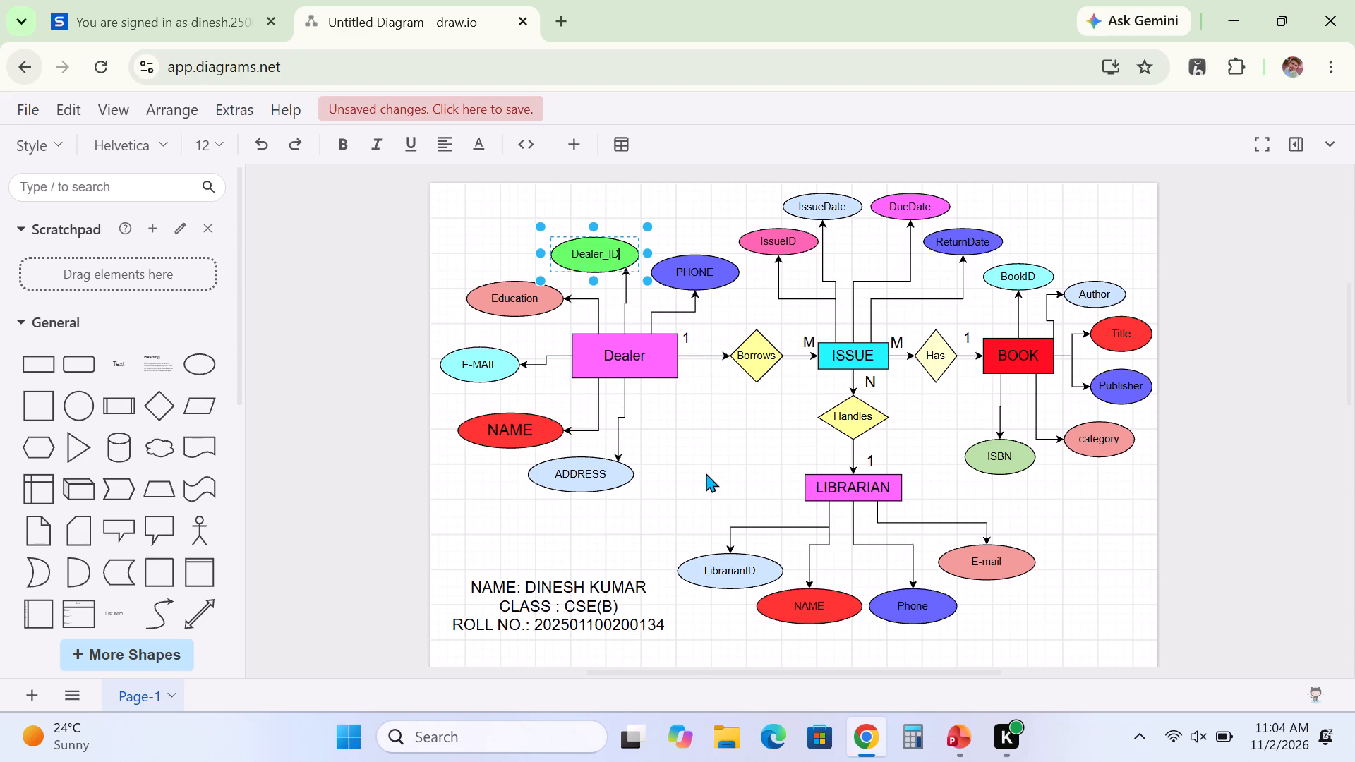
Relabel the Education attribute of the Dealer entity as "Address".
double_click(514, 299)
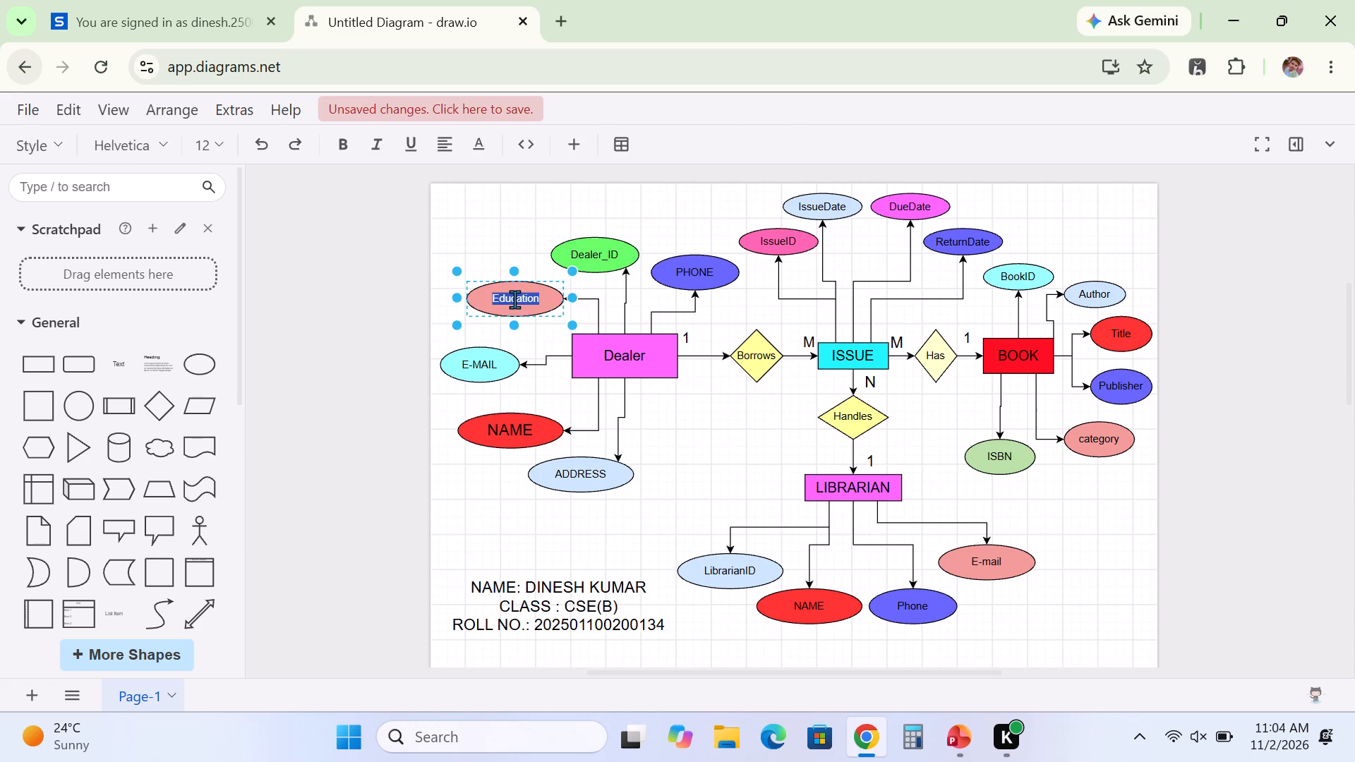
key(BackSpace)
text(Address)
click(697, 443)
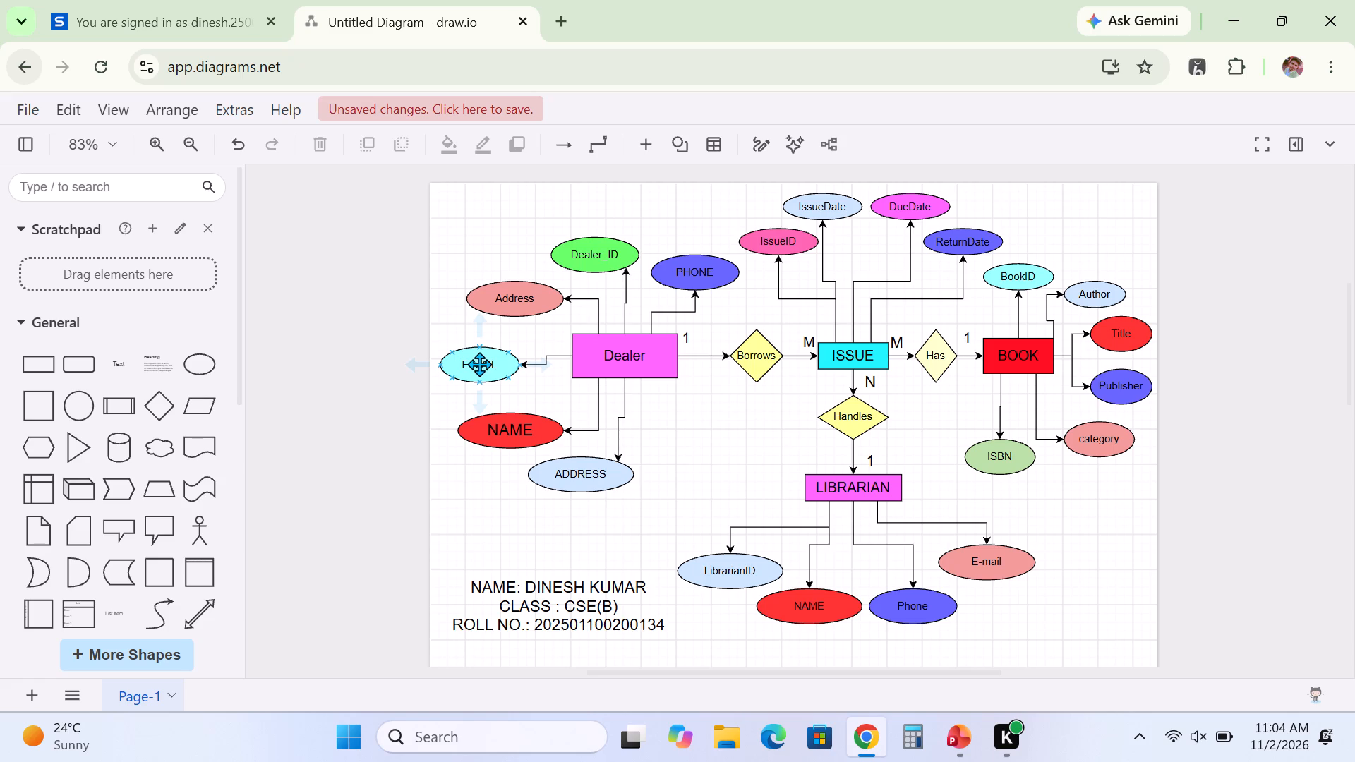
Relabel the salmon-coloured attribute between the Dealer_ID and E-MAIL ellipses as "Dealer_Name".
double_click(517, 296)
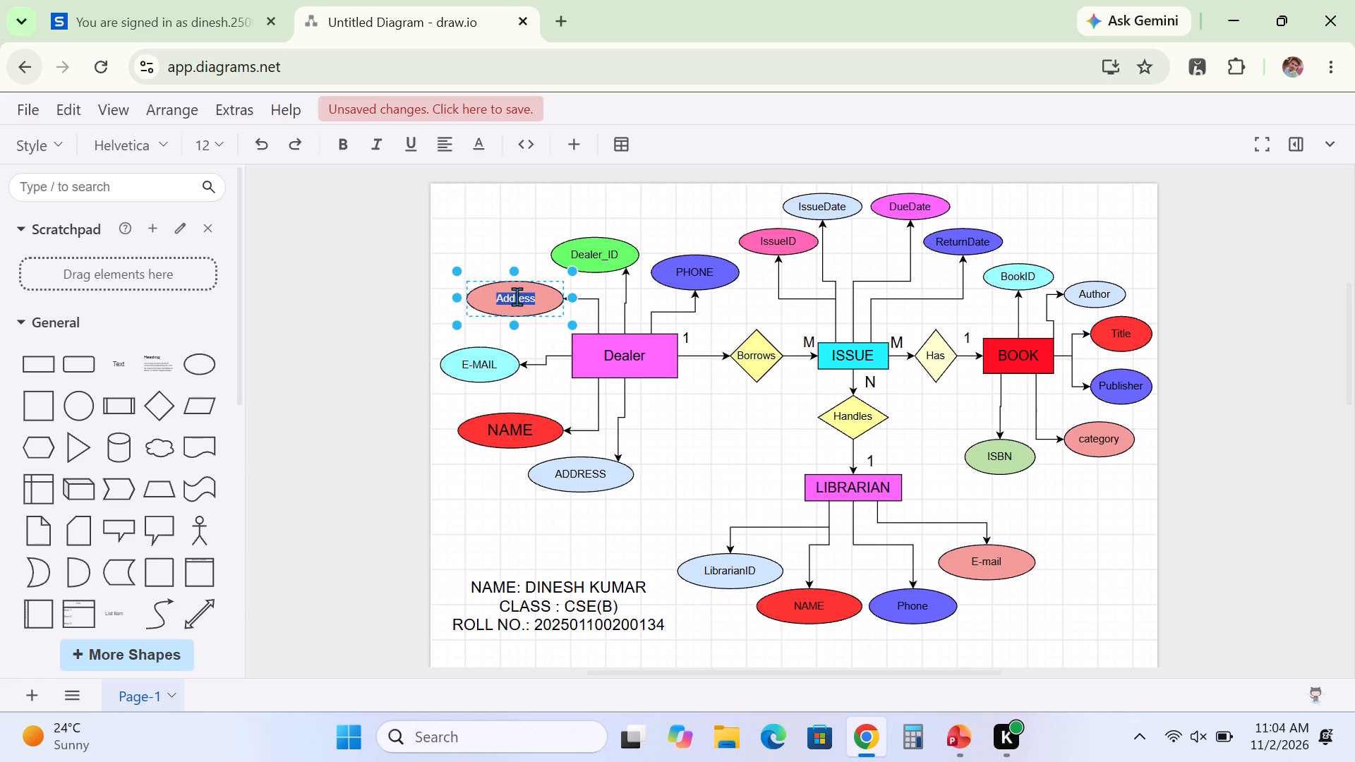
key(BackSpace)
text(Dealer)
text(_Name)
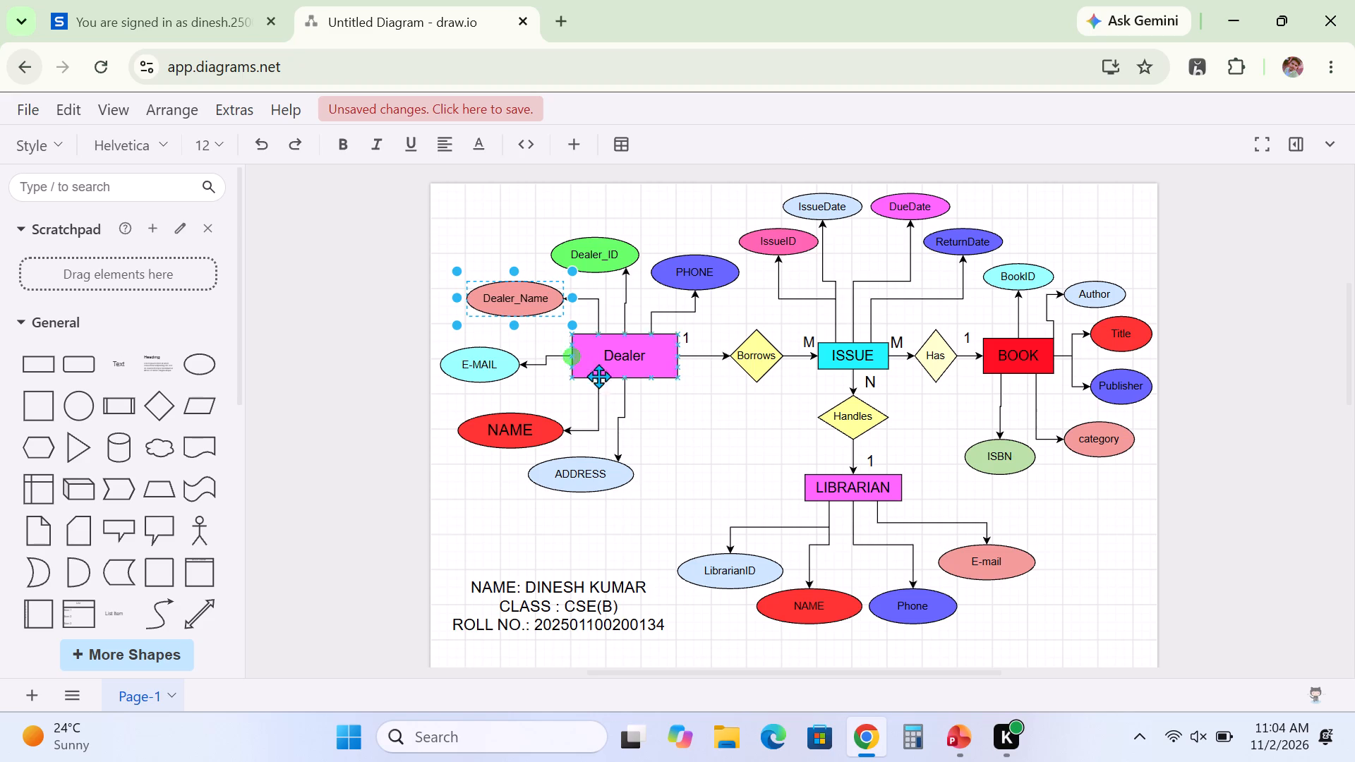
click(739, 470)
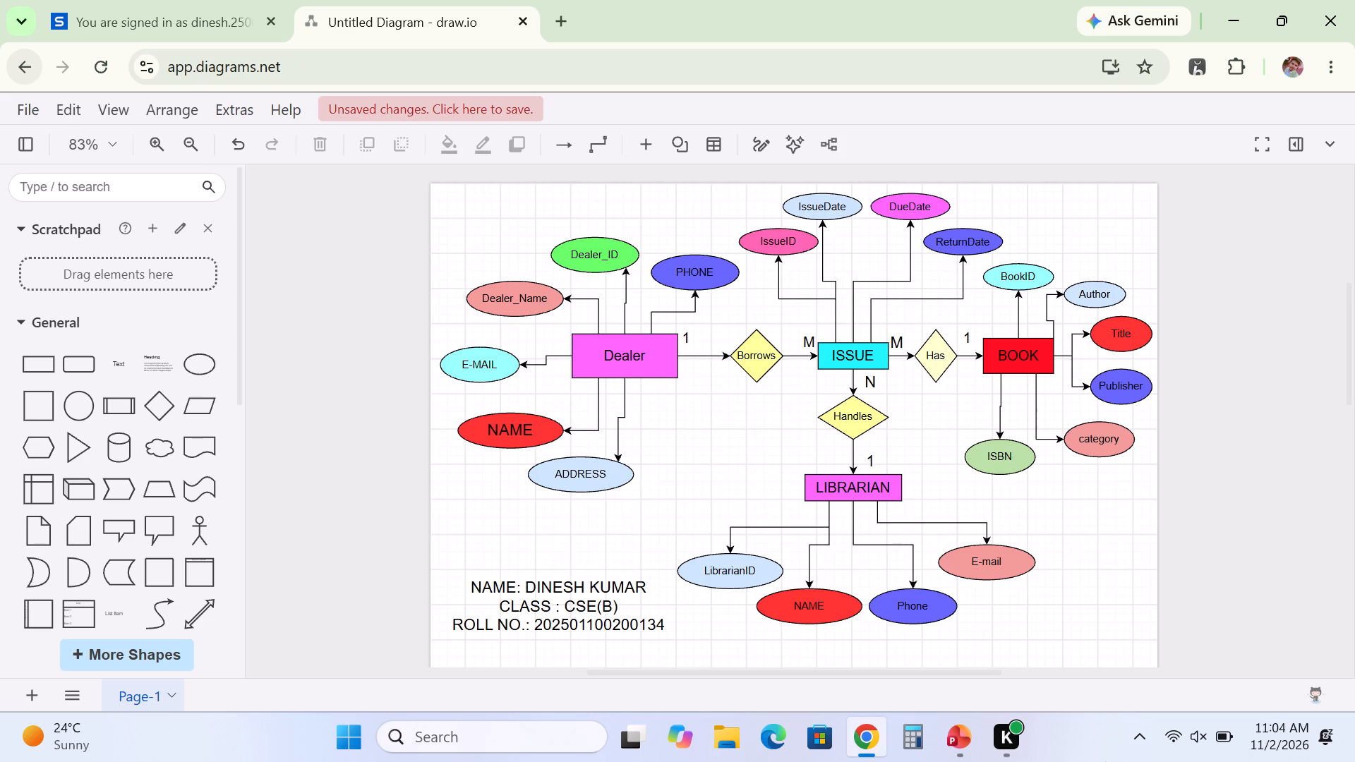
Check the Dealer attributes on the PowerPoint ER Diagram slide, and delete Dealer's E-MAIL and NAME attribute ellipses in the draw.io diagram.
click(958, 733)
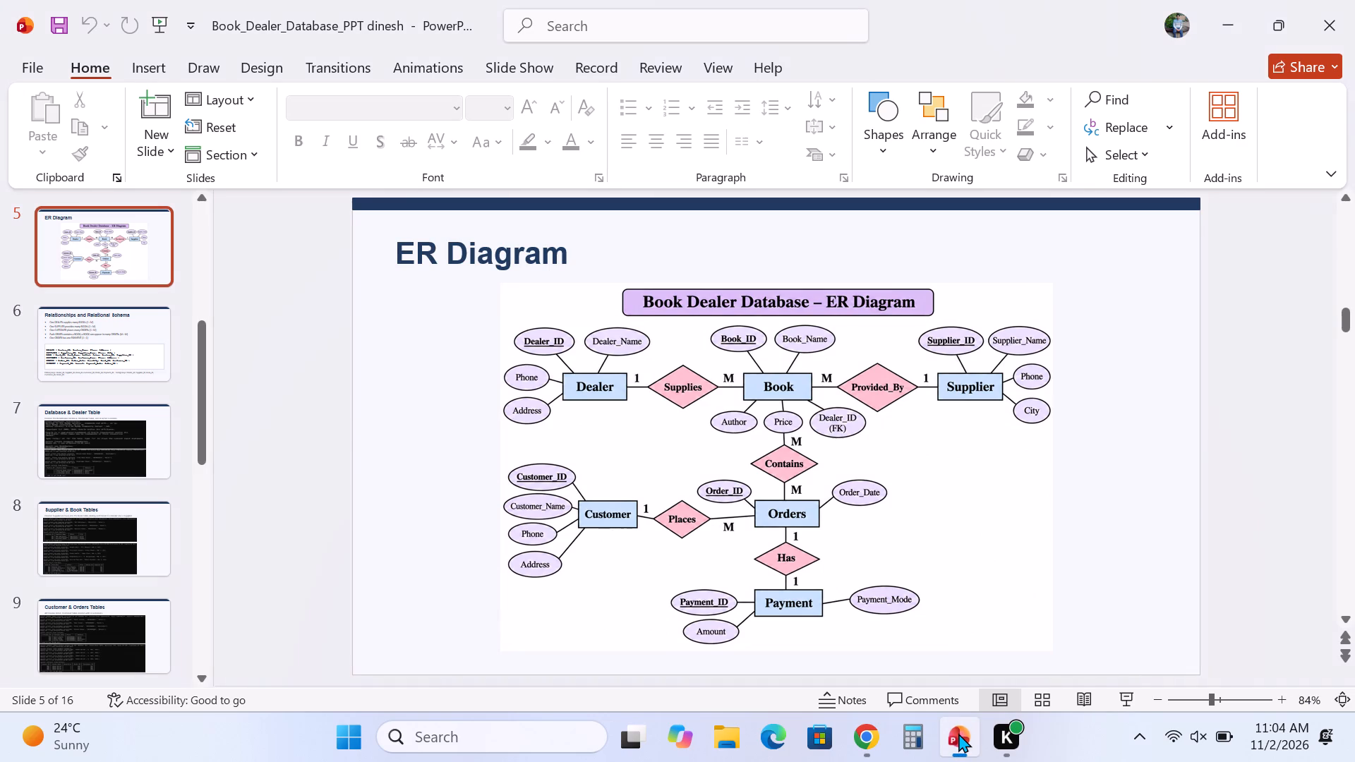
click(867, 733)
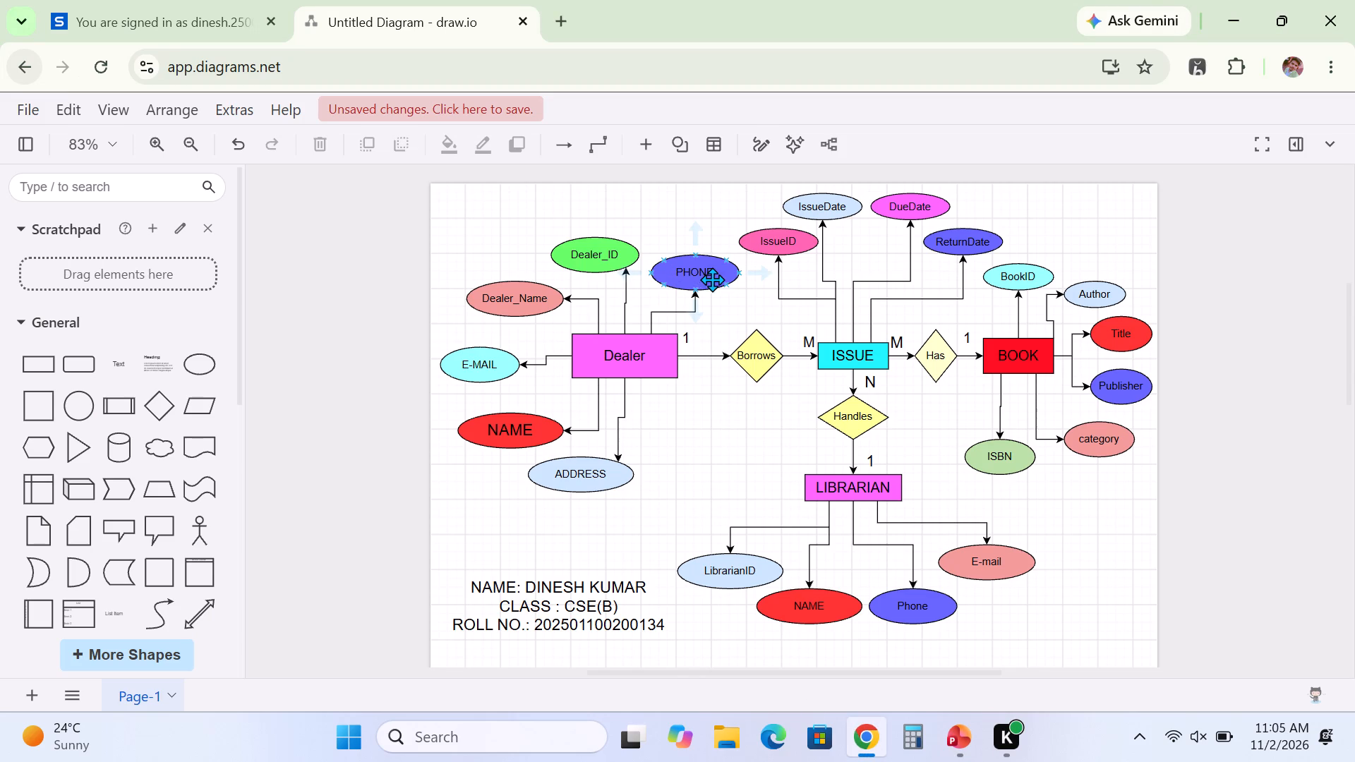
click(488, 370)
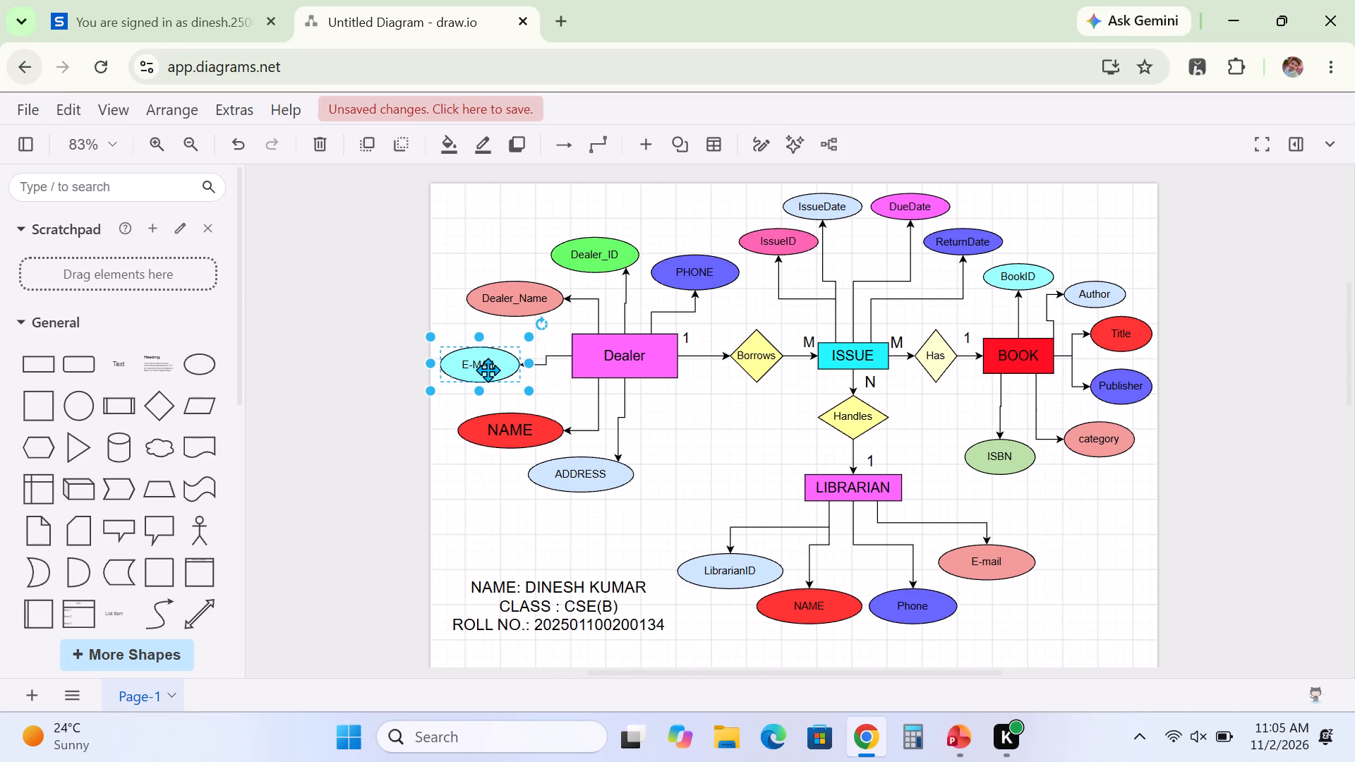
right_click(488, 370)
click(578, 226)
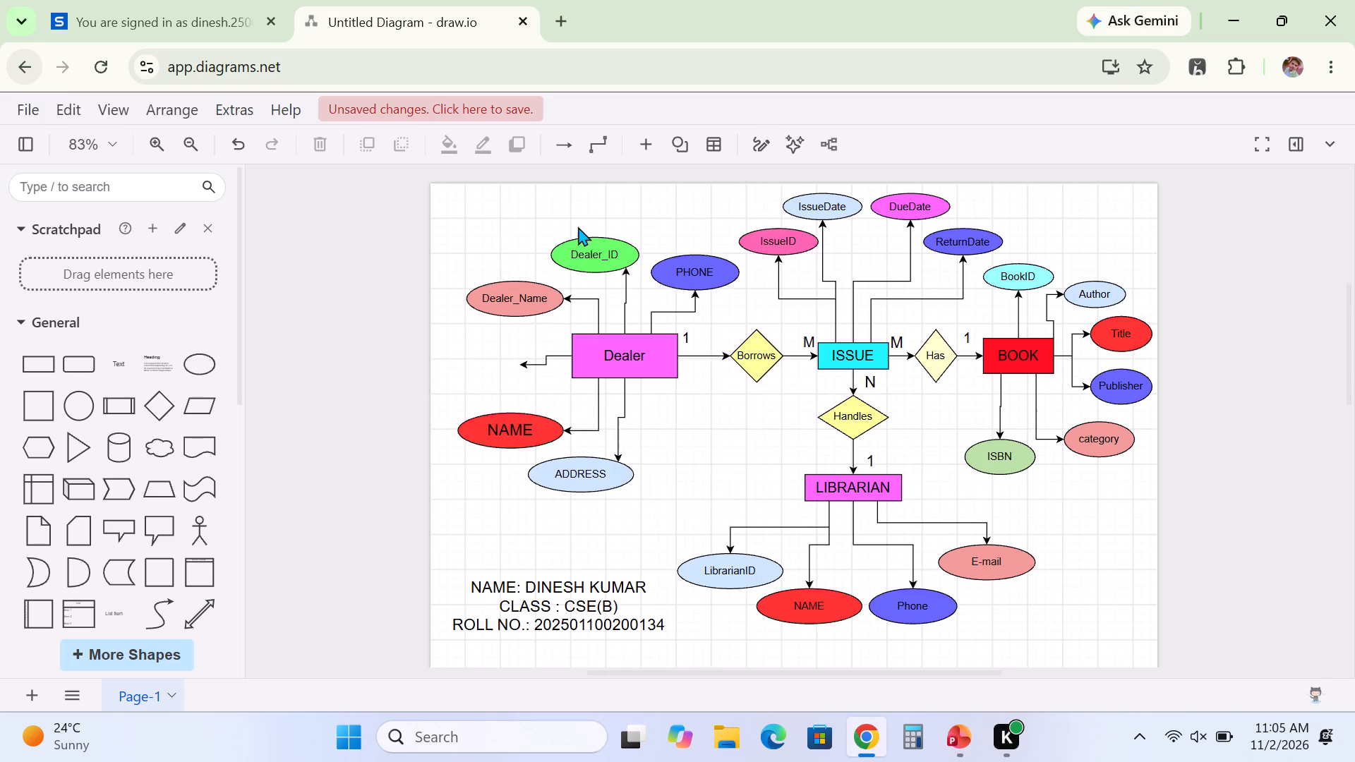
click(514, 433)
right_click(514, 433)
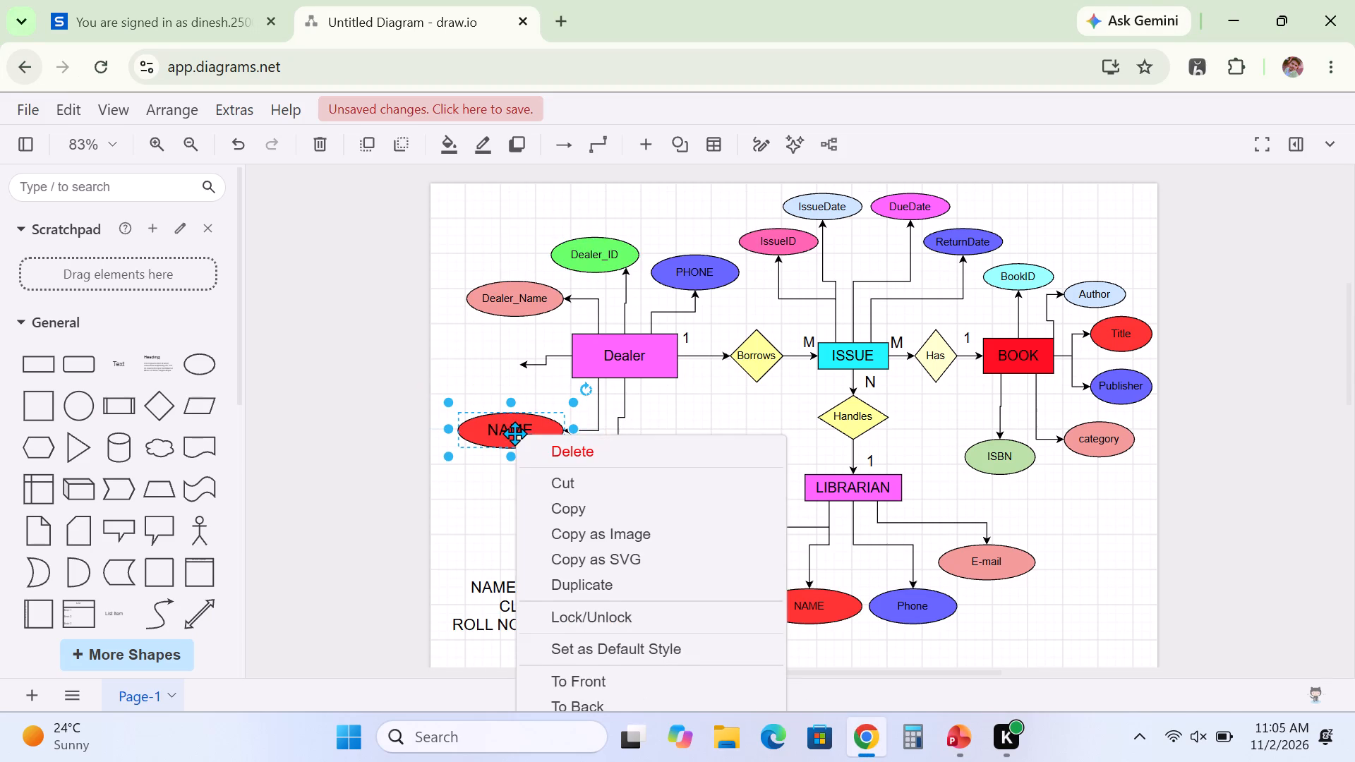
click(615, 147)
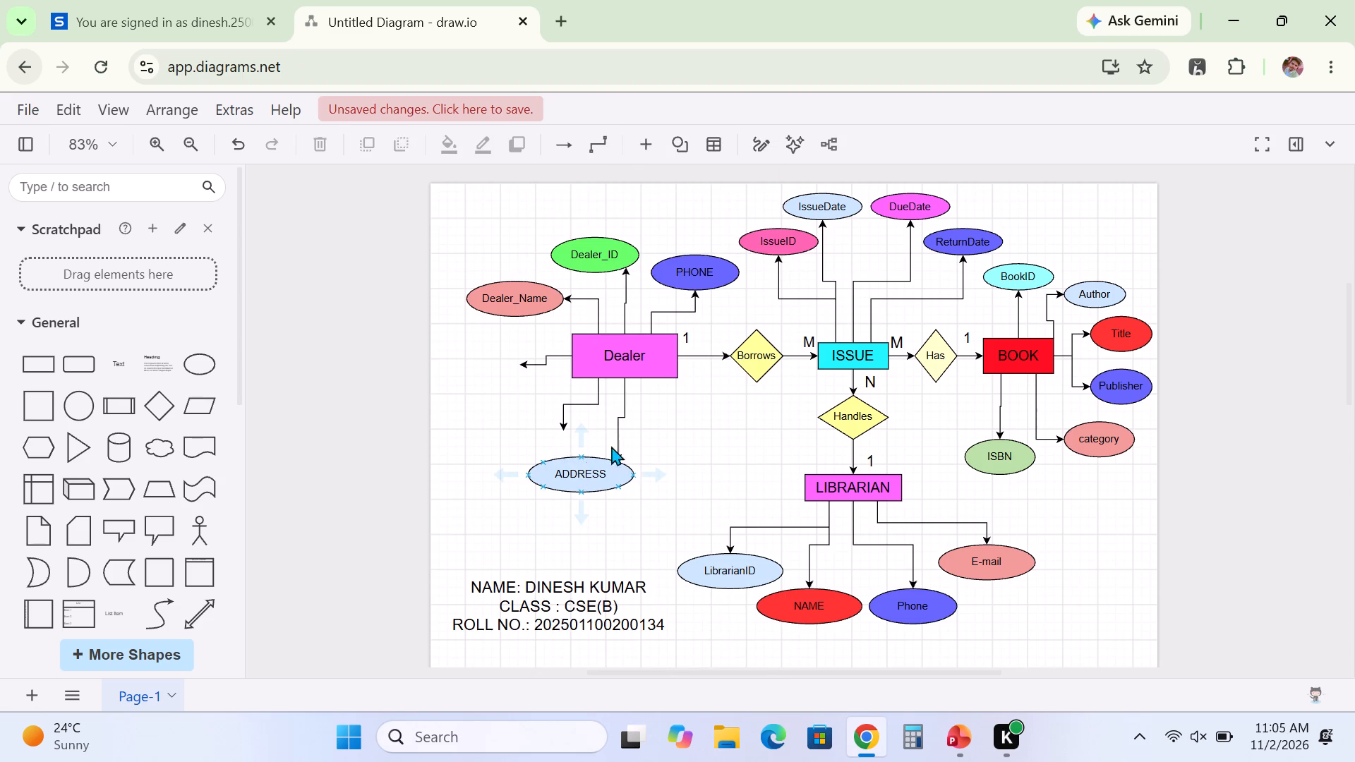
Delete the Dealer-to-ADDRESS connector and the two dangling connectors left from Dealer's removed NAME and E-MAIL attributes.
click(626, 411)
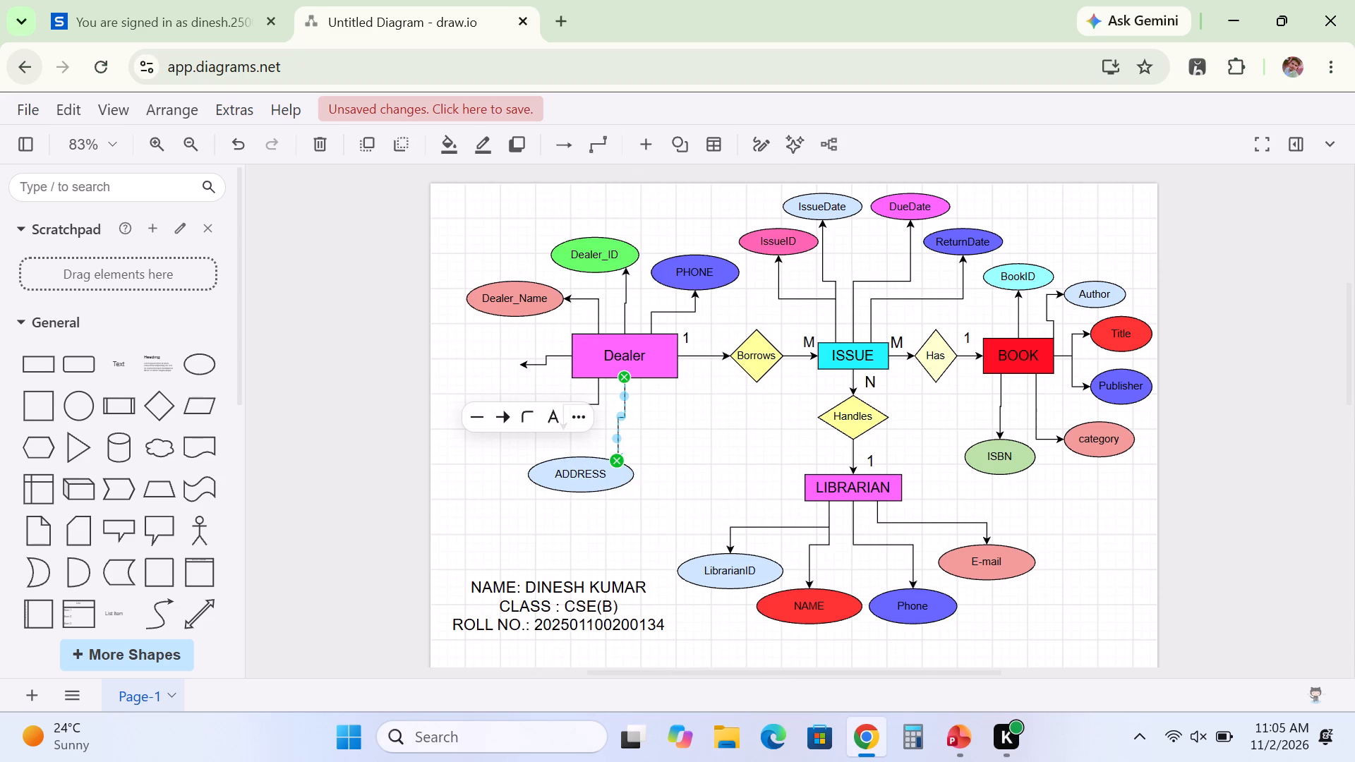
right_click(626, 411)
click(745, 135)
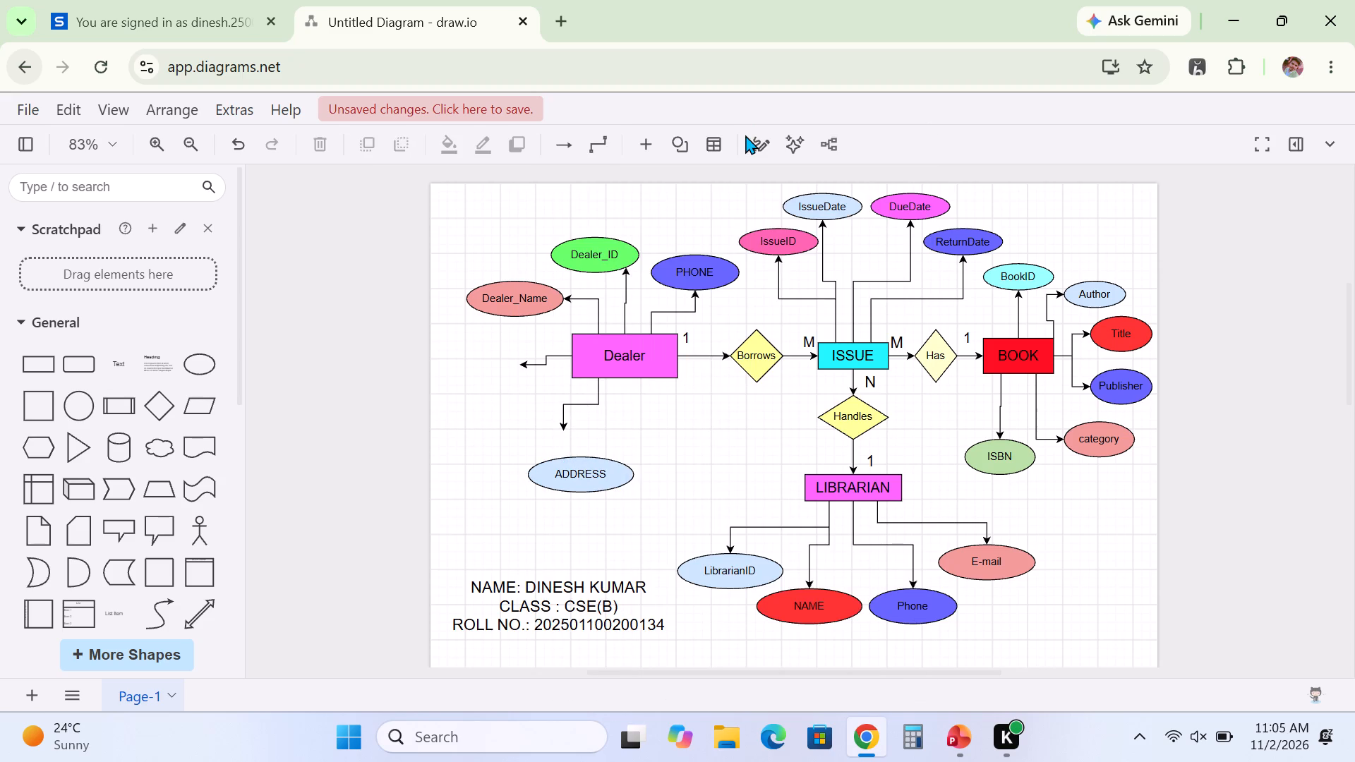
click(590, 404)
right_click(590, 404)
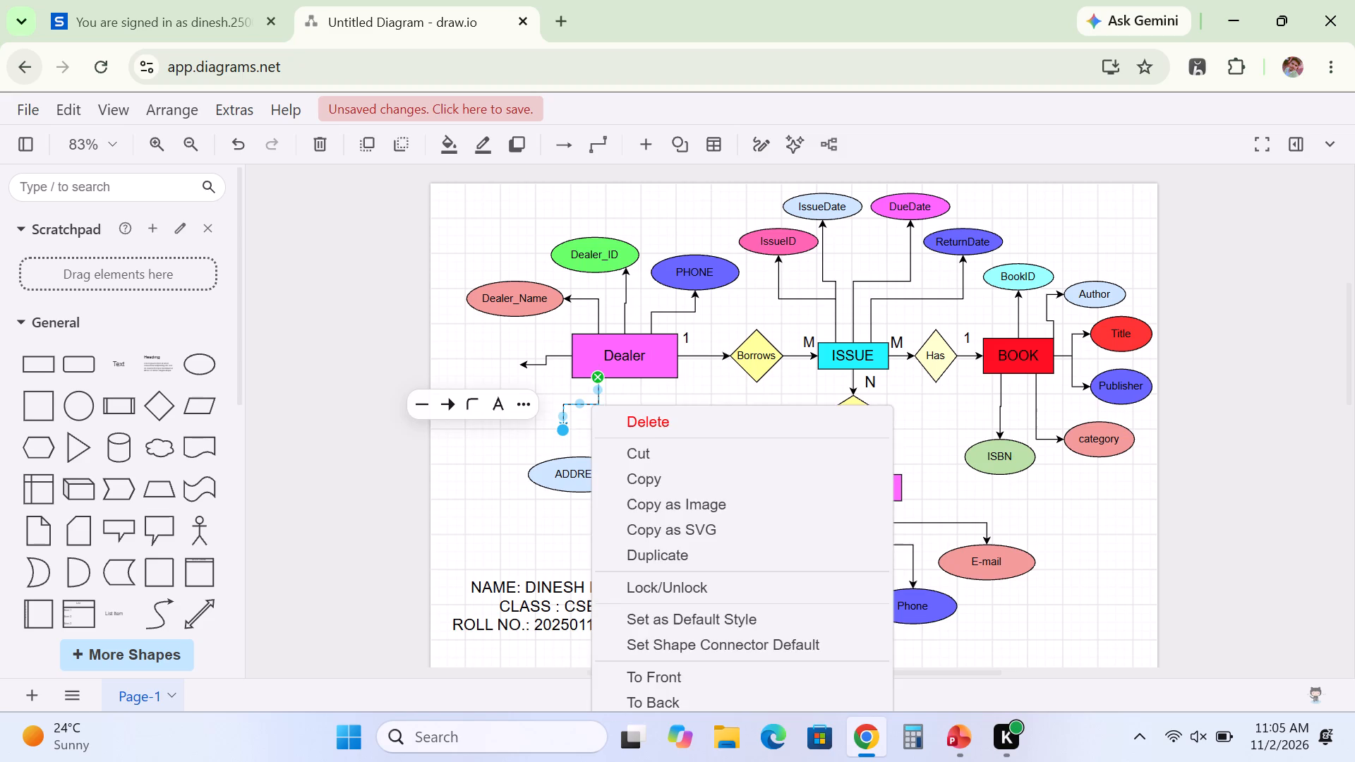
click(685, 145)
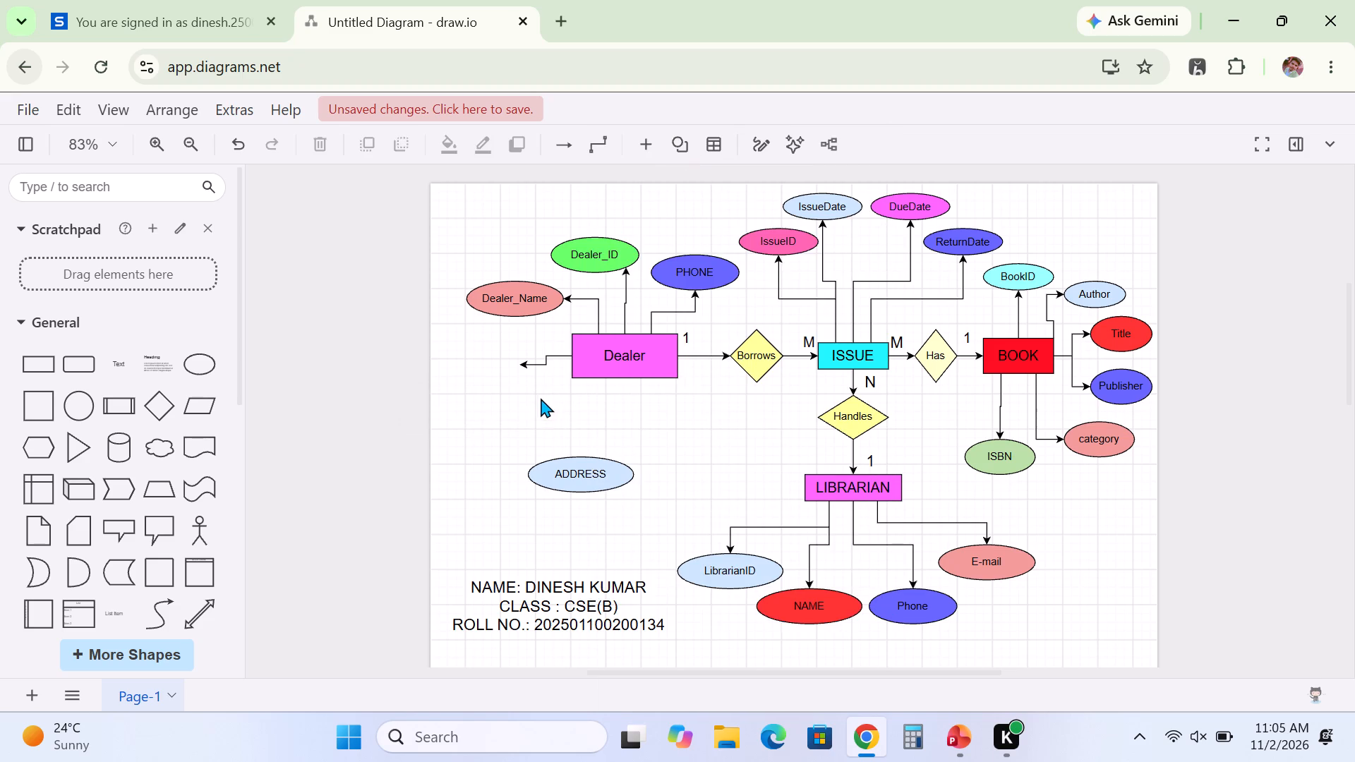
click(539, 362)
right_click(539, 362)
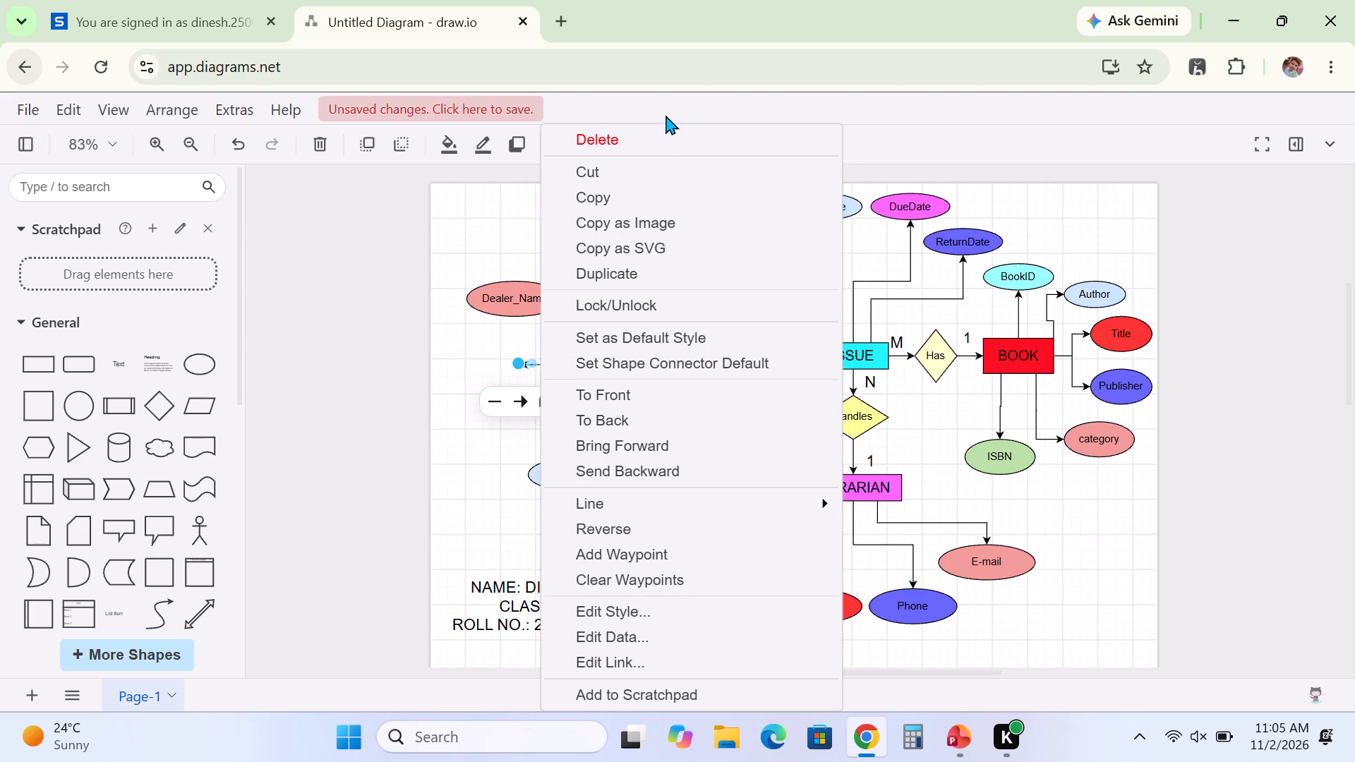
click(656, 126)
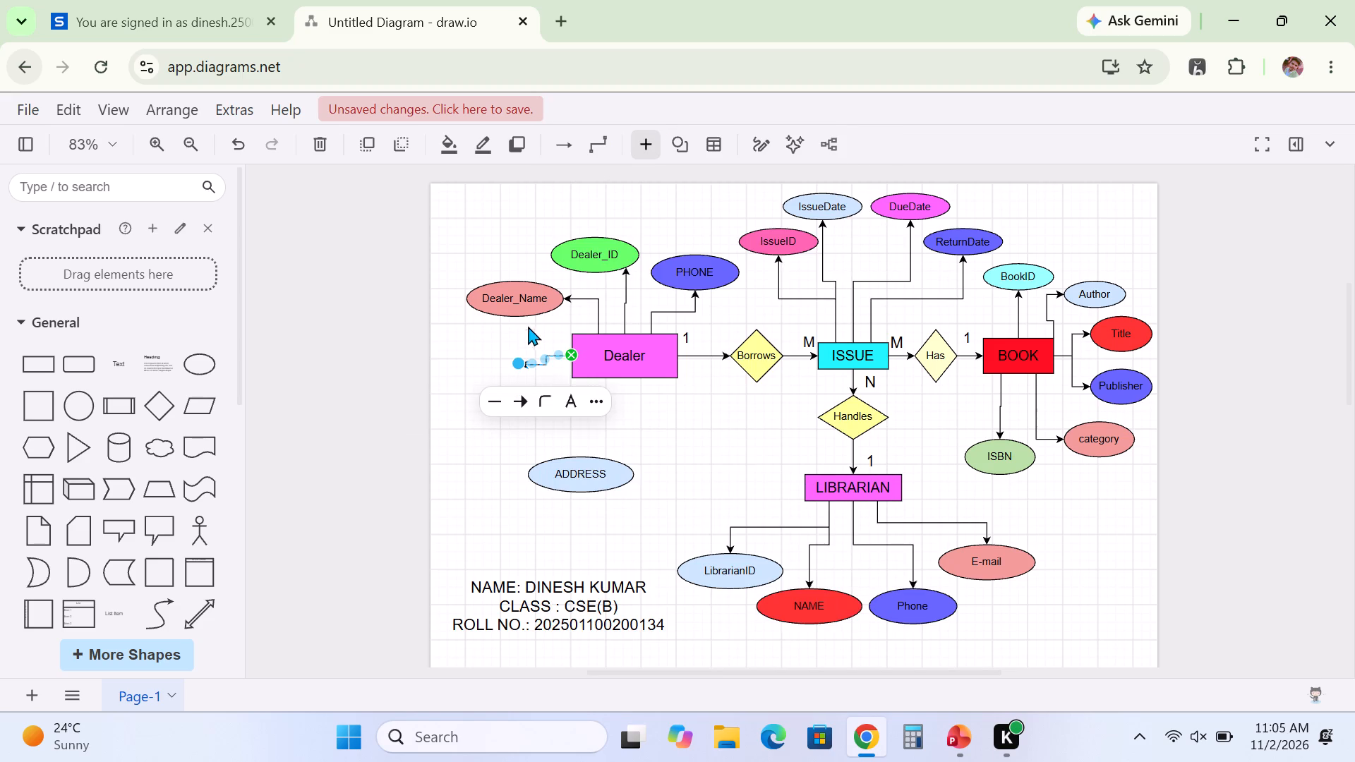
right_click(495, 461)
click(540, 365)
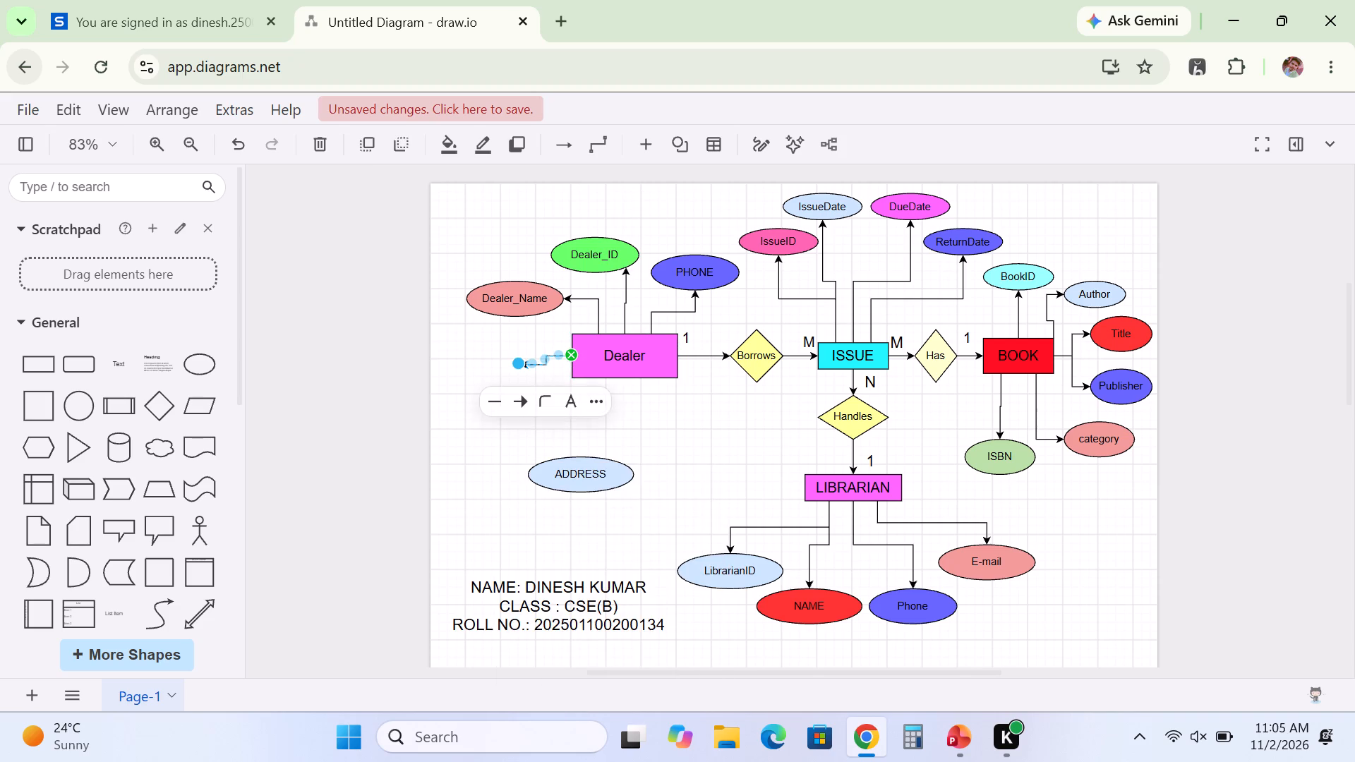
right_click(540, 365)
click(637, 137)
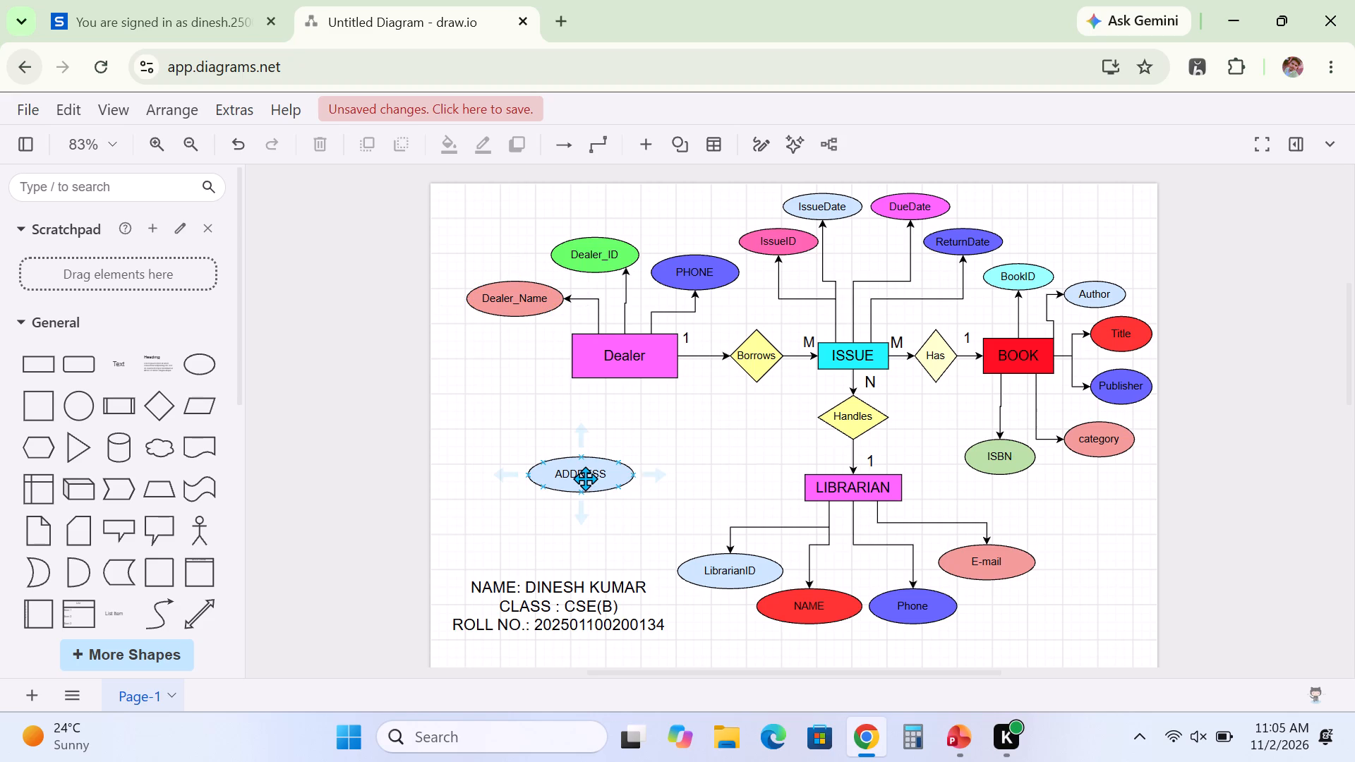
Move the ADDRESS attribute ellipse beside the Dealer entity, just below Dealer_Name.
drag(585, 478, 511, 378)
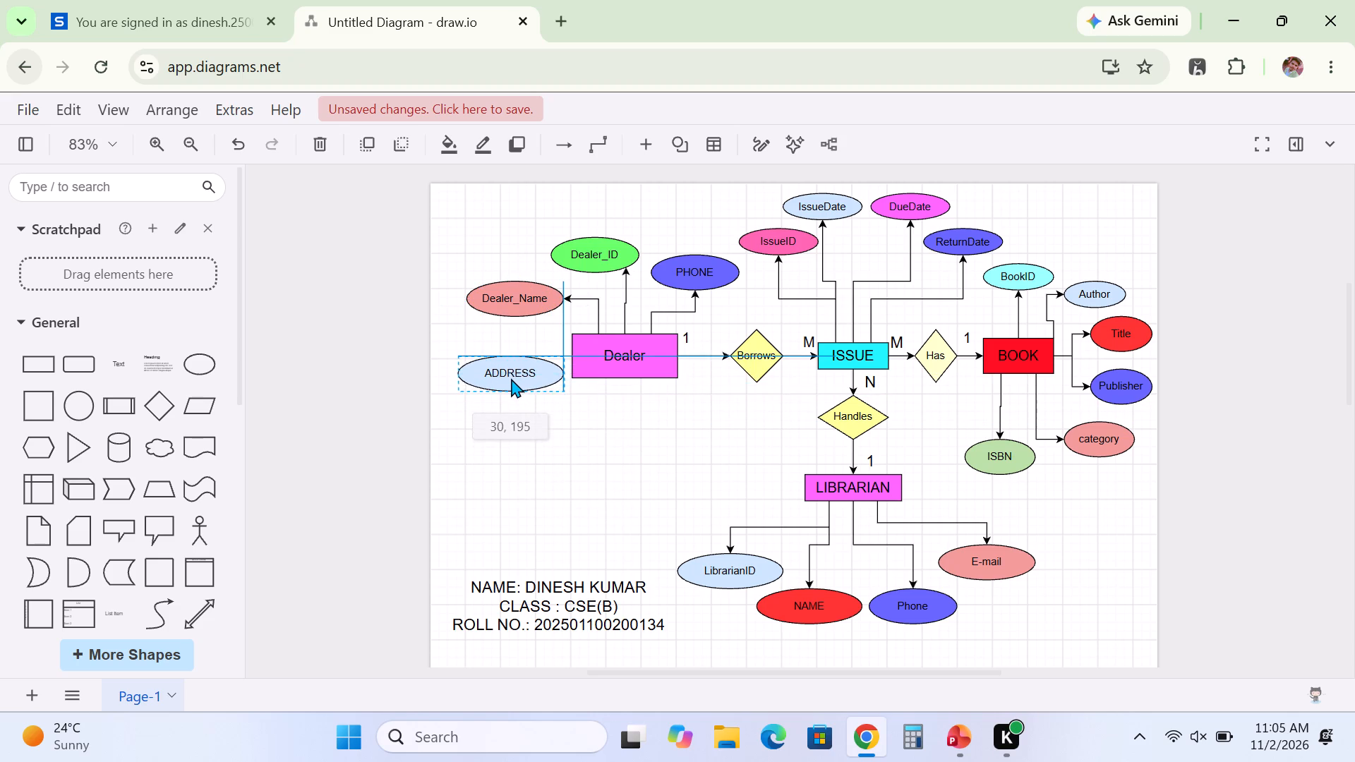
drag(511, 378, 514, 367)
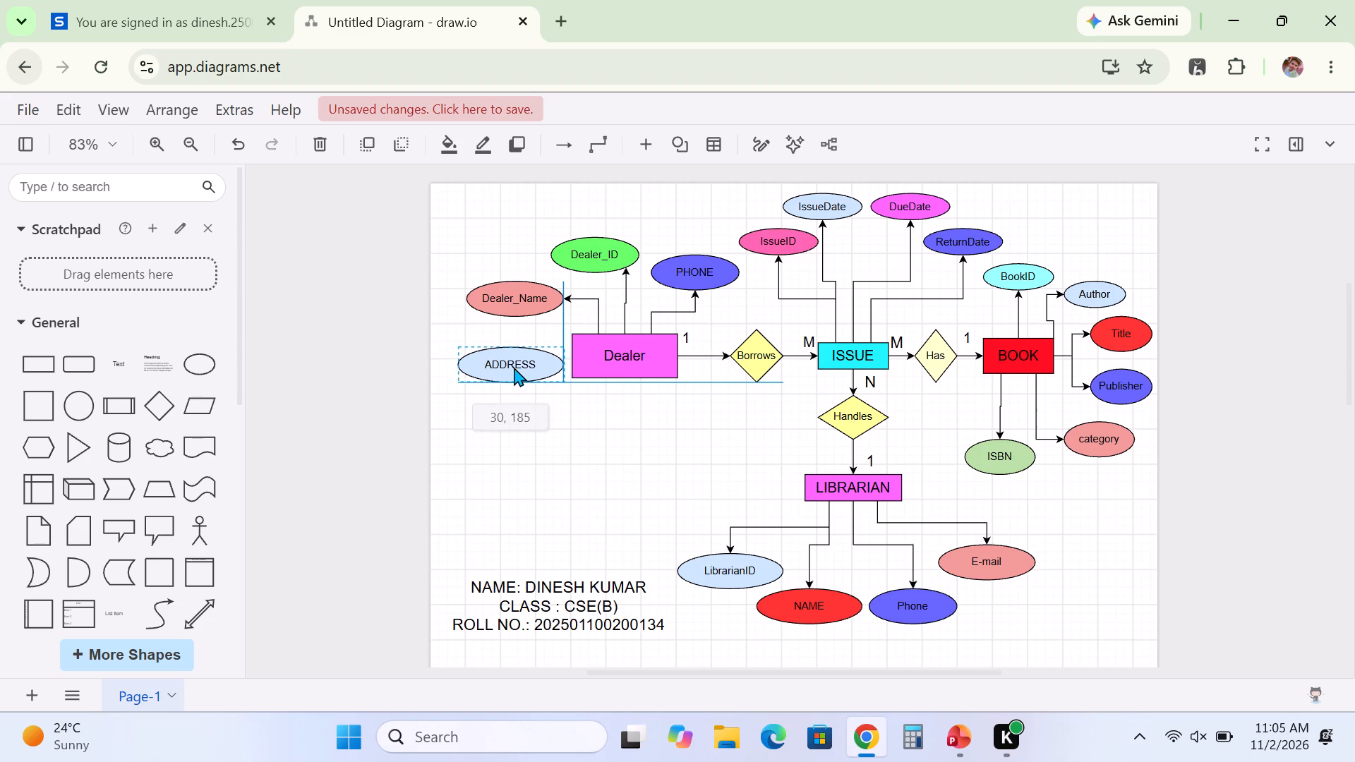
drag(514, 367, 496, 364)
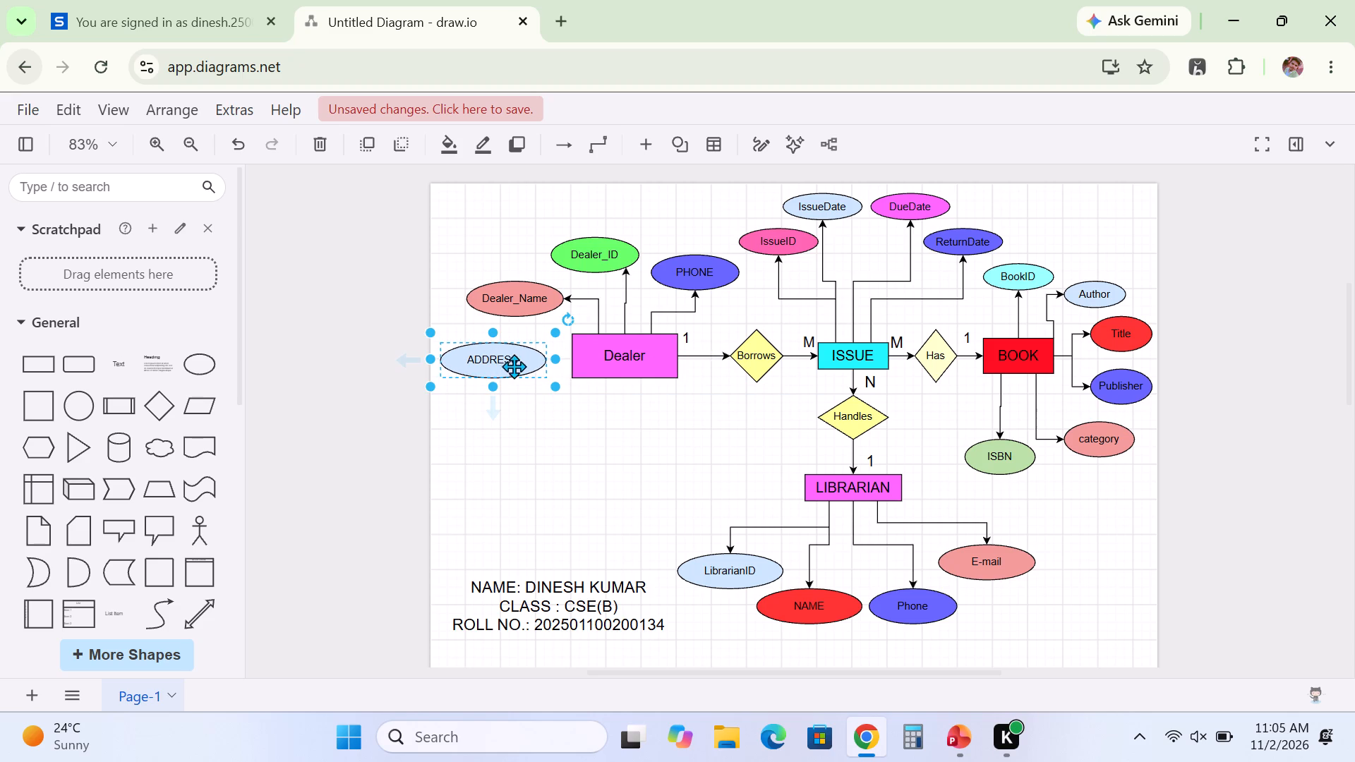
click(541, 491)
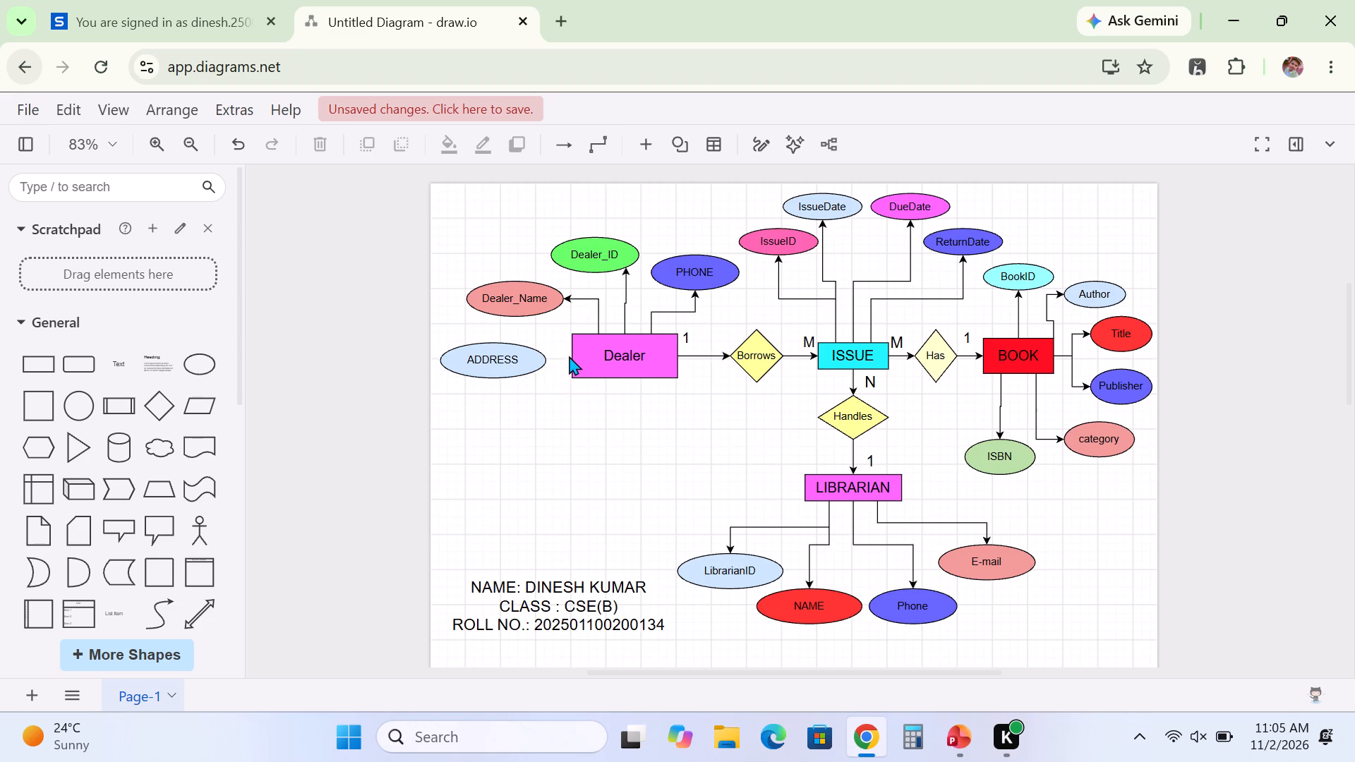
Connect the Dealer entity to the ADDRESS attribute with a plain line whose line end is set to None.
drag(568, 357, 543, 365)
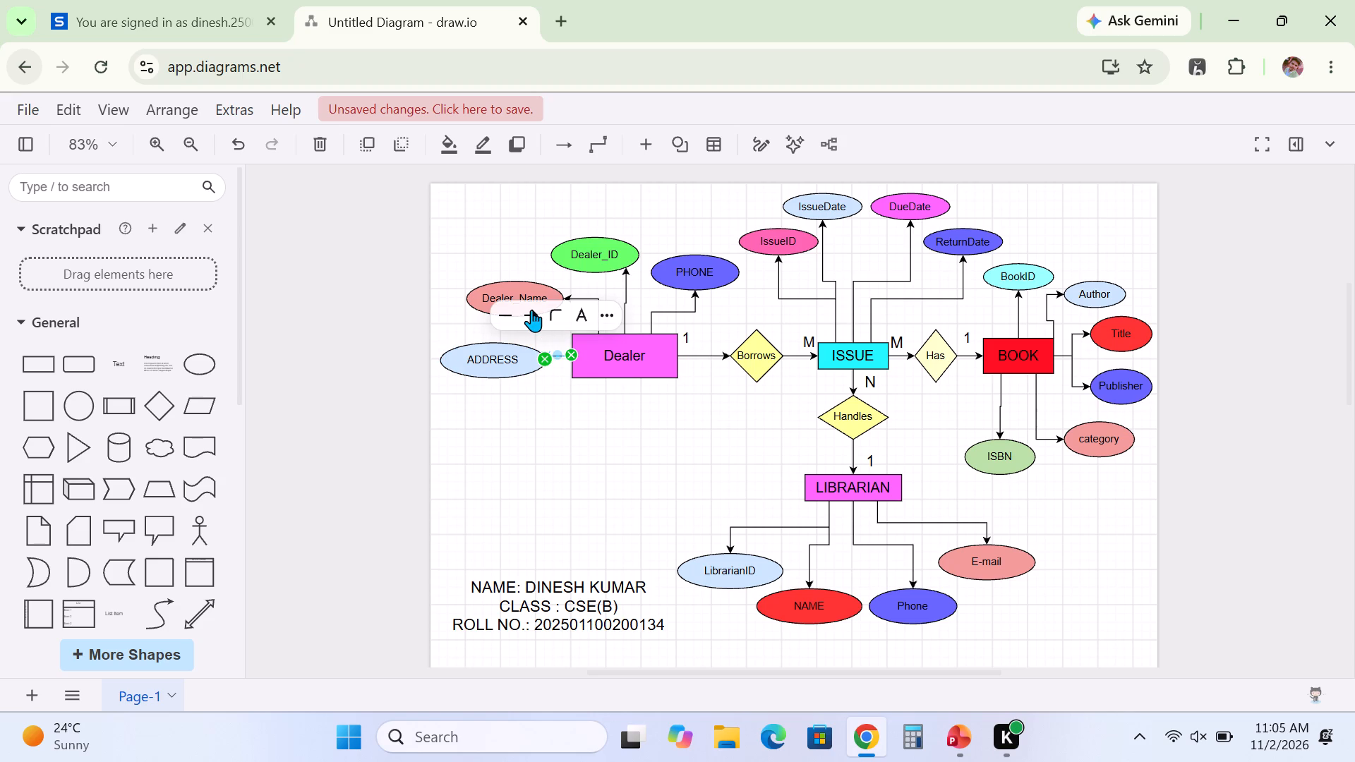
click(531, 310)
click(552, 395)
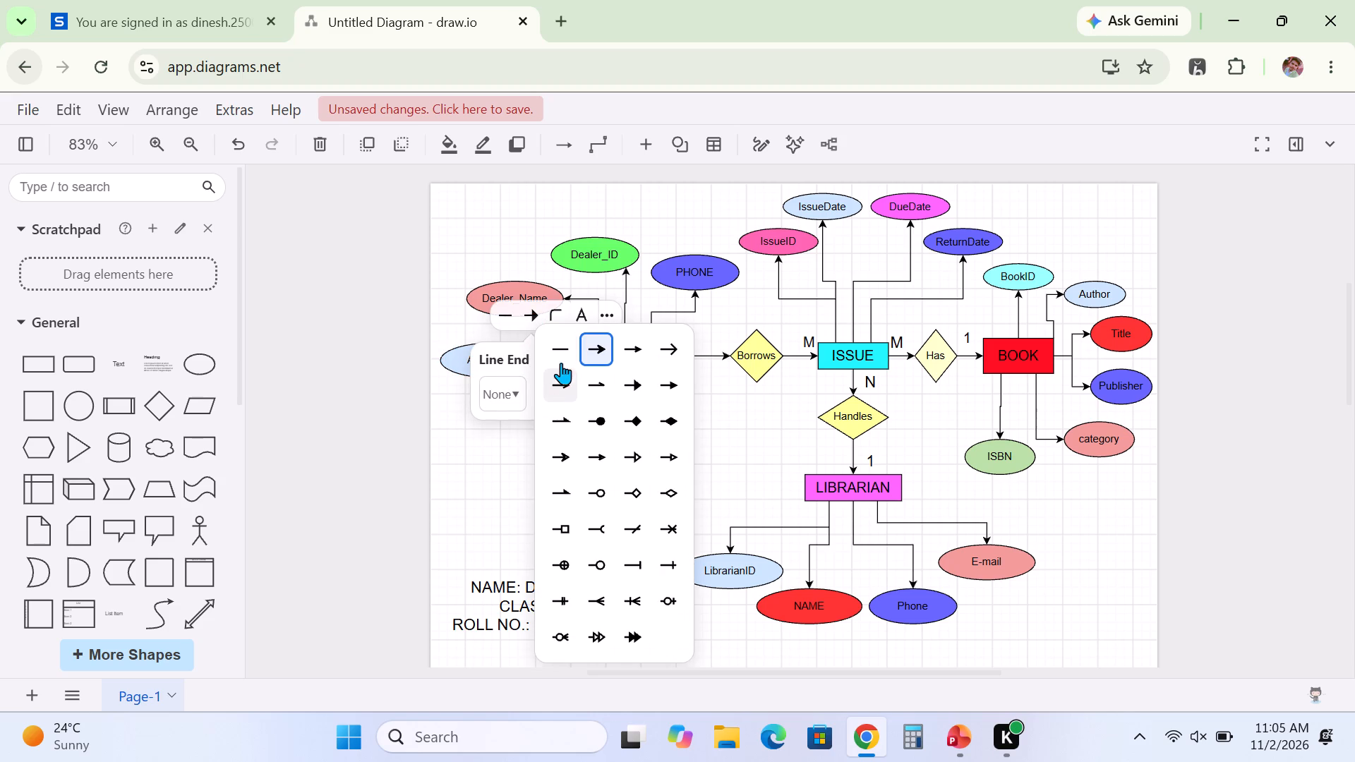
click(562, 341)
click(537, 489)
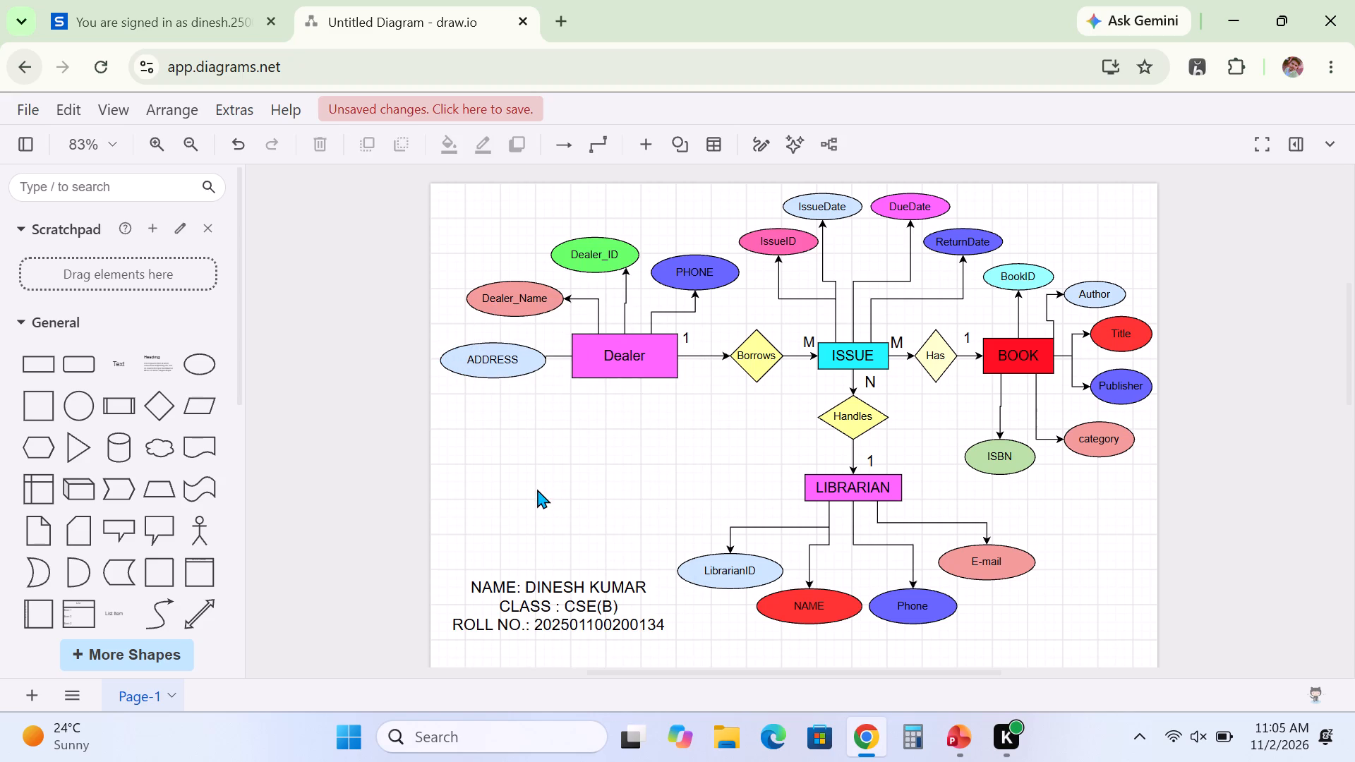
Remove the arrowhead from the connector between Dealer and Dealer_Name by setting its line end to None.
click(589, 296)
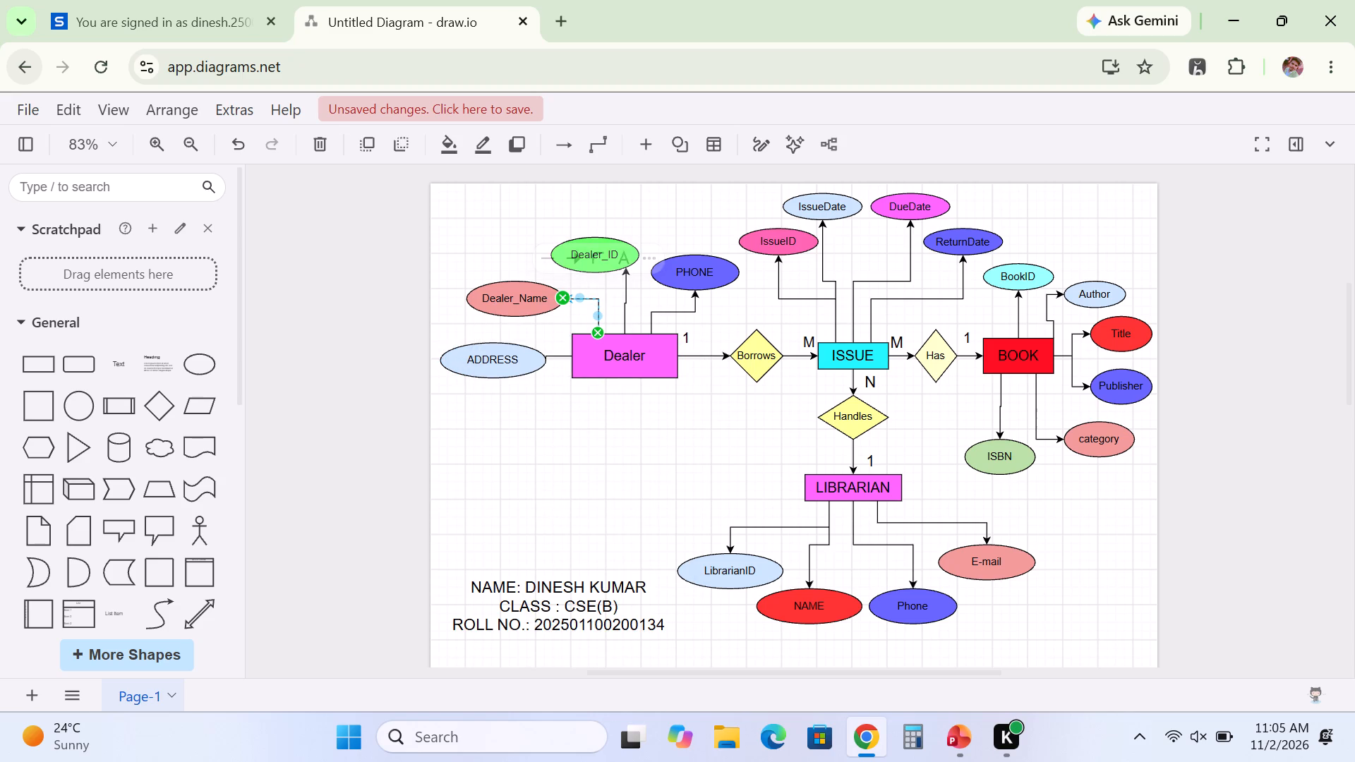
click(576, 258)
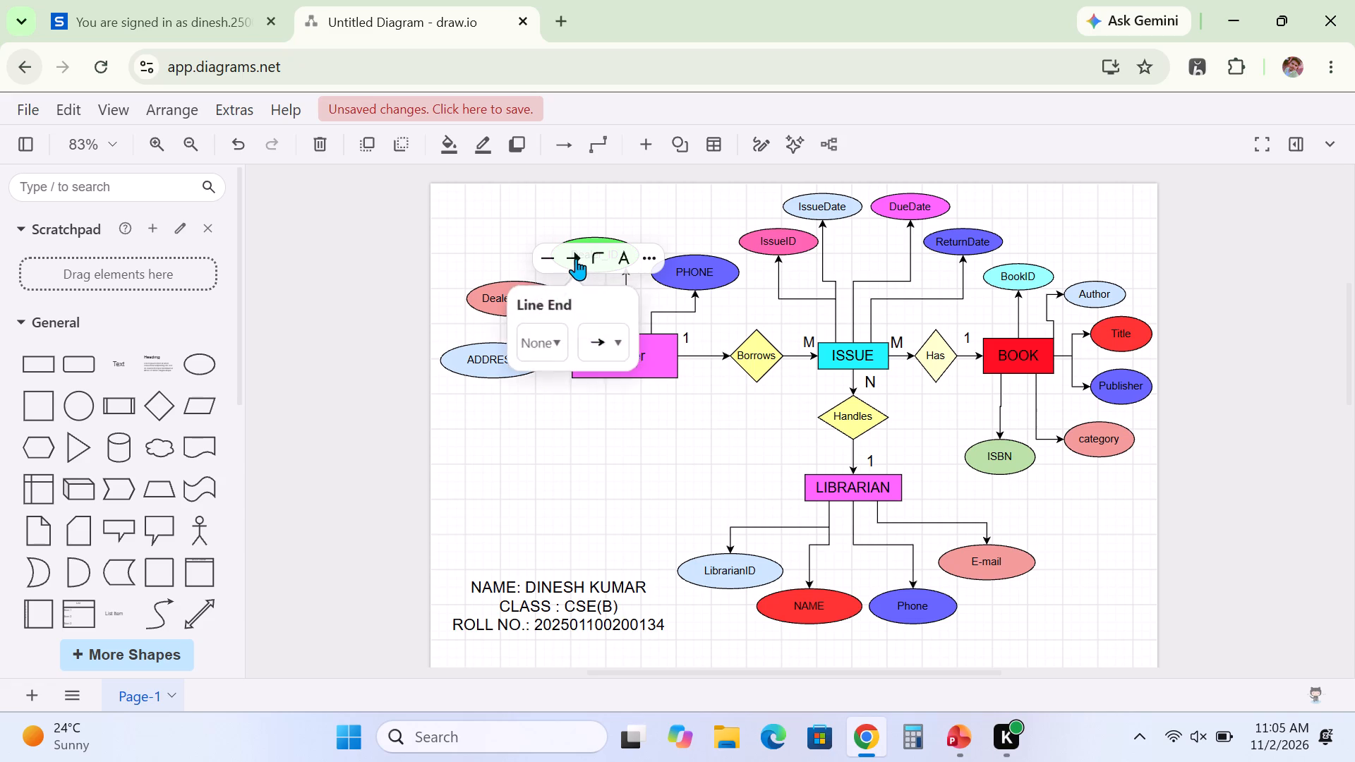
click(594, 331)
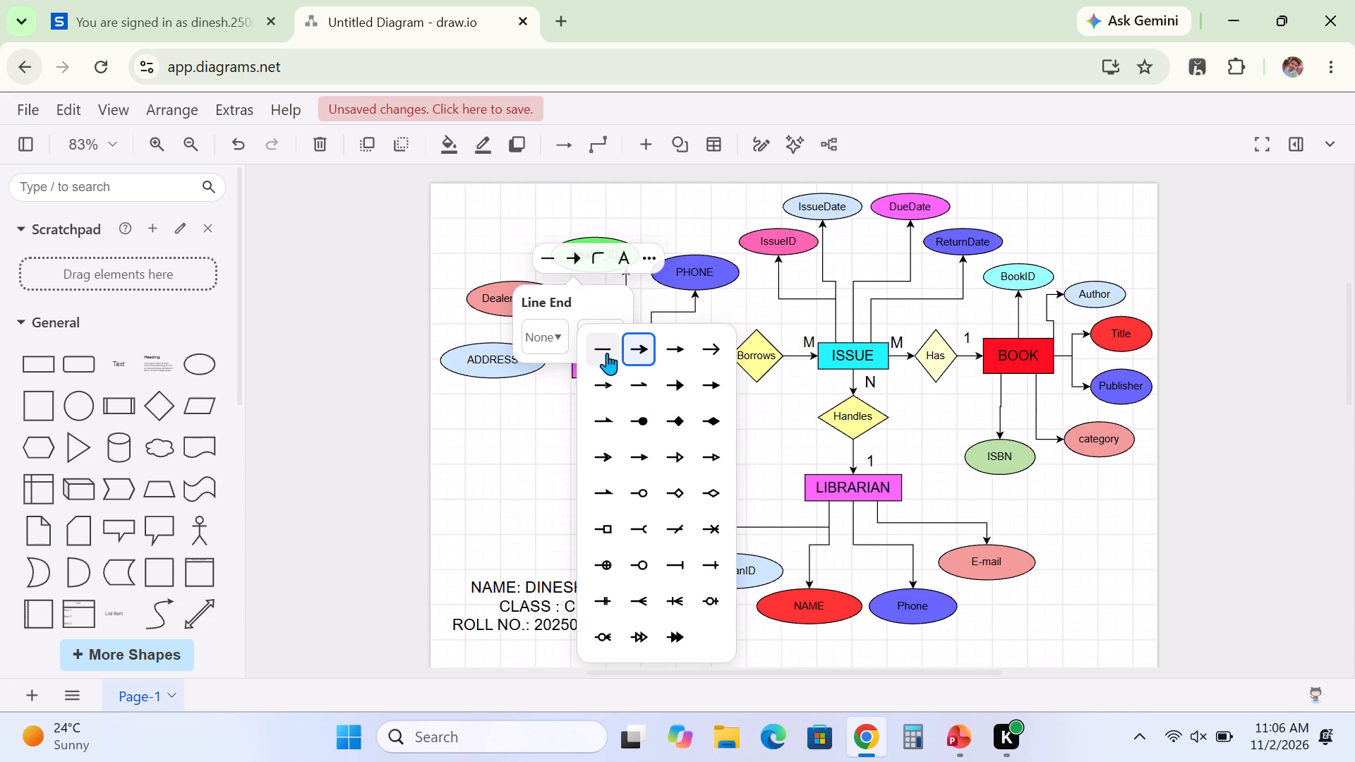
click(607, 353)
click(627, 436)
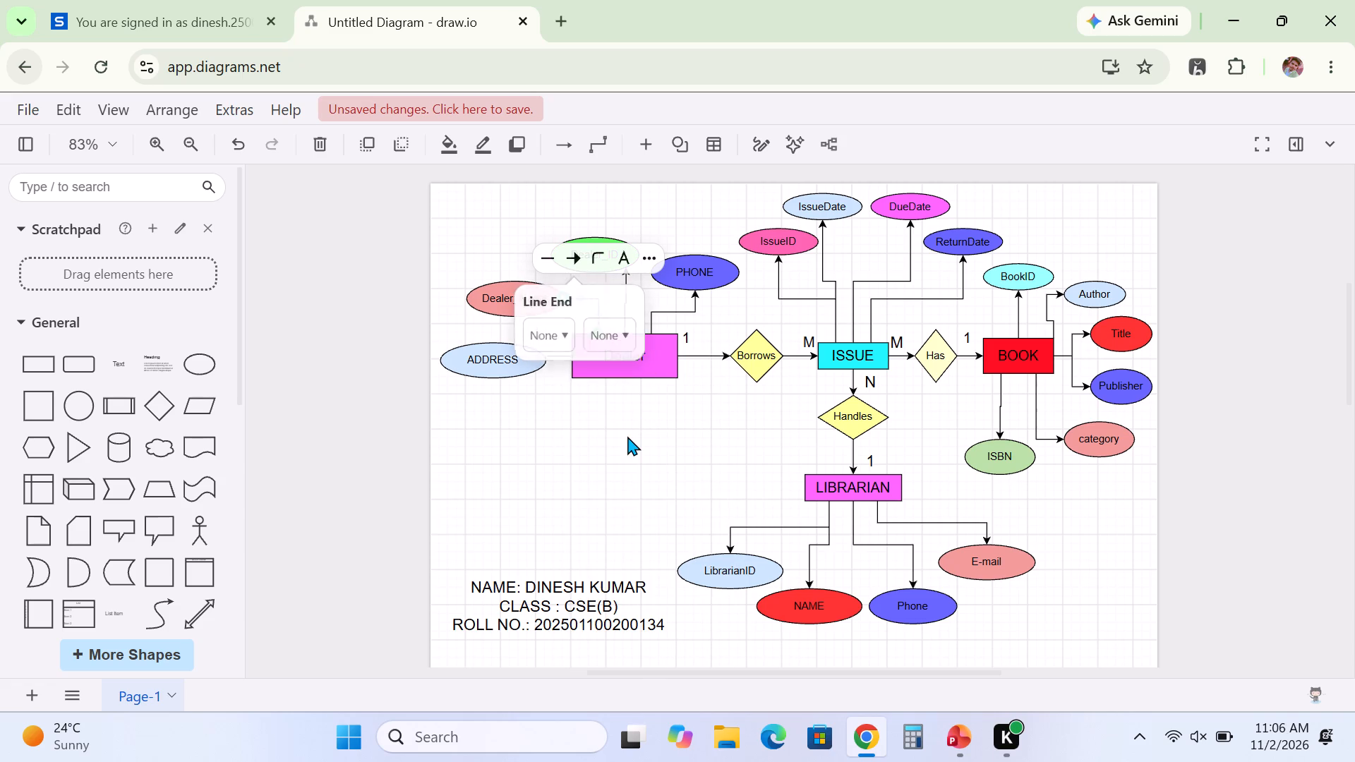
Remove the arrowhead from the connector between Dealer and Dealer_ID by setting its line end to None.
click(626, 303)
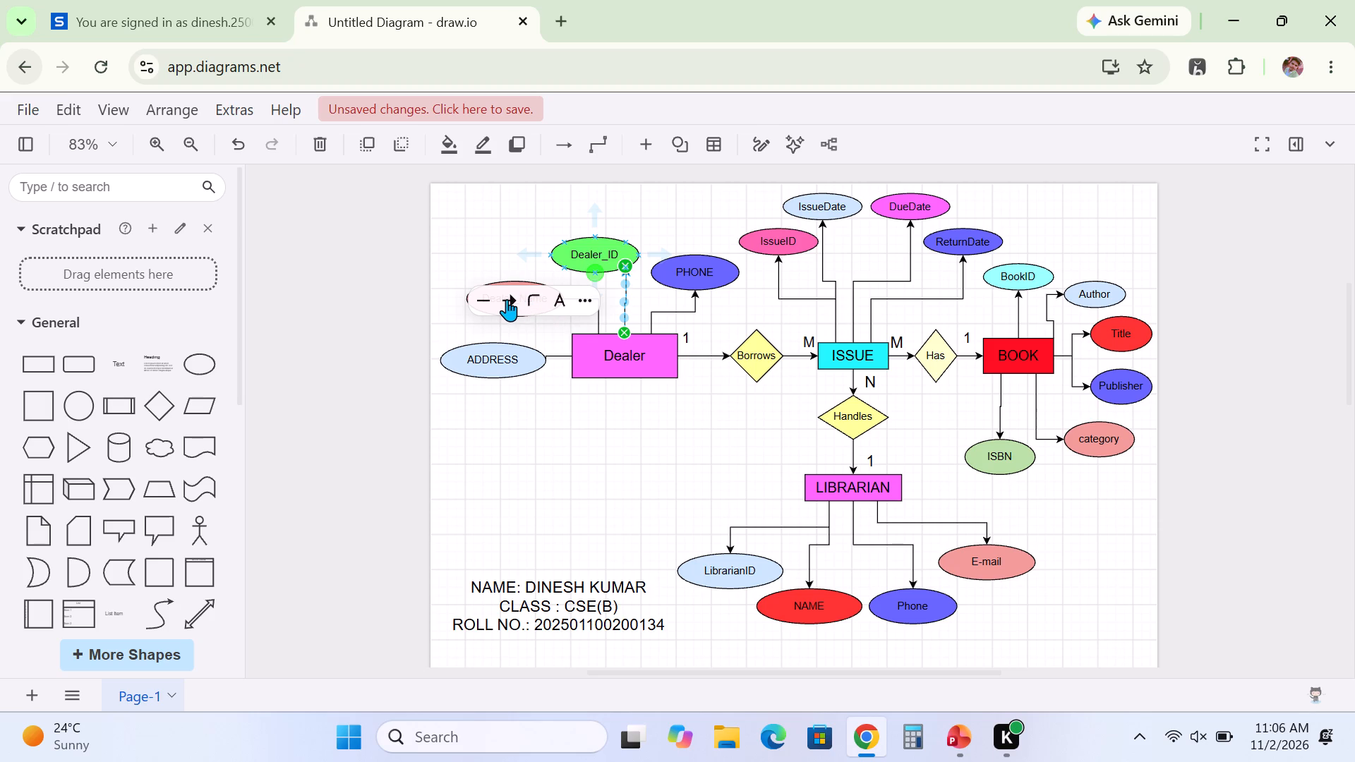
click(507, 299)
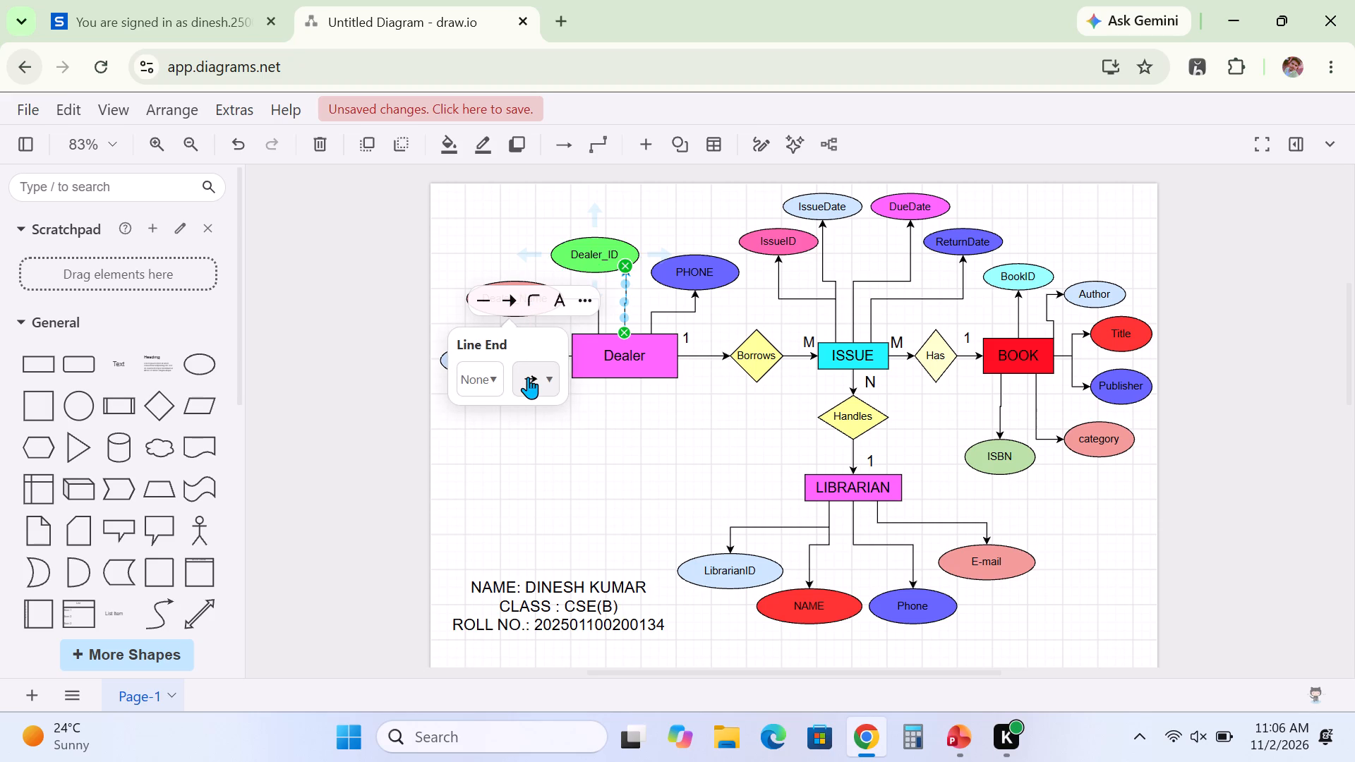
click(528, 377)
click(536, 347)
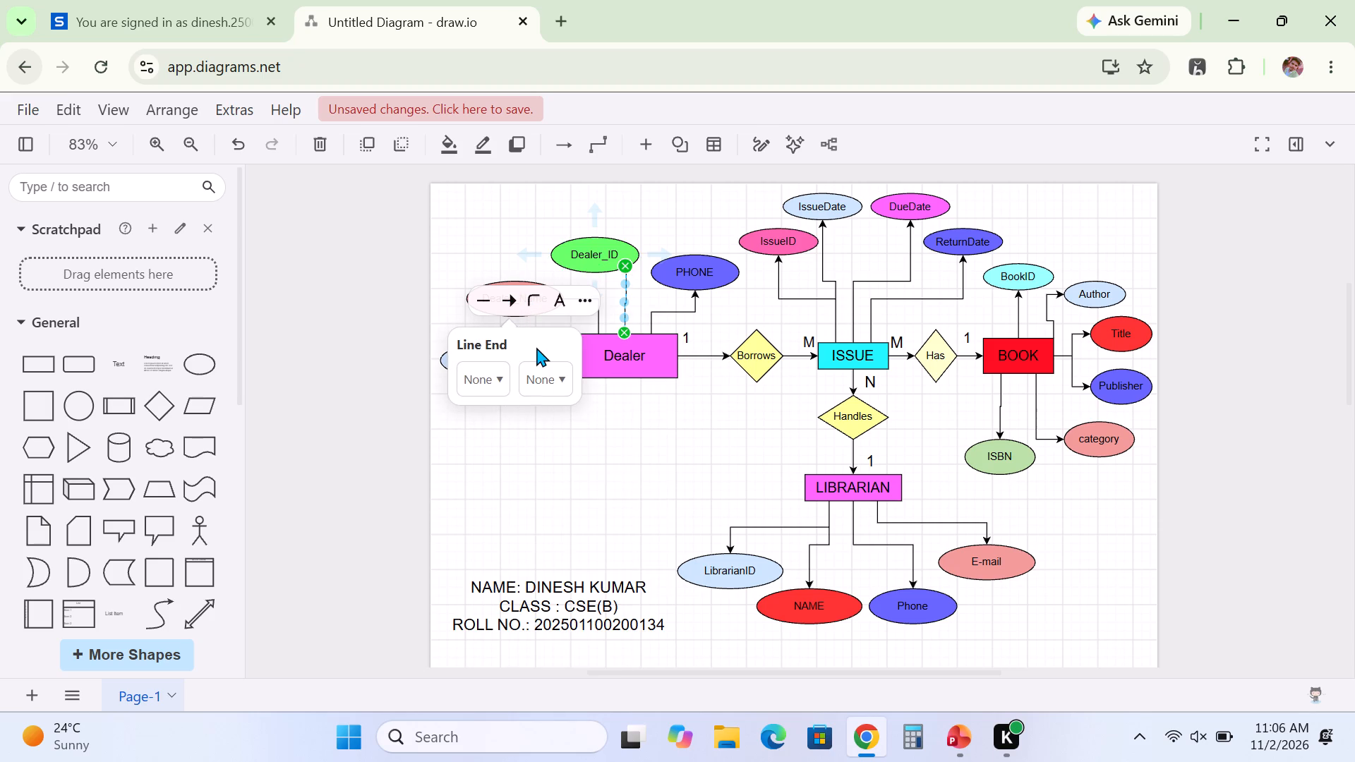
click(643, 495)
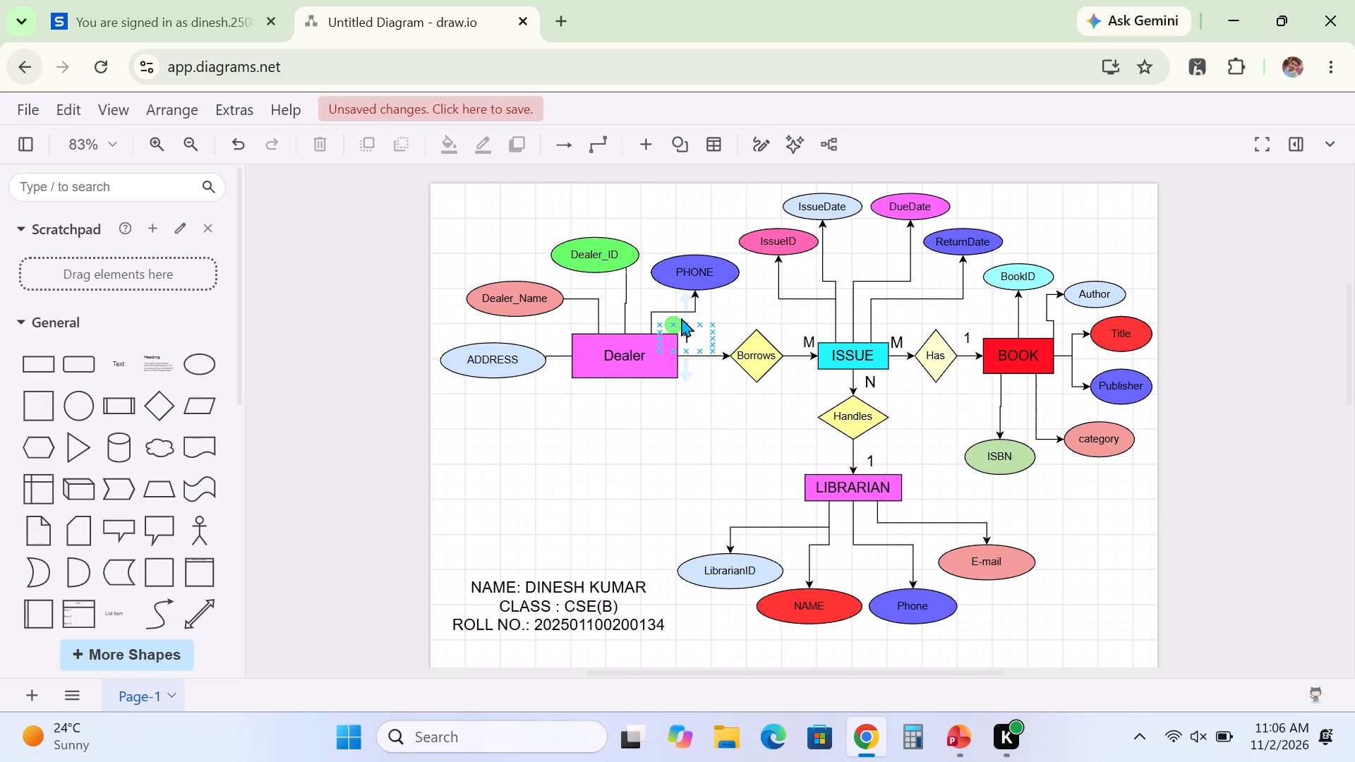
Remove the arrowhead from the connector between Dealer and PHONE by setting its line end to None.
click(661, 310)
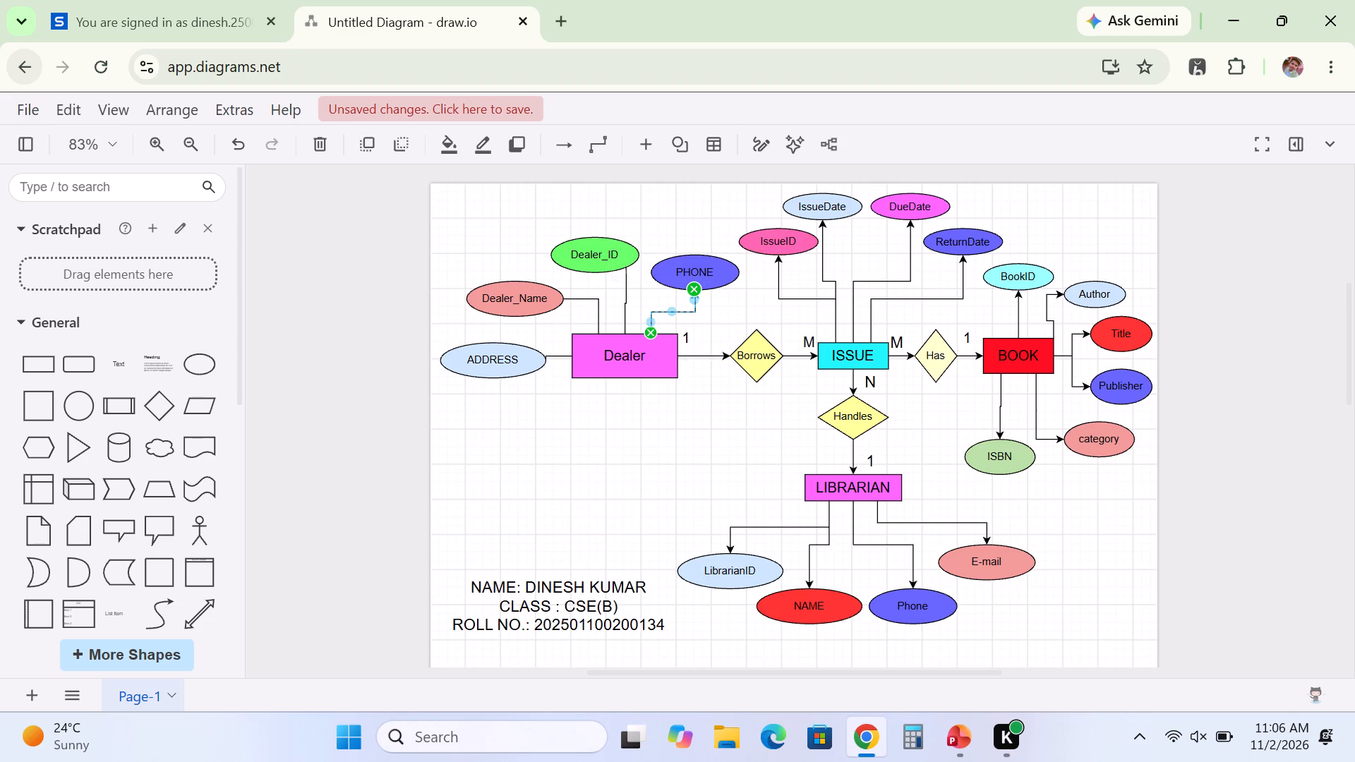
click(647, 361)
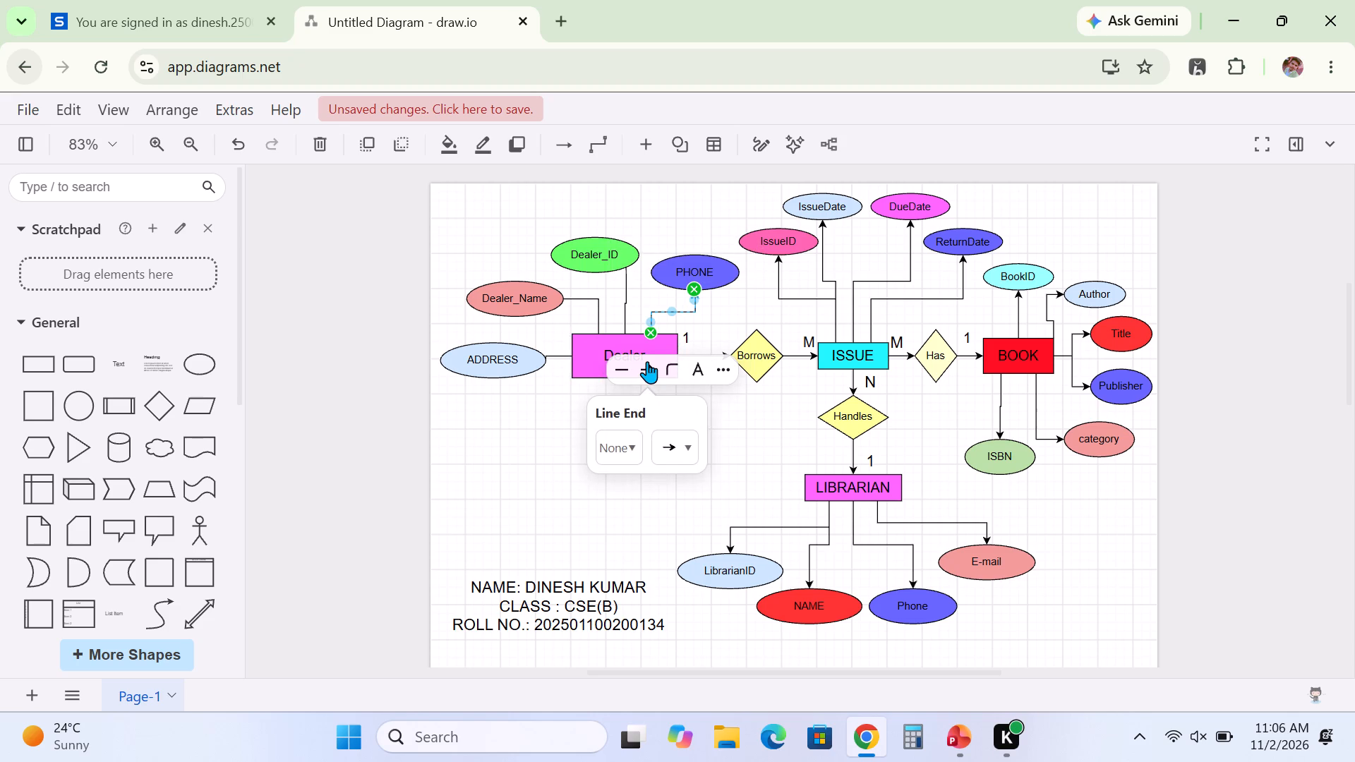
click(666, 445)
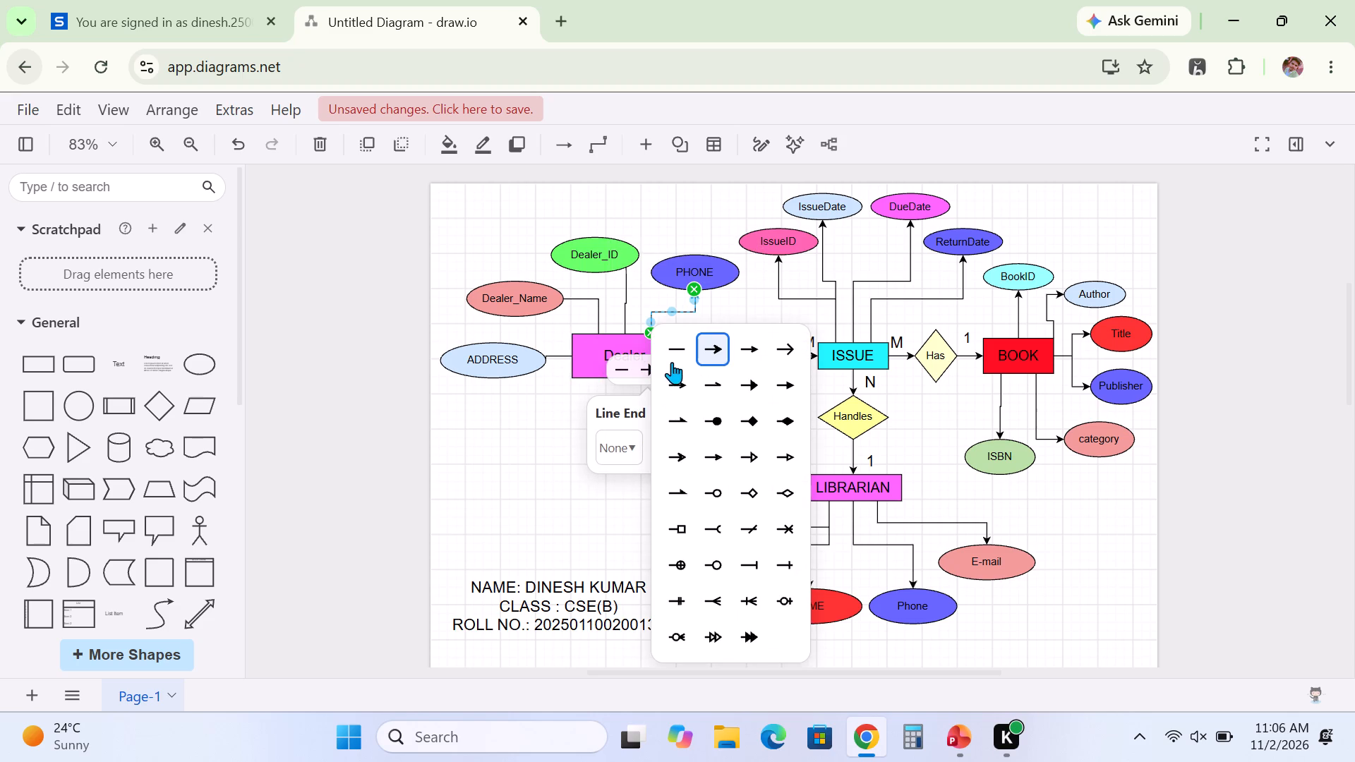
click(673, 354)
click(538, 474)
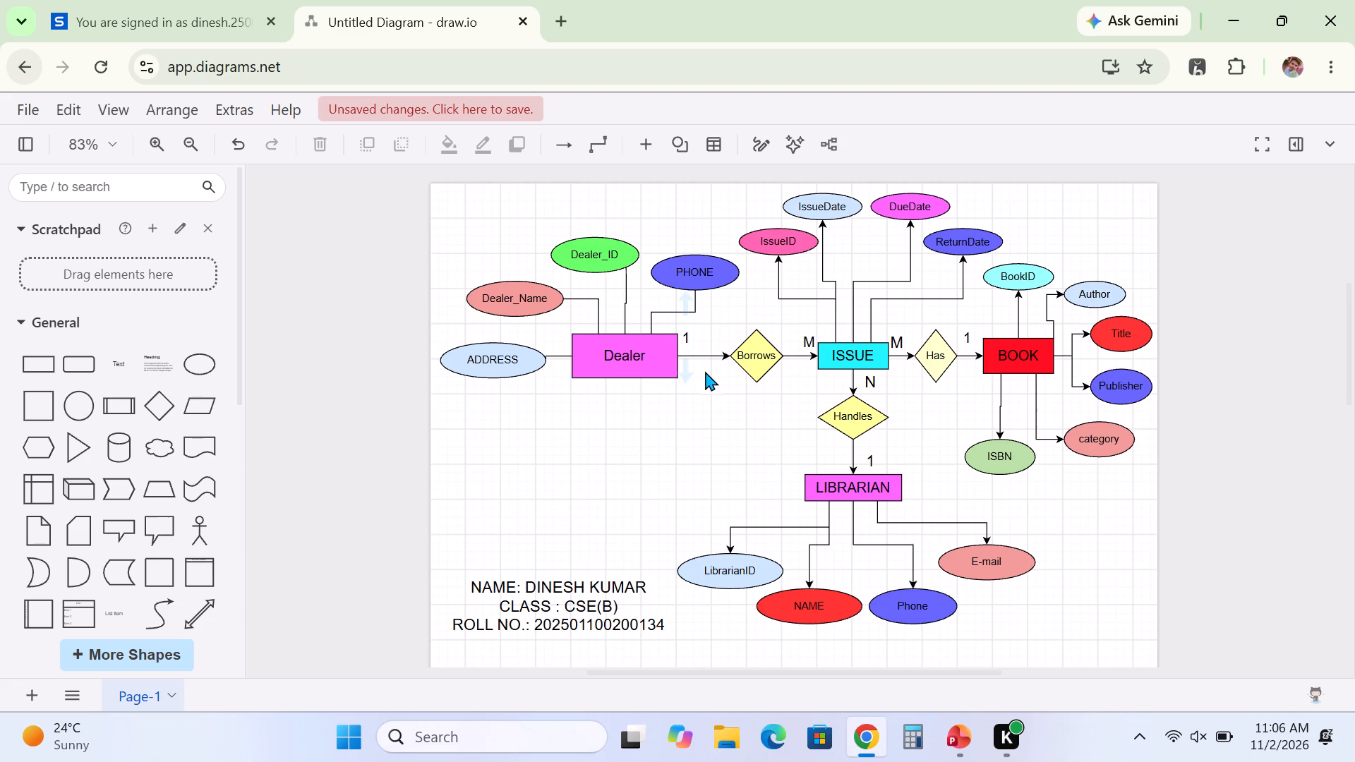
Remove the arrowhead from the connector between Dealer and the Borrows diamond by setting its line end to None.
click(711, 359)
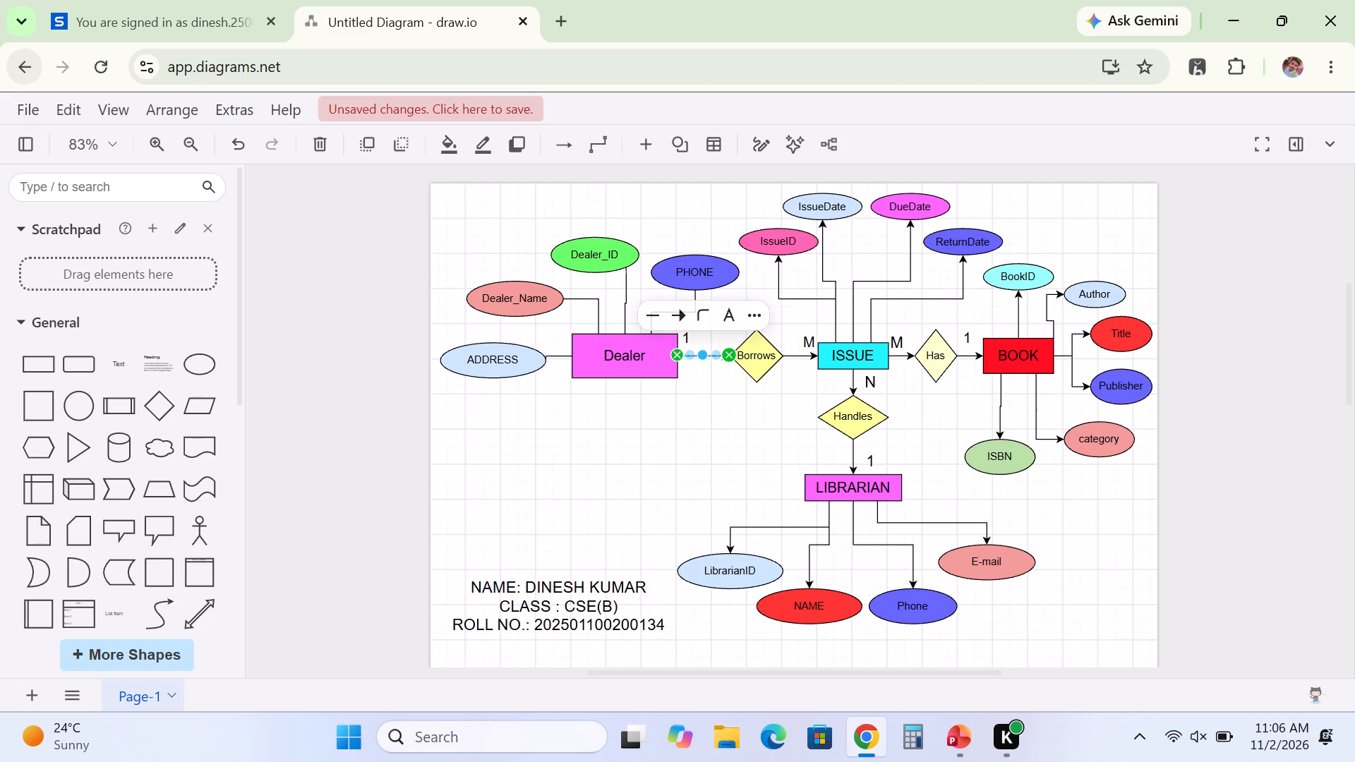
click(685, 316)
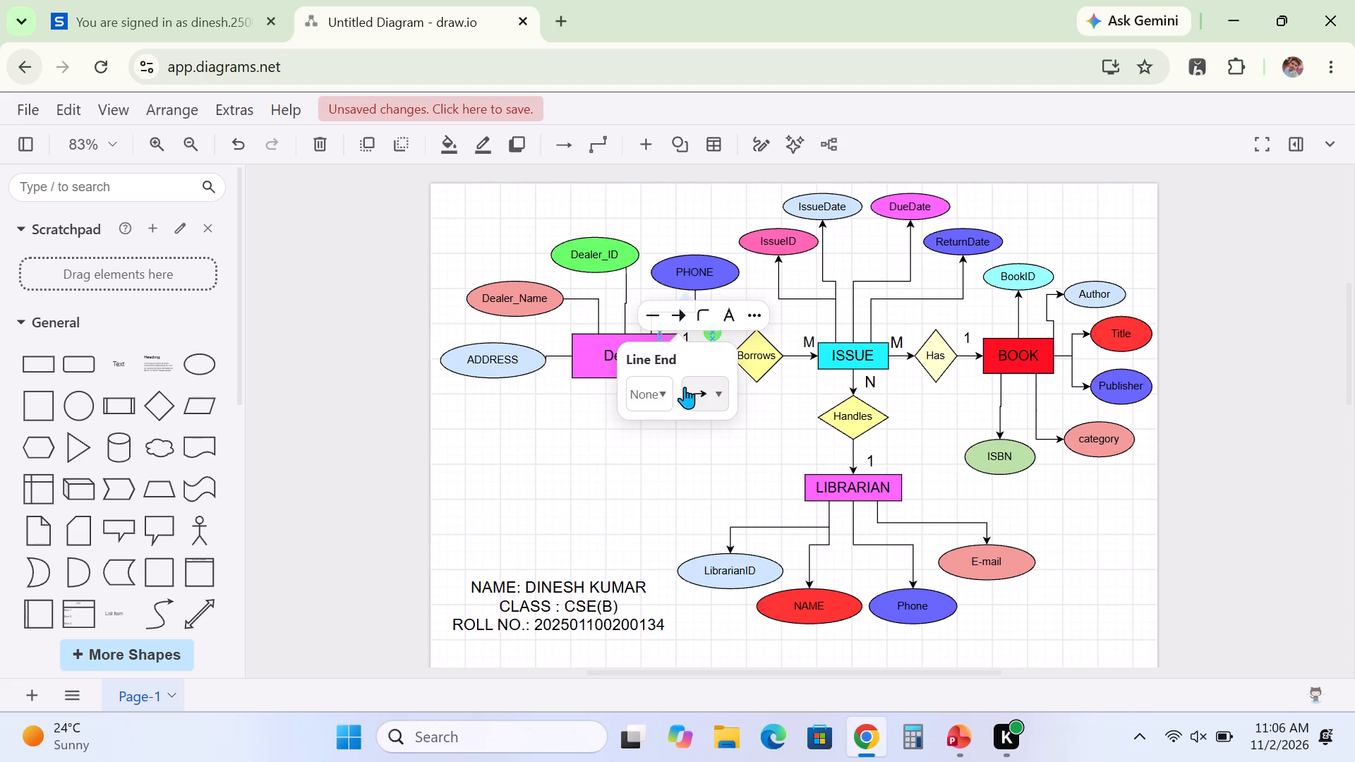
click(692, 391)
click(700, 351)
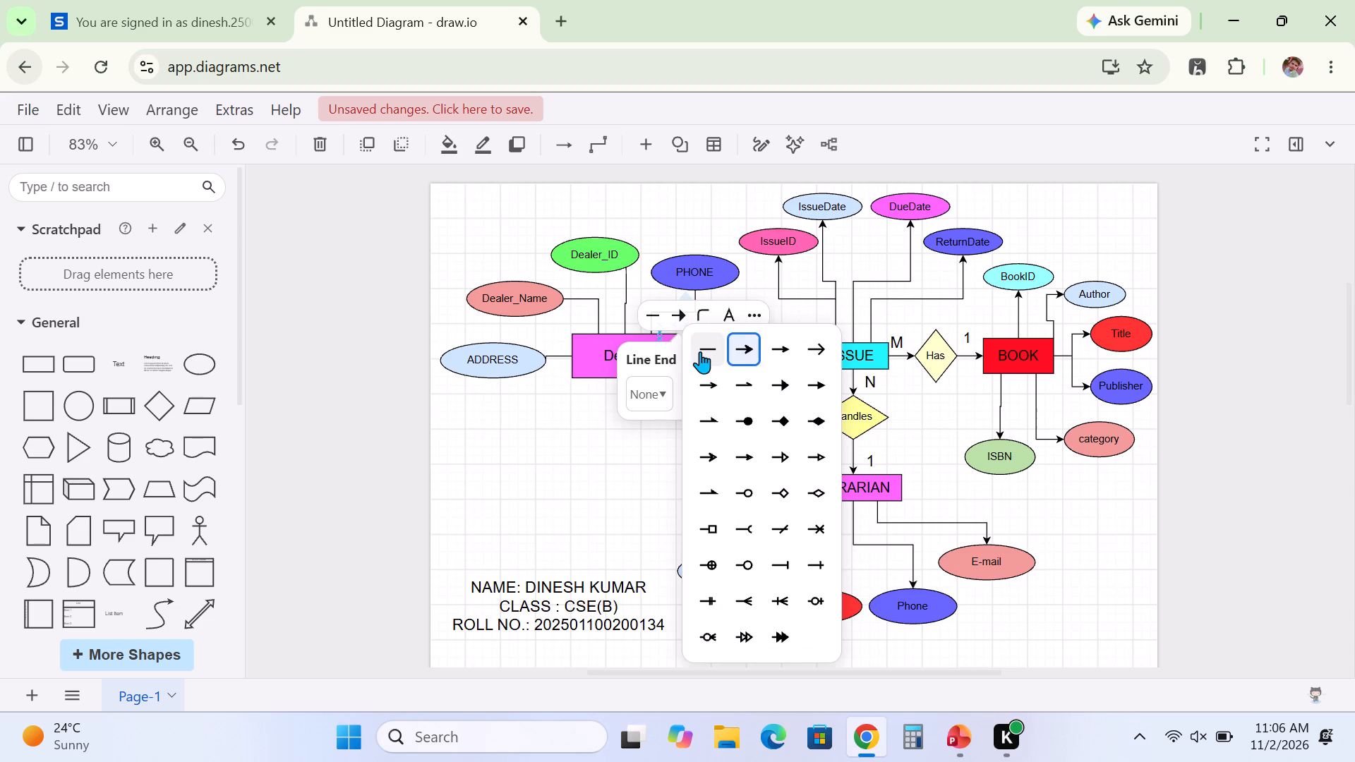
click(609, 479)
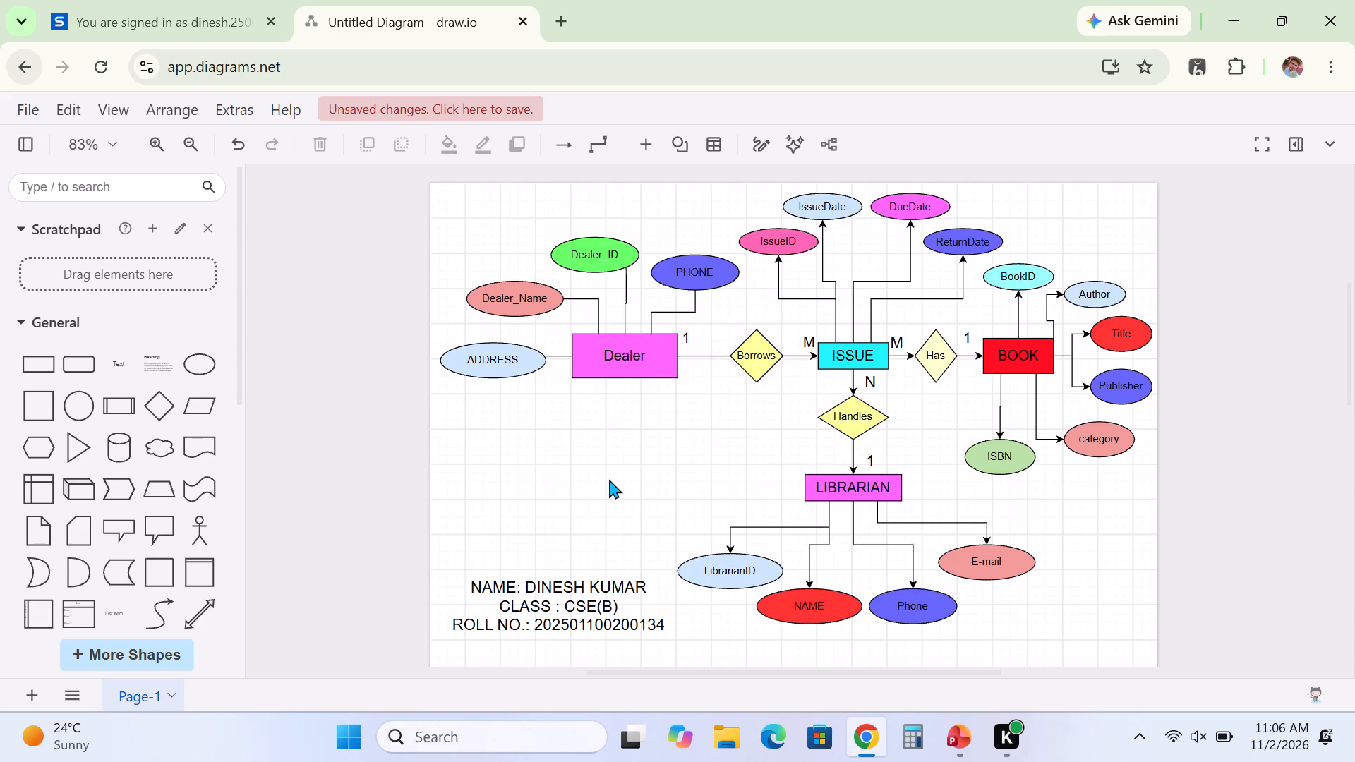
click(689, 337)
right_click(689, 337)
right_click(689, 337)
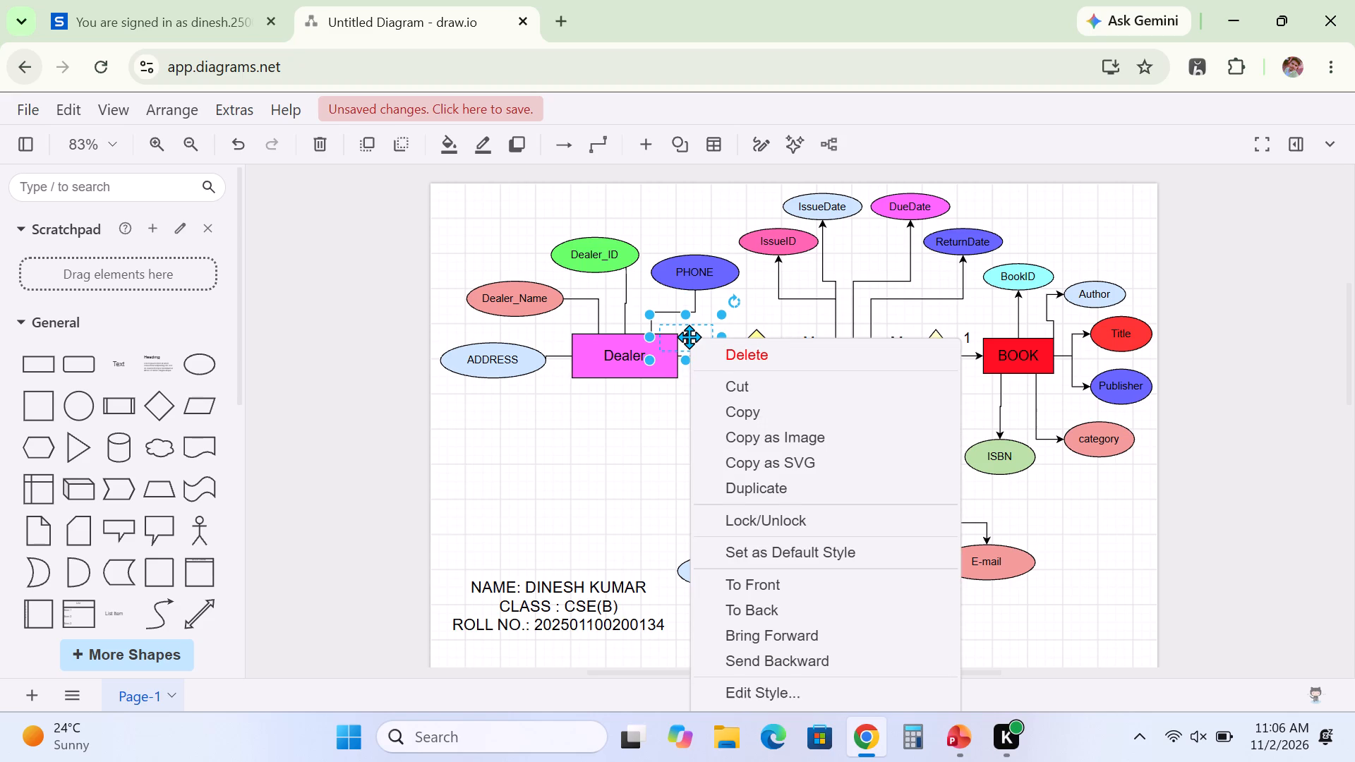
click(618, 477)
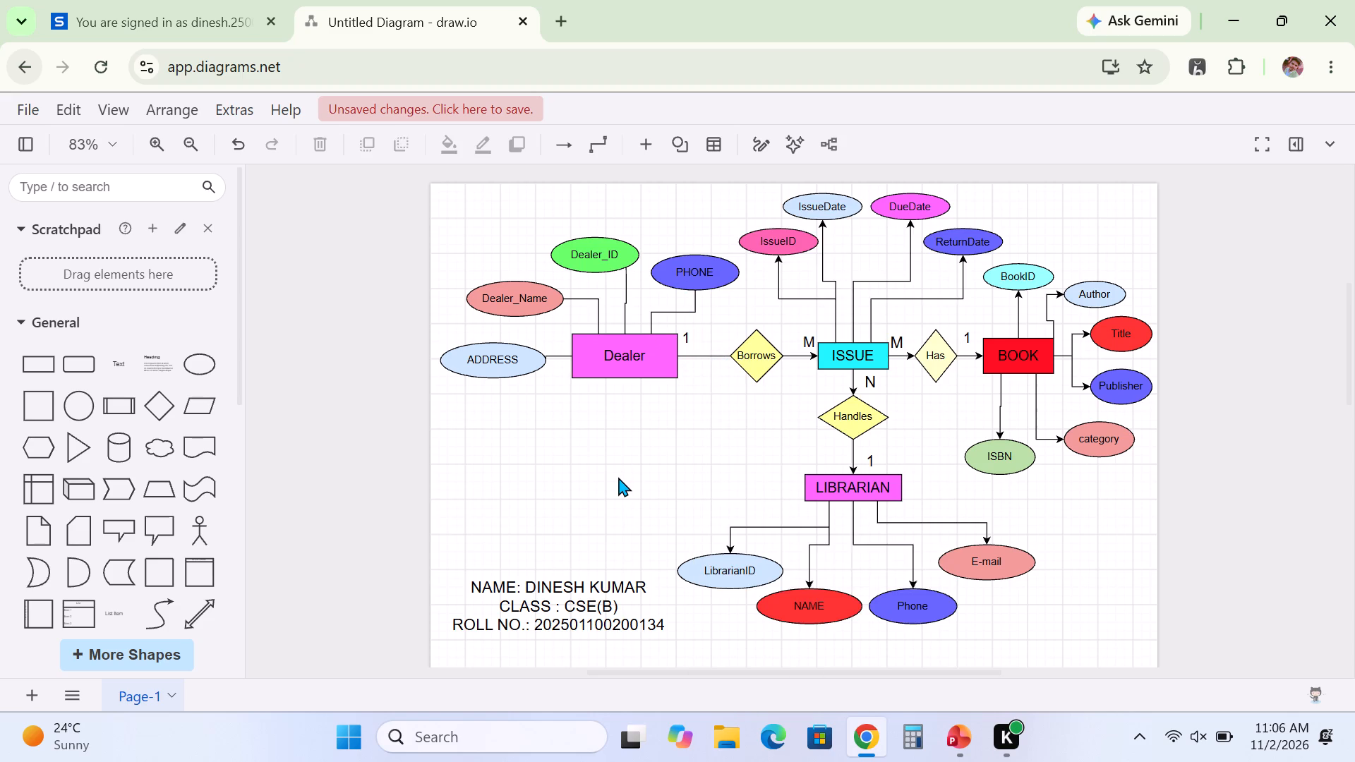
Nudge the 1 cardinality label beside Dealer slightly down toward the connector and a little away from the entity.
click(692, 339)
key(Down)
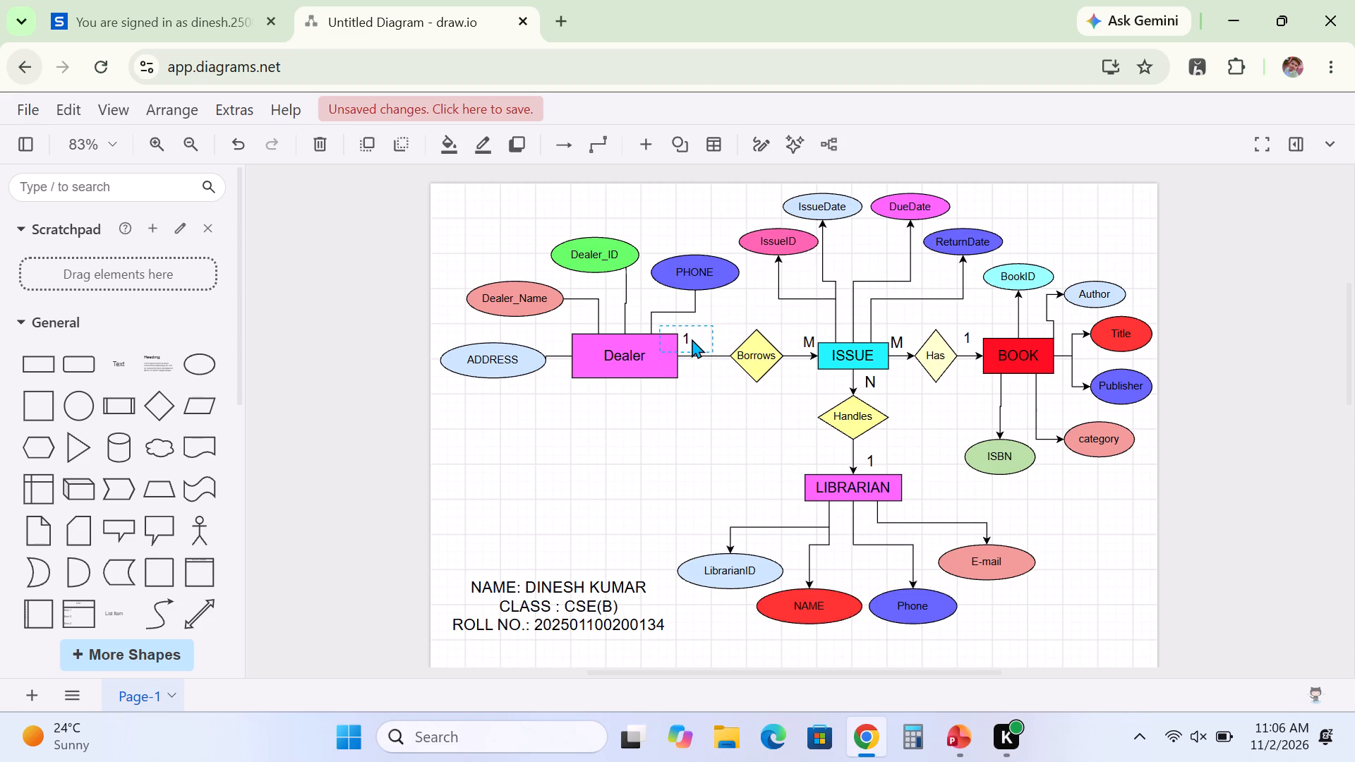
key(Down)
key(Down)
key(Down)
key(Down)
key(Down)
key(Down)
key(Down)
key(Down)
key(Down)
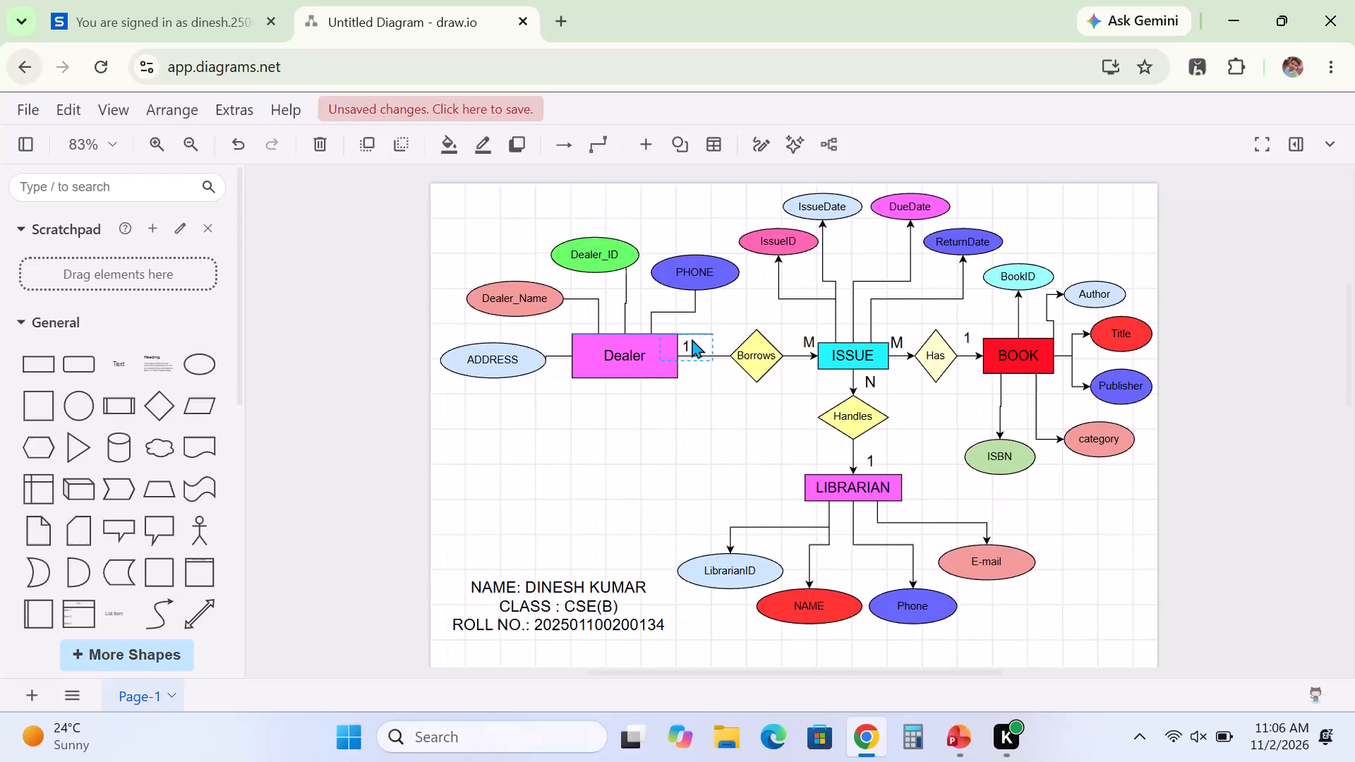
key(Right)
key(Right)
key(Right)
key(Right)
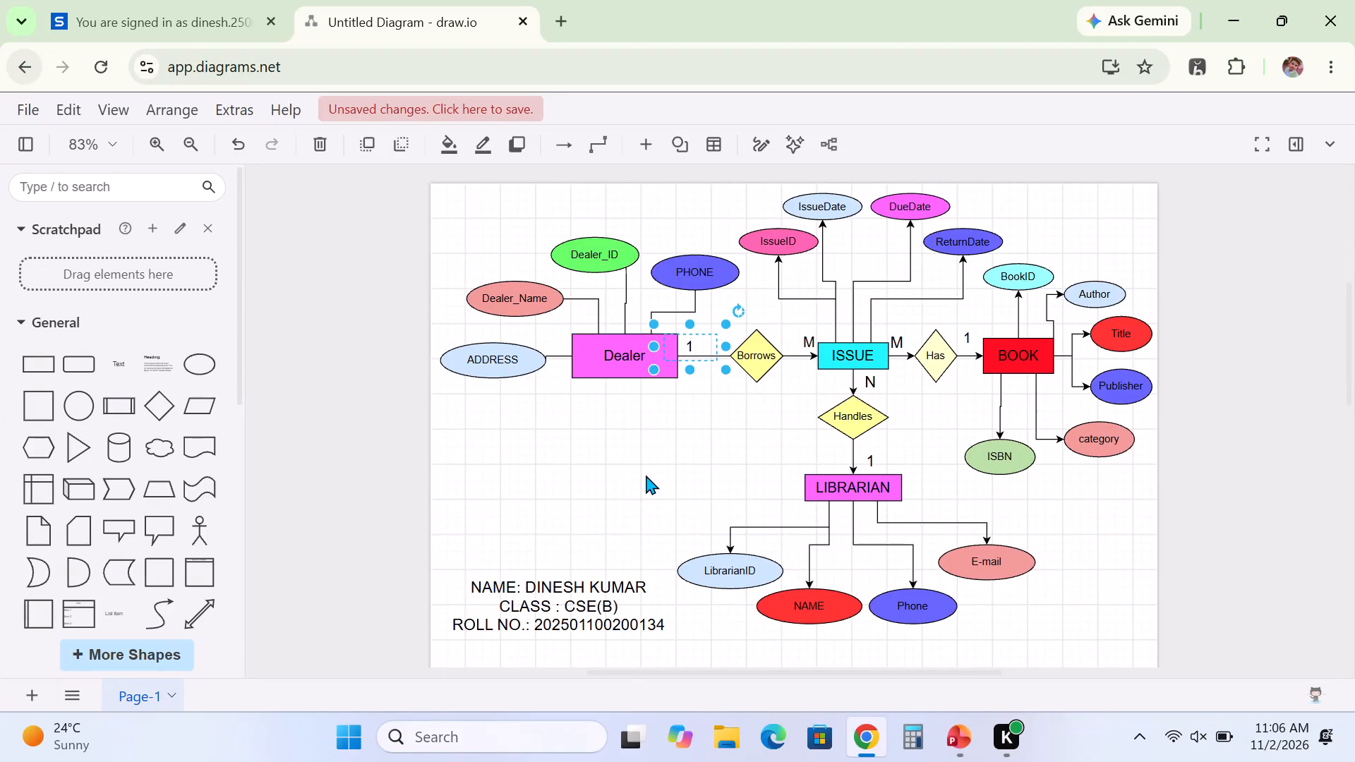
click(646, 475)
Consult the ER diagram slide in PowerPoint, and rename the Borrows relationship diamond in the draw.io draft as Supplies.
click(951, 733)
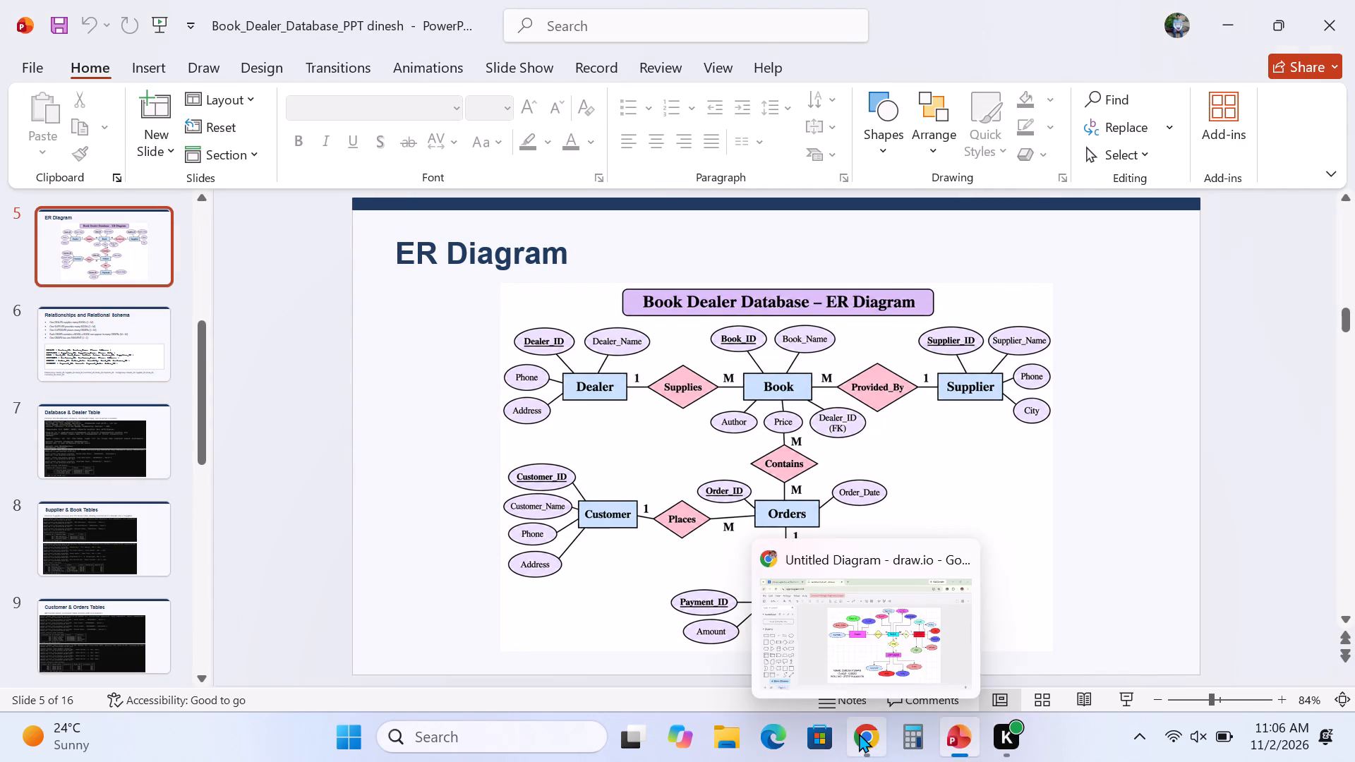
click(859, 733)
double_click(759, 356)
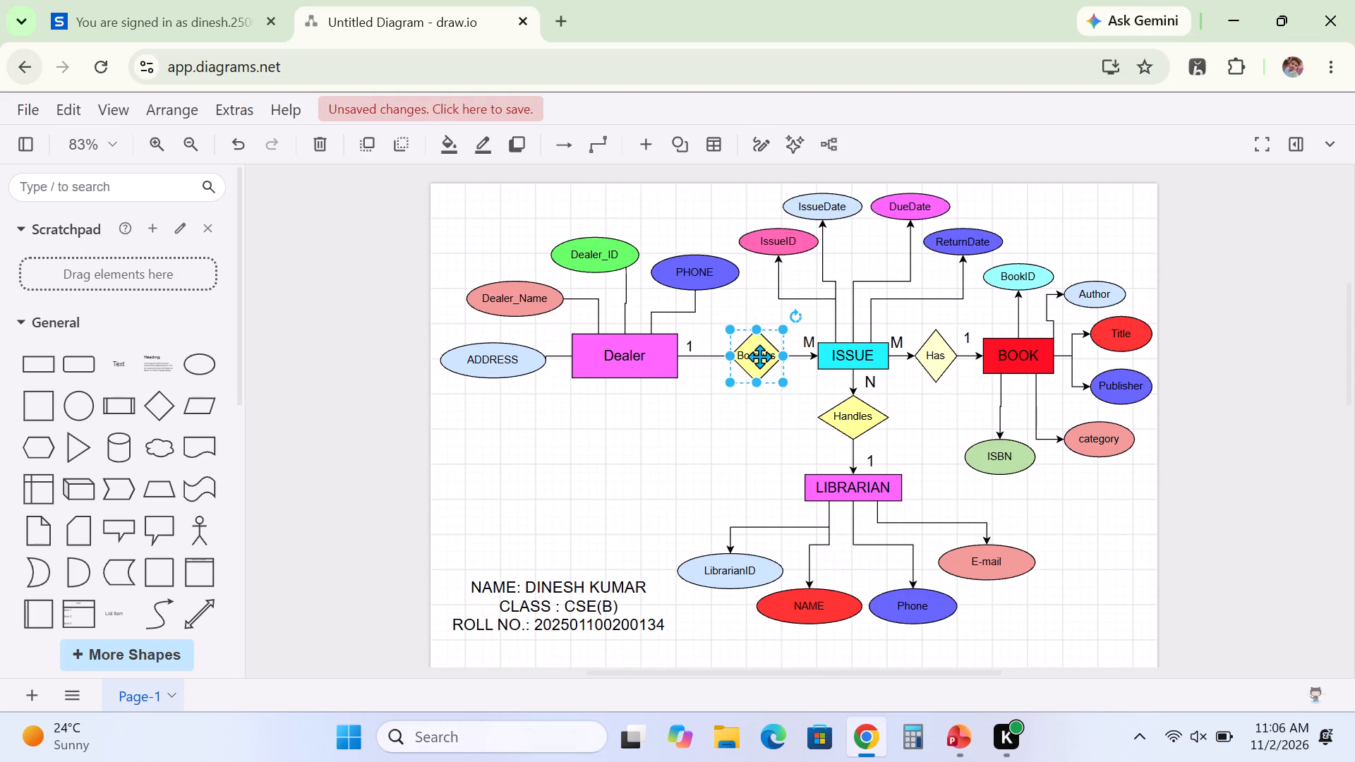
key(BackSpace)
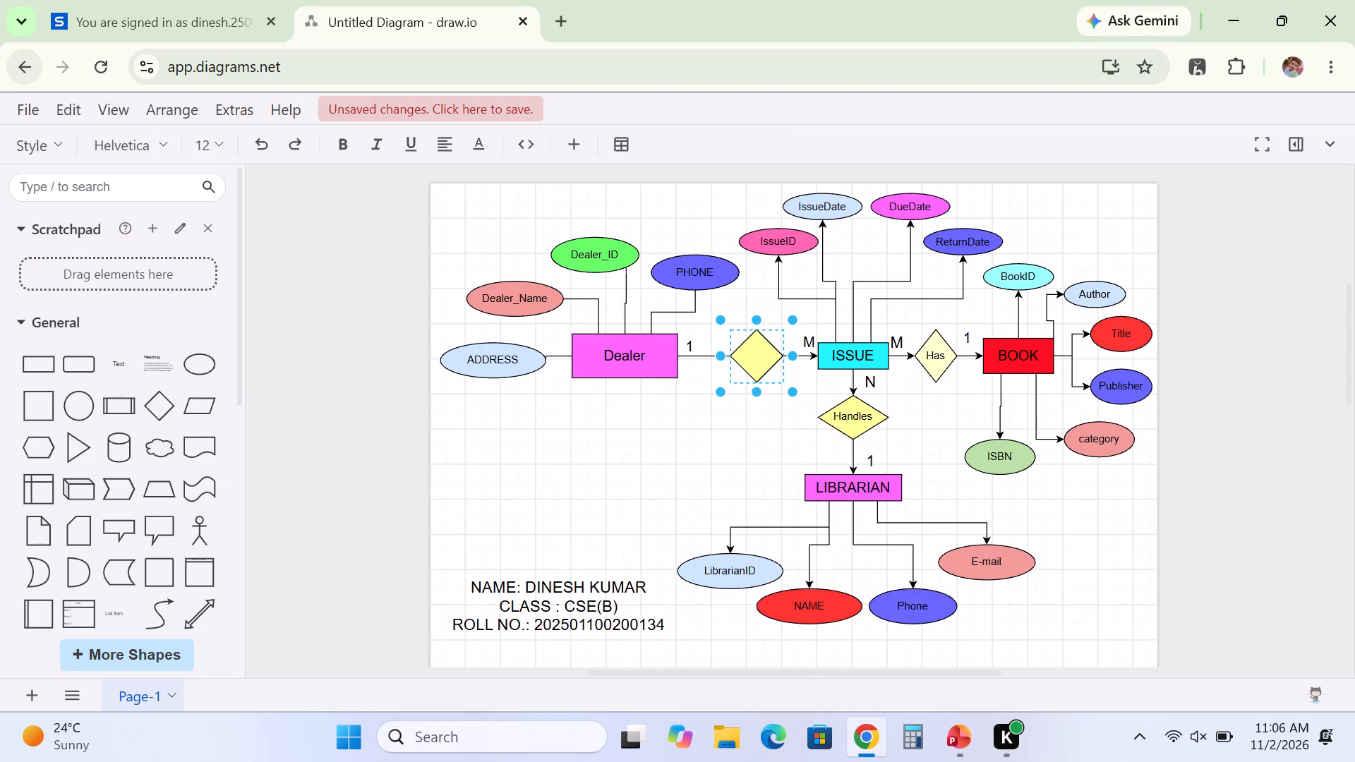
key(shift+s)
text(upplies)
click(682, 442)
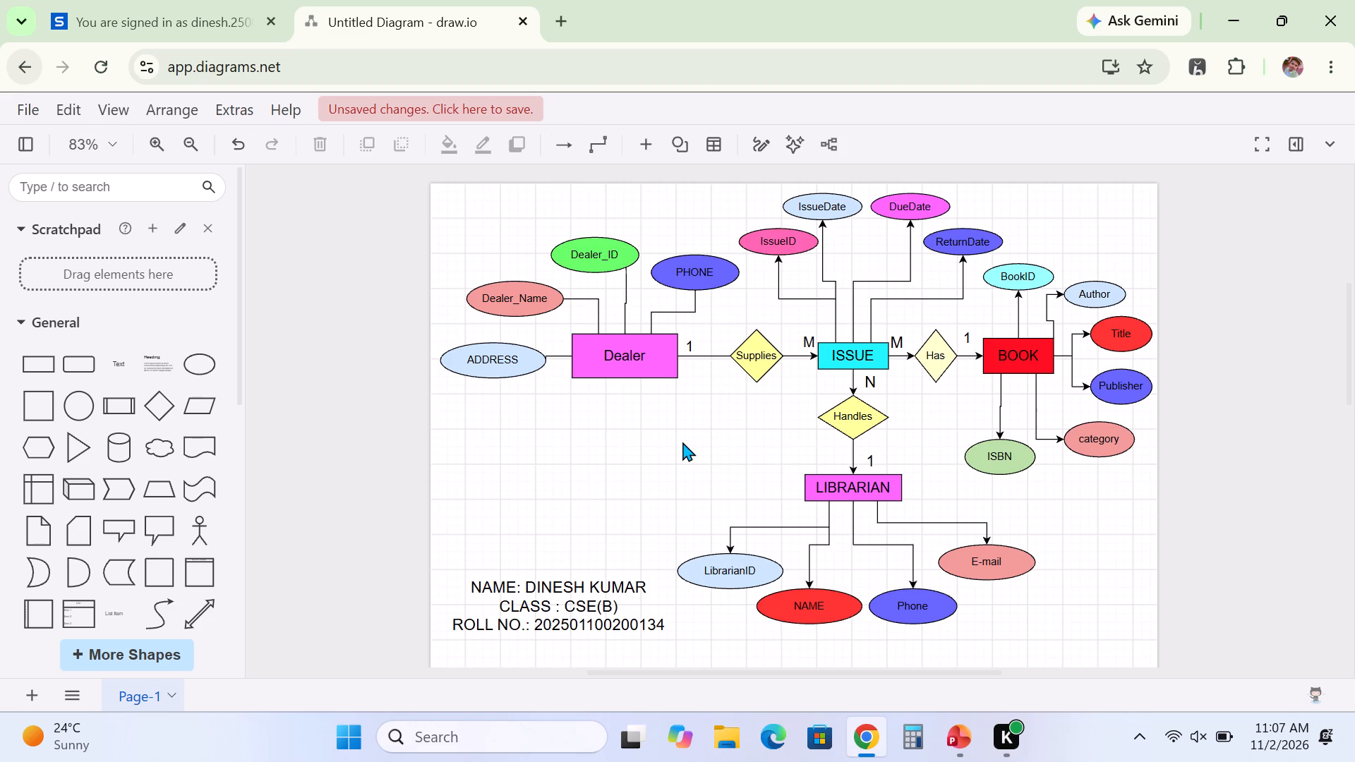
Nudge the M cardinality label between Supplies and ISSUE slightly toward the Supplies diamond and down toward the connector.
click(806, 346)
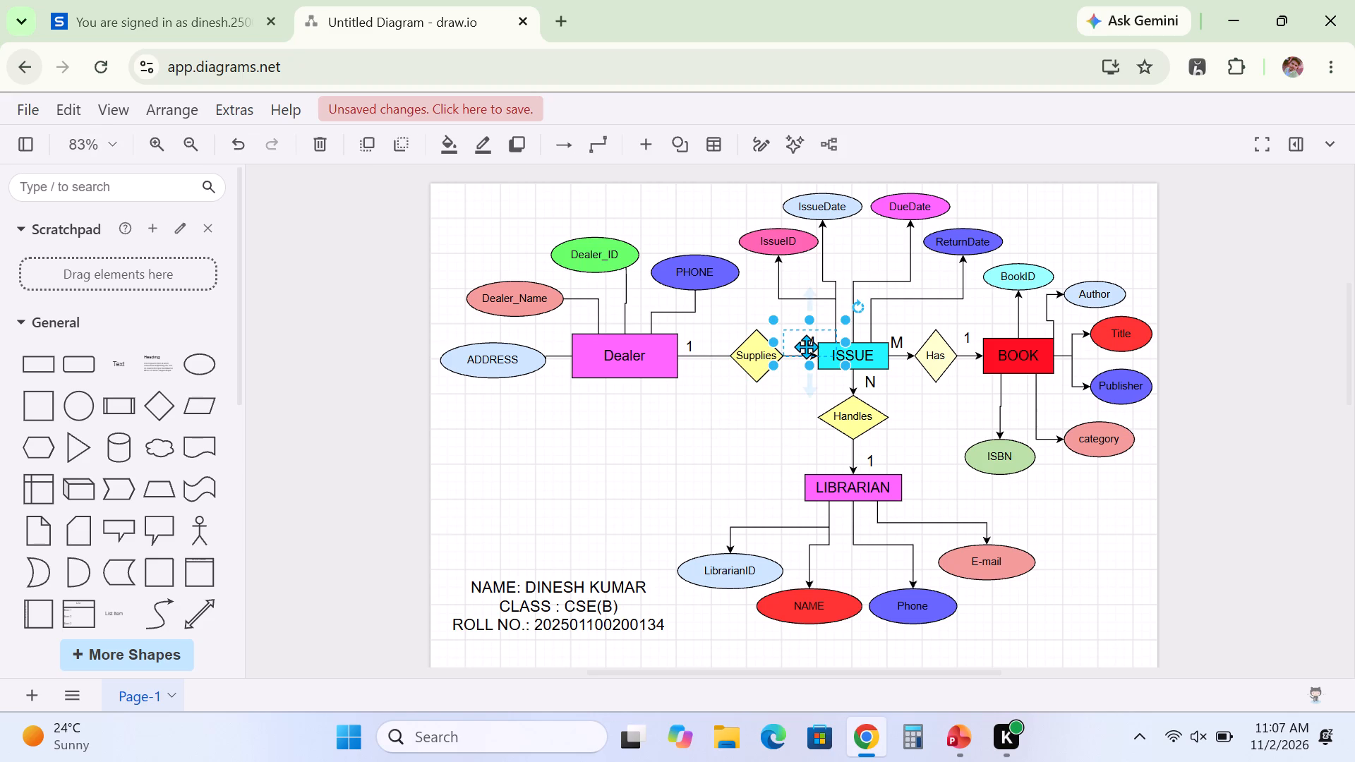
key(Left)
key(Left)
key(Left)
key(Left)
key(Left)
key(Left)
key(Left)
key(Down)
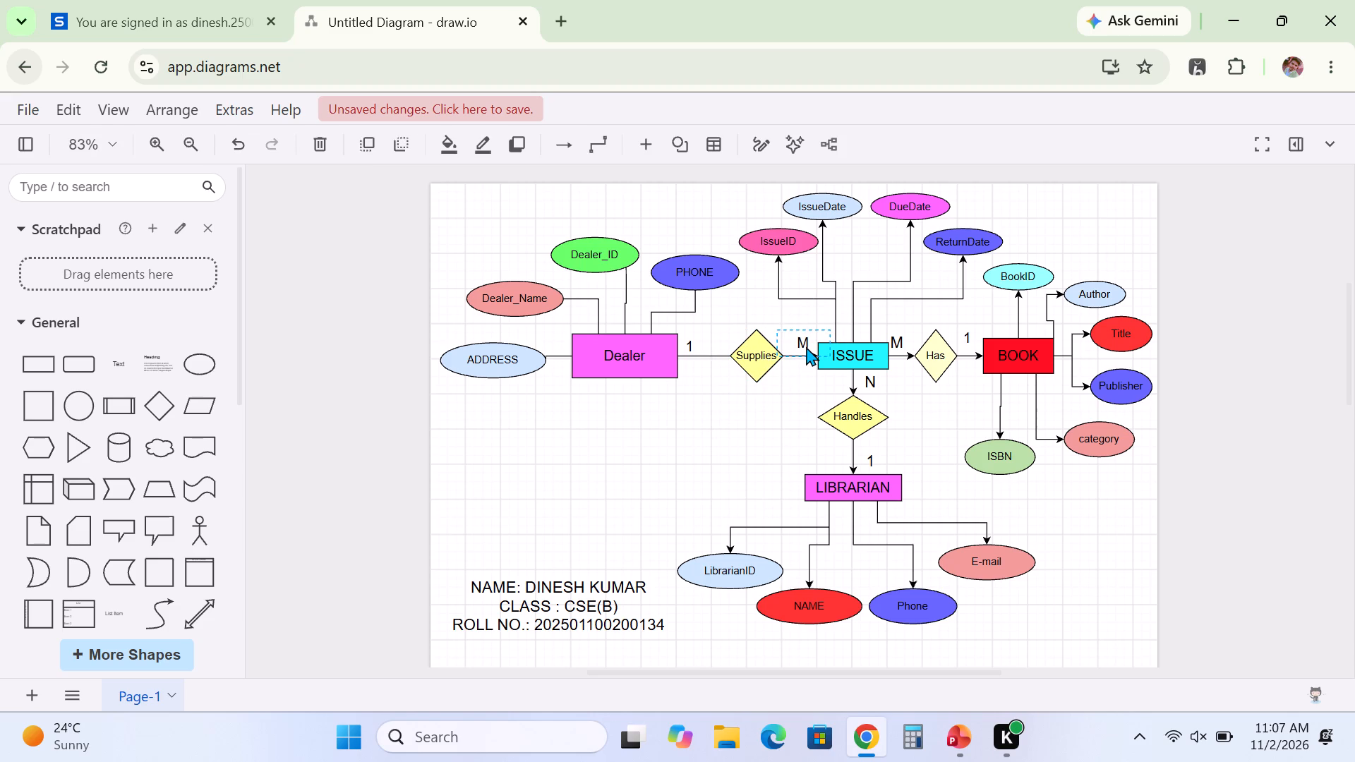
key(Down)
key(Down)
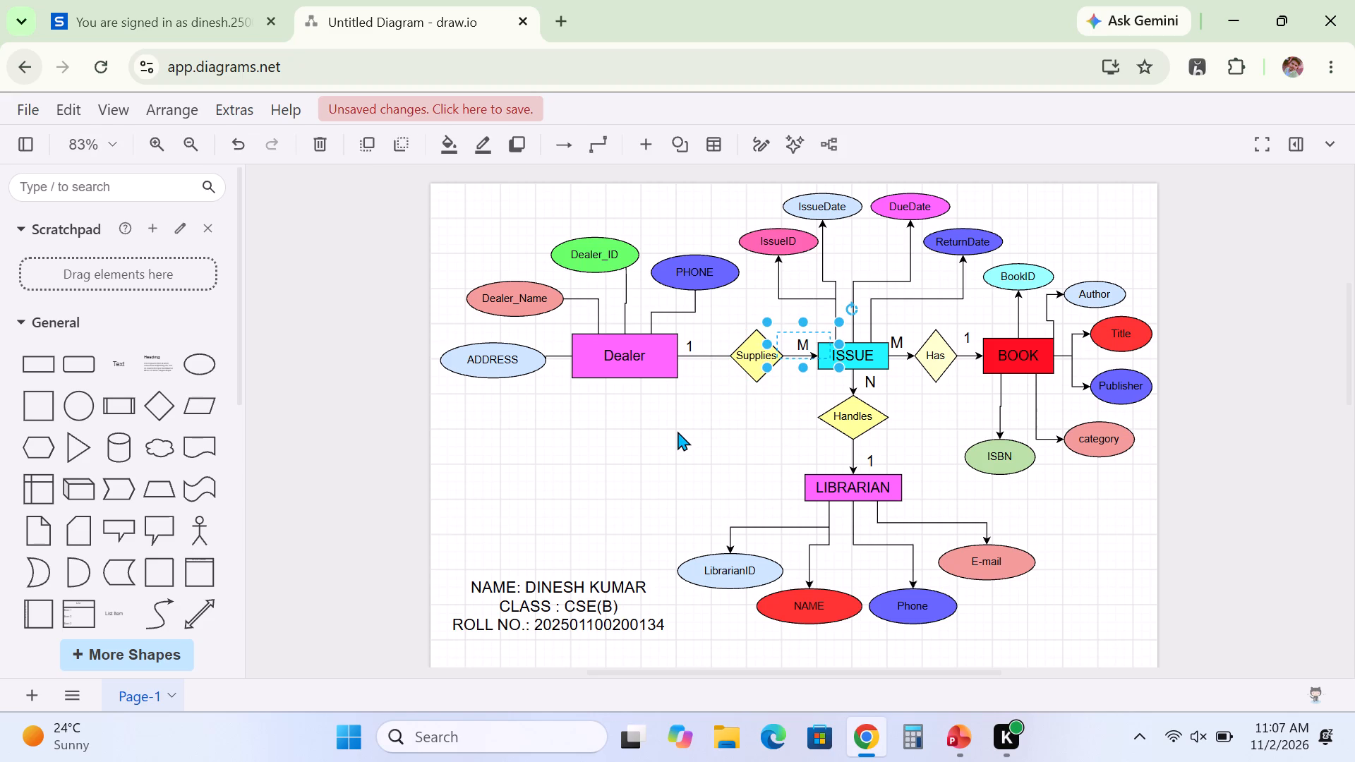
click(677, 431)
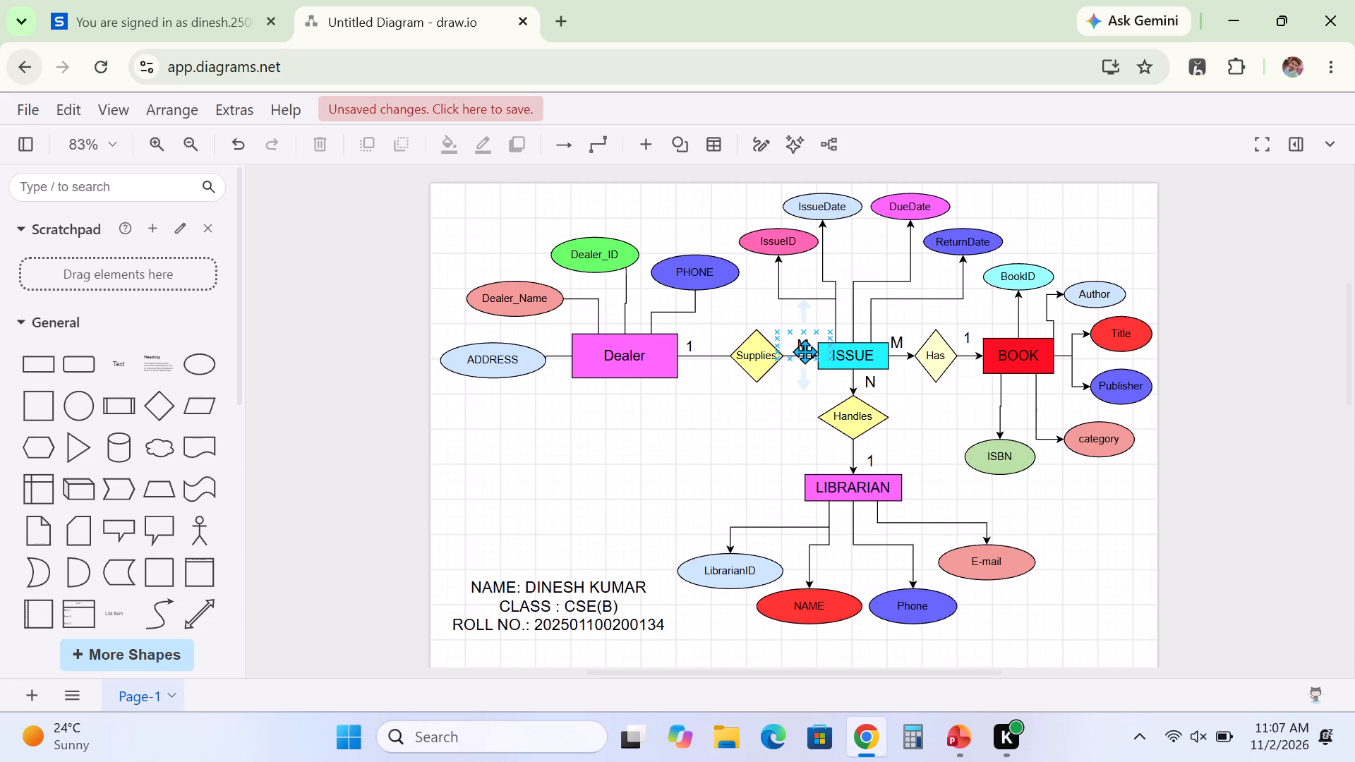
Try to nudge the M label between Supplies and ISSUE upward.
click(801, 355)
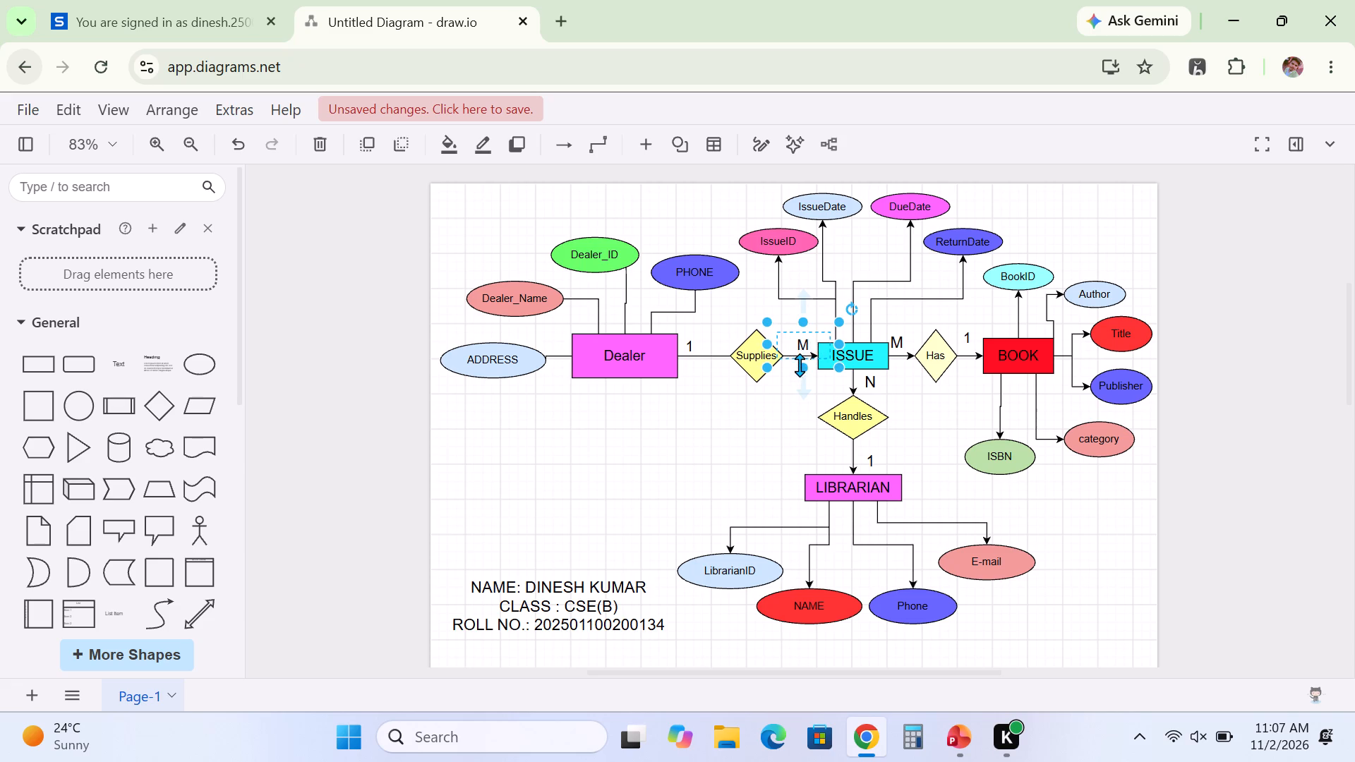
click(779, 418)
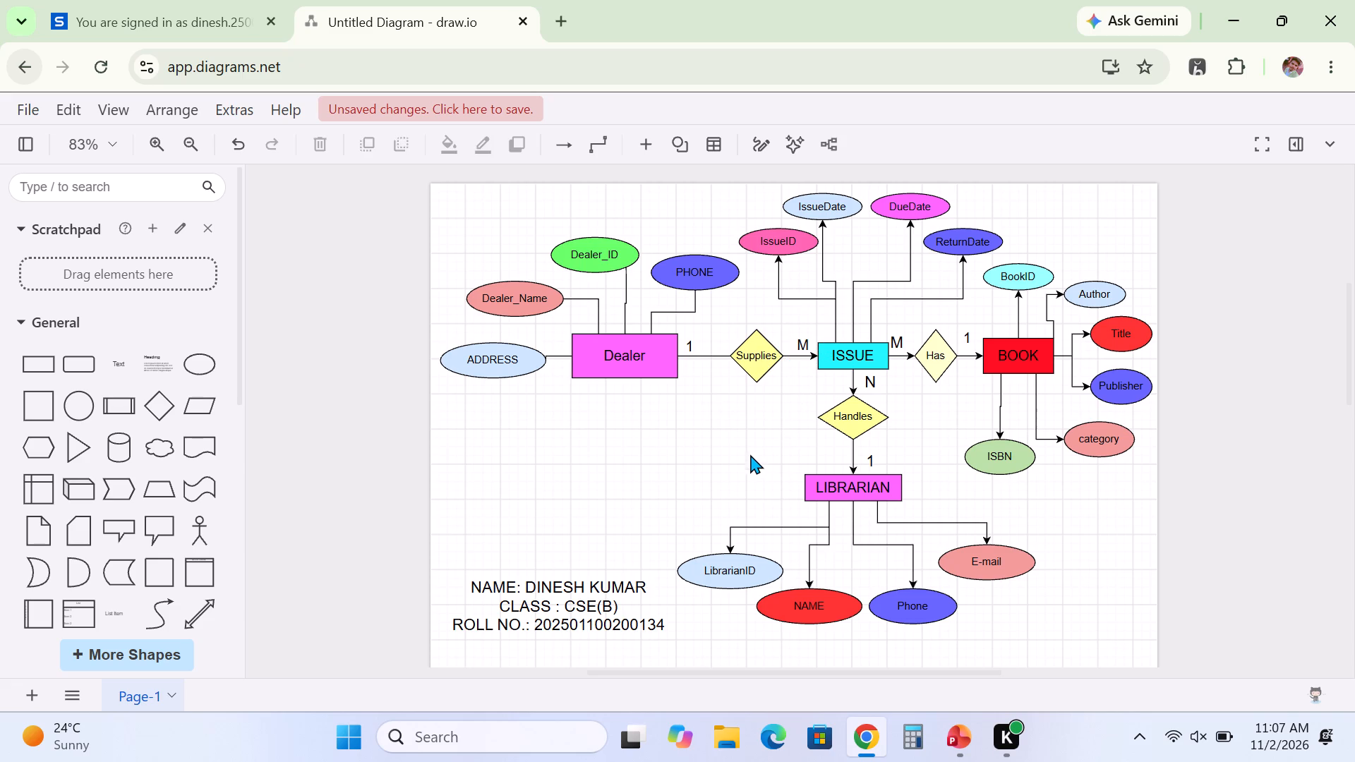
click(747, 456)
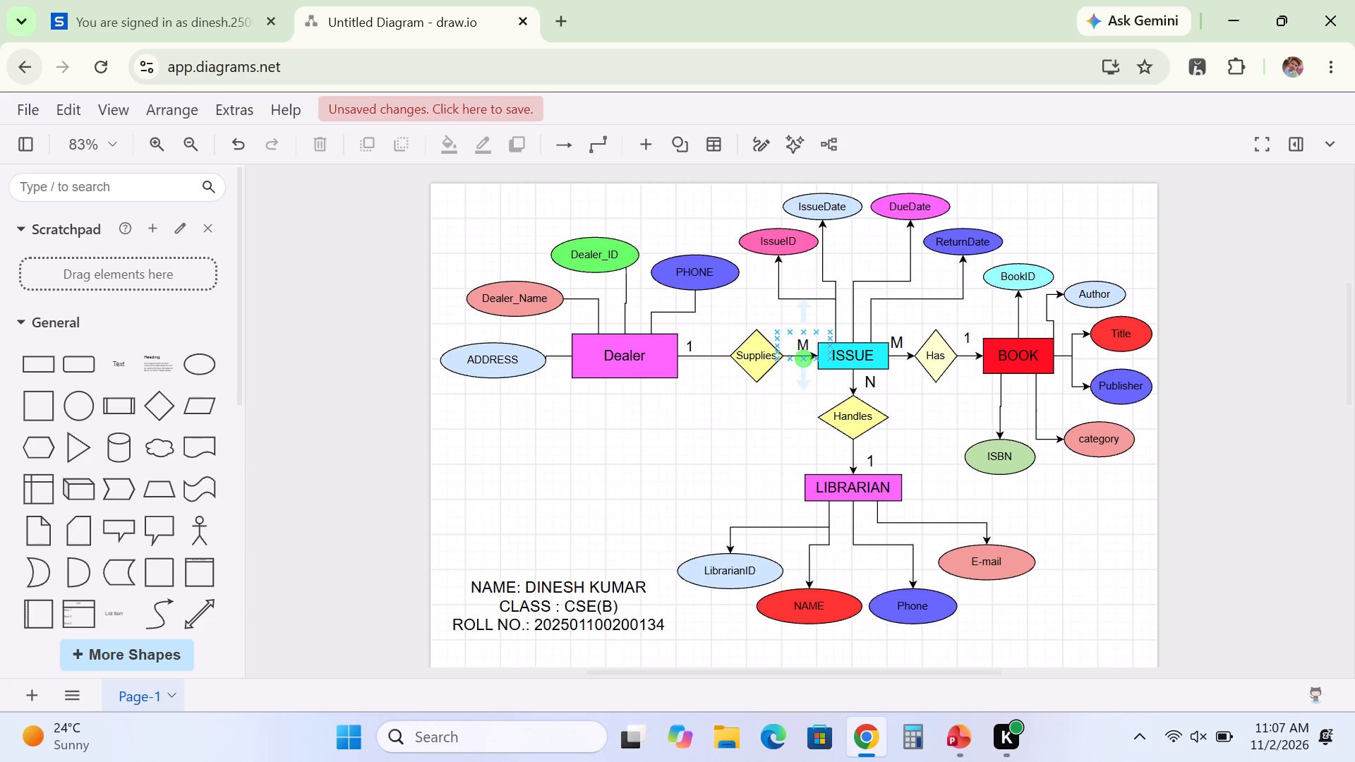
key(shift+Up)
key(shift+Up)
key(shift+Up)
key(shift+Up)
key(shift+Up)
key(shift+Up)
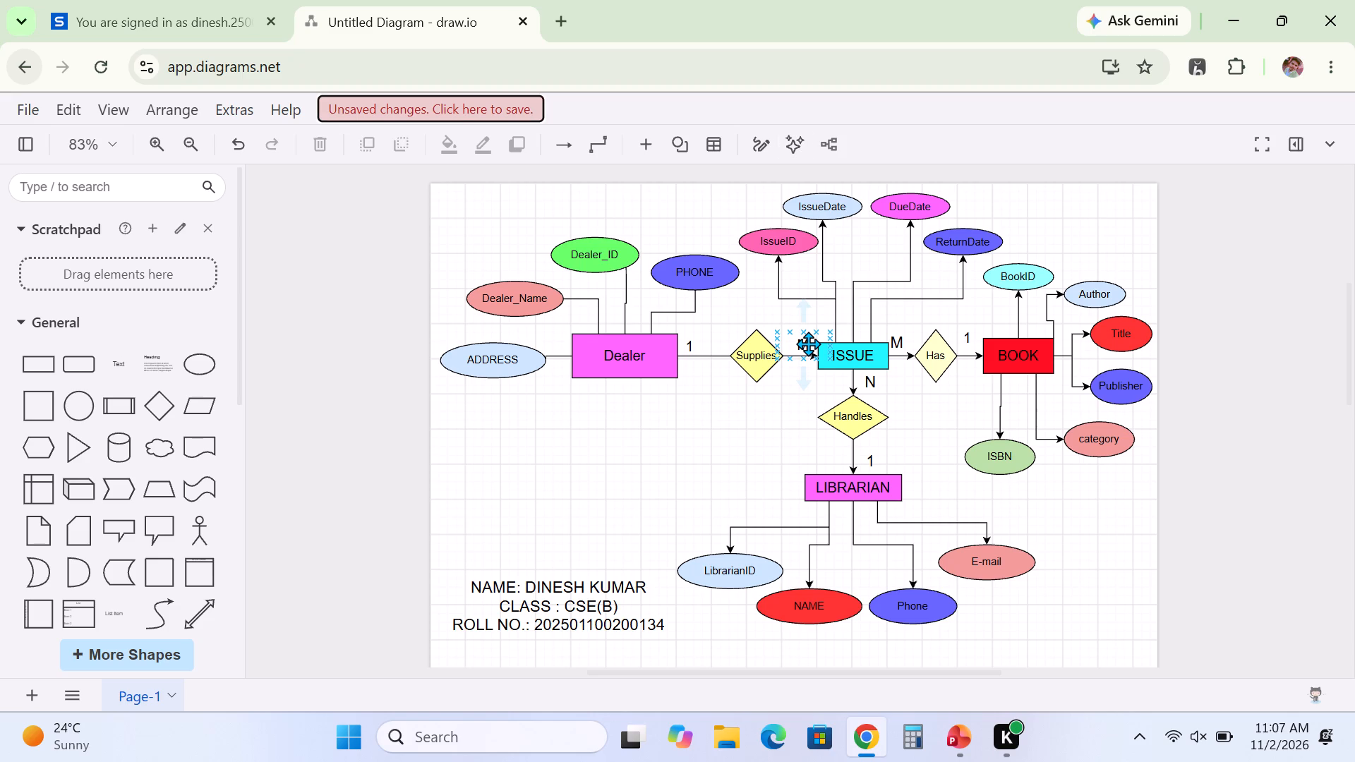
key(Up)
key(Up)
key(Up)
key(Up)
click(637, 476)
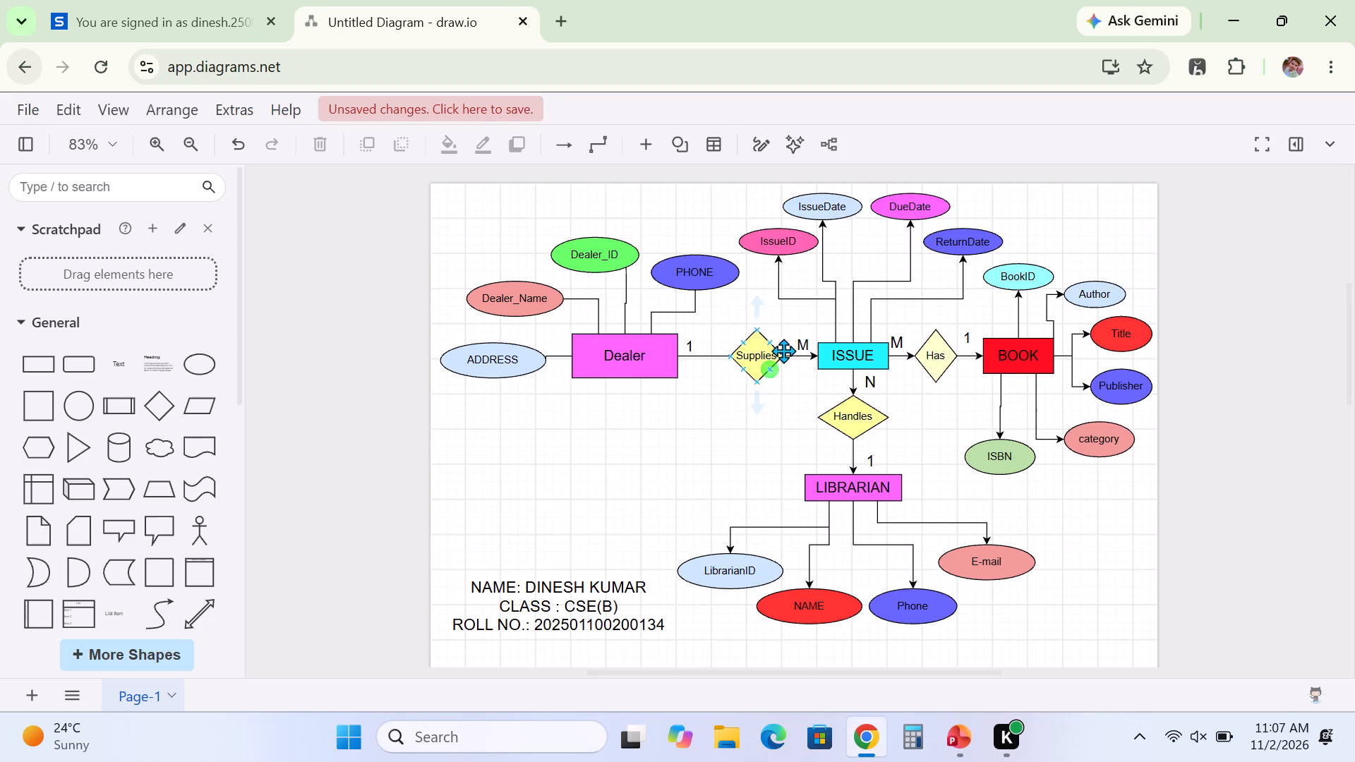
Nudge the M label between Supplies and ISSUE upward to clear the connector line.
click(800, 344)
key(Up)
key(Up)
key(Up)
key(Up)
key(Up)
key(Up)
key(Up)
key(Up)
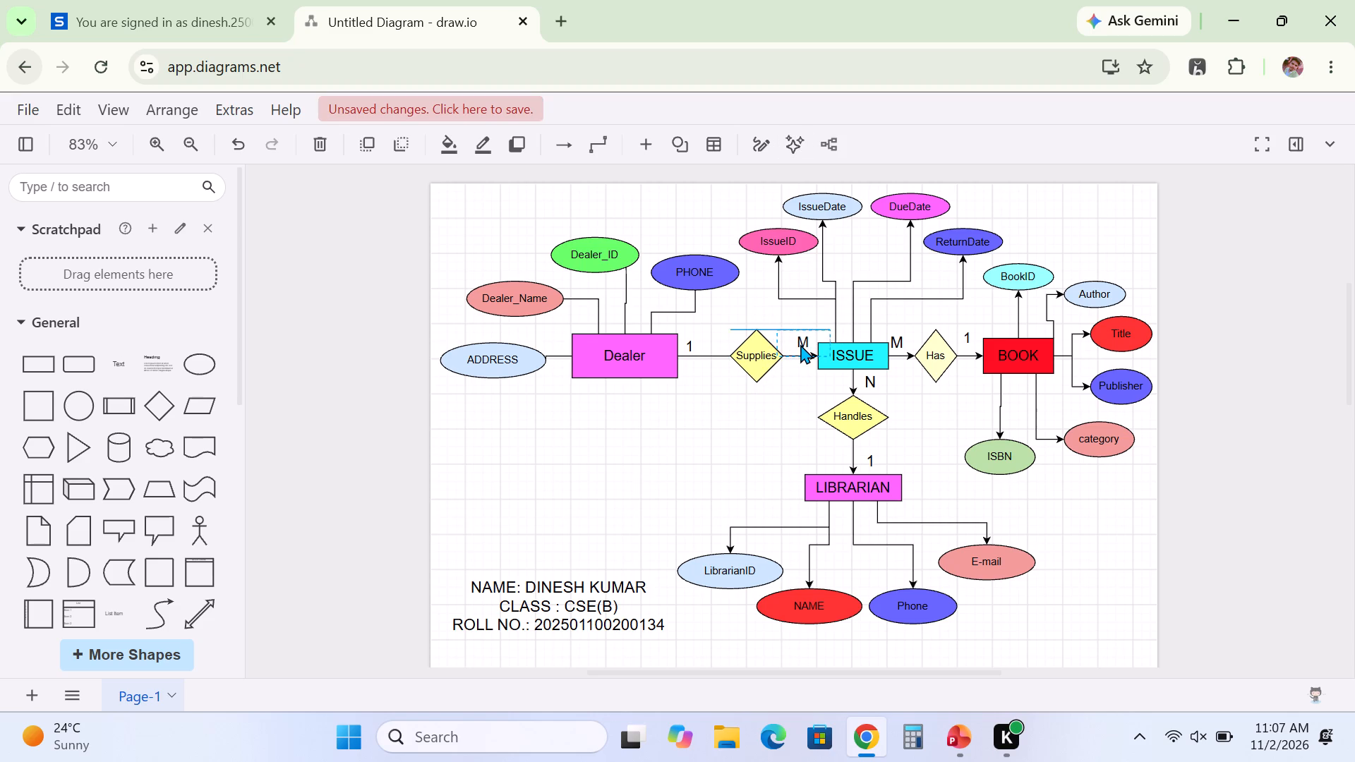
key(Up)
key(Up)
click(759, 418)
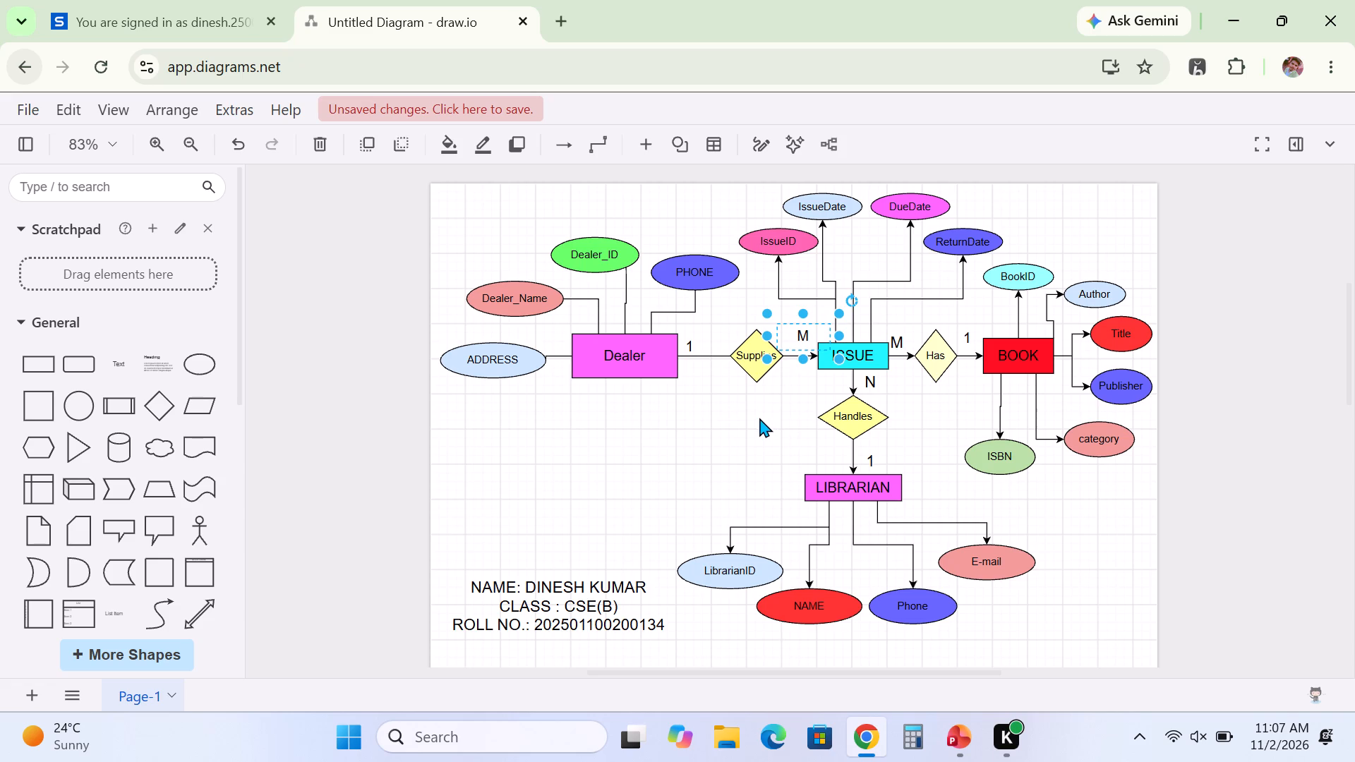
Remove the arrowhead from the connector between Supplies and ISSUE by setting its line end to None.
click(789, 355)
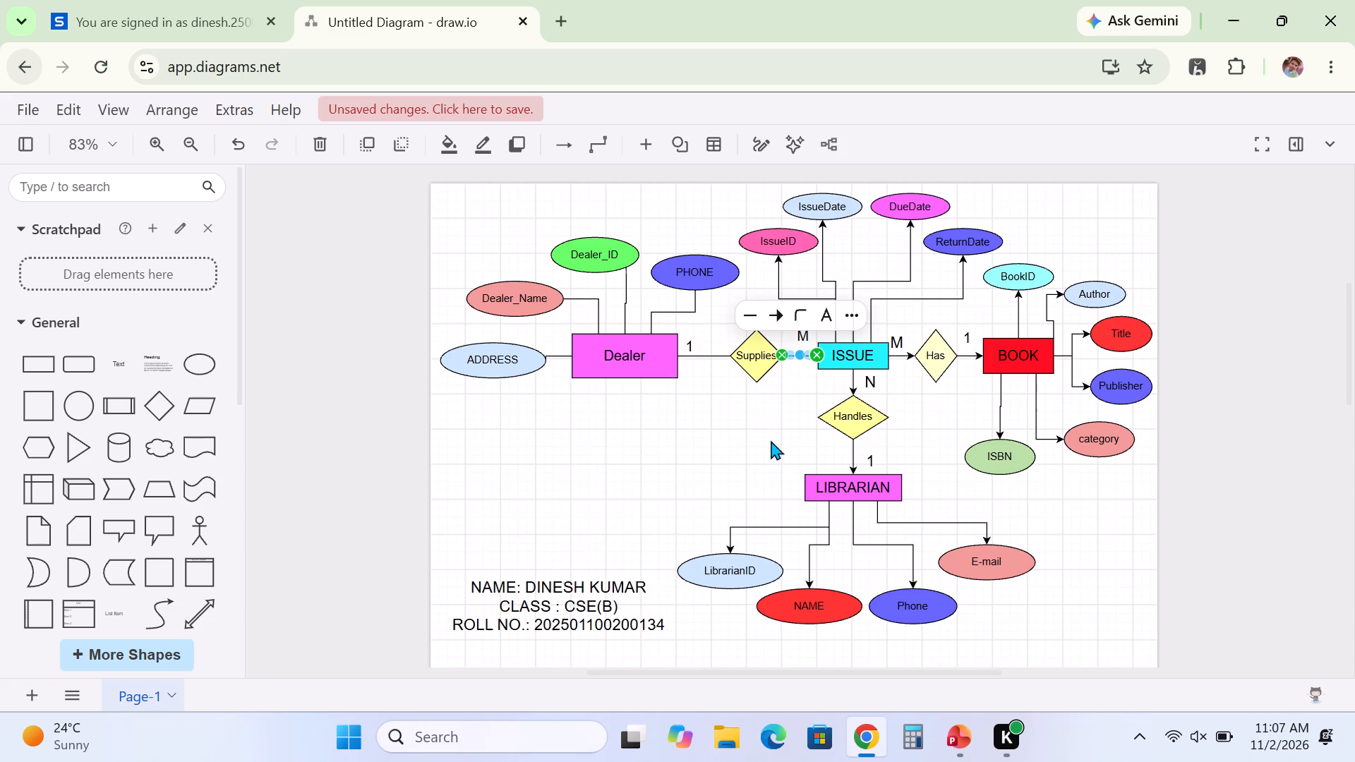
click(778, 318)
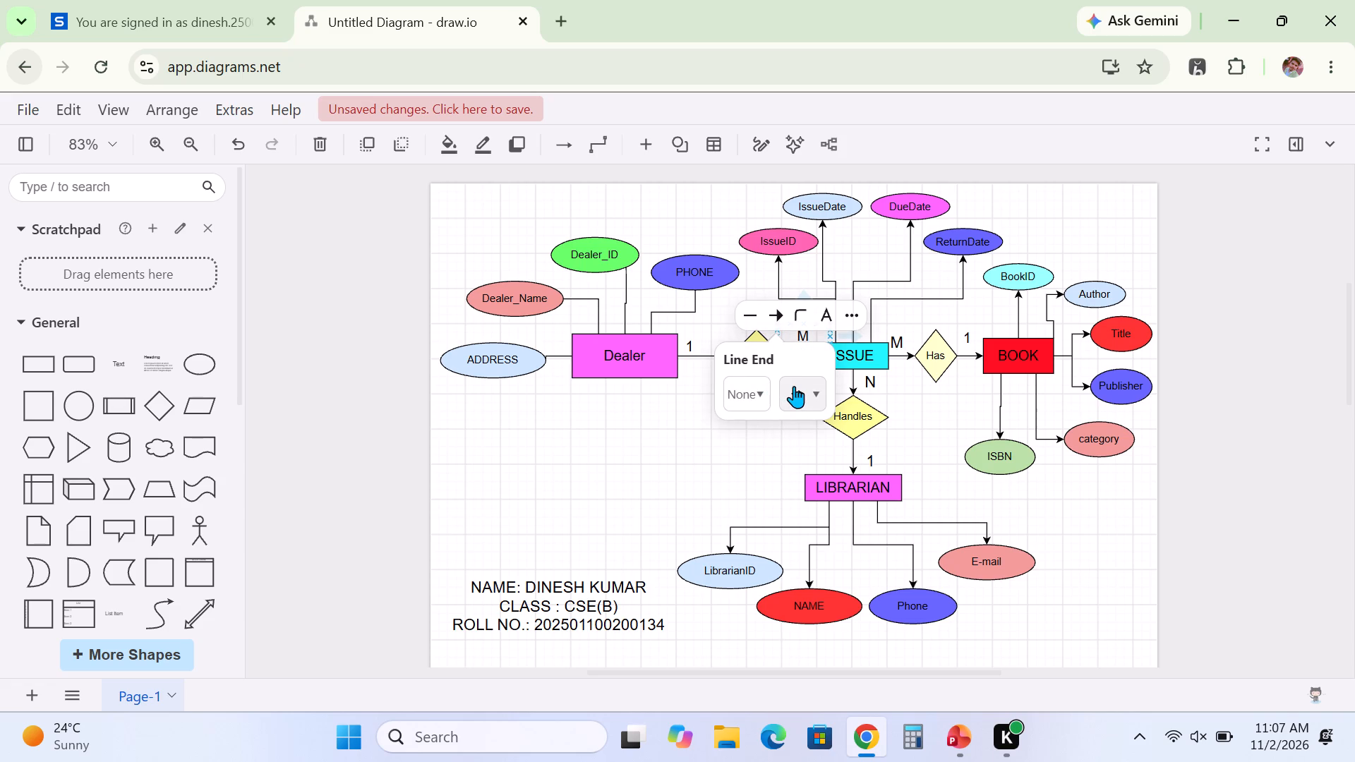
click(794, 386)
click(801, 351)
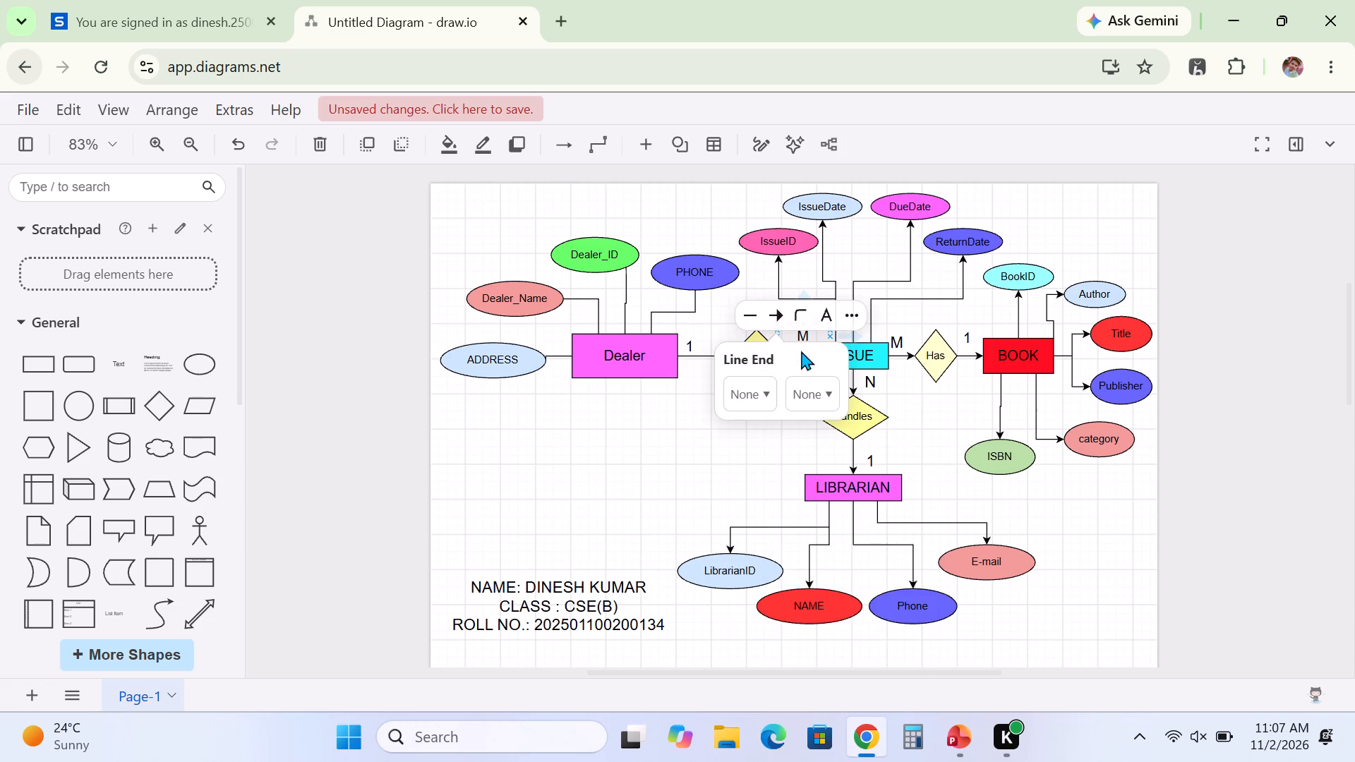
click(650, 483)
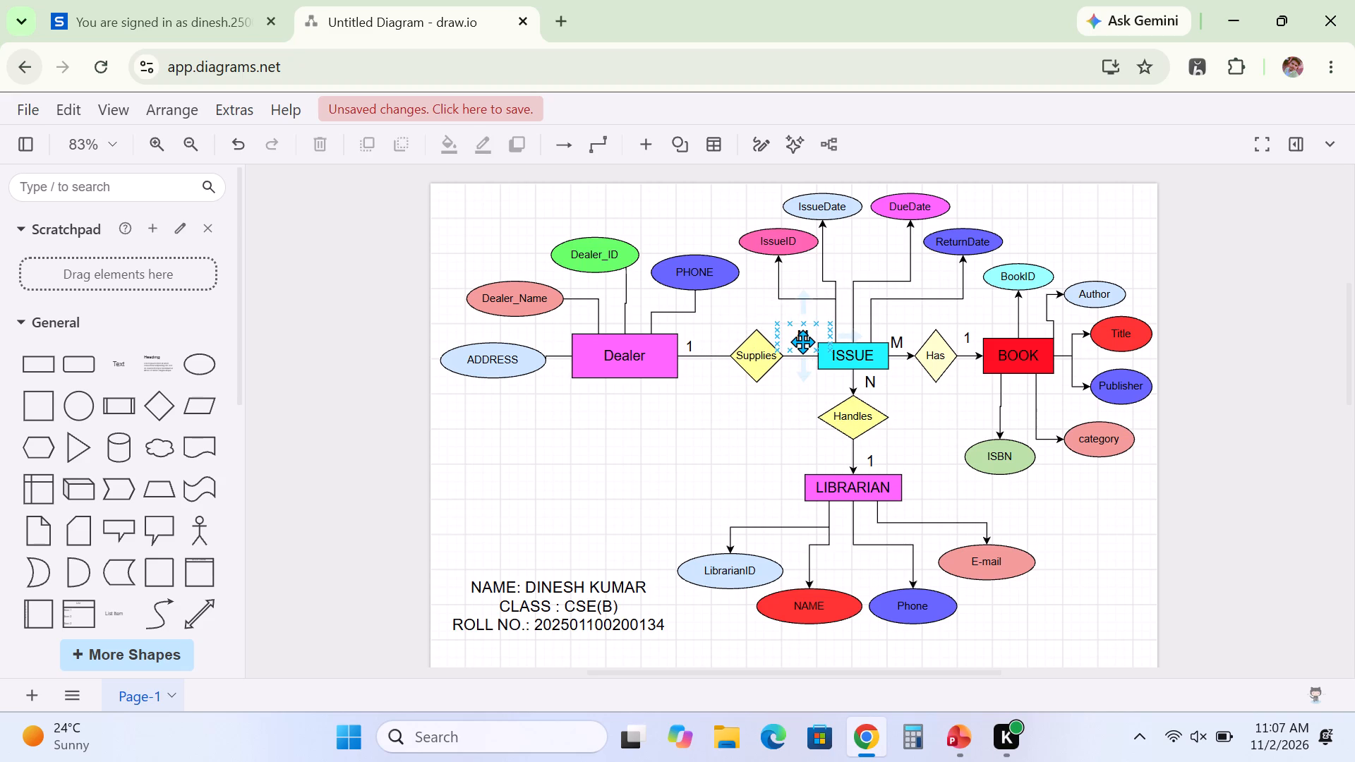
Nudge the M cardinality label between Supplies and ISSUE down, closer to the connector line.
click(802, 341)
key(Down)
key(Down)
key(Down)
key(Down)
key(Down)
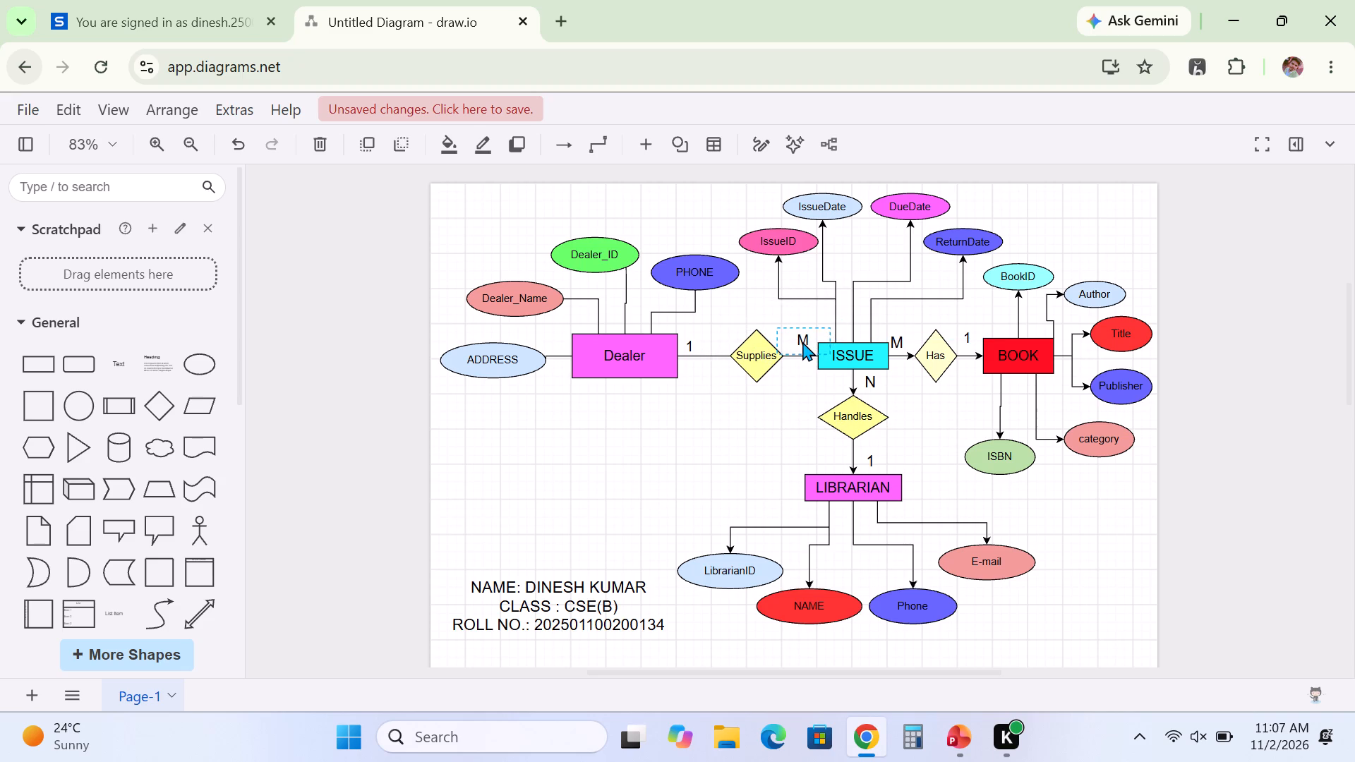
key(Down)
key(Down)
key(Down)
key(Down)
key(Down)
key(Down)
key(Down)
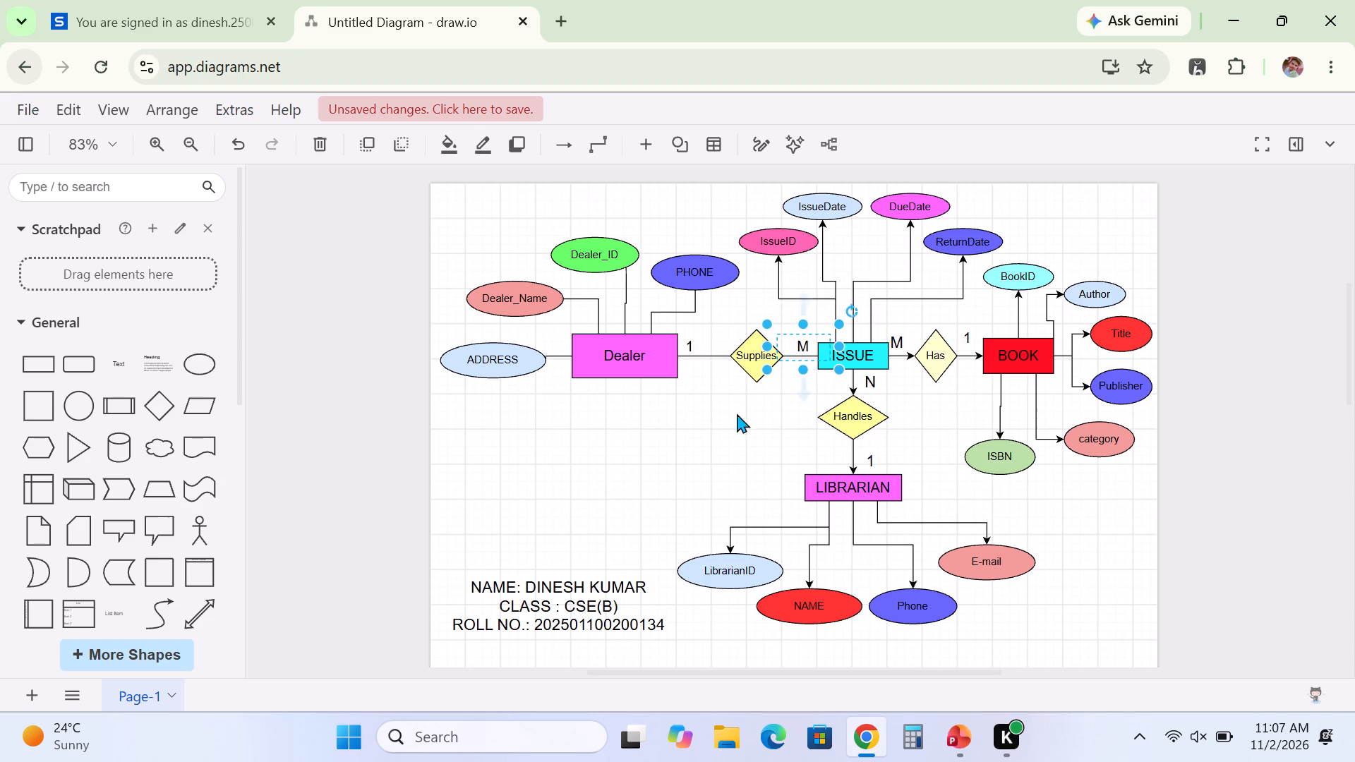
click(697, 471)
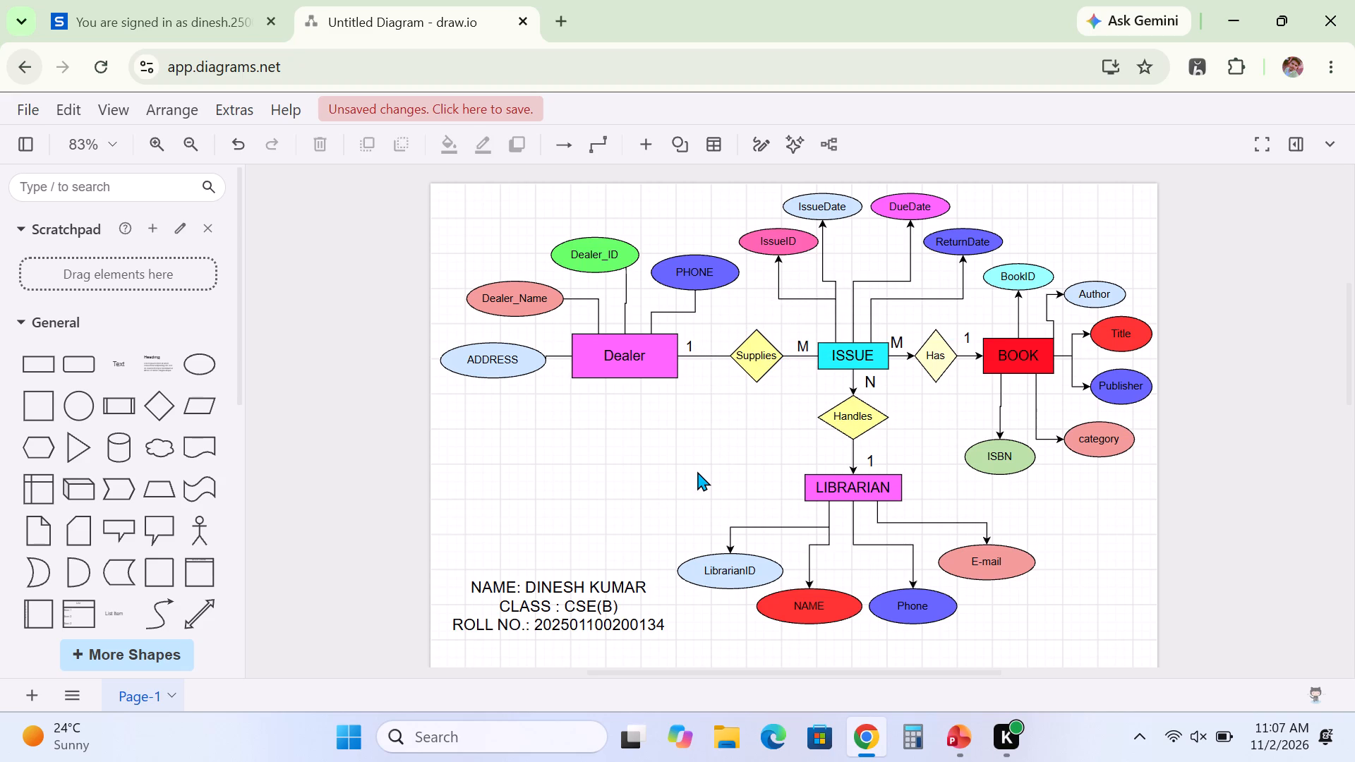
Rename the ISSUE entity rectangle as Book.
double_click(857, 351)
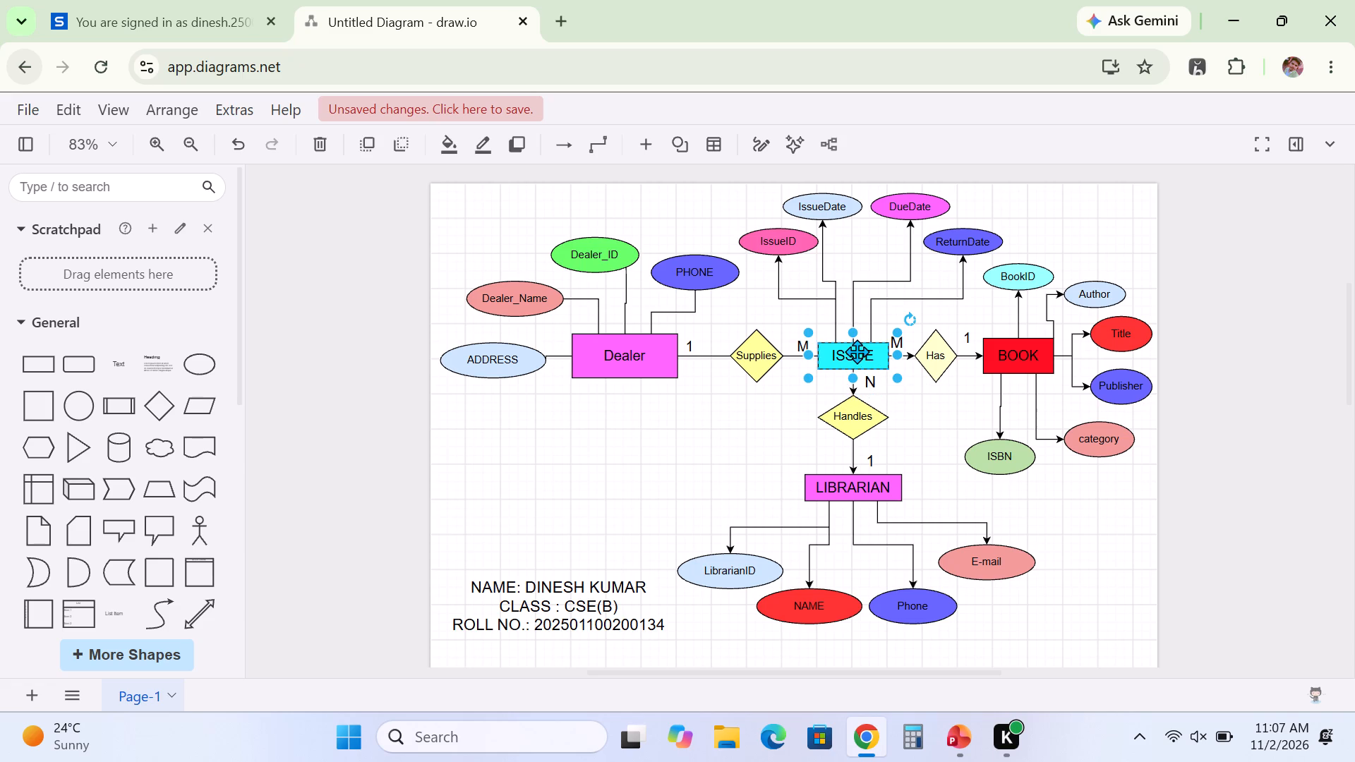
key(BackSpace)
text(Book)
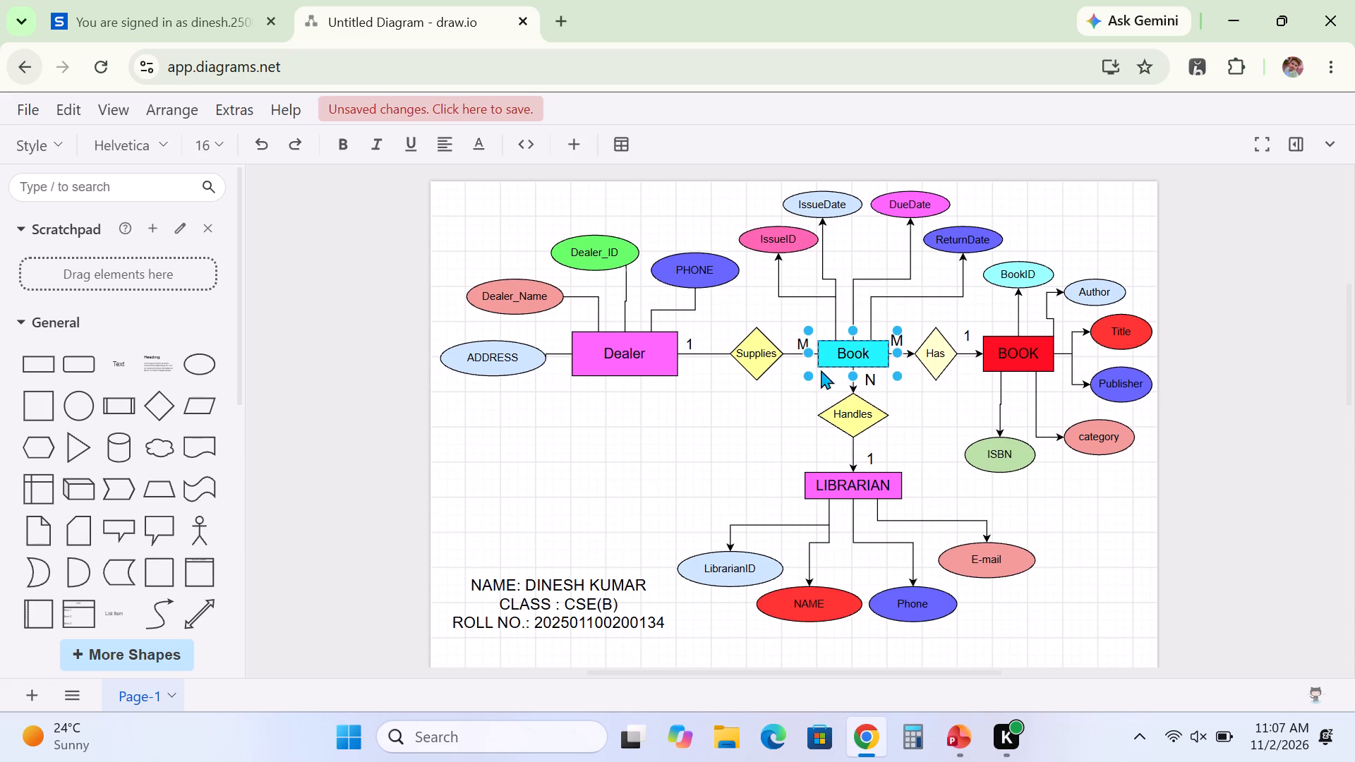
click(699, 456)
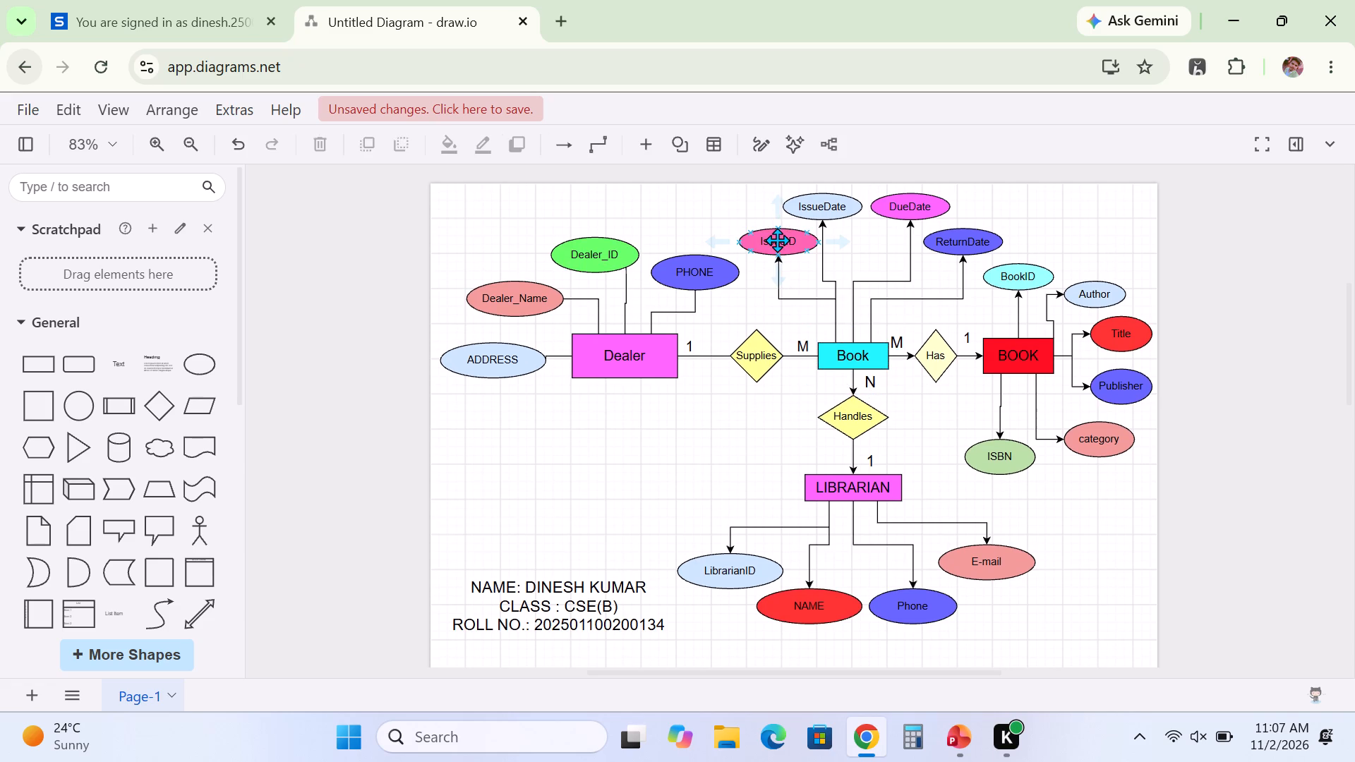
Rename the IssueID attribute ellipse above the Book entity as Book_ID.
double_click(777, 241)
key(BackSpace)
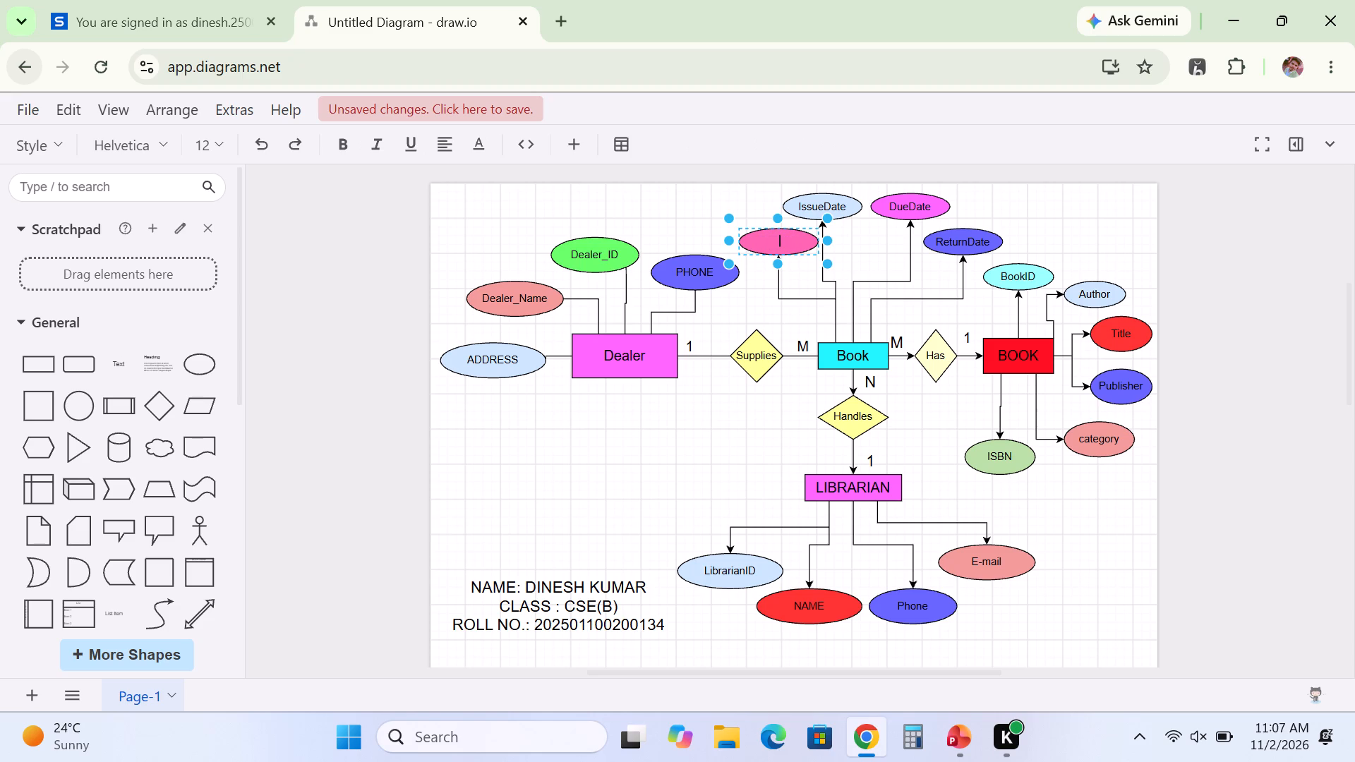
key(shift+b)
text(ook)
key(shift+underscore)
key(shift+i)
key(shift+d)
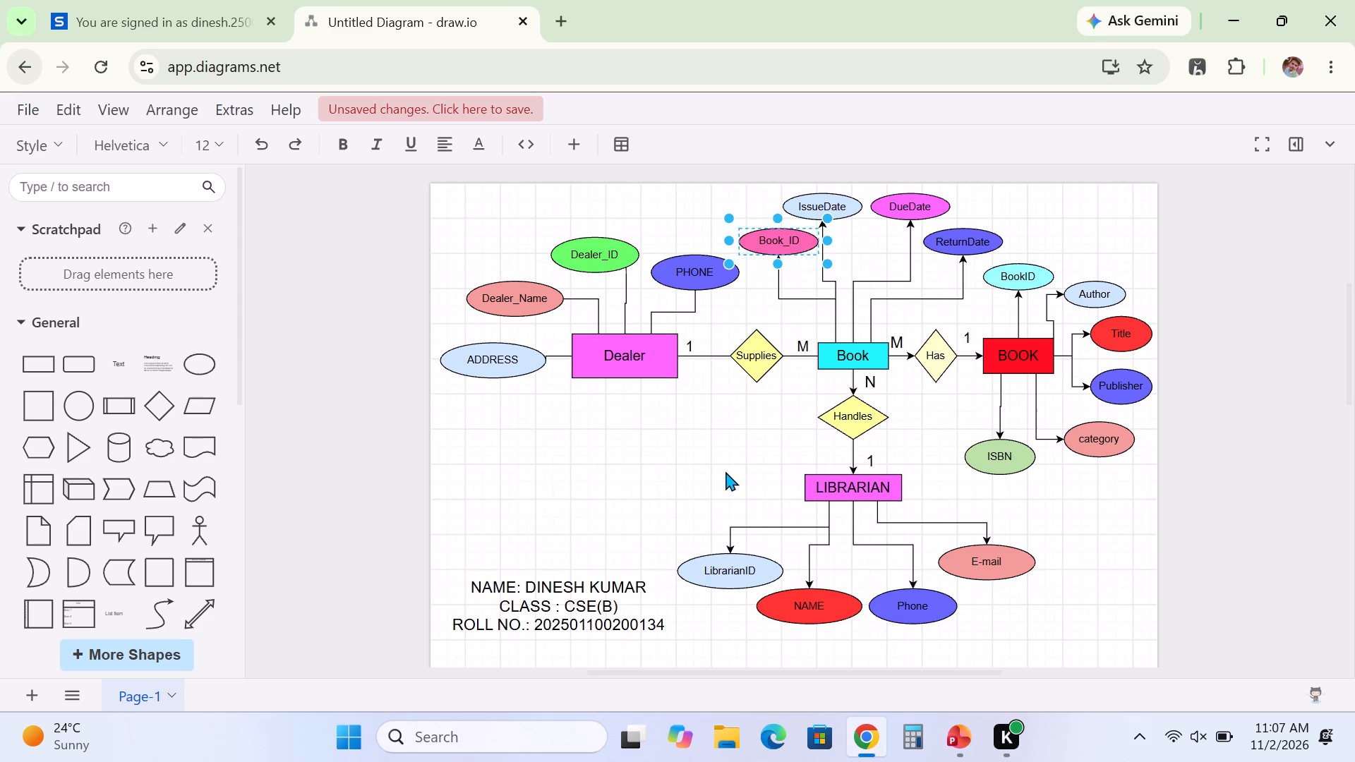
click(725, 472)
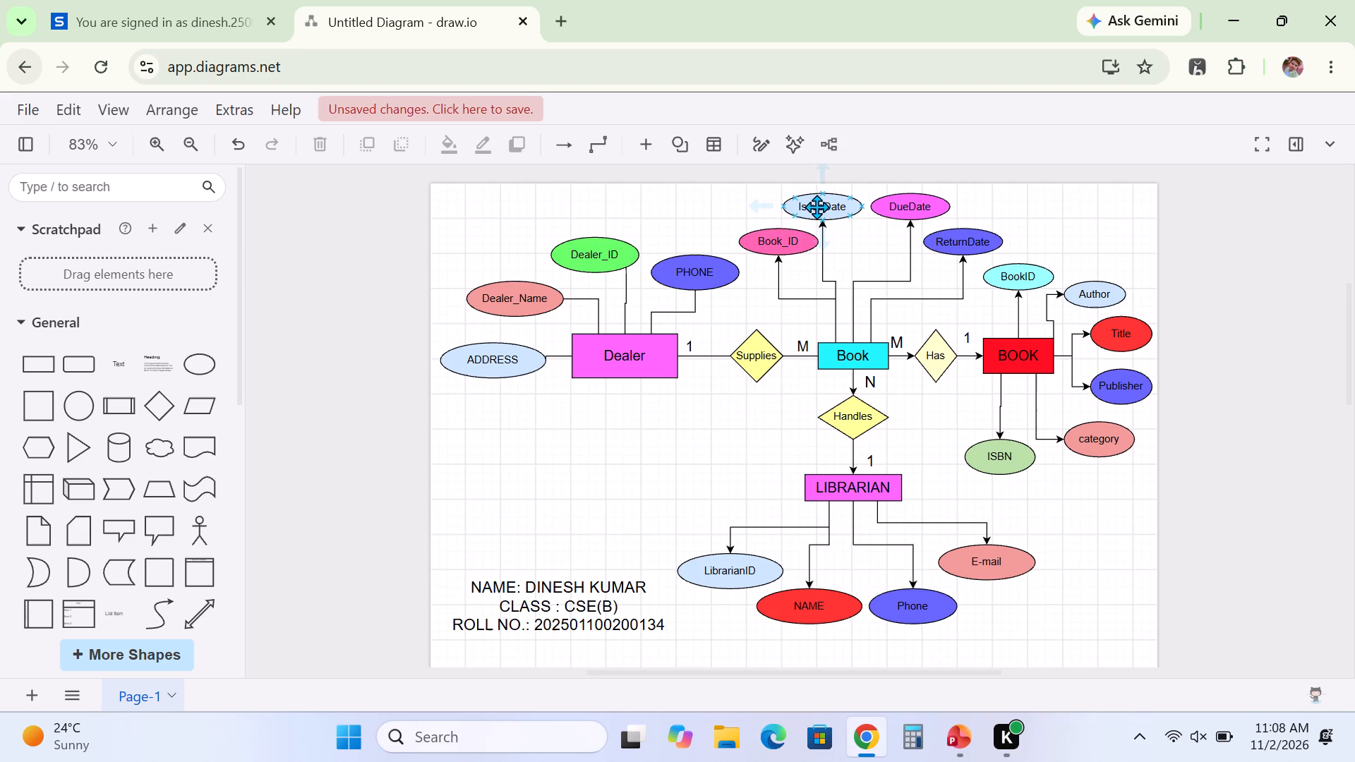
Rename the IssueDate attribute ellipse above the Book entity as Book_Name.
double_click(817, 207)
key(BackSpace)
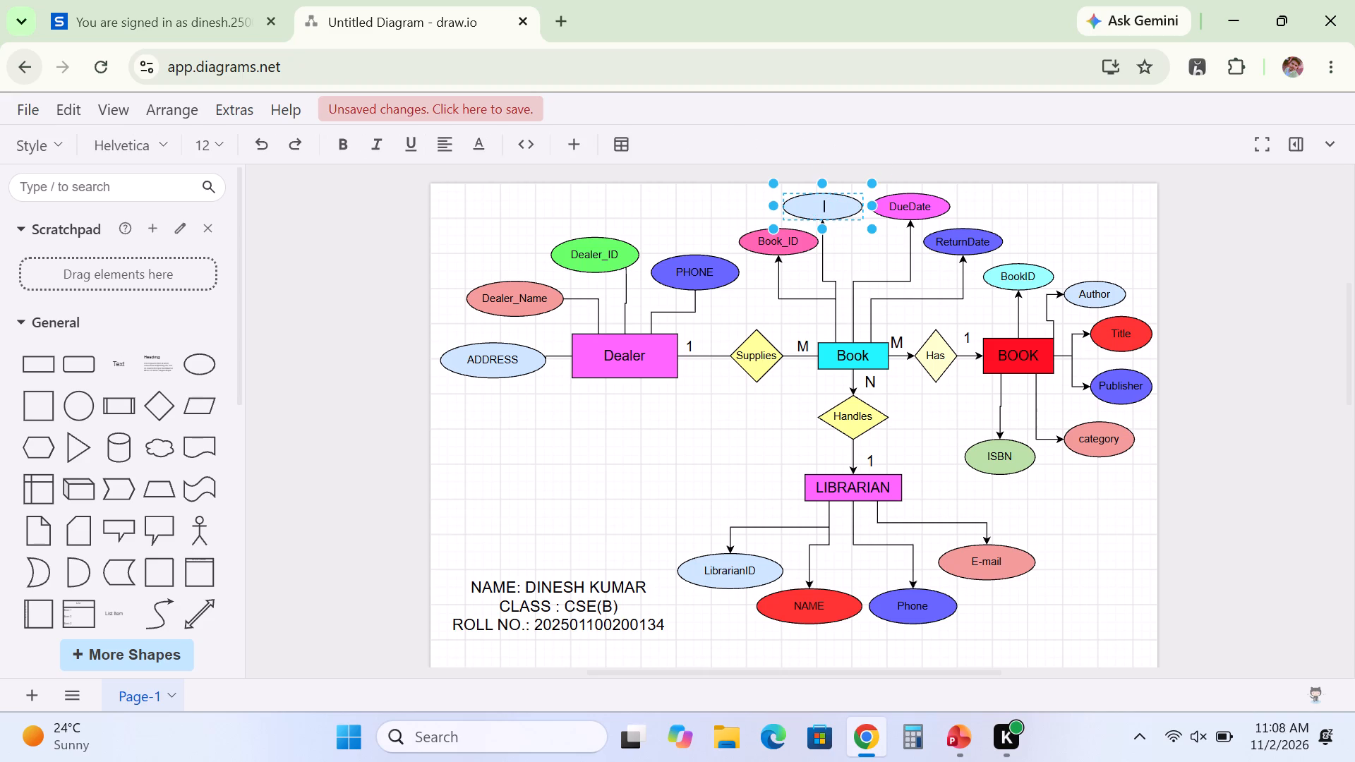
key(shift+b)
text(ook)
text(_M)
key(shift+BackSpace)
text(Nam)
key(e)
click(720, 467)
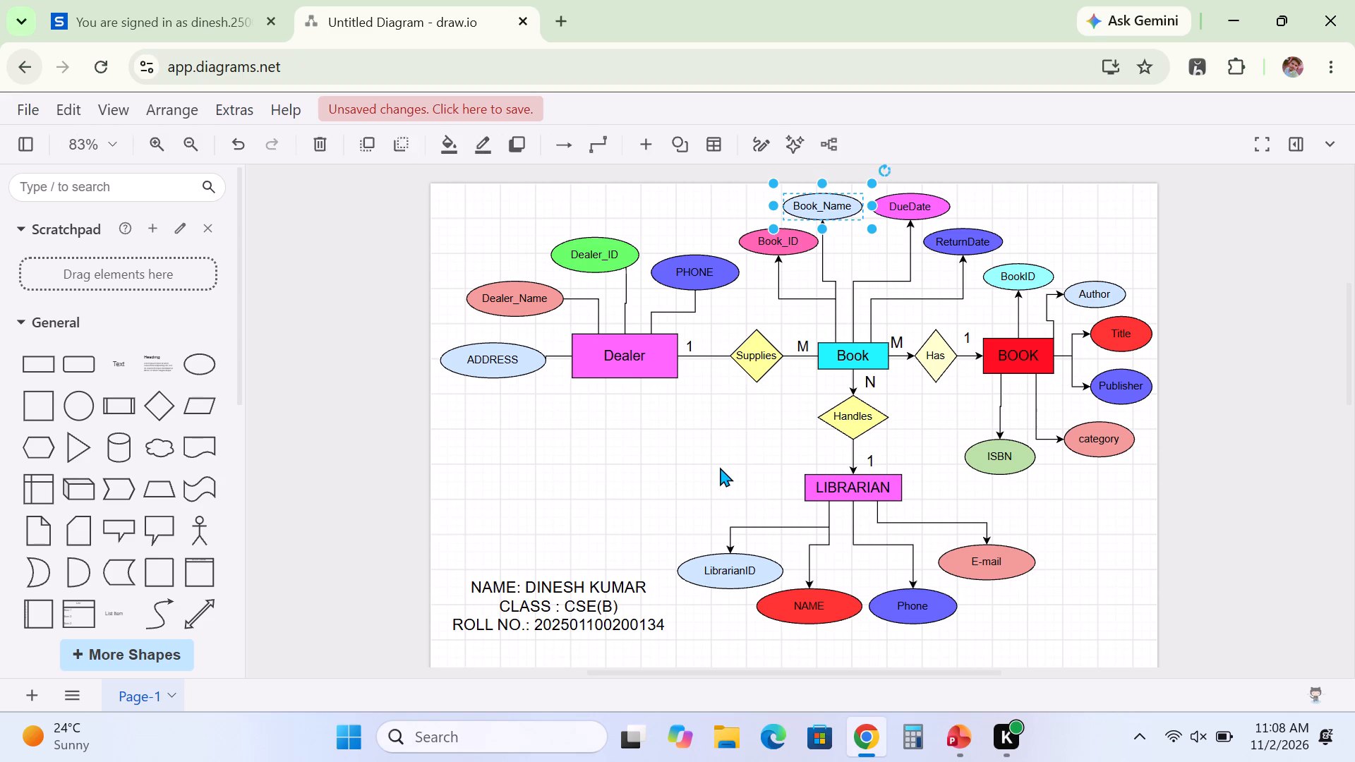
Rename the DueDate attribute ellipse above the Book entity as Author.
double_click(916, 205)
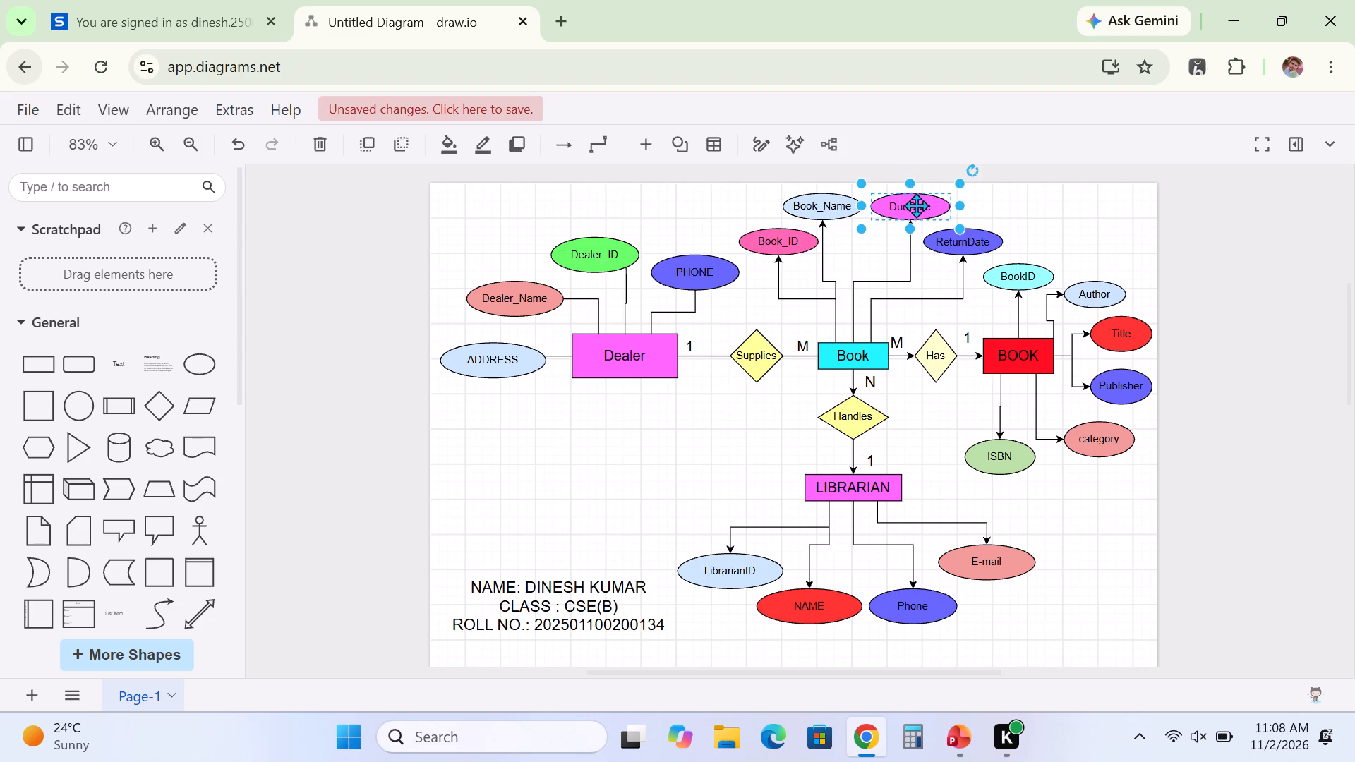
key(BackSpace)
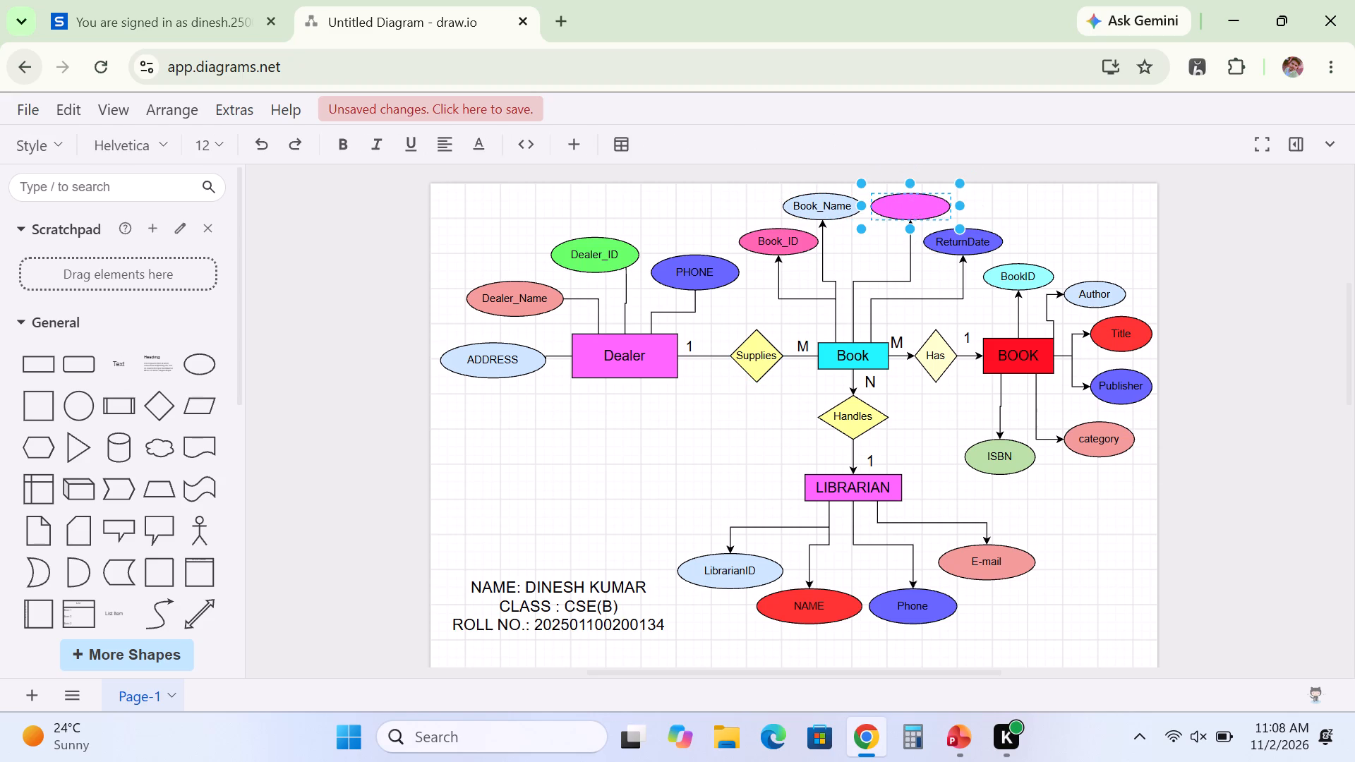
text(Author)
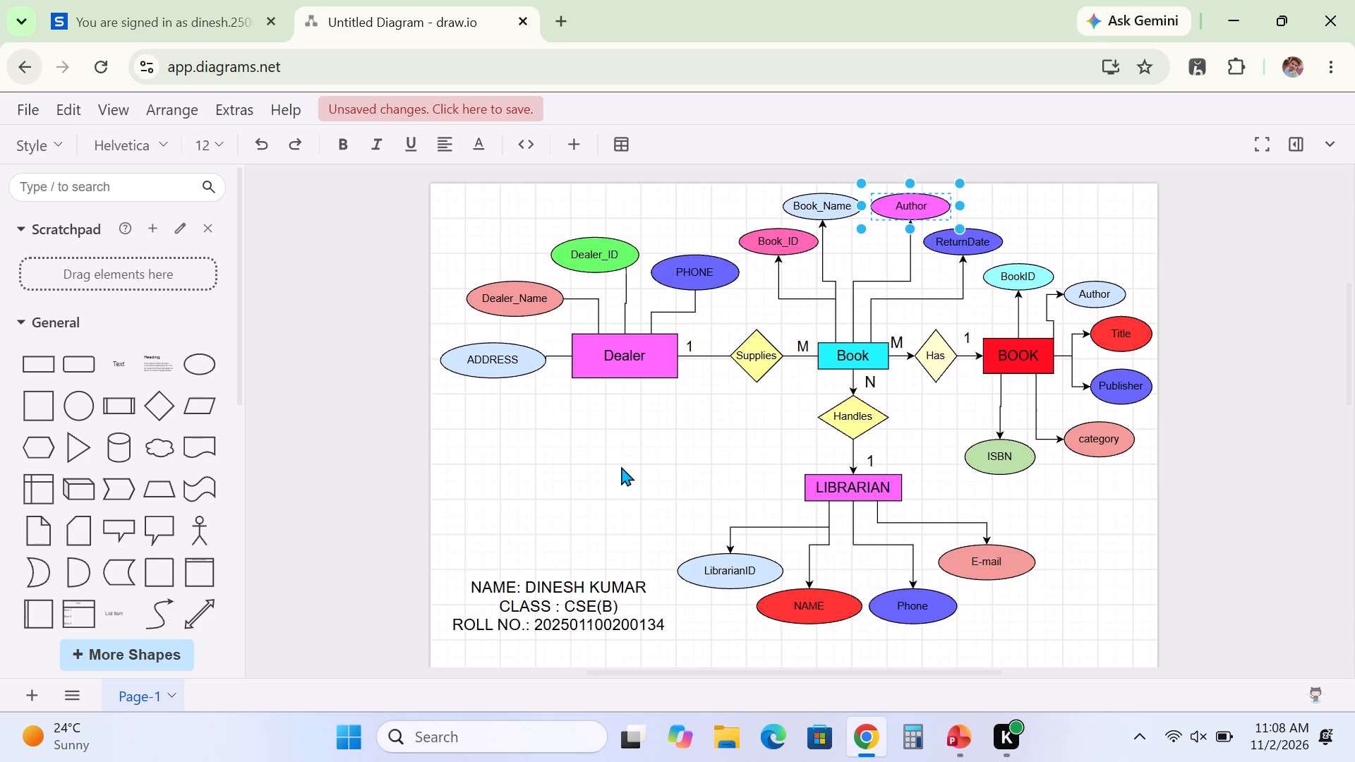
click(621, 466)
Consult the ER diagram slide in PowerPoint, and rename the ReturnDate attribute in the draw.io draft as Dealer_ID.
click(948, 736)
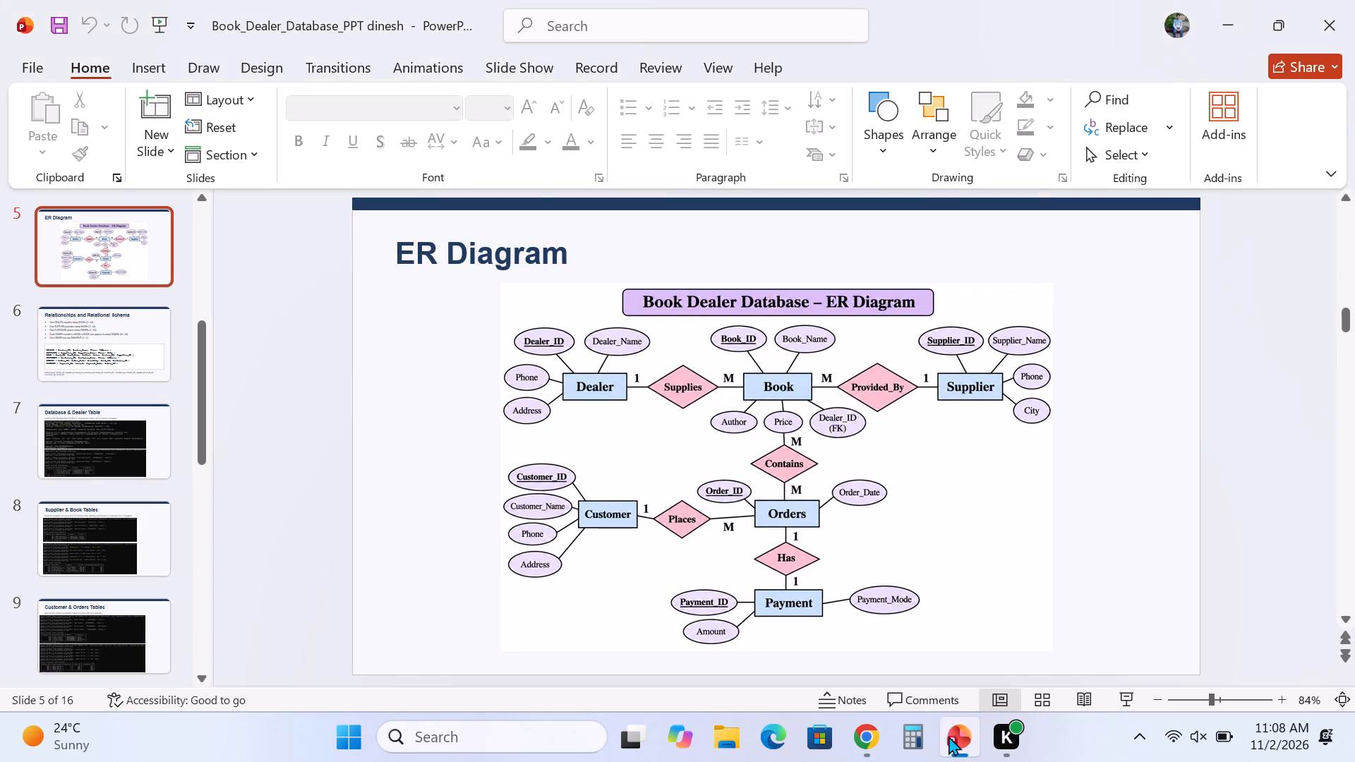
click(867, 737)
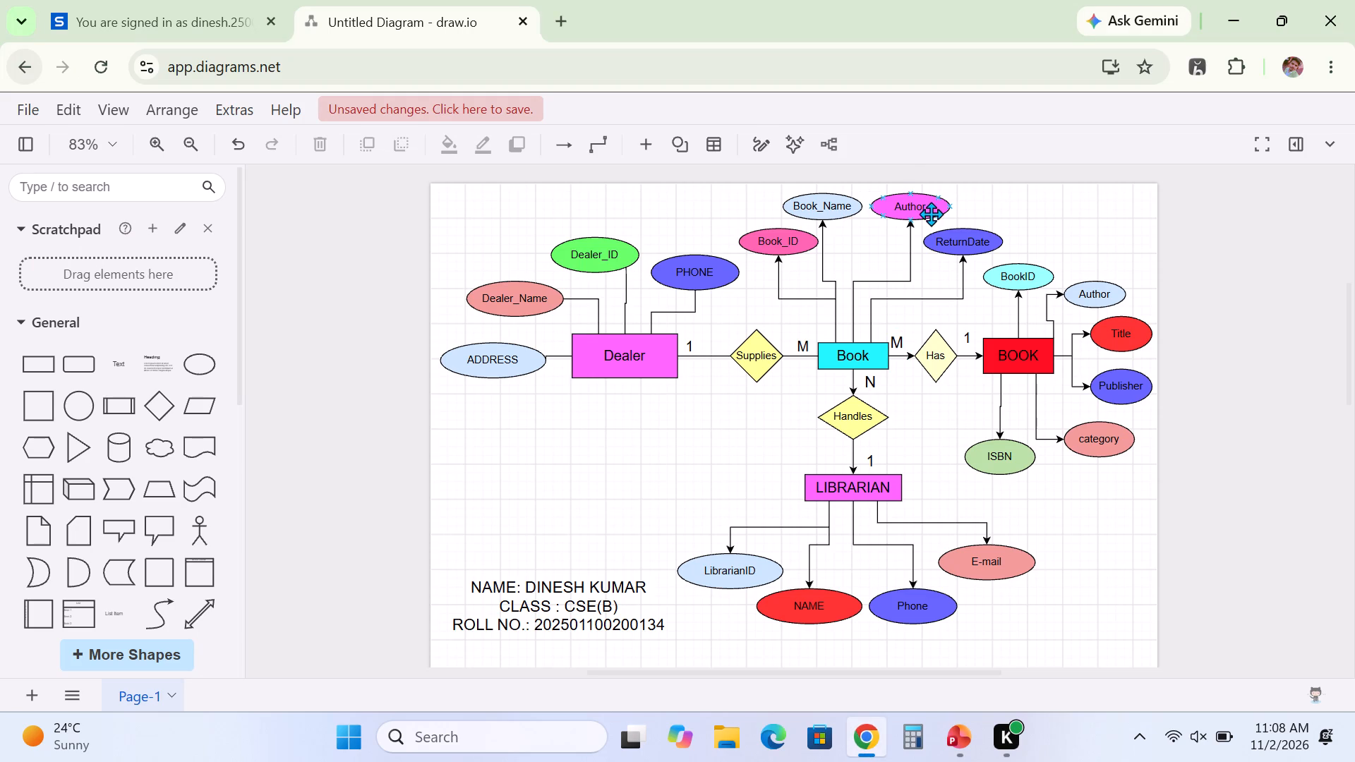
double_click(914, 207)
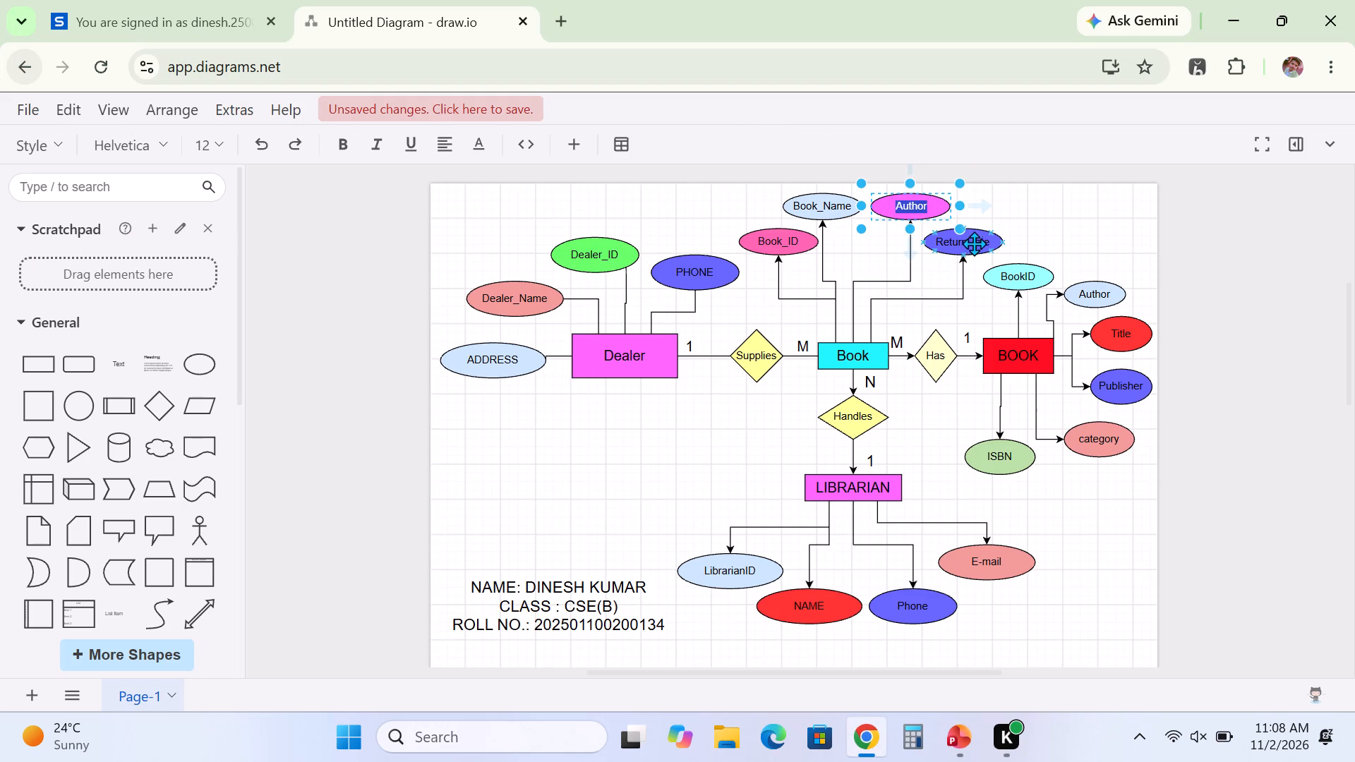
double_click(975, 247)
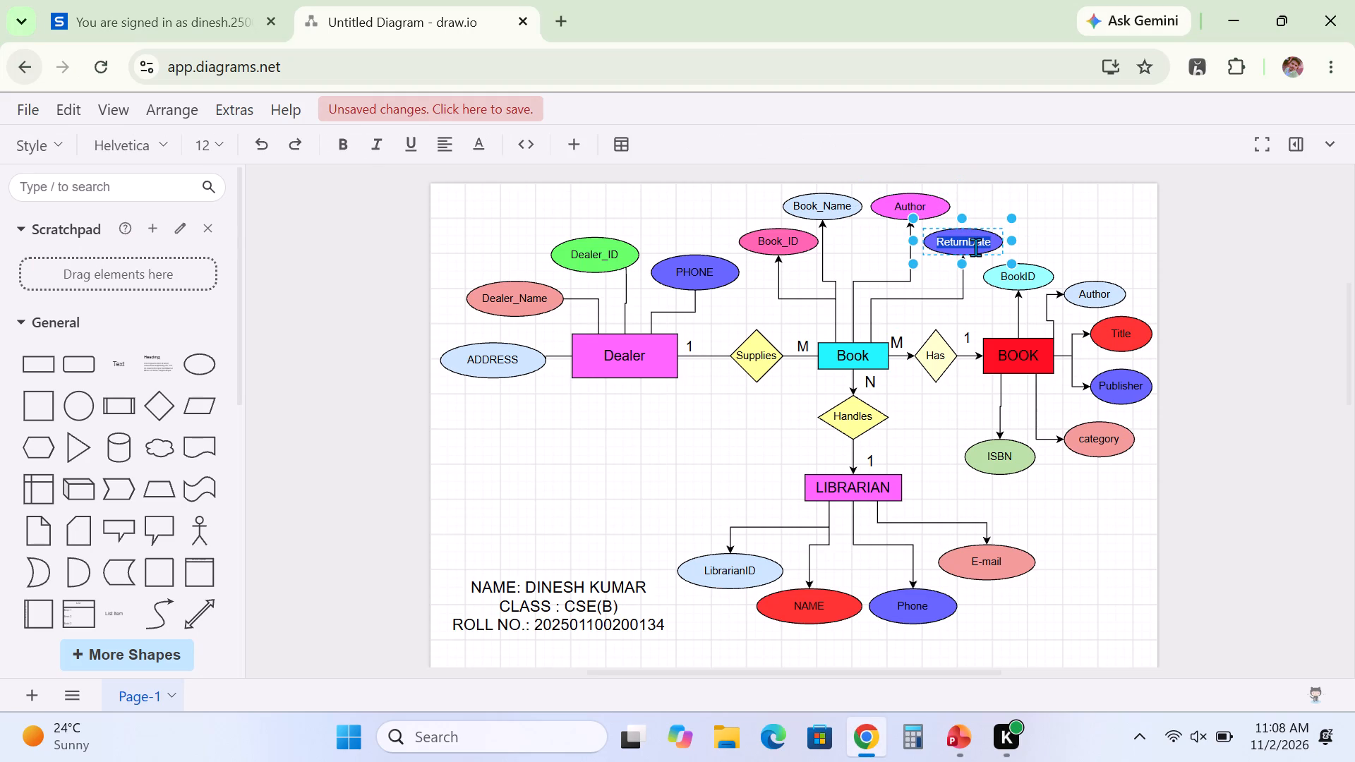
key(BackSpace)
text(Dea)
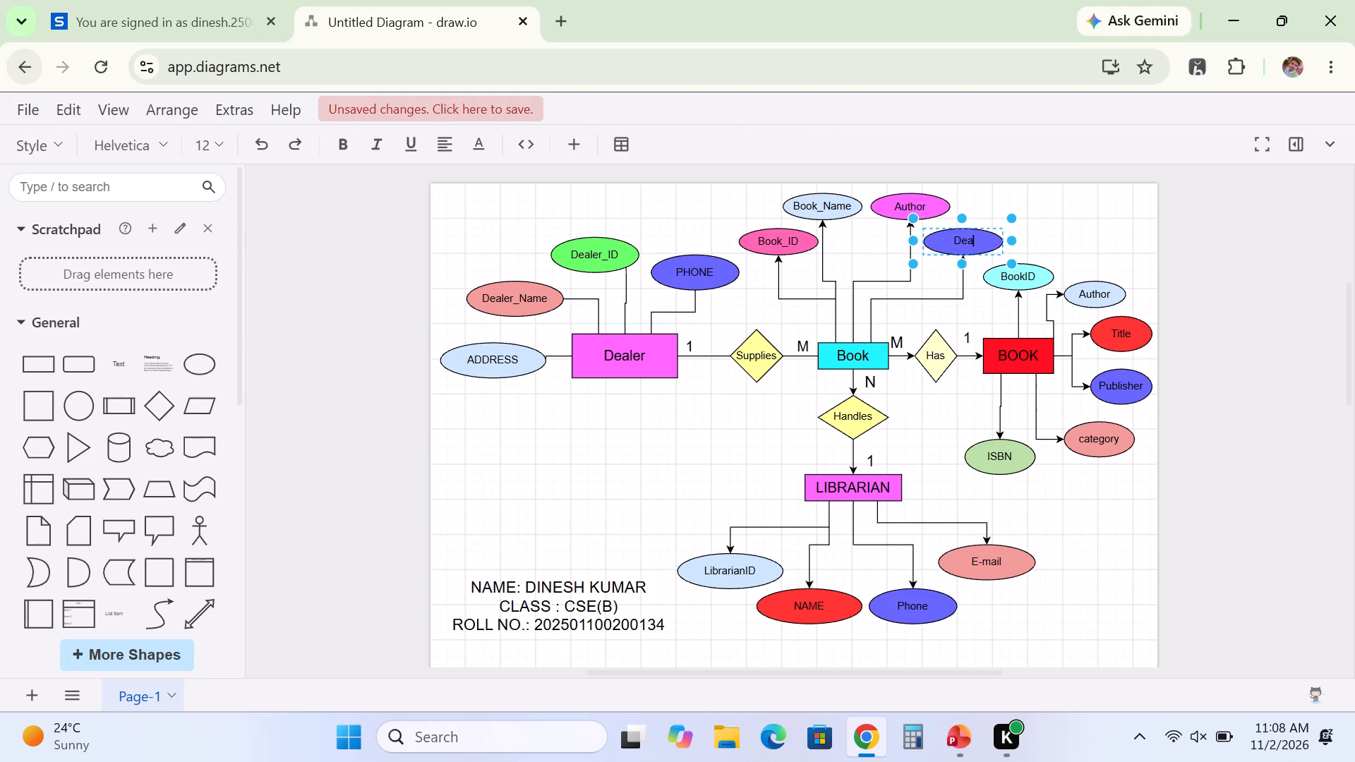
text(ler)
key(shift+underscore)
text(ID)
click(589, 464)
Move the LIBRARIAN entity and the Handles diamond down to make more room below the Book entity.
drag(863, 487, 862, 526)
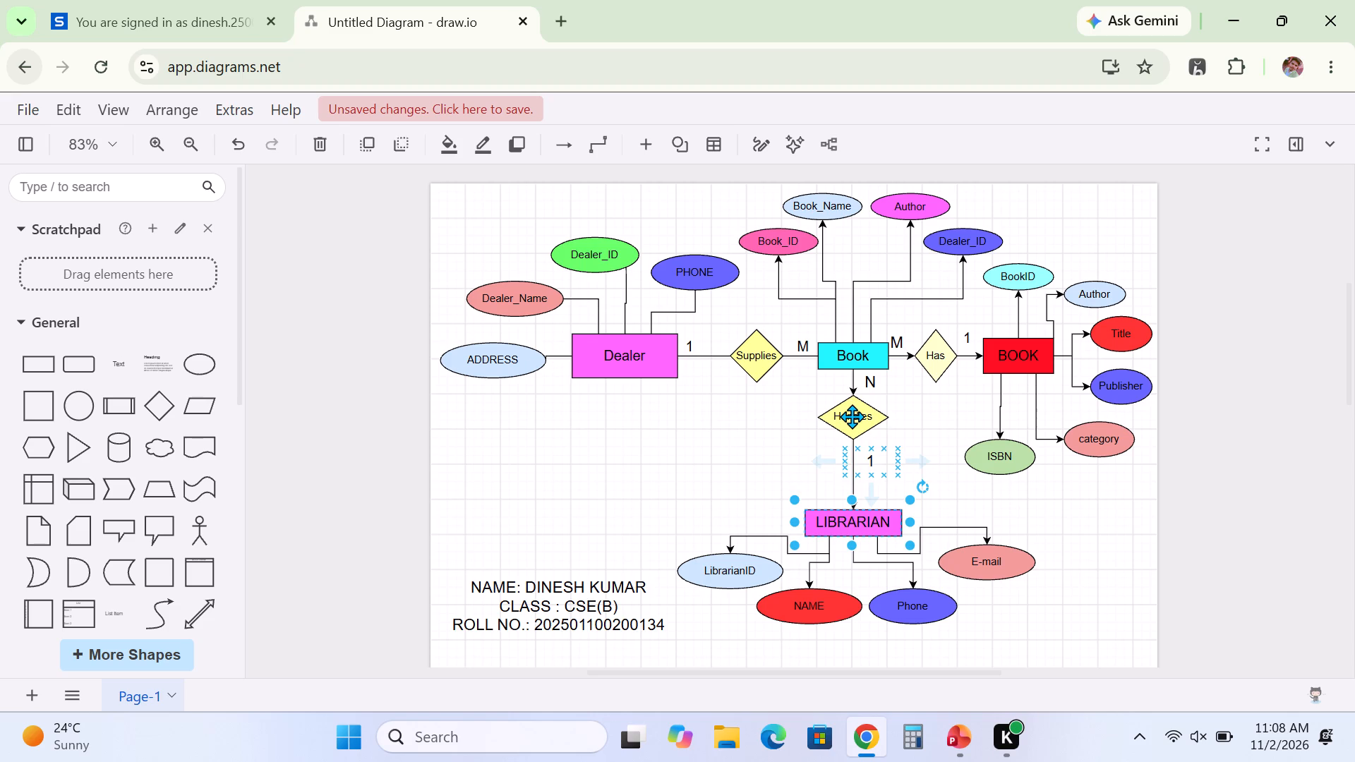
drag(852, 416, 853, 482)
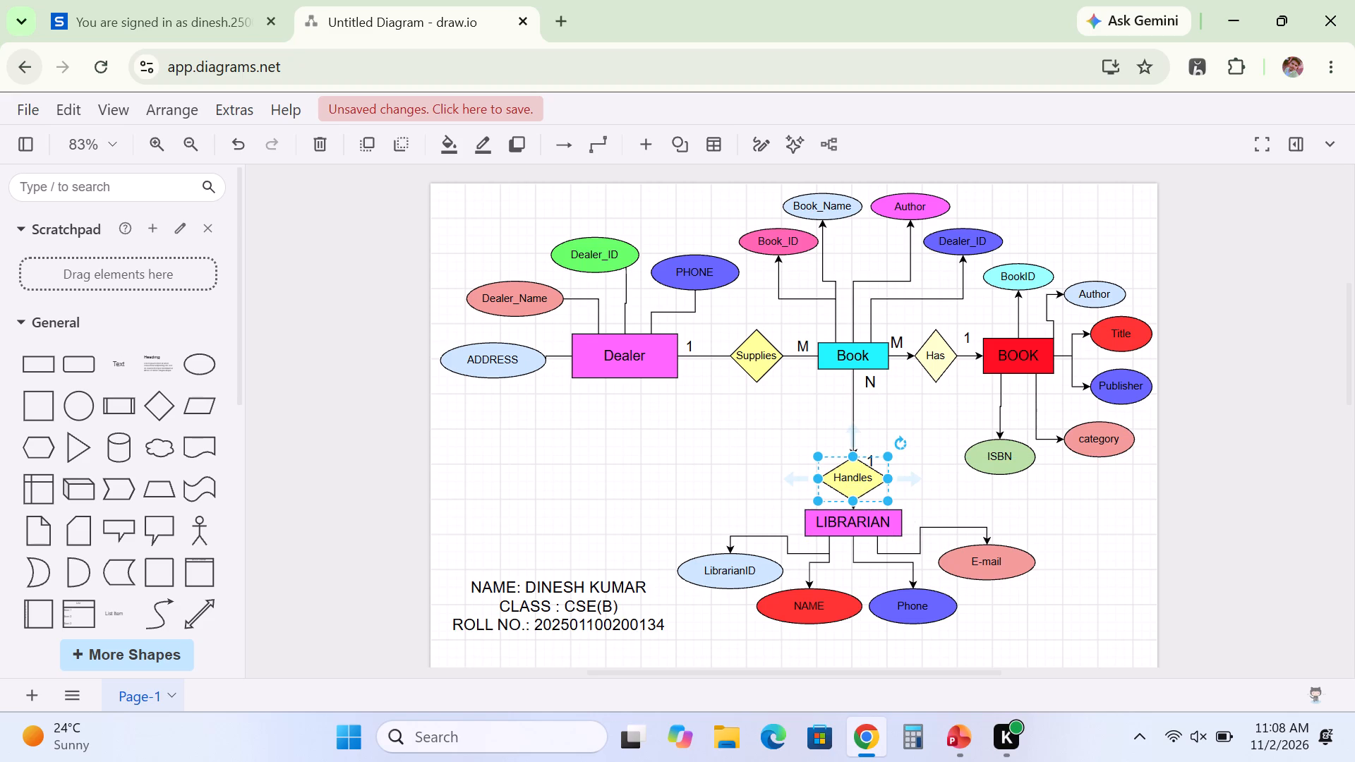
Delete the connector between the Book entity and the Handles diamond.
click(854, 411)
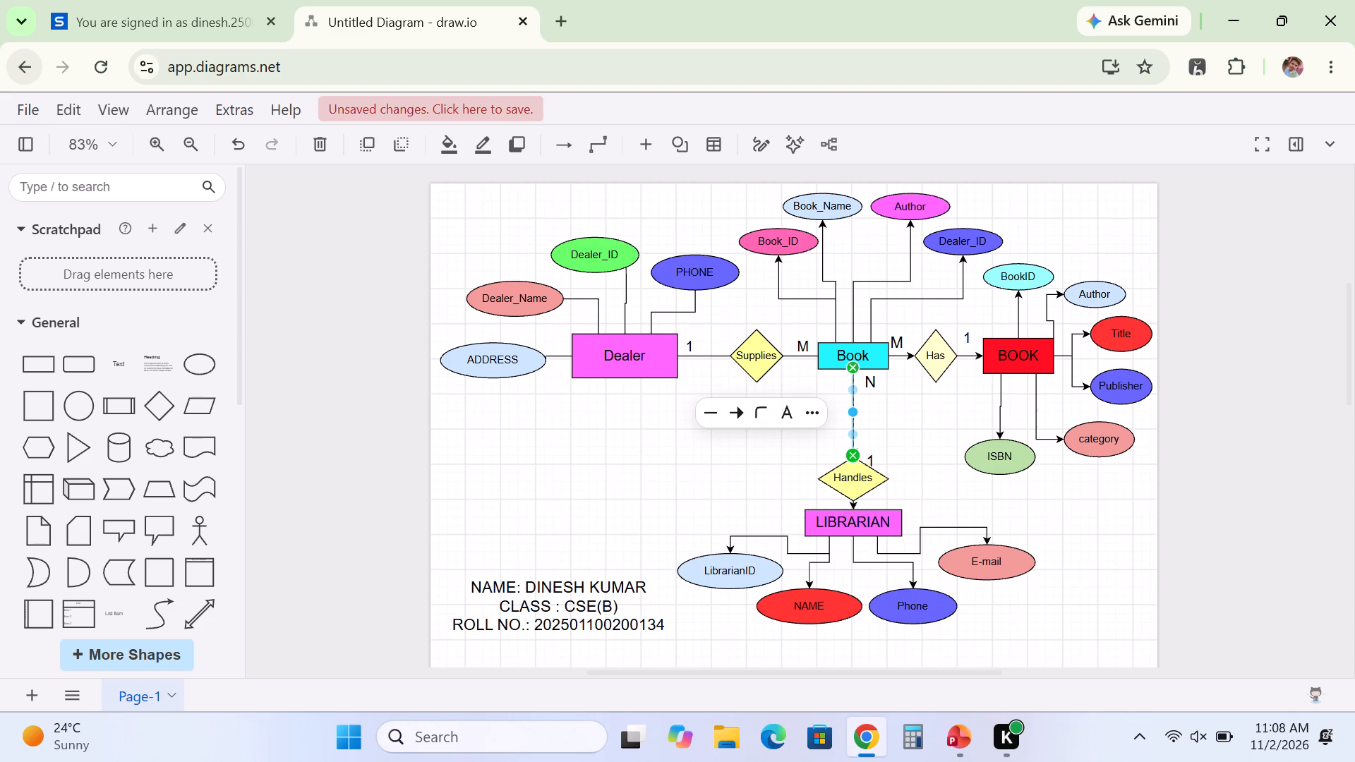
right_click(854, 411)
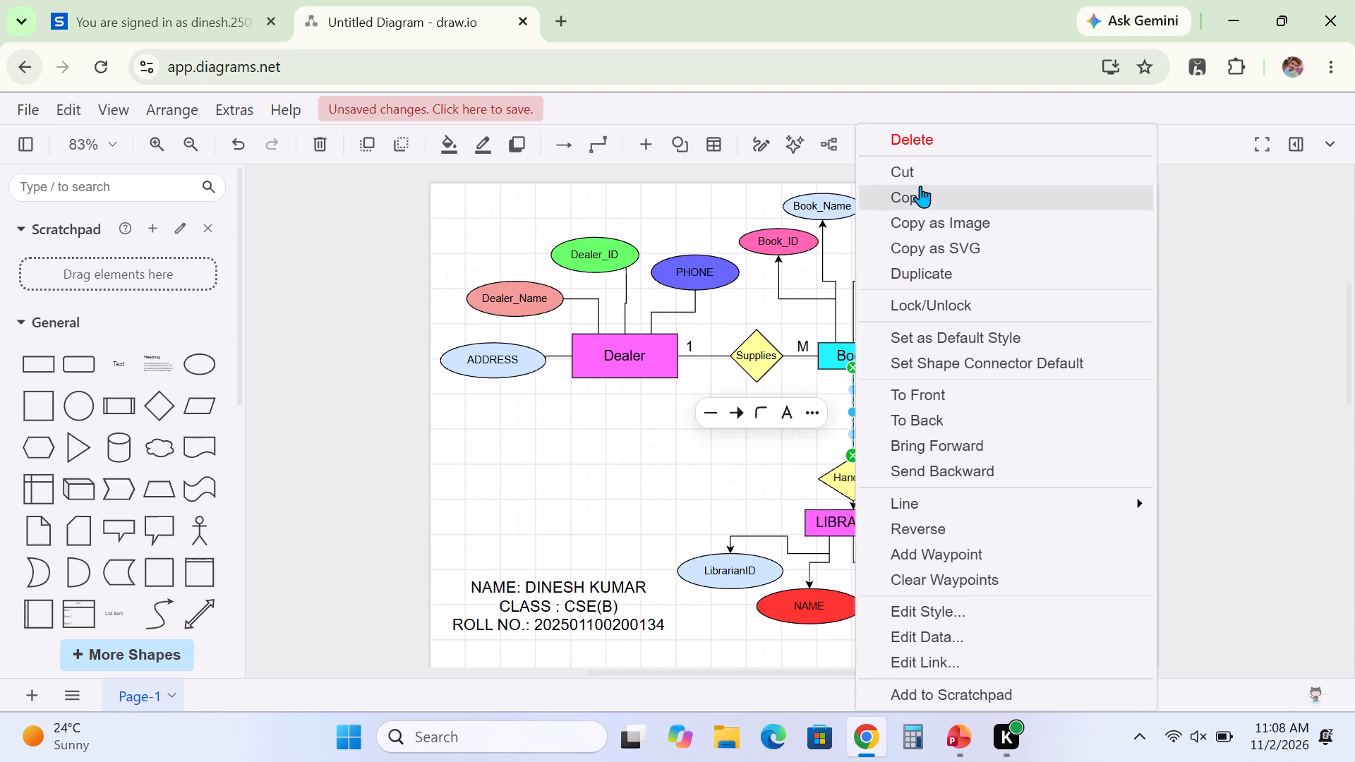
click(923, 143)
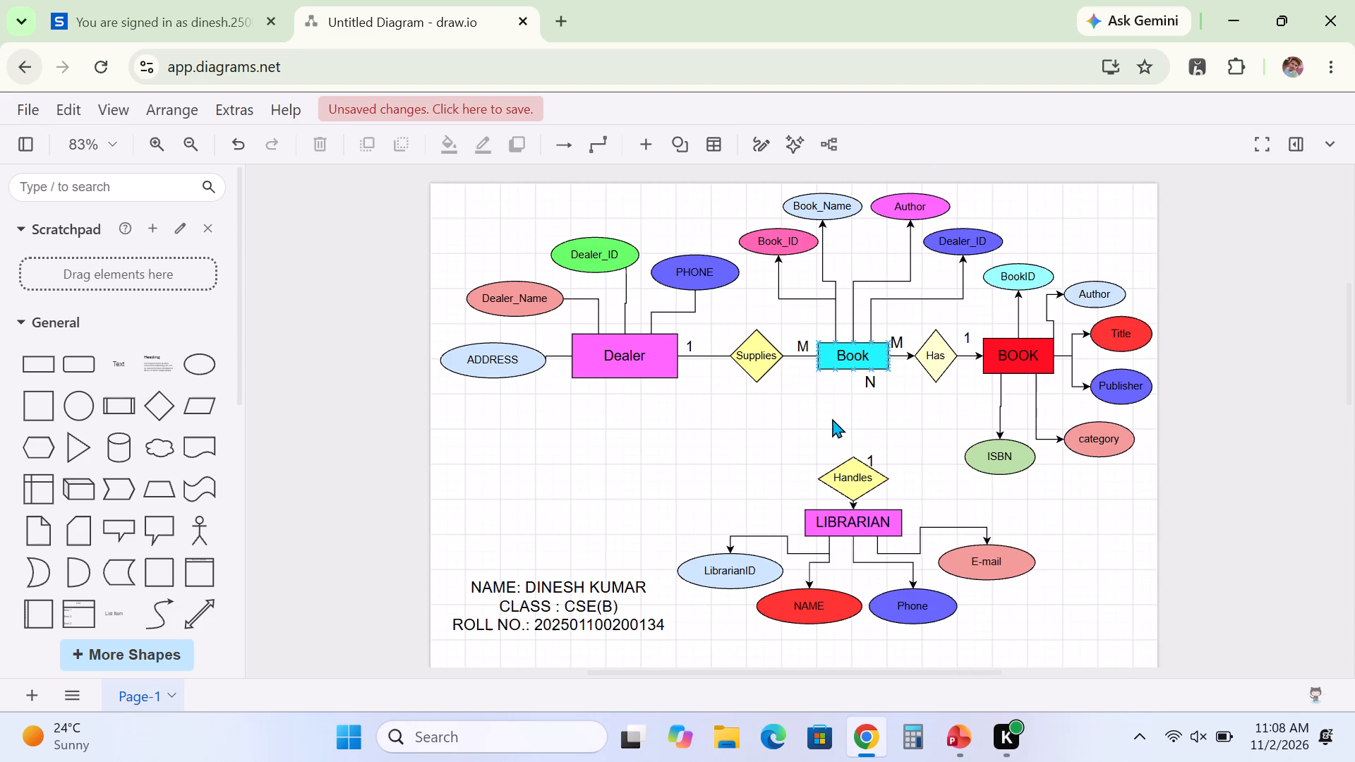
Delete the N cardinality label below the Book entity.
click(869, 385)
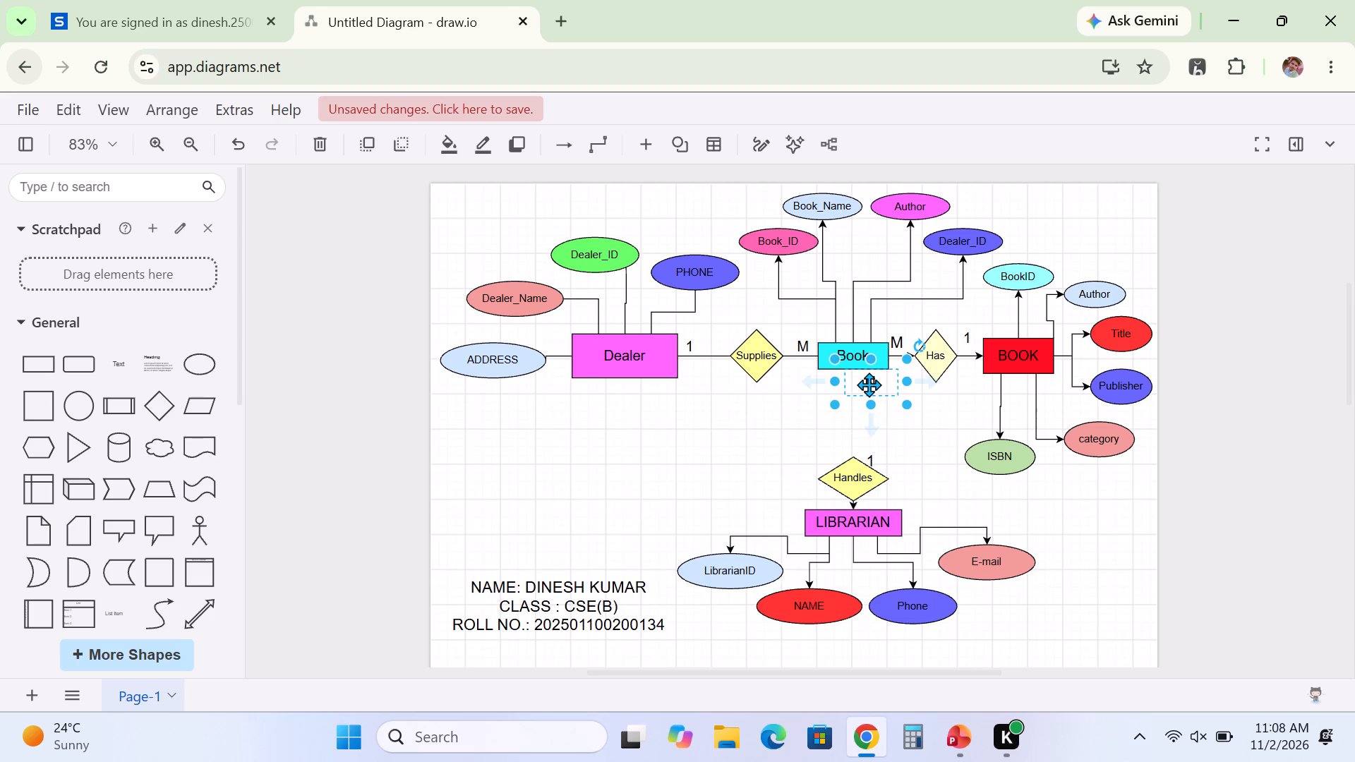
right_click(869, 385)
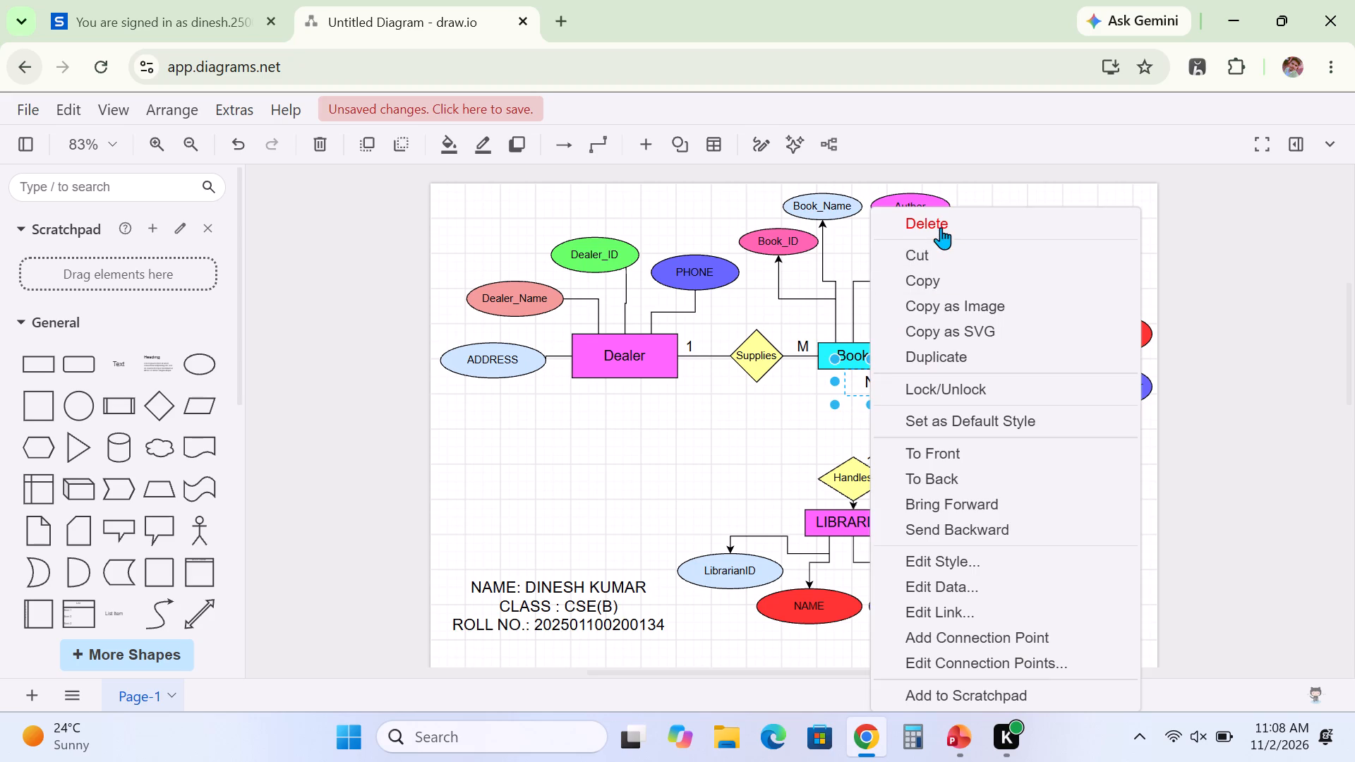
click(941, 216)
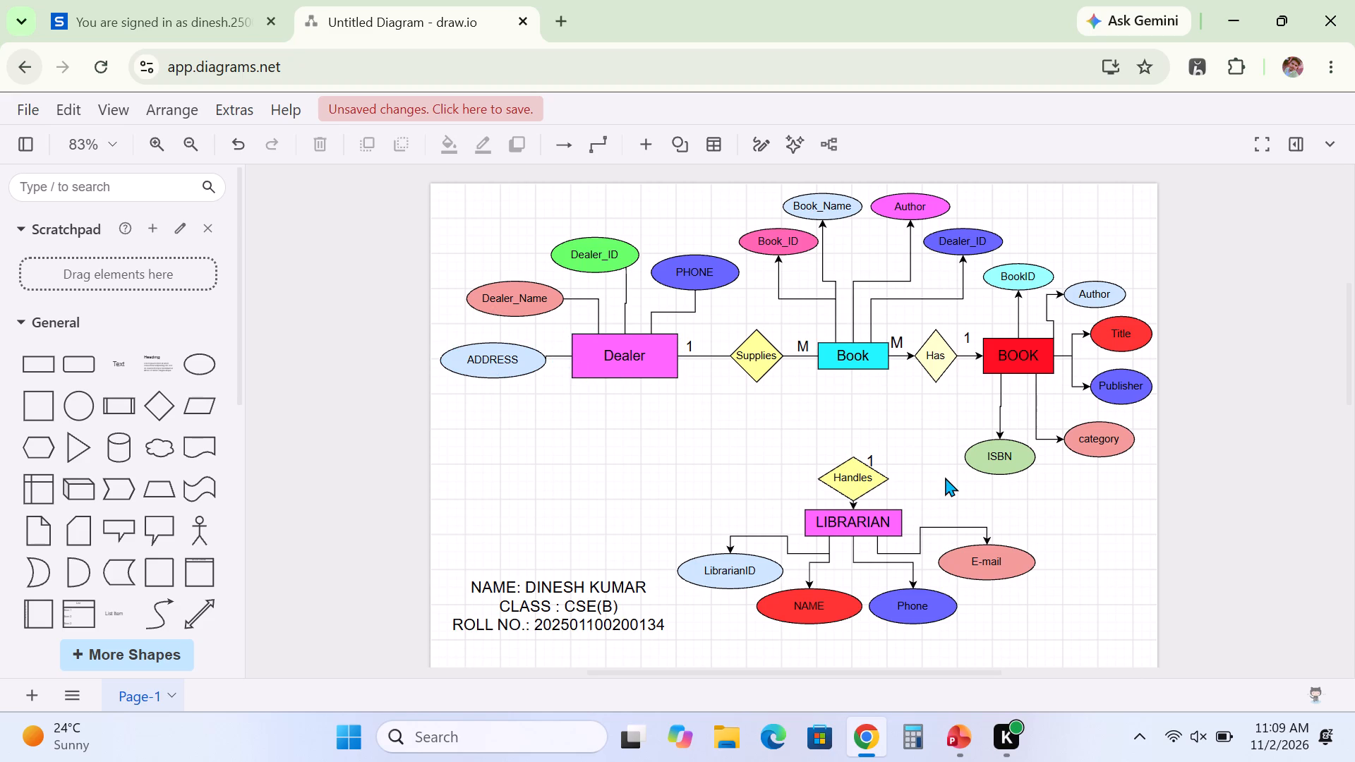
Duplicate the ISBN attribute ellipse and place the copy below the Book entity, above the Handles diamond.
click(1002, 457)
right_click(1002, 457)
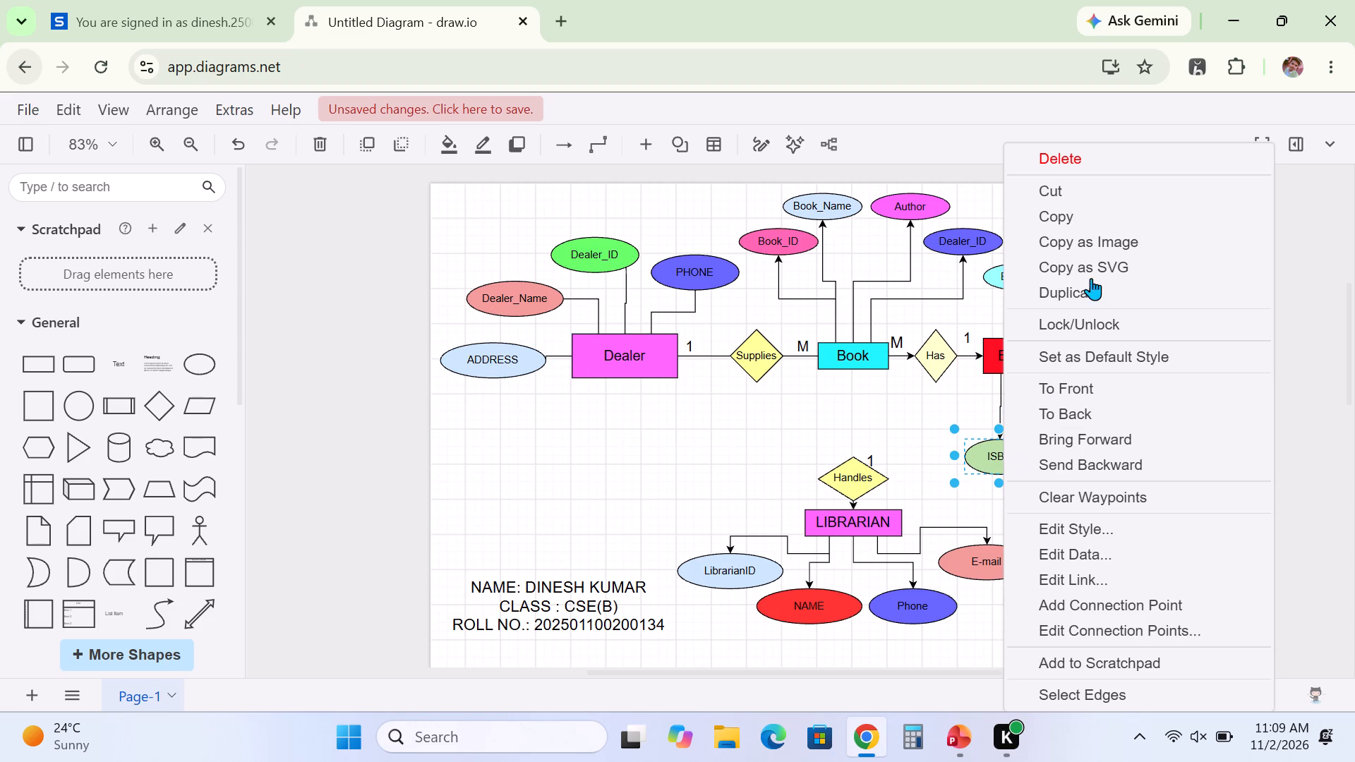
click(1068, 289)
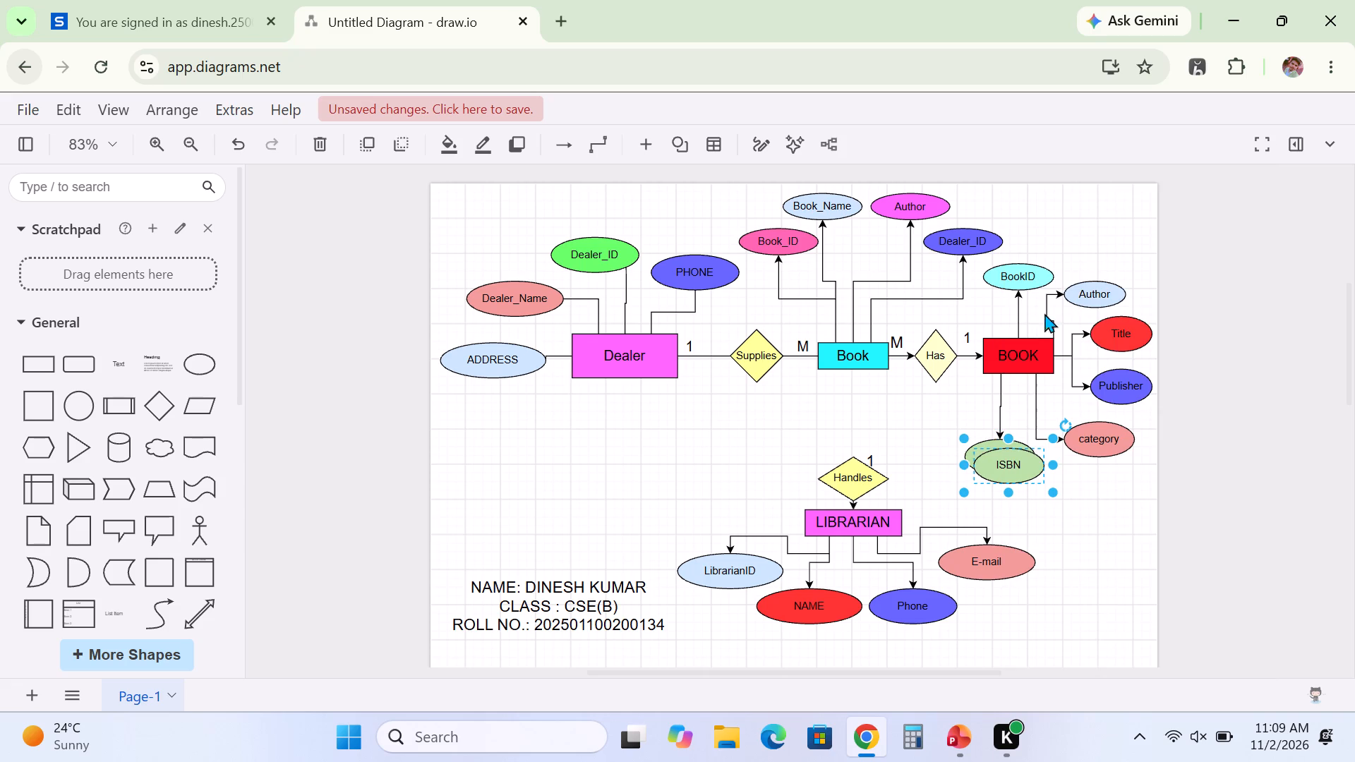
drag(1013, 468, 864, 419)
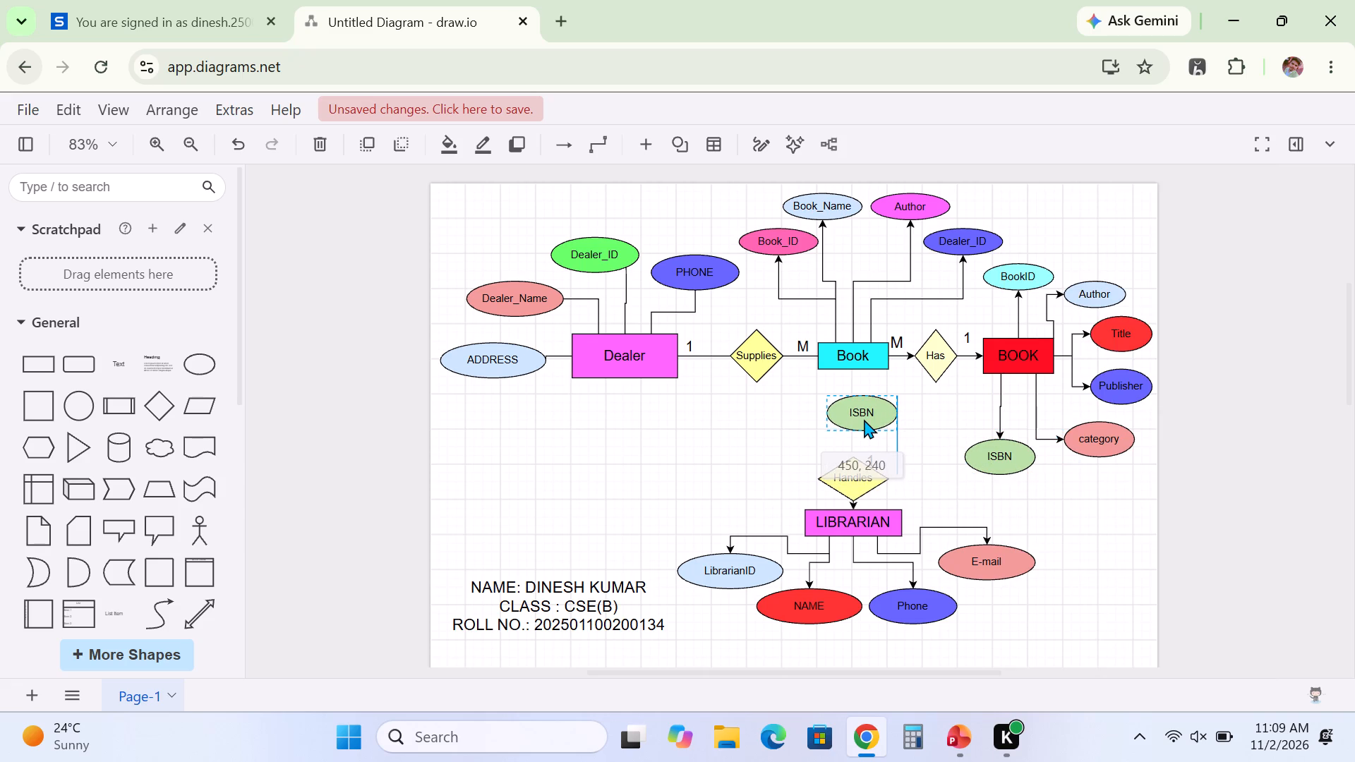
drag(864, 419, 848, 423)
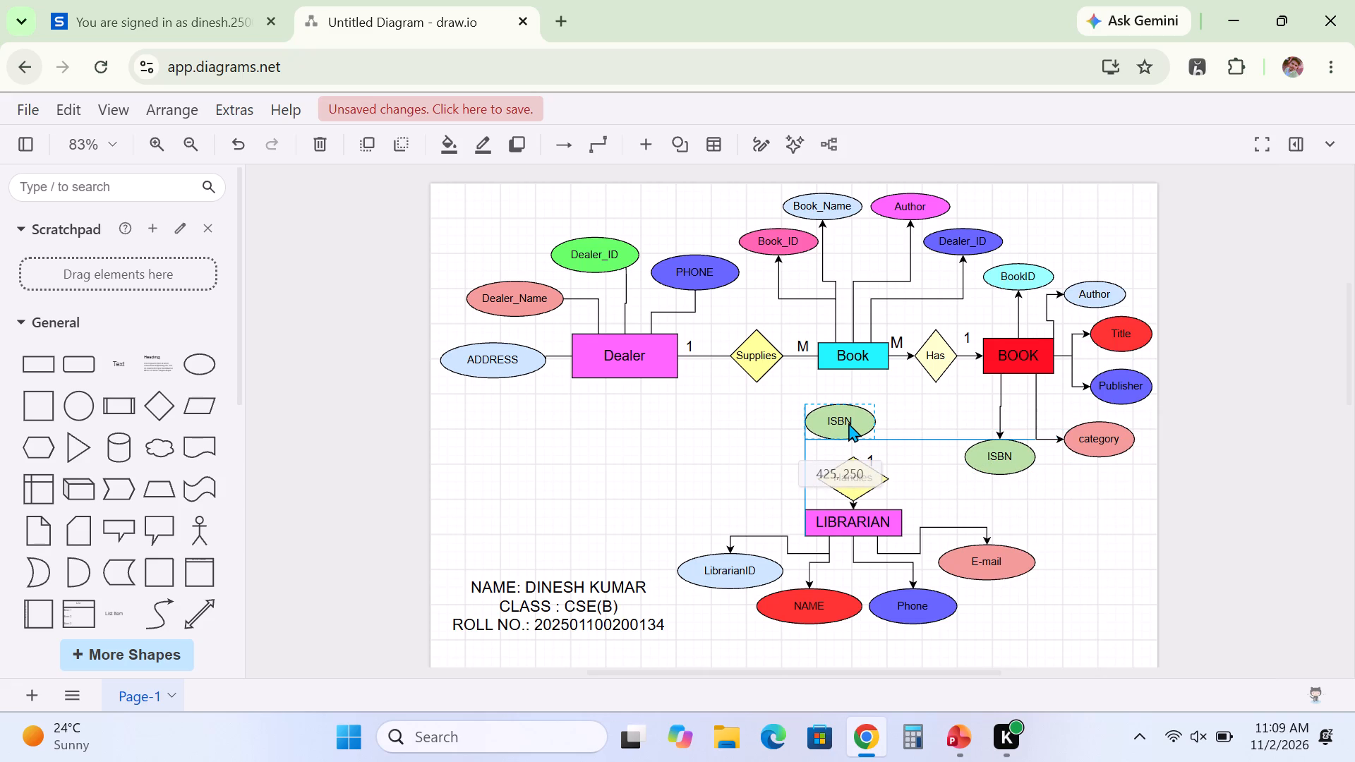
drag(848, 423, 860, 423)
Rename the copied ISBN ellipse below the Book entity as Price and move it slightly closer to Book.
double_click(851, 420)
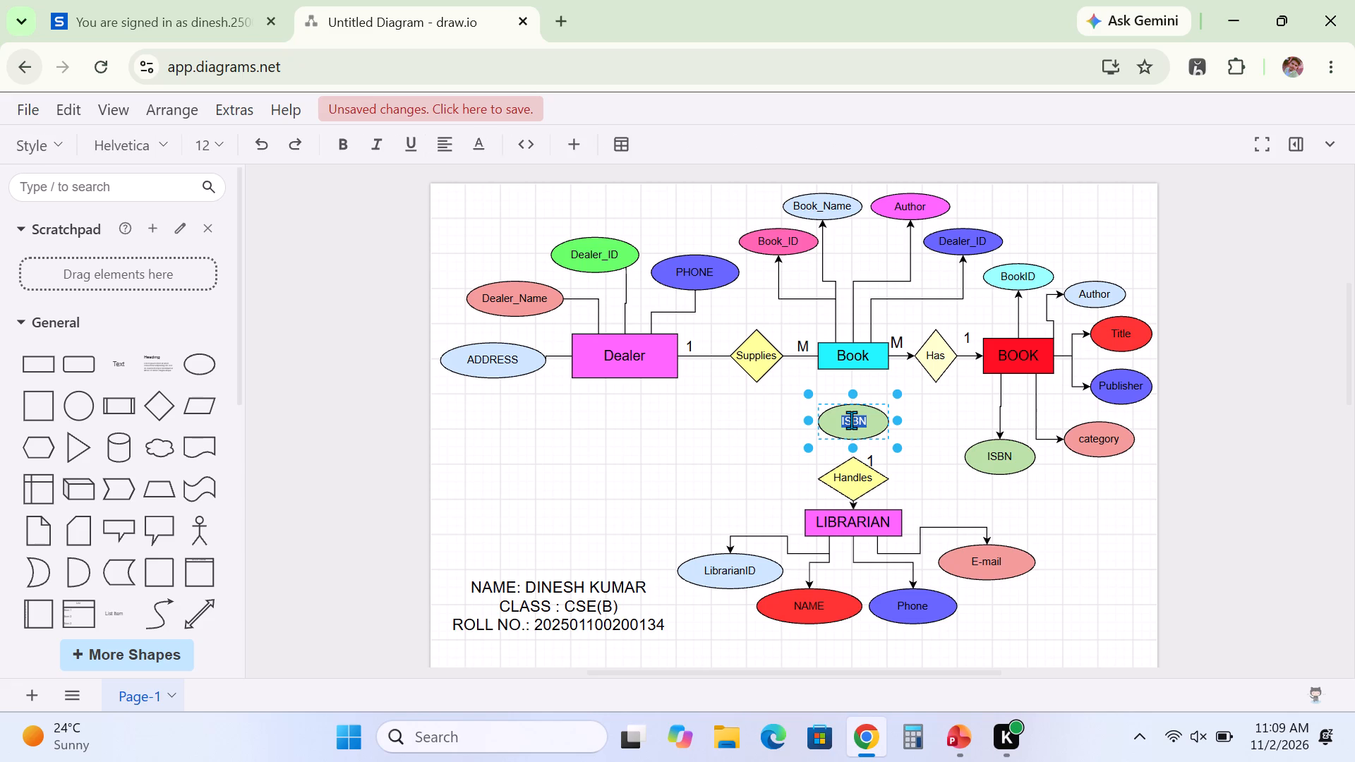
key(BackSpace)
text(Price)
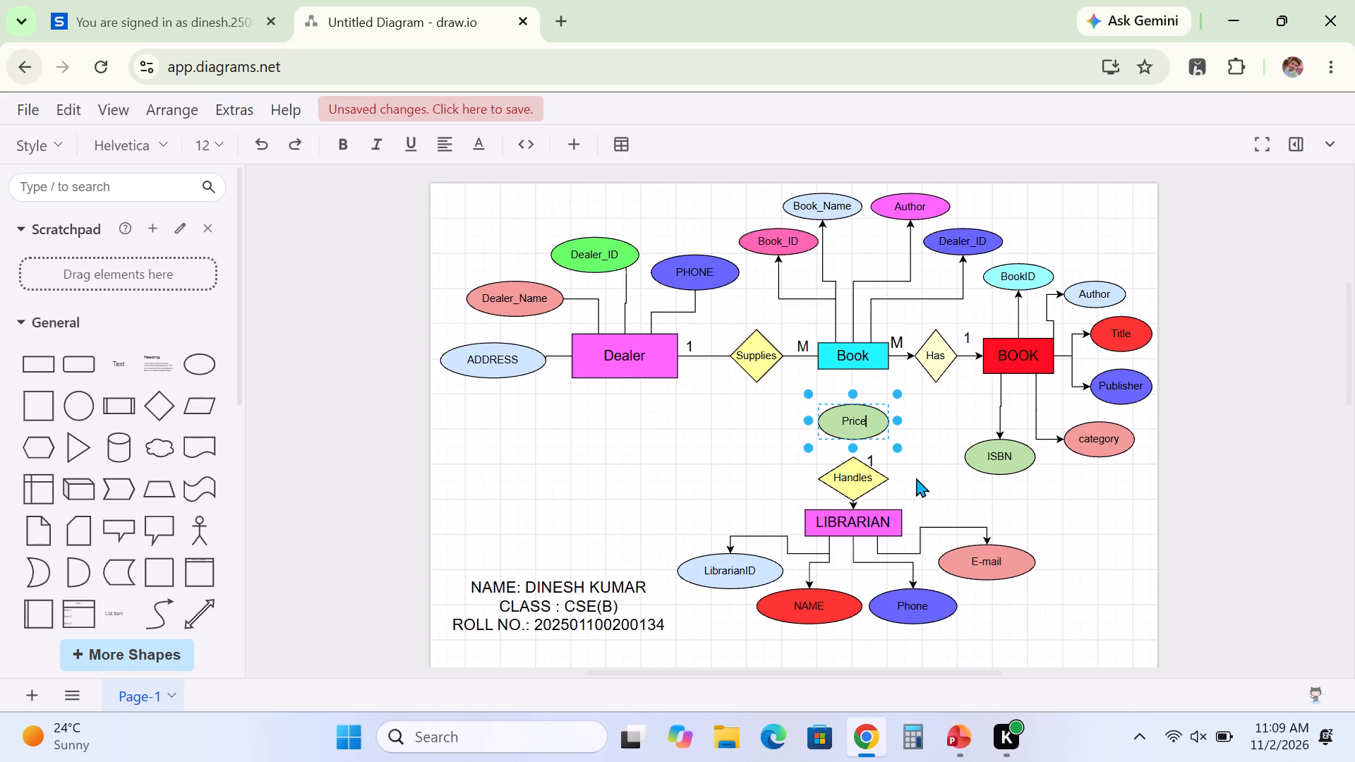
click(916, 478)
drag(857, 423, 857, 421)
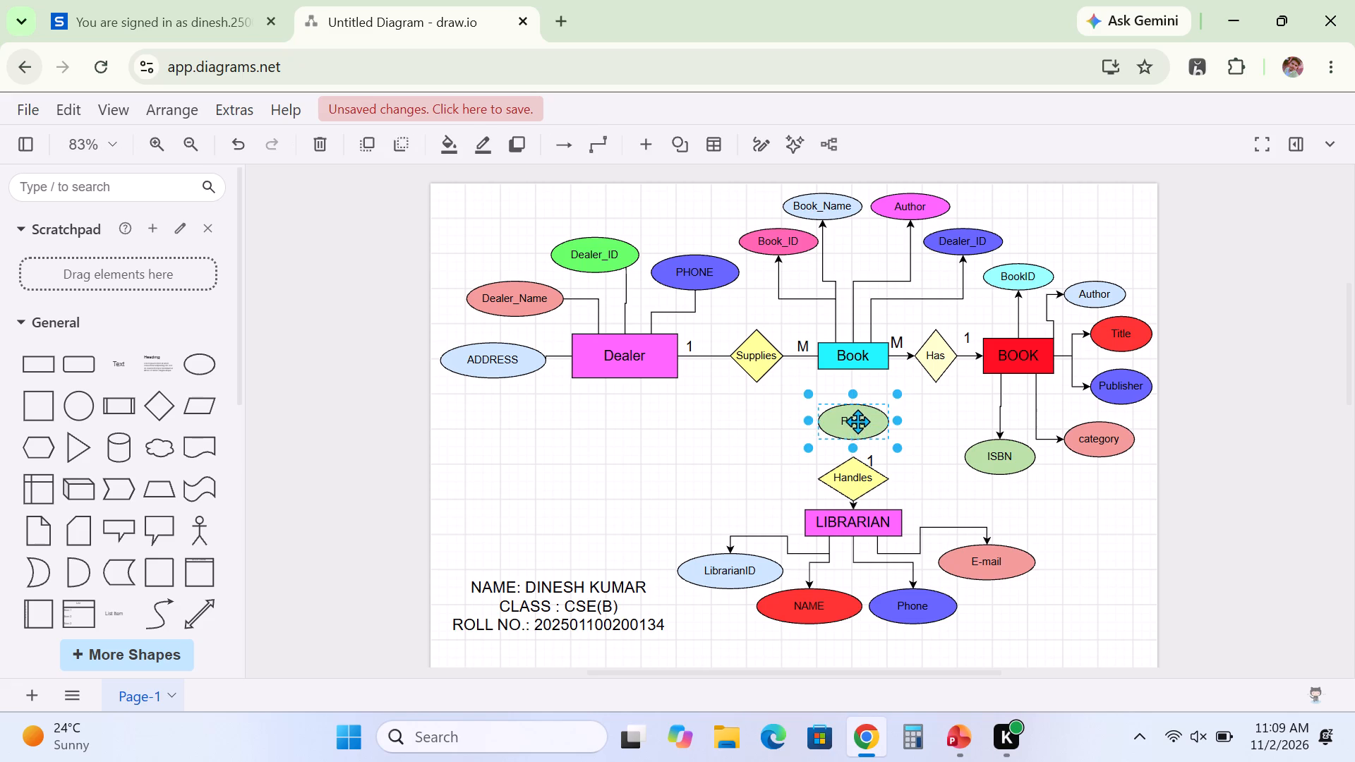
drag(857, 421, 857, 413)
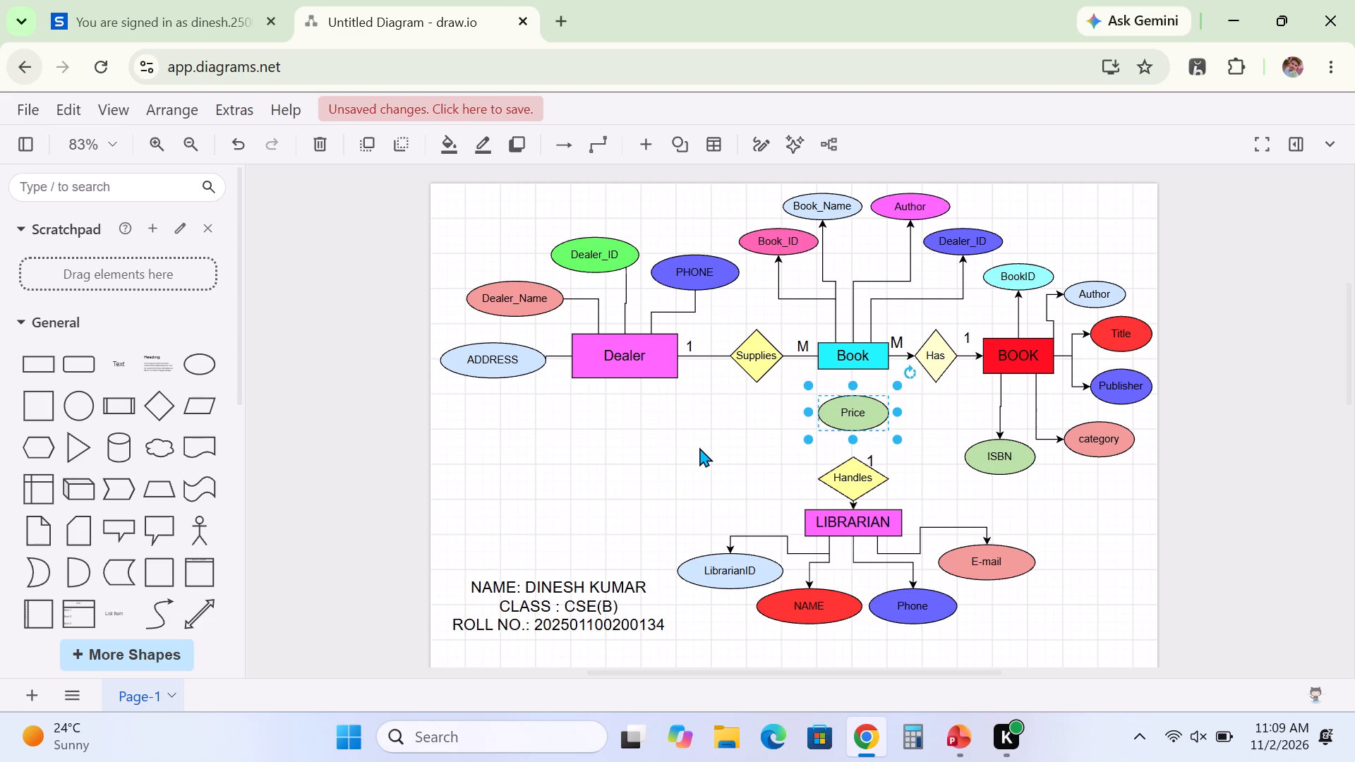
click(699, 447)
Connect the Book entity to the Price attribute and set the connector's line end to None.
drag(854, 369, 853, 396)
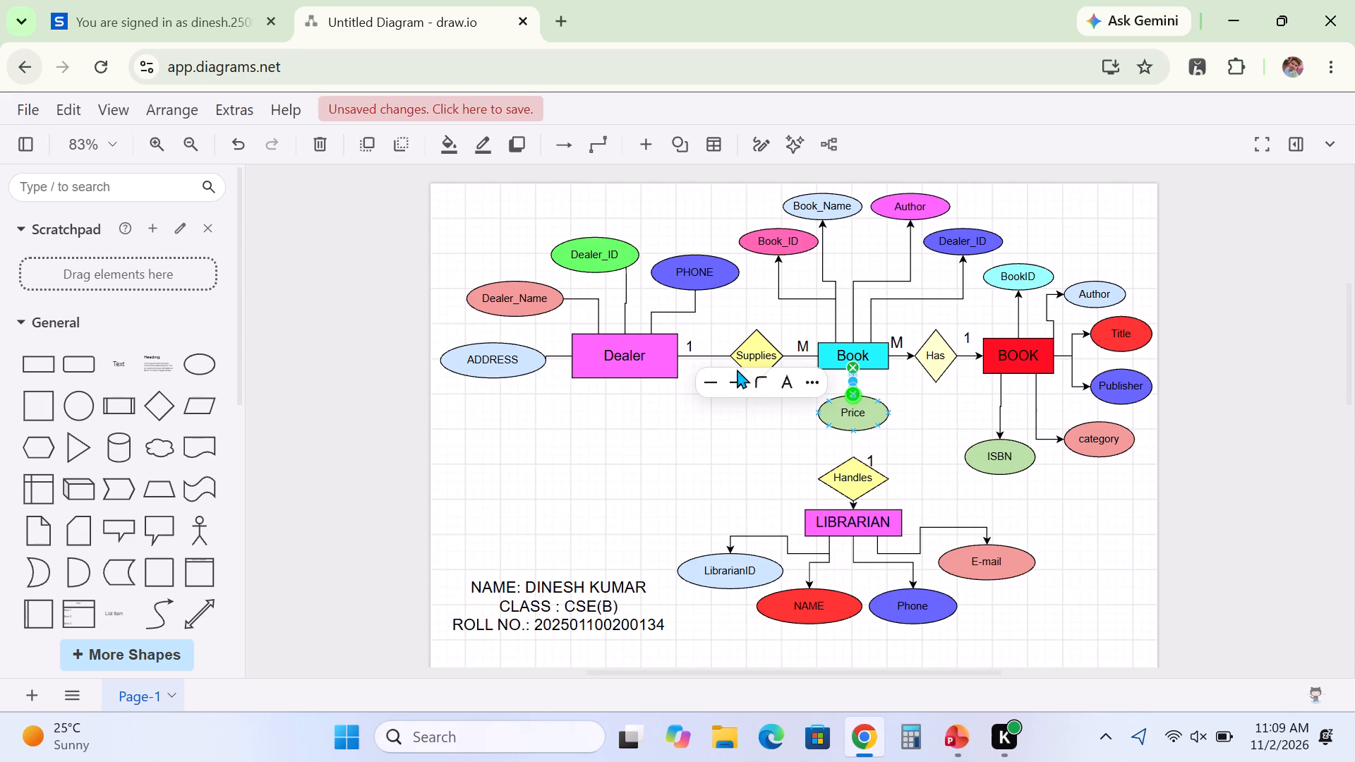
click(732, 371)
click(749, 455)
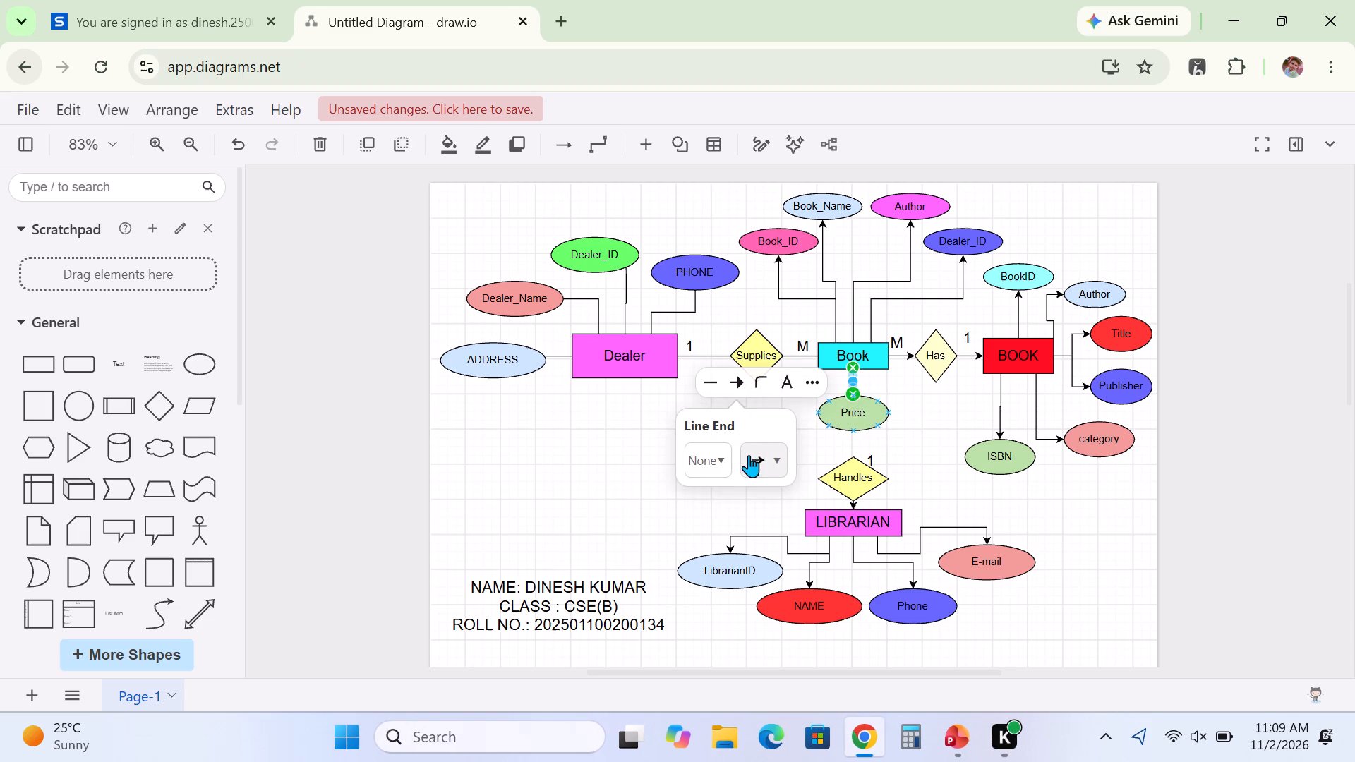
click(764, 341)
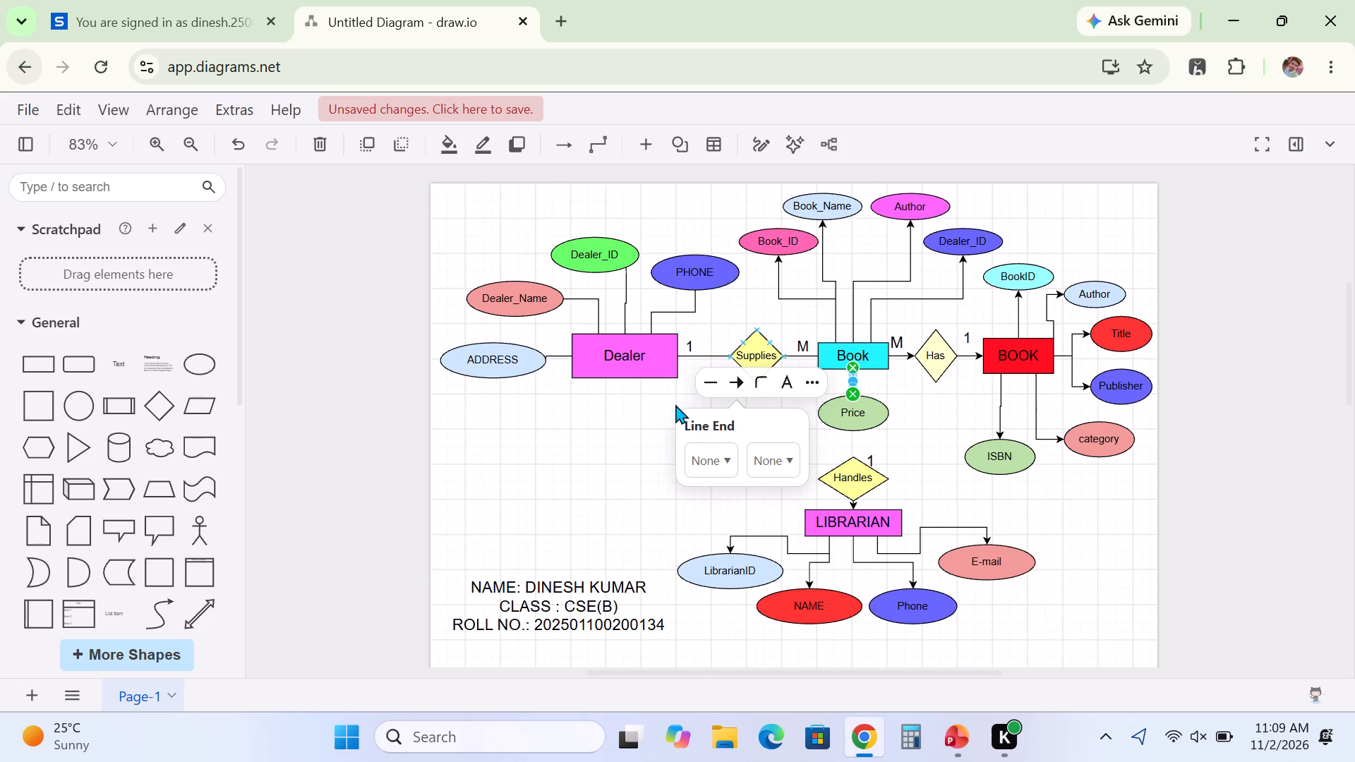
click(576, 501)
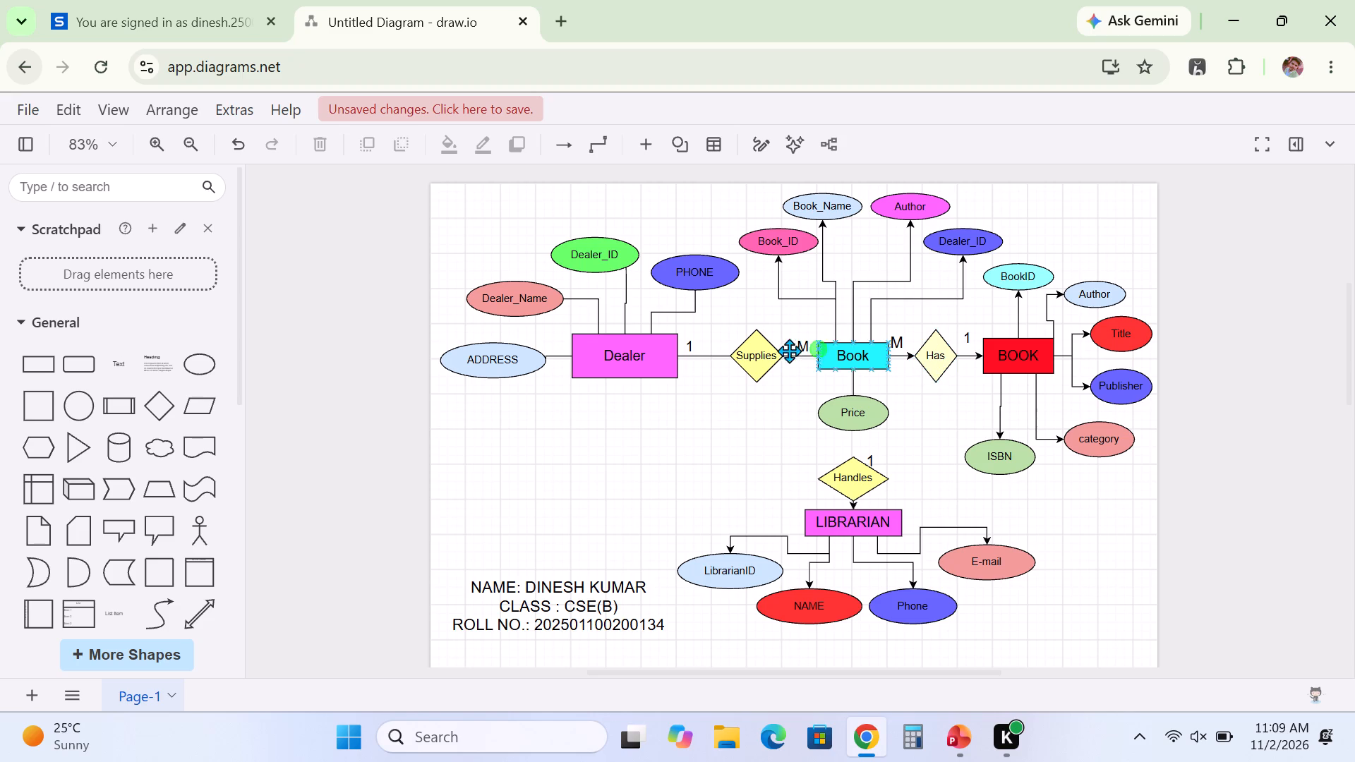
Move the Supplies diamond and the Book entity slightly toward the Dealer entity.
drag(761, 358, 737, 357)
drag(857, 356, 833, 361)
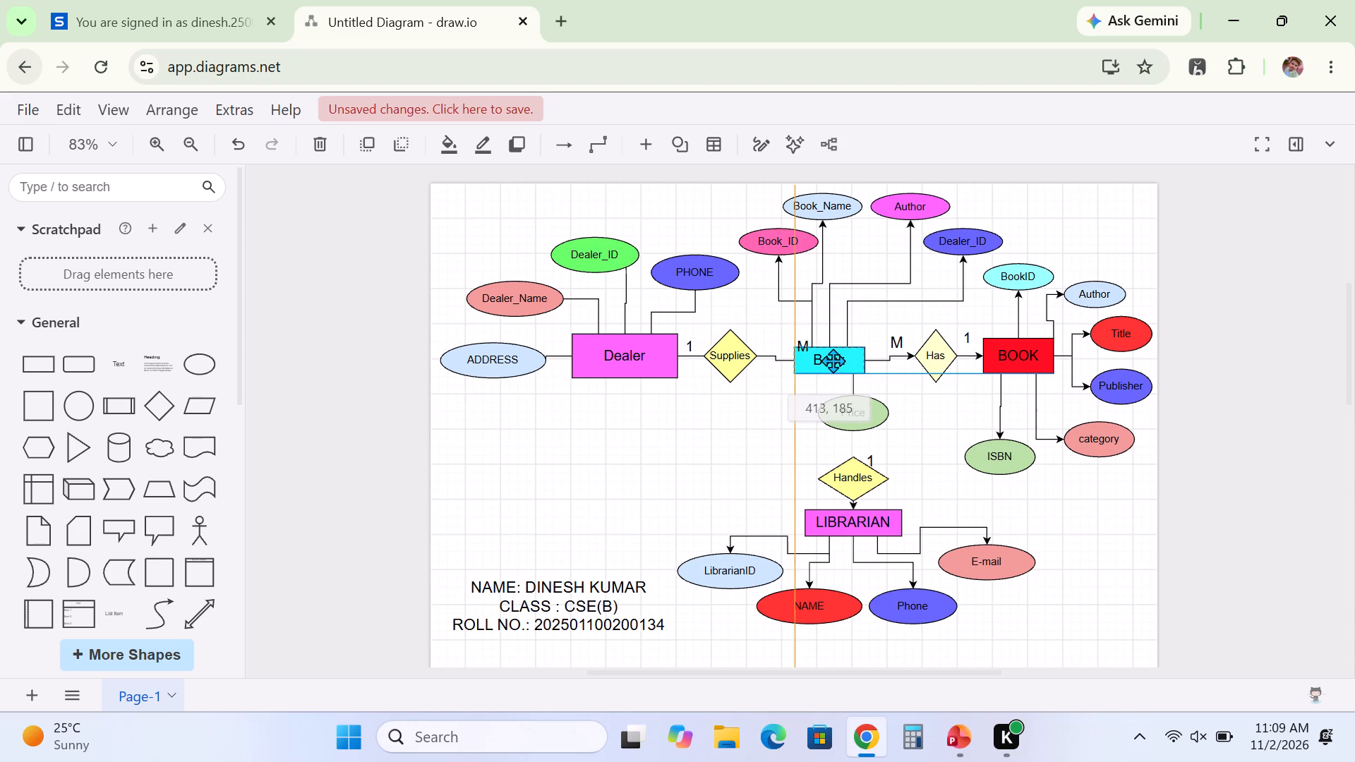
drag(833, 361, 848, 366)
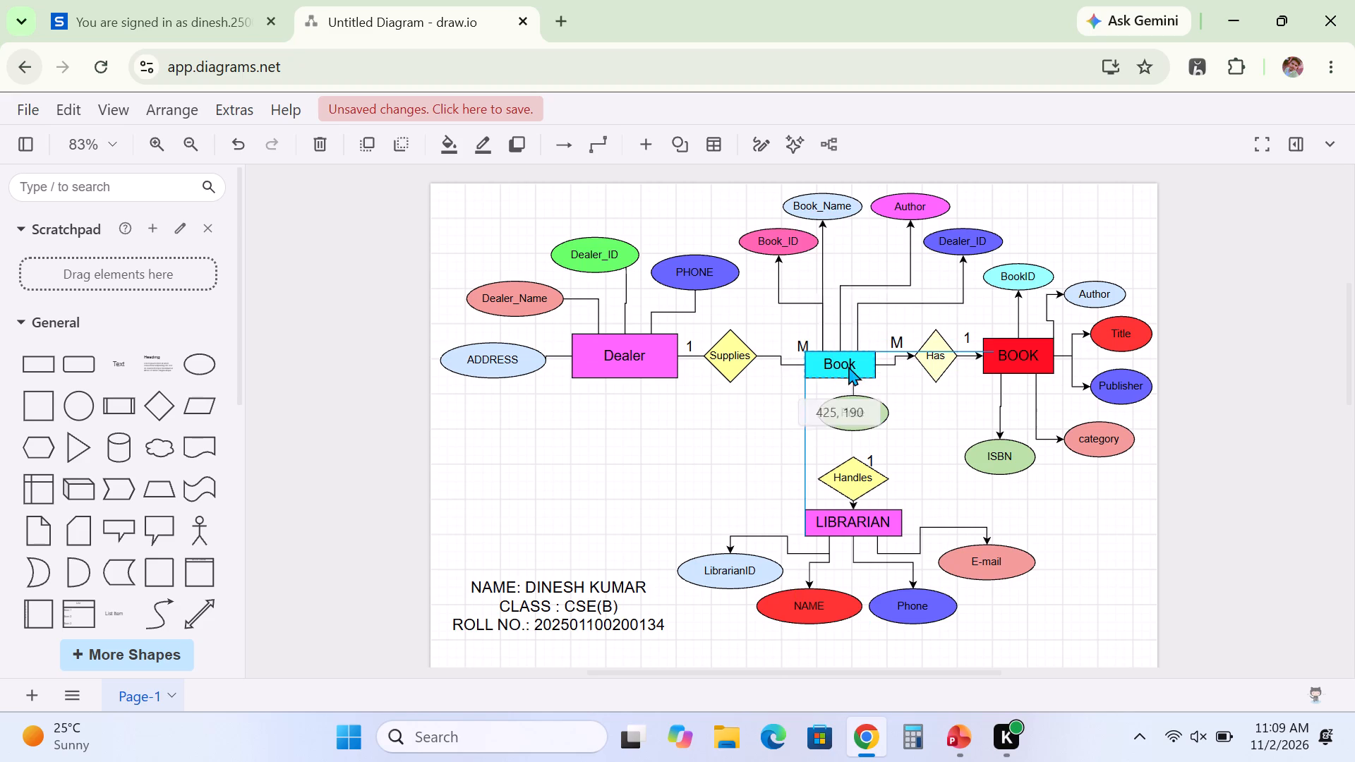
drag(848, 366, 852, 368)
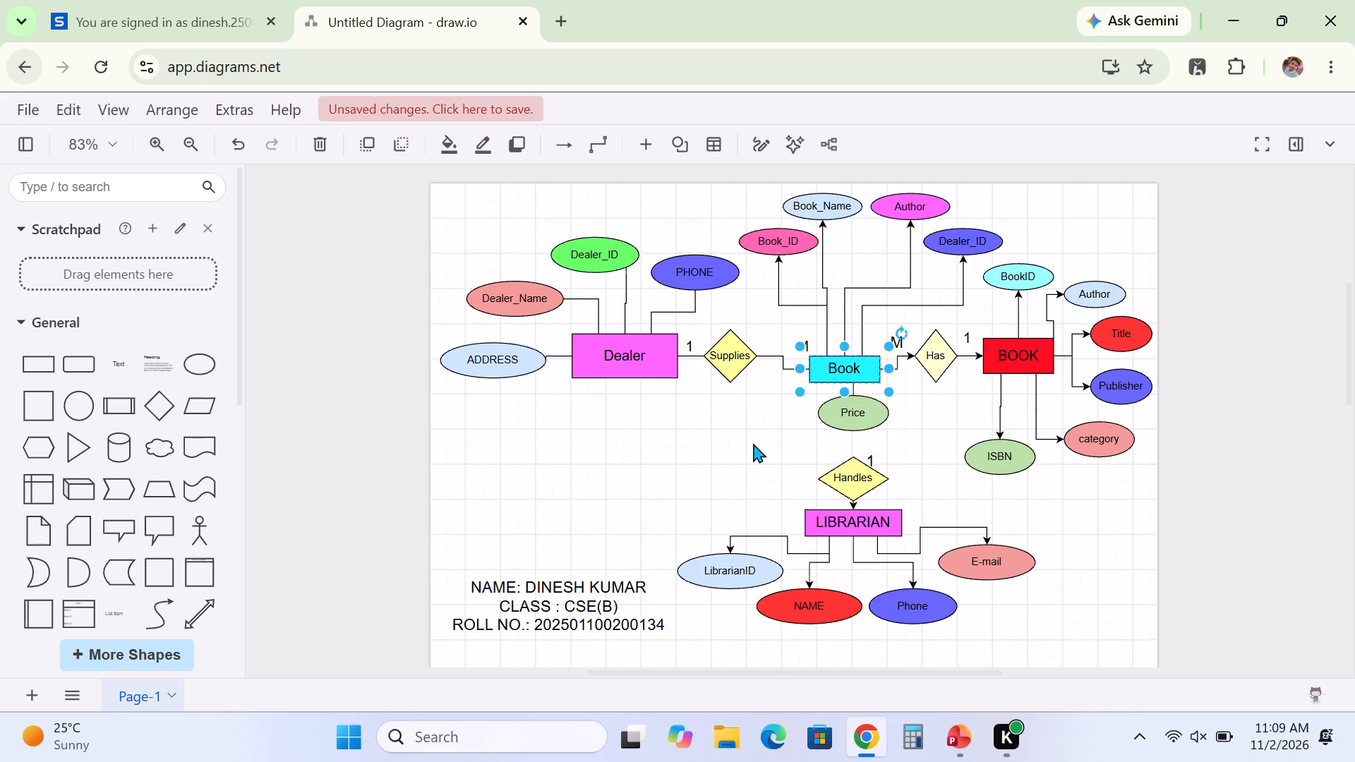
click(753, 443)
Shift the M label between Supplies and Book upward and toward the Supplies diamond.
click(807, 342)
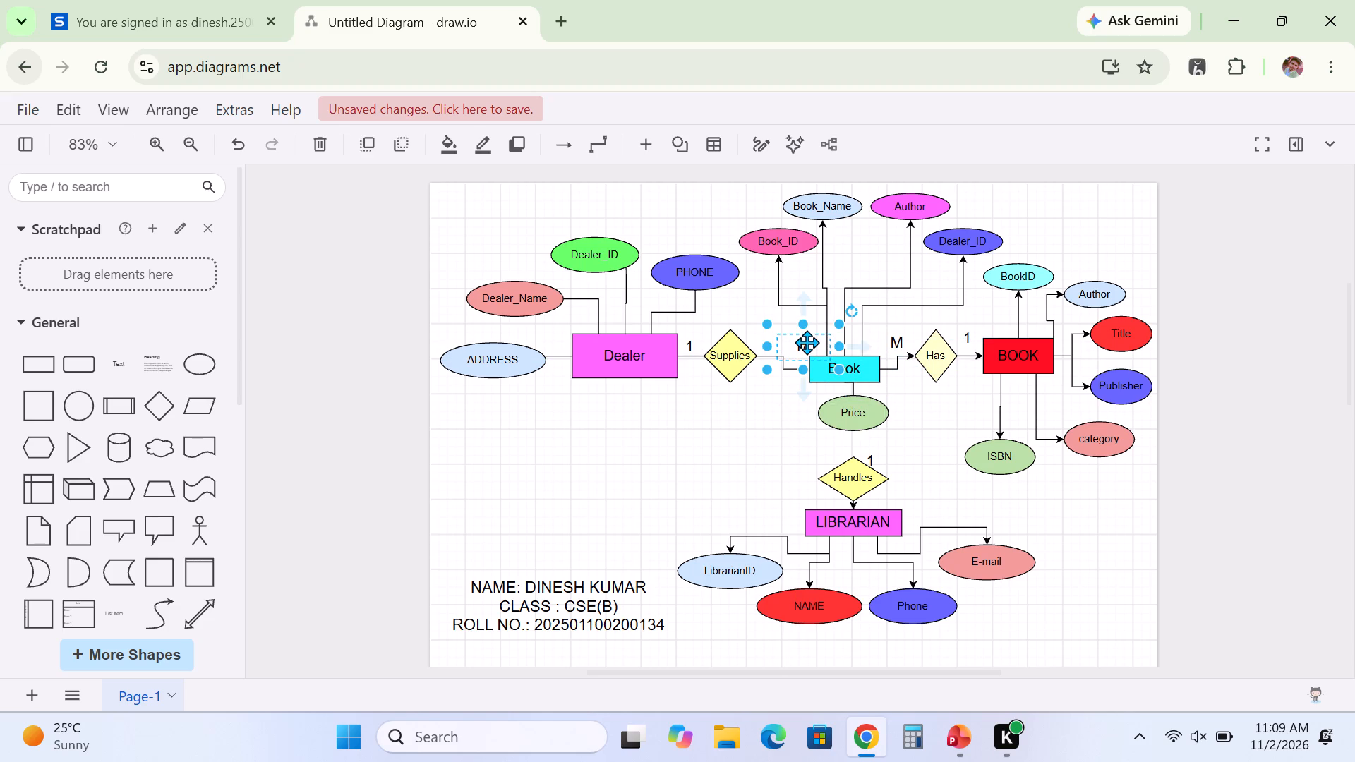
key(Up)
key(Up)
key(Up)
key(Up)
key(Up)
key(Up)
key(Up)
key(Up)
key(Up)
key(Up)
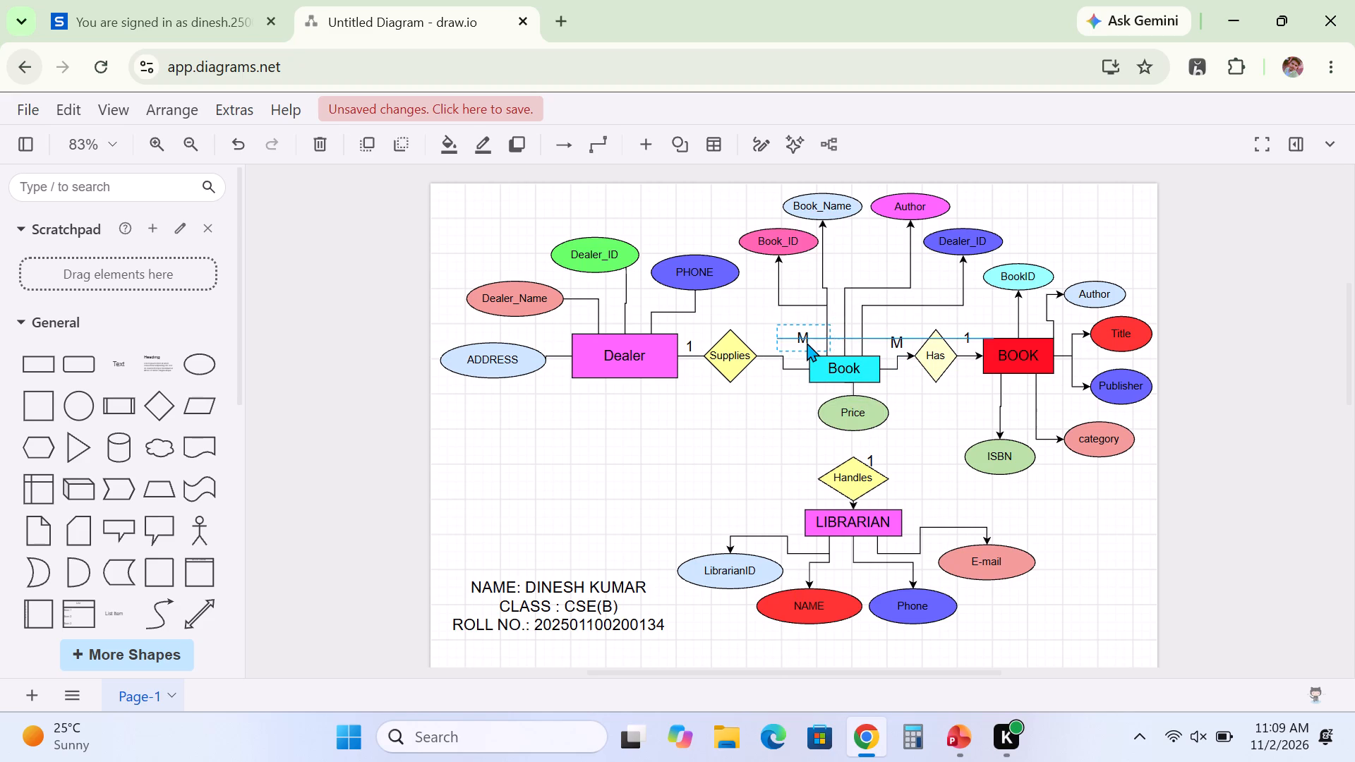
key(Up)
key(Up)
key(Up)
key(Up)
key(Up)
key(Up)
key(Up)
key(Up)
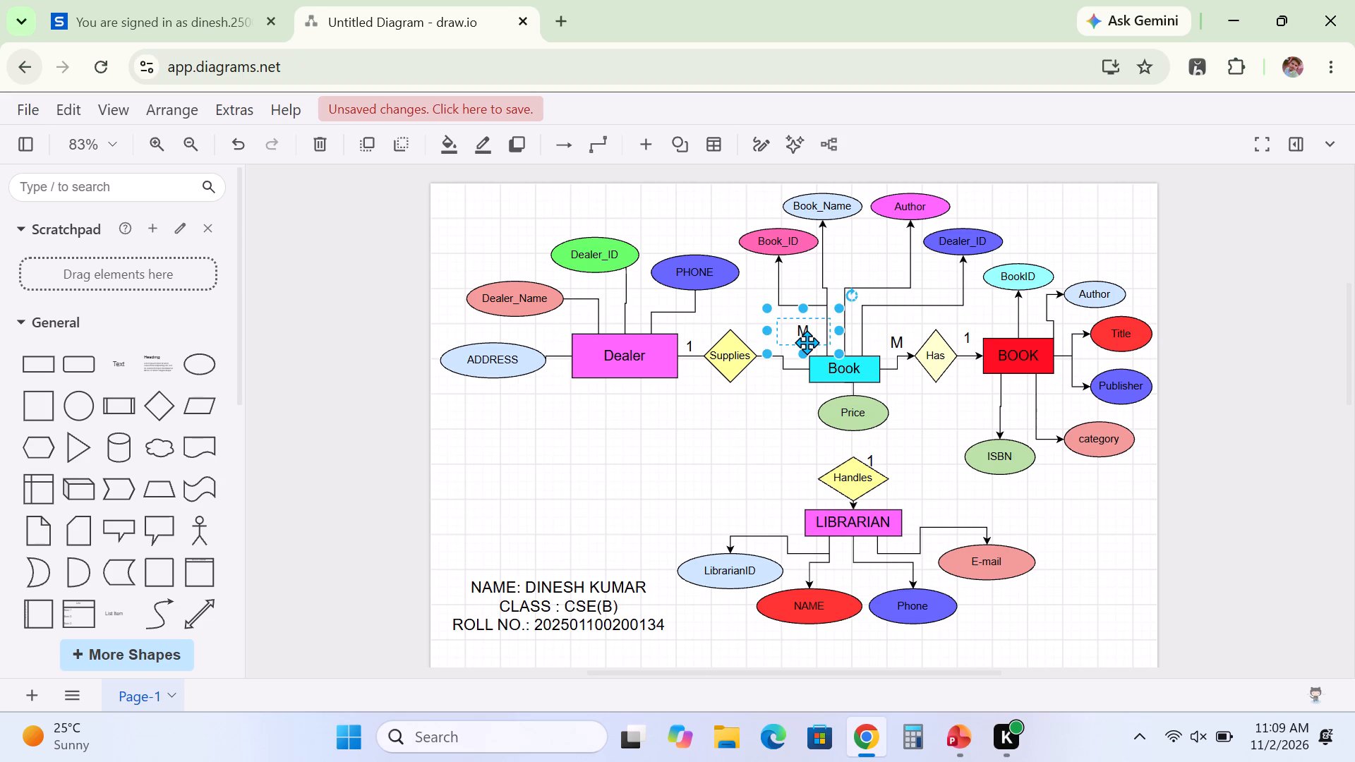
key(Left)
key(Left)
key(Left)
key(Left)
key(Left)
key(Left)
key(Left)
key(Left)
key(Left)
key(Left)
key(Left)
key(Left)
key(Left)
key(Left)
key(Left)
key(Left)
key(Left)
key(Left)
key(Left)
key(Left)
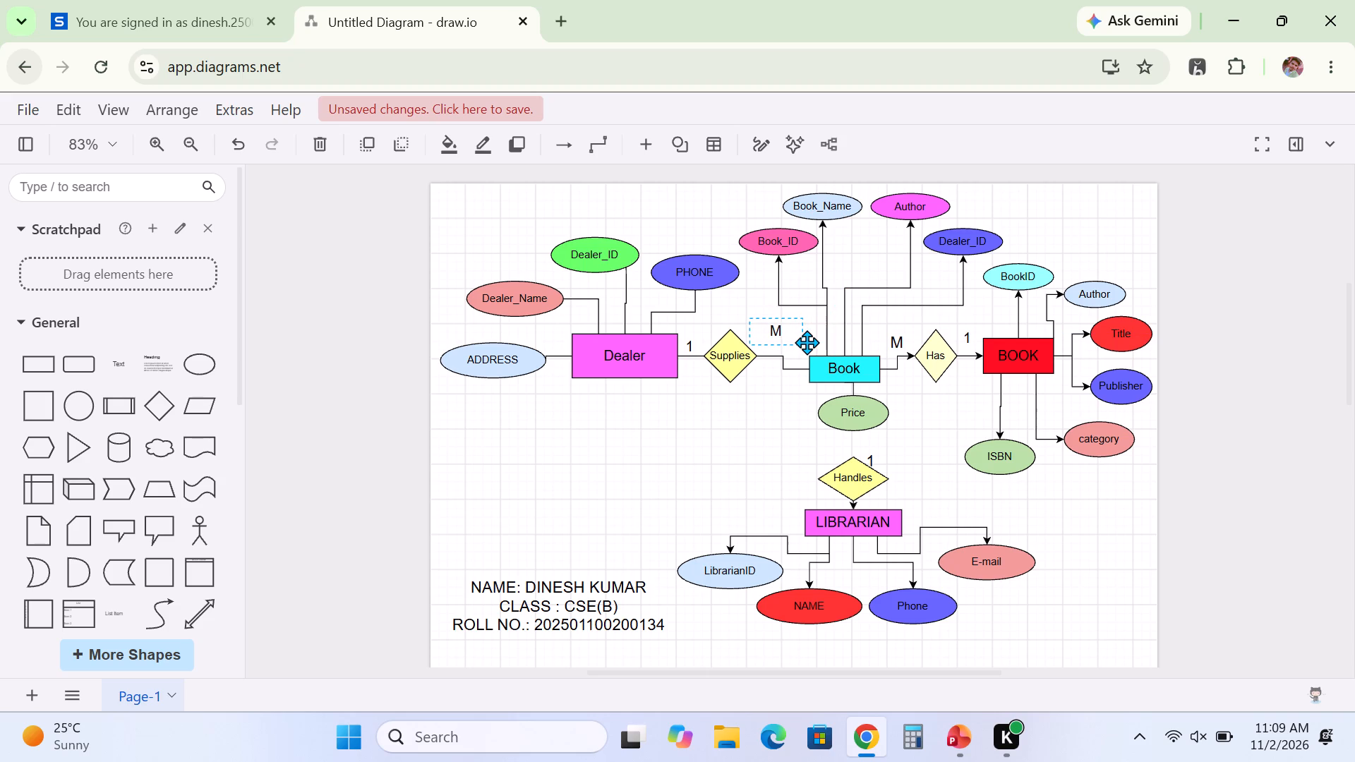
key(Up)
key(Up)
key(Up)
key(Up)
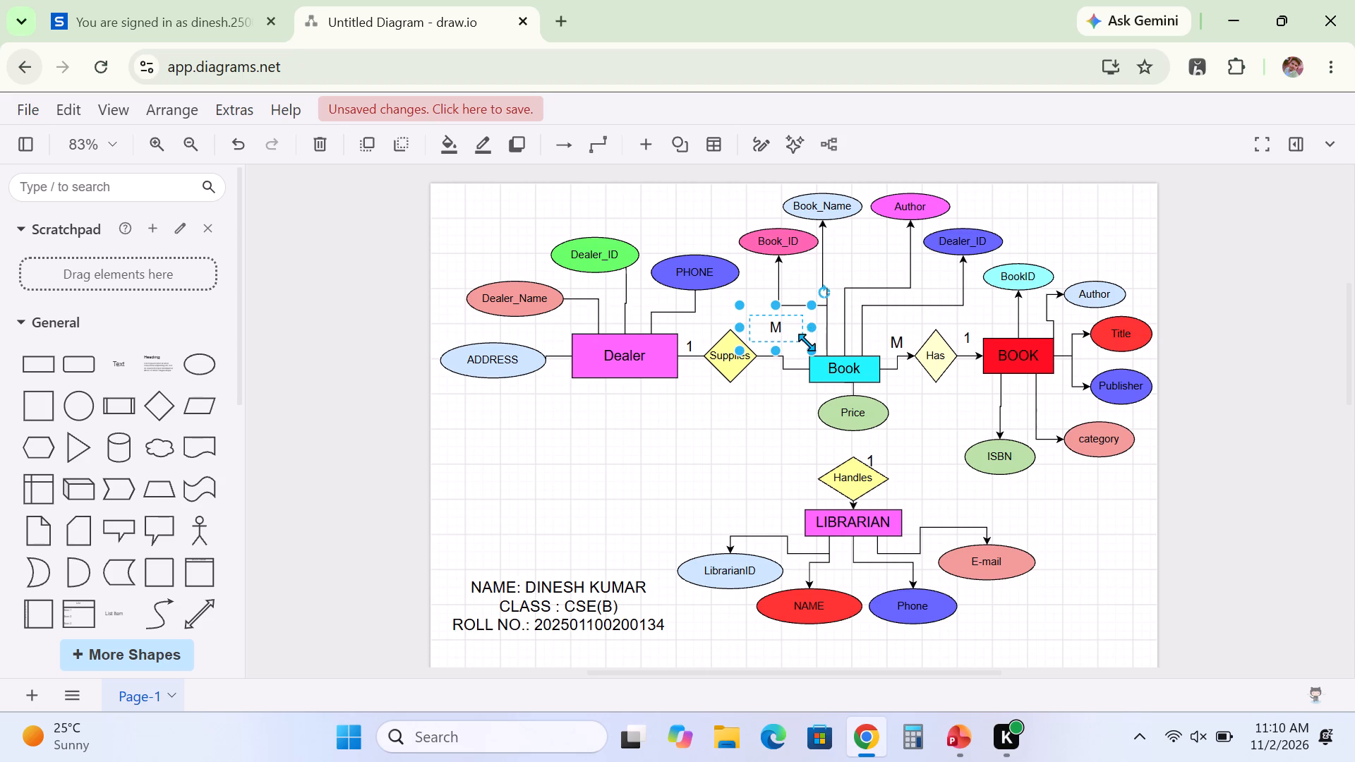
Move the Book entity up and slightly toward Supplies so their connector runs straight.
click(855, 377)
drag(855, 377, 854, 361)
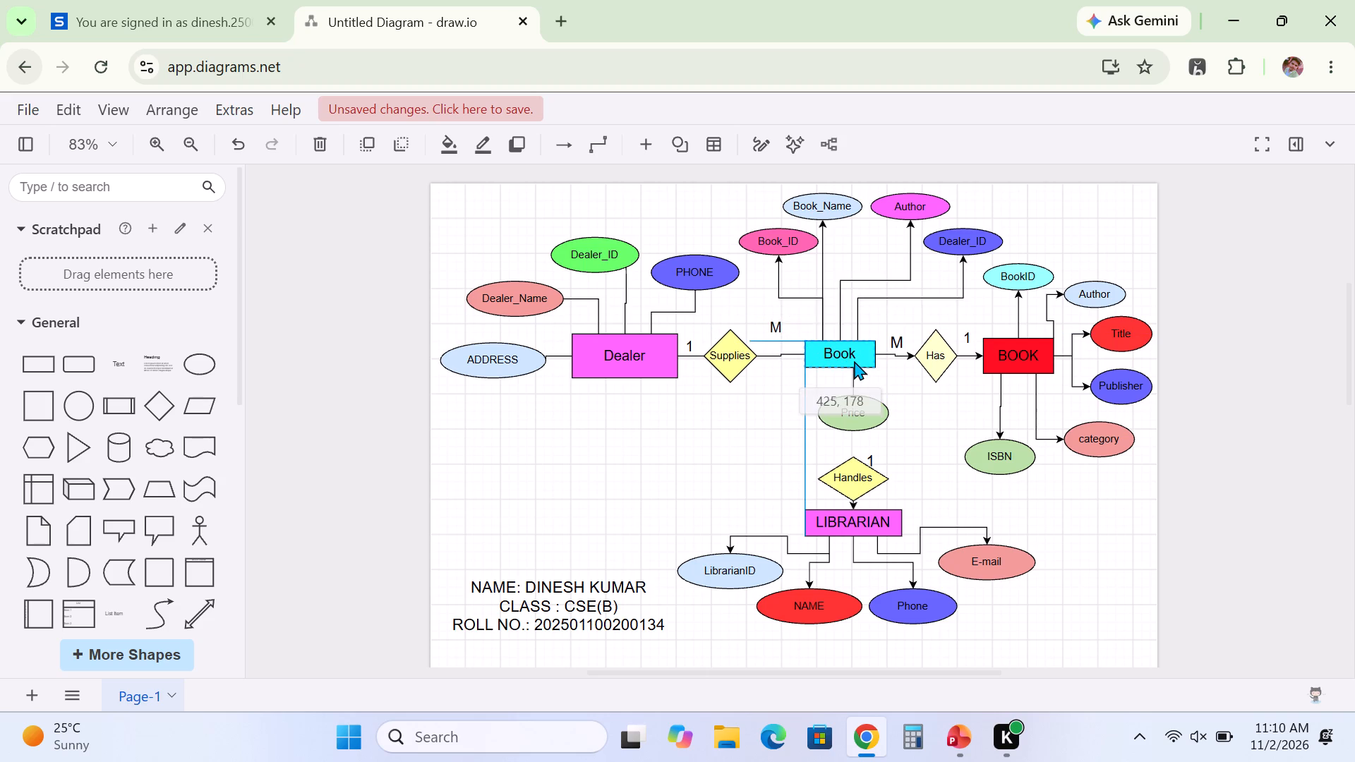
drag(854, 361, 852, 365)
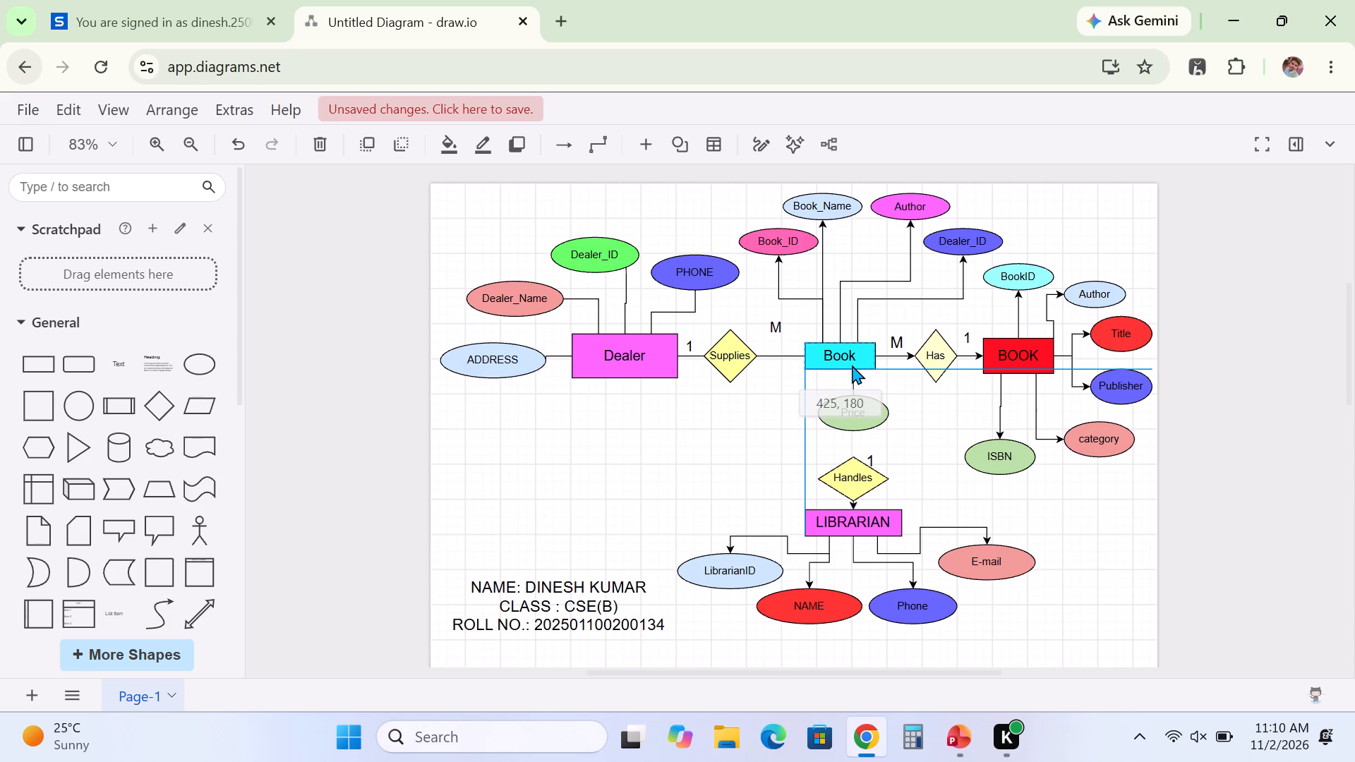
drag(852, 365, 843, 364)
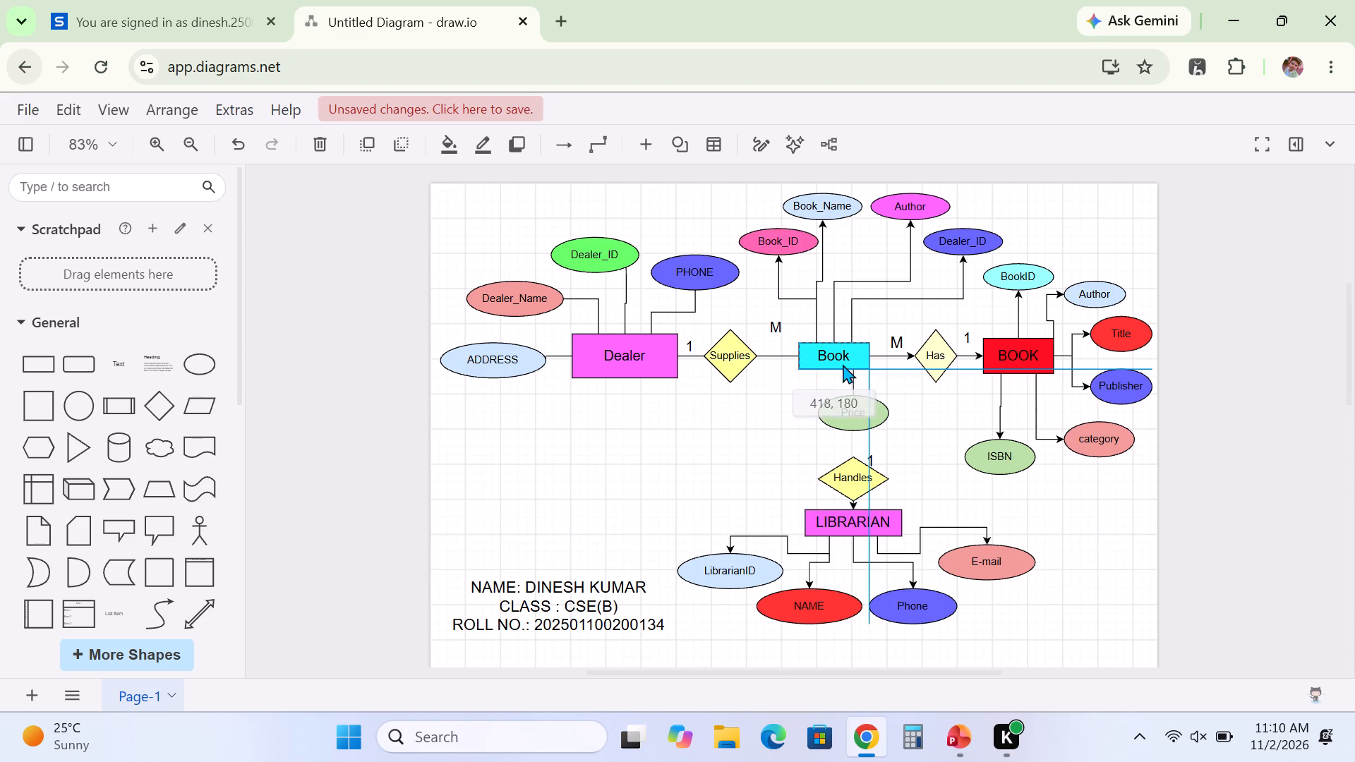
drag(843, 364, 847, 365)
click(723, 450)
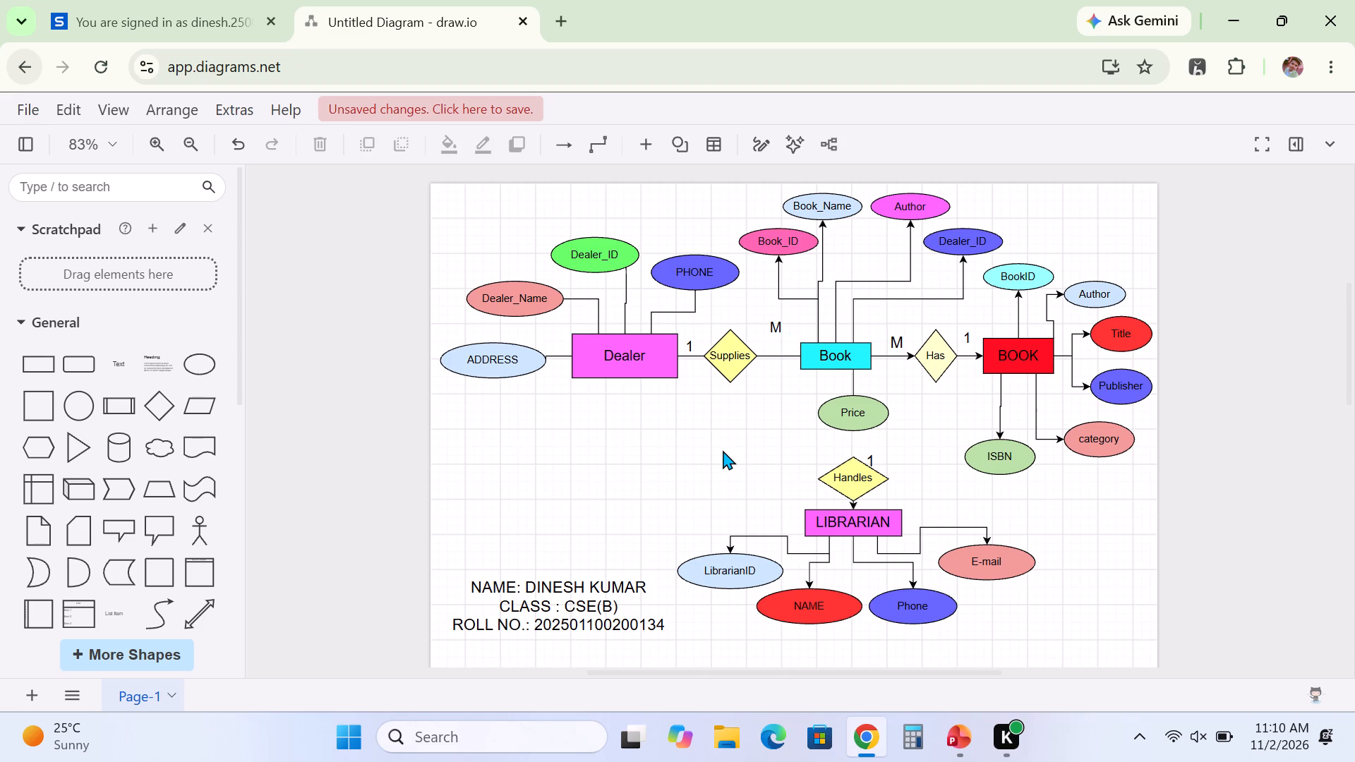
Lower the M label until it sits just above the connector between Supplies and Book.
click(777, 325)
key(Down)
key(Down)
key(Down)
key(Down)
key(Down)
key(Down)
key(Down)
key(Down)
key(Down)
key(Down)
key(Down)
key(Down)
key(Down)
key(Down)
key(Down)
key(Down)
key(Down)
key(Down)
key(Down)
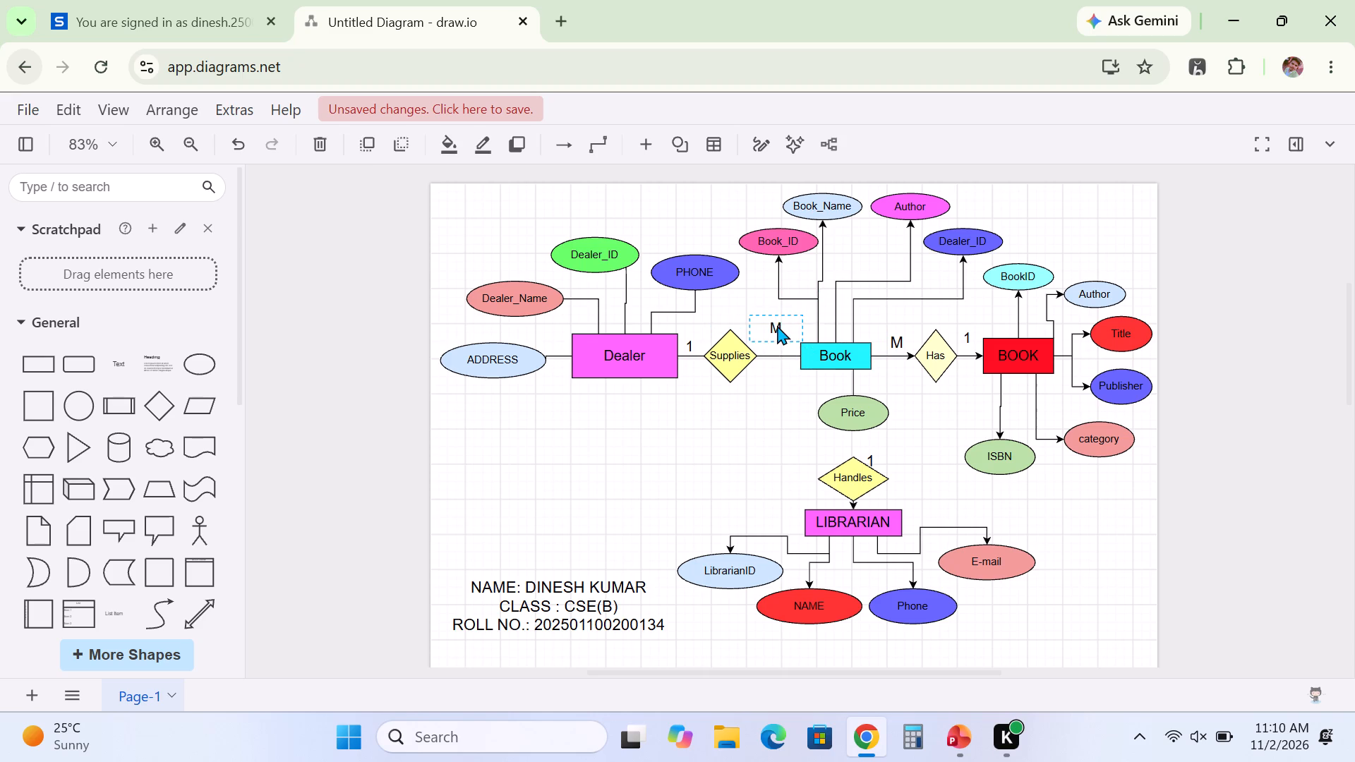
key(Down)
key(Down)
key(Right)
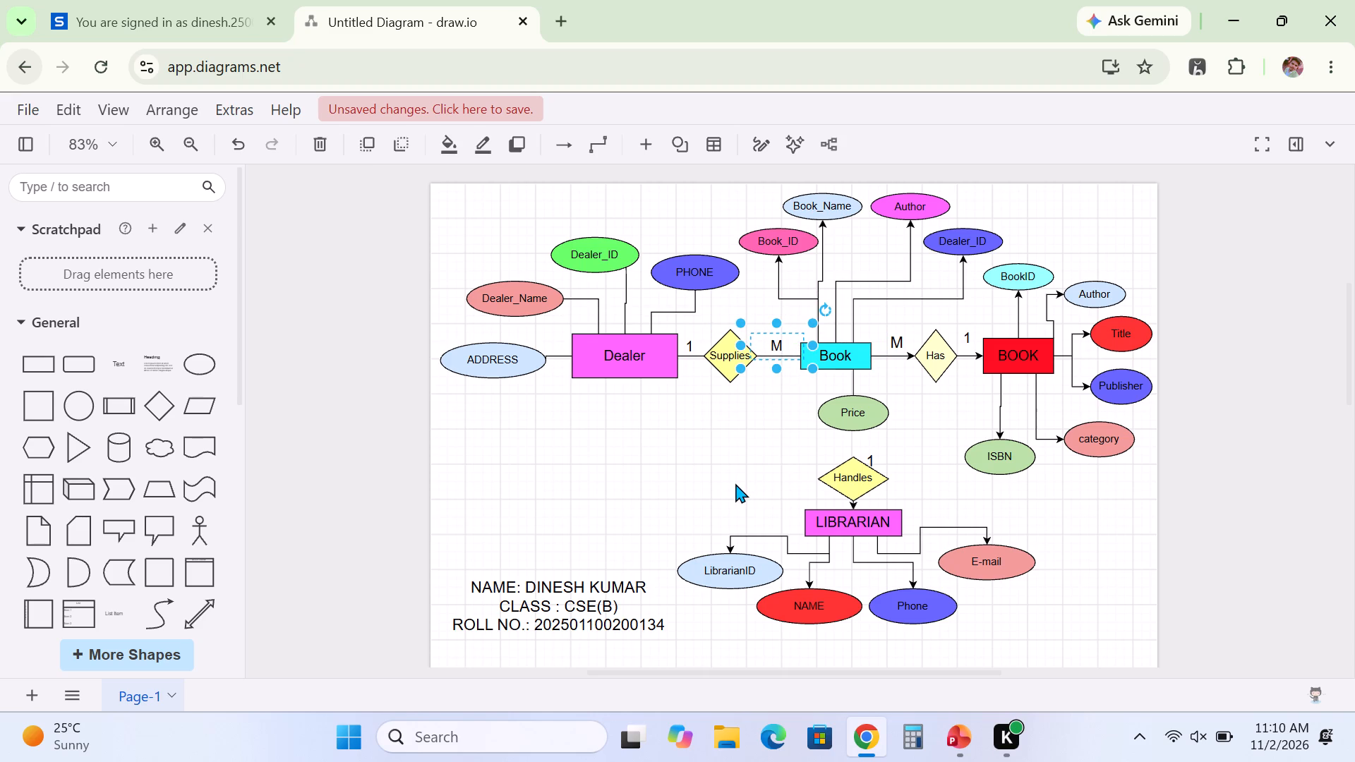
key(Down)
click(694, 452)
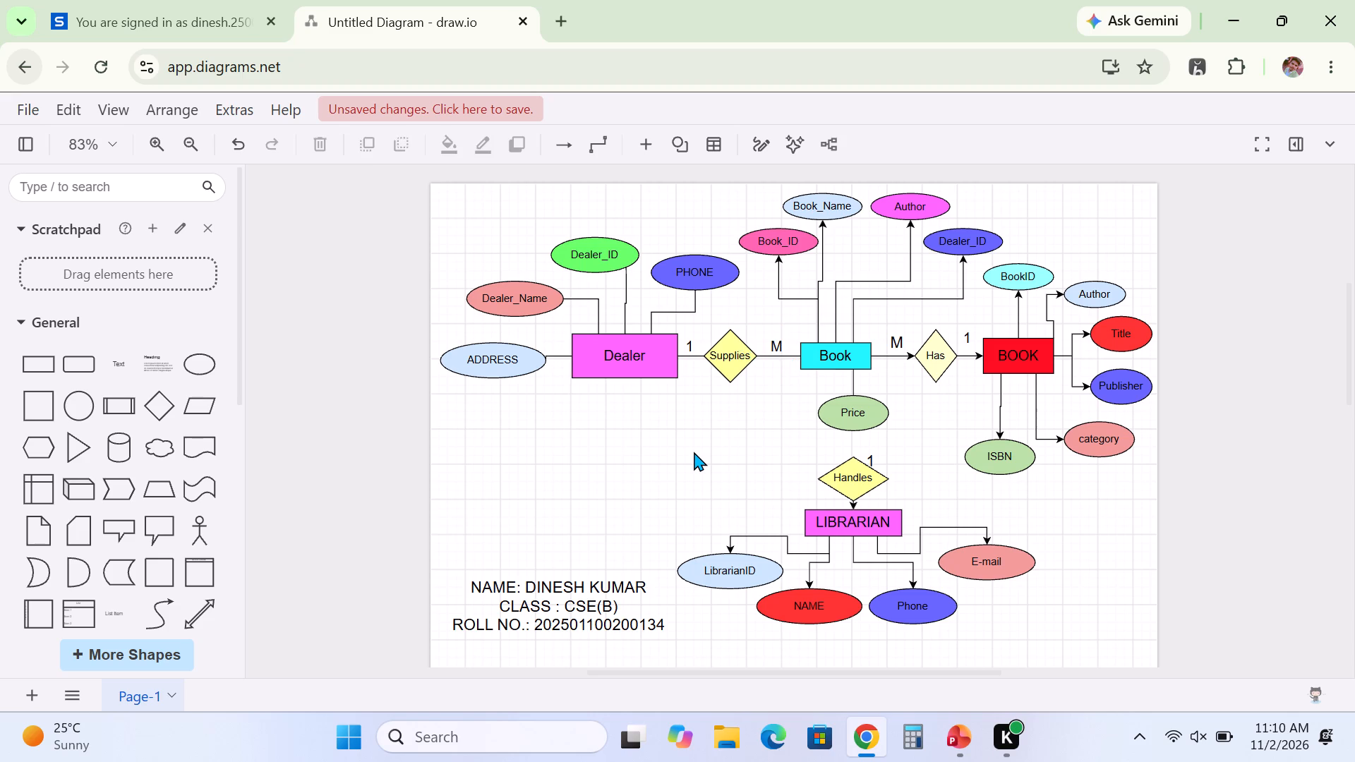
Raise the M label between the Book entity and the Has diamond clear of their connector.
click(891, 353)
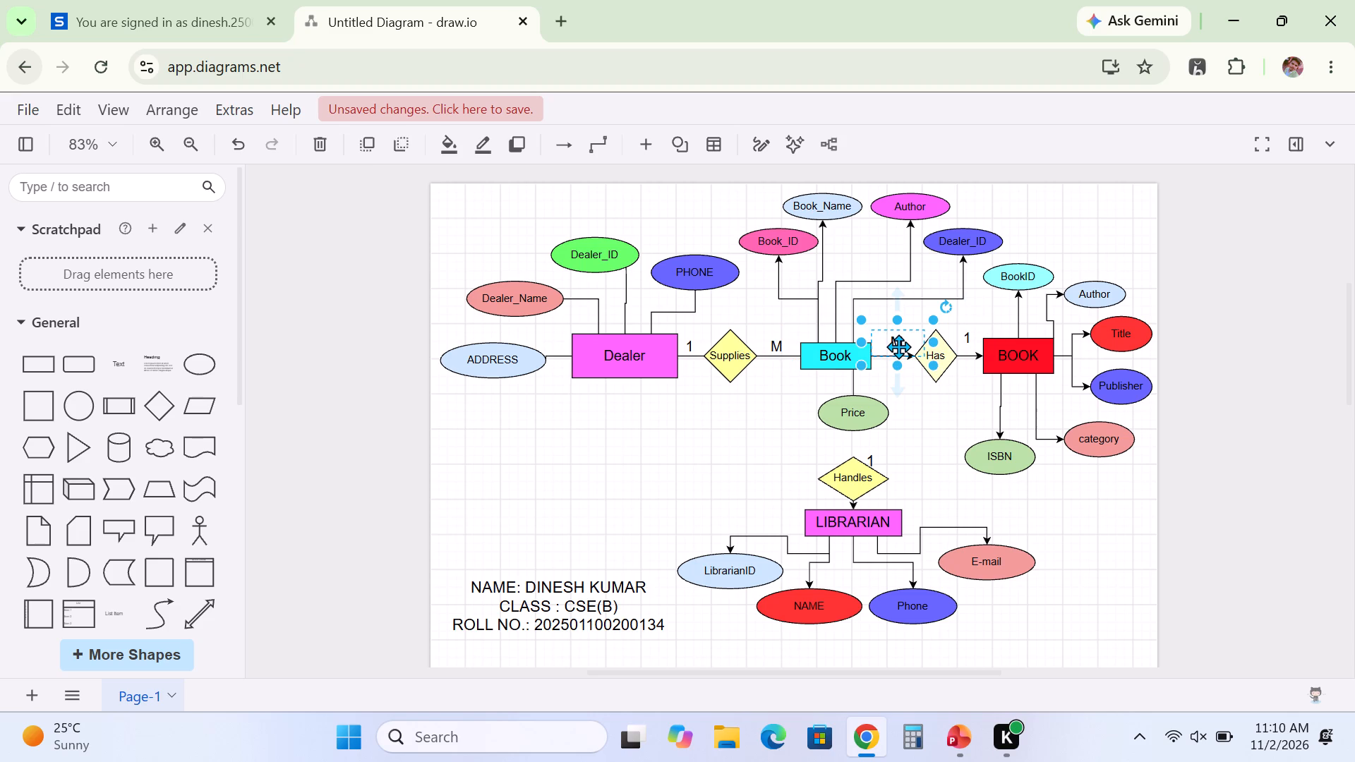
key(Up)
key(Up)
key(Up)
key(Up)
key(Up)
key(Up)
key(Up)
key(Up)
key(Up)
key(Up)
key(Up)
key(Up)
key(Up)
key(Up)
key(Up)
key(Up)
key(Up)
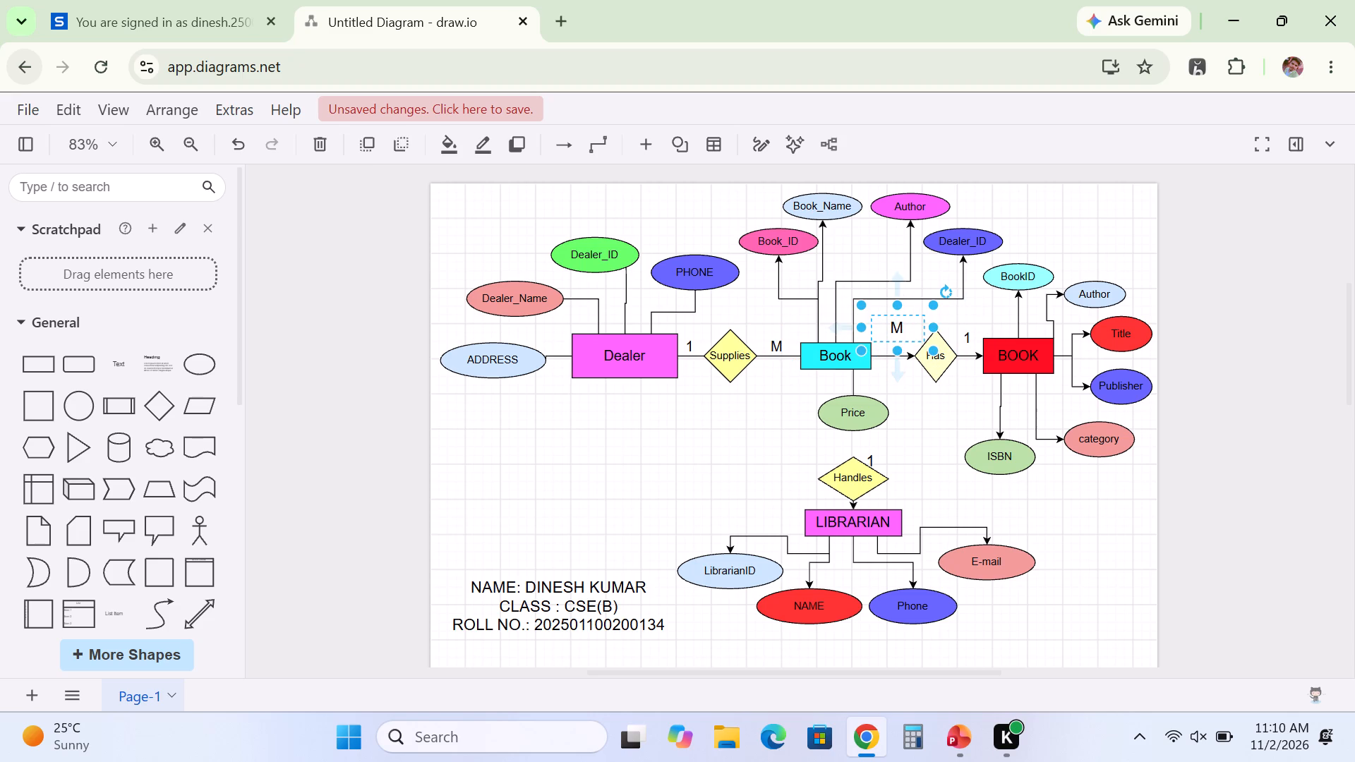
Remove the arrowhead from the connector between the Book entity and the Has diamond.
click(884, 356)
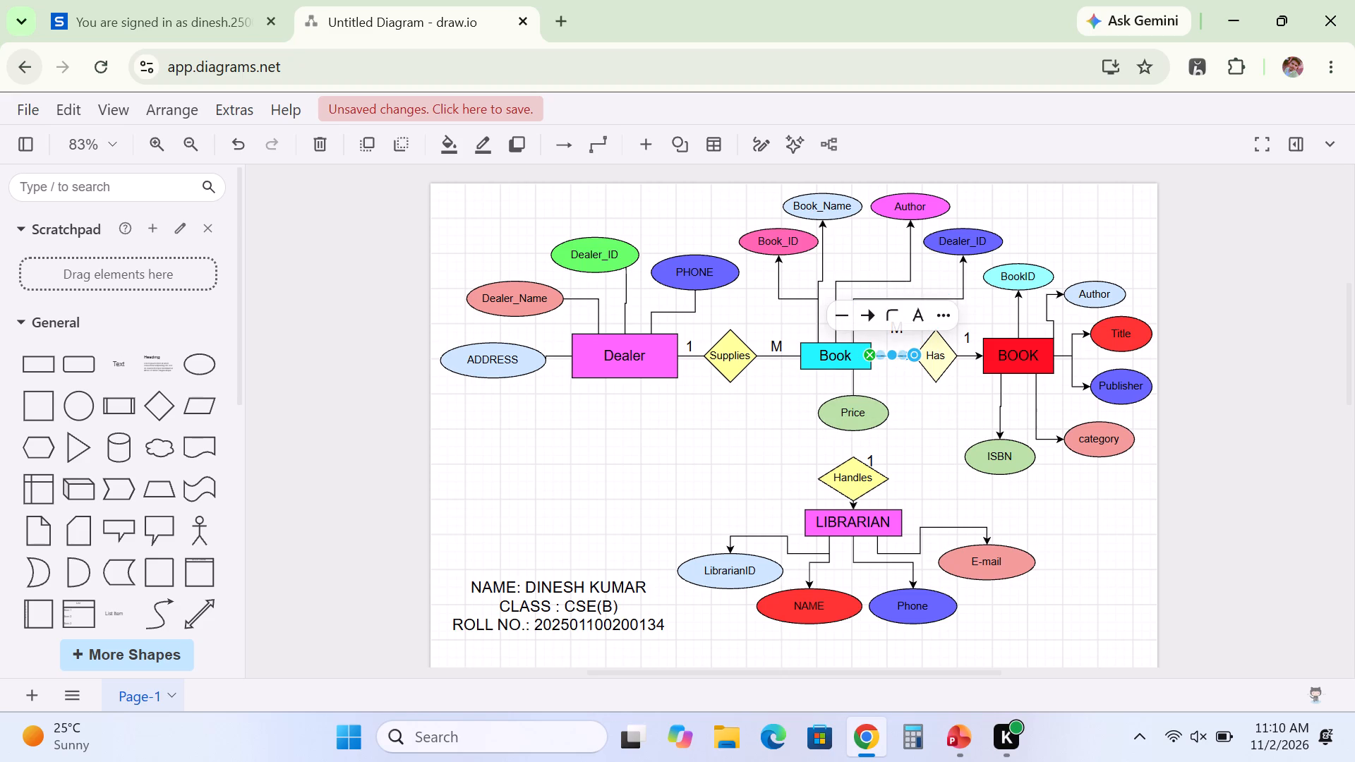
click(869, 316)
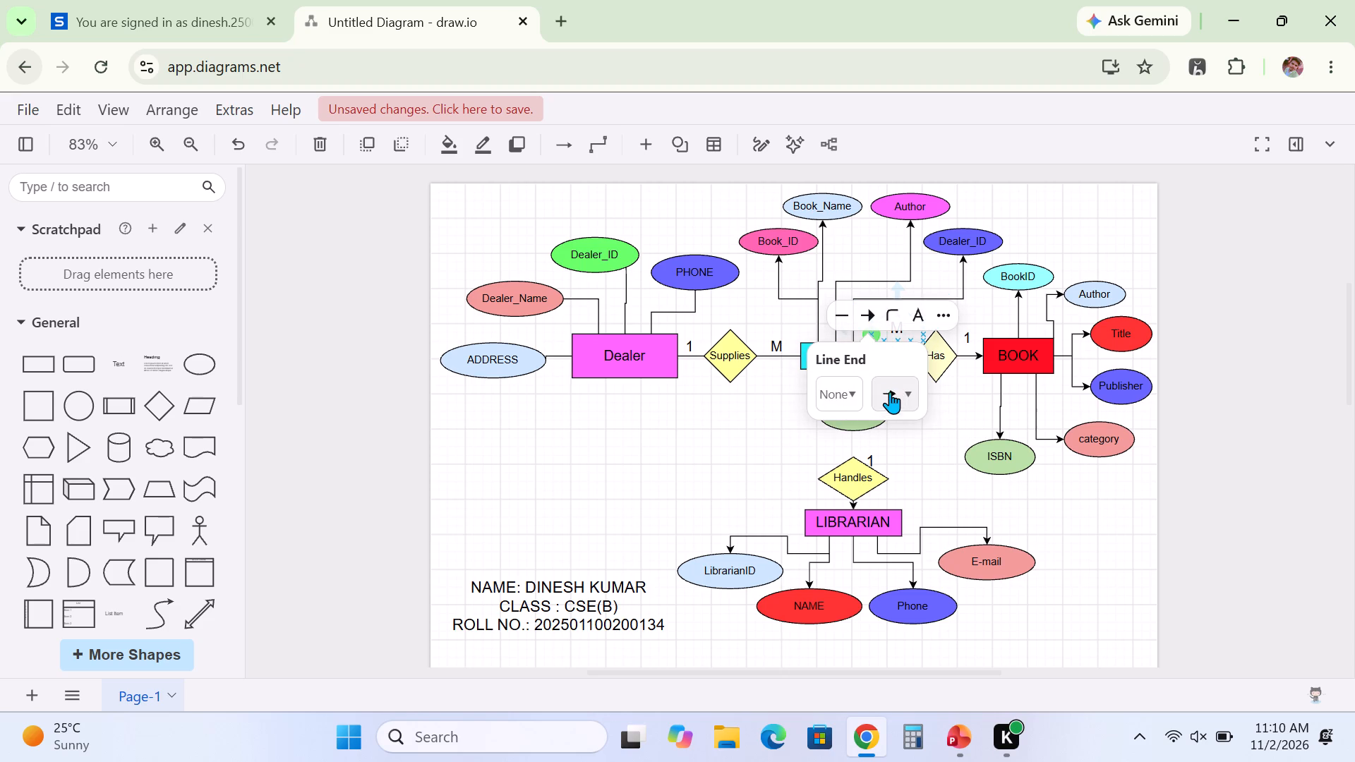
click(889, 395)
click(896, 351)
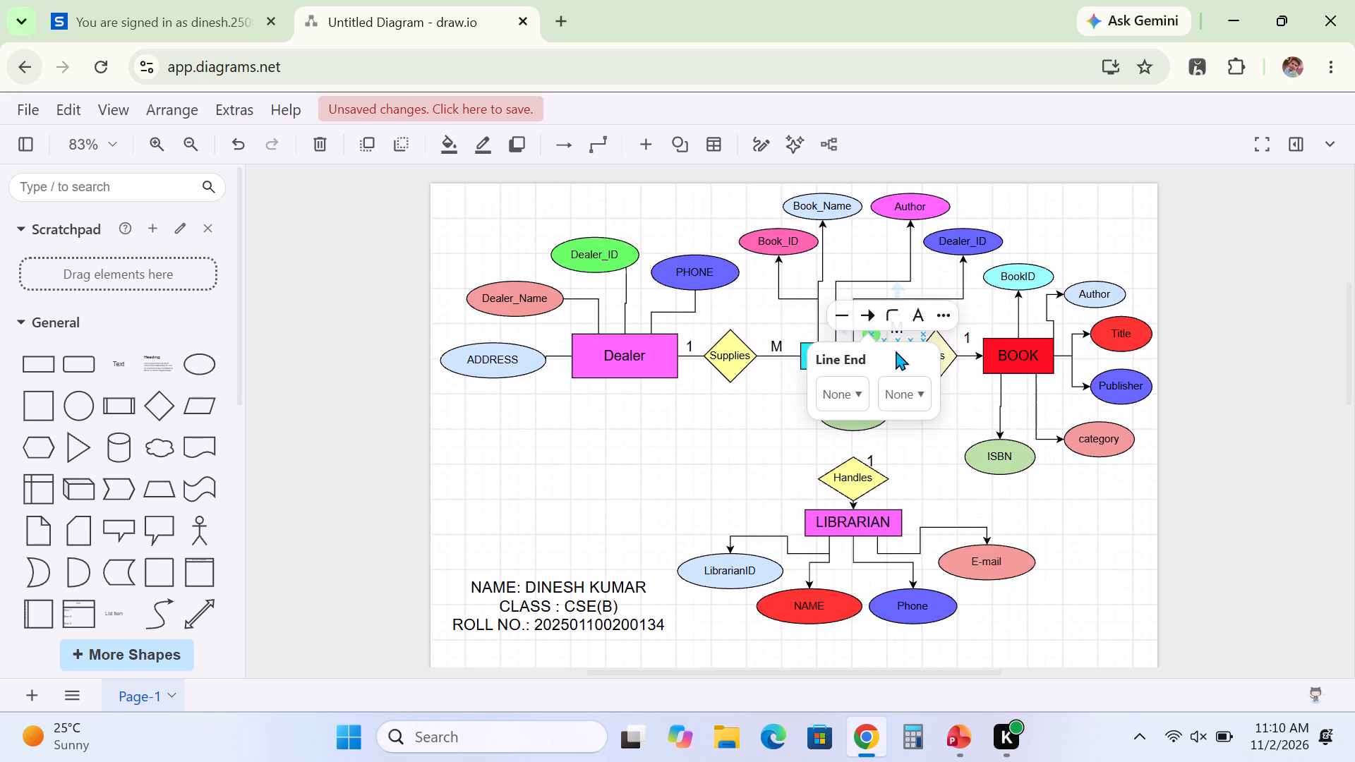
click(682, 449)
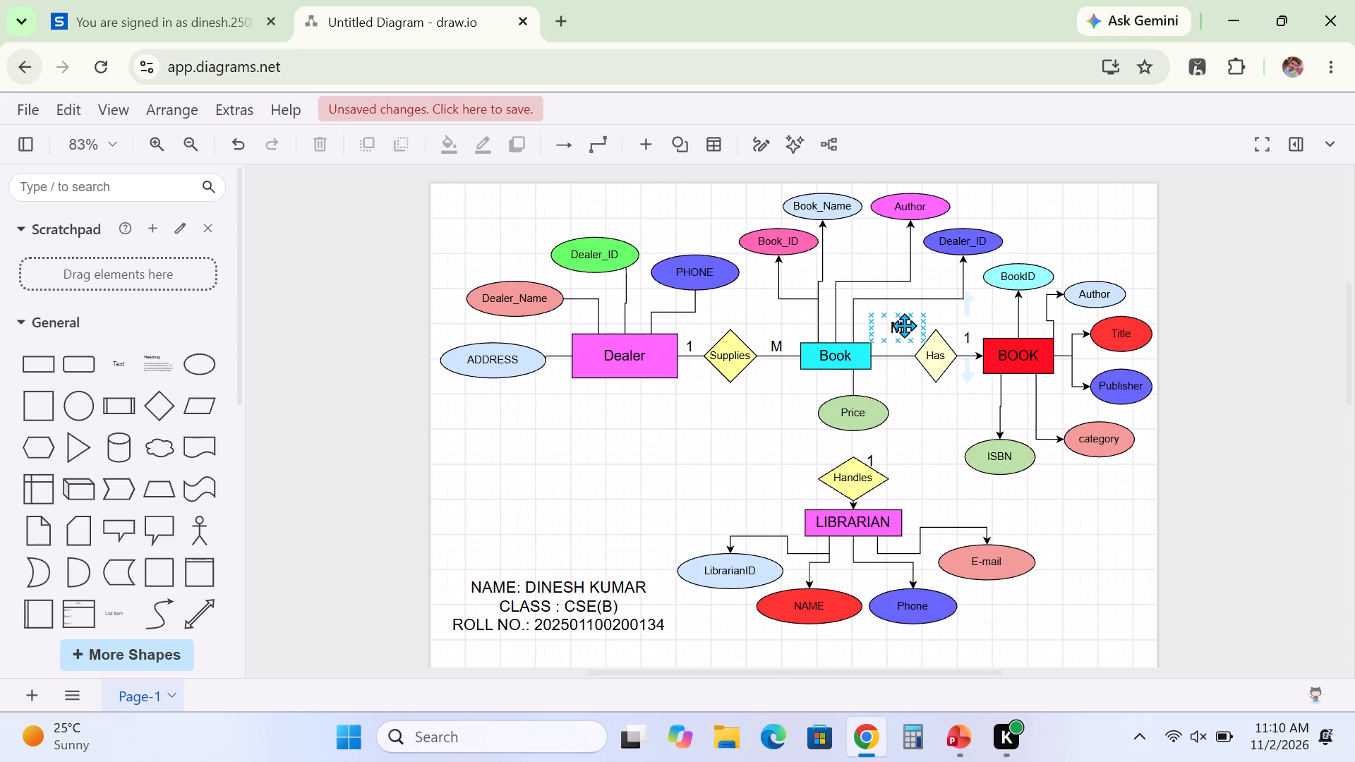
Lower the M label between Book and Has close to their connector and nudge it slightly toward Book.
click(898, 327)
key(Down)
key(Down)
key(Down)
key(Down)
key(Down)
key(Down)
key(Down)
key(Down)
key(Down)
key(Down)
key(Down)
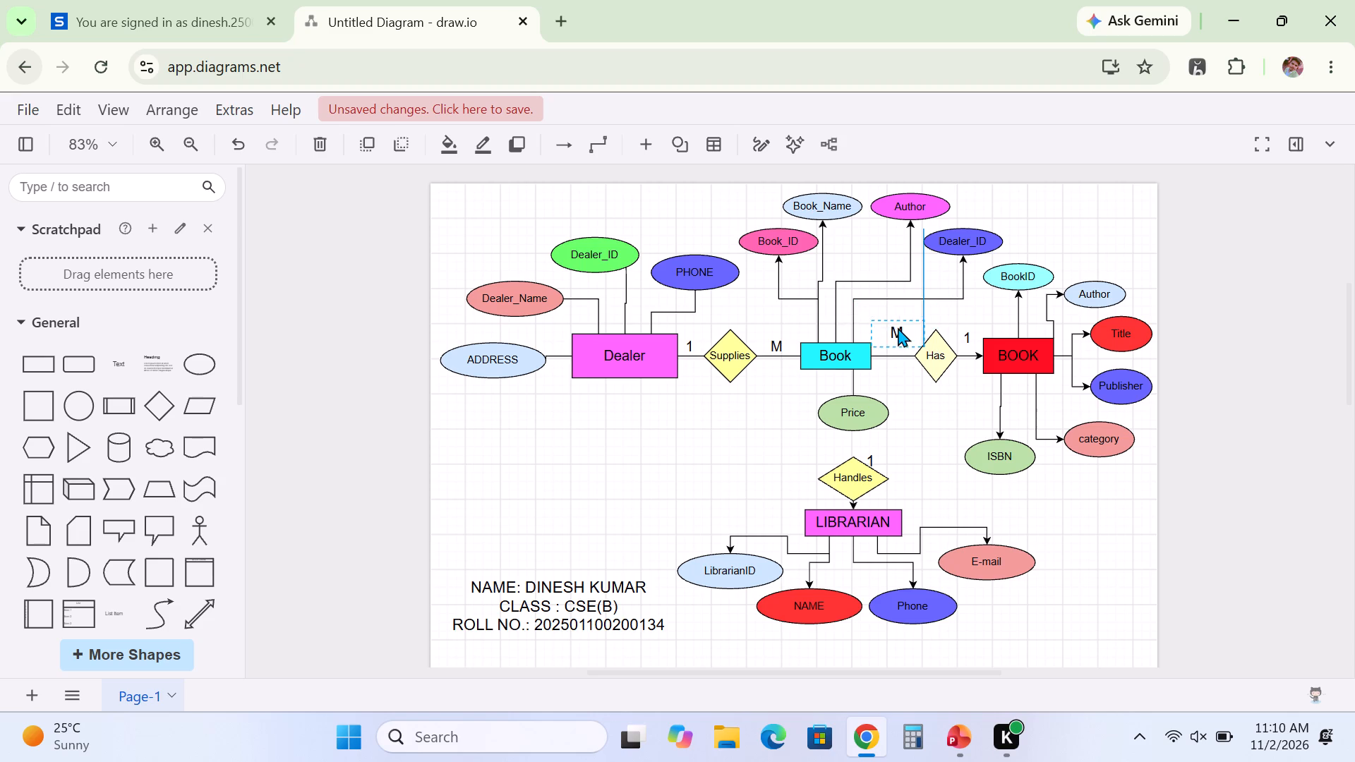
key(Down)
key(Down)
key(Down)
key(Down)
key(Down)
key(Down)
key(Down)
key(Down)
key(Down)
key(Down)
key(Down)
key(Down)
key(Down)
key(Left)
key(Left)
key(Left)
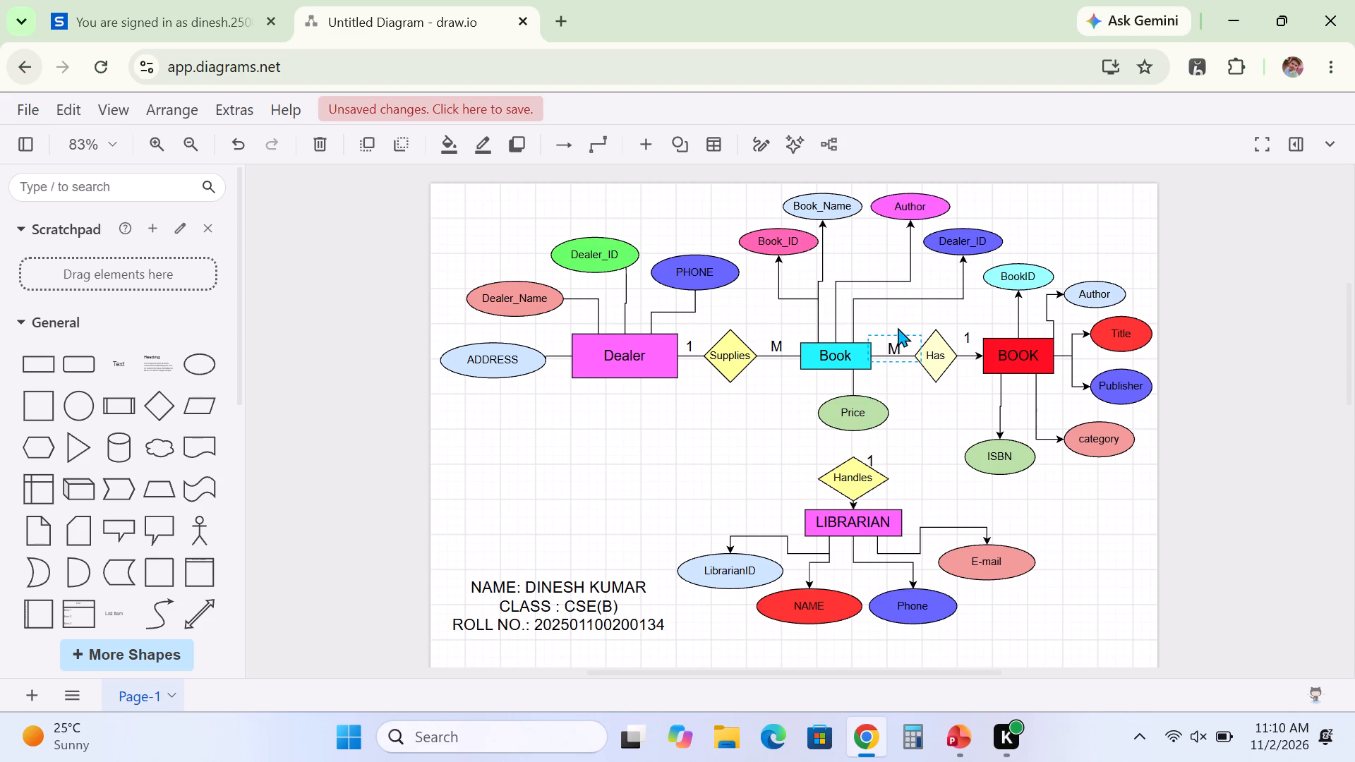
key(Left)
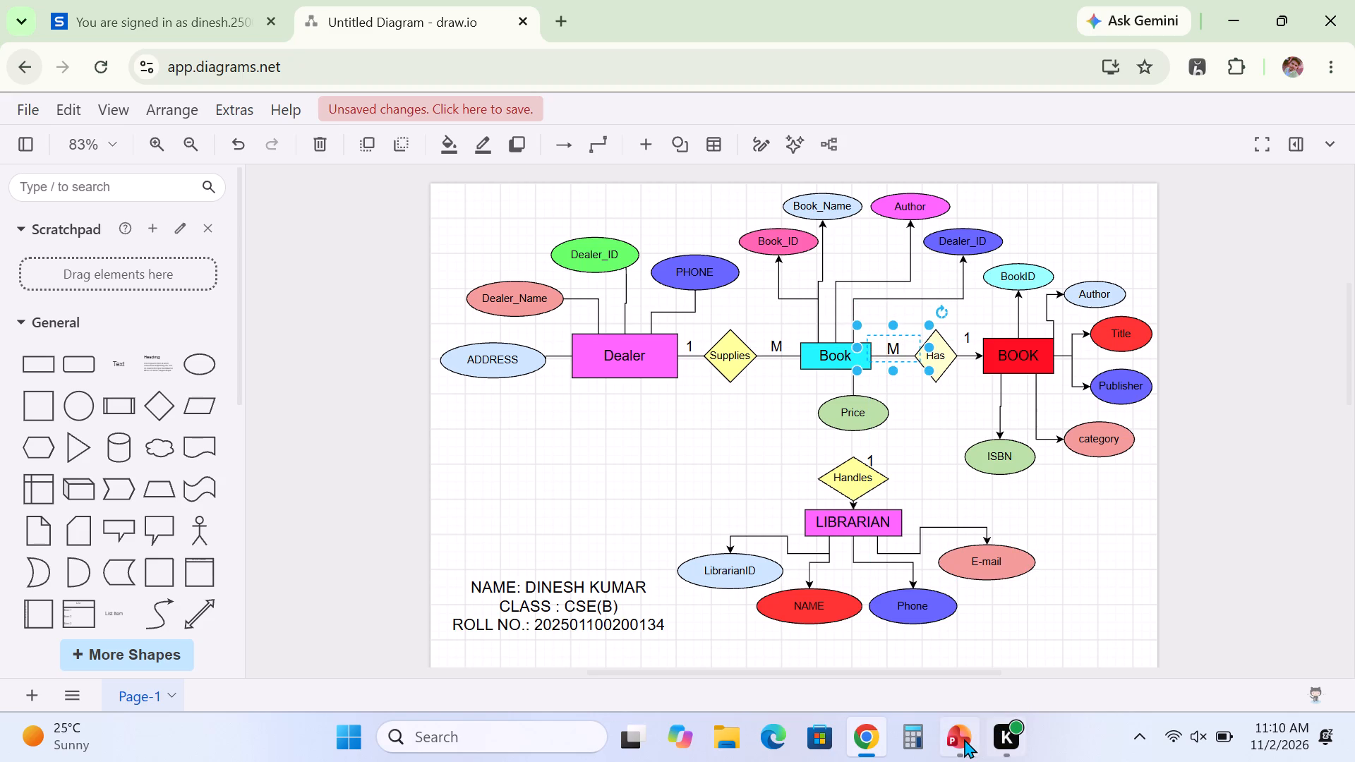
Check the Book-to-Supplier relationship on the ER Diagram slide in PowerPoint, and return to the draw.io diagram.
click(963, 738)
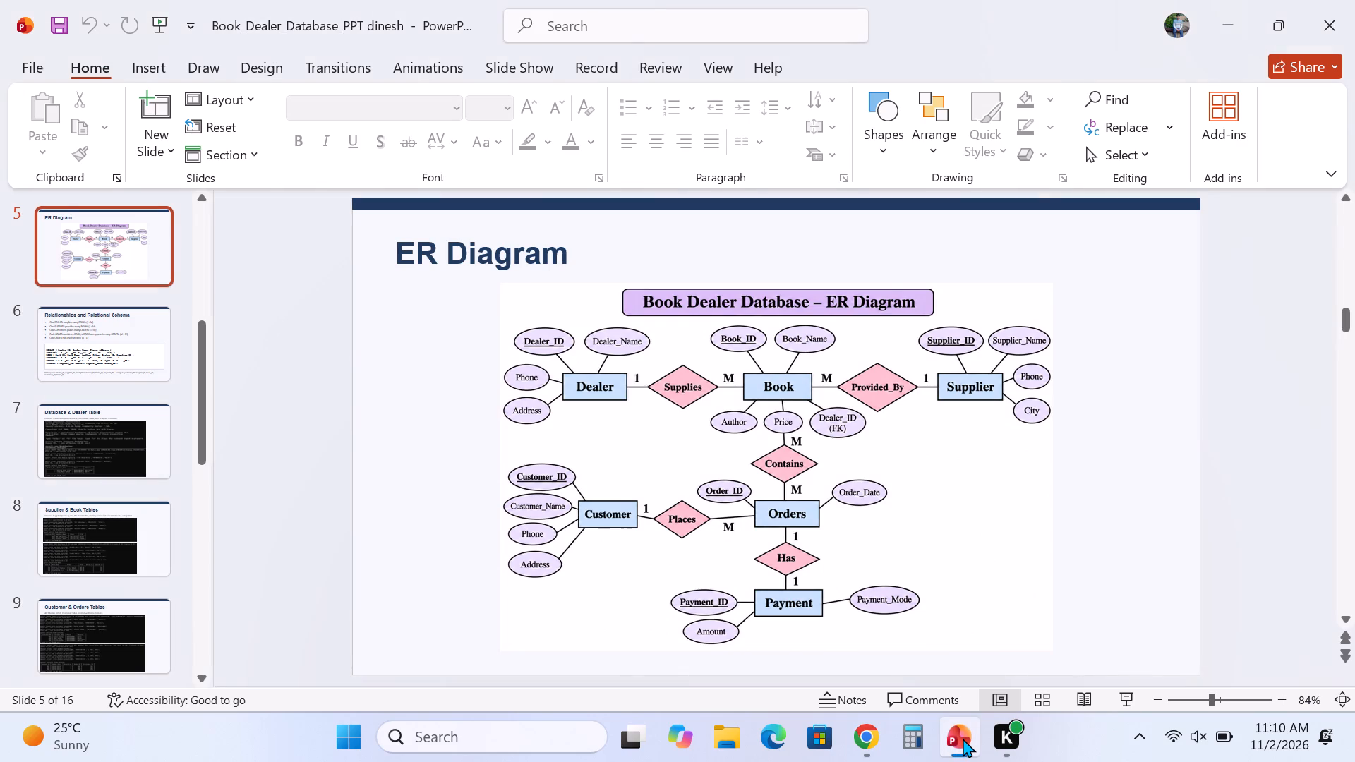
click(866, 735)
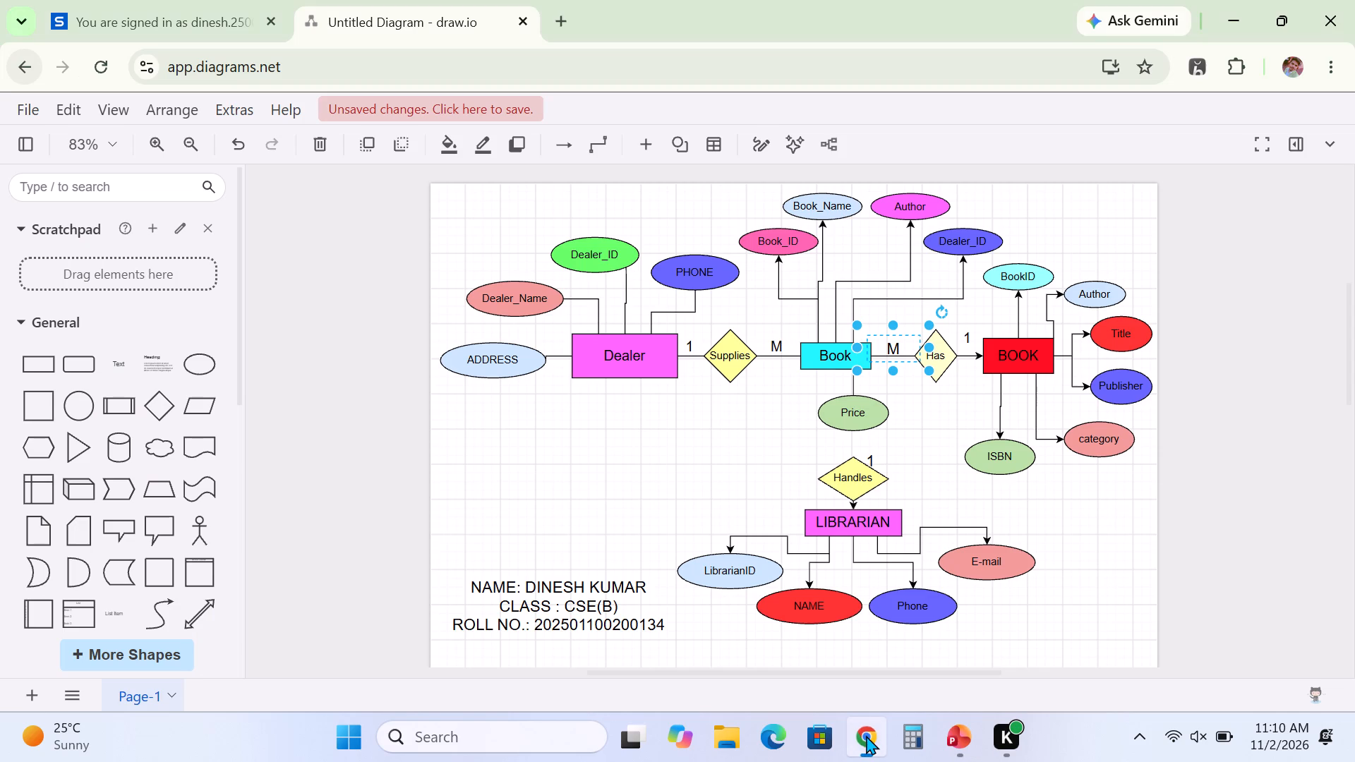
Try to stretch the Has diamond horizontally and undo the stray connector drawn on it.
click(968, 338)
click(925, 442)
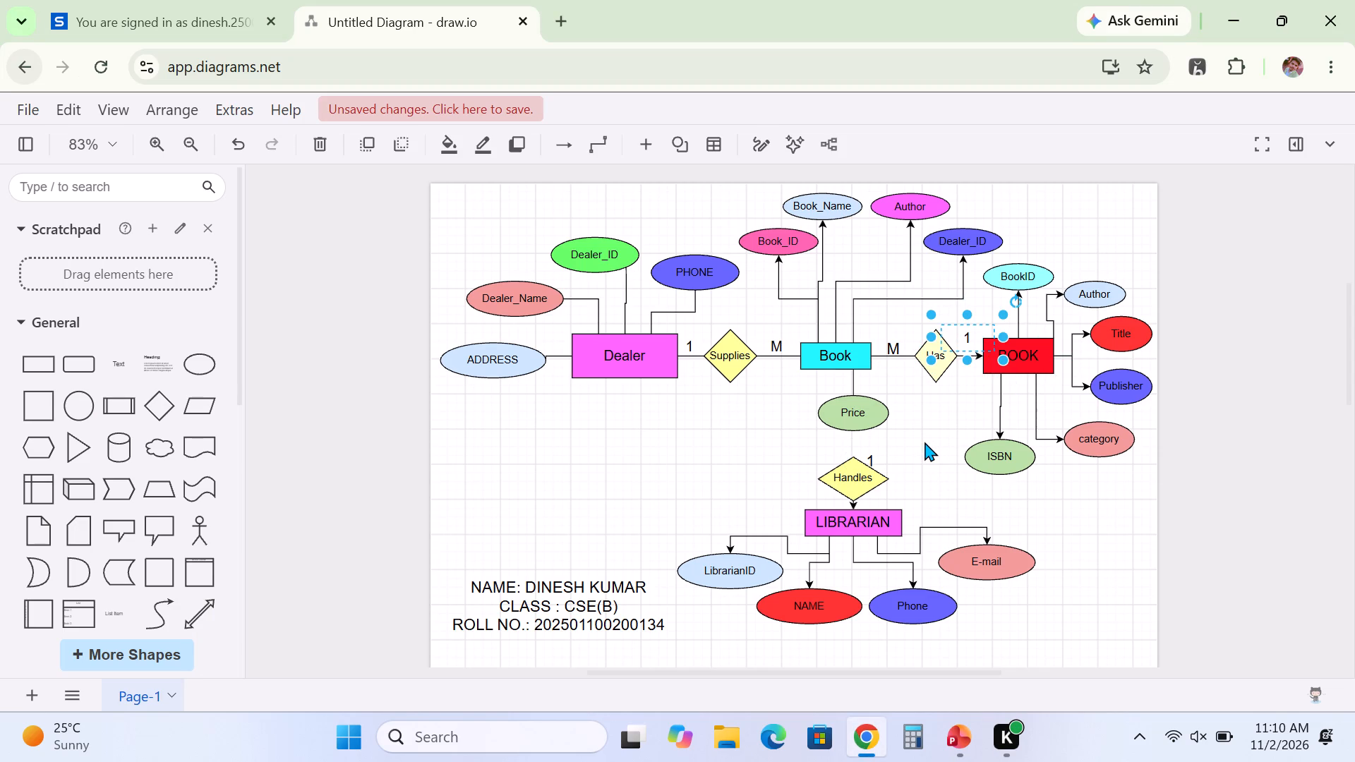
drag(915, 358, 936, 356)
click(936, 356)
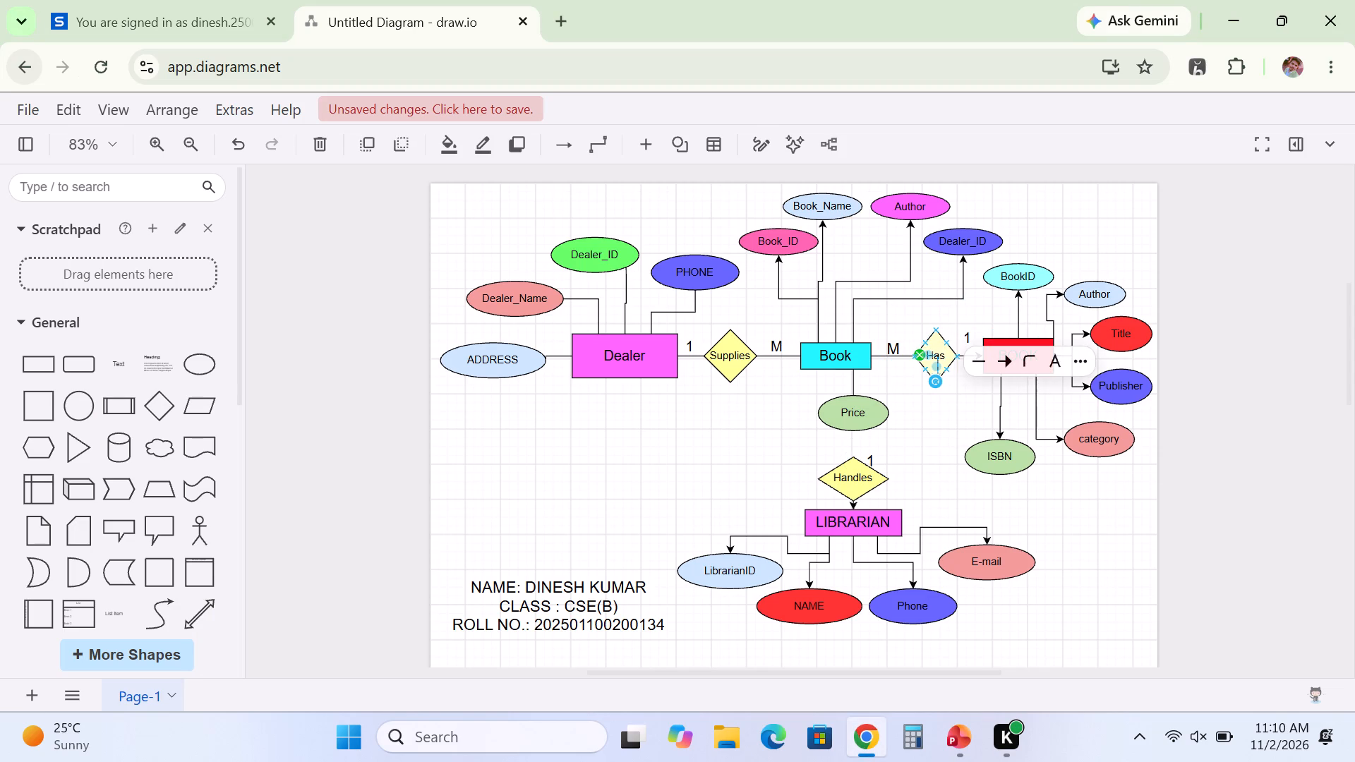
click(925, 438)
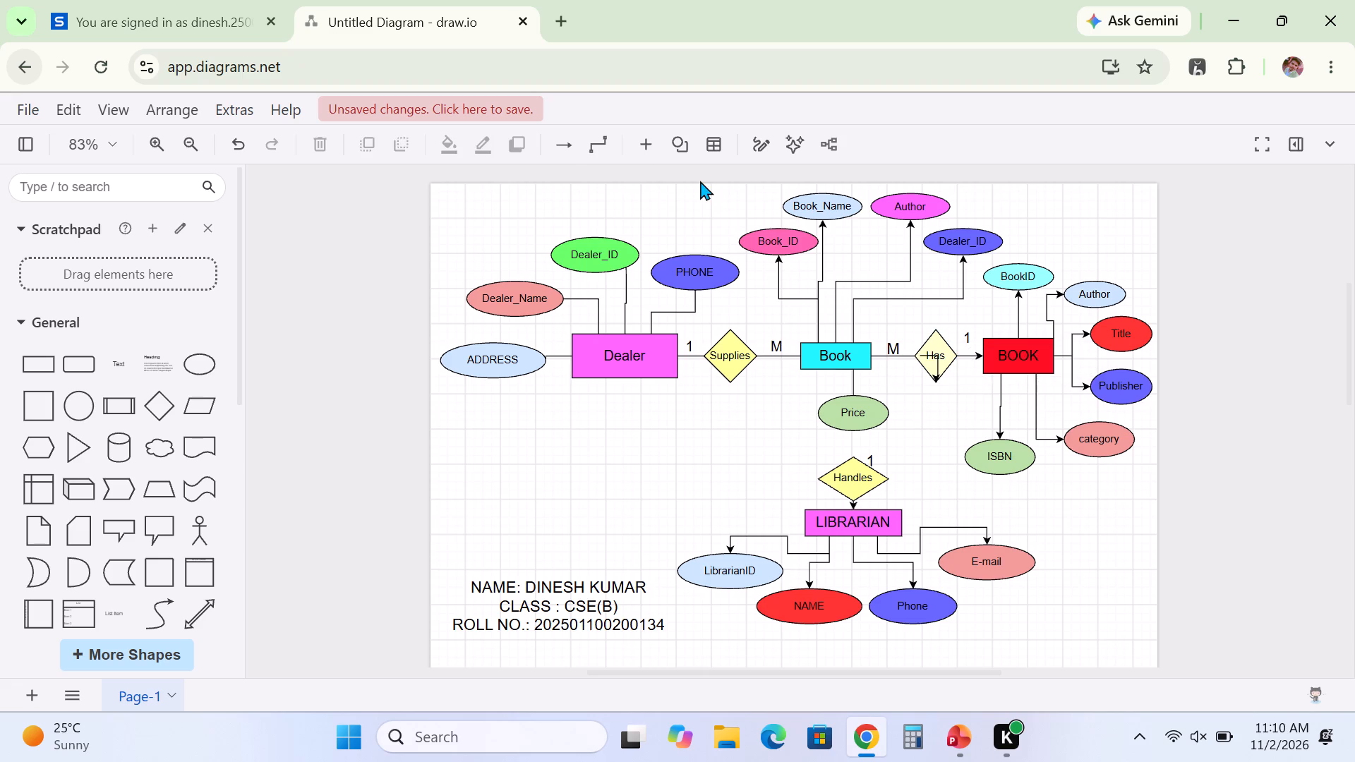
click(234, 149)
Widen the Has diamond toward Book to a size of 60 x 60.
click(935, 353)
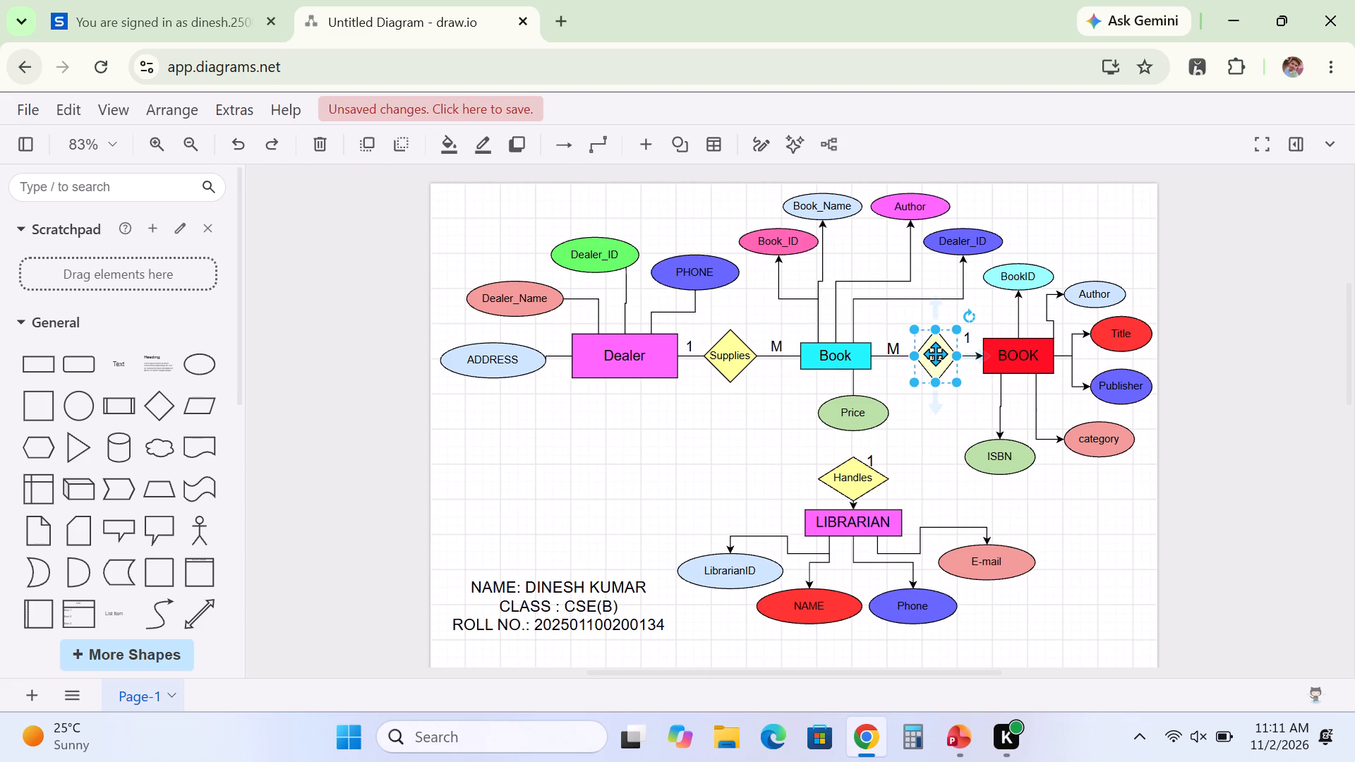
drag(915, 356, 907, 356)
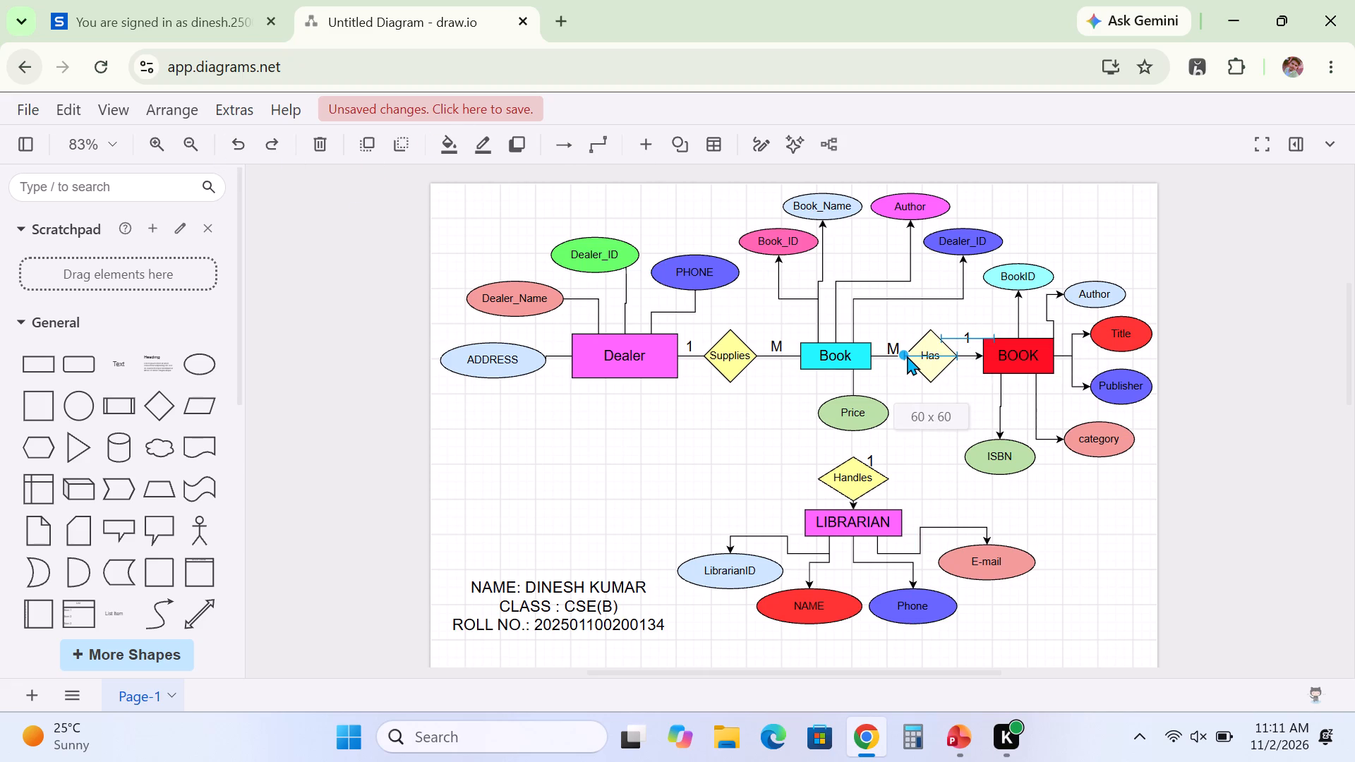
drag(907, 356, 910, 356)
drag(910, 356, 909, 356)
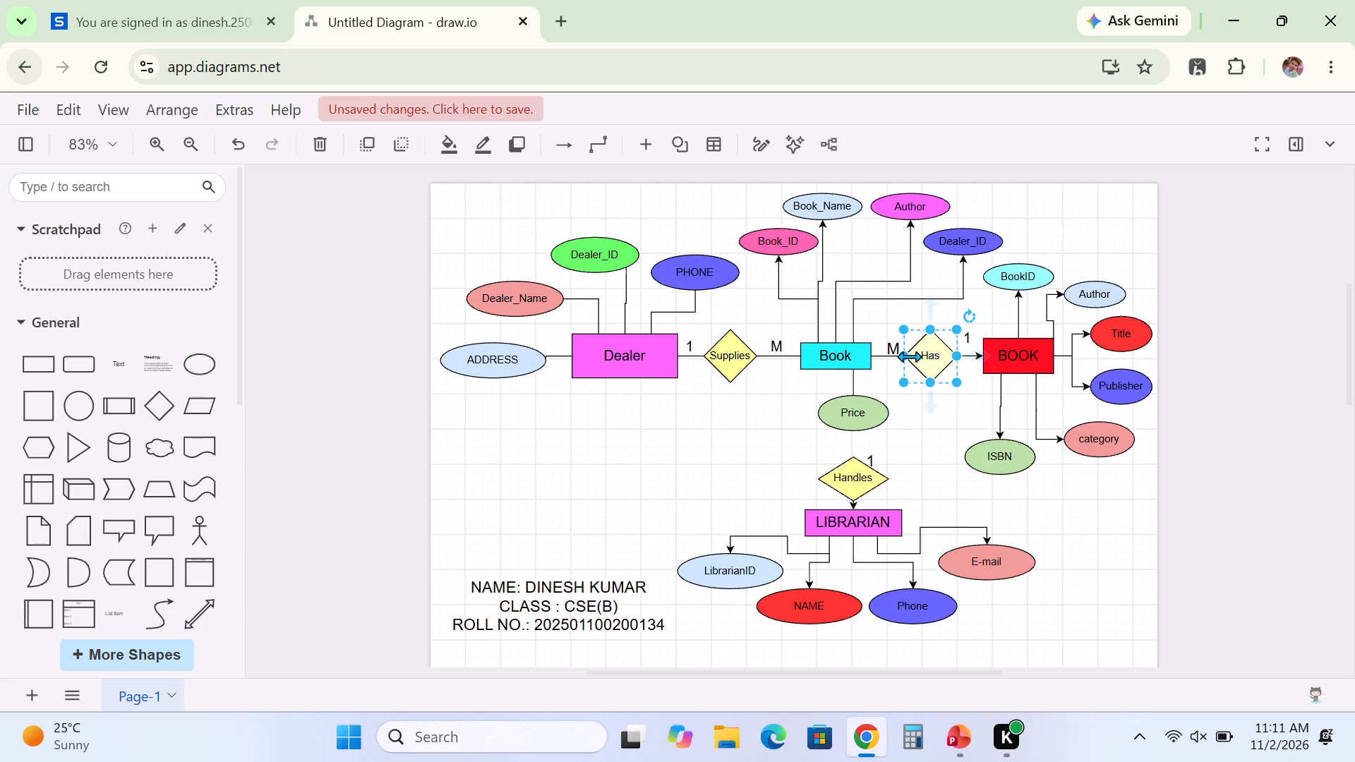
Rename the Has relationship diamond between Book and BOOK as Provided_by.
double_click(932, 355)
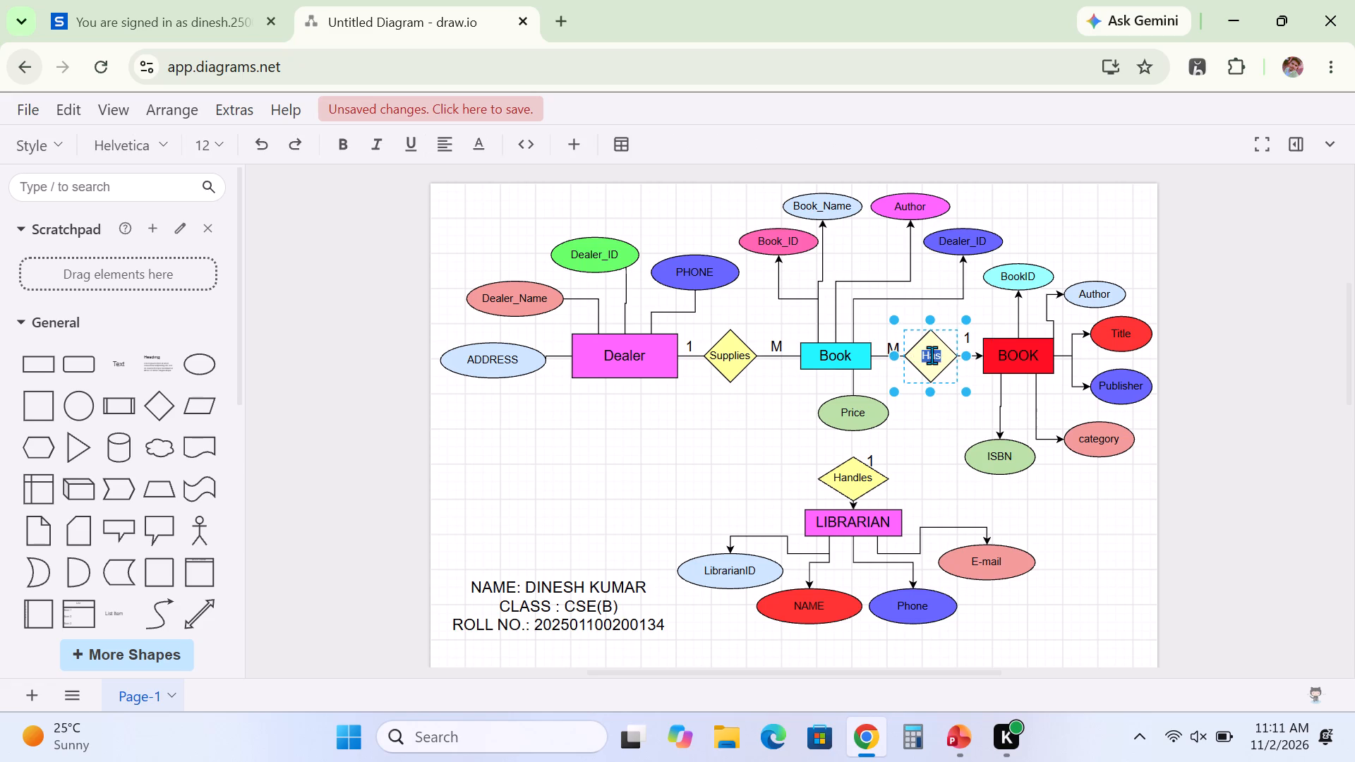
key(BackSpace)
key(shift+p)
text(rovide)
key(d)
key(shift+underscore)
text(by)
click(920, 444)
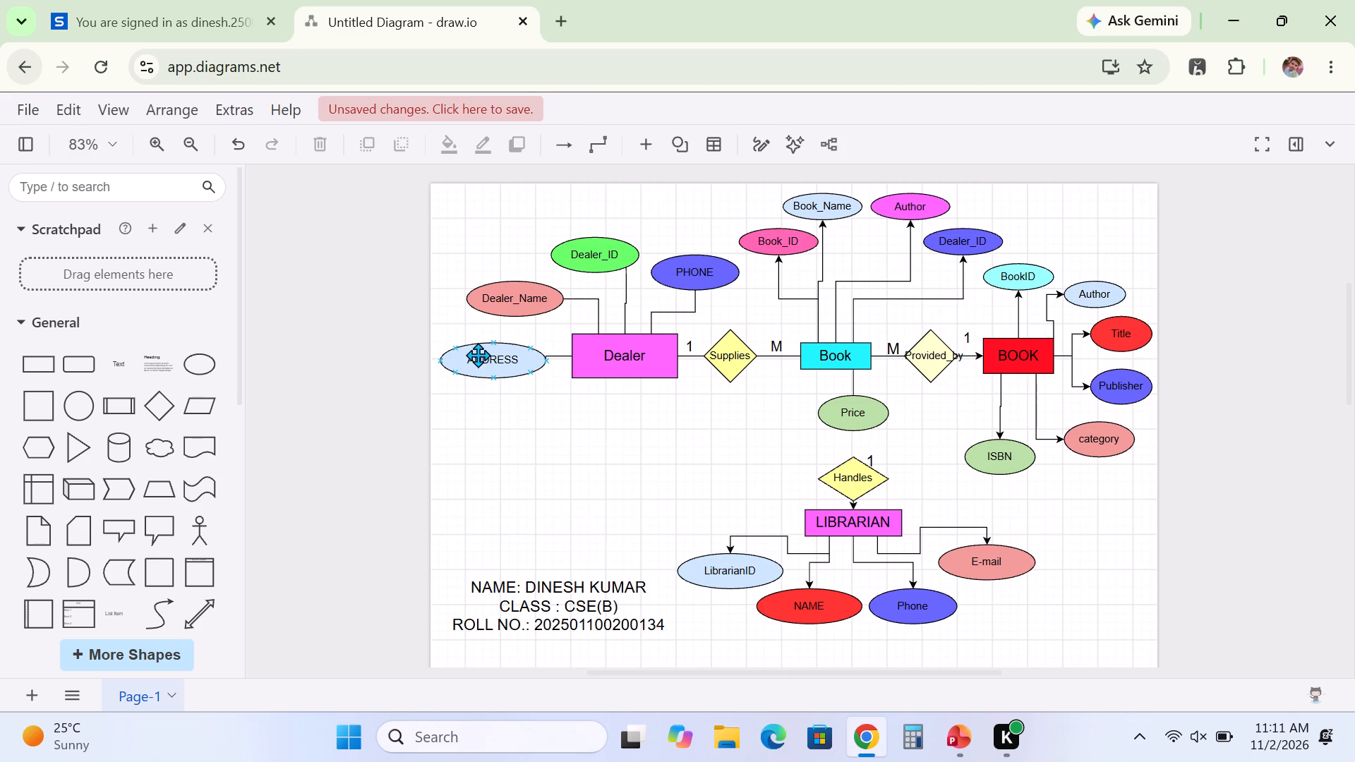
Shift Dealer's ADDRESS, Dealer_Name, Dealer_ID and PHONE attributes left, with ADDRESS level with Dealer and PHONE beside Dealer_ID.
drag(491, 361, 443, 359)
drag(445, 361, 488, 361)
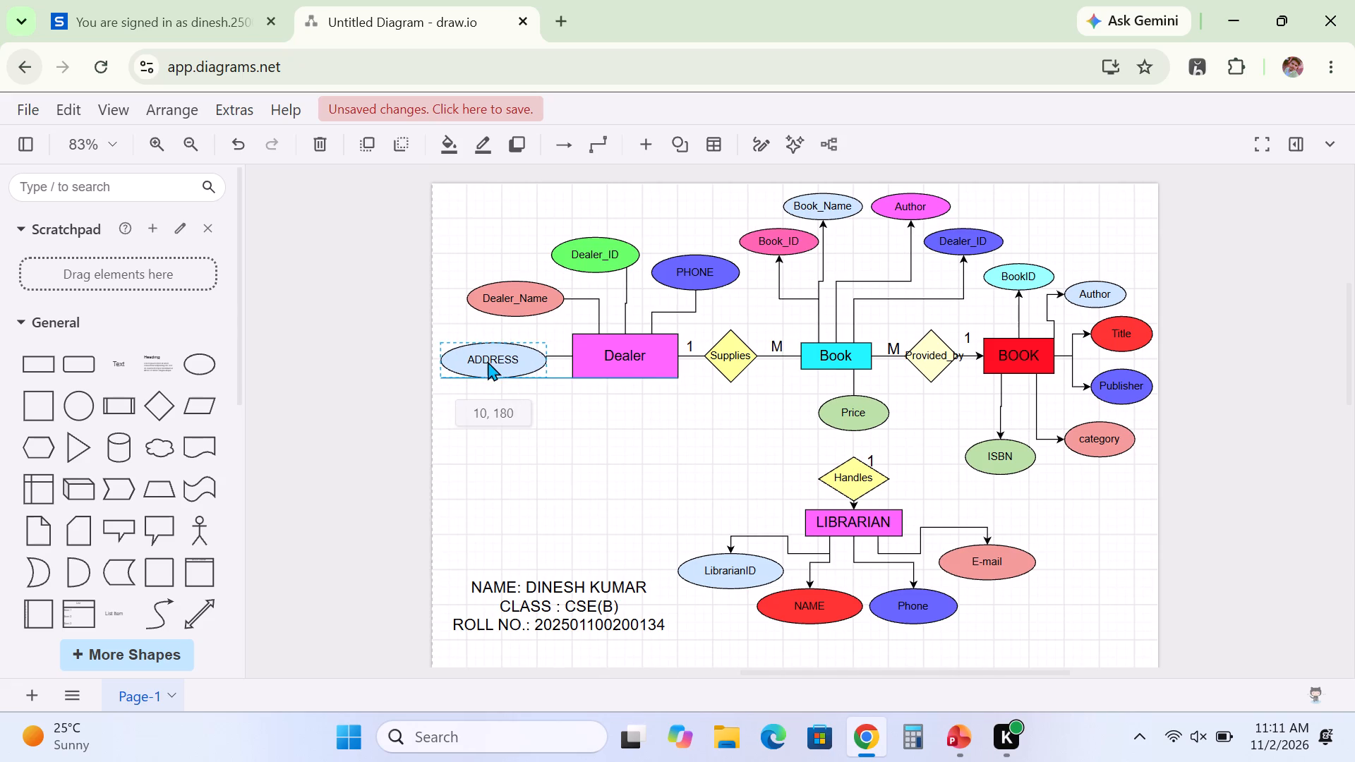
drag(488, 361, 481, 358)
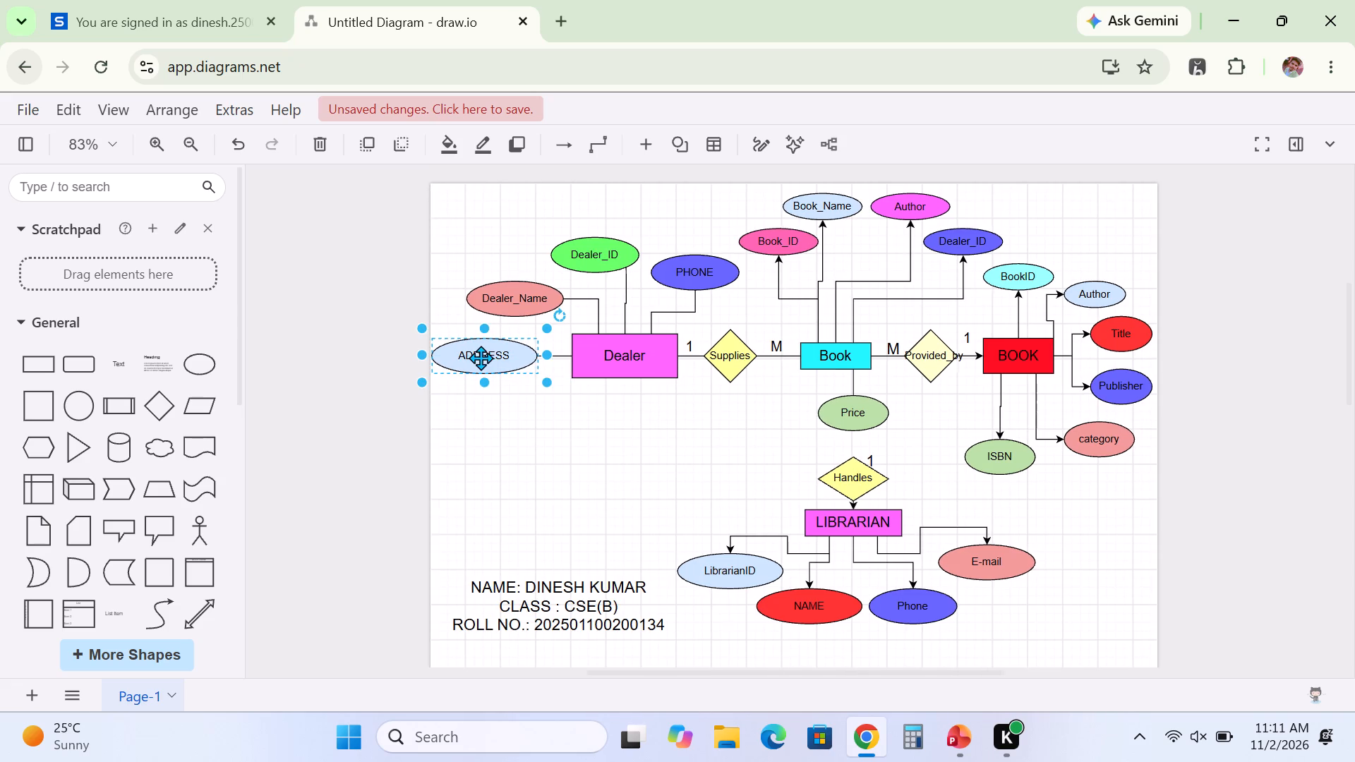
drag(514, 300, 495, 301)
drag(589, 258, 555, 263)
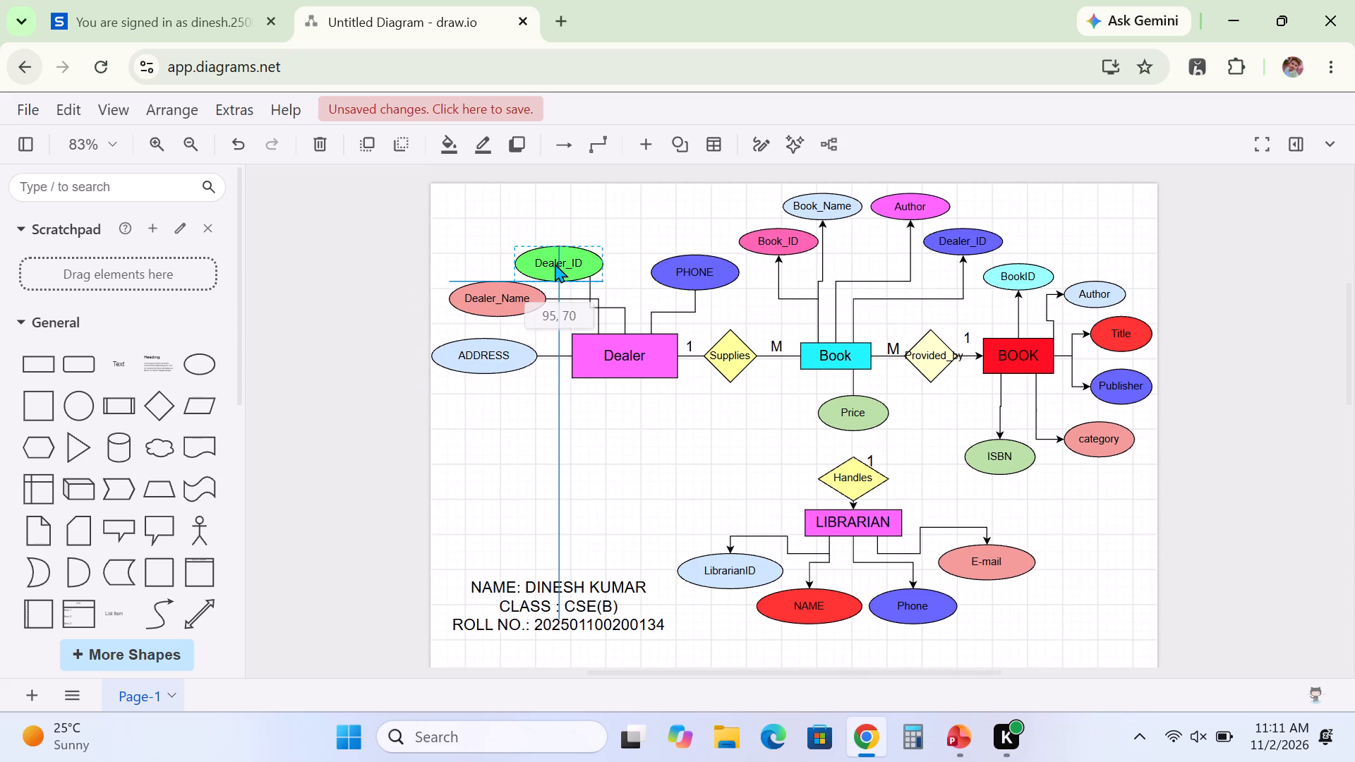
drag(555, 263, 555, 256)
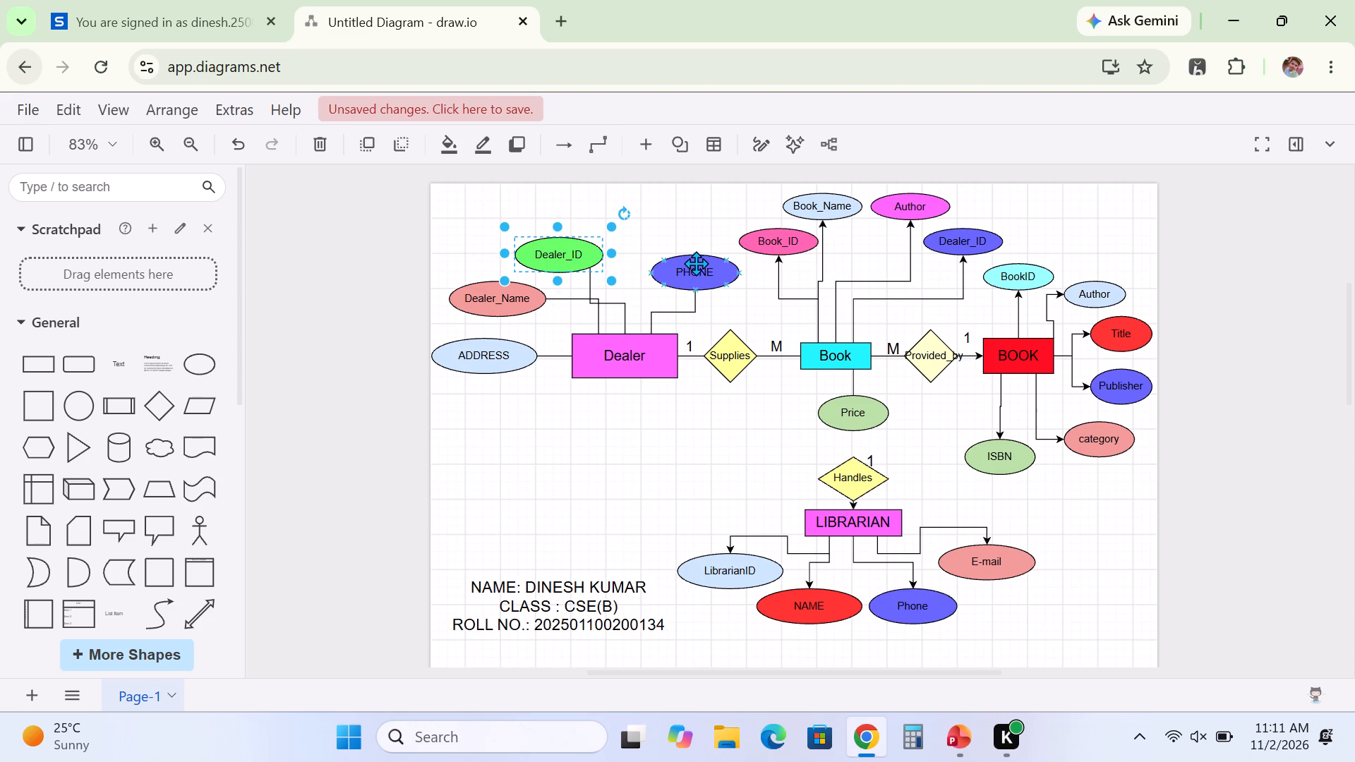
drag(704, 271, 663, 259)
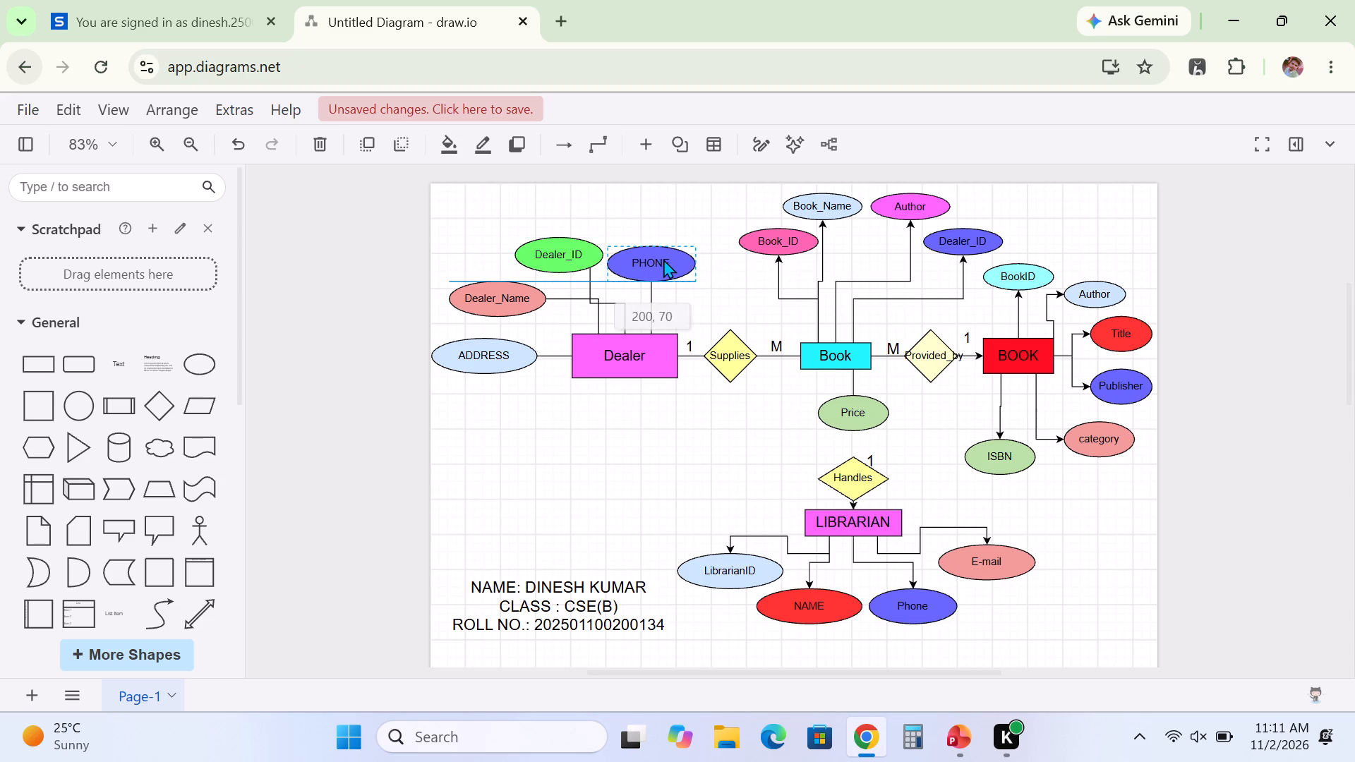
drag(663, 259, 662, 258)
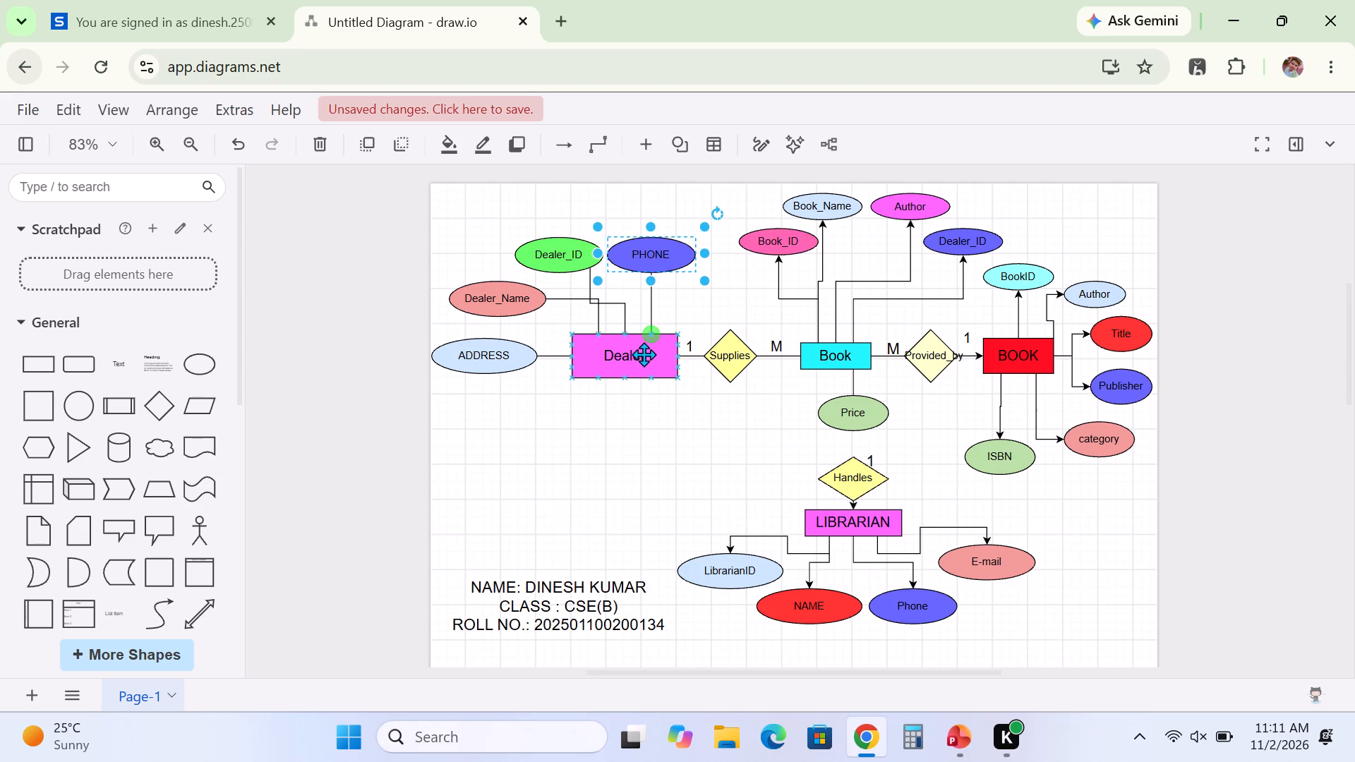
Move the Dealer entity toward ADDRESS to position 140, 172.
drag(644, 355, 625, 358)
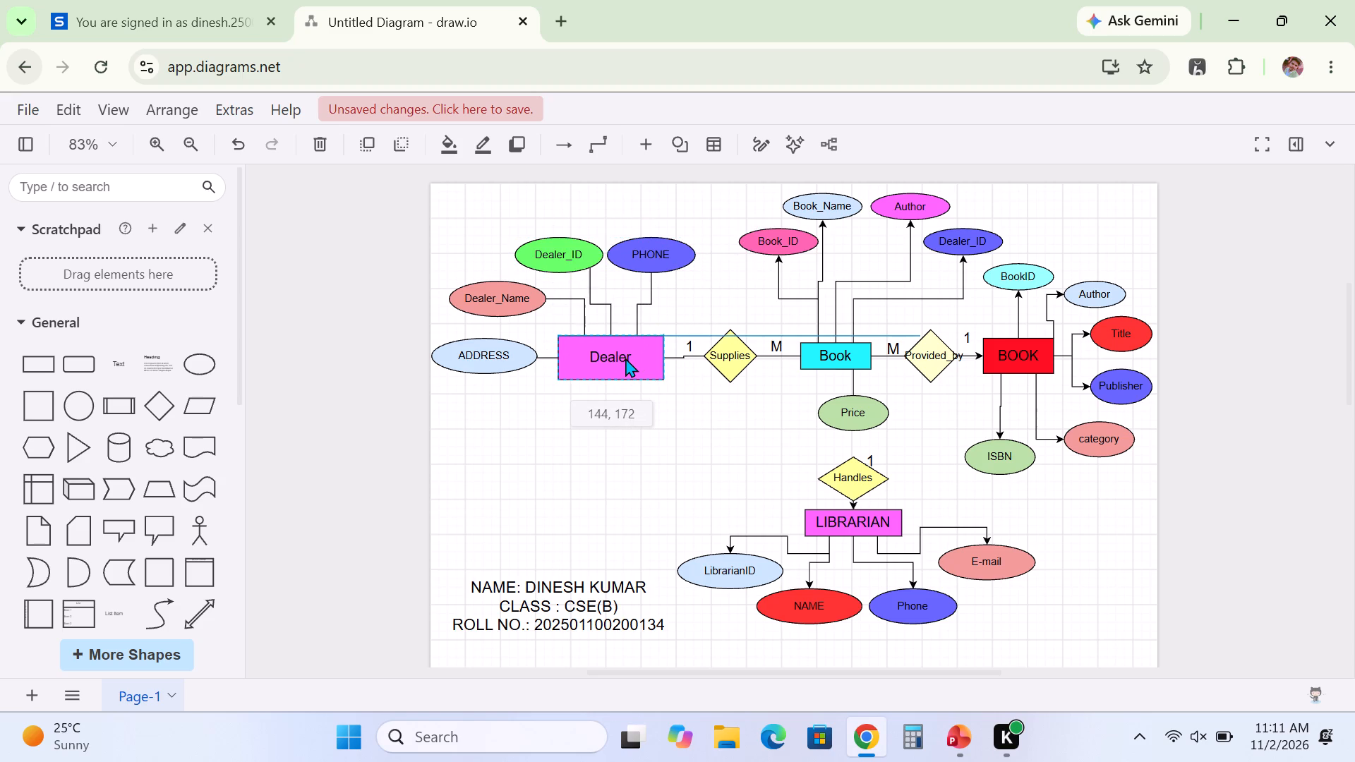
drag(625, 358, 625, 358)
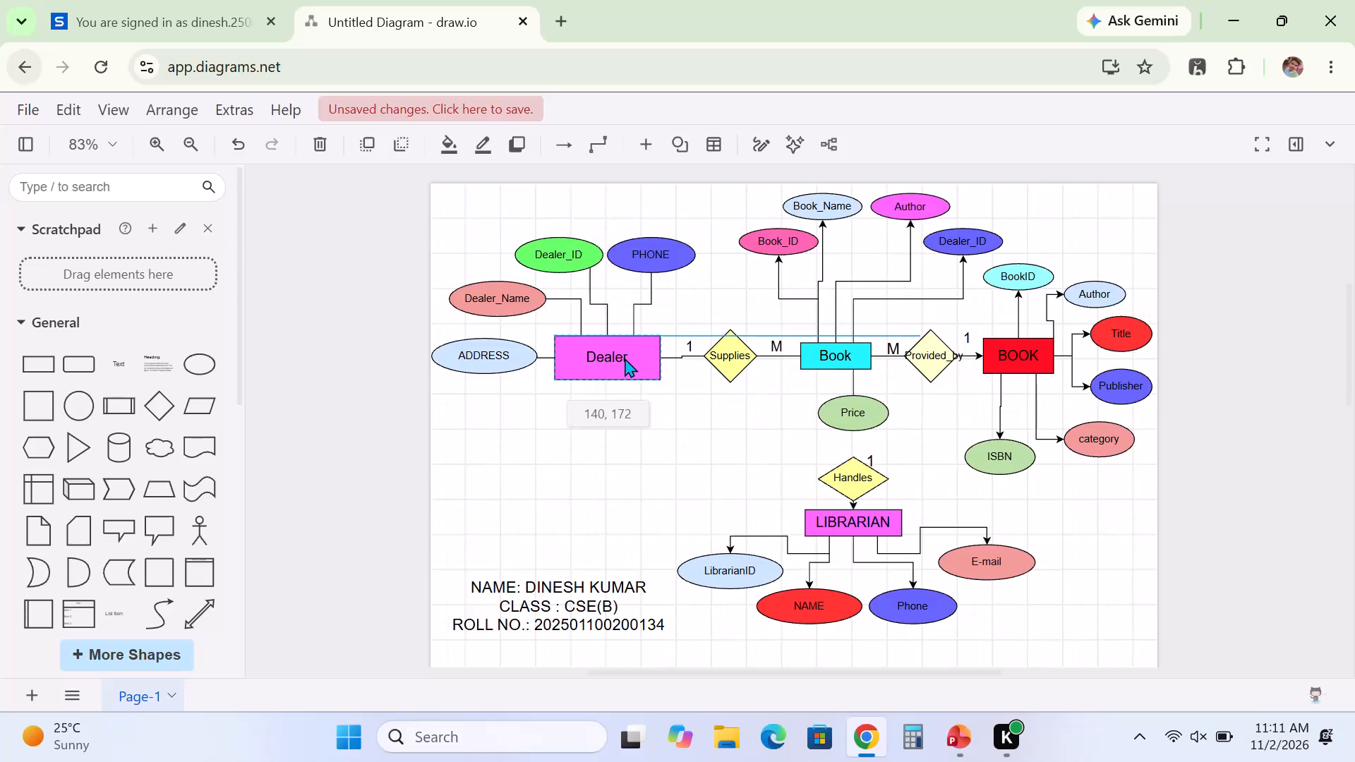
drag(625, 358, 624, 358)
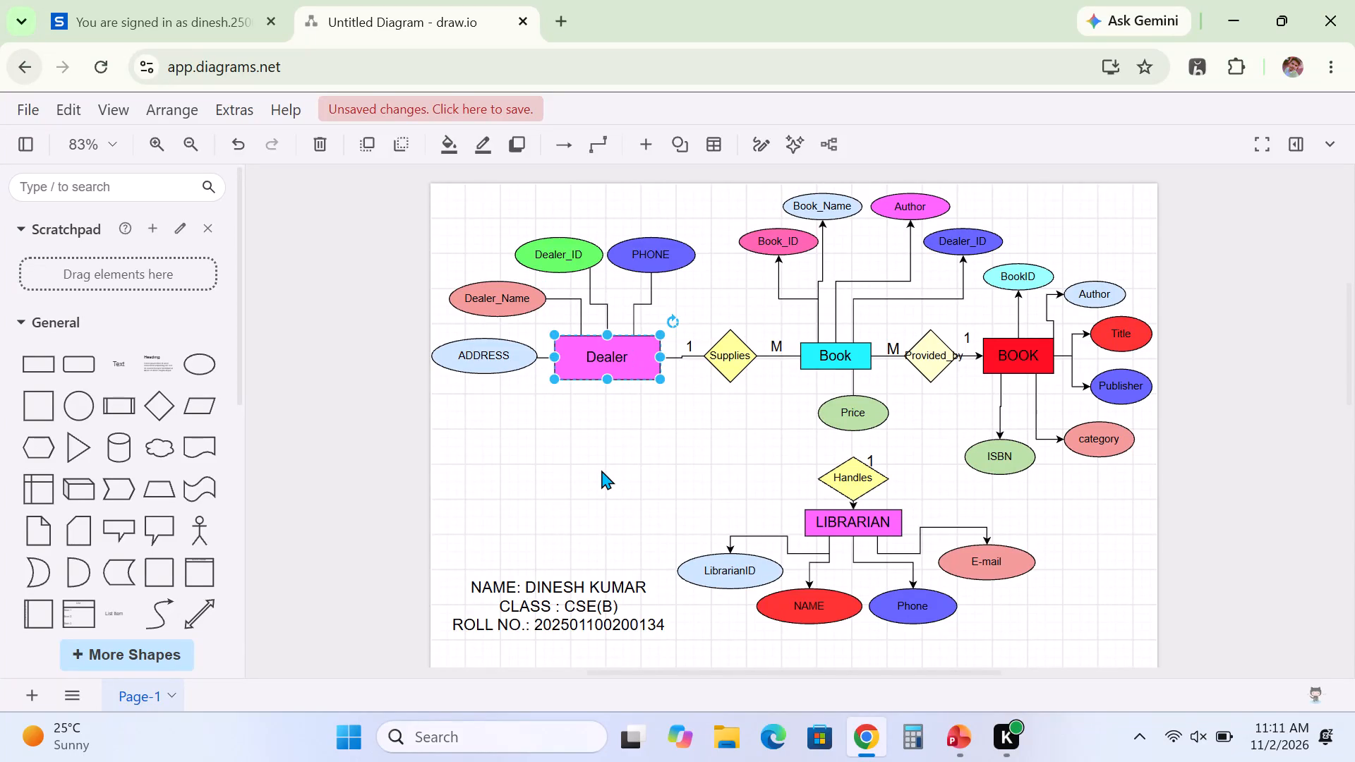
click(601, 470)
Move the Supplies diamond toward Dealer and align it so their connector runs straight.
drag(730, 353, 724, 357)
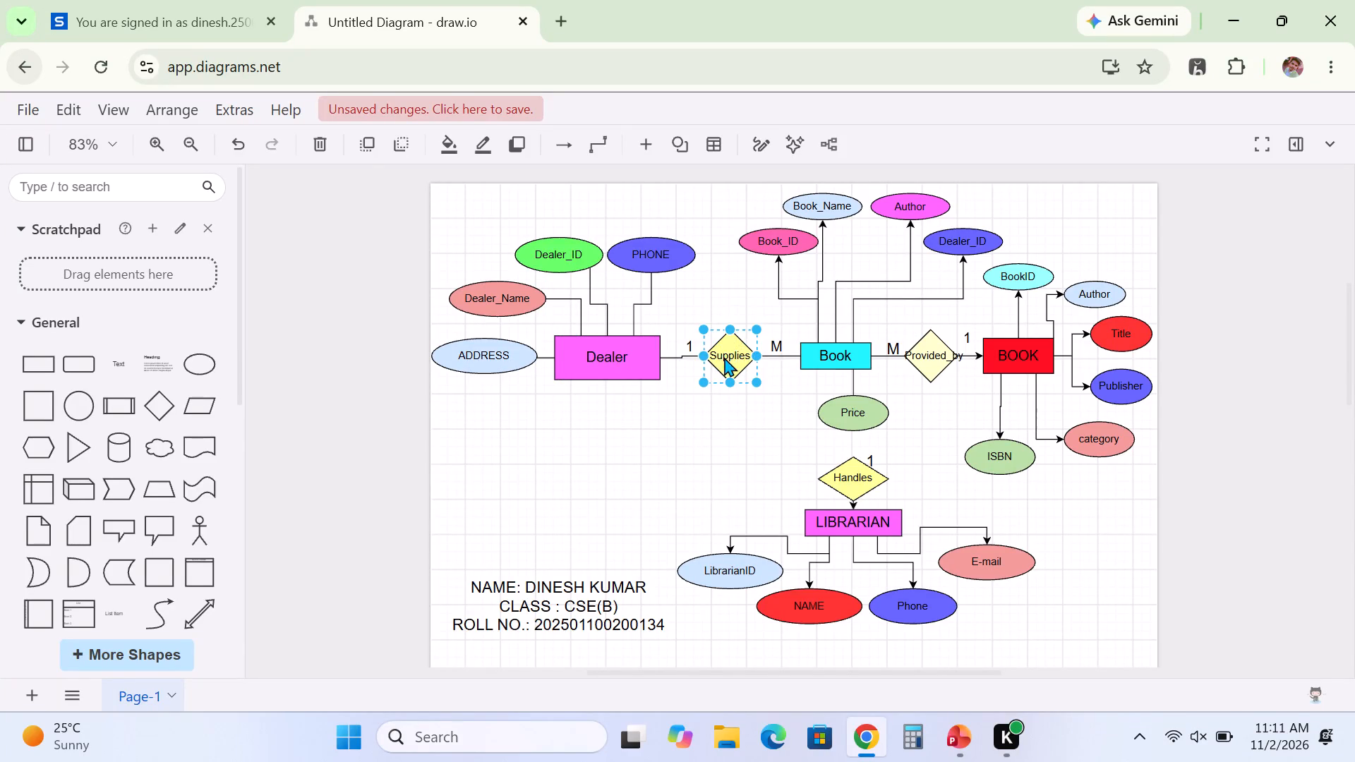
drag(724, 357, 713, 356)
click(644, 482)
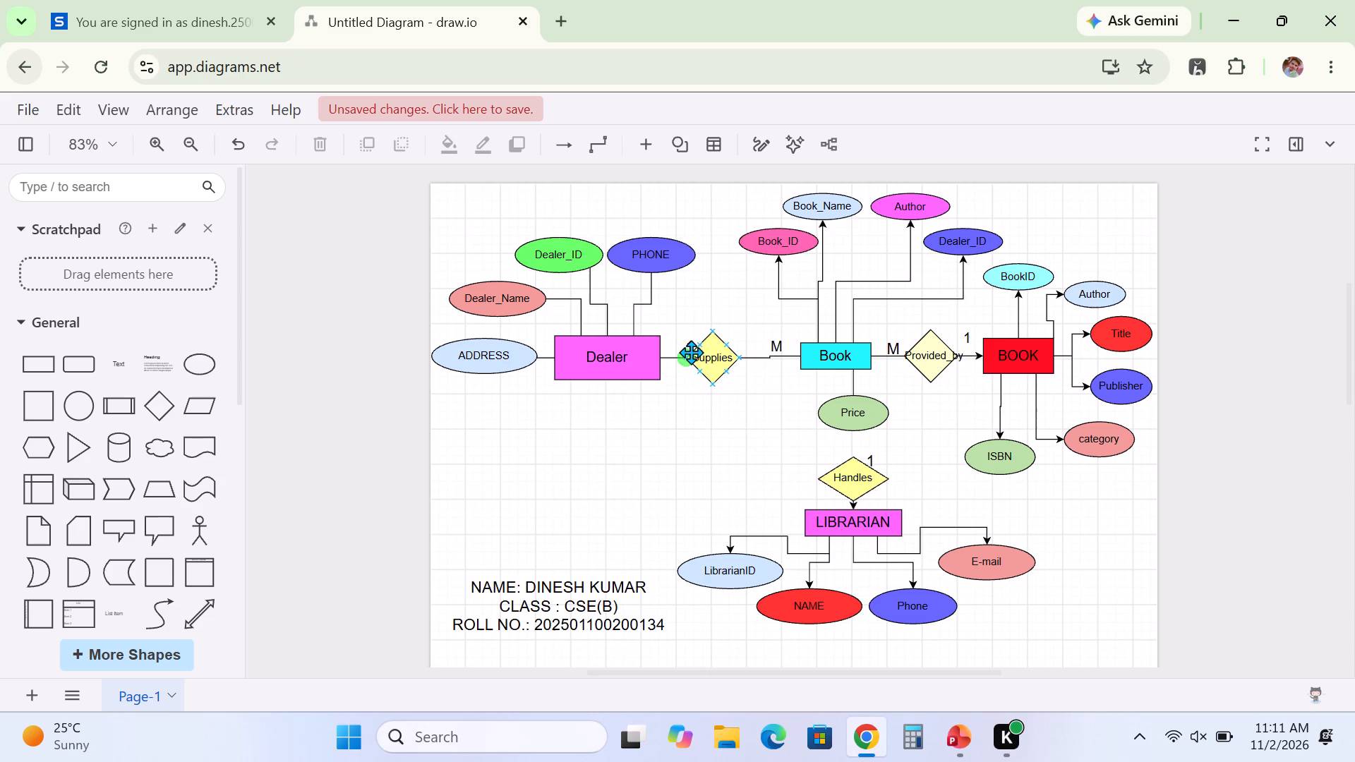
Shift the cardinality label 1 left so it sits above the connector midway between Dealer and Supplies.
click(687, 345)
key(Left)
key(Left)
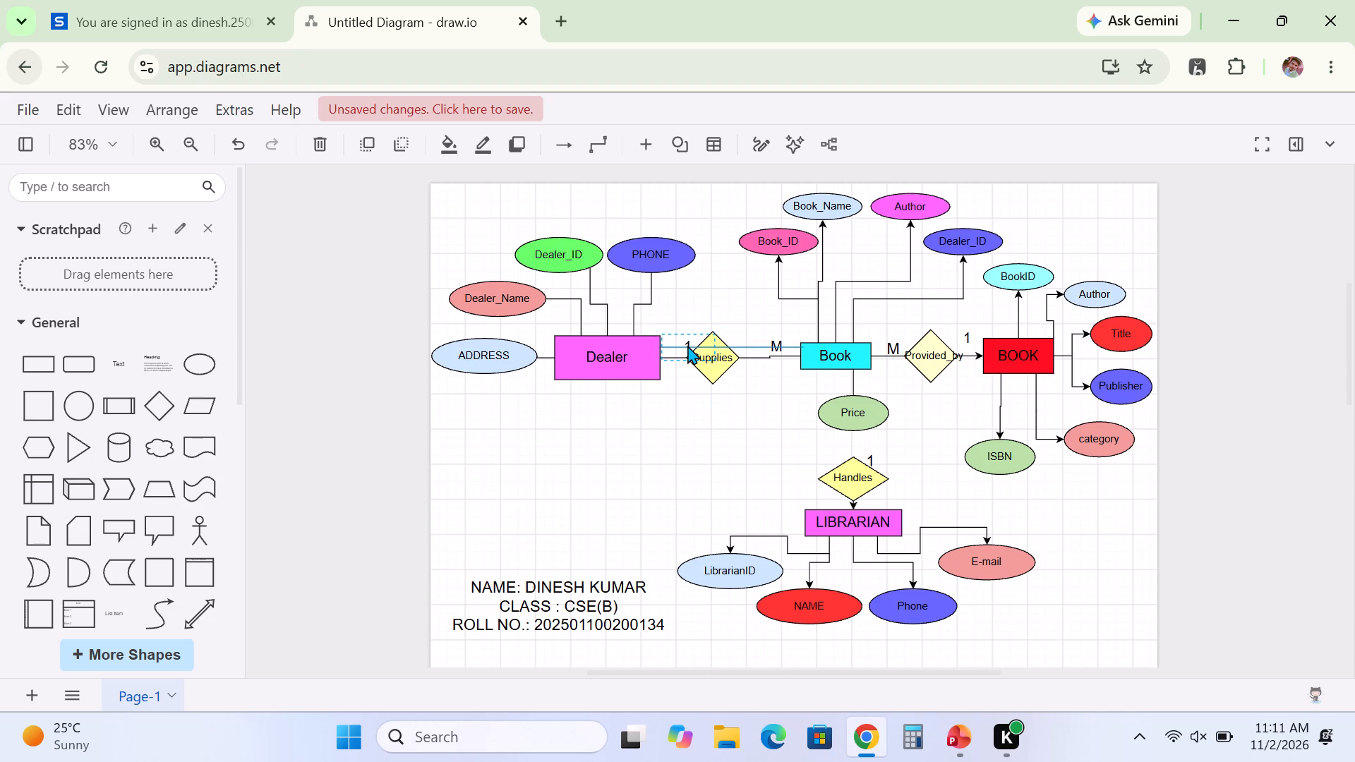
key(Left)
key(Left)
key(Left)
key(Left)
key(Left)
key(Left)
key(Left)
key(Left)
key(Left)
key(Left)
key(Left)
key(Left)
key(Left)
key(Left)
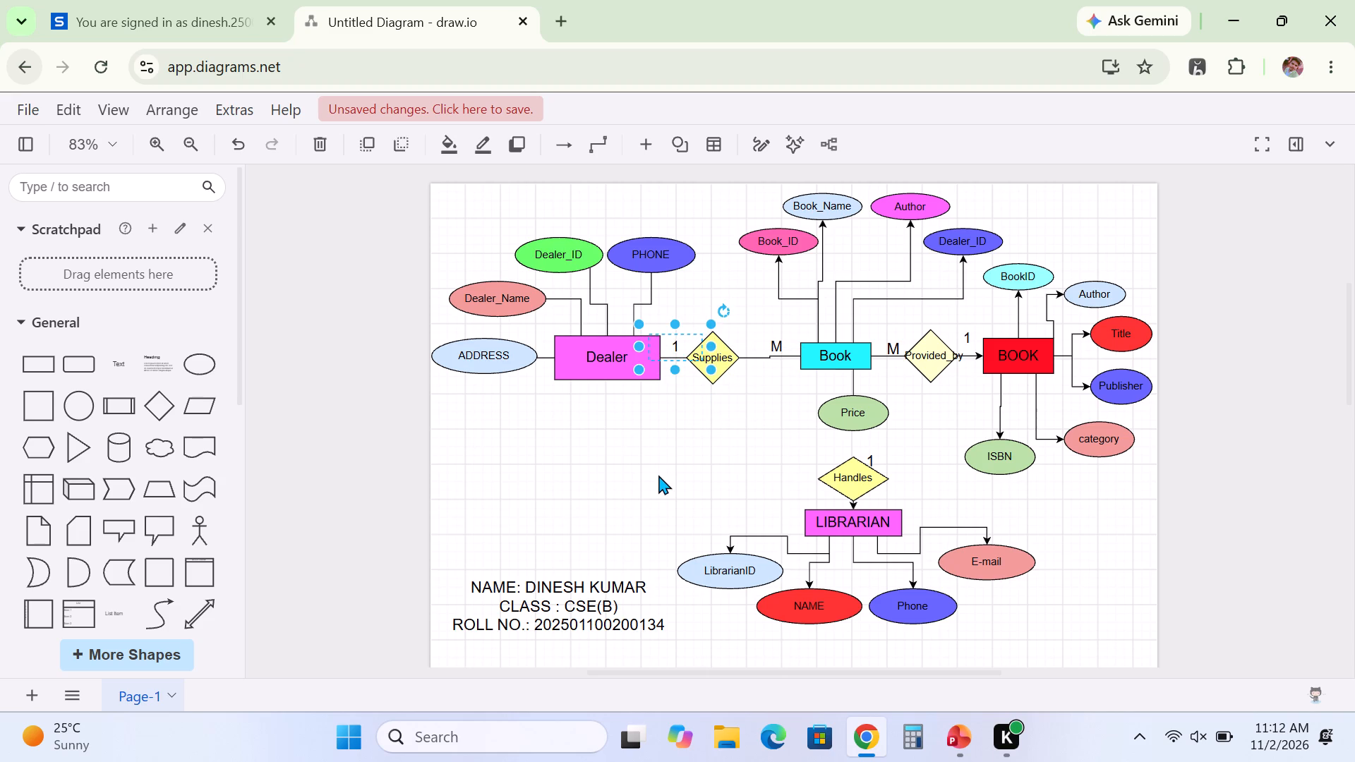
click(658, 475)
Move the Book entity to position 425, 182 so its connector to Supplies runs straight.
click(828, 358)
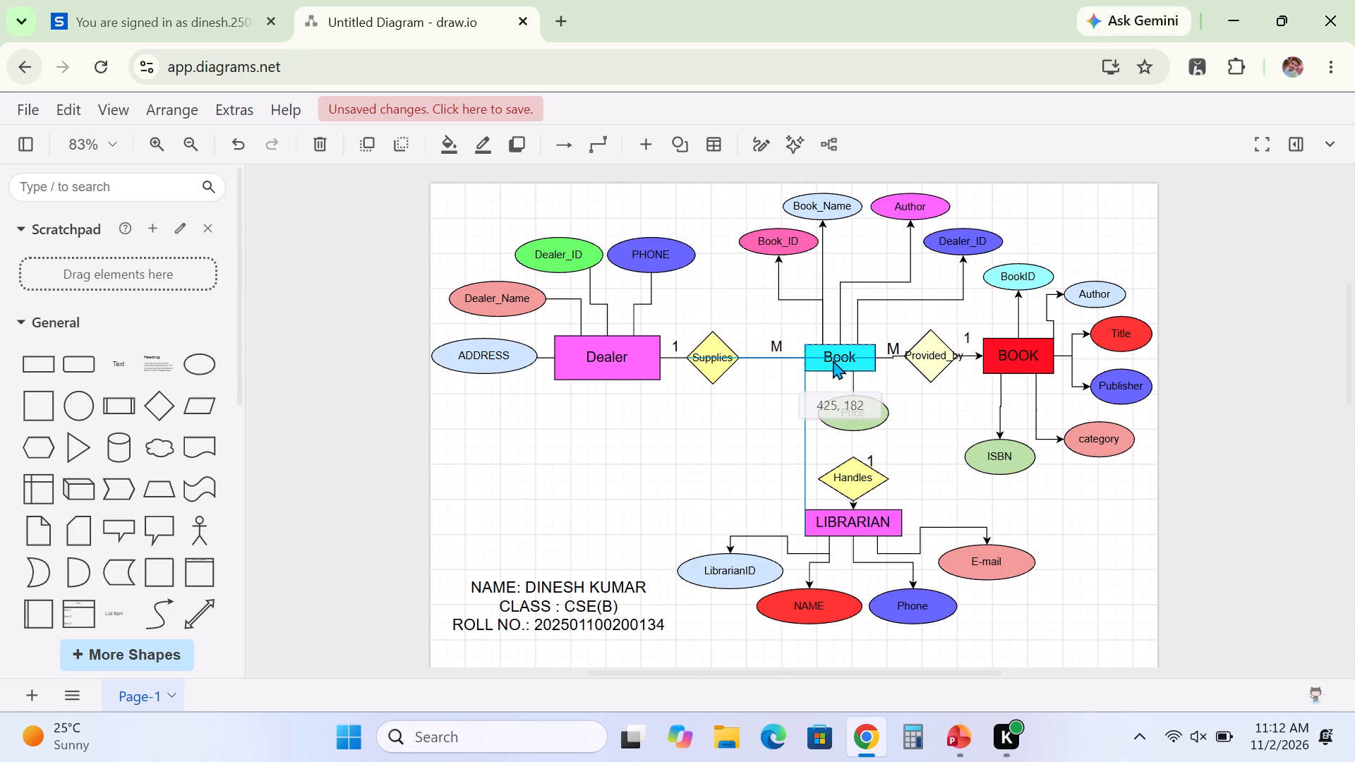
Shift the cardinality label M between Supplies and Book left so it sits close to the Supplies diamond.
click(781, 341)
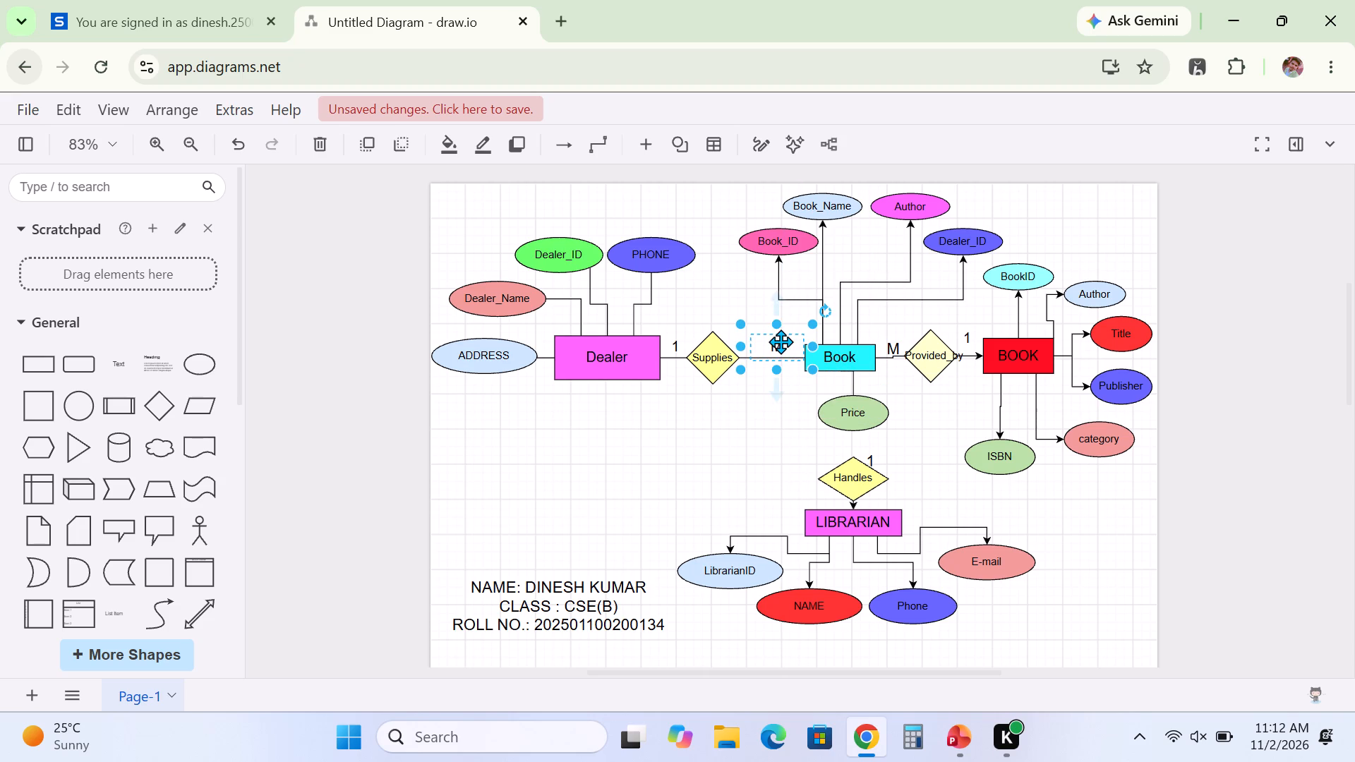
key(Left)
key(Left)
key(Left)
key(Left)
key(Left)
key(Left)
key(Left)
key(Left)
key(Left)
key(Left)
key(Left)
key(Left)
key(Left)
key(Left)
key(Left)
key(Left)
key(Left)
key(Left)
key(Left)
key(Left)
key(Left)
key(Left)
key(Left)
key(Left)
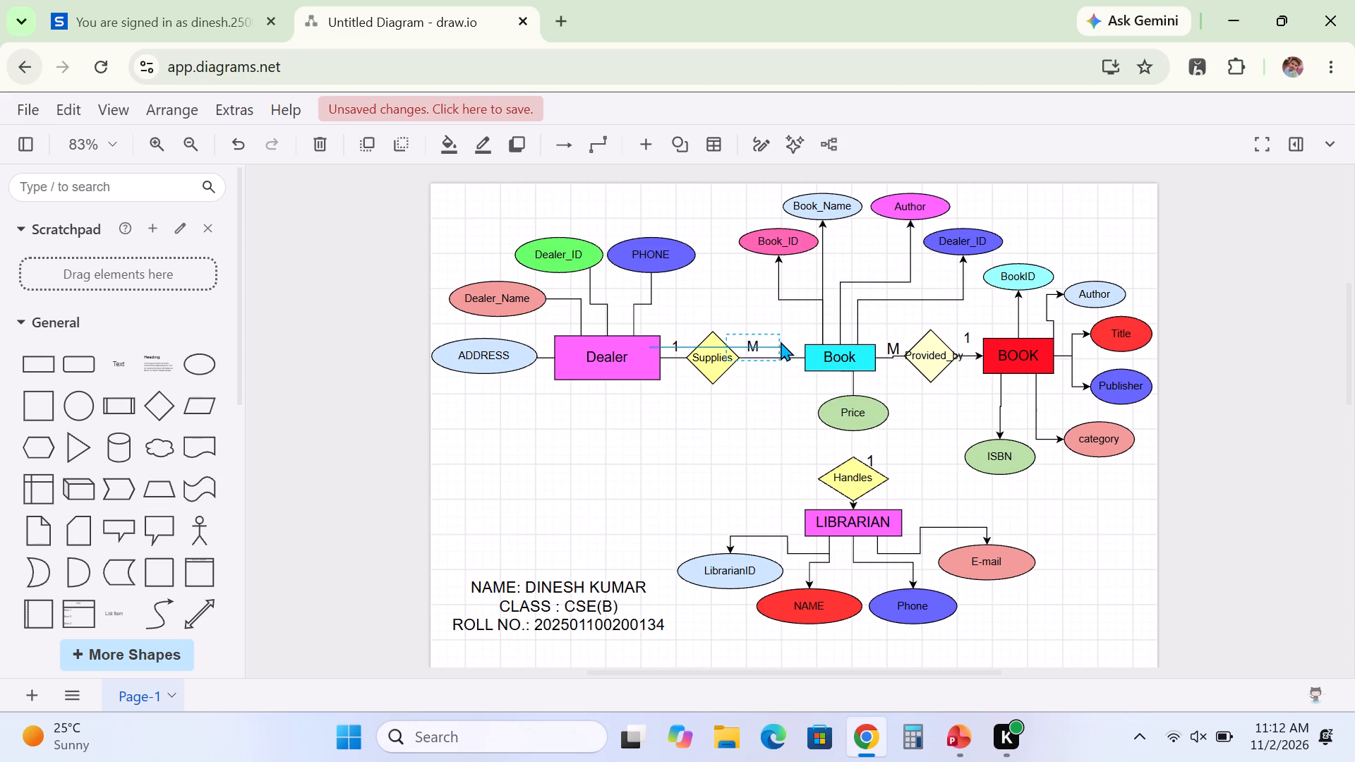
key(Right)
key(Right)
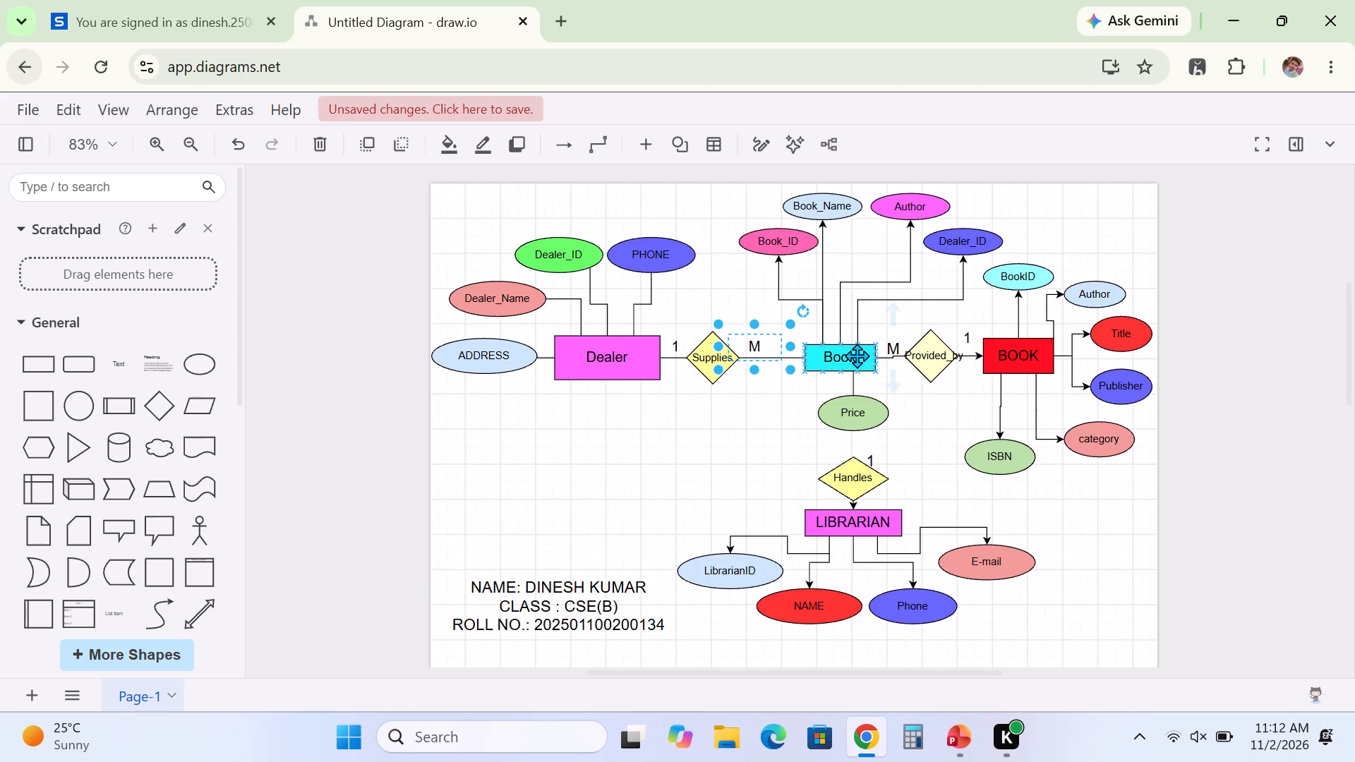
Shift the Book entity horizontally toward Supplies until it sits just past the M label, keeping their connector straight.
click(853, 355)
key(Left)
key(Left)
key(Left)
key(Left)
key(Left)
key(Left)
key(Left)
key(Left)
key(Left)
key(Left)
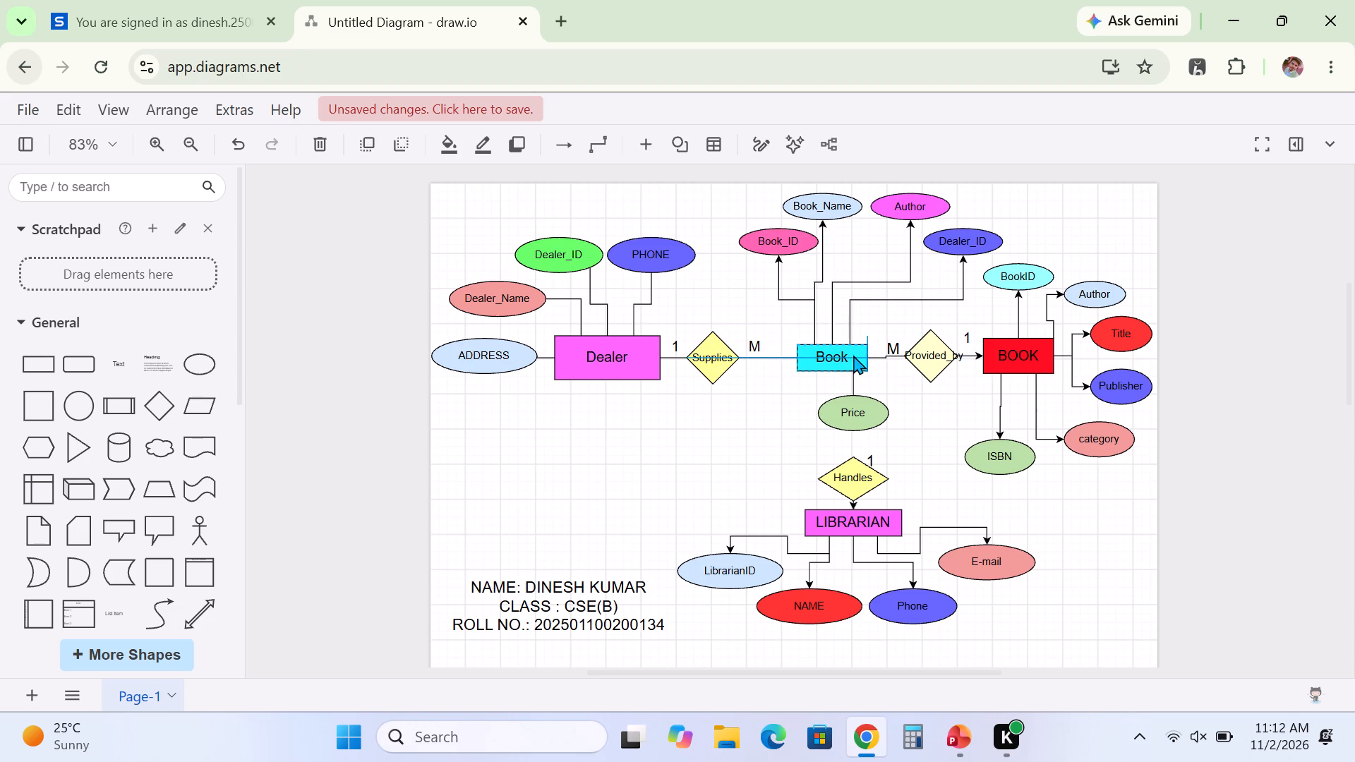
key(Left)
key(Left)
key(Left)
key(Left)
key(Left)
key(Left)
key(Left)
key(Left)
key(Left)
key(Left)
key(Left)
key(Left)
key(Left)
key(Left)
key(Left)
key(Left)
key(Left)
key(Left)
key(Left)
key(Left)
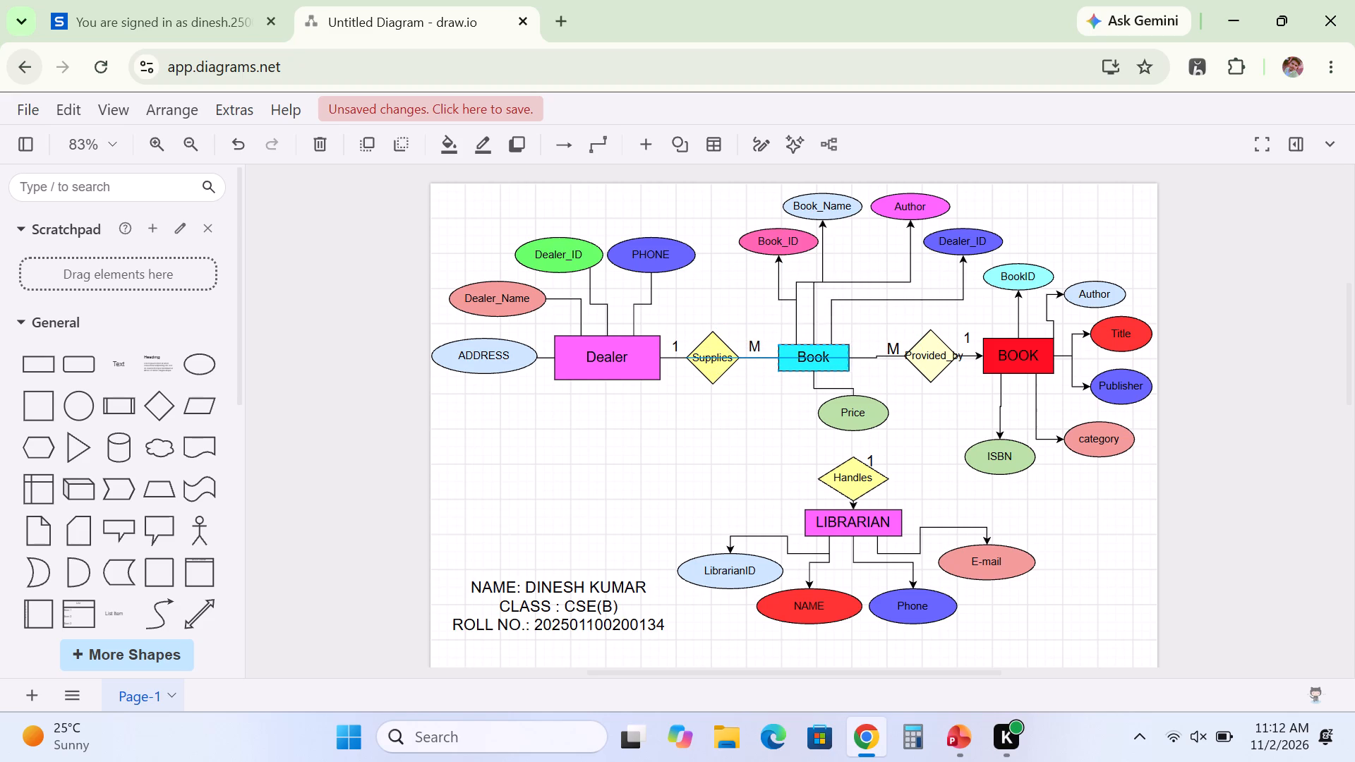
key(Left)
key(Left)
key(Left)
key(Left)
key(Left)
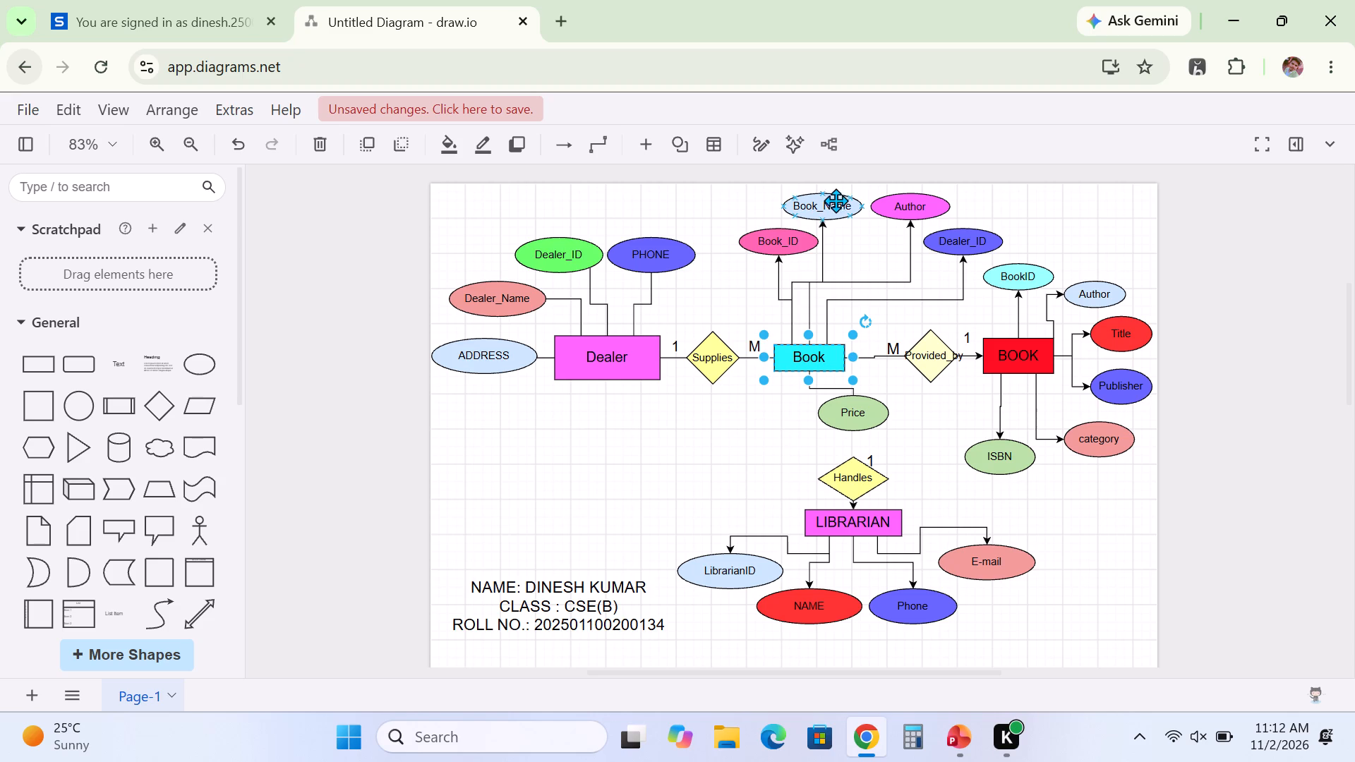
Move Book's Book_ID attribute left and up, into the space between PHONE and Book_Name.
drag(781, 234, 762, 242)
click(239, 142)
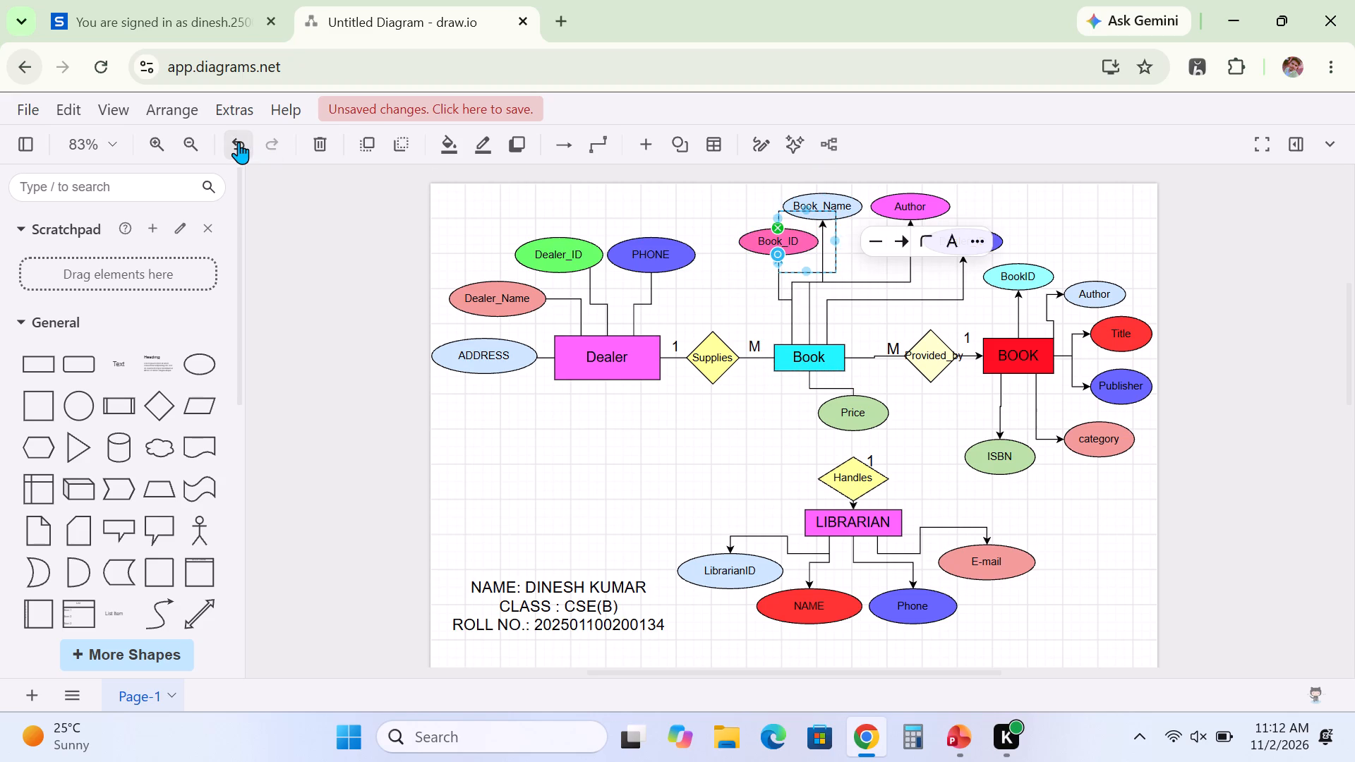
click(778, 238)
drag(778, 238, 729, 243)
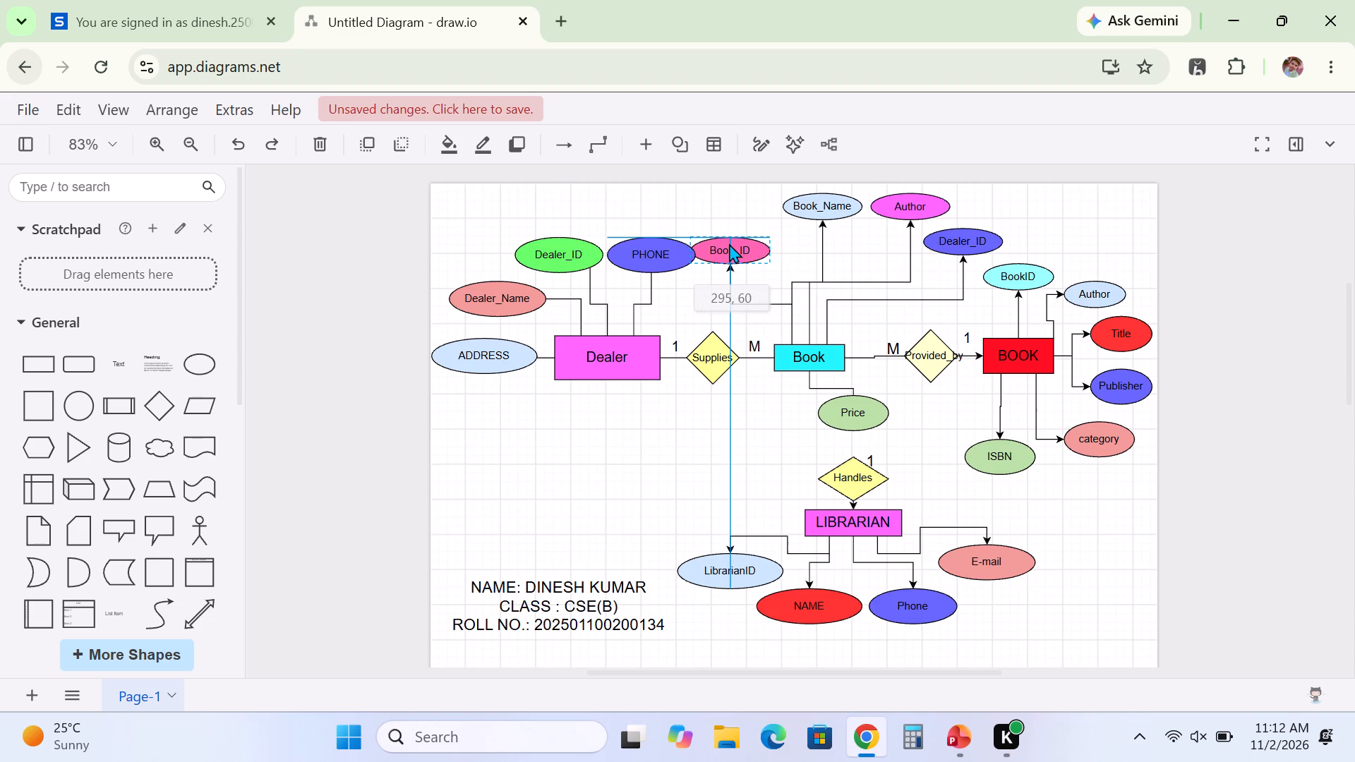
drag(729, 243, 732, 233)
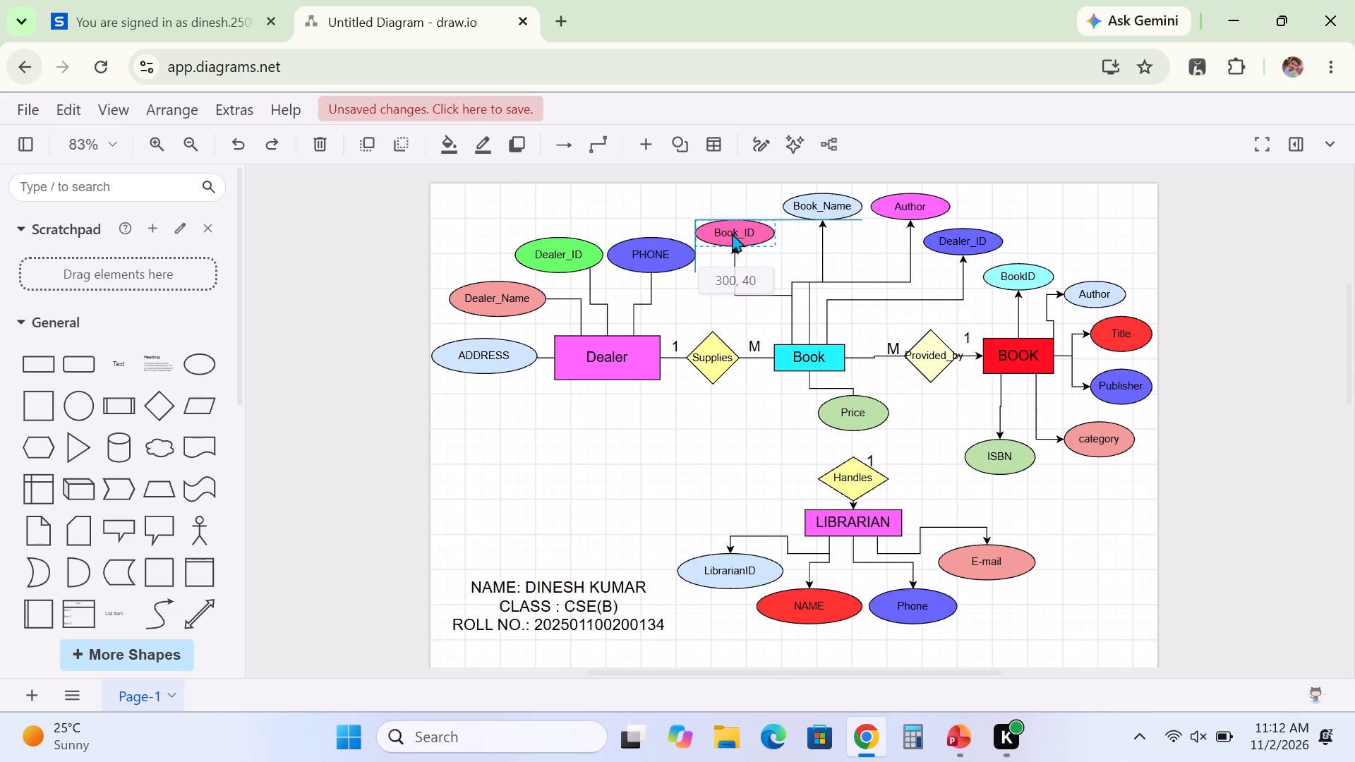
drag(732, 233, 733, 224)
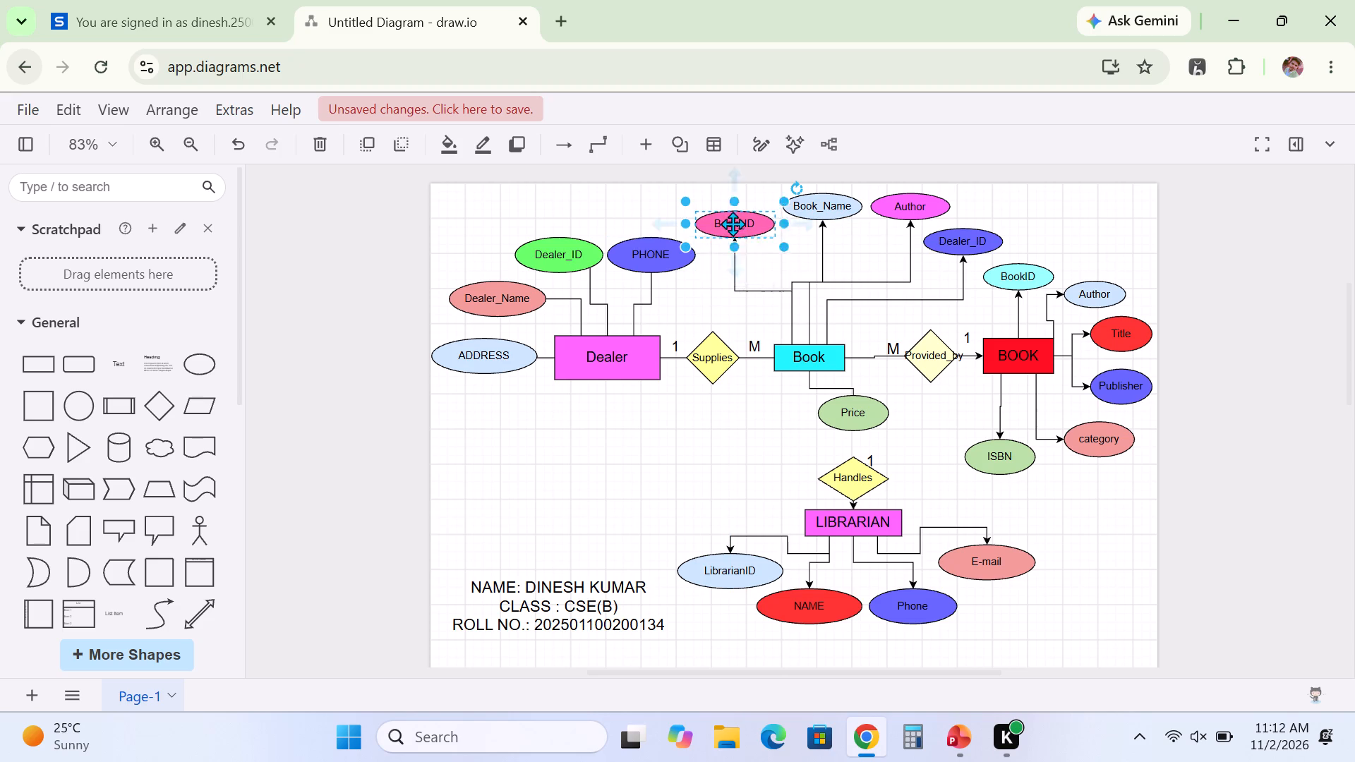
click(699, 459)
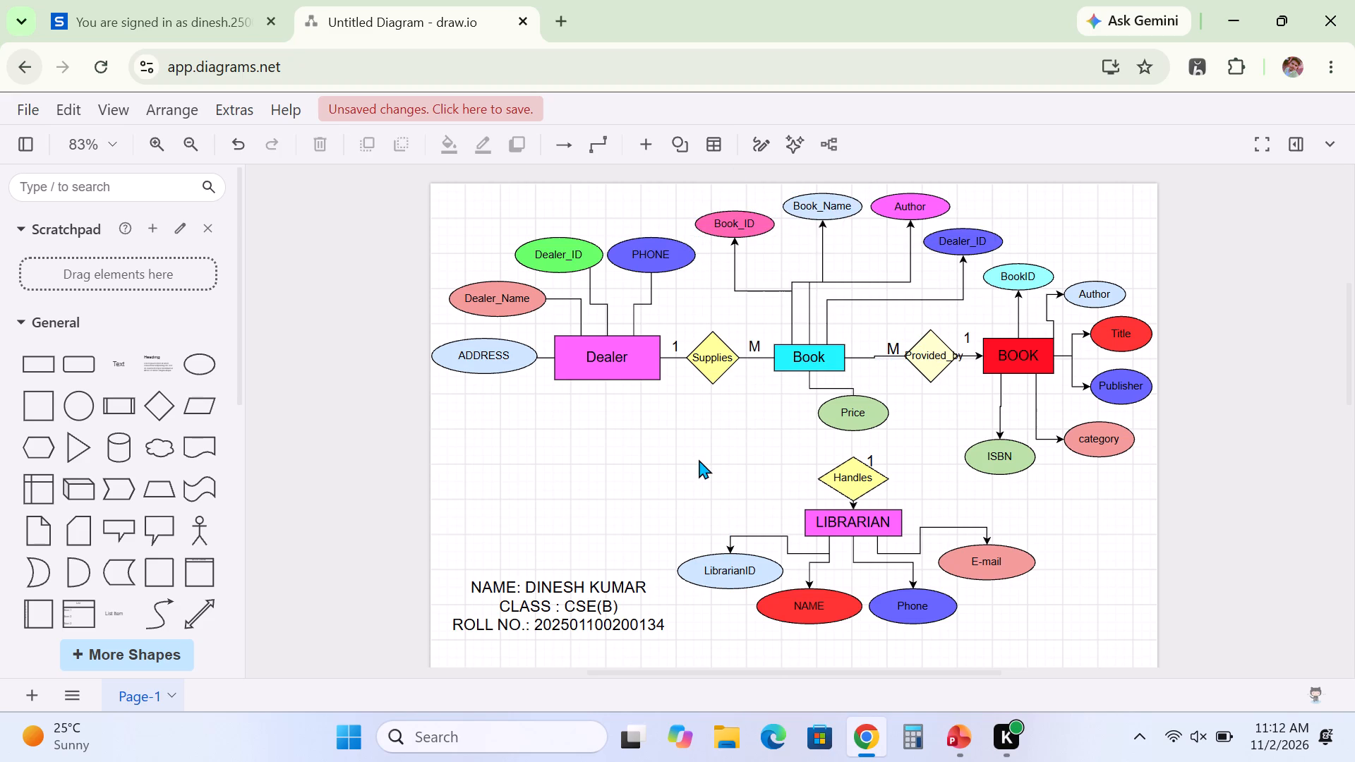
Move Book's Book_Name attribute to position 370, 0 and place Author level with it on its right side.
drag(819, 209, 817, 219)
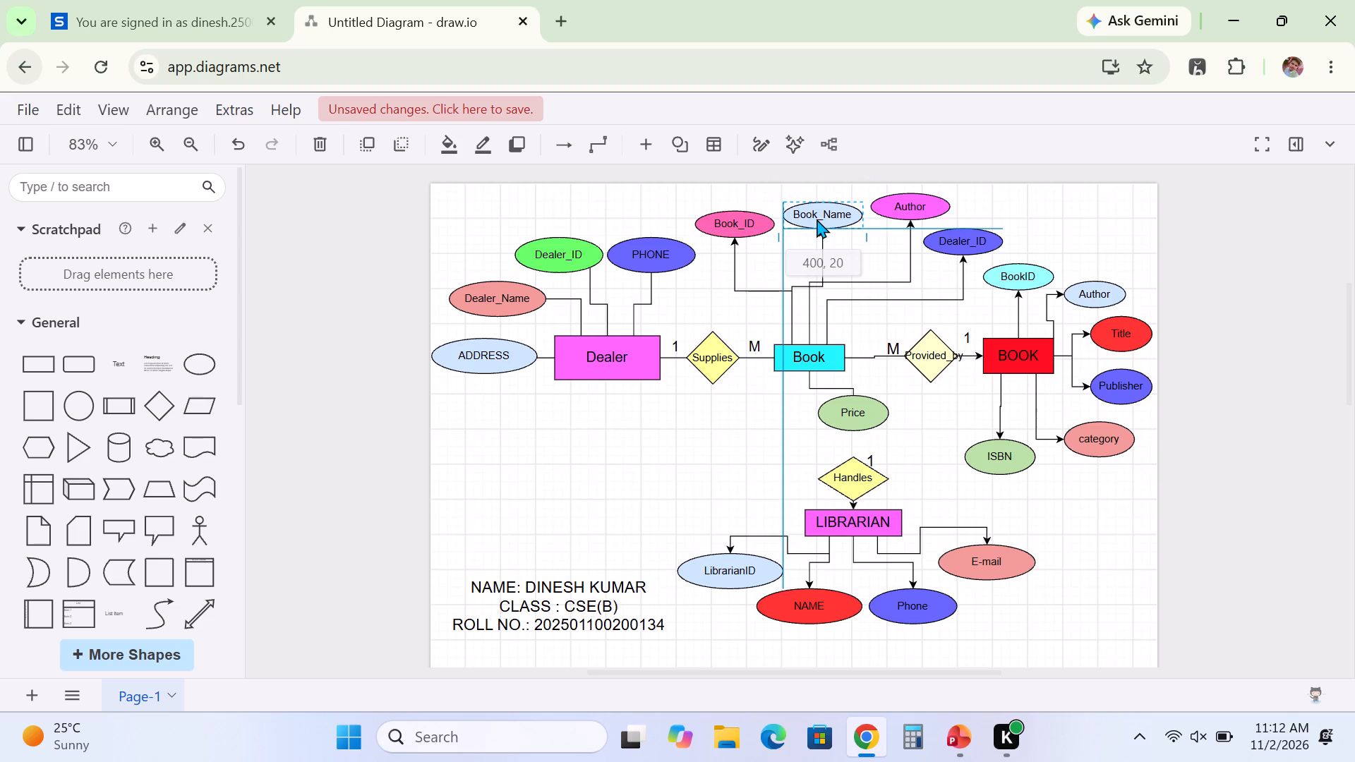
drag(817, 219, 792, 200)
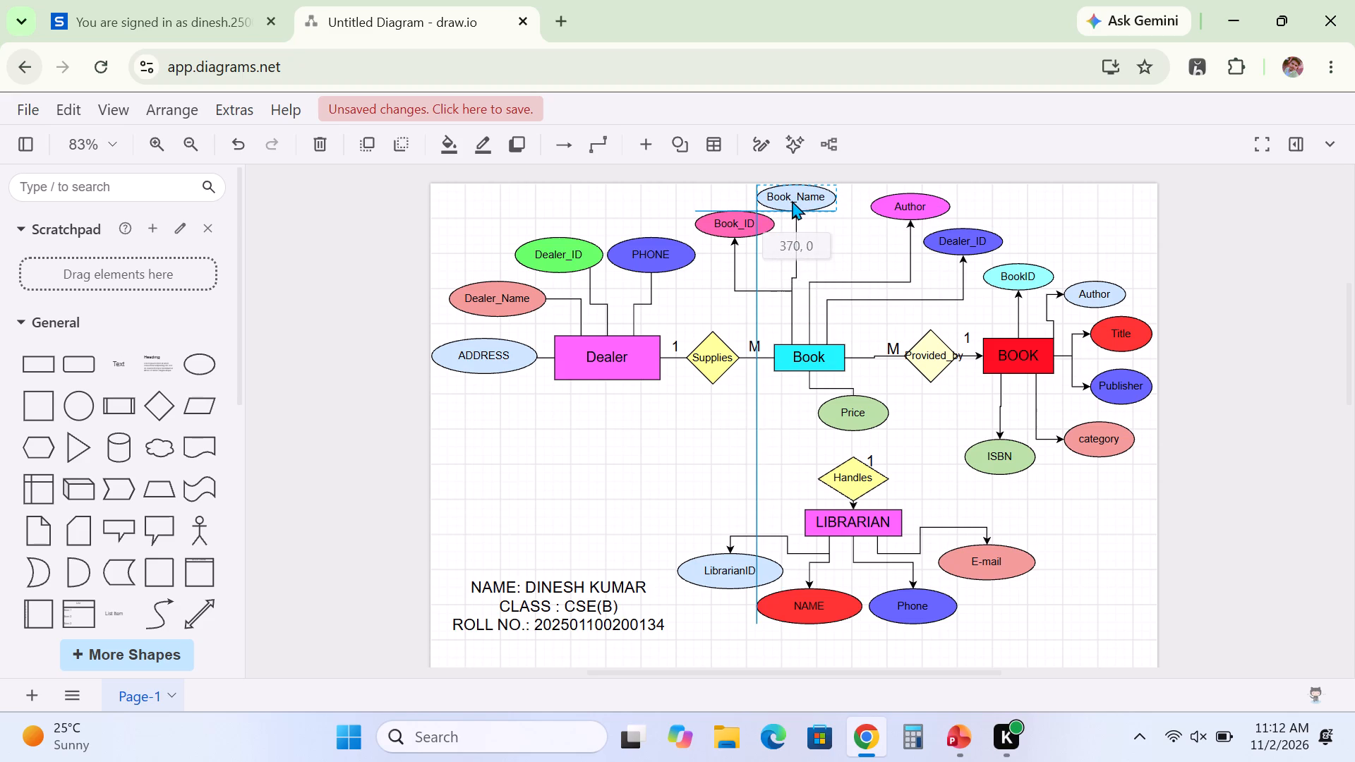
drag(792, 200, 795, 201)
drag(795, 201, 795, 203)
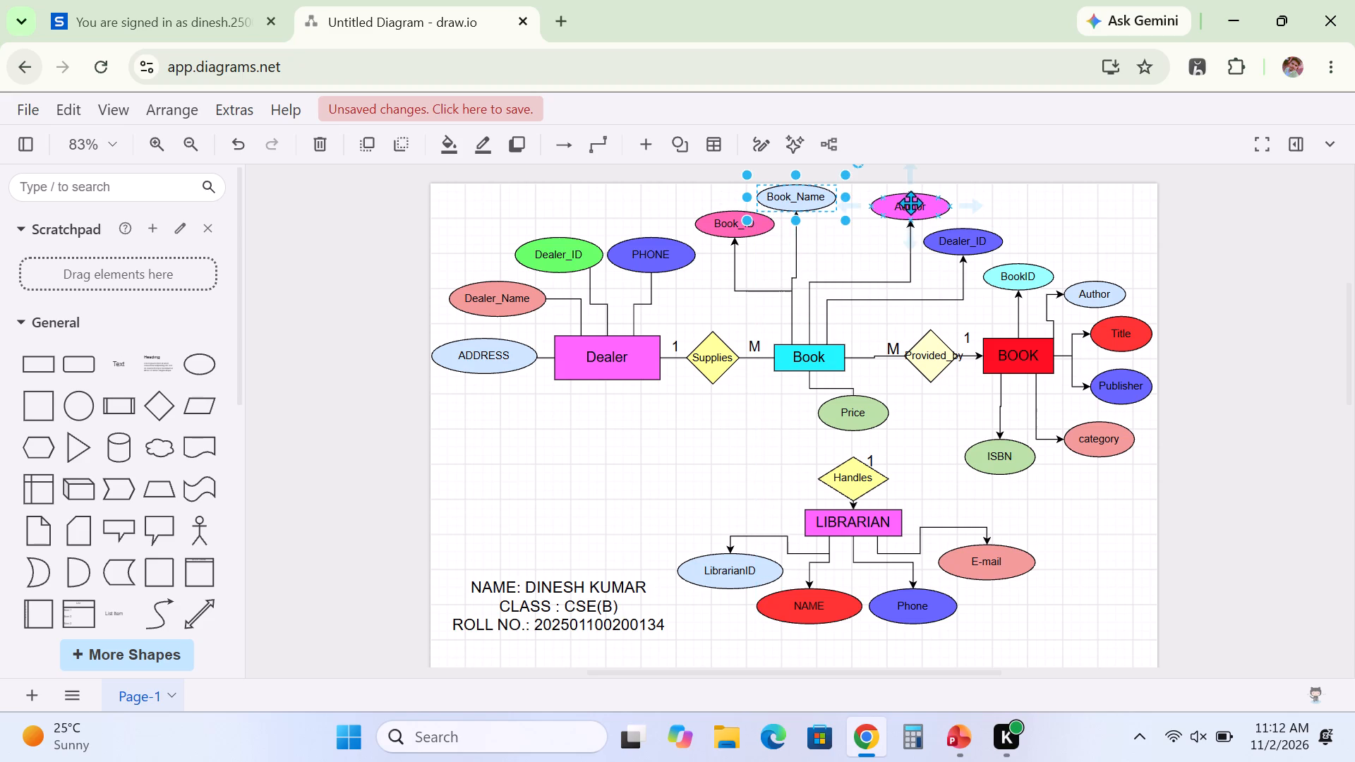
drag(910, 203, 879, 195)
Move Book's Dealer_ID attribute left and slightly up, just below and beside Author.
drag(966, 242, 938, 243)
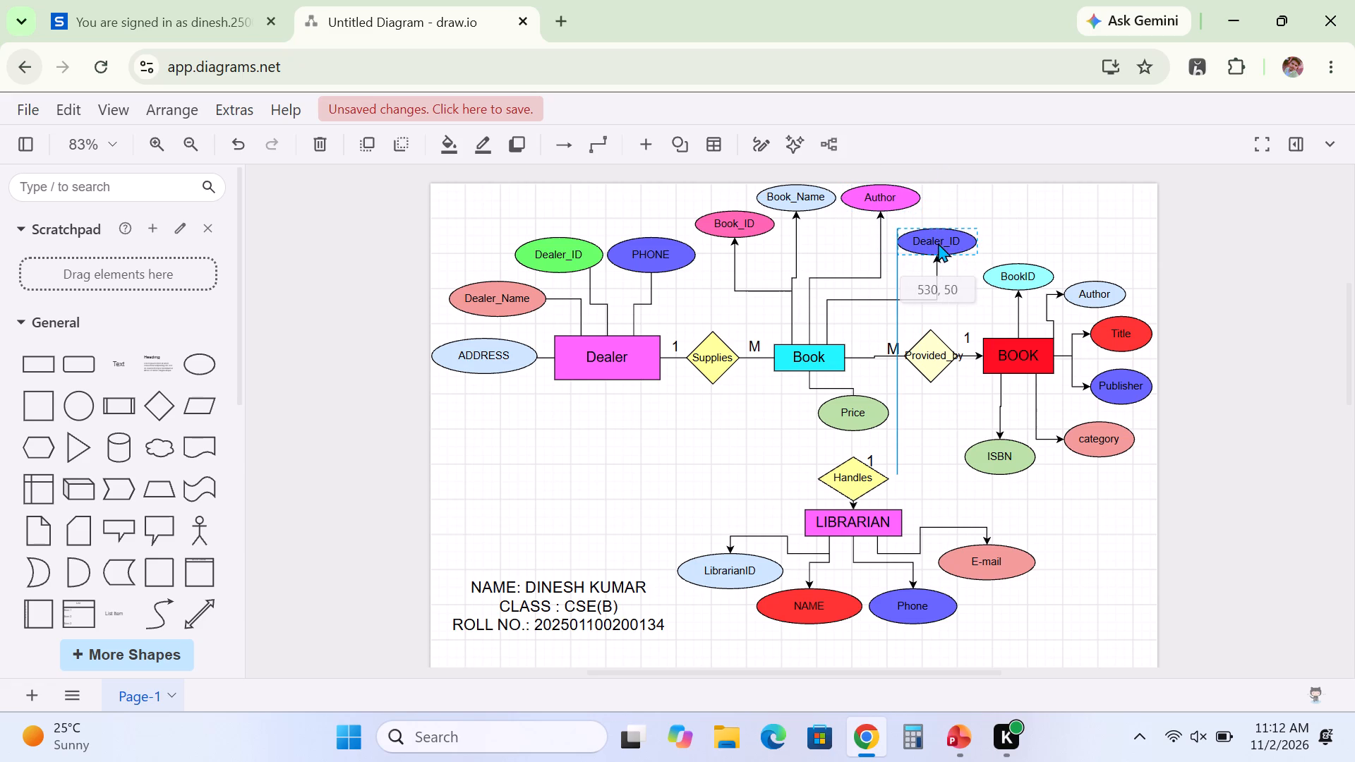
drag(938, 243, 932, 231)
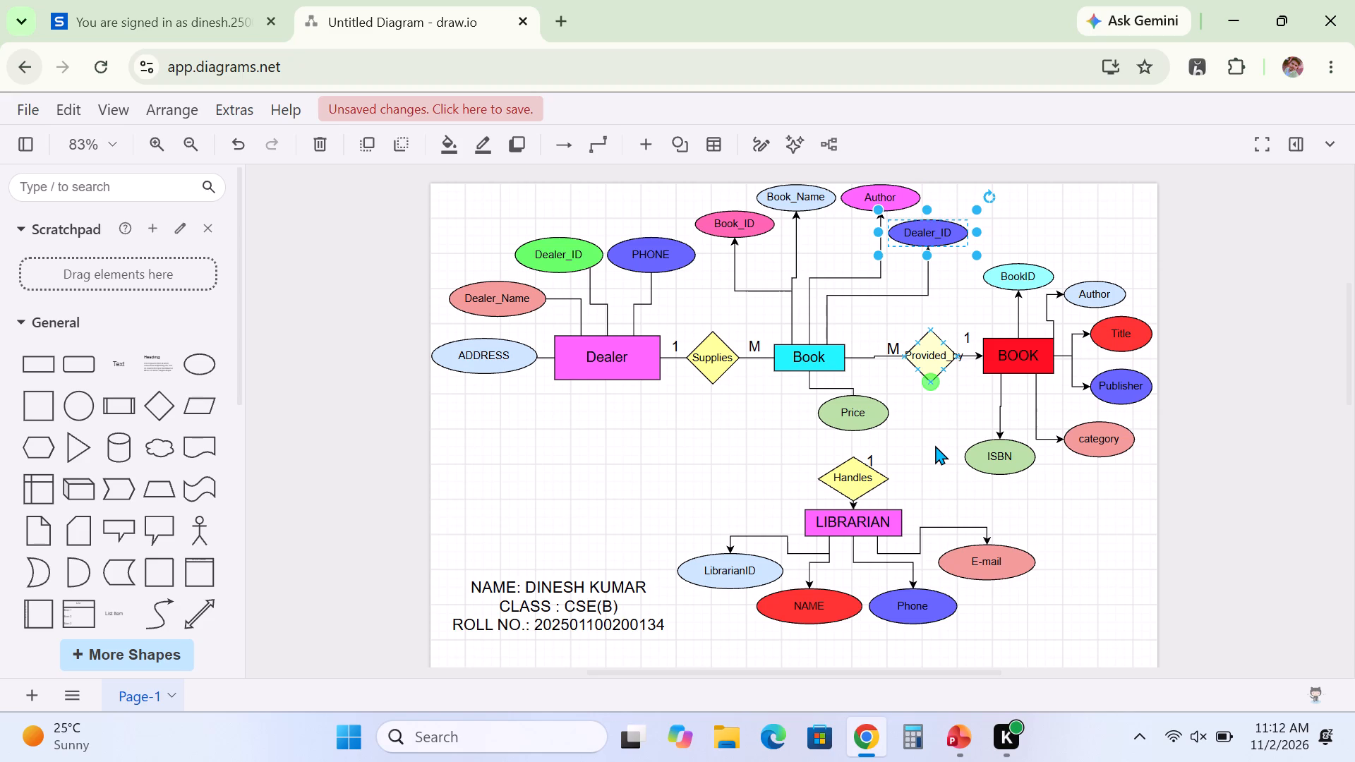
click(728, 438)
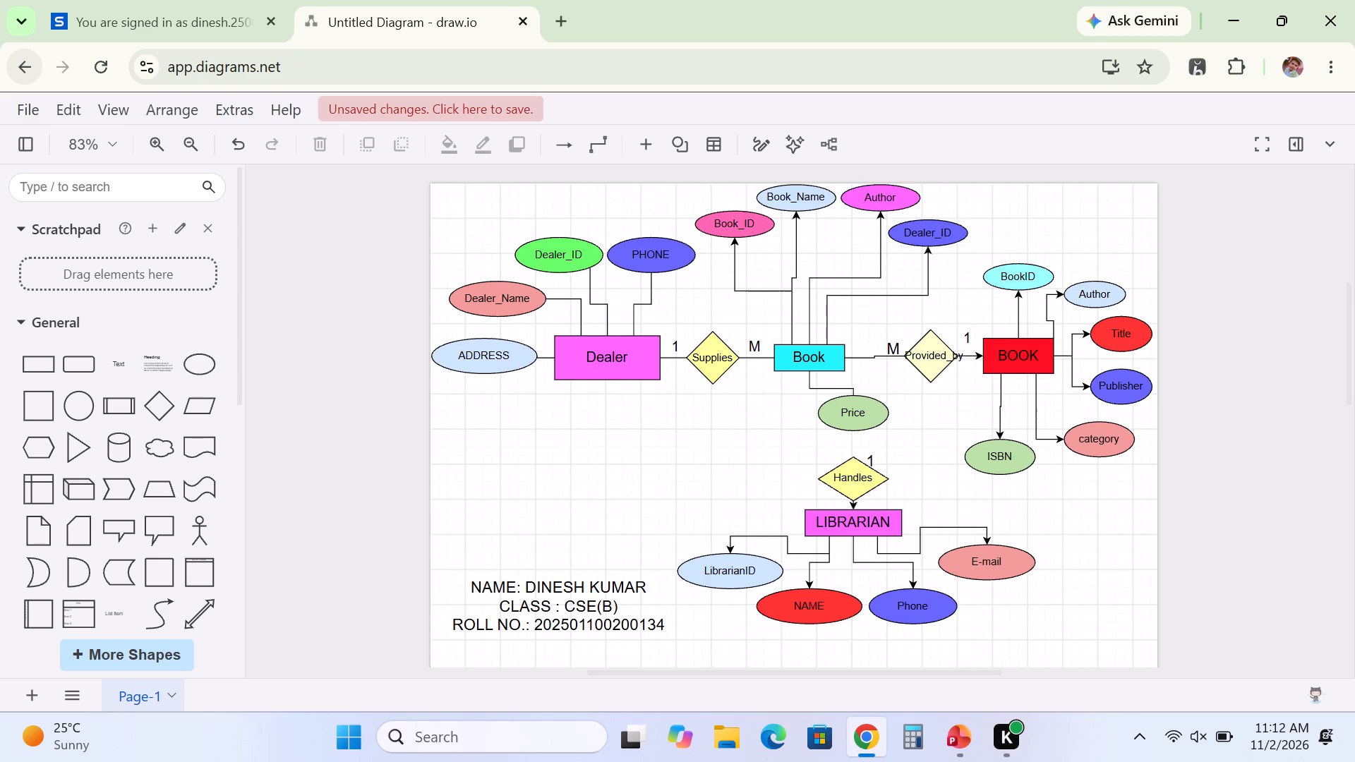
Align the Provided_by diamond level with Book so the connector between them runs straight.
click(931, 360)
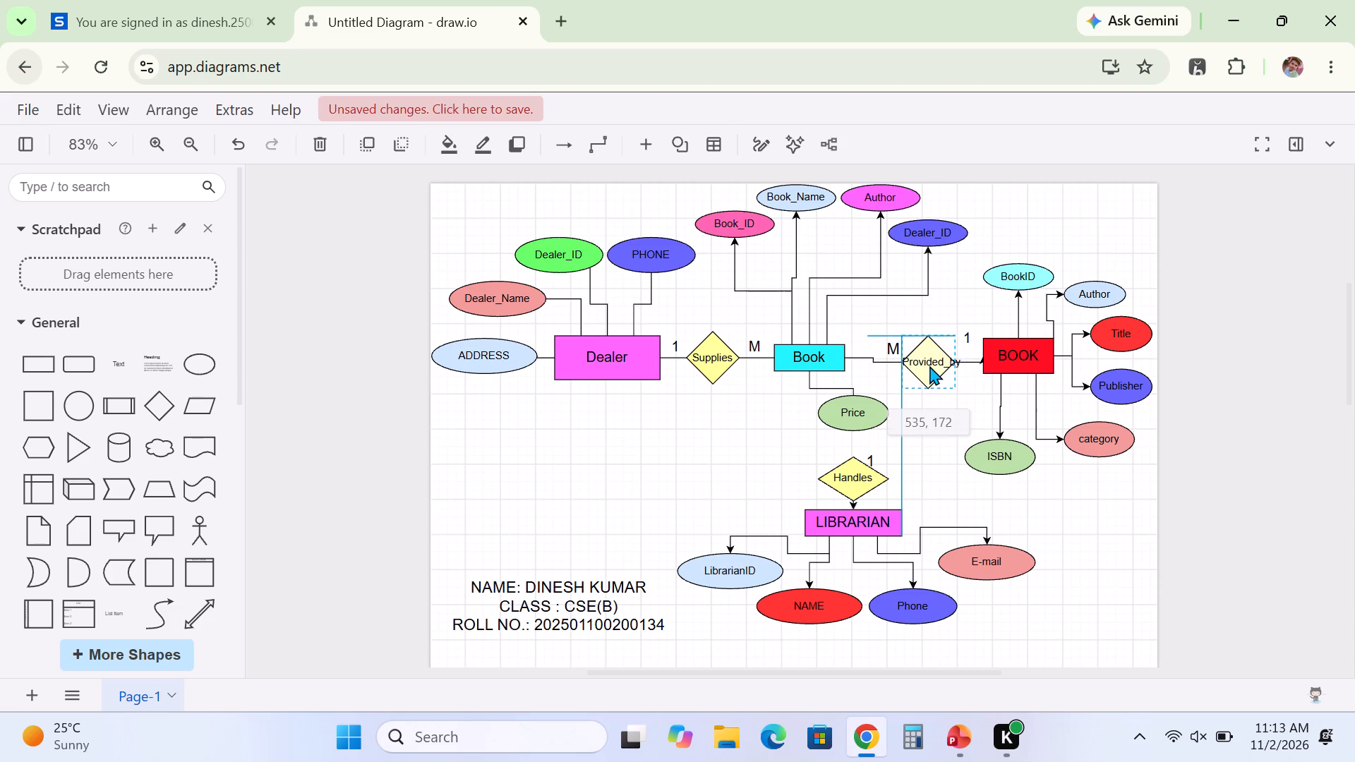
Shift the cardinality label M left and slightly down so it sits above the connector midway between Book and Provided_by.
click(883, 340)
key(Left)
key(Left)
key(Left)
key(Left)
key(Left)
key(Left)
key(Left)
key(Left)
key(Left)
key(Left)
key(Left)
key(Left)
key(Left)
key(Left)
key(Left)
key(Left)
key(Left)
key(Left)
key(Left)
key(Left)
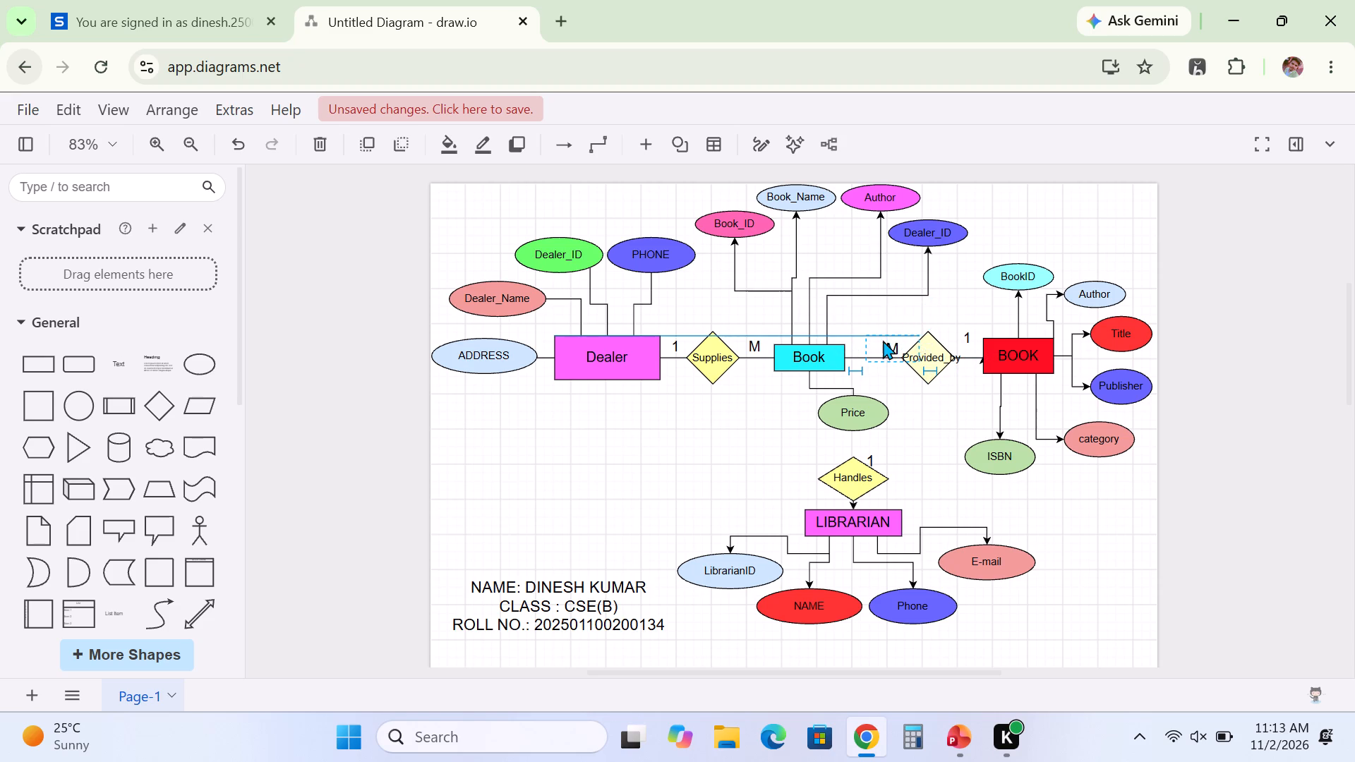
key(Down)
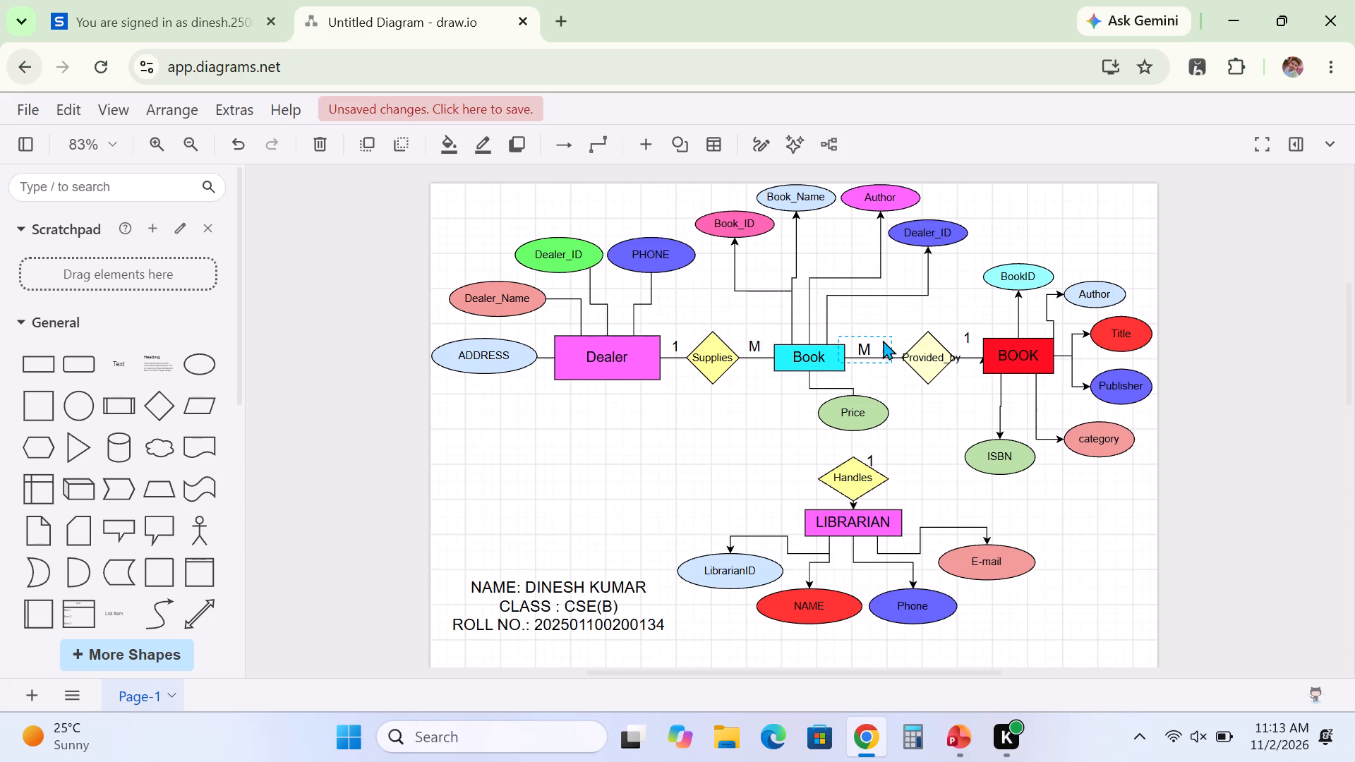
key(Right)
key(Right)
key(Right)
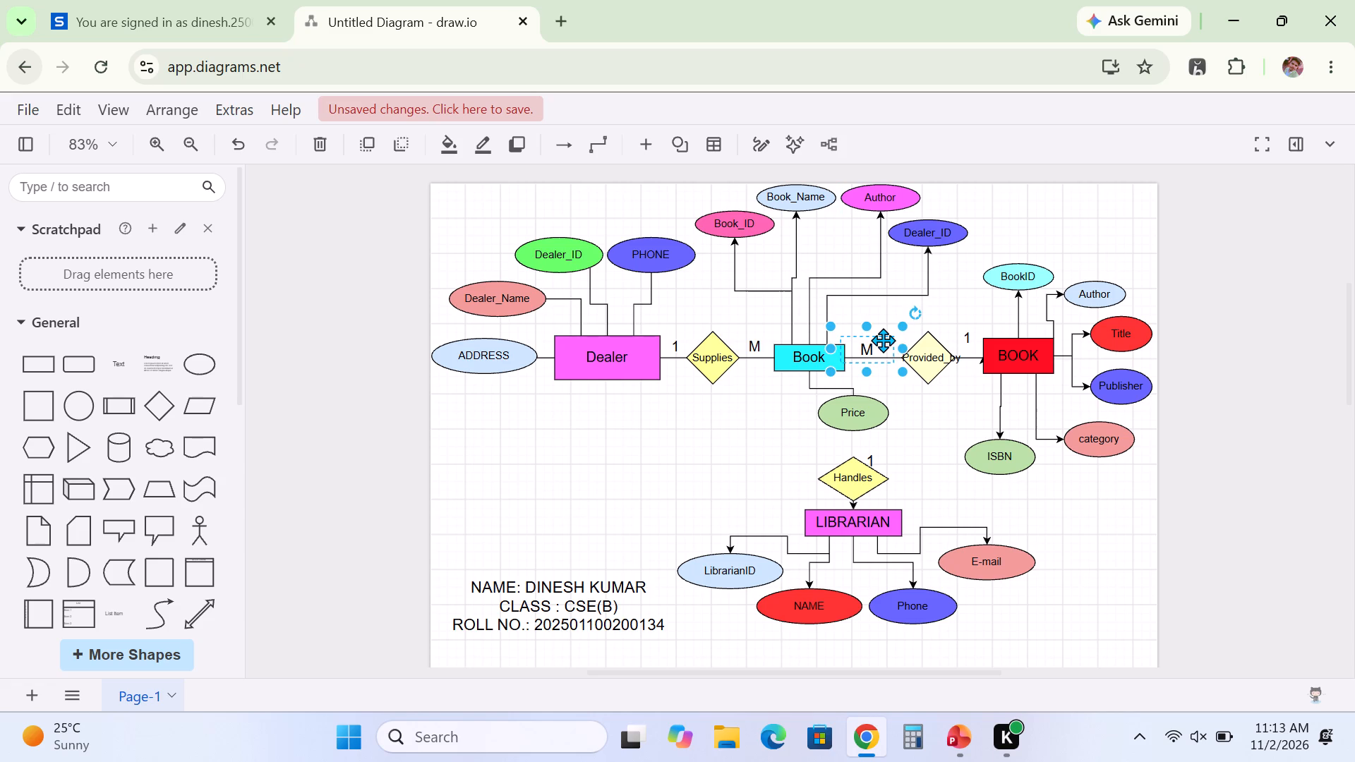
click(925, 441)
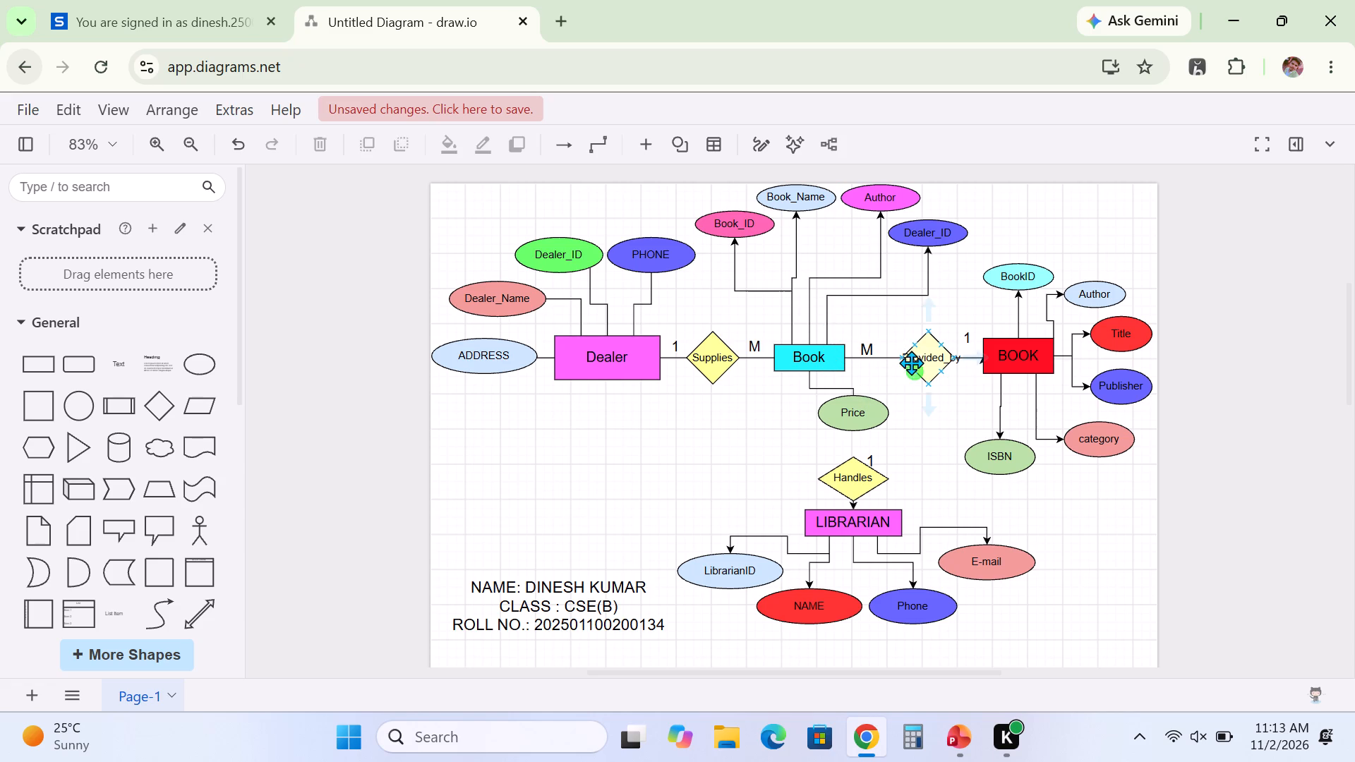
Widen the Provided_by diamond toward Book so its label fits inside.
click(926, 353)
drag(903, 357, 886, 357)
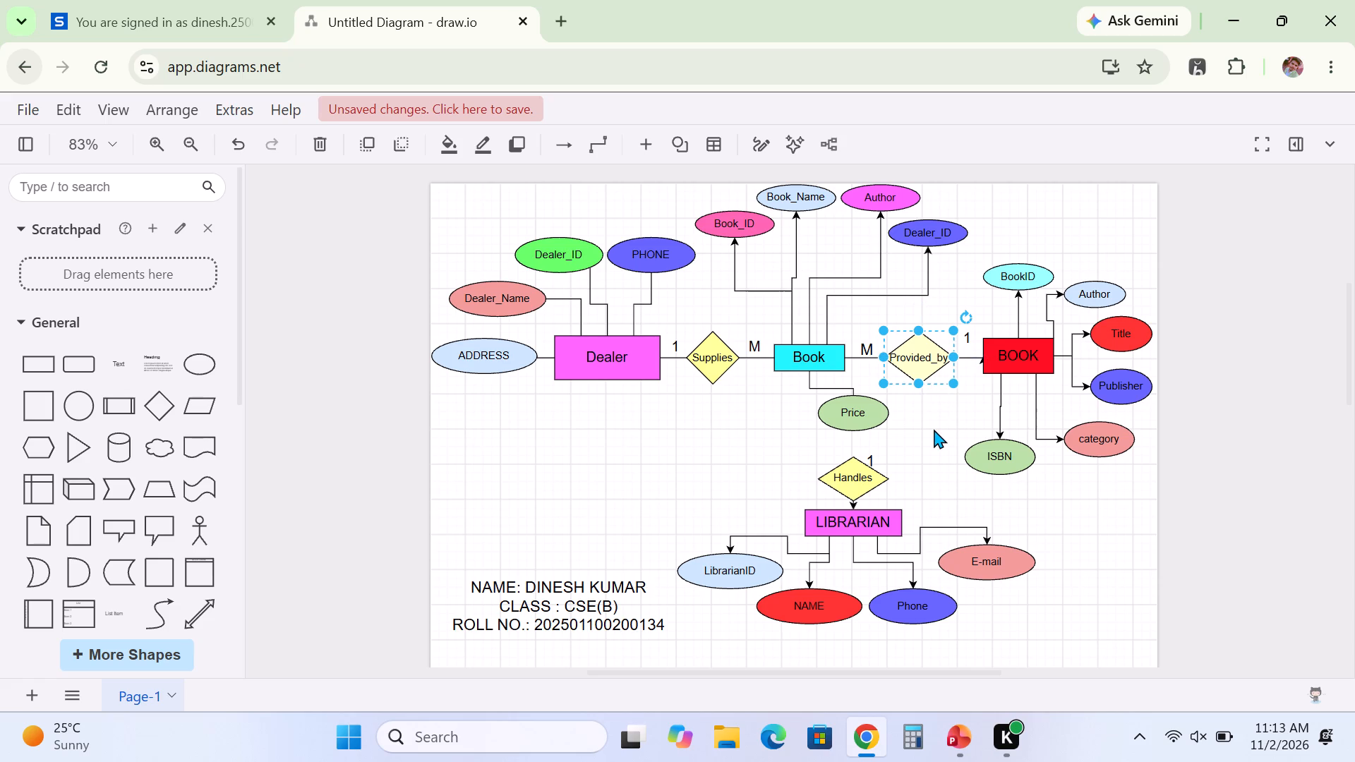
click(934, 429)
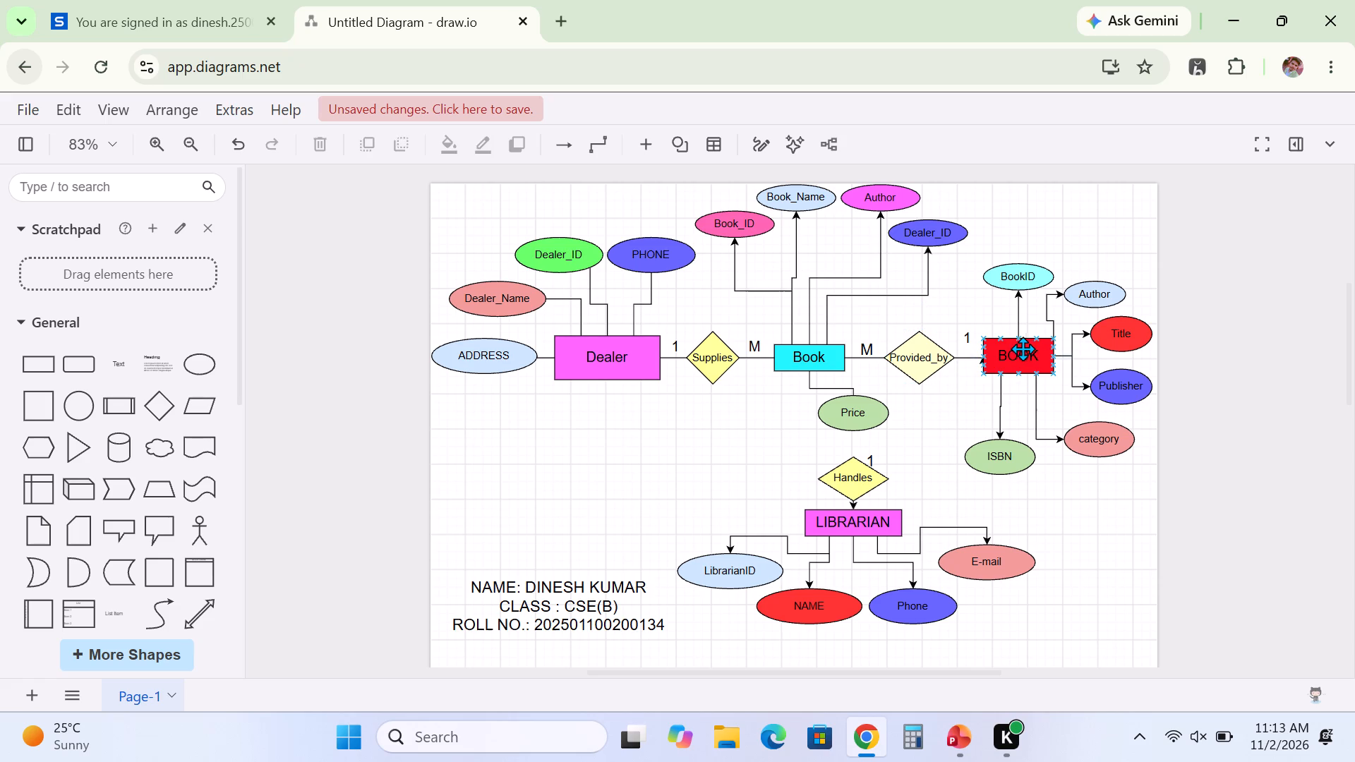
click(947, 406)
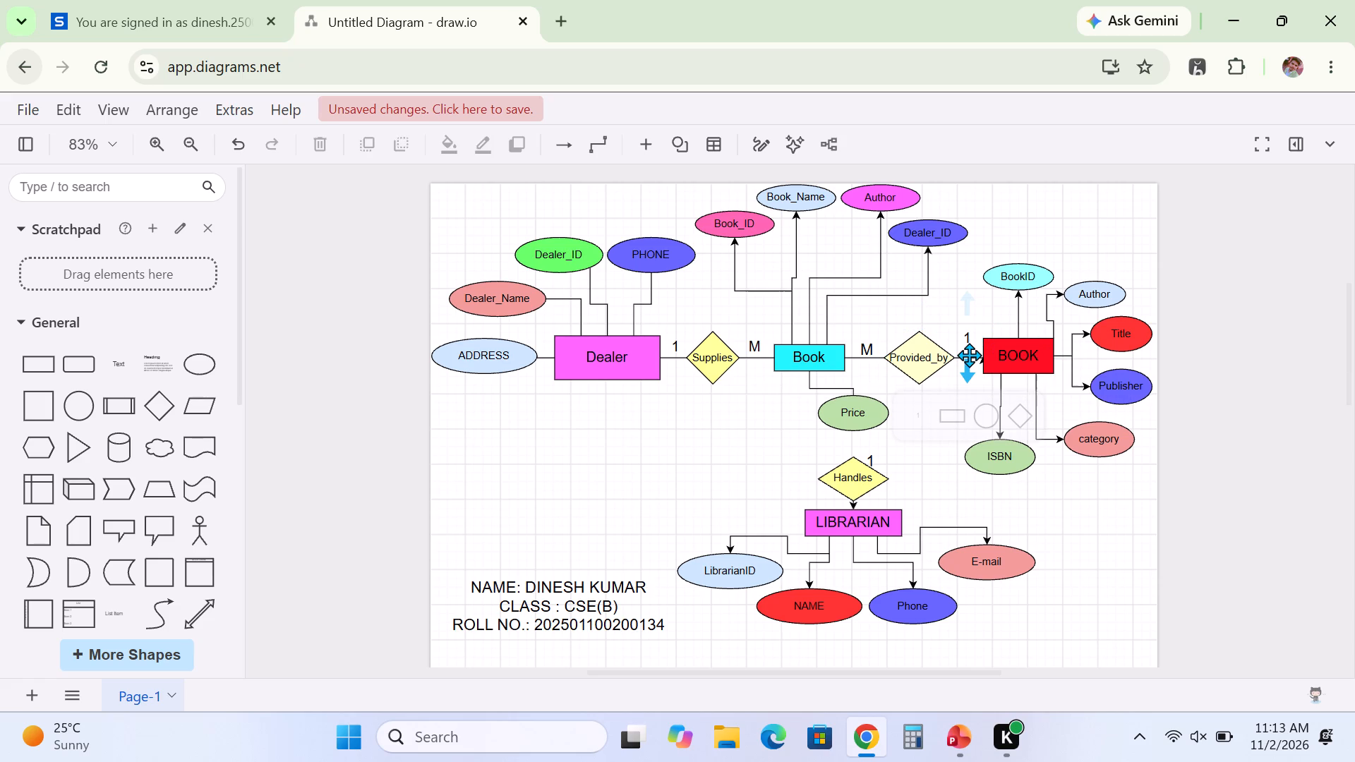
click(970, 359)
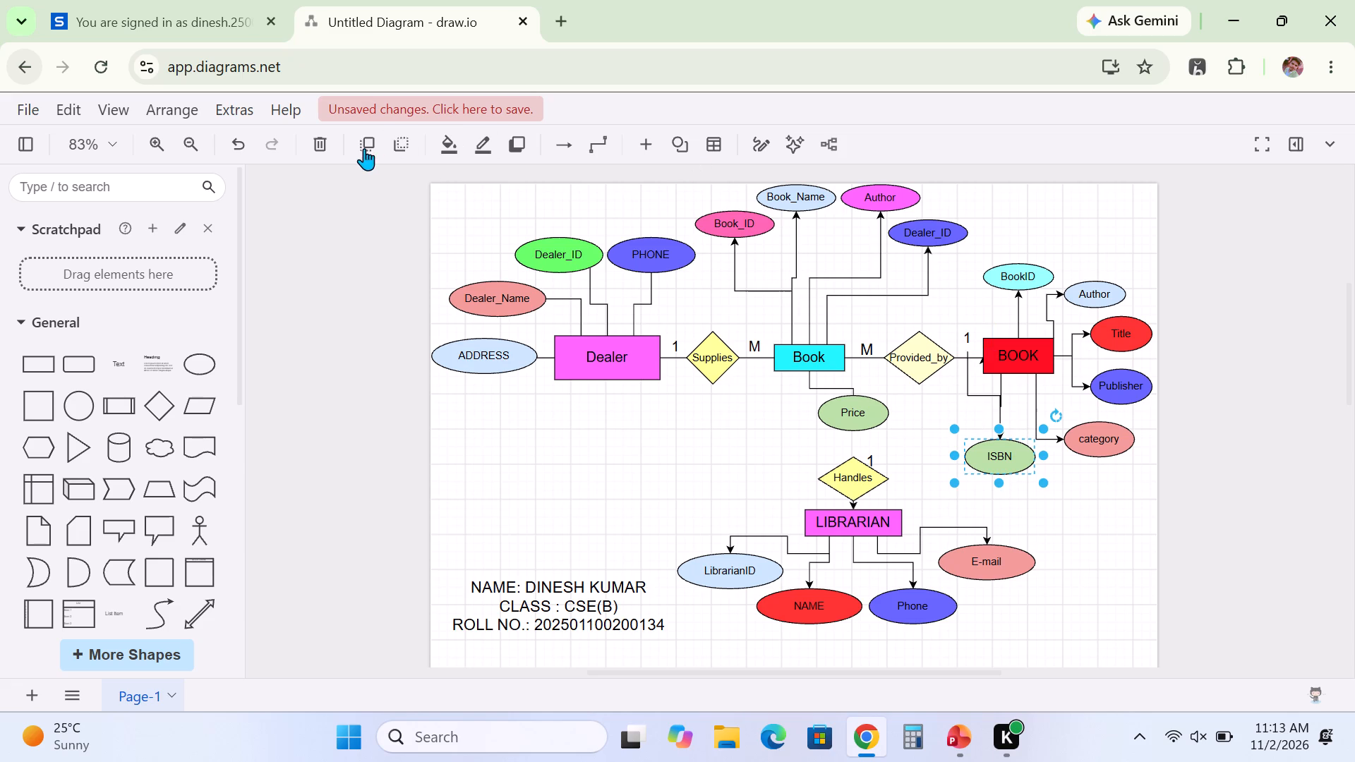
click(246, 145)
Remove the arrowhead from the connector between Provided_by and BOOK by setting its line end to None.
click(966, 359)
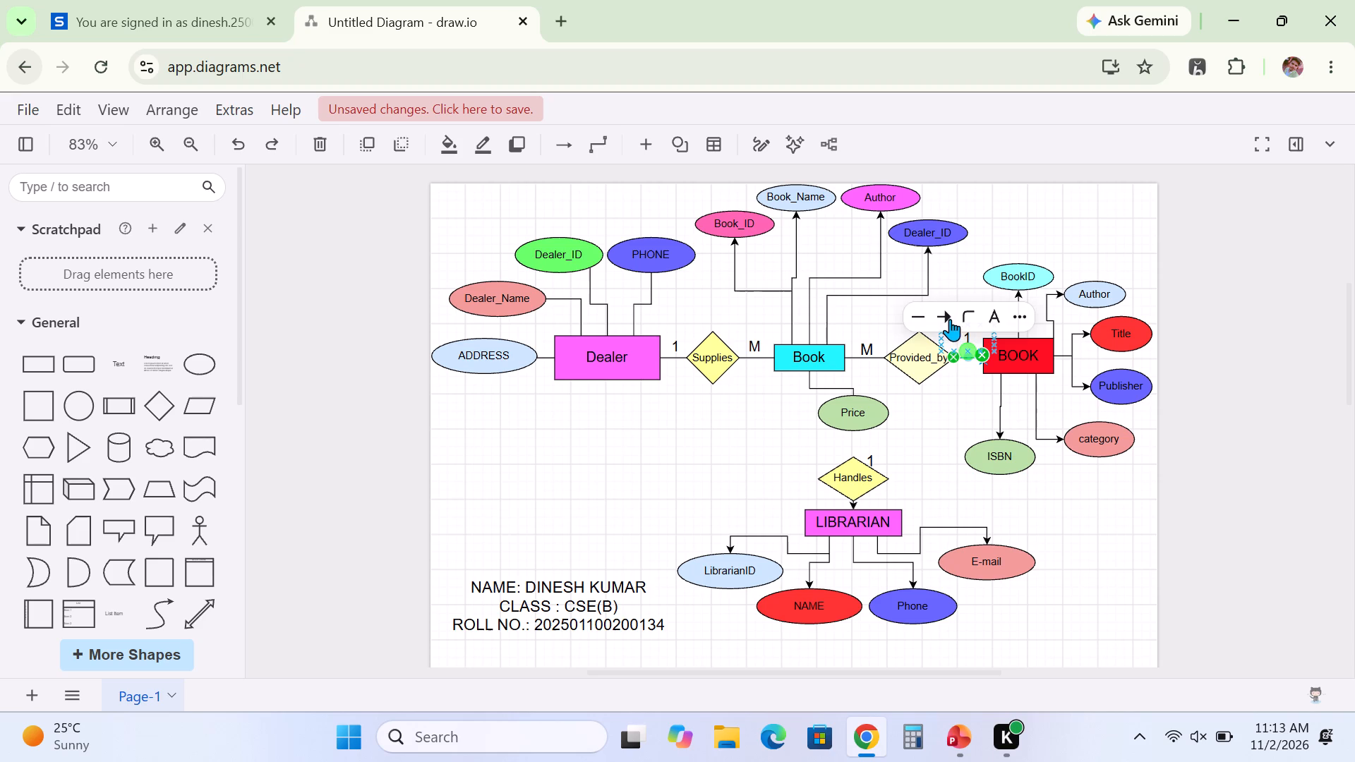
click(946, 315)
click(956, 391)
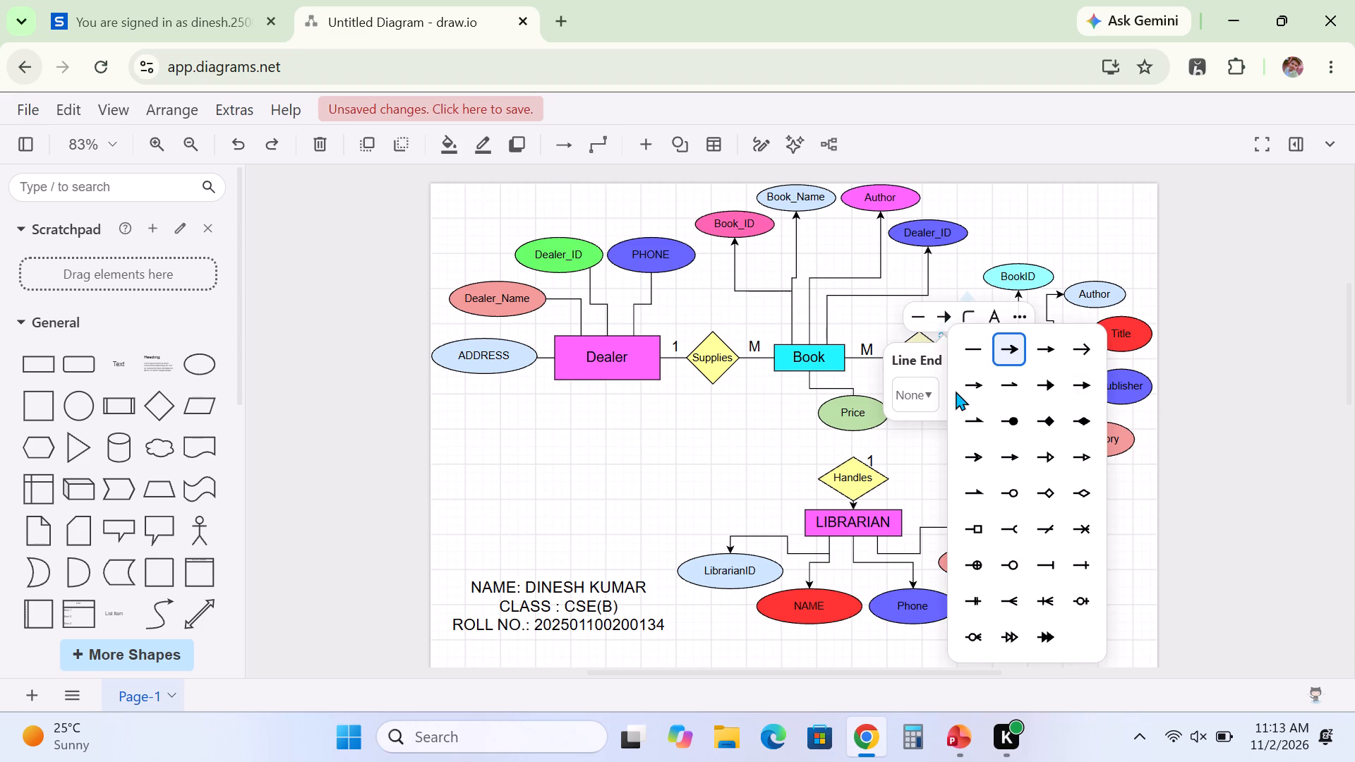
click(963, 356)
click(1105, 507)
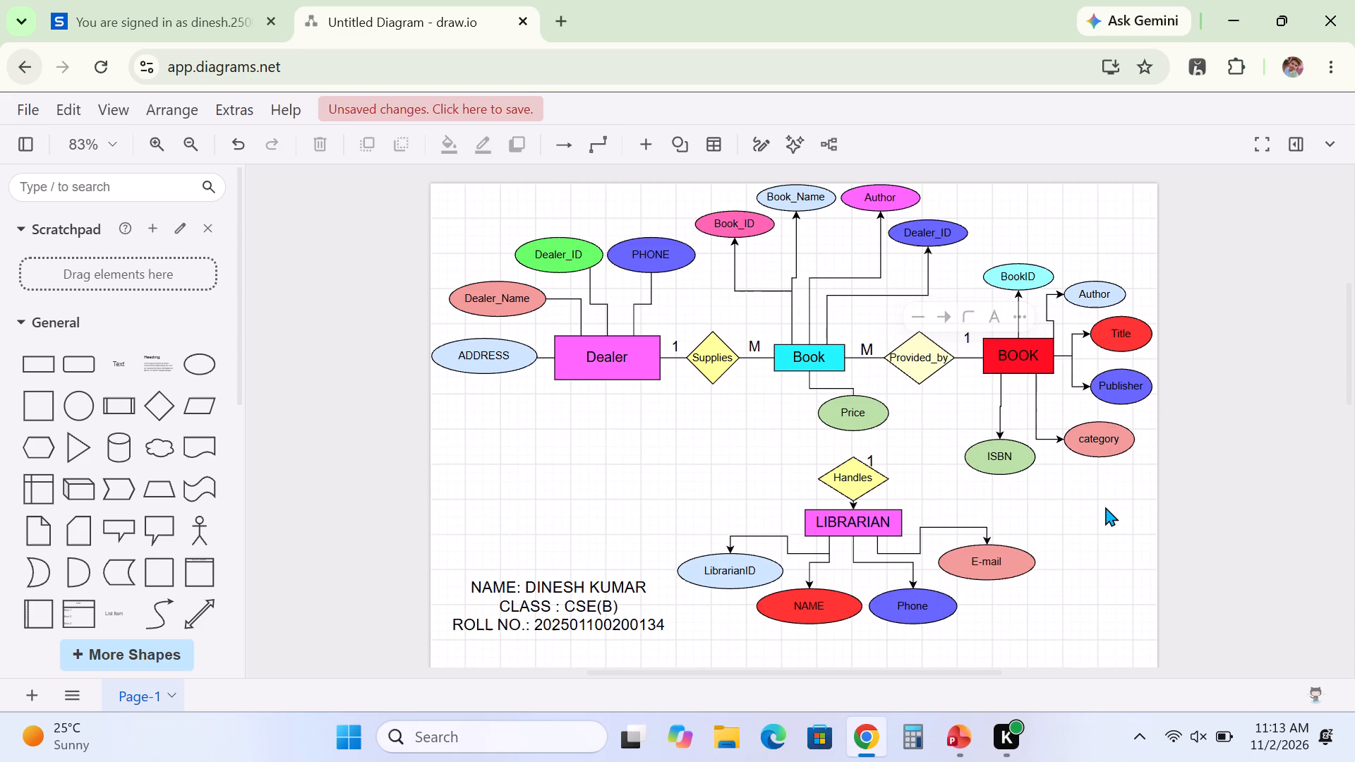
Nudge the cardinality label 1 between Provided_by and BOOK down so it sits just above the connector.
click(972, 339)
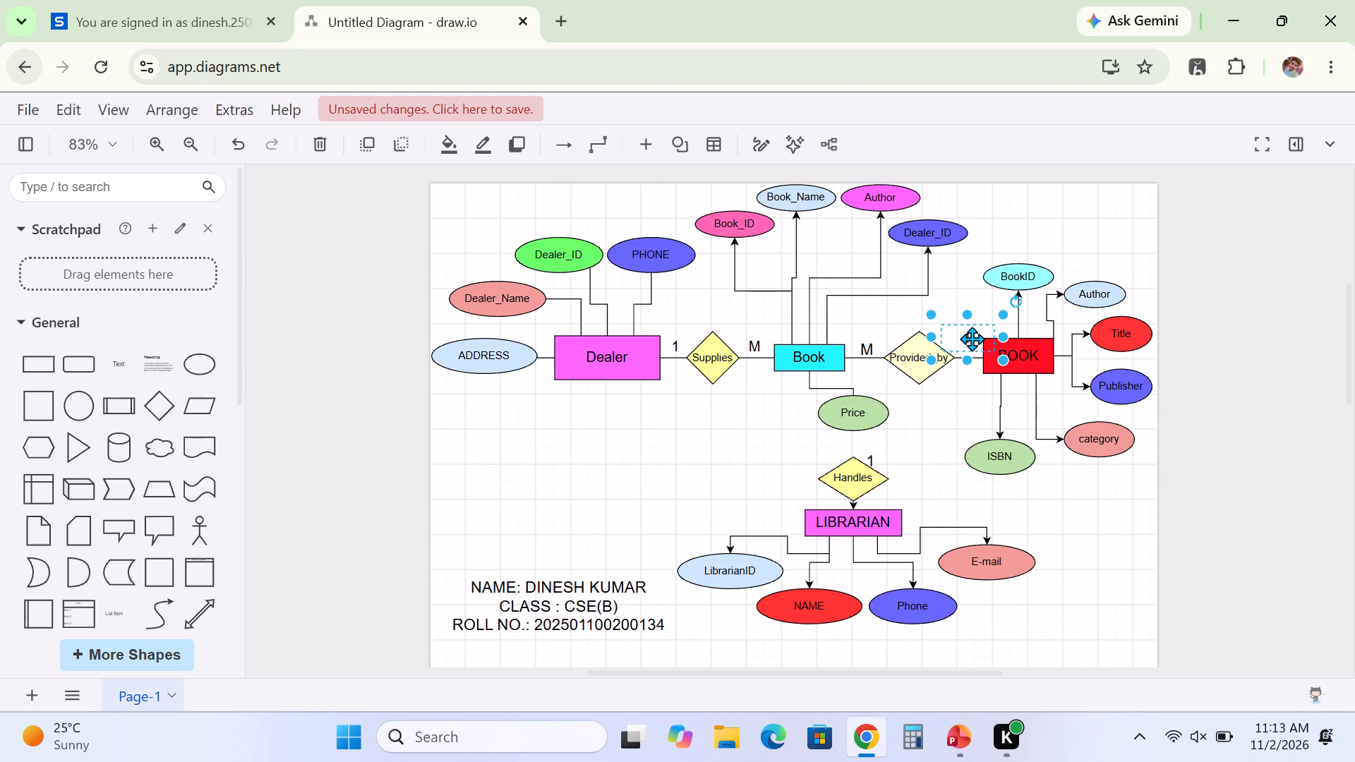
key(Down)
key(Down)
key(Down)
key(Down)
key(Down)
key(Down)
key(Down)
key(Down)
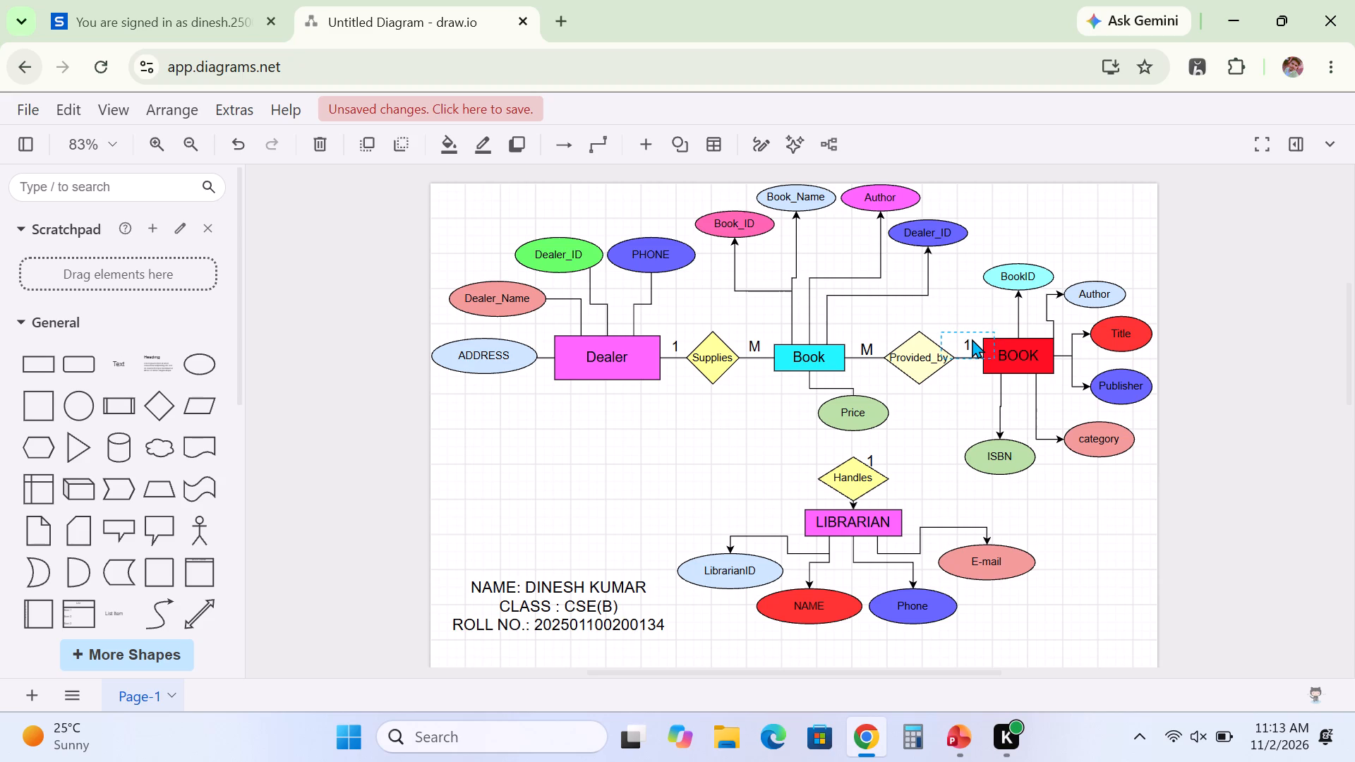
key(Down)
key(Down)
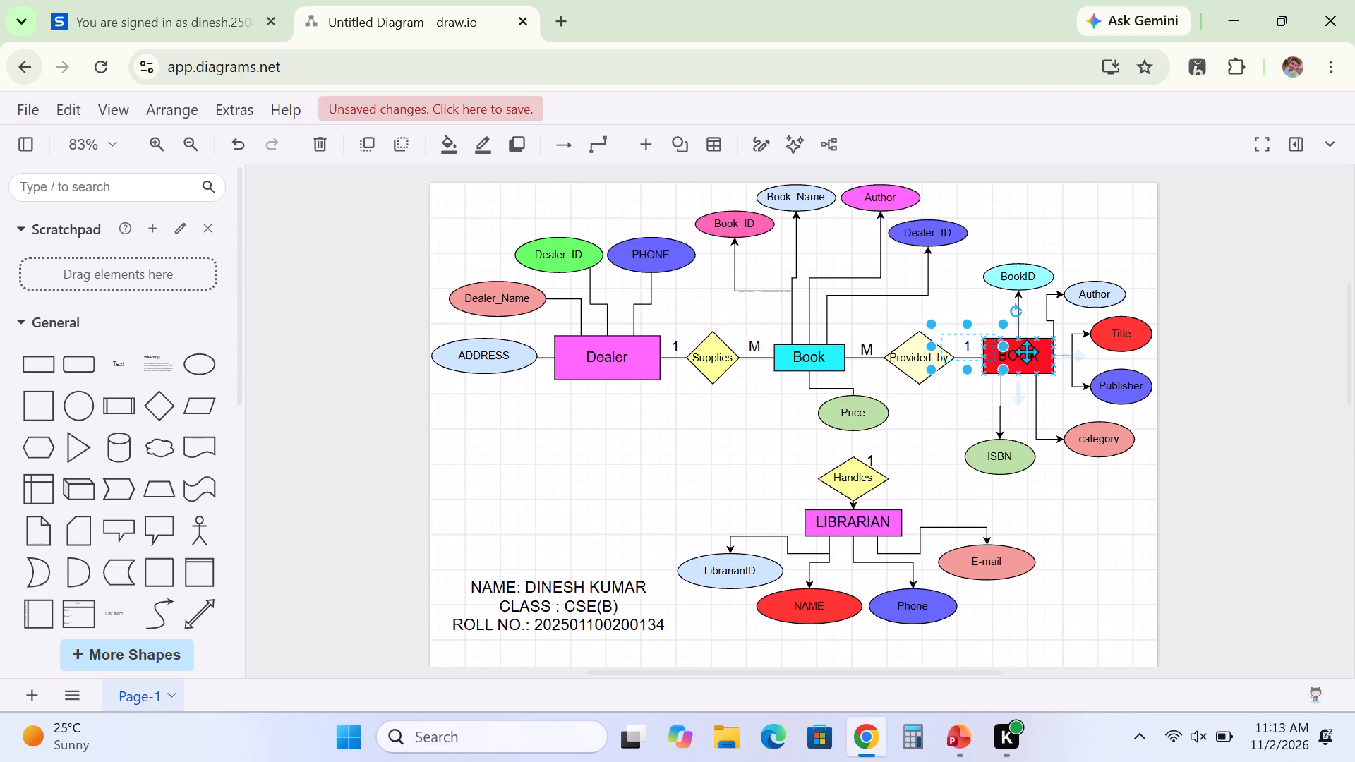
Rename the red BOOK entity as supplier.
click(1025, 349)
double_click(1023, 355)
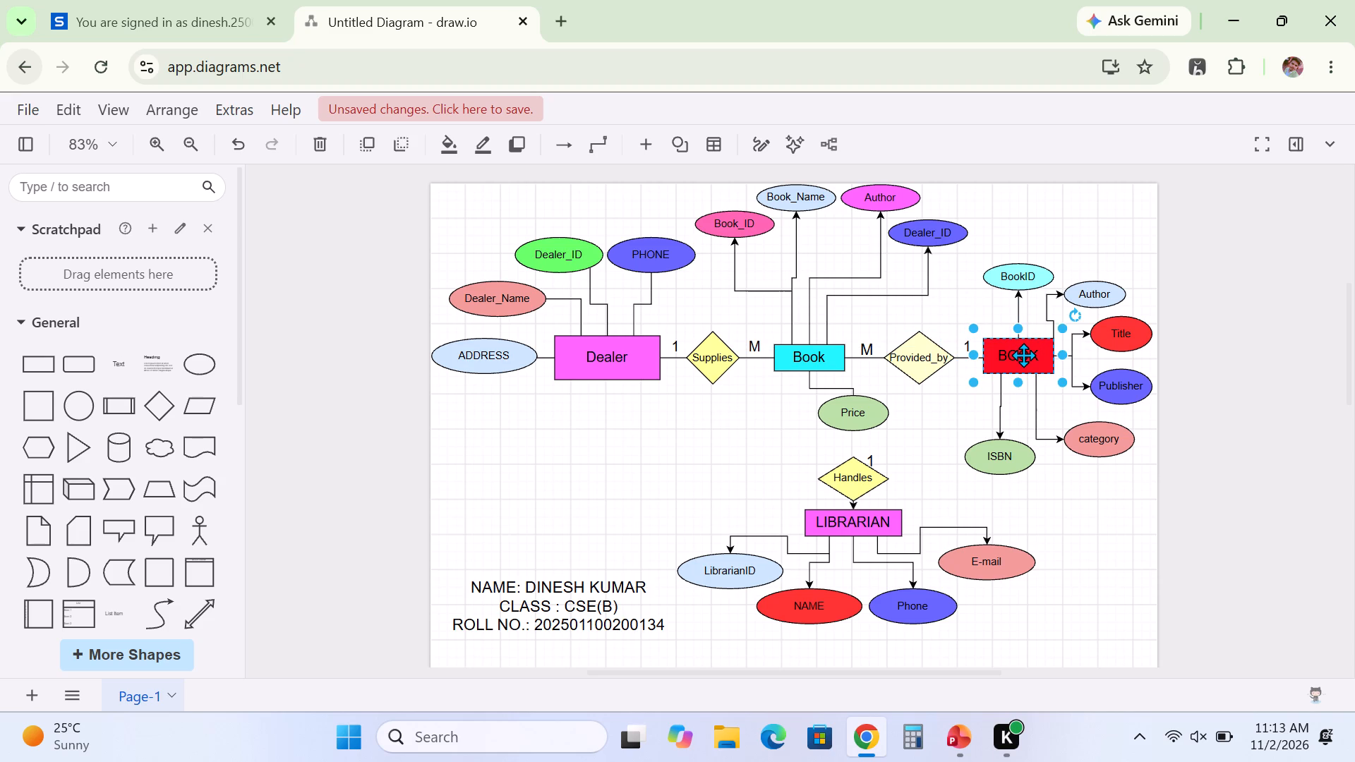
key(BackSpace)
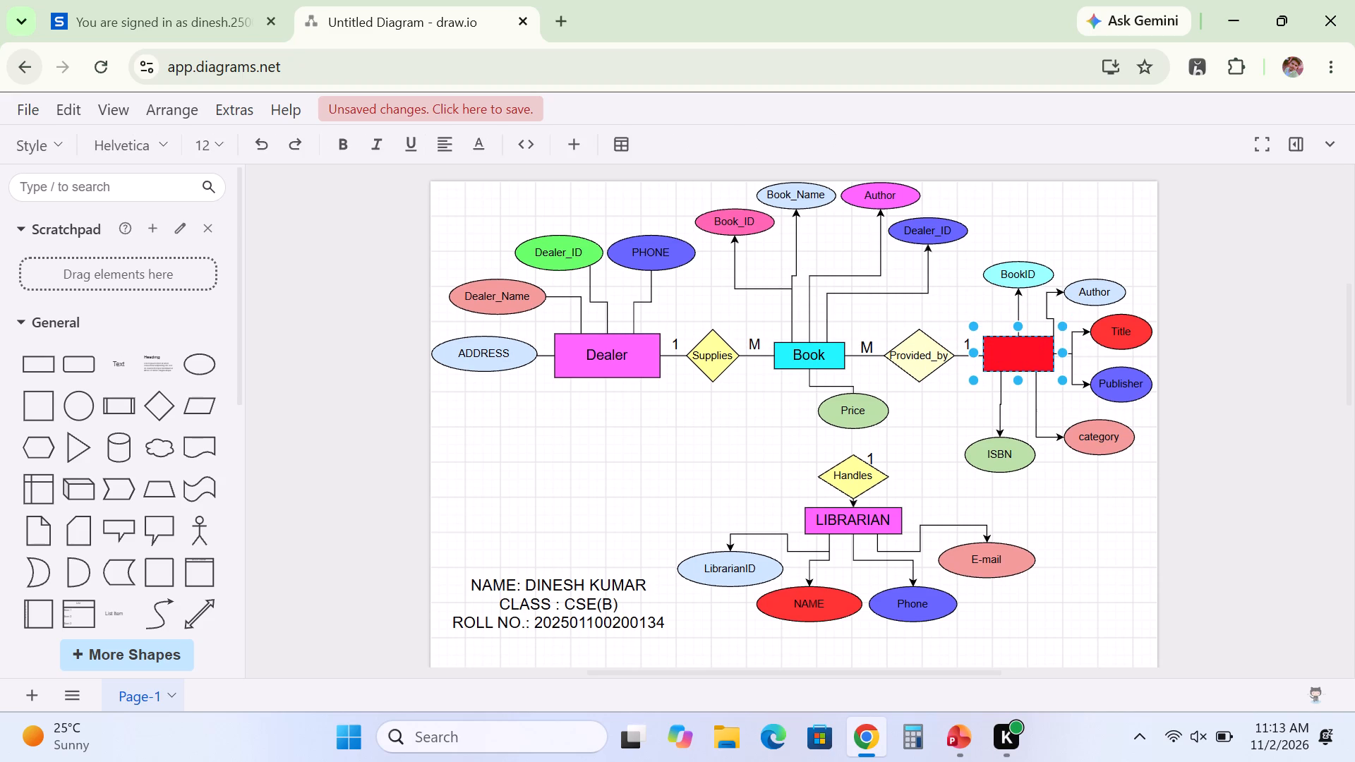
key(s)
key(u)
text(pp)
text(lier)
click(1059, 540)
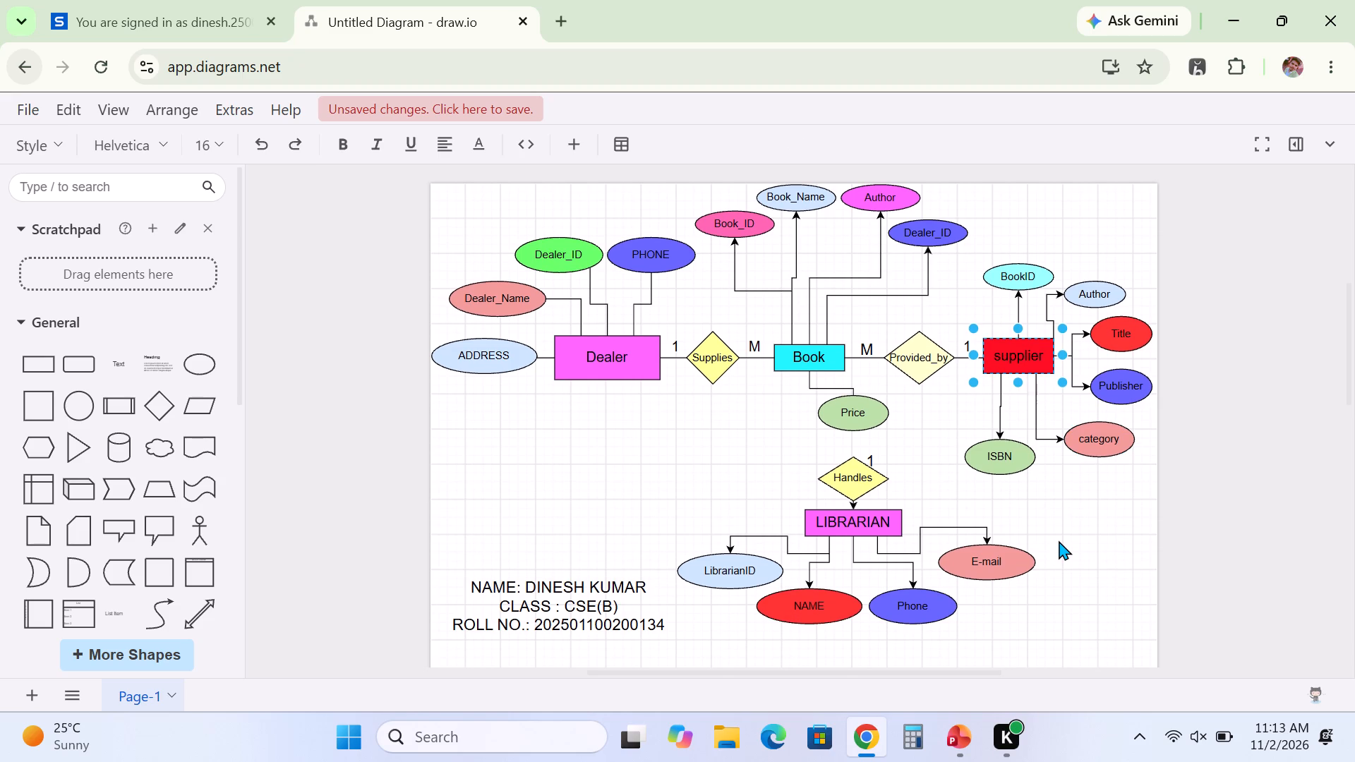
Following the ER diagram in PowerPoint, relabel the supplier's BookID attribute as Supplier_ID and widen its ellipse to 90 x 30.
click(951, 732)
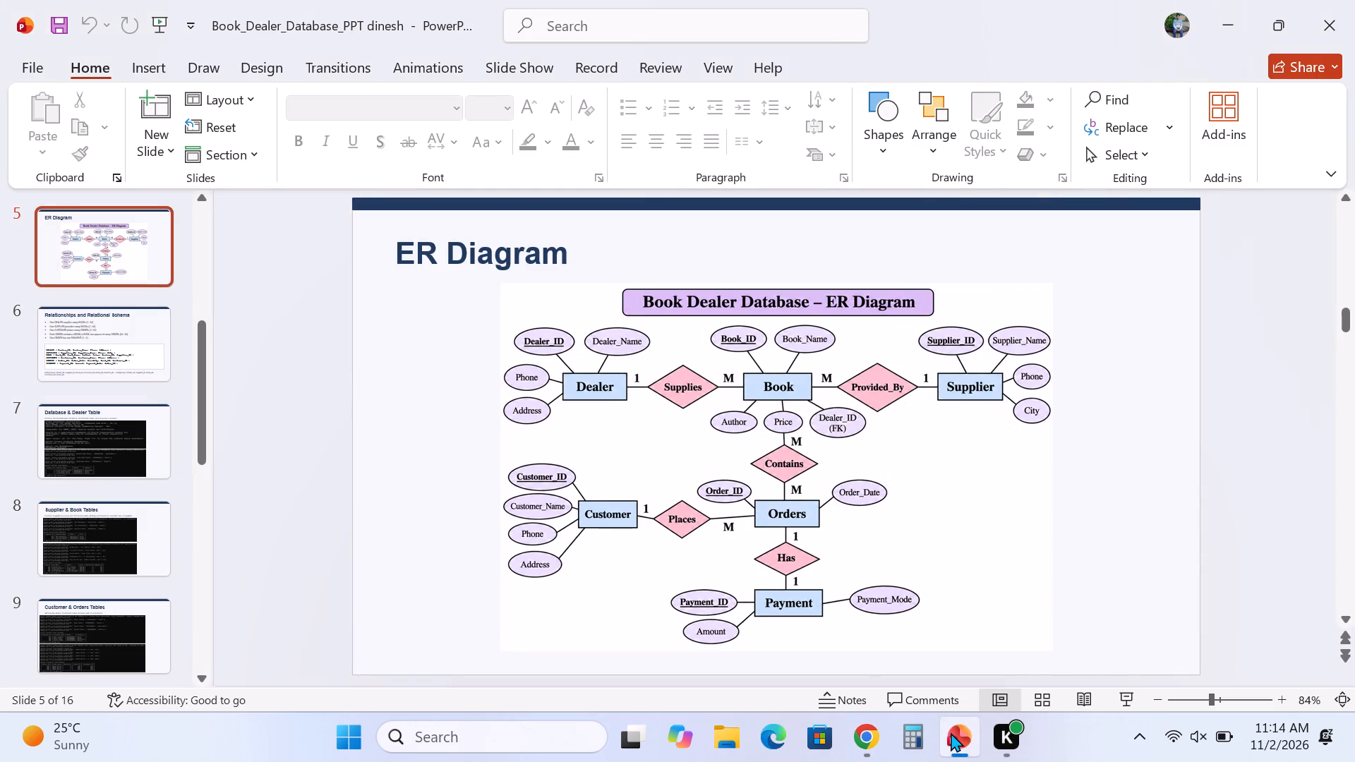
click(863, 732)
double_click(1019, 278)
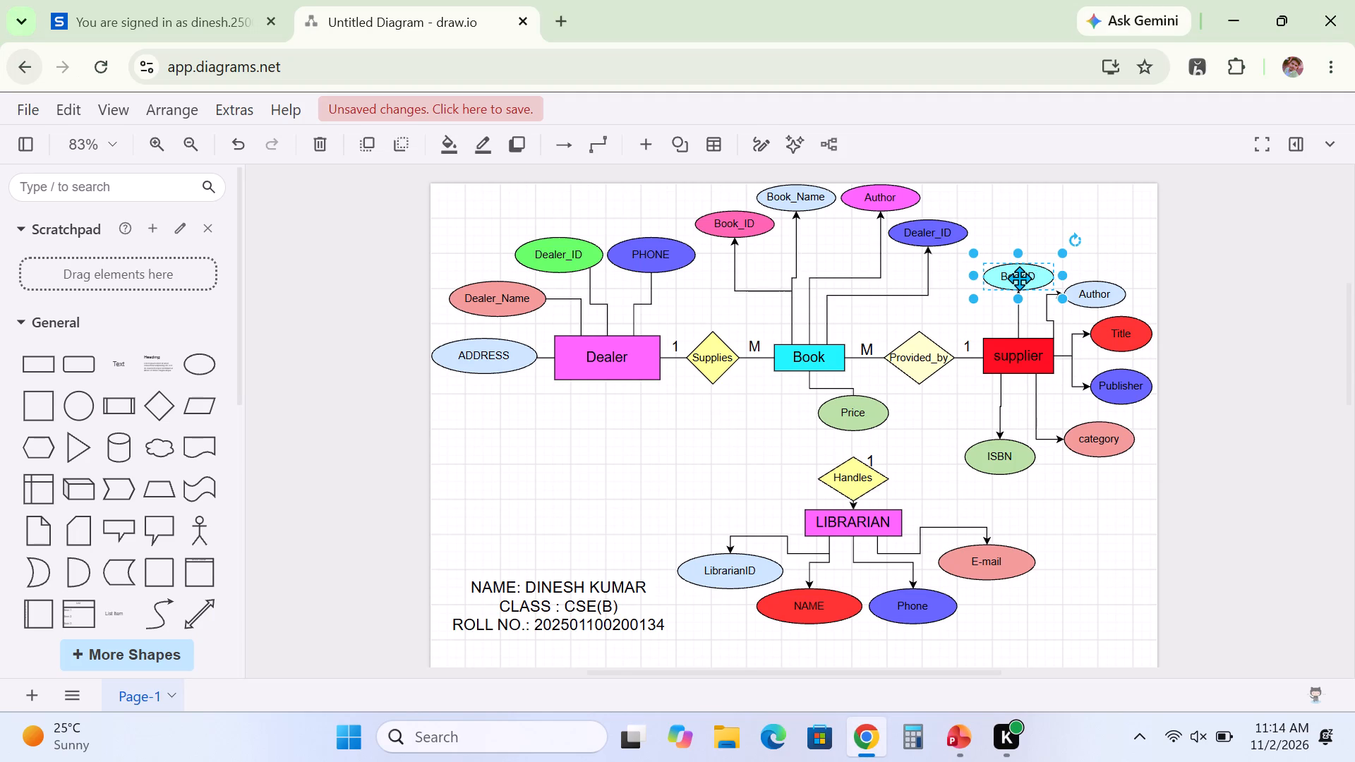
key(BackSpace)
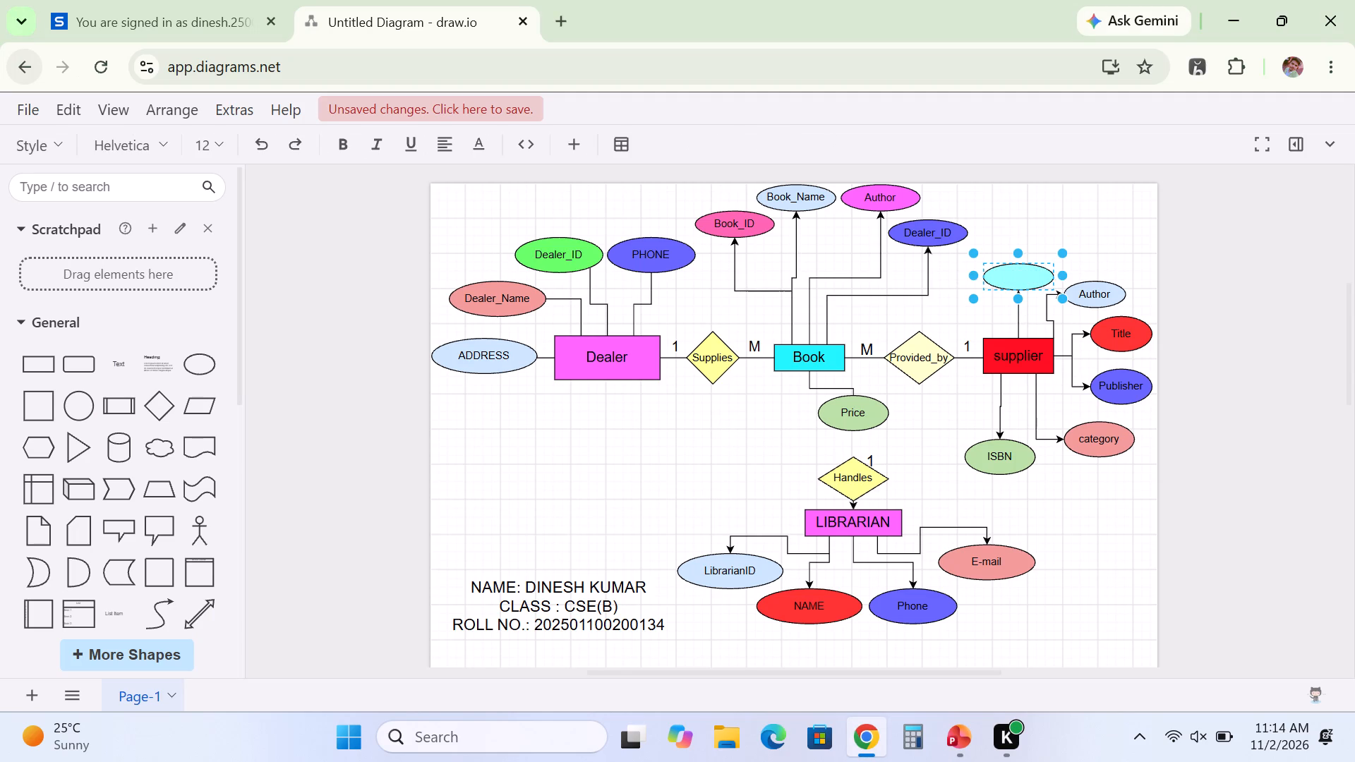
key(shift+s)
text(upplier)
key(shift+underscore)
key(shift+i)
key(shift+d)
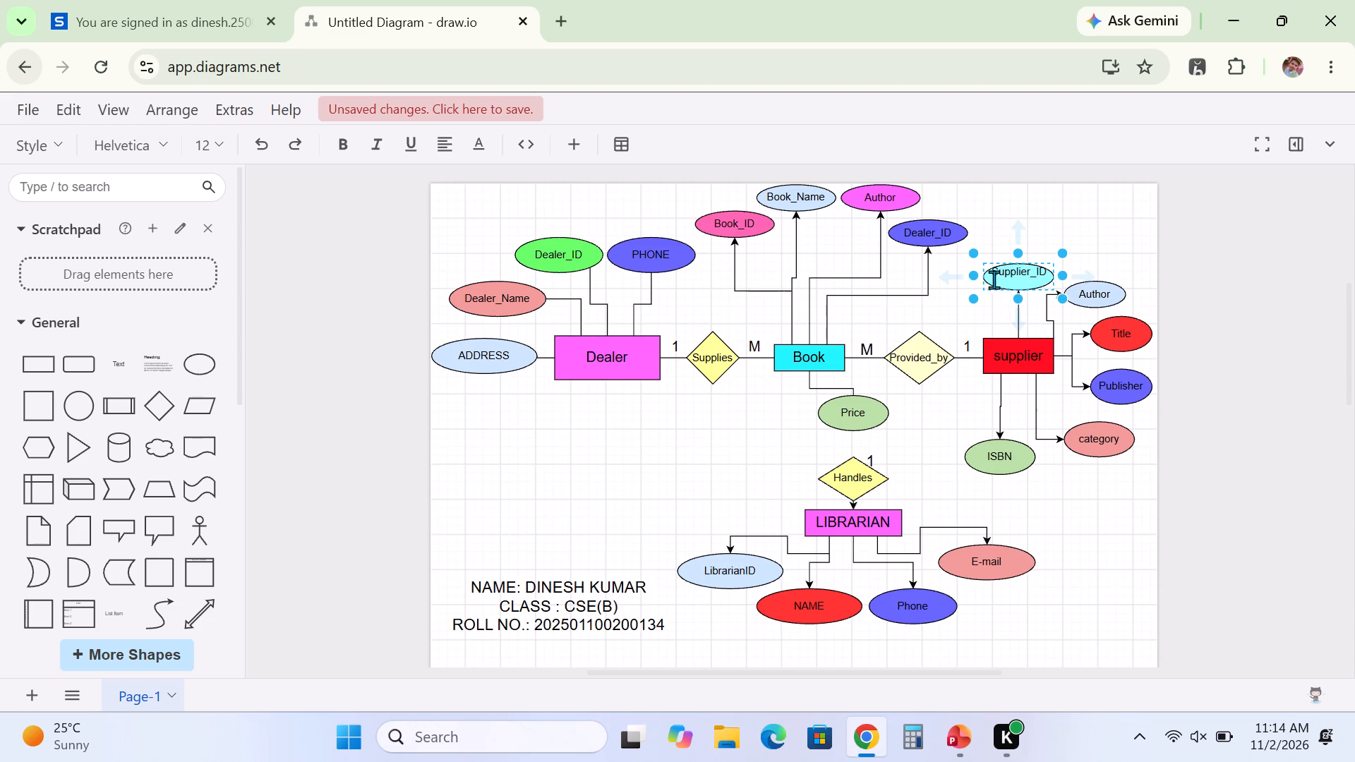
click(973, 274)
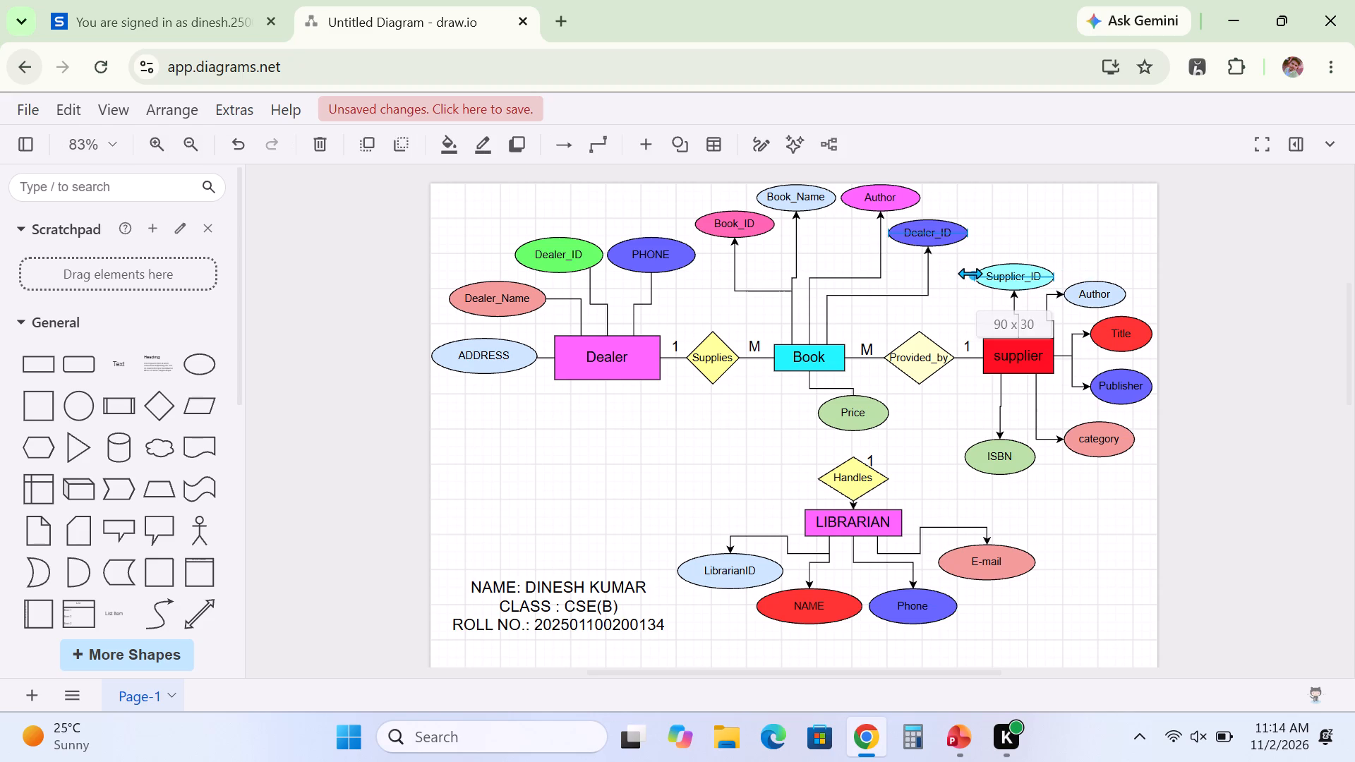
click(1110, 562)
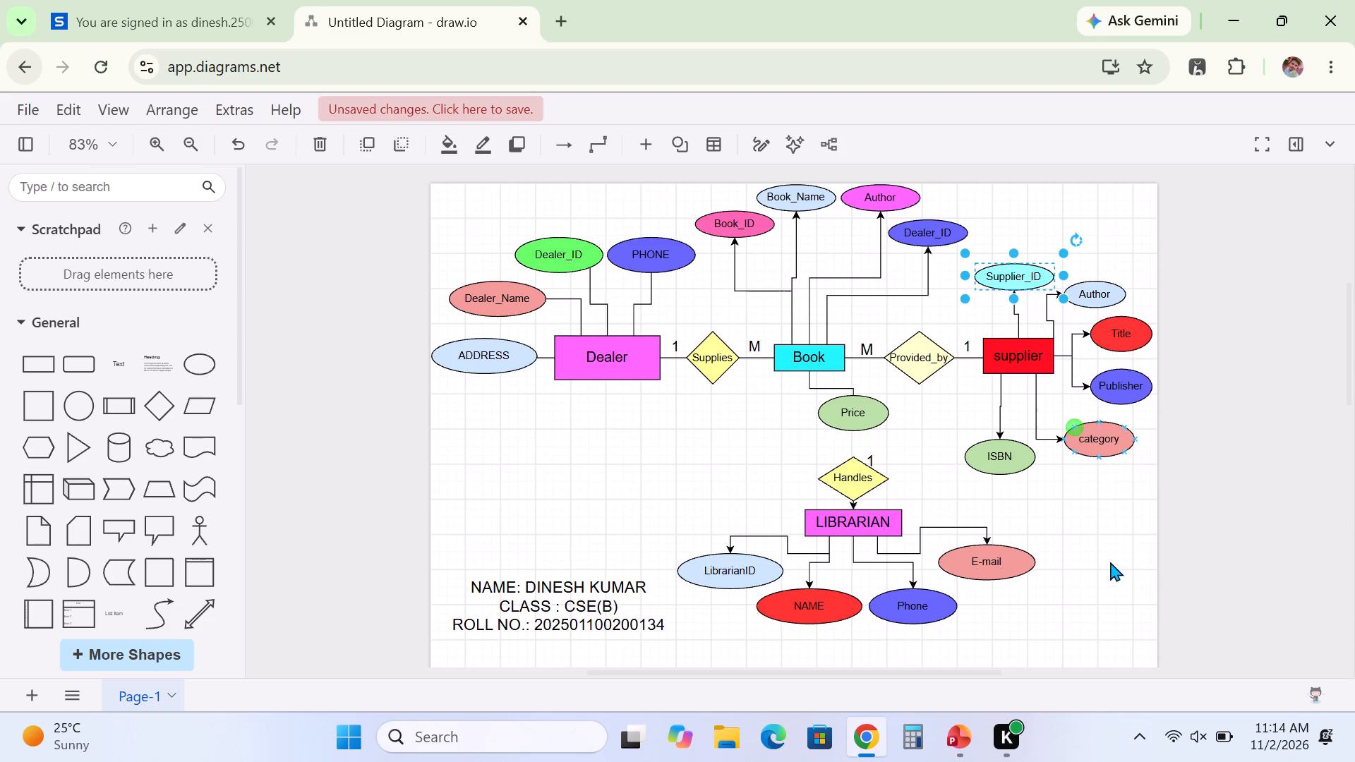
Relabel the supplier's Author attribute as Supplier_Name.
double_click(1090, 294)
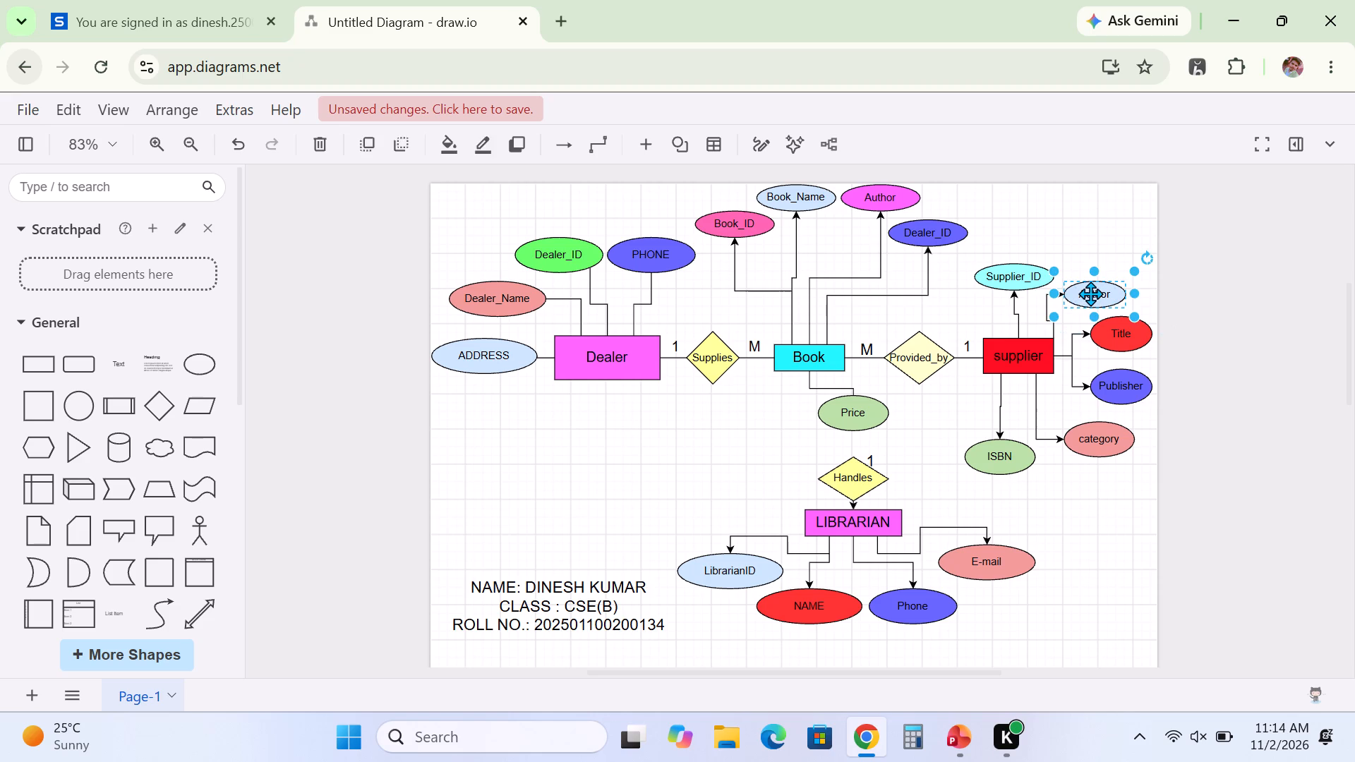
key(BackSpace)
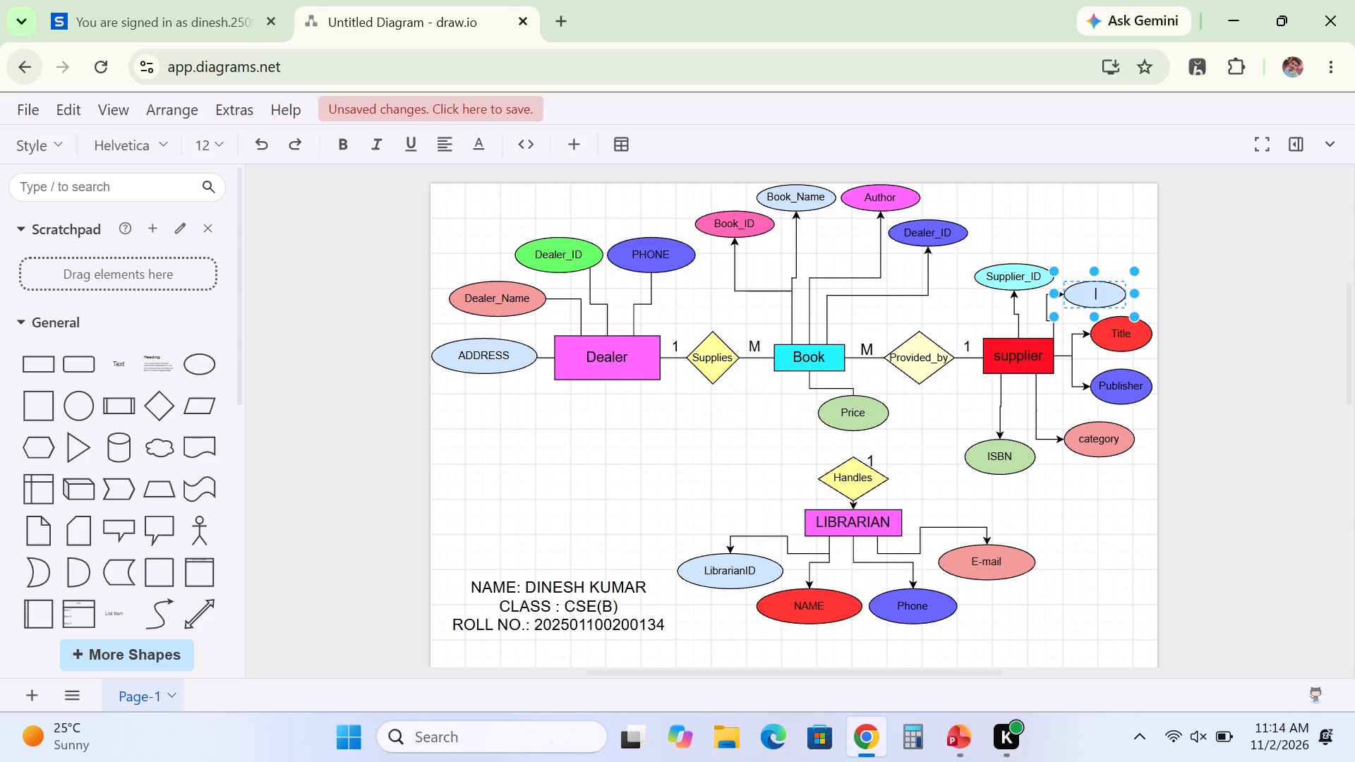
key(shift+s)
key(i)
key(BackSpace)
text(upplier)
key(shift+underscore)
text(Name)
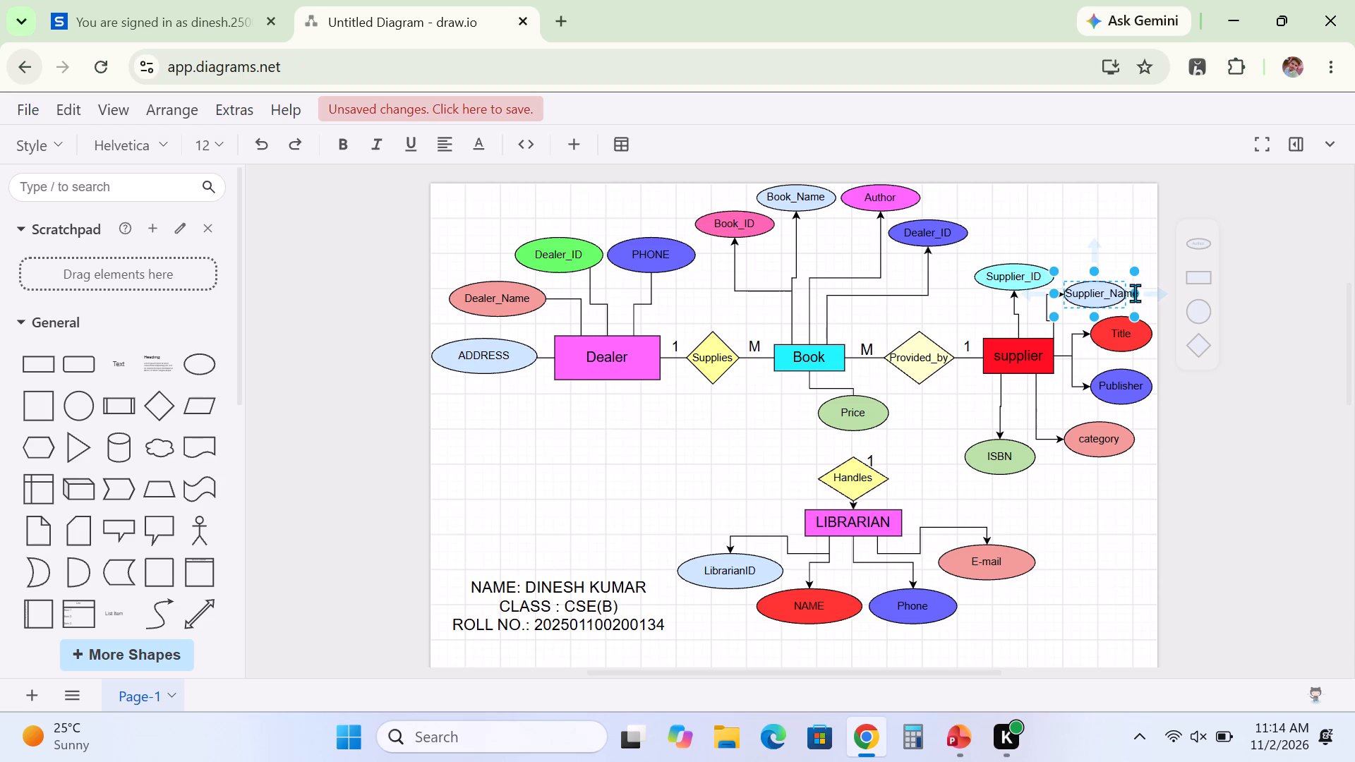
Enlarge the Supplier_Name ellipse to a width of 90 and make it slightly taller so its label fits inside.
drag(1140, 295, 1150, 294)
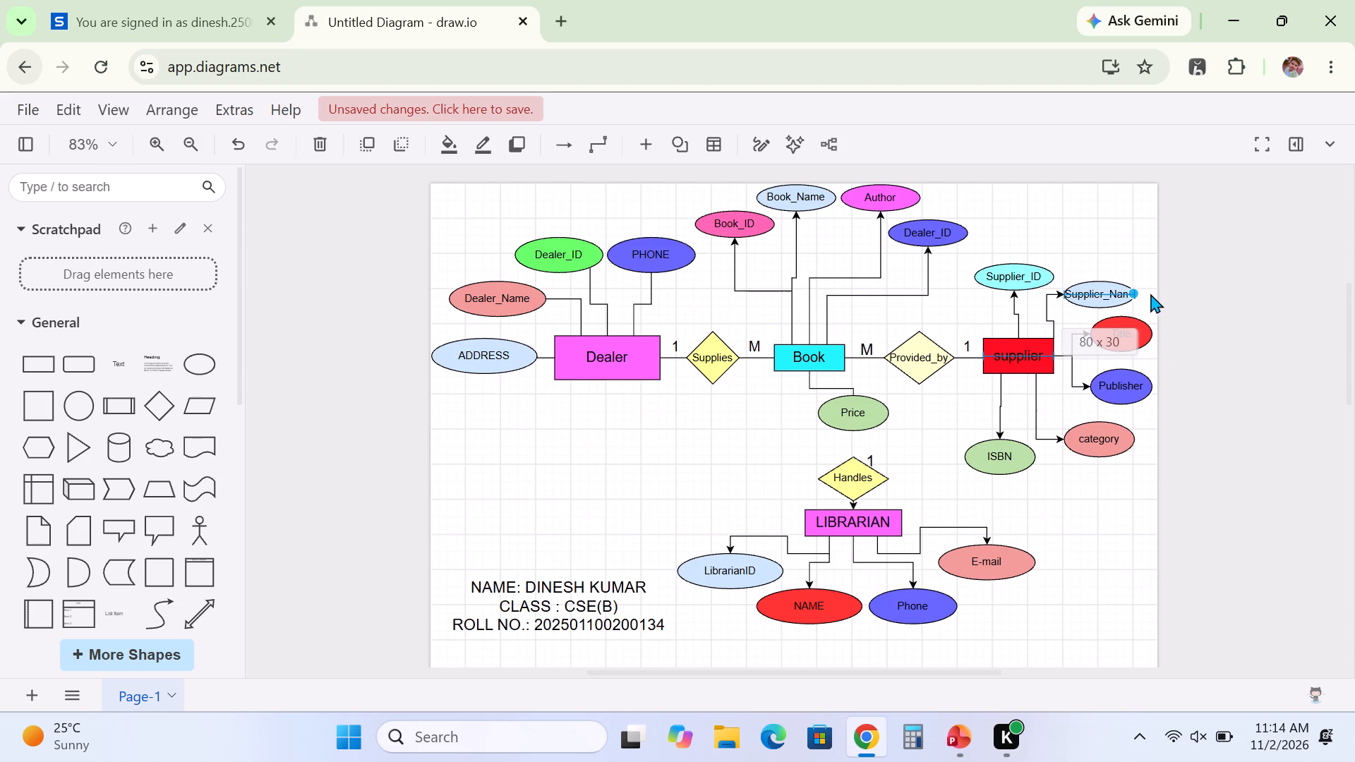
drag(1150, 294, 1156, 294)
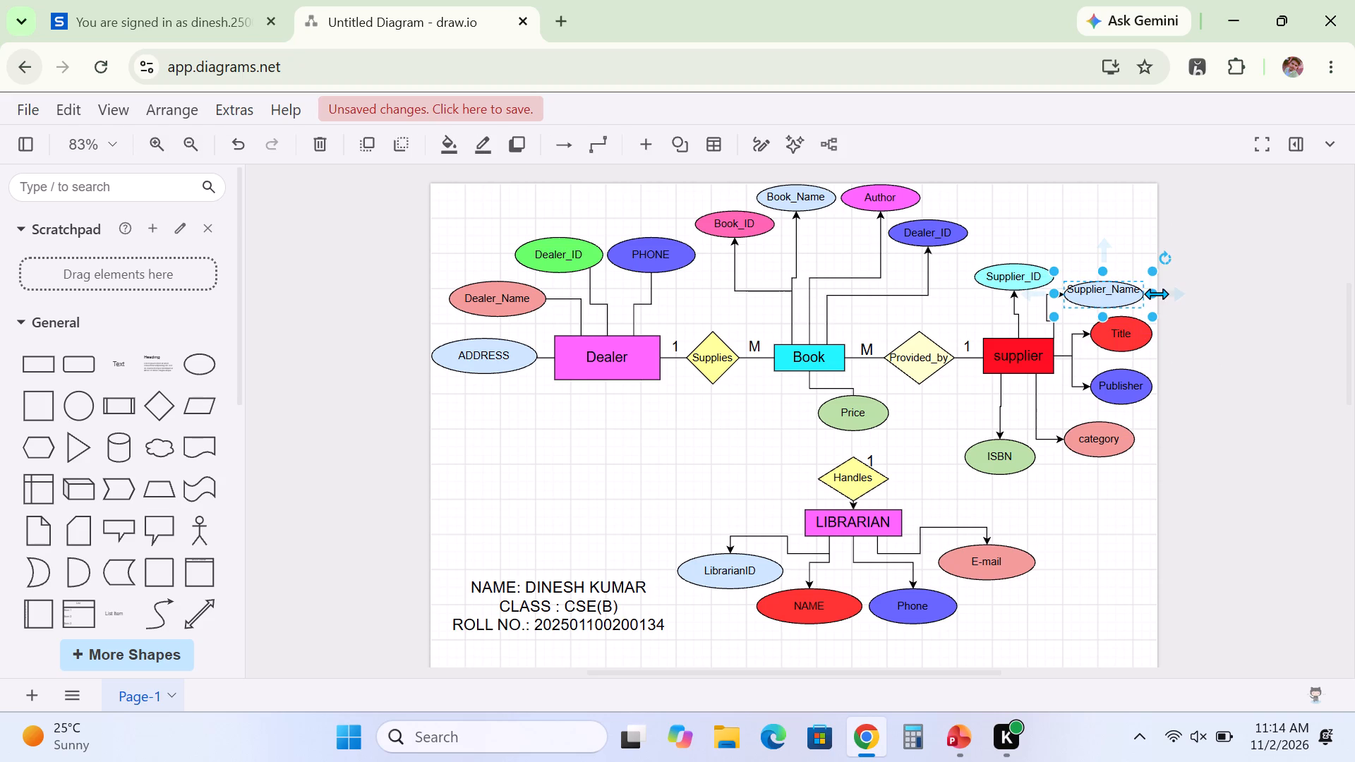
drag(1103, 274, 1102, 268)
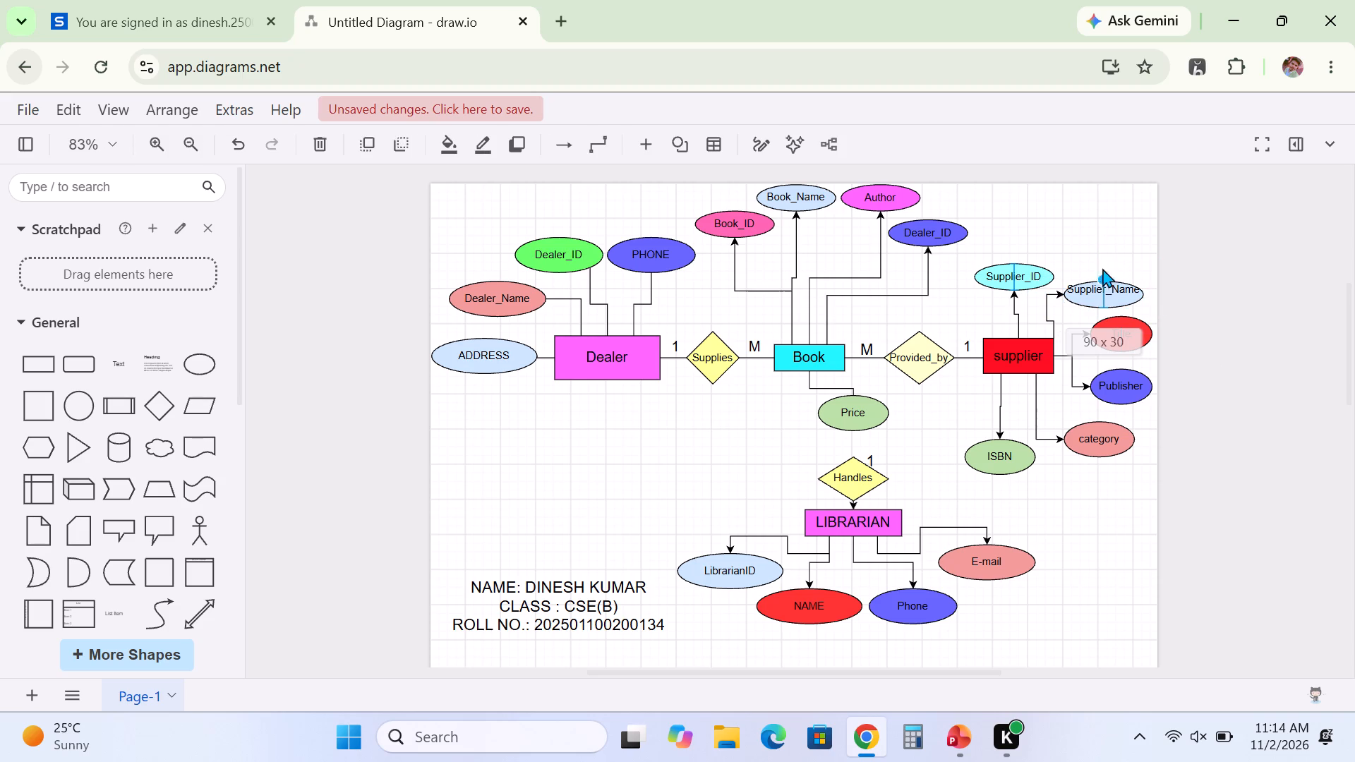
drag(1102, 268, 1102, 265)
click(1059, 233)
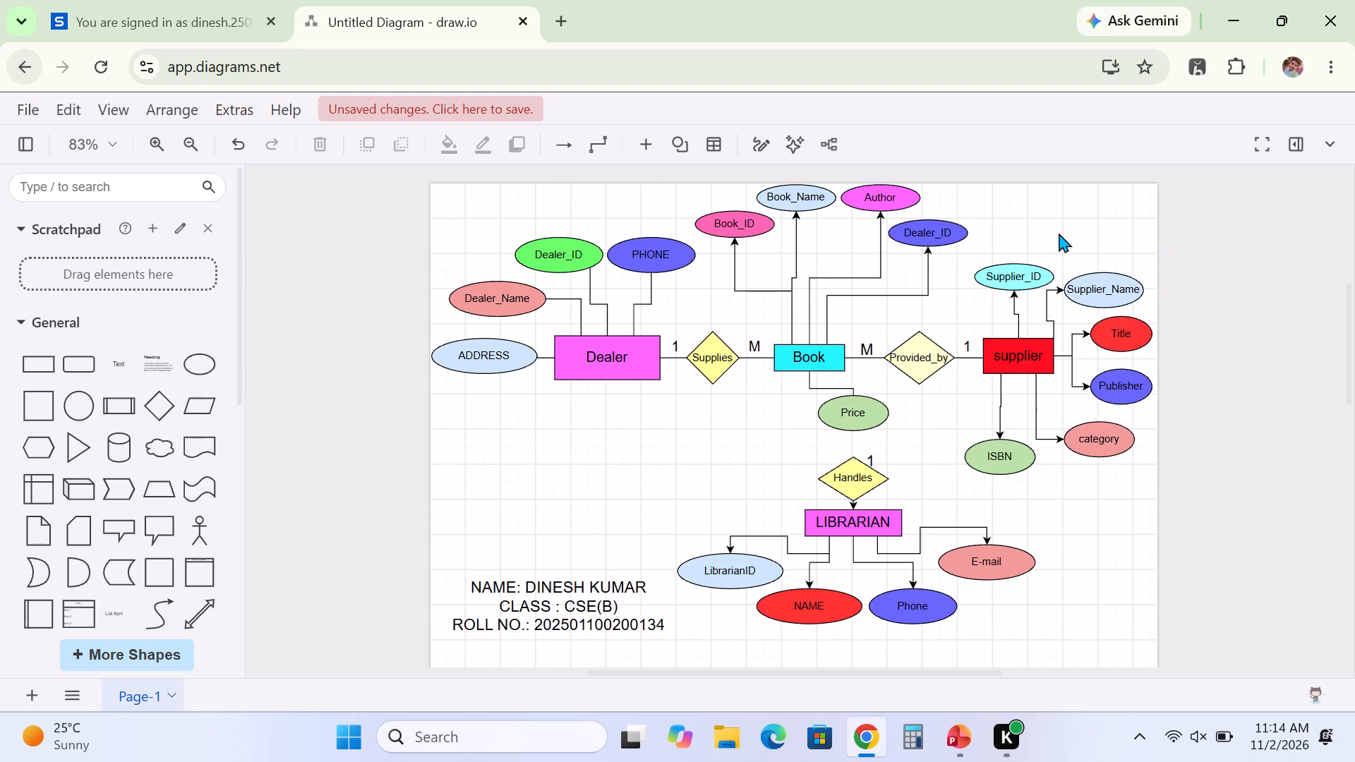
Relabel the supplier's Title attribute as Phone.
double_click(1119, 335)
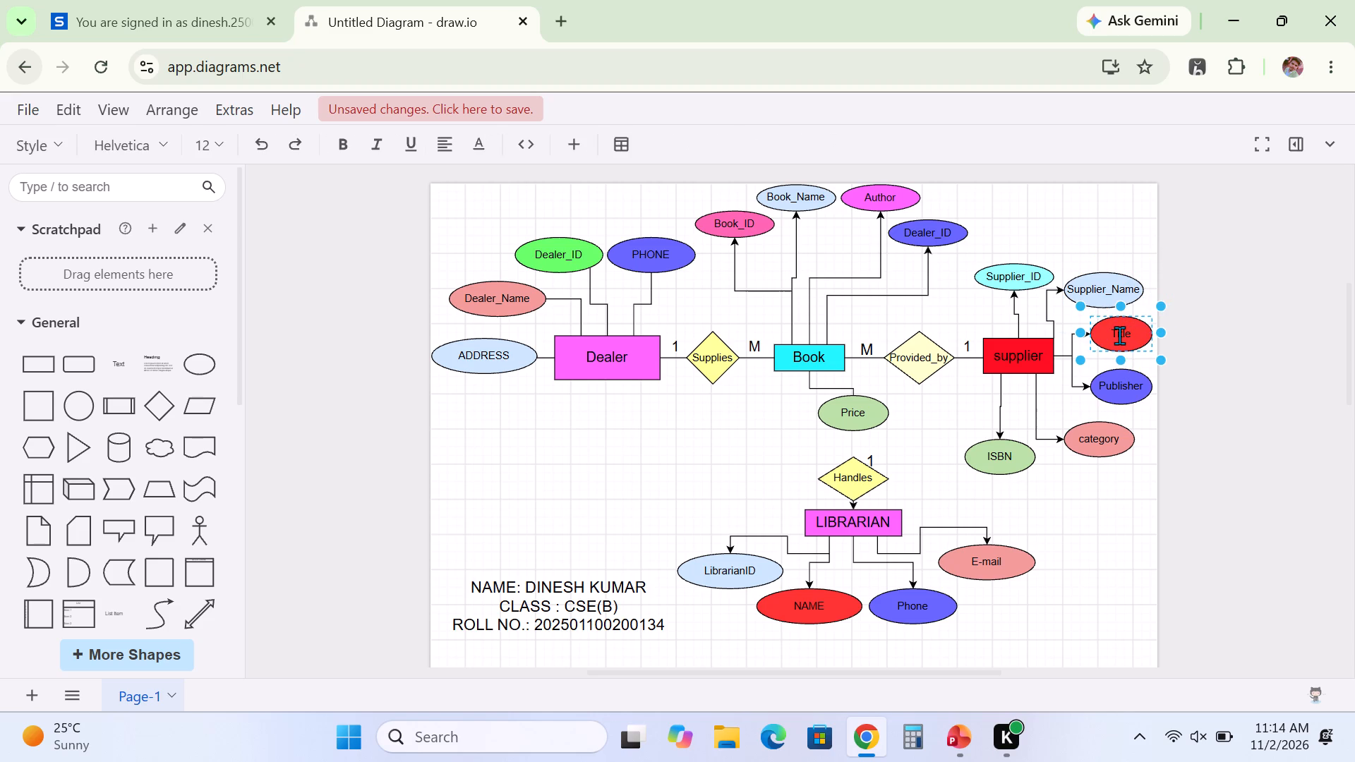
key(BackSpace)
text(Phone)
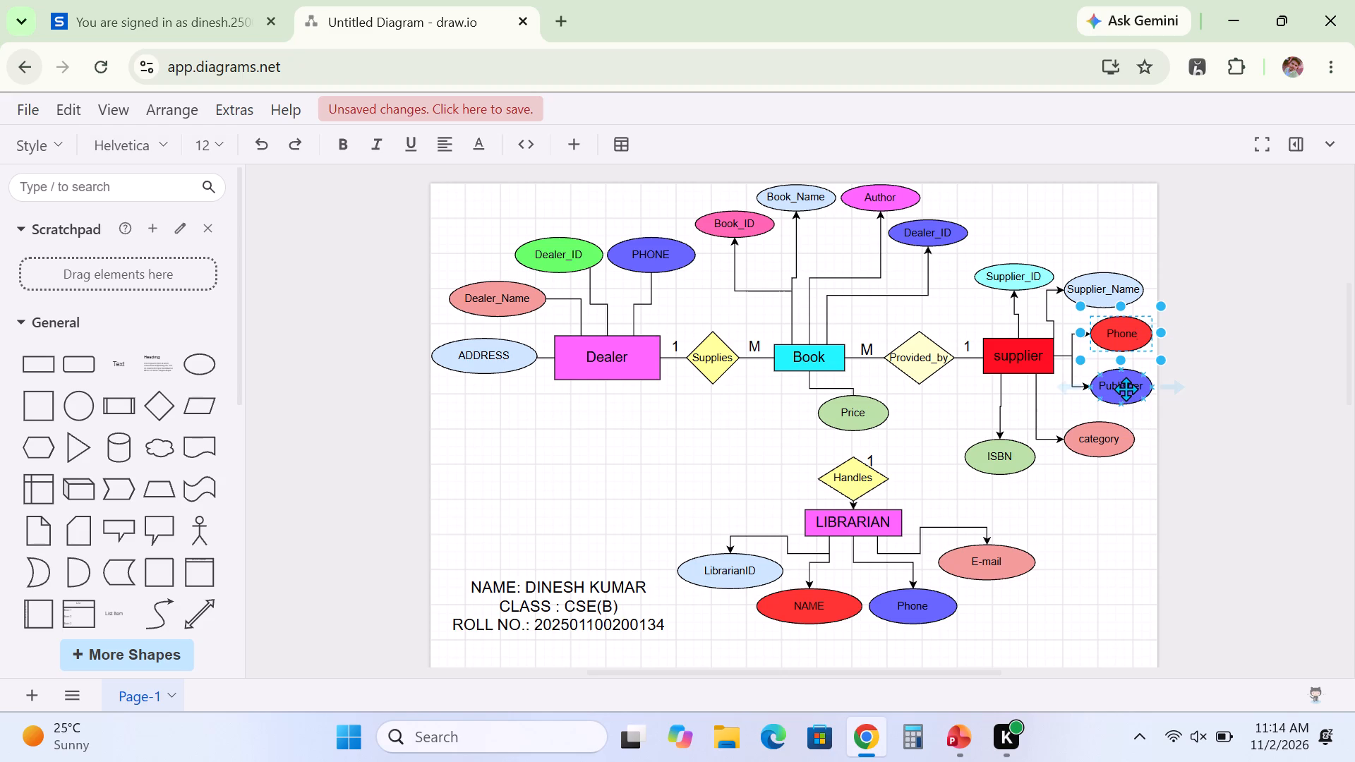
Relabel the supplier's Publisher attribute as City.
double_click(1126, 389)
key(BackSpace)
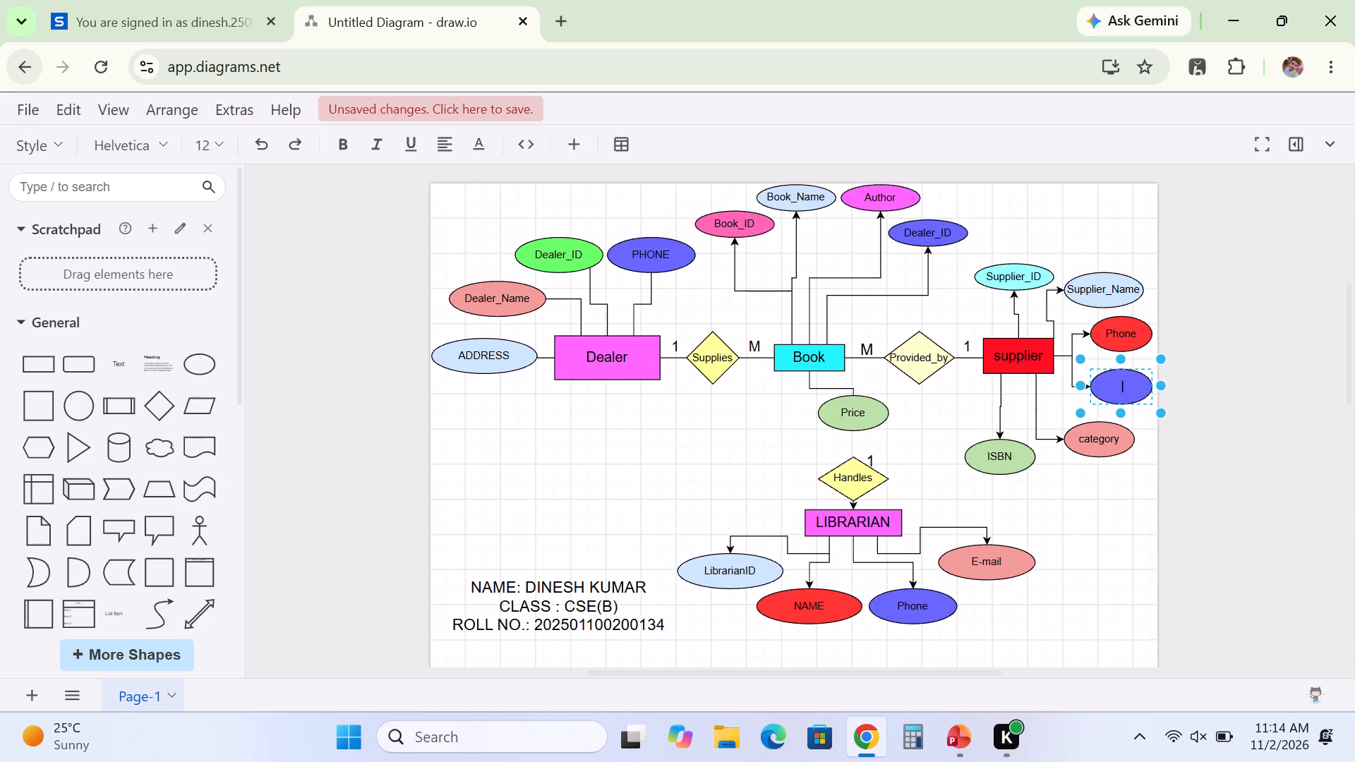
key(shift+c)
text(ity)
click(1087, 551)
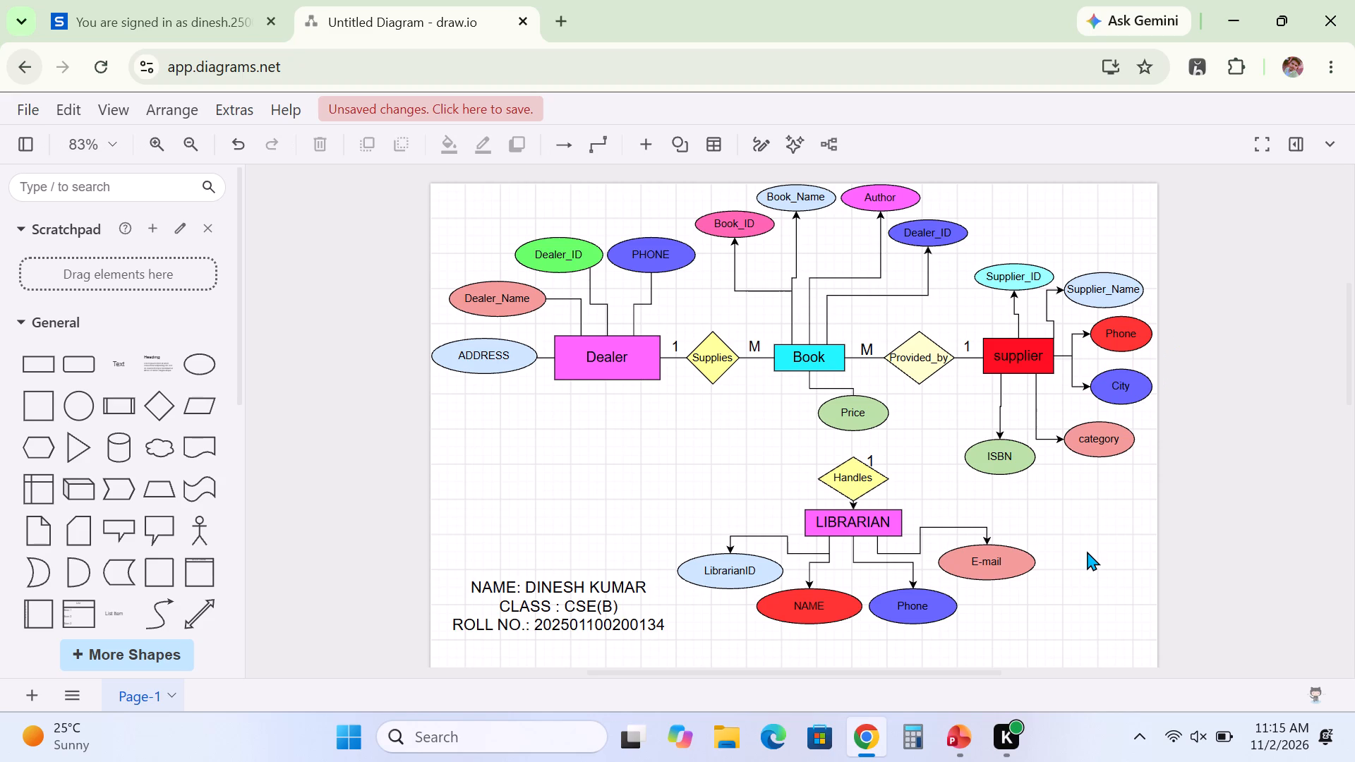
Reattach the Book end of the Dealer_ID connector to the middle of the Book entity's top edge.
click(877, 298)
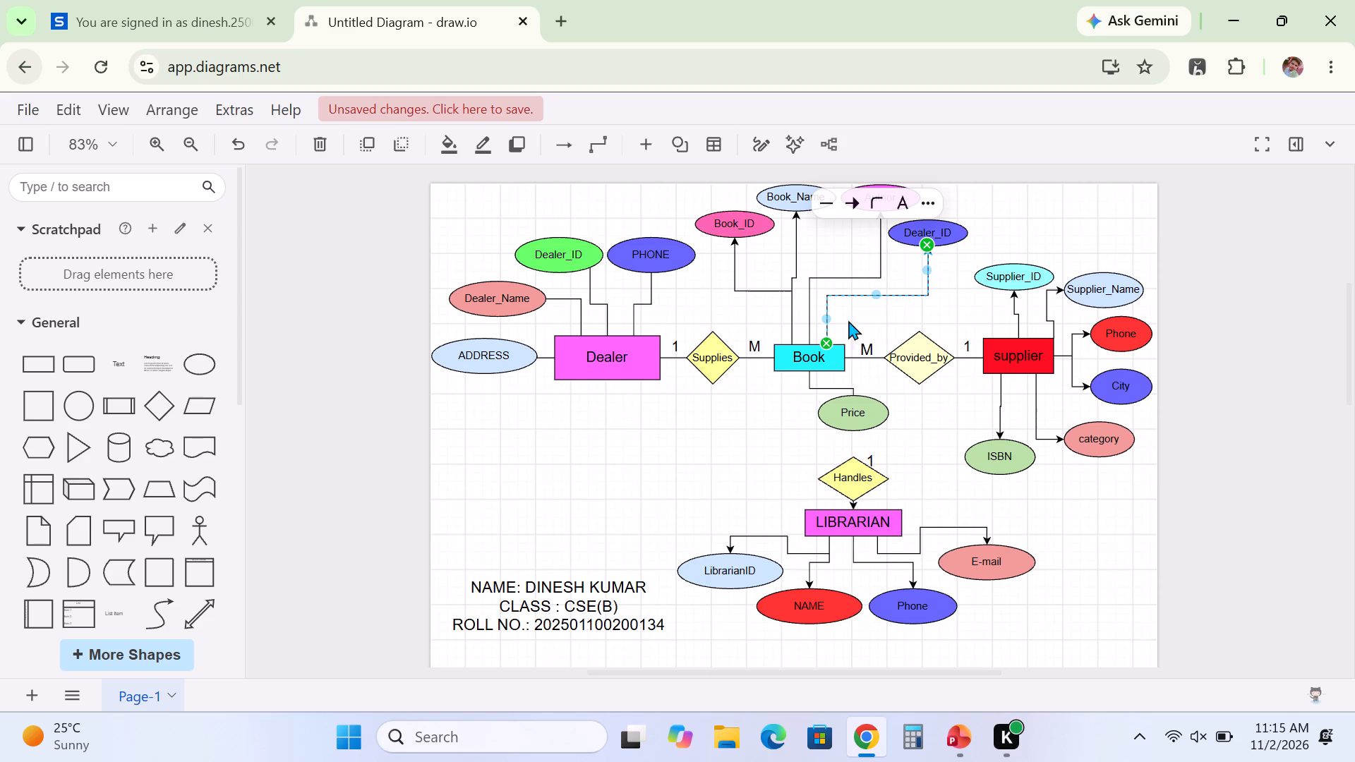
drag(826, 339, 809, 339)
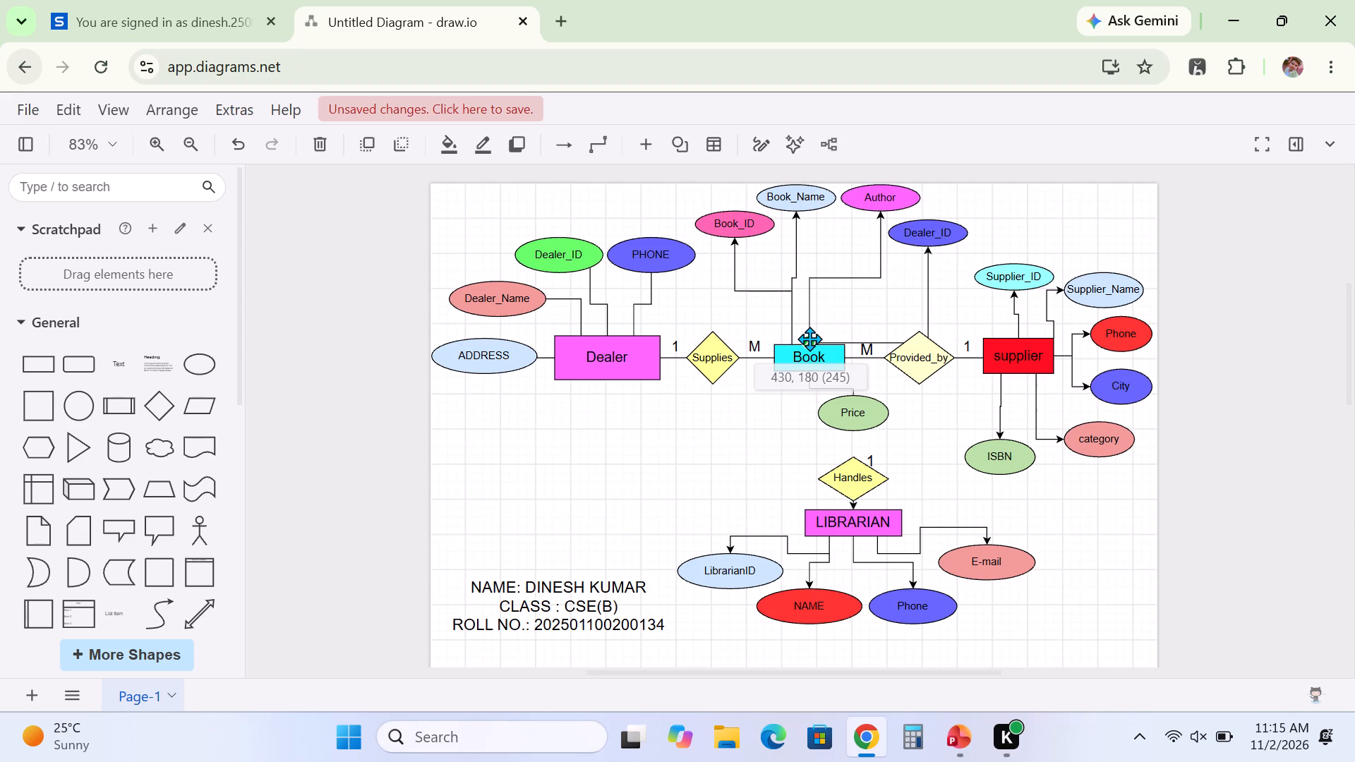
drag(809, 339, 805, 349)
click(709, 477)
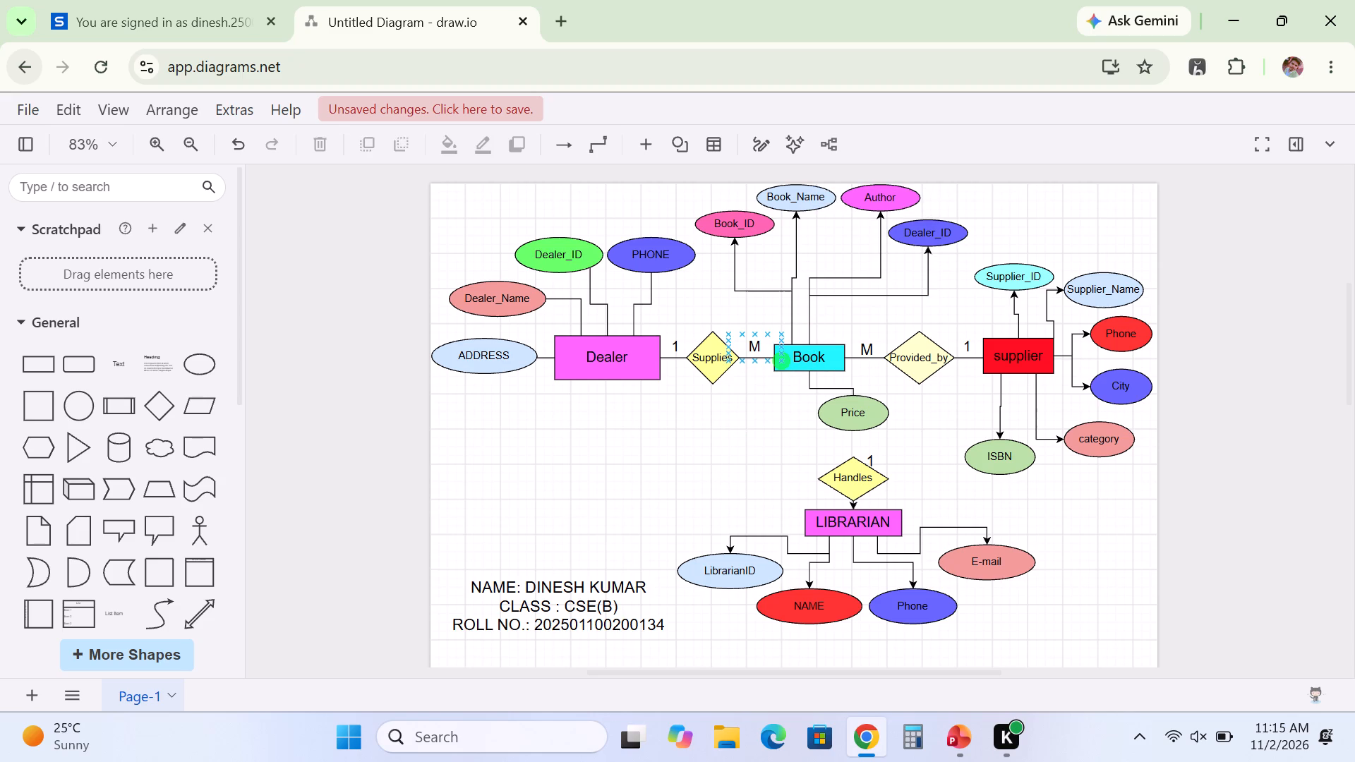
Reattach the Book end of the Book_ID connector to the middle of the Book entity's top edge.
click(793, 317)
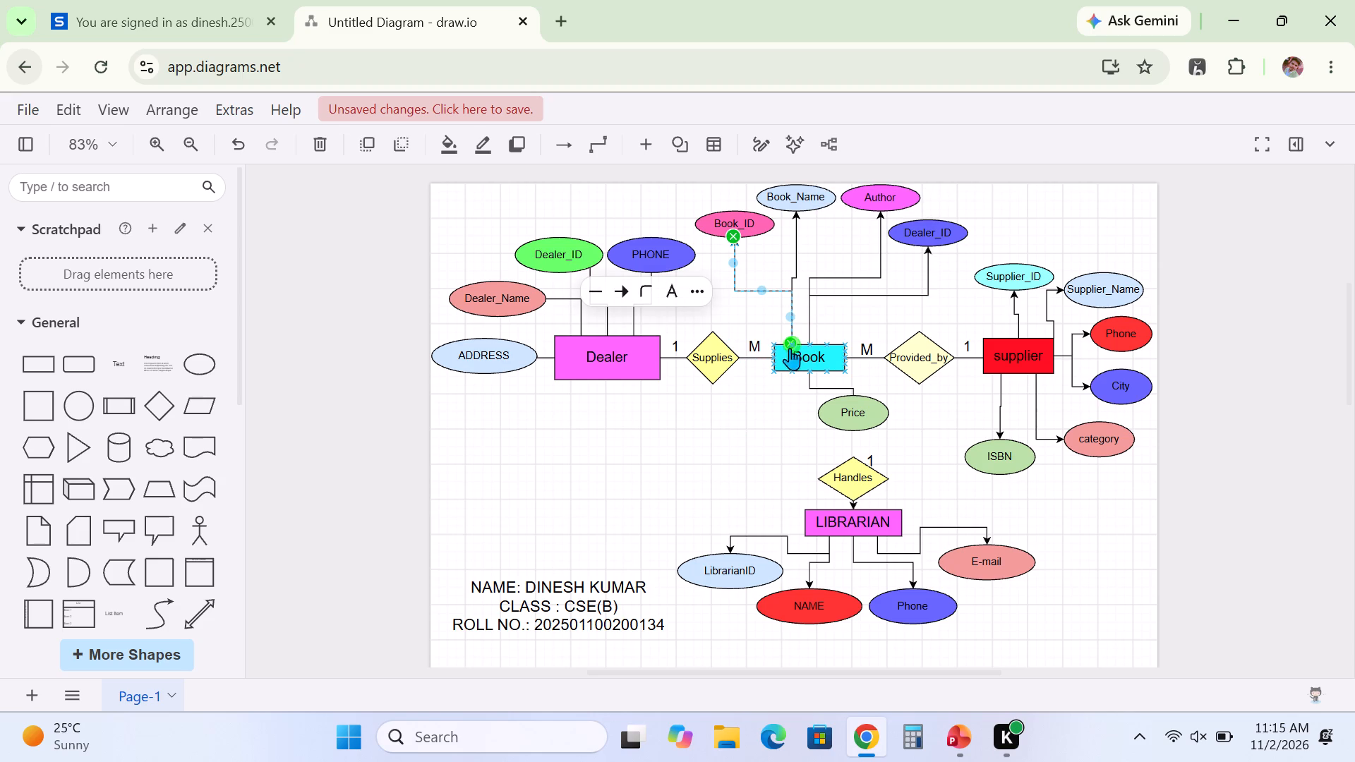
drag(790, 340, 810, 342)
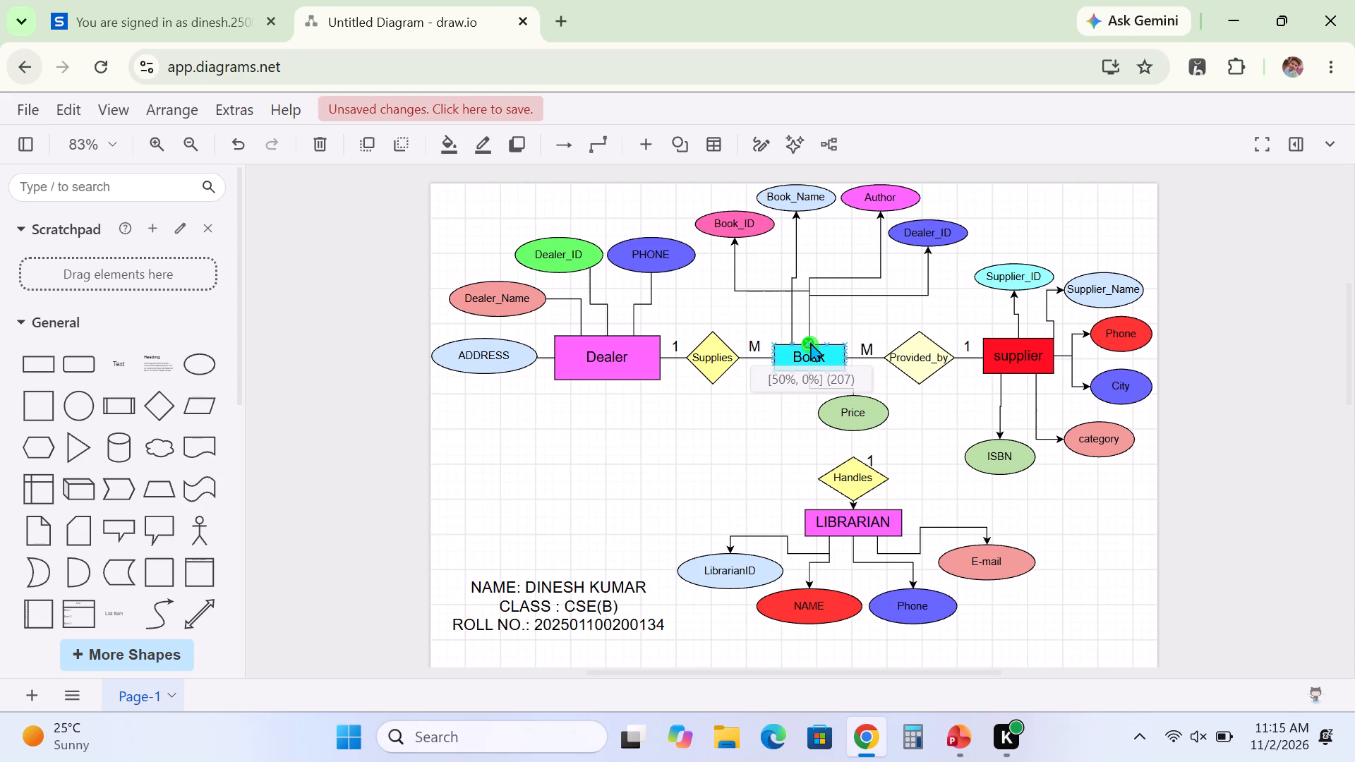
drag(810, 342, 808, 346)
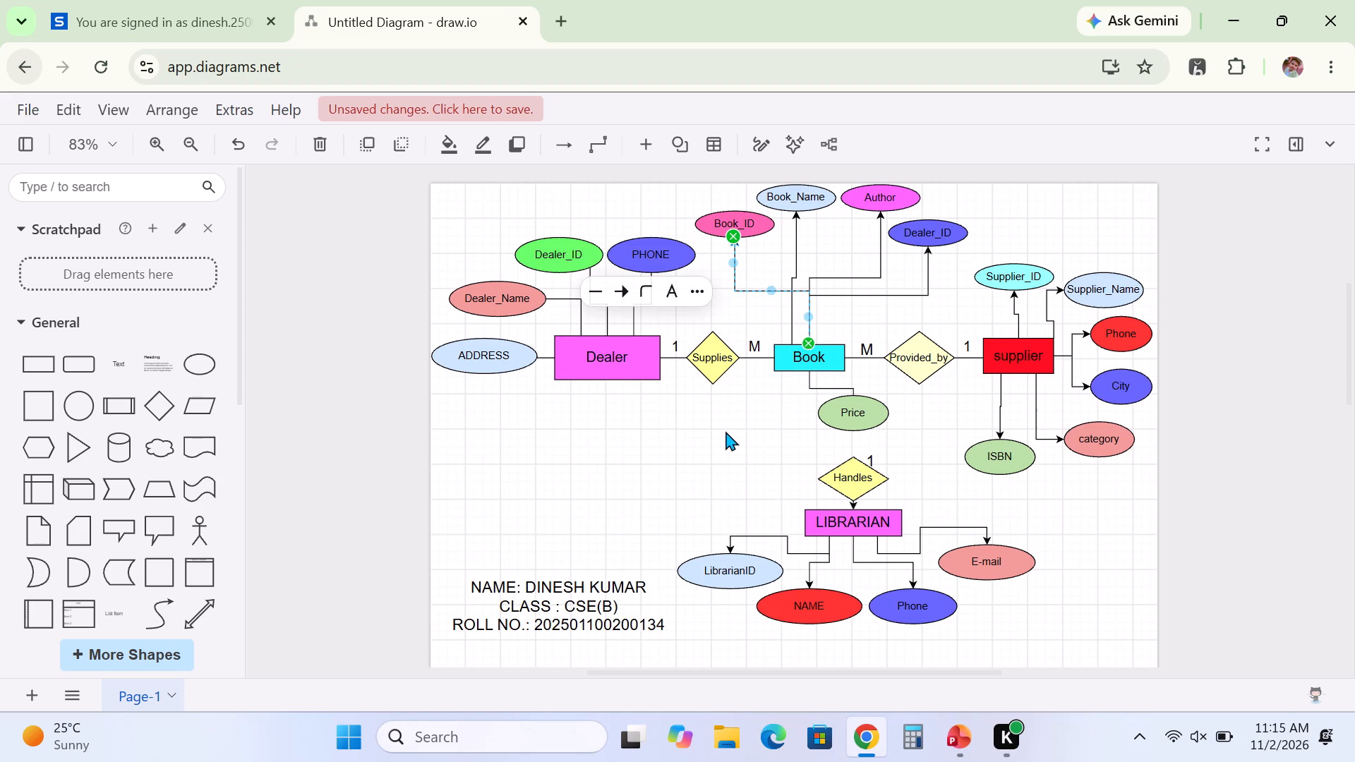
click(716, 447)
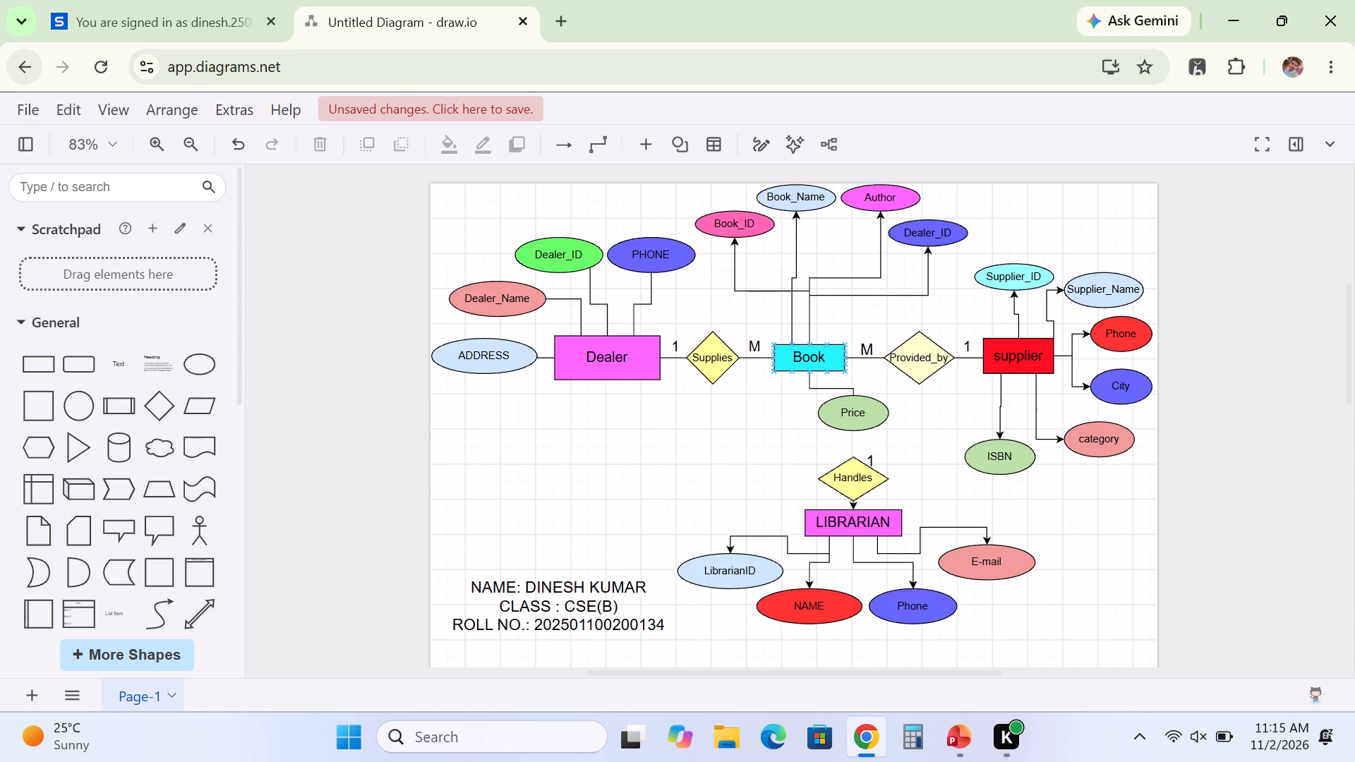
Reattach the Book end of the Book_Name connector to the middle of the Book entity's top edge.
click(790, 327)
drag(789, 342, 809, 339)
click(697, 483)
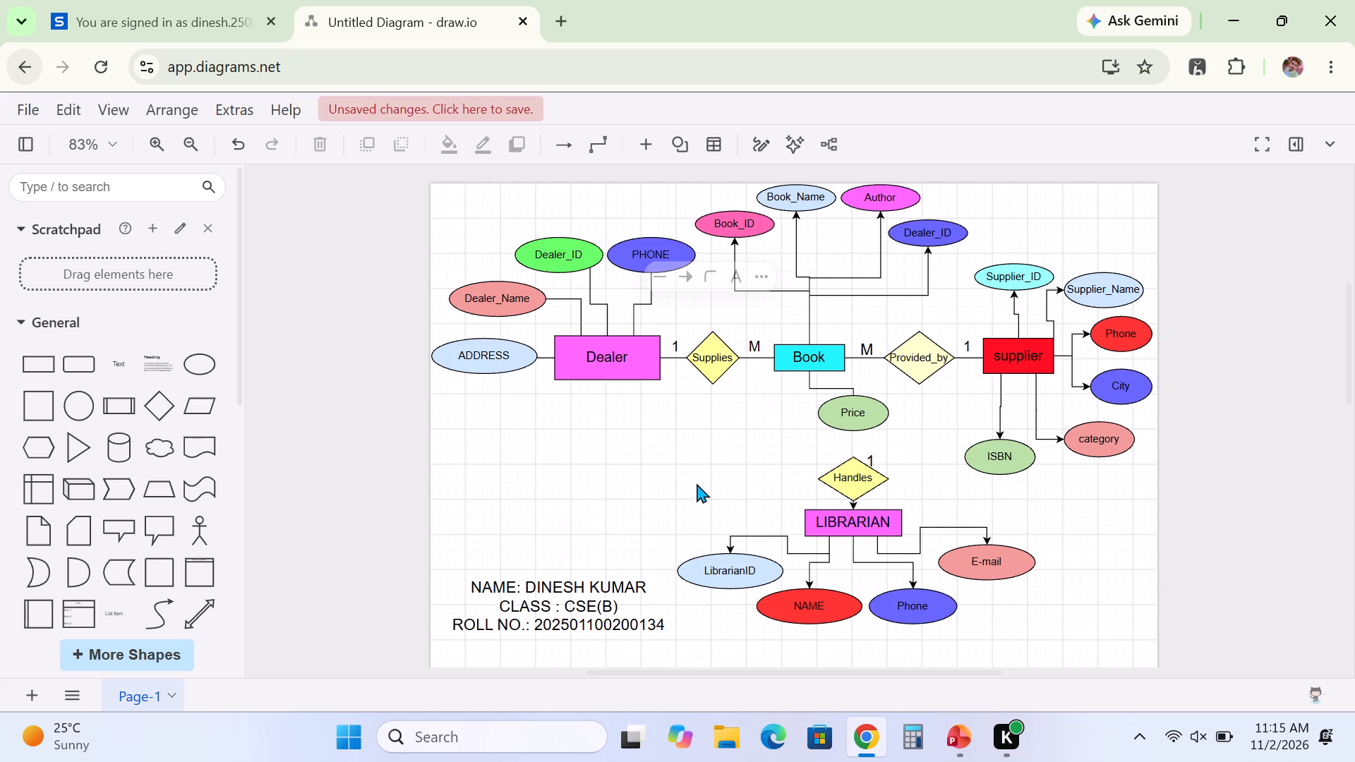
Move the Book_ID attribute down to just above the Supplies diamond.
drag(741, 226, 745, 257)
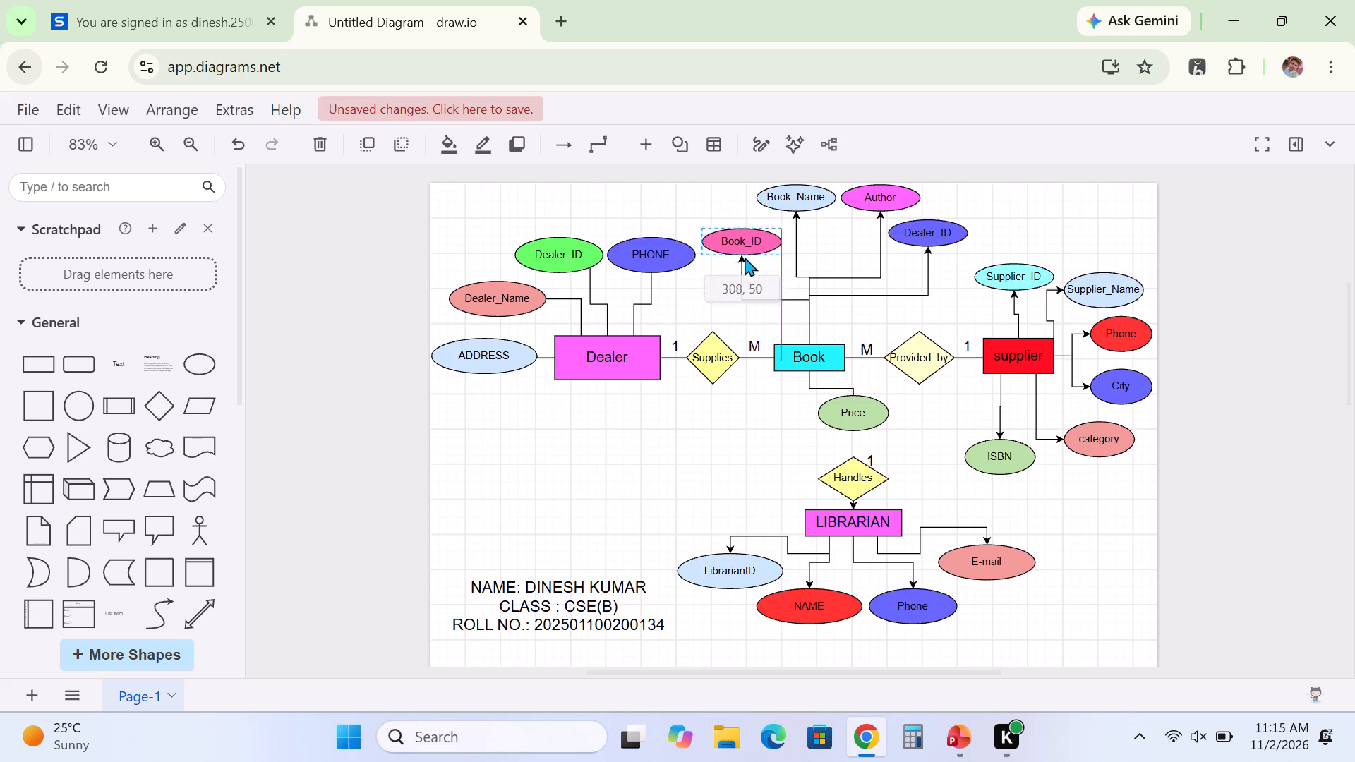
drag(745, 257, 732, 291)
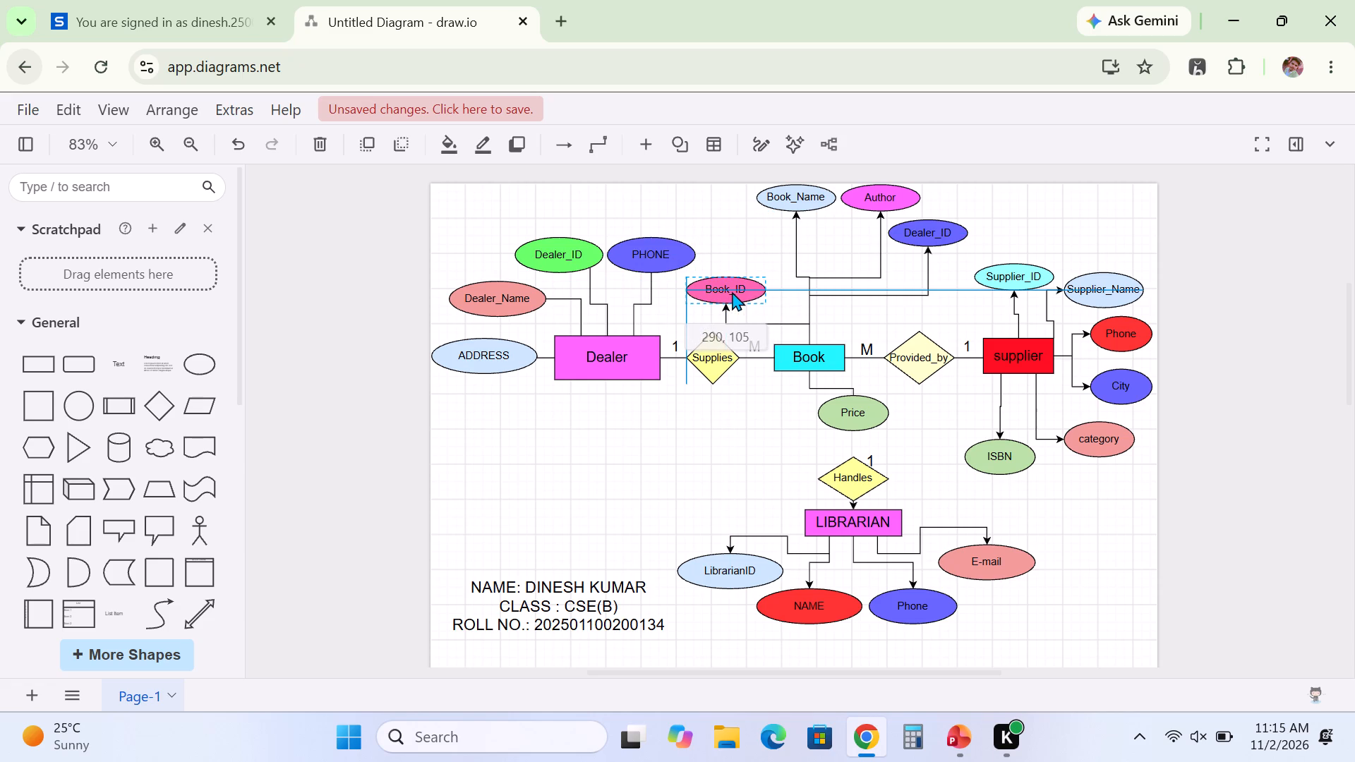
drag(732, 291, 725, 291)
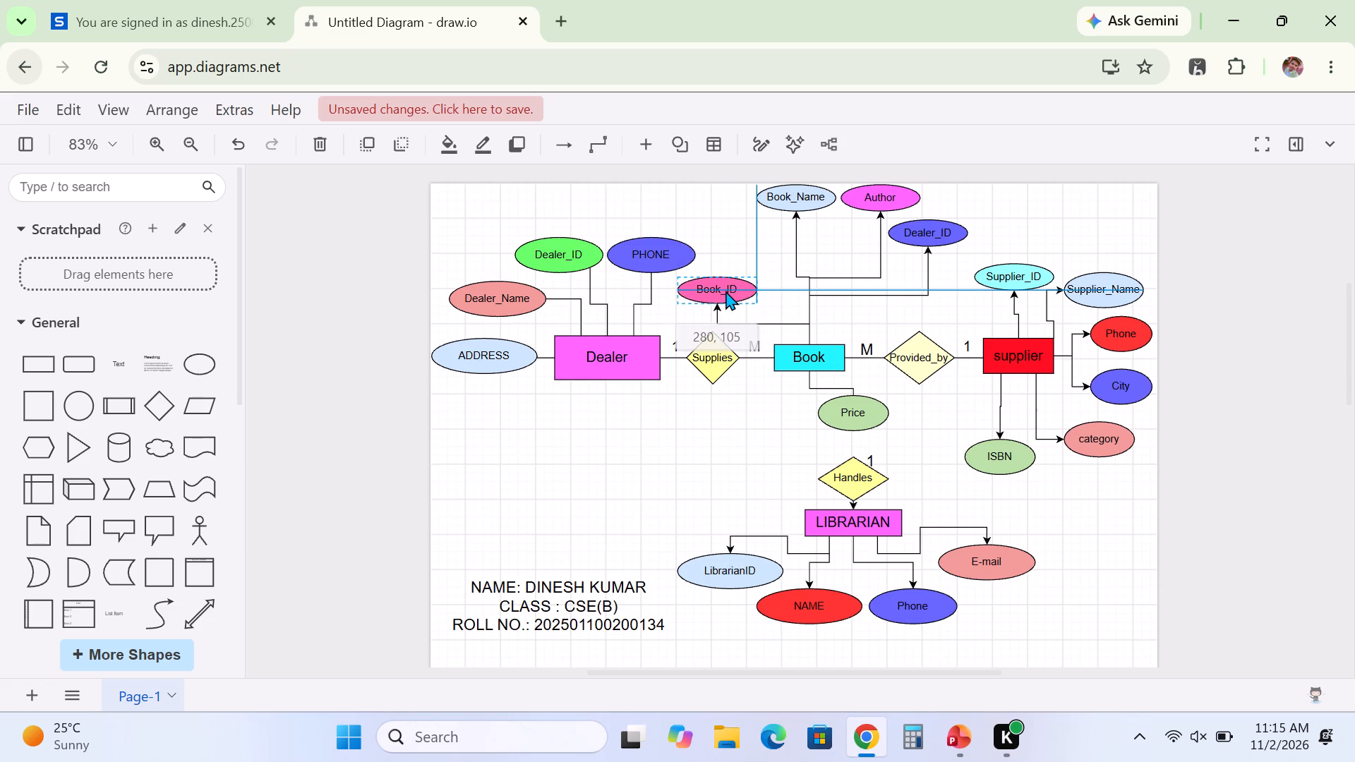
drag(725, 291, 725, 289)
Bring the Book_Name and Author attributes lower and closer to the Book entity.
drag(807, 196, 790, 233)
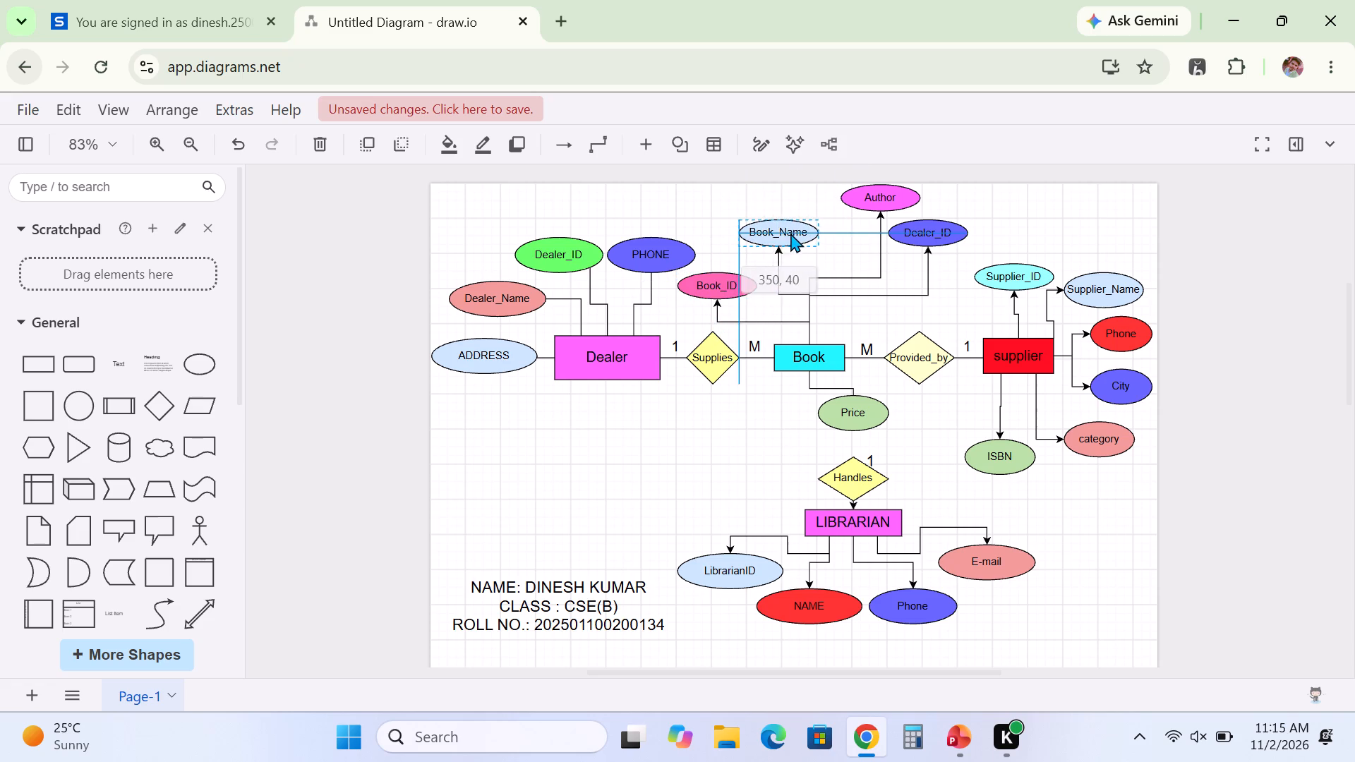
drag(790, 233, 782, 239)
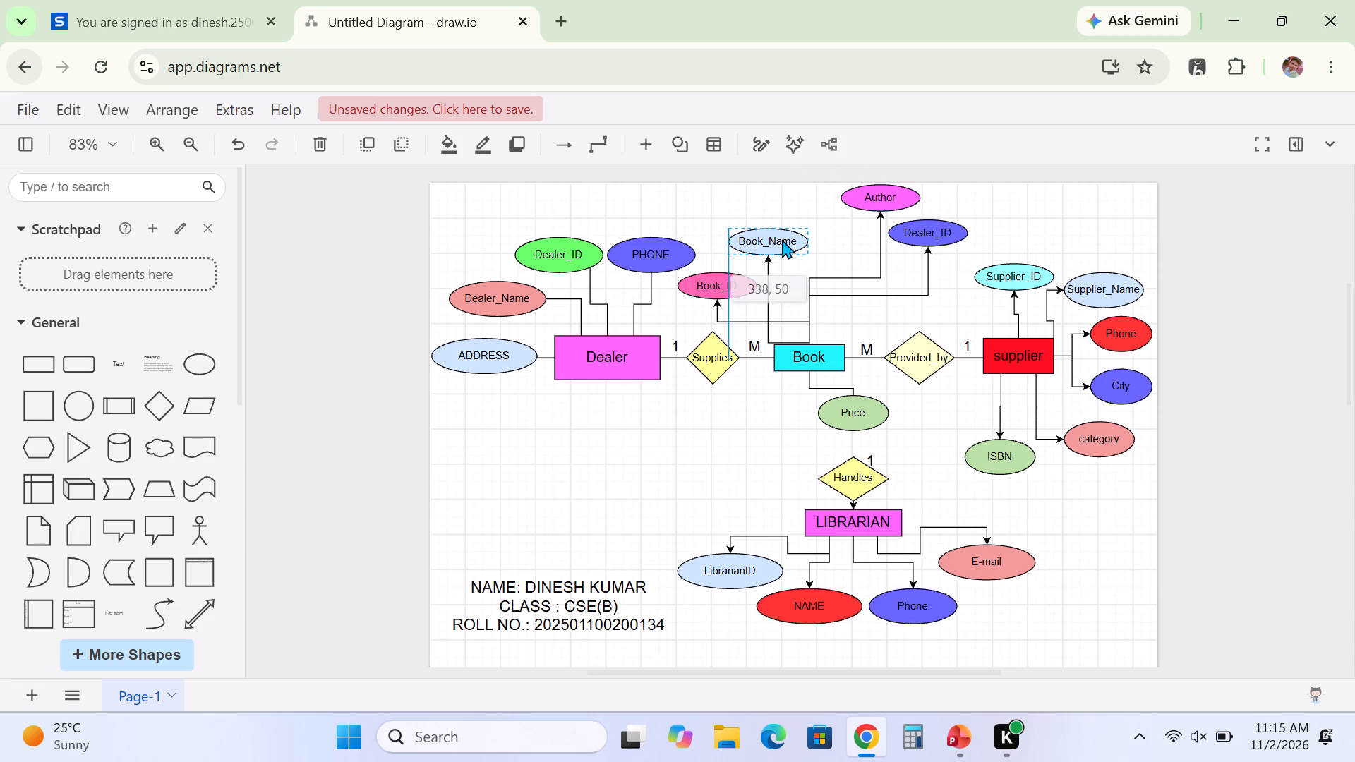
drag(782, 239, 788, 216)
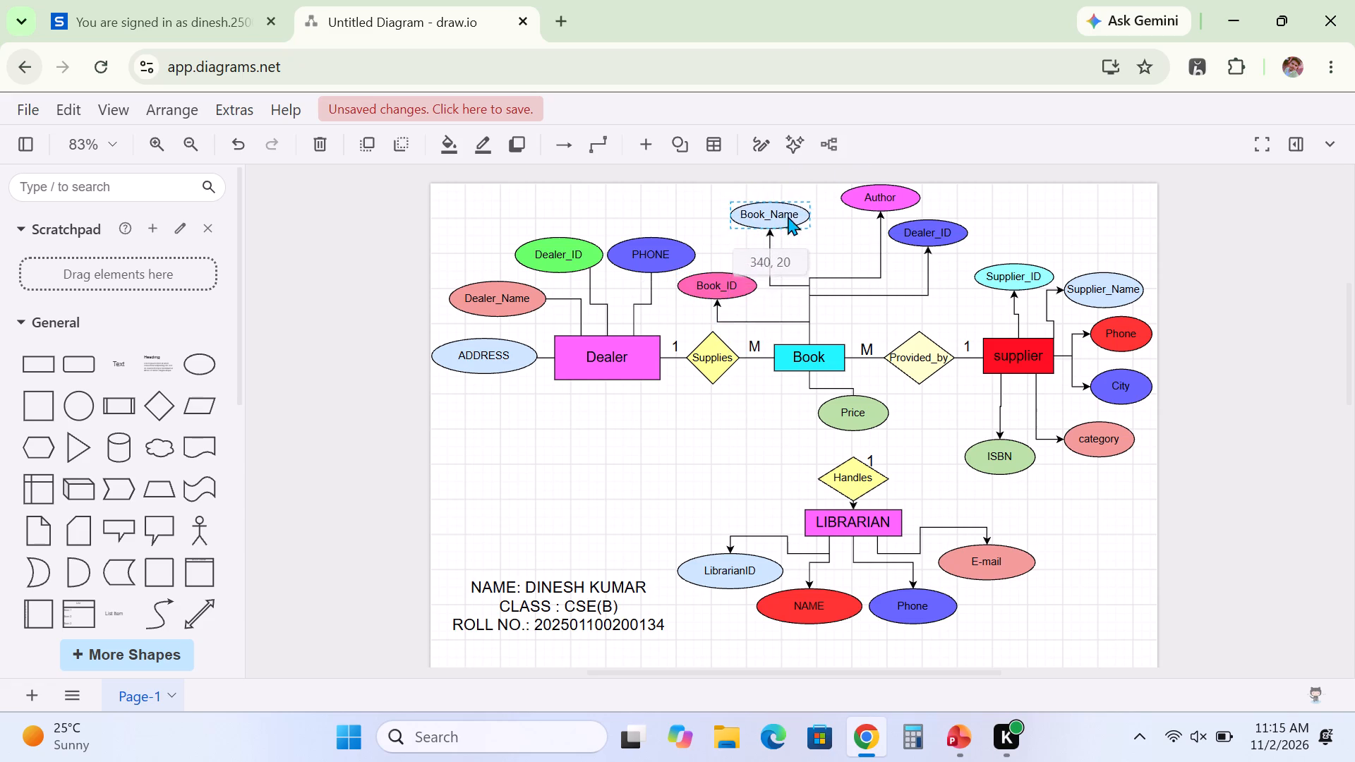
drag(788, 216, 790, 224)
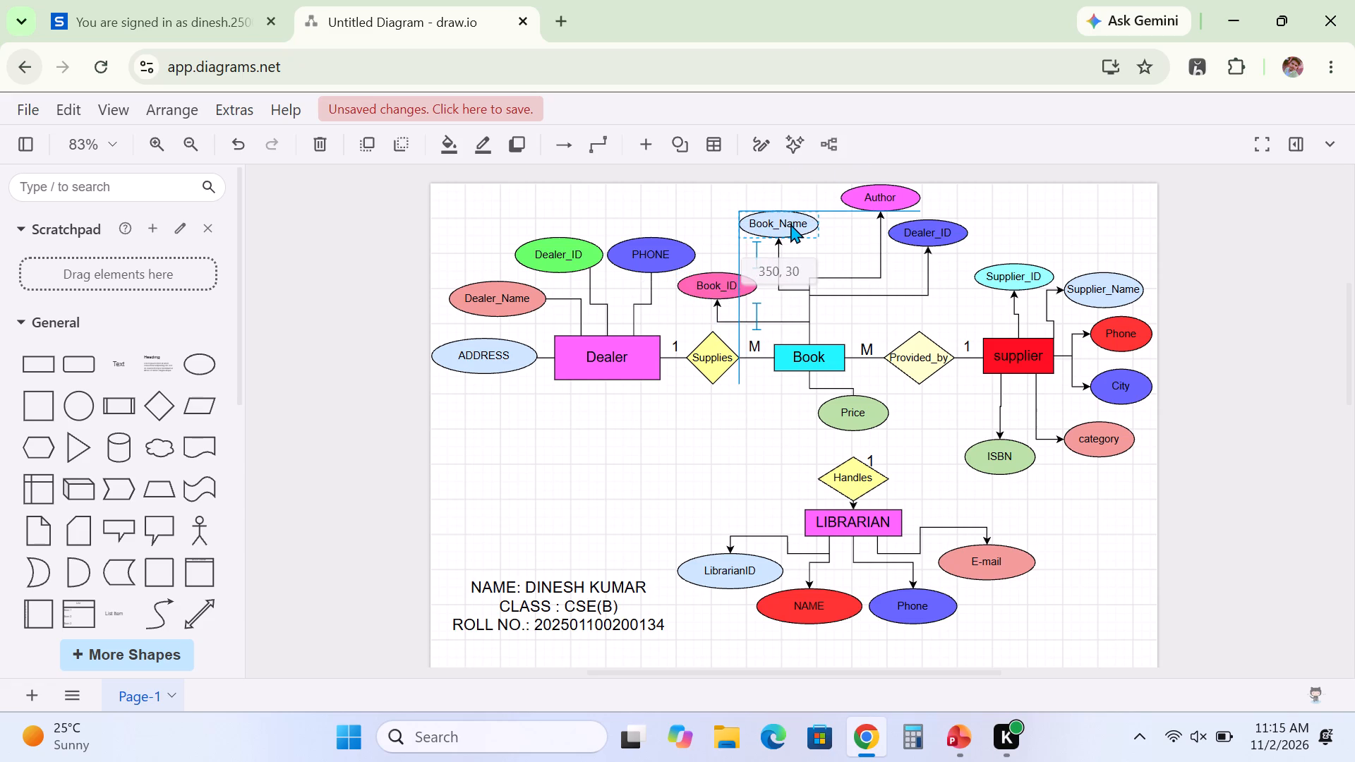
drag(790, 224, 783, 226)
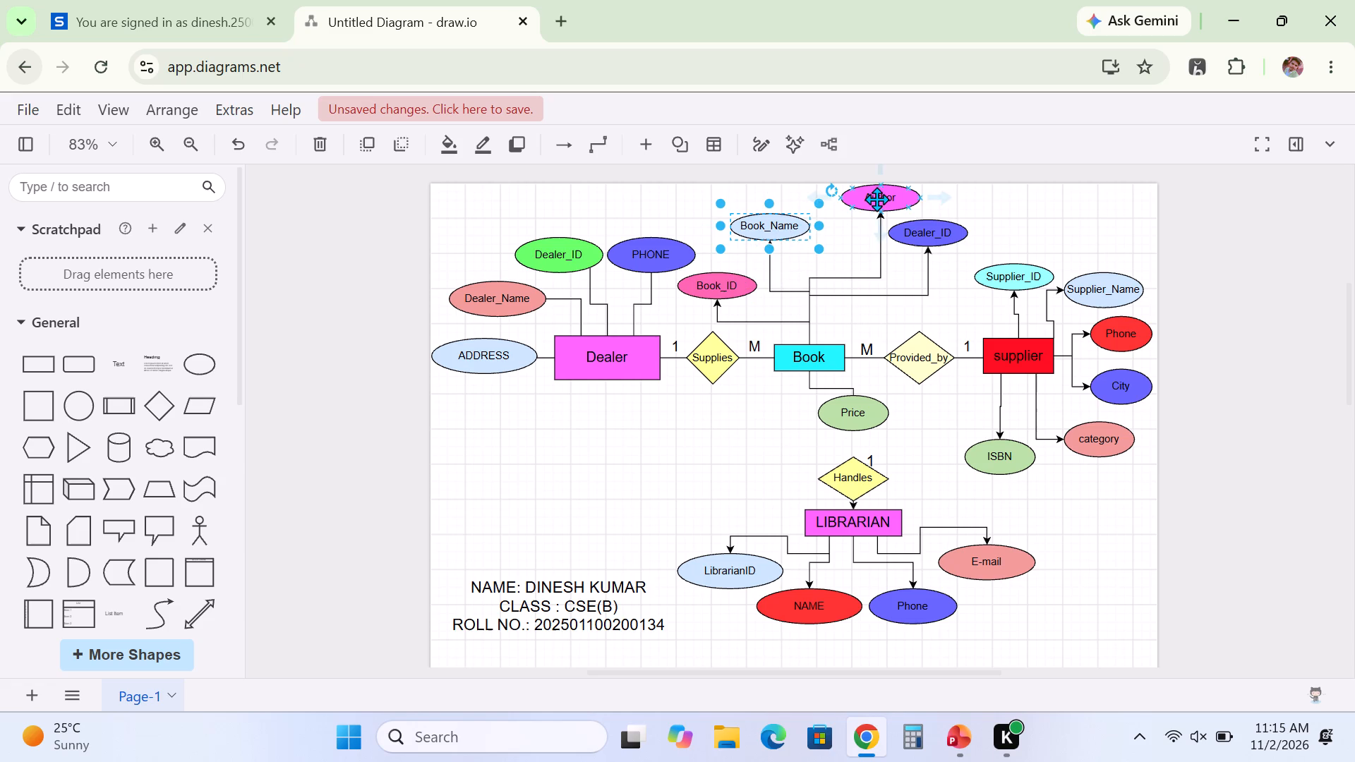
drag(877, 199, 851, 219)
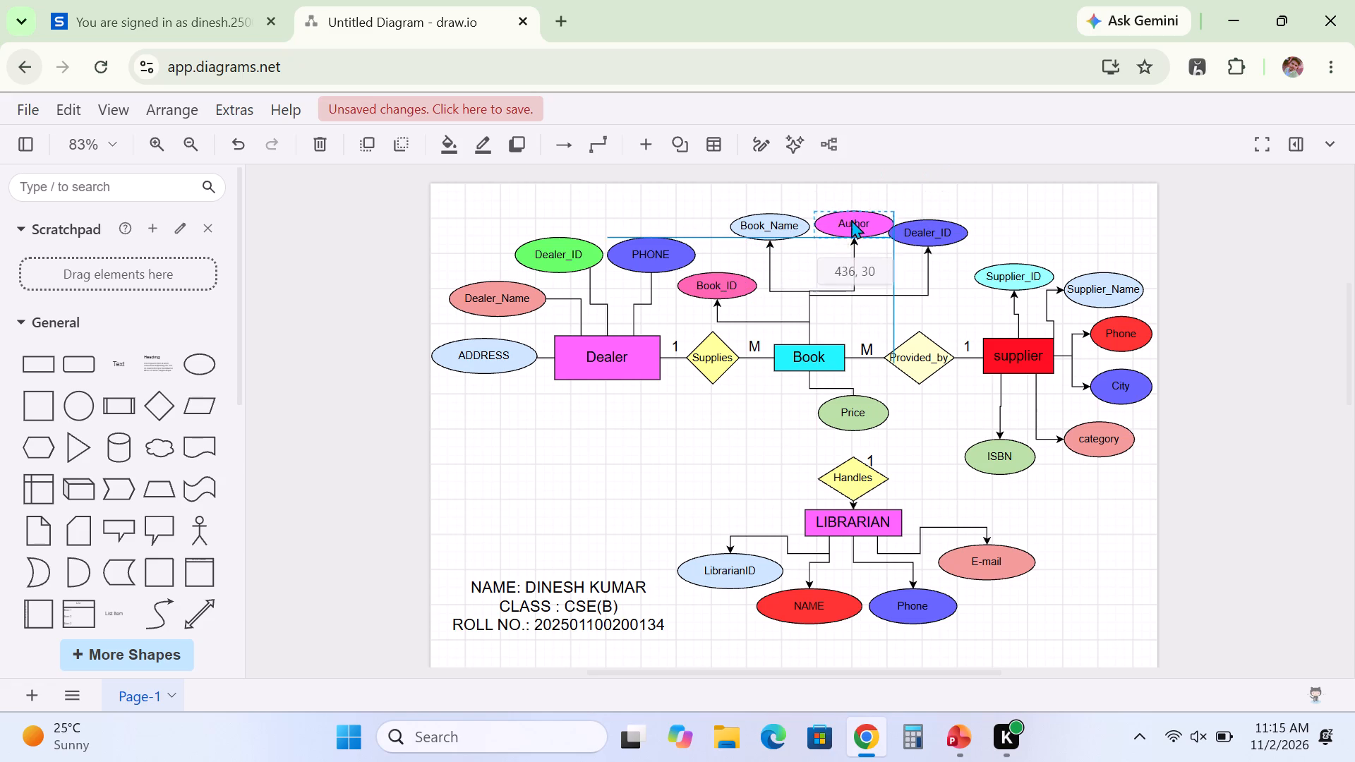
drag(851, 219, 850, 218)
Reposition the Book_Name attribute above the Book entity, level with the book's Dealer_ID attribute.
drag(776, 229, 754, 234)
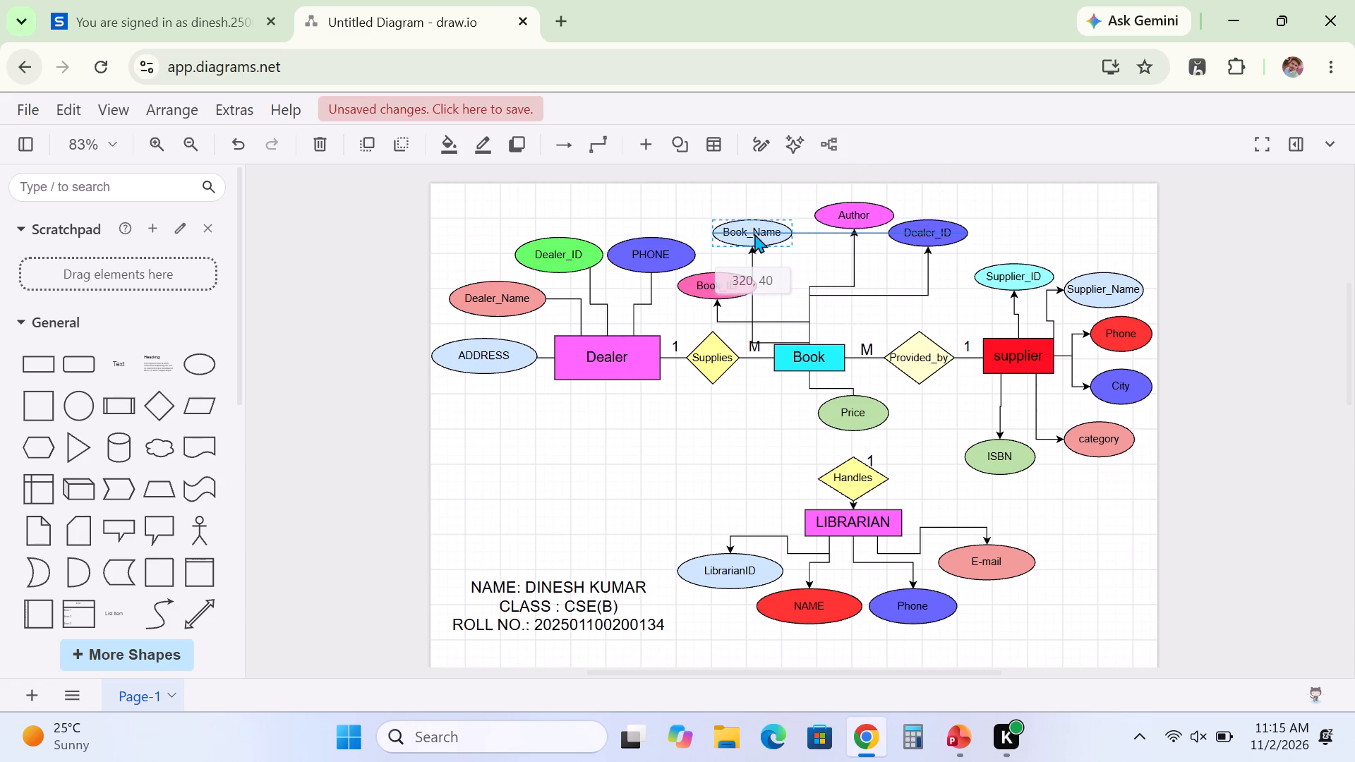
drag(754, 234, 754, 231)
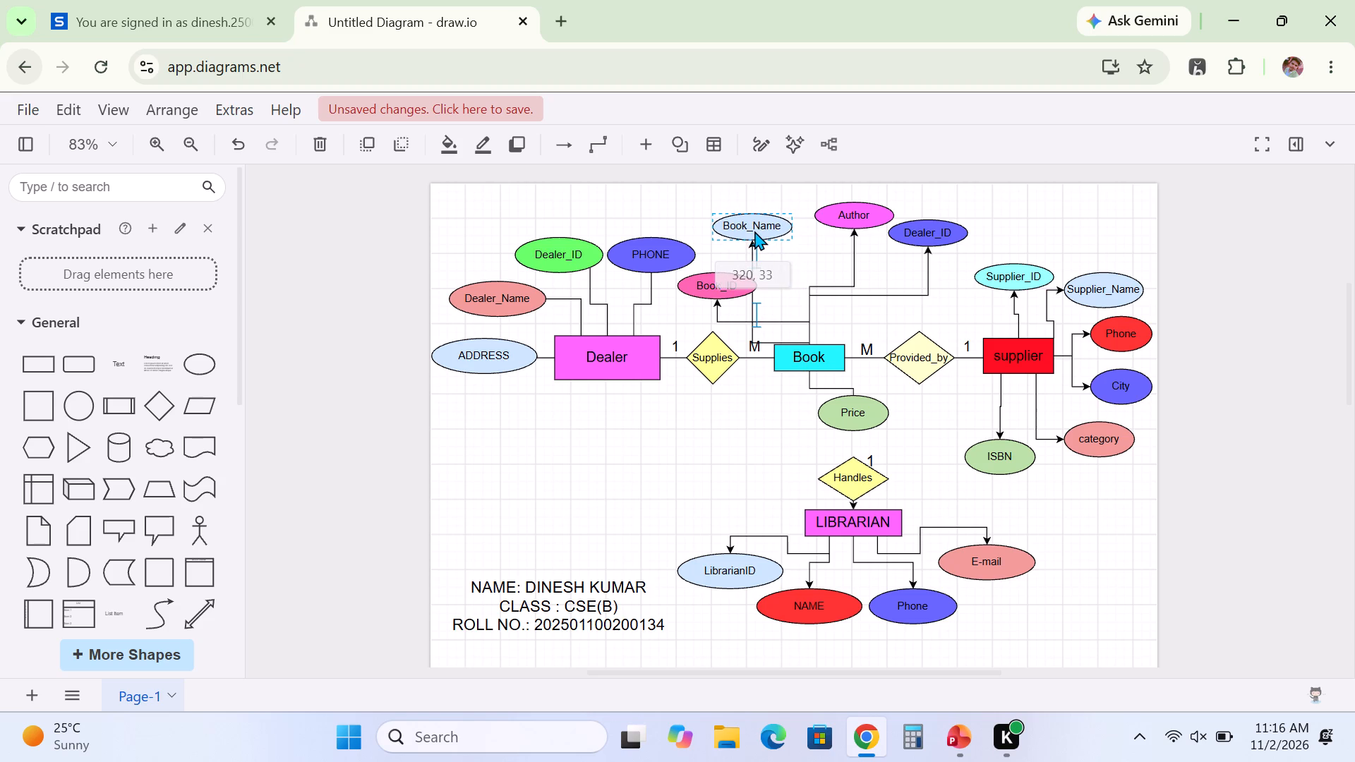
drag(754, 231, 763, 246)
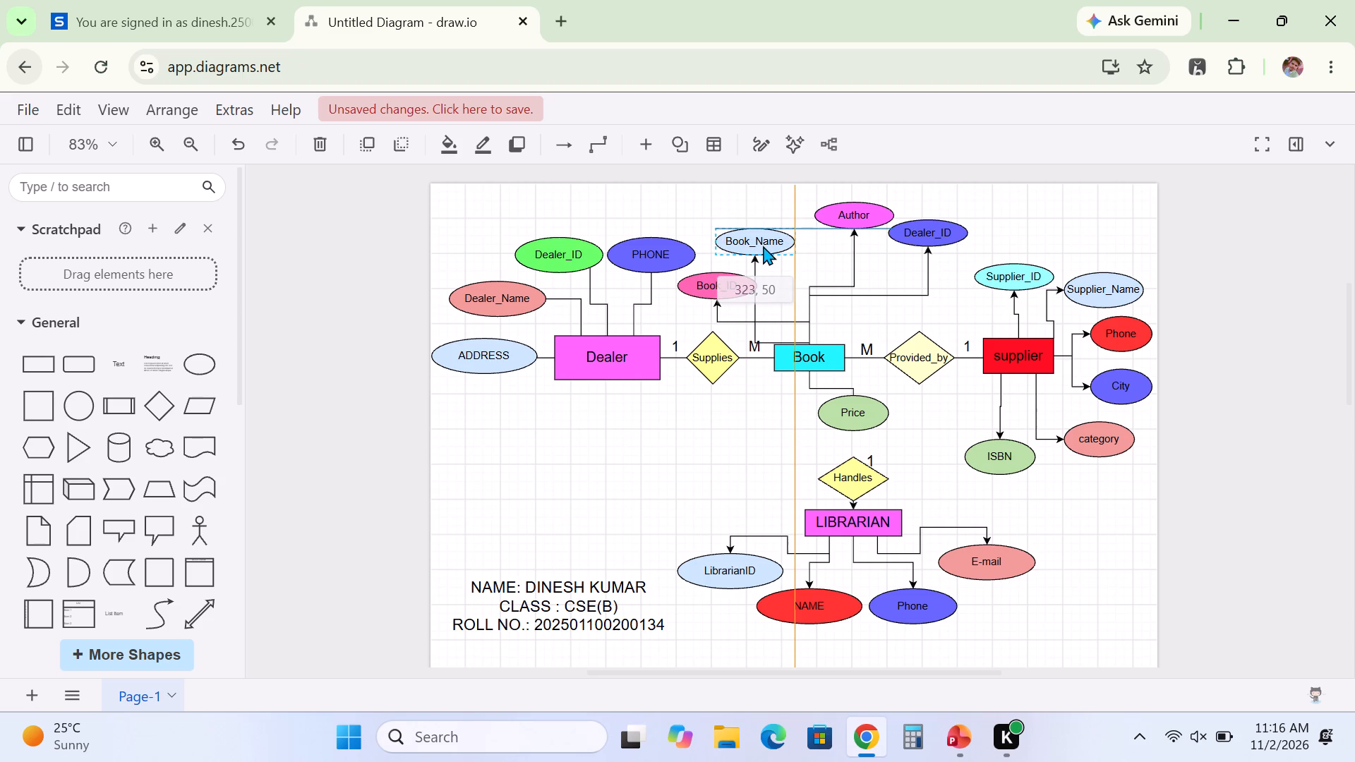
drag(763, 246, 790, 236)
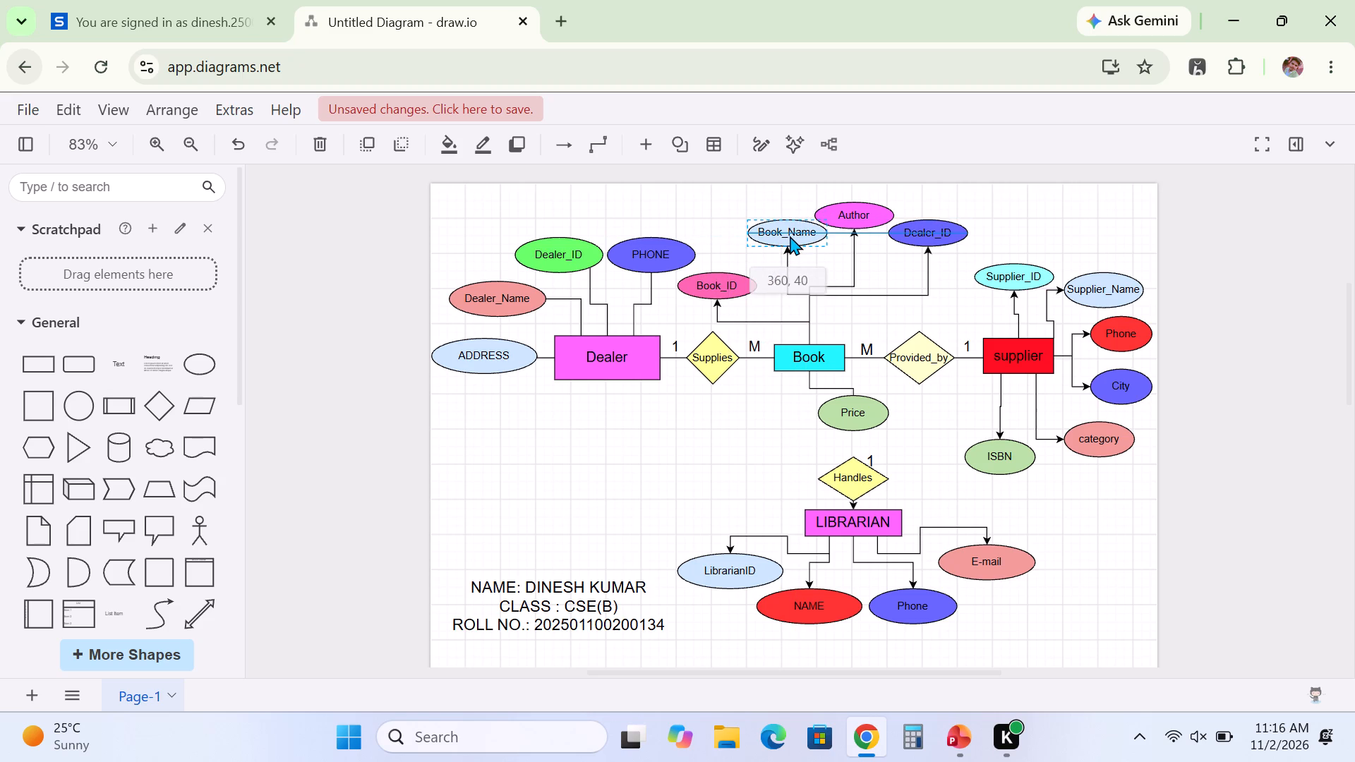
drag(790, 236, 785, 239)
click(676, 492)
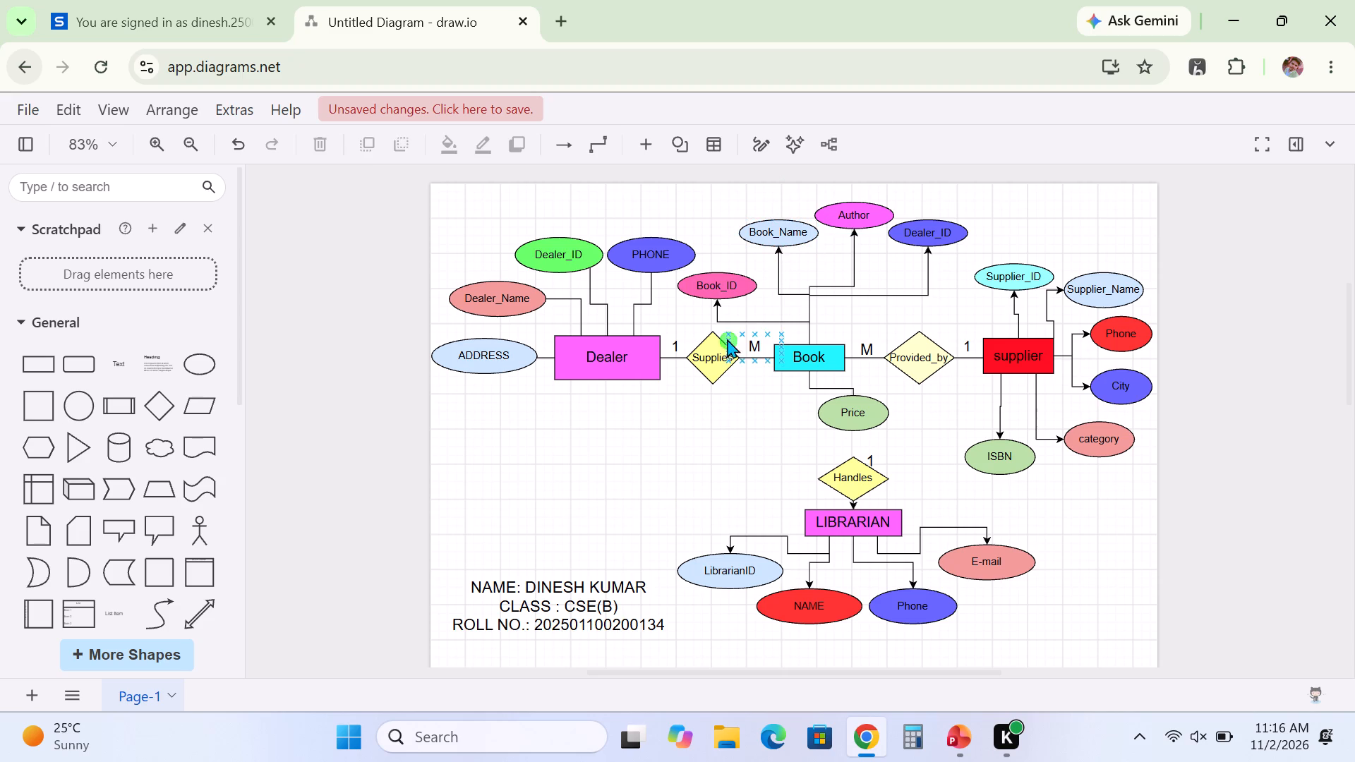
Move the Book_ID attribute slightly up and toward Book, between the Supplies diamond and Book_Name.
drag(718, 283, 735, 262)
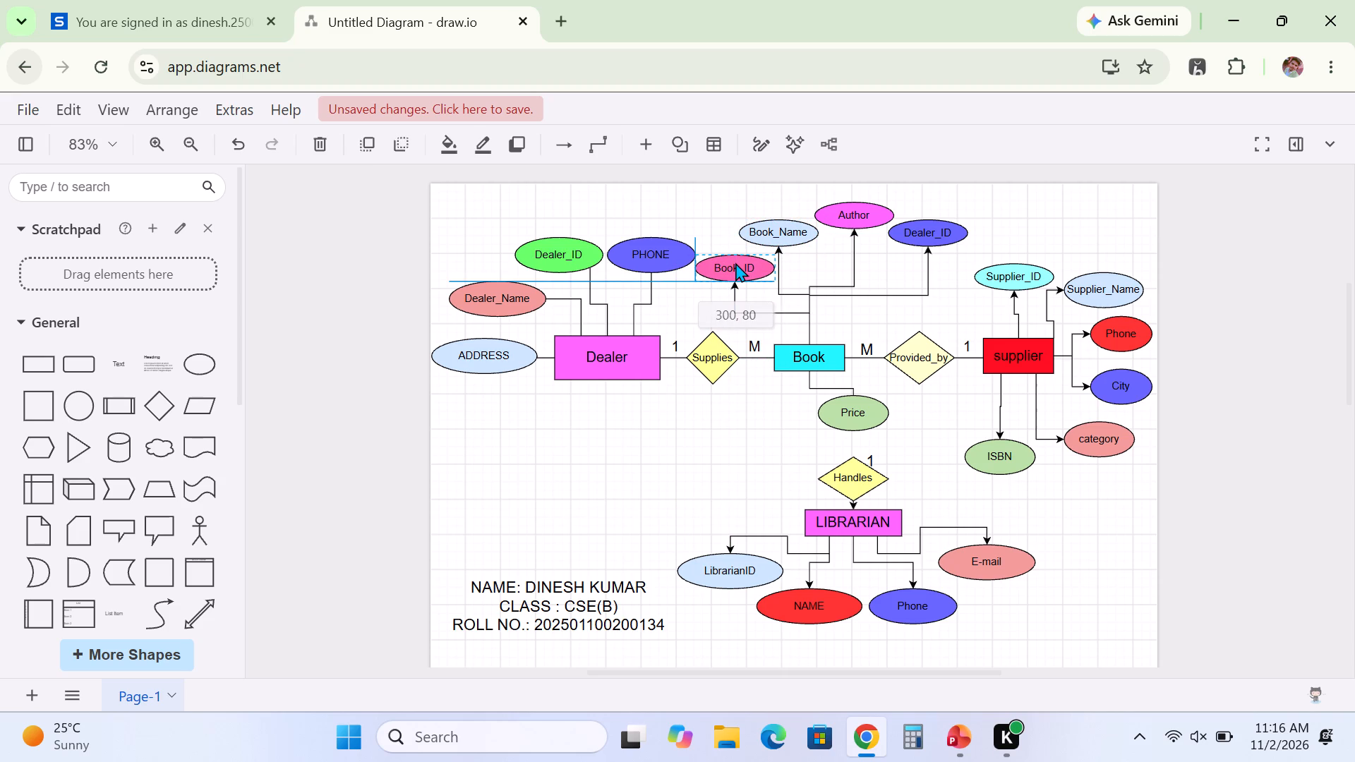
drag(735, 262, 733, 272)
click(651, 465)
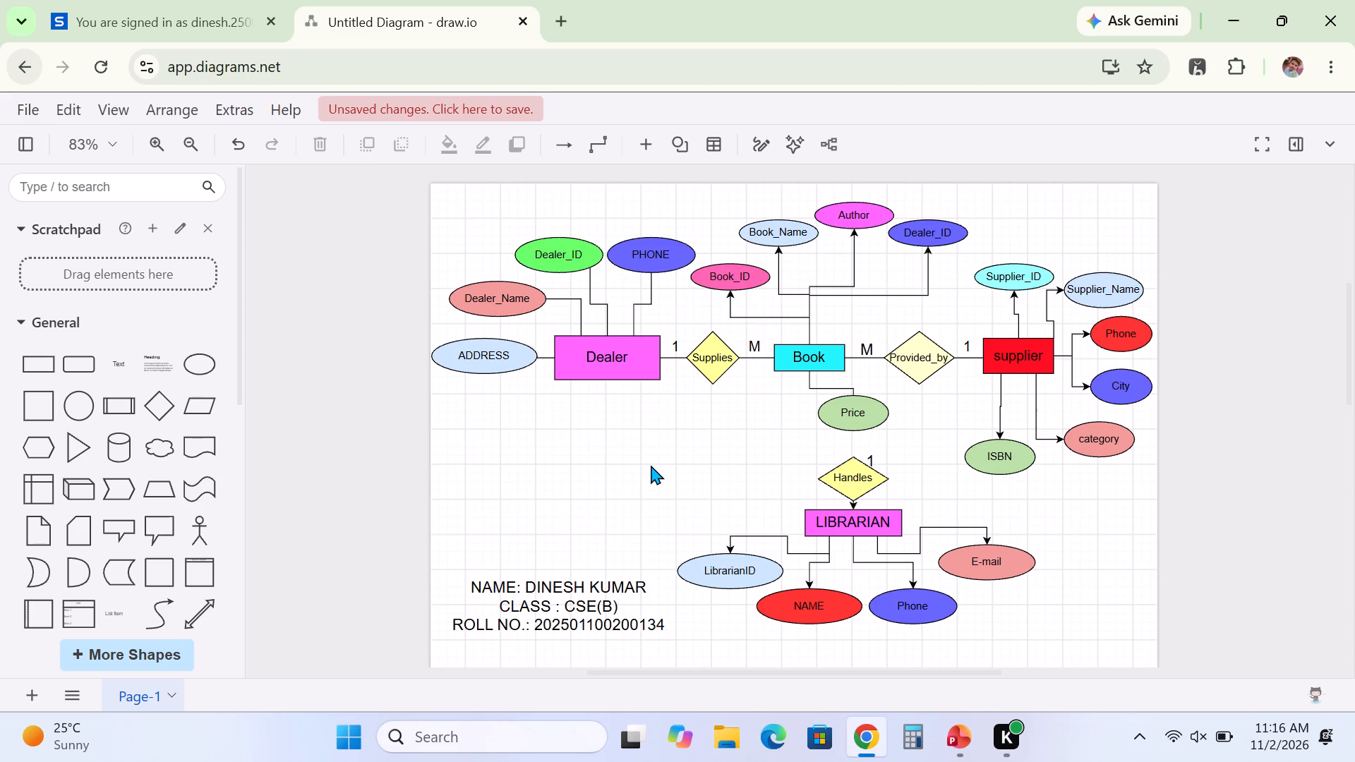
Move the book's Dealer_ID attribute down above the Provided_by diamond, level with Book_ID.
drag(933, 236, 925, 278)
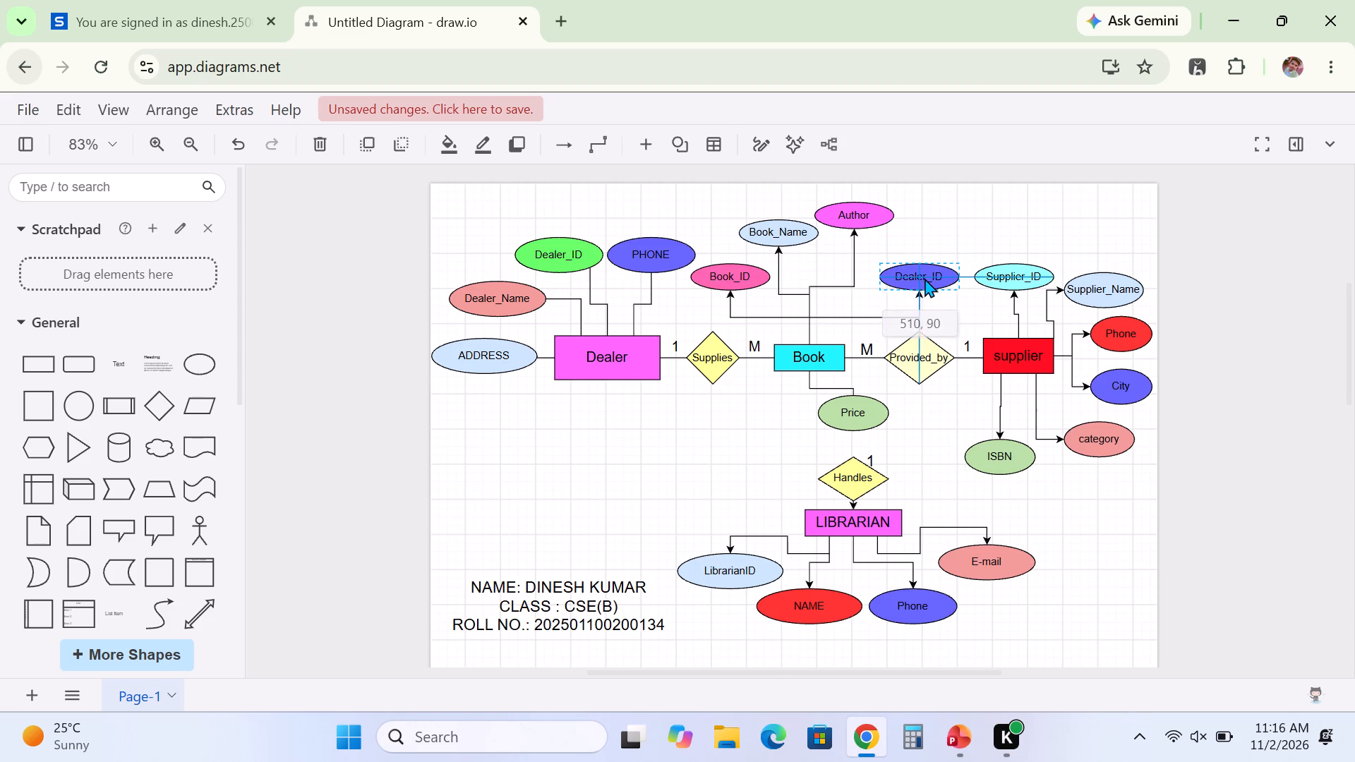
drag(925, 278, 910, 276)
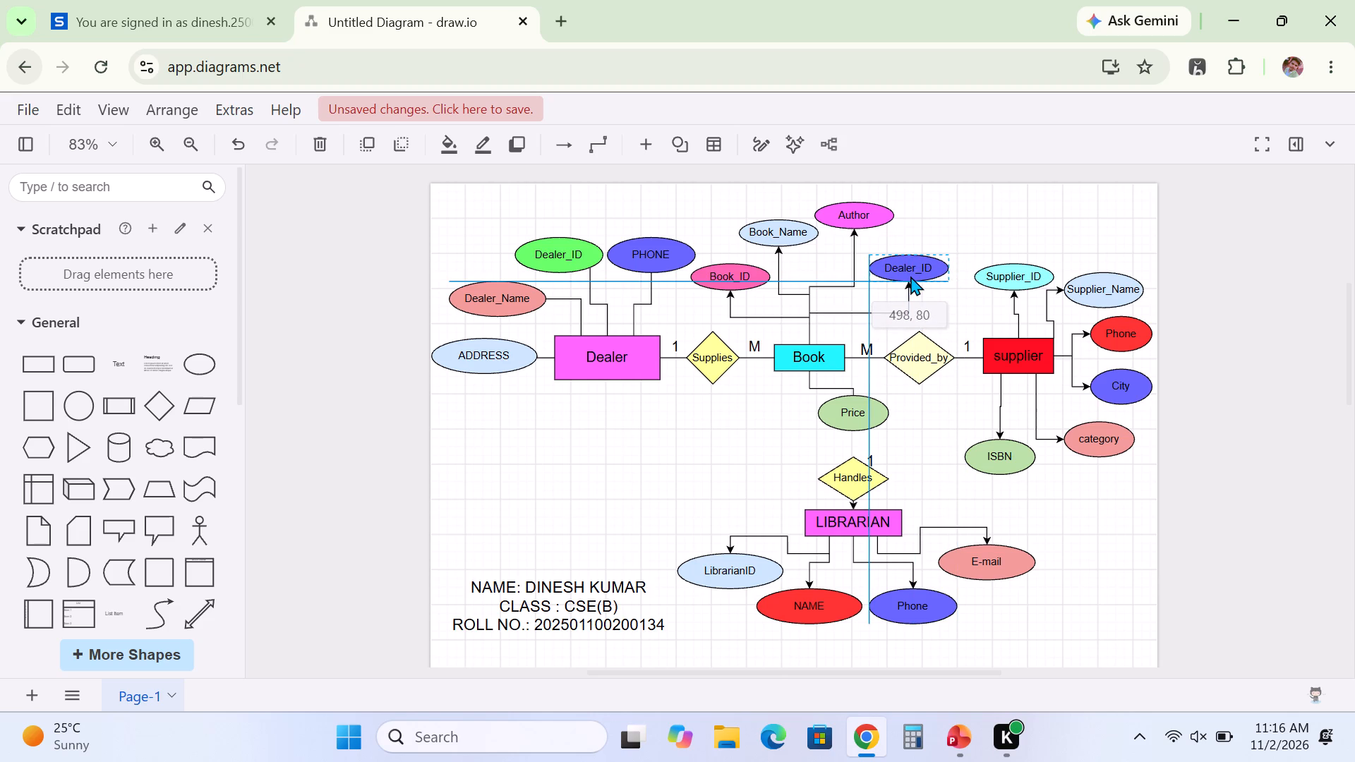
drag(910, 276, 910, 279)
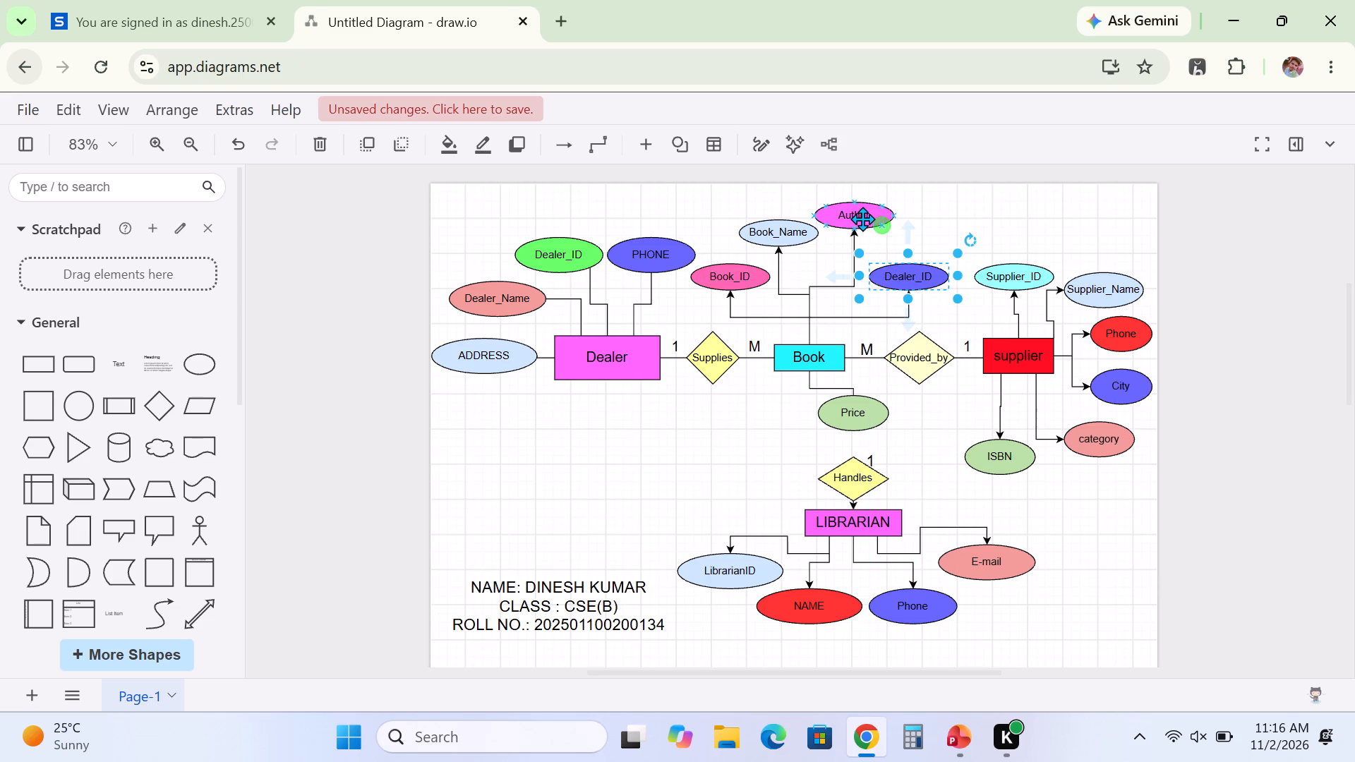
Move the Author attribute down so it sits beside Book_Name at the same level.
drag(862, 219, 867, 229)
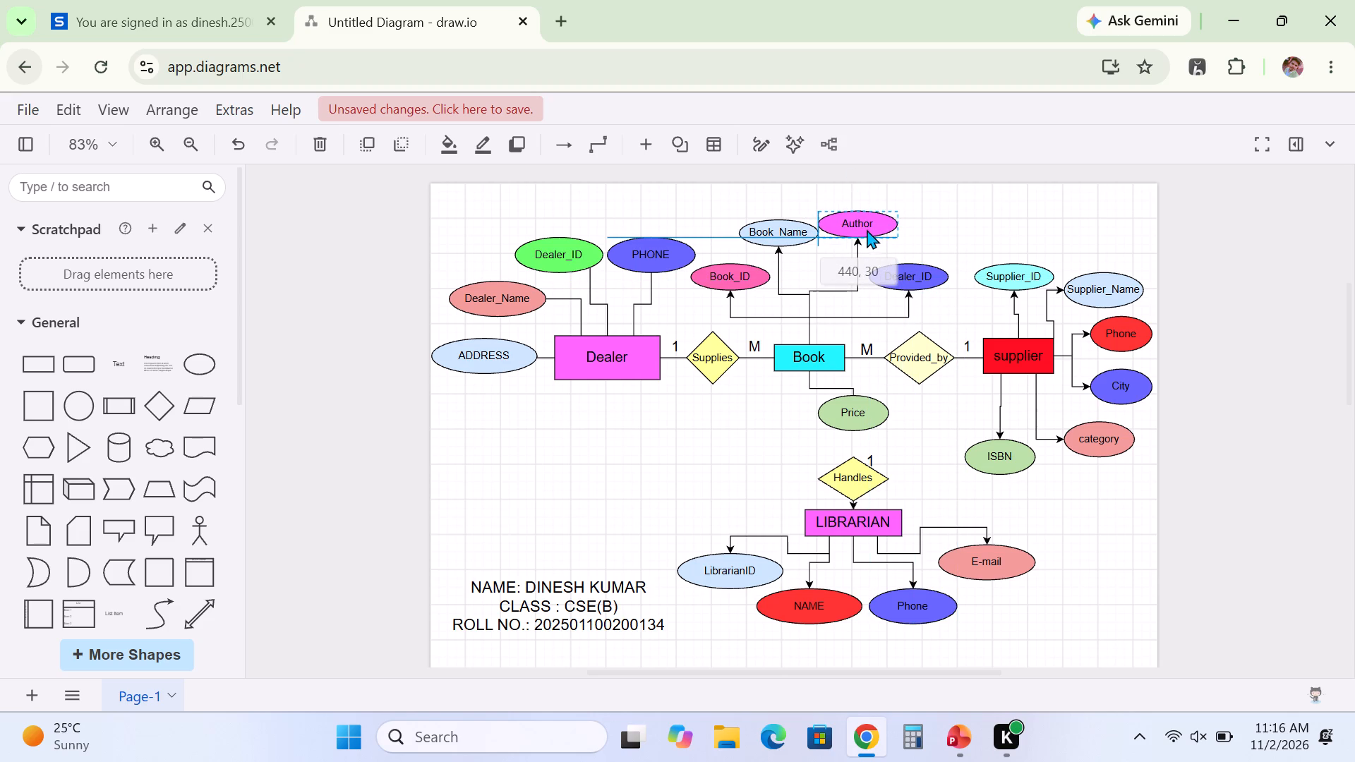
drag(867, 229, 872, 236)
click(694, 456)
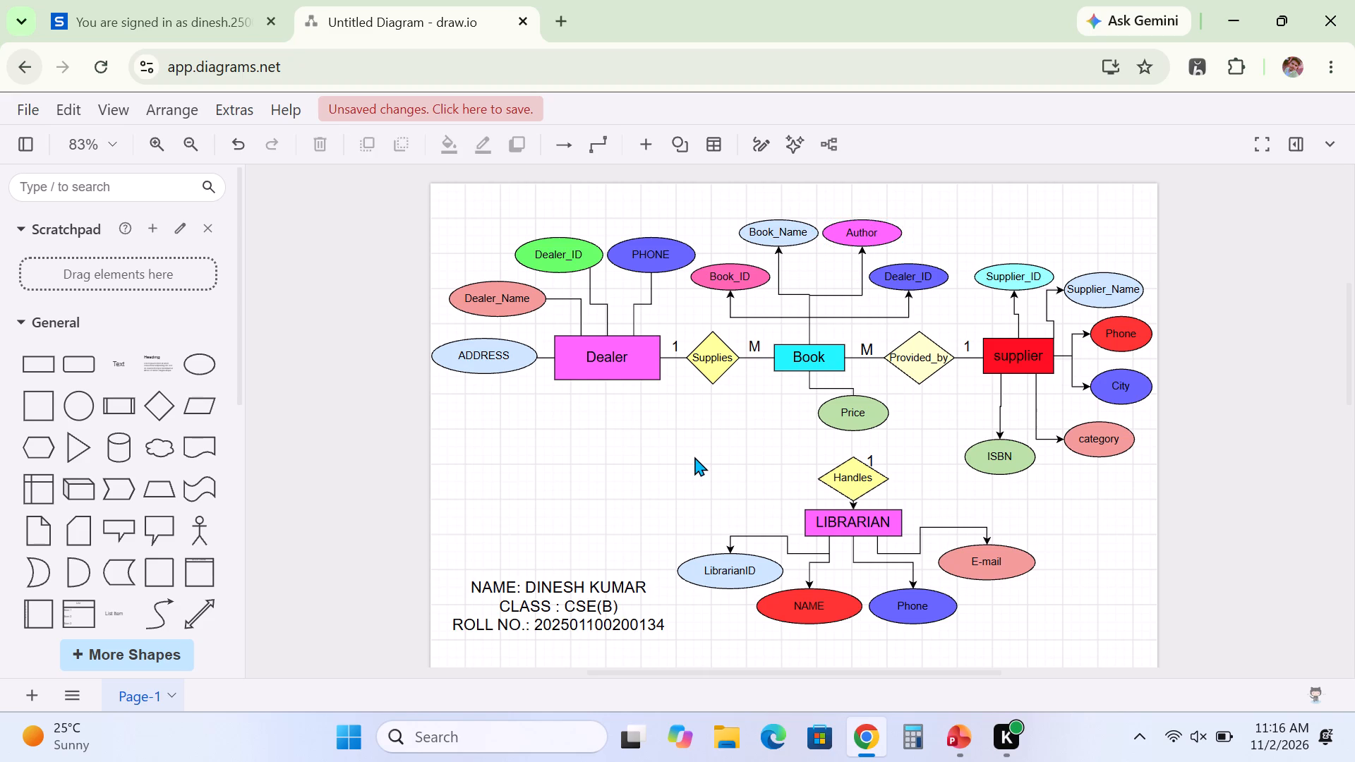
Raise the Supplier_ID attribute a little higher above the supplier entity.
drag(1015, 278, 1013, 261)
click(1122, 512)
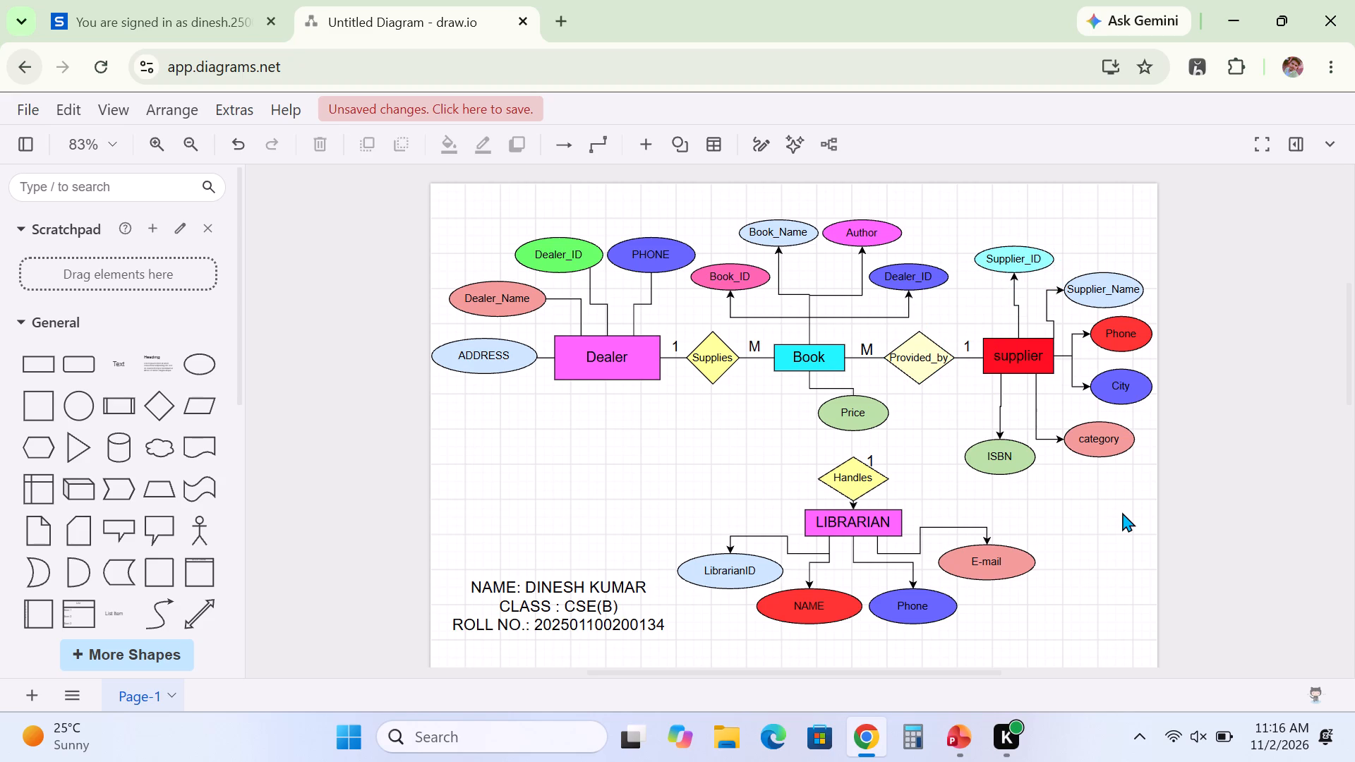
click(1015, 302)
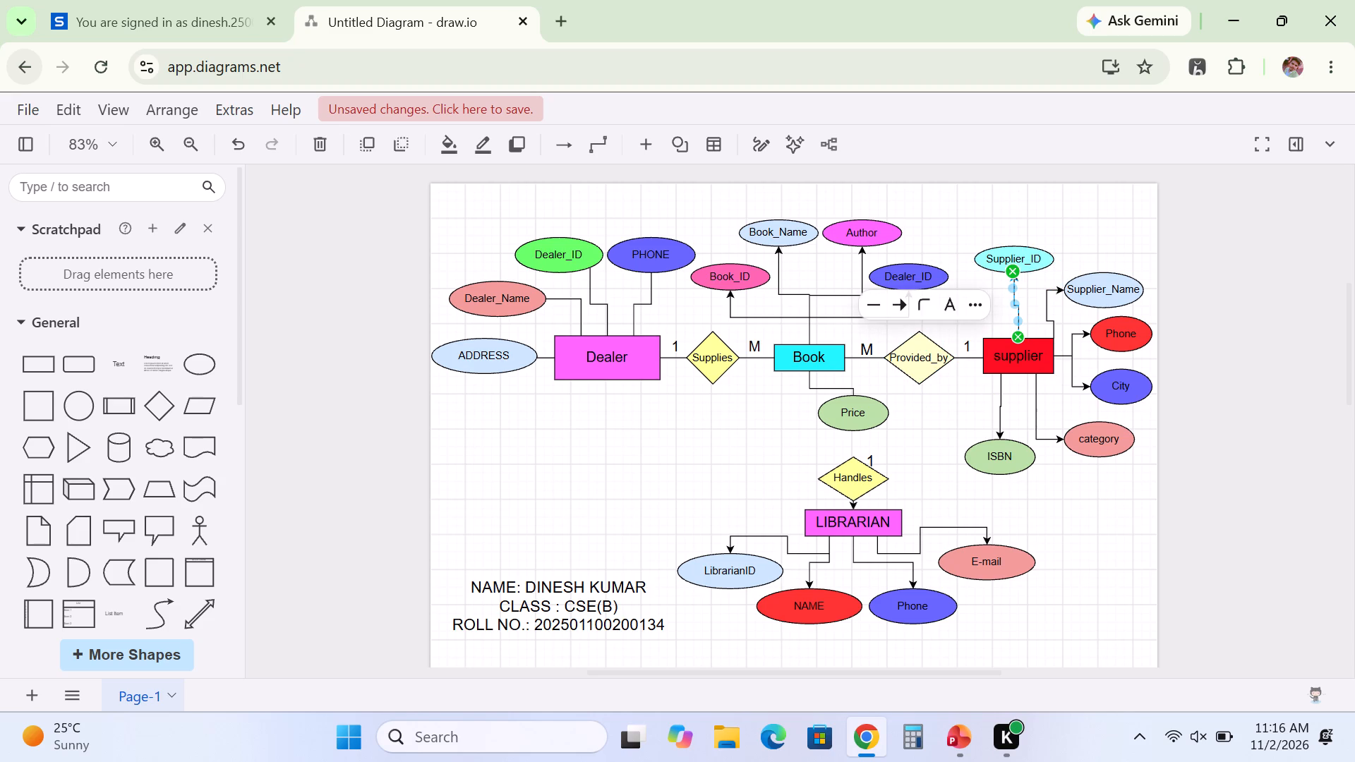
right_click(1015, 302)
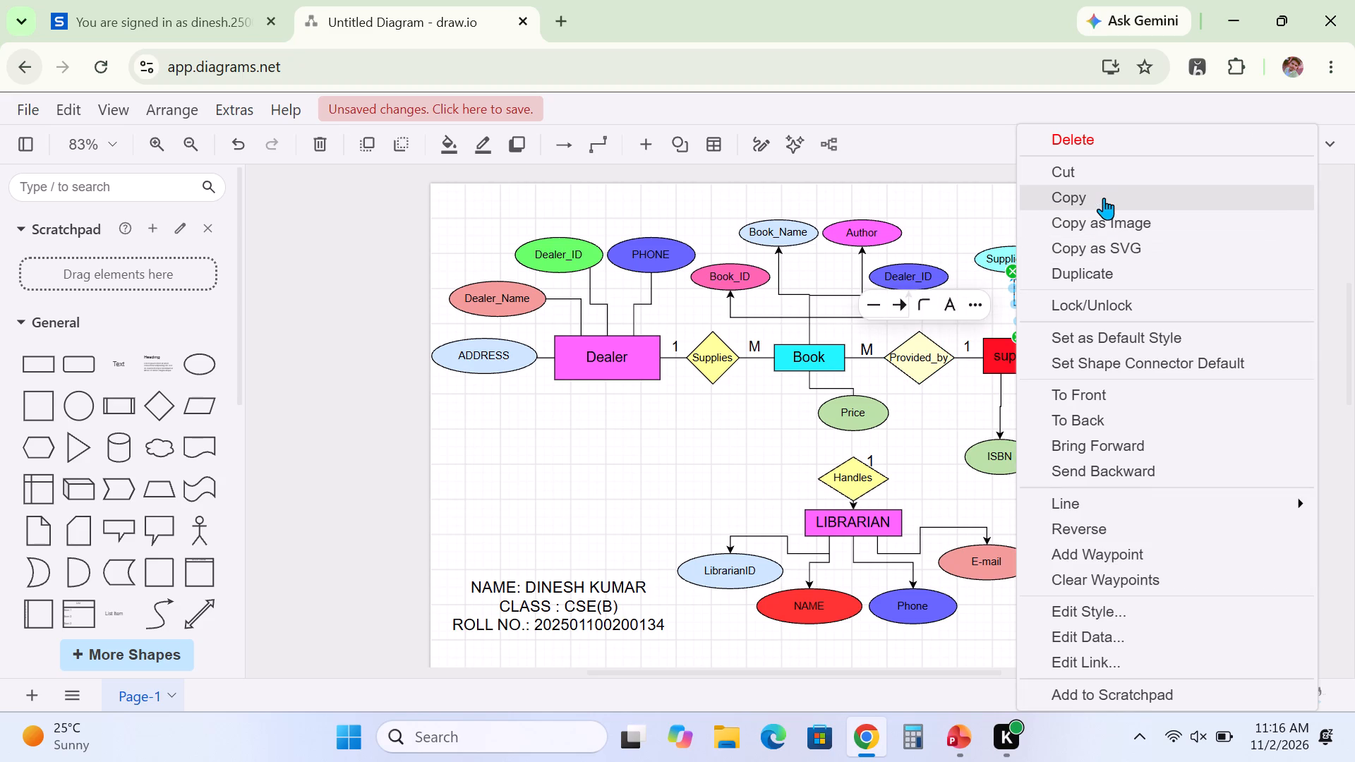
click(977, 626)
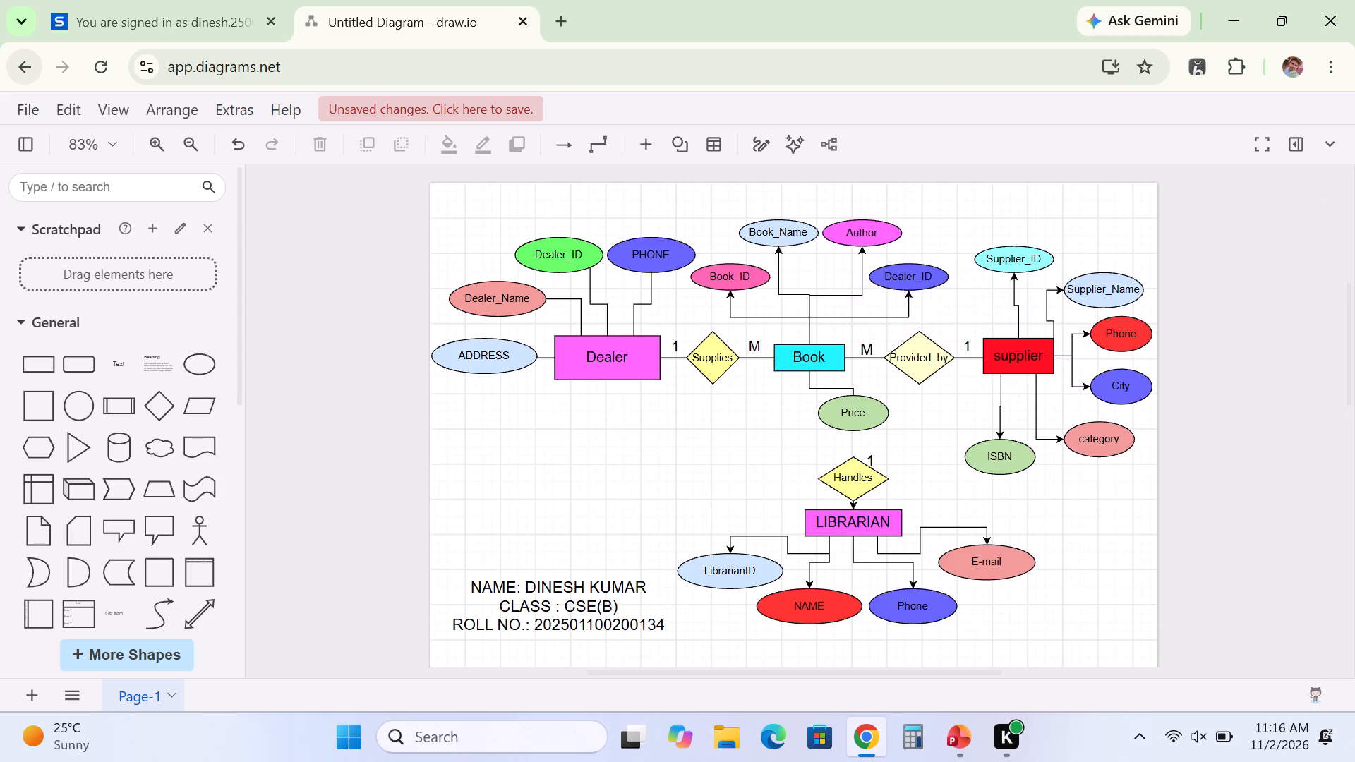
Align the Supplier_ID attribute directly above the middle of supplier so its connector runs straight.
click(1010, 260)
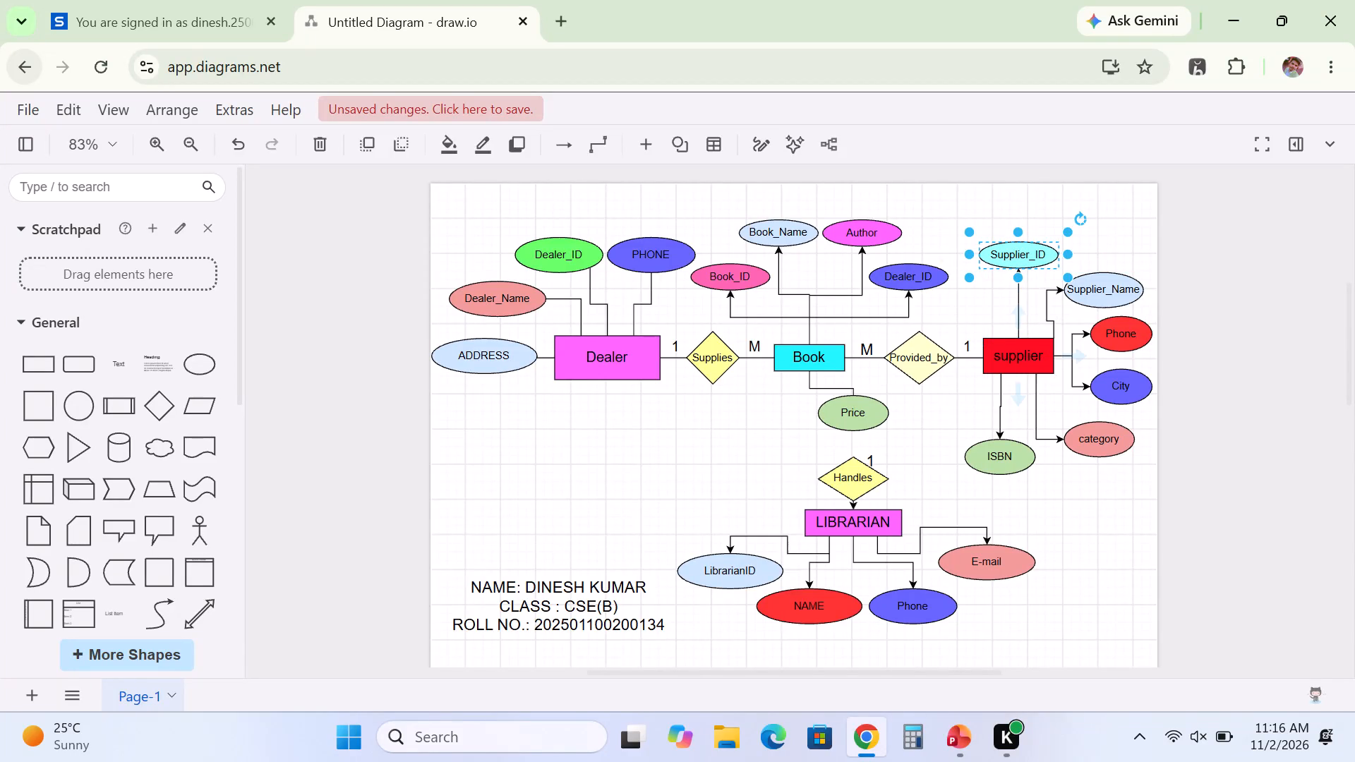
click(1054, 315)
Reattach the supplier end of the Supplier_Name connector to the middle of the supplier entity's top edge.
click(1045, 308)
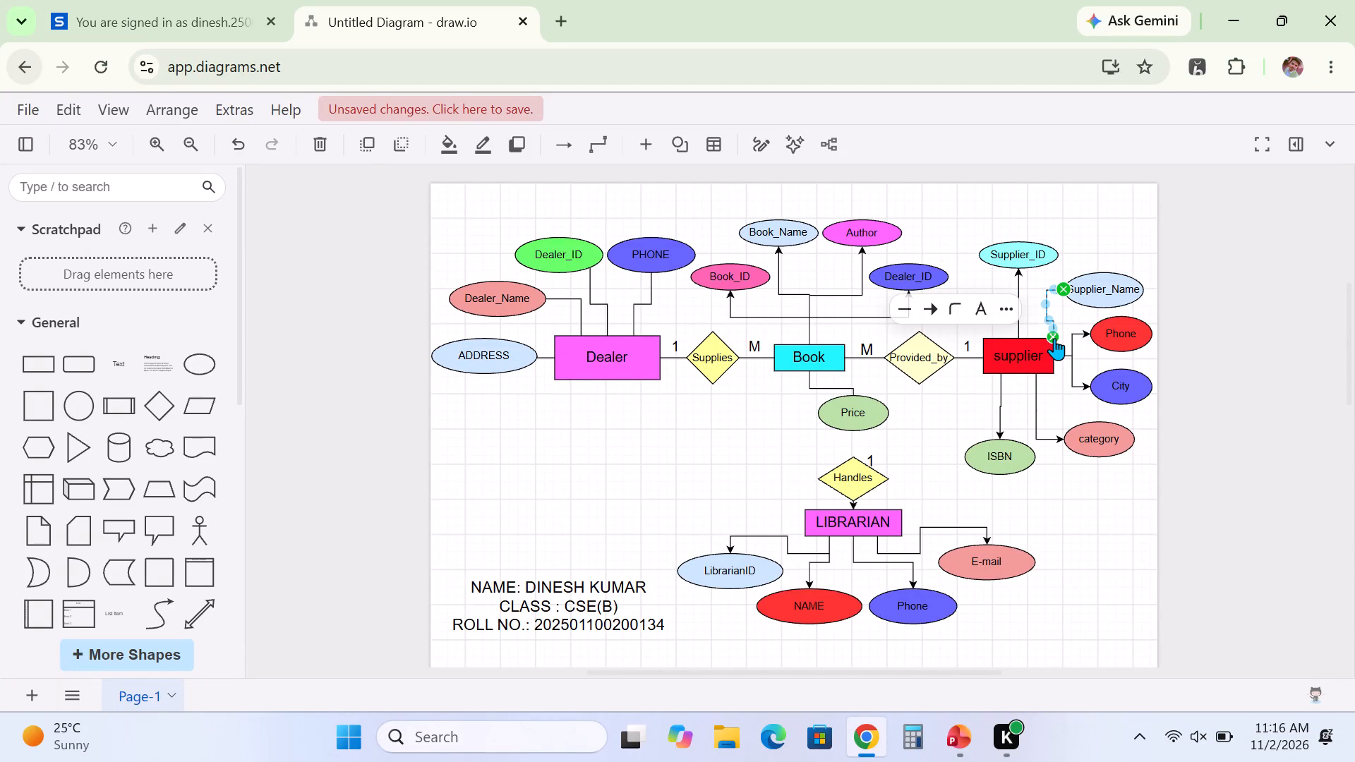
drag(1054, 338, 1016, 338)
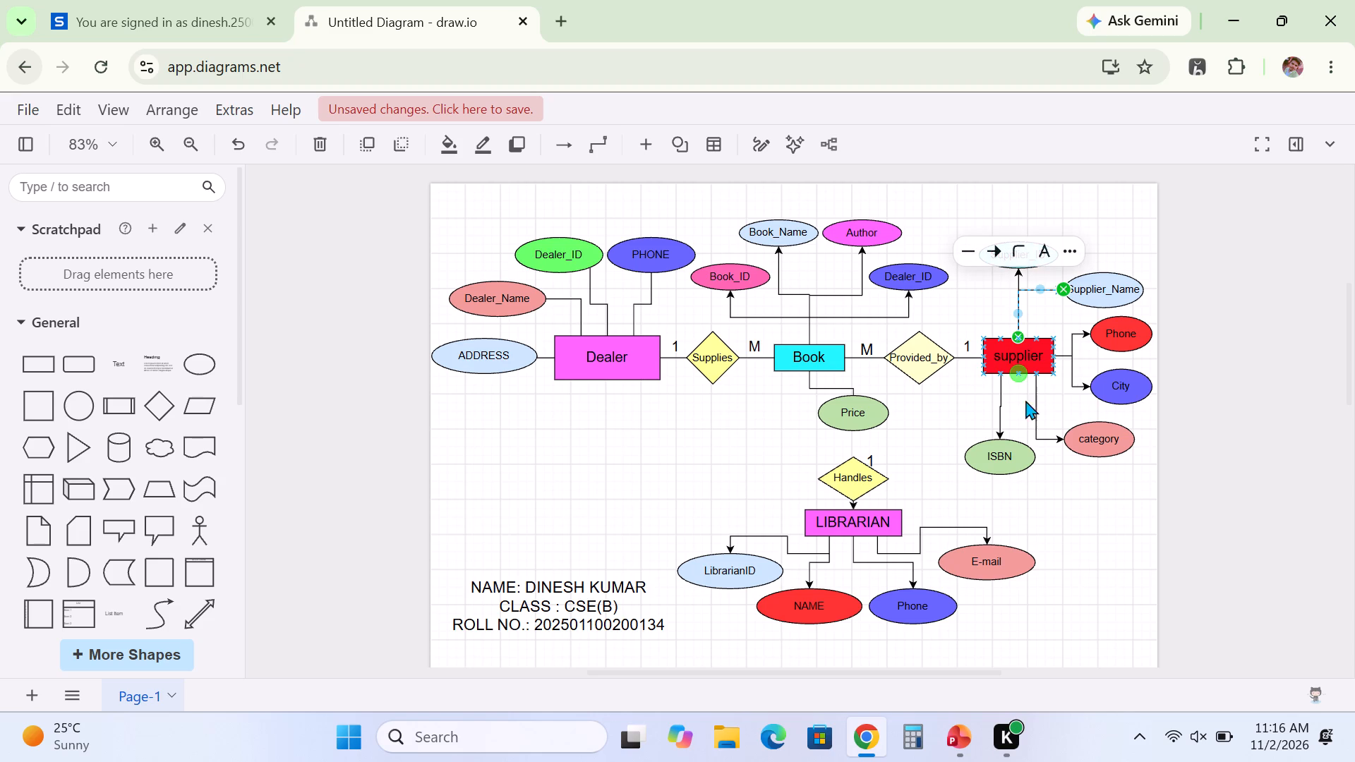
click(1068, 524)
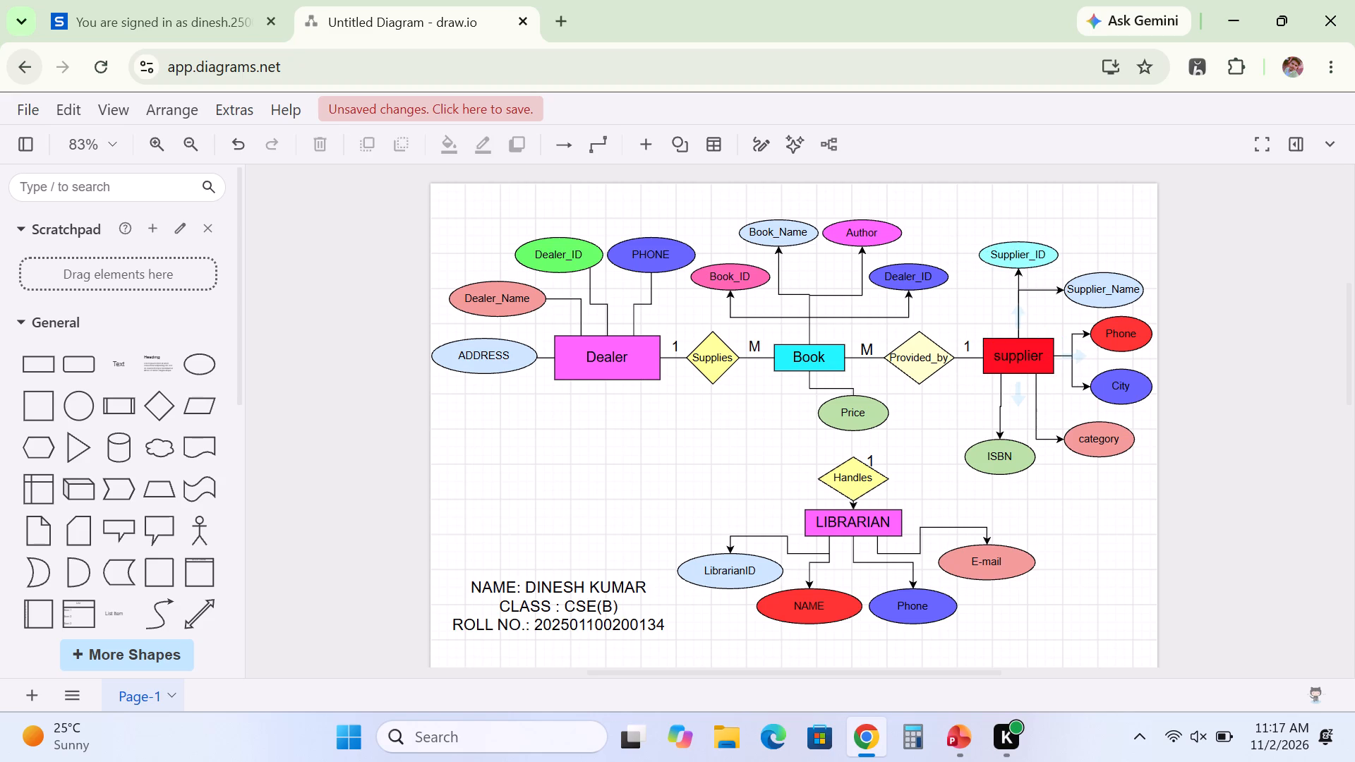
Set the Supplier_Name connector's arrowhead at the attribute end to None.
click(1016, 310)
click(1016, 308)
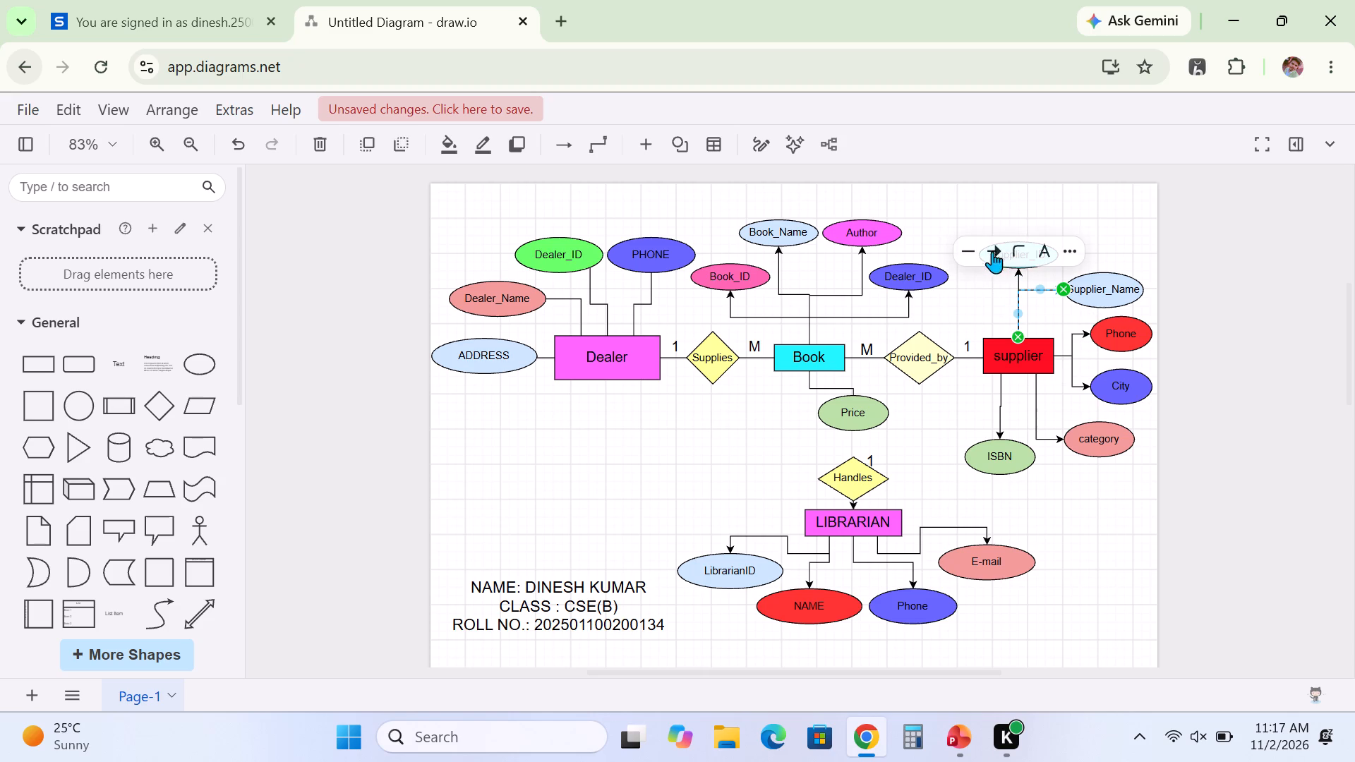
click(987, 249)
click(1011, 325)
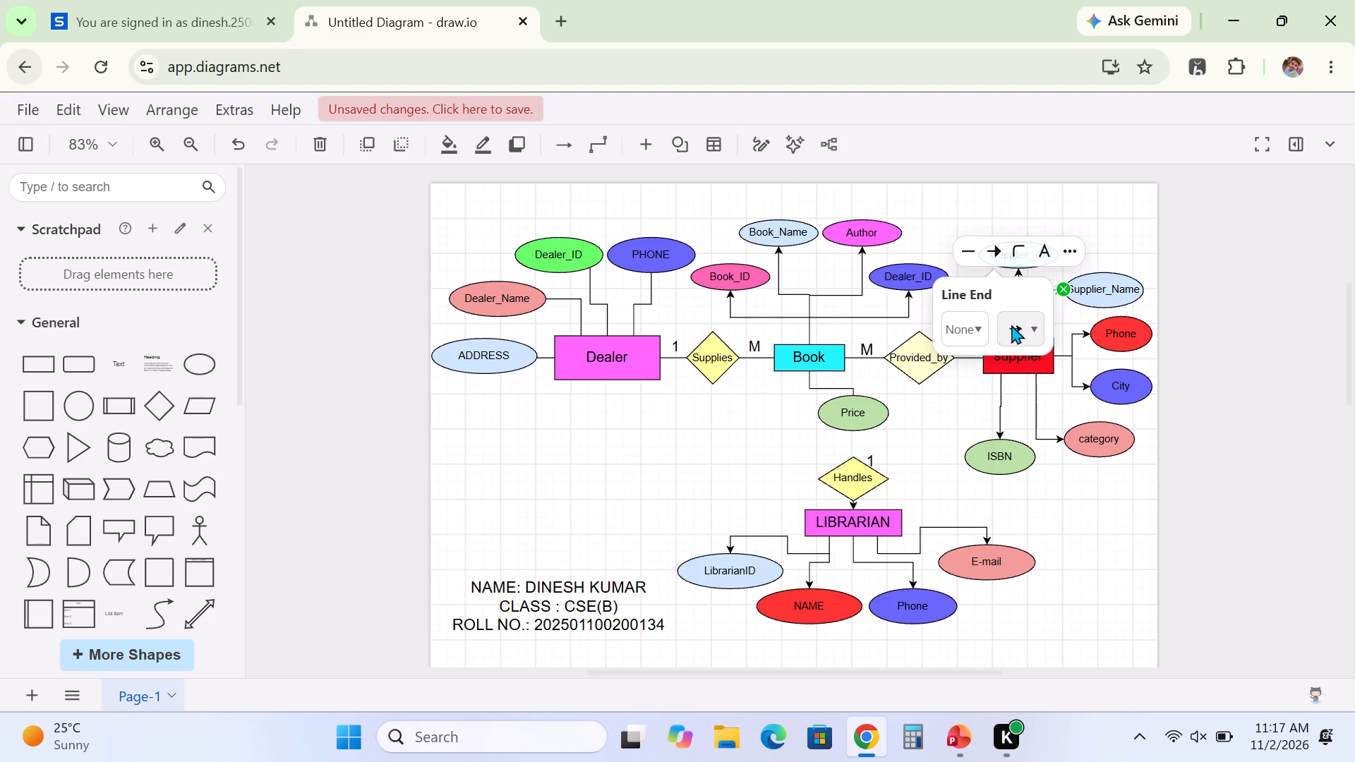
click(1014, 339)
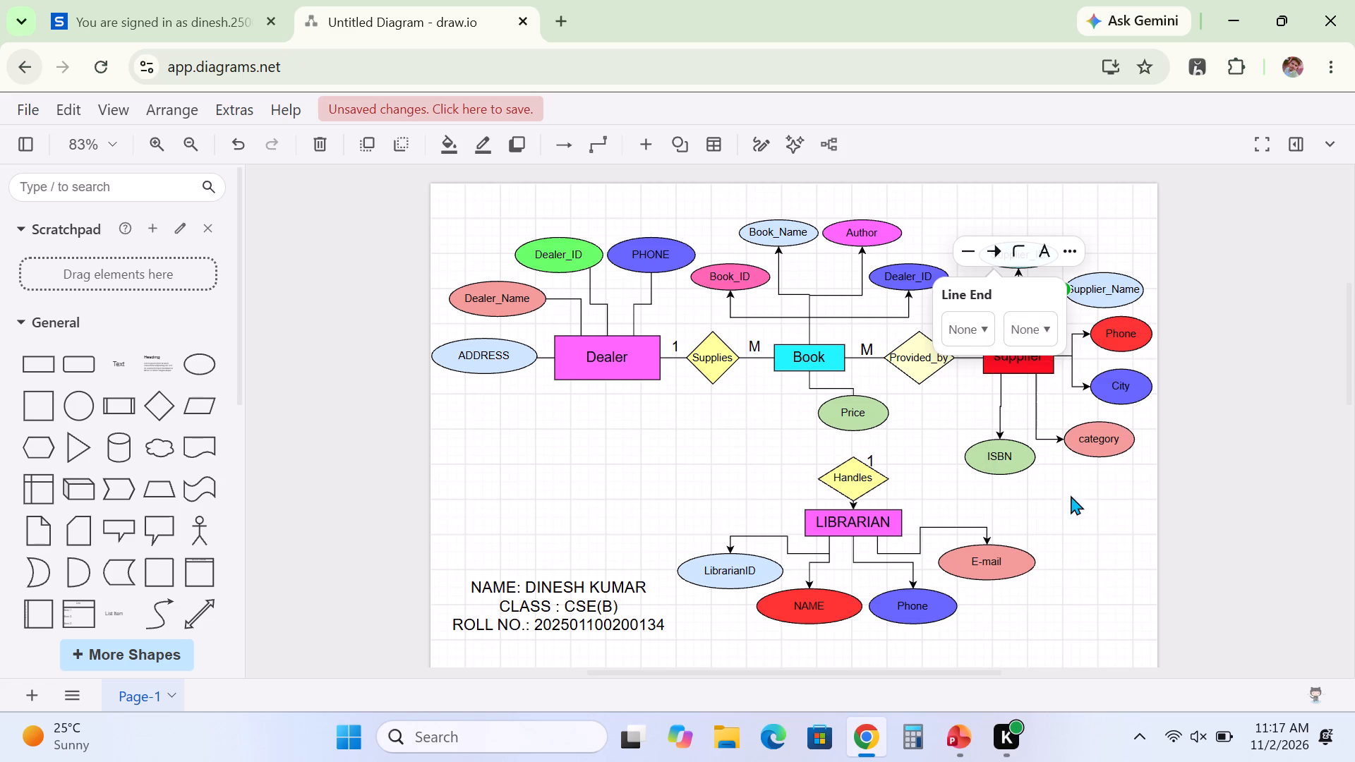
click(1070, 509)
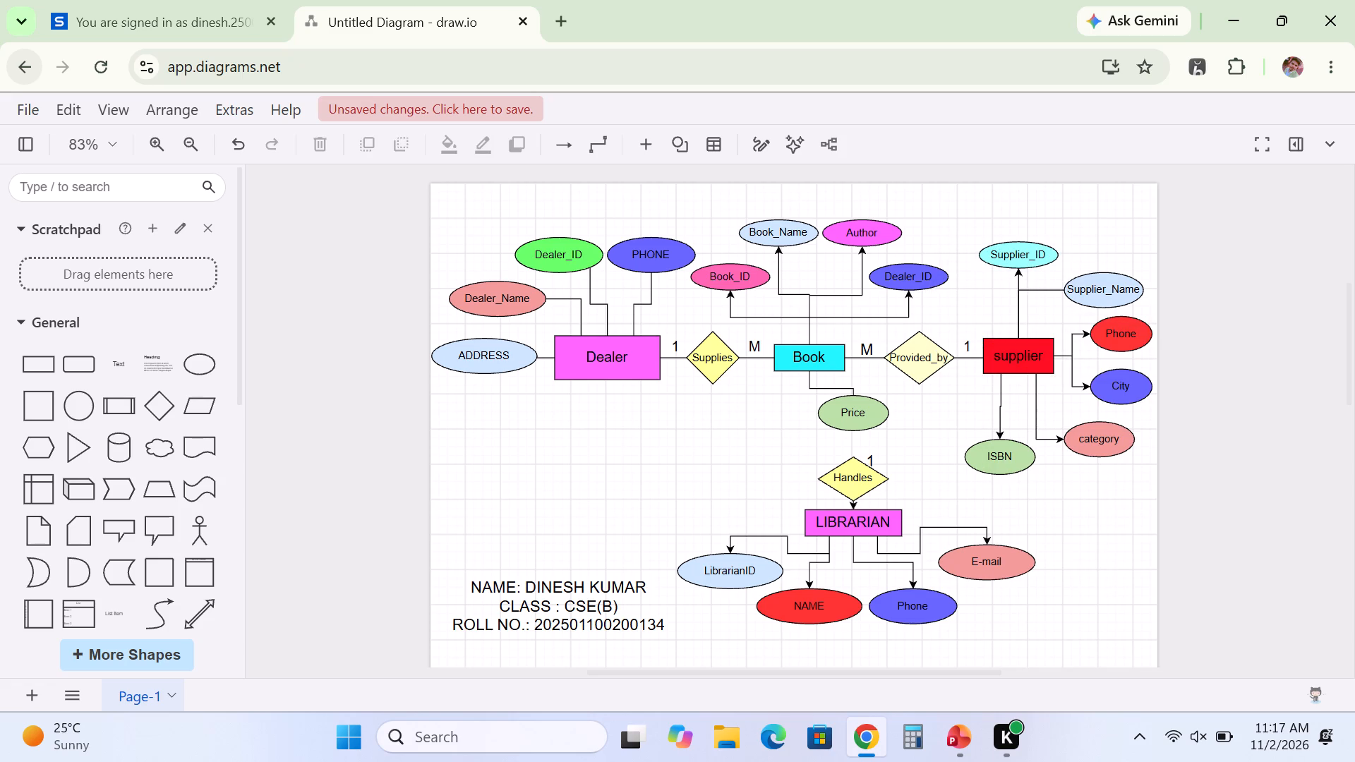
Set the arrowhead at the attribute end of the Supplier_ID connector to None.
click(1017, 278)
click(907, 298)
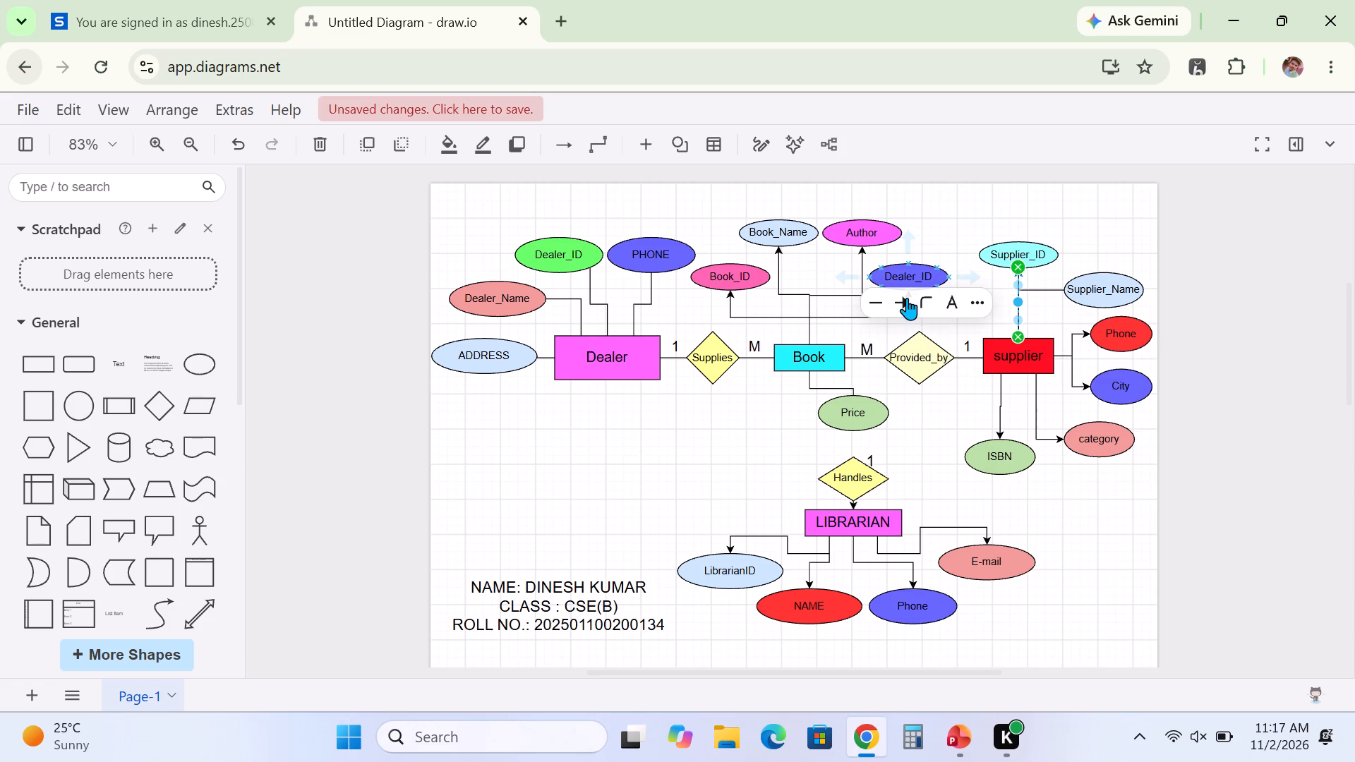
click(916, 375)
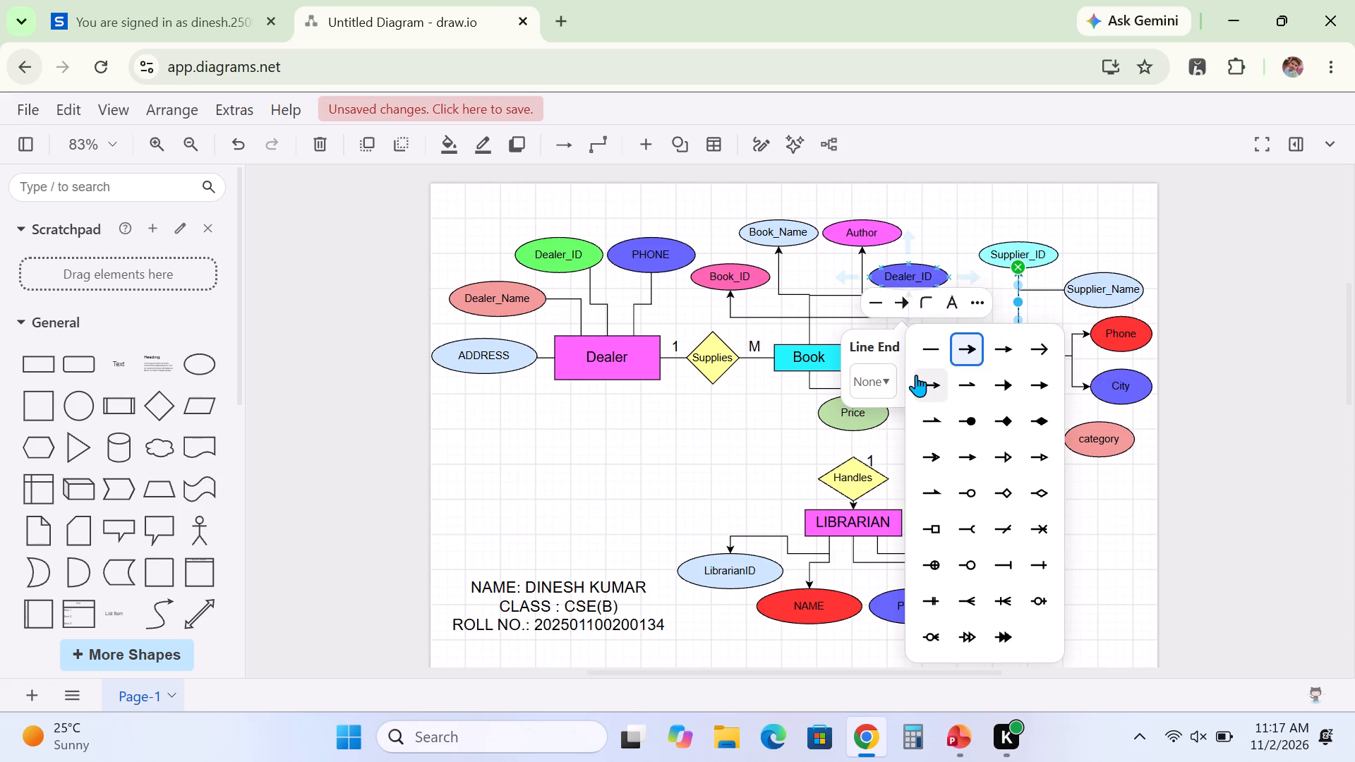
click(927, 352)
click(1080, 525)
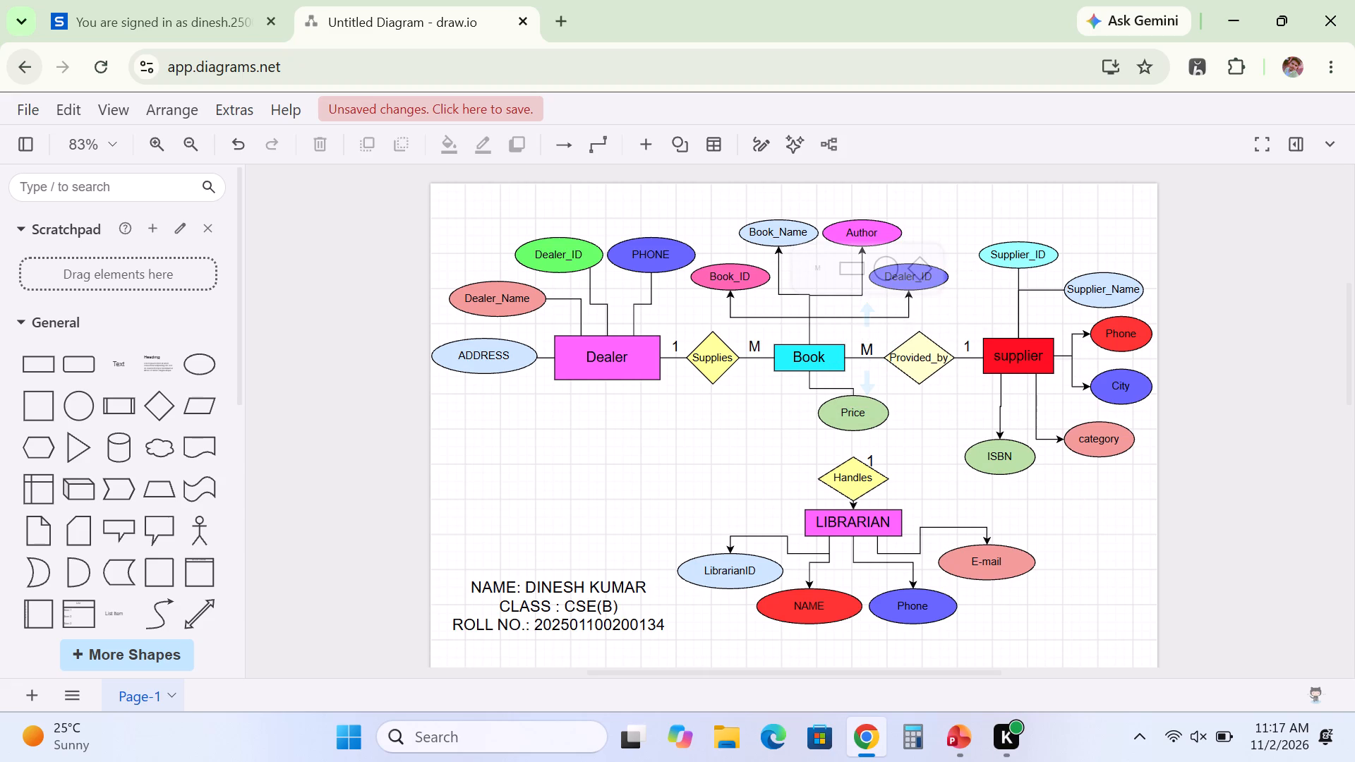
Set the arrowhead at the attribute end of the connector between Book and Author to None.
click(832, 294)
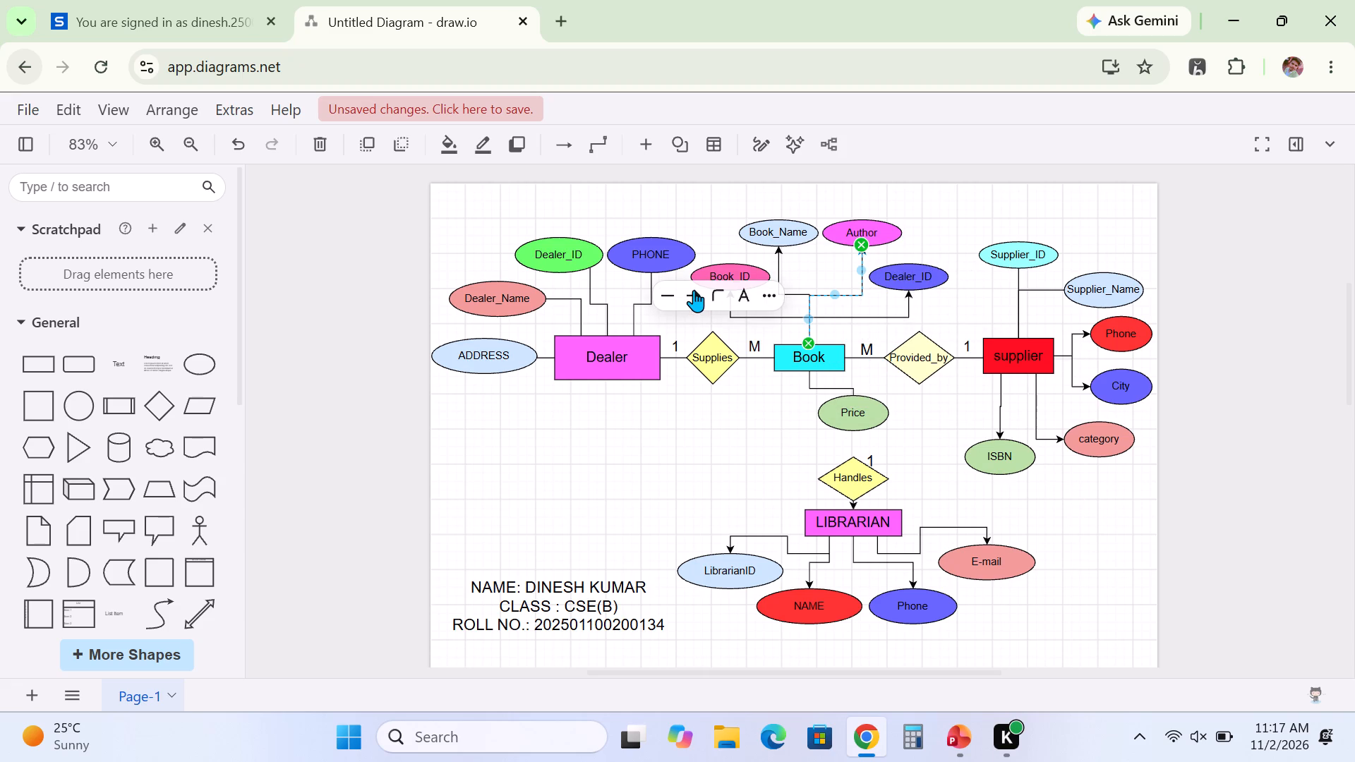
click(694, 290)
click(704, 371)
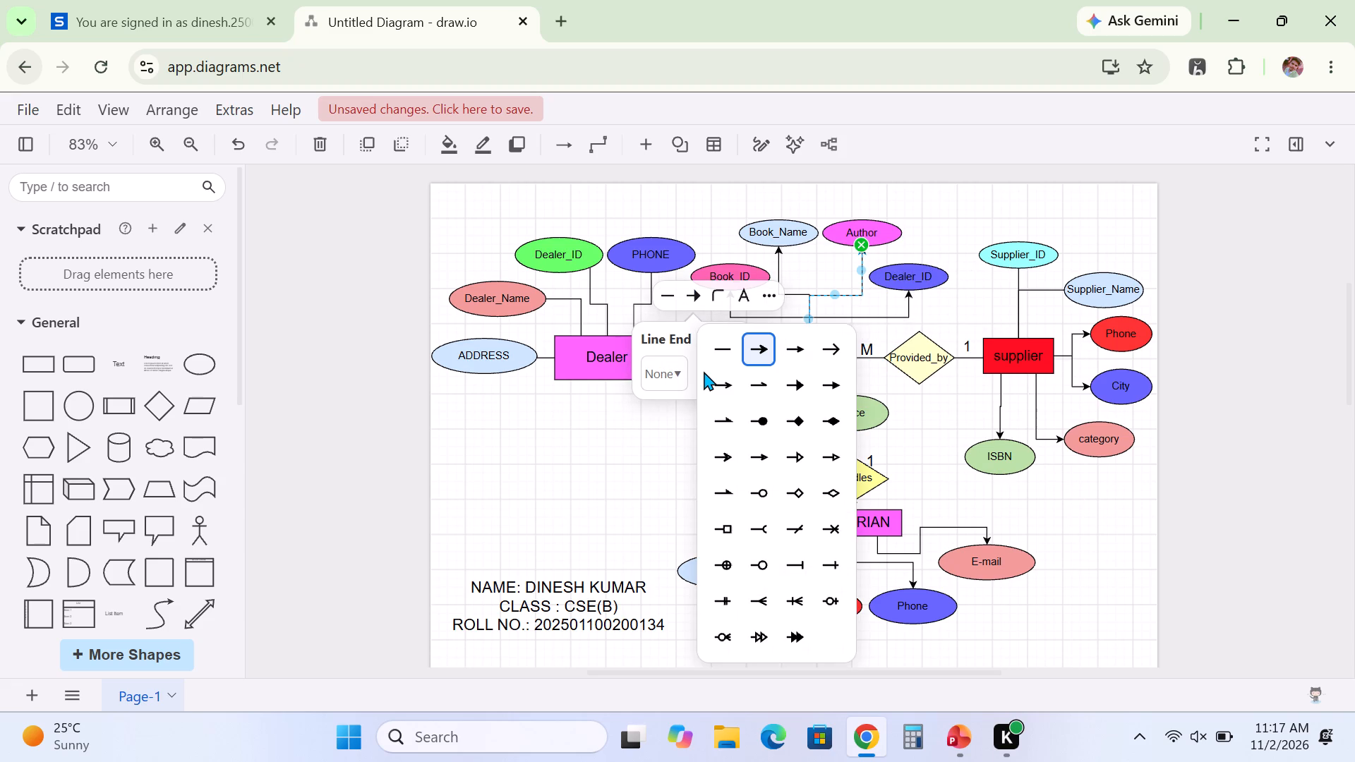
click(710, 343)
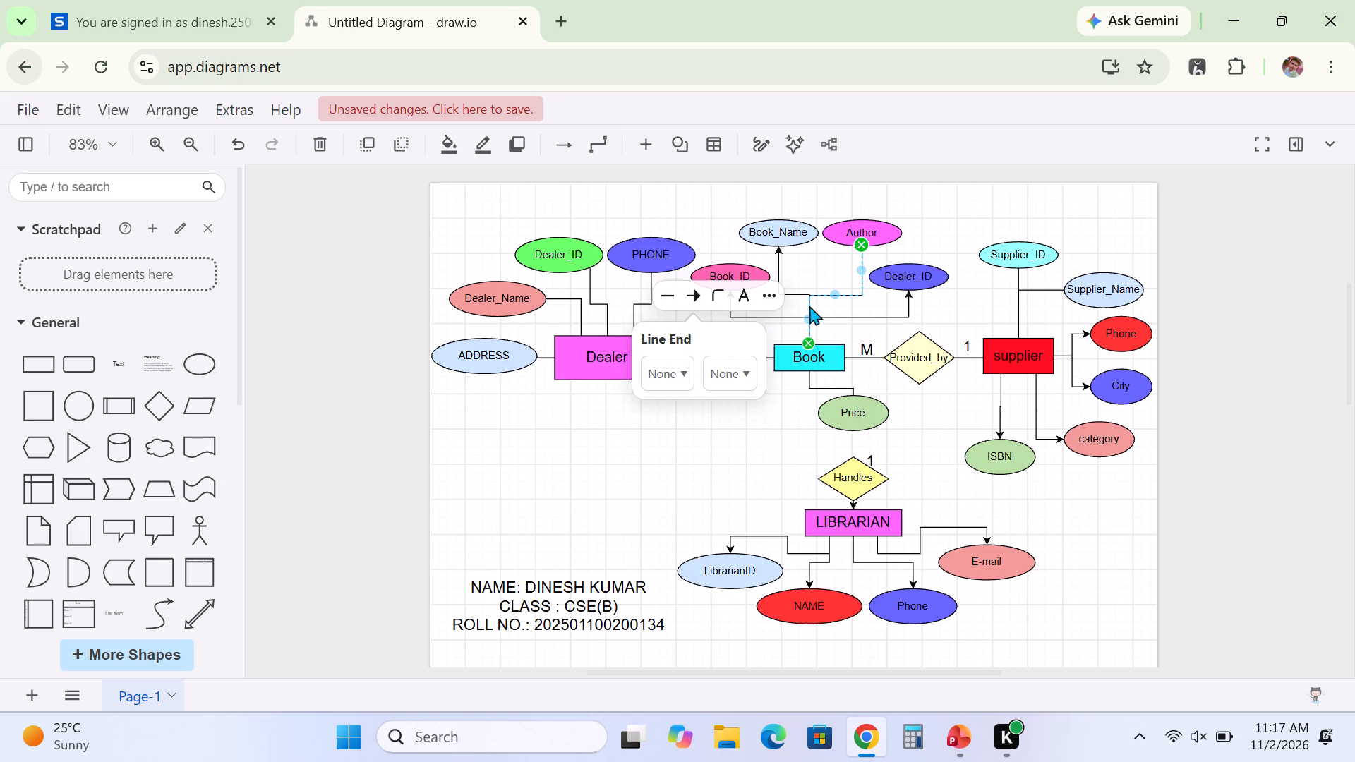
Set the arrowhead at the attribute end of the connector between Book and its Dealer_ID attribute to None.
click(855, 317)
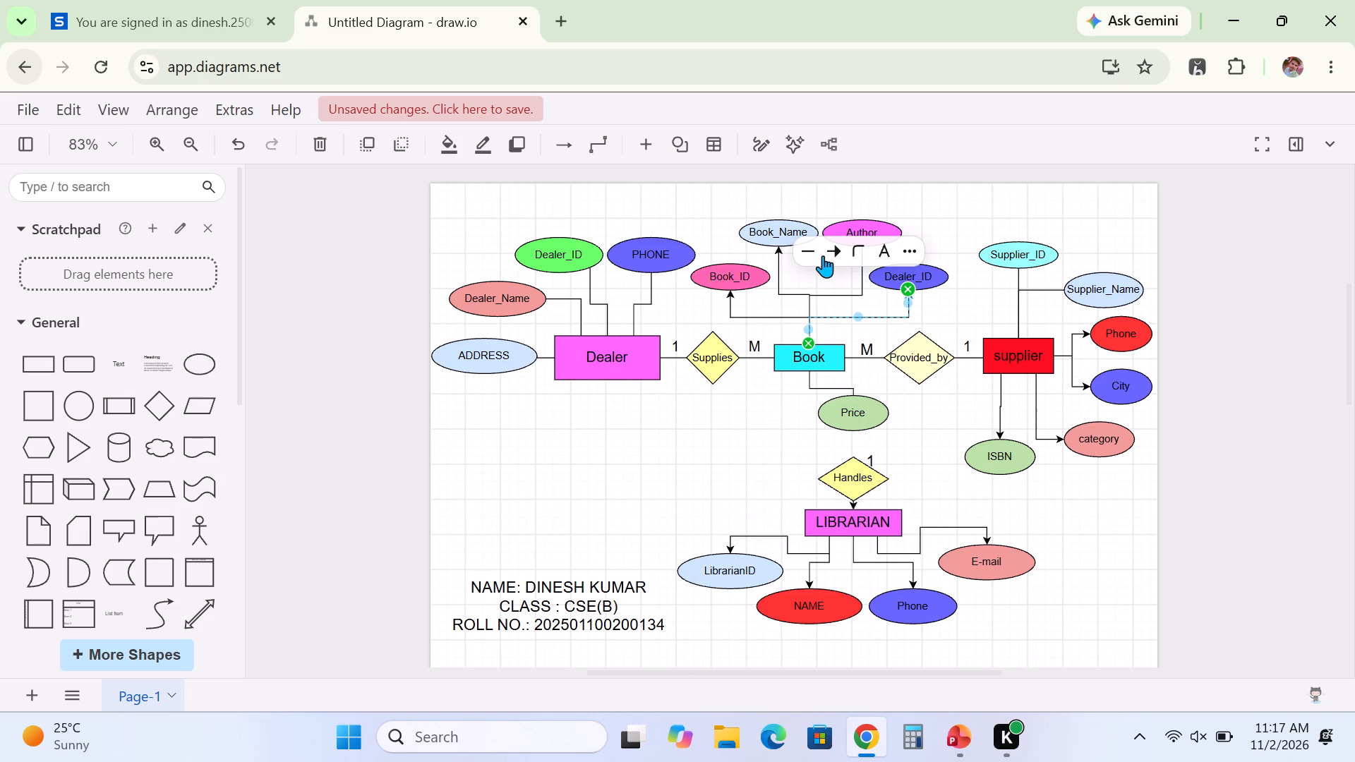
click(828, 250)
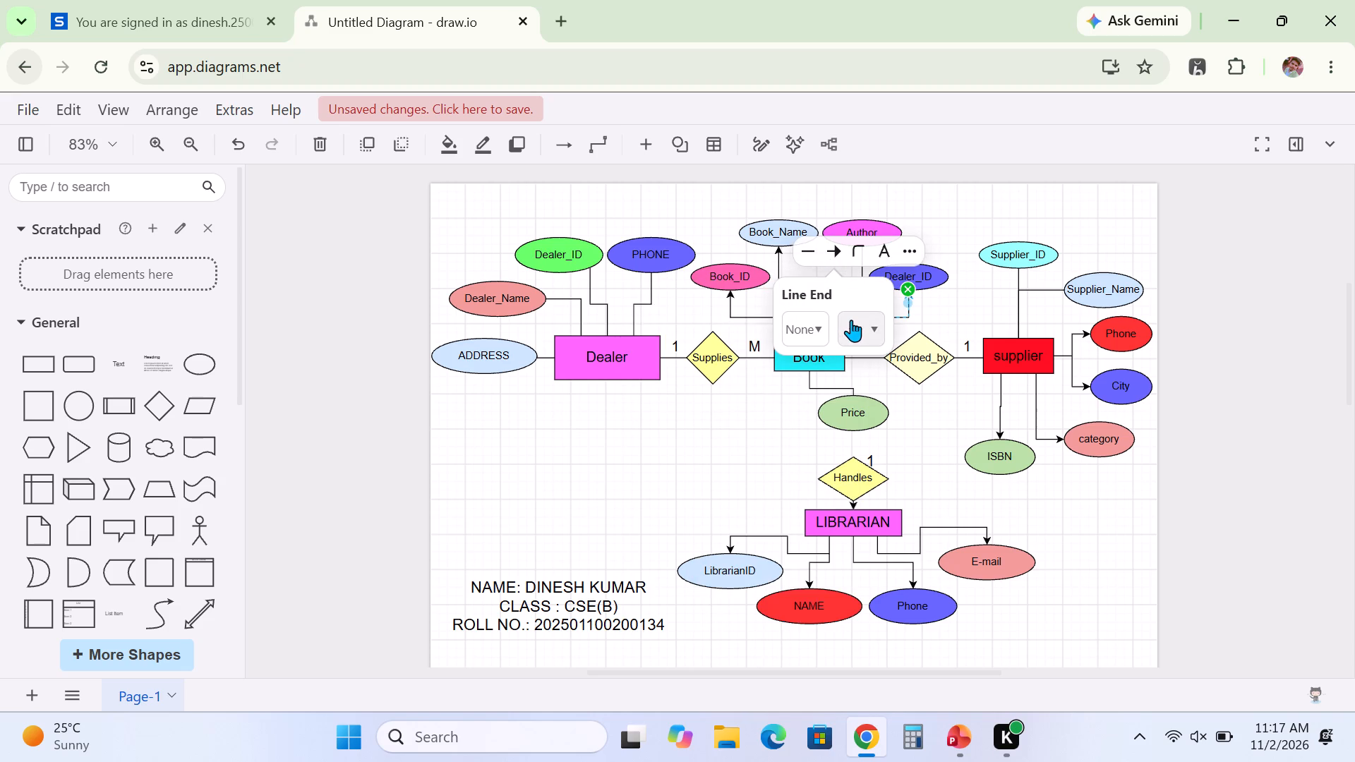
click(851, 320)
click(859, 345)
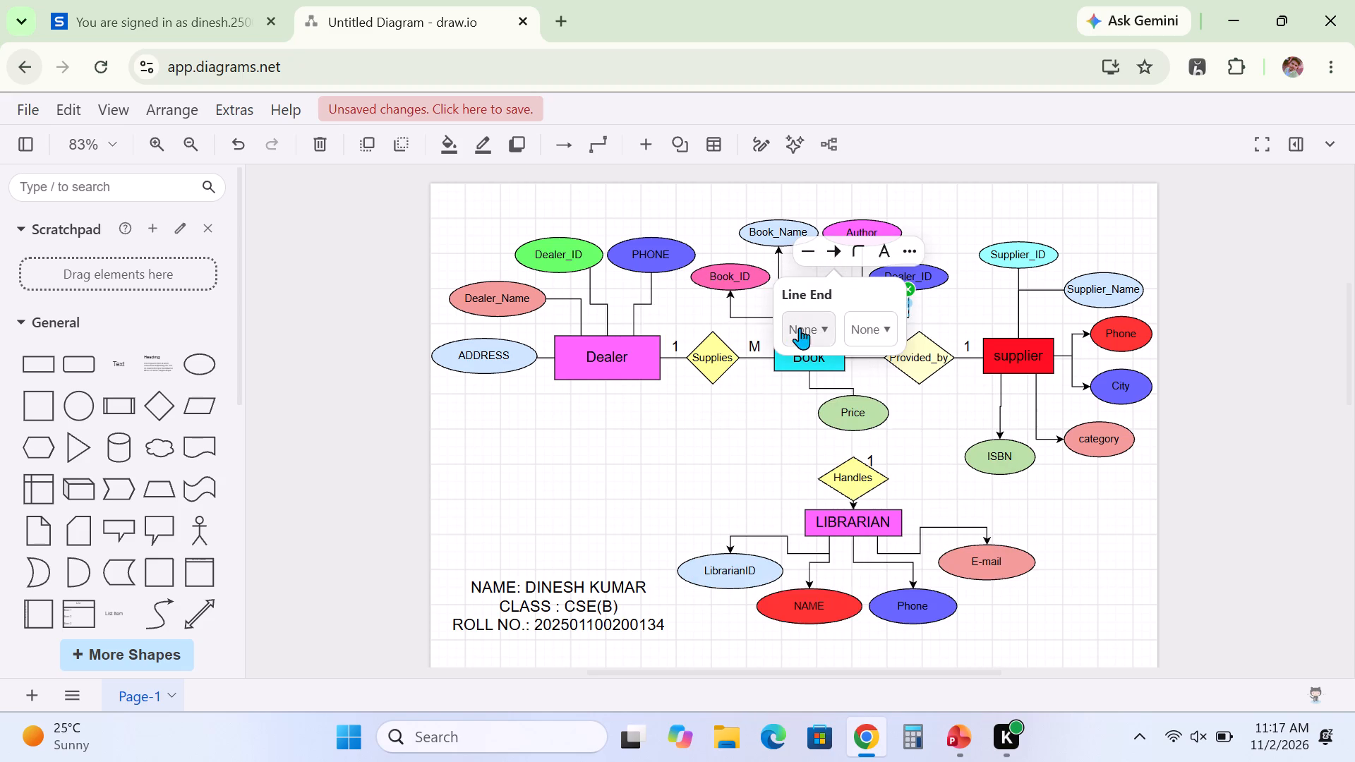
Set the arrowhead at the attribute end of the connector between Book and Book_ID to None.
click(763, 317)
click(749, 256)
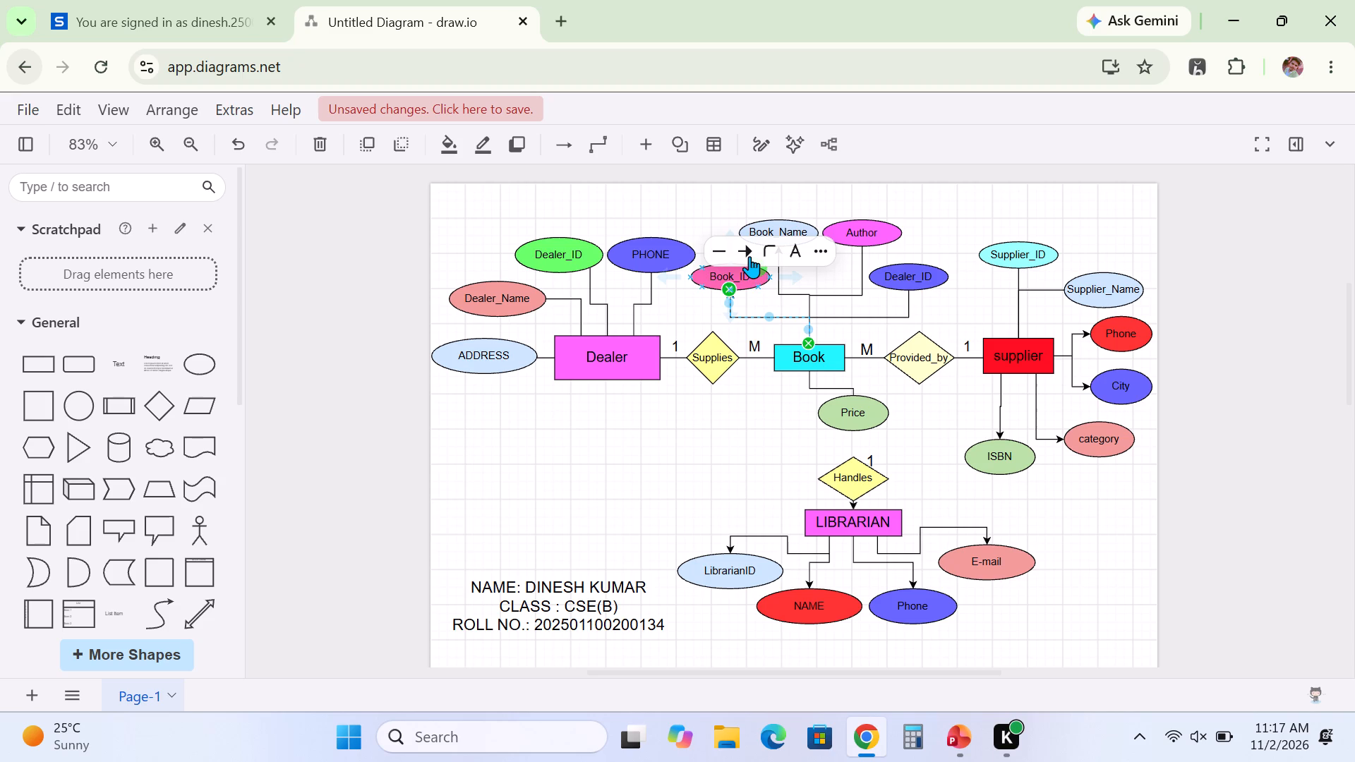
click(763, 322)
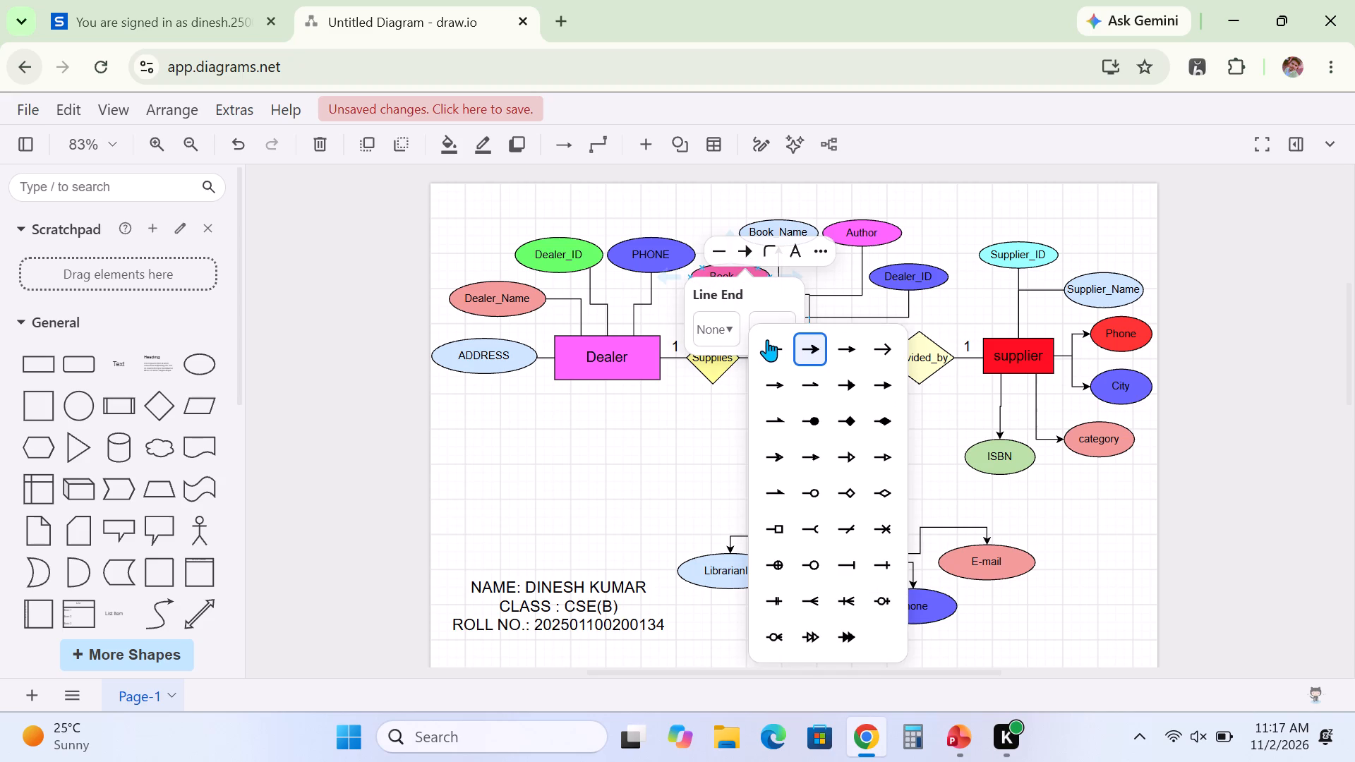
click(768, 341)
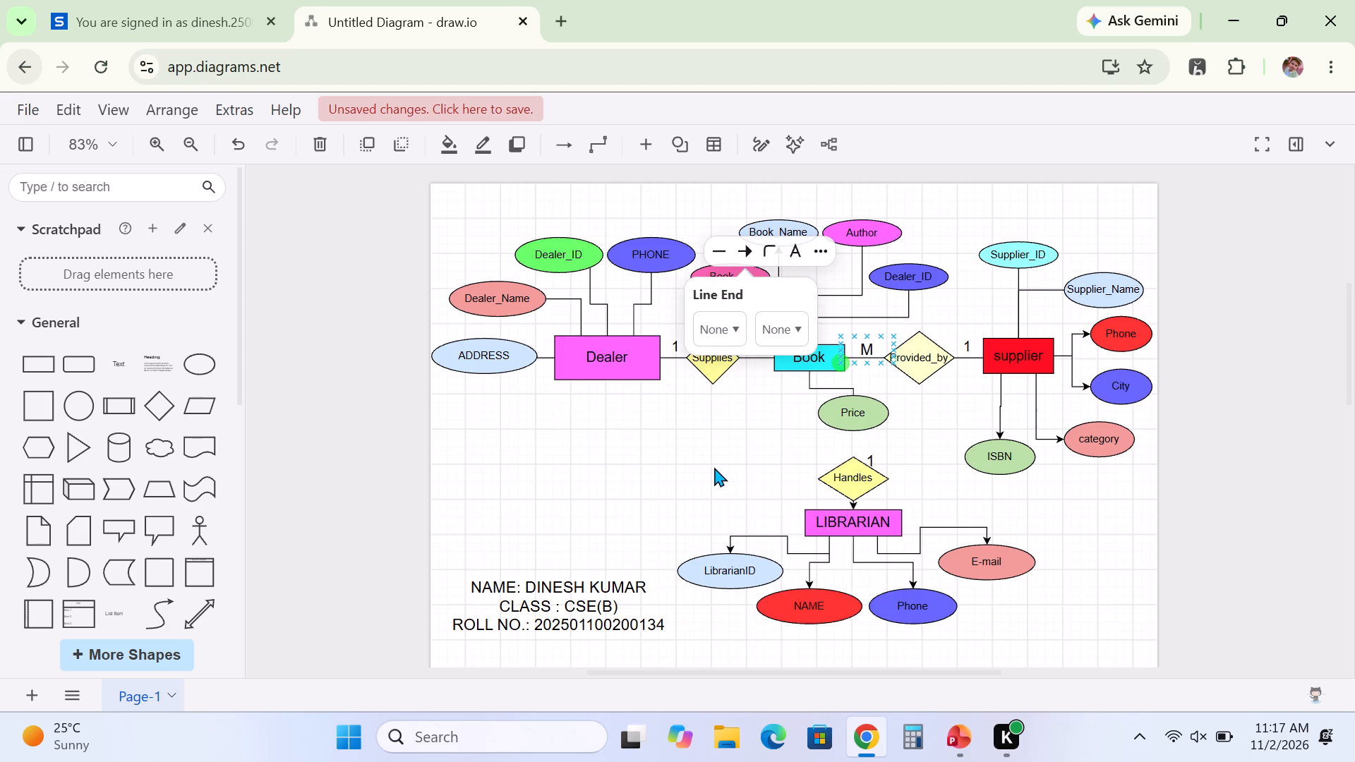
click(714, 467)
Set the arrowhead at the attribute end of the connector between Book and Book_Name to None.
click(779, 278)
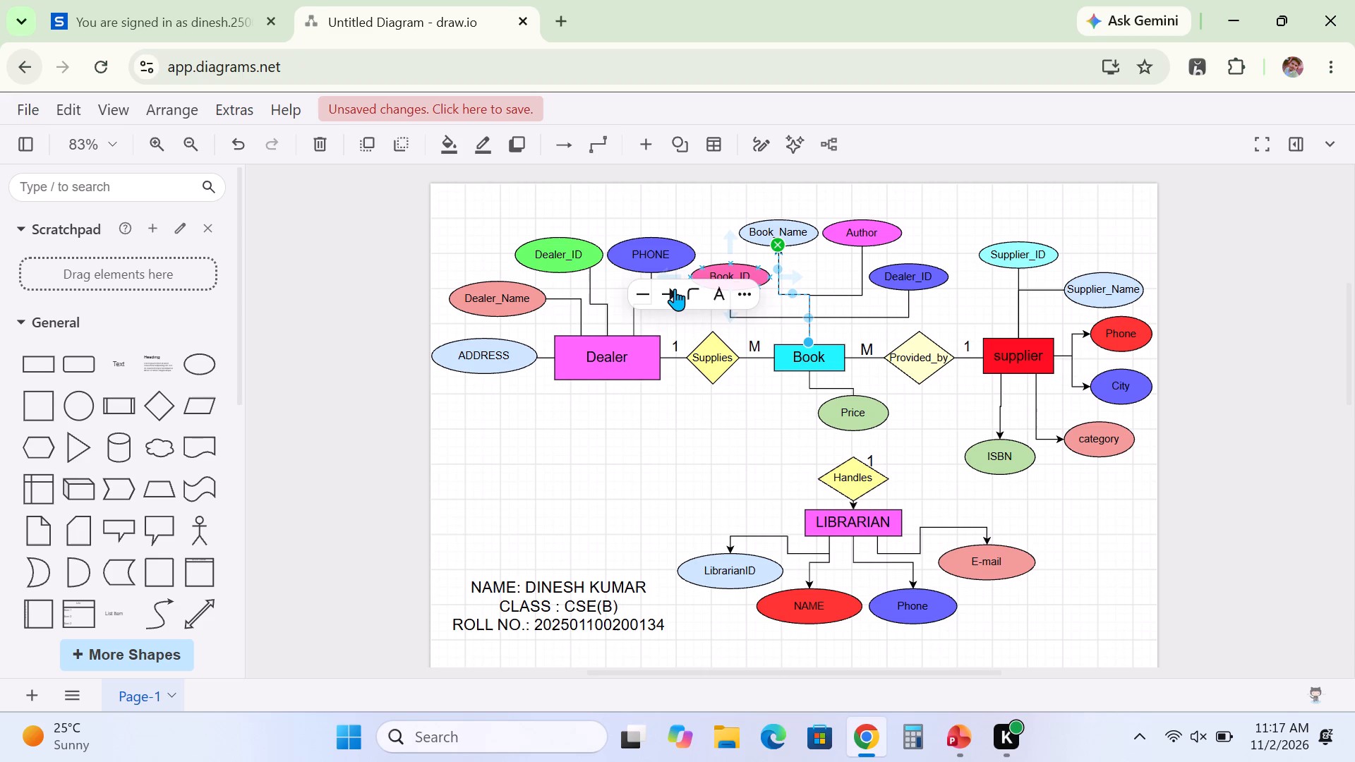
click(675, 289)
click(694, 367)
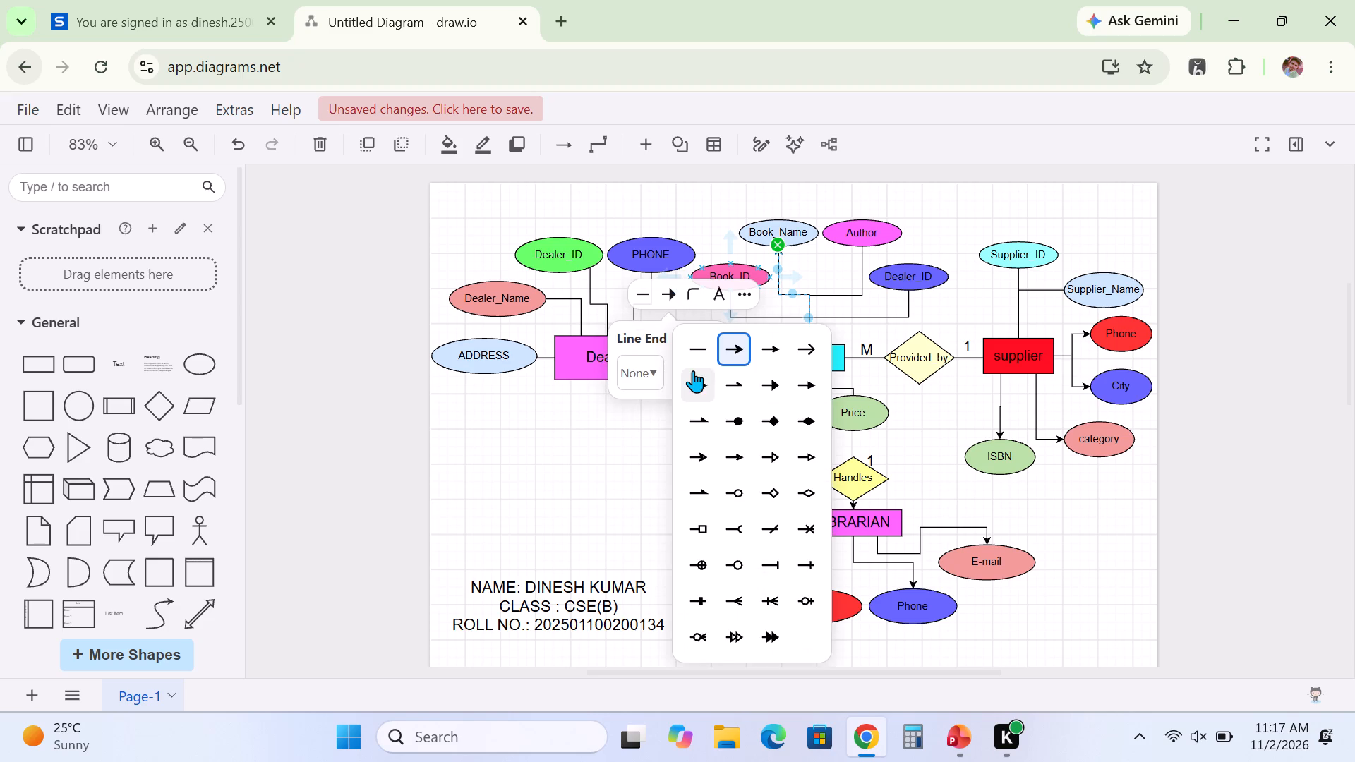
click(700, 351)
click(620, 523)
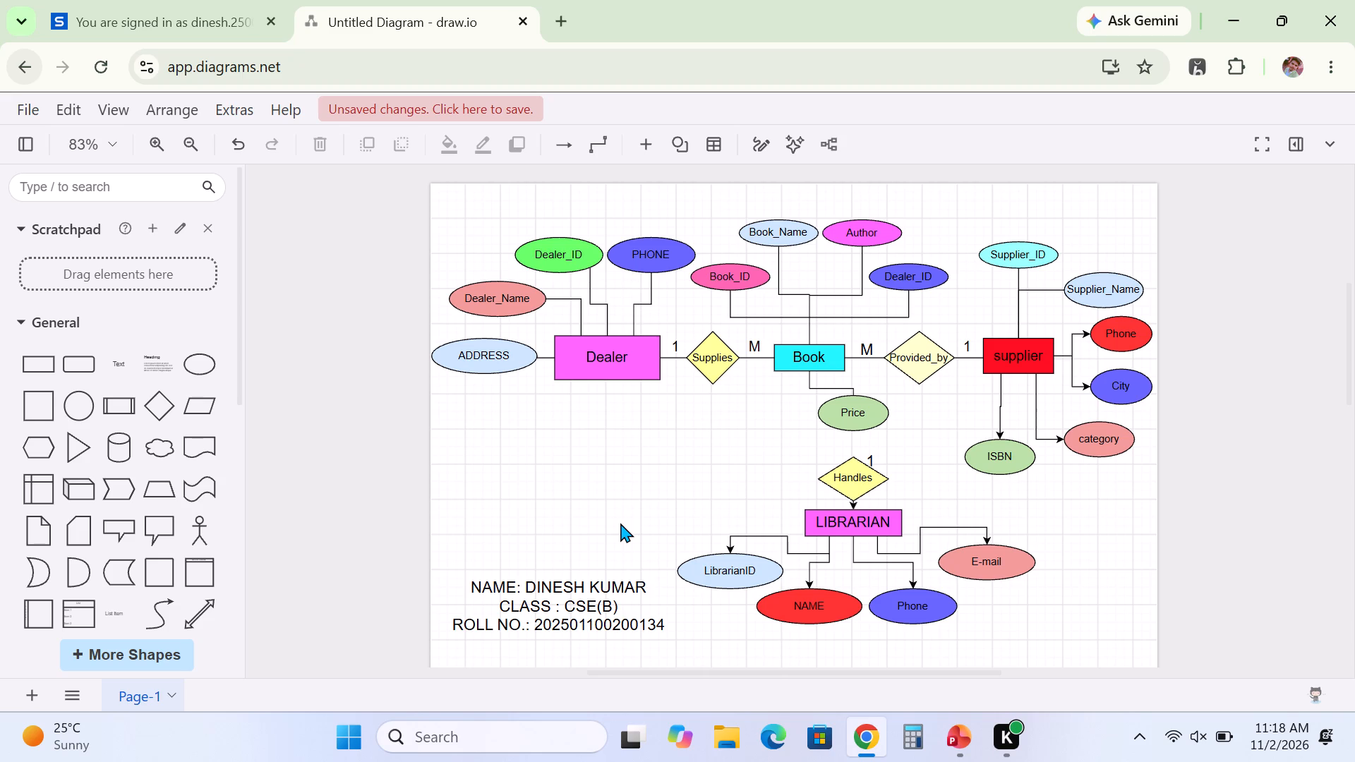
Move the Price attribute directly beneath the middle of the Book entity so its connector runs straight.
drag(862, 417, 824, 421)
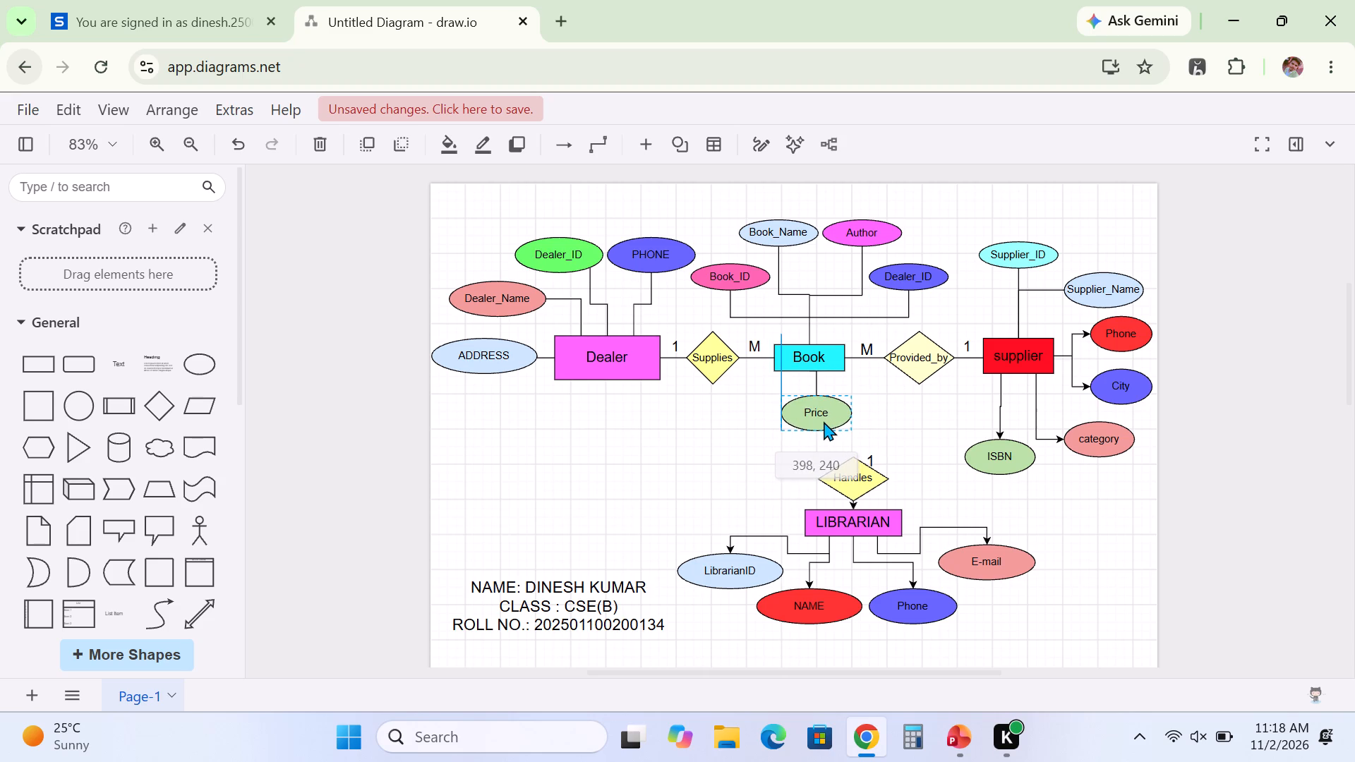
drag(824, 421, 819, 424)
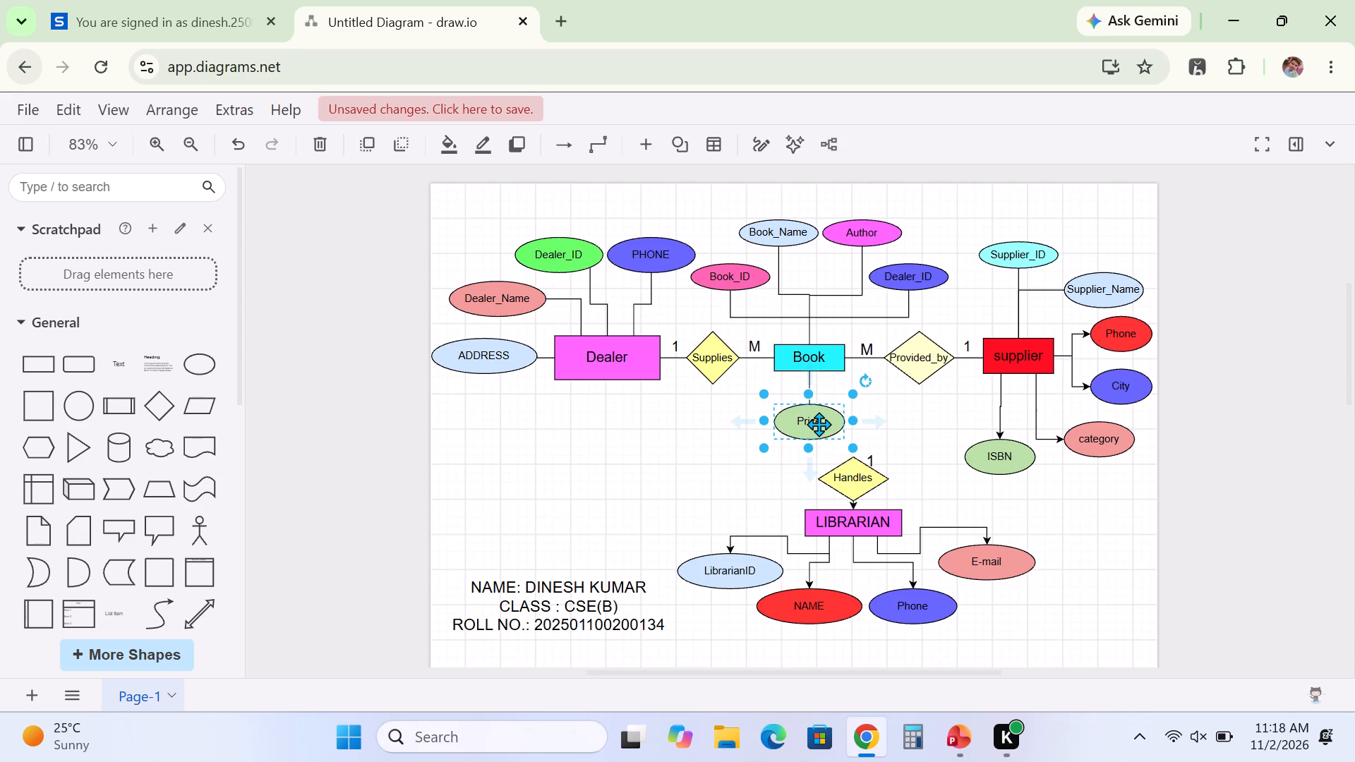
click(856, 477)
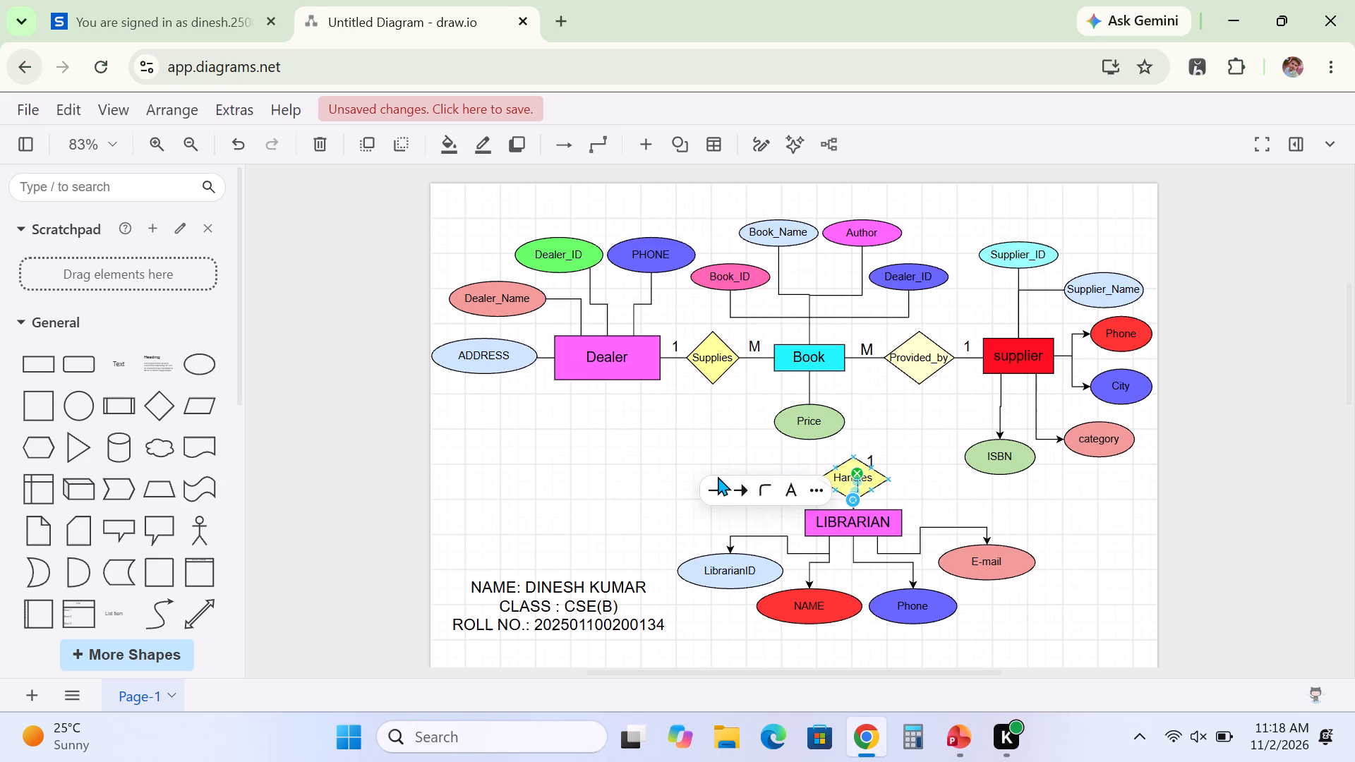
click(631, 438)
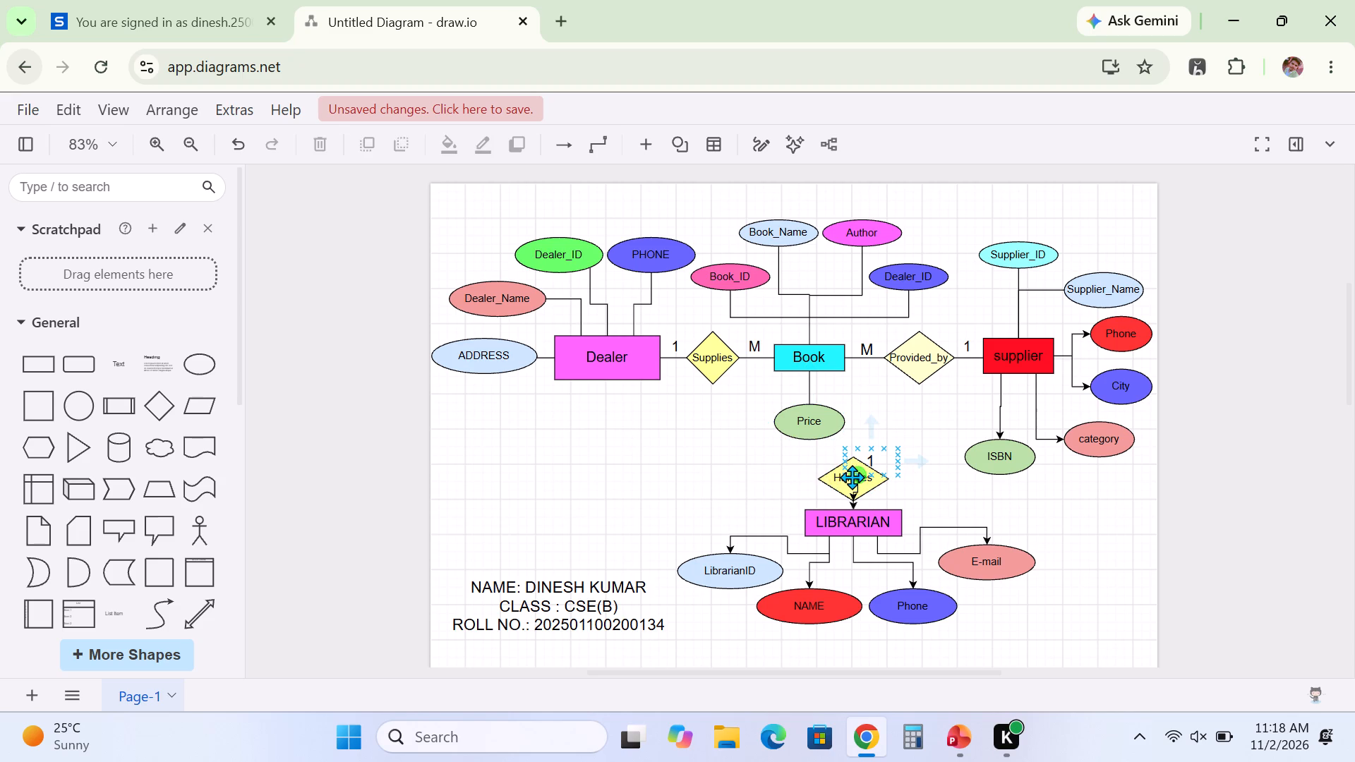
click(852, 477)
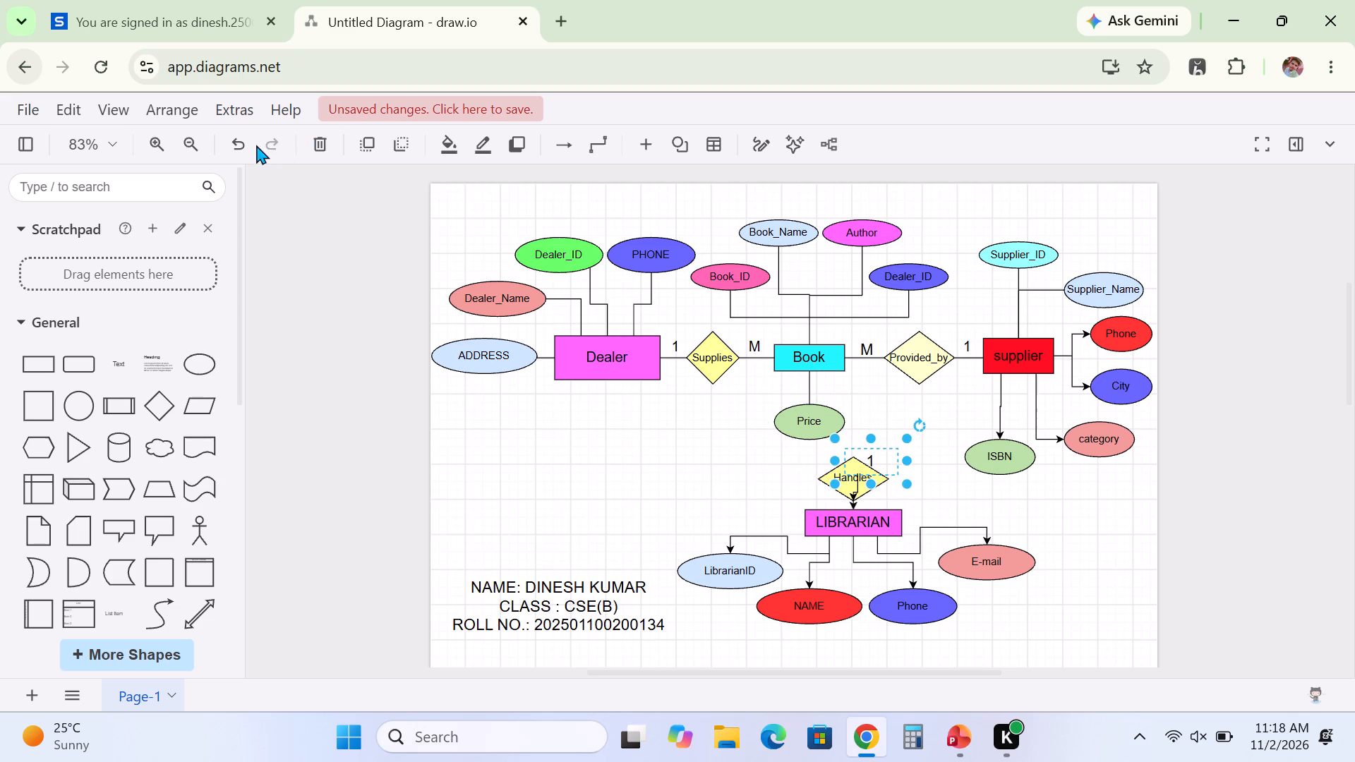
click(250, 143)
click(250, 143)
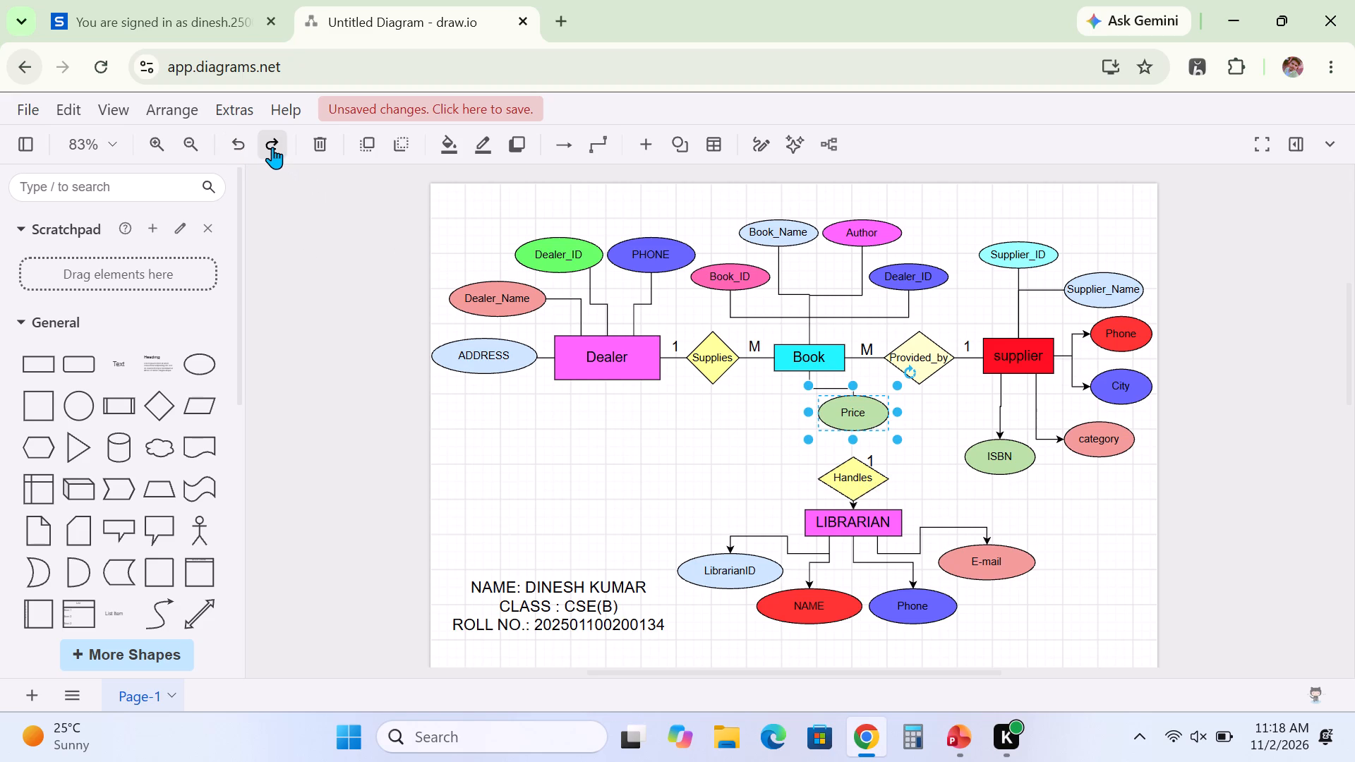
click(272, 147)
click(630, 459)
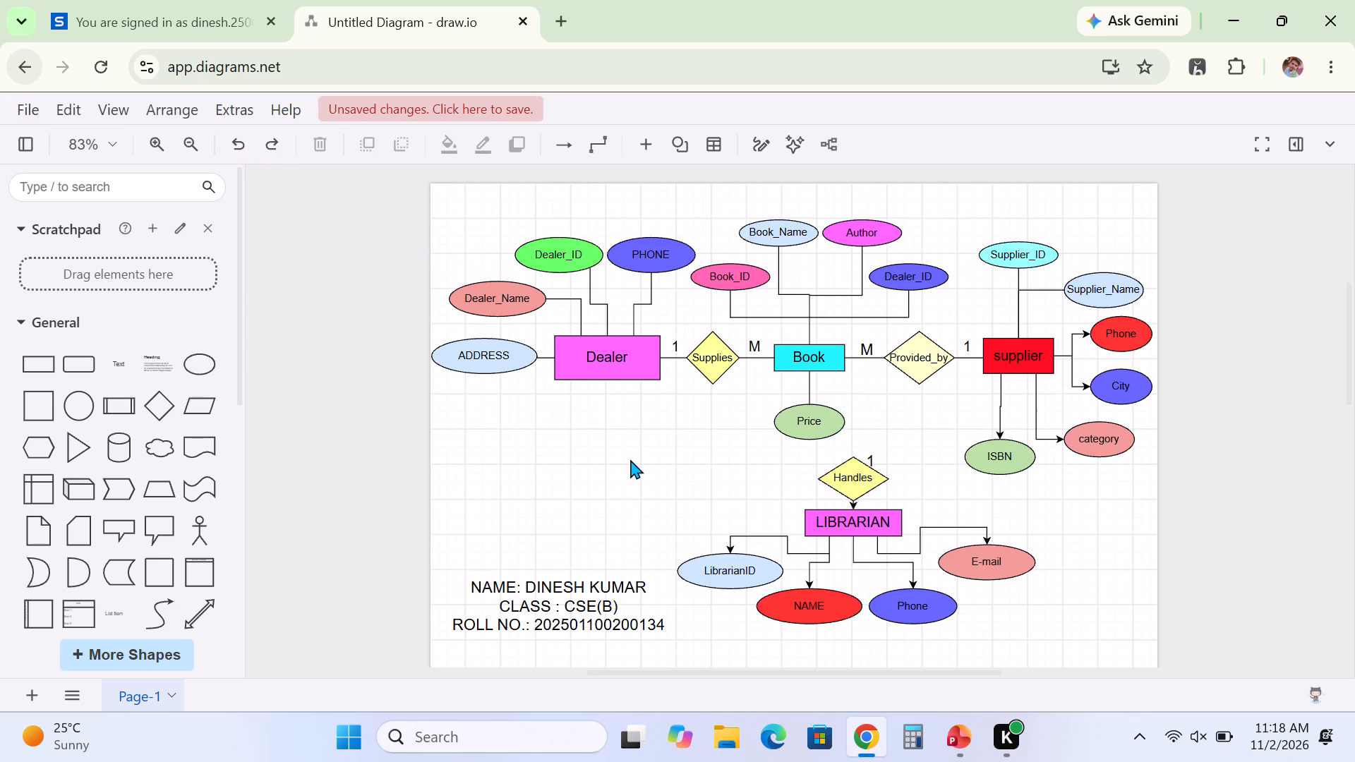
Move the Handles relationship diamond sideways so it sits beneath the Price attribute.
drag(855, 480, 822, 480)
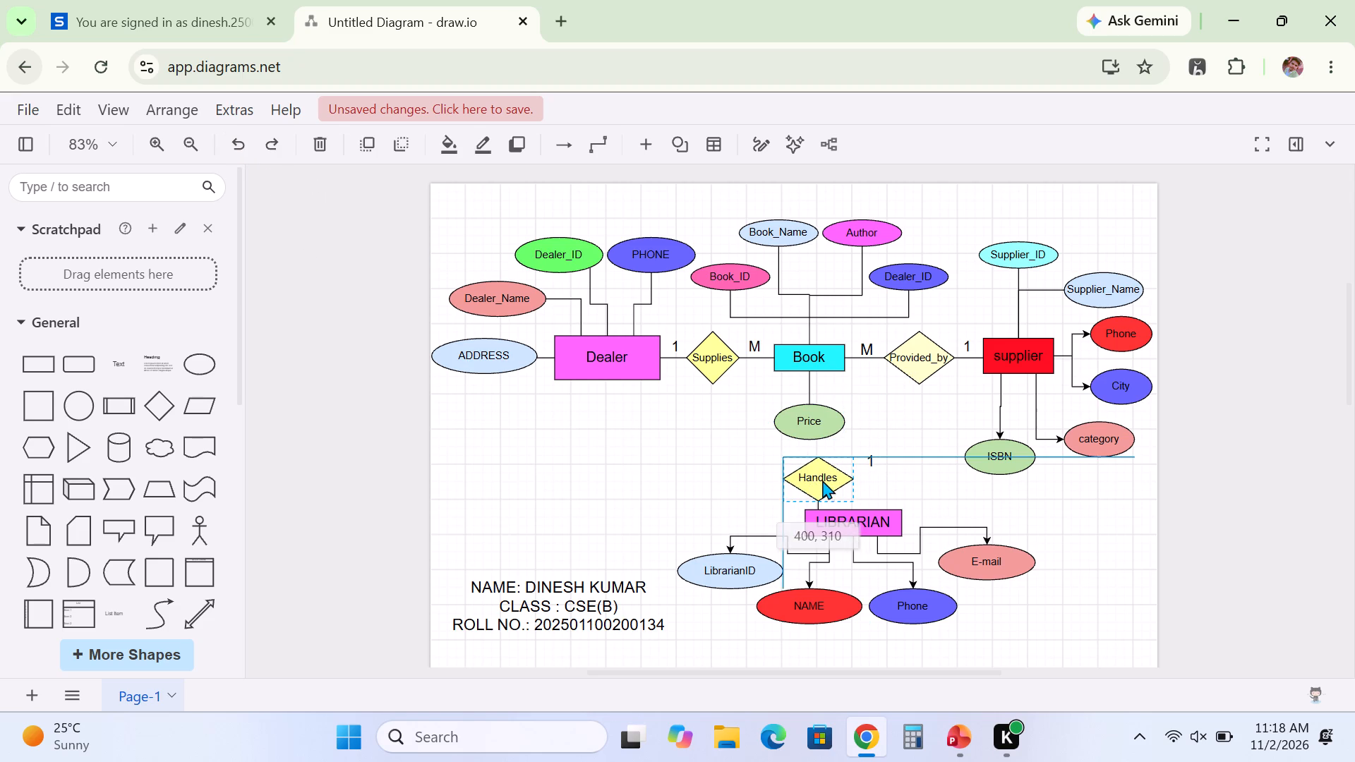
drag(822, 480, 818, 485)
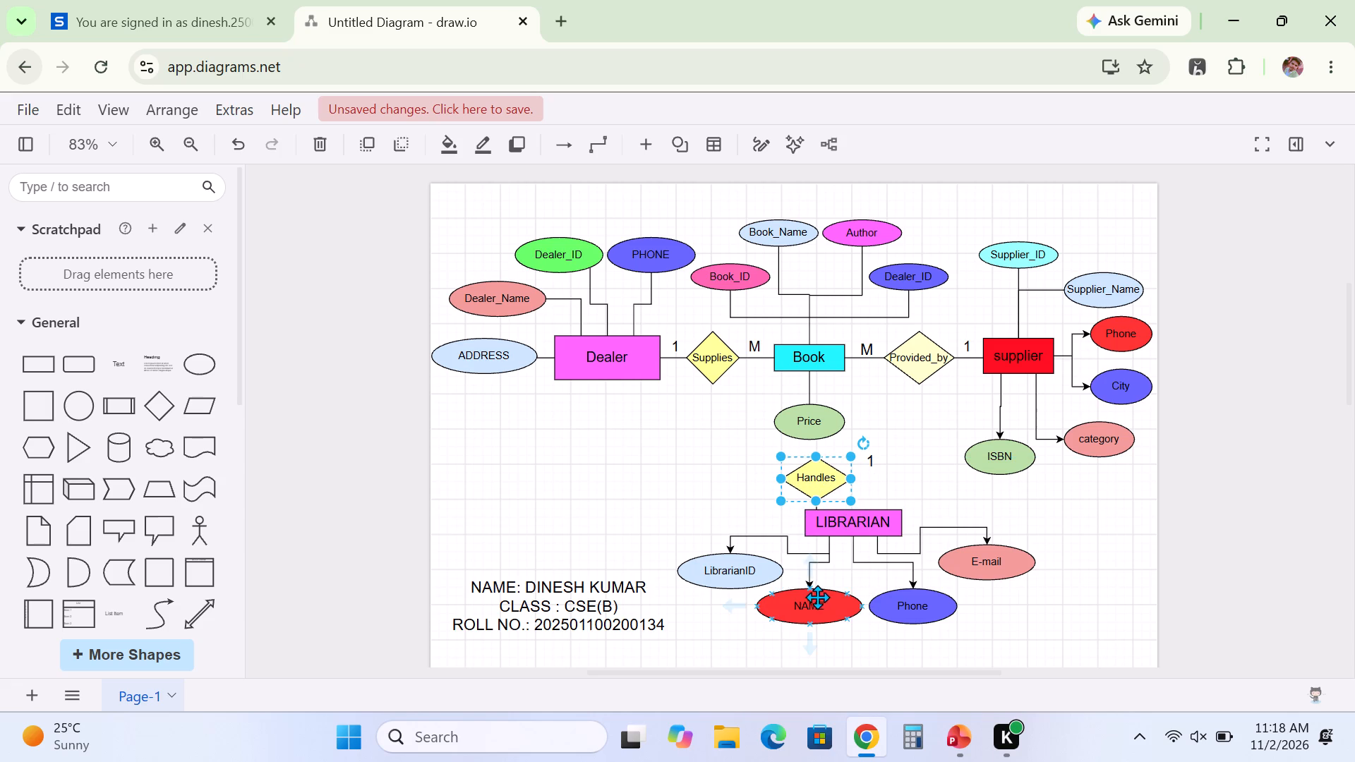
Move the NAME, LibrarianID, Phone and E-mail attributes lower to make room below the LIBRARIAN entity.
drag(812, 607, 805, 659)
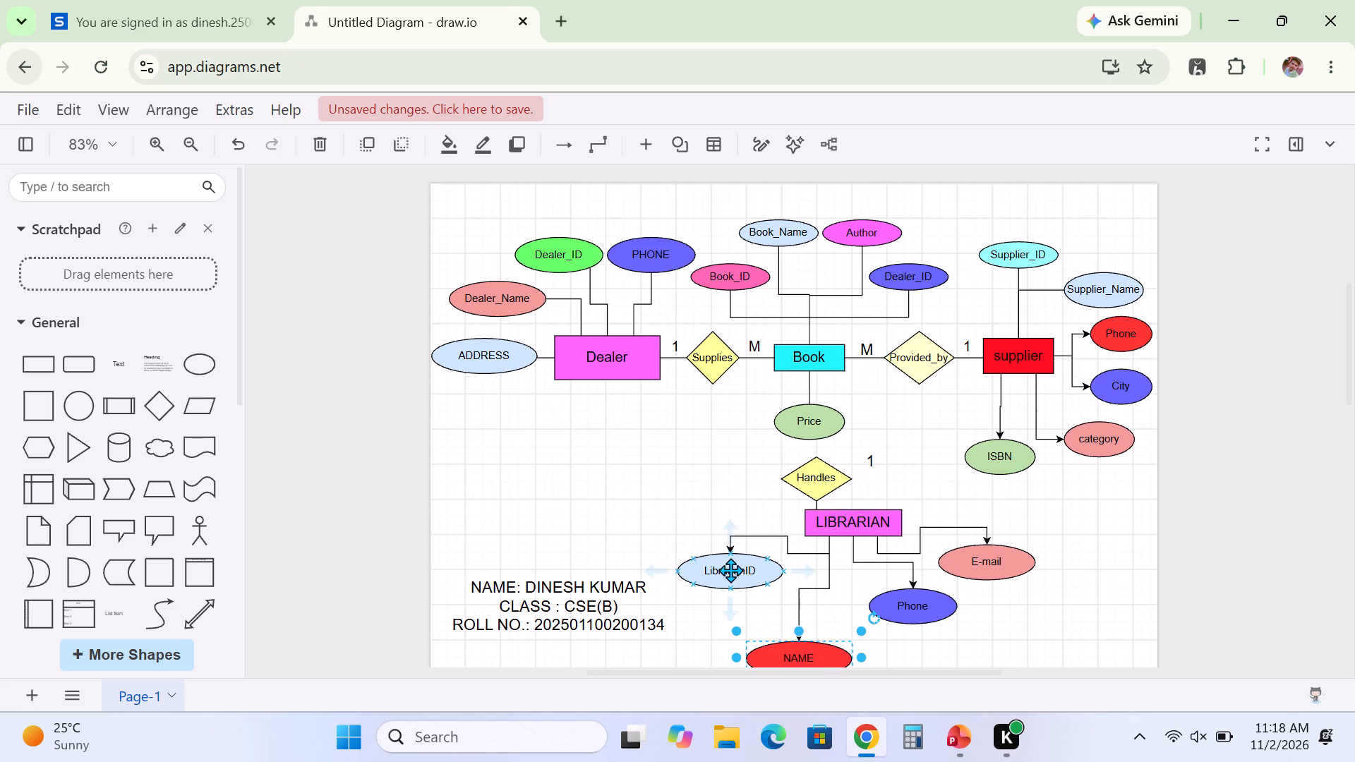
drag(730, 570, 677, 675)
drag(911, 591, 884, 663)
drag(987, 541, 991, 665)
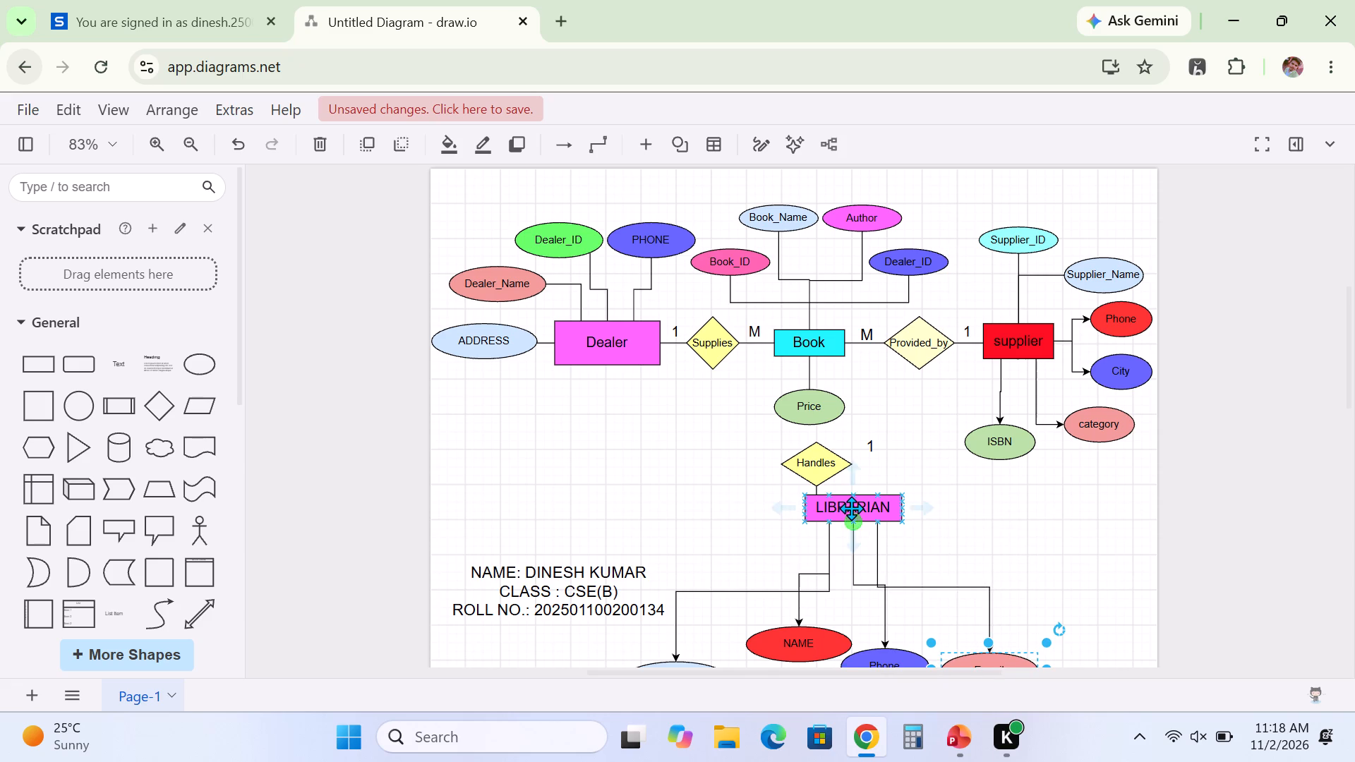
Move the LIBRARIAN entity lower and centre it directly beneath the Handles diamond so their connector runs straight.
drag(851, 508, 812, 529)
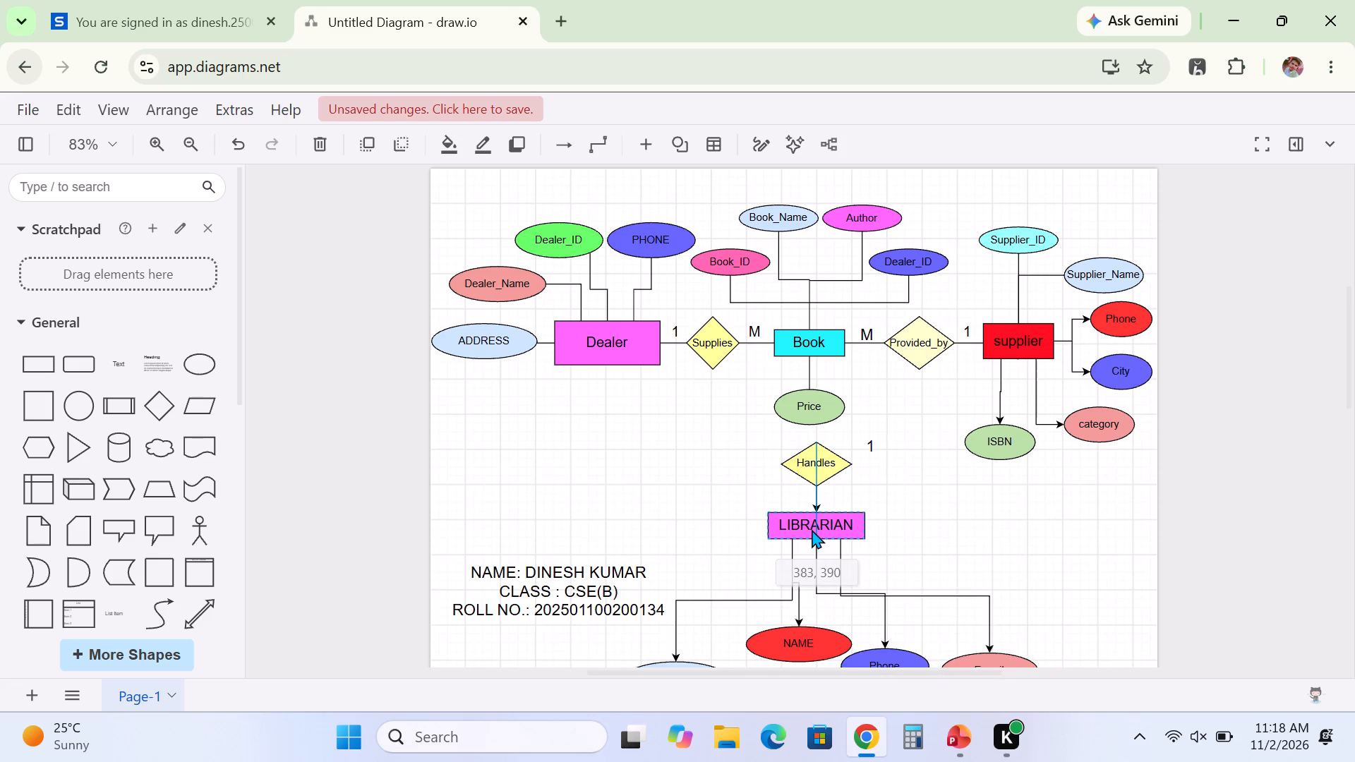
drag(812, 529, 812, 532)
click(1016, 497)
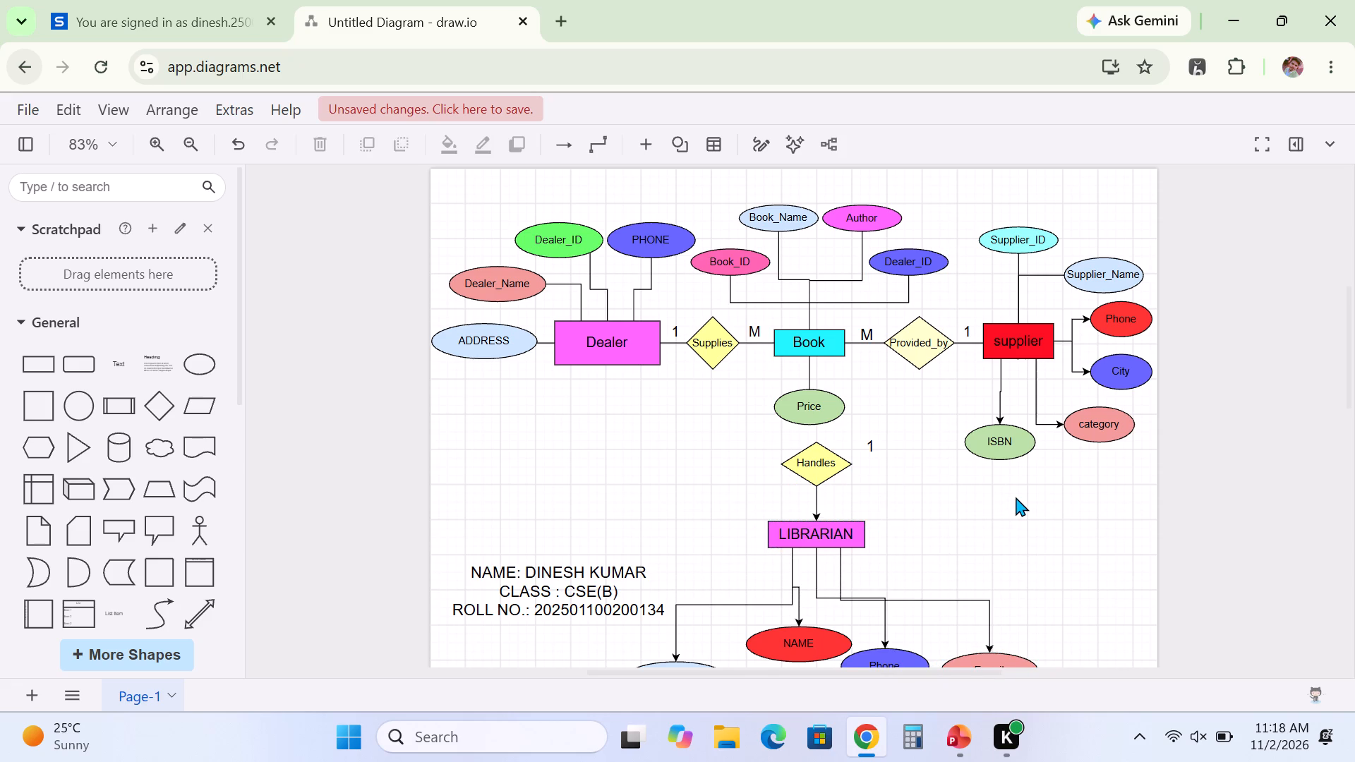
Set the arrowhead at the LIBRARIAN end of the connector from Handles to None.
click(819, 499)
click(701, 504)
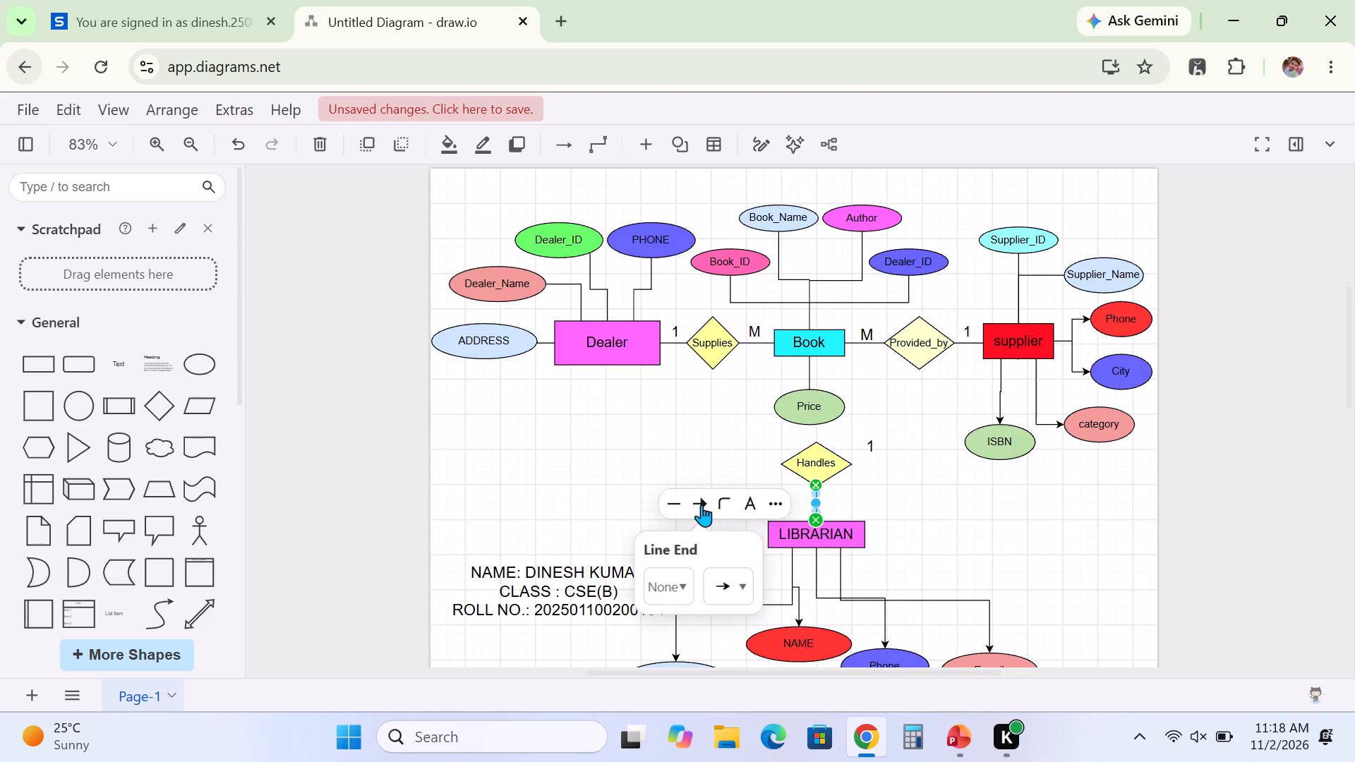
click(711, 579)
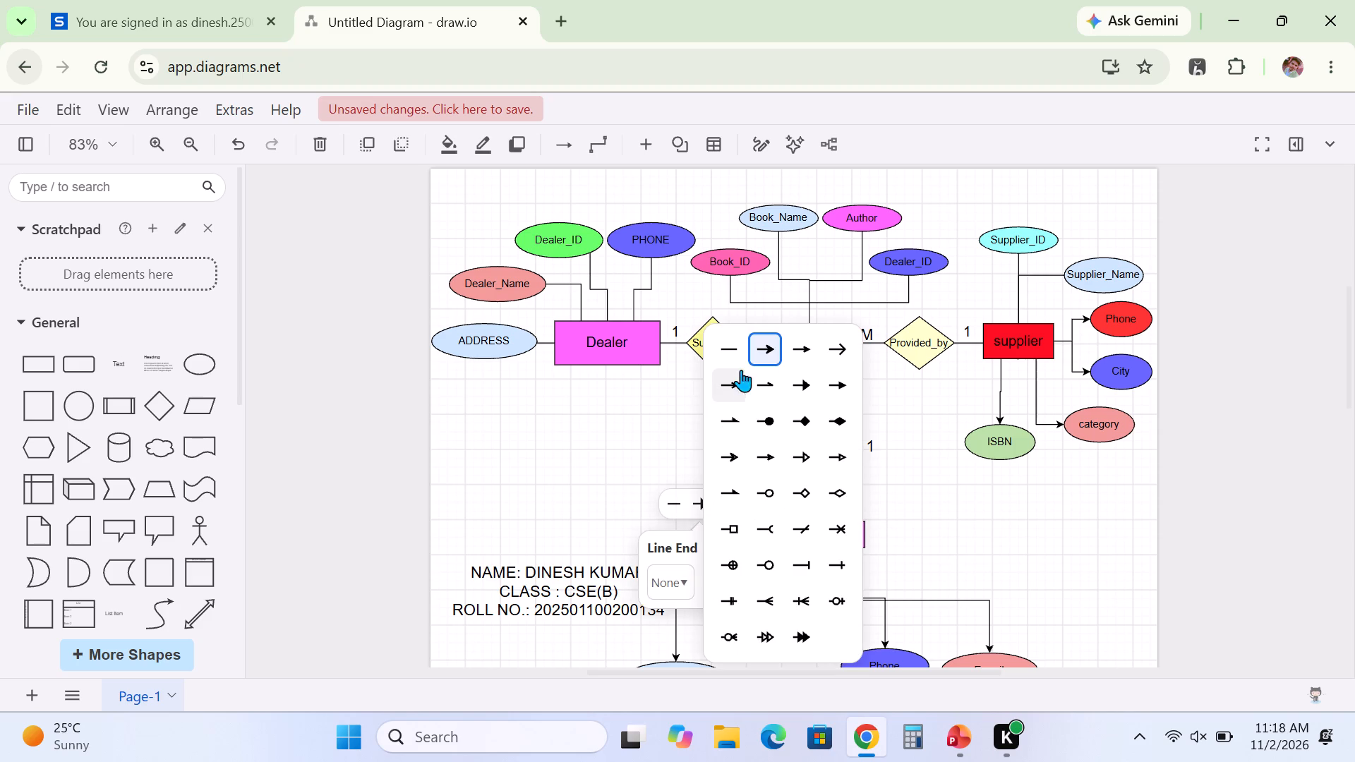
click(723, 344)
click(625, 475)
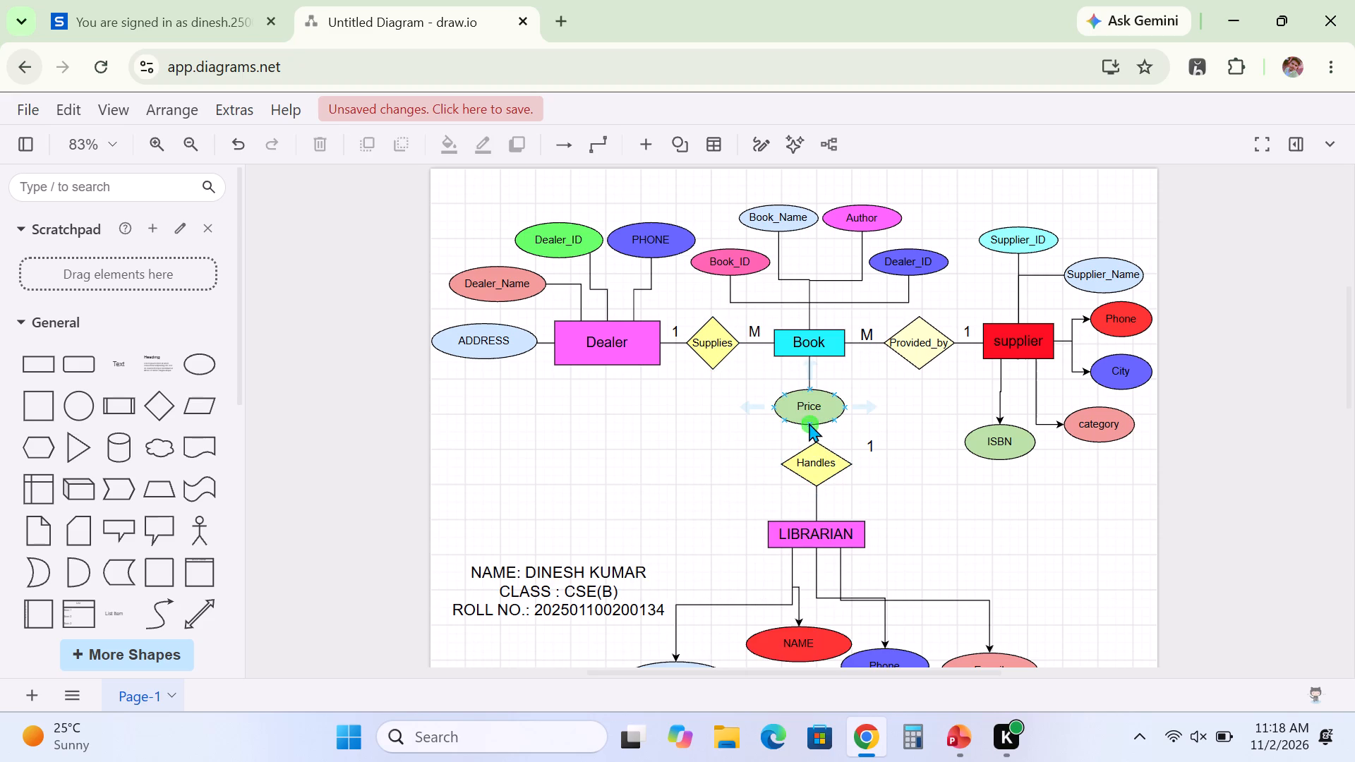
Connect the bottom of the Price attribute to the top of the Handles diamond, with the line end set to None.
drag(806, 423, 816, 447)
click(879, 428)
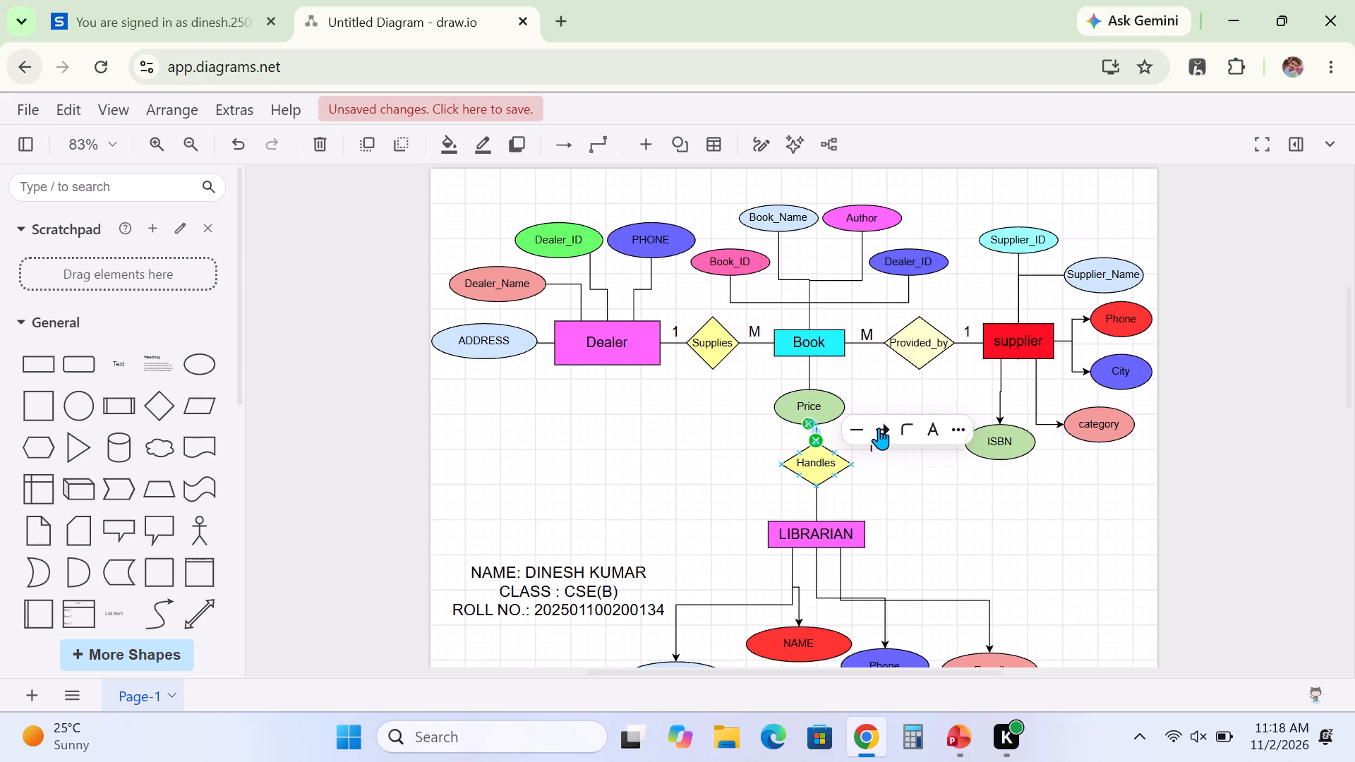
click(903, 504)
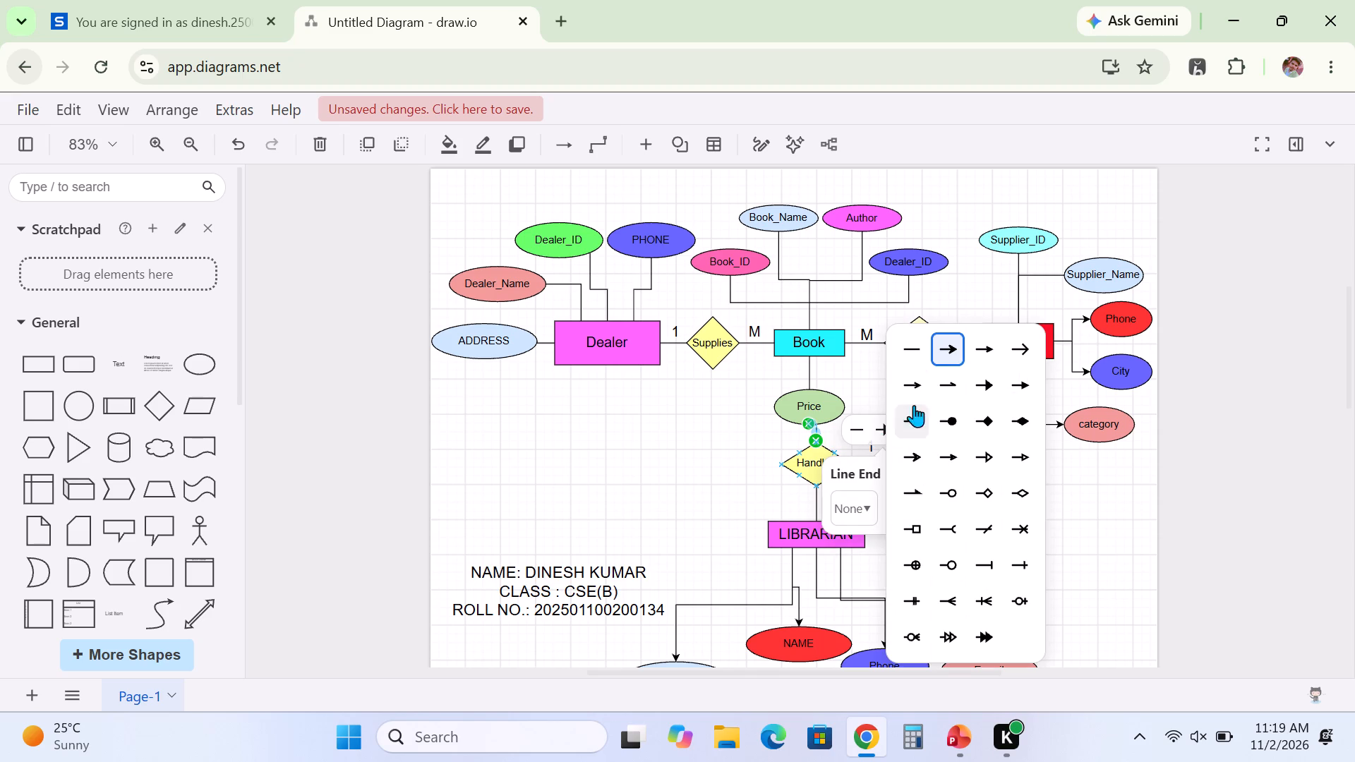
click(913, 353)
click(582, 512)
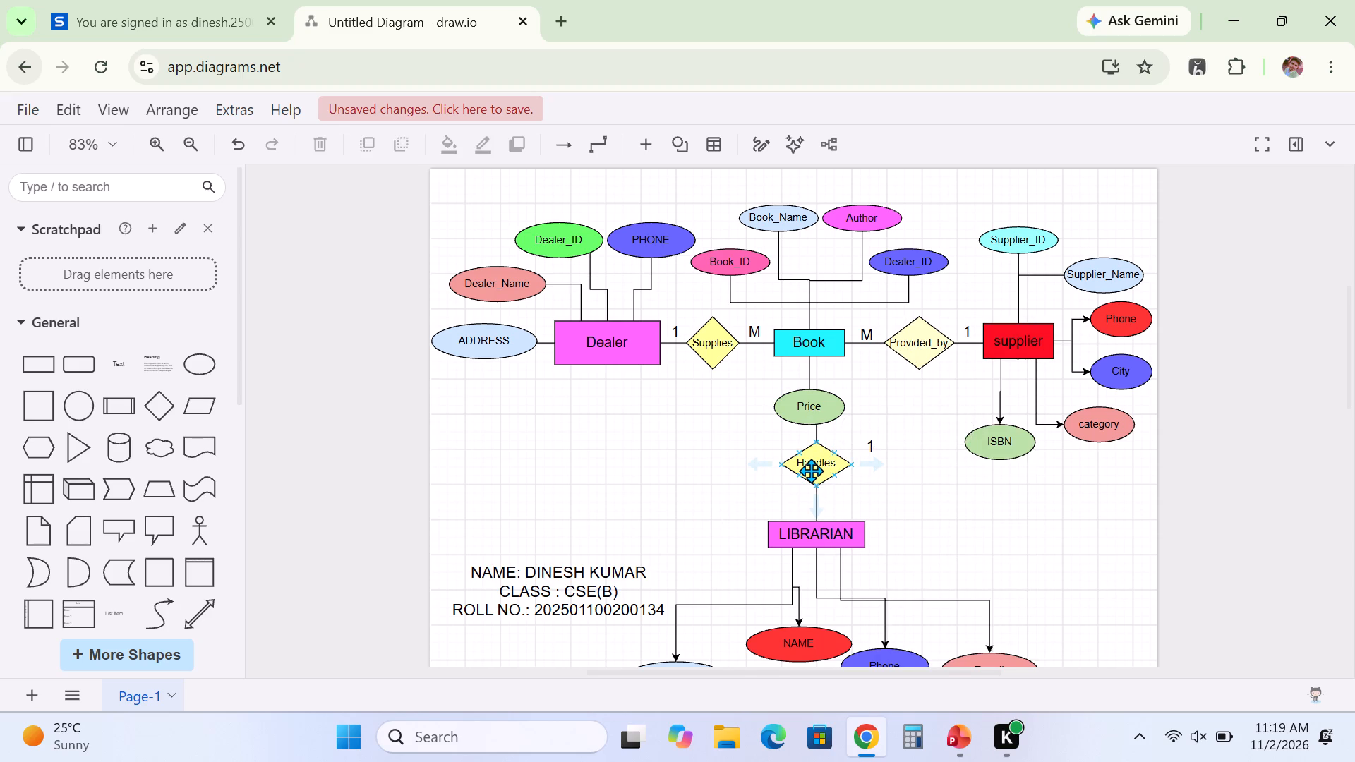
Centre the Handles diamond beneath the Price attribute and shift both closer to the Book entity so their connectors run straight.
drag(819, 467, 817, 485)
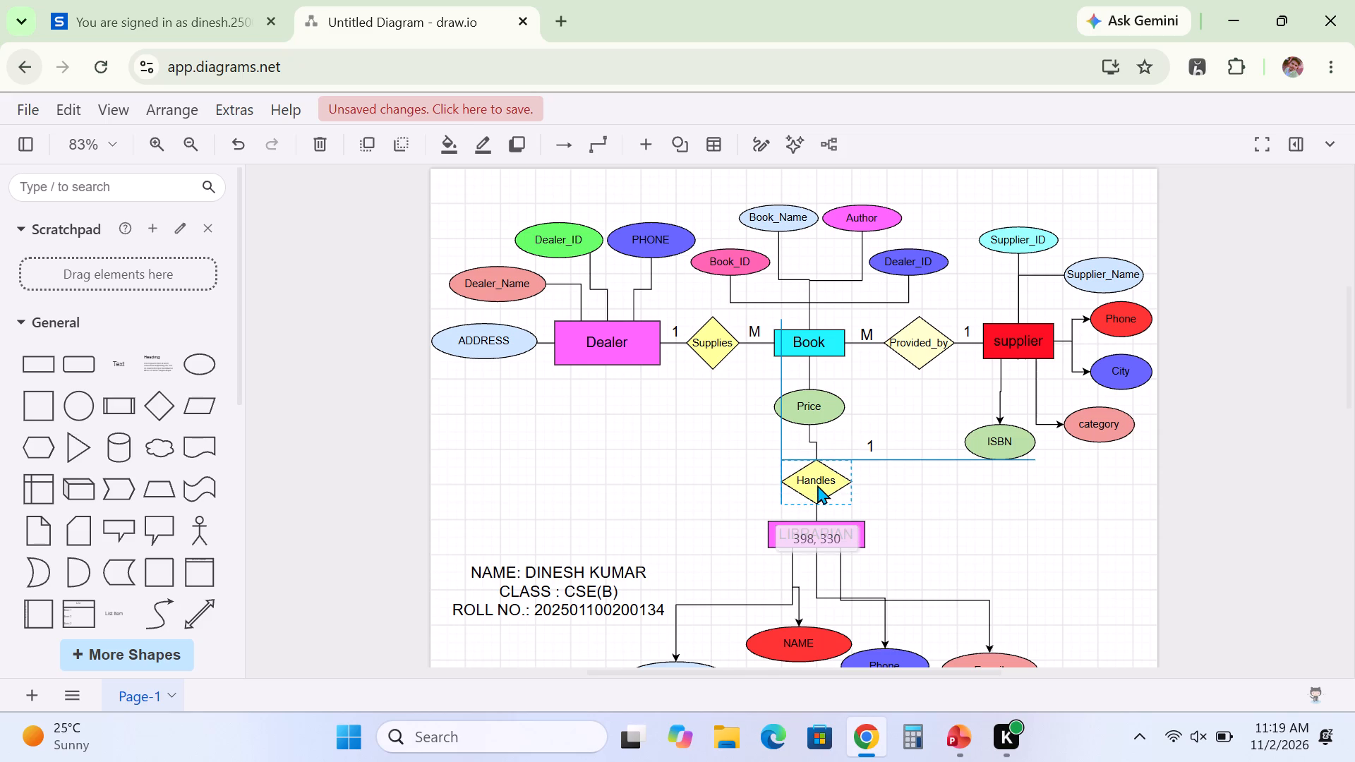
drag(817, 485, 811, 484)
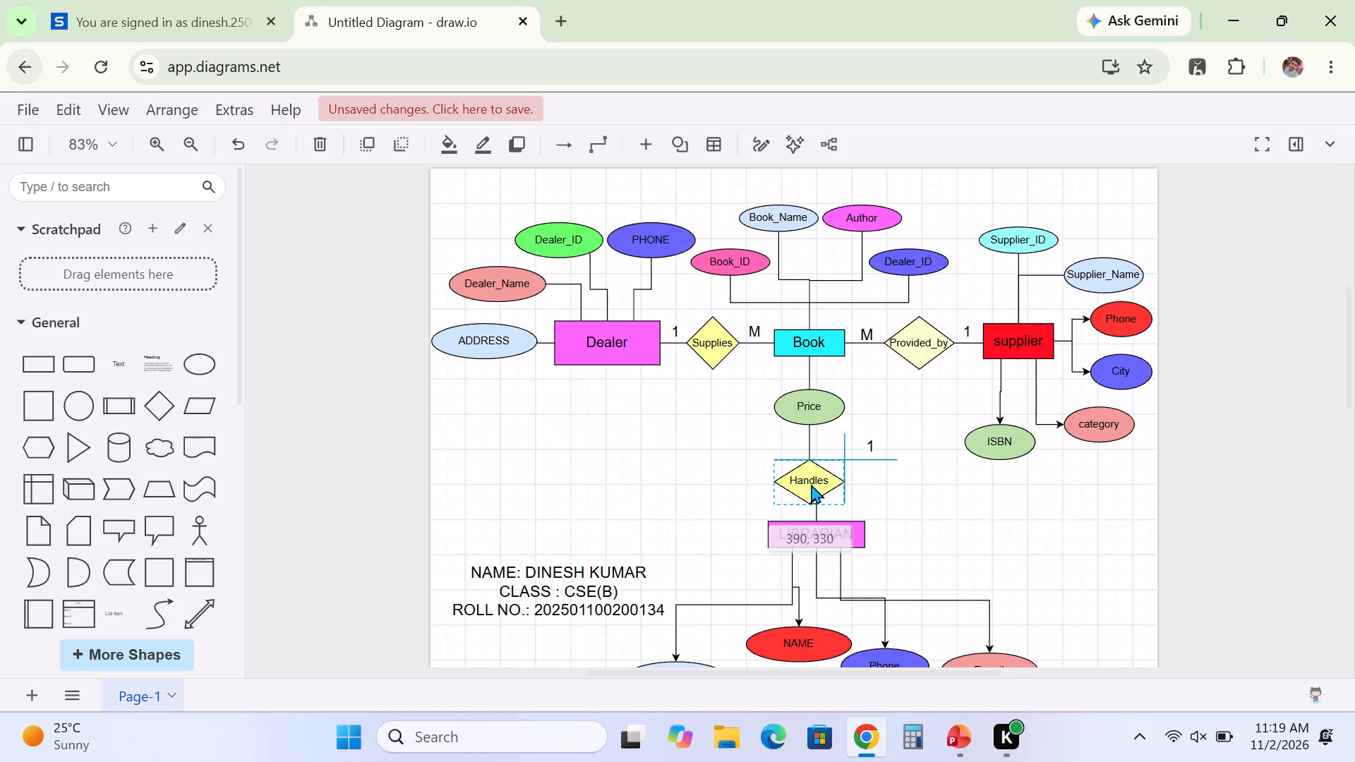
drag(811, 484, 811, 478)
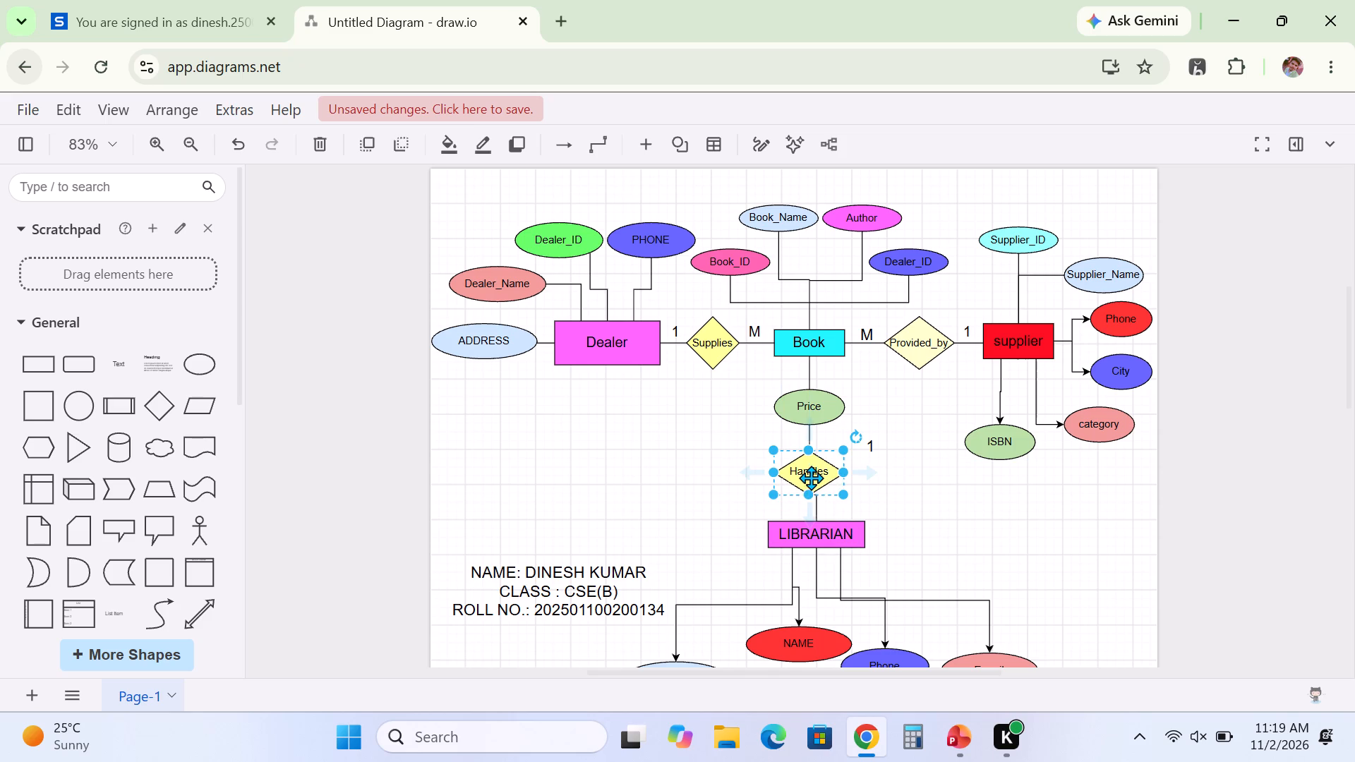
click(621, 437)
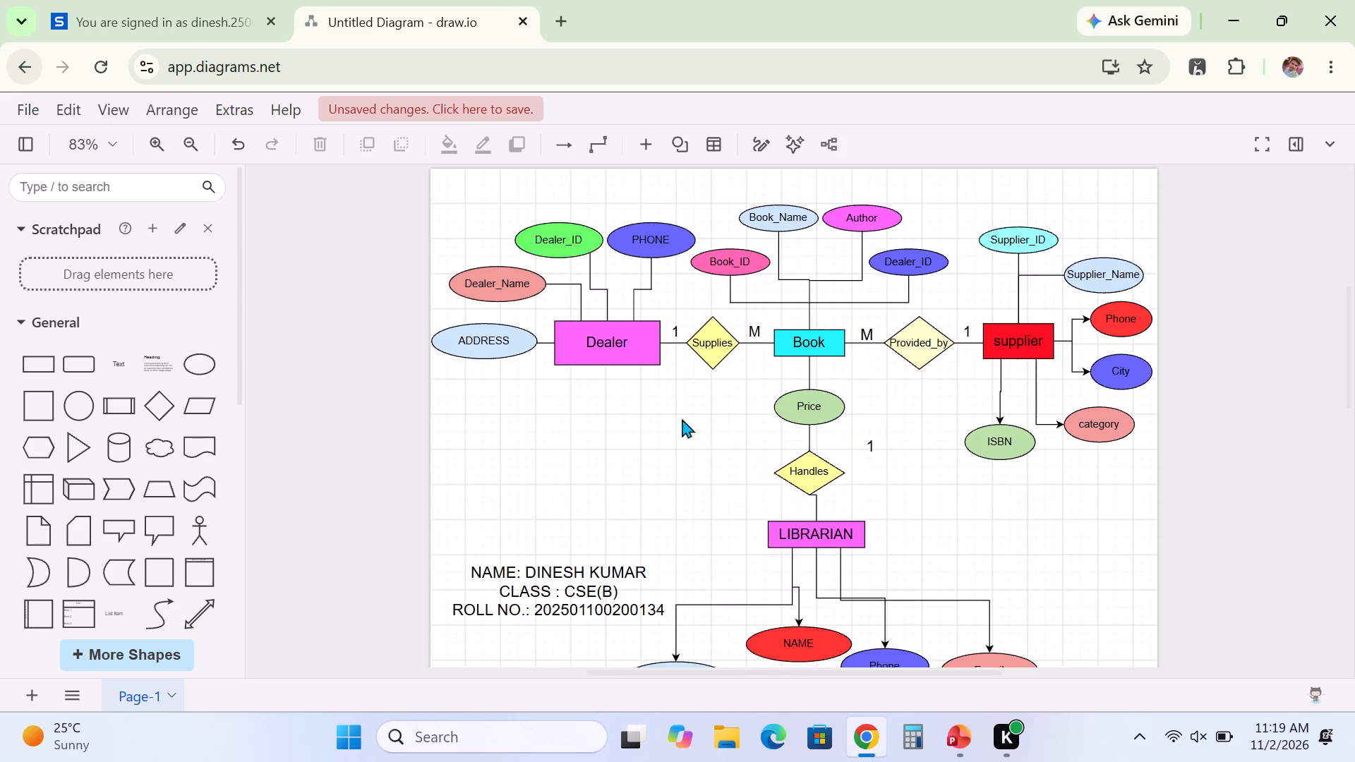
drag(807, 407, 807, 393)
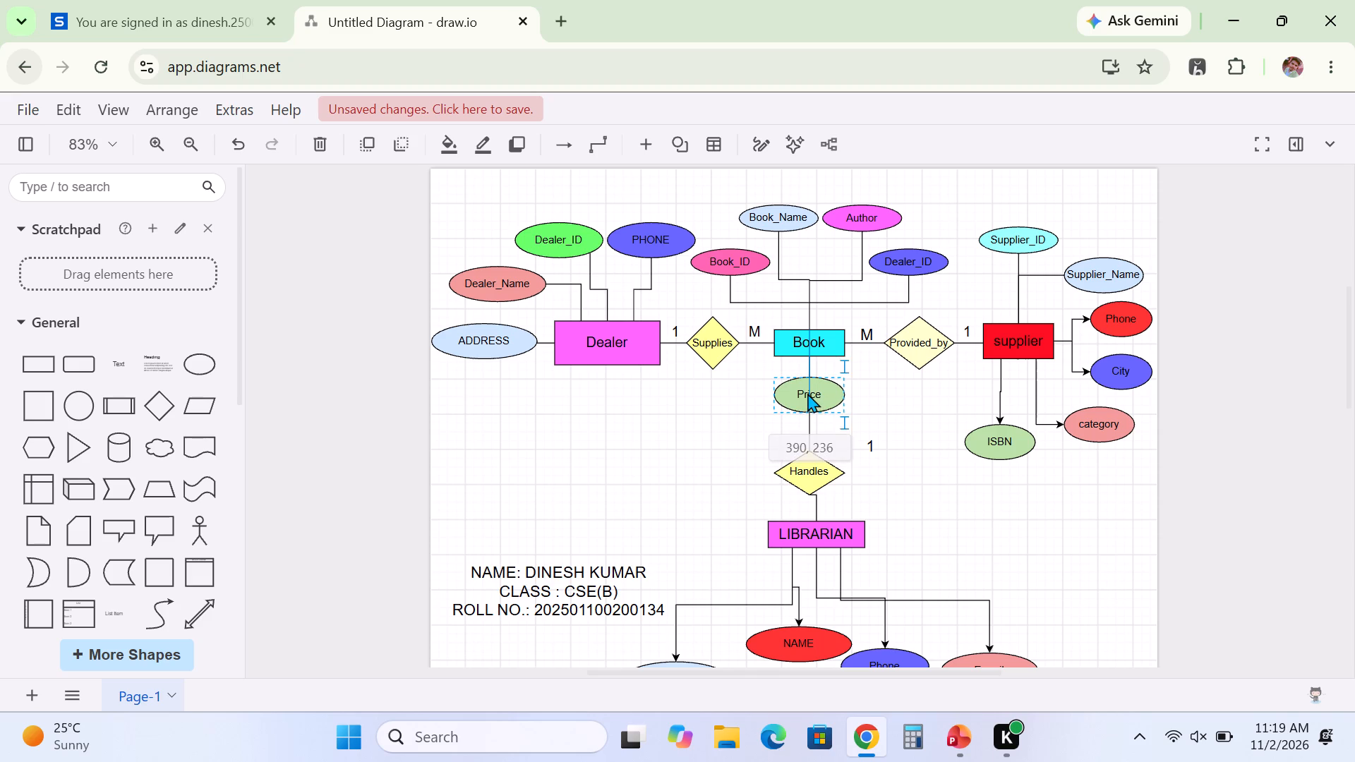
drag(807, 393, 809, 389)
drag(814, 479, 814, 464)
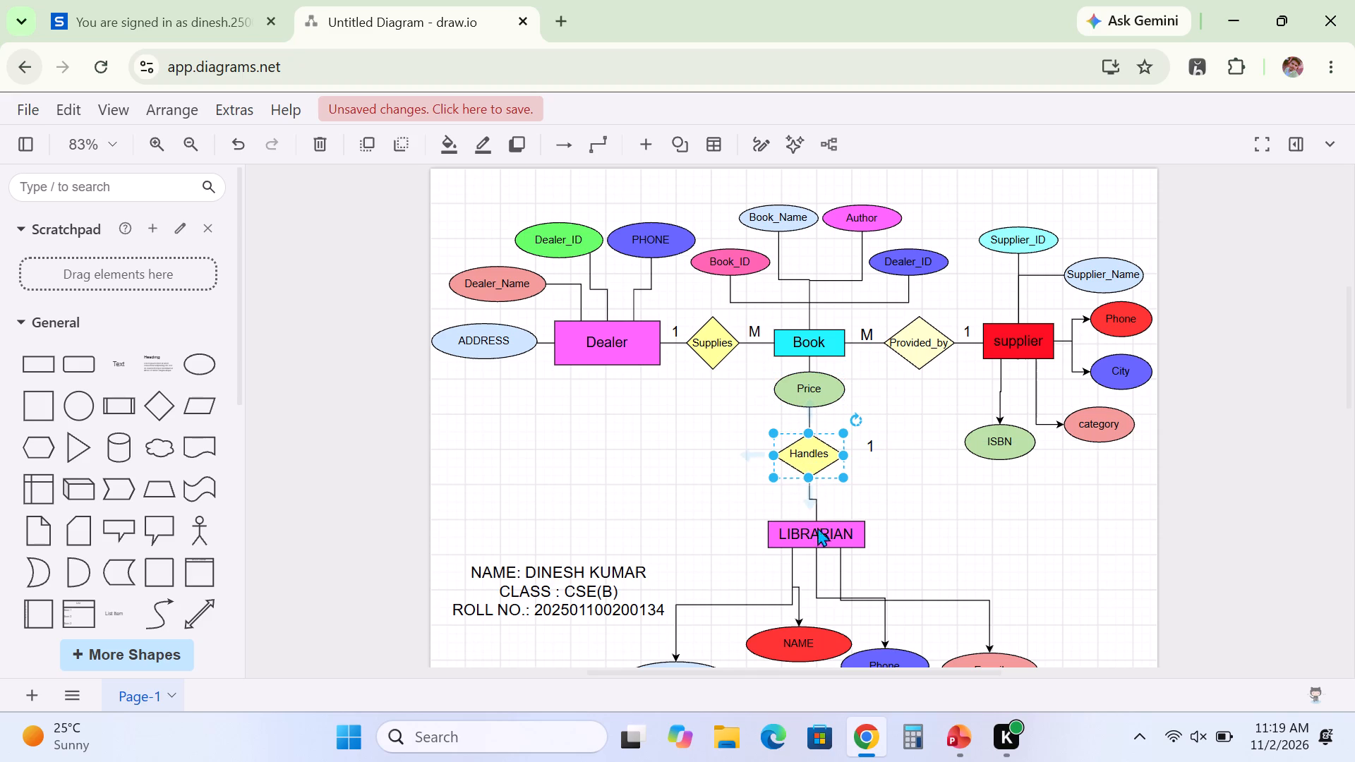
Centre the LIBRARIAN entity directly beneath the Handles diamond and move it slightly higher to shorten the straight connector.
drag(819, 538, 809, 537)
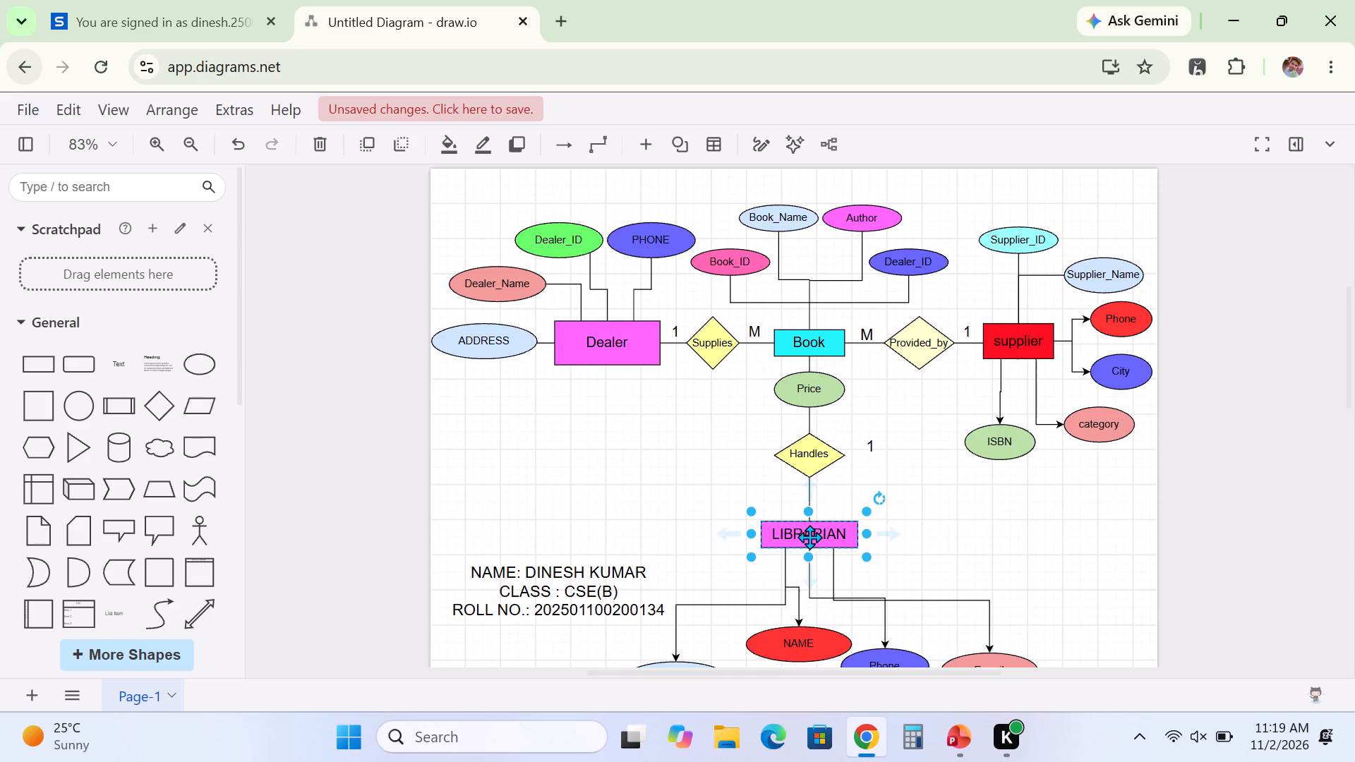
drag(807, 540, 811, 534)
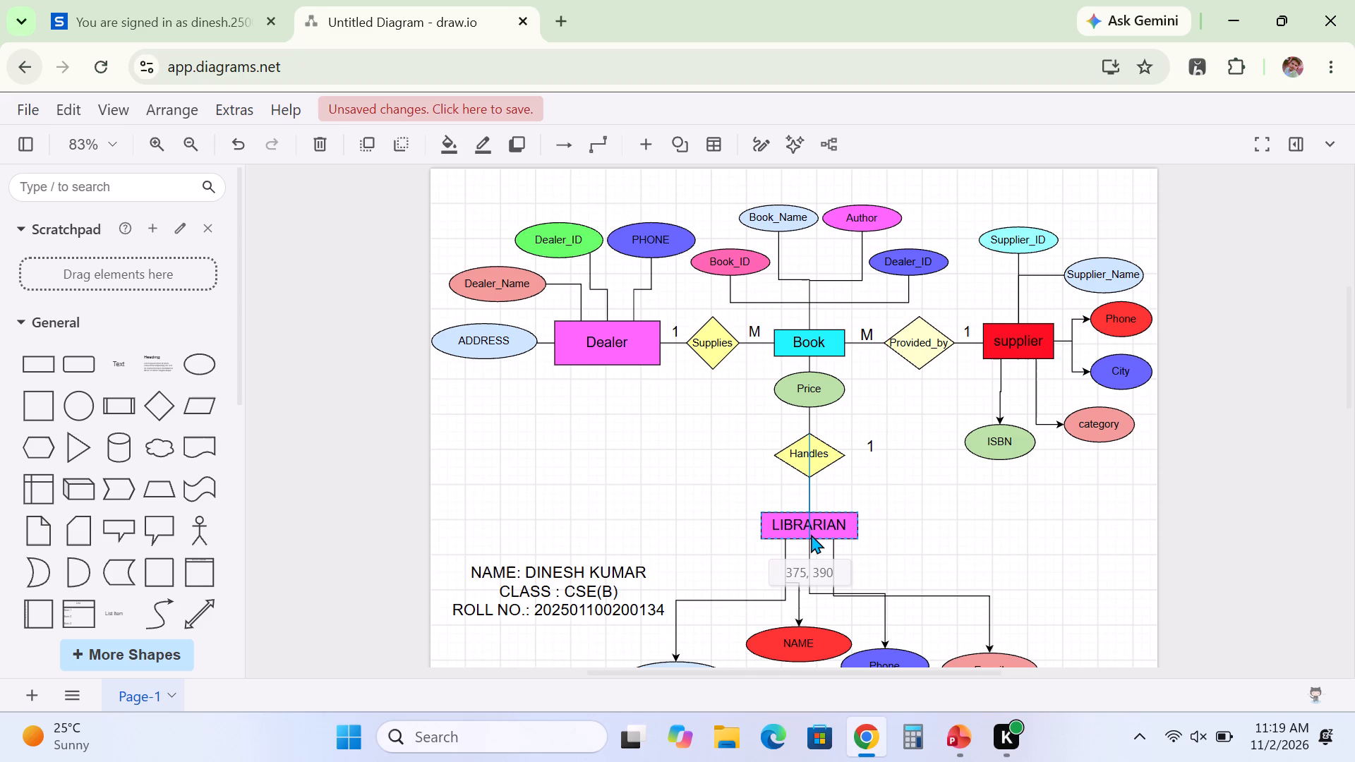
drag(811, 534, 812, 527)
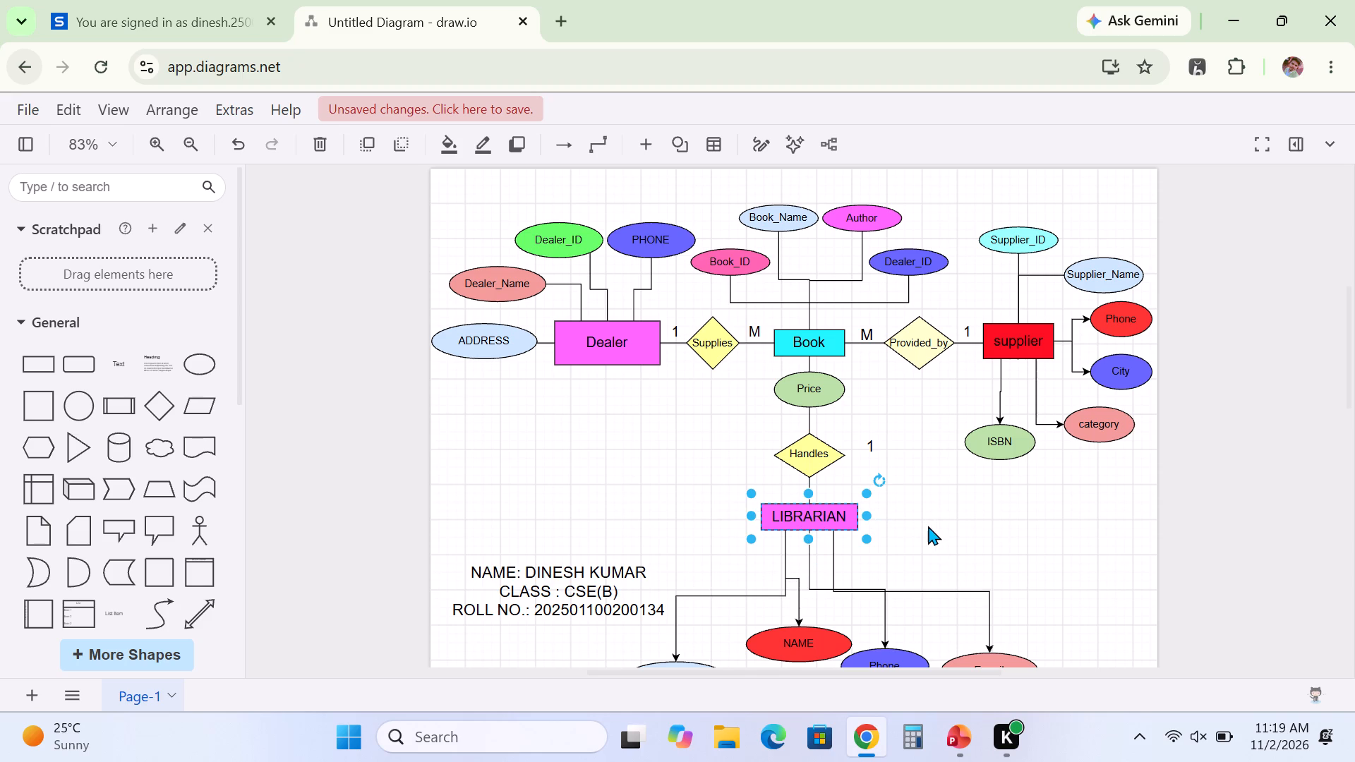
click(928, 526)
Check the ER diagram in the PowerPoint presentation, return to the draw.io diagram and rename the Handles diamond as Contains.
click(962, 728)
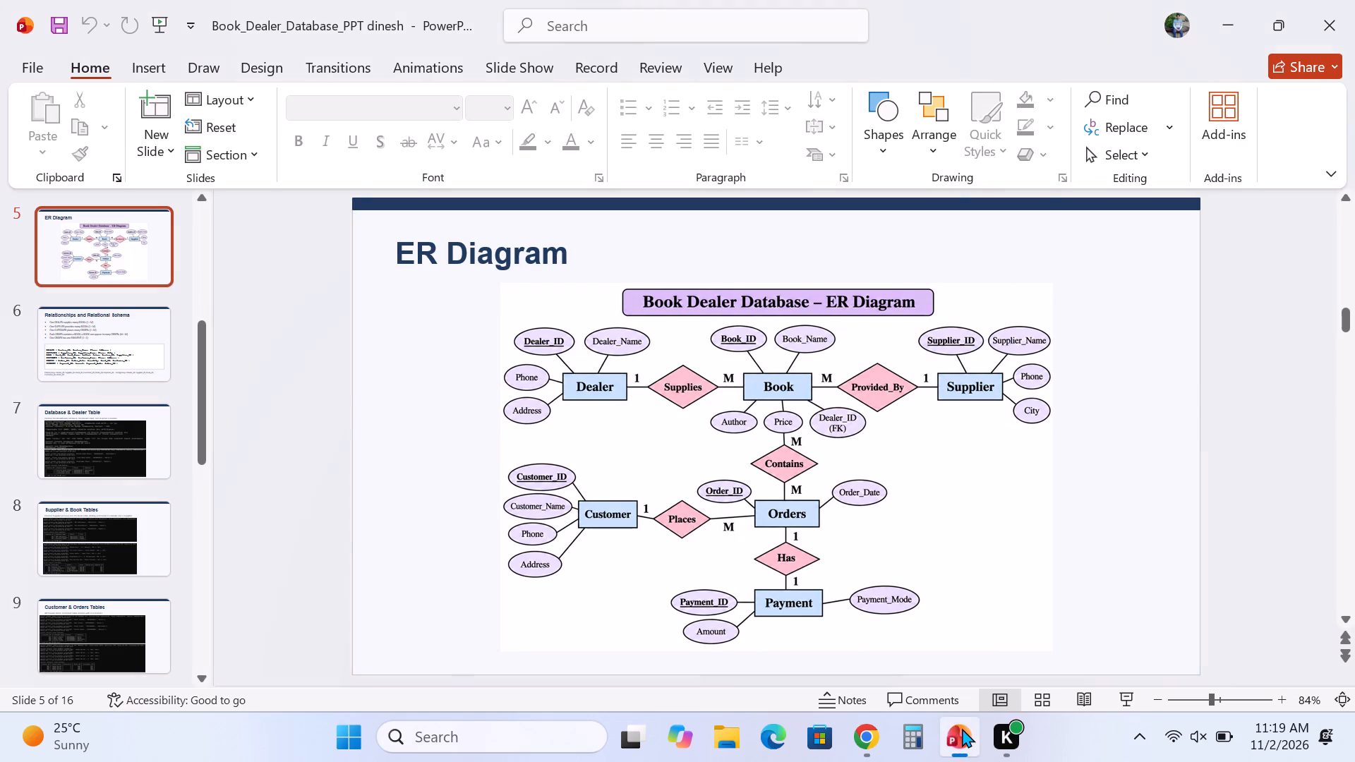
click(868, 739)
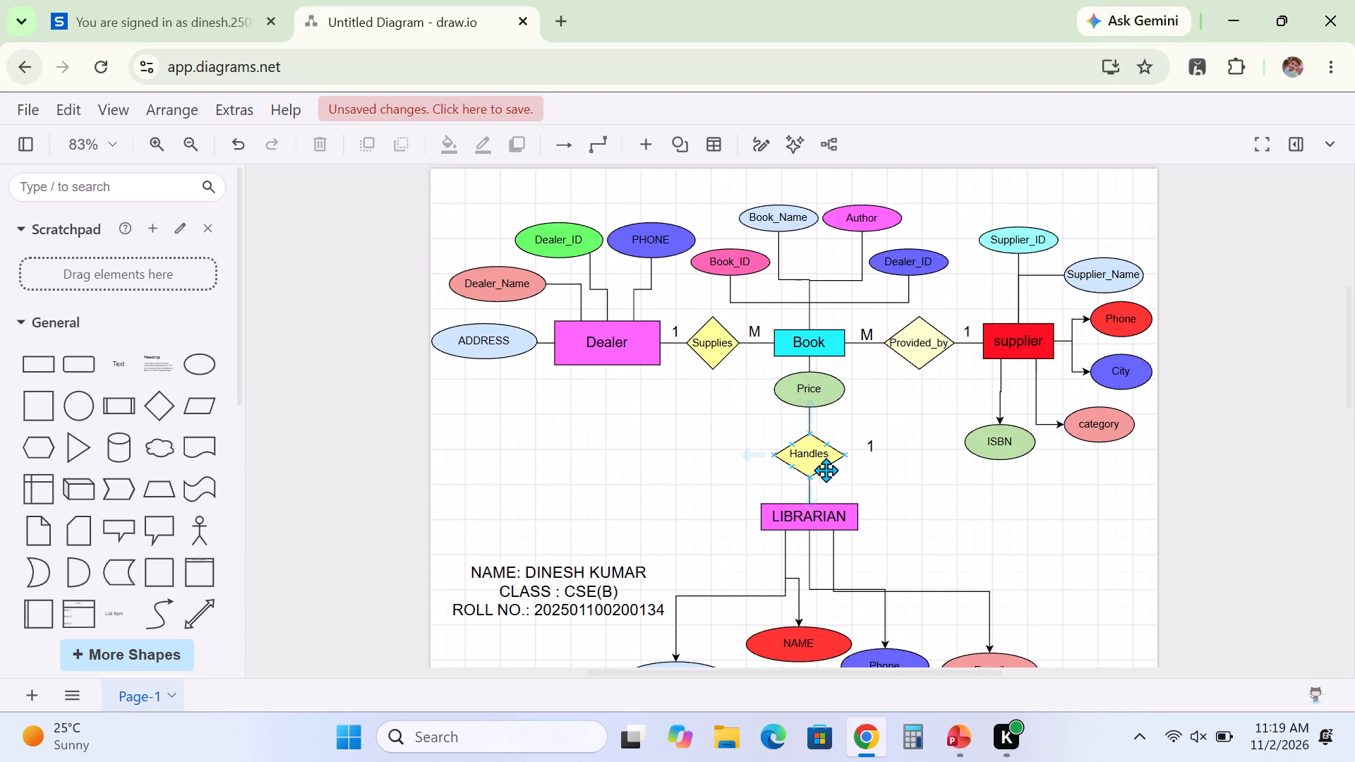
double_click(805, 454)
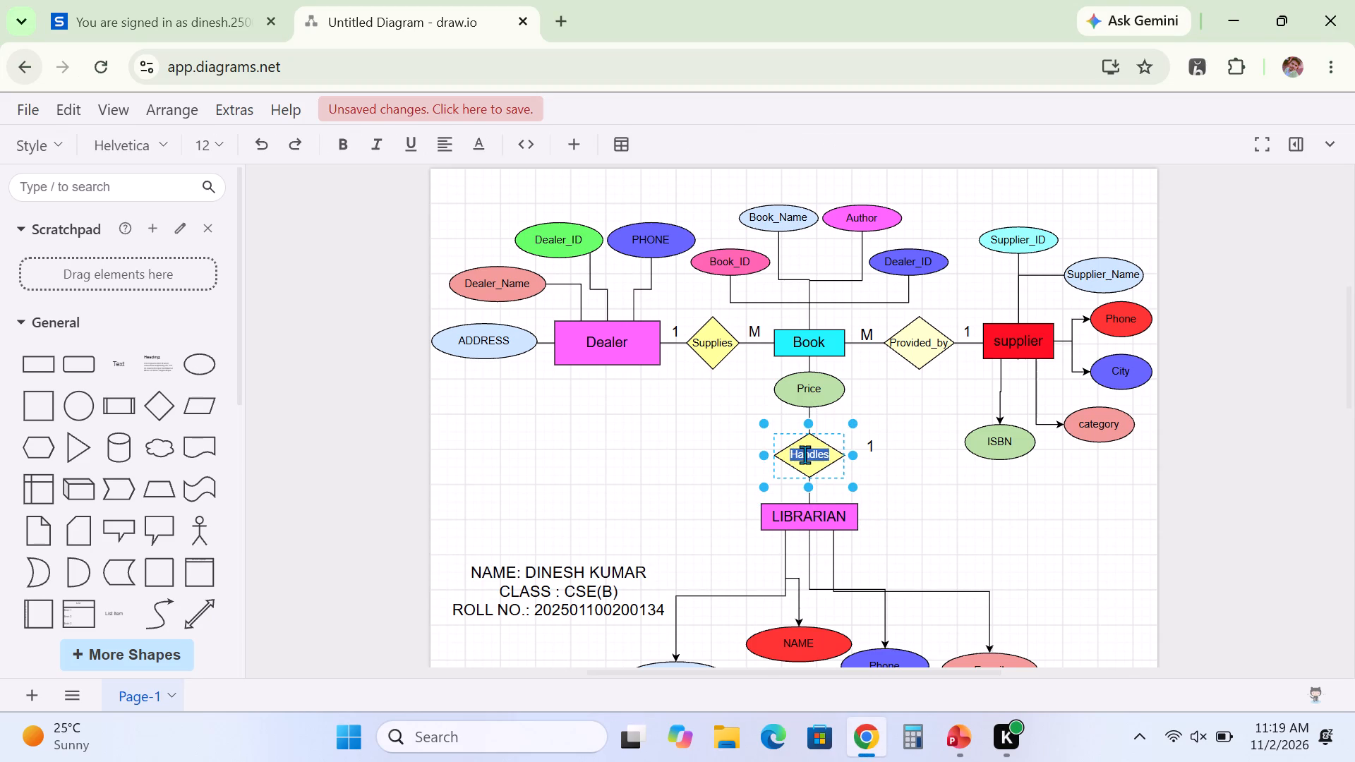
key(BackSpace)
text(Containd)
key(BackSpace)
key(s)
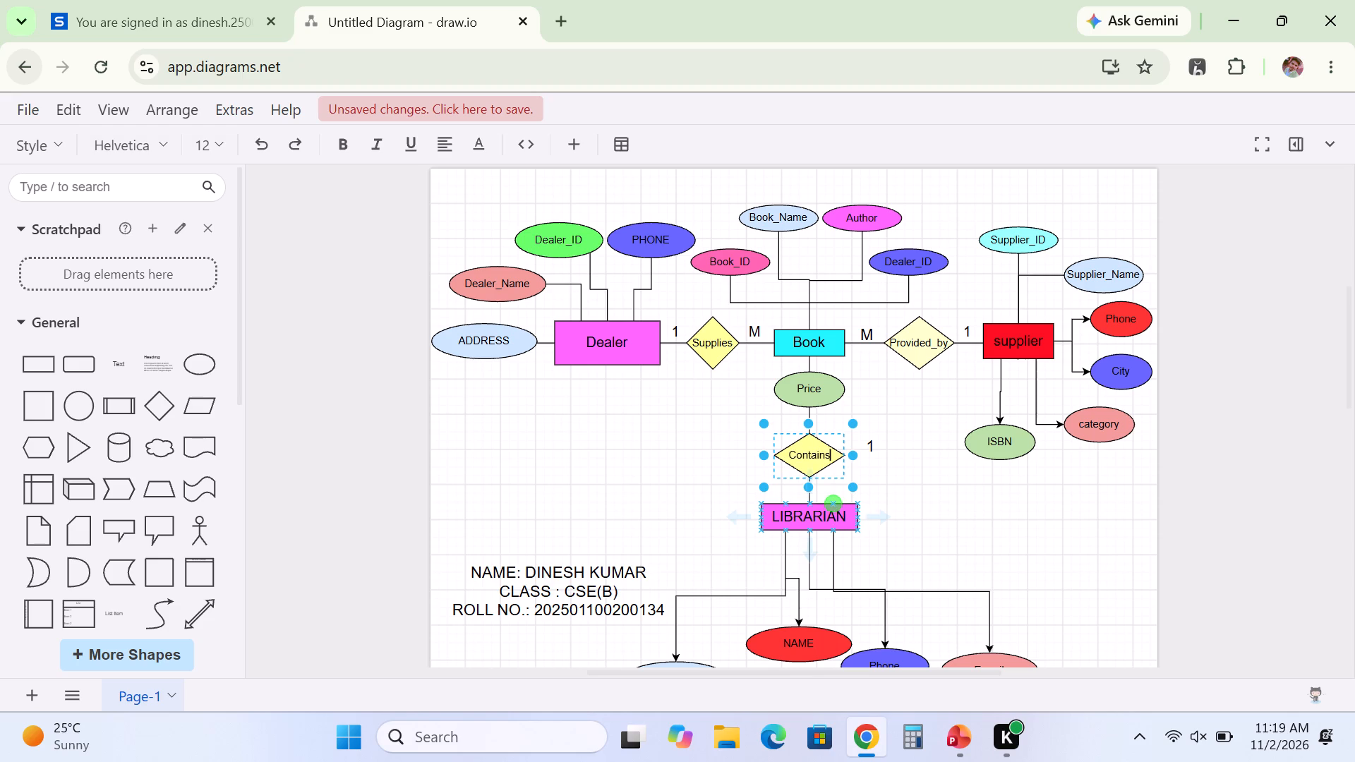
Rename the LIBRARIAN entity as Orders.
double_click(819, 519)
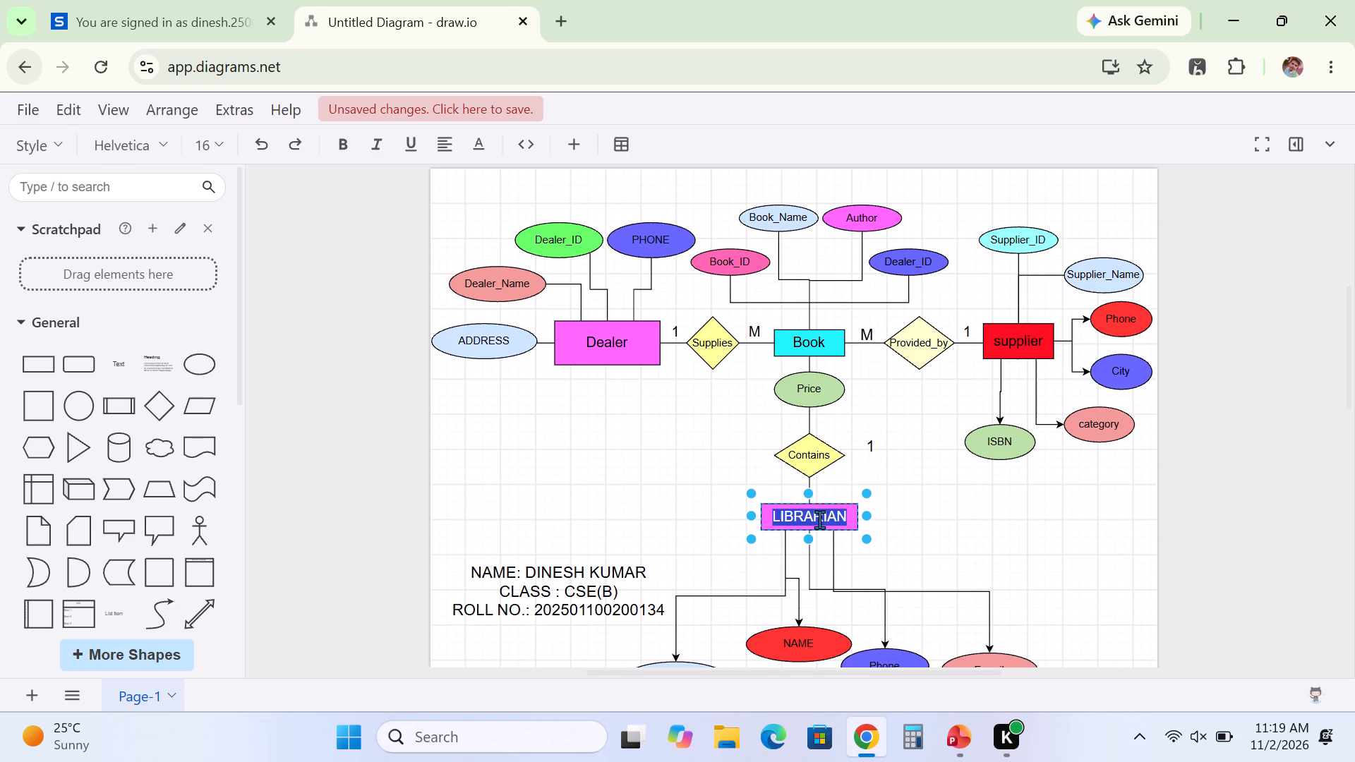
key(BackSpace)
text(orders)
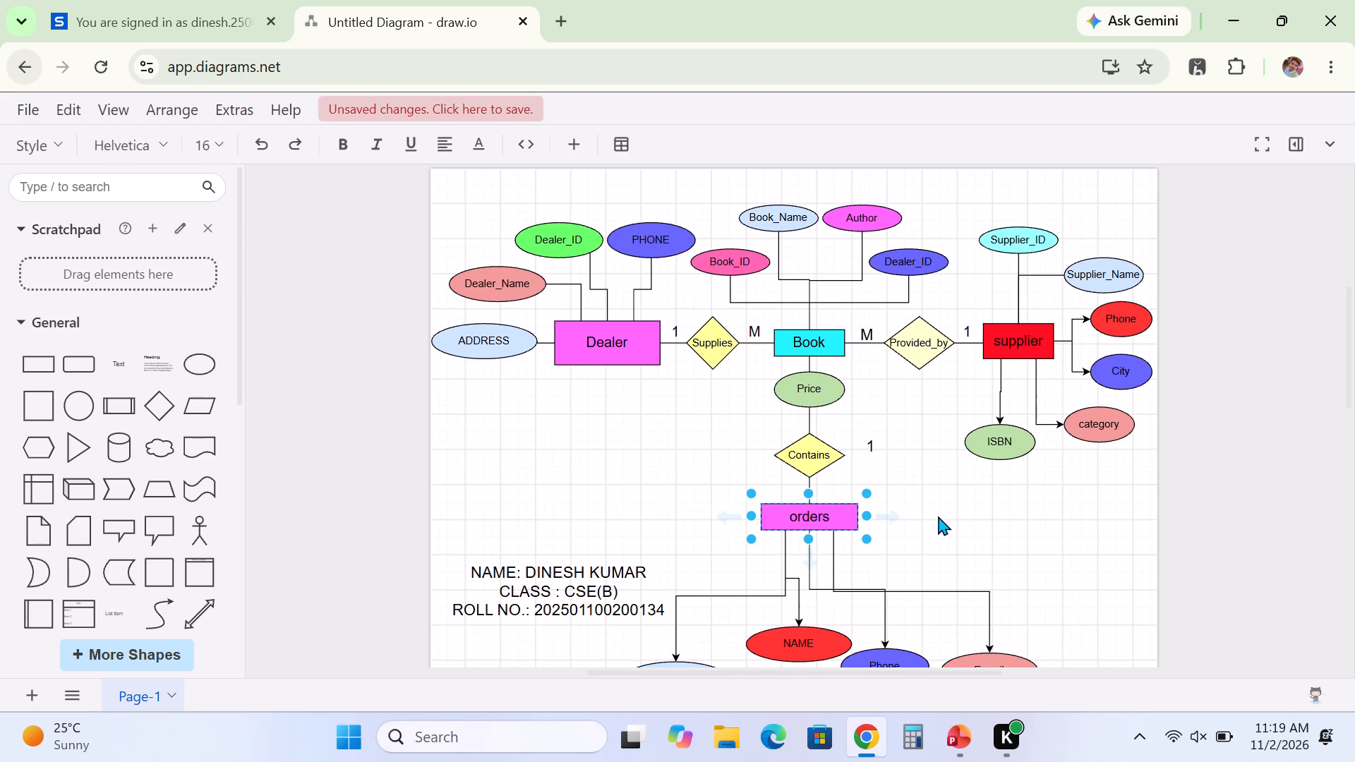
key(Left)
key(Left)
key(Left)
key(Left)
key(Left)
key(BackSpace)
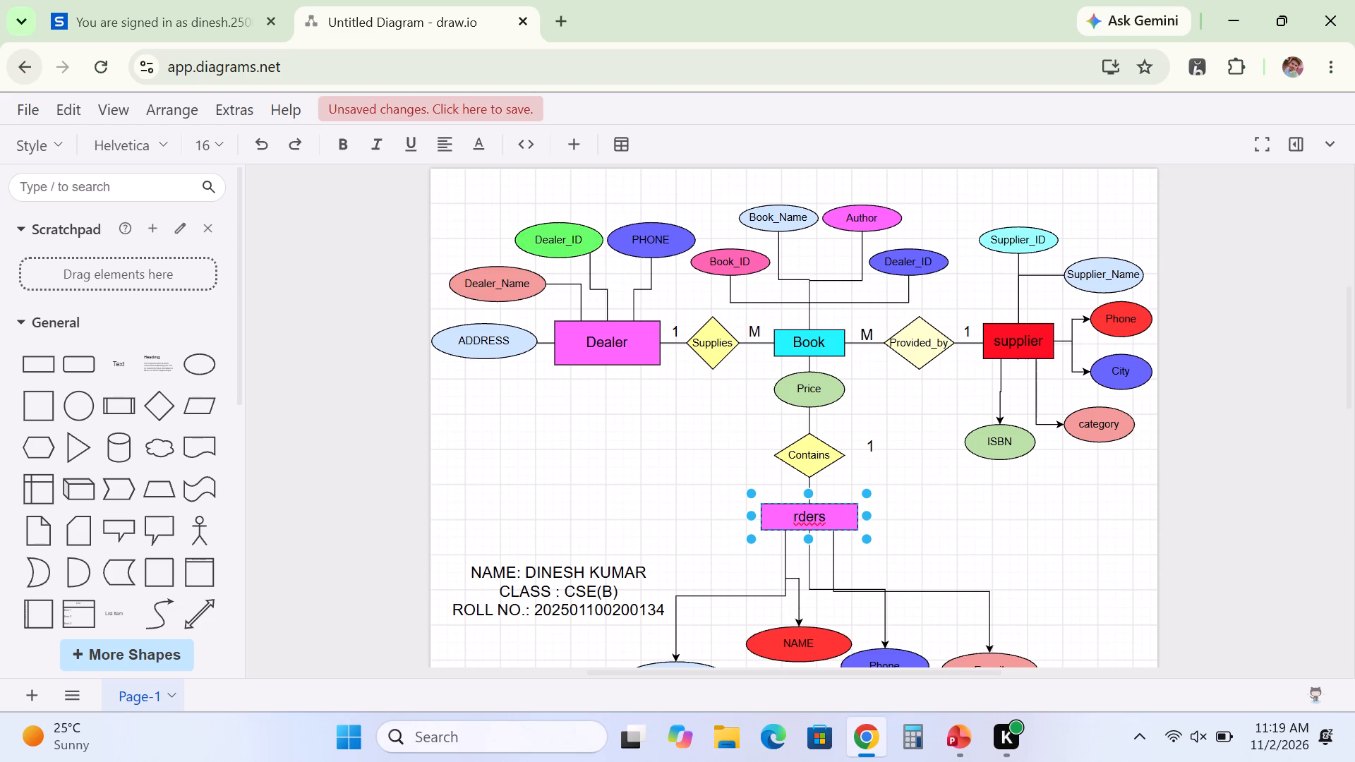
key(shift+o)
click(994, 537)
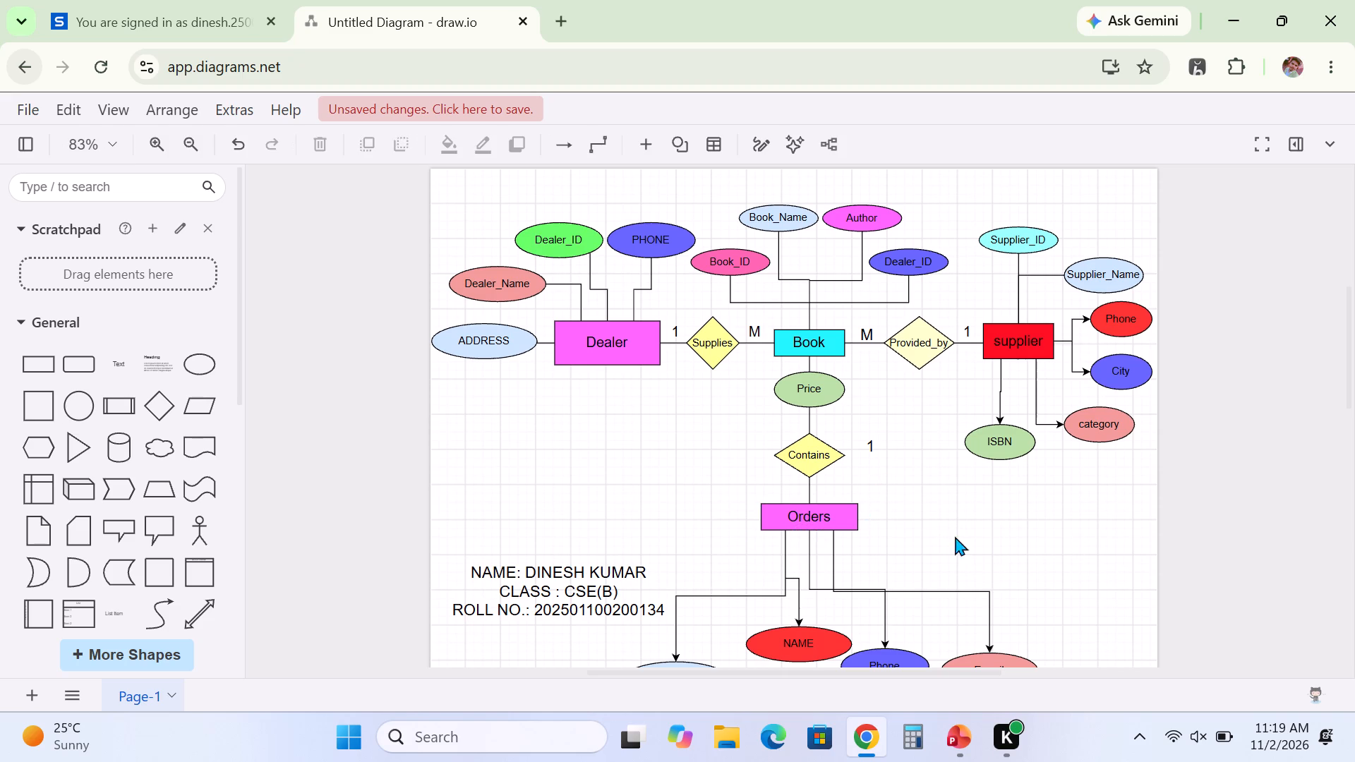
Delete the four connectors running from the Orders entity to the NAME, LibrarianID, Phone and E-mail attributes.
click(785, 563)
right_click(785, 563)
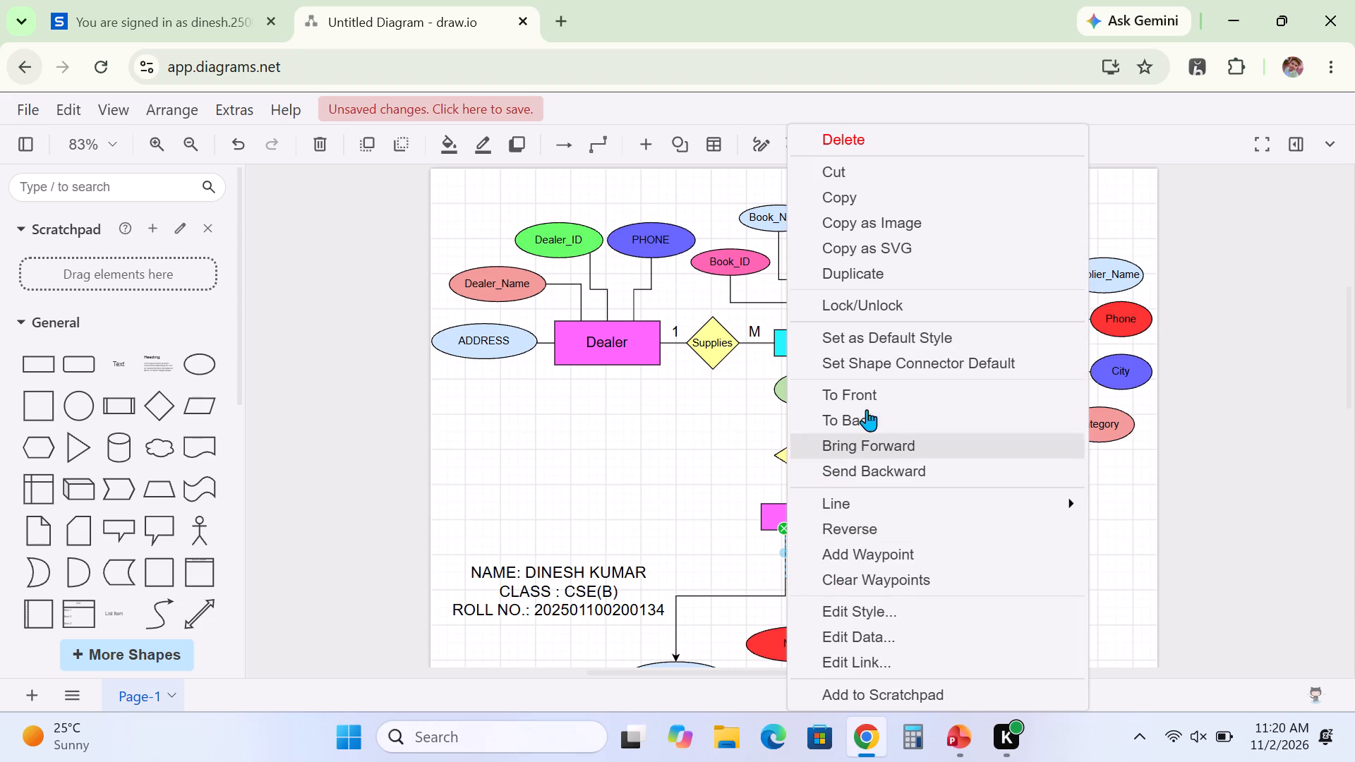
click(855, 128)
click(719, 593)
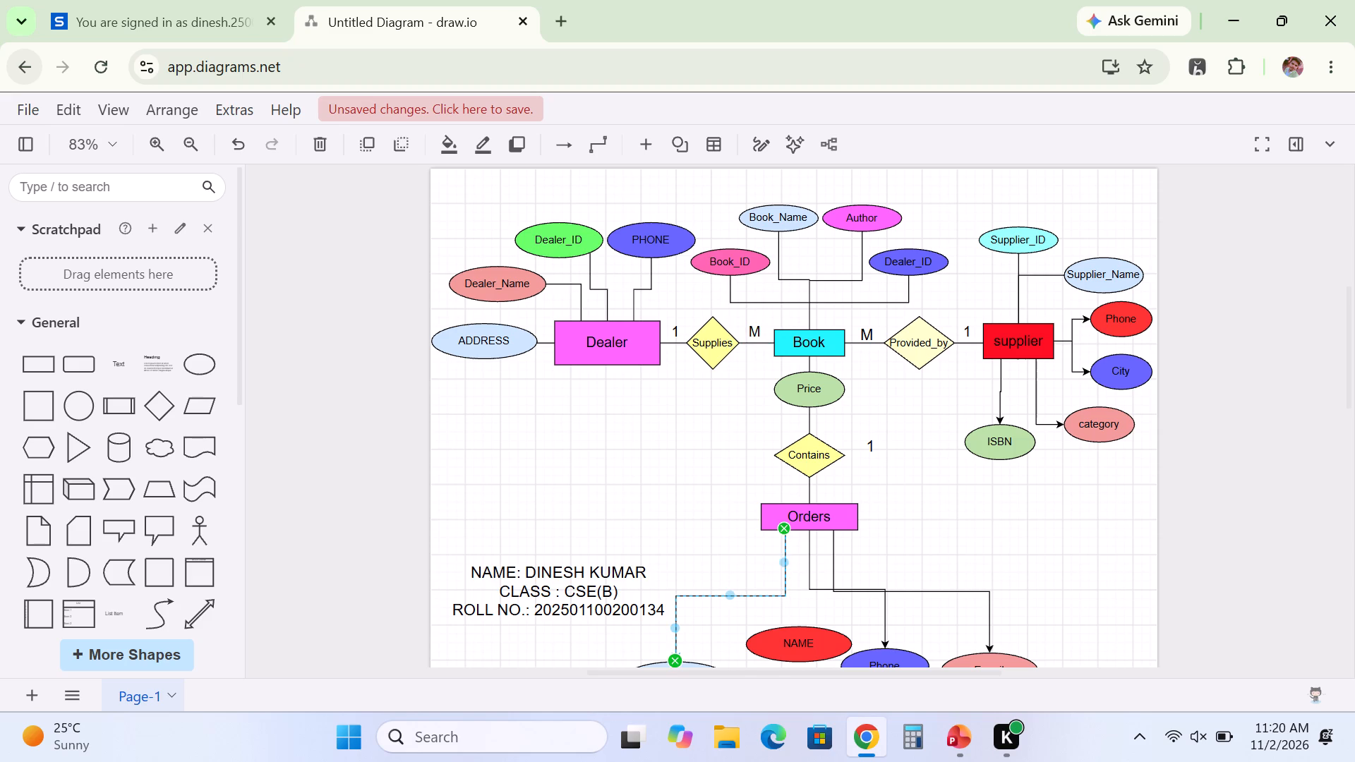
right_click(719, 593)
click(805, 136)
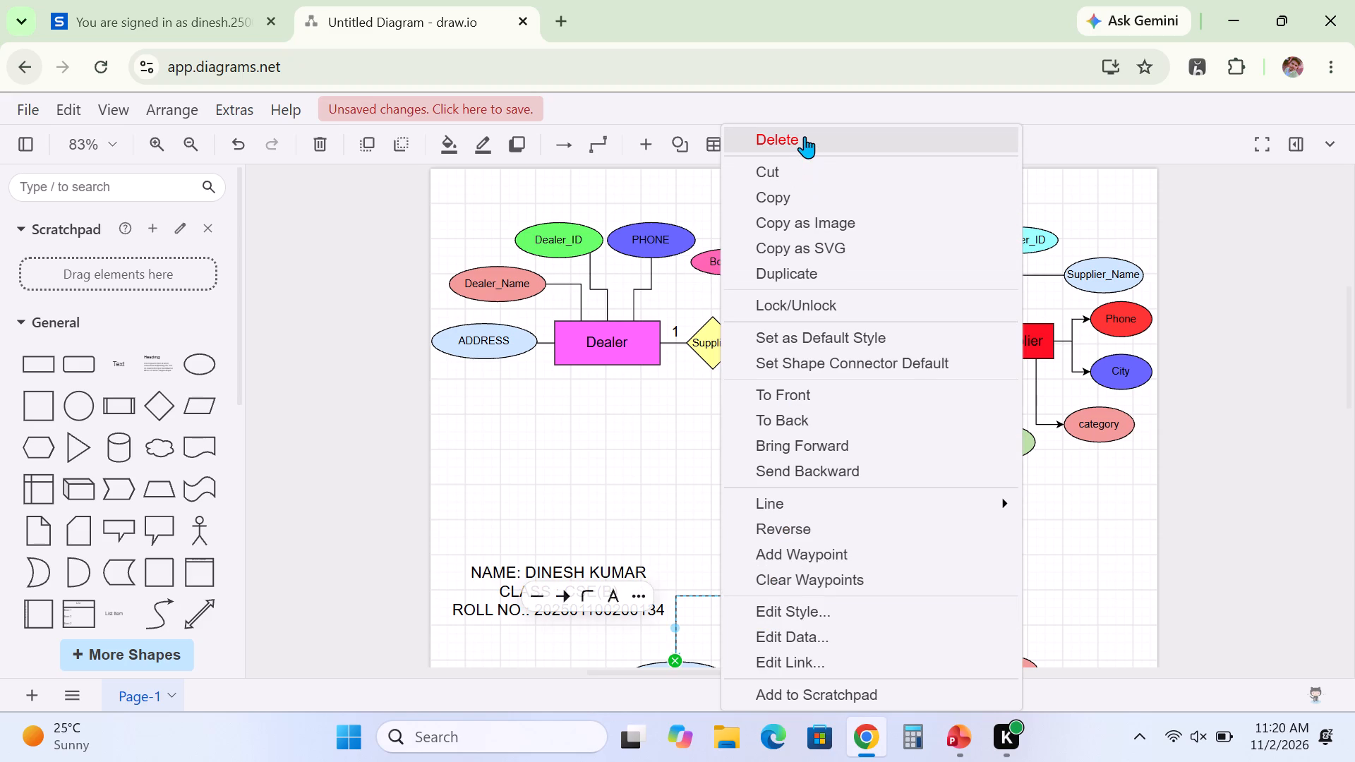
click(809, 569)
right_click(809, 569)
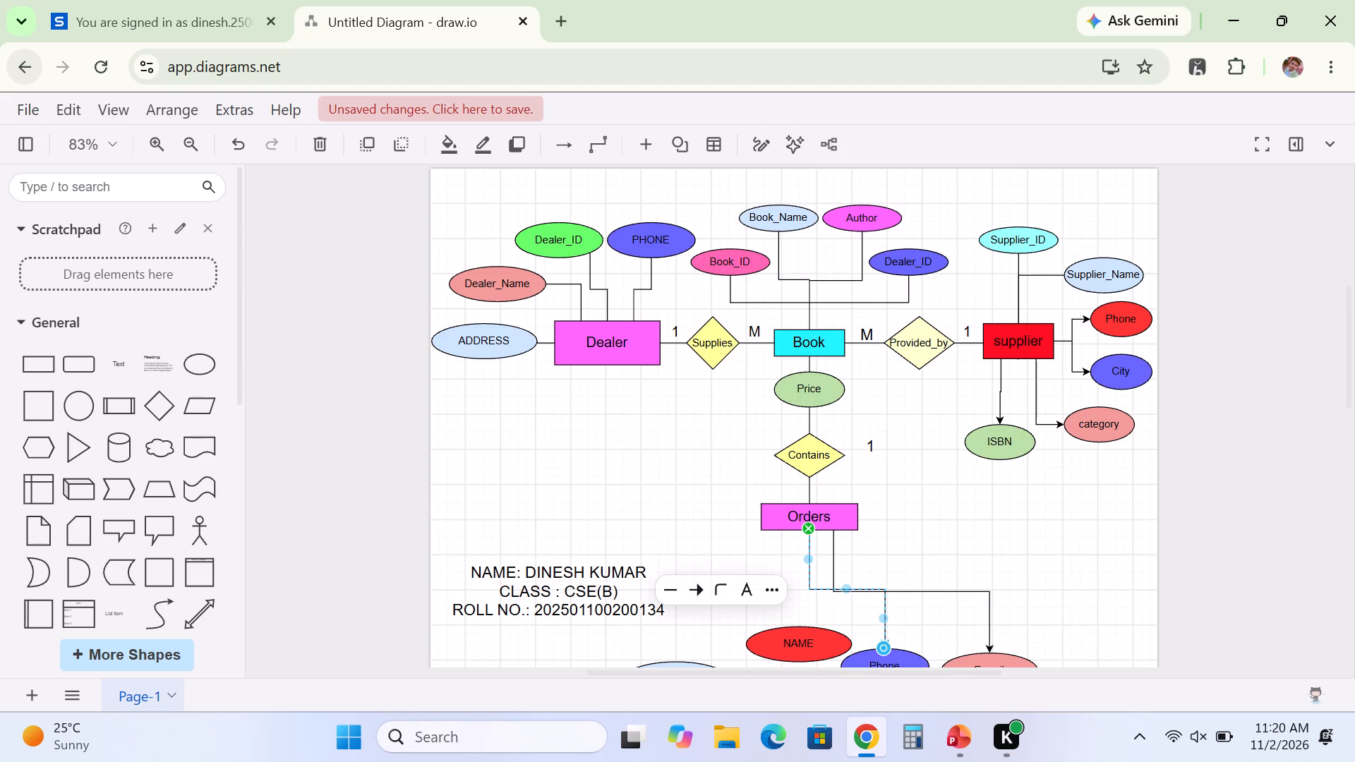
click(886, 146)
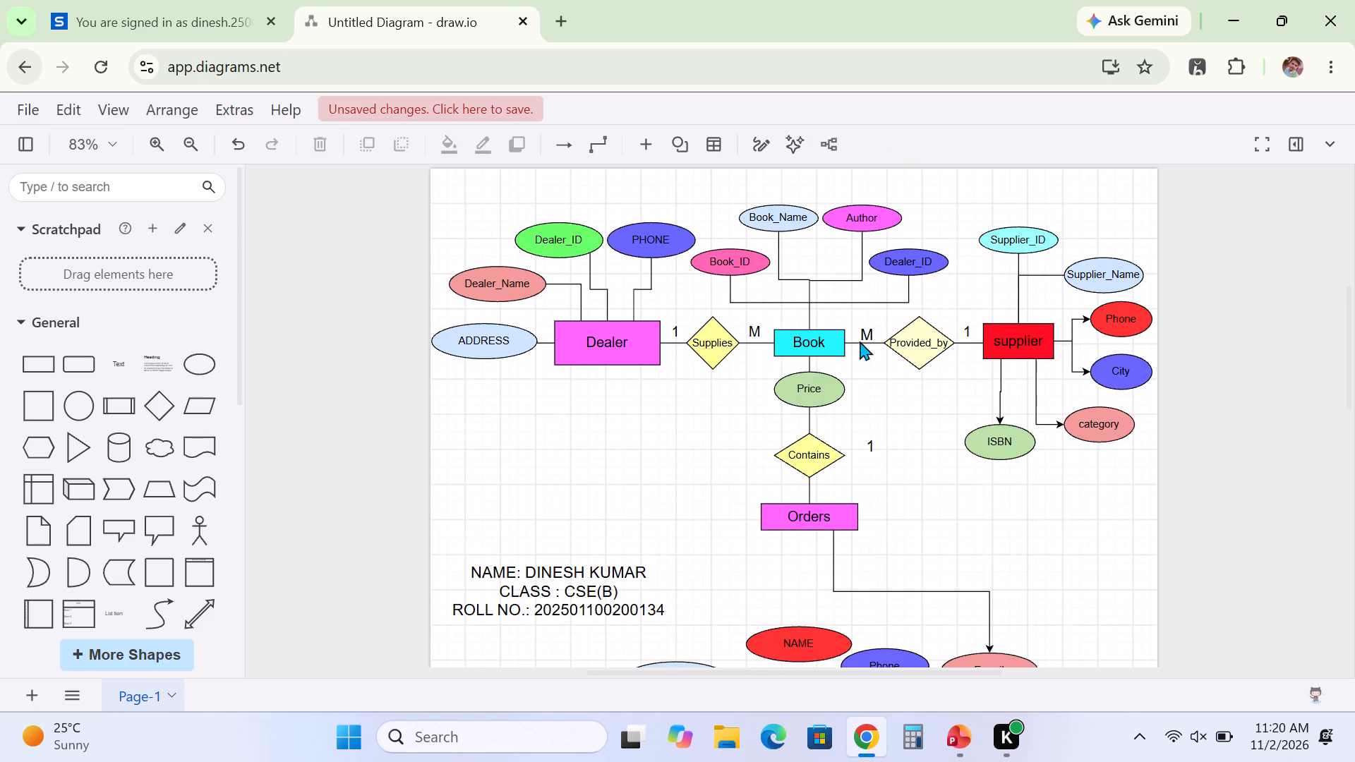
click(833, 574)
right_click(833, 574)
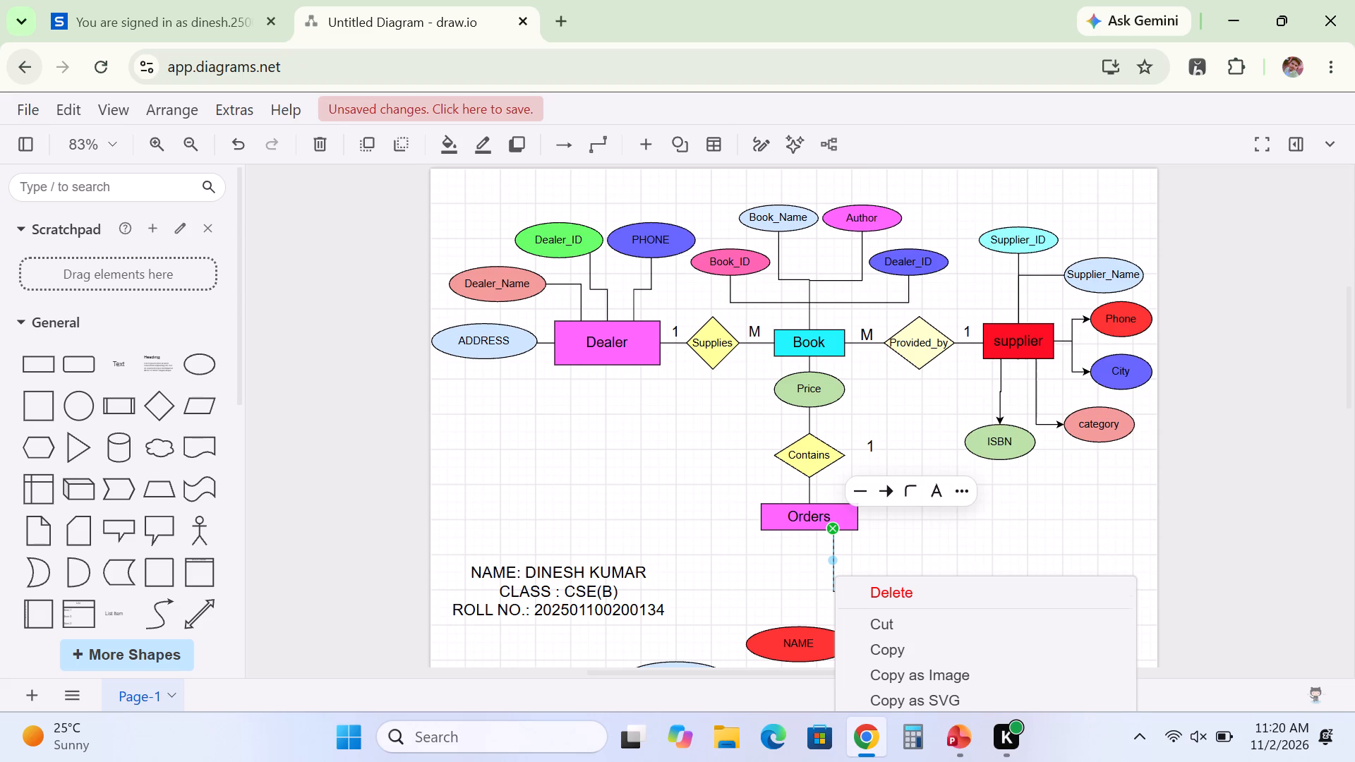
click(918, 140)
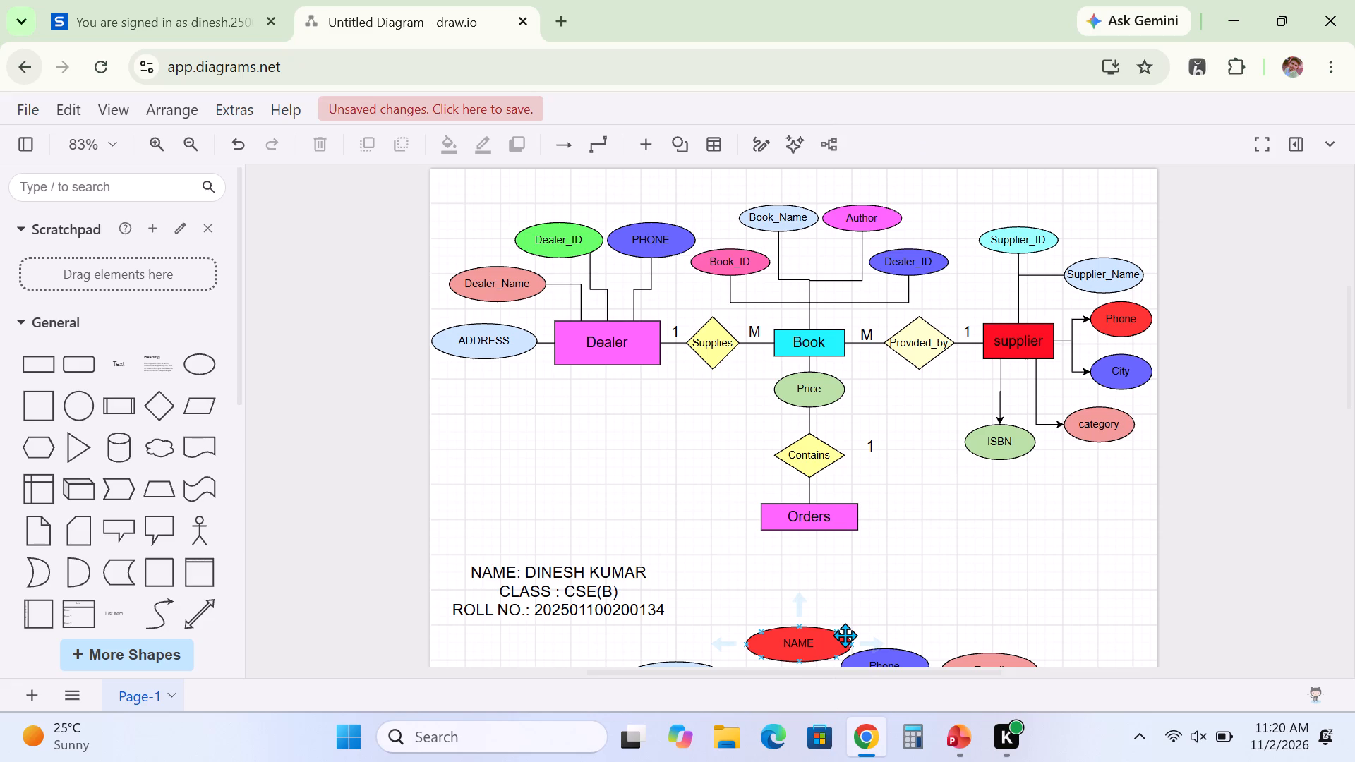
Delete the connectors from the supplier entity to the ISBN and category attributes.
click(996, 387)
right_click(996, 387)
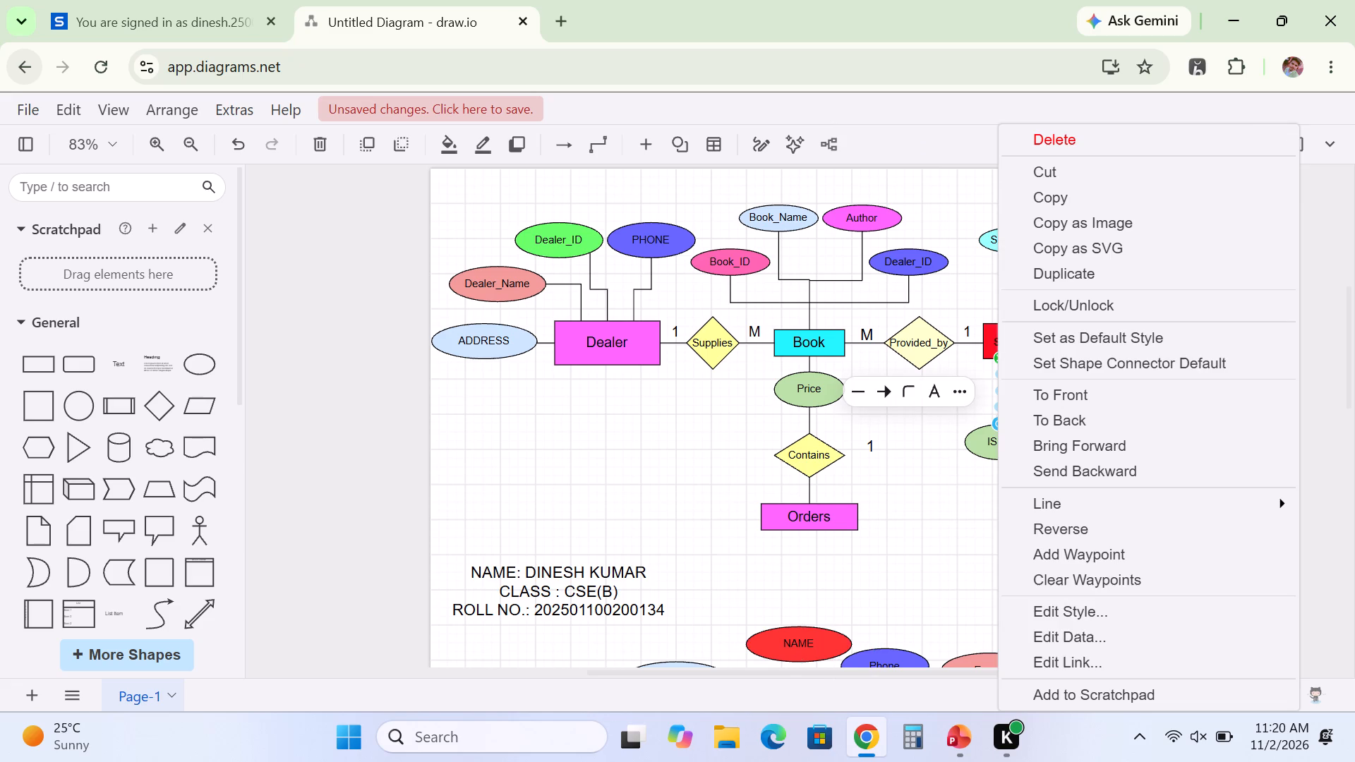
click(1070, 137)
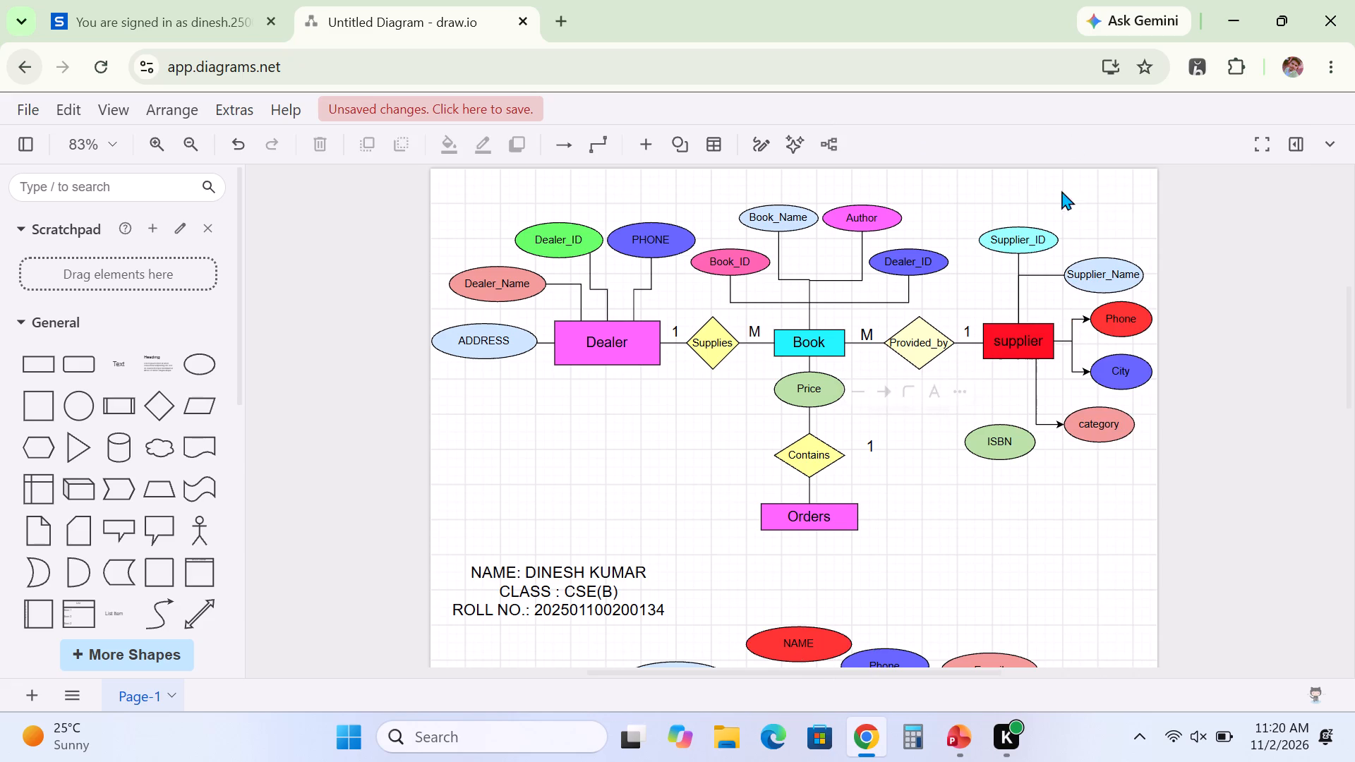
click(1037, 395)
right_click(1037, 395)
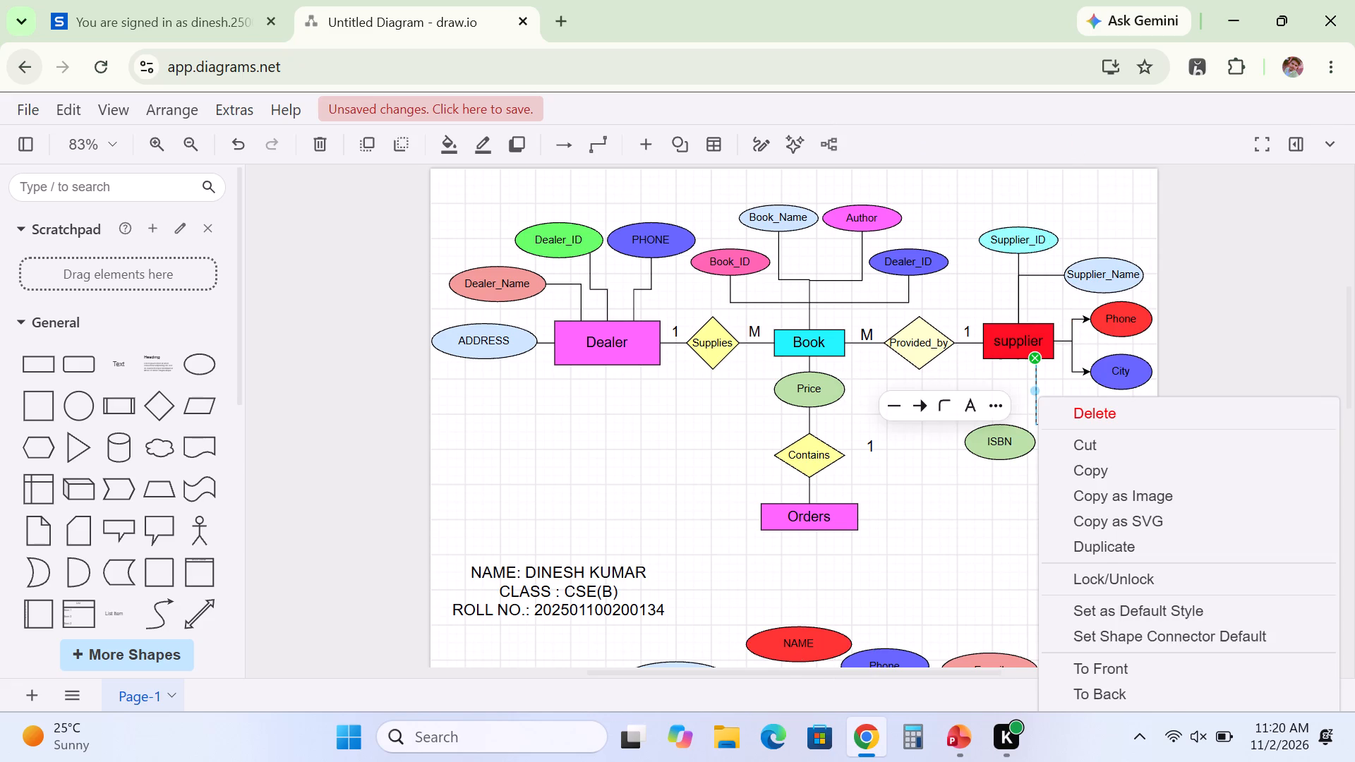
click(1112, 133)
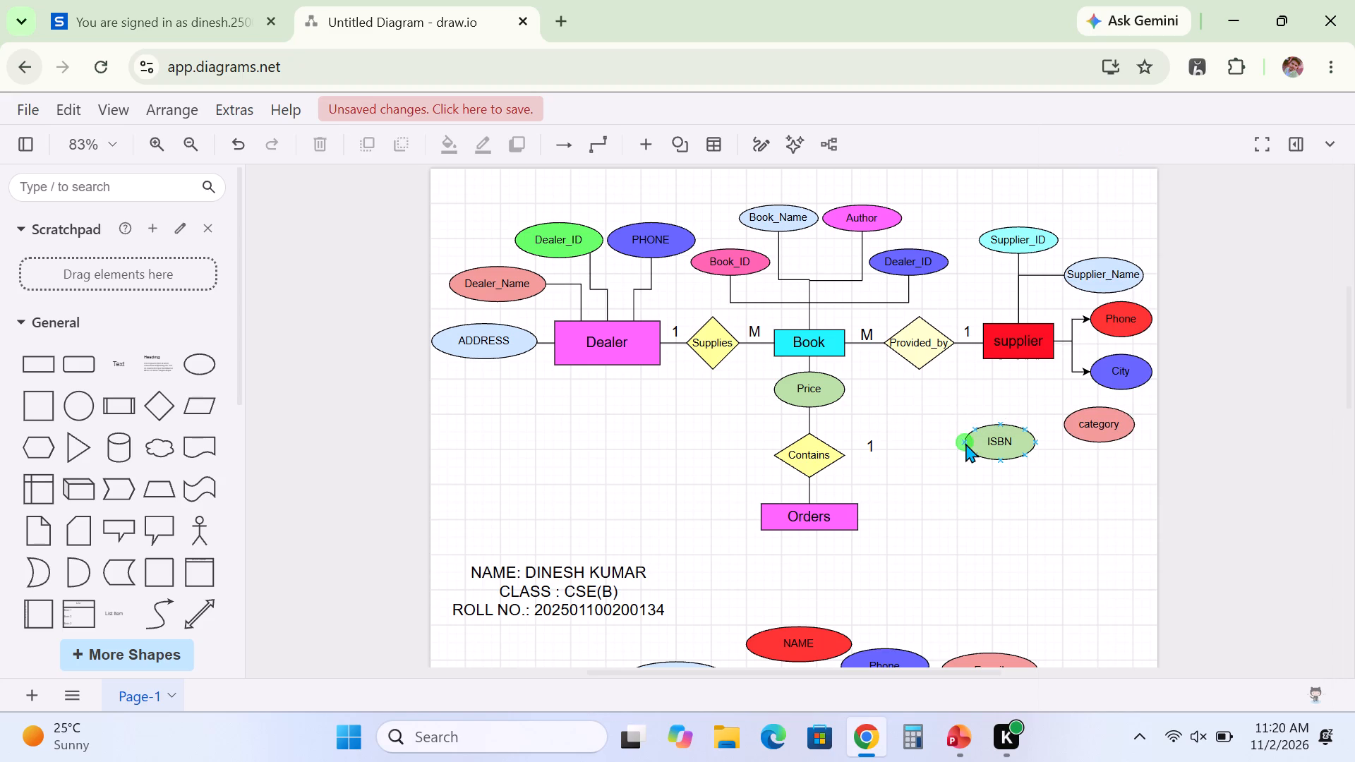
Move the detached ISBN and category attributes into the free area lower down, side by side, away from the supplier entity.
drag(999, 437, 1012, 565)
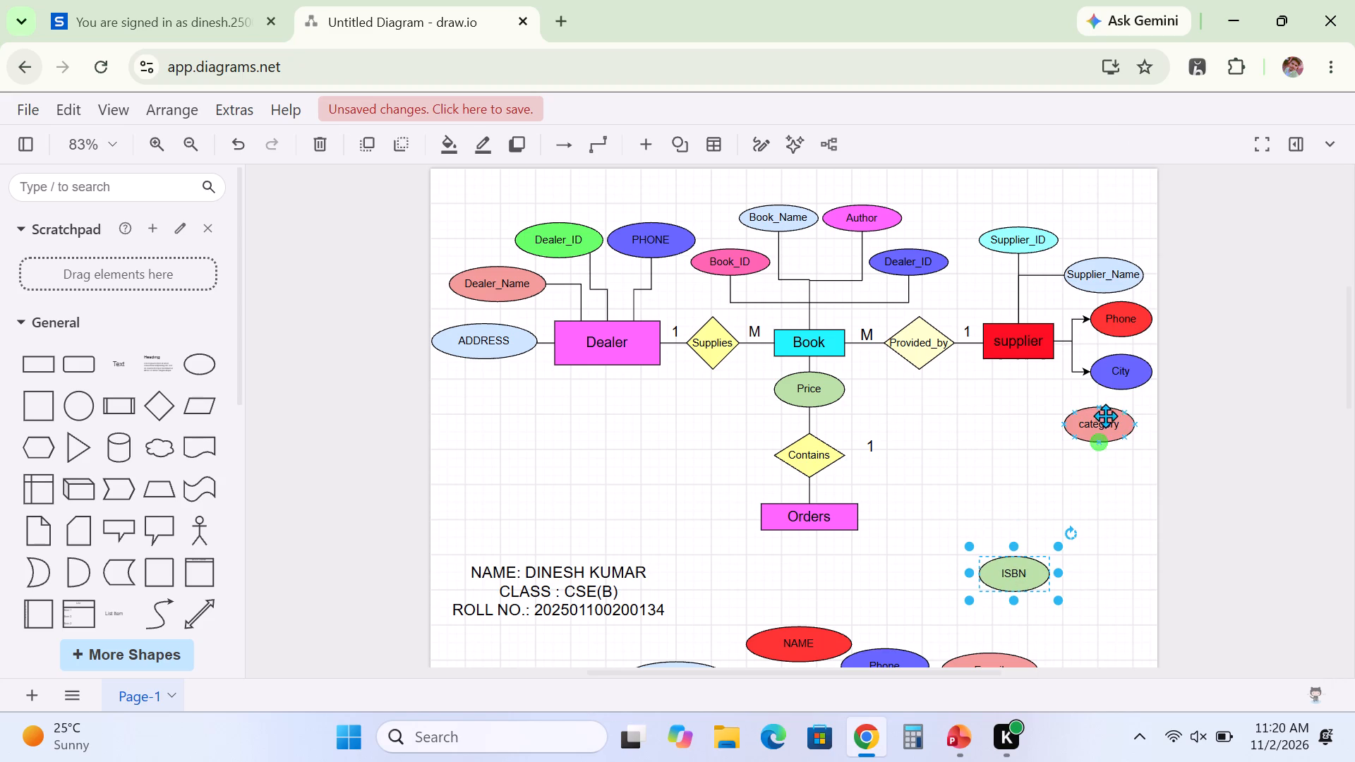
drag(1106, 427, 1098, 581)
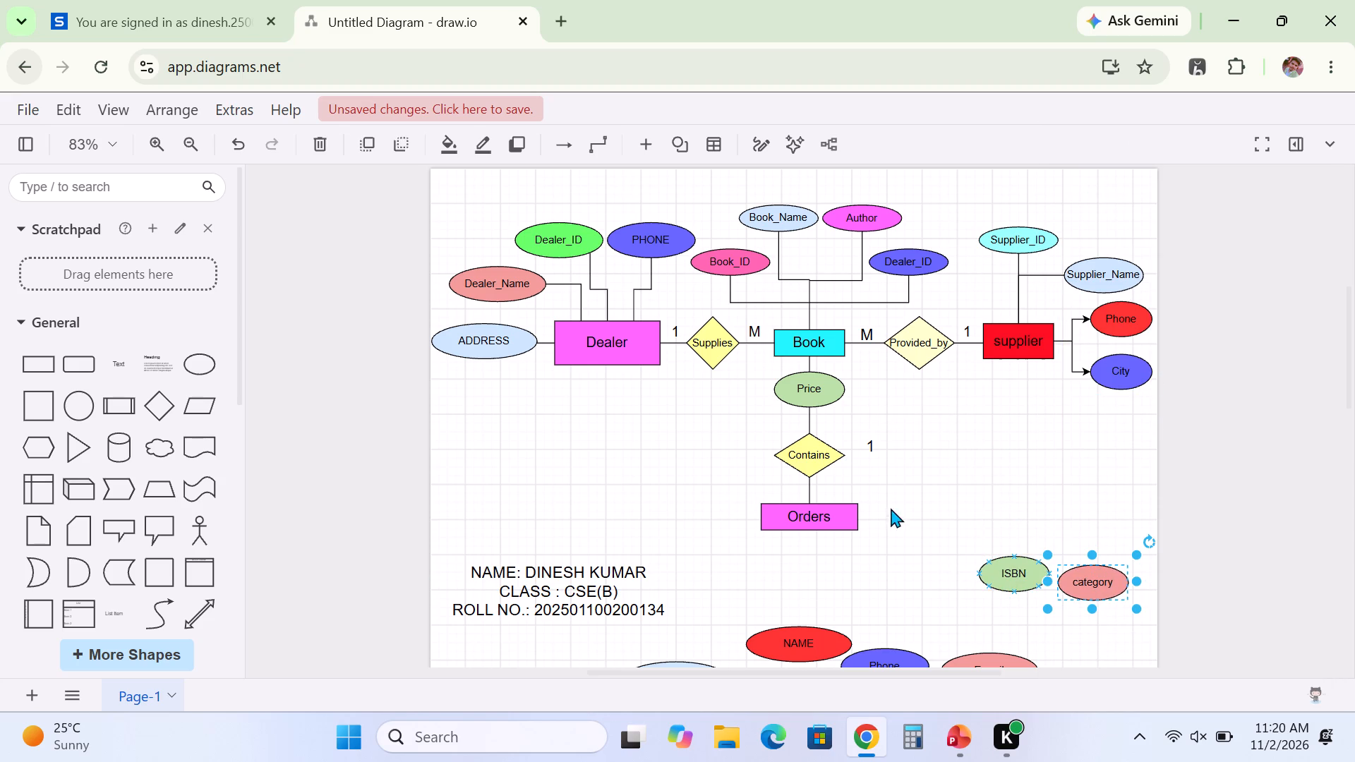
Duplicate the Orders entity and place the copy directly below the original, with a gap between them.
click(824, 517)
right_click(824, 517)
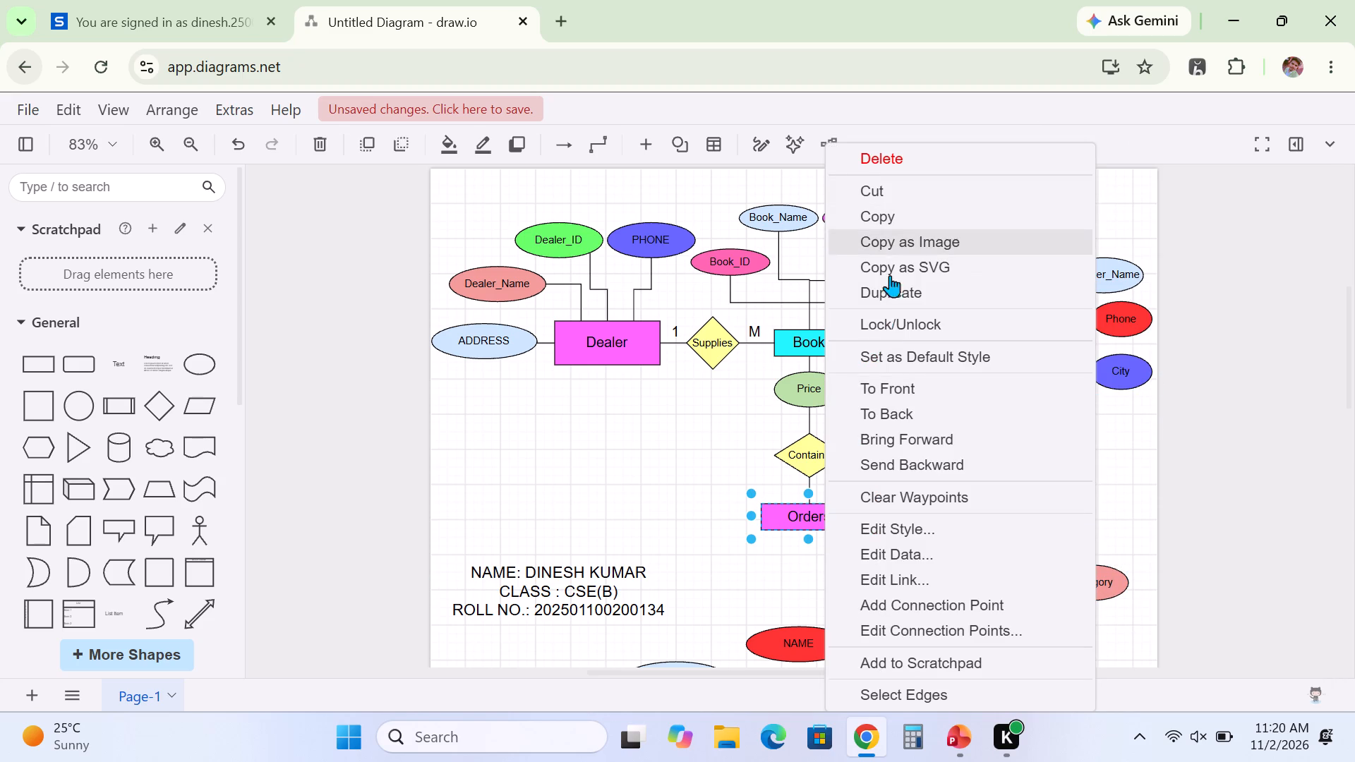
click(903, 292)
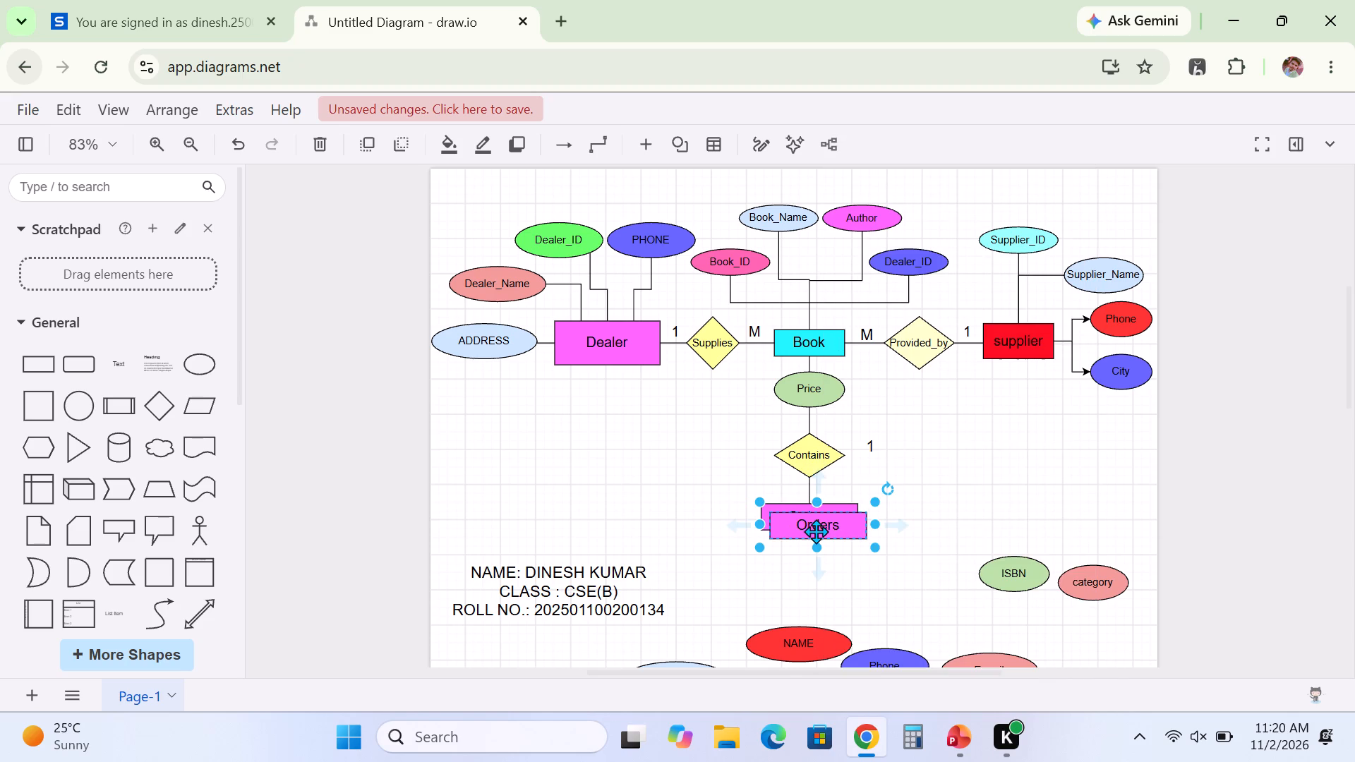
drag(818, 531, 814, 598)
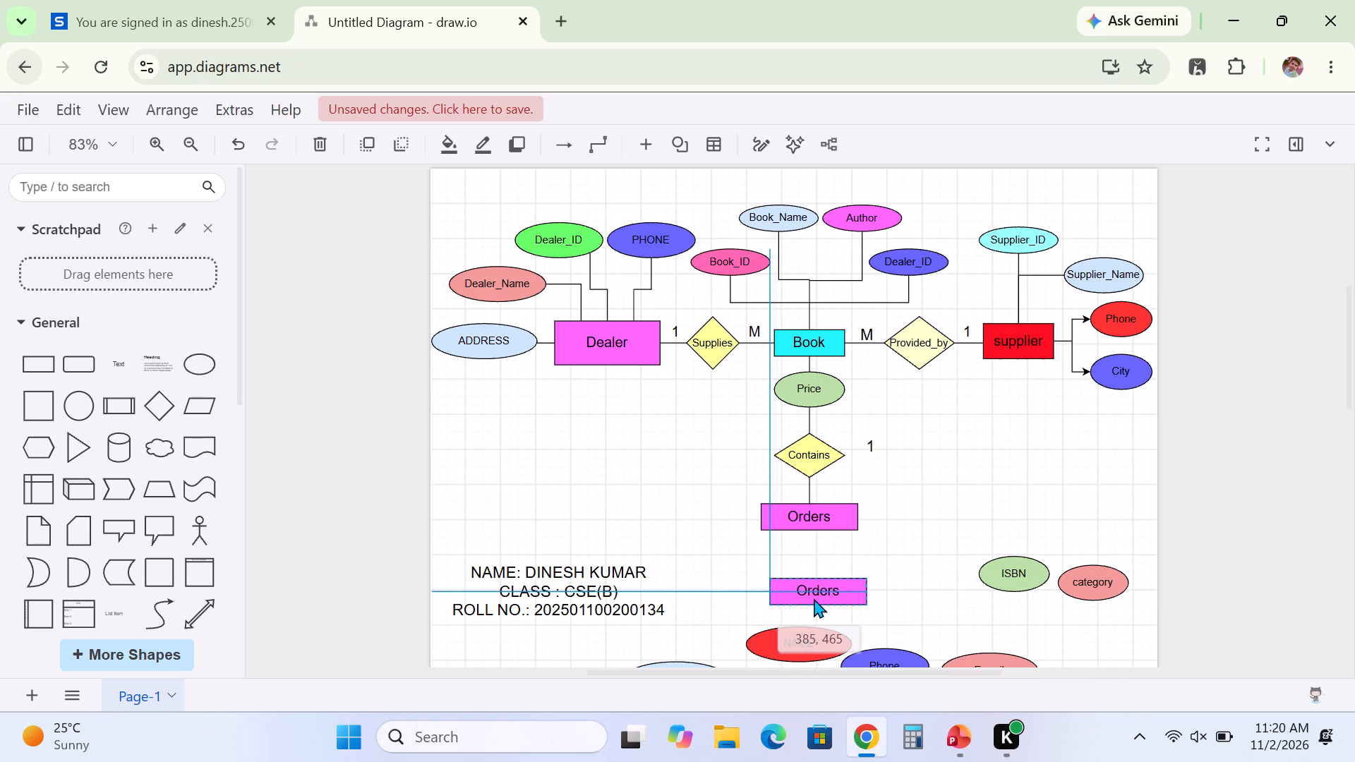
drag(814, 598, 810, 612)
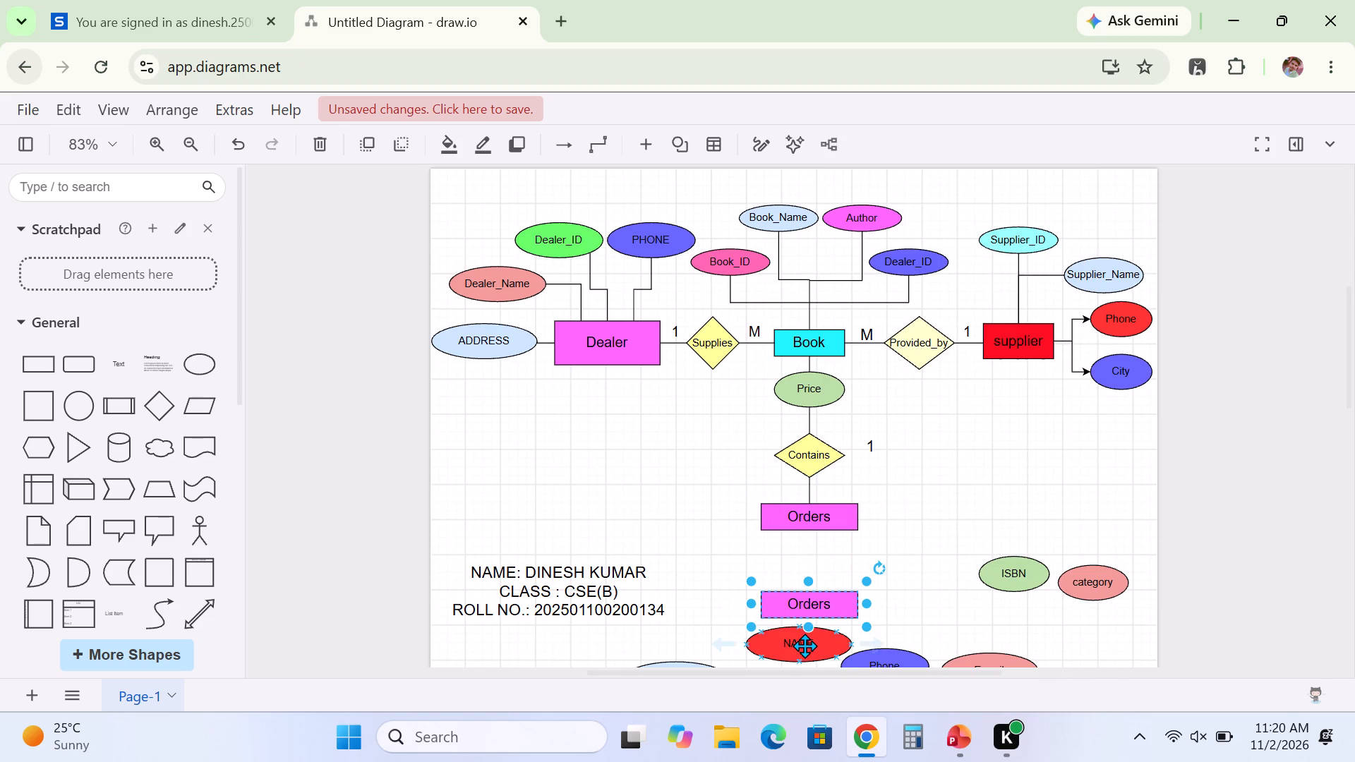
Move the red NAME attribute away from the Orders copy to beneath the student details text.
drag(805, 646, 572, 651)
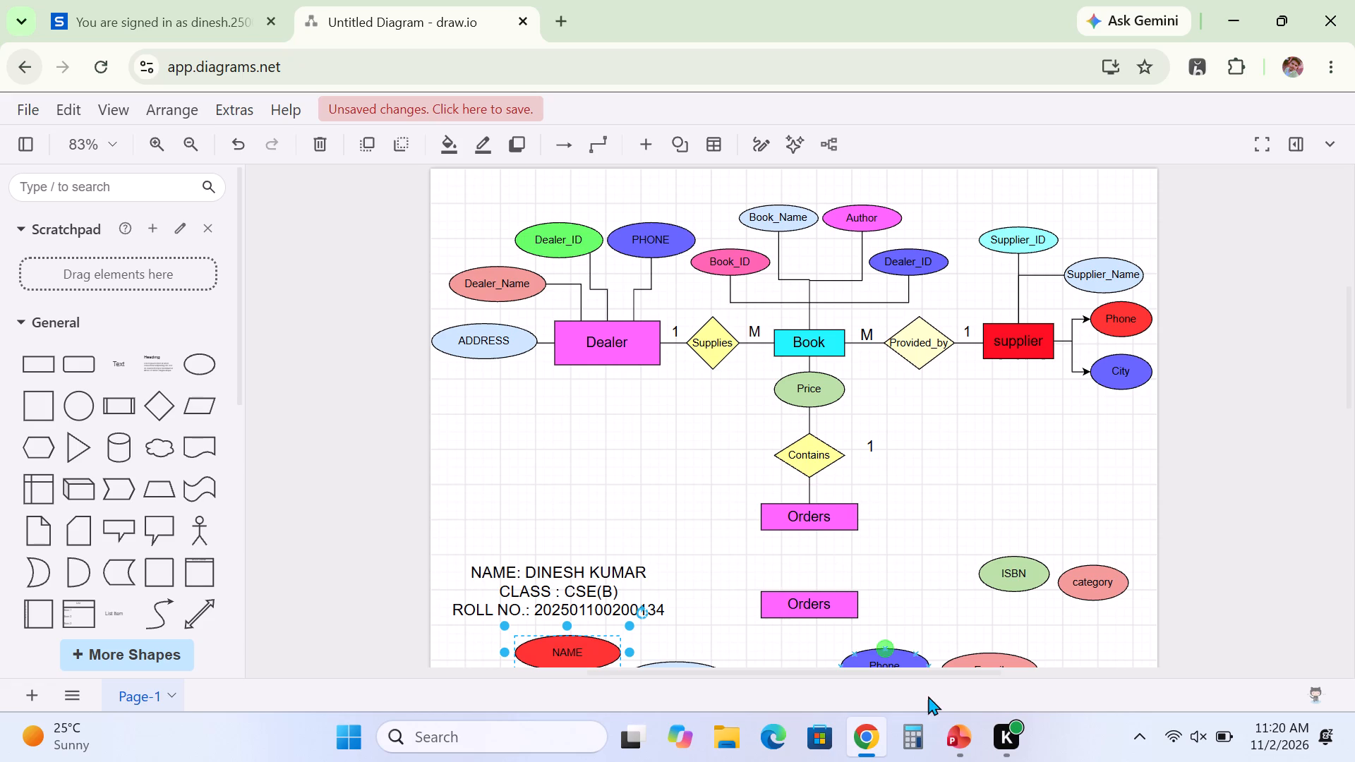
Duplicate the Contains relationship, centre the copy below the upper Orders entity, and shift the lower Orders copy down to make room.
click(952, 727)
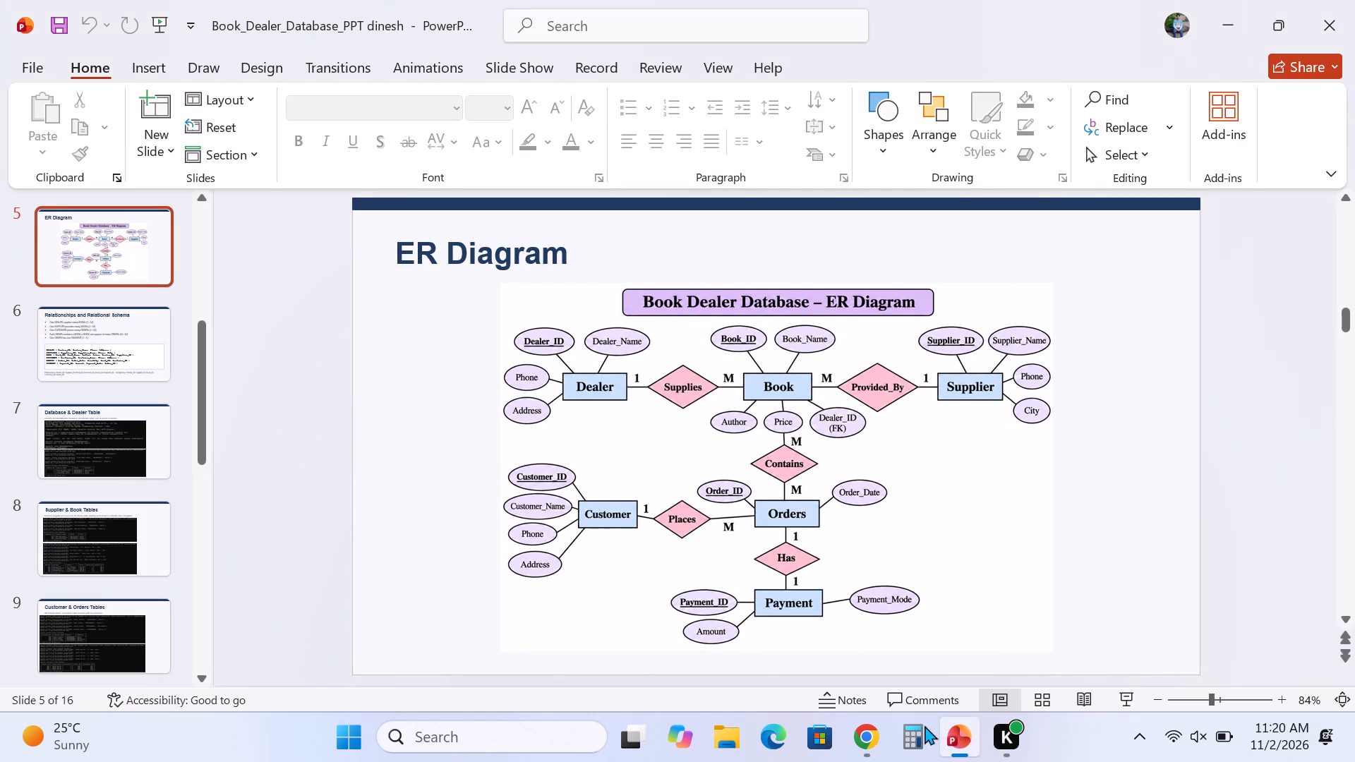
click(856, 728)
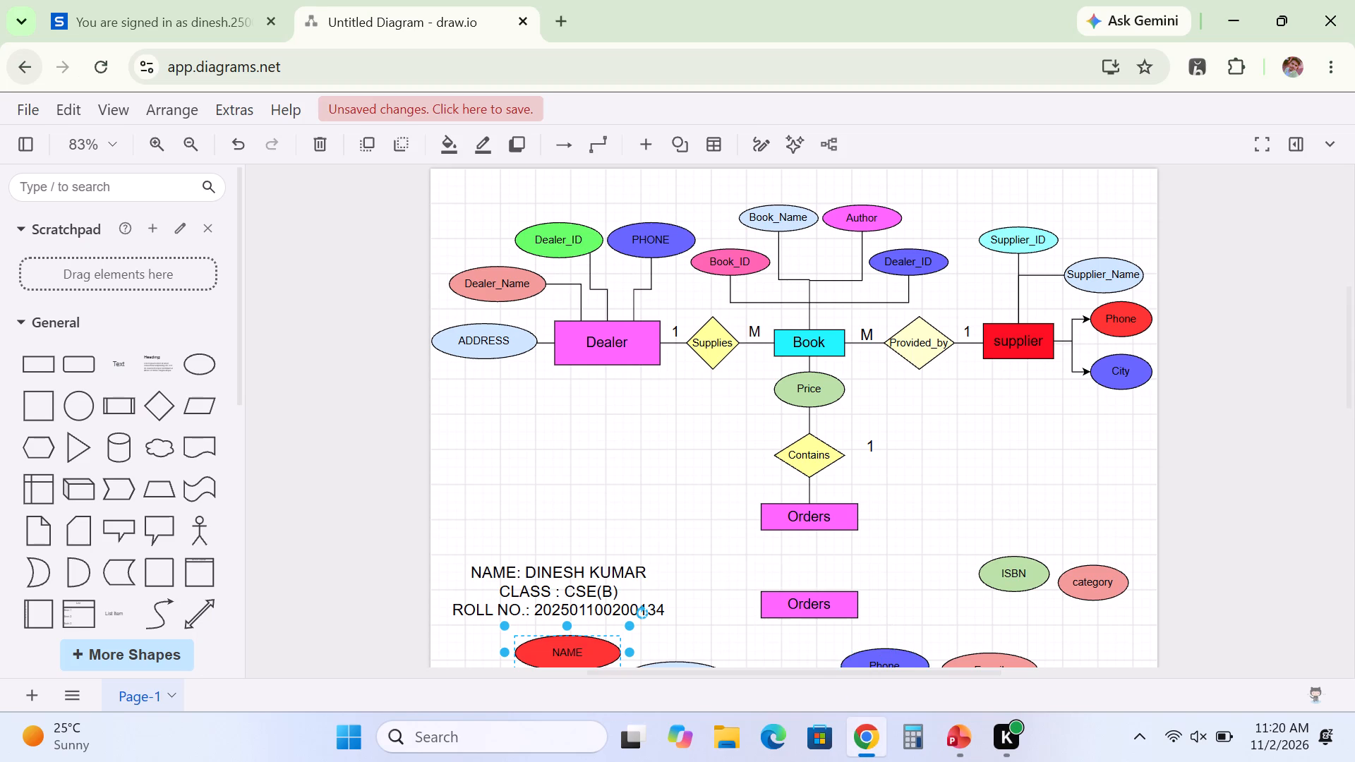
click(819, 456)
right_click(819, 456)
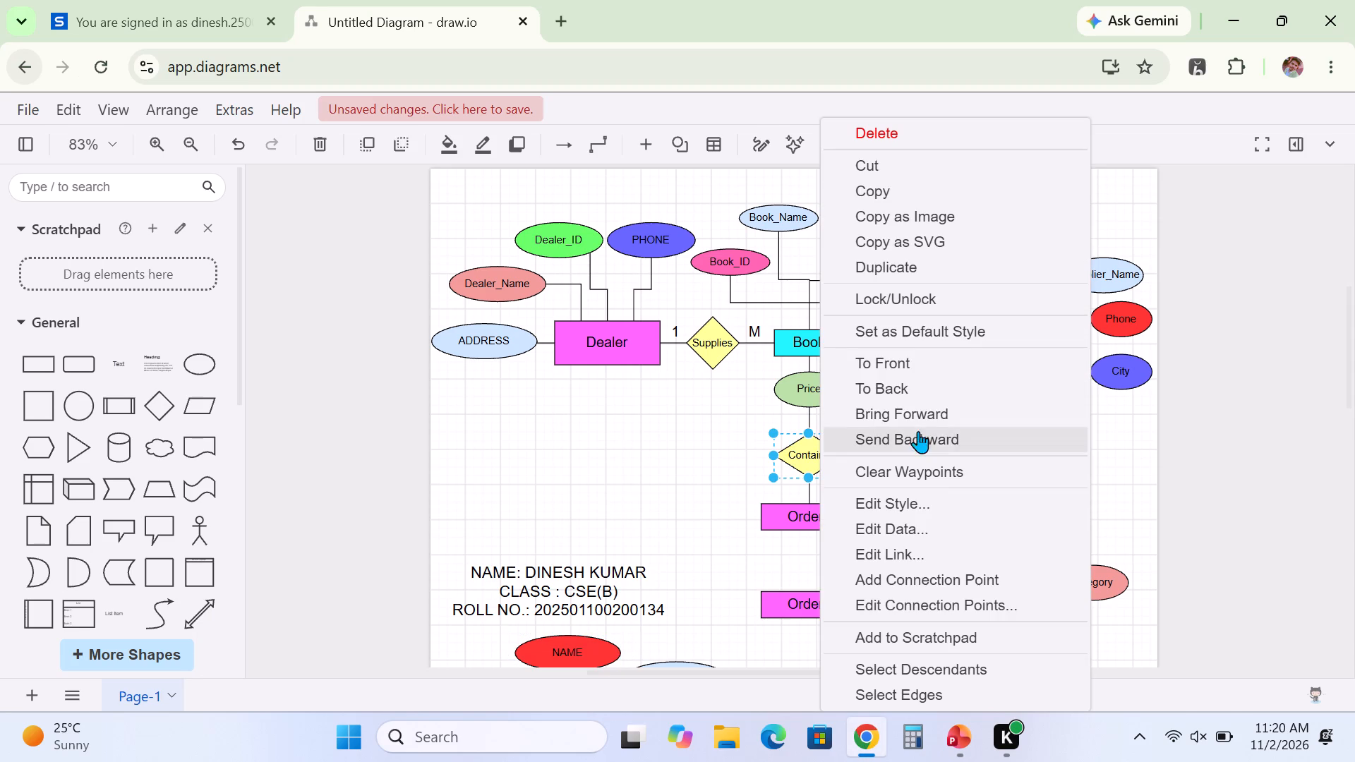
click(911, 269)
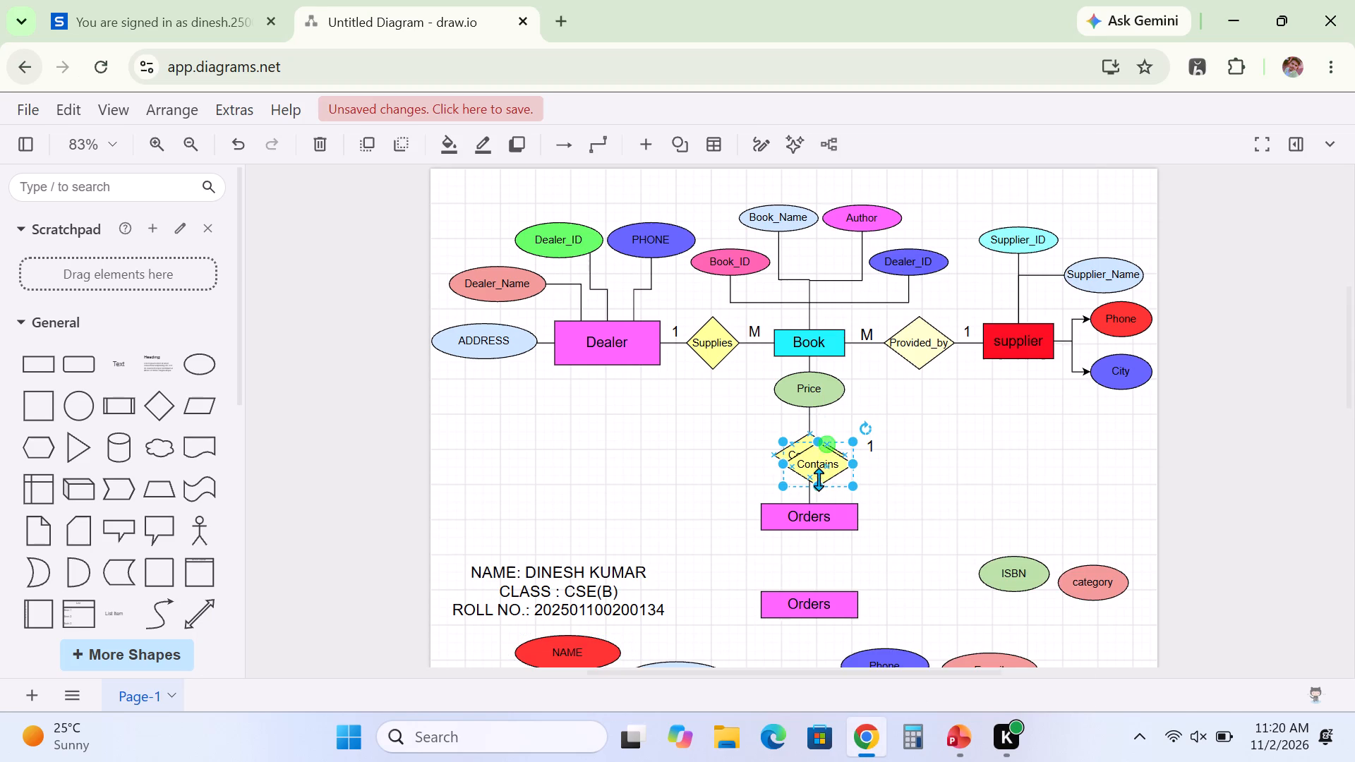
drag(820, 471, 819, 574)
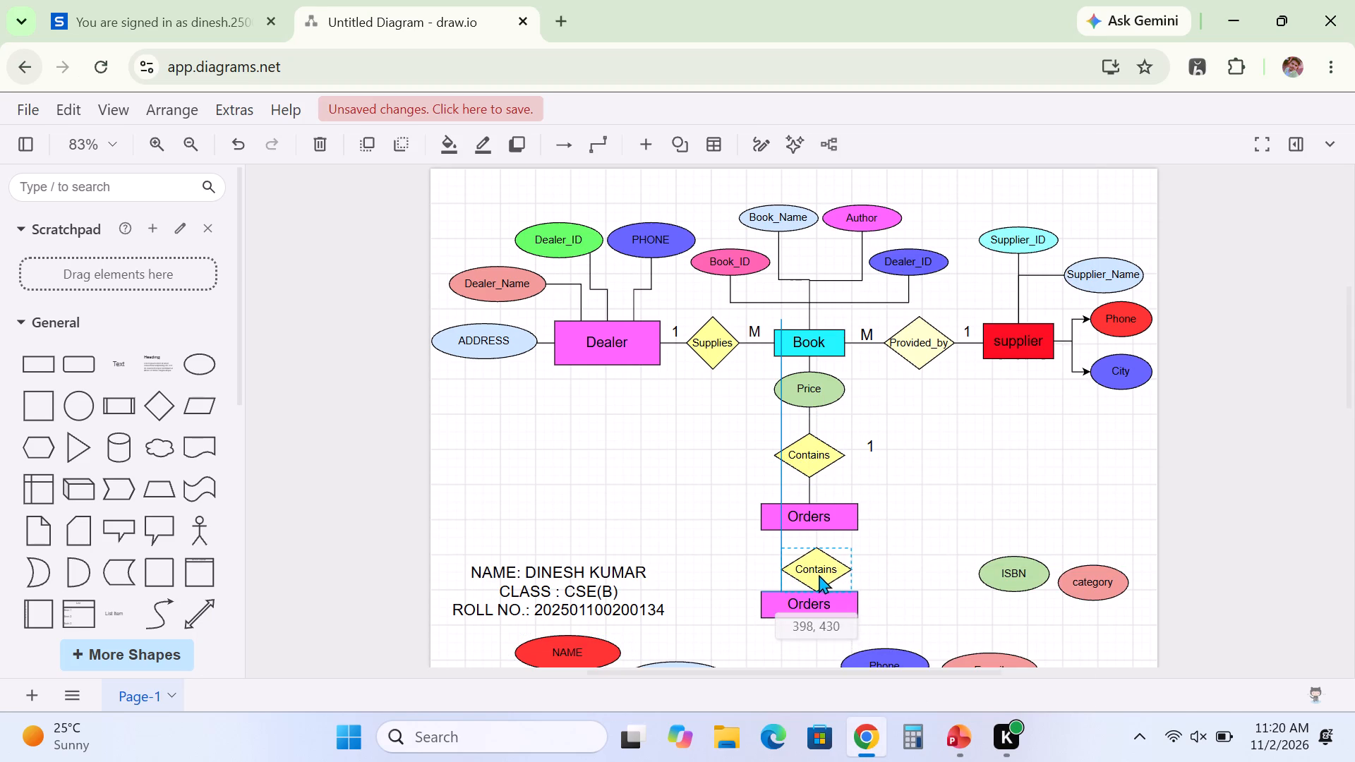
drag(819, 574, 813, 574)
drag(822, 610, 822, 628)
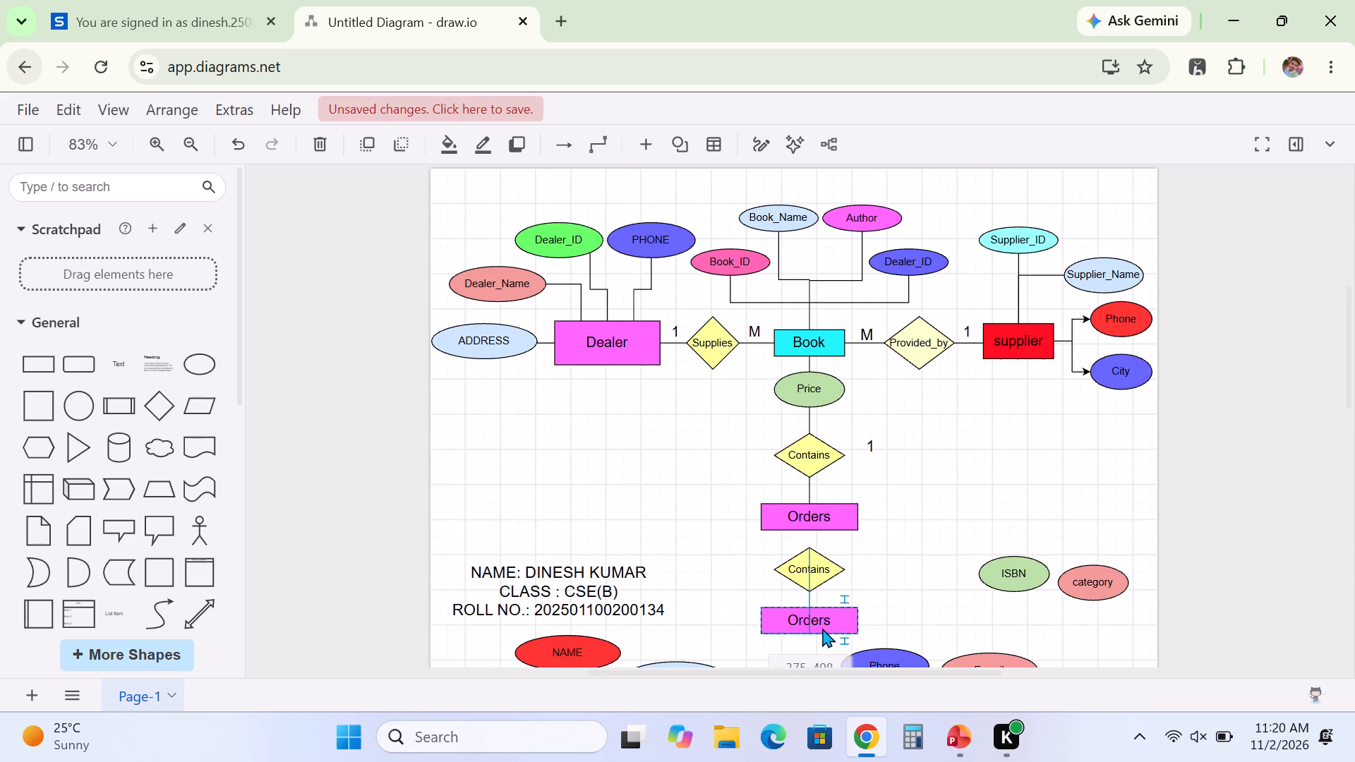
drag(822, 628, 823, 634)
Rename the duplicated relationship diamond between the two Orders entities as Has.
double_click(810, 569)
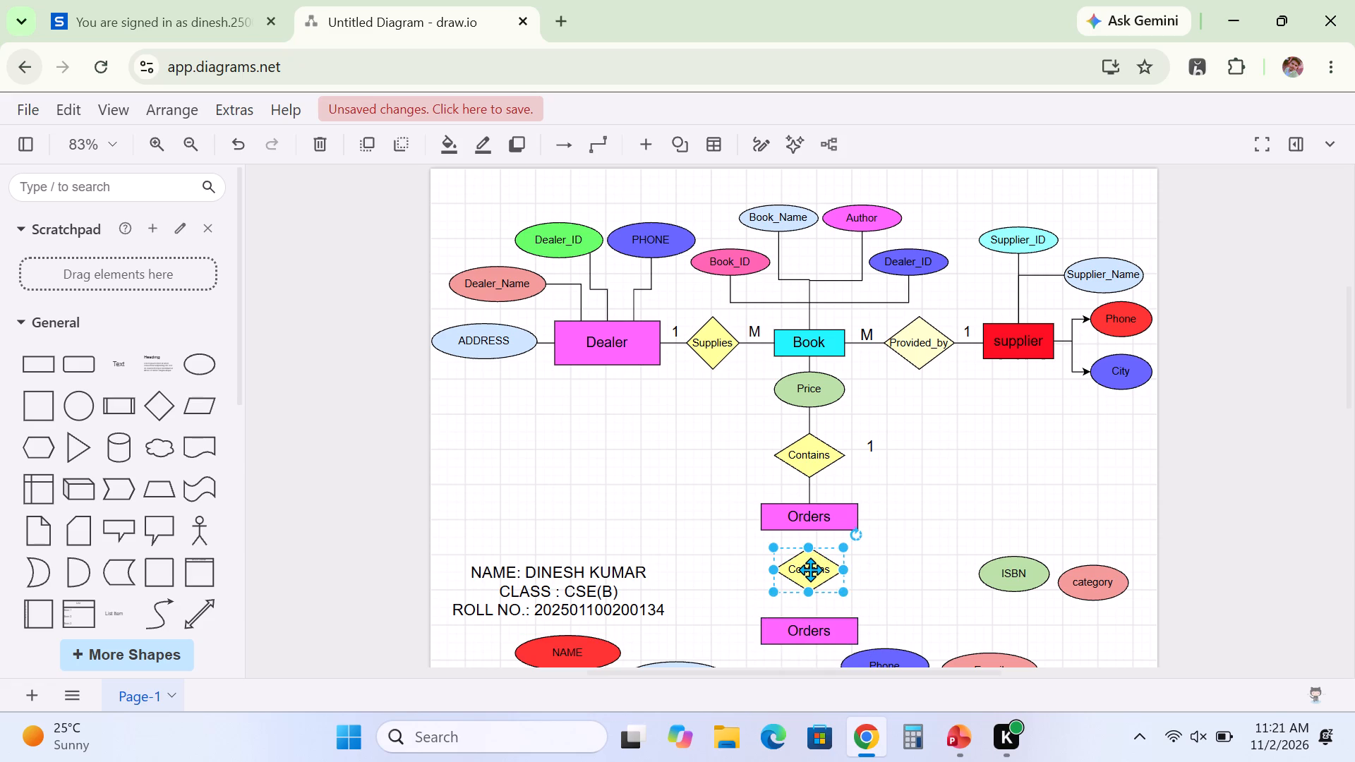
key(BackSpace)
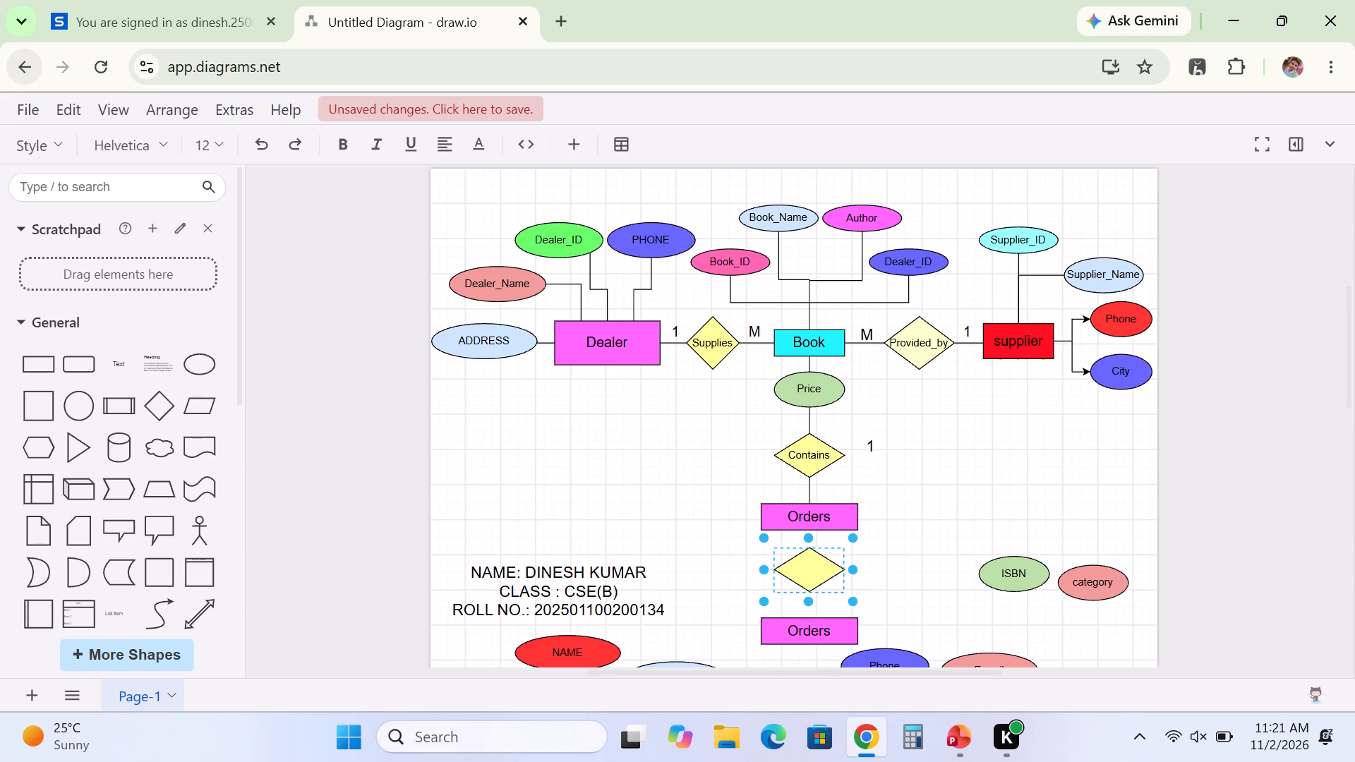
text(has)
key(BackSpace)
key(BackSpace)
key(BackSpace)
text(Has)
click(933, 519)
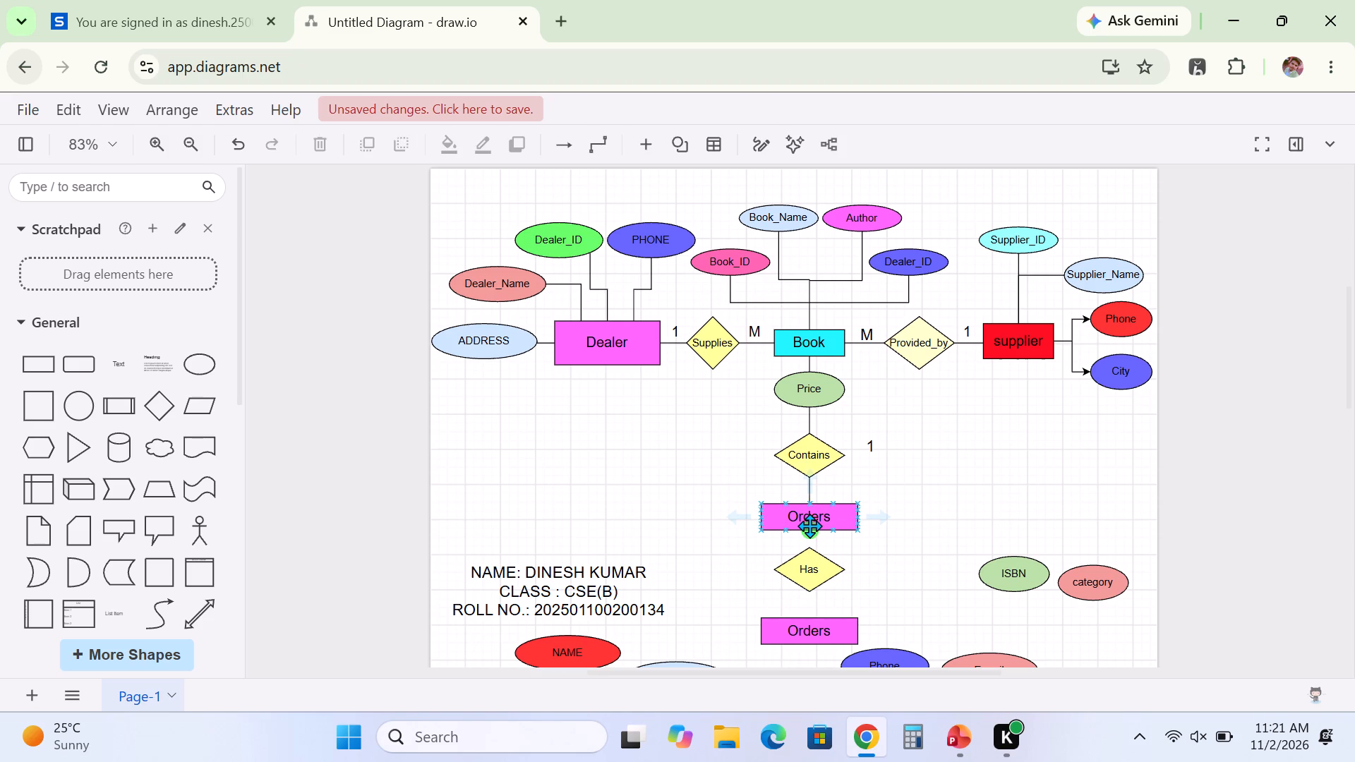
Connect the upper Orders entity to the Has relationship with a straight line without an arrowhead.
drag(809, 526, 809, 554)
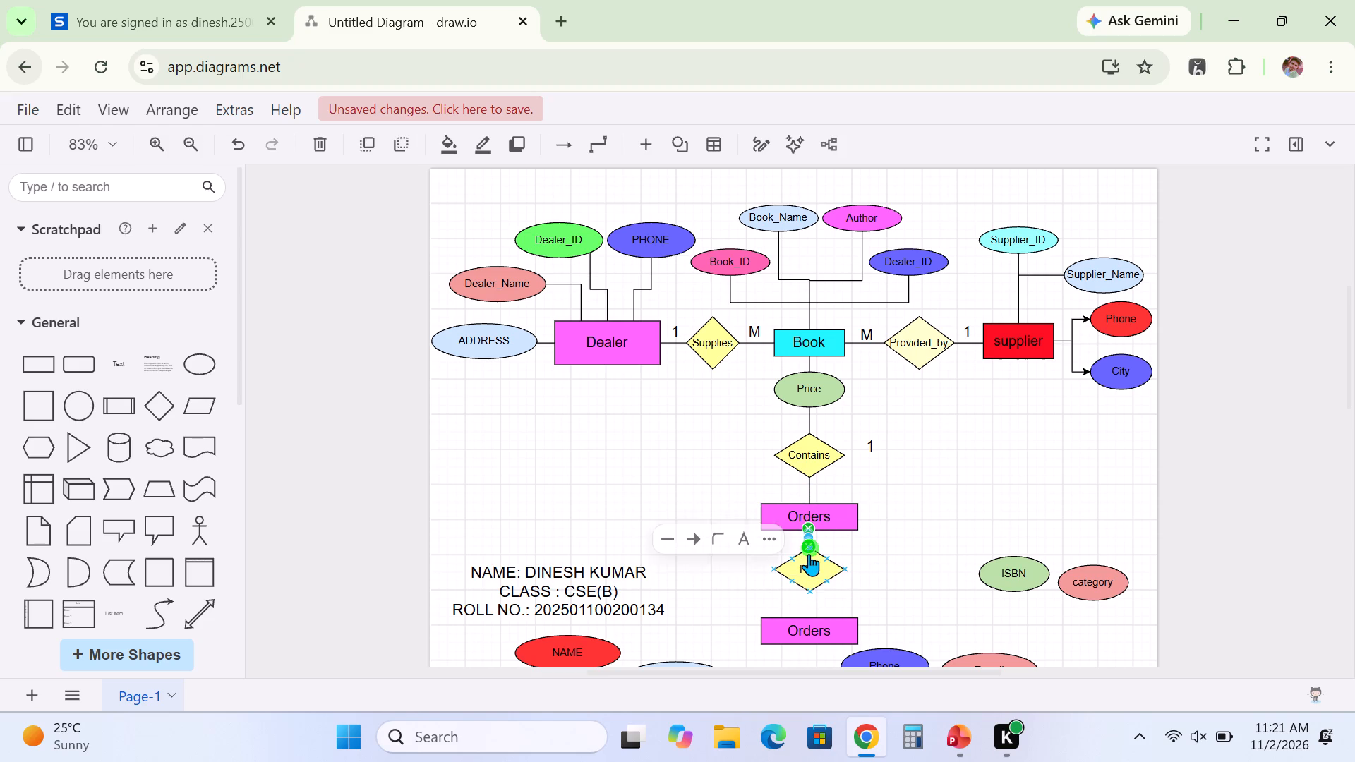
click(694, 539)
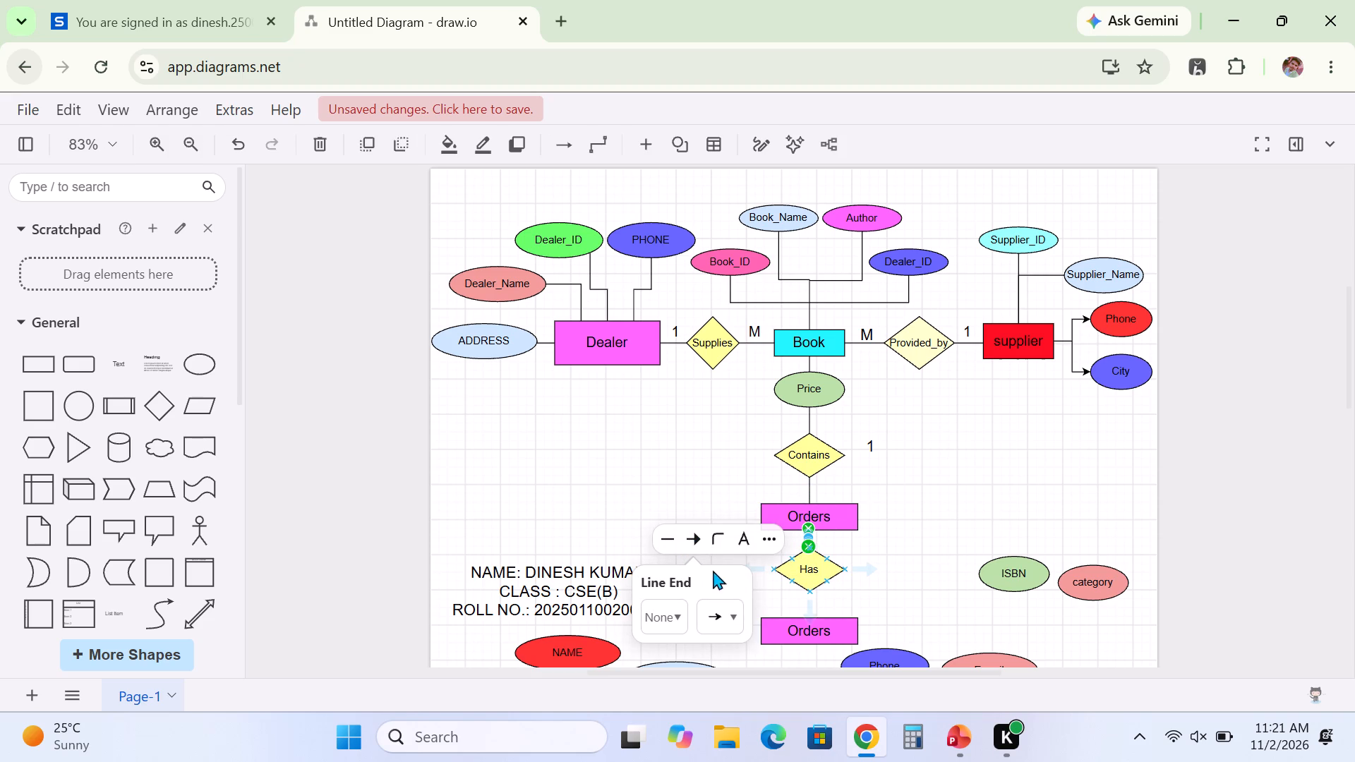
click(718, 613)
click(716, 346)
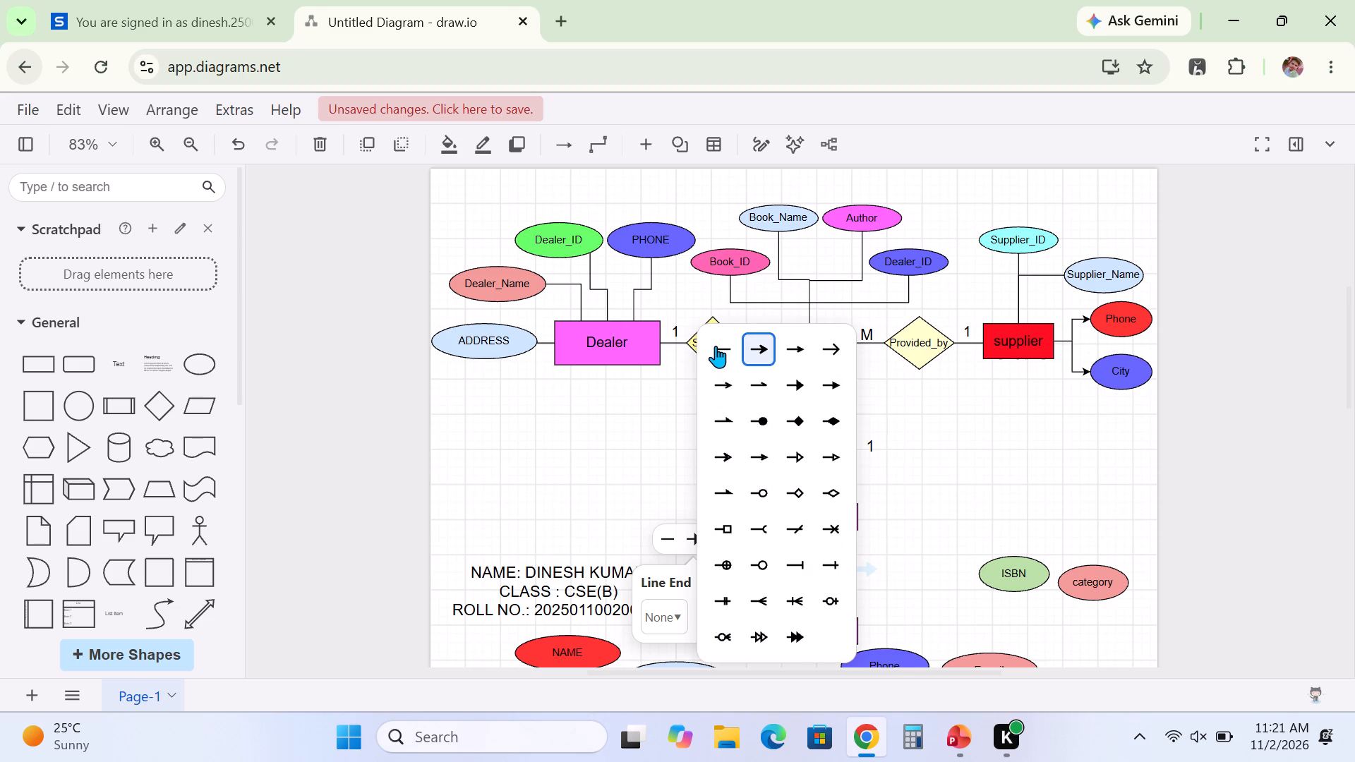
click(945, 446)
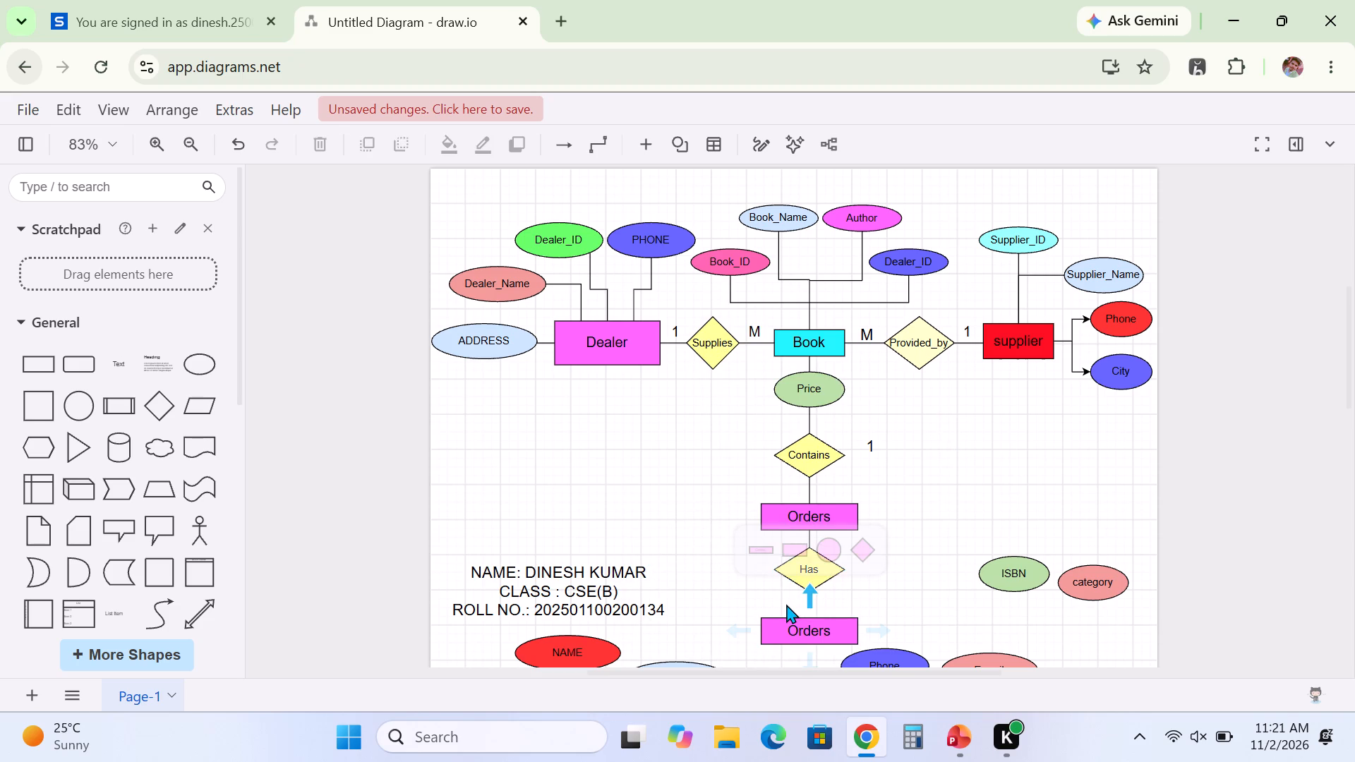
click(755, 592)
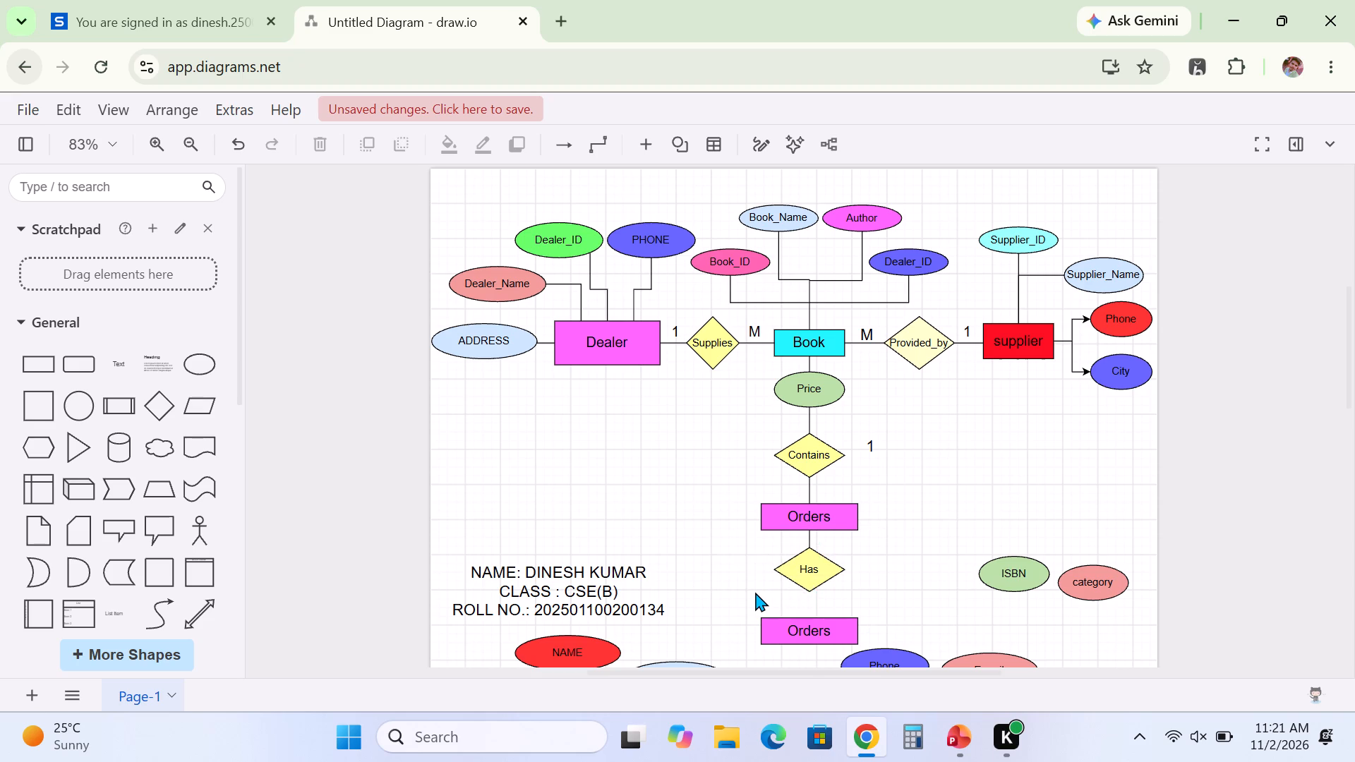
Connect the Has relationship to the lower Orders copy with a line without an arrowhead.
drag(809, 591, 812, 621)
drag(812, 621, 812, 628)
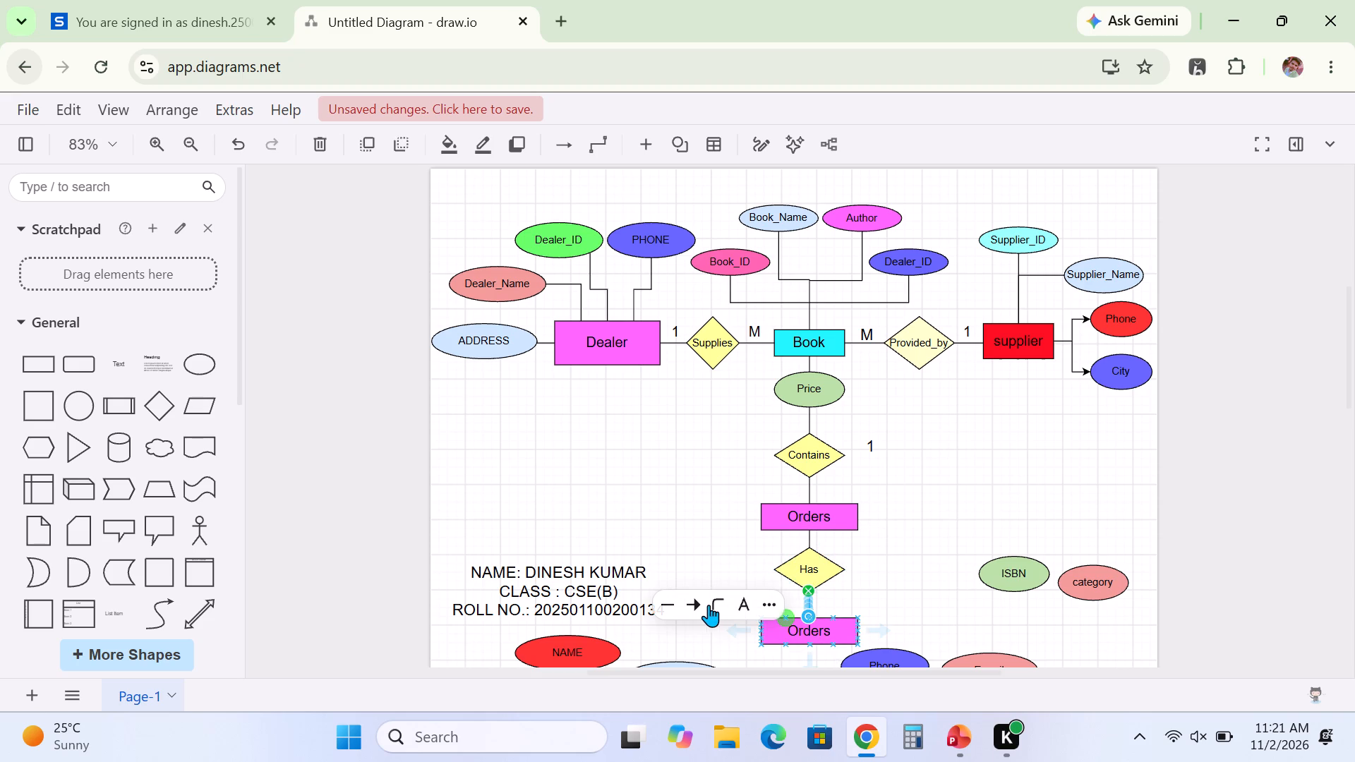
click(698, 604)
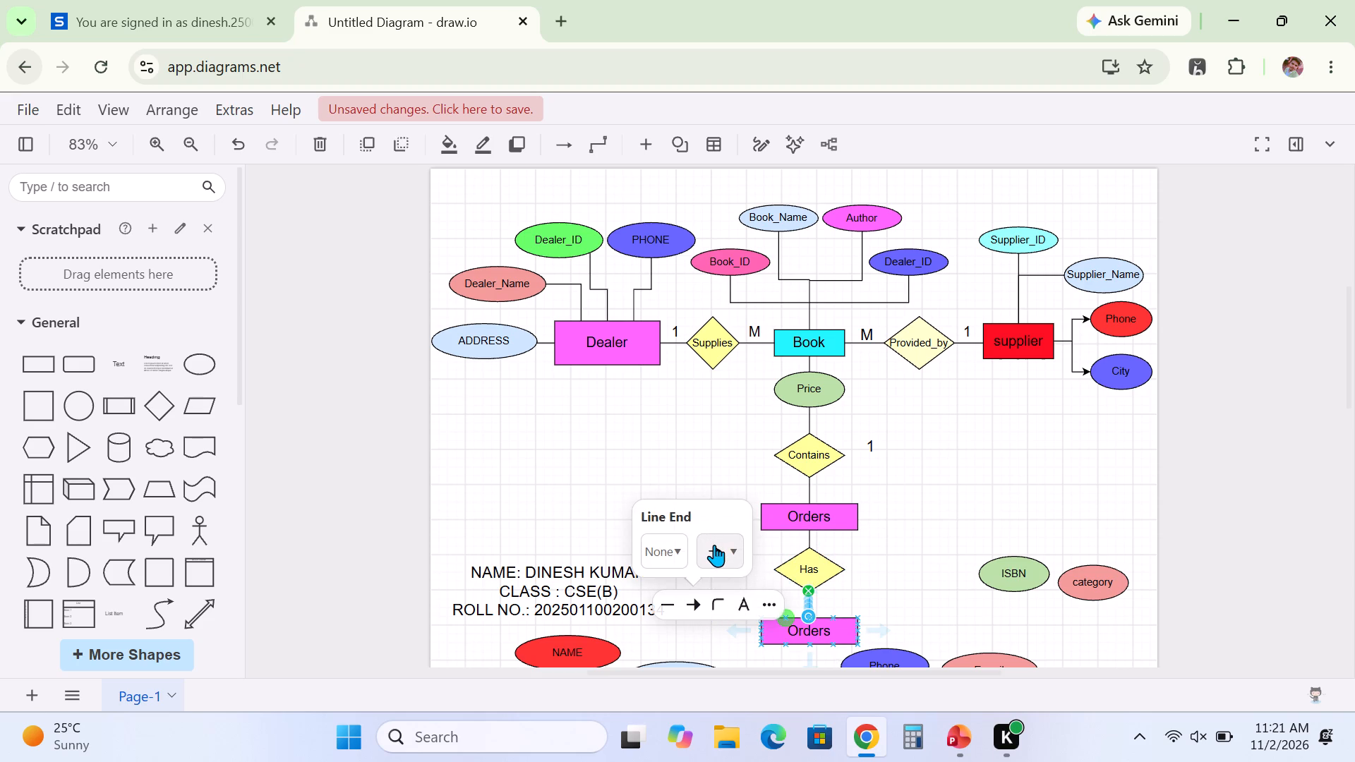
click(714, 545)
click(722, 357)
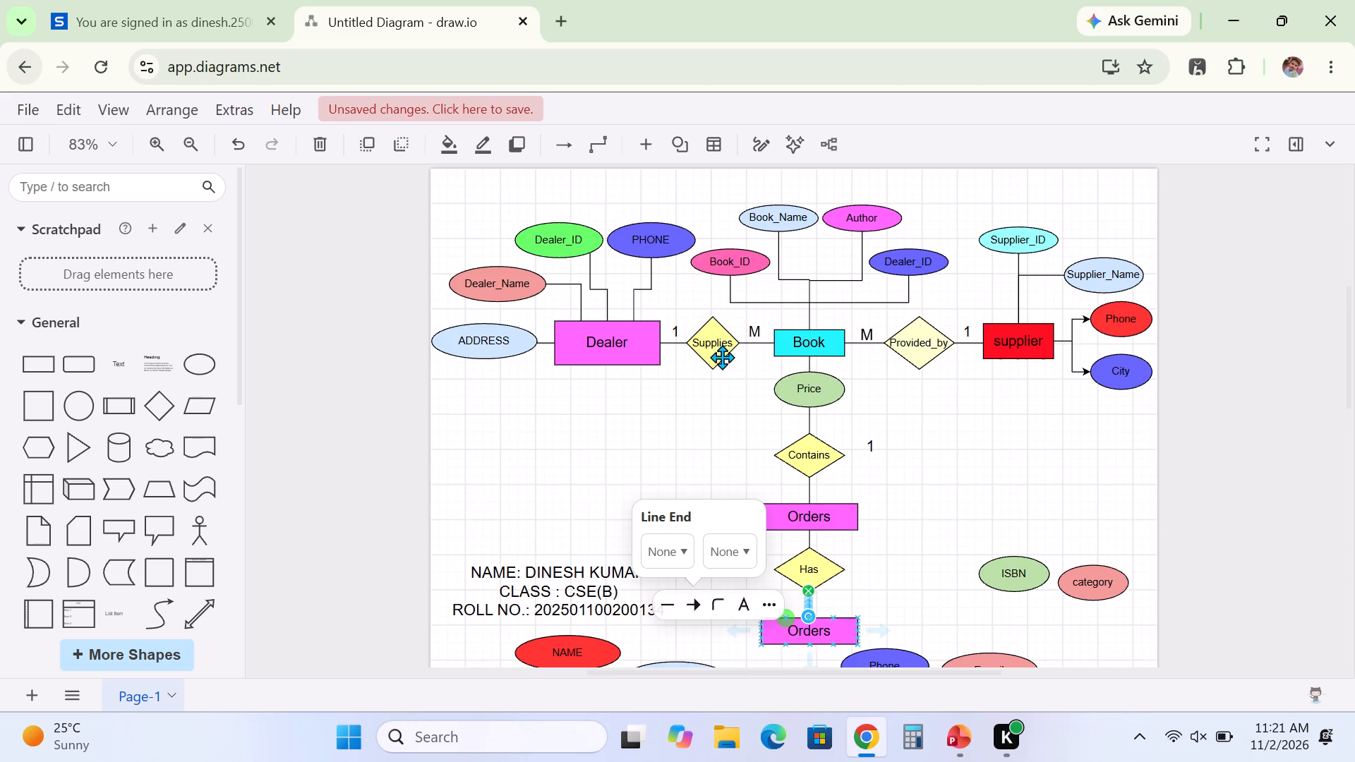
click(924, 457)
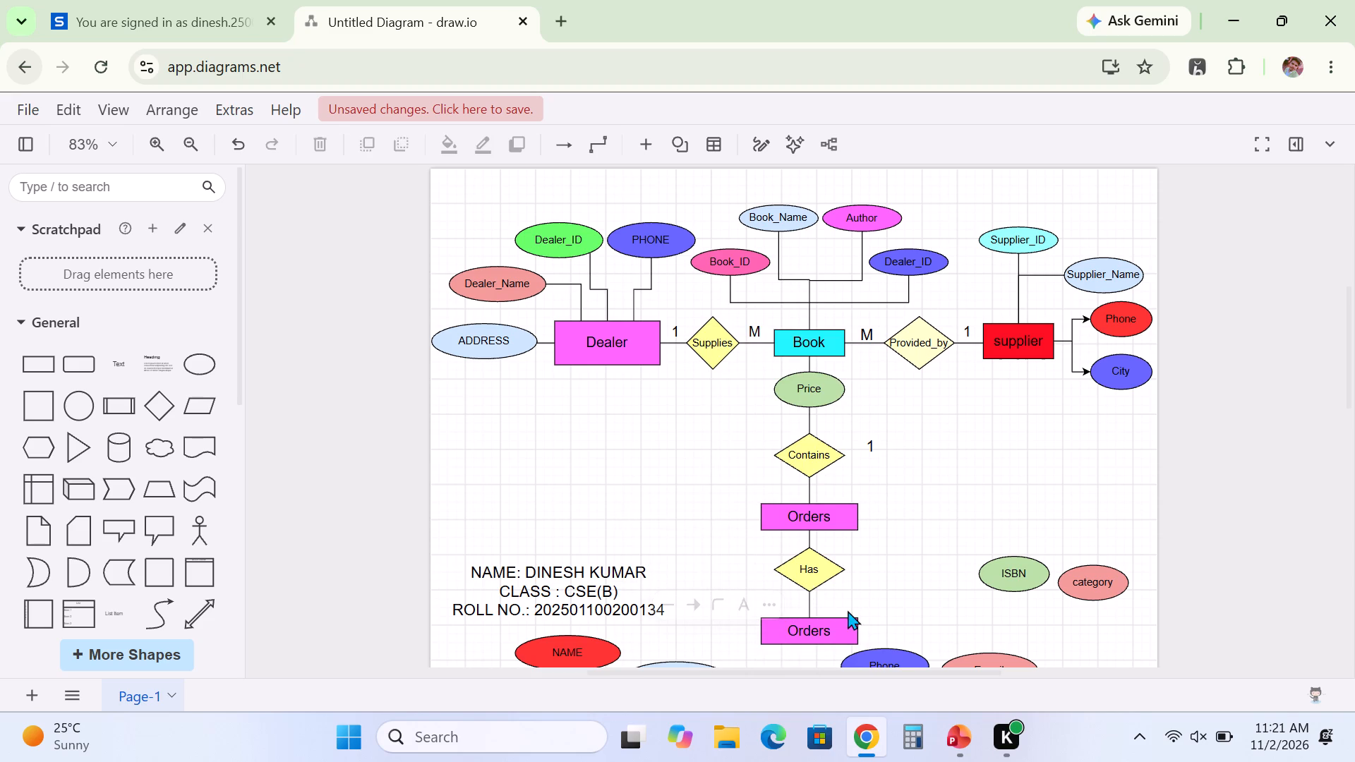
Rename the lower Orders copy as Payment.
double_click(815, 629)
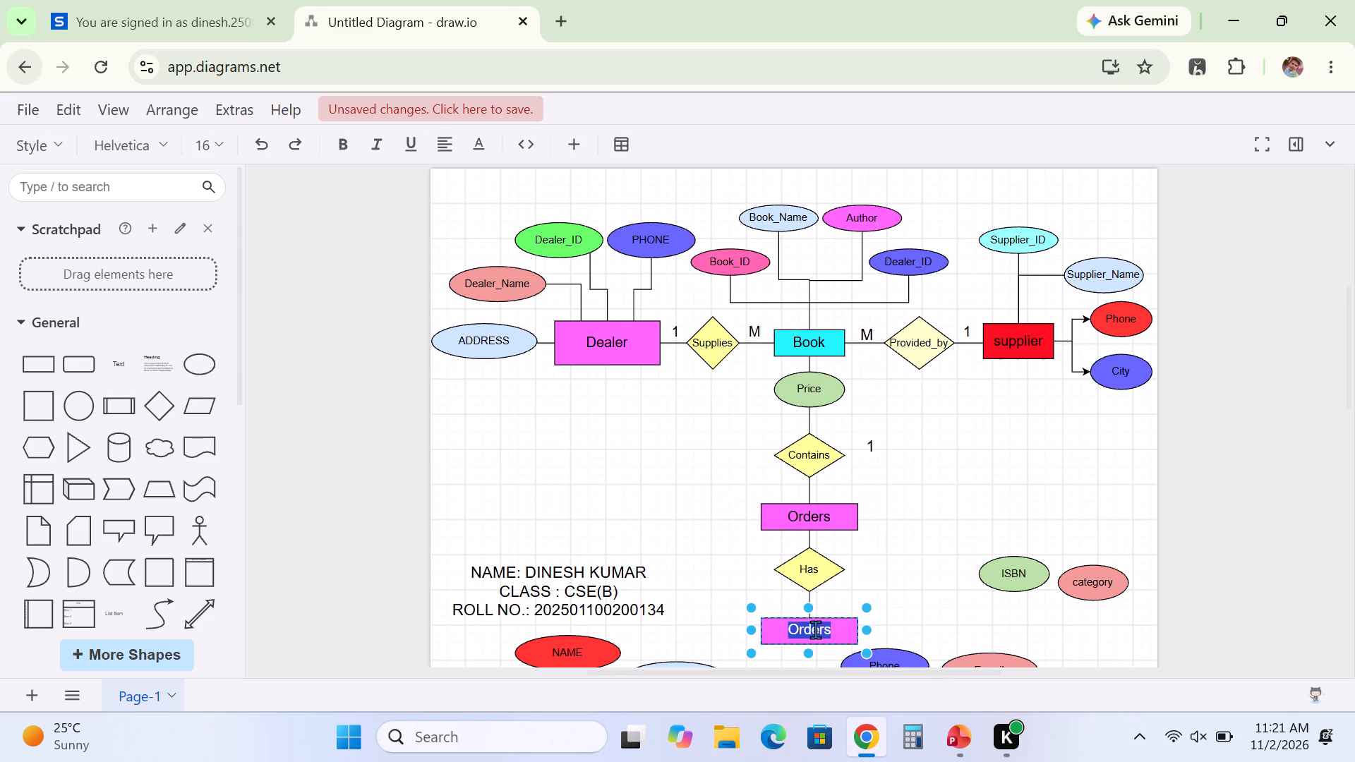
key(BackSpace)
text(pay)
key(BackSpace)
key(BackSpace)
key(BackSpace)
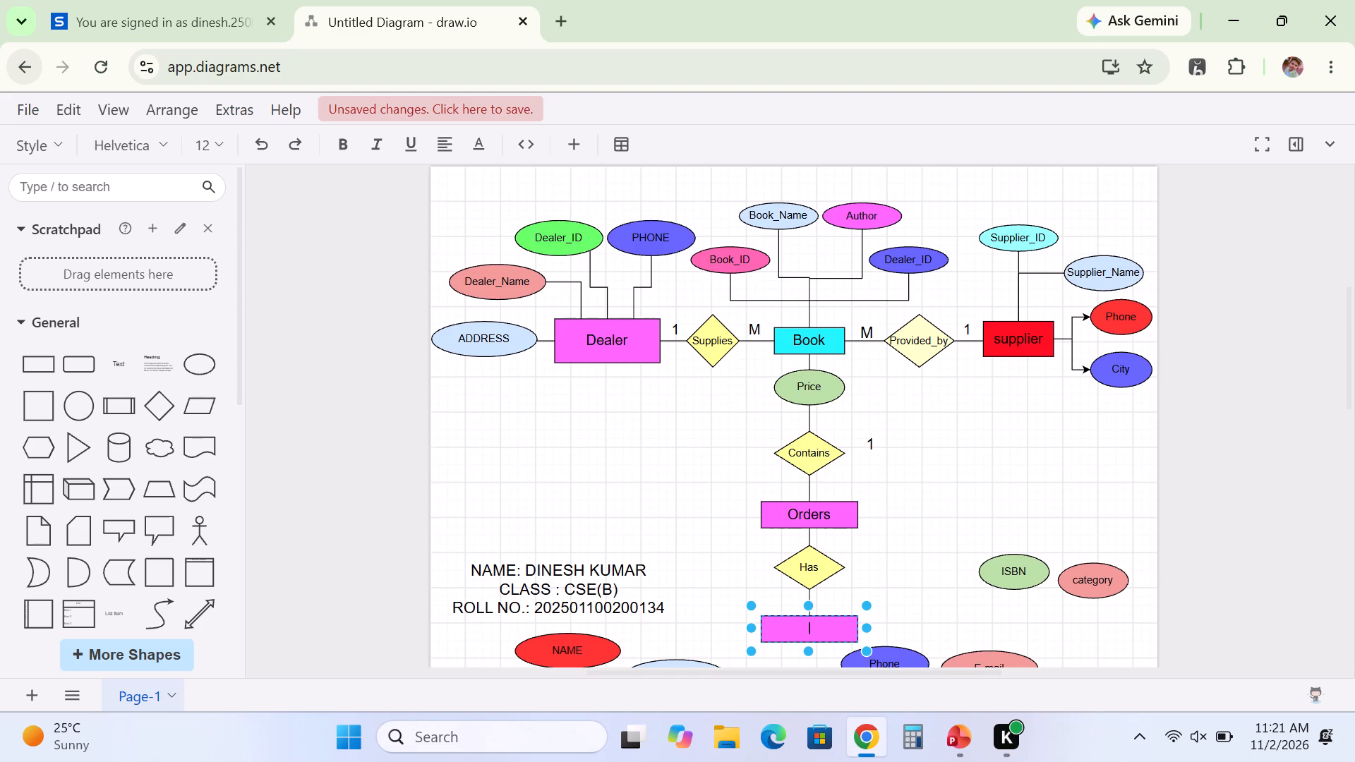
text(Payment)
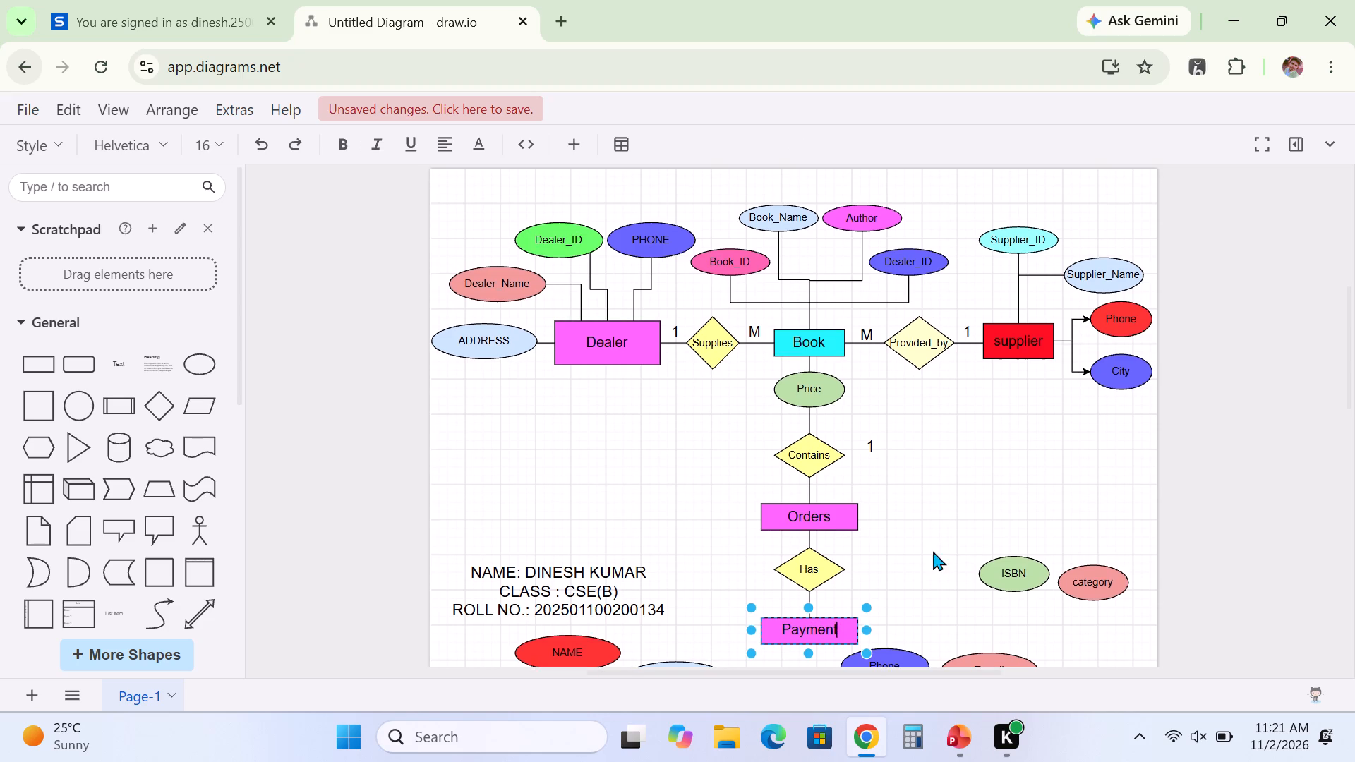
click(922, 553)
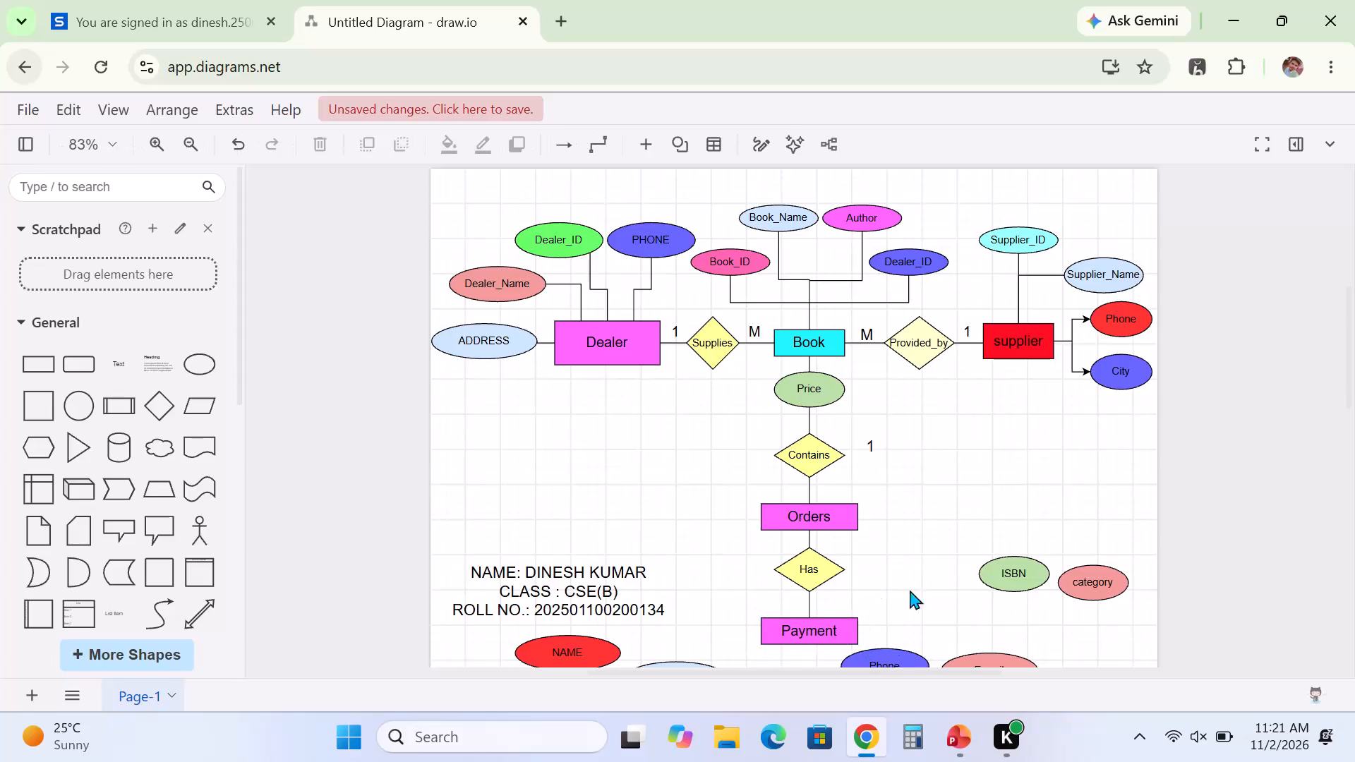
Check the ER diagram slide in PowerPoint and nudge the Has relationship down slightly between Orders and Payment.
click(959, 734)
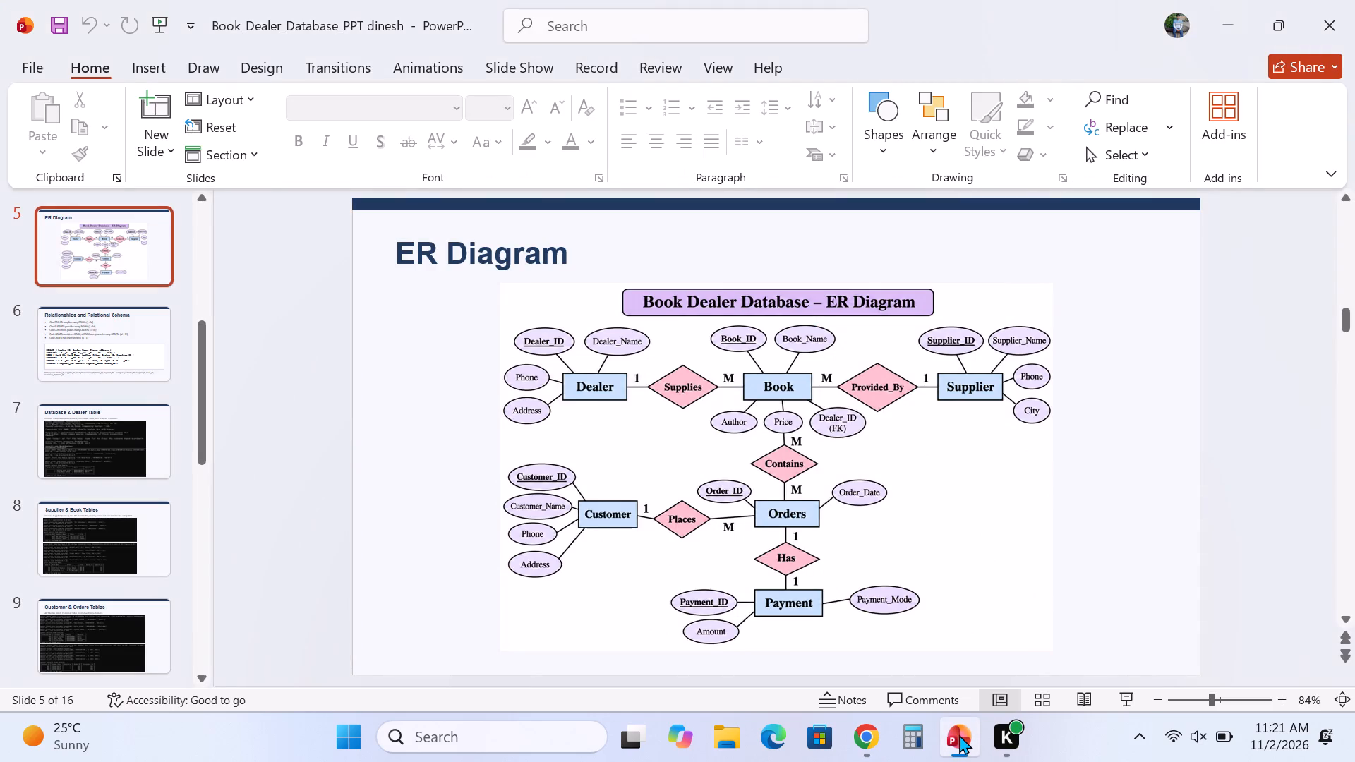
click(860, 732)
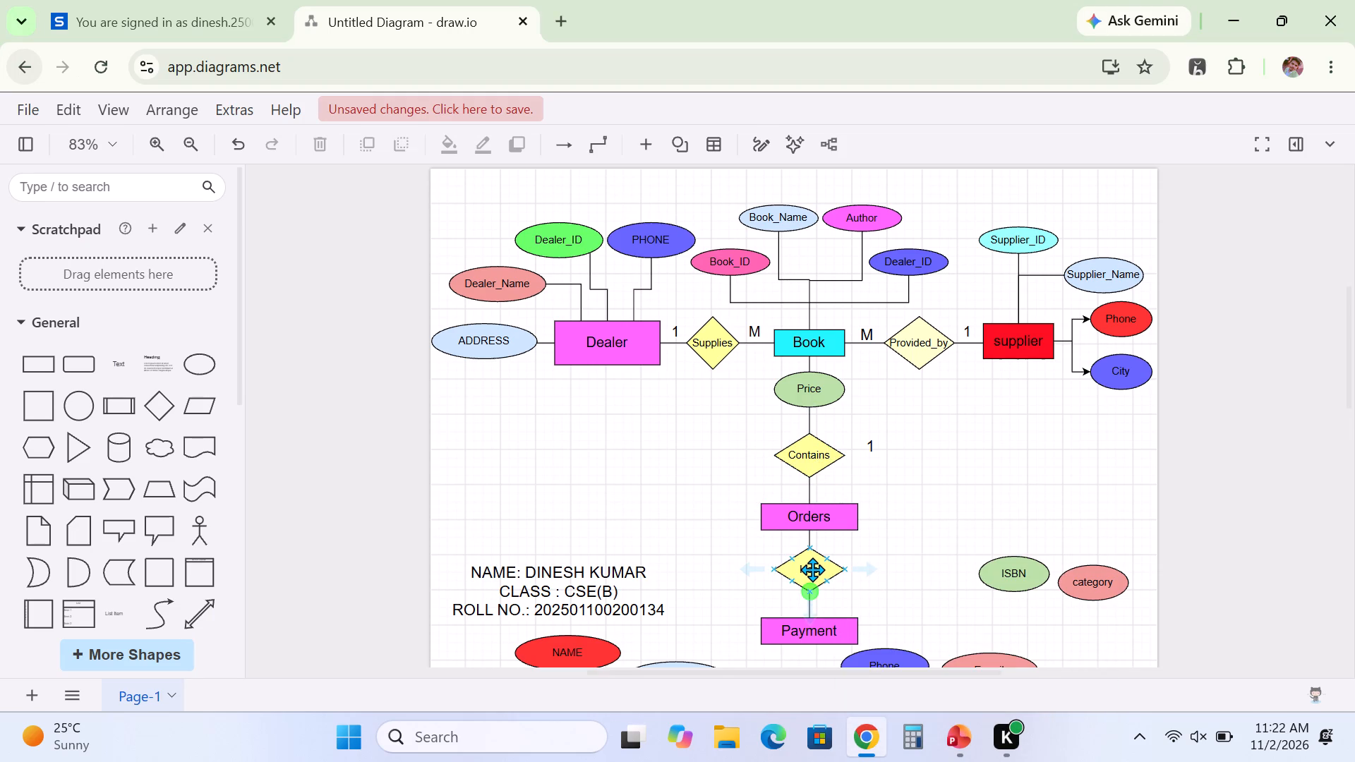
drag(812, 569, 813, 576)
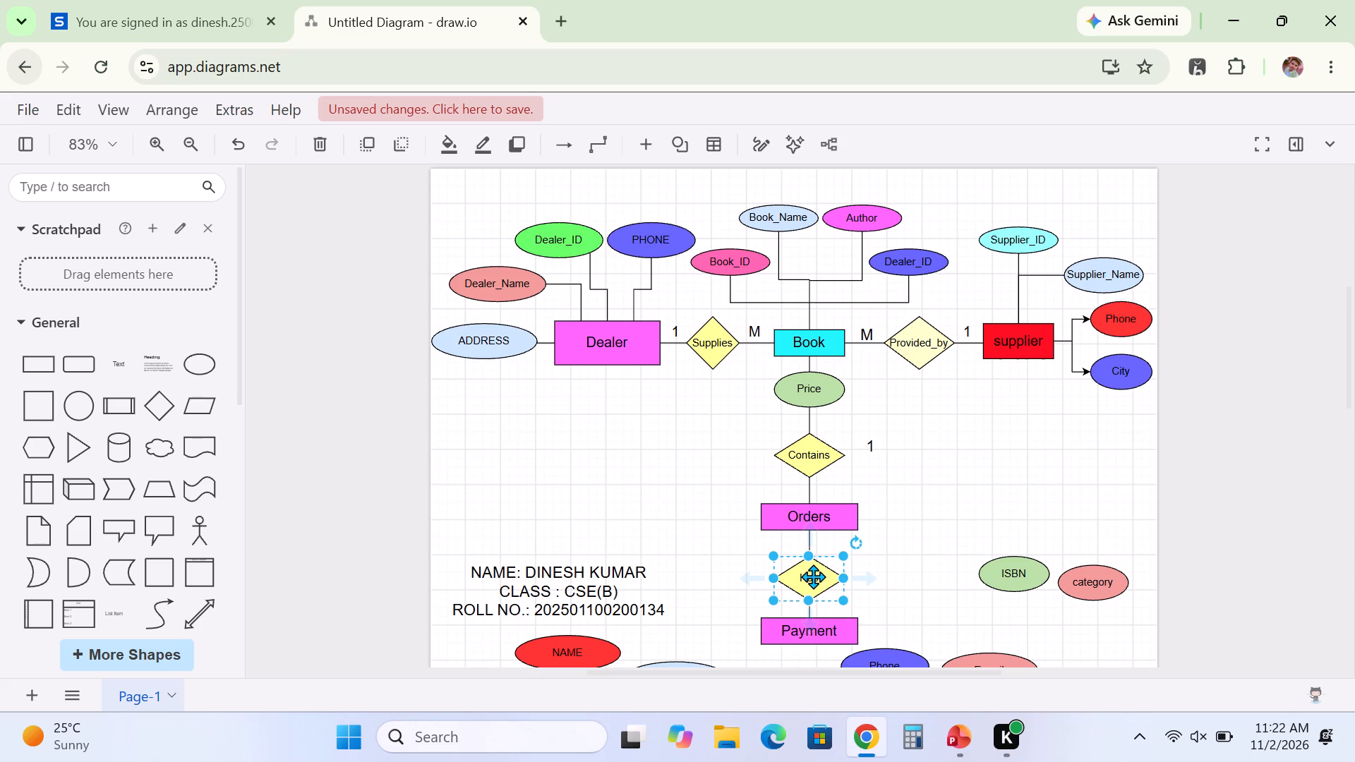
click(929, 488)
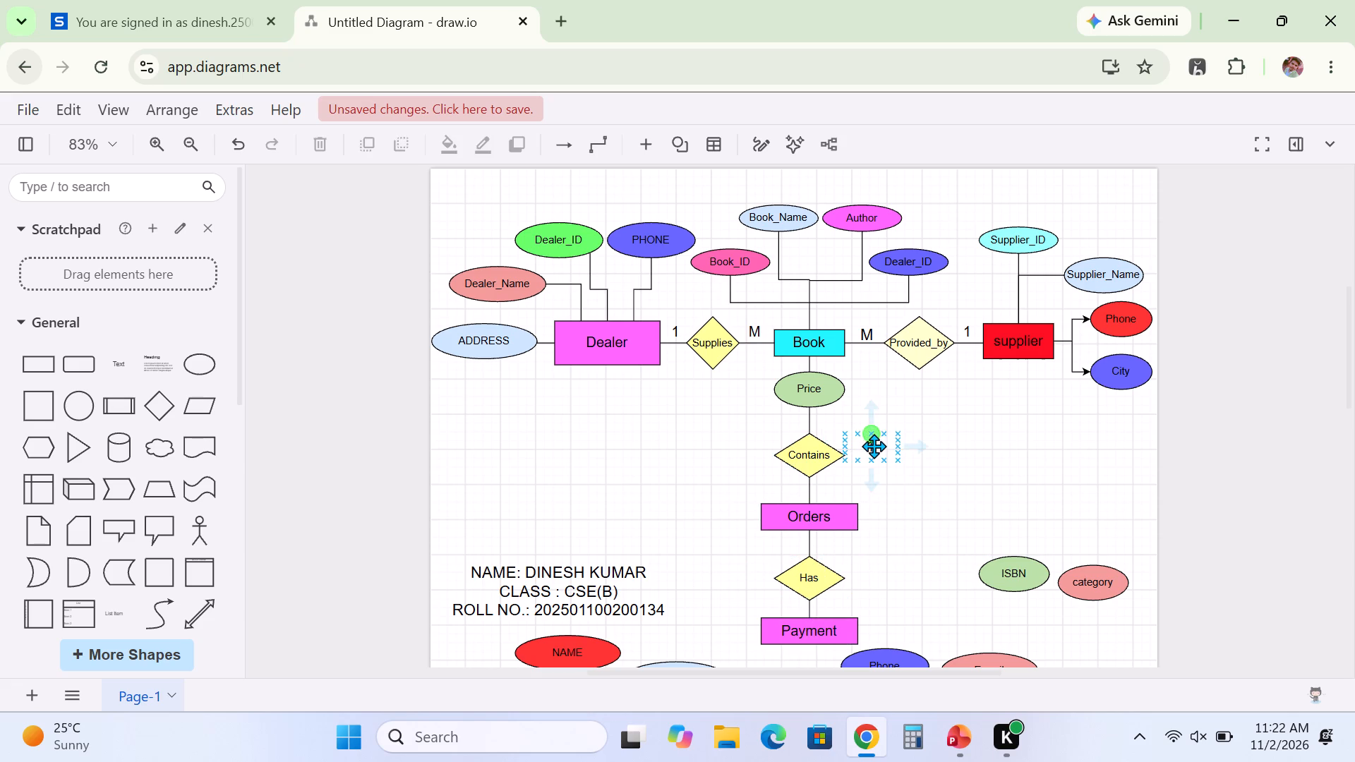
Move the cardinality label 1 from beside Contains to beside the connector between Has and Payment.
drag(874, 446, 828, 609)
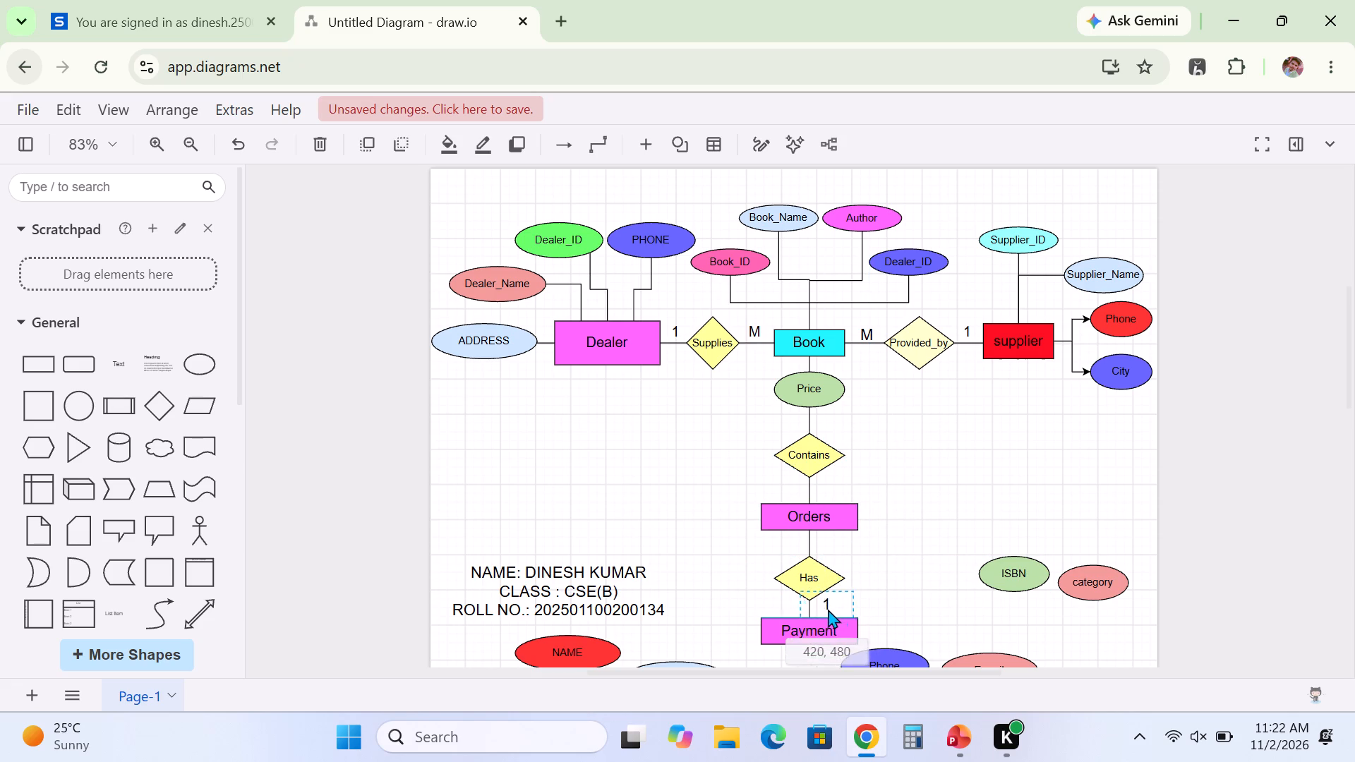
drag(828, 609, 824, 605)
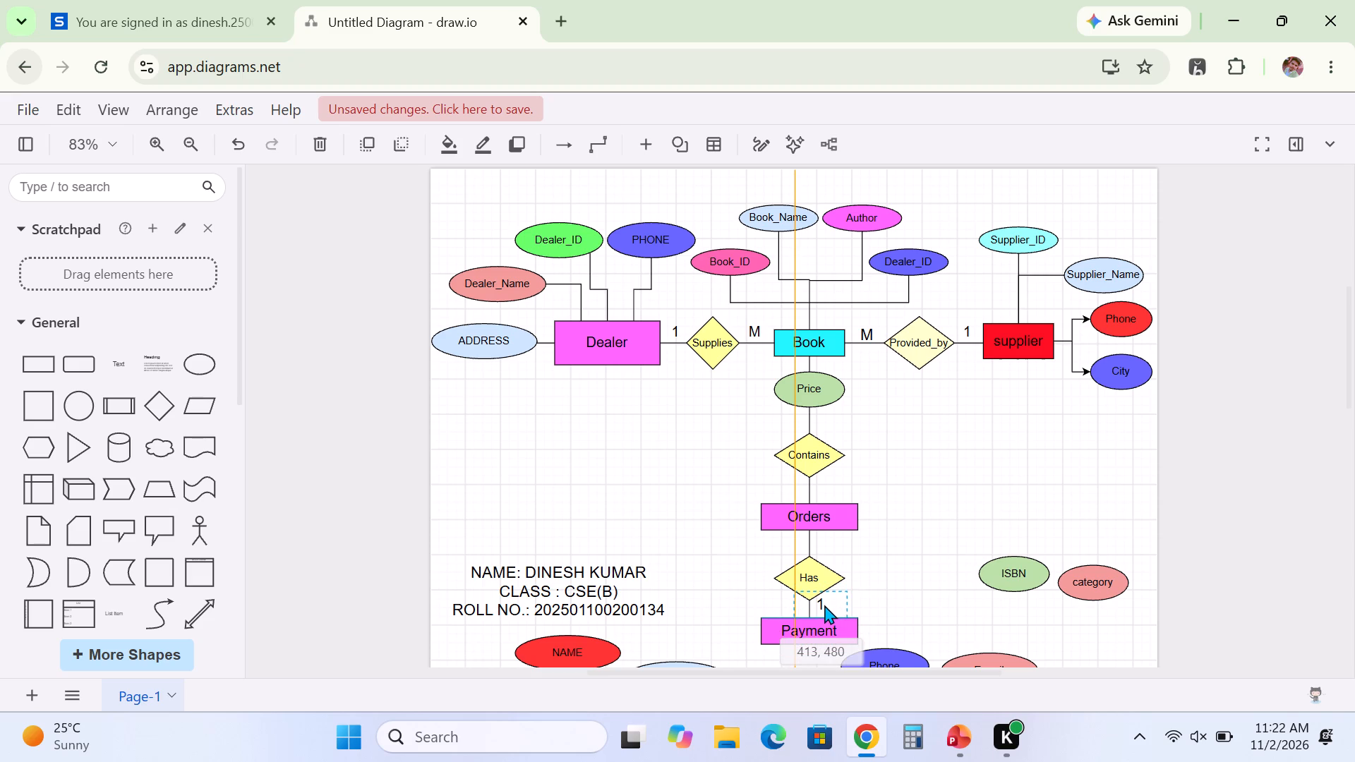
Move the Payment entity slightly lower and shift the cardinality label 1 down beside the connector between Has and Payment.
drag(824, 605, 824, 605)
scroll(891, 496, down, 1)
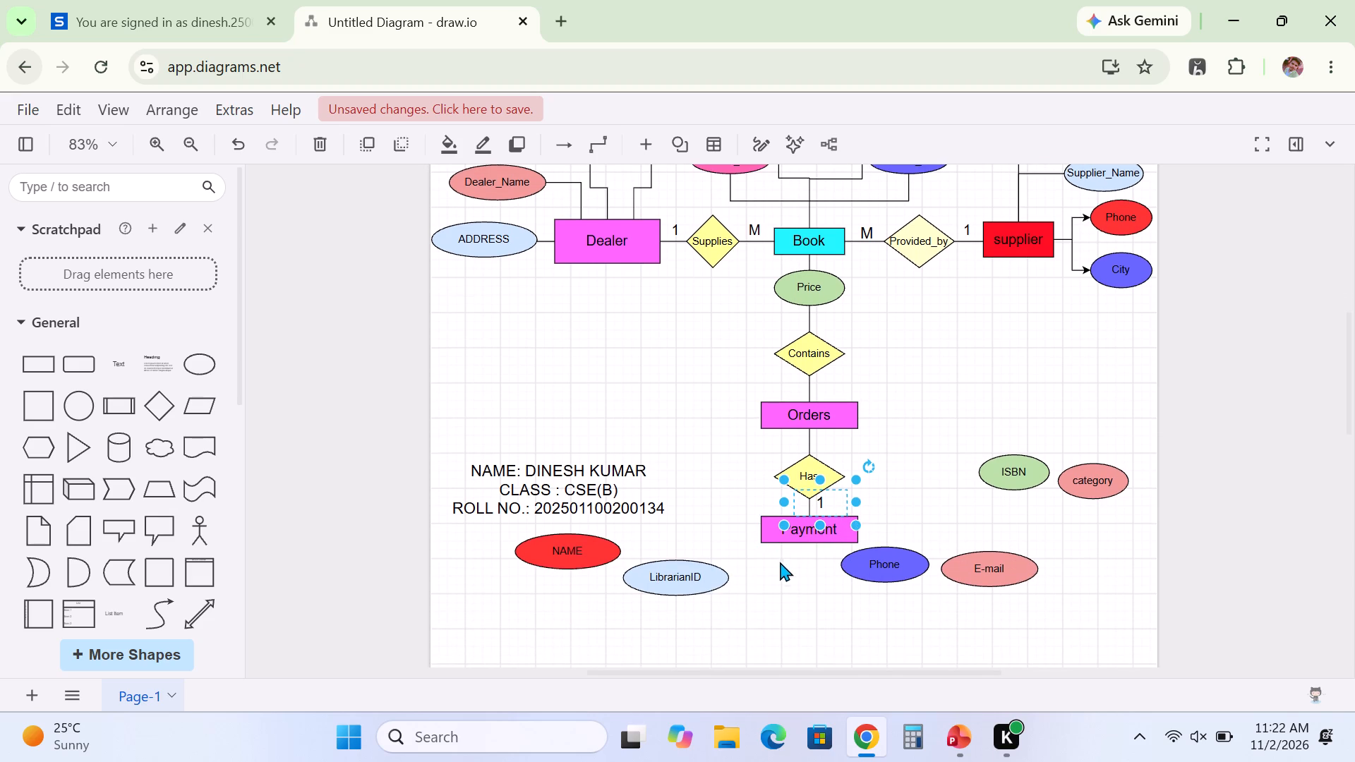
click(783, 583)
drag(807, 531, 807, 552)
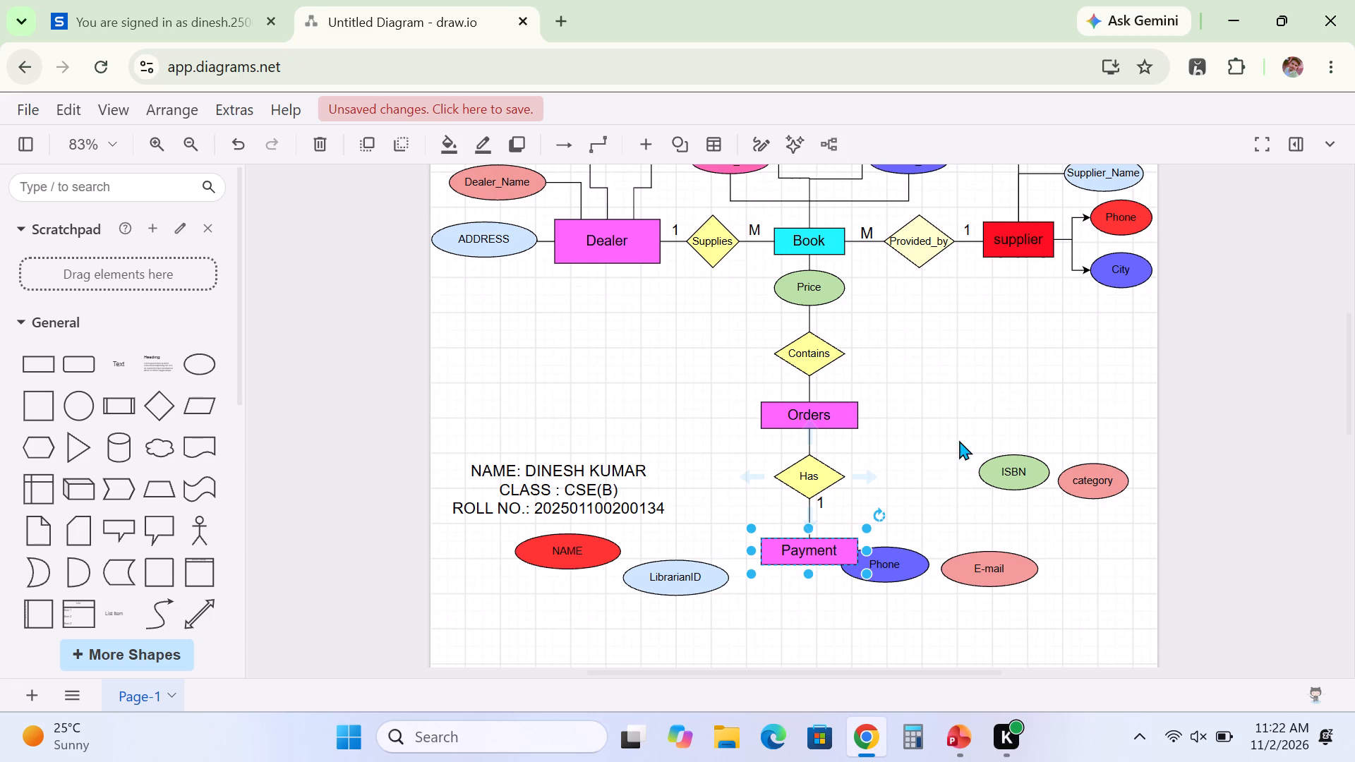
click(828, 514)
drag(828, 514, 832, 527)
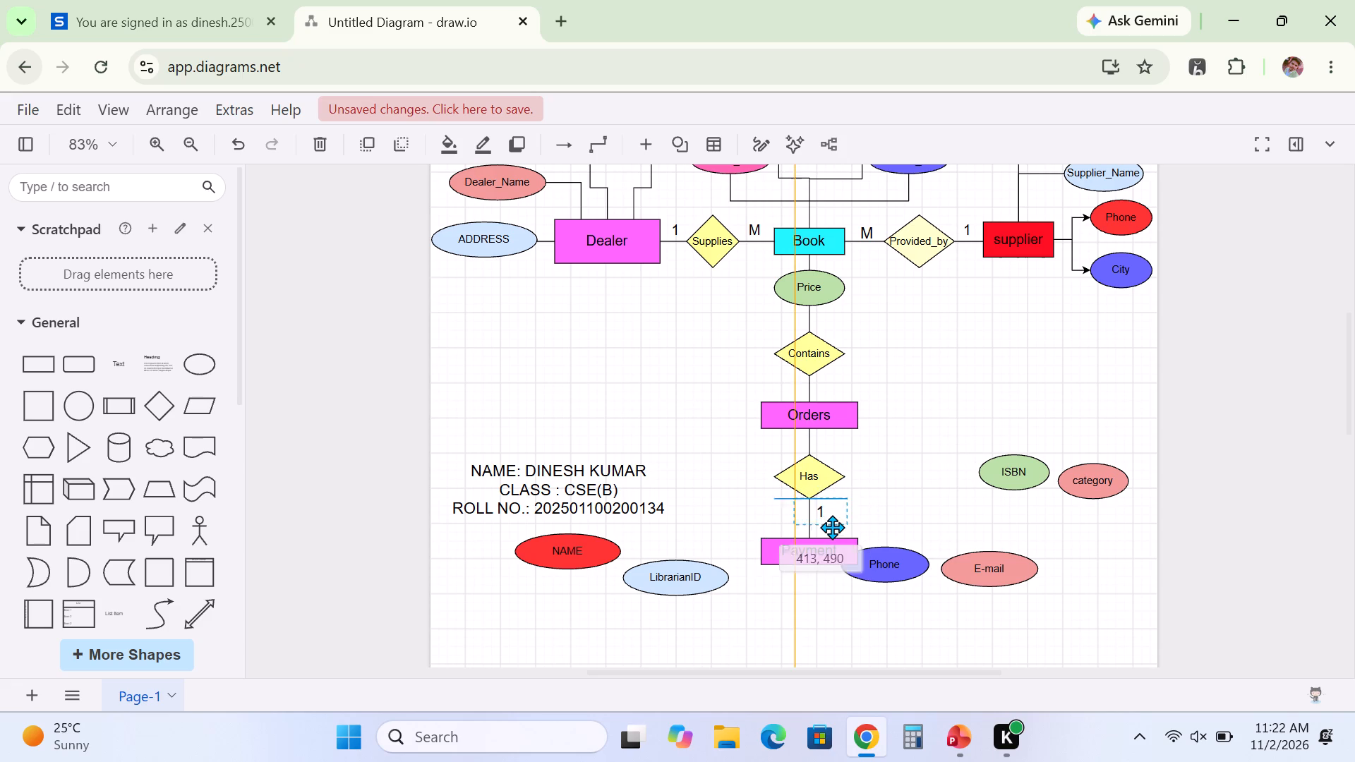
drag(832, 527, 826, 532)
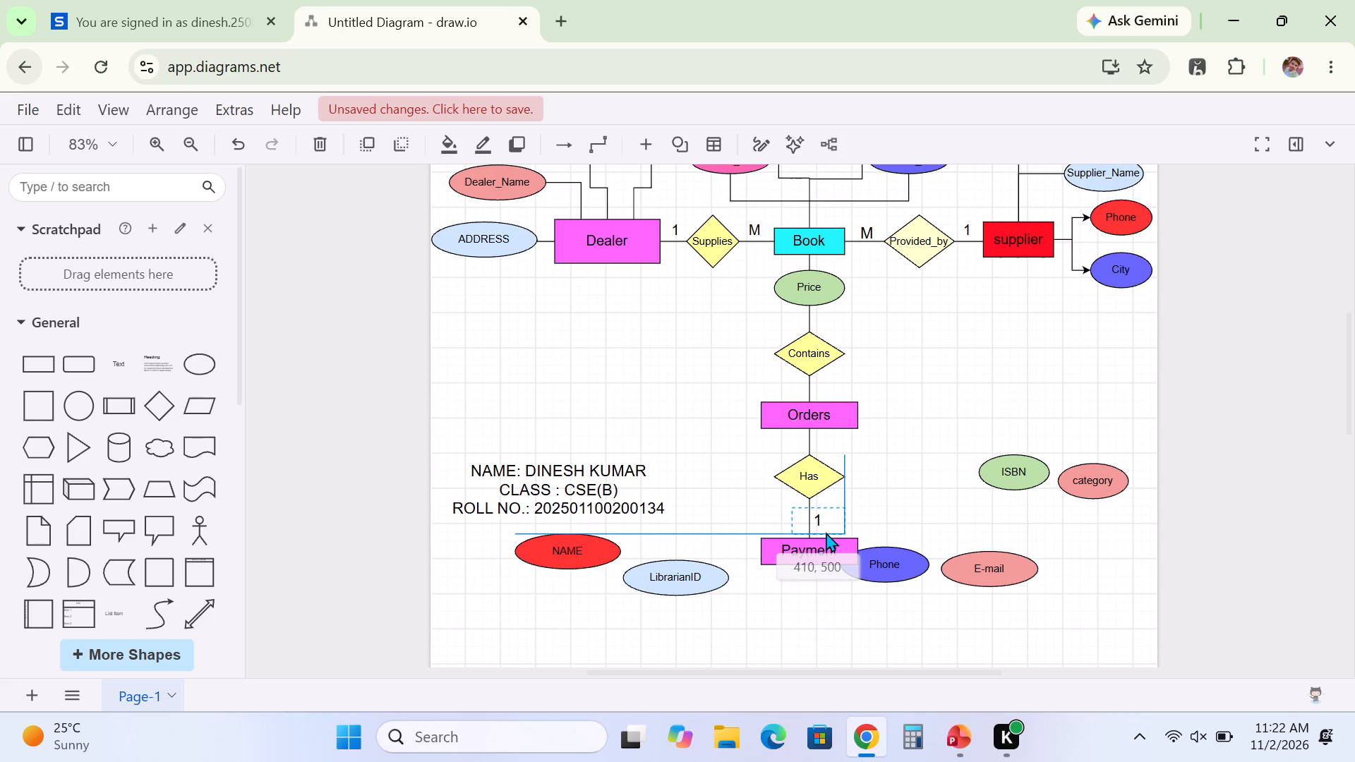
drag(826, 532, 825, 532)
click(911, 420)
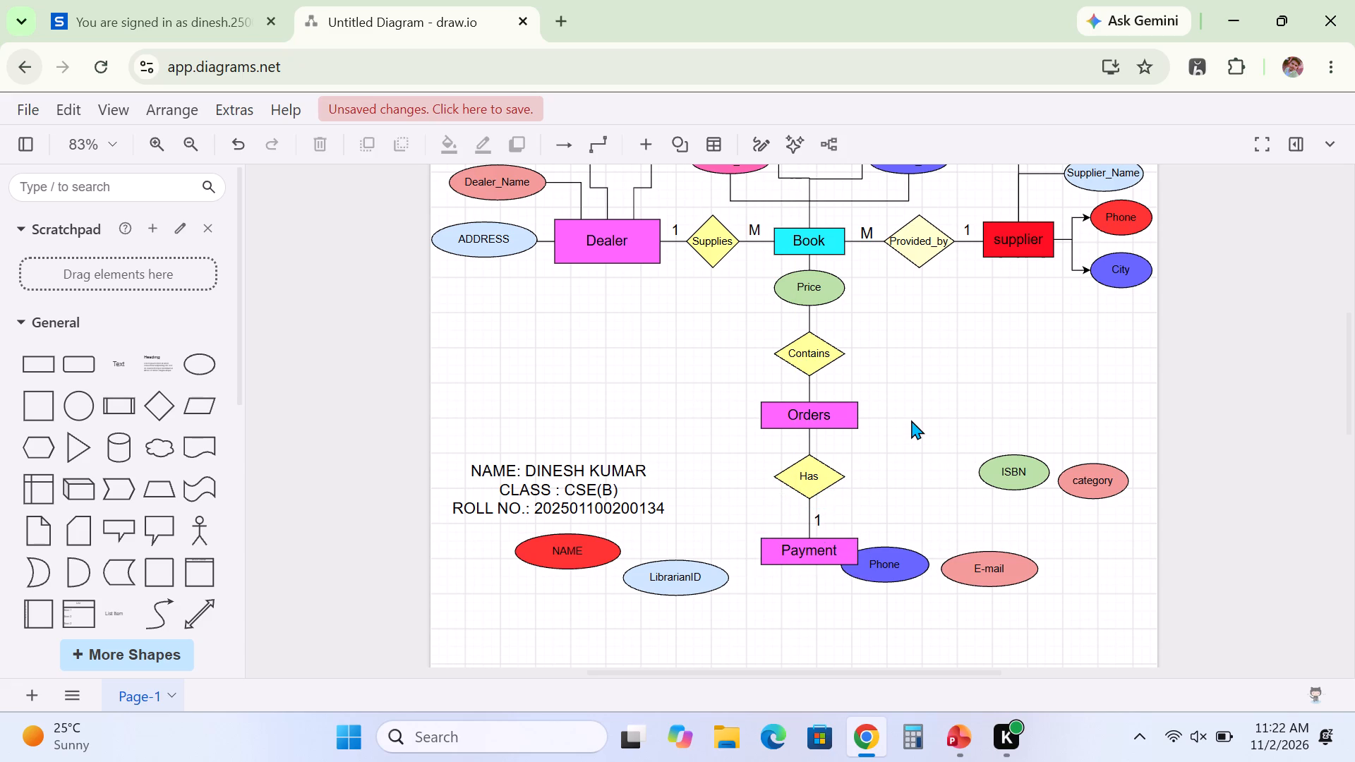
Centre the Has relationship vertically between Orders and Payment, and nudge the label 1 below it closer to the connector.
drag(807, 483, 806, 492)
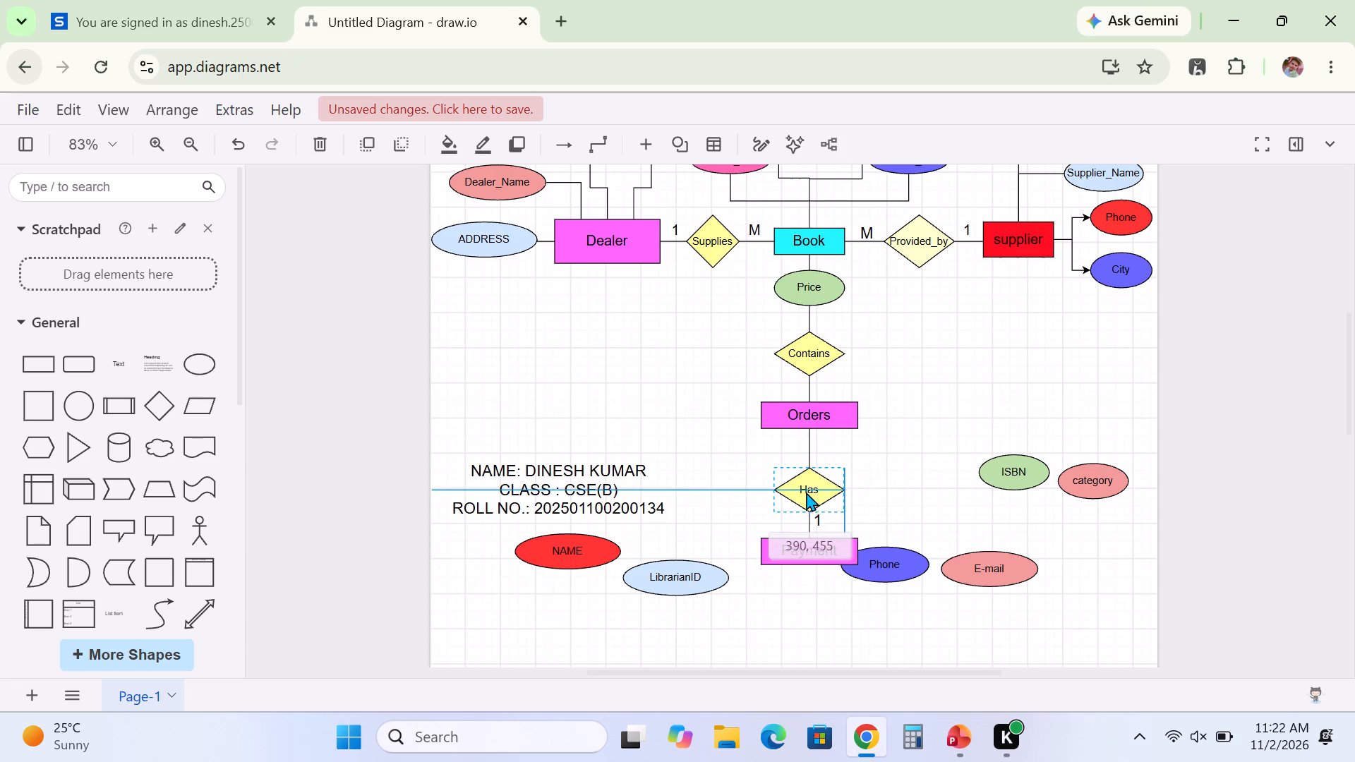
drag(806, 492, 808, 491)
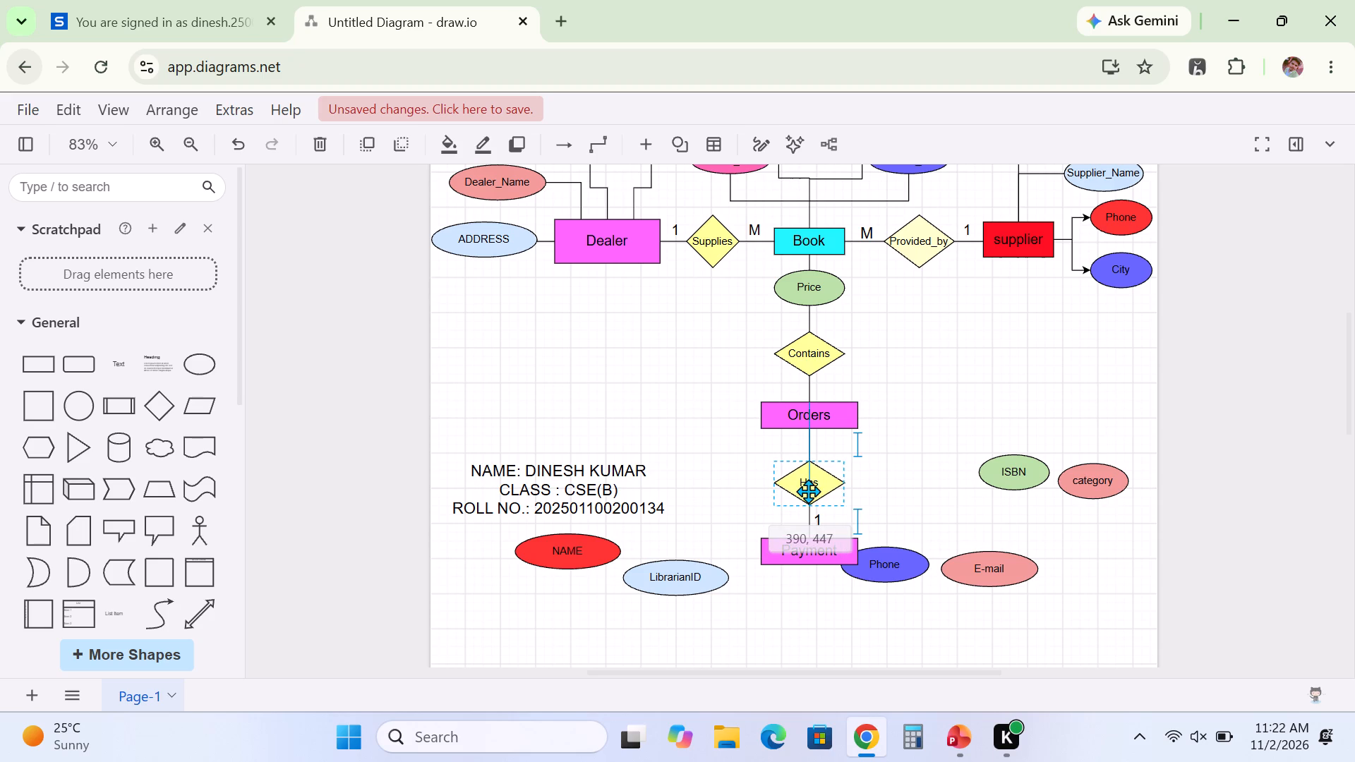
click(901, 471)
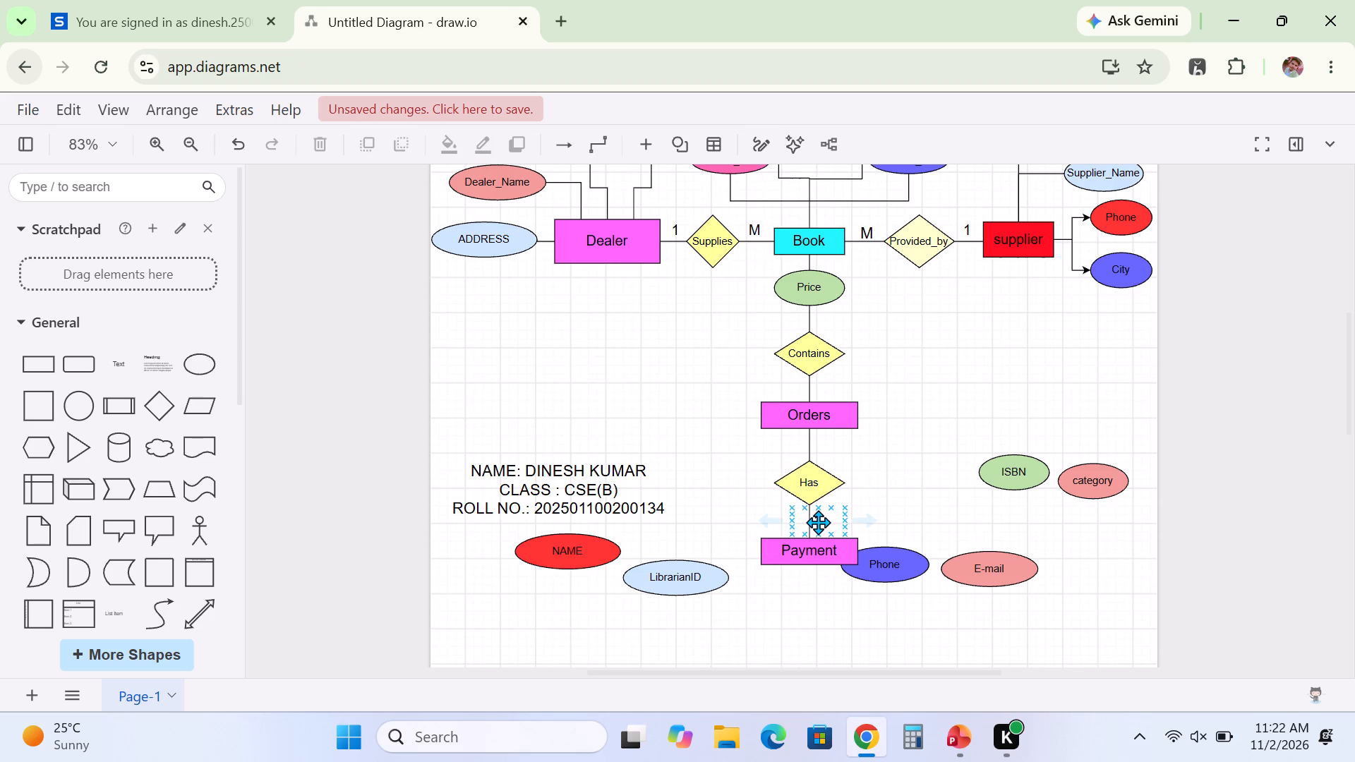
click(818, 522)
key(Down)
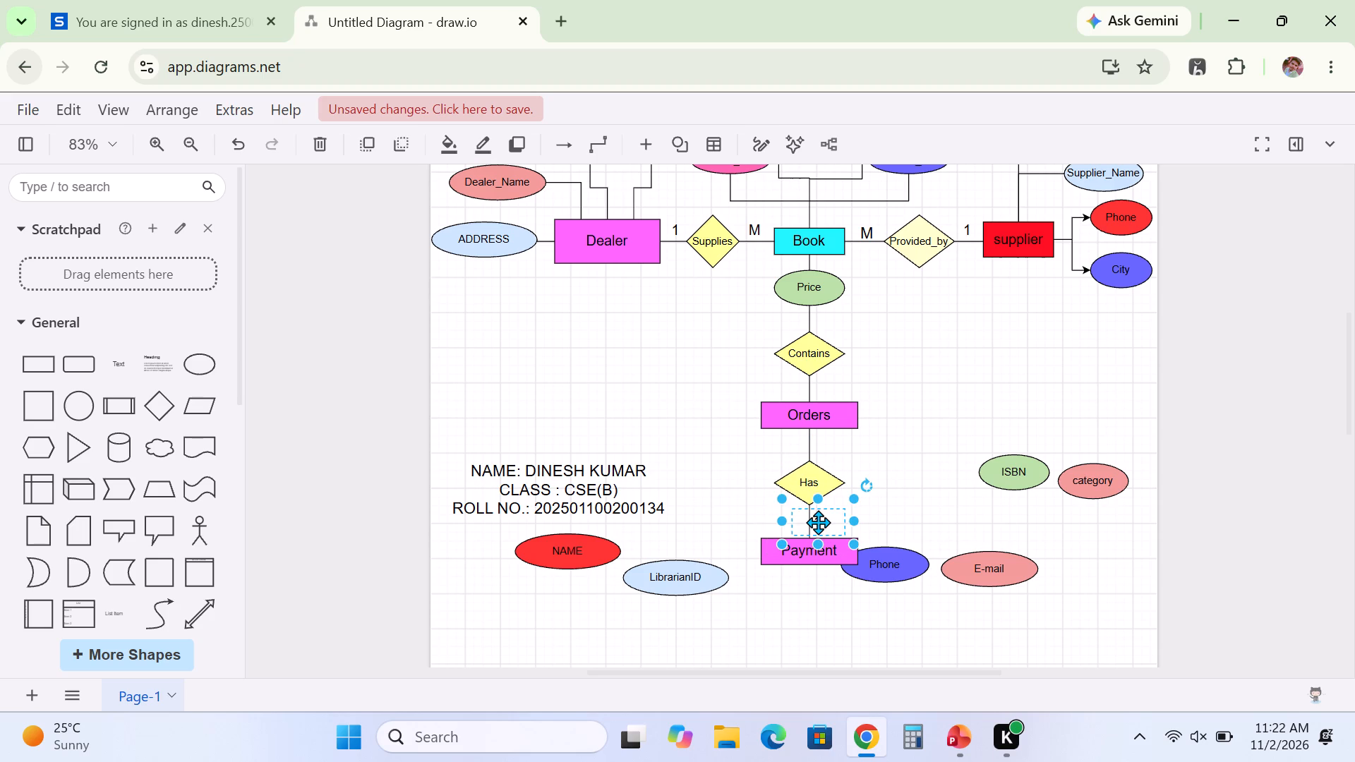
key(Left)
key(Left)
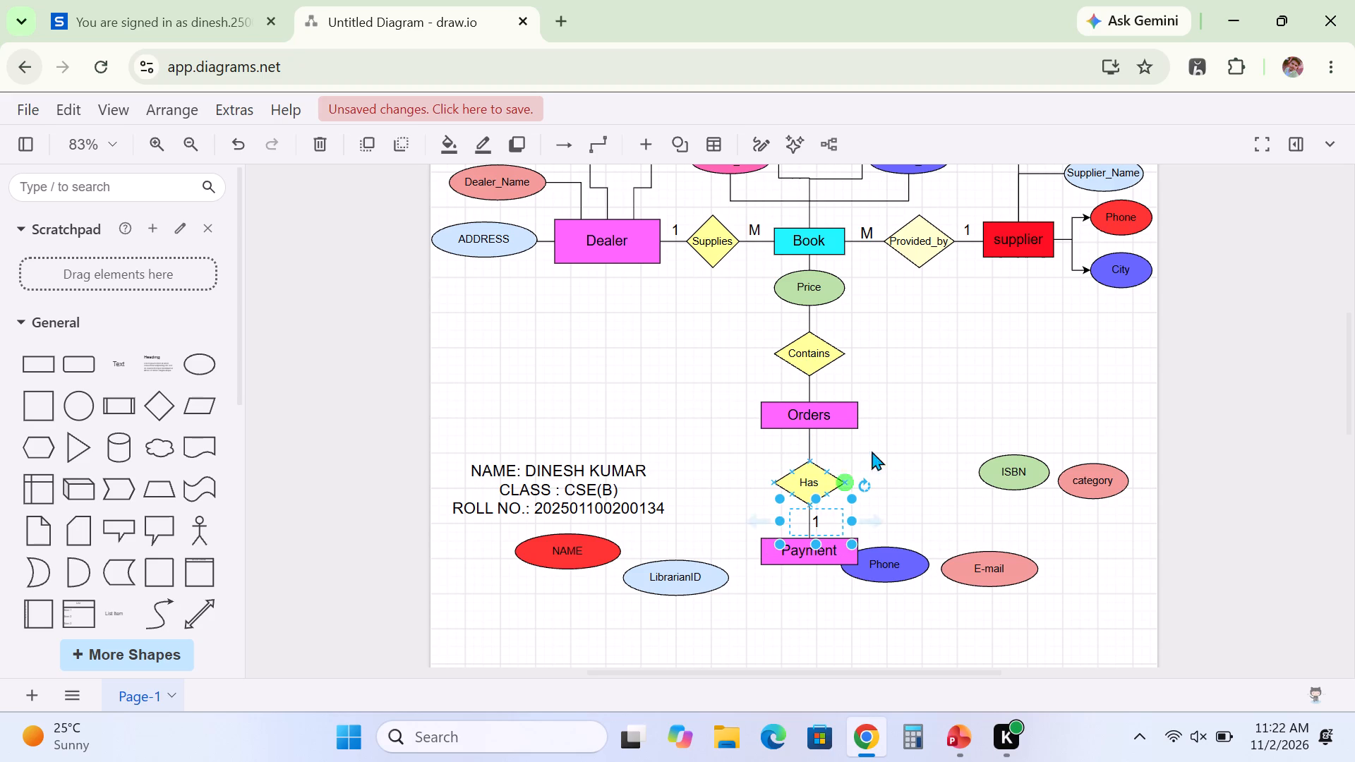
click(891, 445)
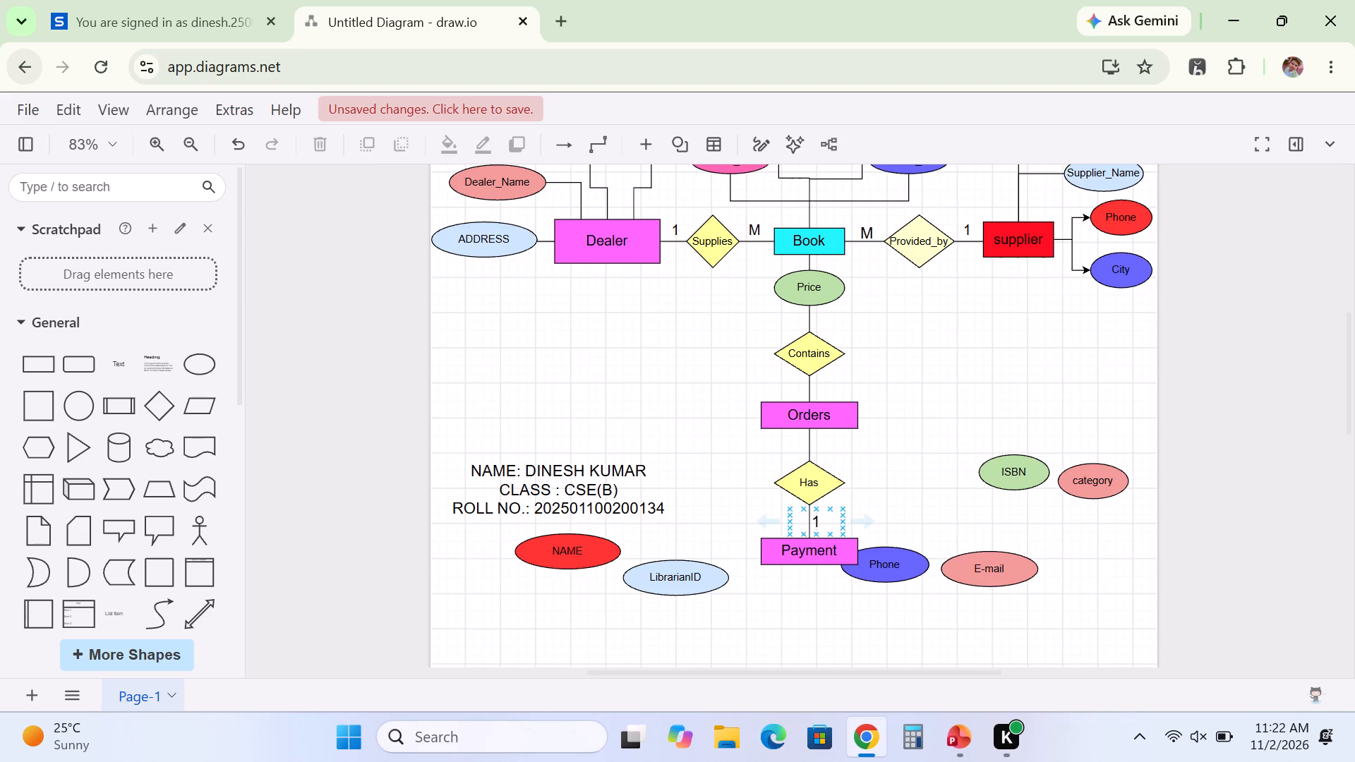
click(813, 526)
click(904, 469)
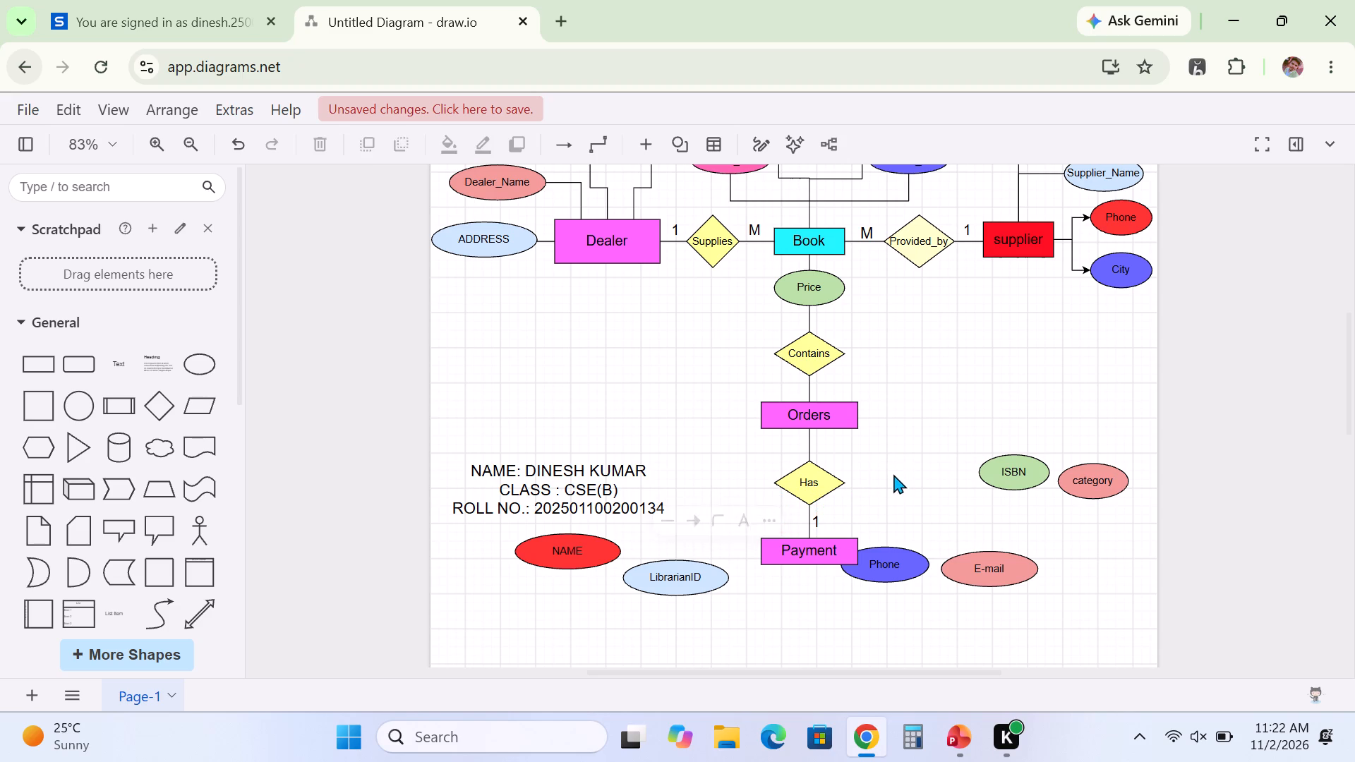
Copy the cardinality label 1 above Payment and place the copy beside the connector between Orders and Has.
click(829, 523)
right_click(829, 523)
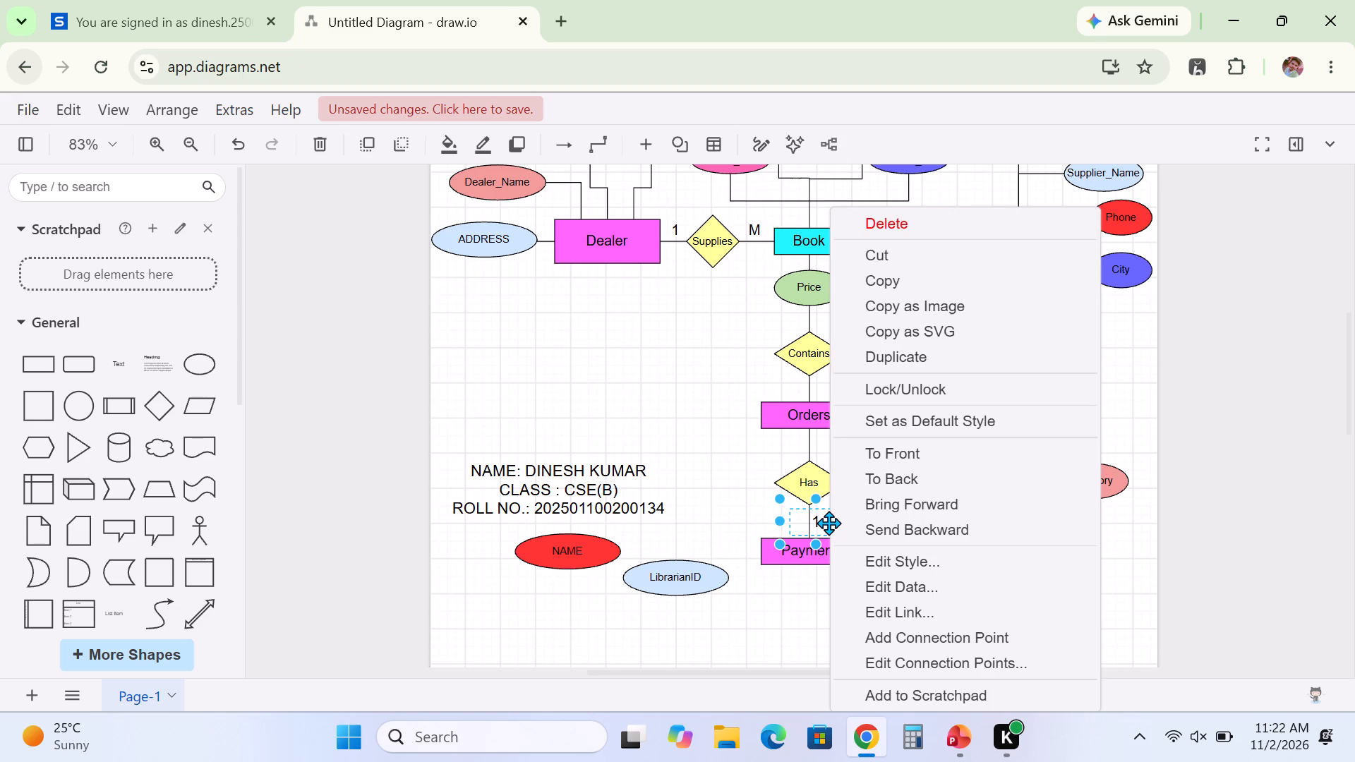
click(908, 279)
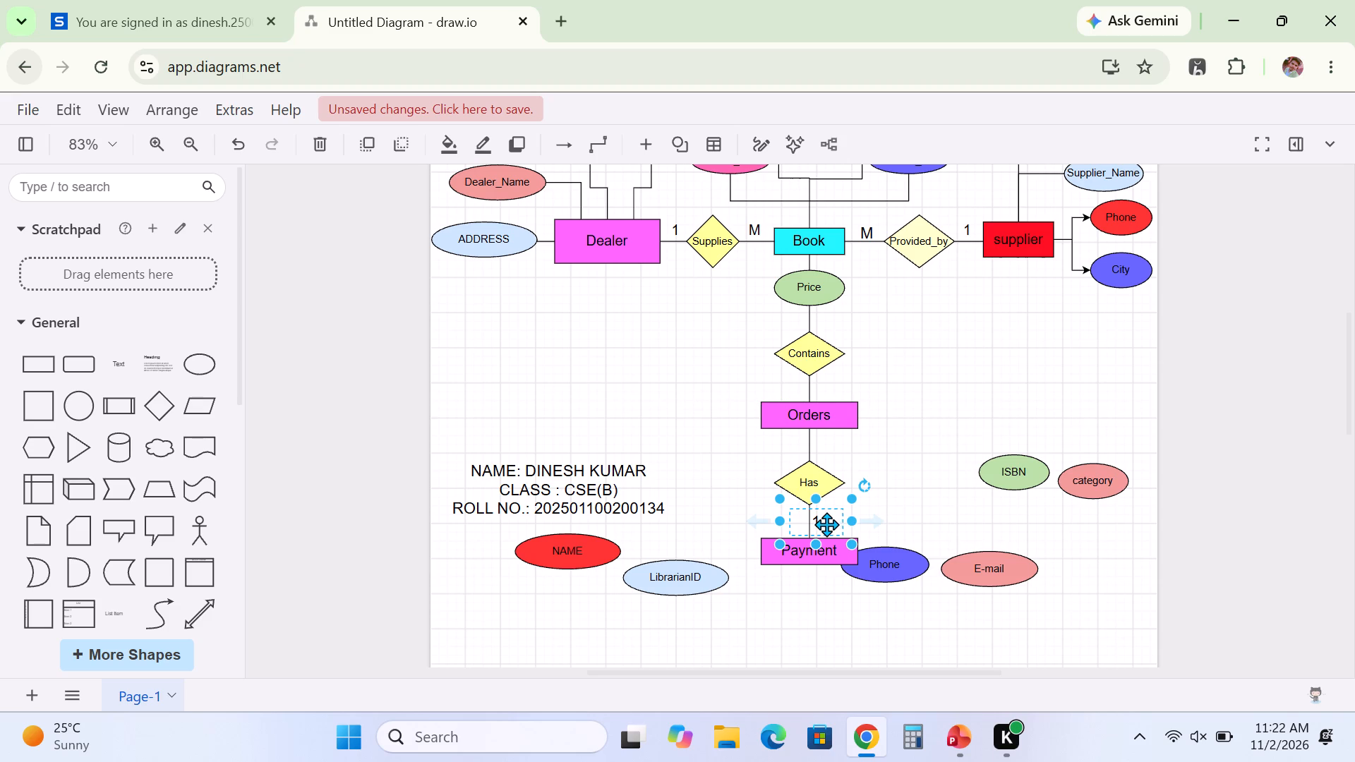
click(833, 453)
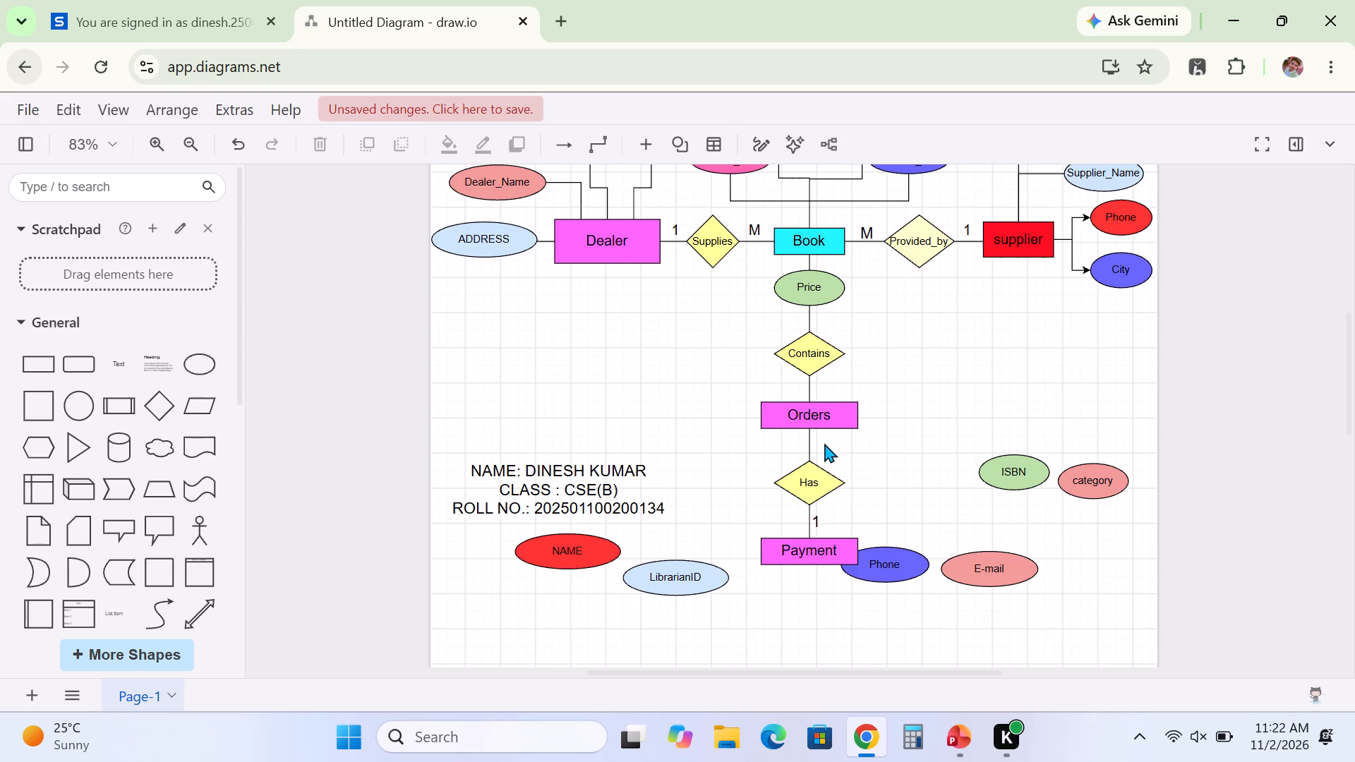
click(818, 440)
key(ctrl+v)
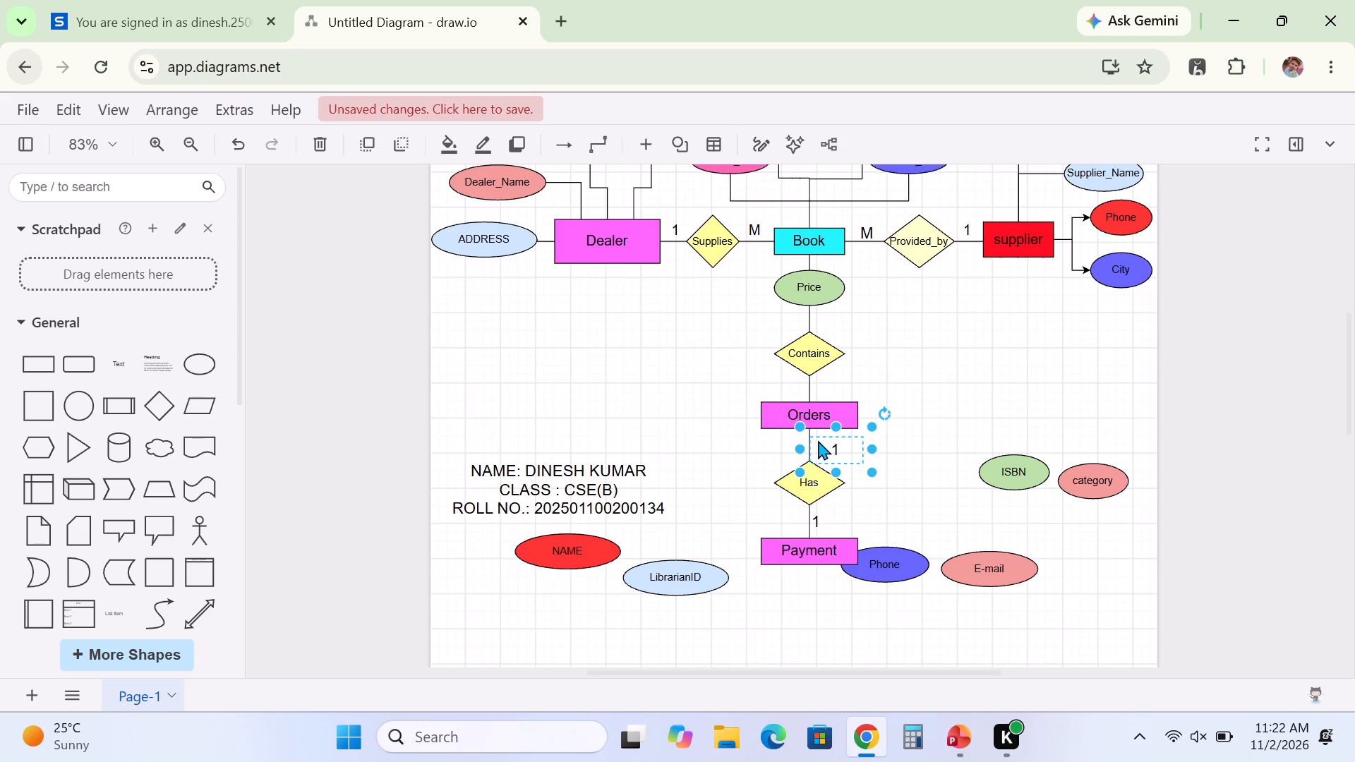
key(Left)
key(Left)
key(Left)
key(Left)
key(Left)
key(Left)
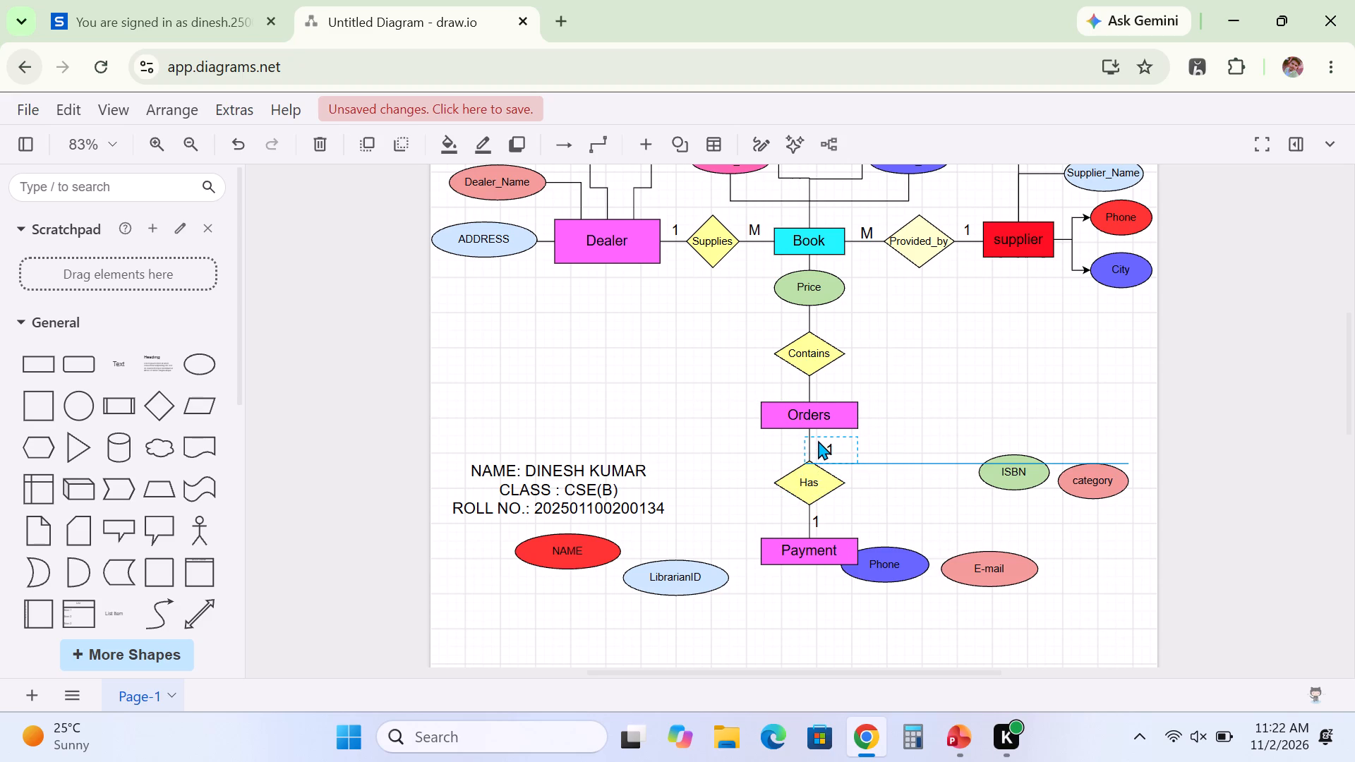
key(Left)
key(Left)
key(Left)
key(Left)
key(Left)
key(Left)
key(Left)
key(Left)
key(Left)
key(Left)
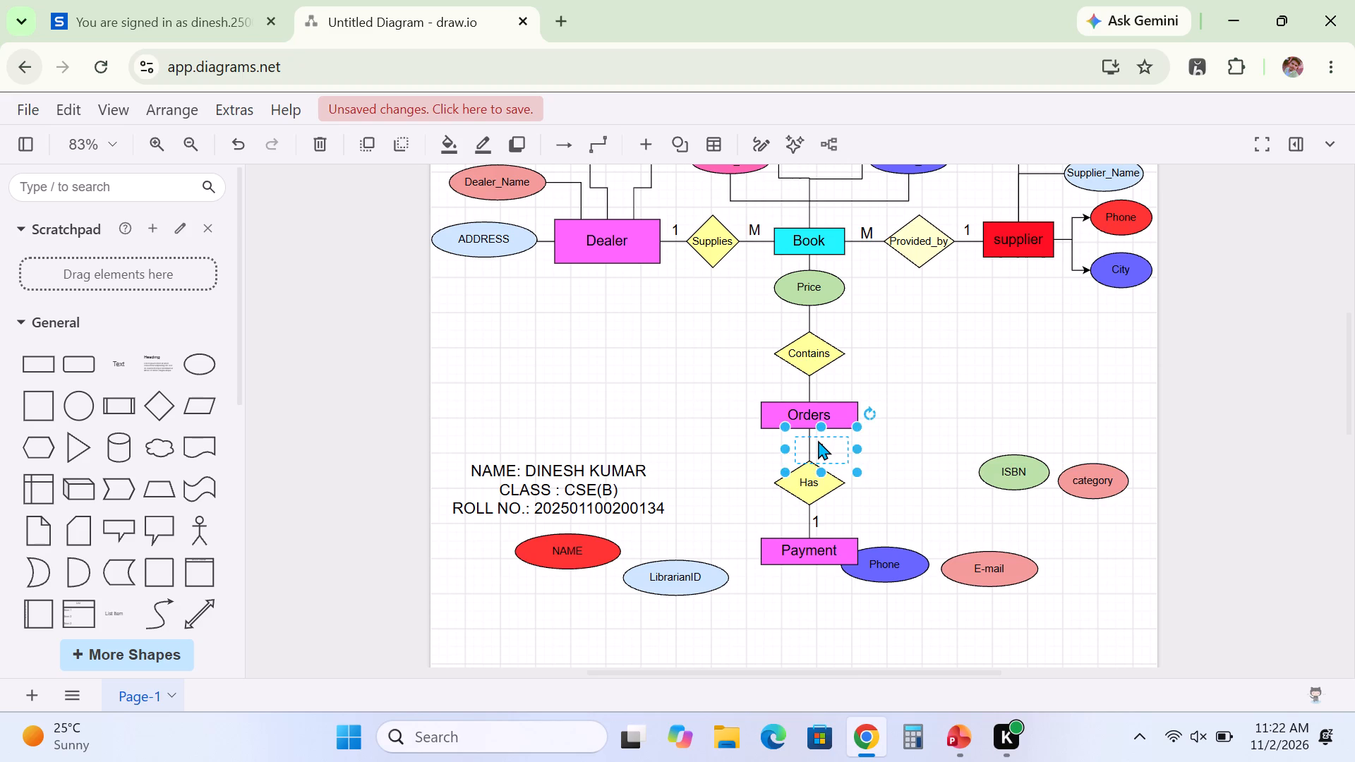
key(Up)
key(Up)
key(Up)
key(Up)
key(Up)
key(Left)
key(Left)
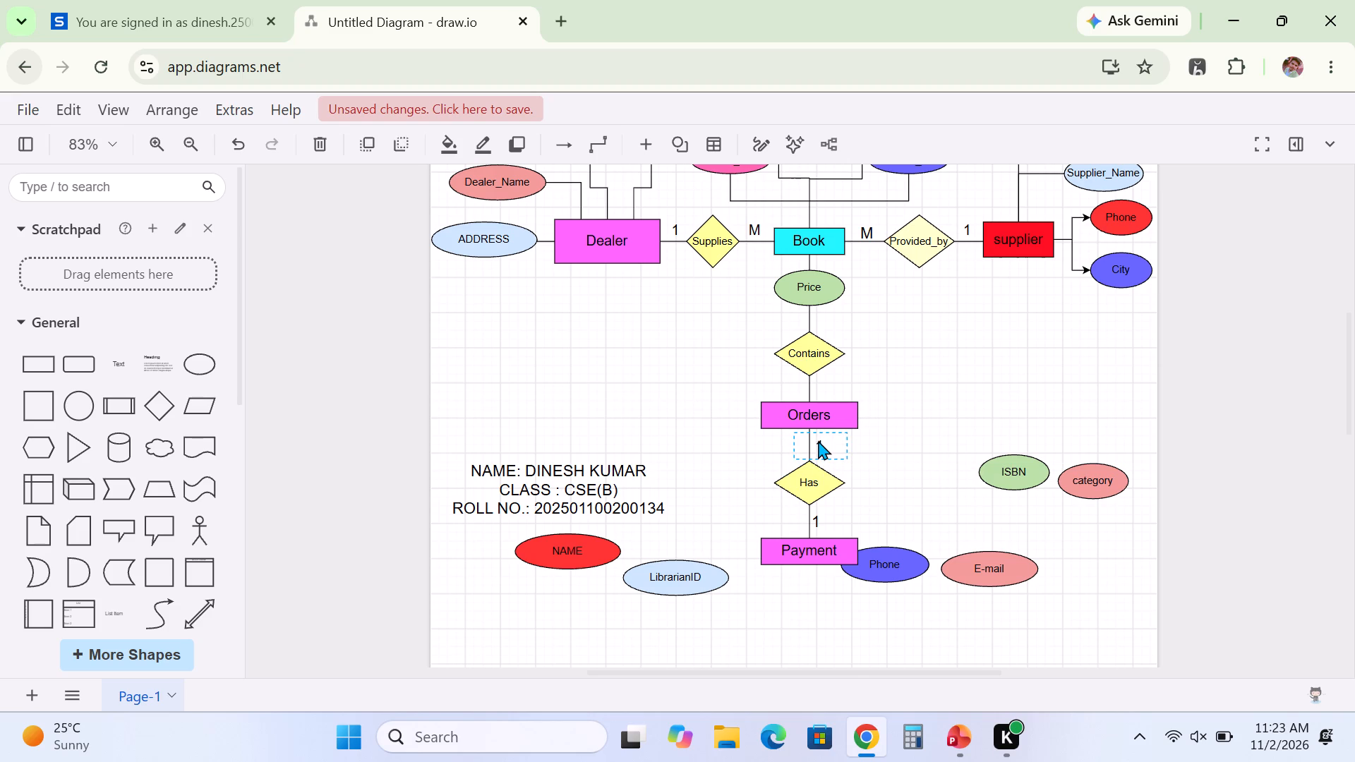
key(Left)
key(Left)
key(Down)
key(Left)
key(Left)
click(950, 409)
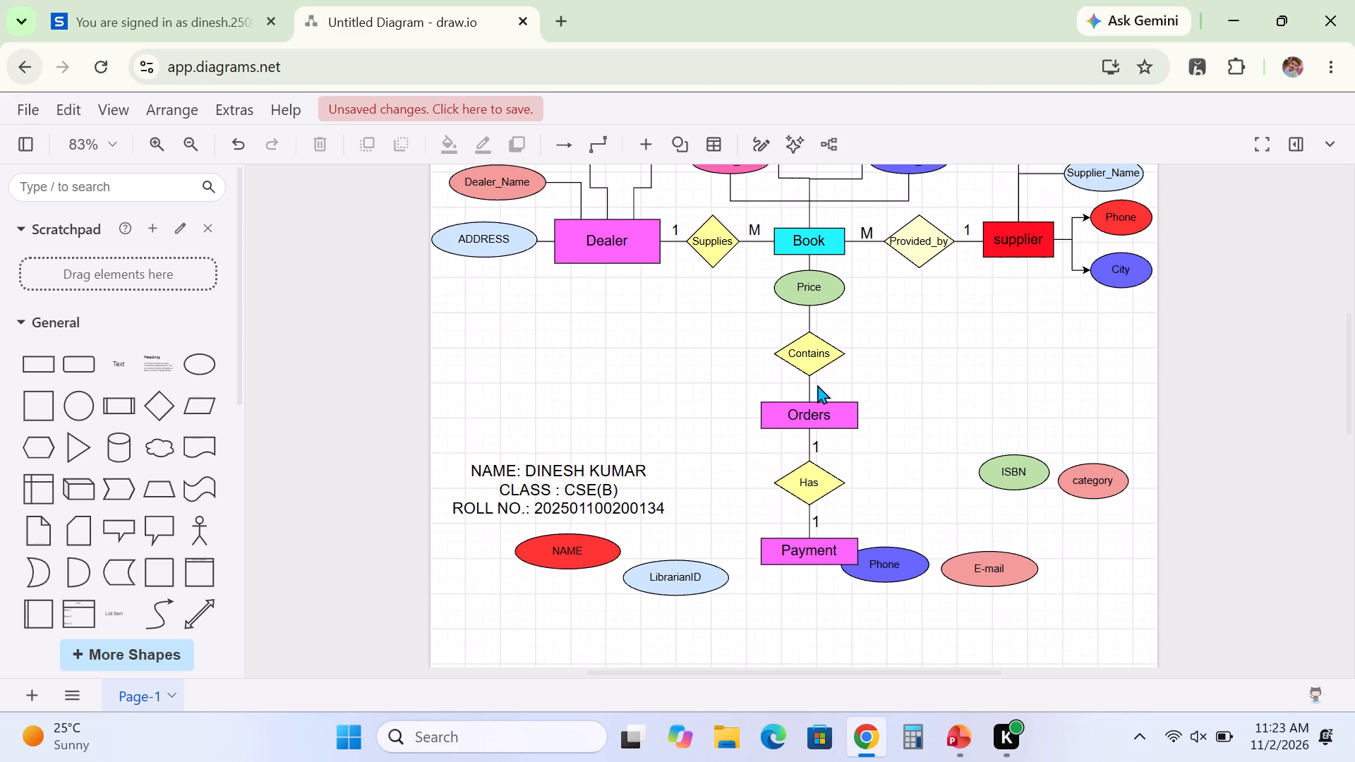
Copy the cardinality label M beside Supplies and place the copy beside the connector between Price and Contains.
click(753, 231)
right_click(753, 231)
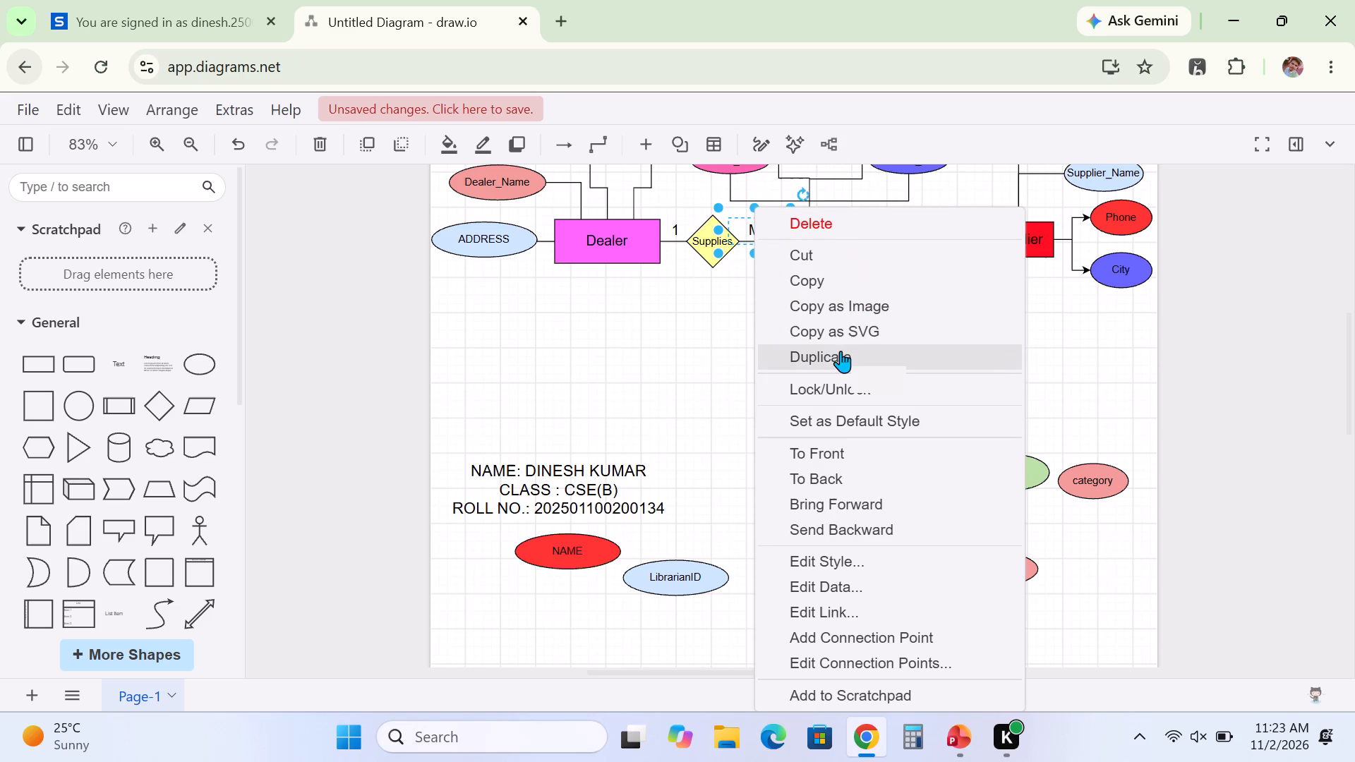
click(833, 276)
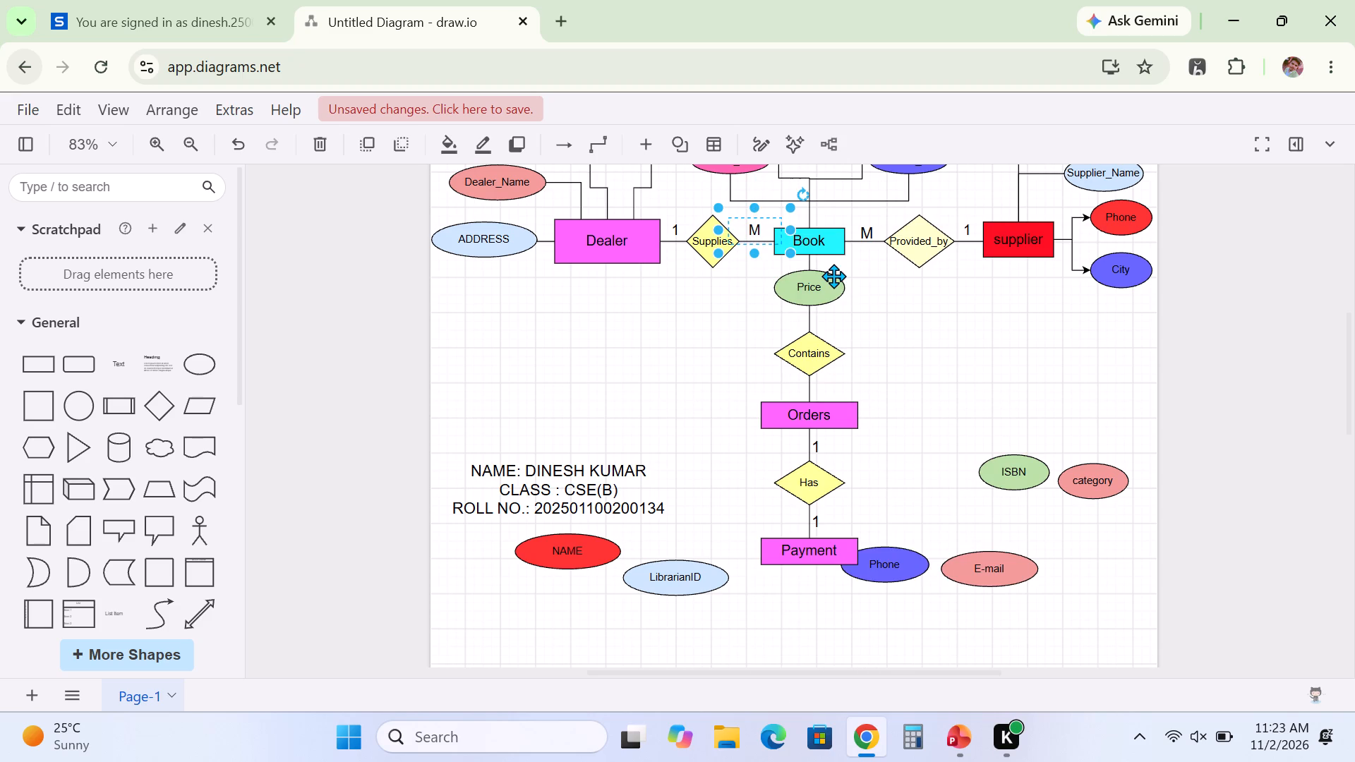
click(817, 318)
key(ctrl+v)
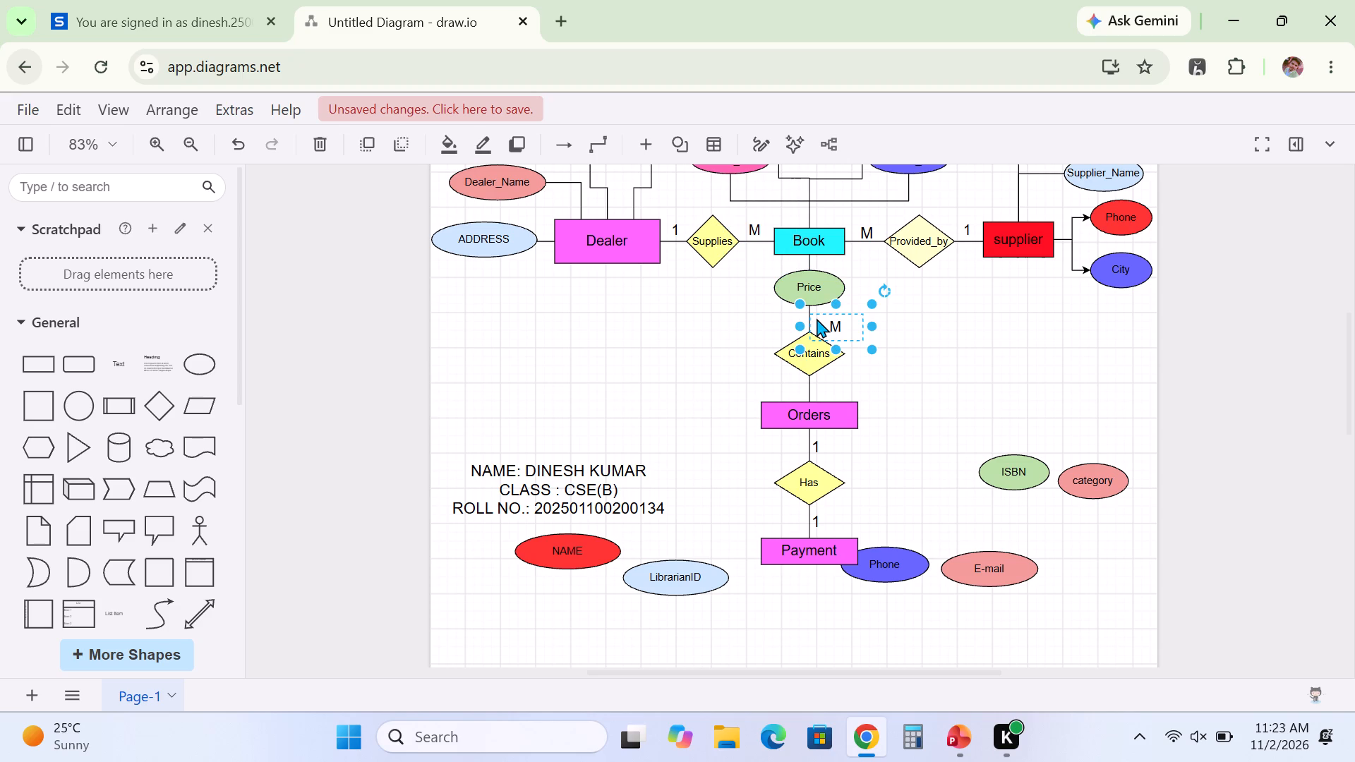
key(Left)
key(Left)
key(Left)
key(Left)
key(Left)
key(Left)
key(Left)
key(Left)
key(Left)
key(Left)
key(Left)
key(Left)
key(Left)
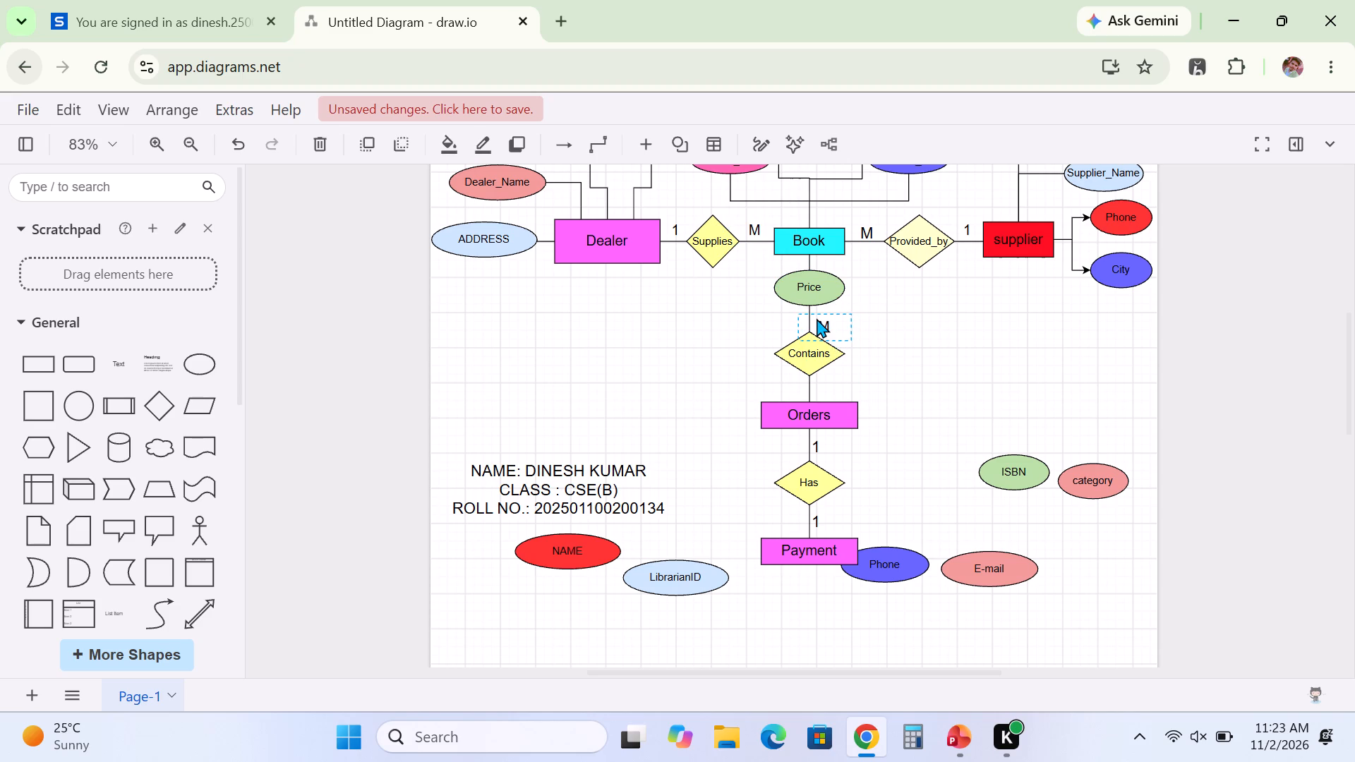
key(Left)
key(Up)
key(Up)
key(Up)
key(Up)
key(Up)
key(Left)
key(Left)
key(Left)
key(Left)
key(Left)
key(Up)
click(931, 396)
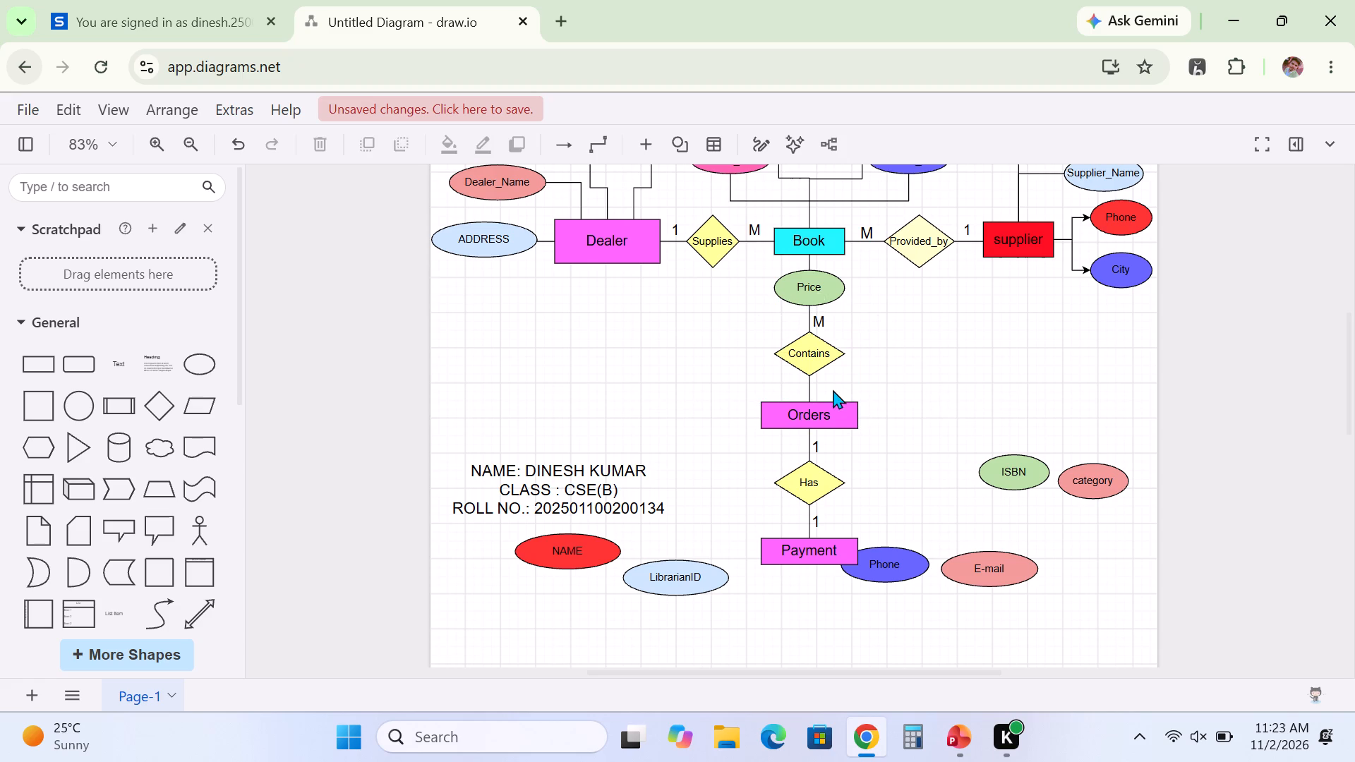
Paste another cardinality label M and place it beside the connector between Contains and Orders.
click(827, 377)
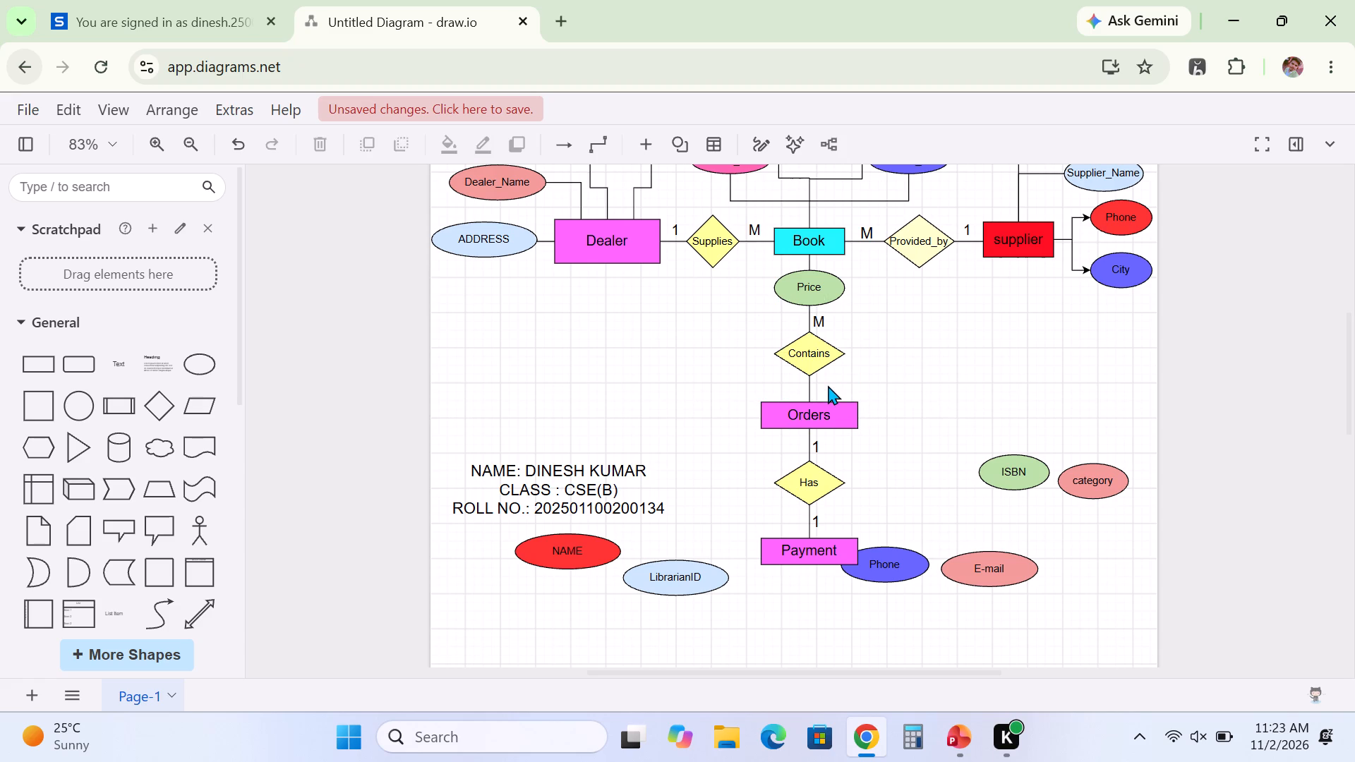
click(828, 385)
key(ctrl+v)
key(Up)
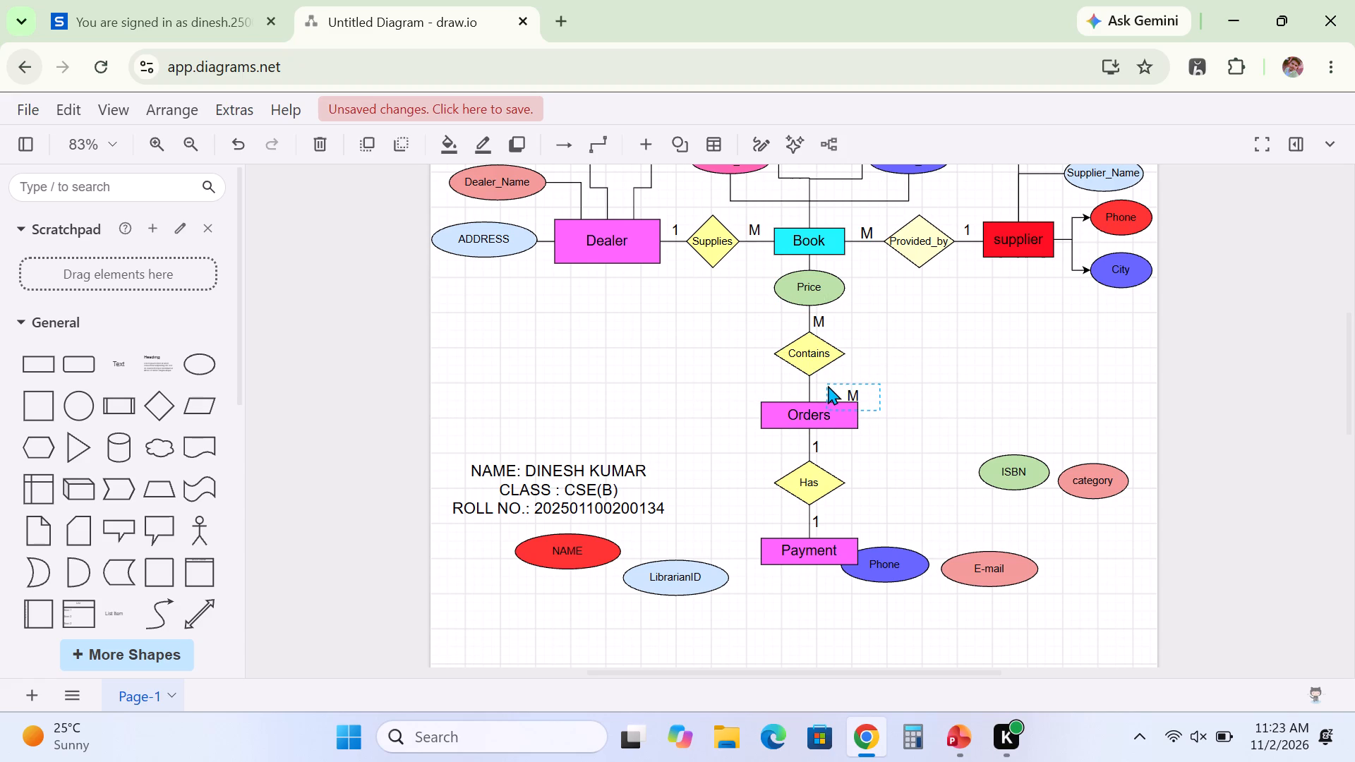
key(Up)
key(Up)
key(Up)
key(Up)
key(Up)
key(Up)
key(Up)
key(Left)
key(Left)
key(Left)
key(Left)
key(Left)
key(Left)
key(Left)
key(Left)
key(Left)
key(Left)
key(Left)
key(Left)
key(Left)
key(Left)
key(Left)
key(Left)
key(Left)
key(Left)
key(Left)
key(Left)
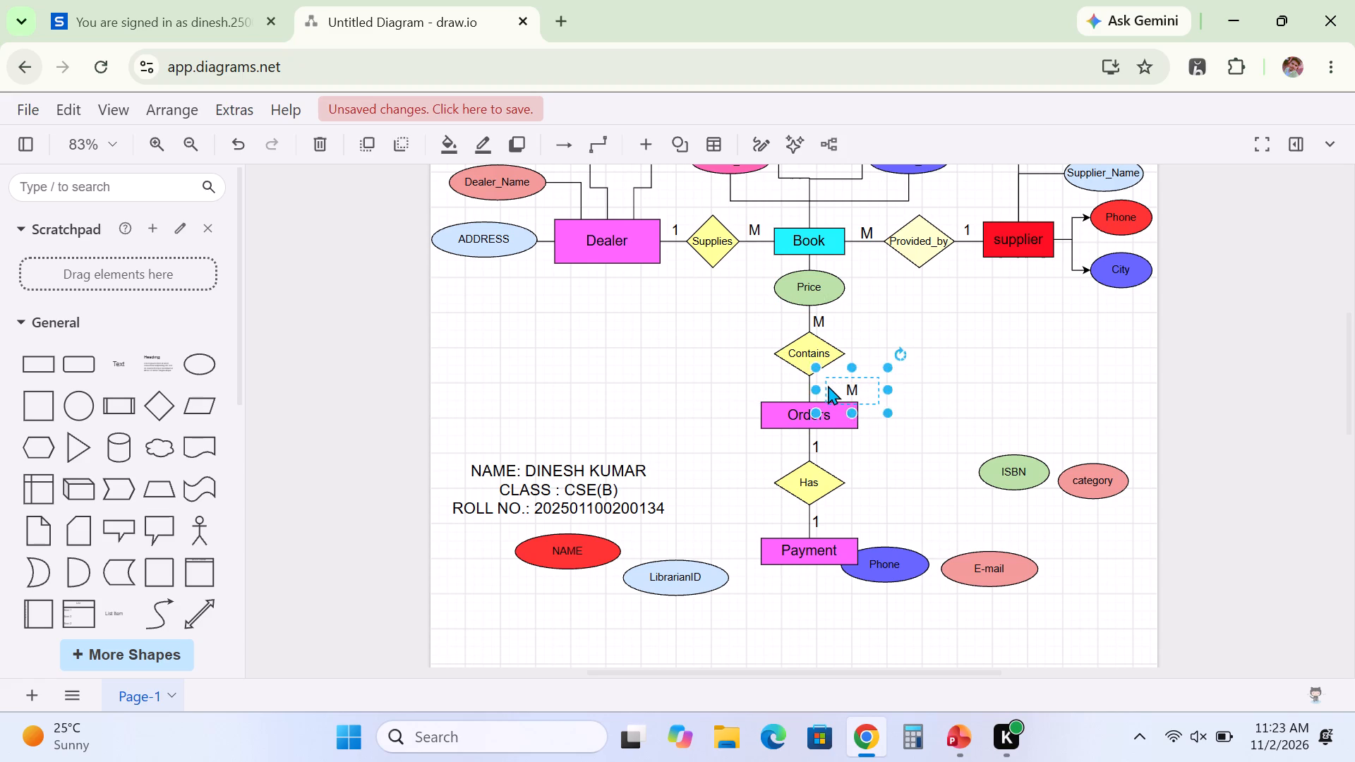
key(Left)
key(Left)
key(Left)
key(Left)
key(Left)
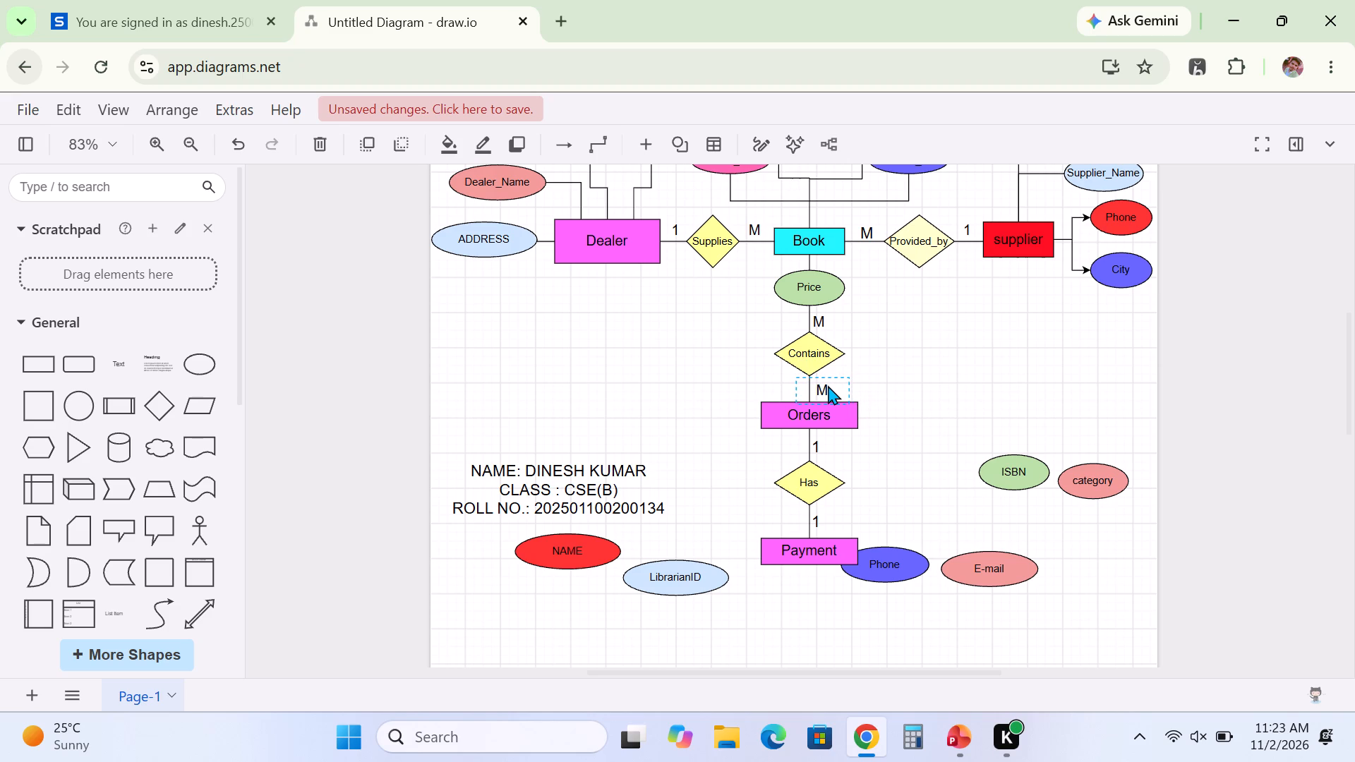
key(Left)
key(Left)
key(Left)
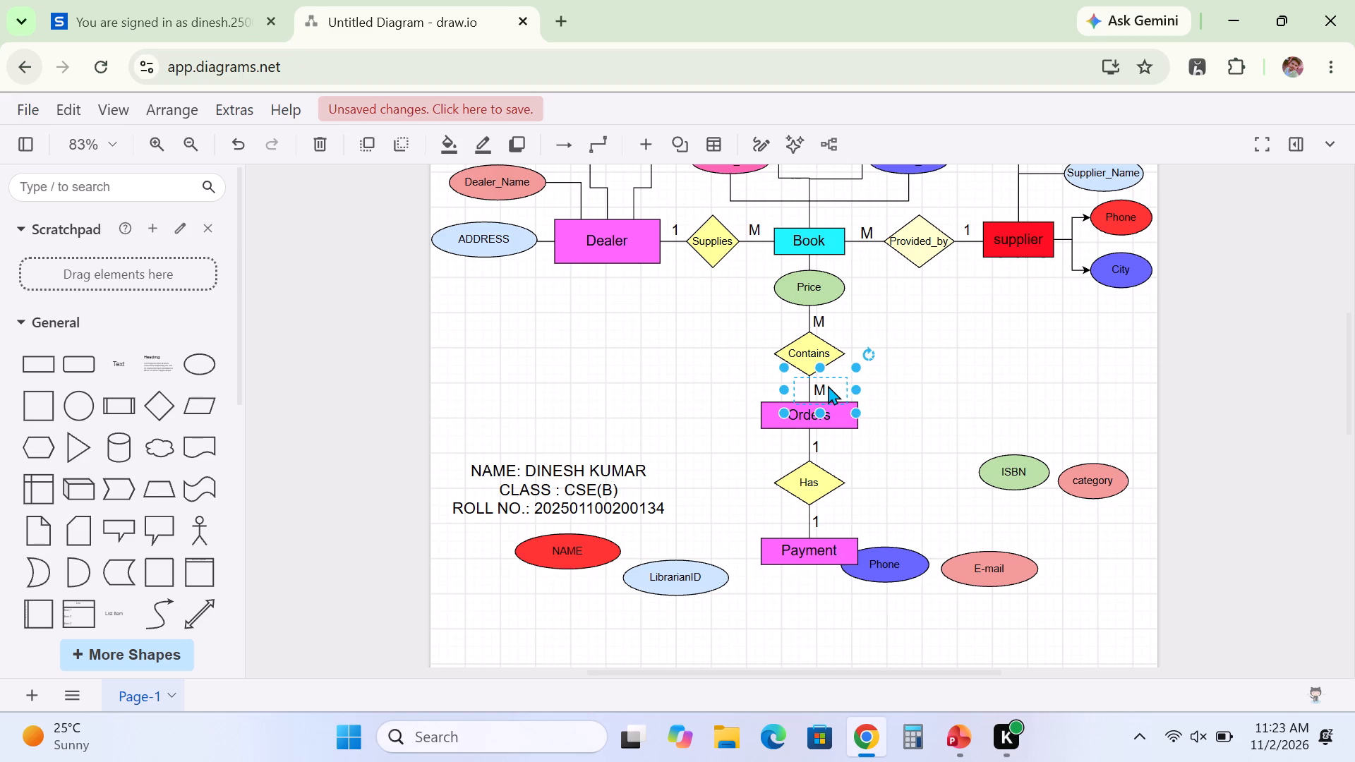
key(Up)
click(983, 347)
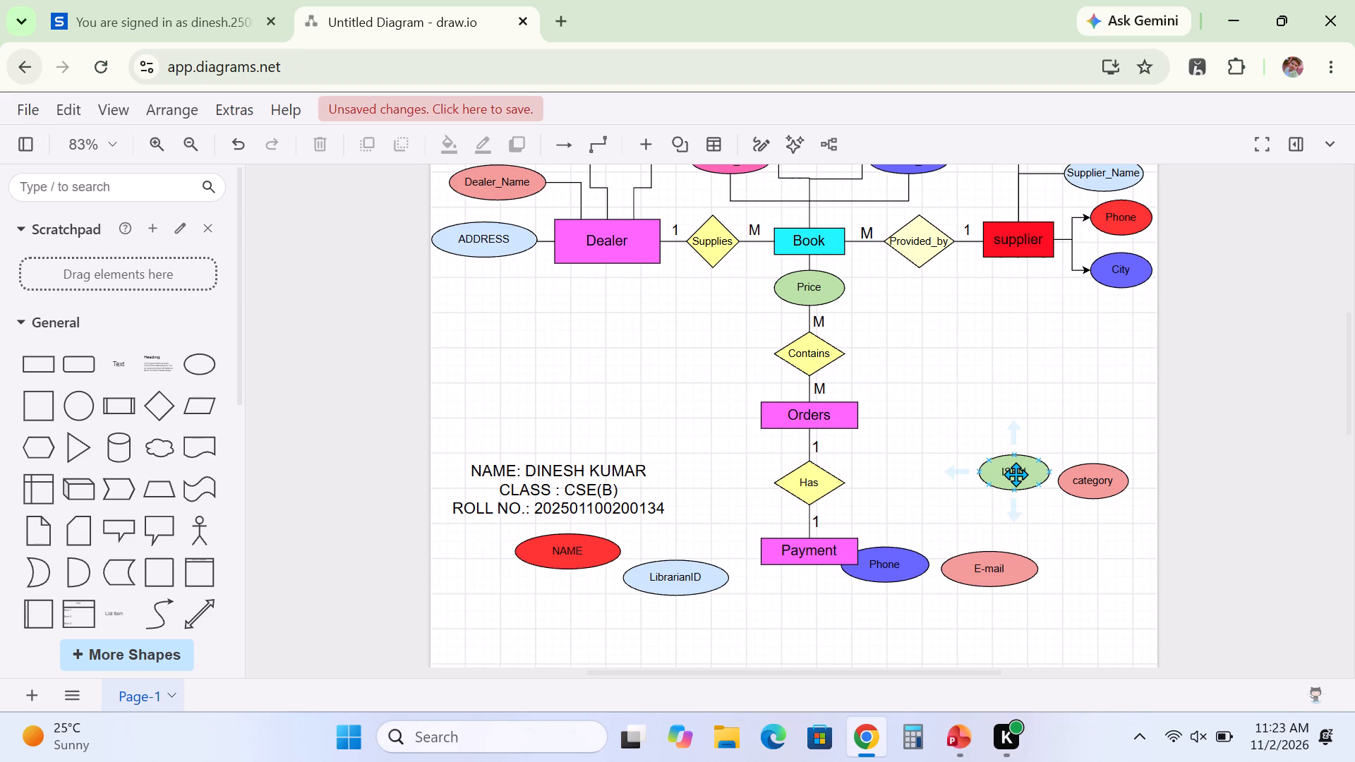
Move the ISBN ellipse and the E-mail ellipse beside the Orders entity, with ISBN above E-mail.
drag(1016, 476, 917, 374)
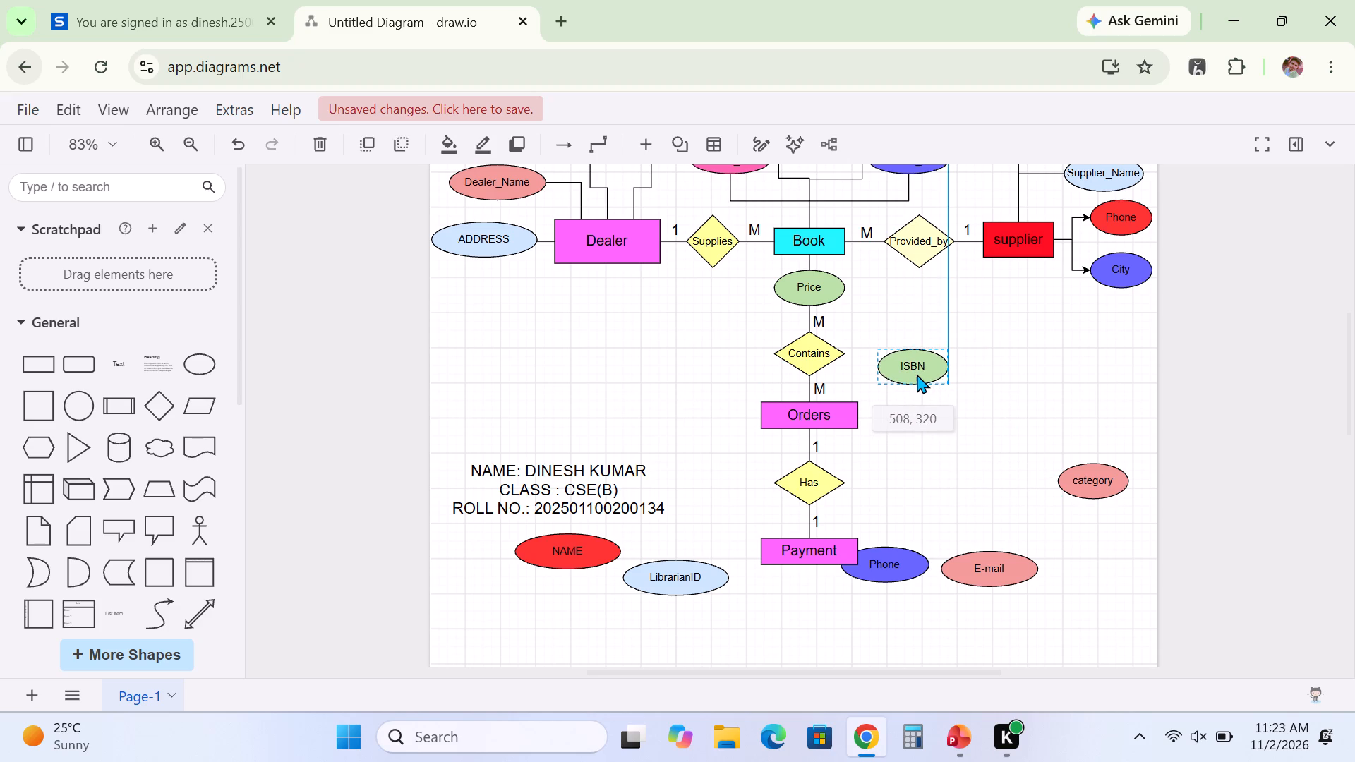
drag(917, 374, 924, 374)
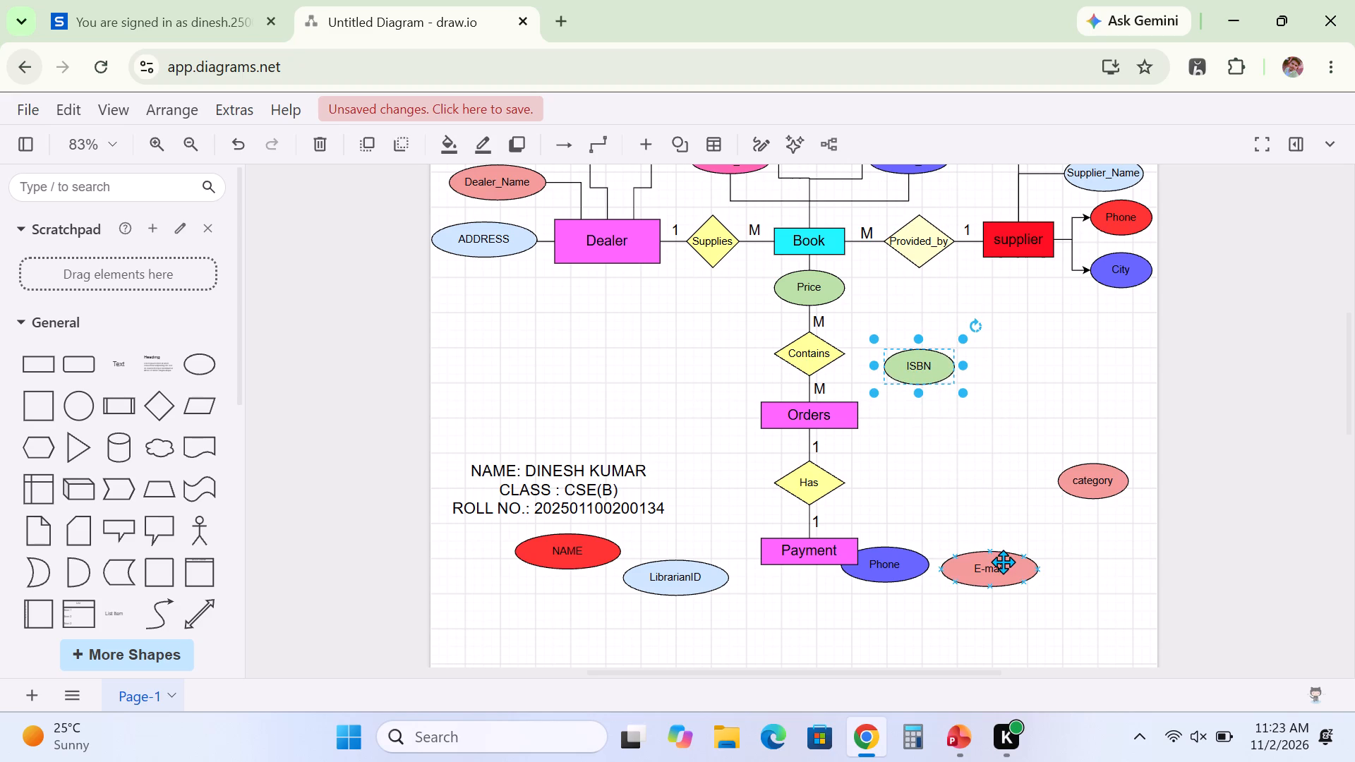
drag(996, 570, 945, 443)
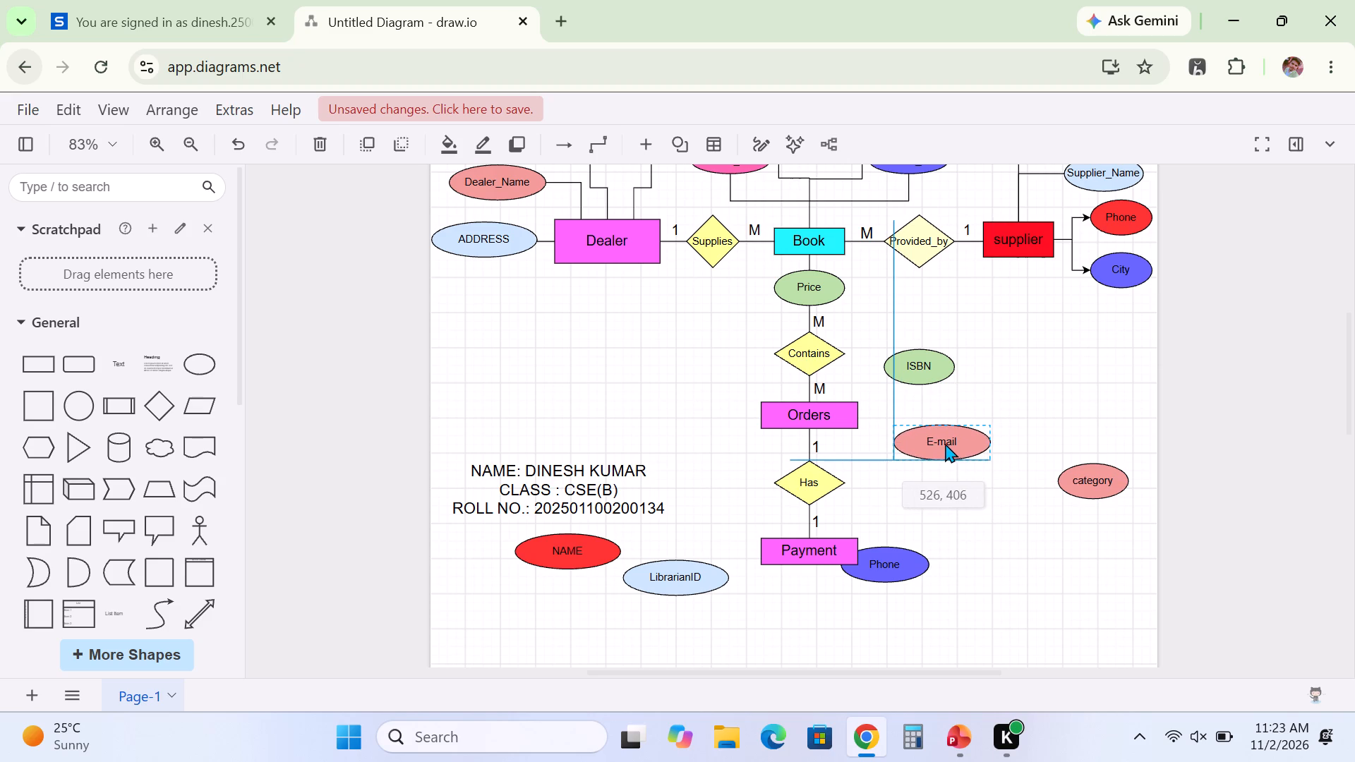
drag(945, 443, 944, 443)
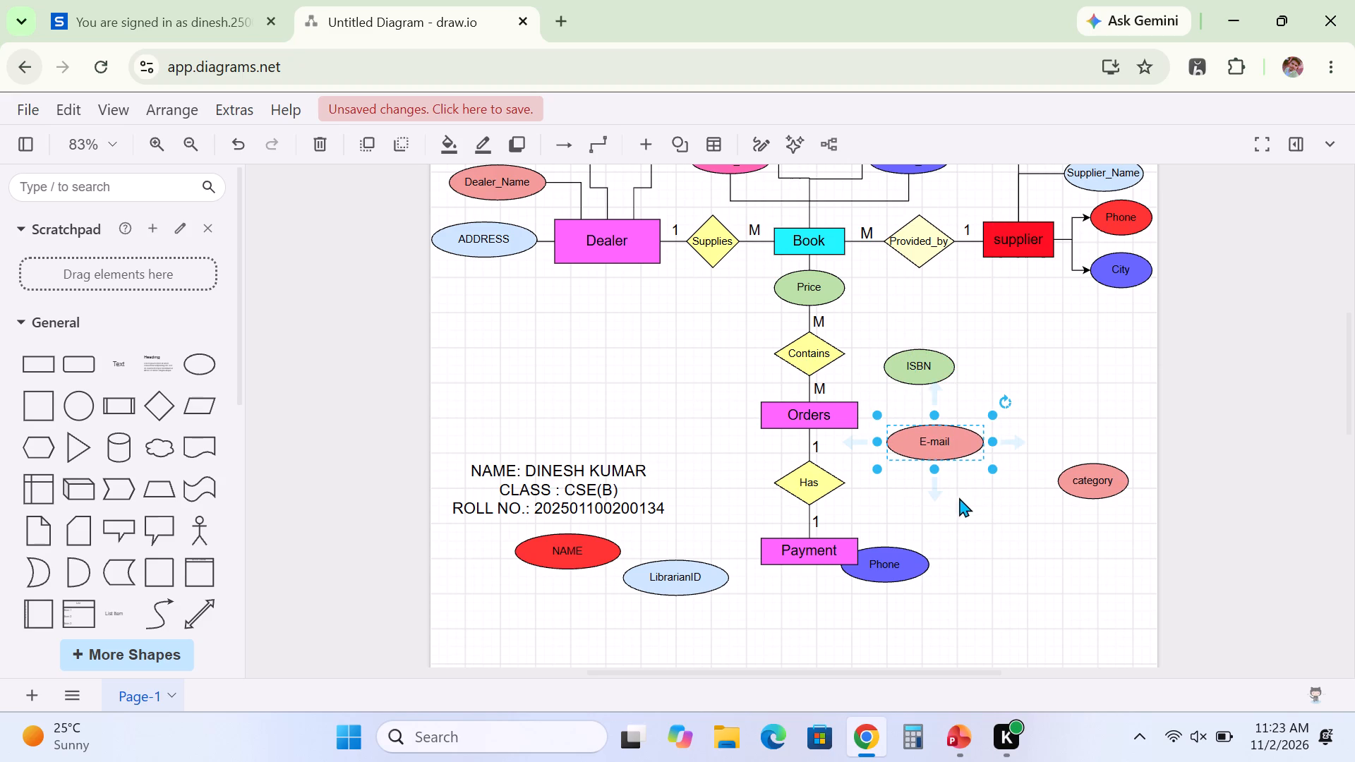
click(963, 500)
Rename the ISBN ellipse near Orders as Order_ID.
double_click(927, 361)
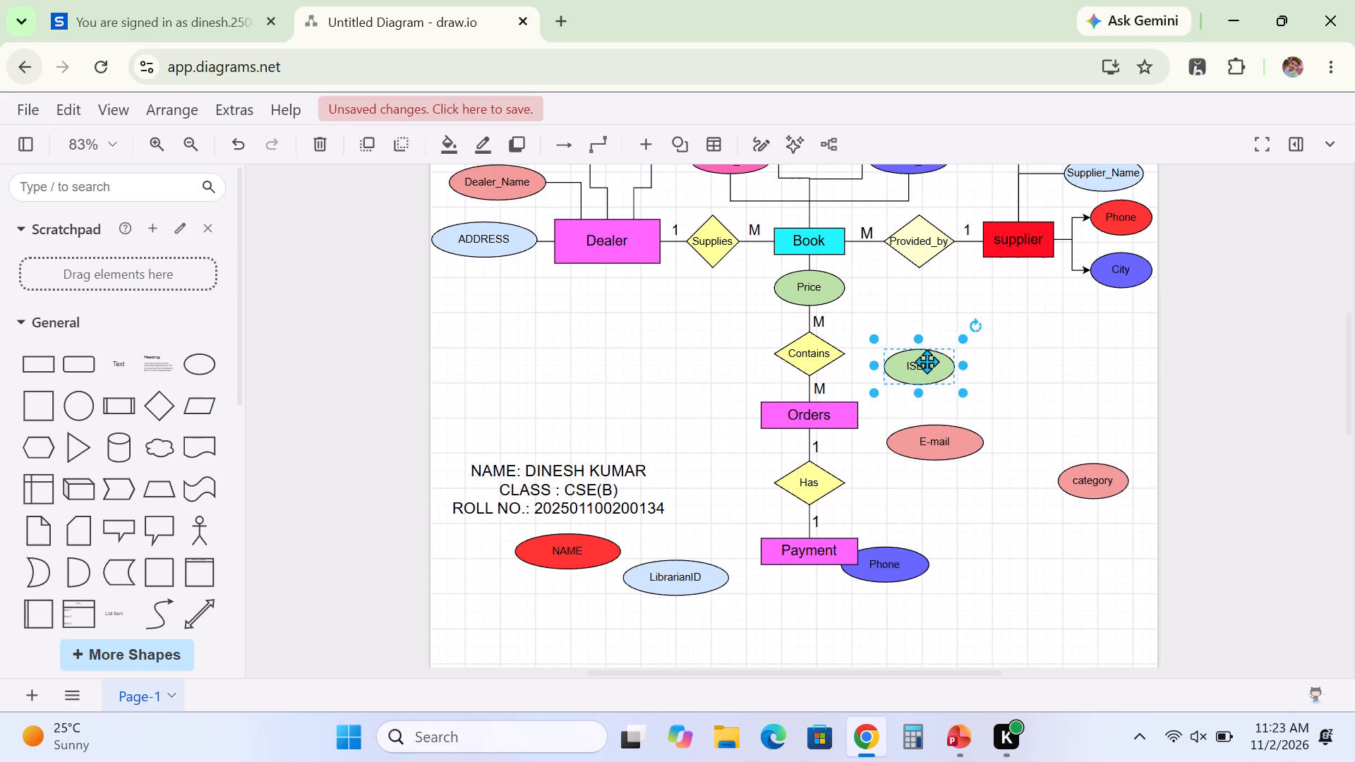
key(BackSpace)
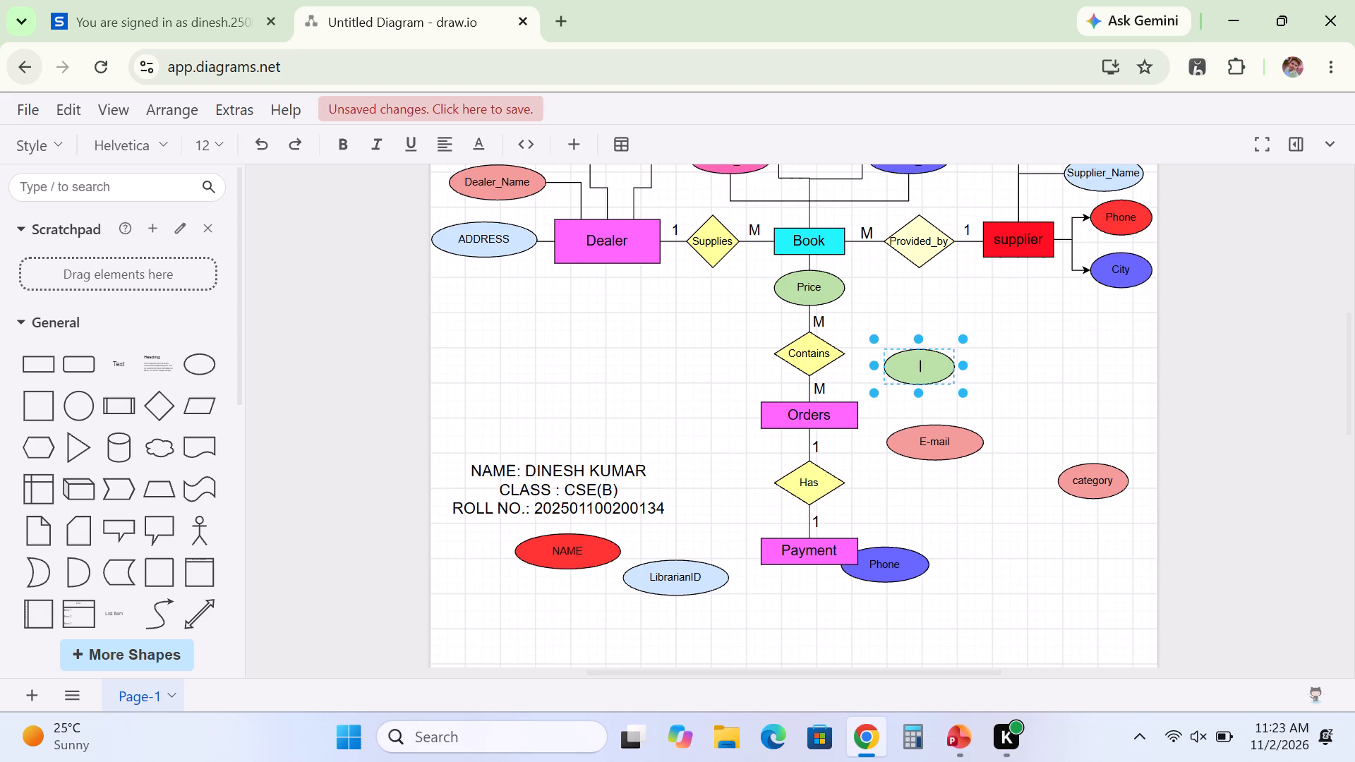
key(shift+o)
text(rder)
key(shift+underscore)
key(shift+i)
key(shift+d)
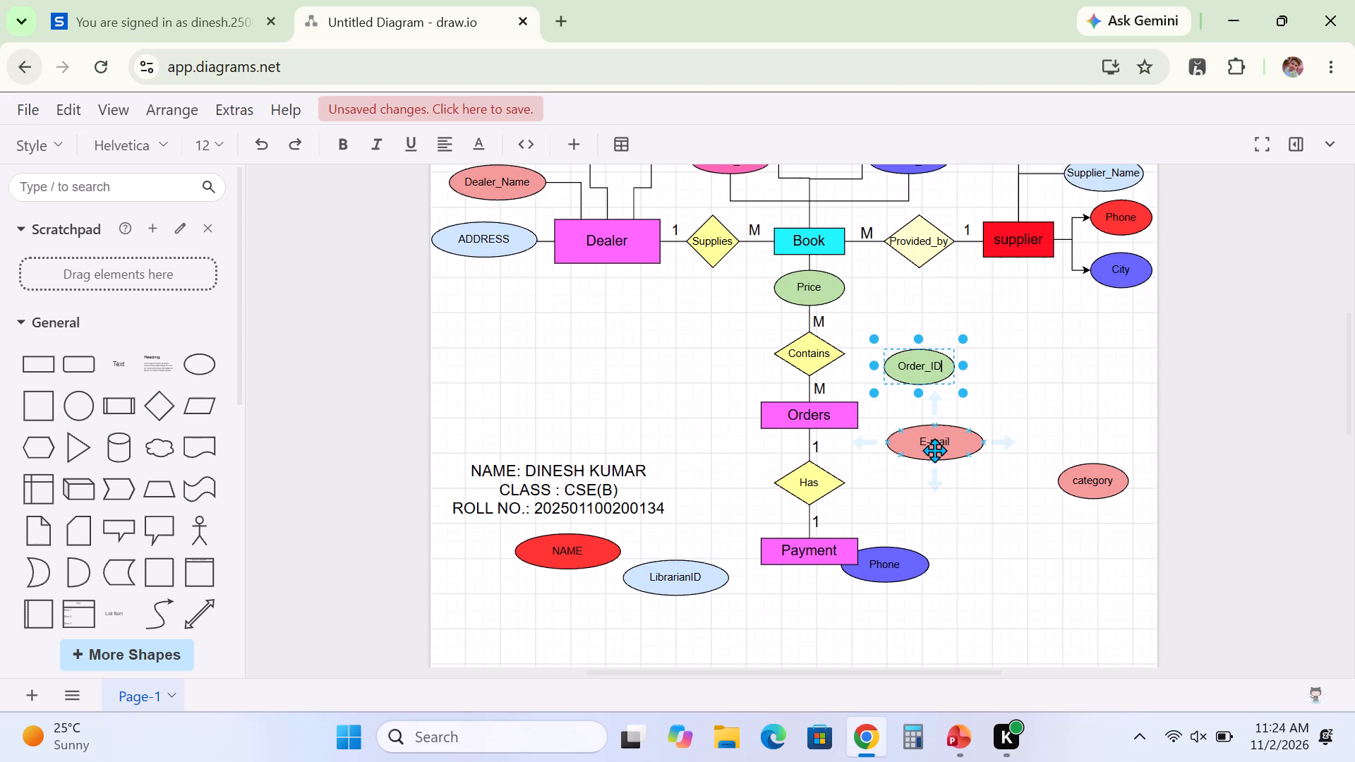
Rename the E-mail ellipse near Orders as Order_Date.
double_click(934, 445)
key(BackSpace)
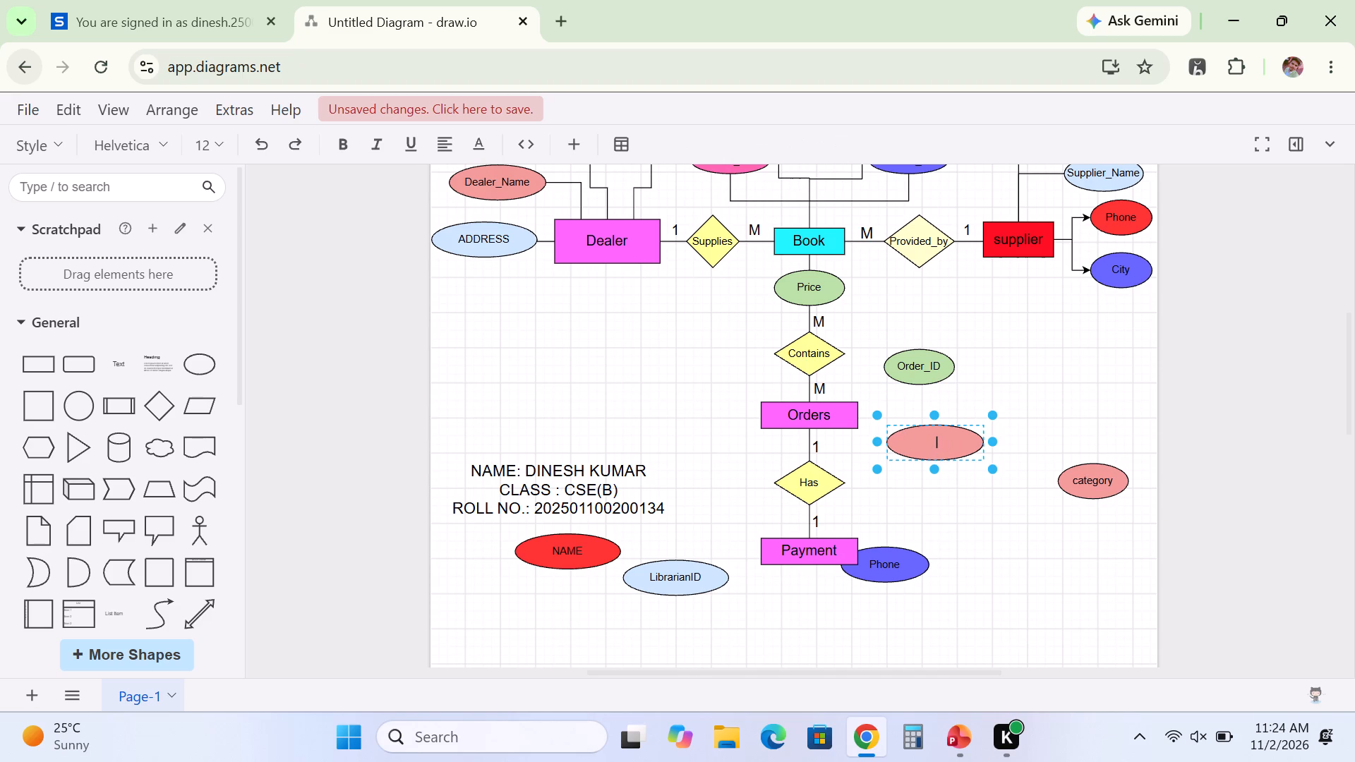
text(Order)
key(shift+underscore)
text(Day)
key(BackSpace)
text(te)
click(984, 538)
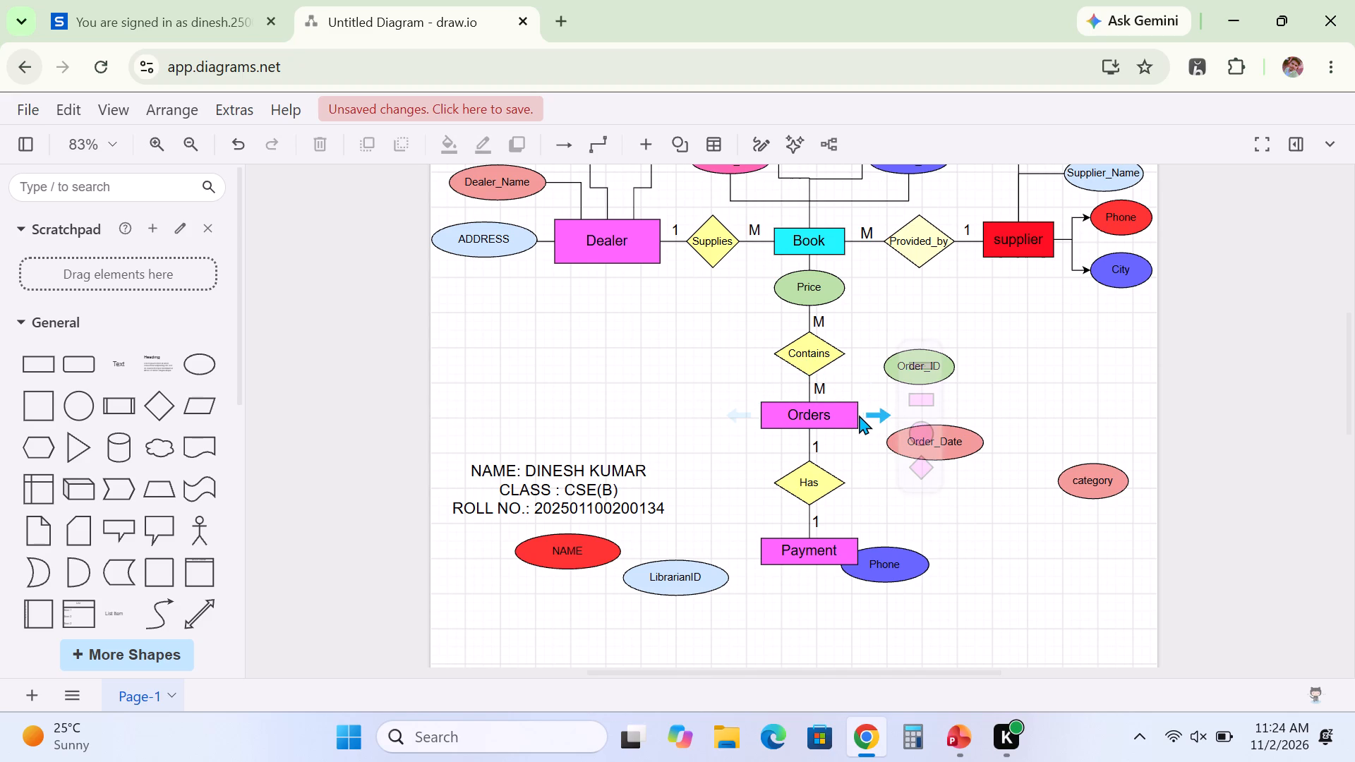
Connect Orders to Order_ID with a line whose end is set to None, and shift Order_ID slightly farther from Orders.
drag(856, 413, 879, 366)
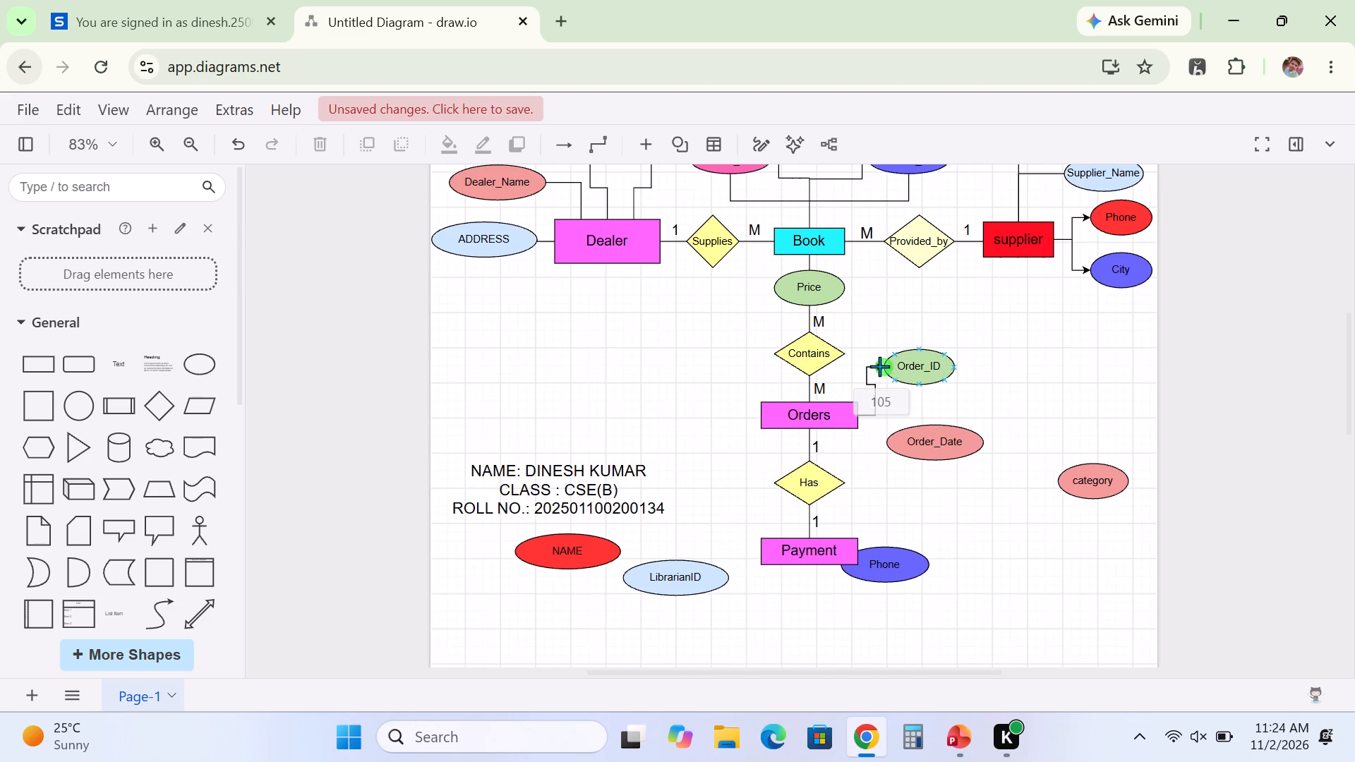
drag(879, 366, 881, 366)
drag(881, 366, 881, 366)
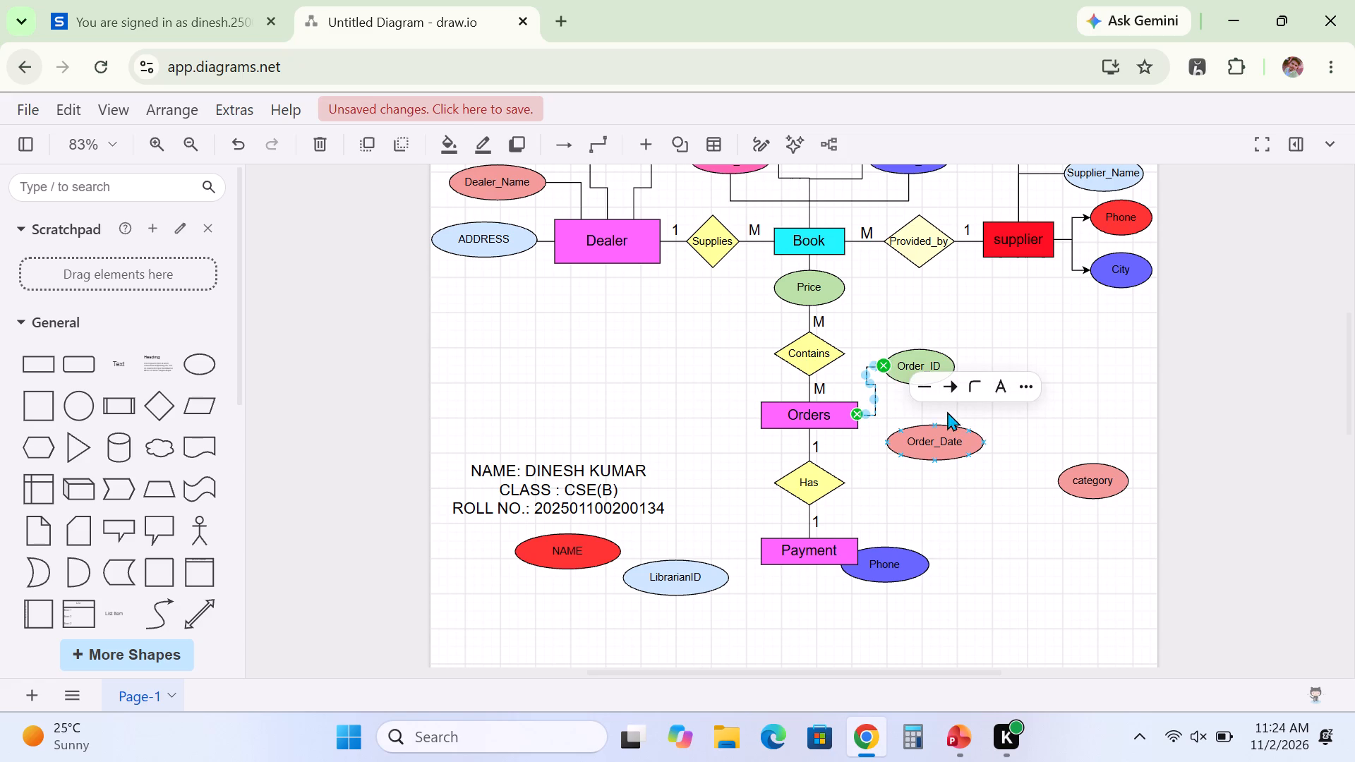
click(952, 389)
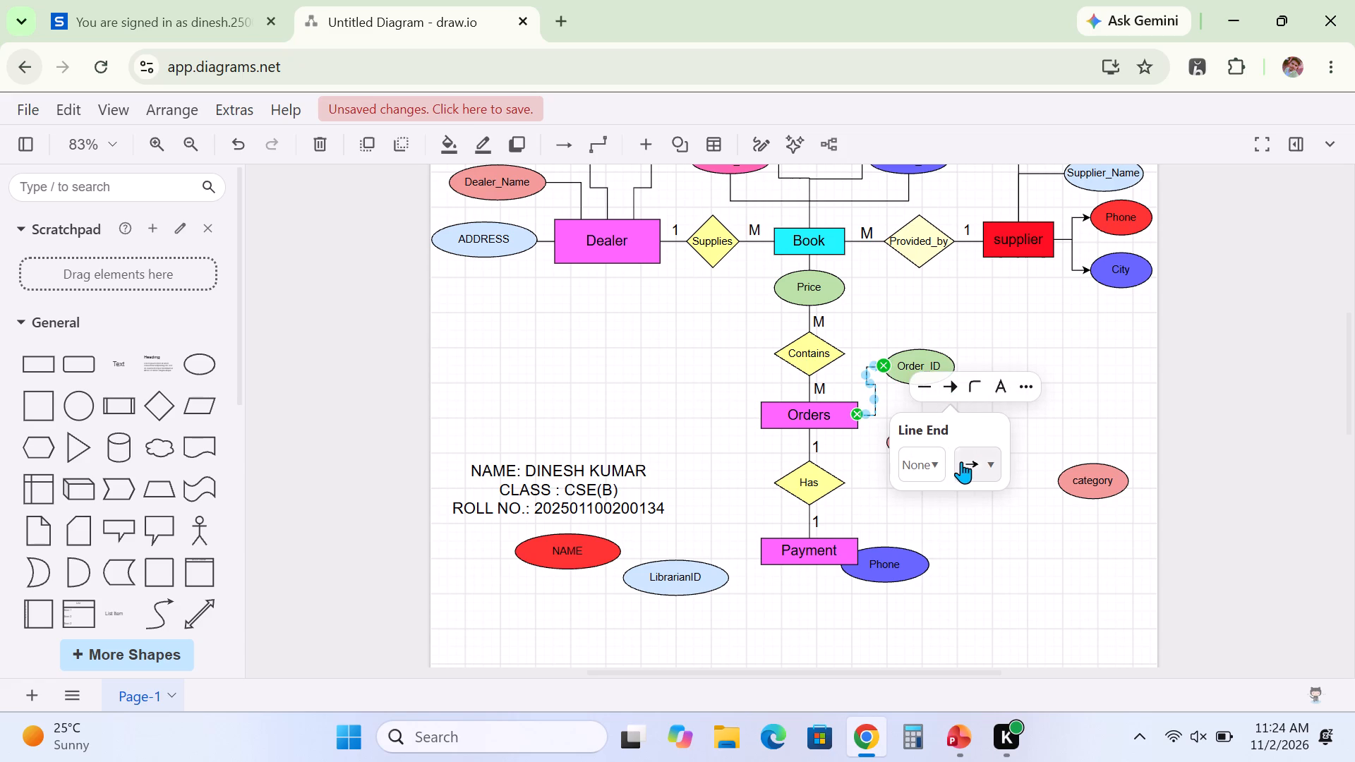
click(963, 461)
click(980, 346)
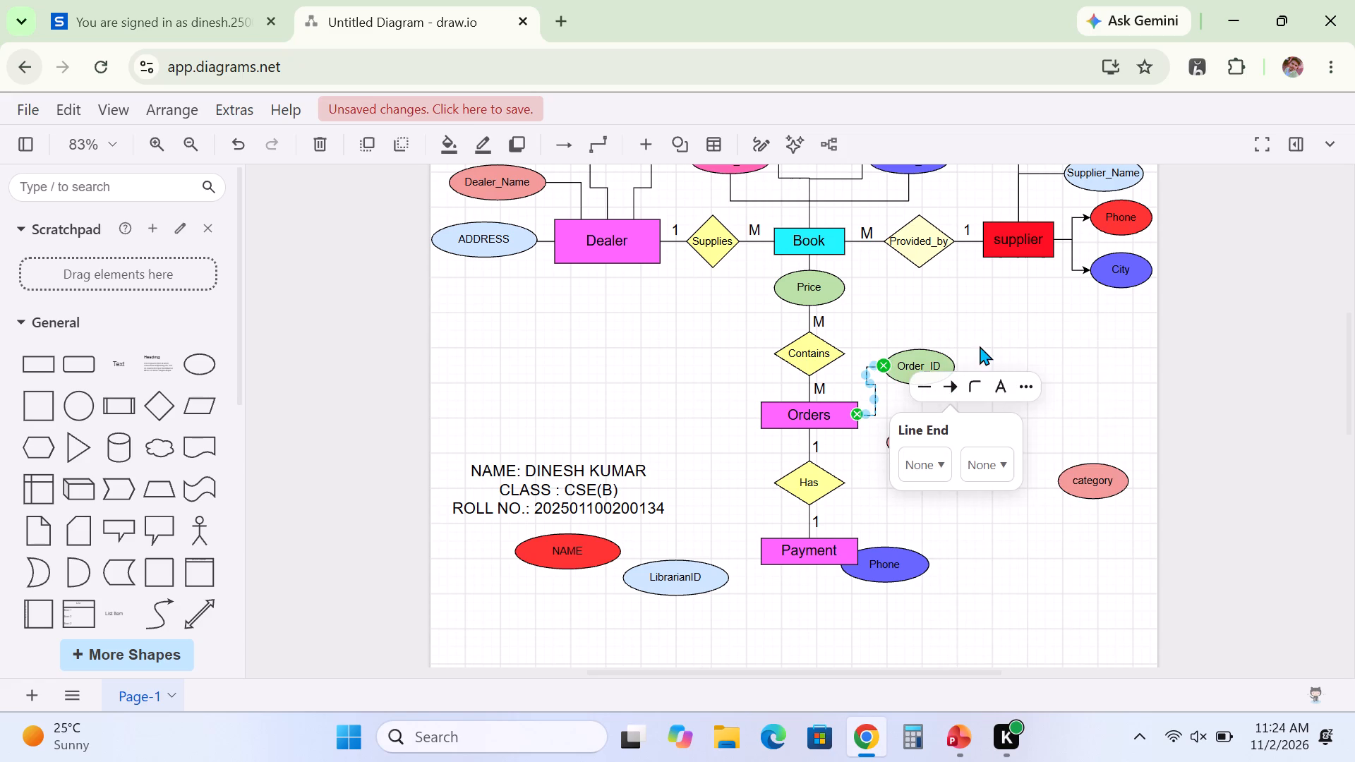
click(875, 500)
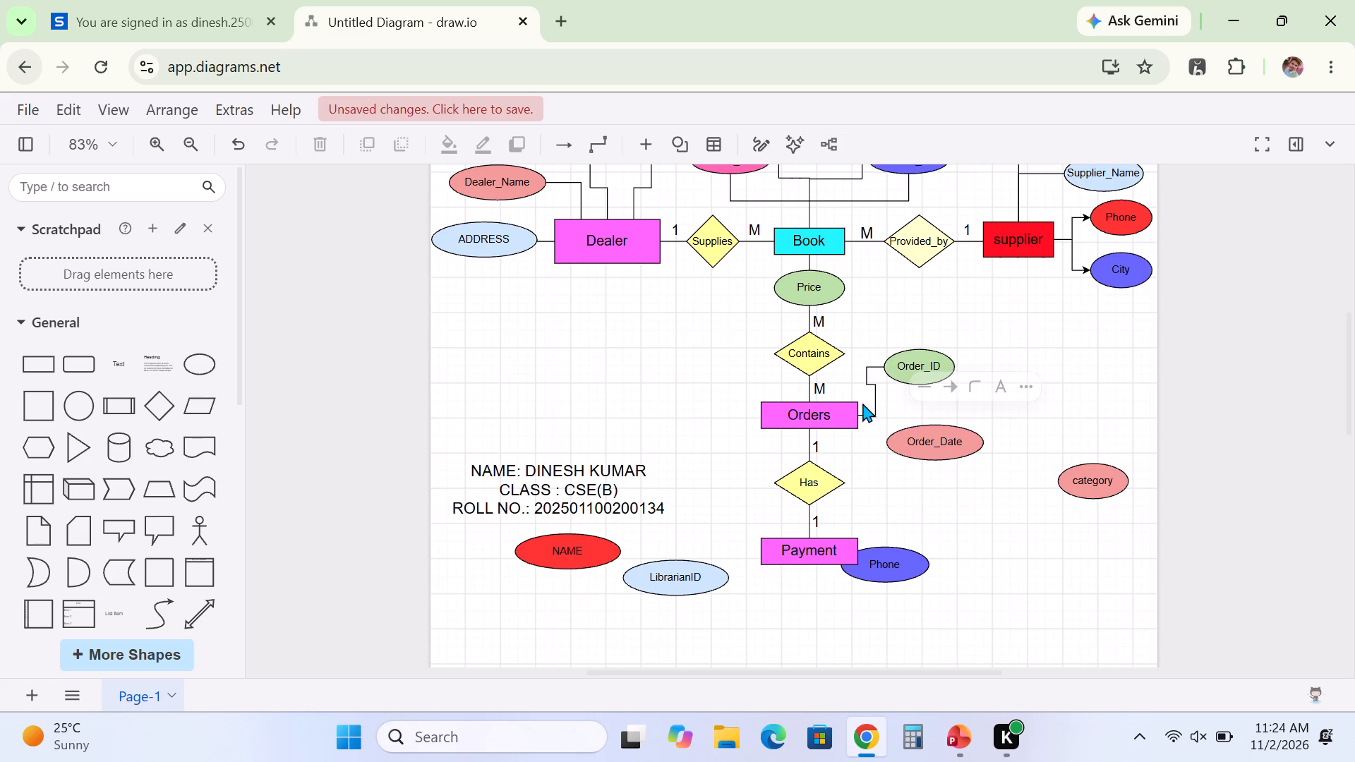
drag(911, 368, 931, 366)
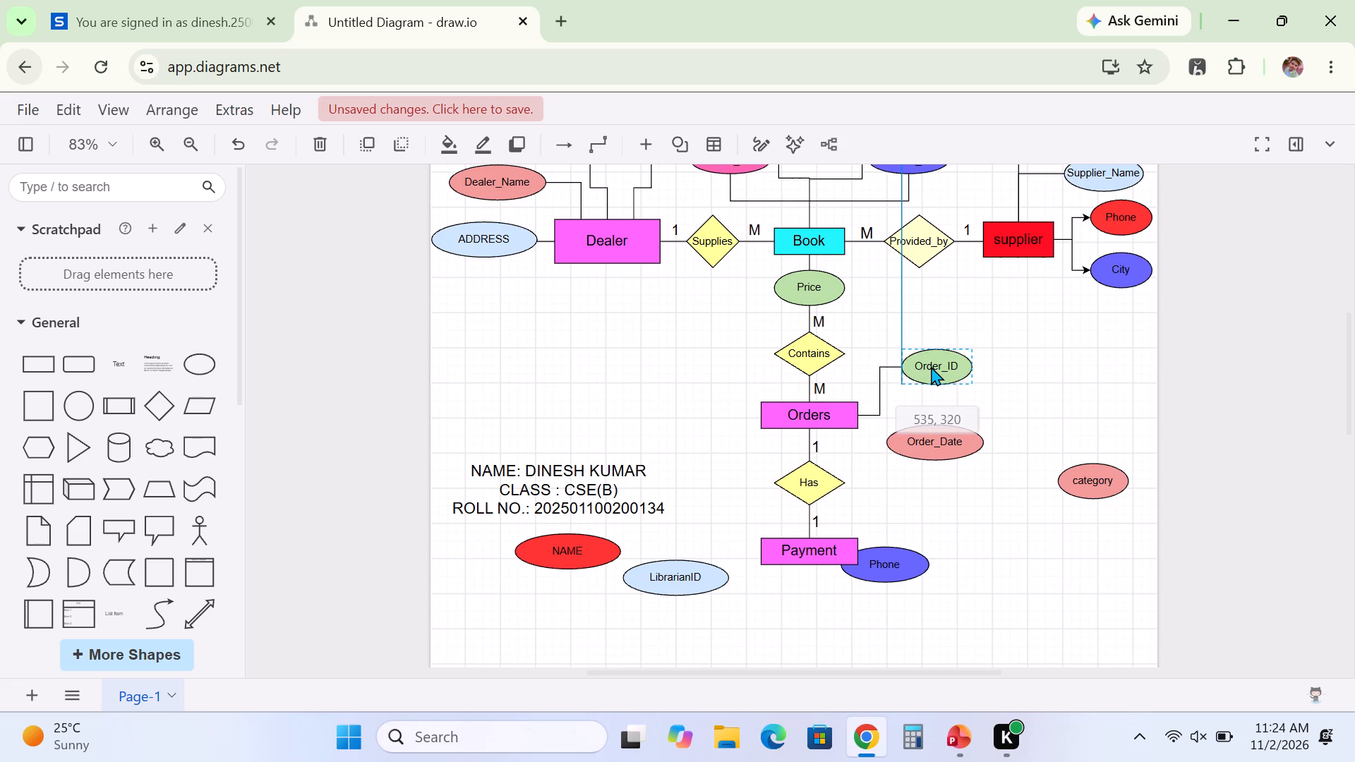
drag(931, 366, 929, 366)
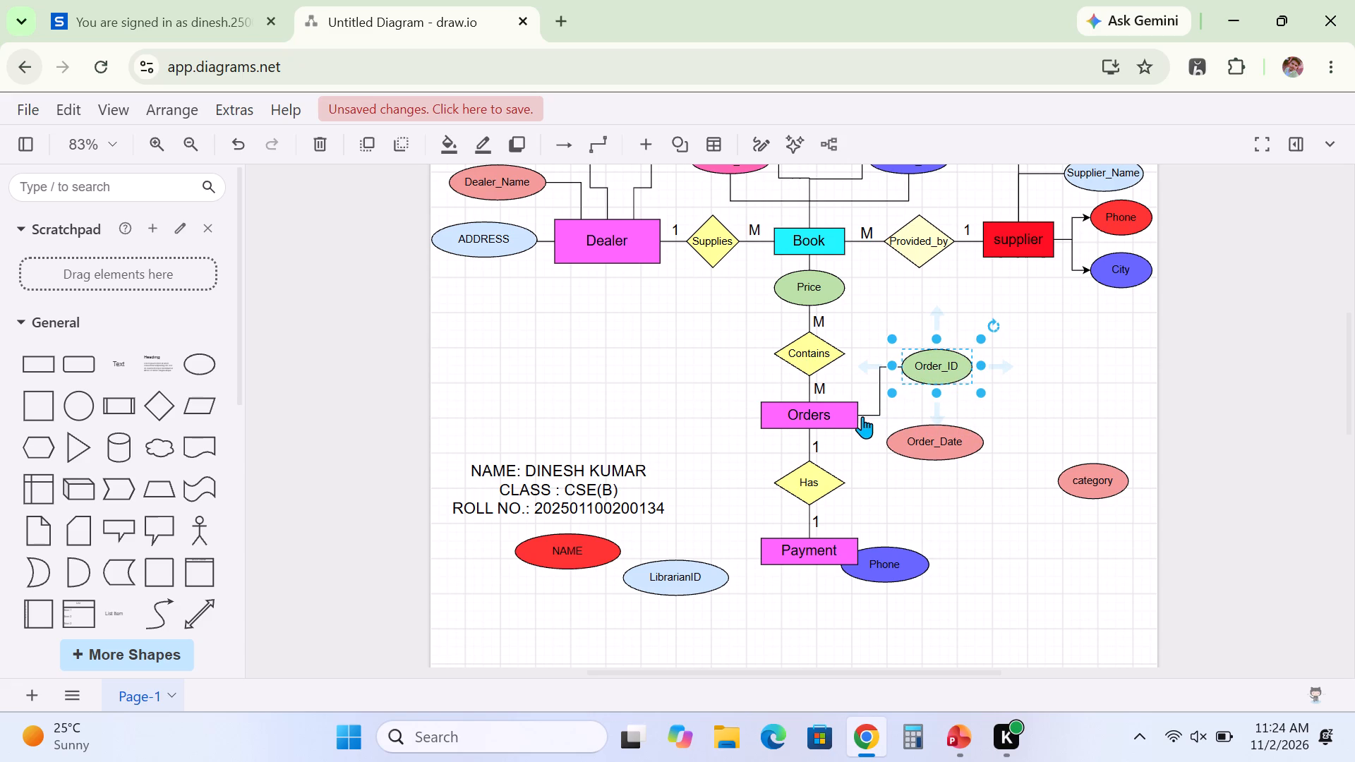
Connect Orders to Order_Date with a line whose end is set to None, and align Order_Date's left edge with Order_ID.
drag(856, 412, 883, 442)
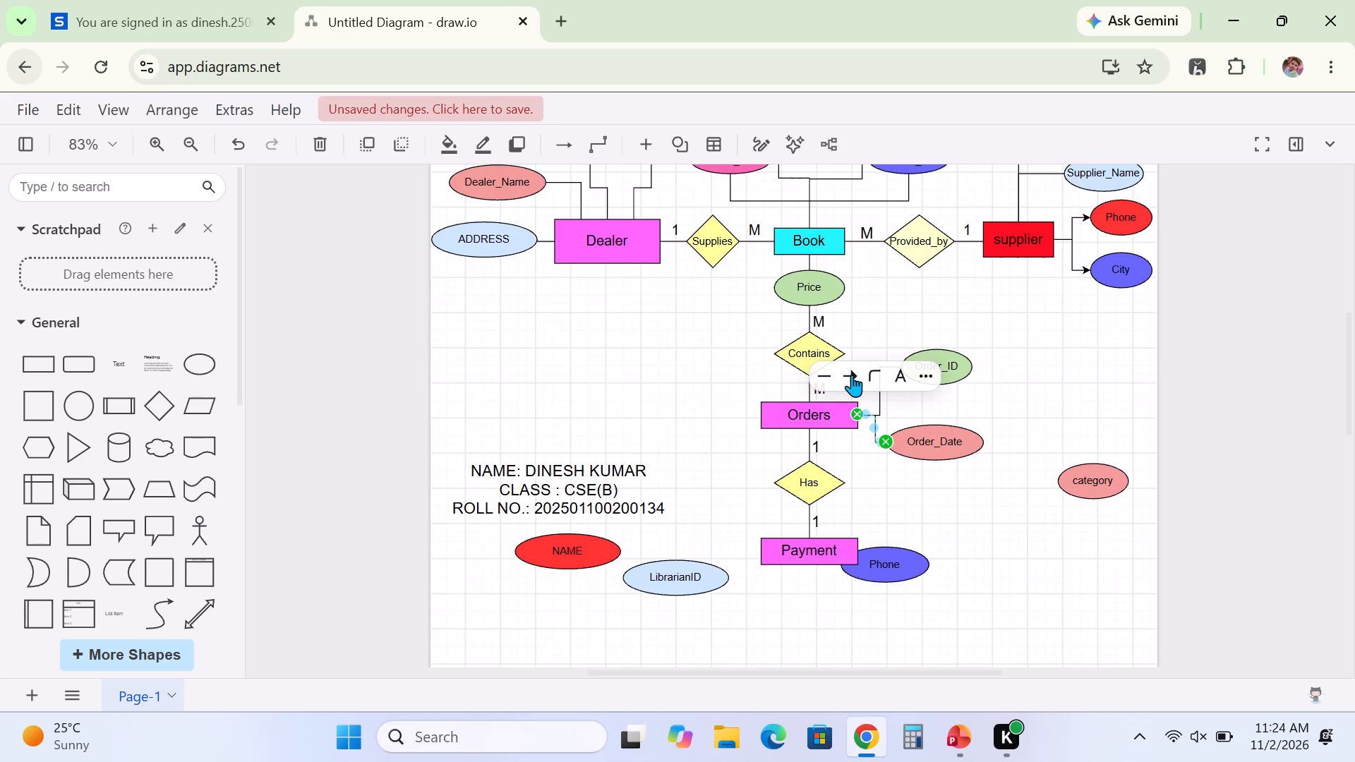
click(852, 375)
click(867, 446)
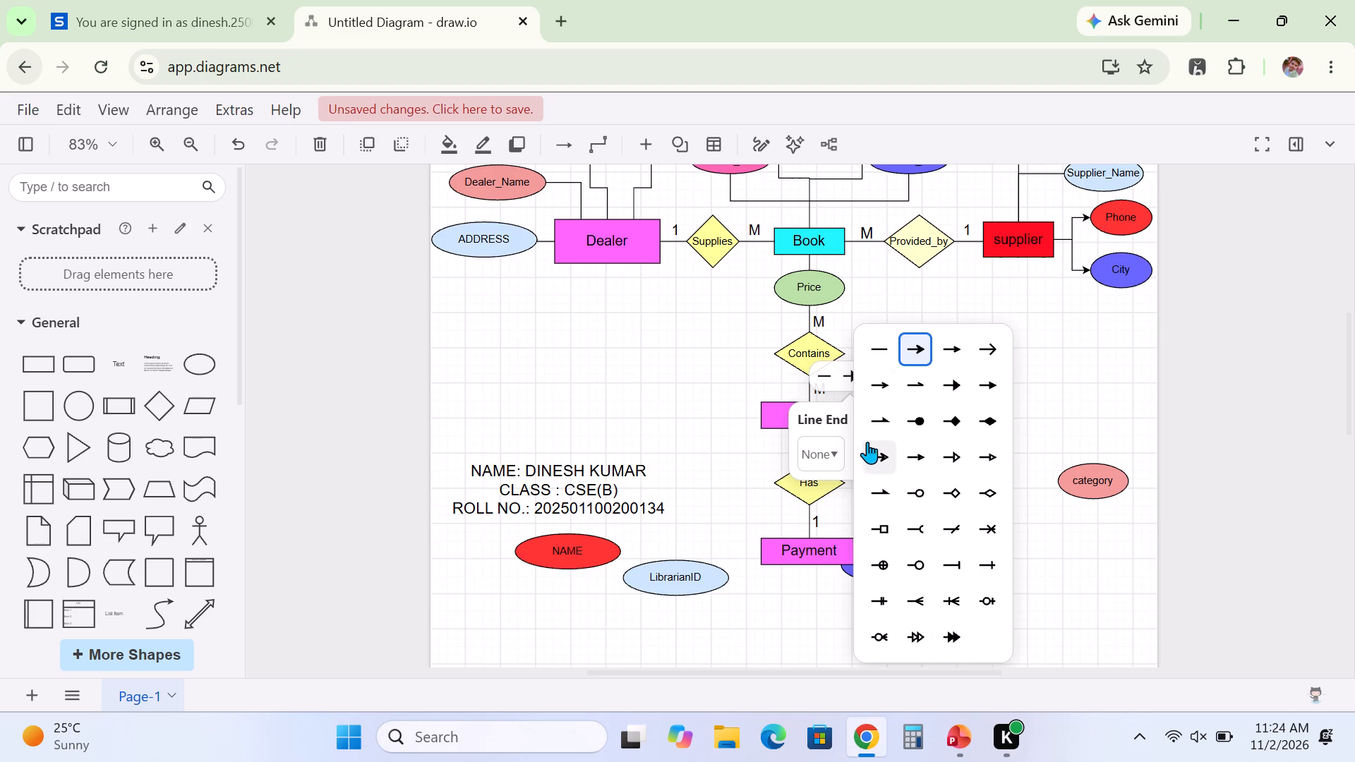
click(872, 353)
click(945, 530)
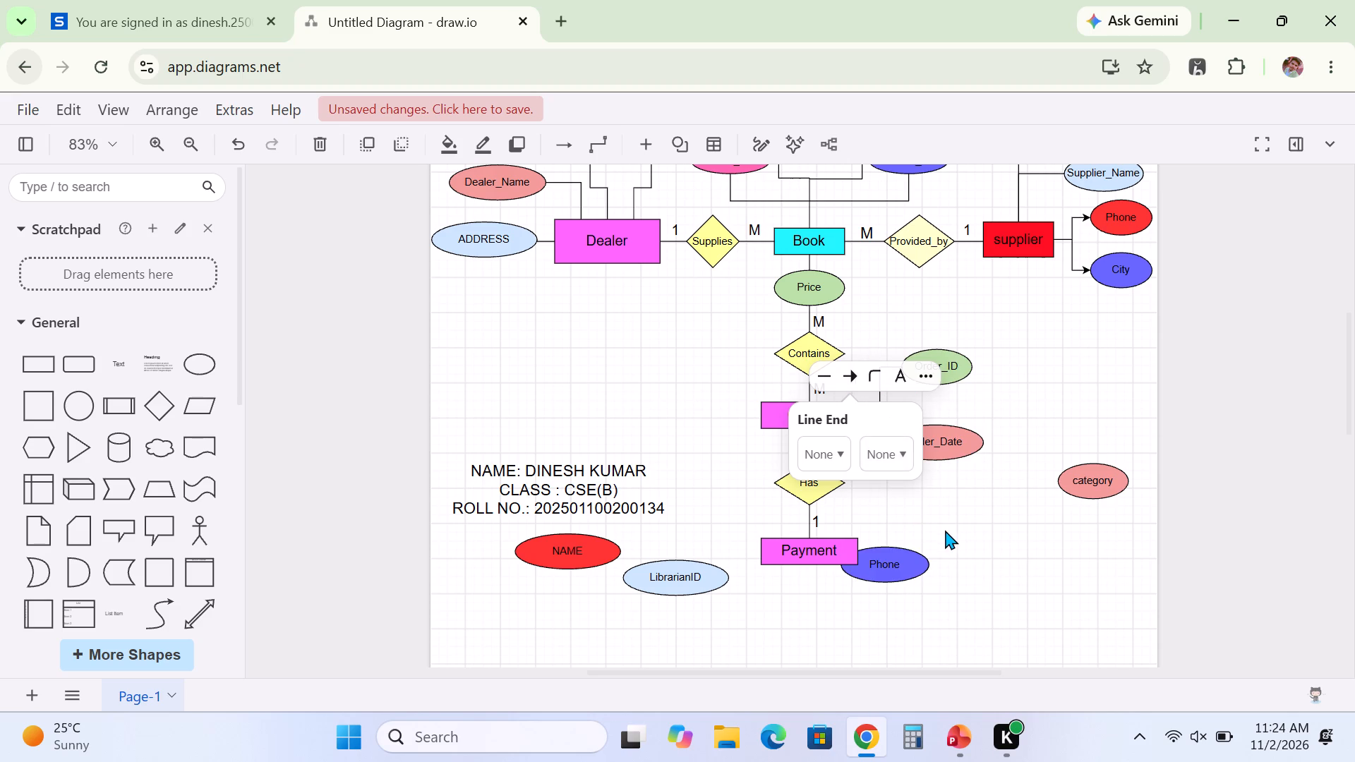
drag(934, 443, 945, 444)
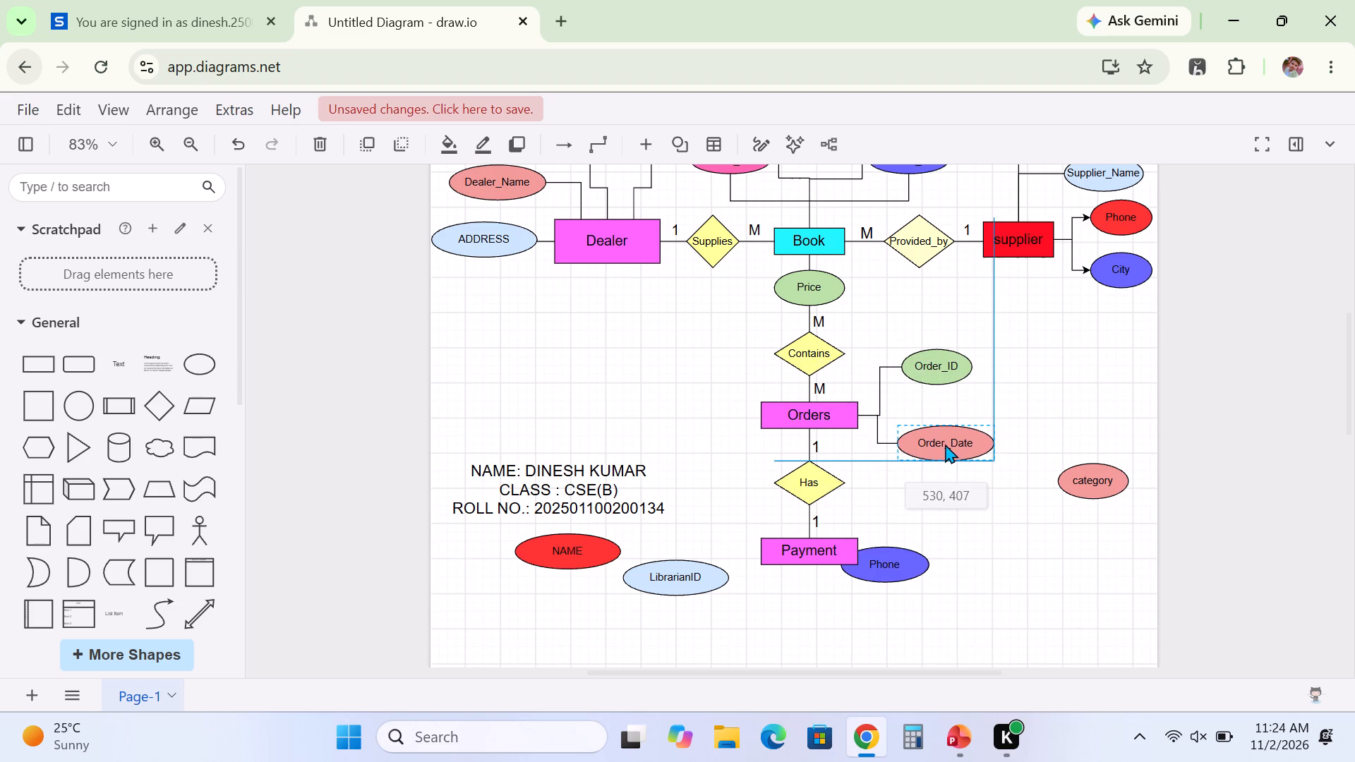
drag(945, 444, 953, 440)
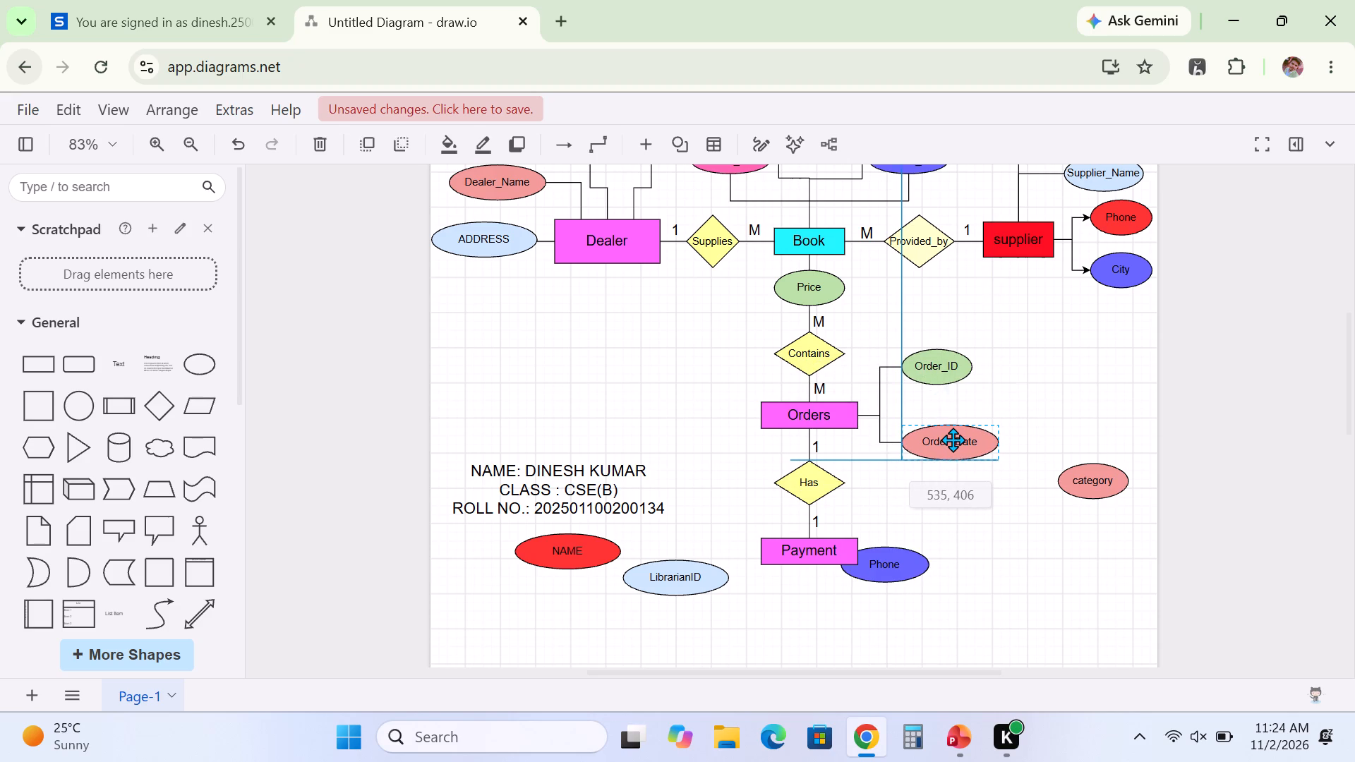
click(980, 533)
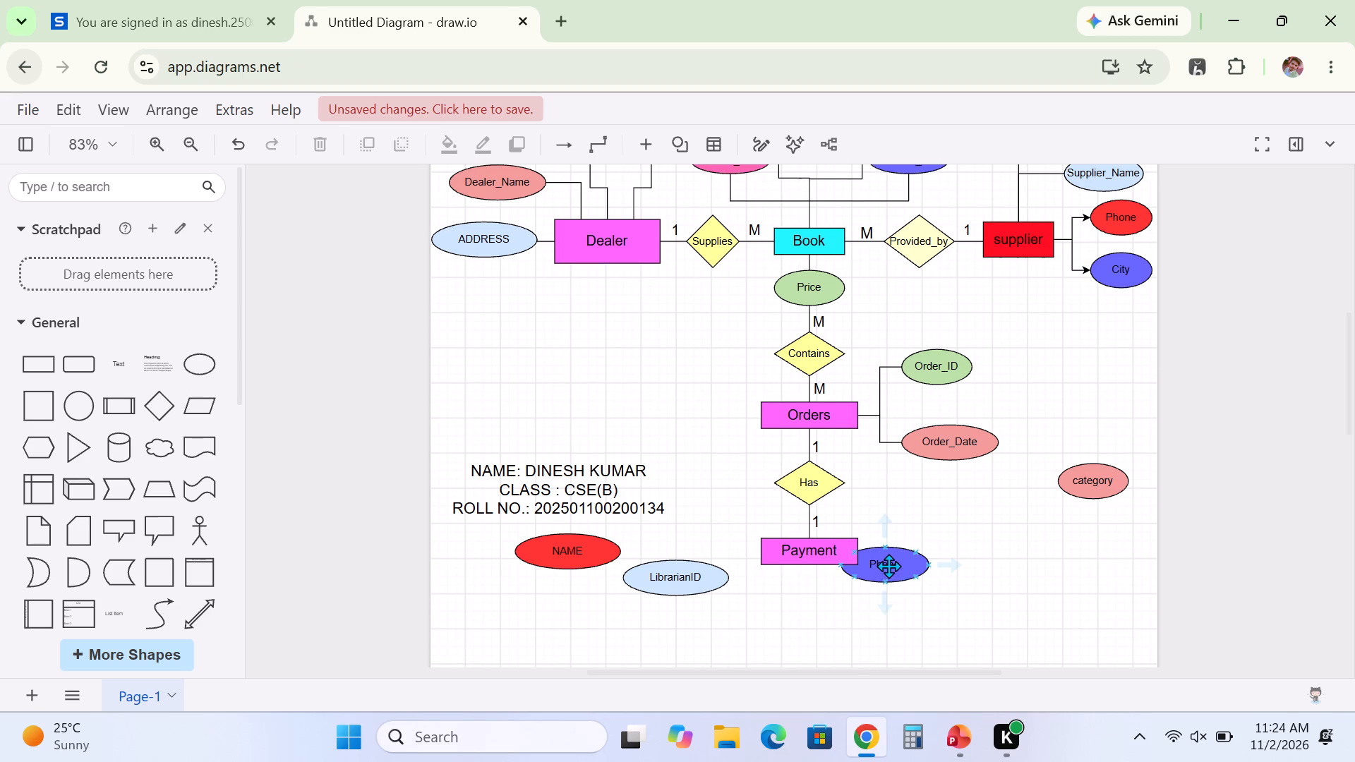
Arrange the LibrarianID, Phone and NAME ellipses side by side below the Payment entity, with Phone in the middle.
drag(889, 566, 829, 615)
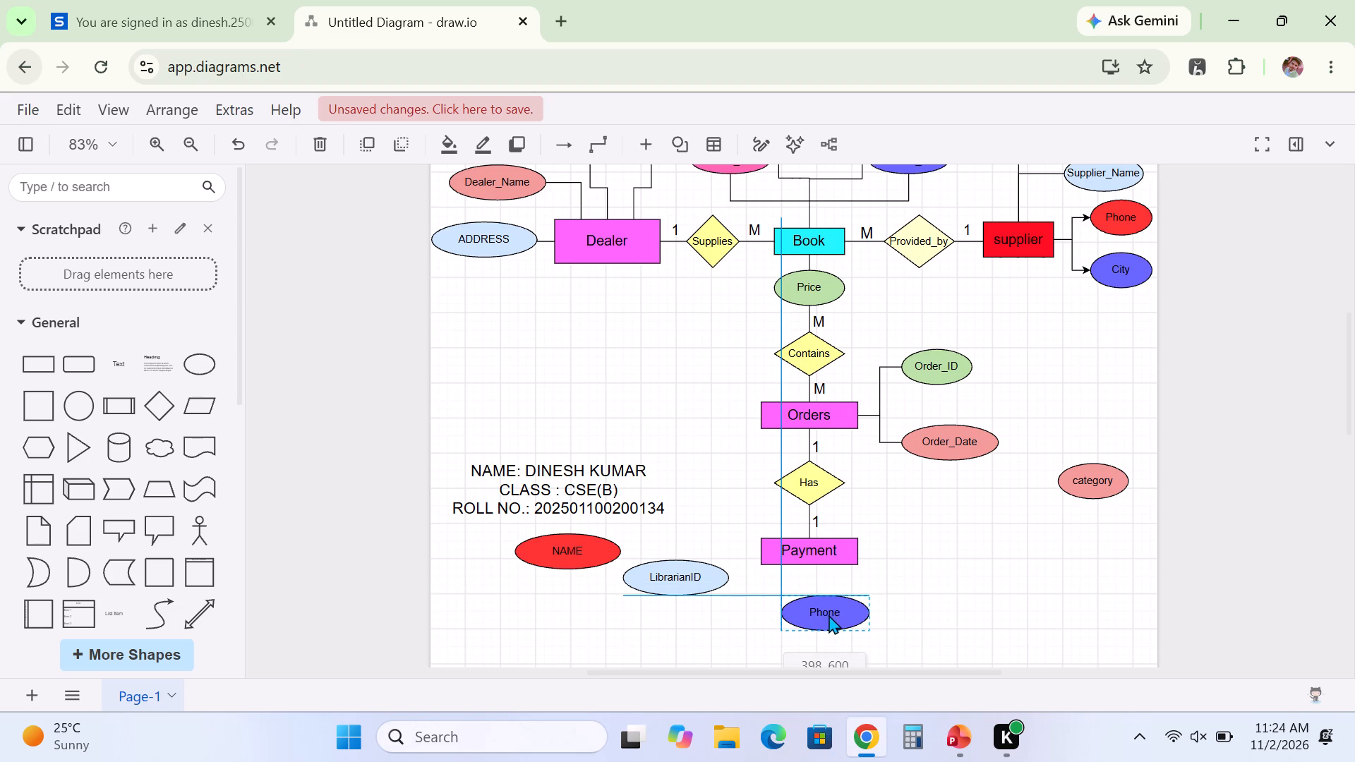
drag(829, 615, 819, 622)
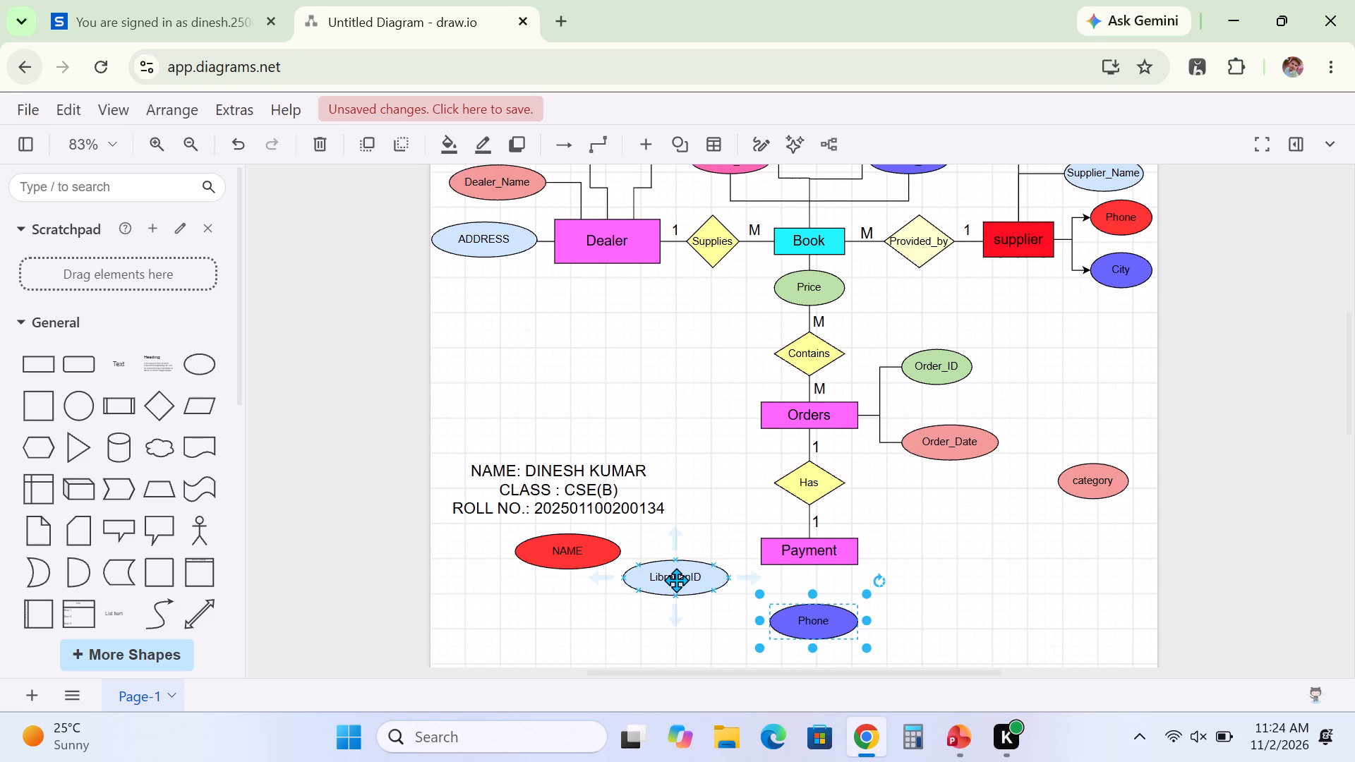
drag(682, 583, 699, 610)
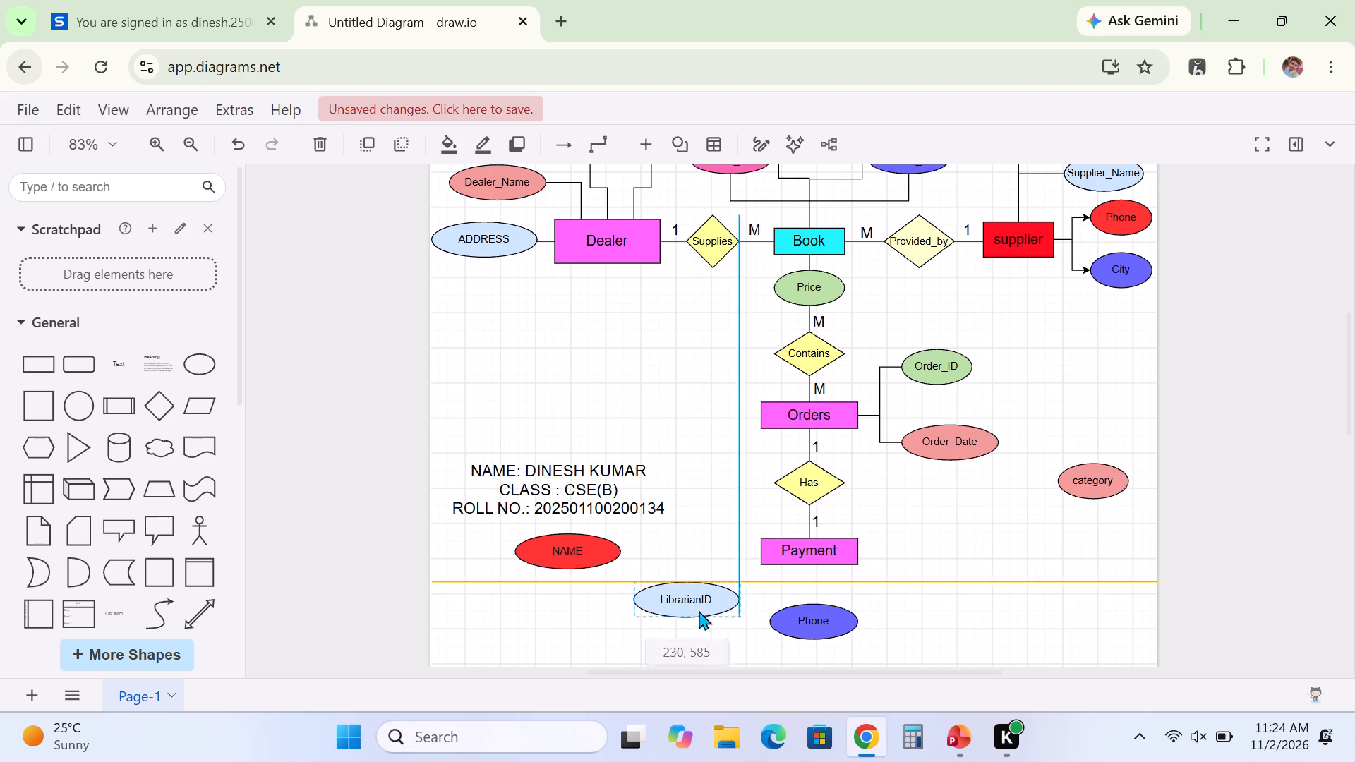
drag(699, 610, 718, 606)
drag(809, 620, 813, 634)
drag(733, 601, 738, 615)
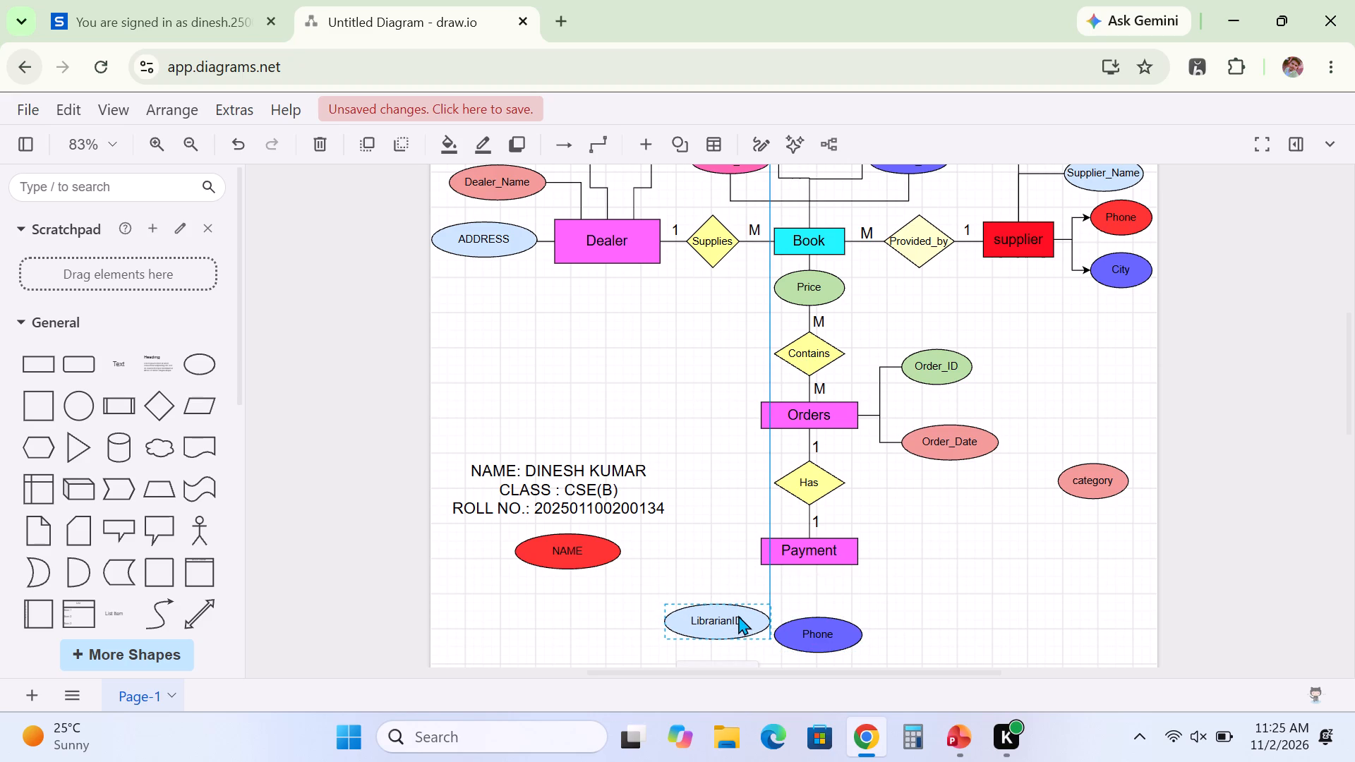
drag(738, 615, 738, 612)
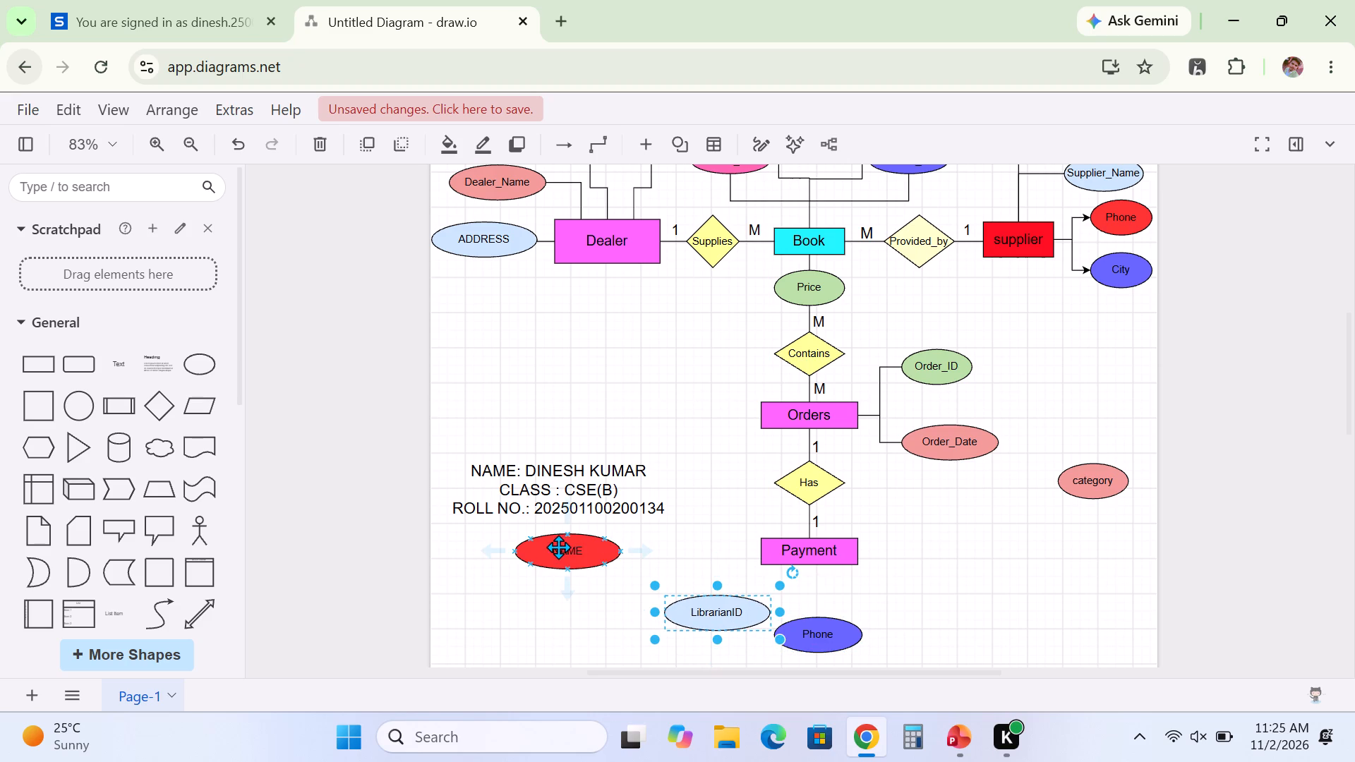
drag(558, 547, 915, 607)
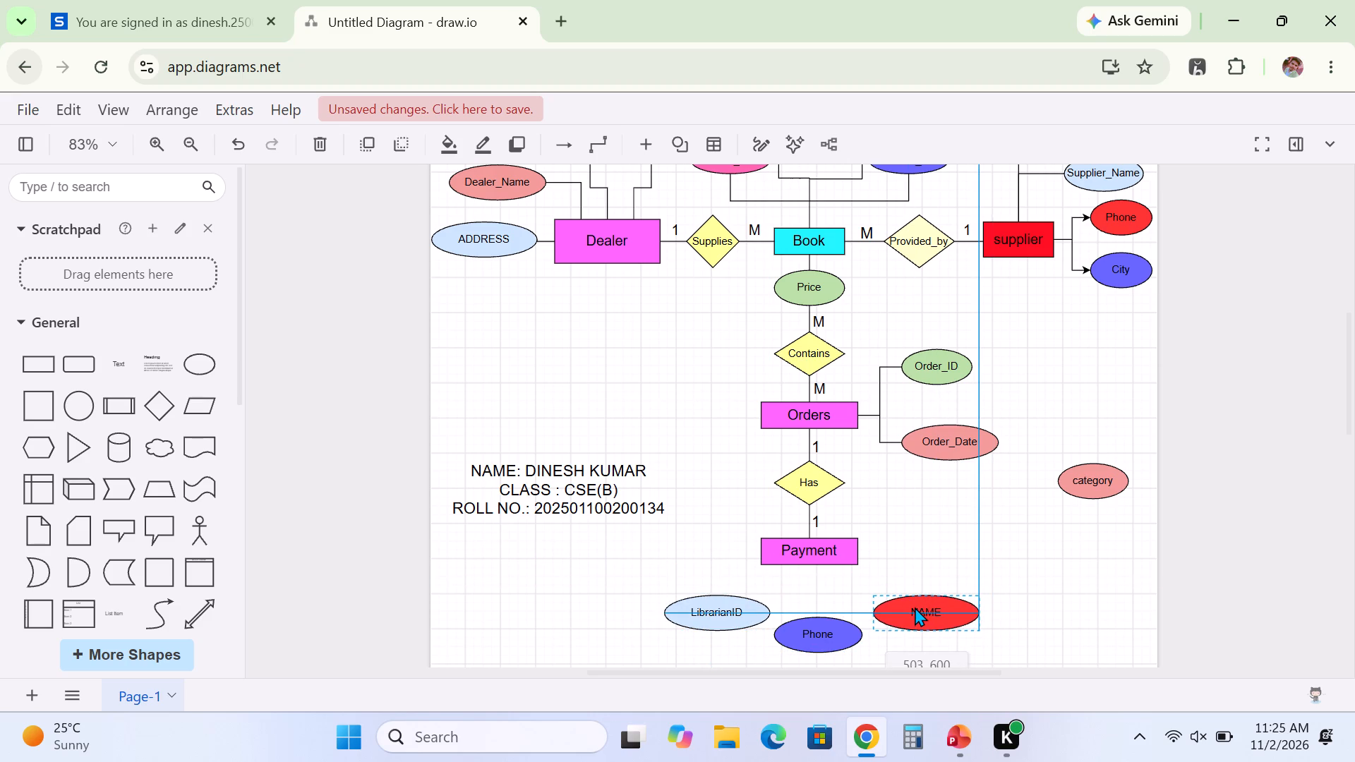
drag(915, 607, 913, 607)
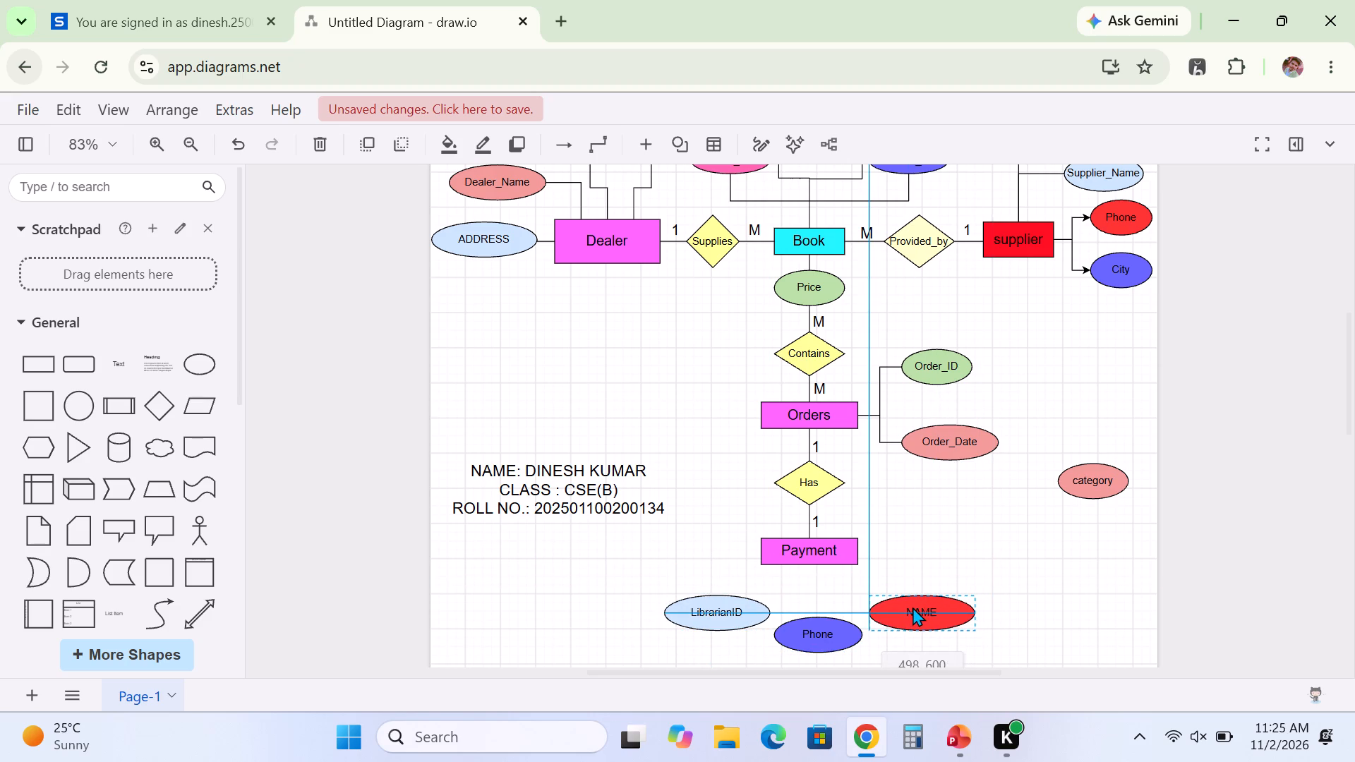
drag(913, 607, 913, 605)
Rename the LibrarianID ellipse below Payment as Payment_ID, checking the attribute name against the PowerPoint ER diagram.
double_click(716, 614)
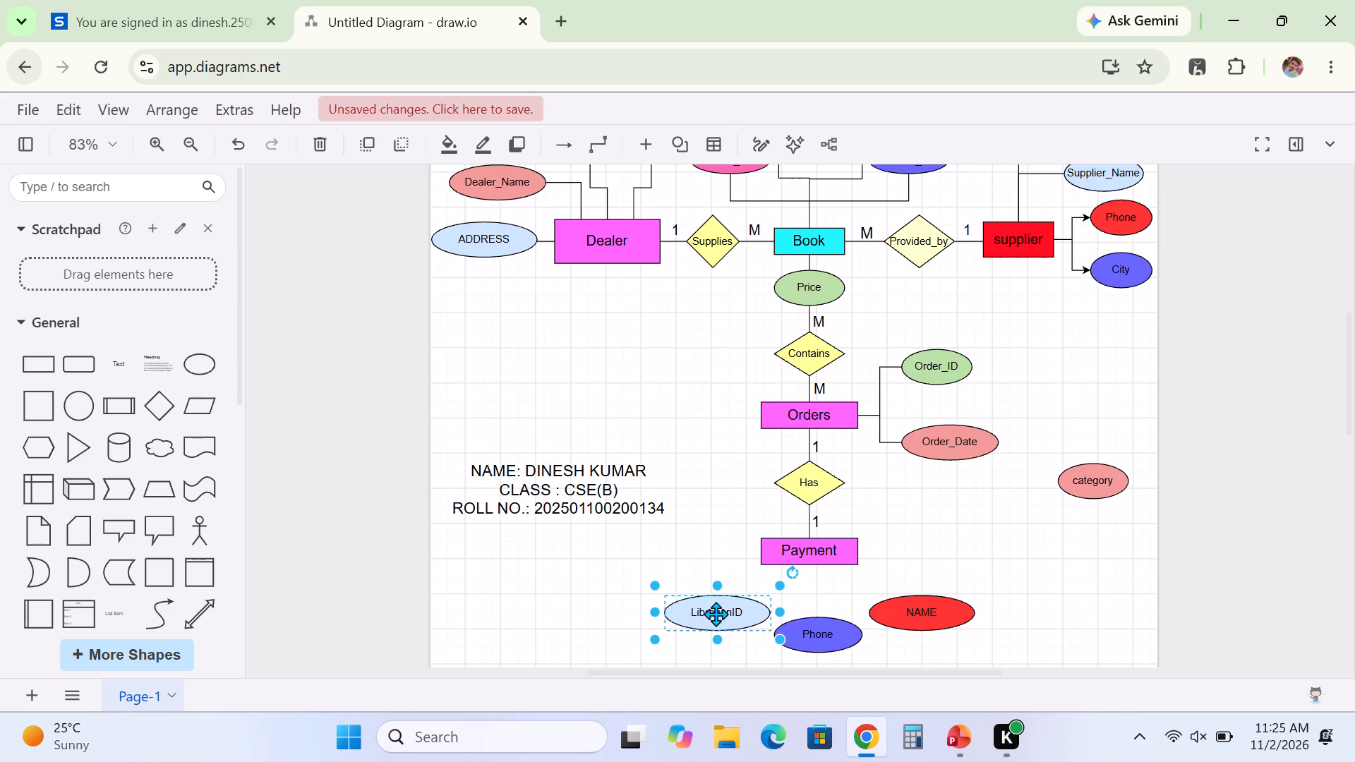
key(BackSpace)
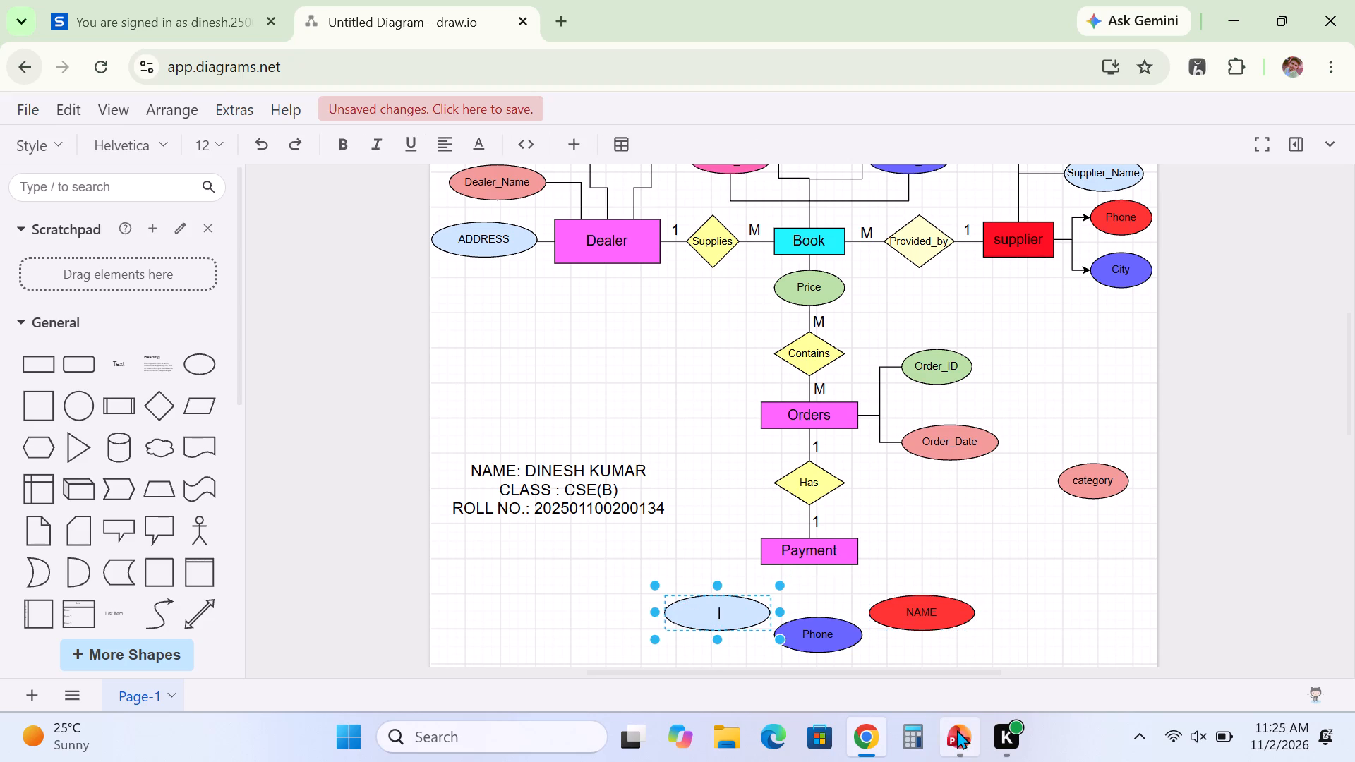
click(957, 730)
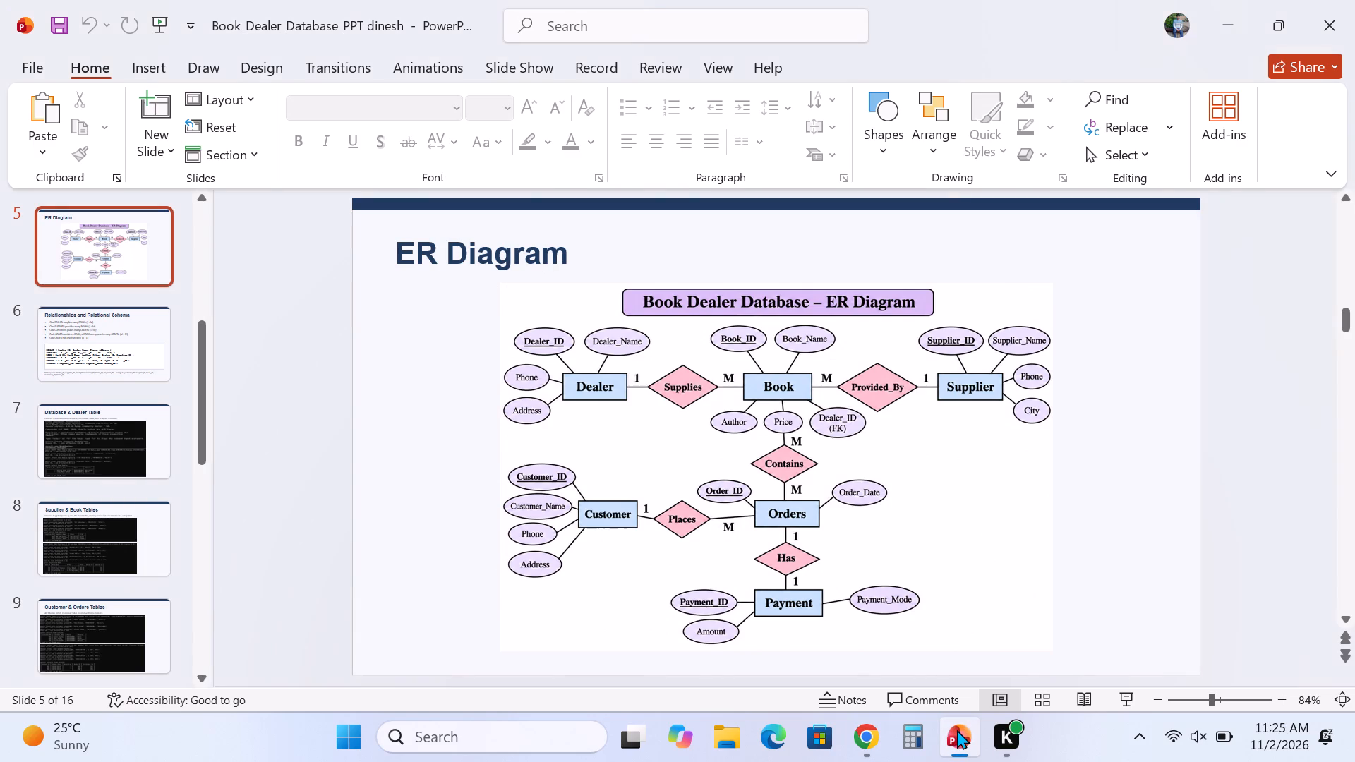
click(871, 742)
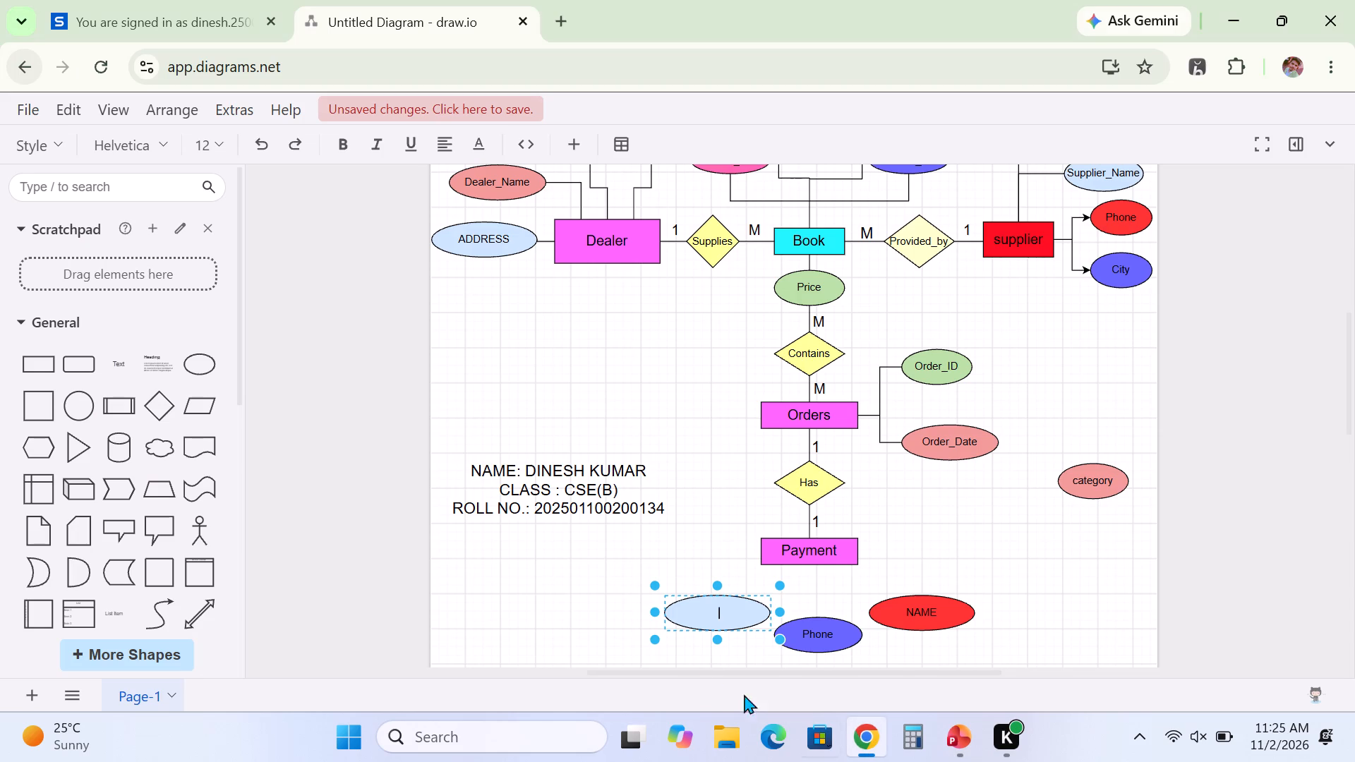
text(Pa)
text(yment)
key(shift+underscore)
key(shift+i)
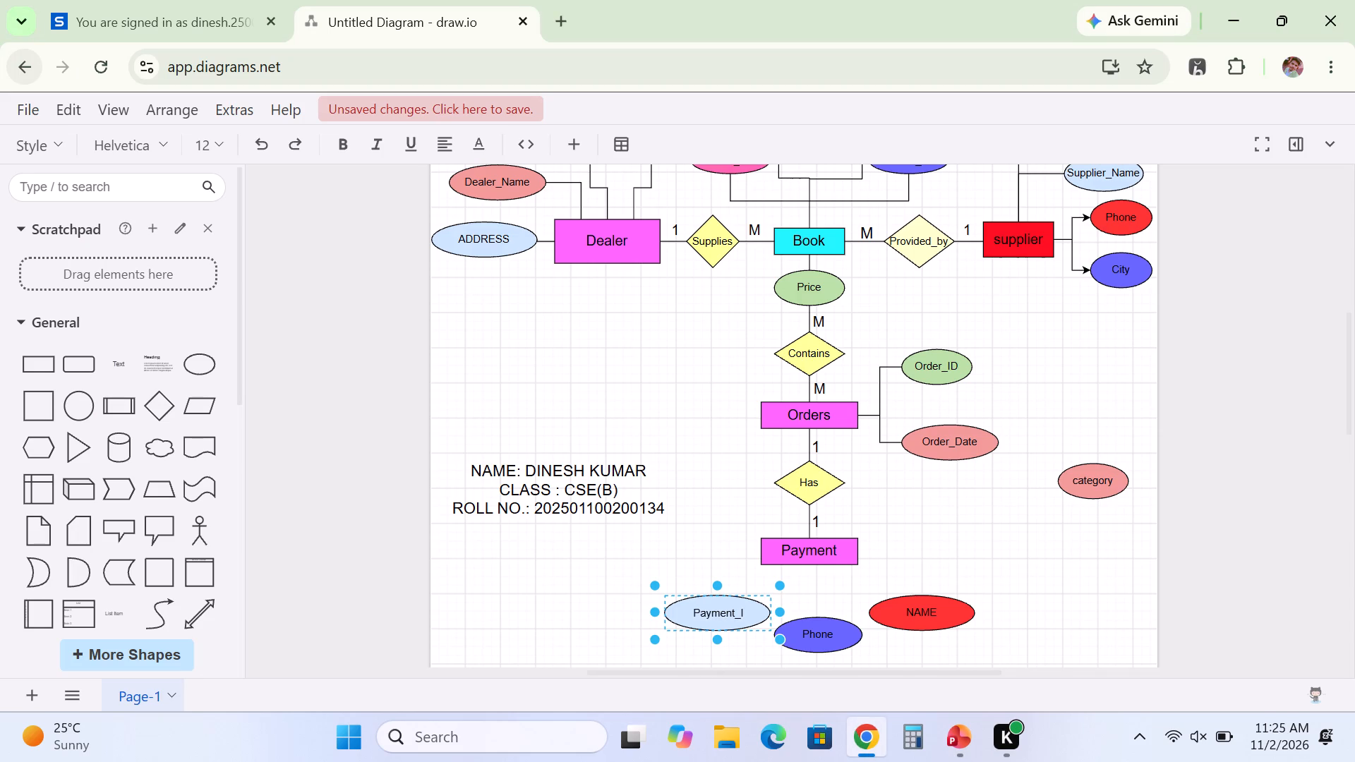
key(shift+d)
Rename the Phone ellipse below the Payment entity as Amount.
double_click(815, 642)
key(BackSpace)
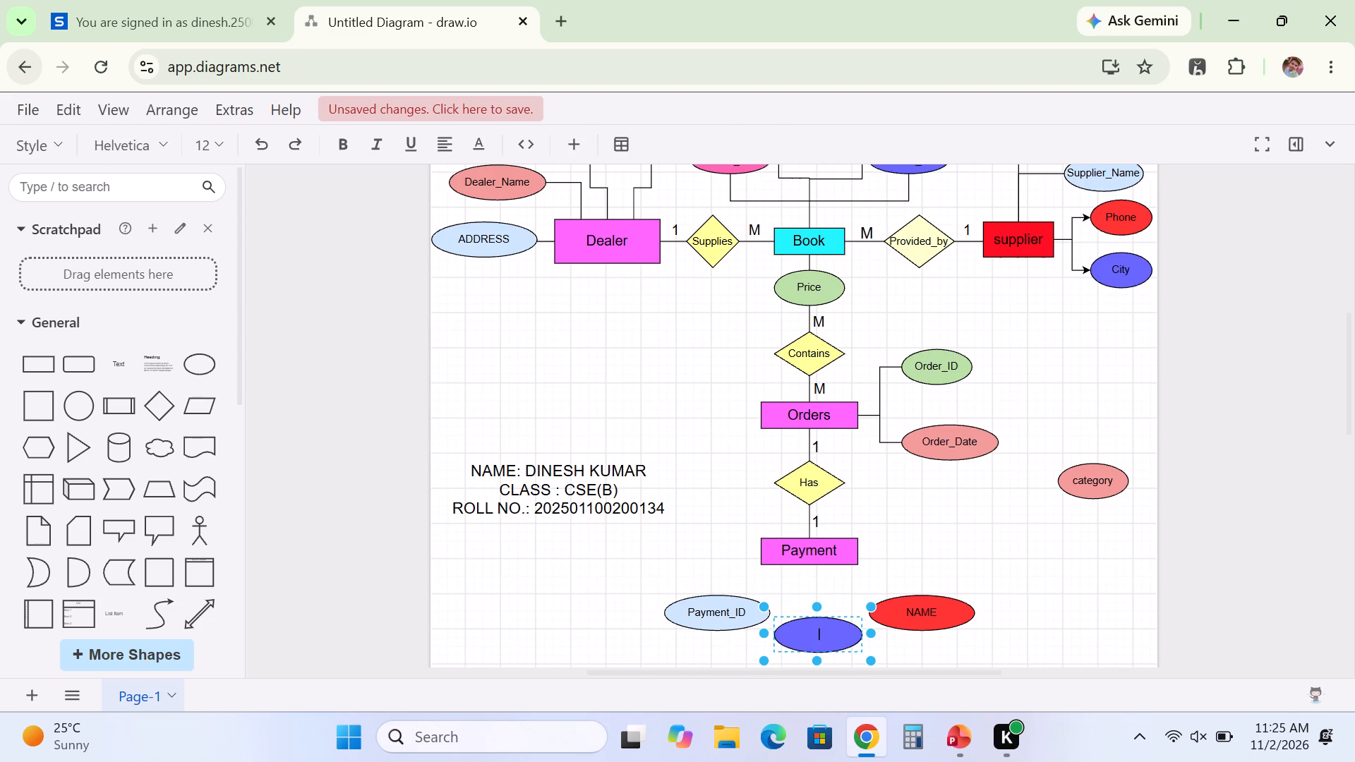
text(Ama)
key(BackSpace)
text(ount)
click(949, 648)
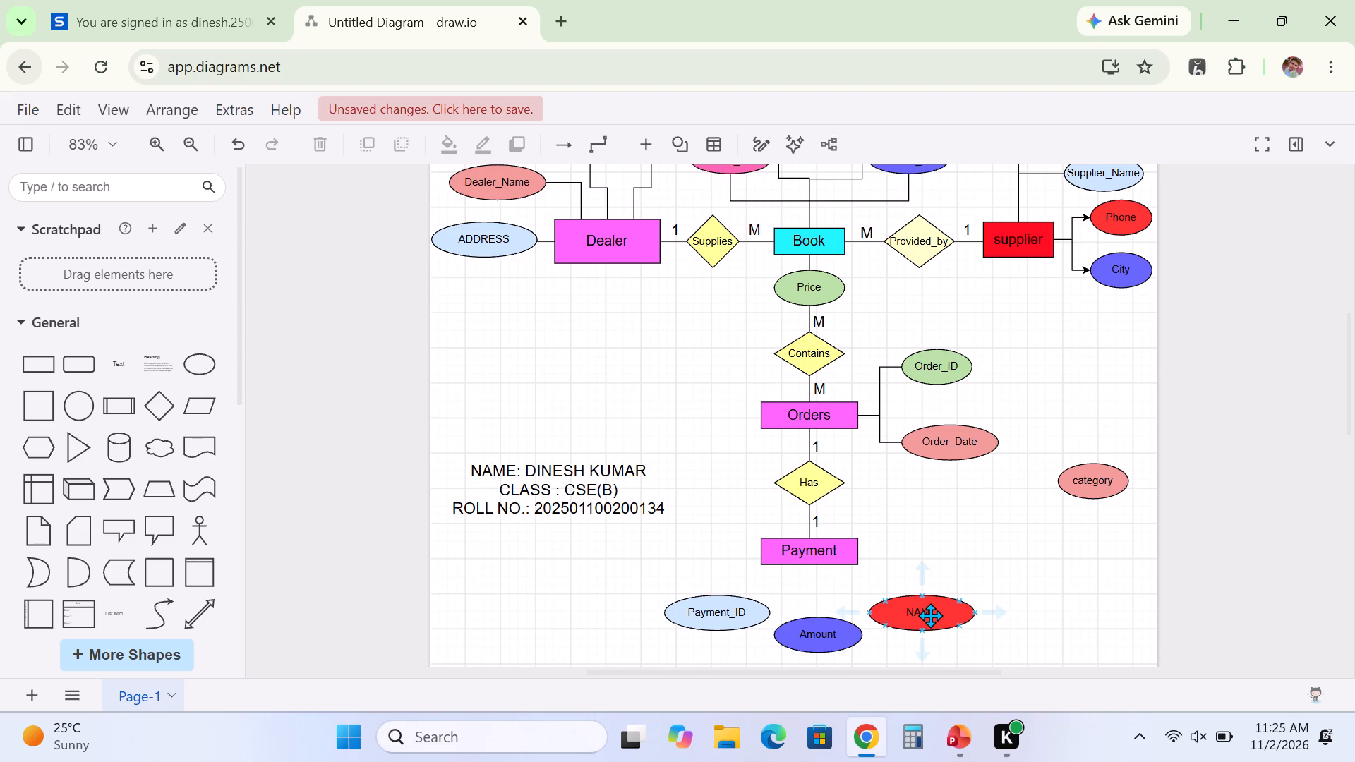
Rename the NAME ellipse below the Payment entity as Payment_Mode.
double_click(930, 615)
key(BackSpace)
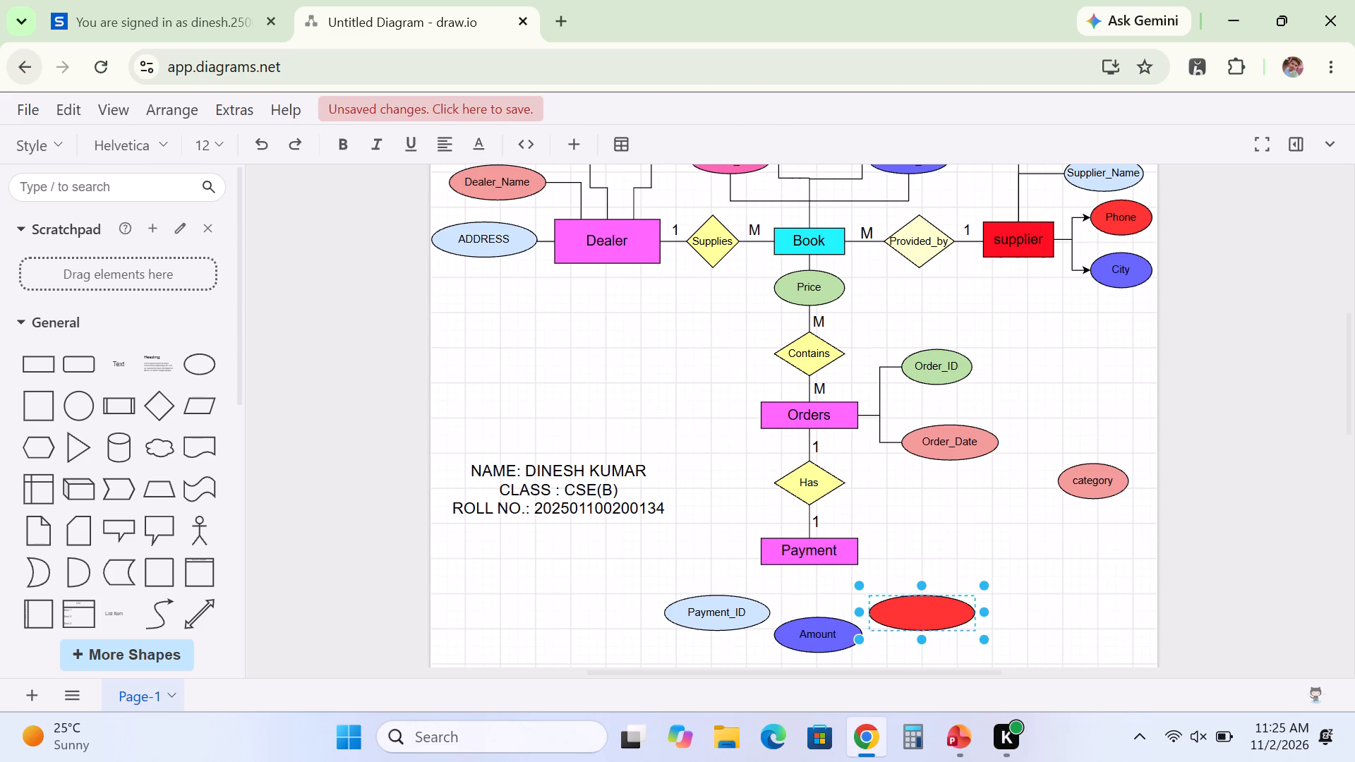
text(Pay)
text(ment)
text(_Mode)
click(1069, 566)
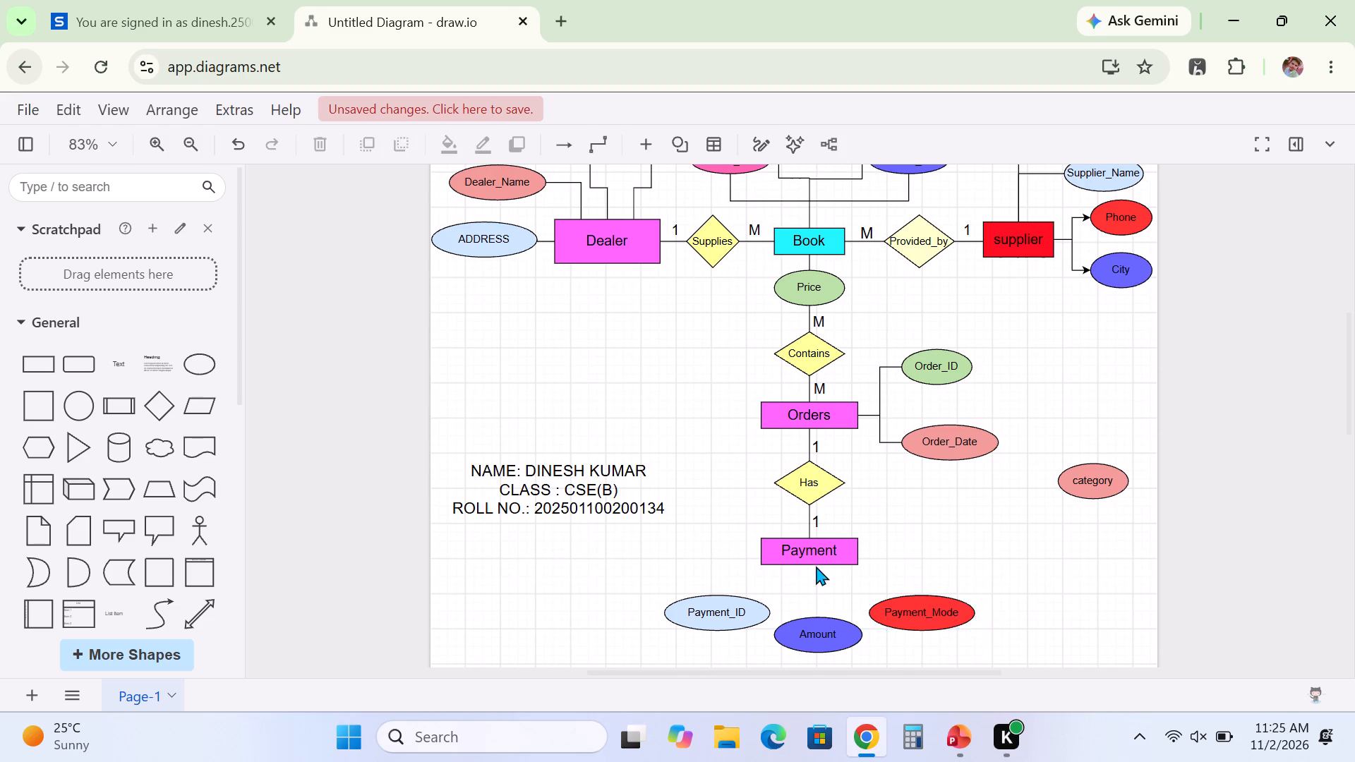
Connect Payment to Amount with a line whose end is set to None, and centre Amount directly below Payment.
drag(808, 564, 816, 619)
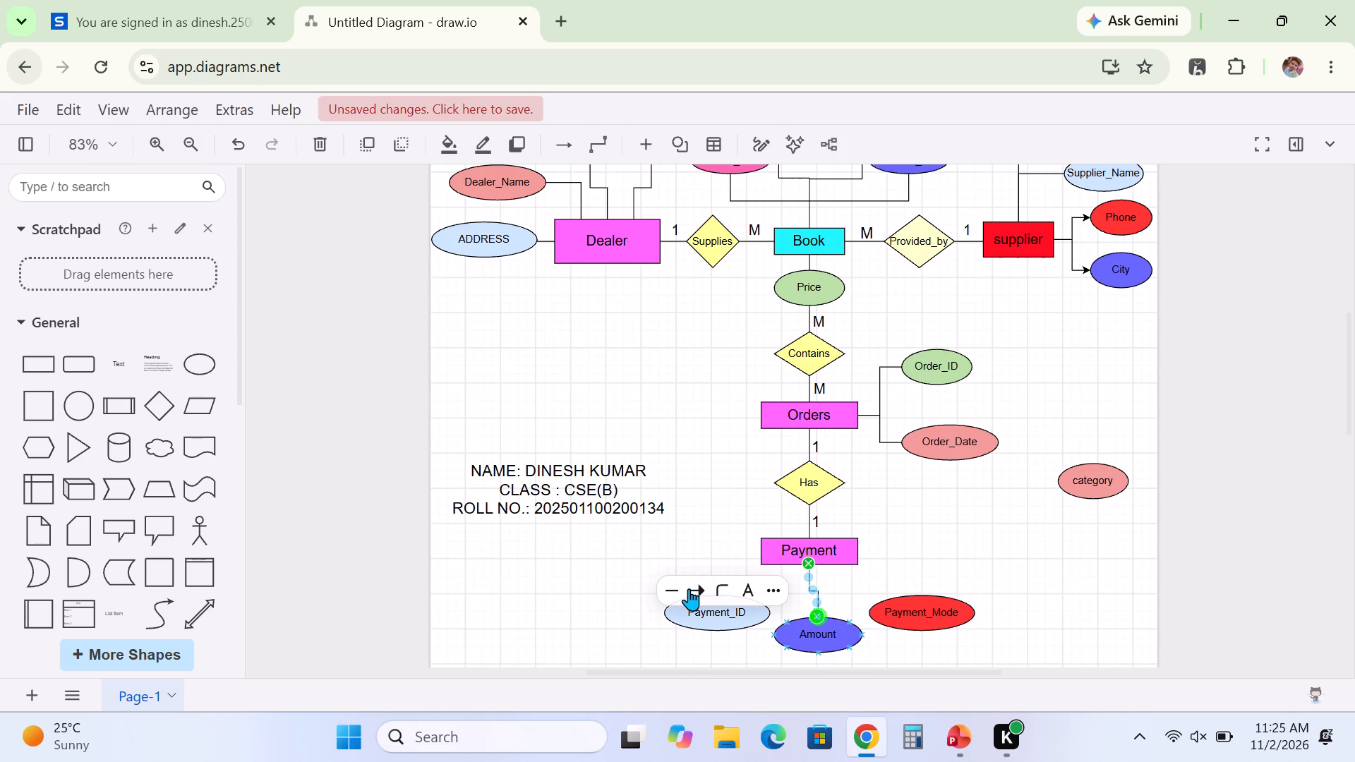
drag(830, 634, 821, 634)
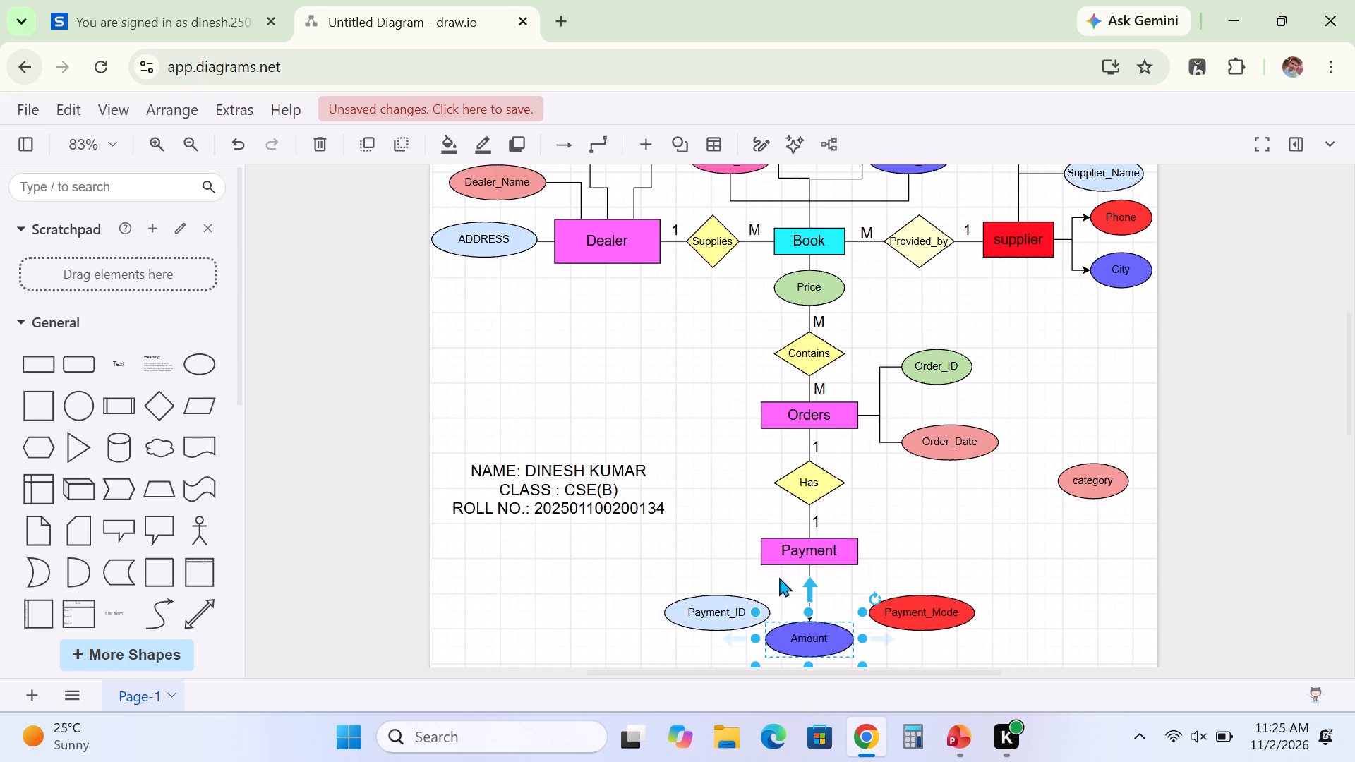
click(778, 590)
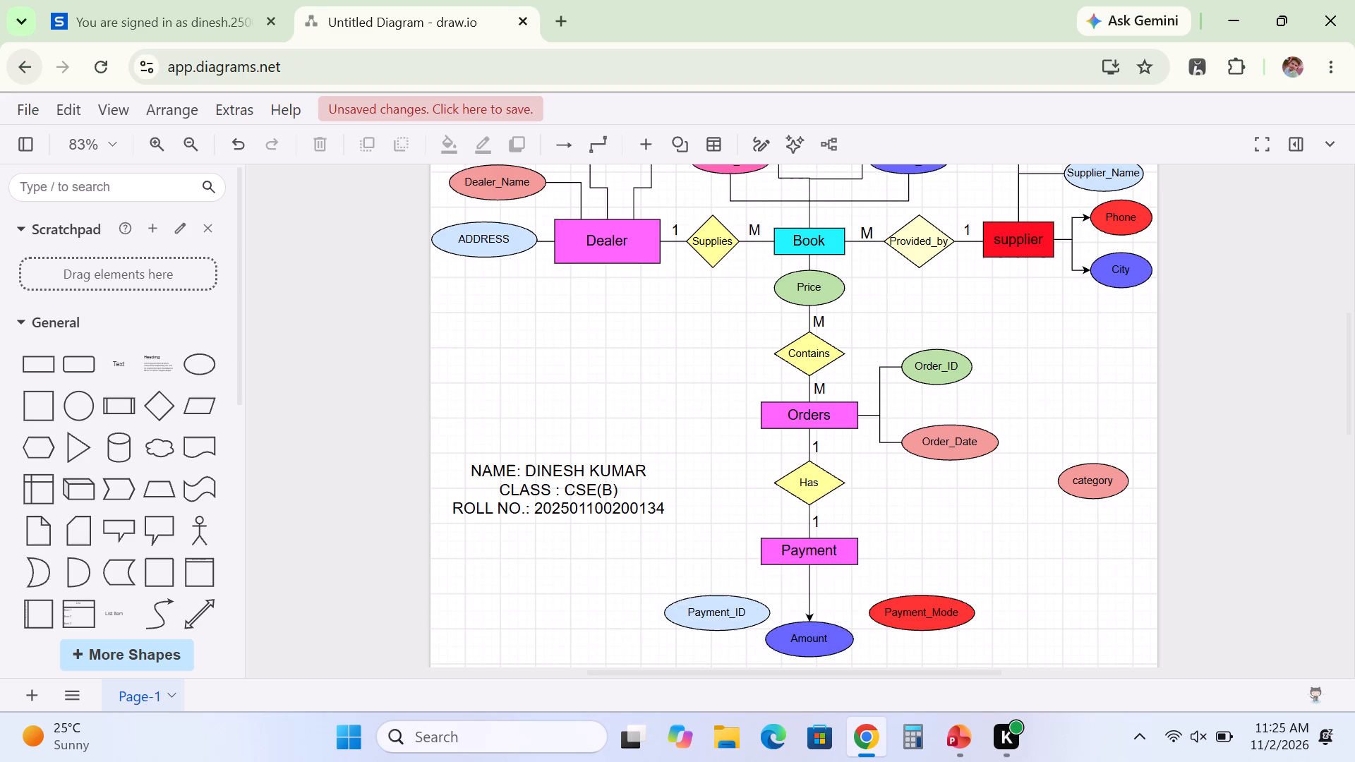
click(808, 581)
click(698, 591)
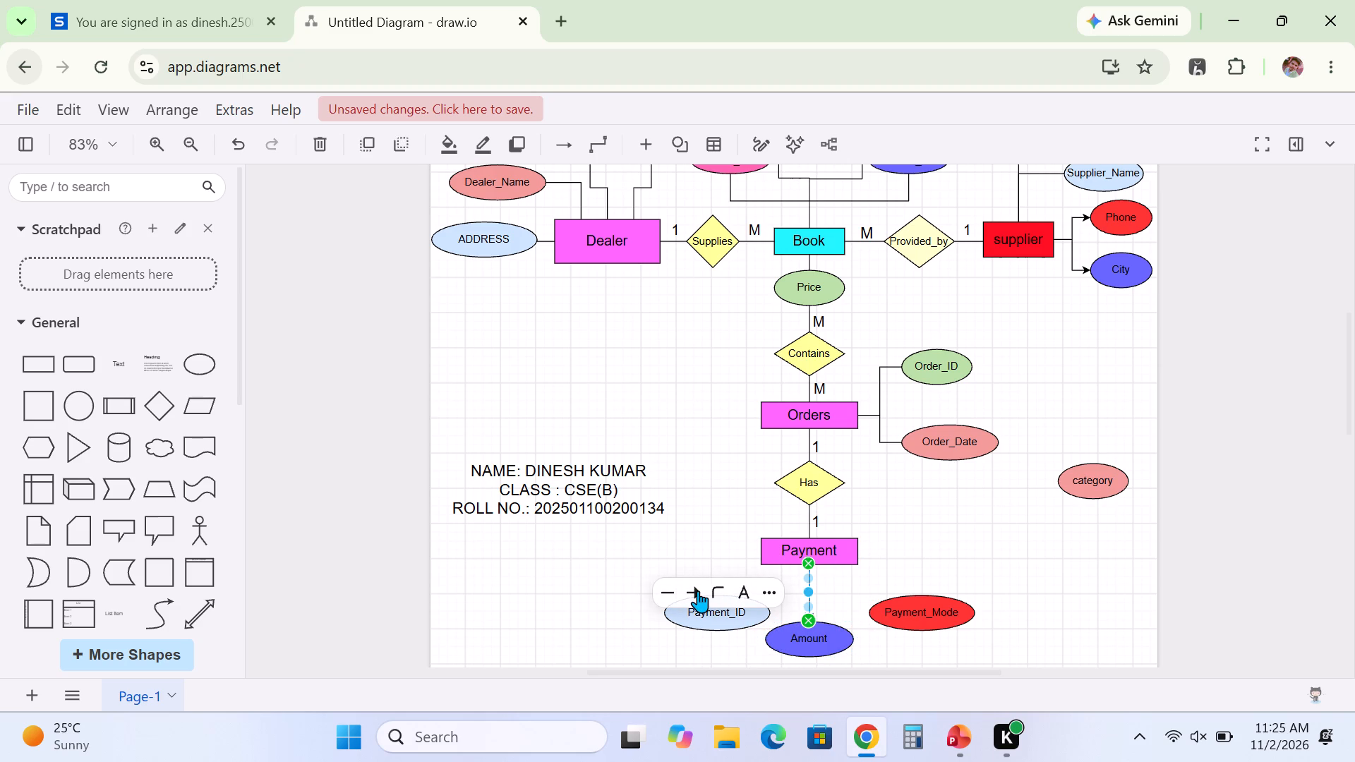
click(716, 541)
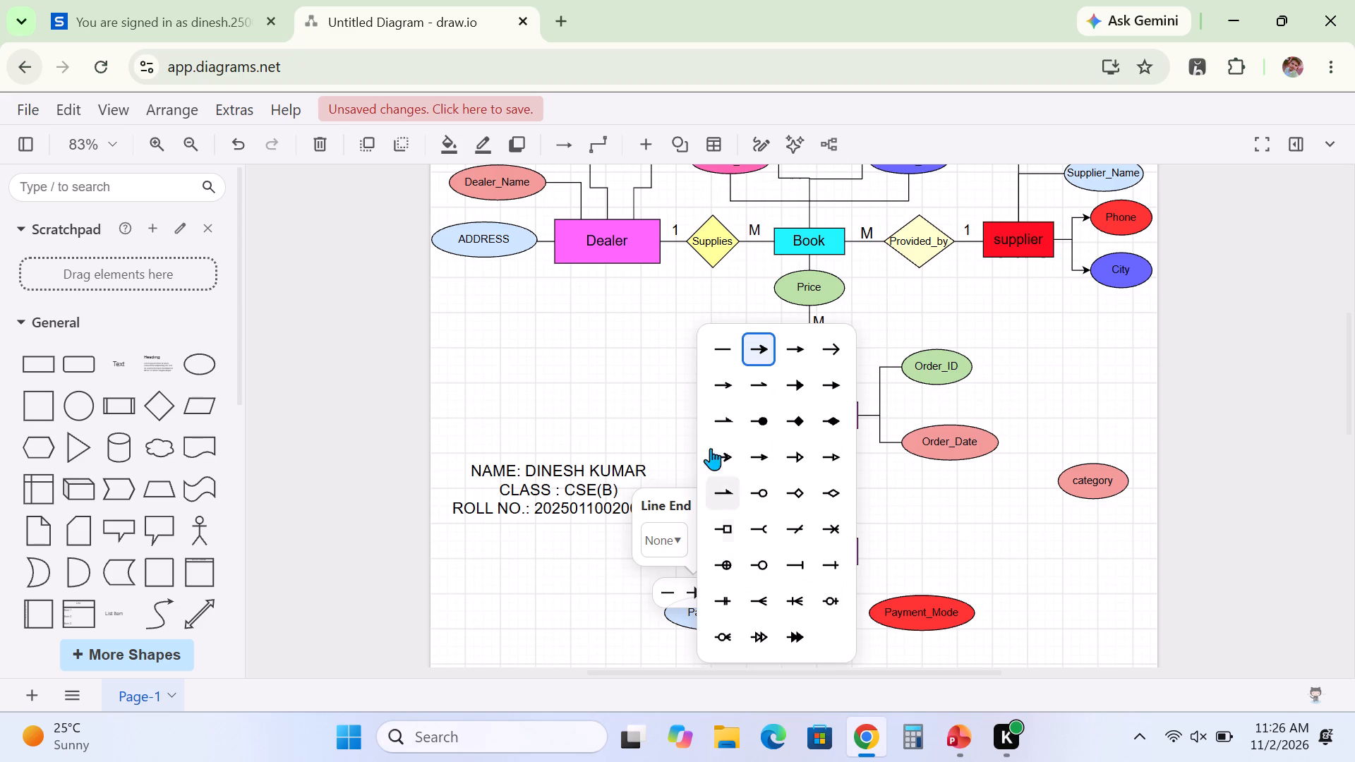
click(713, 339)
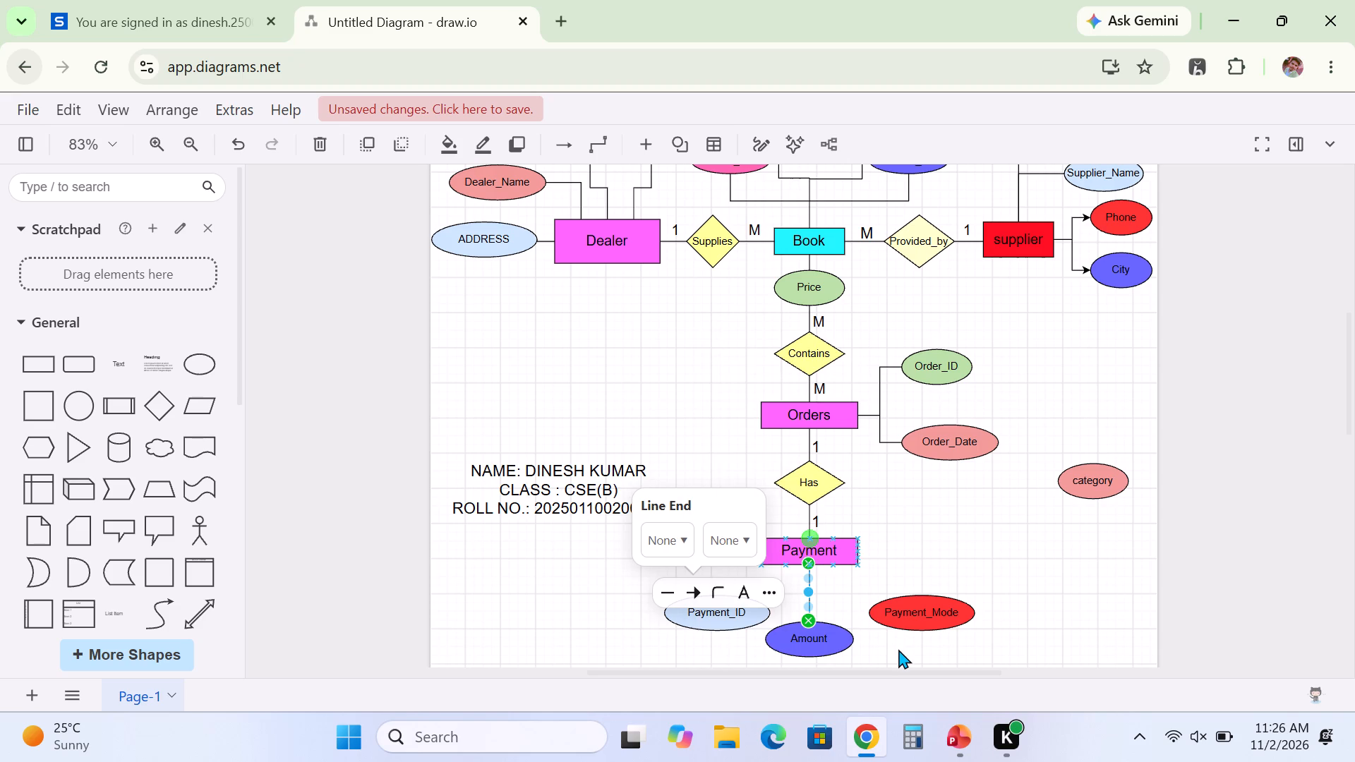
click(898, 649)
Connect Payment to Payment_Mode with a line whose end is set to None, and shift Payment_Mode slightly lower.
drag(809, 569, 872, 582)
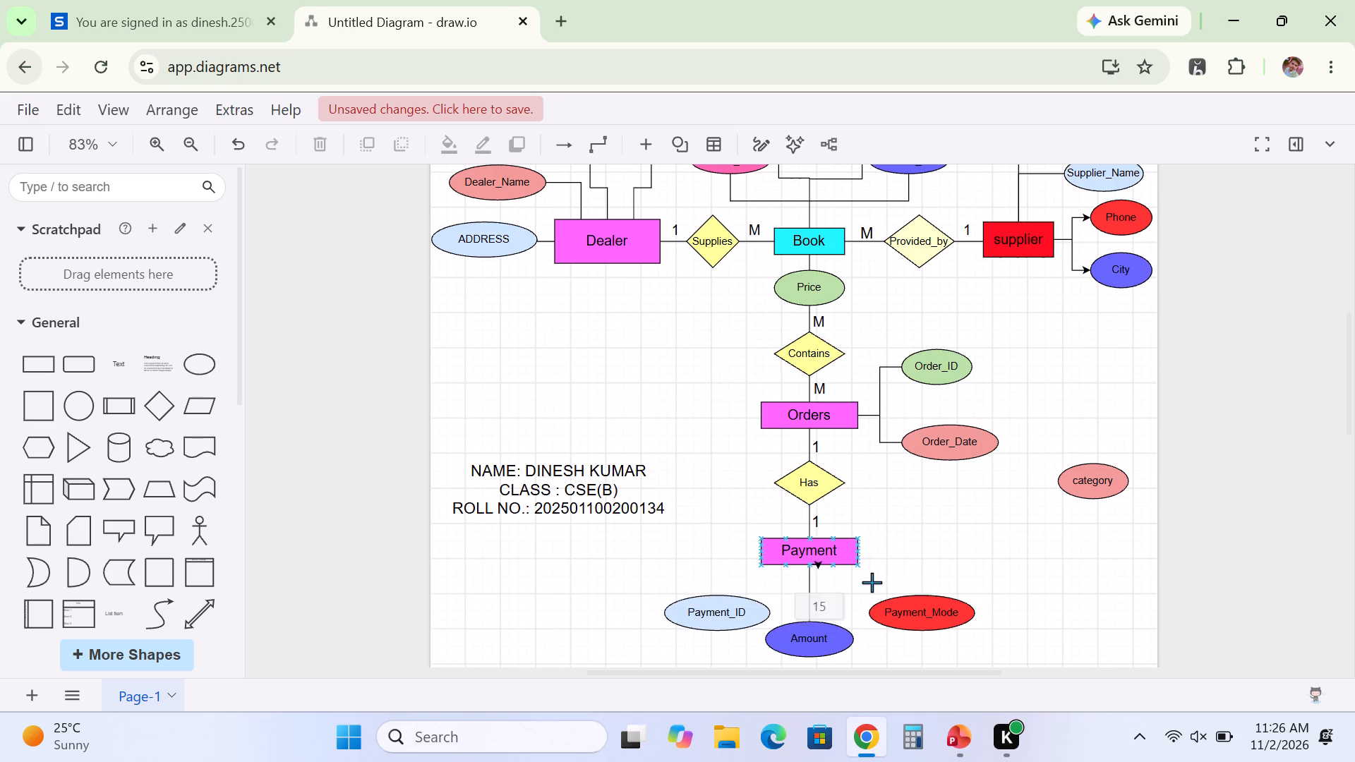
drag(872, 582, 915, 603)
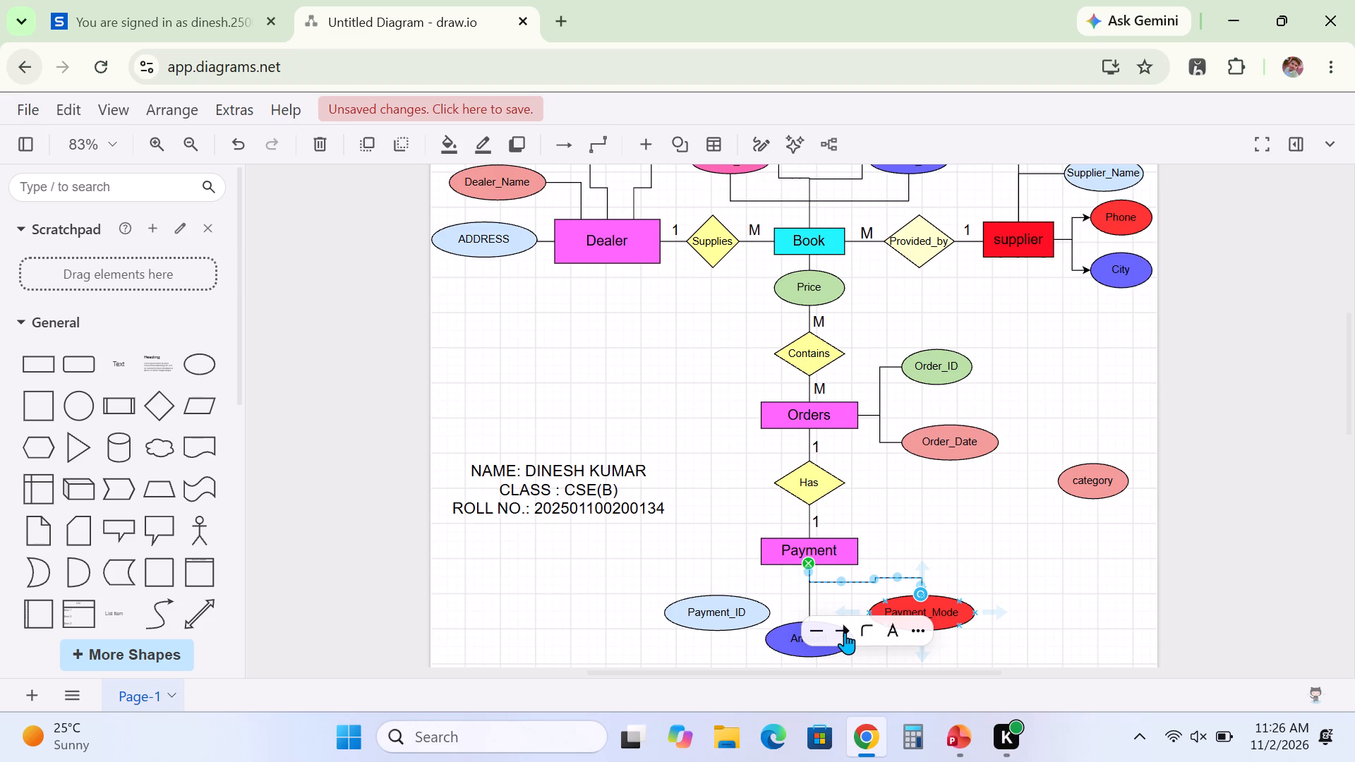
click(845, 632)
click(862, 575)
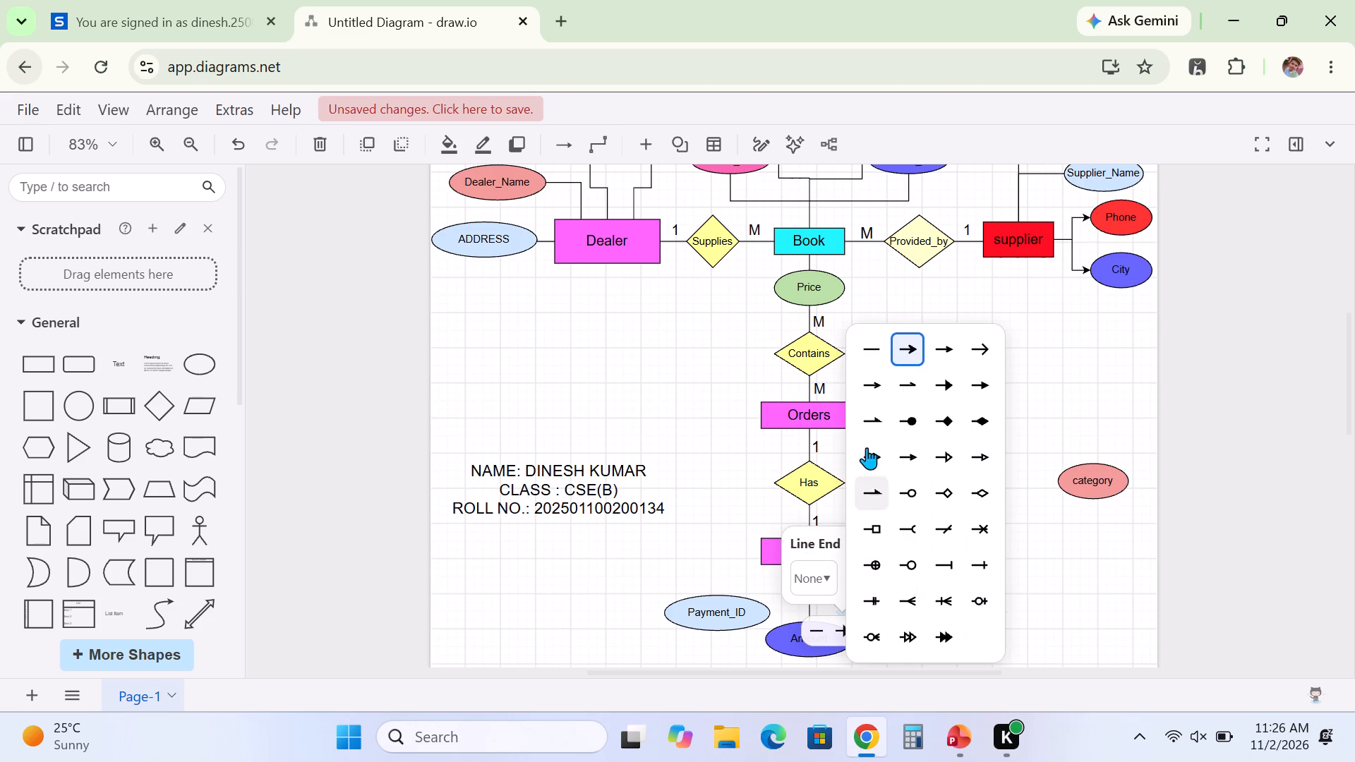
click(872, 349)
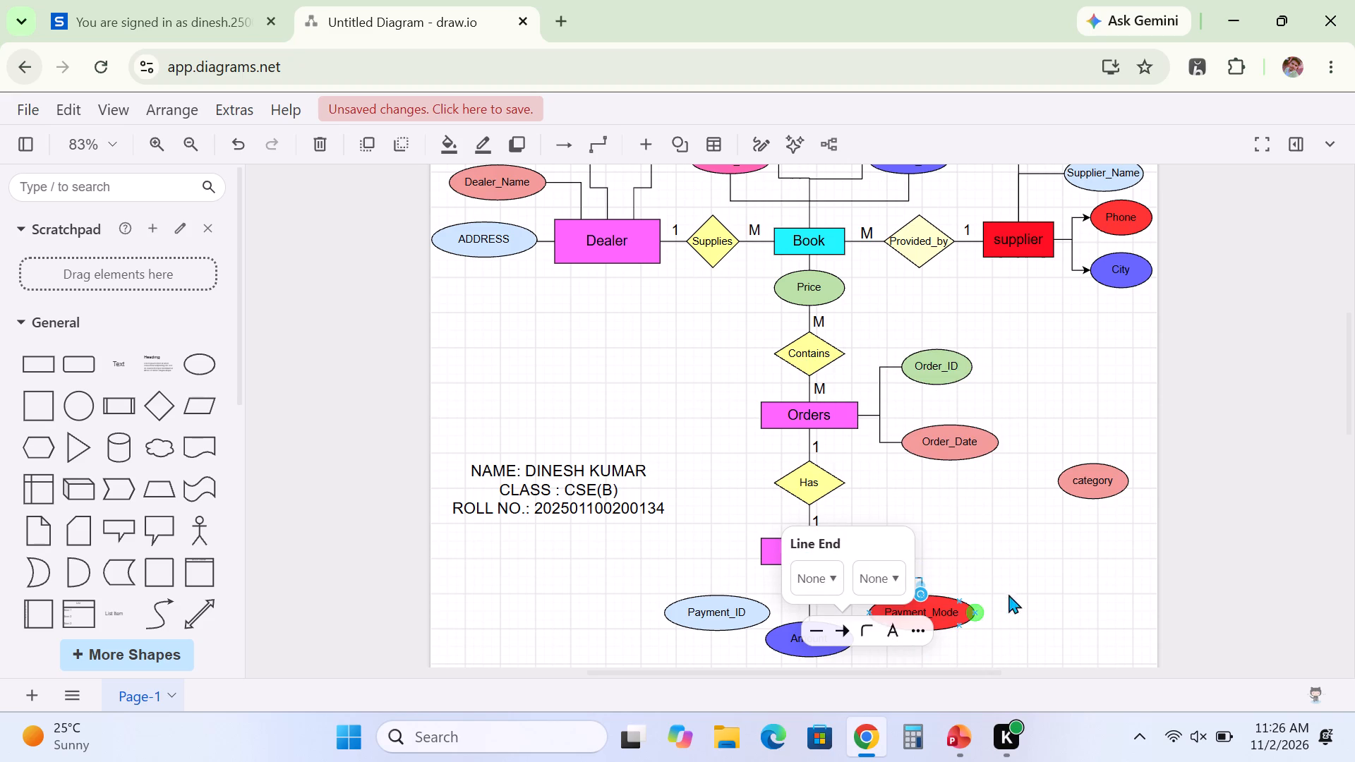
click(1038, 576)
drag(902, 617, 904, 624)
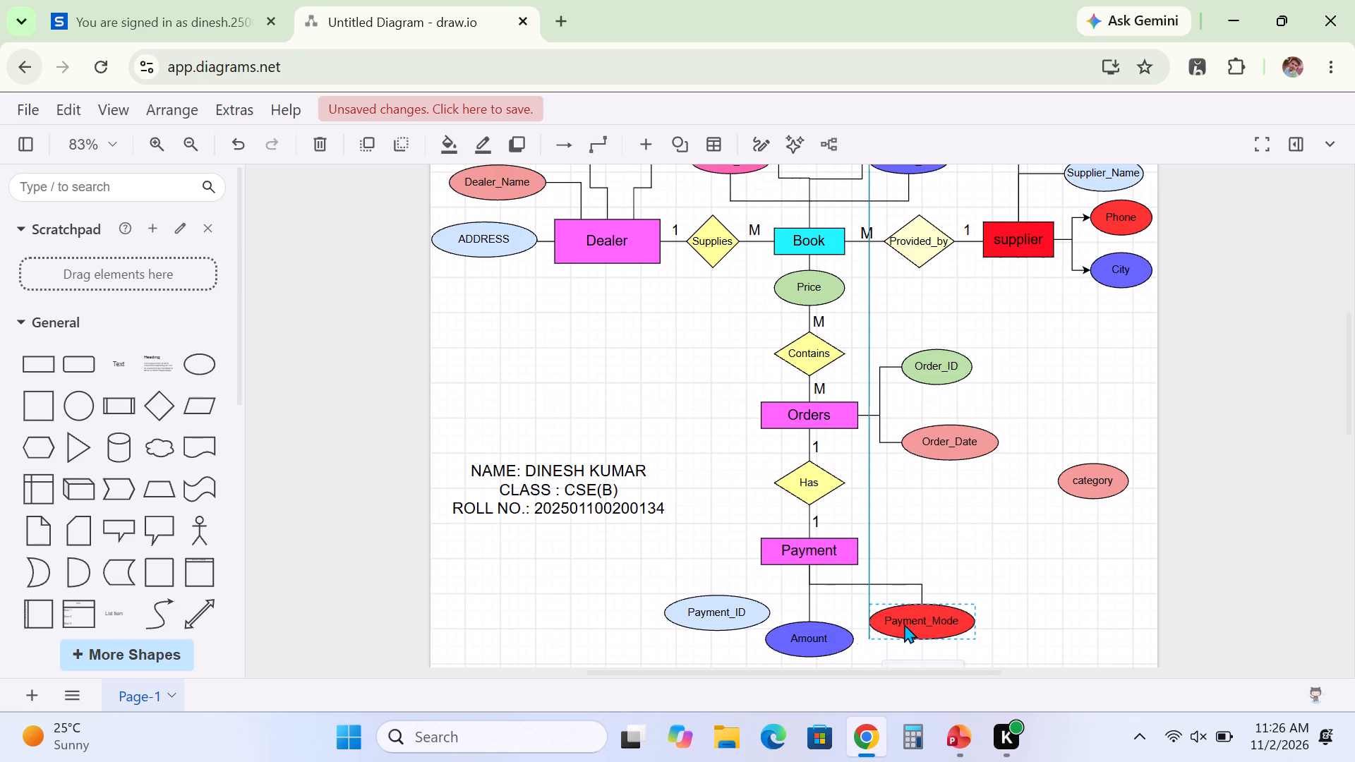
drag(904, 624, 904, 628)
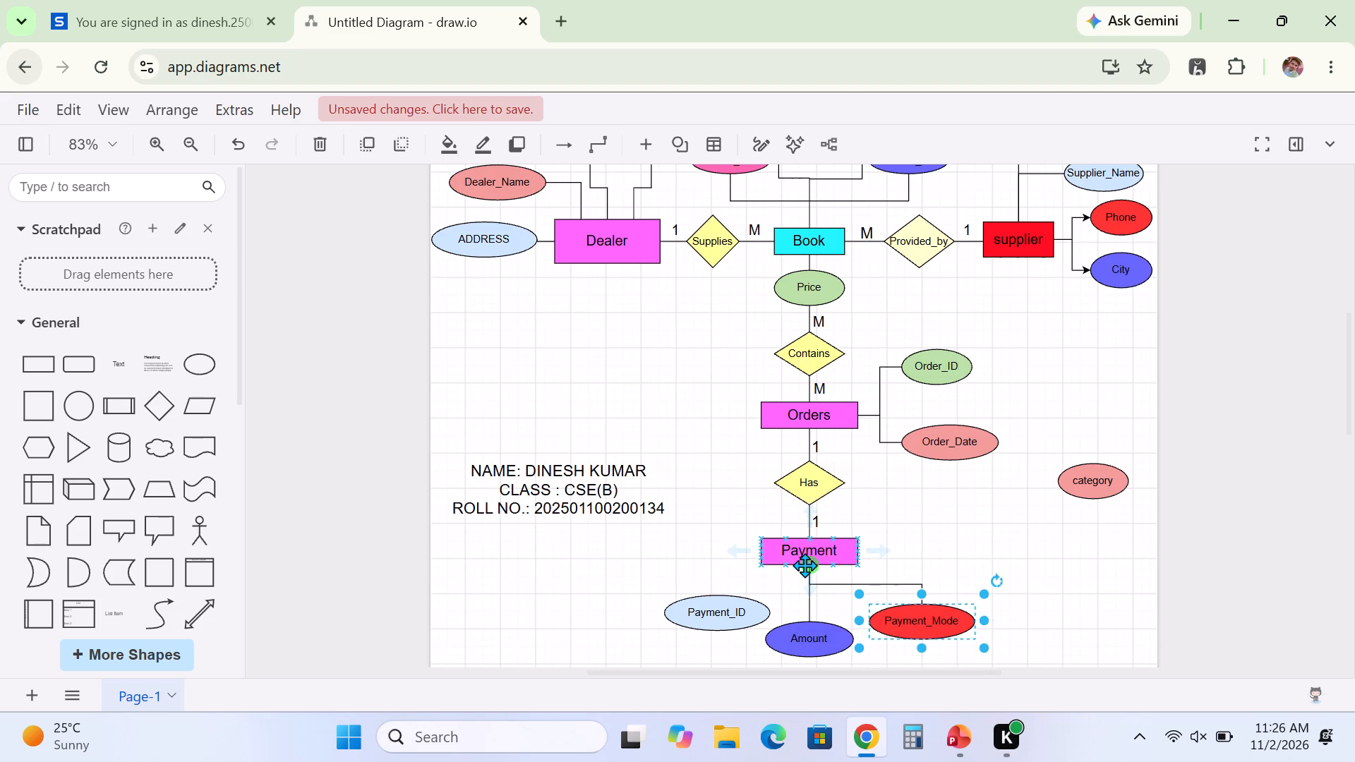
Connect Payment to Payment_ID with a line whose end is set to None.
drag(805, 565, 706, 594)
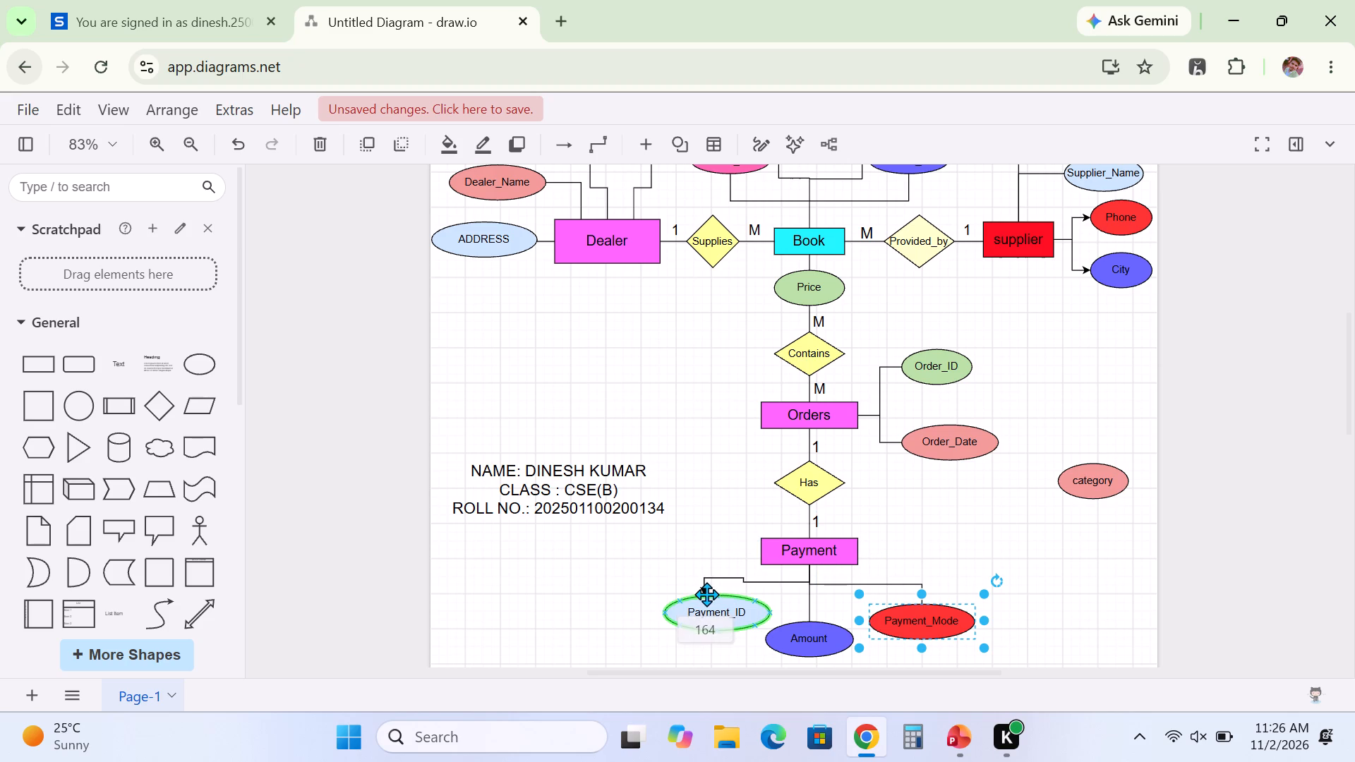
drag(706, 594, 718, 594)
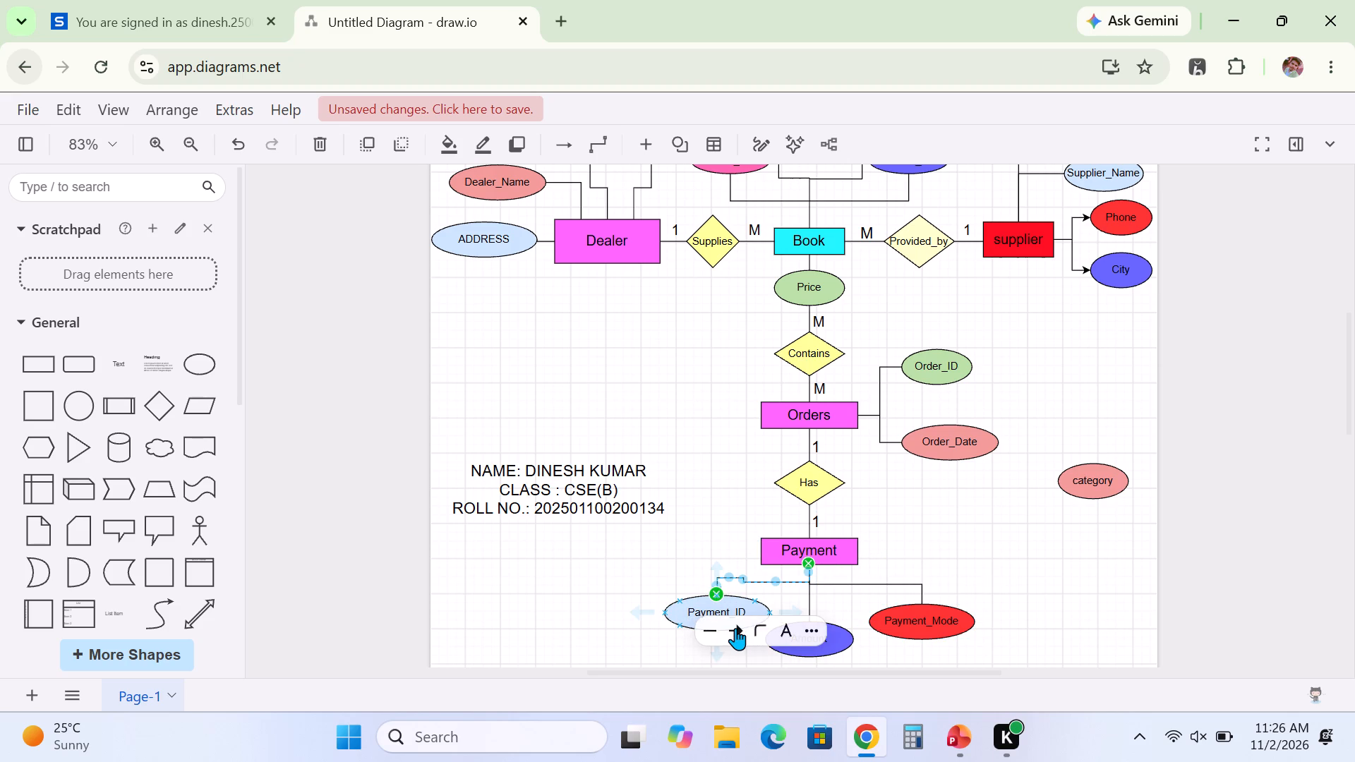
click(735, 628)
click(752, 570)
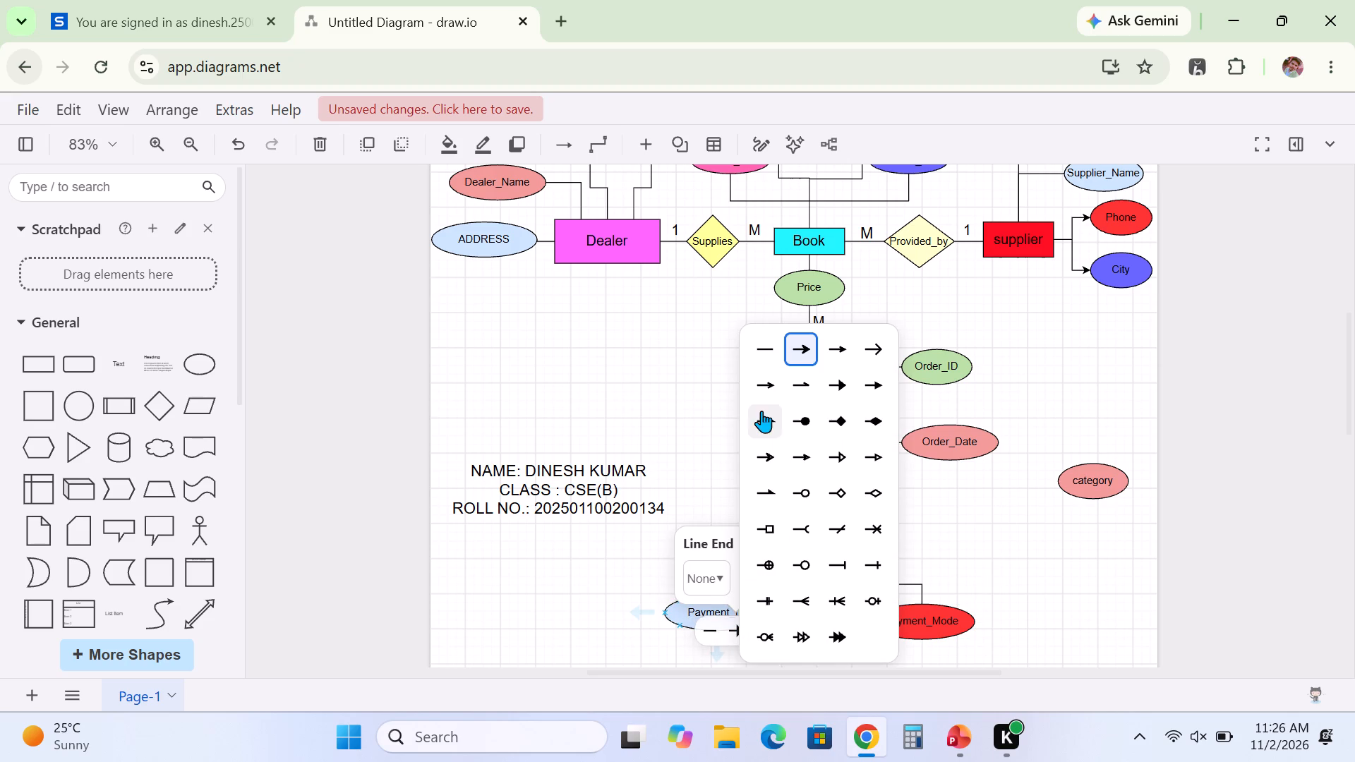
click(761, 348)
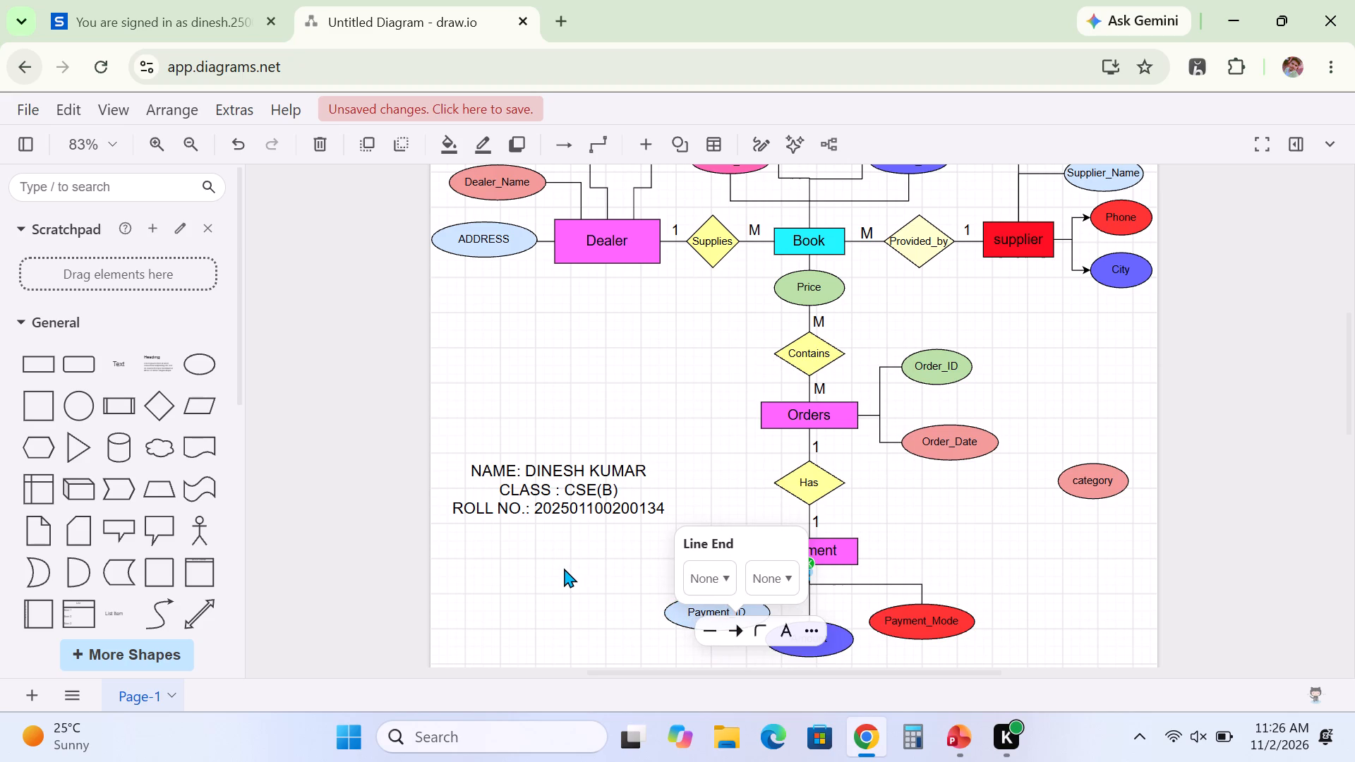
click(564, 568)
Nudge the Payment_ID ellipse down and away from Amount until it is level with Payment_Mode and its connector runs straight.
click(696, 610)
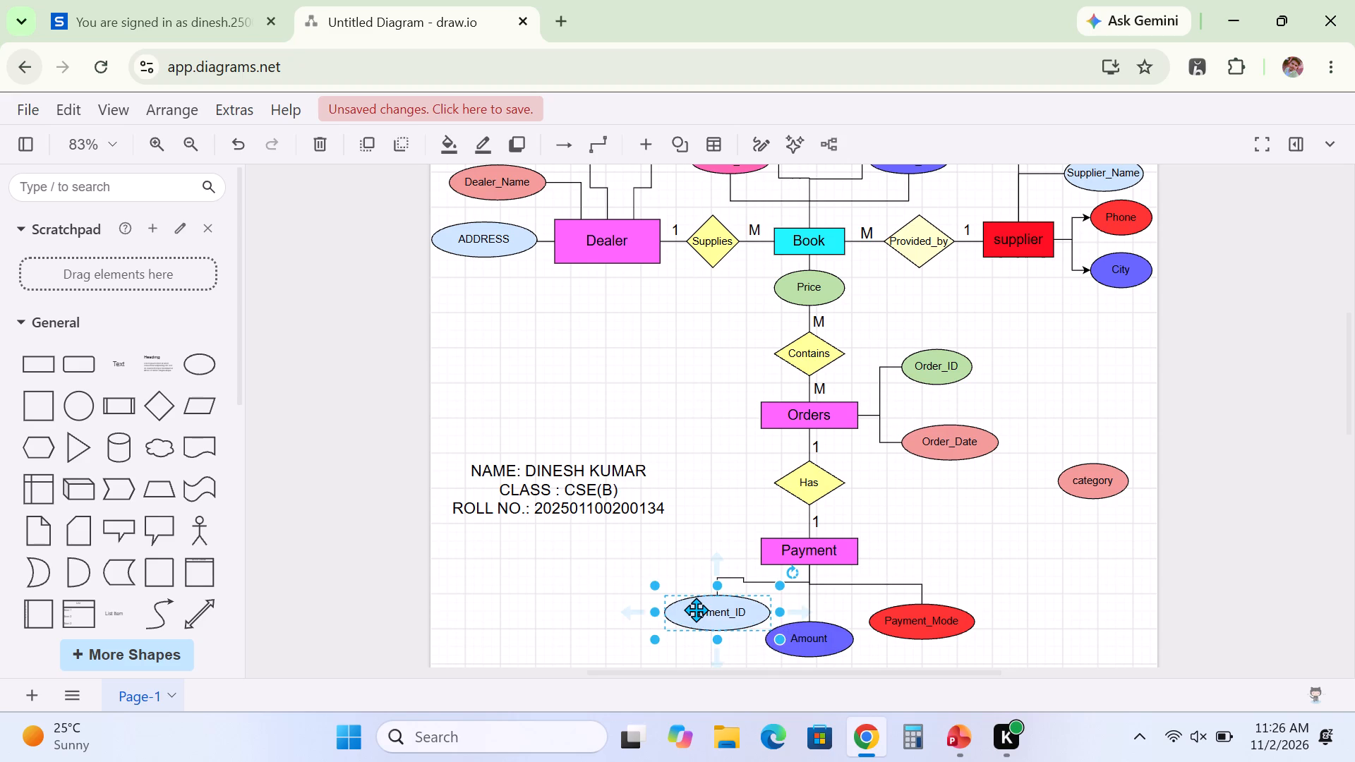
key(Down)
key(Down)
key(Down)
key(Left)
key(Left)
key(Left)
key(Left)
key(Left)
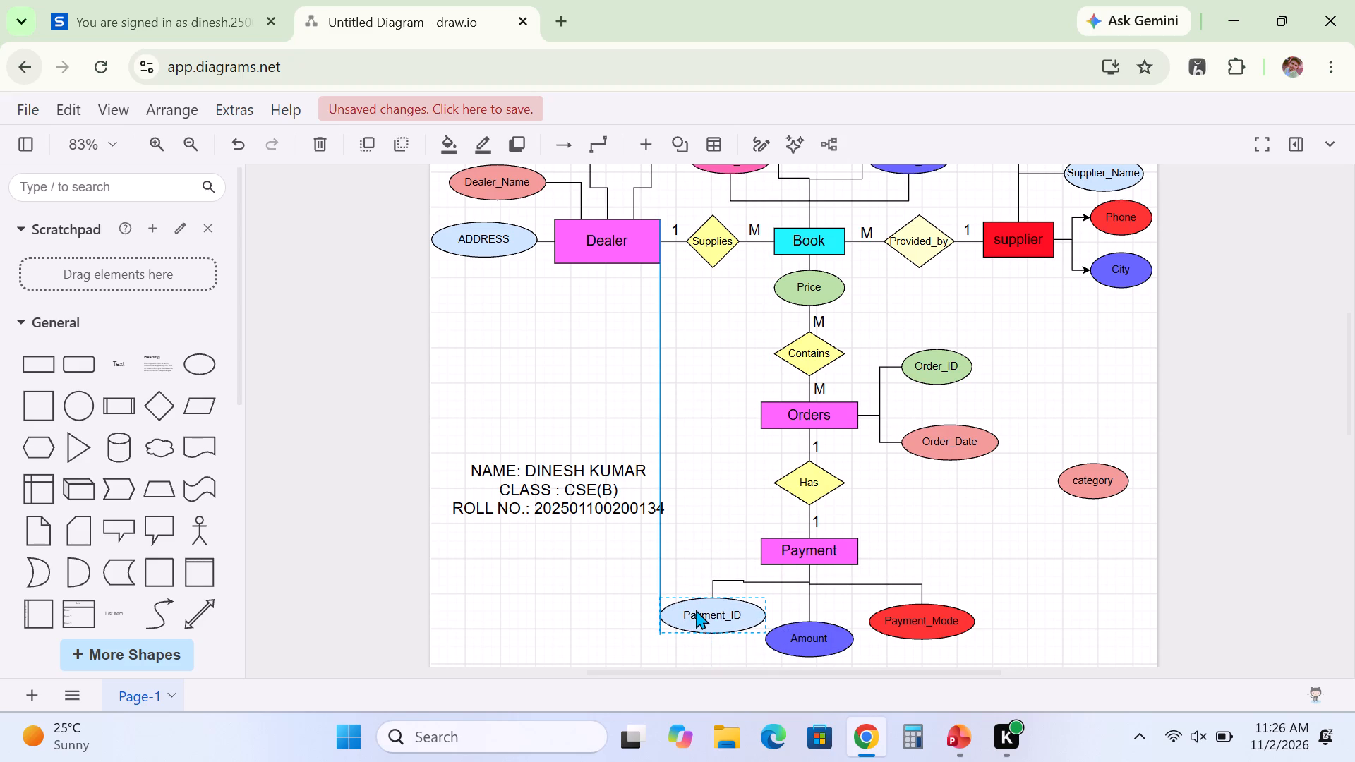
key(Left)
key(Left)
key(Left)
key(Left)
key(Down)
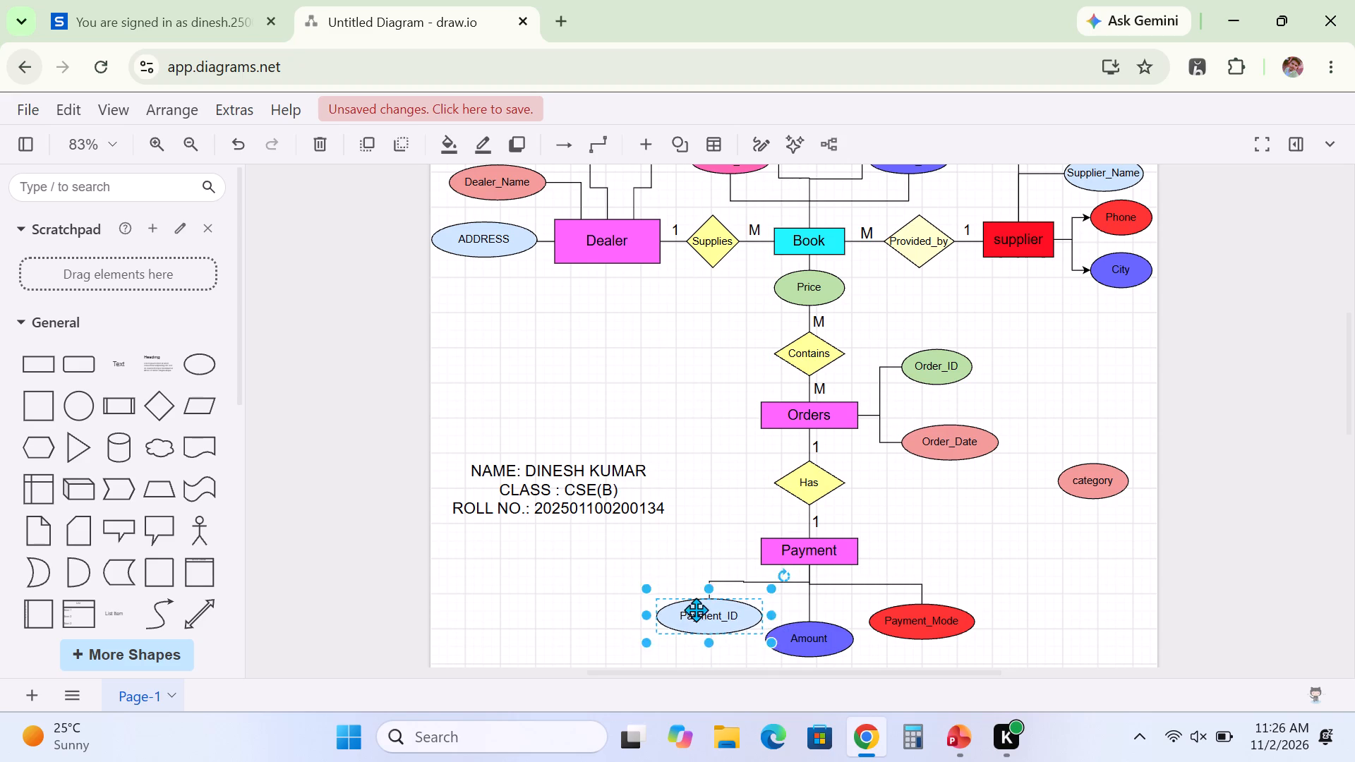
key(Down)
key(Left)
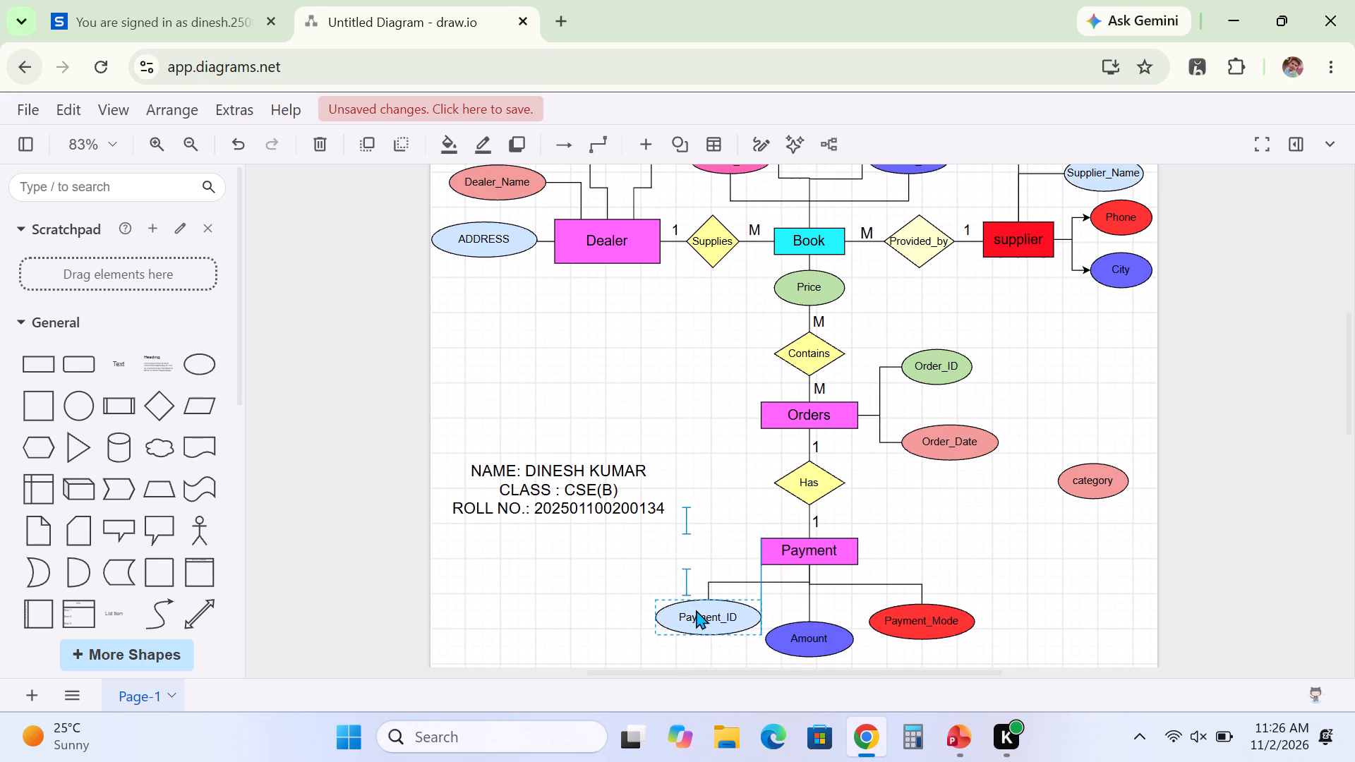
key(Left)
key(Down)
key(Down)
key(Down)
key(Down)
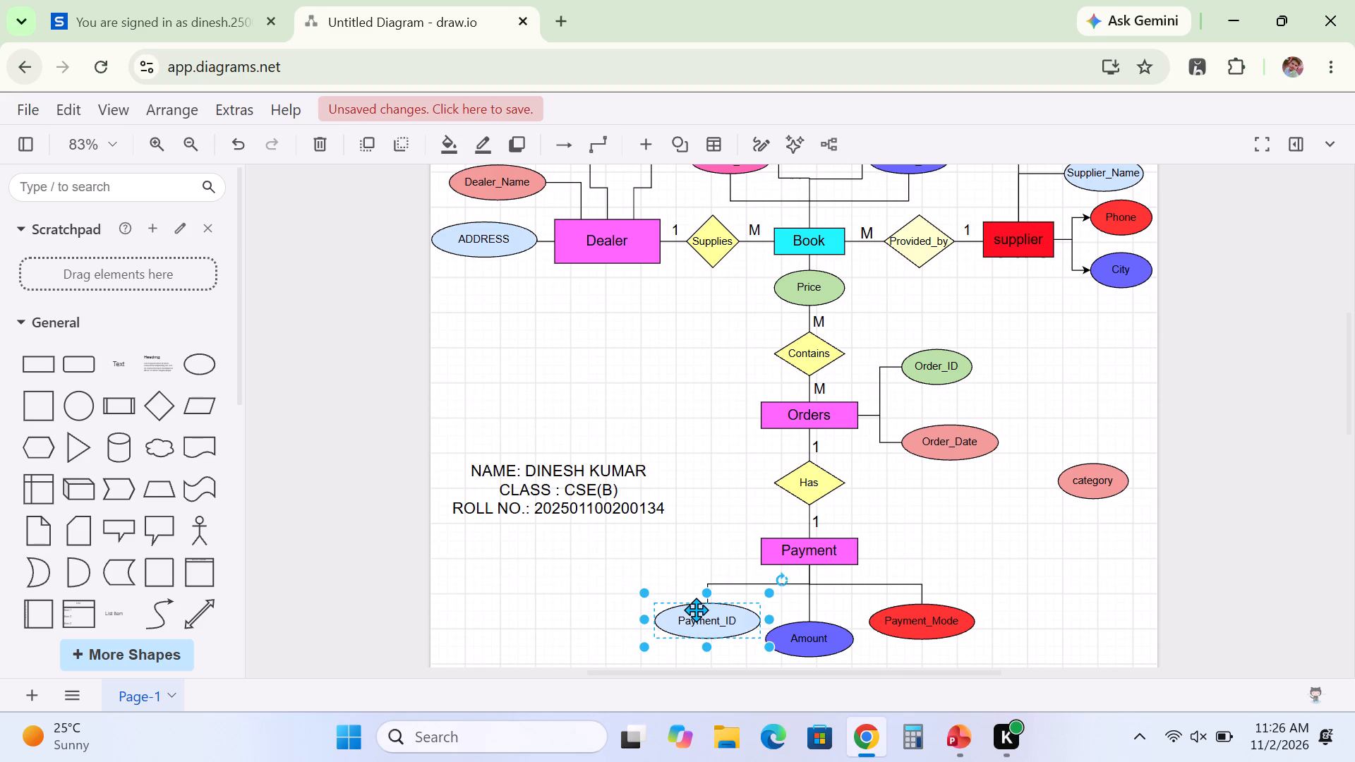
click(1027, 578)
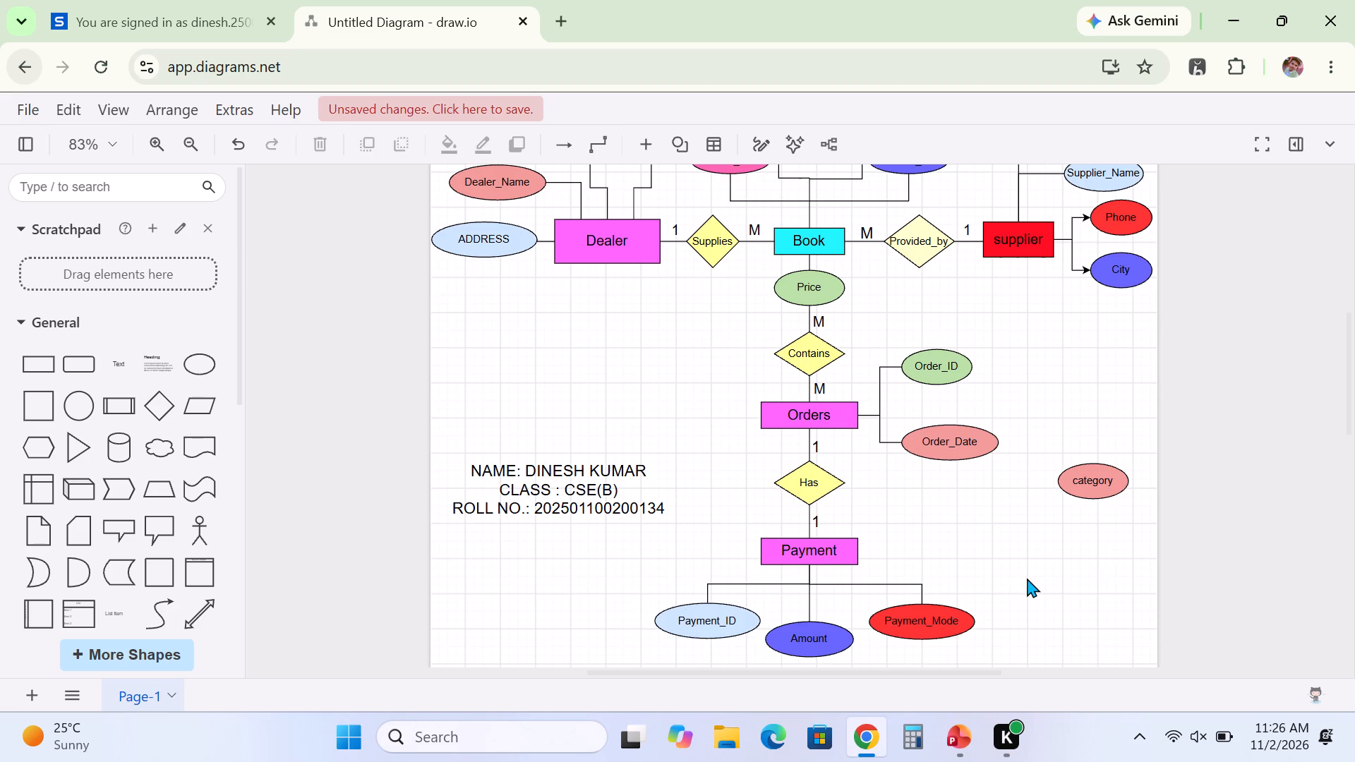
Open the fill colour settings for the Provided_by diamond.
scroll(1027, 578, up, 1)
click(929, 274)
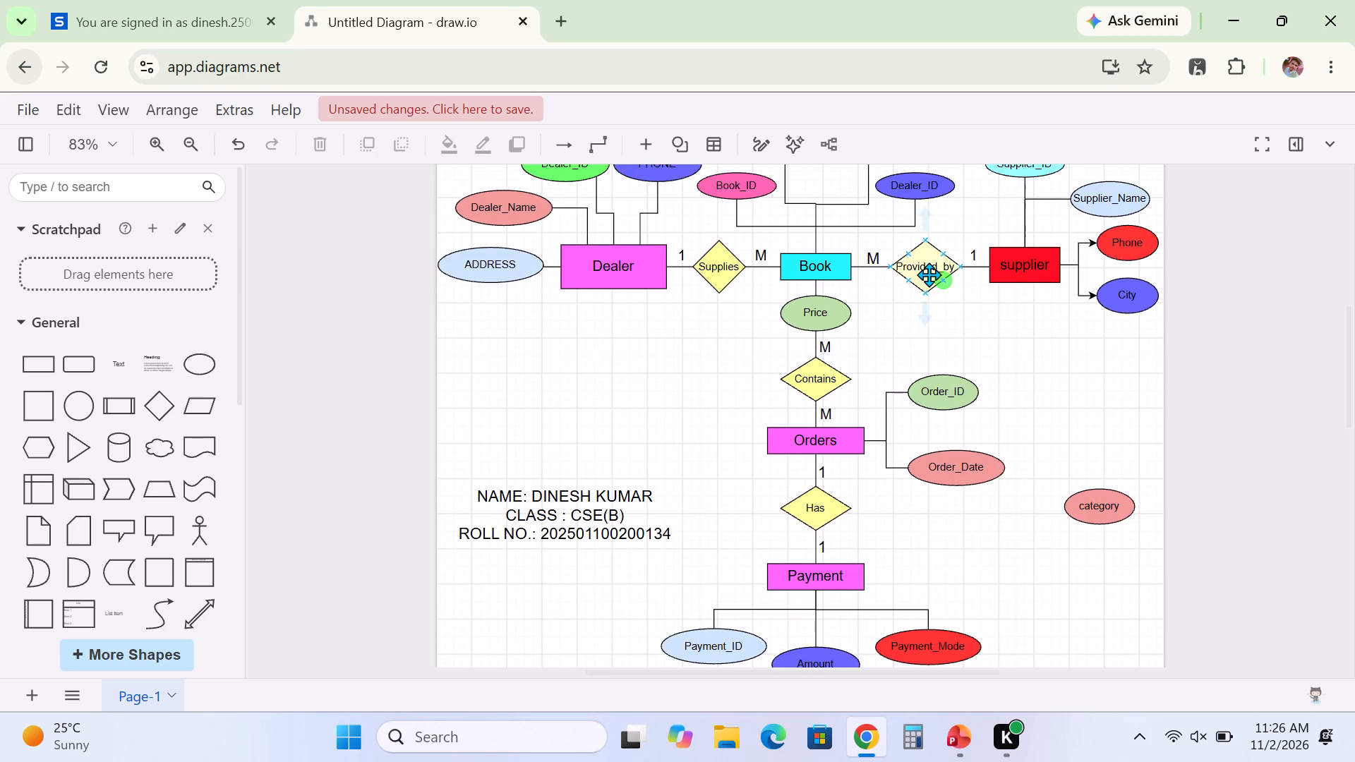
click(448, 140)
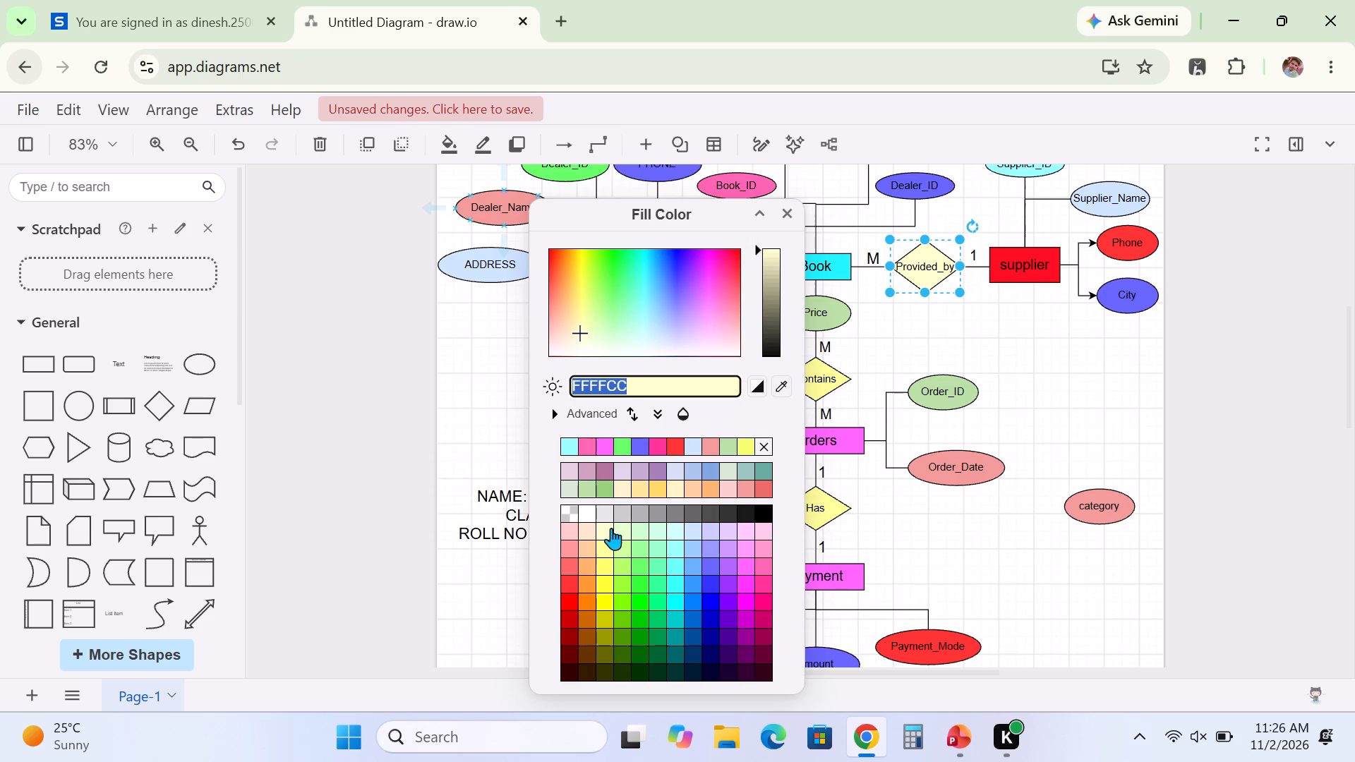
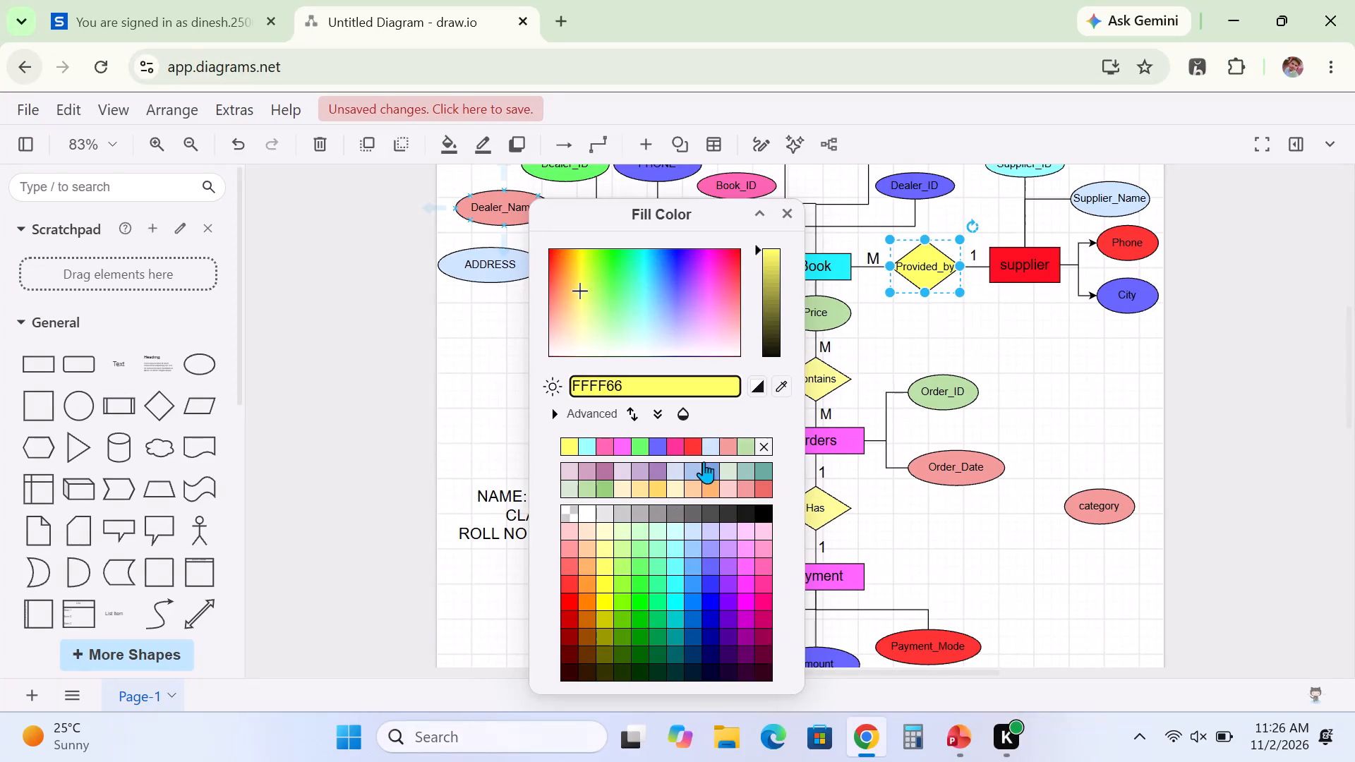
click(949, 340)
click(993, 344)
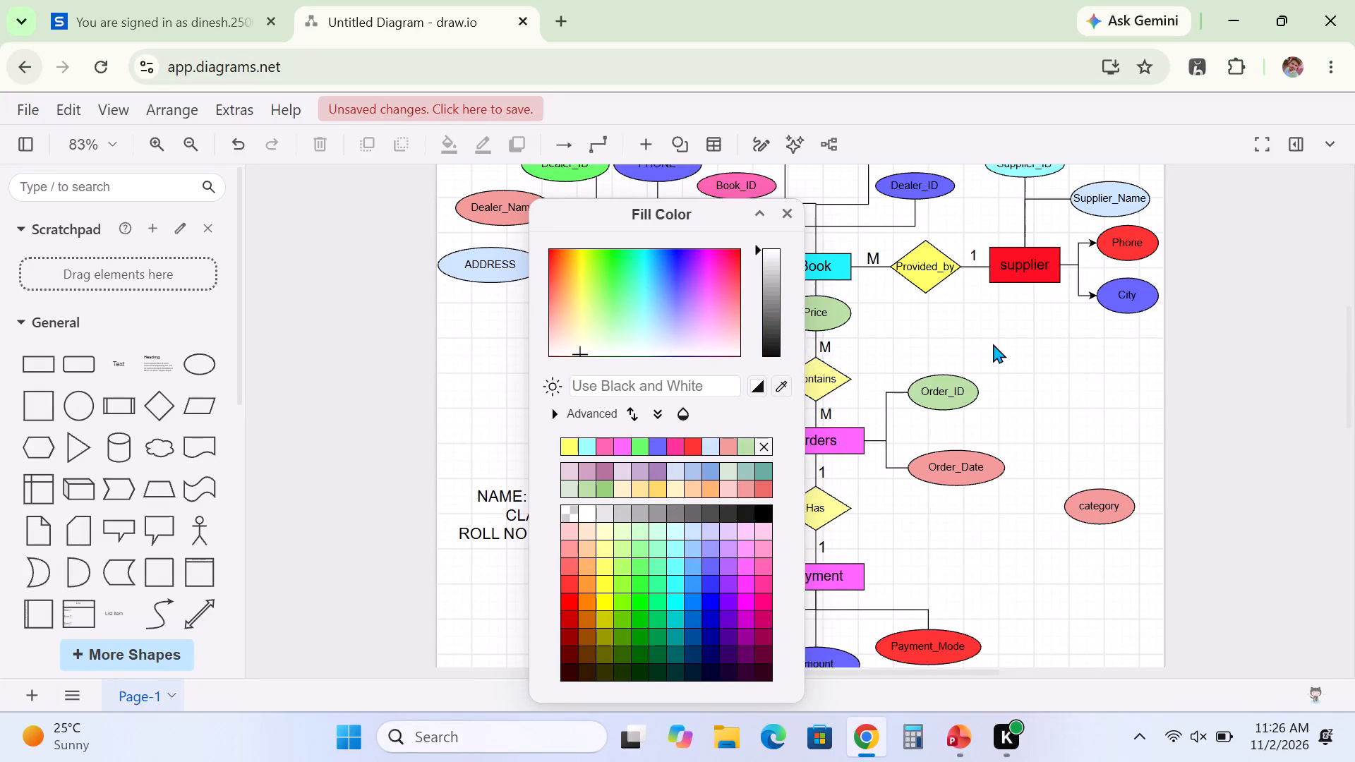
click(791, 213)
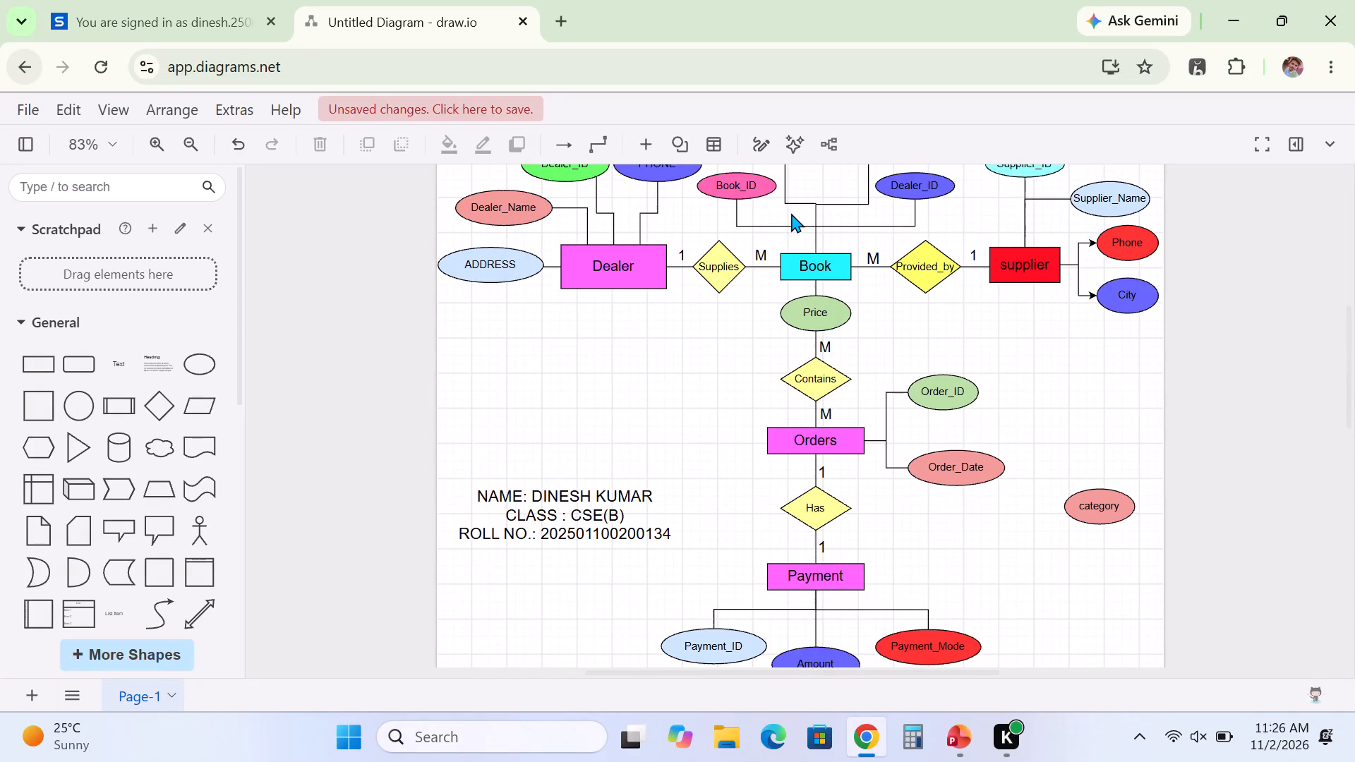
Check the Contains diamond's fill colour and give the Provided_by diamond the same fill, FFFF99.
click(814, 380)
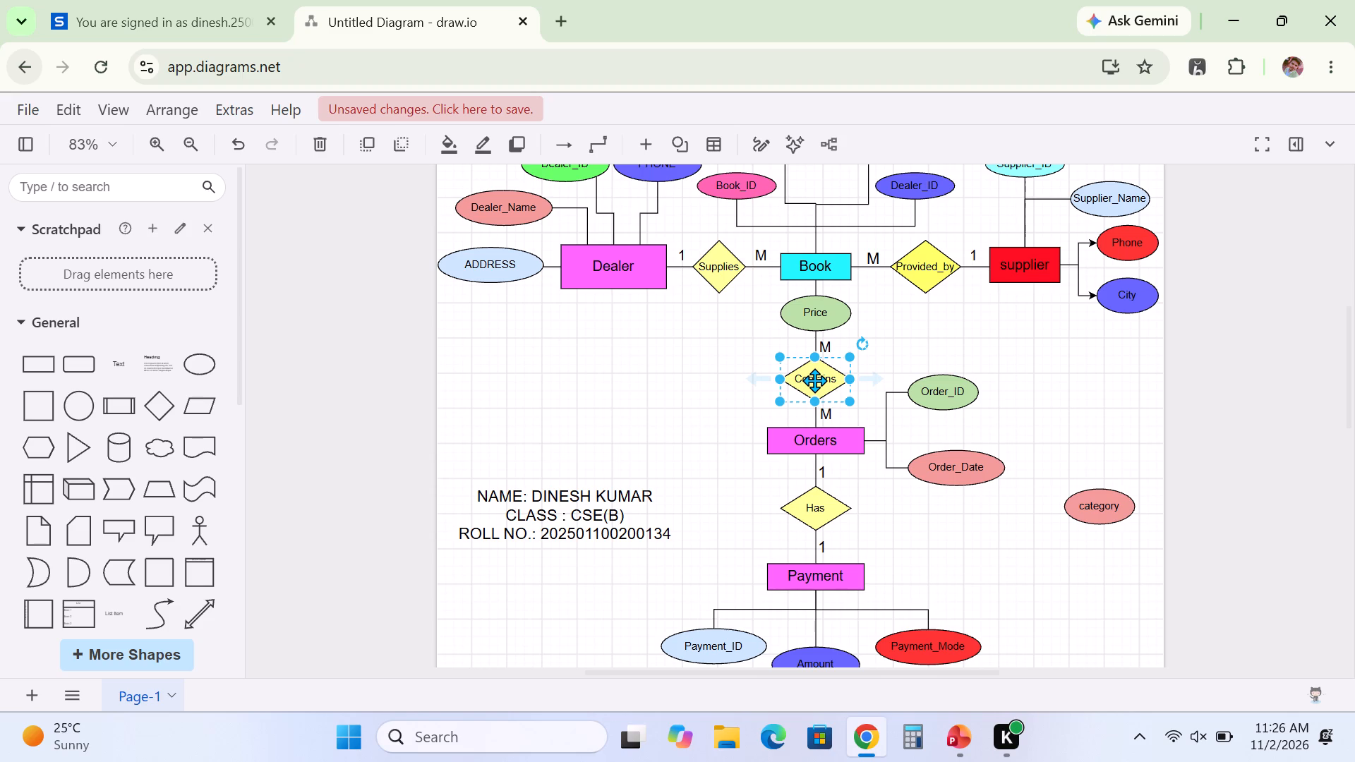
click(454, 147)
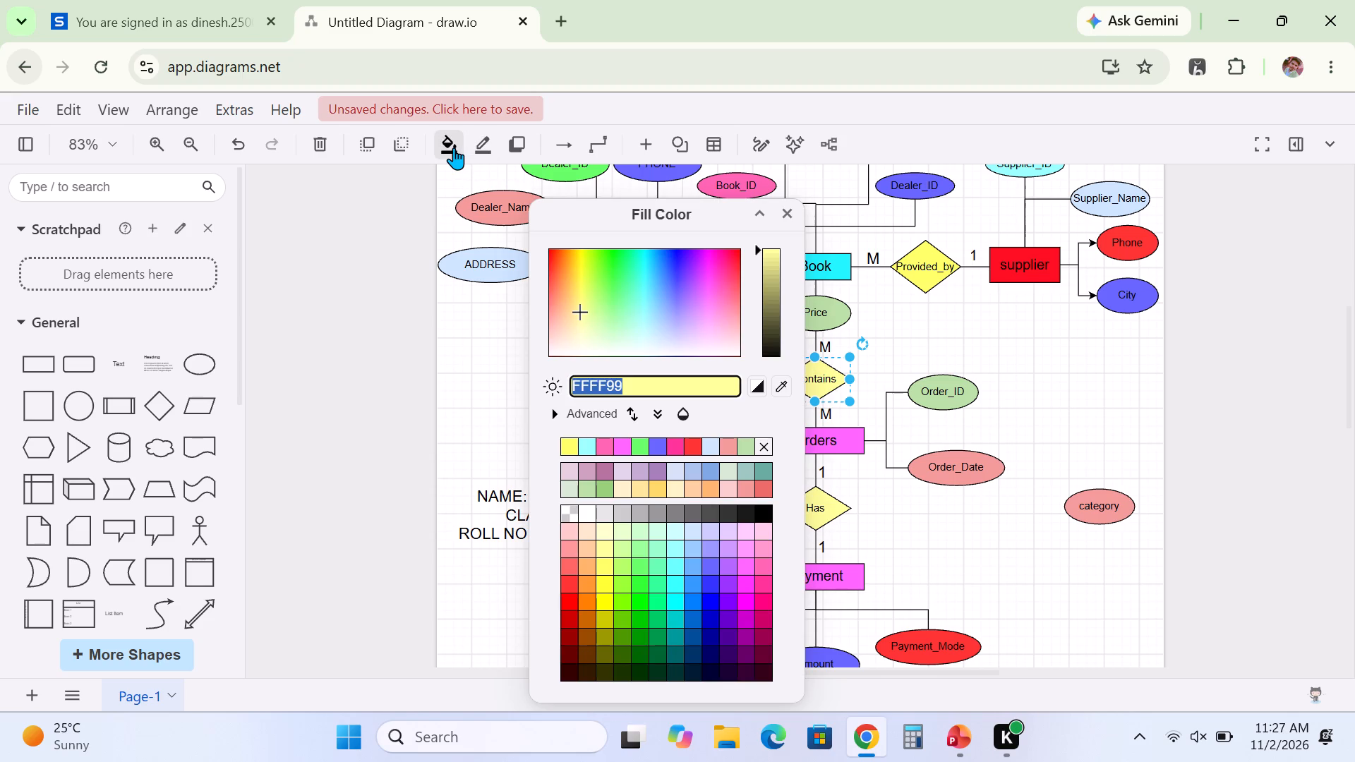
click(977, 332)
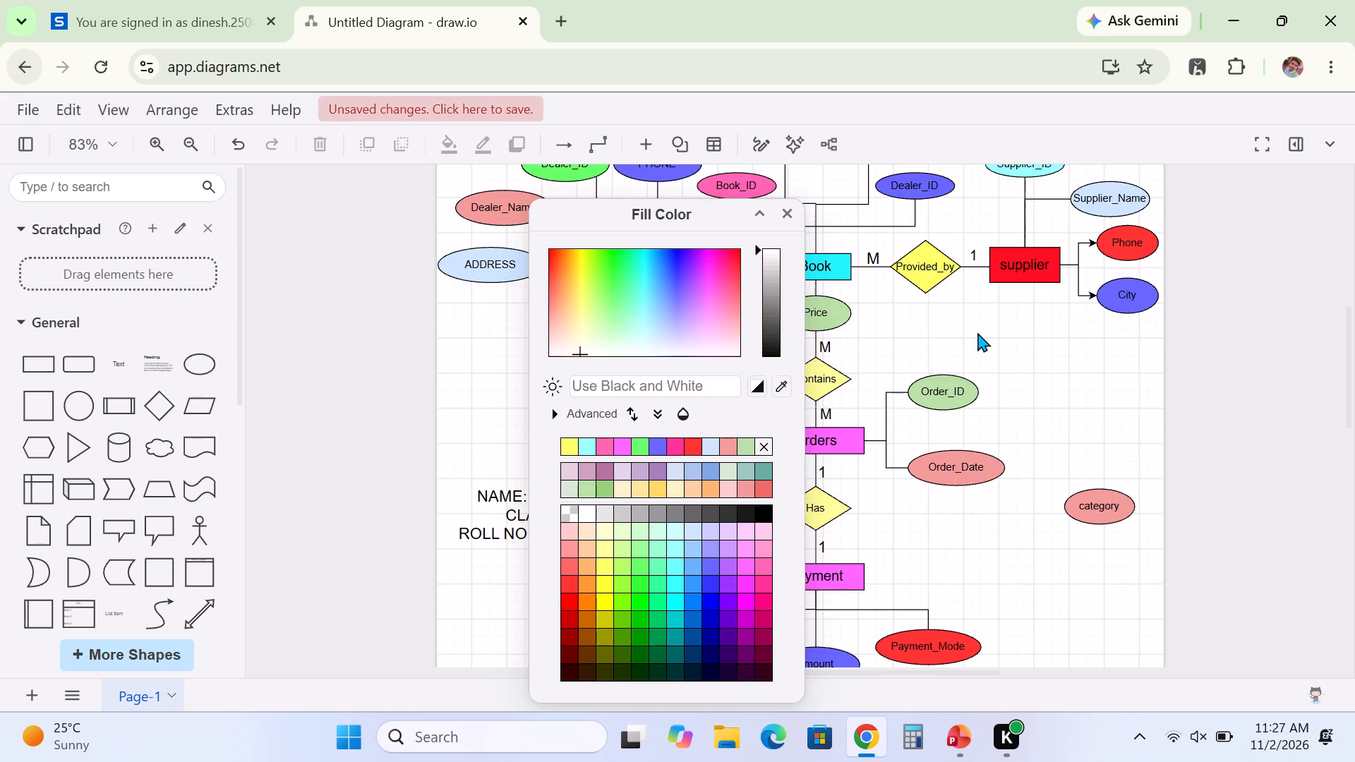
click(927, 263)
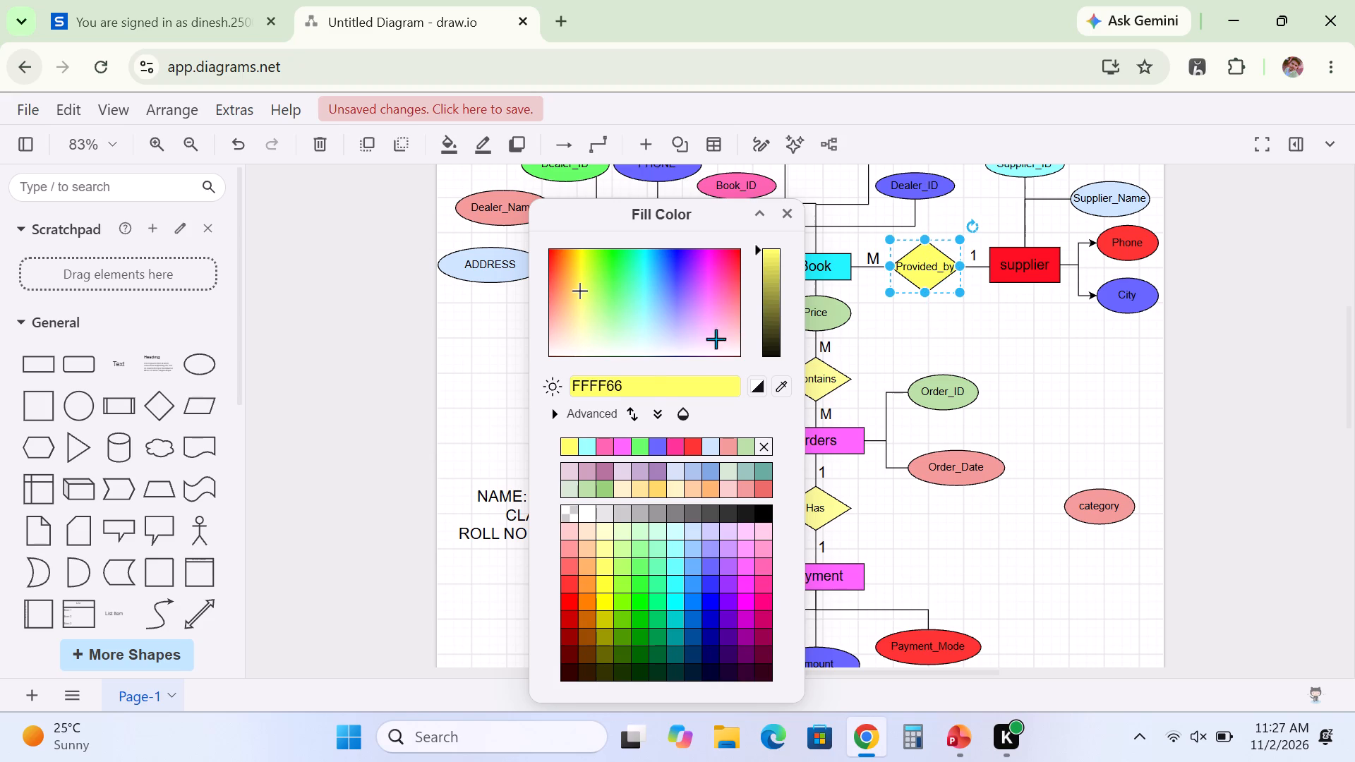
click(633, 389)
key(BackSpace)
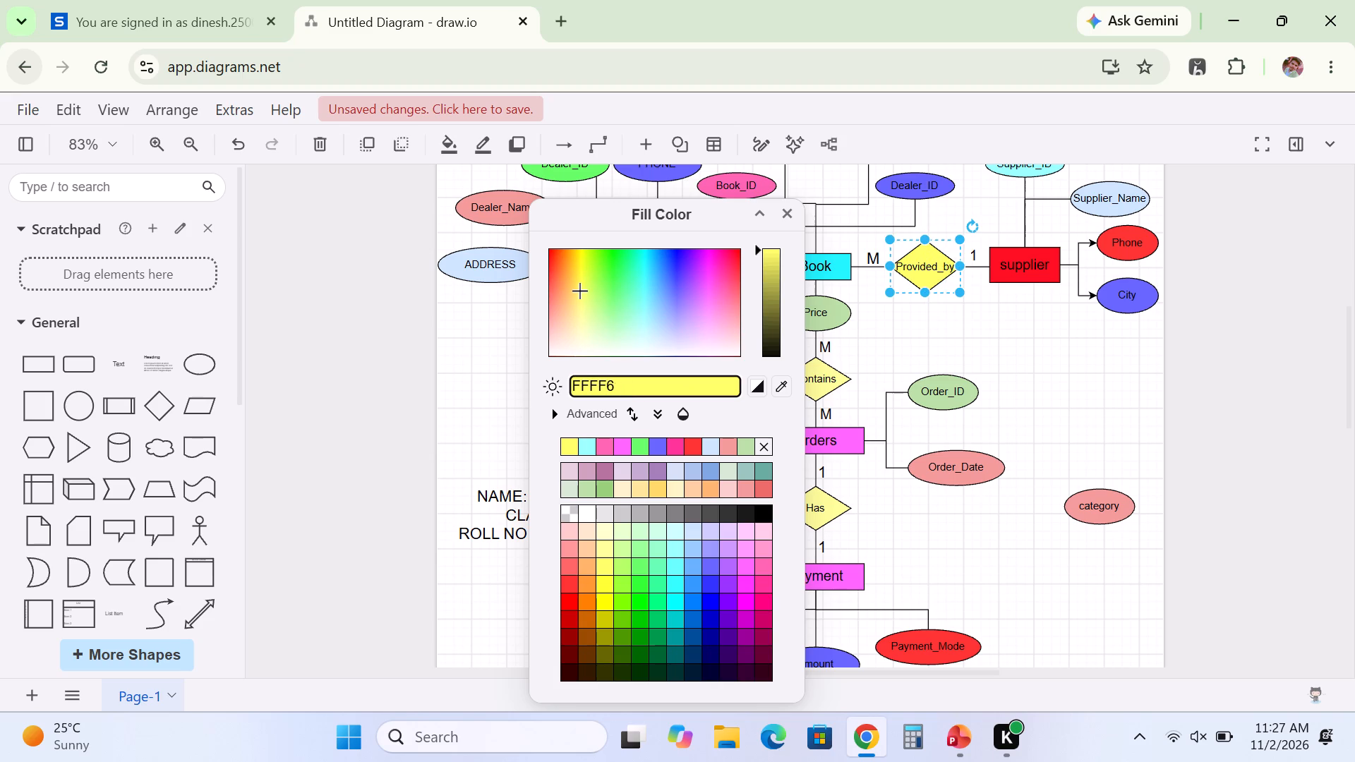
key(BackSpace)
text(99)
click(735, 411)
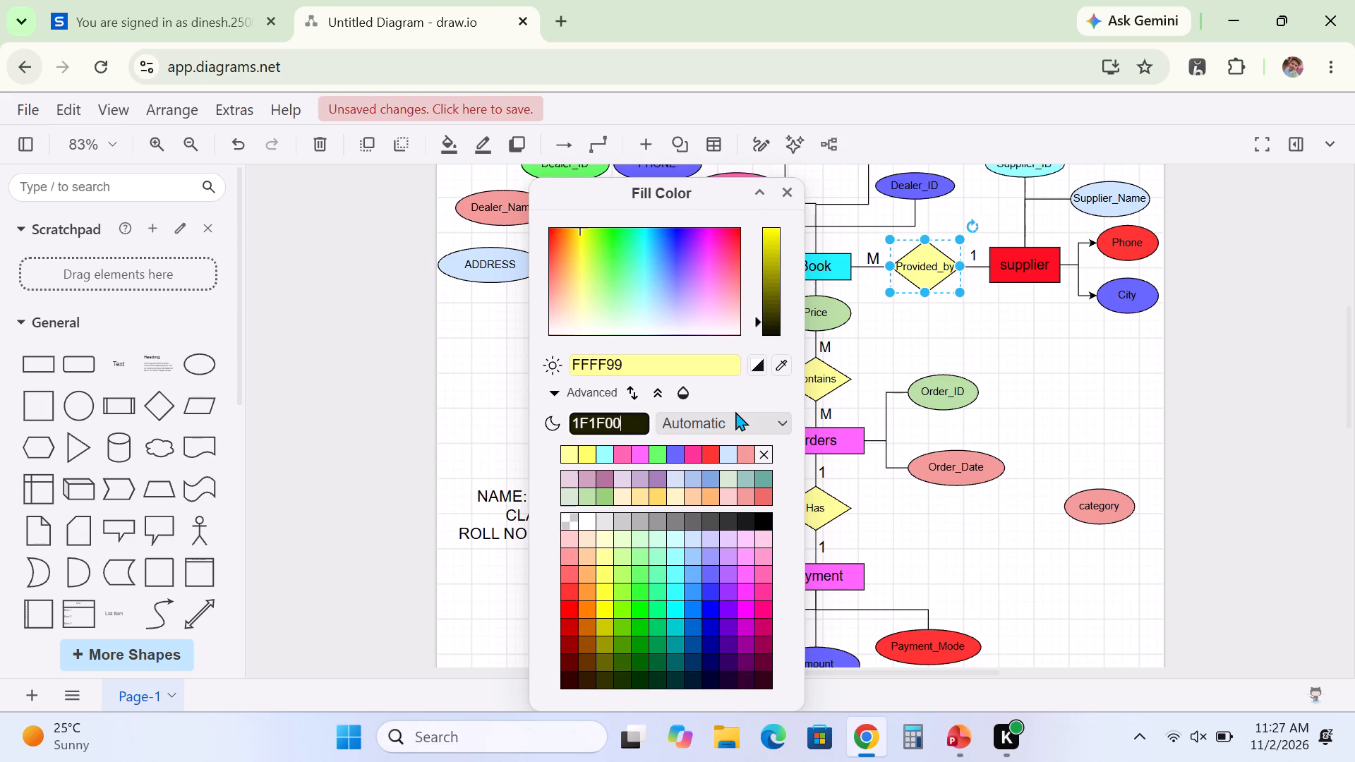
click(1041, 341)
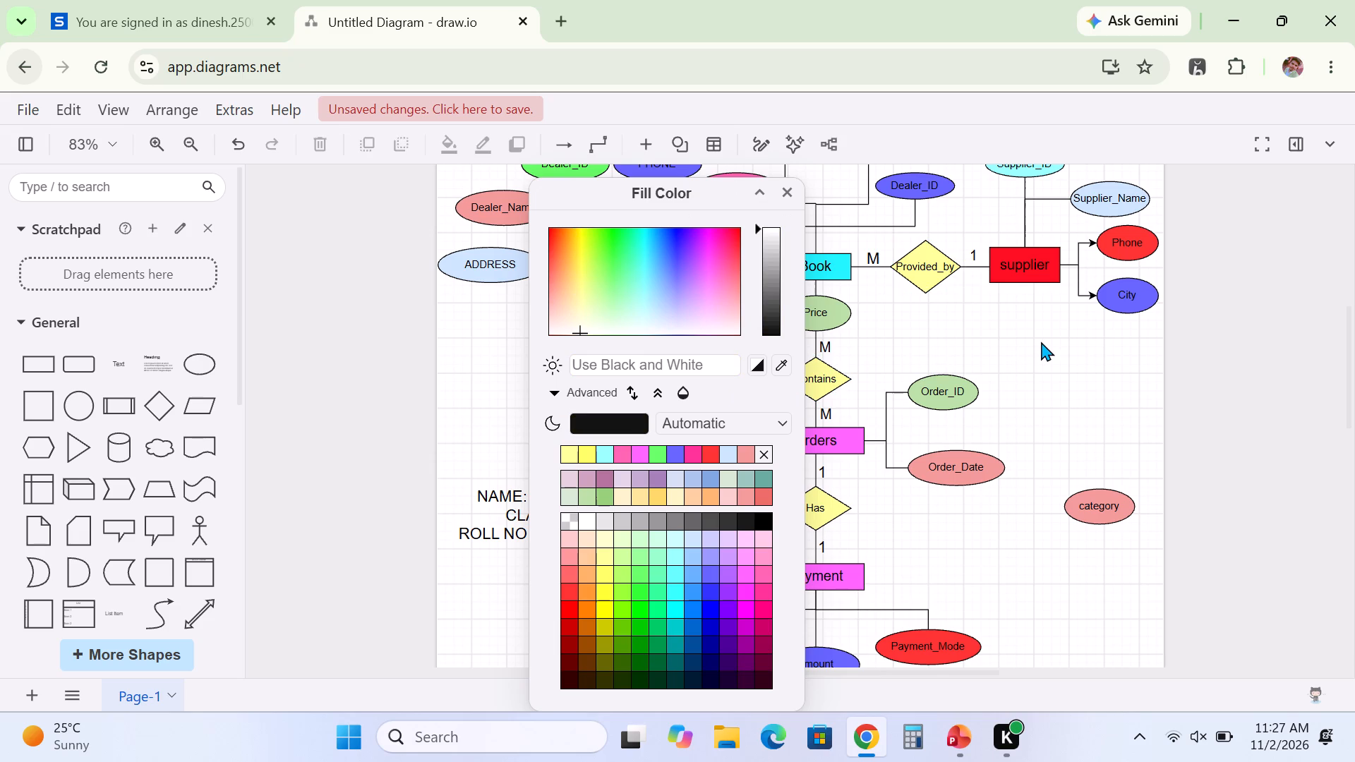
click(789, 195)
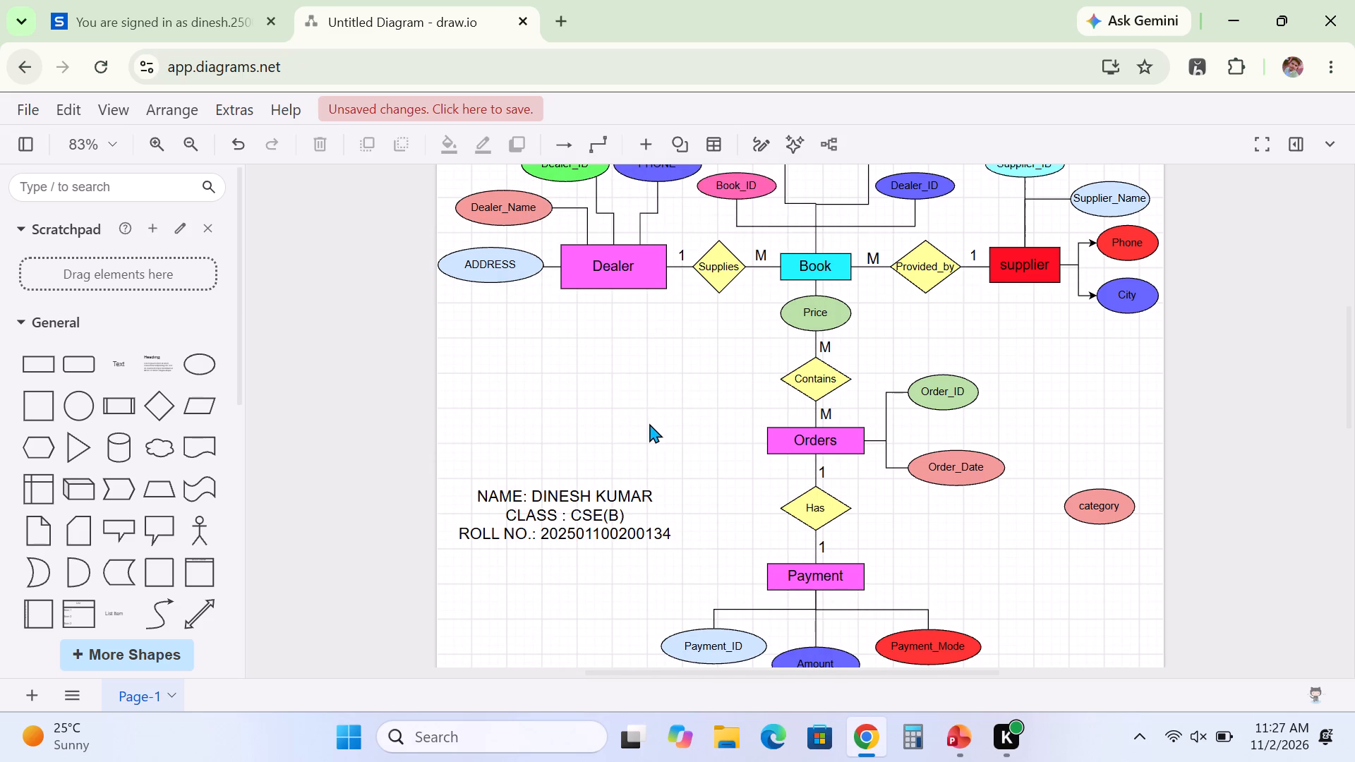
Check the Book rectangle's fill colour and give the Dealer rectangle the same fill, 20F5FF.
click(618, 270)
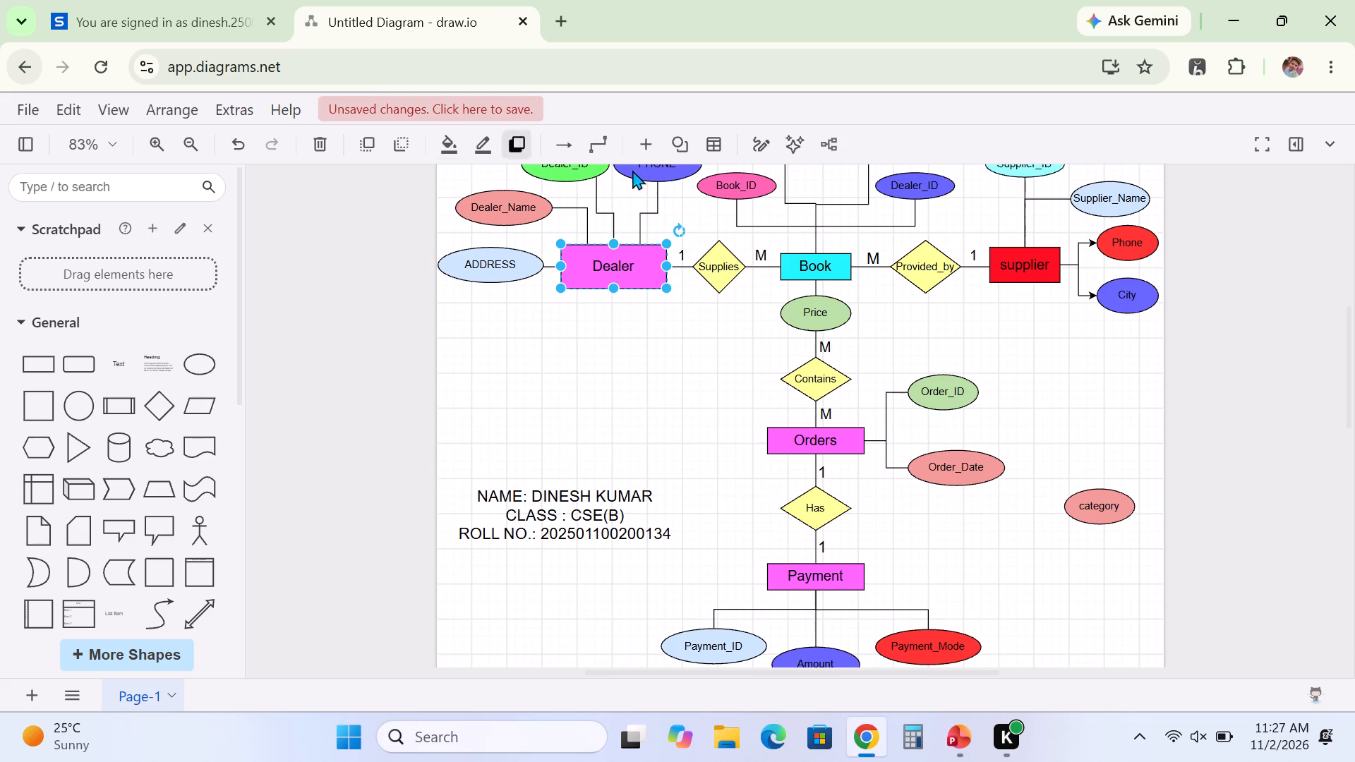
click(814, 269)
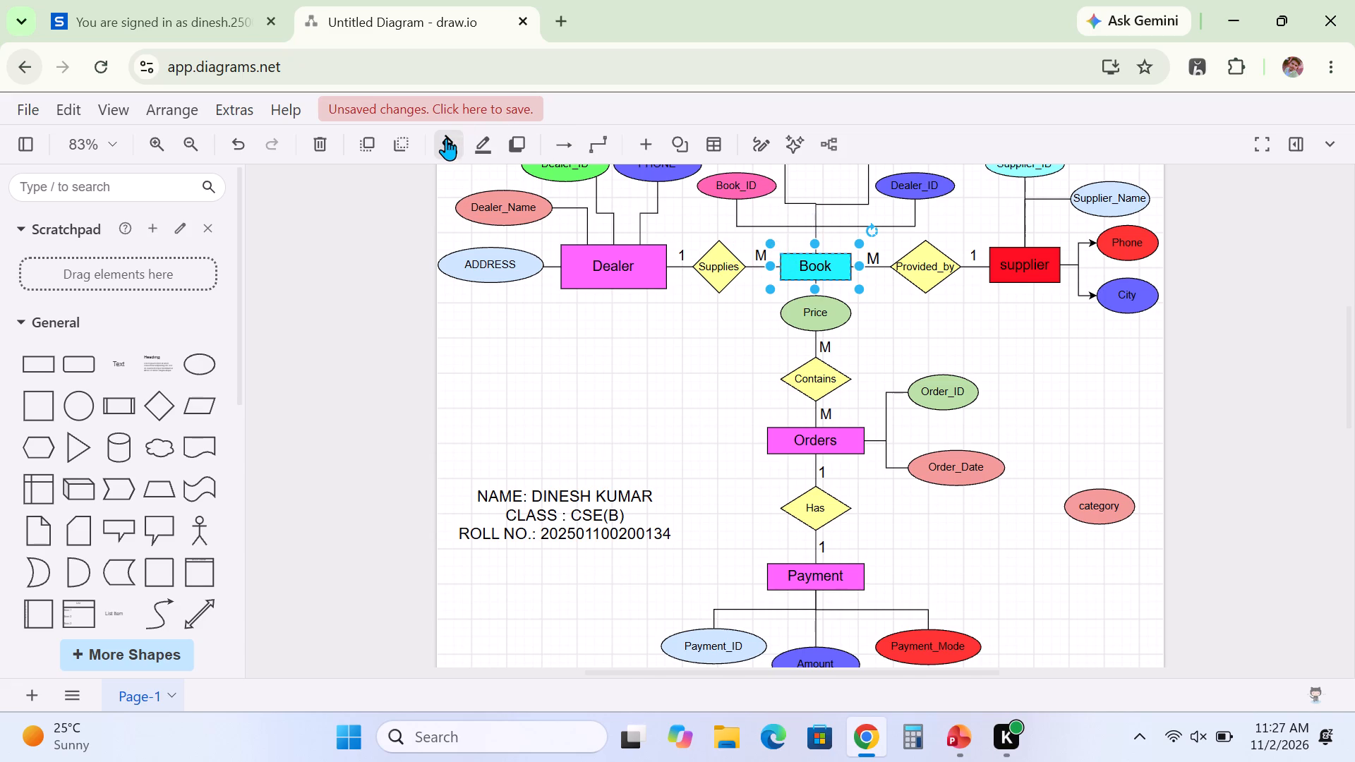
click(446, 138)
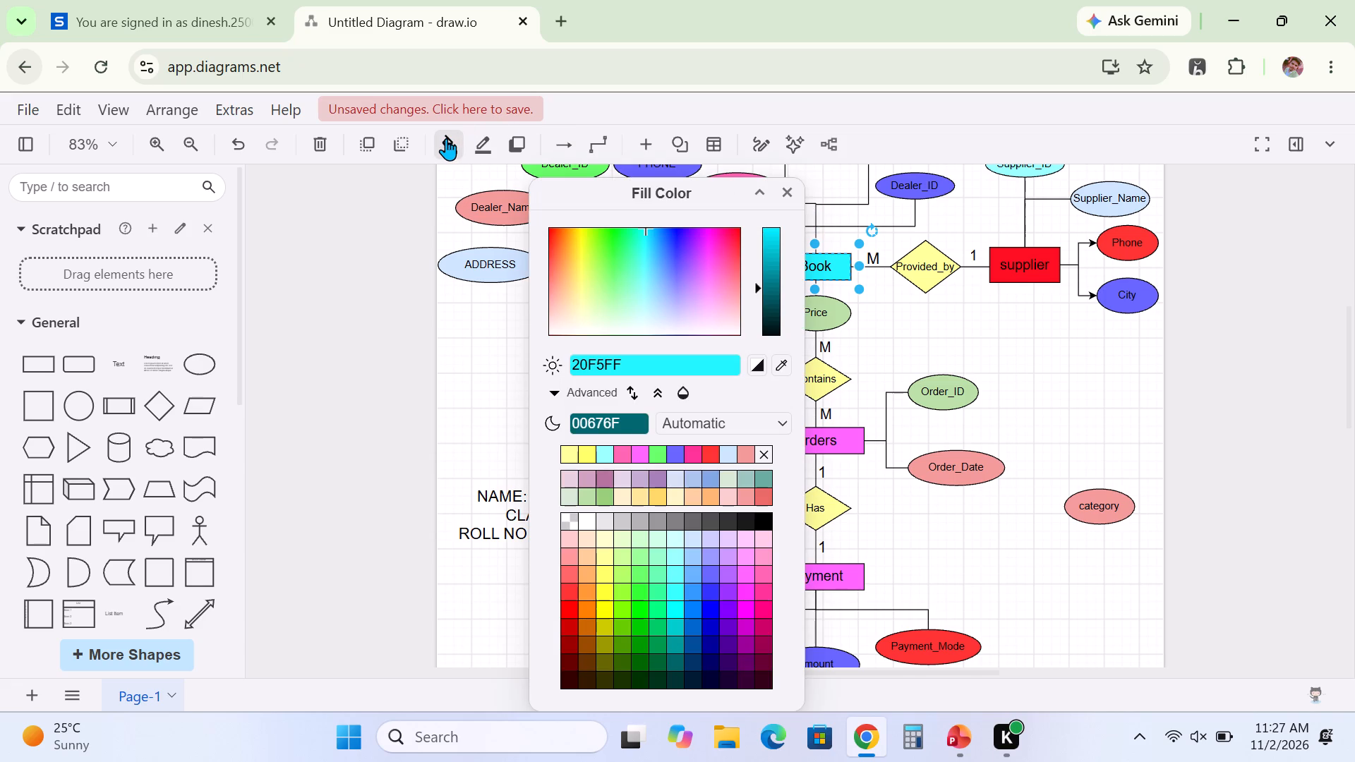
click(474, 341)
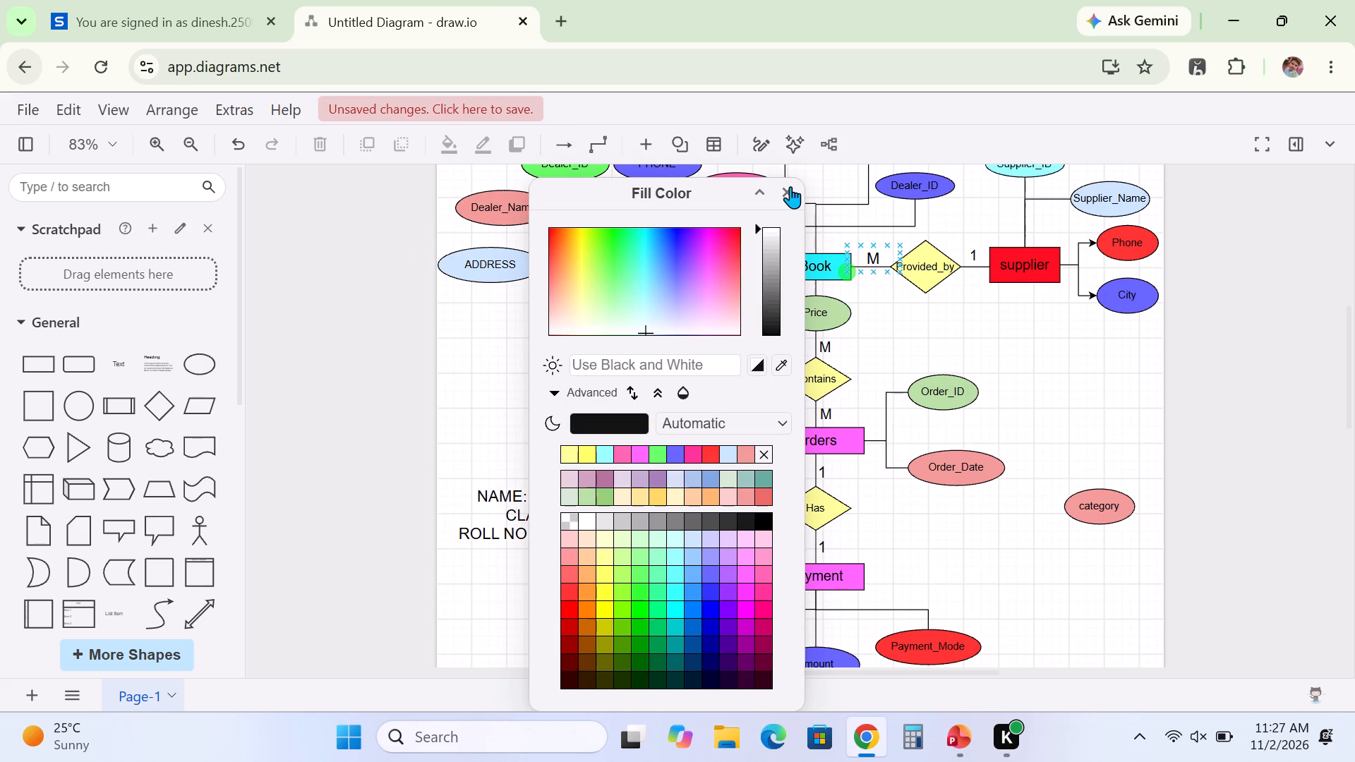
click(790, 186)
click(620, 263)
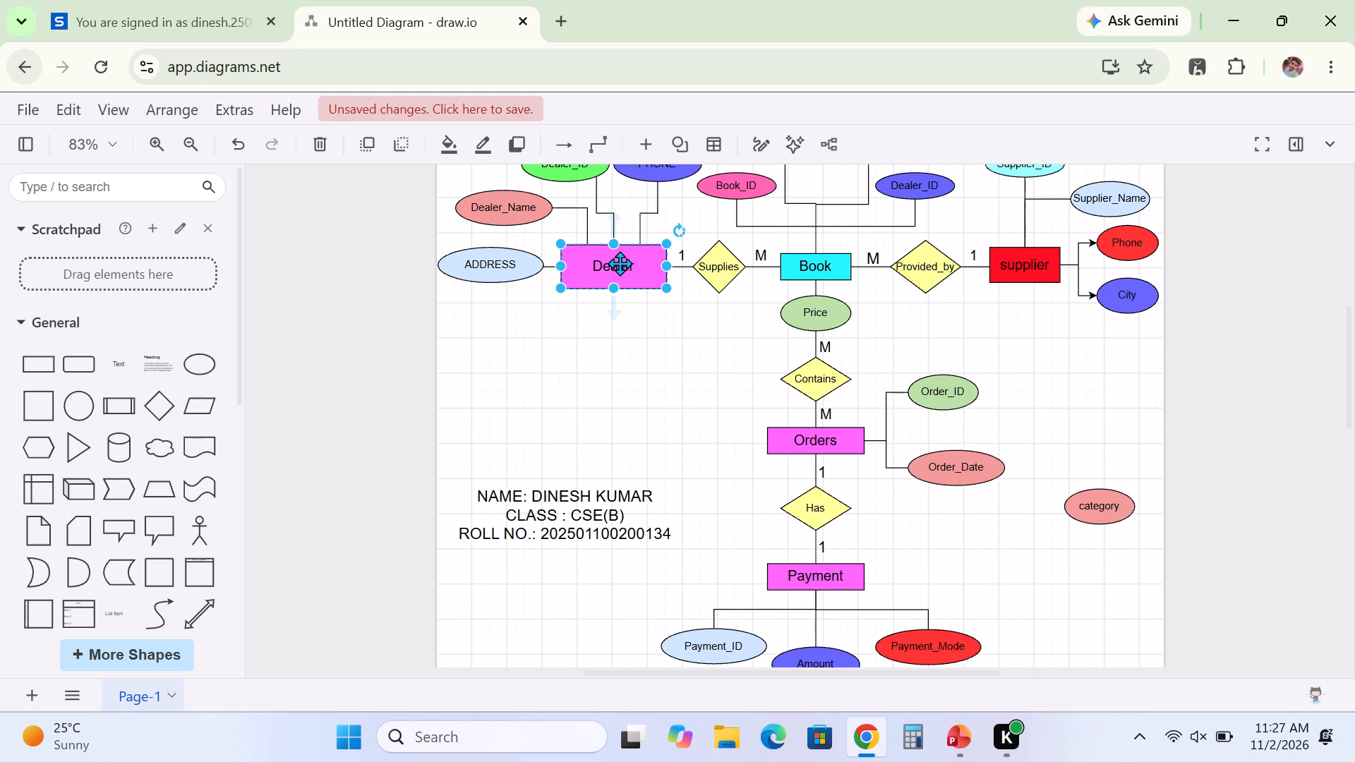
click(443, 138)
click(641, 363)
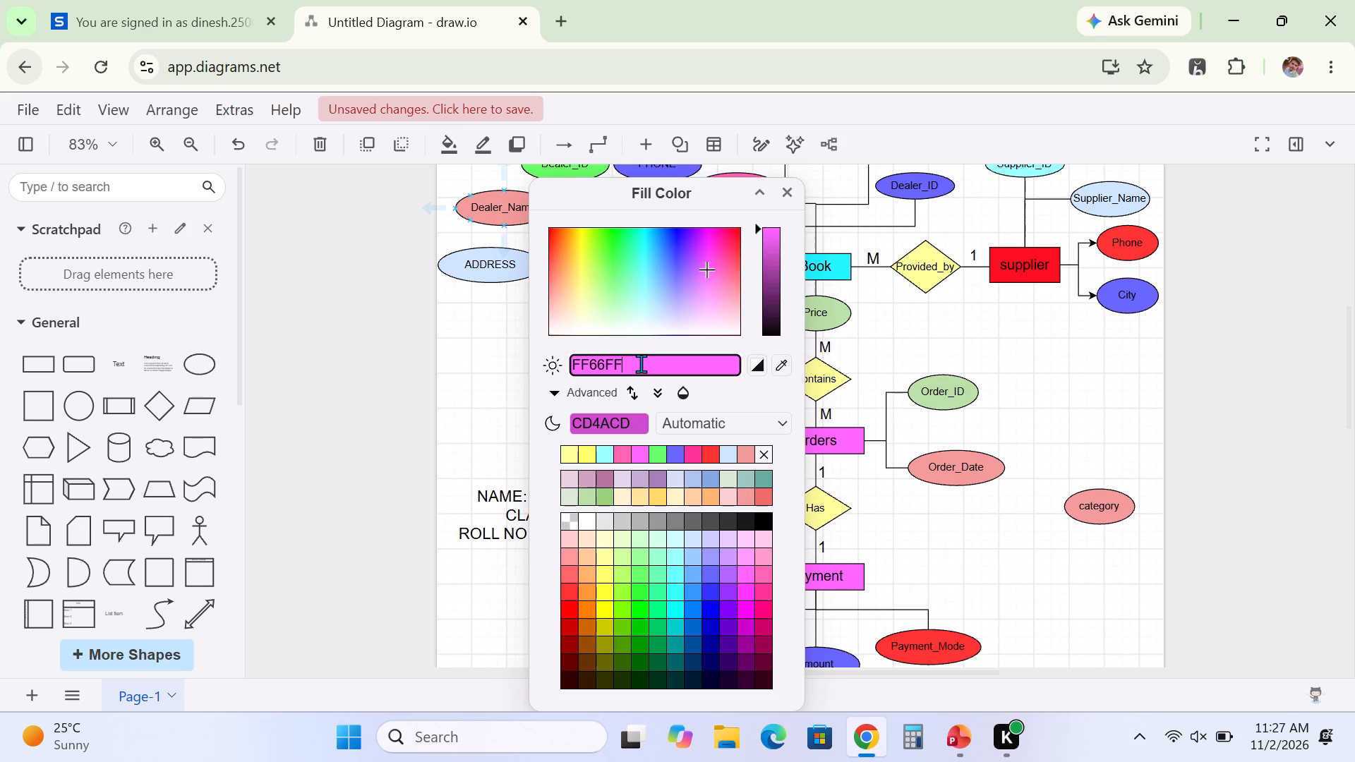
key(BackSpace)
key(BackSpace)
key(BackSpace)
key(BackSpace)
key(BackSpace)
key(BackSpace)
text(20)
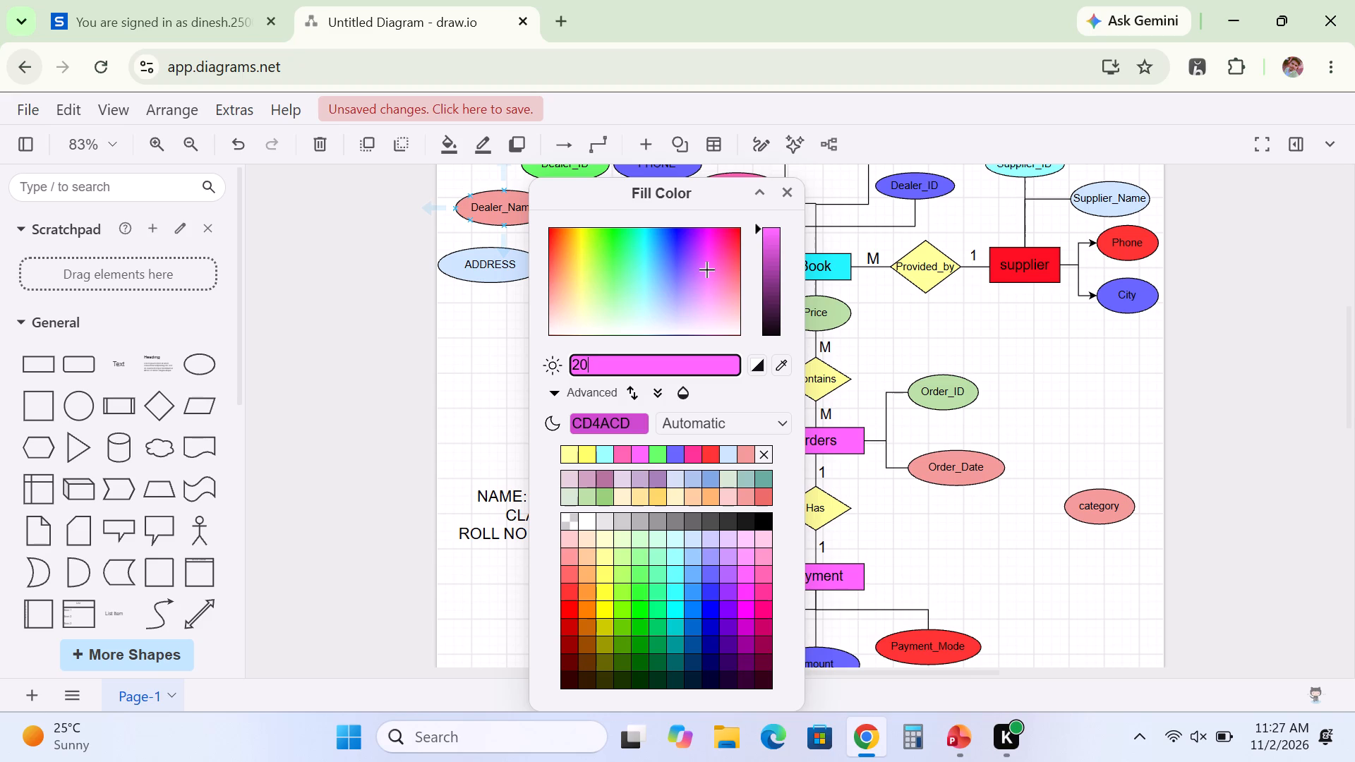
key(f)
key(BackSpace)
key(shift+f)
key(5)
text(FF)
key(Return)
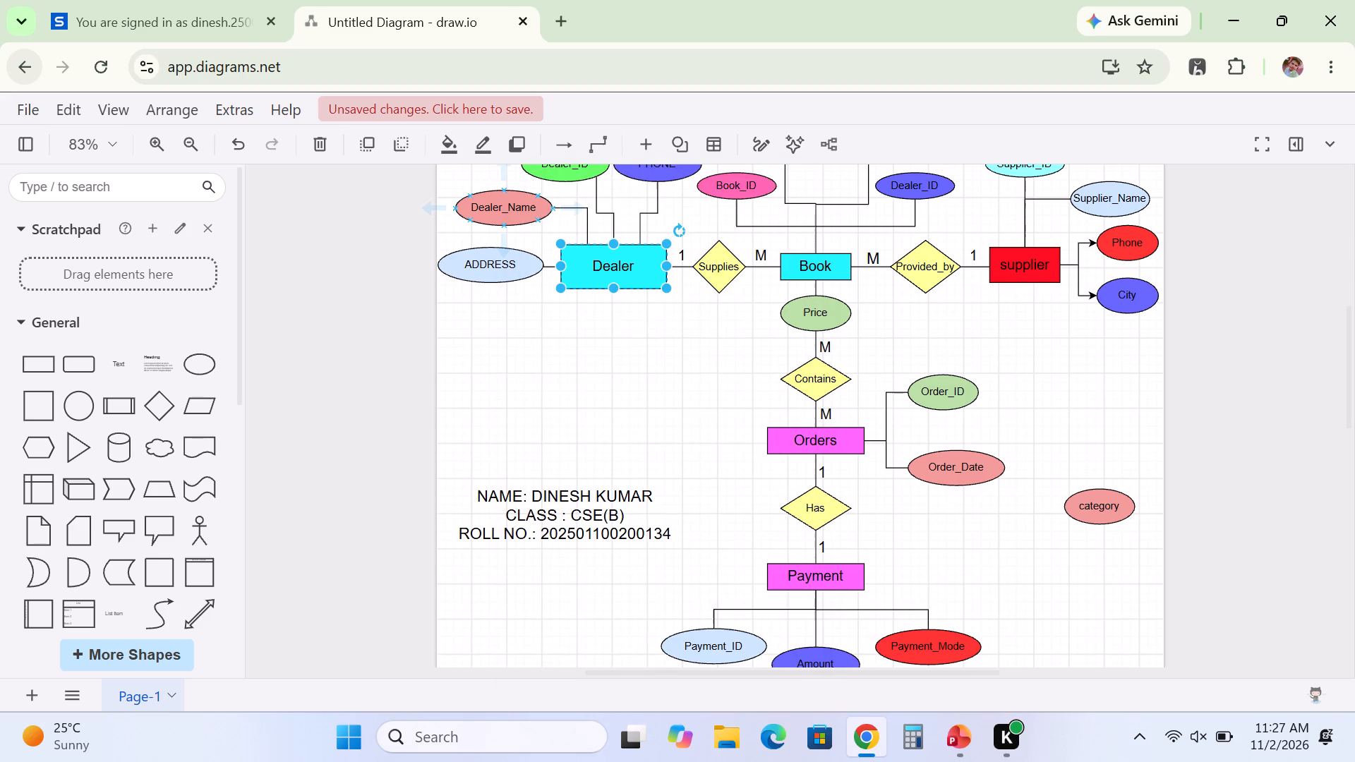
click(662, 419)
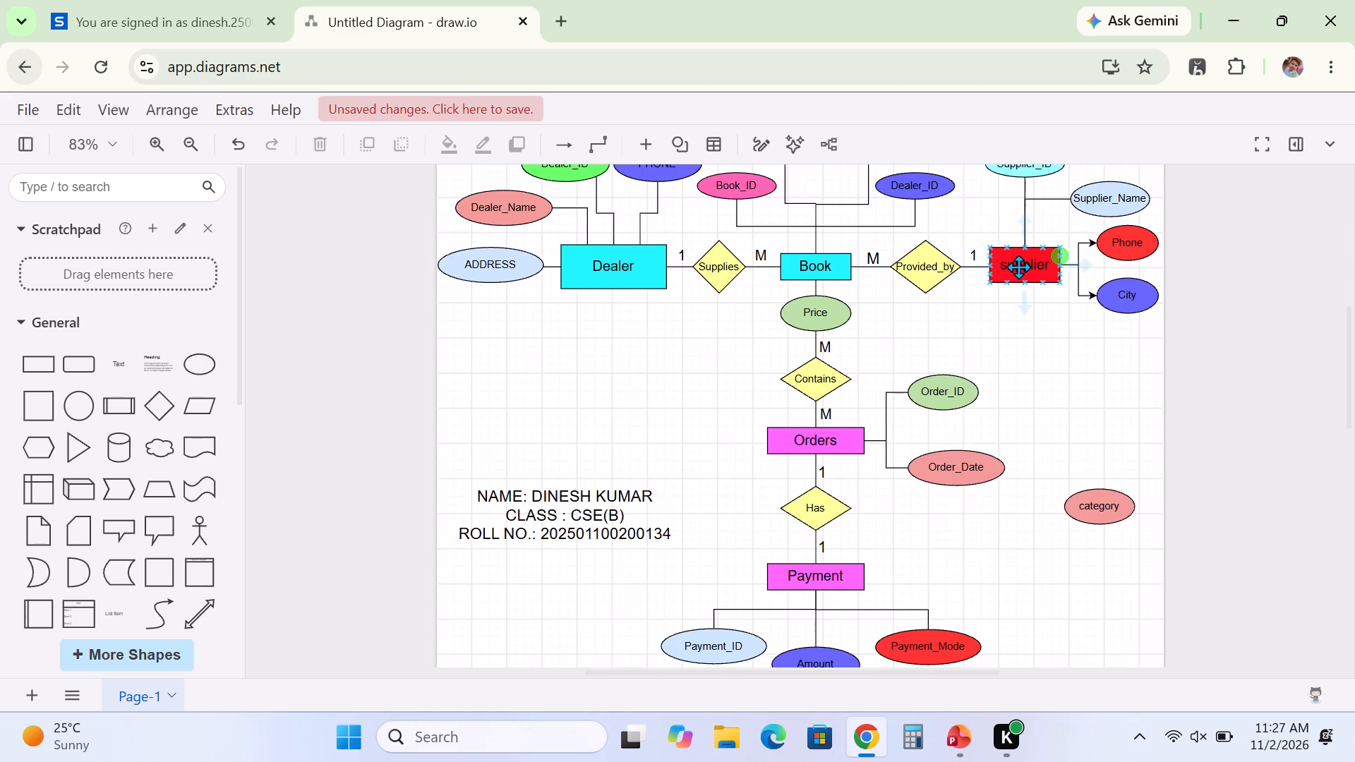
Change the Dealer rectangle's fill colour to the light purple CC99FF.
double_click(620, 268)
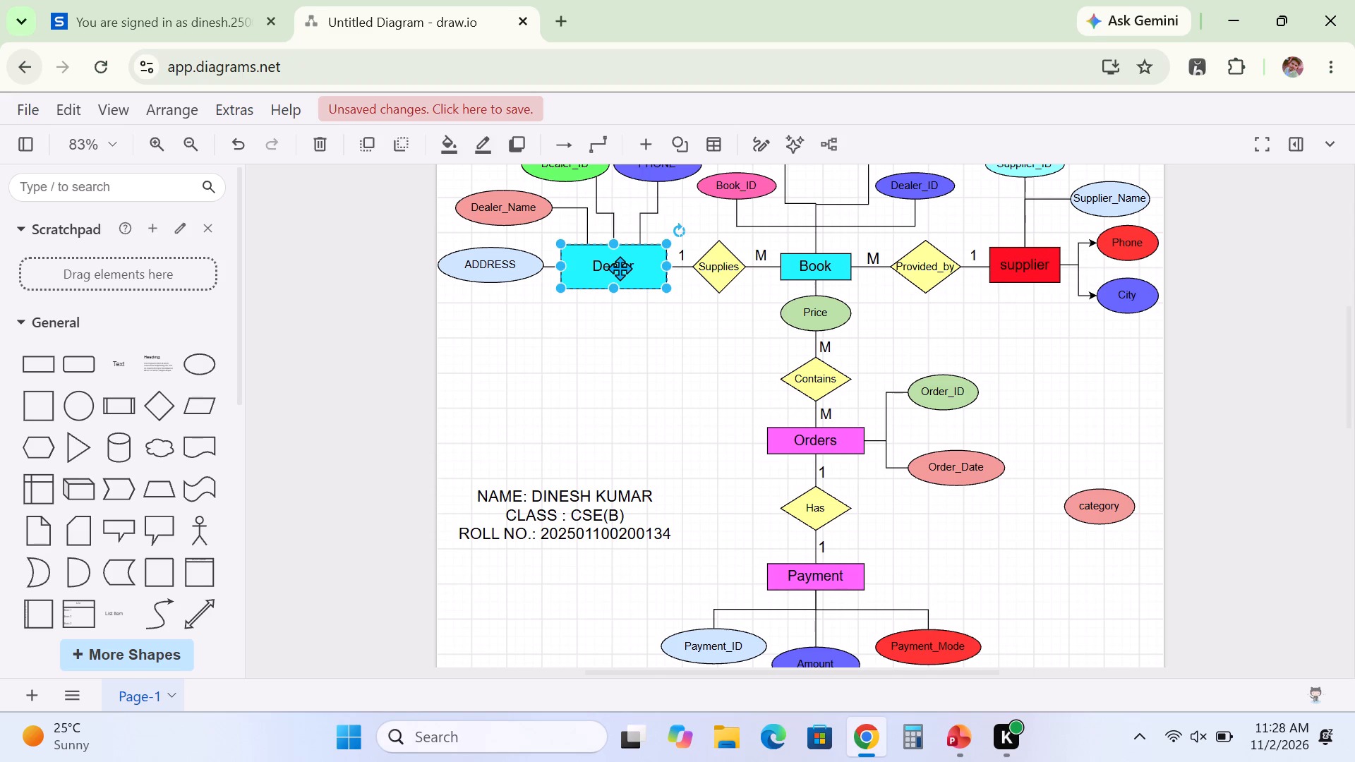
click(651, 265)
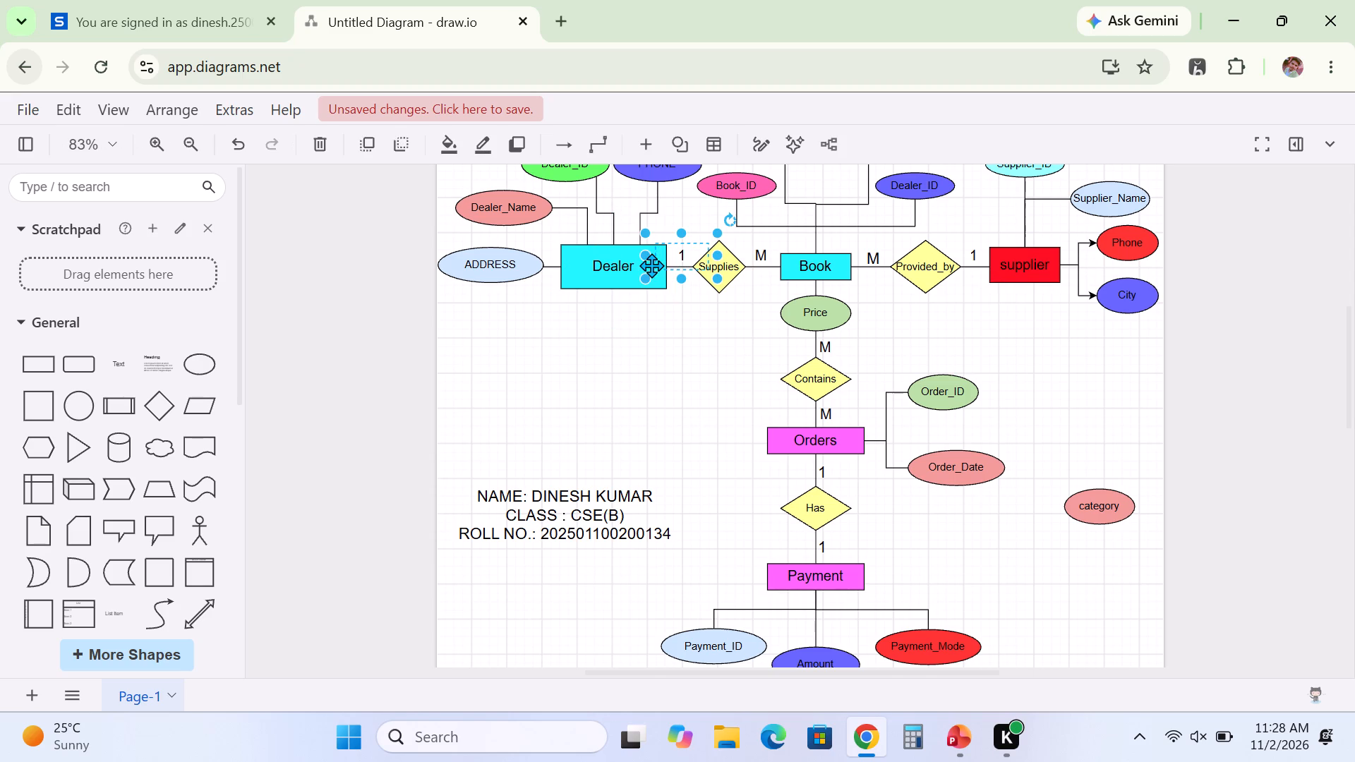
click(582, 275)
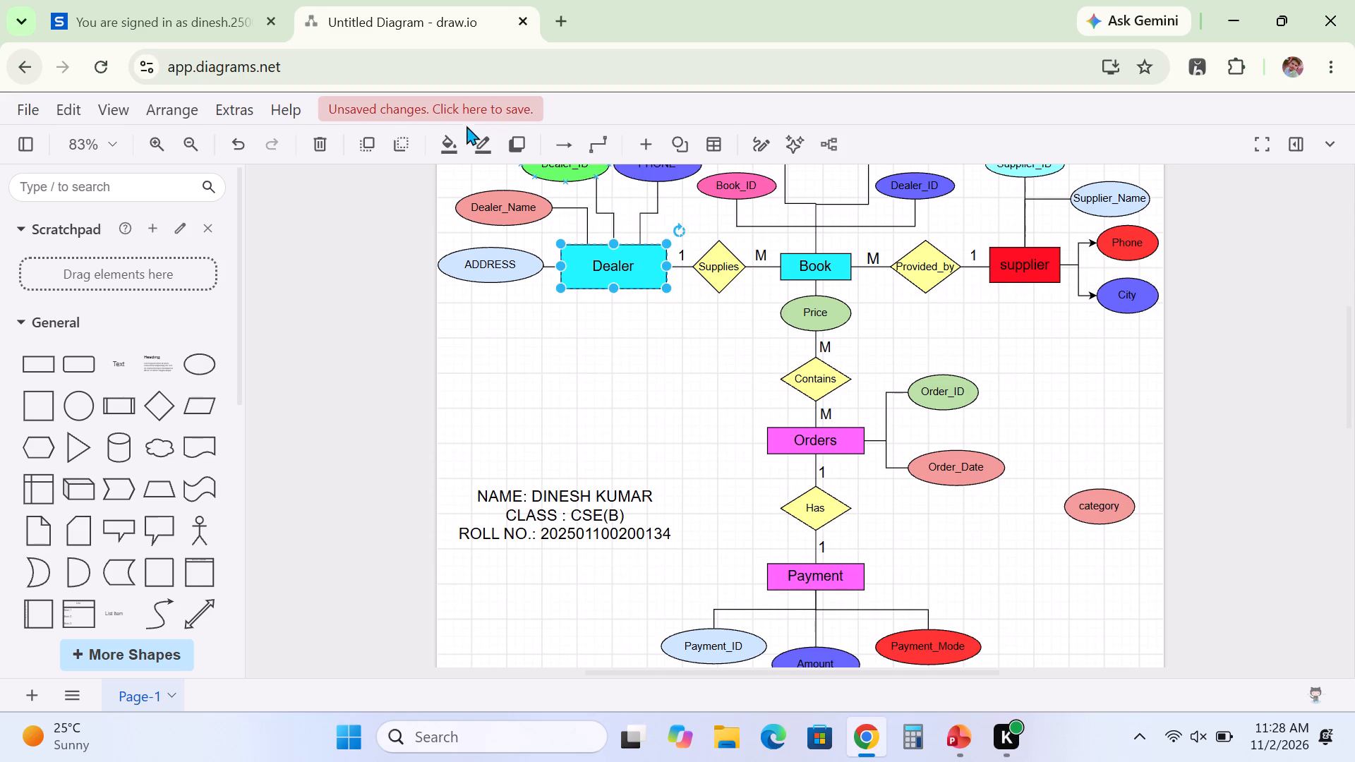
click(447, 145)
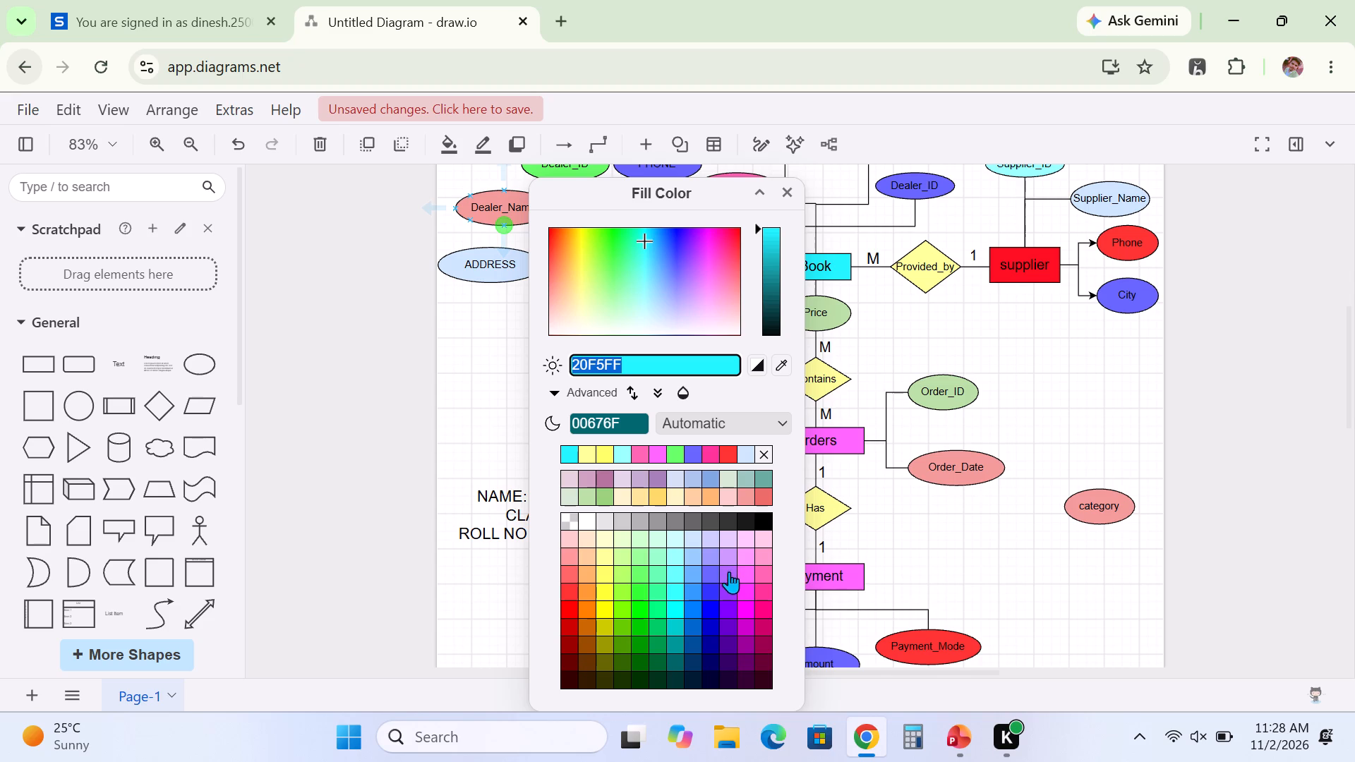
click(728, 554)
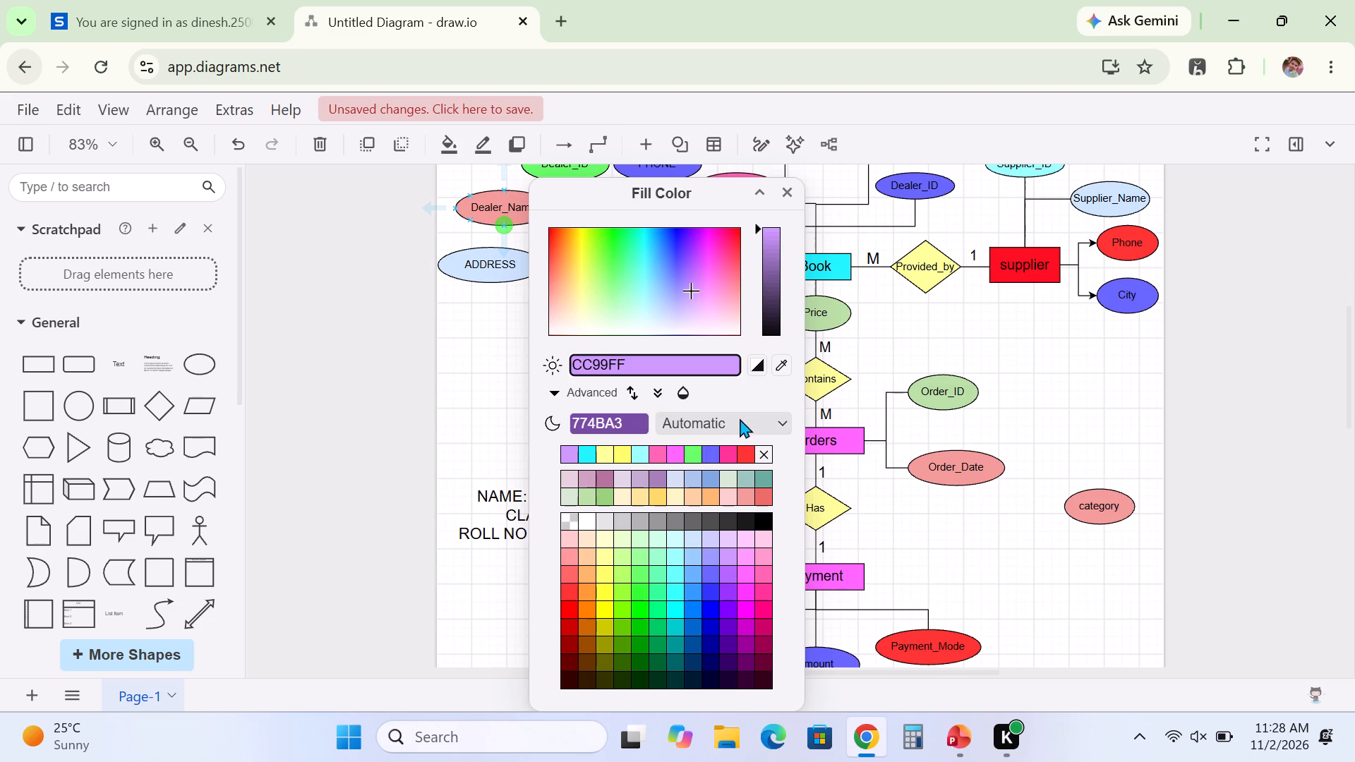
key(Return)
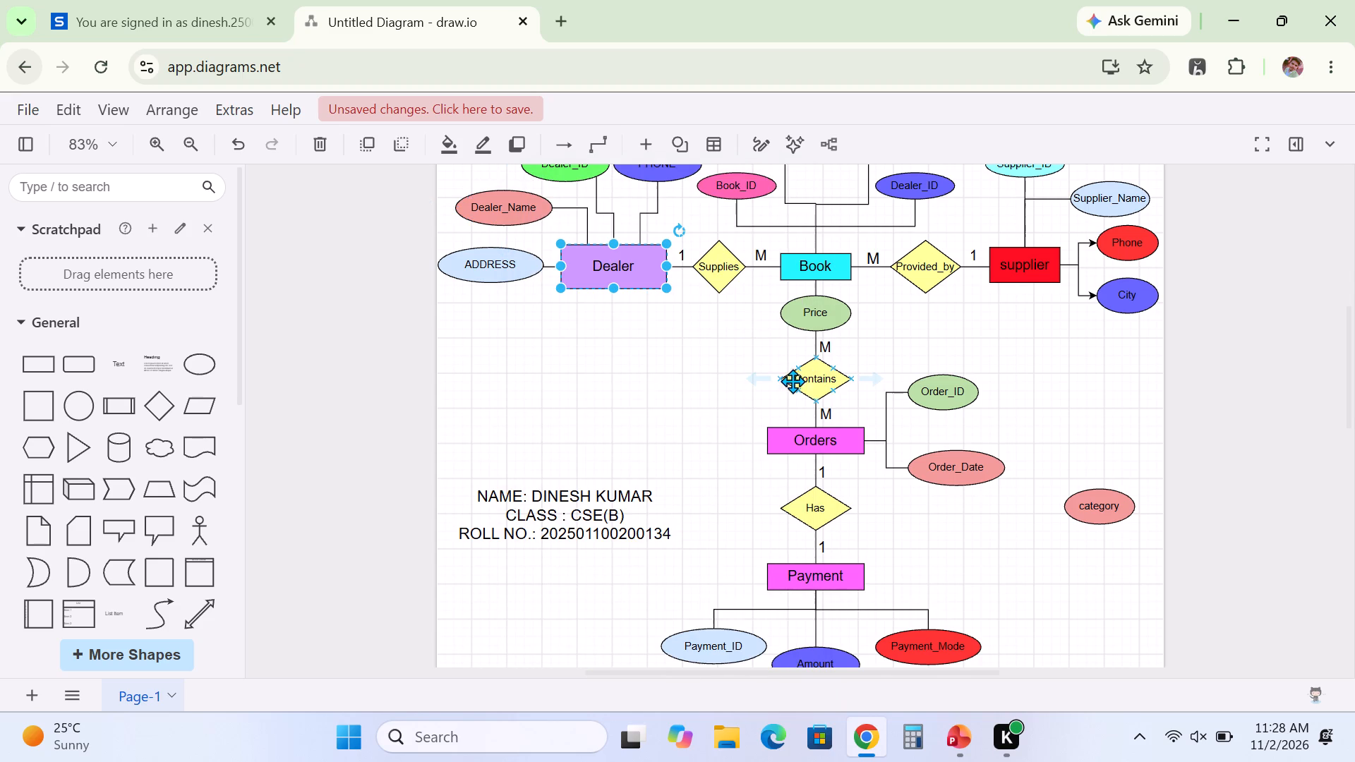
click(588, 385)
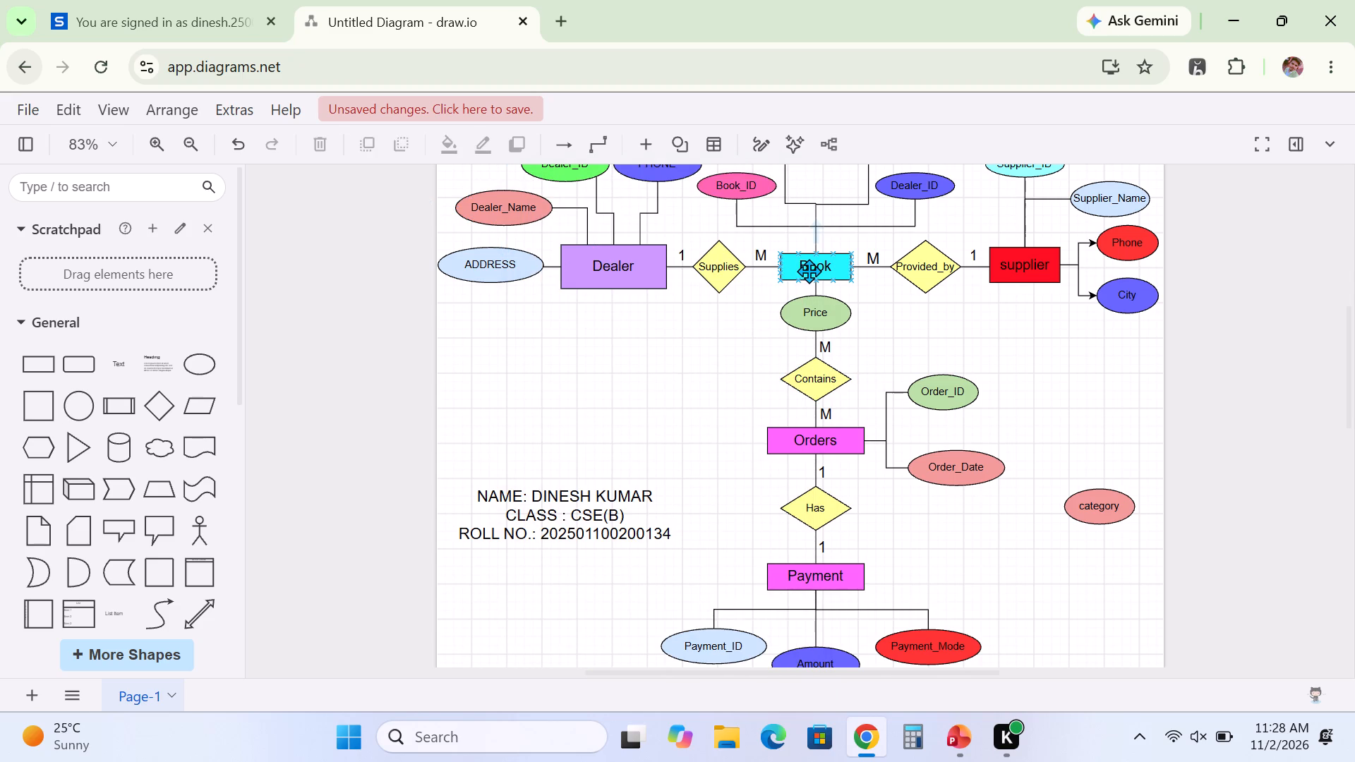
Change the Book rectangle's fill colour to the light blue-violet 9999FF.
click(809, 271)
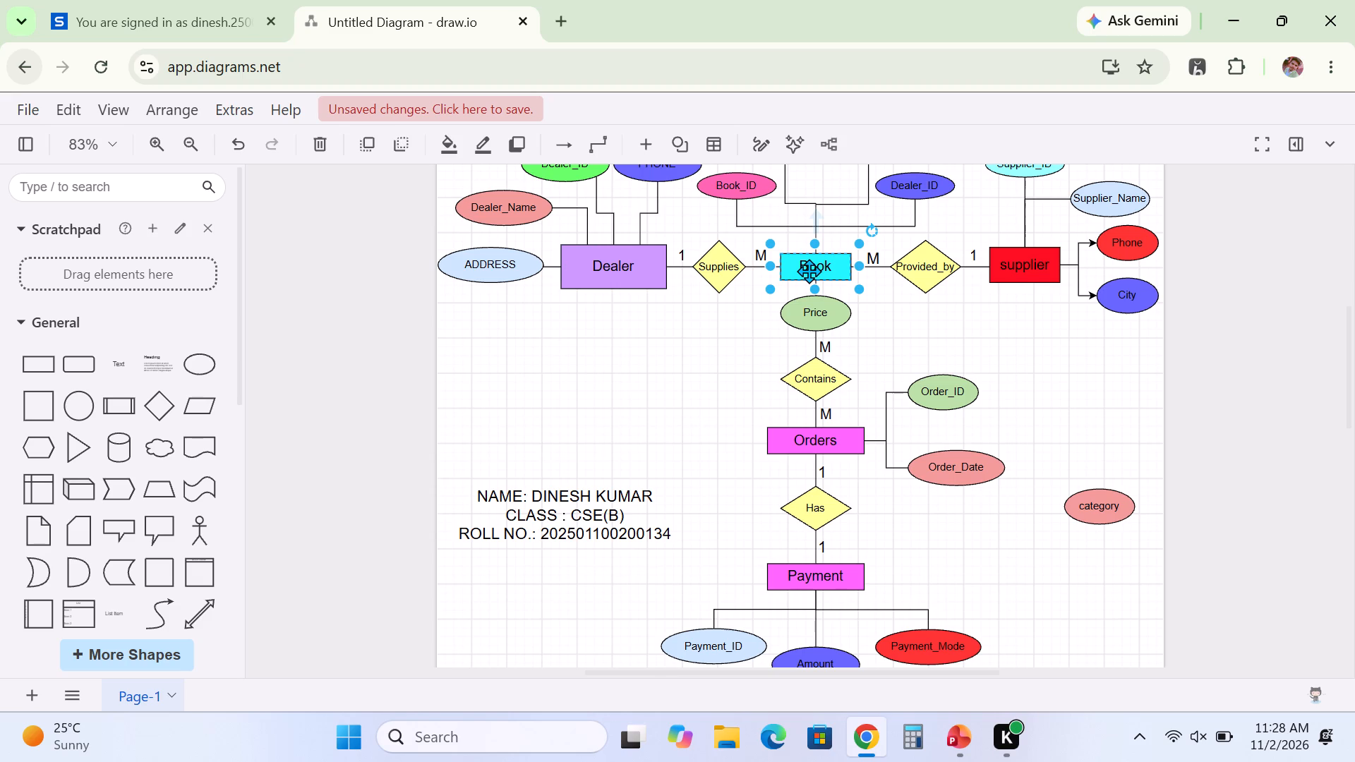
click(447, 141)
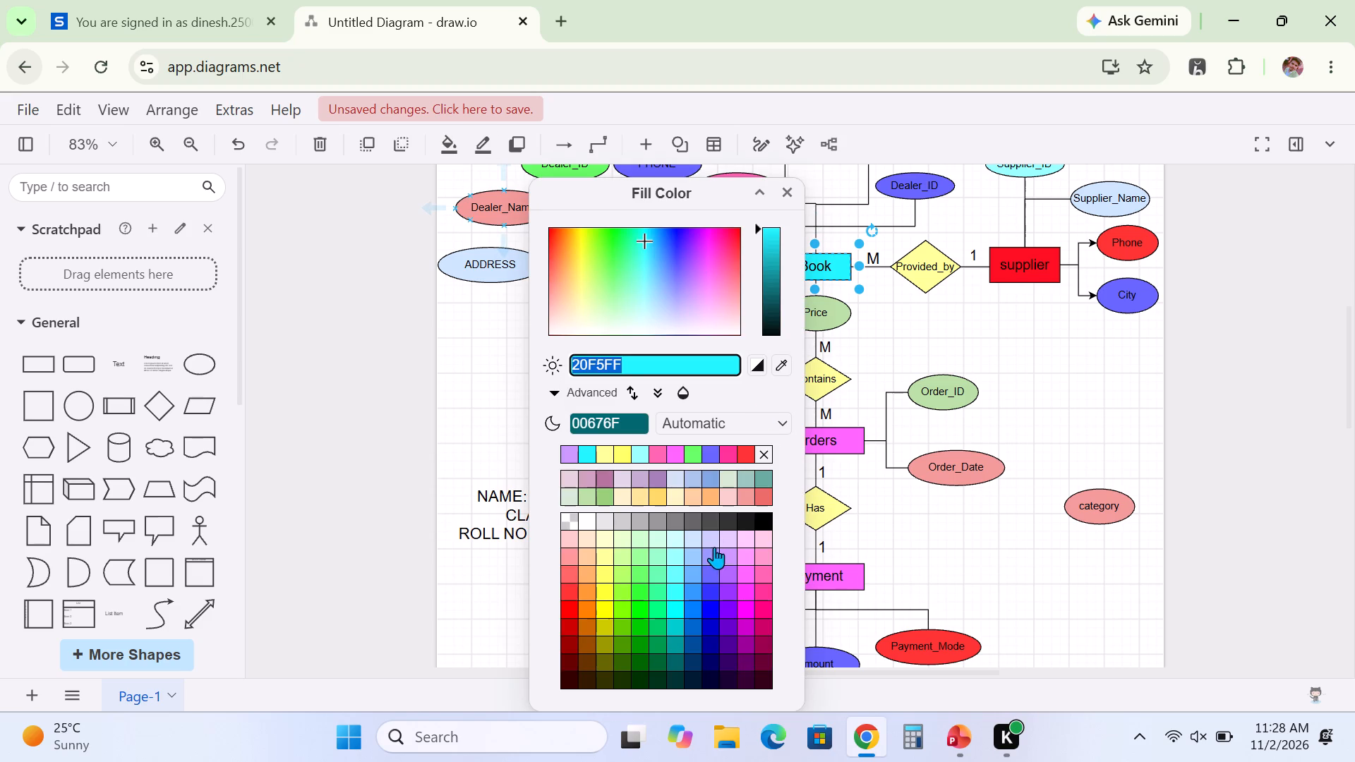
click(711, 557)
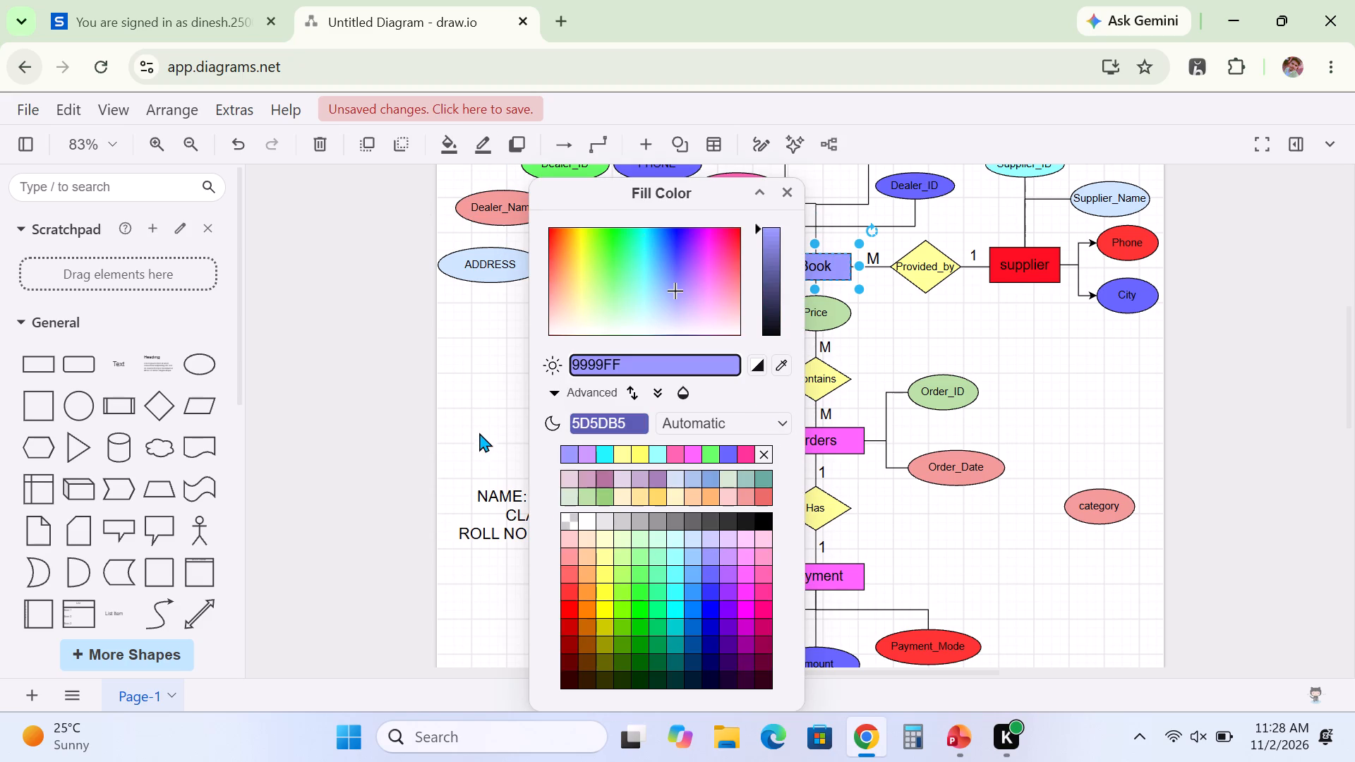
click(475, 425)
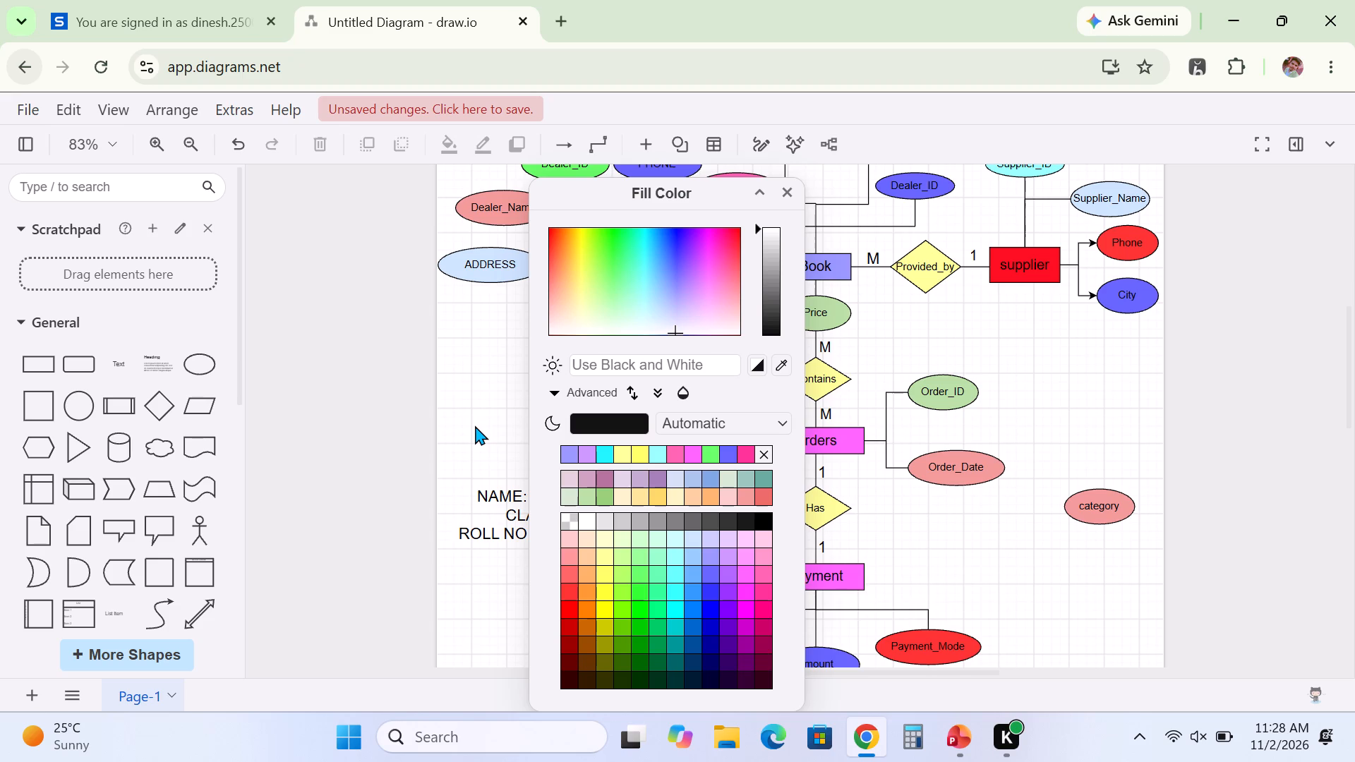
key(Return)
click(450, 480)
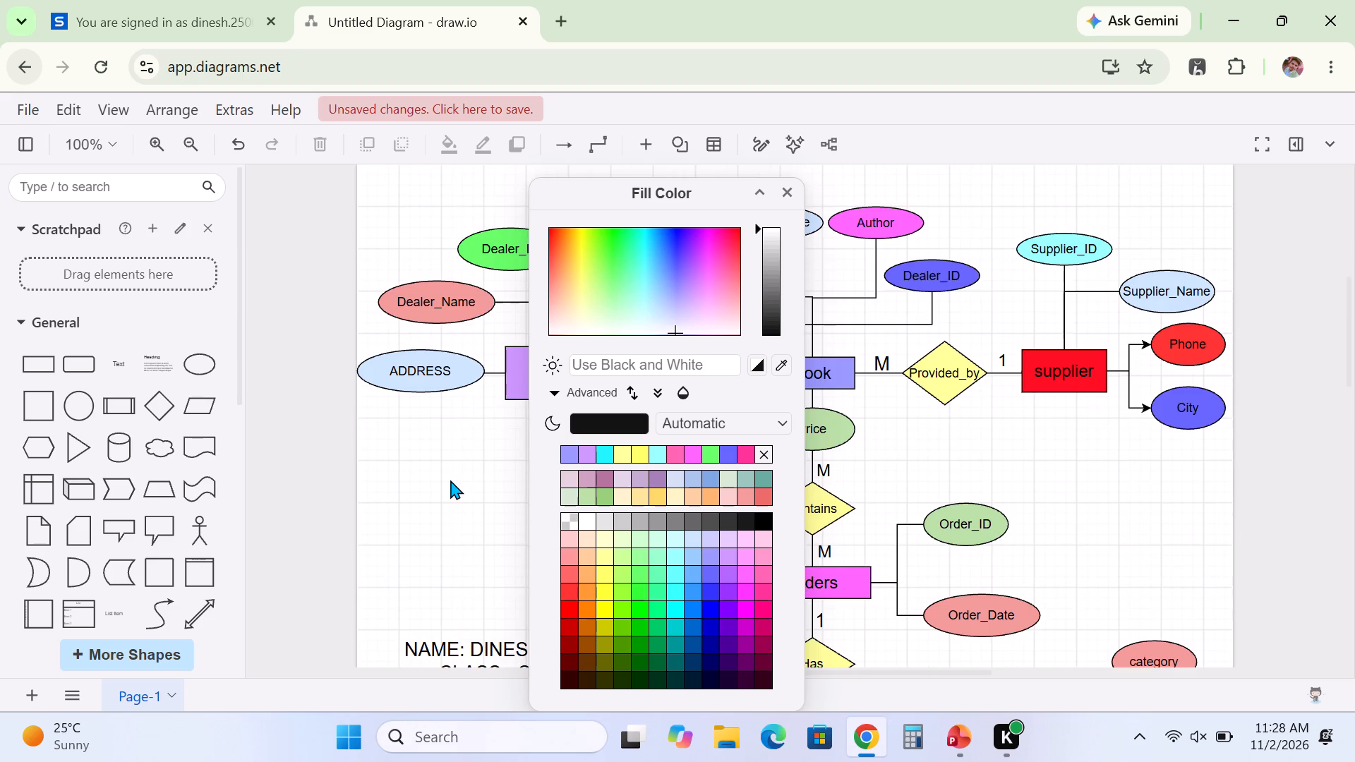
Change the Dealer rectangle's fill colour to the light blue-violet 9999FF.
click(781, 193)
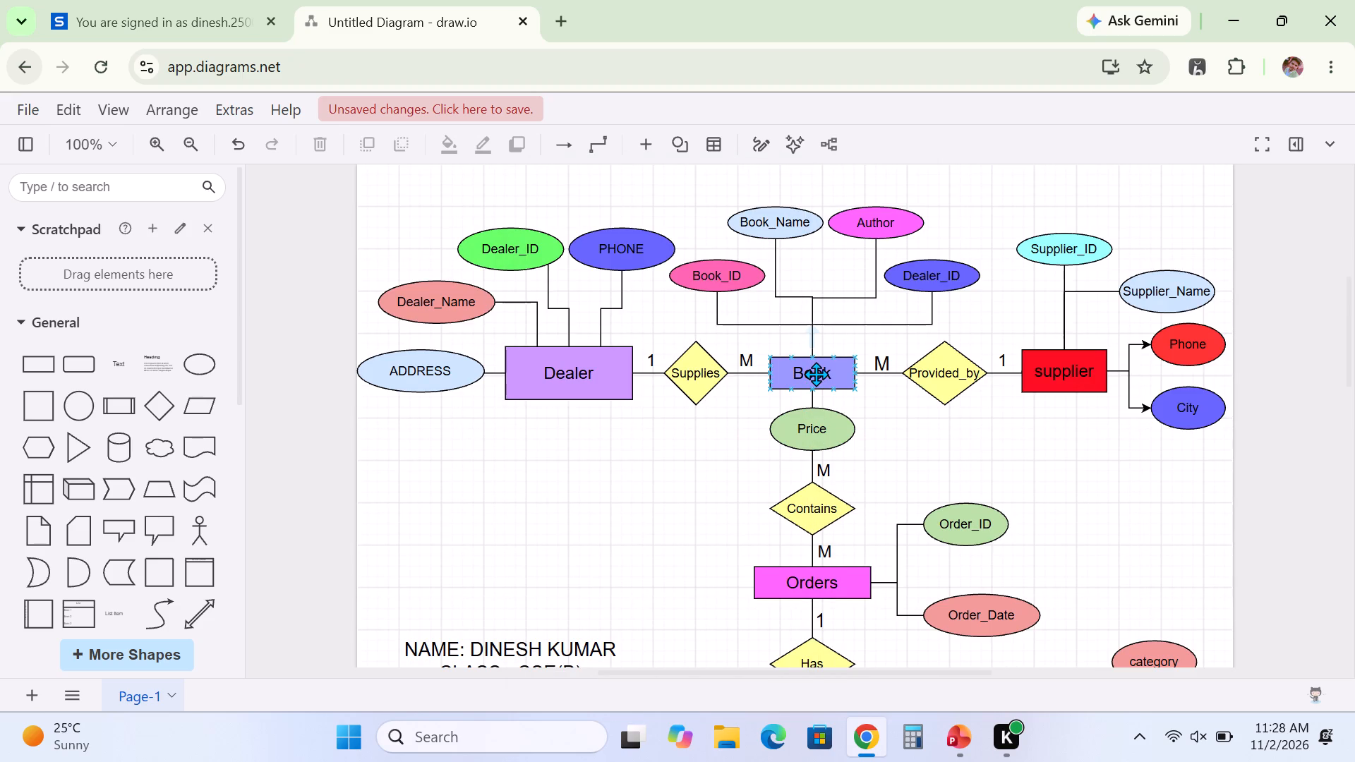
click(569, 376)
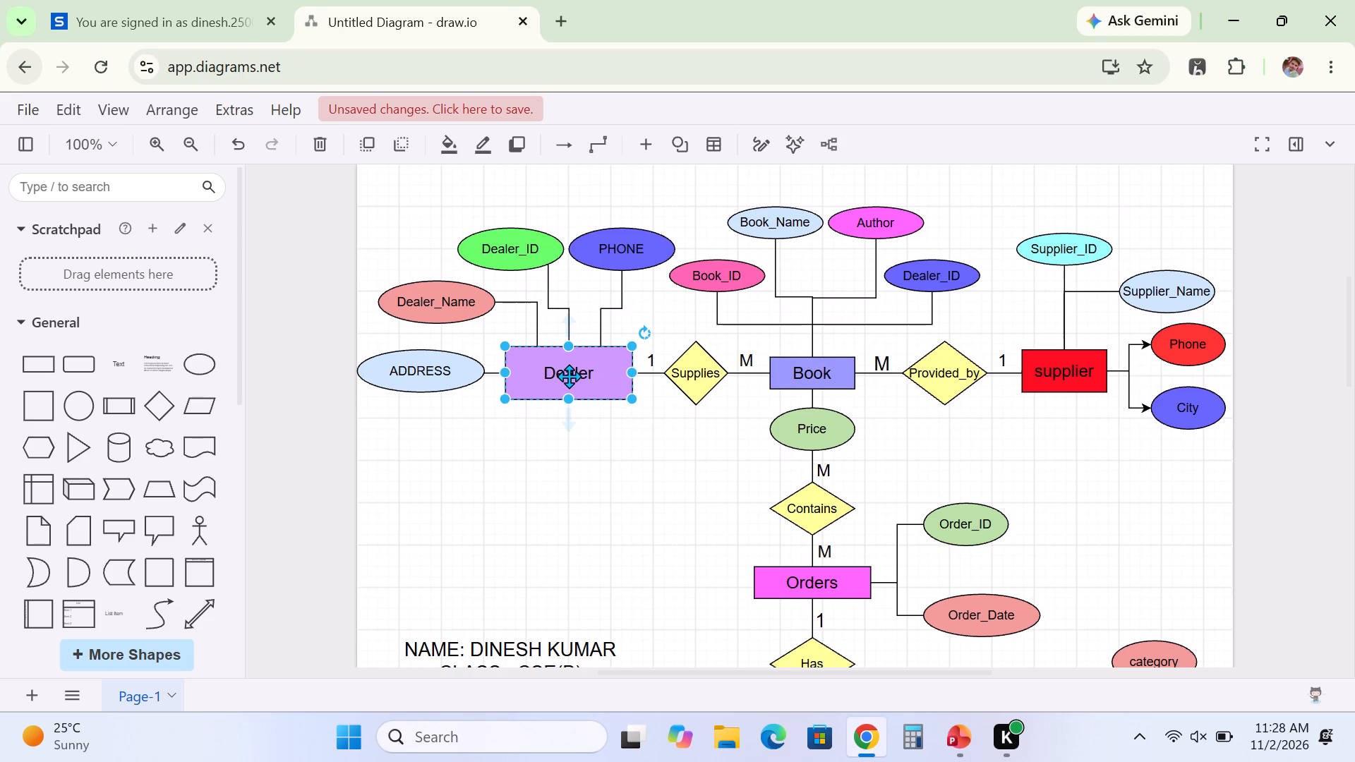
click(447, 144)
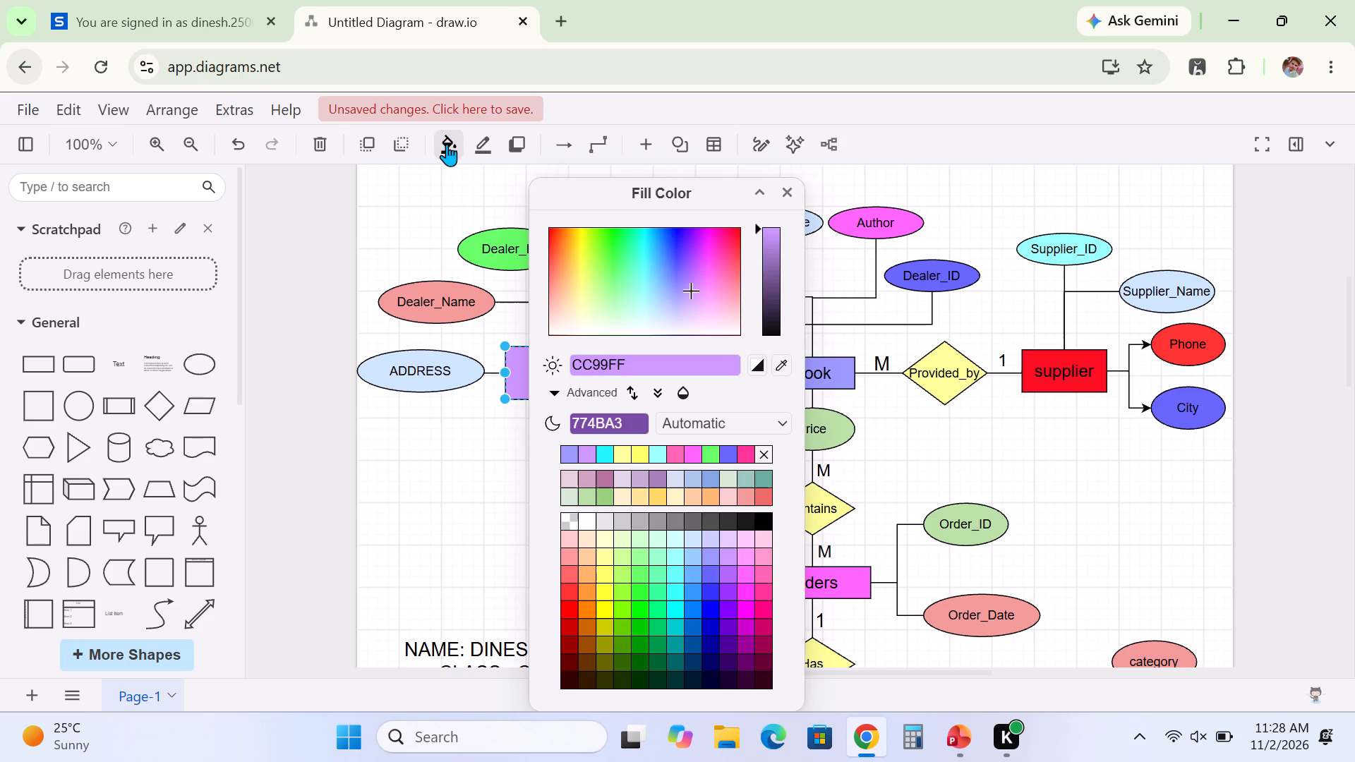
click(711, 555)
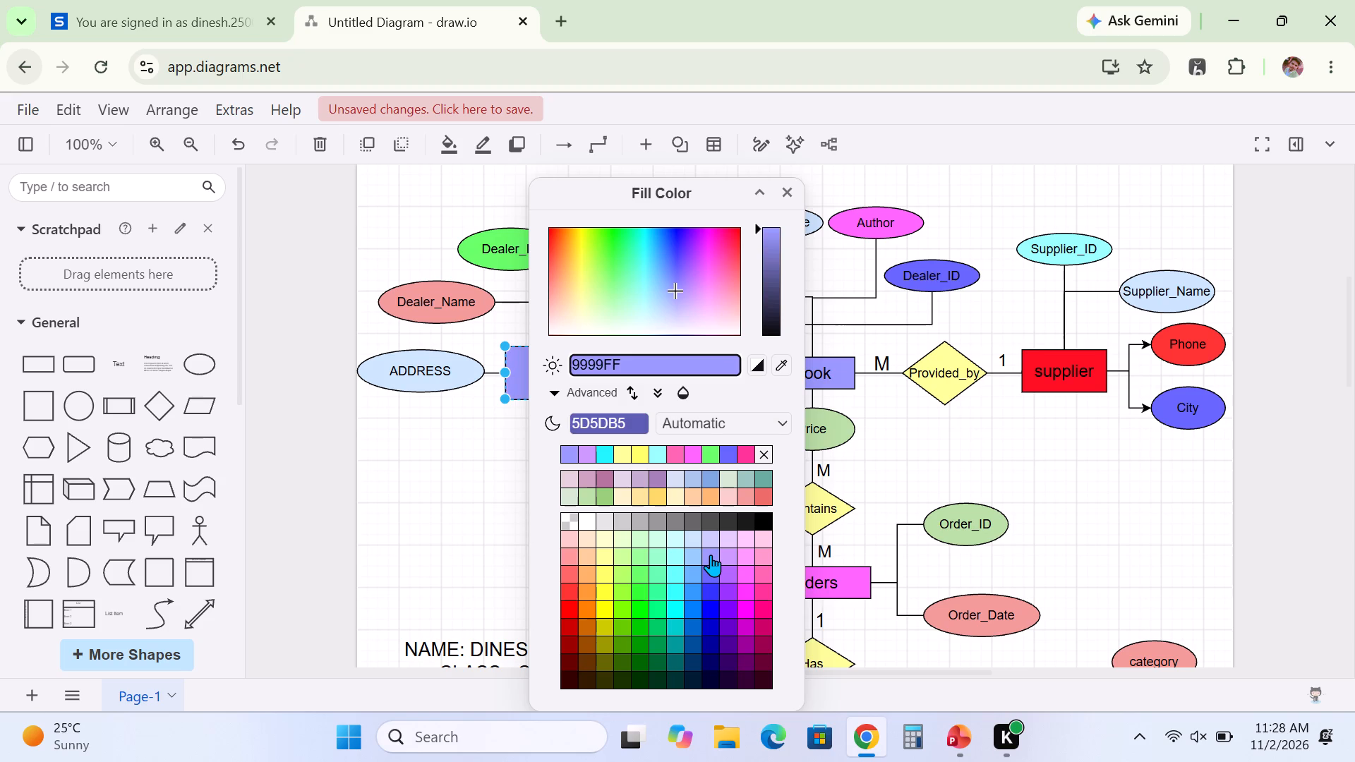
right_click(711, 555)
click(461, 554)
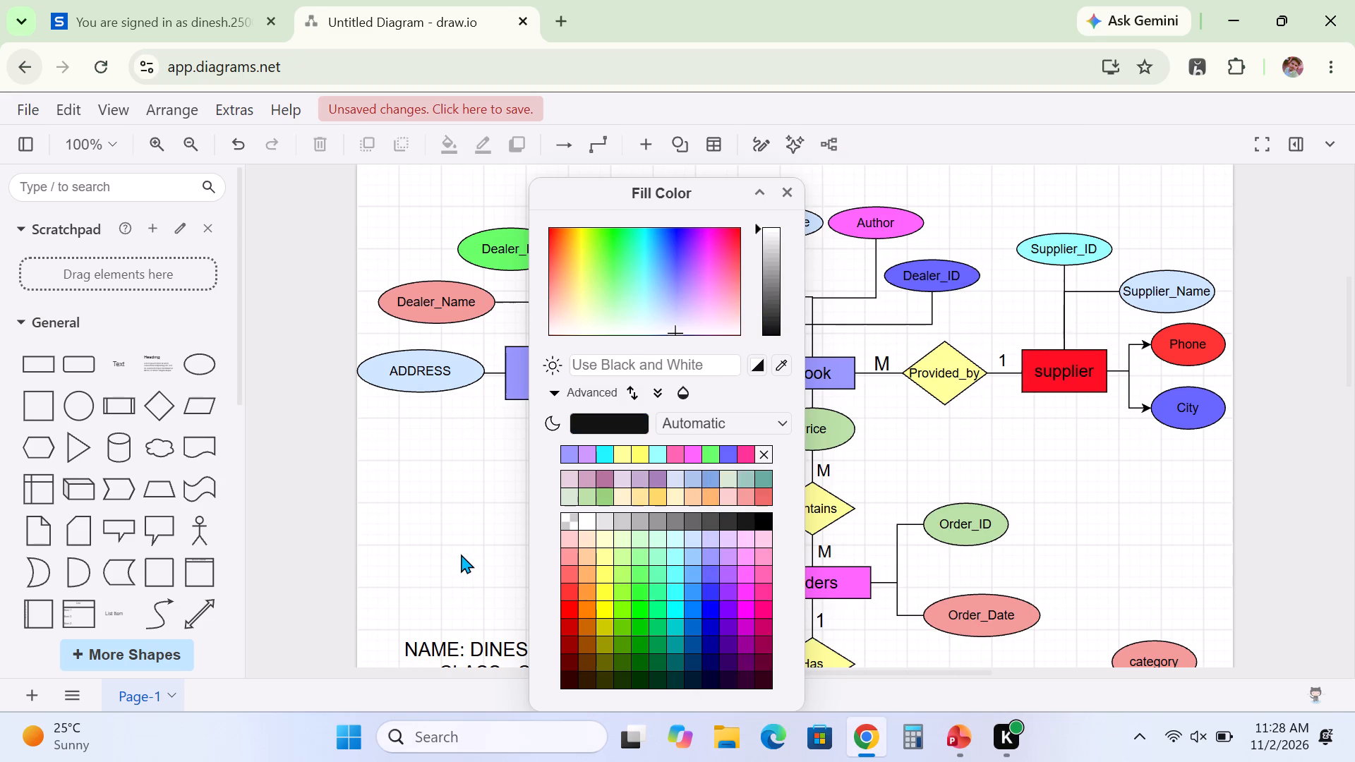
key(Return)
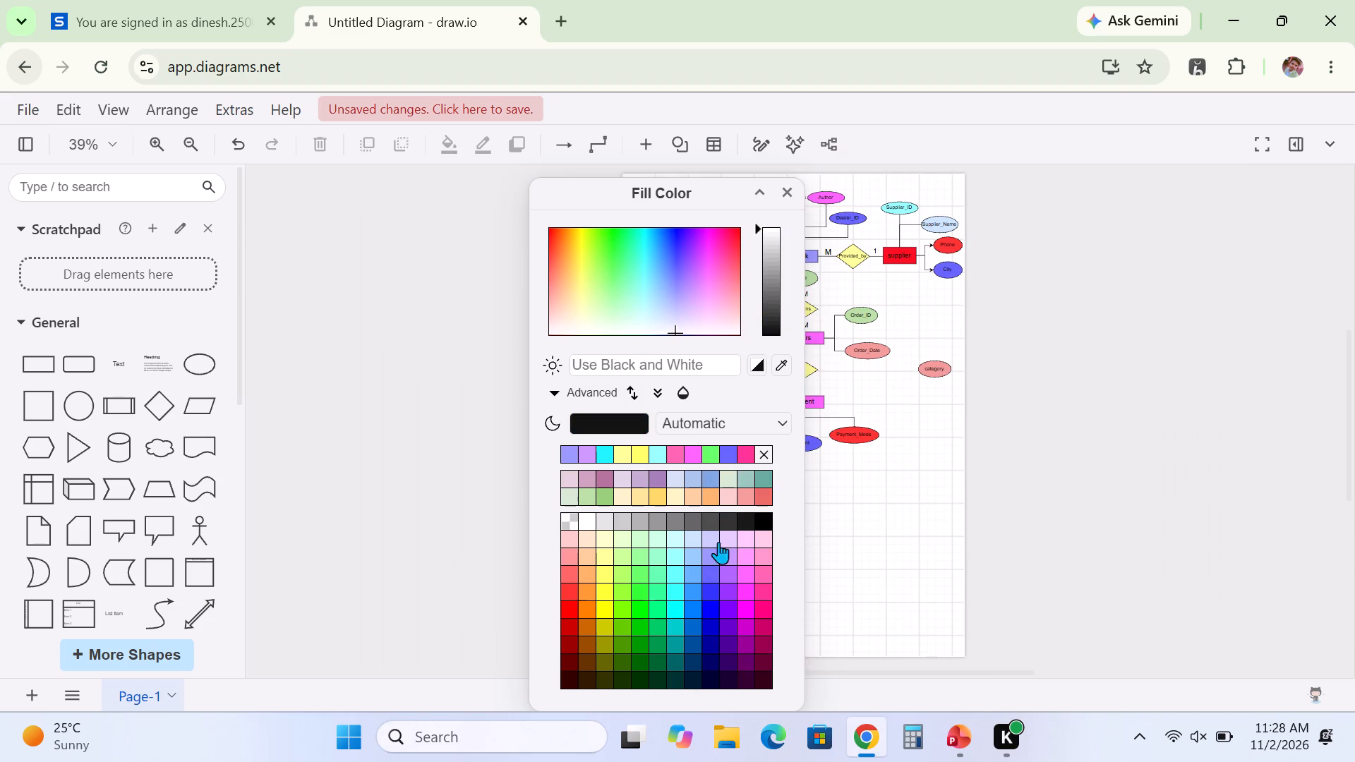
click(788, 187)
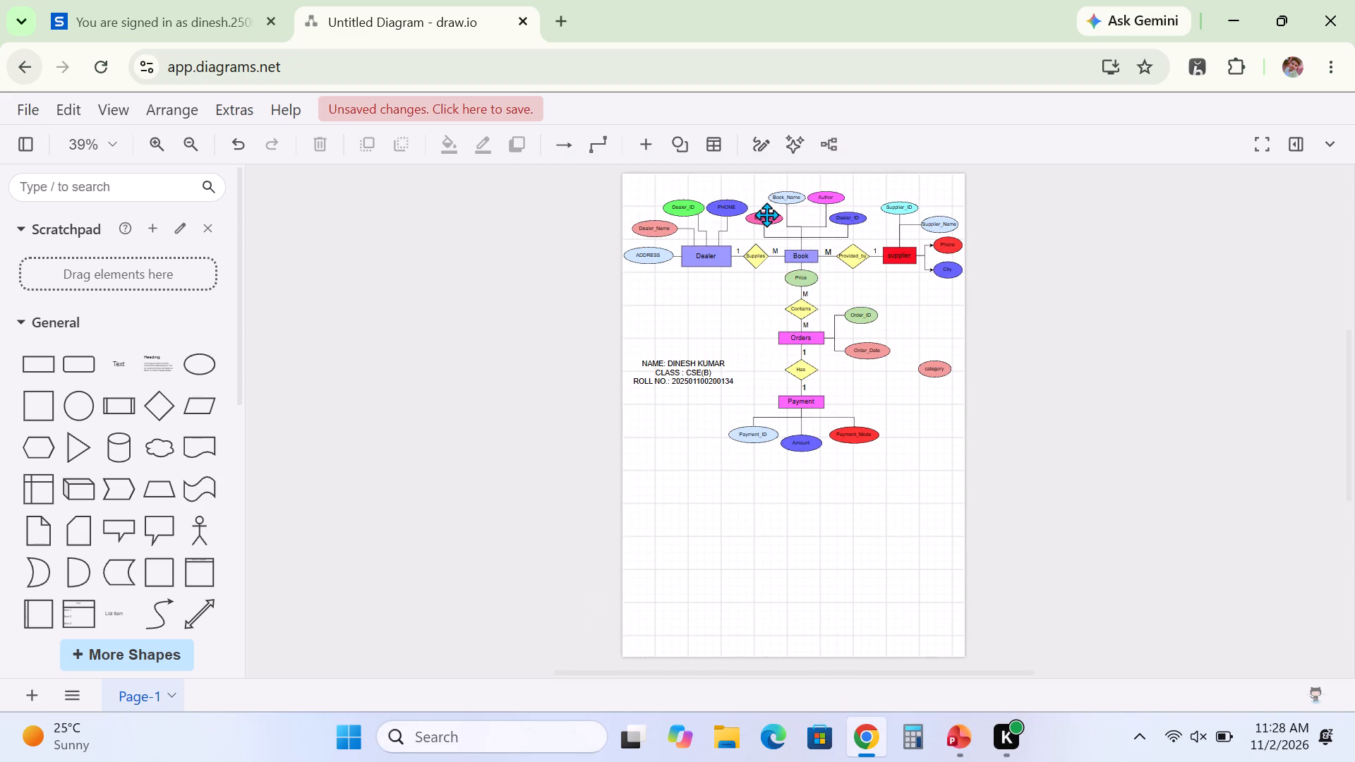
Change the supplier rectangle's fill colour to the light blue-violet 9999FF.
scroll(710, 321, left, 2)
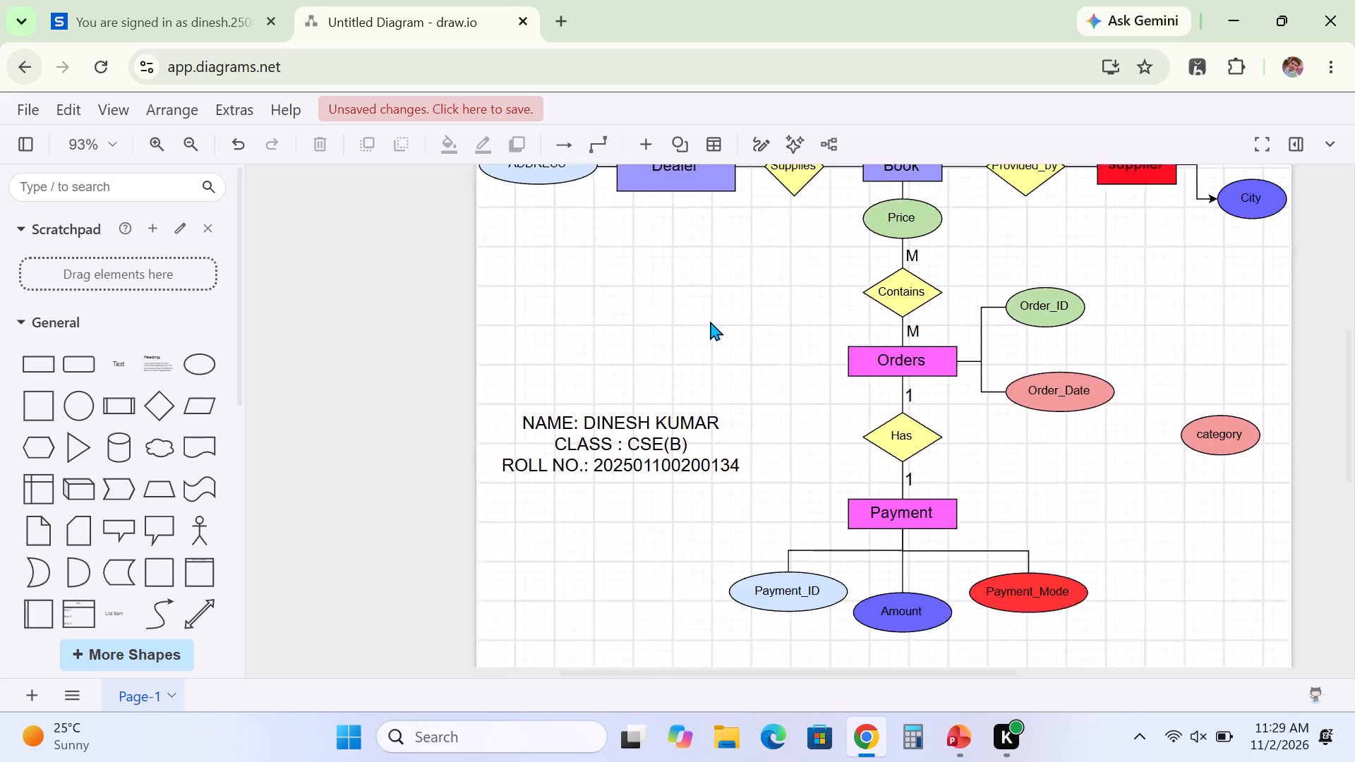
scroll(703, 307, left, 2)
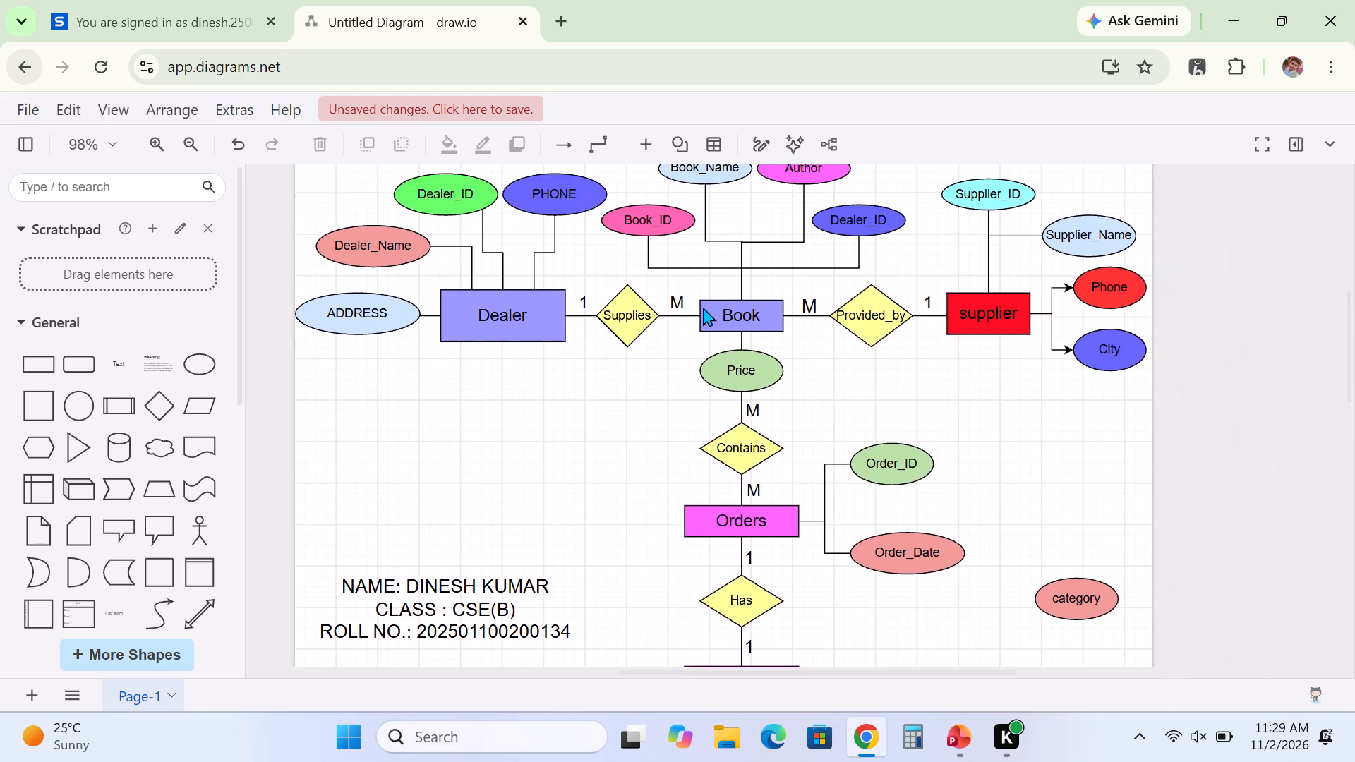
scroll(703, 307, left, 1)
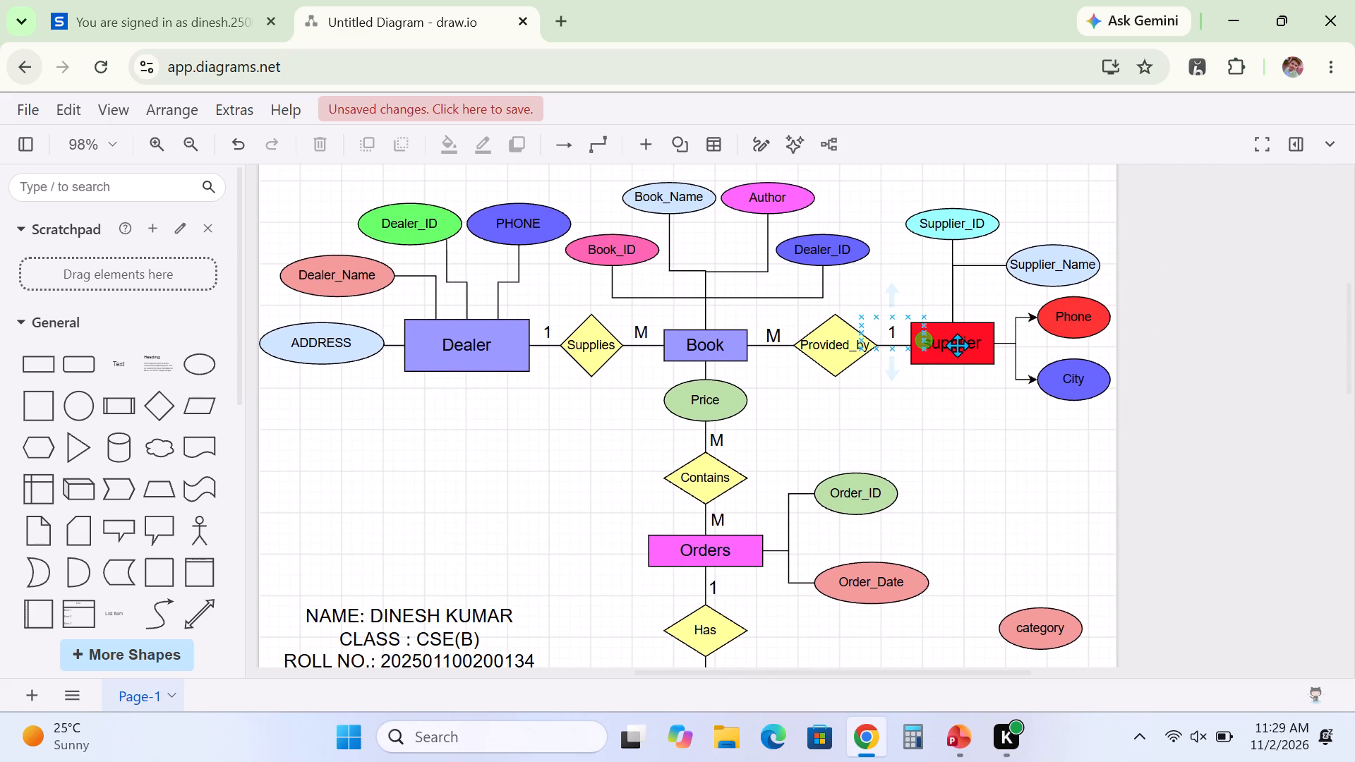
click(957, 345)
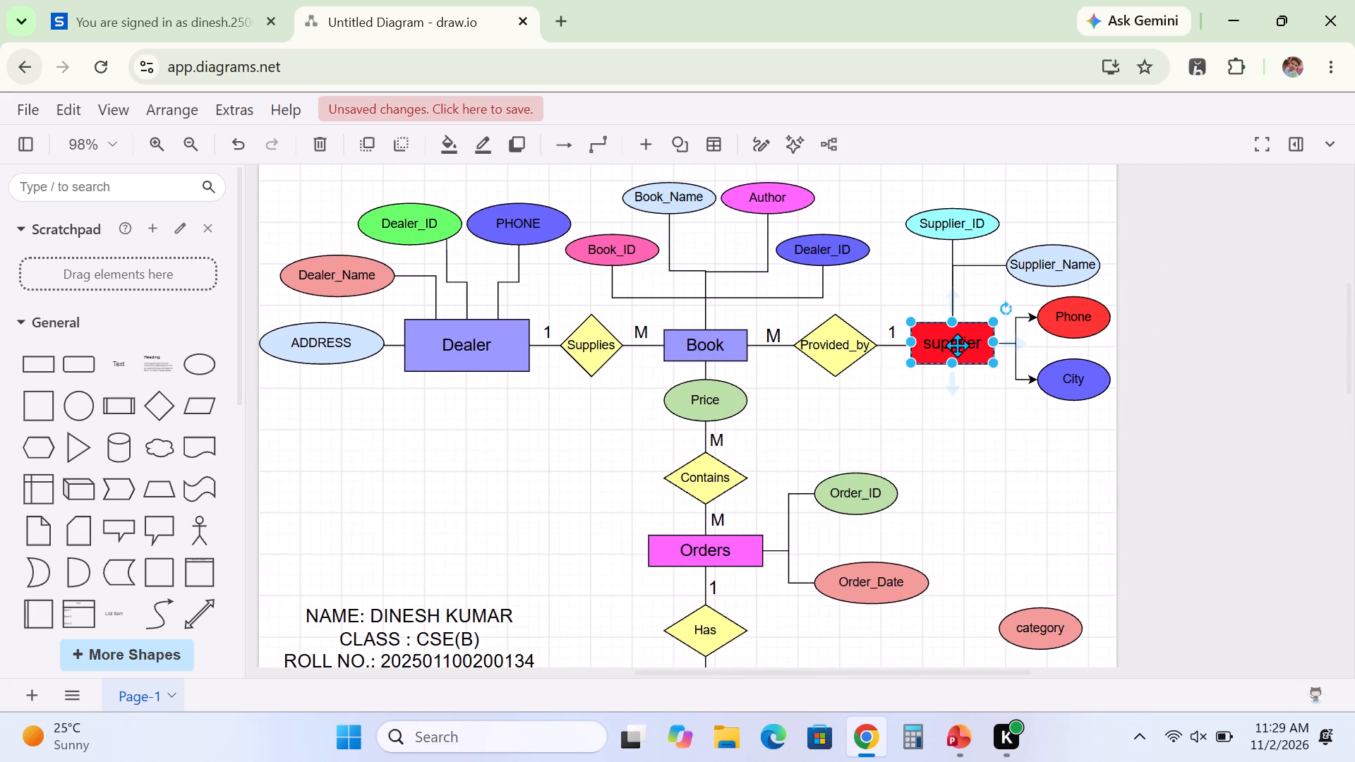
click(450, 154)
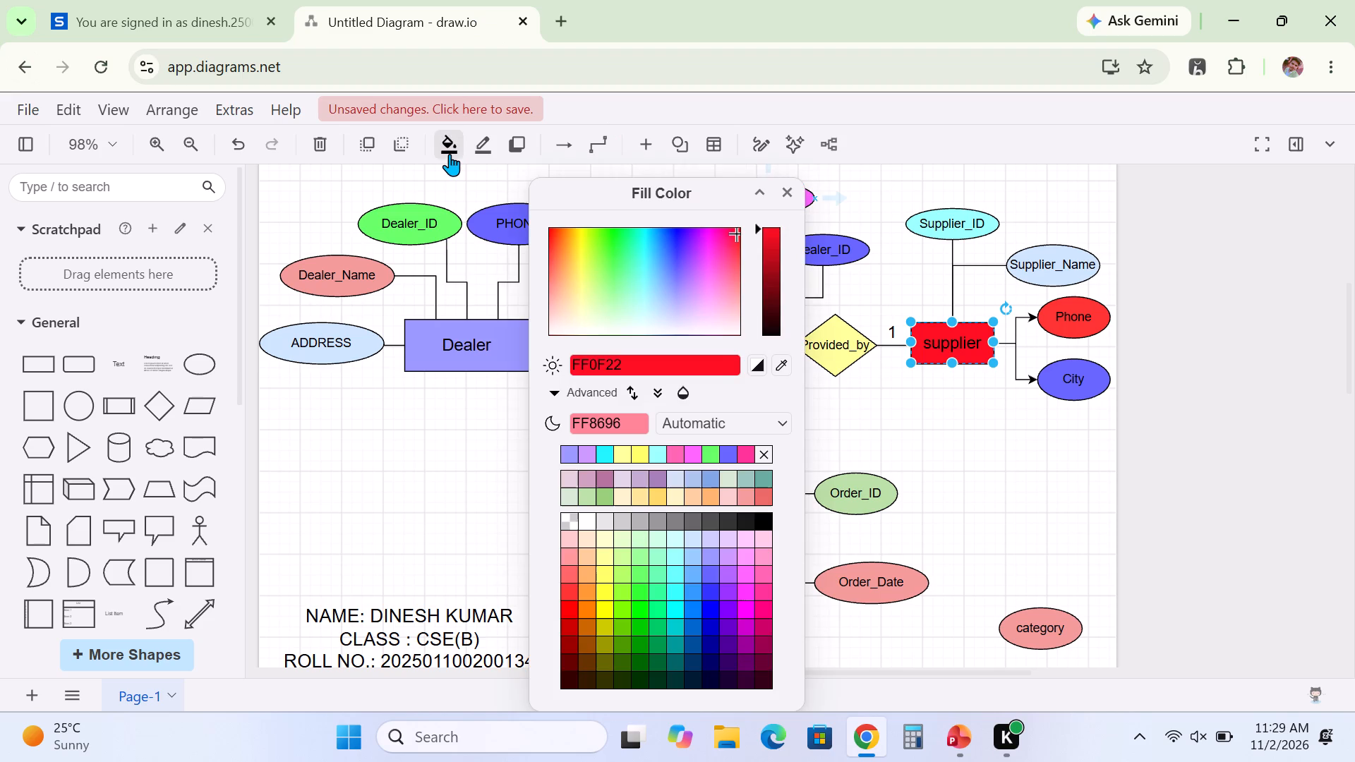
click(713, 558)
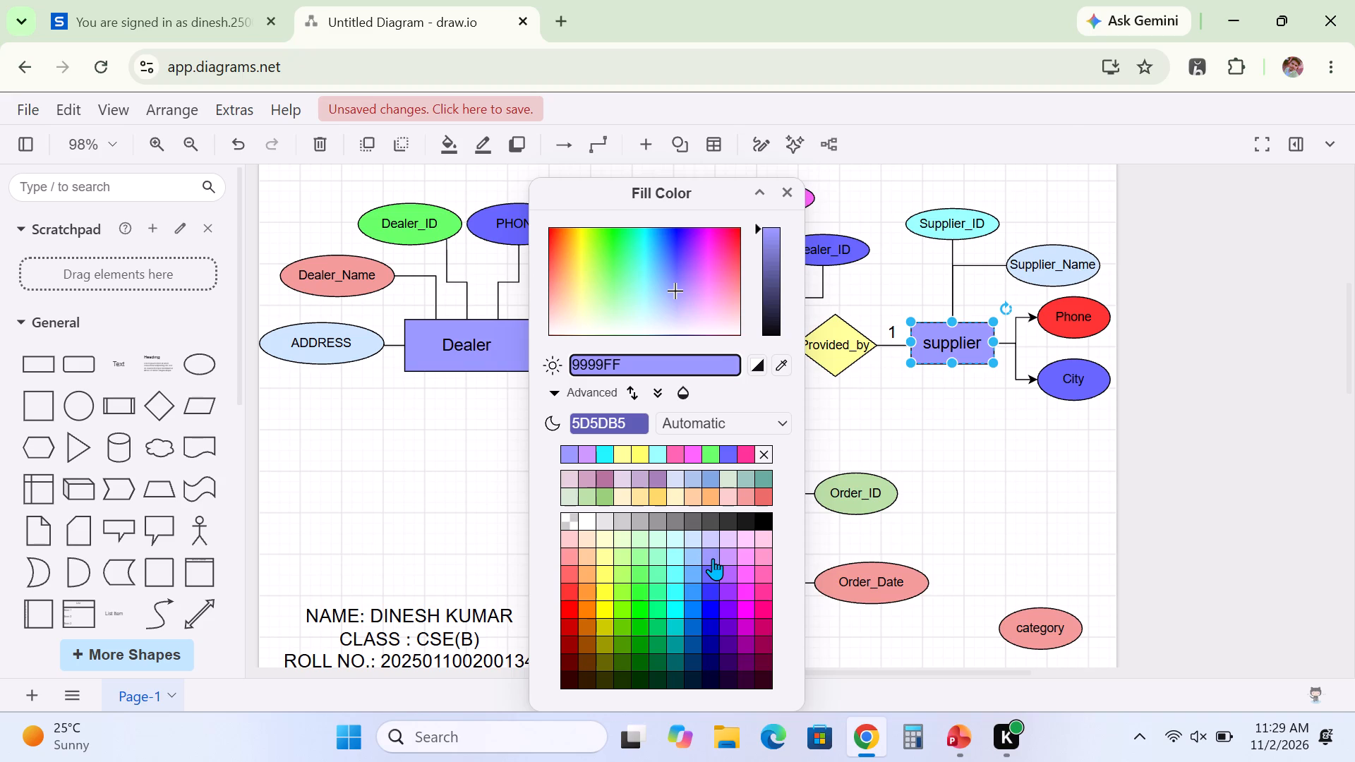
right_click(713, 558)
click(423, 552)
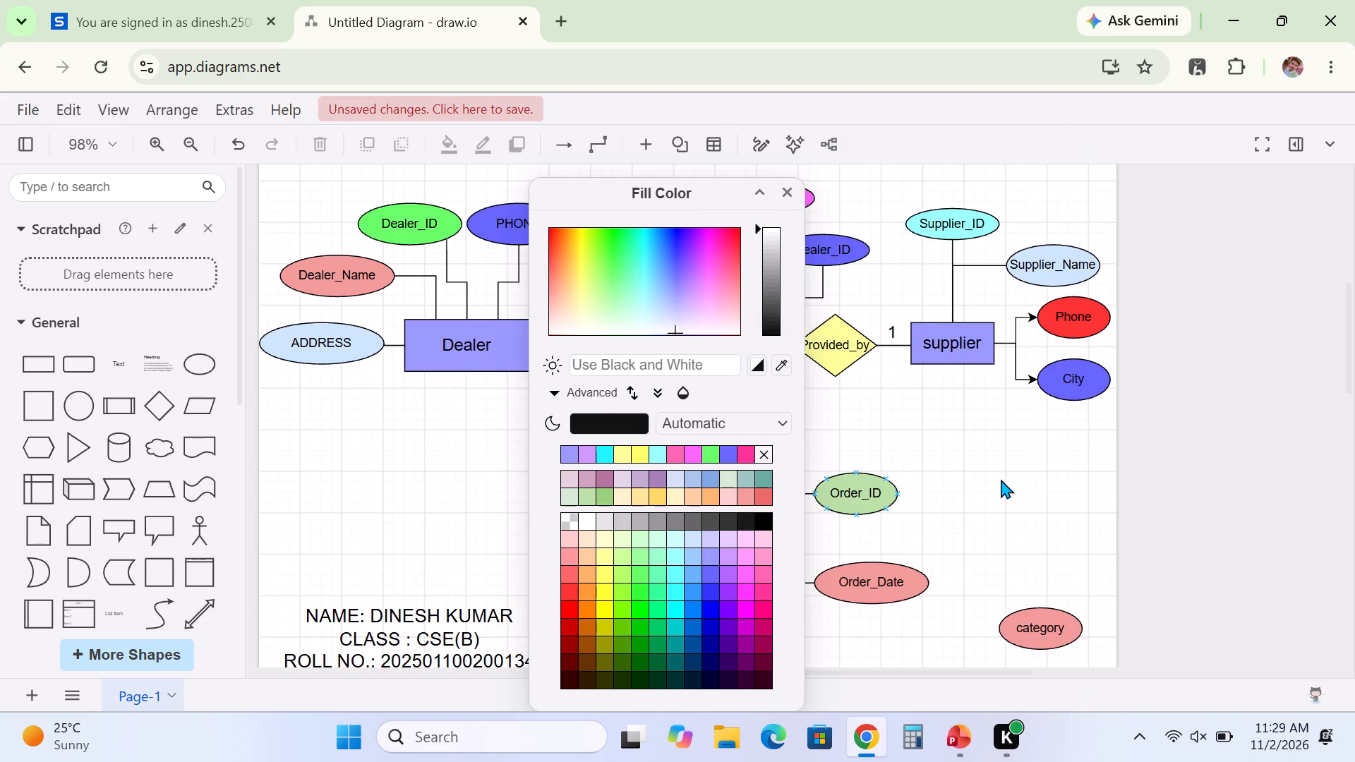
click(788, 187)
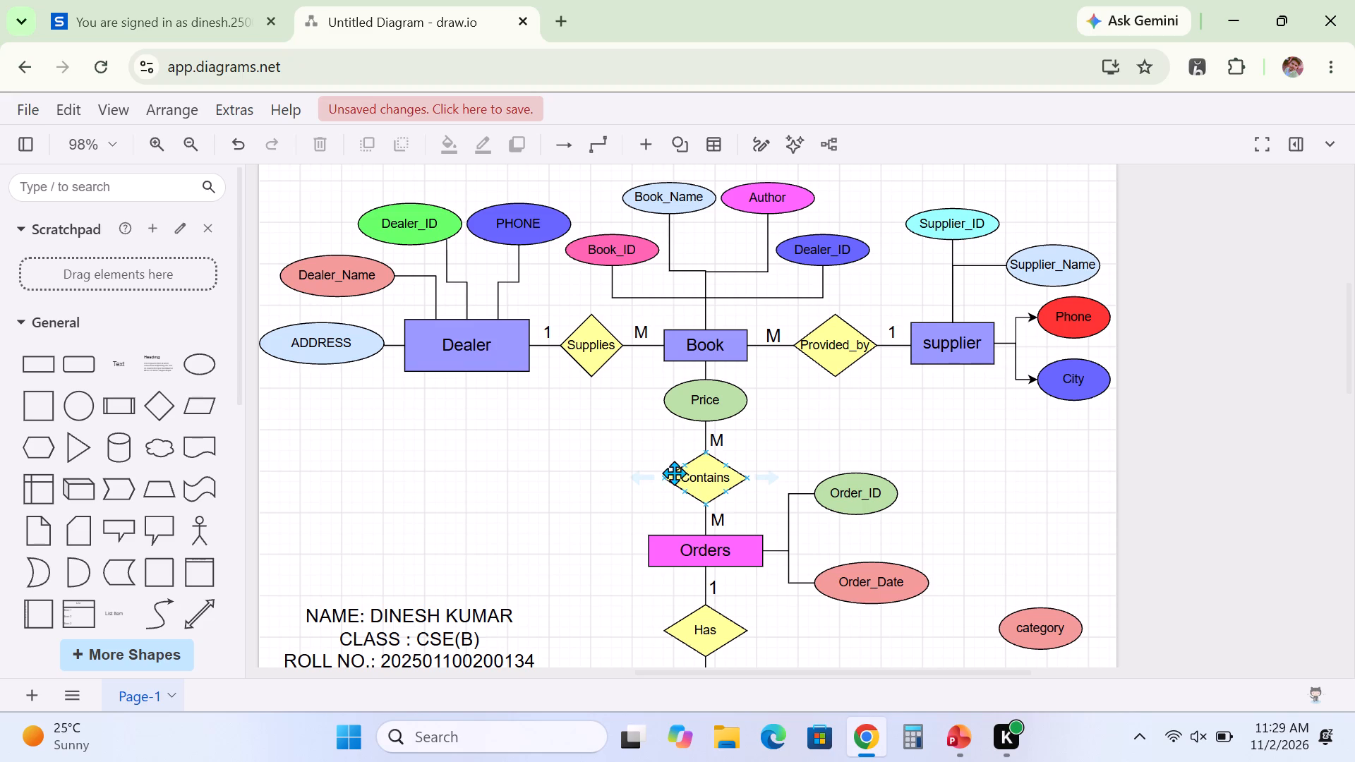
Change the Orders rectangle's fill colour to the light blue-violet 9999FF.
click(701, 557)
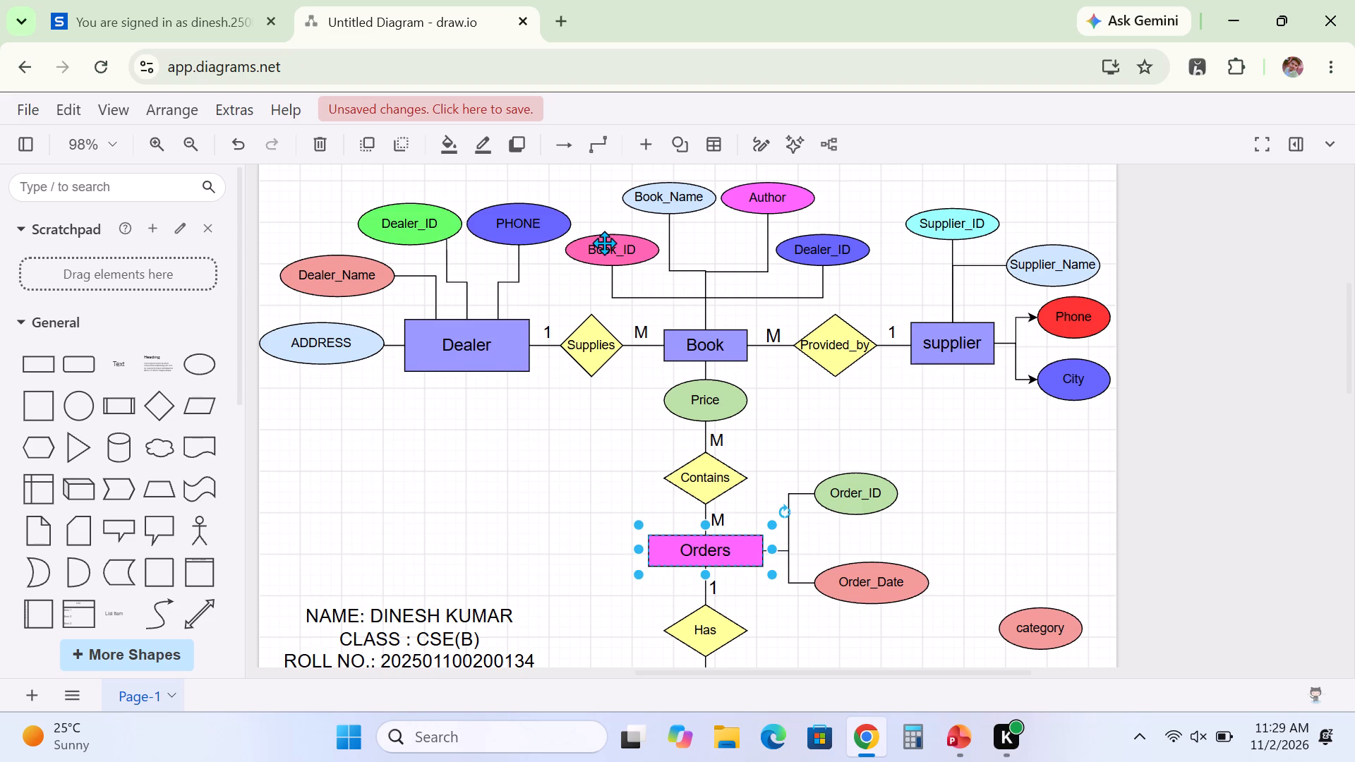
click(442, 140)
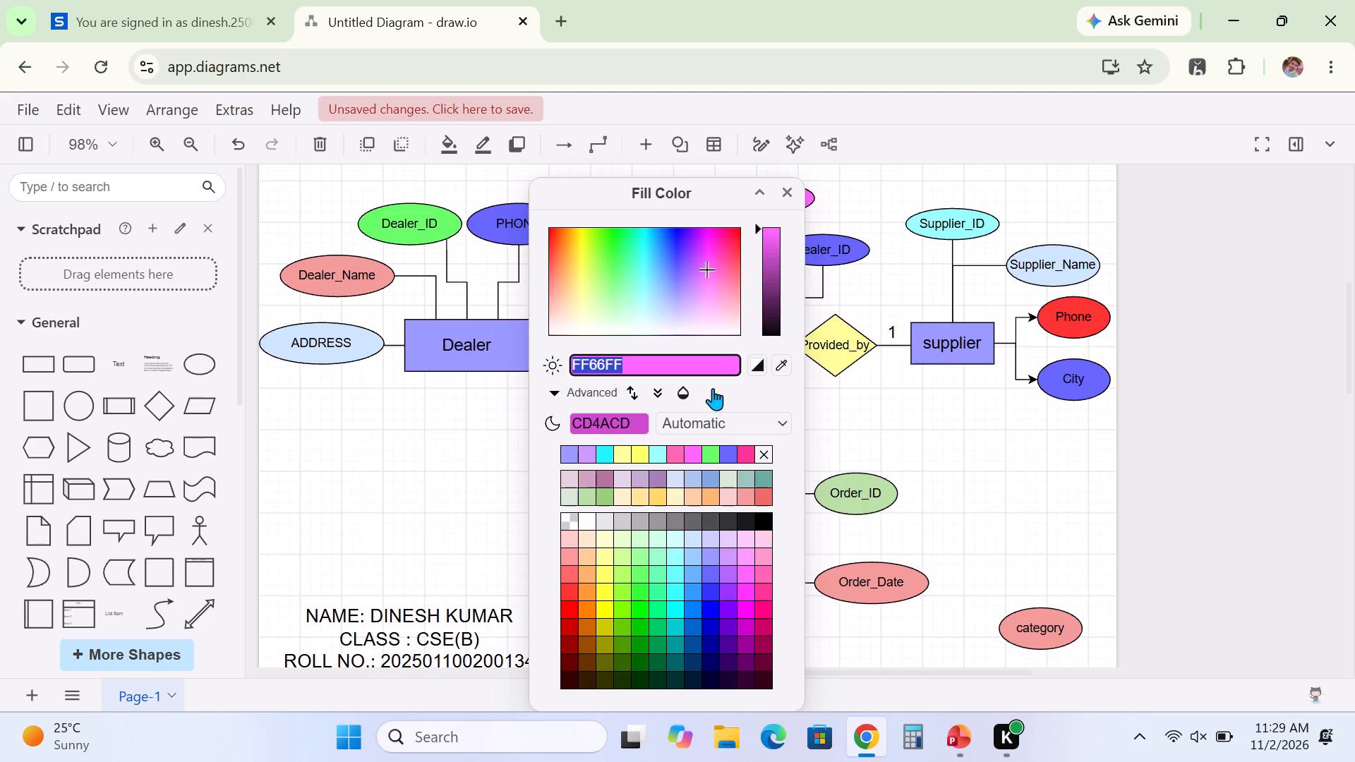
click(712, 556)
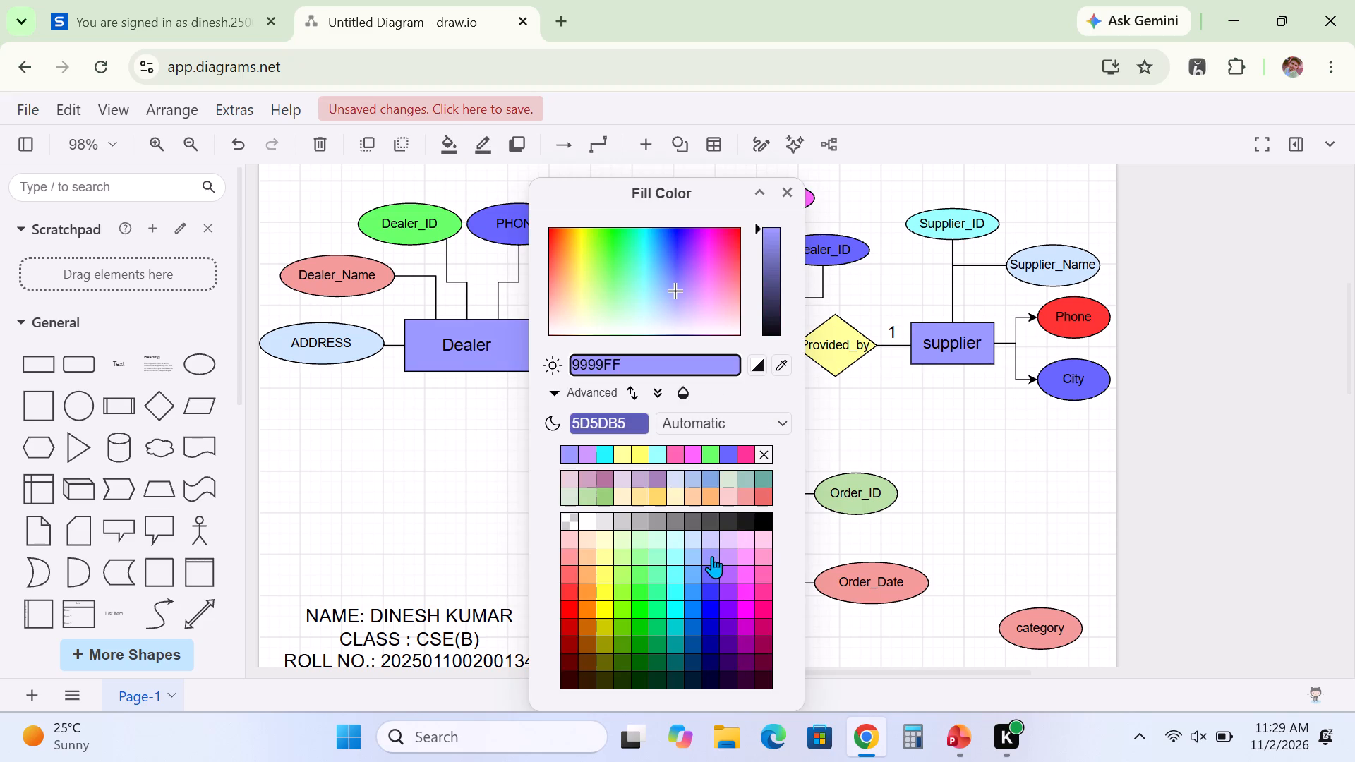
key(Return)
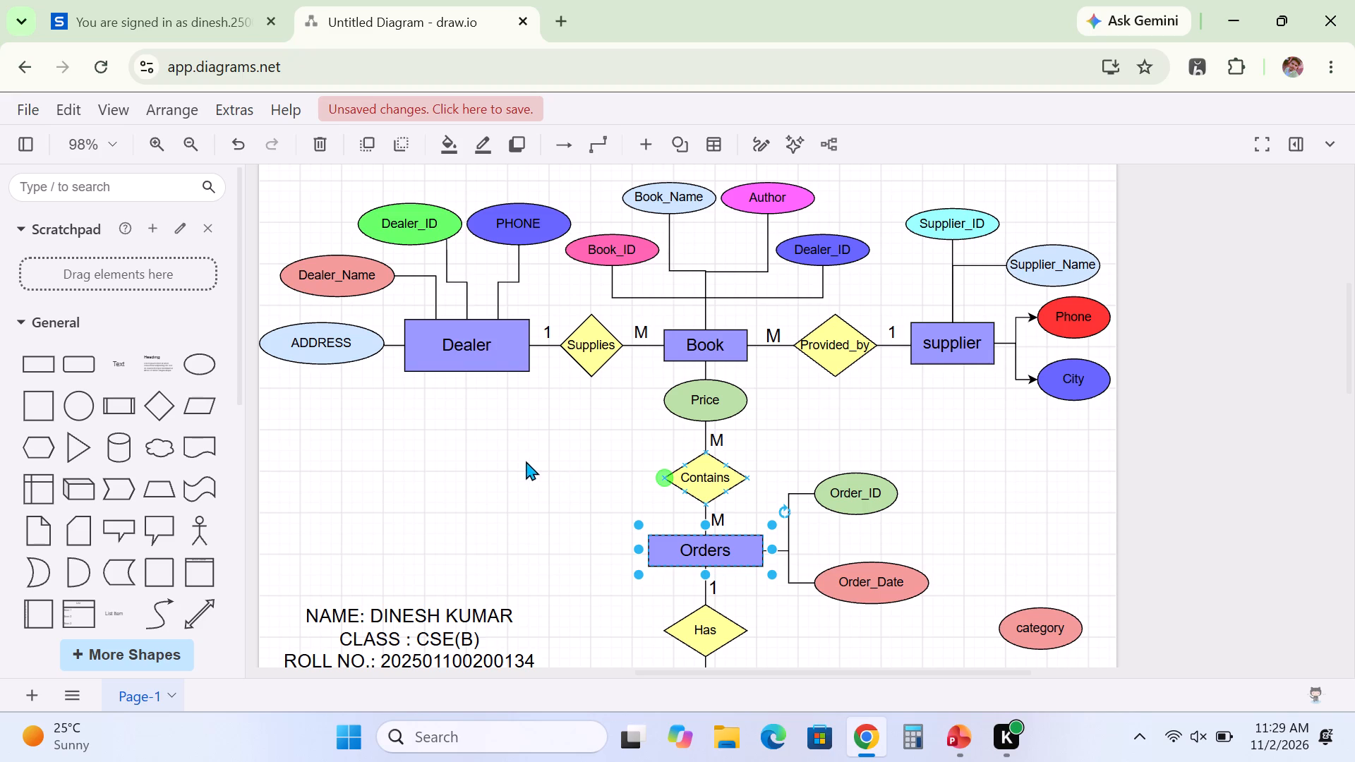
Move the name, class and roll number text block slightly lower to free space beside the Orders rectangle.
scroll(495, 476, down, 1)
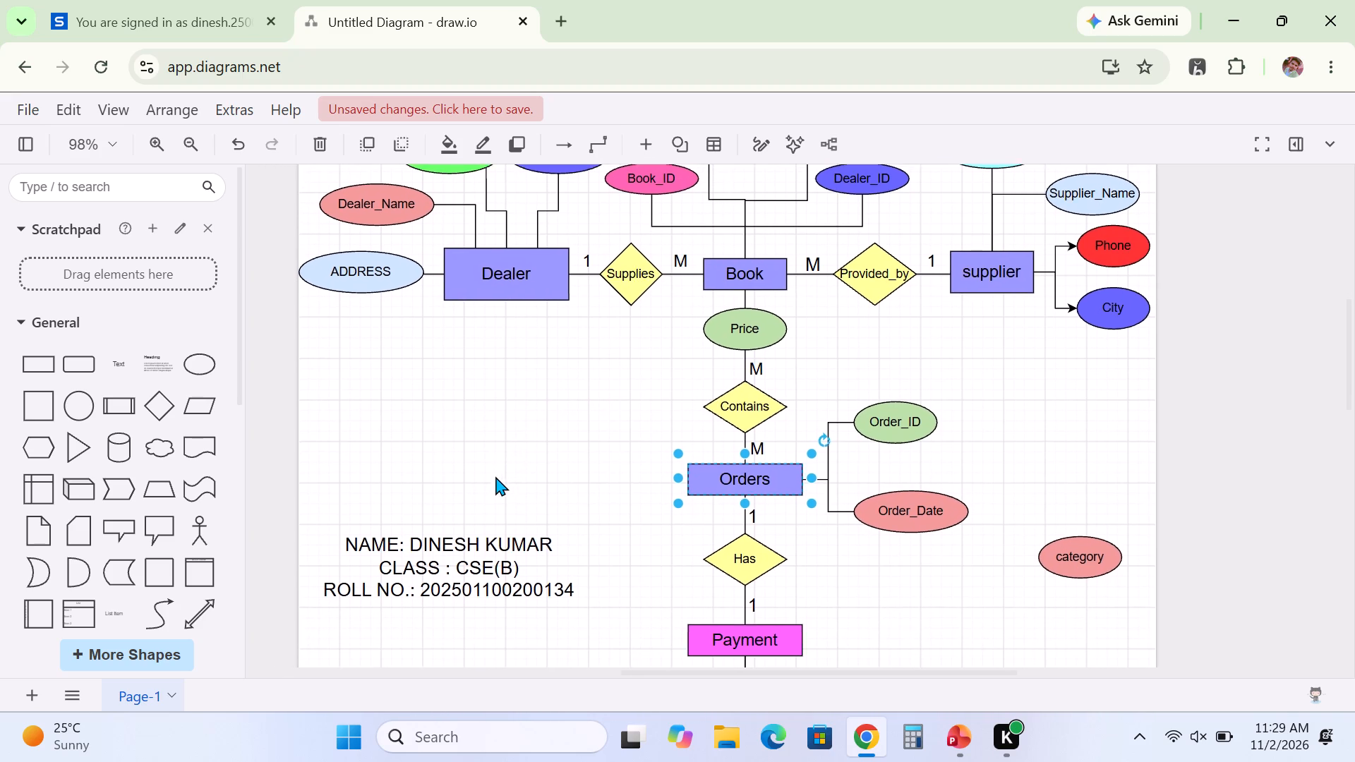
scroll(495, 476, down, 1)
drag(471, 560, 474, 612)
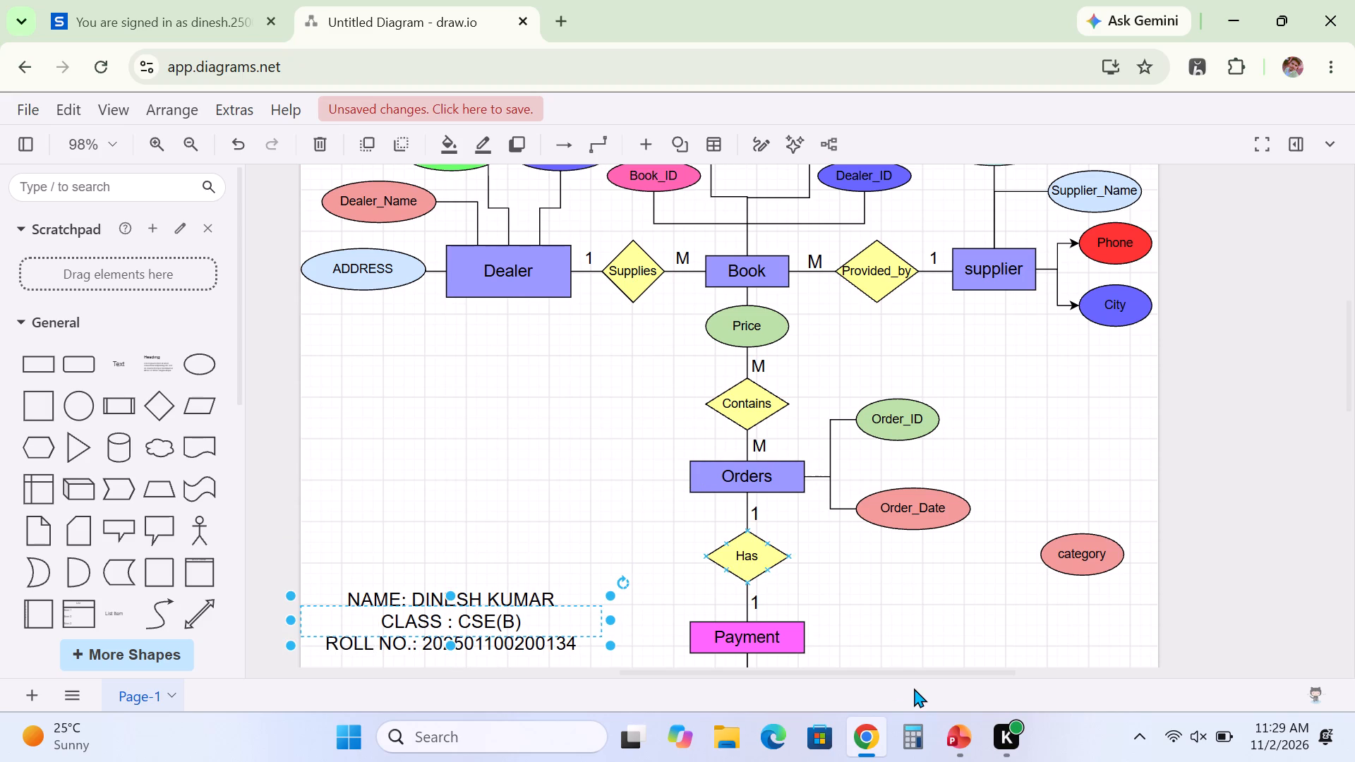
Check the presentation's ER diagram, then add a Customer entity below Dealer, level with Orders, by duplicating and relabelling the Orders rectangle.
click(952, 733)
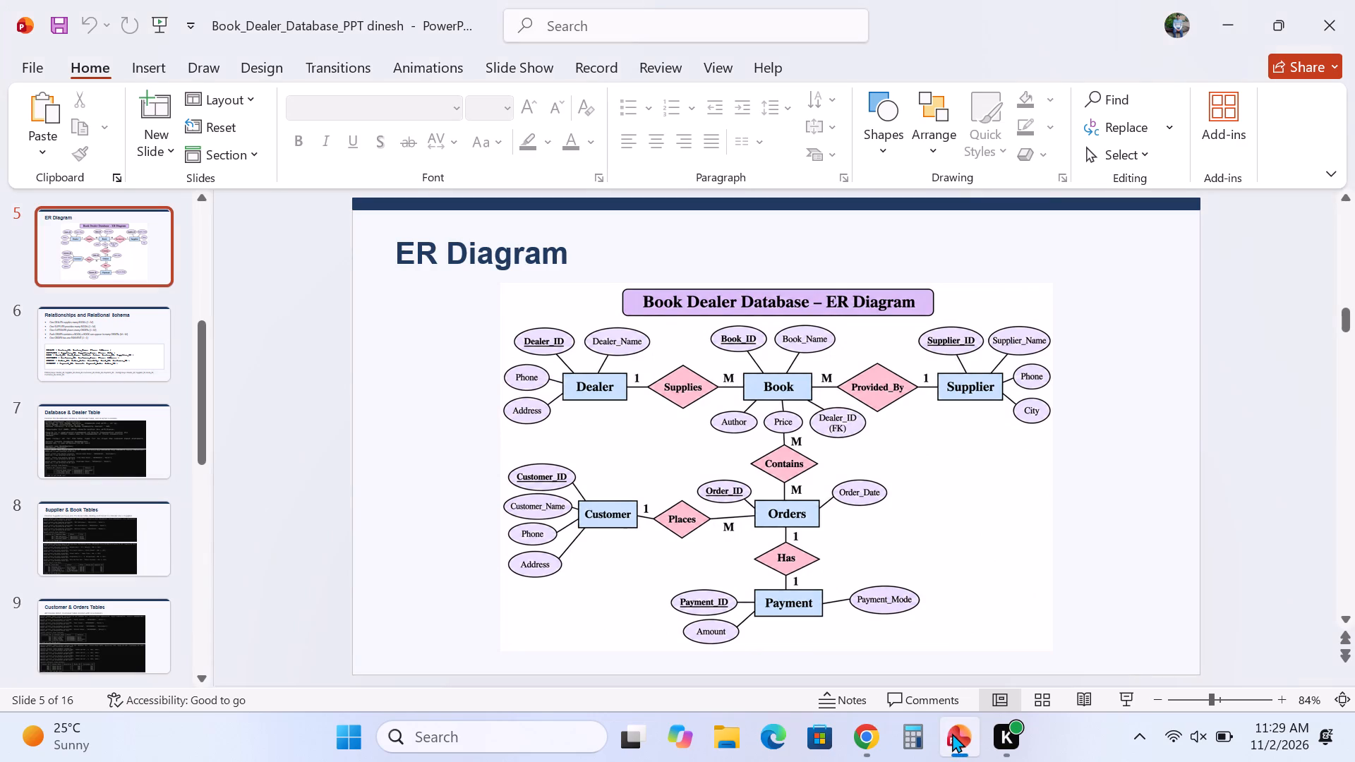
click(860, 738)
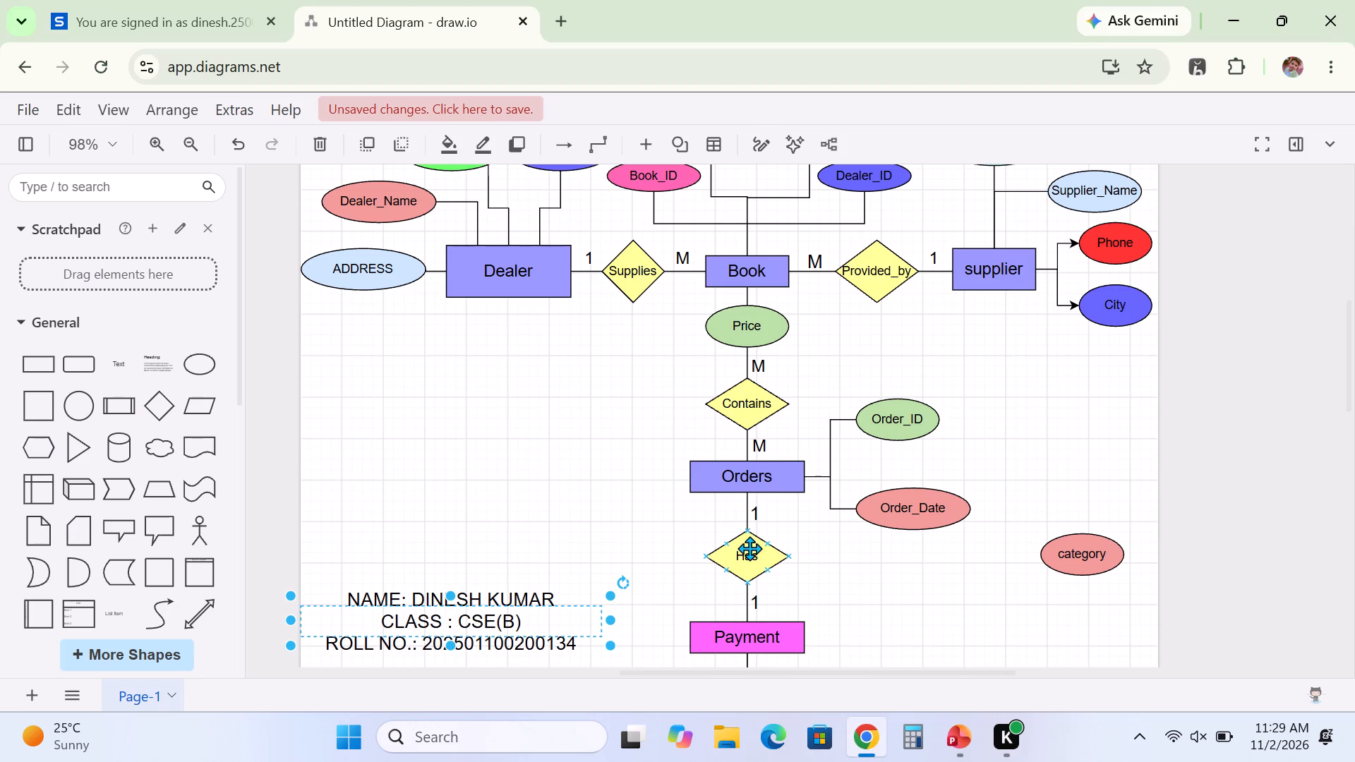
click(724, 482)
right_click(724, 482)
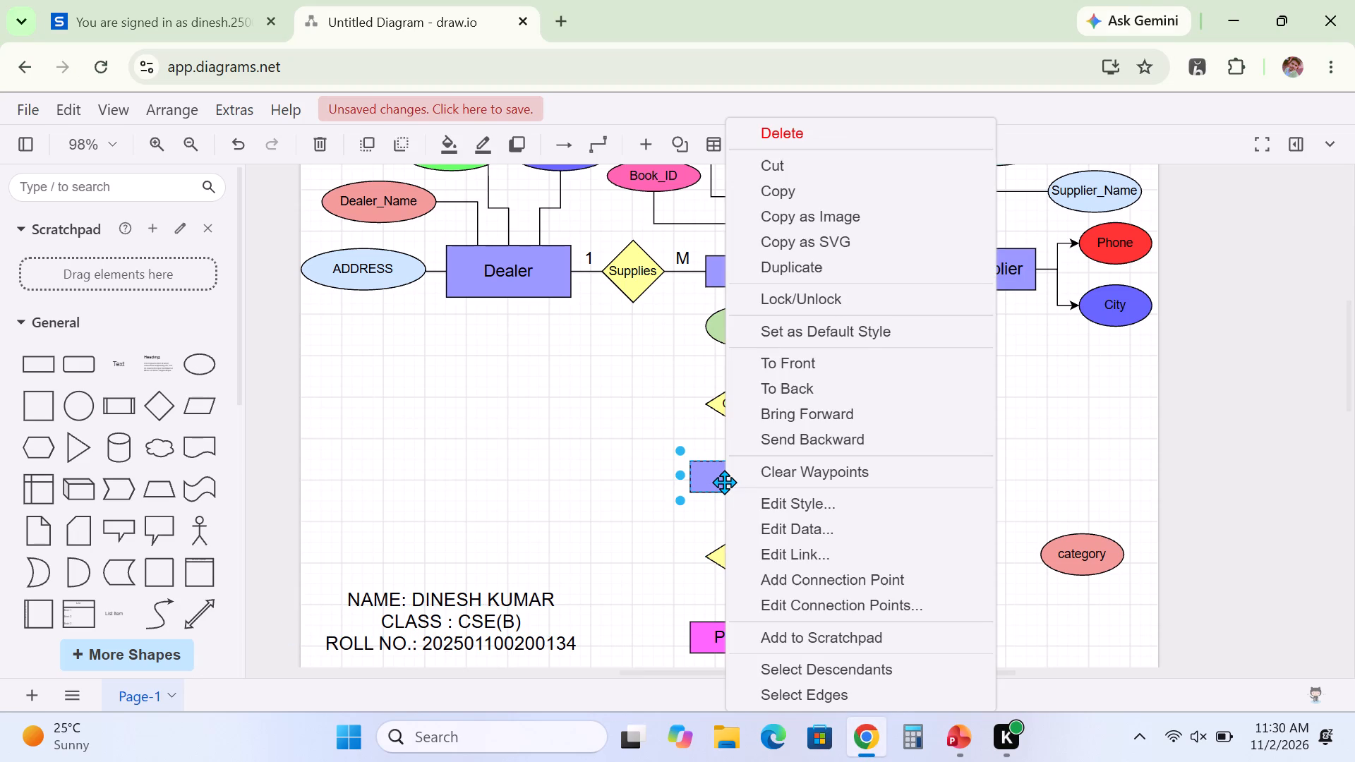
click(798, 259)
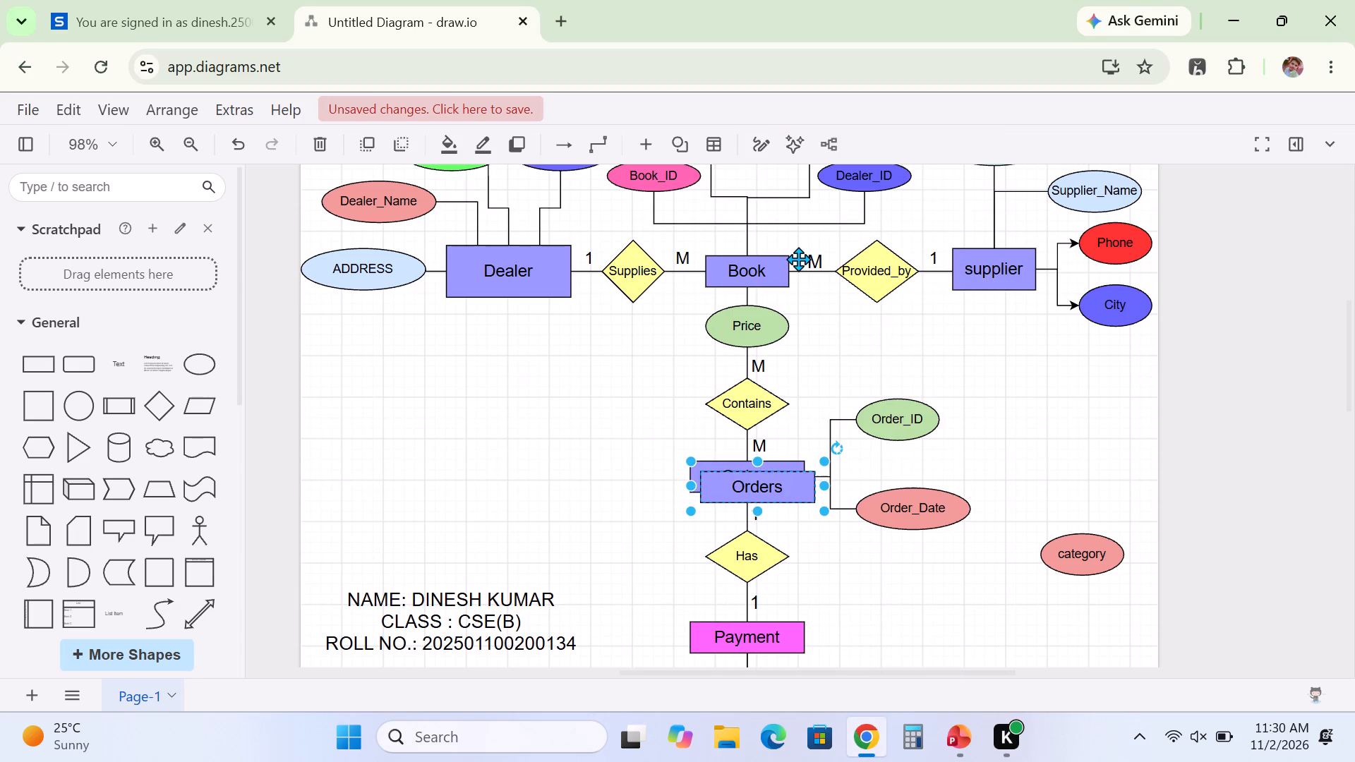
drag(761, 486, 481, 474)
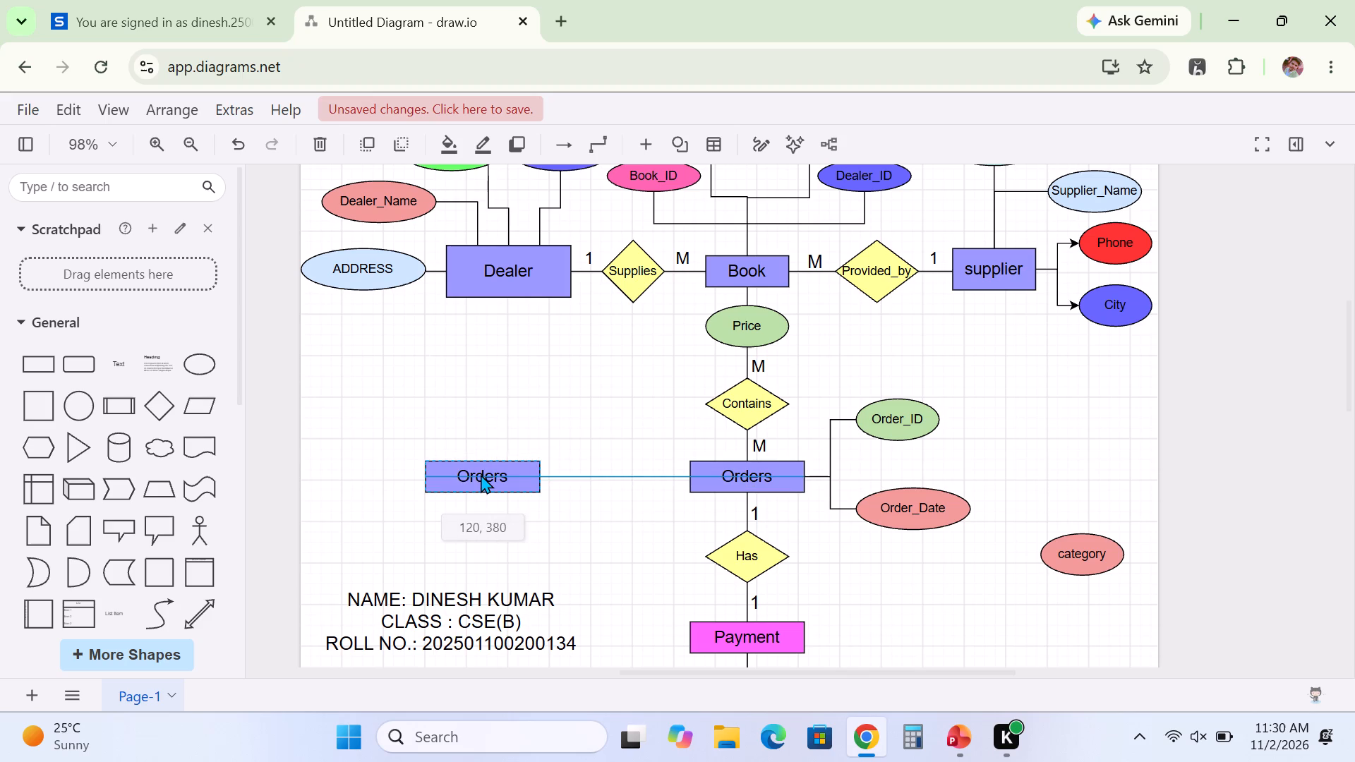
drag(481, 474, 510, 478)
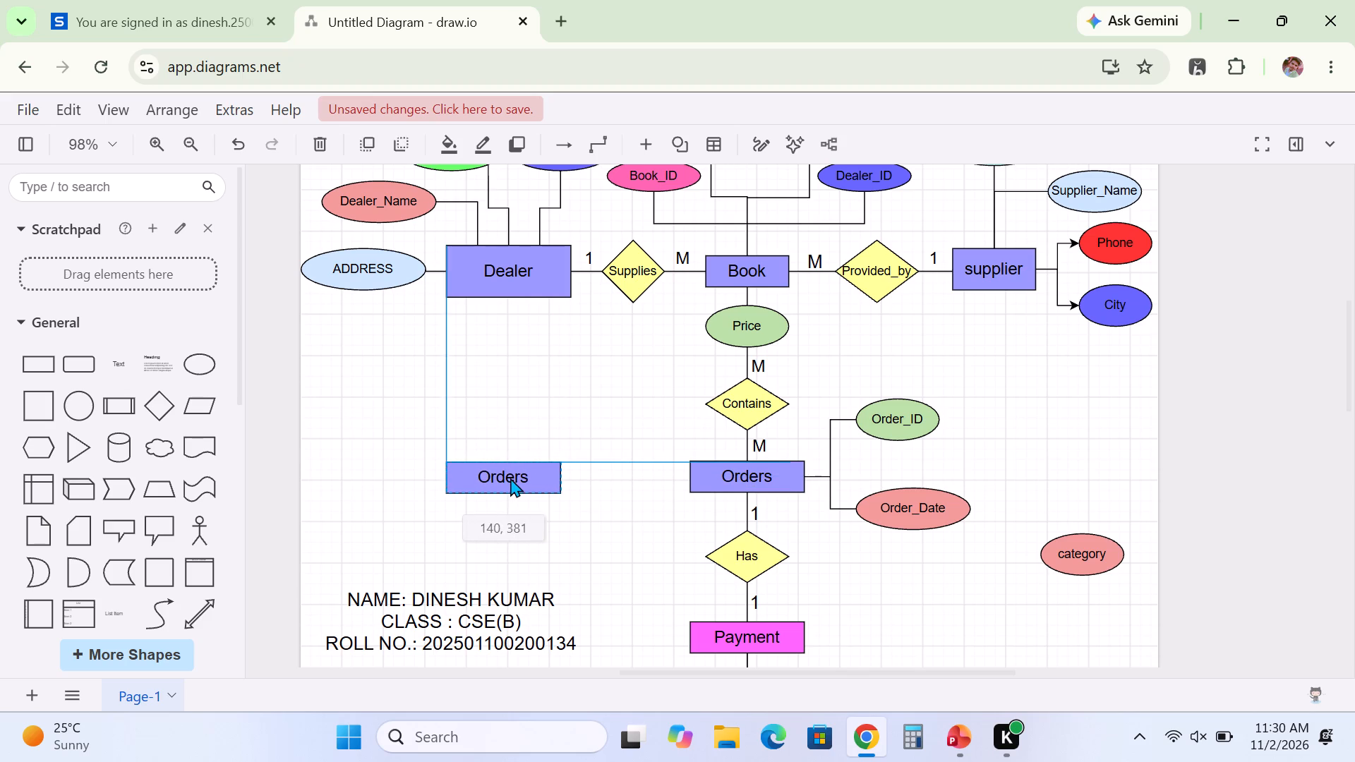
drag(510, 478, 507, 478)
double_click(507, 478)
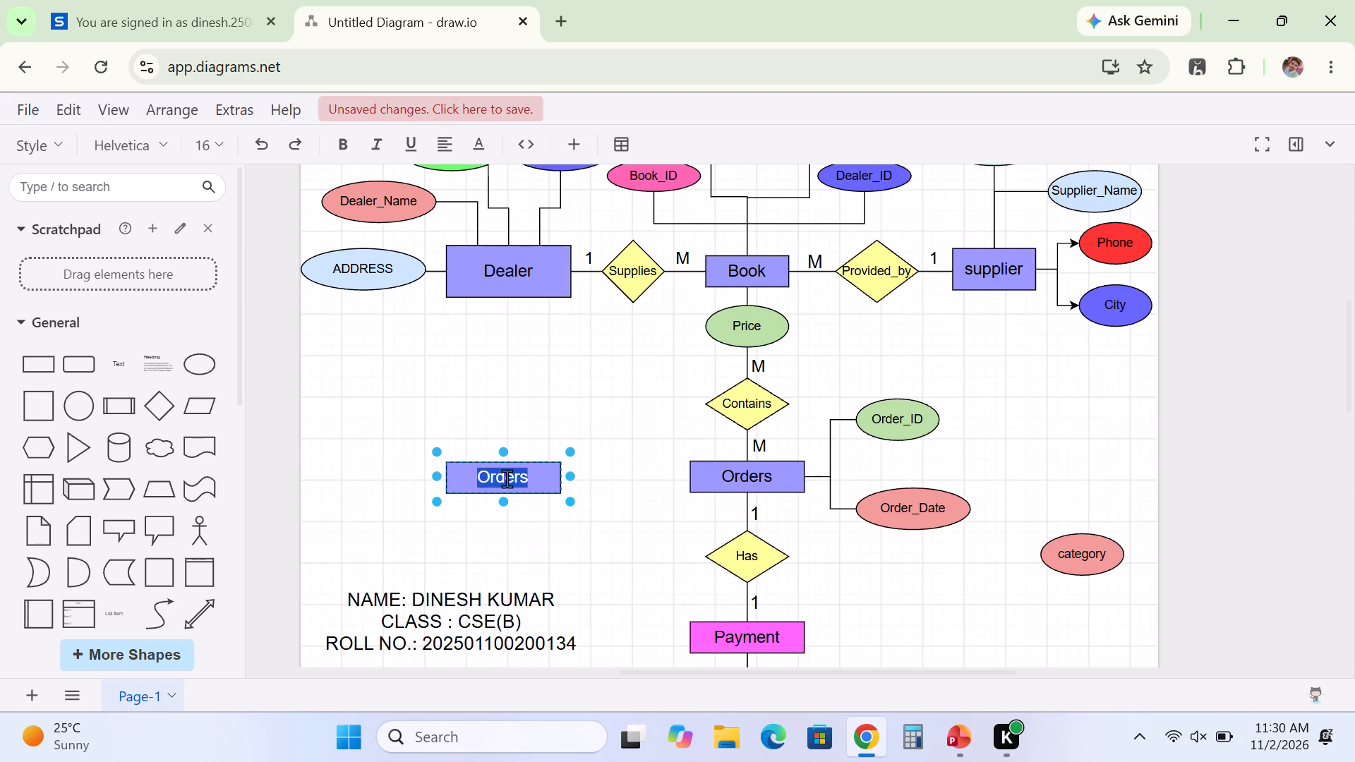
key(BackSpace)
key(shift+c)
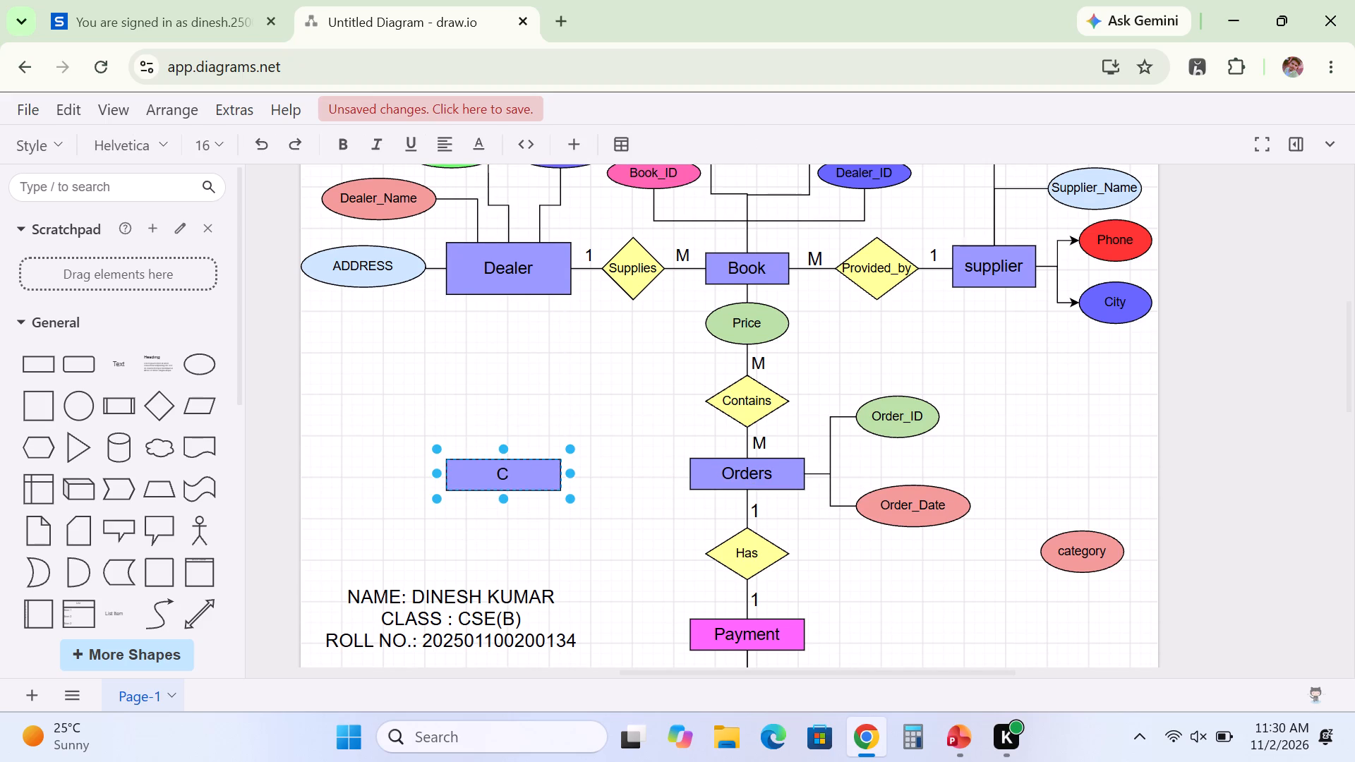
text(ustomer)
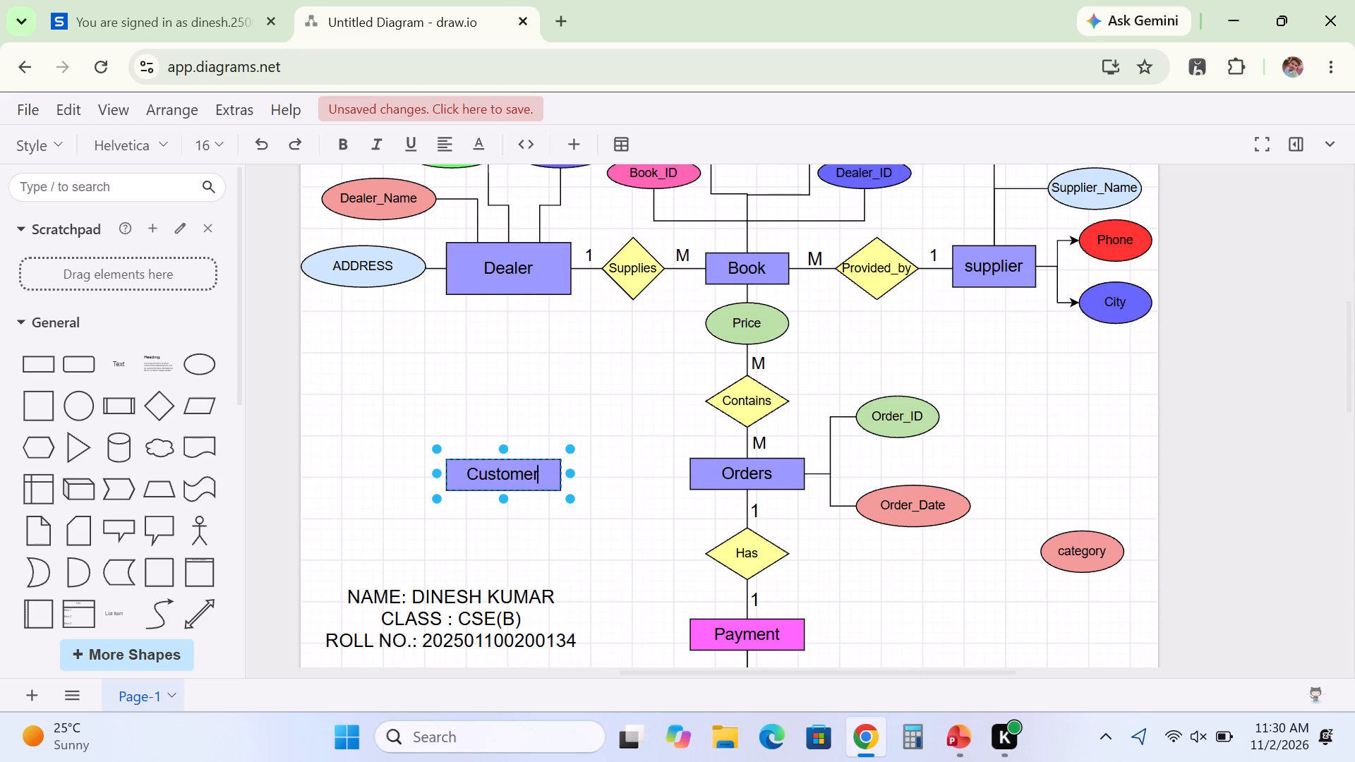
click(601, 564)
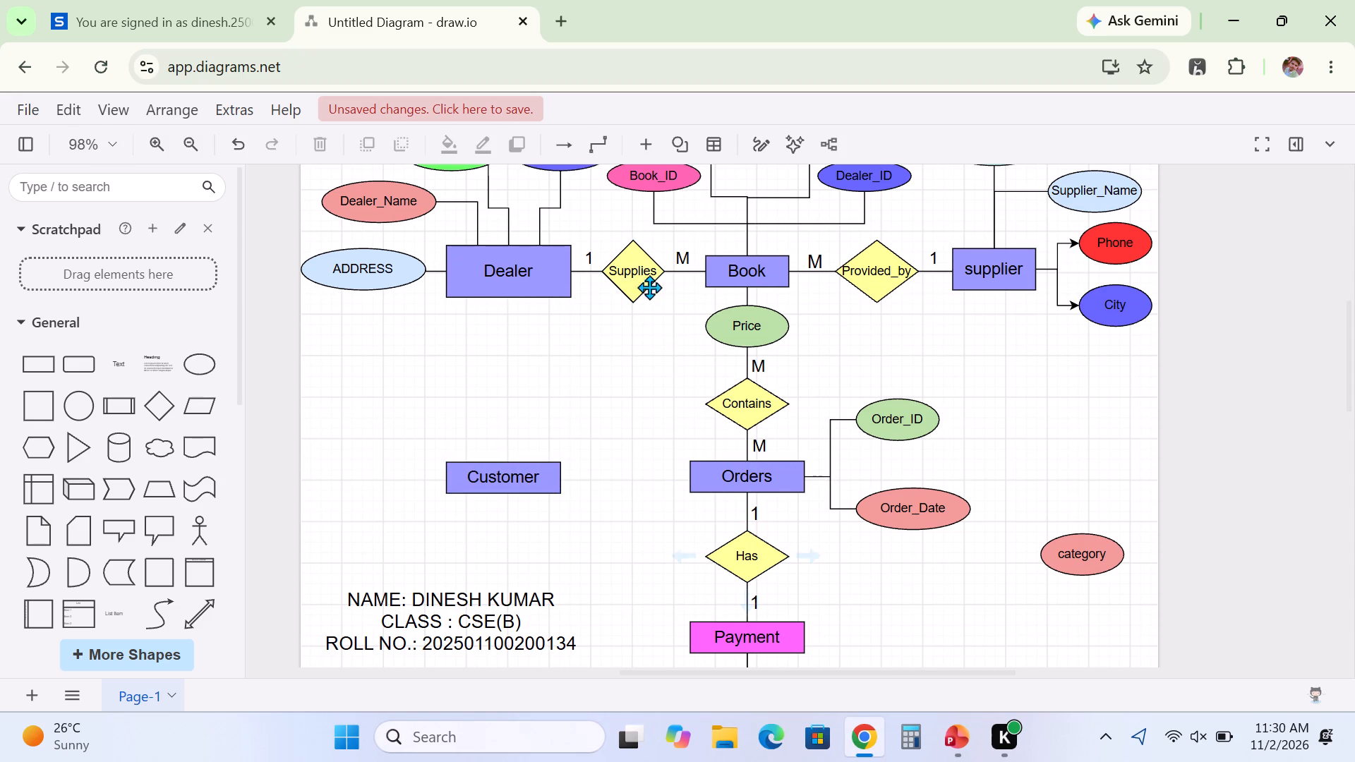
Duplicate the Supplies diamond, place the copy between Customer and Orders, and relabel it Places as in the presentation's ER diagram.
click(629, 272)
right_click(629, 272)
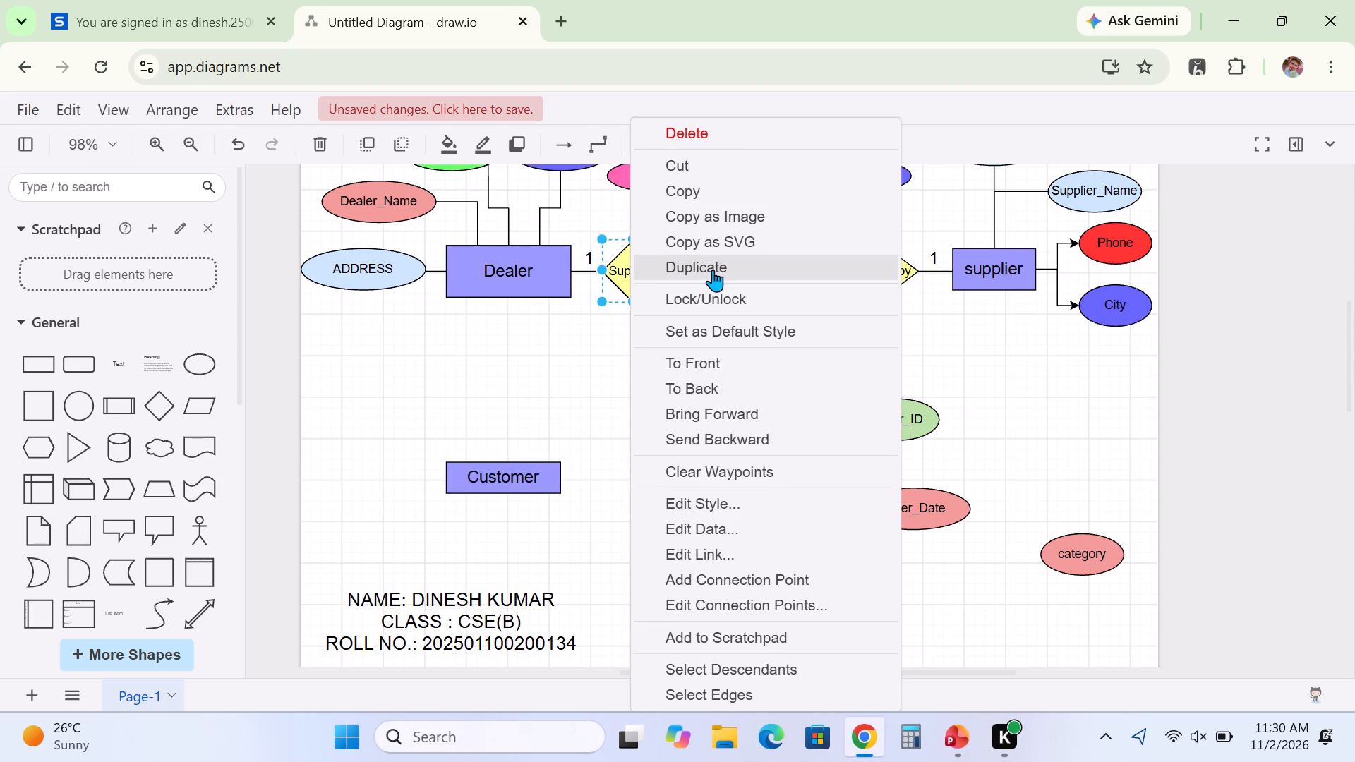
click(712, 269)
drag(644, 291, 637, 348)
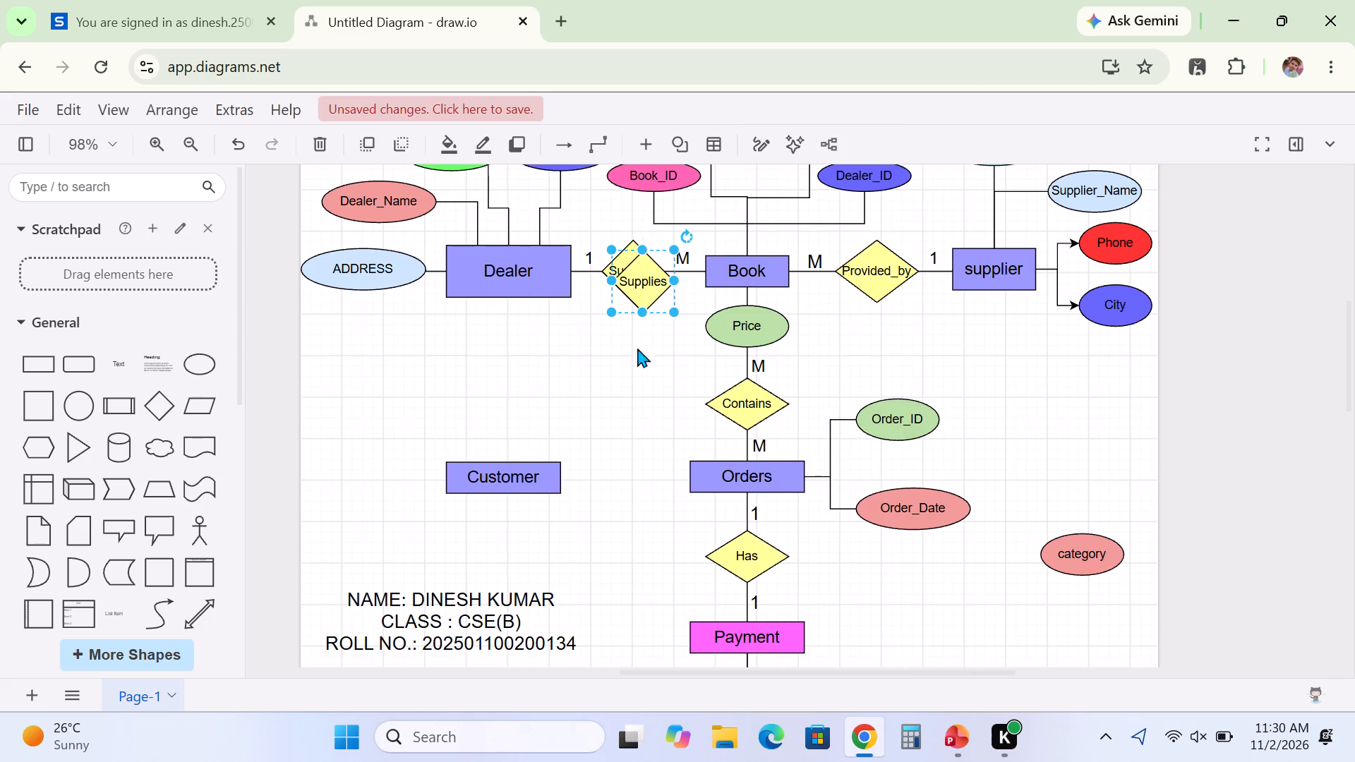
drag(637, 348, 618, 491)
double_click(619, 477)
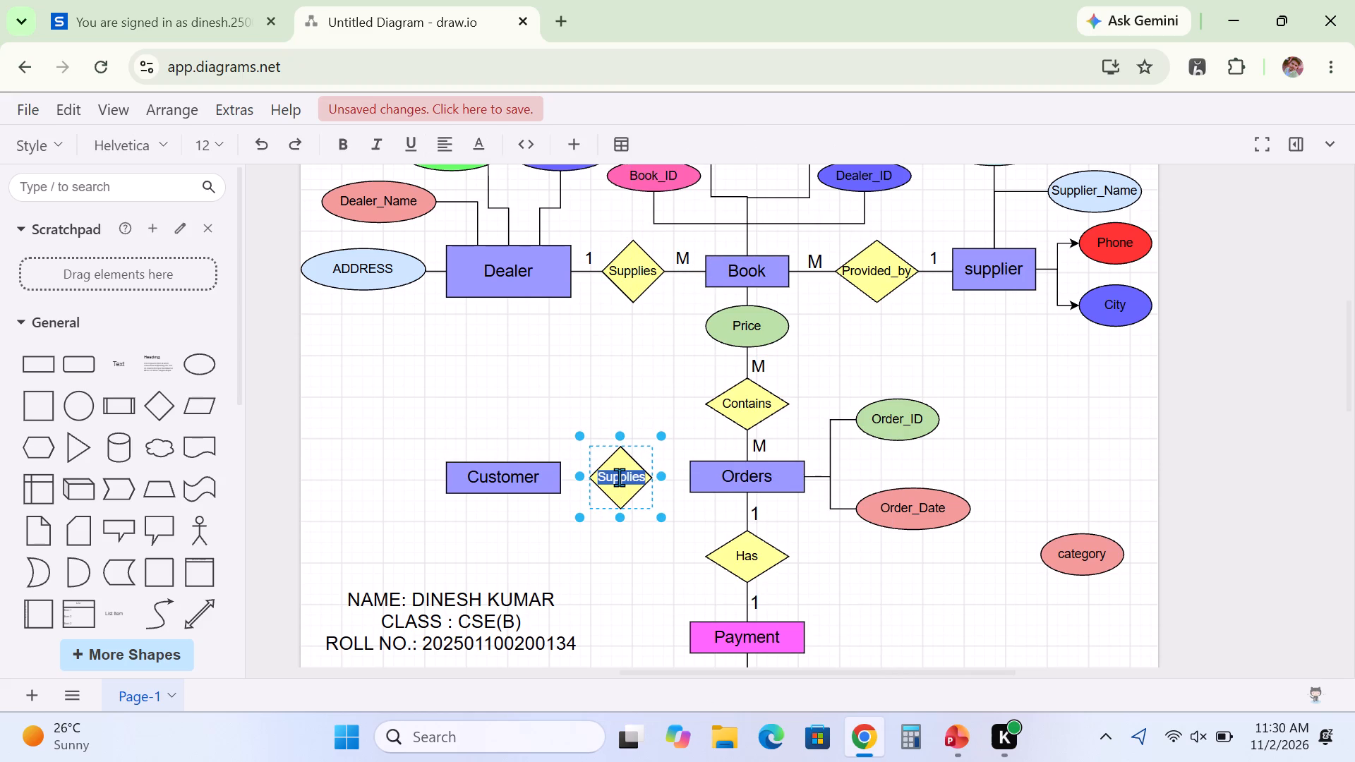
key(BackSpace)
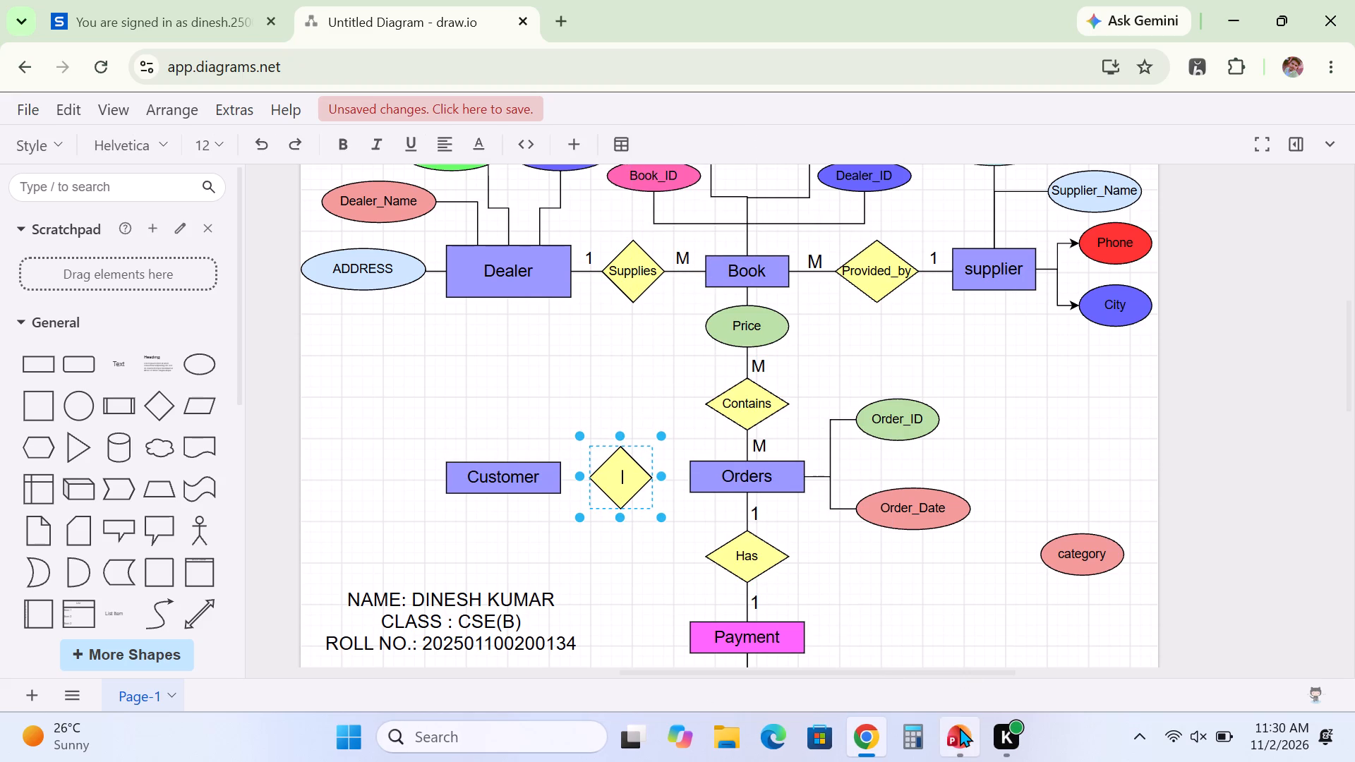
click(960, 730)
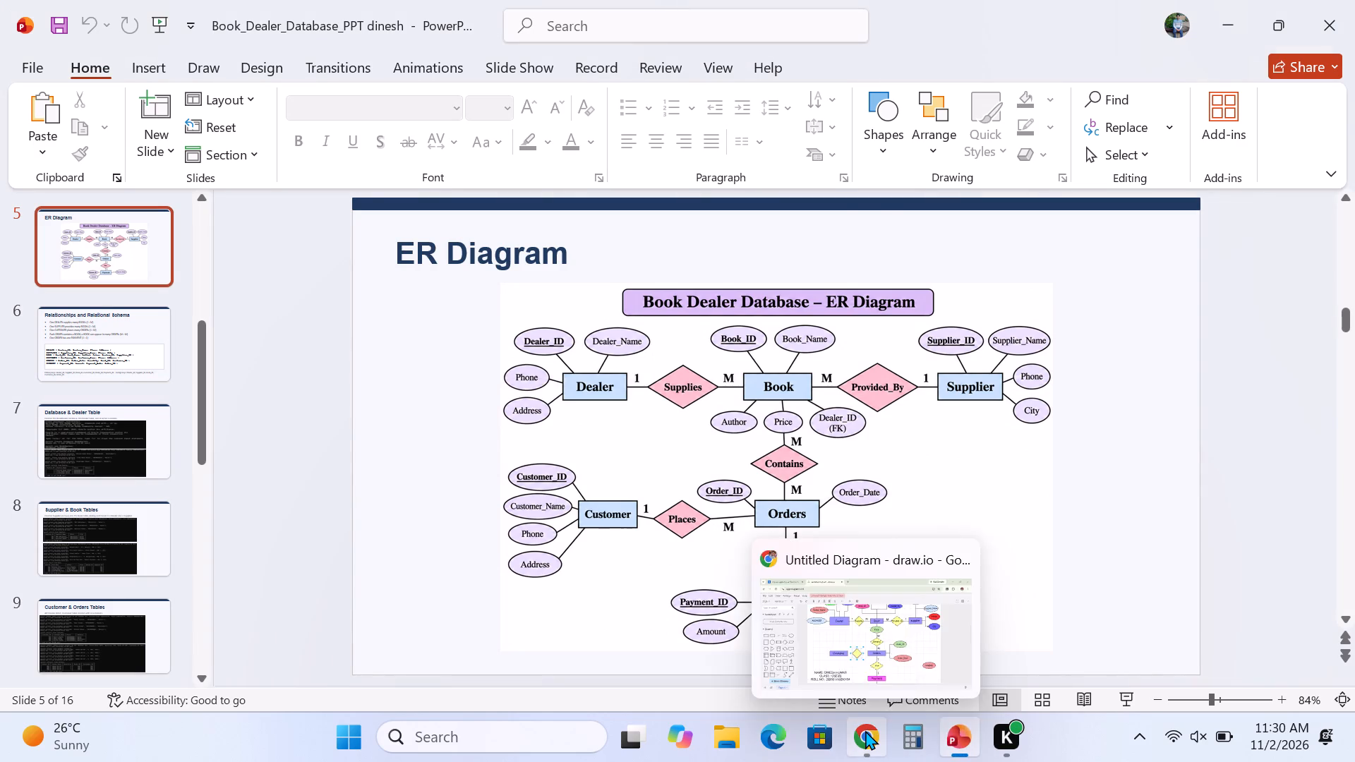
click(865, 730)
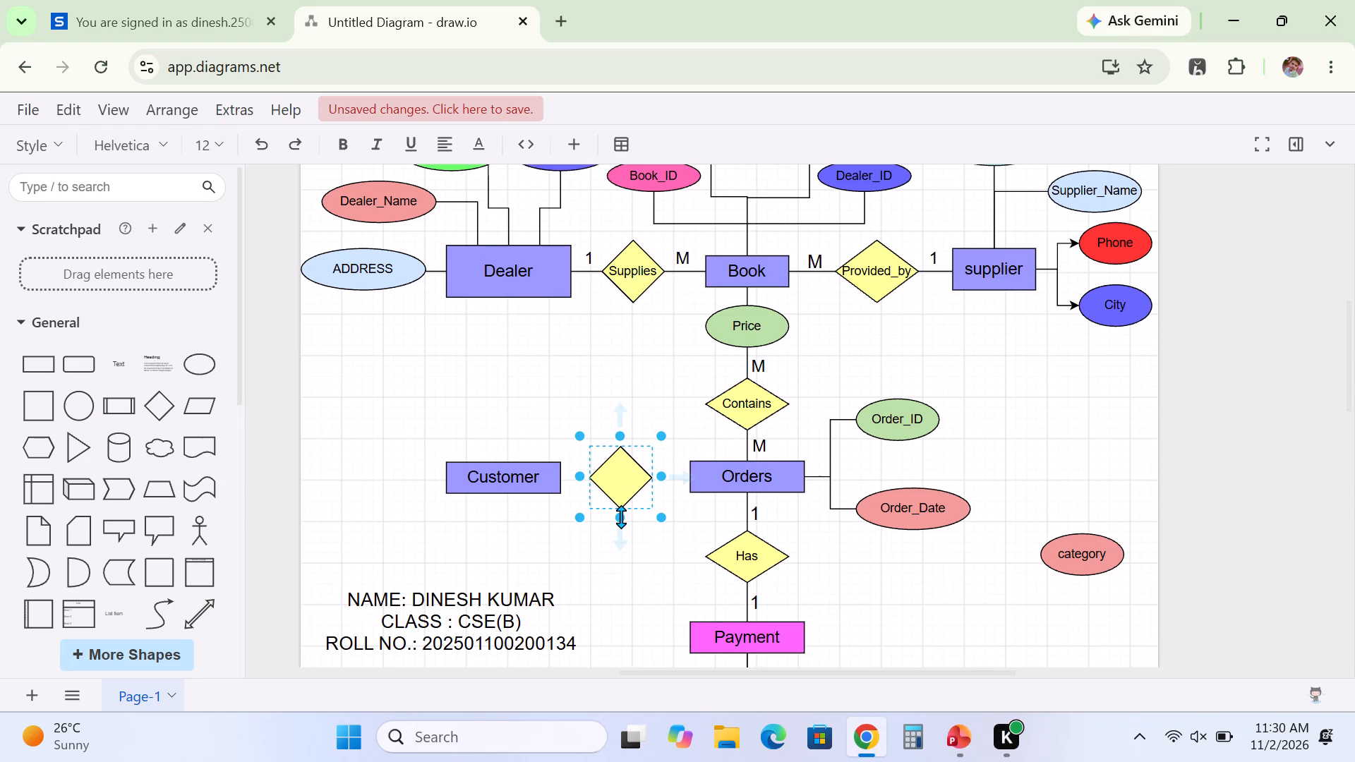
text(Places)
click(615, 598)
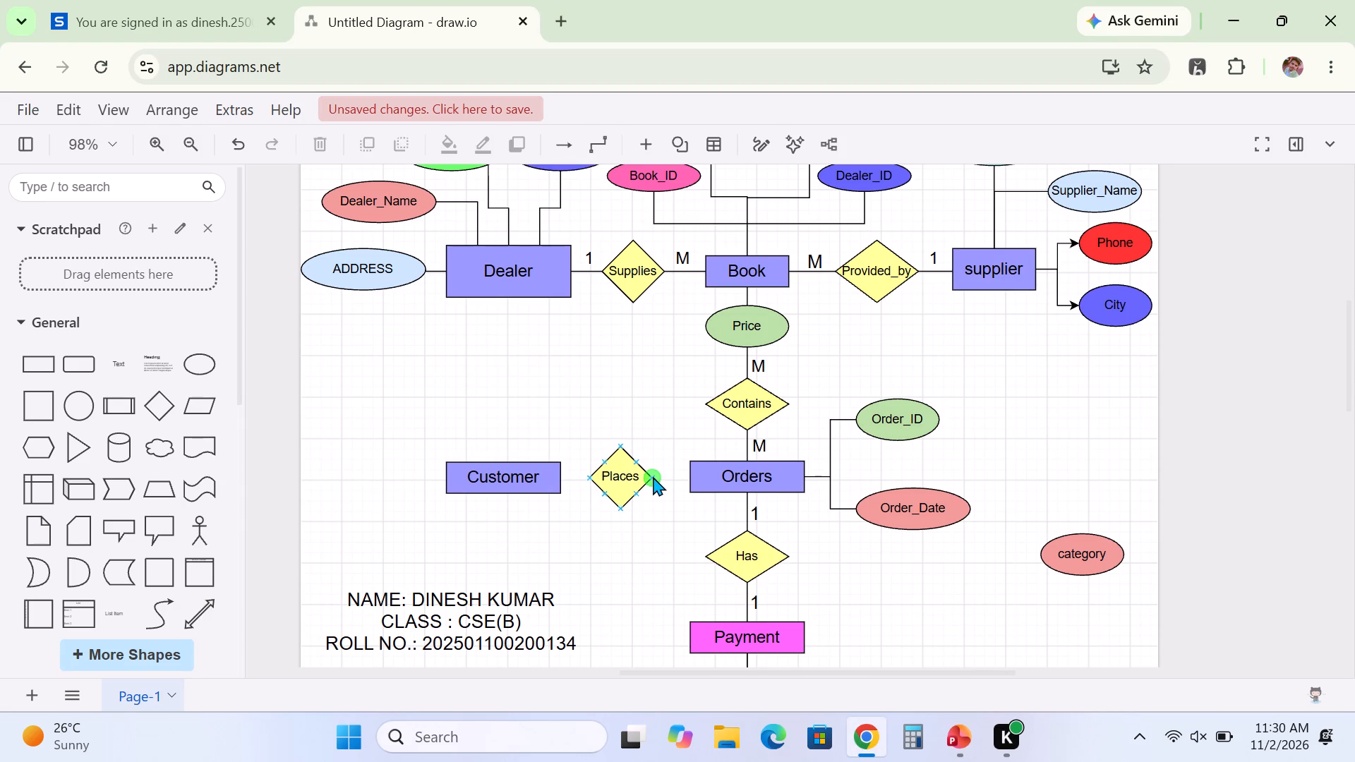
Connect the Places diamond to the Orders rectangle with a plain line, setting its line end to None.
drag(653, 476, 695, 480)
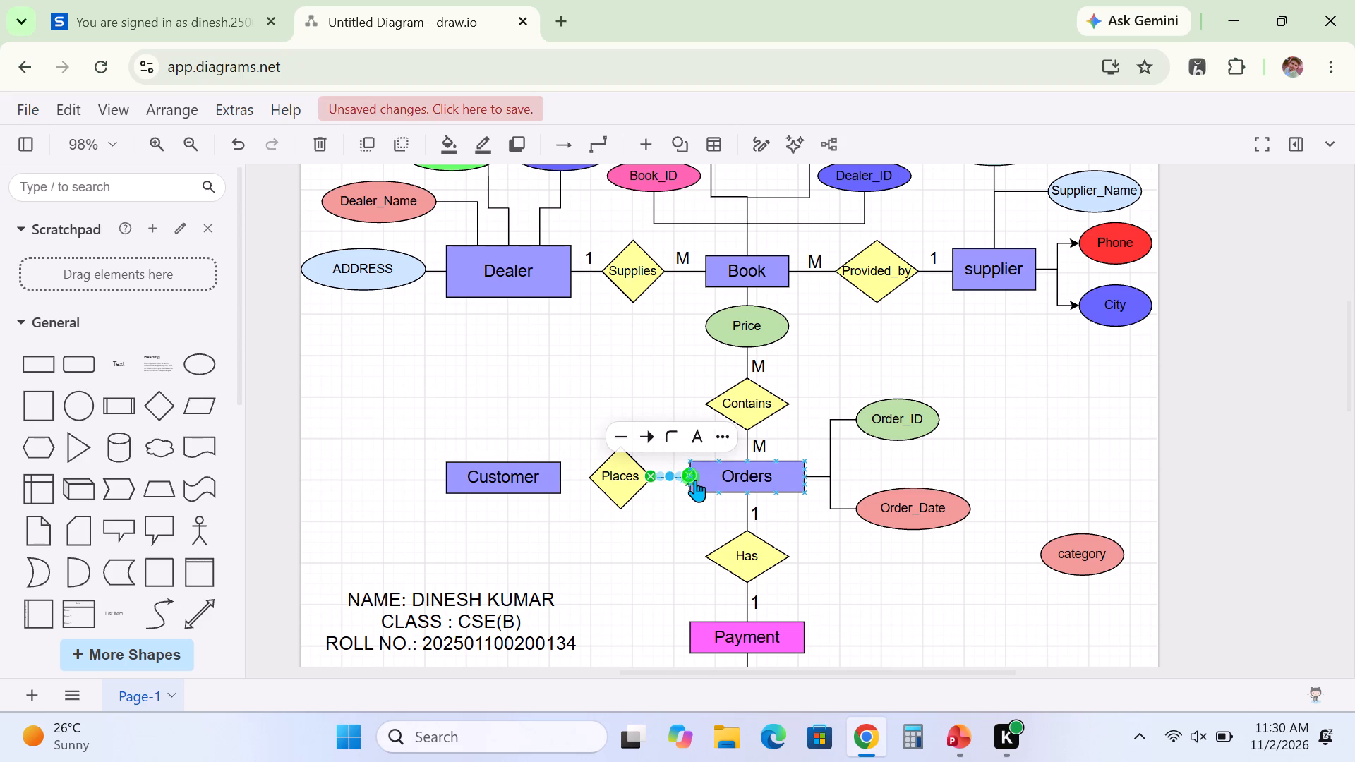
click(643, 433)
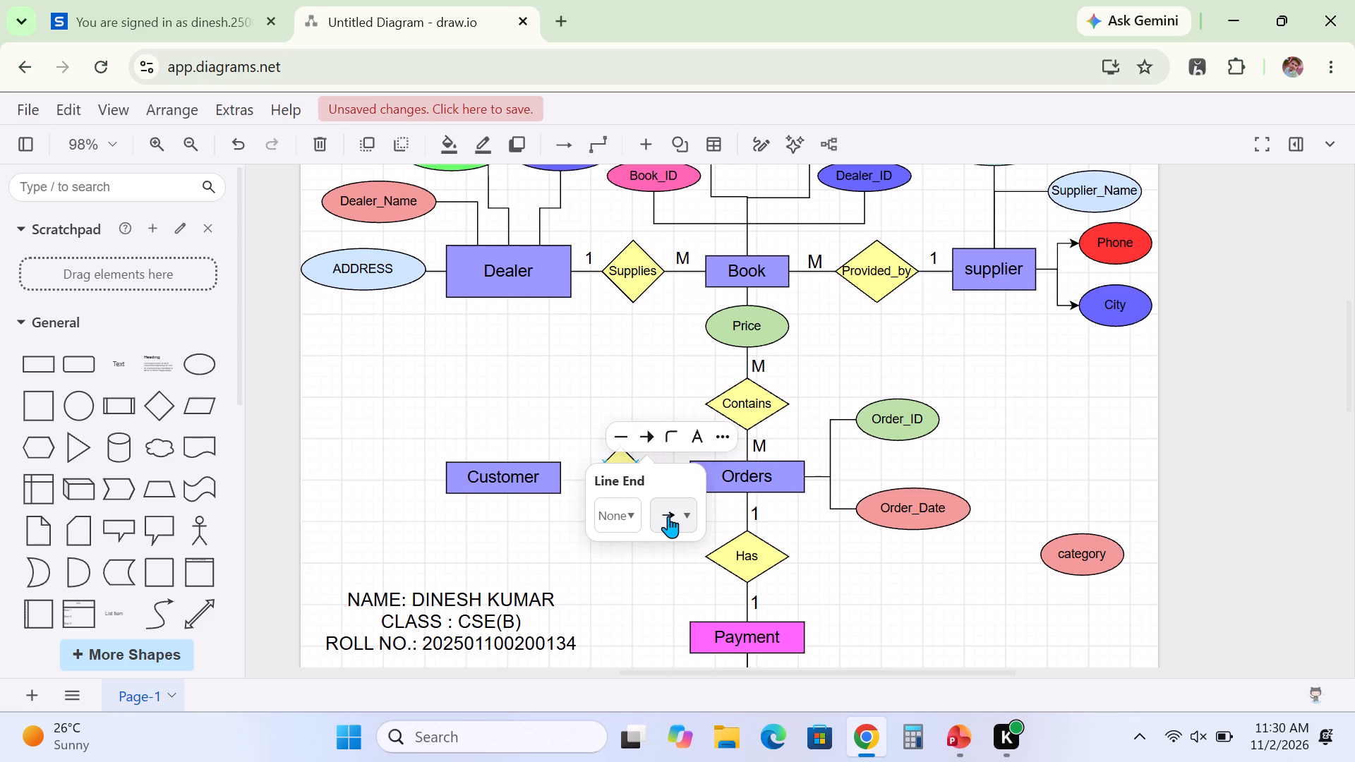
click(668, 516)
click(679, 351)
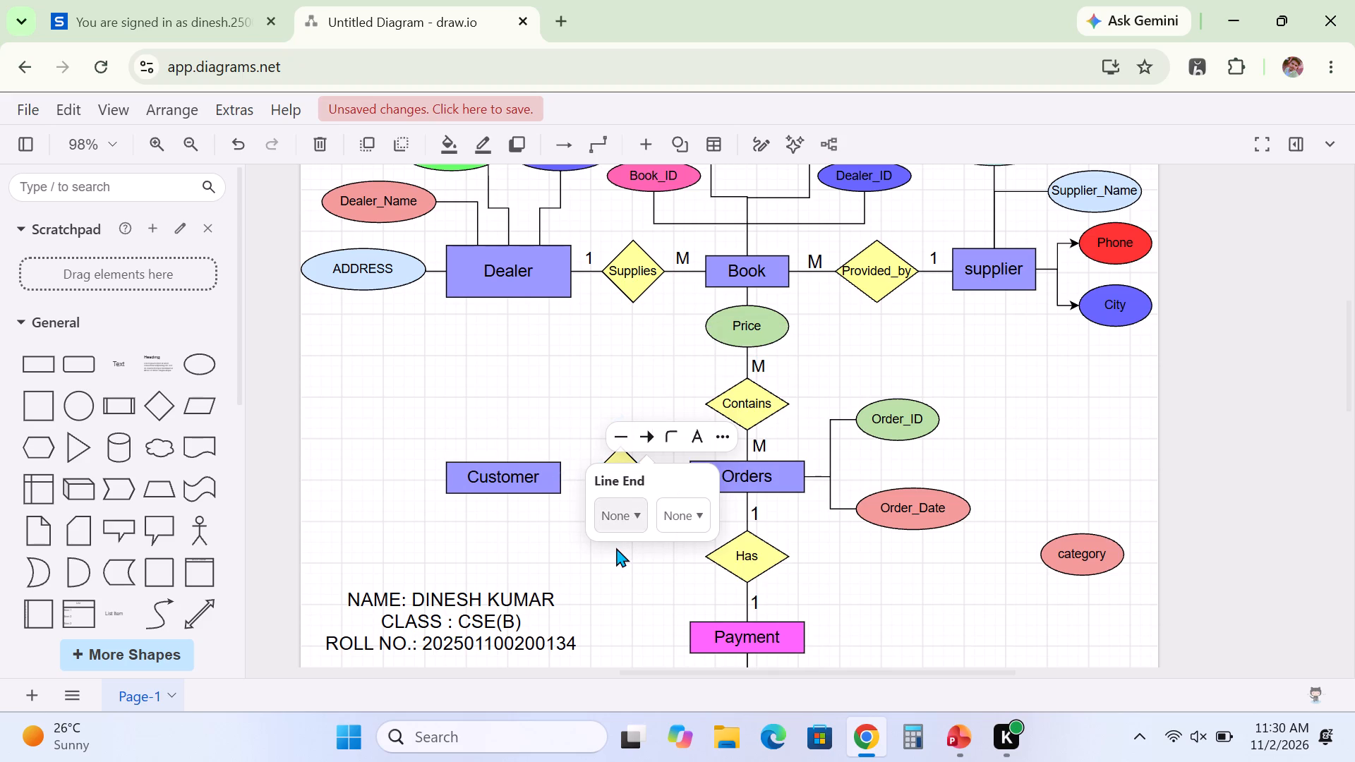
click(602, 569)
Connect the Customer rectangle to the Places diamond with a plain line that has no arrowhead.
drag(560, 475, 596, 478)
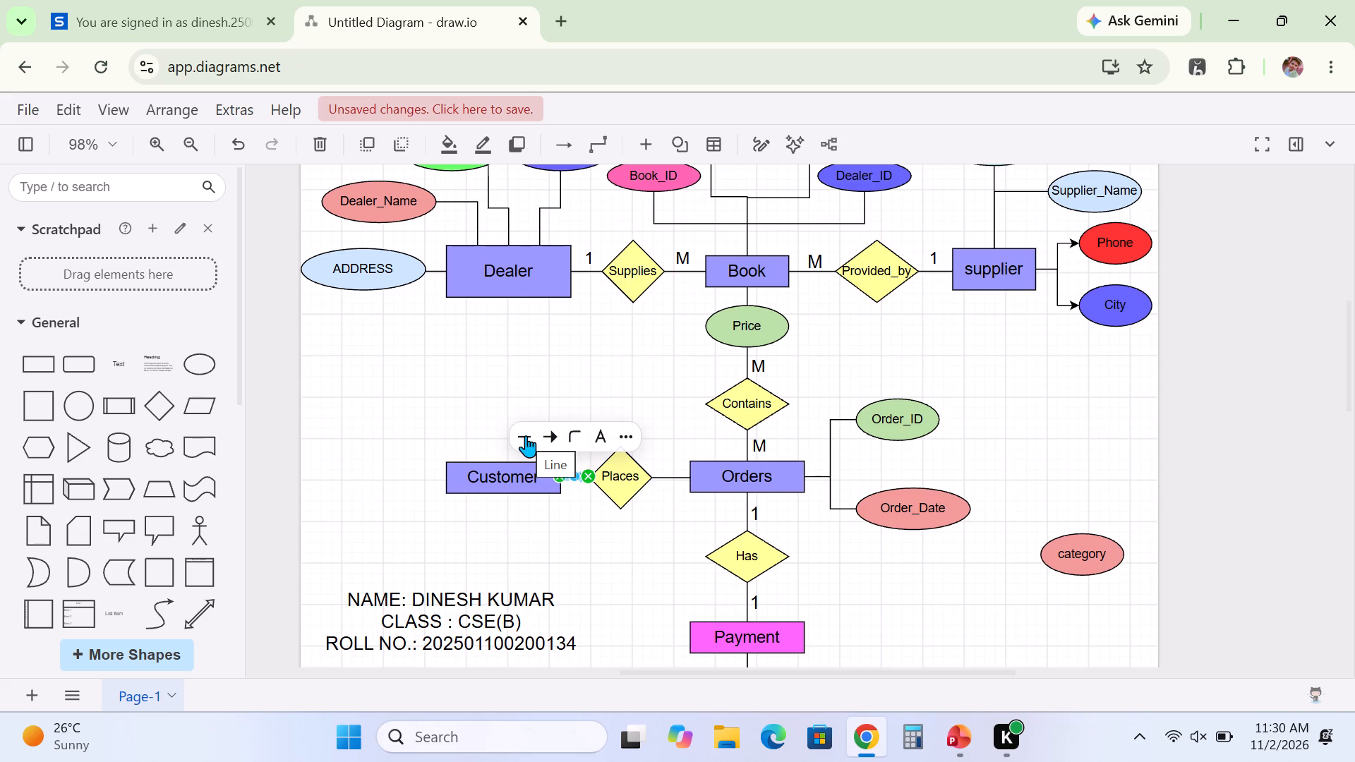
click(548, 436)
click(573, 517)
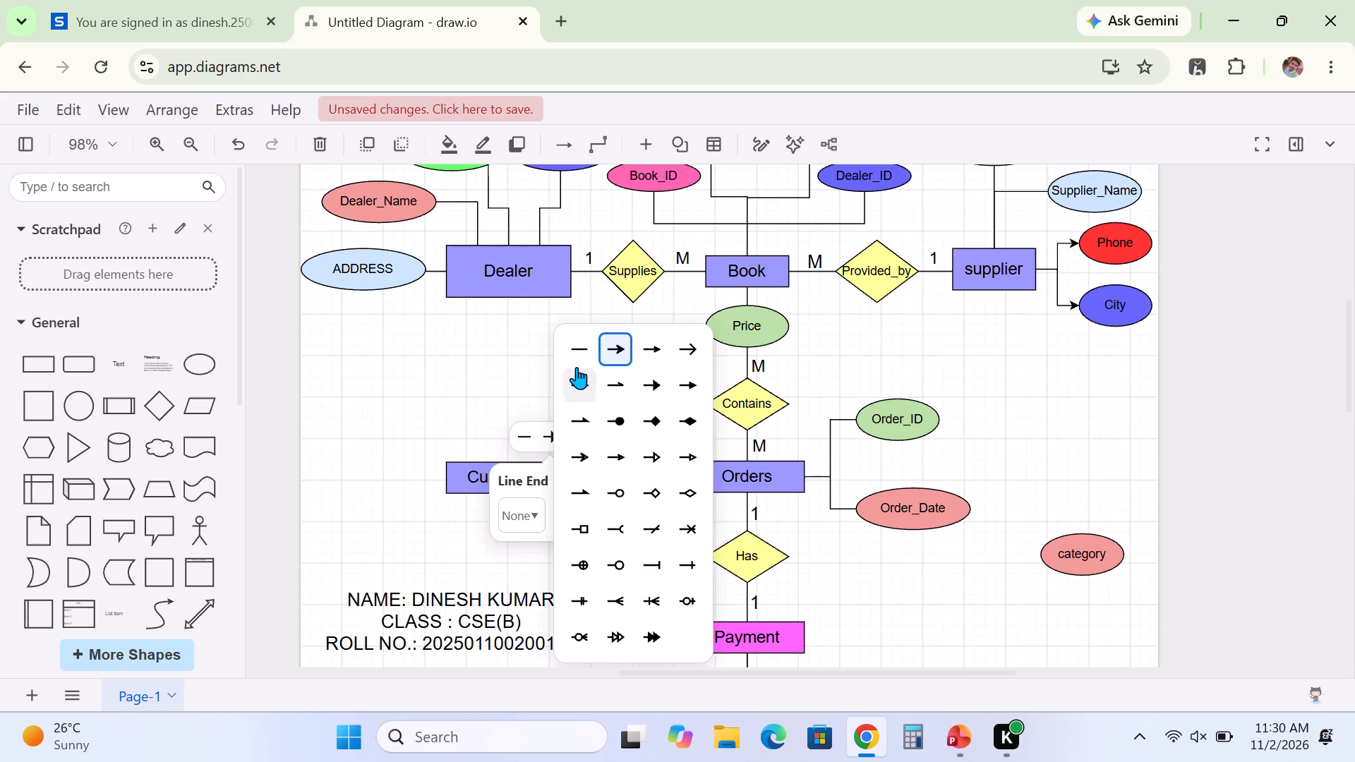
click(577, 358)
click(418, 398)
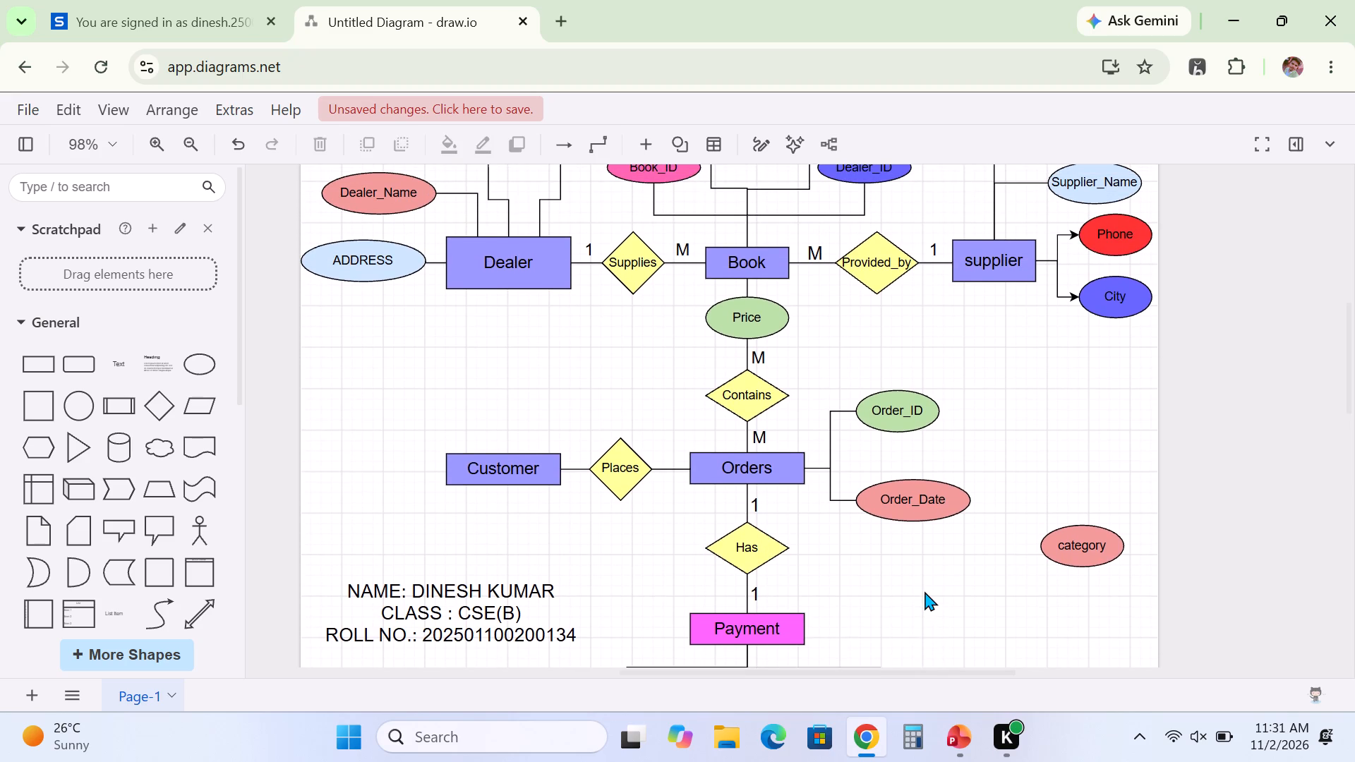
Move the unconnected category ellipse to the free space above the Customer rectangle.
scroll(925, 591, up, 1)
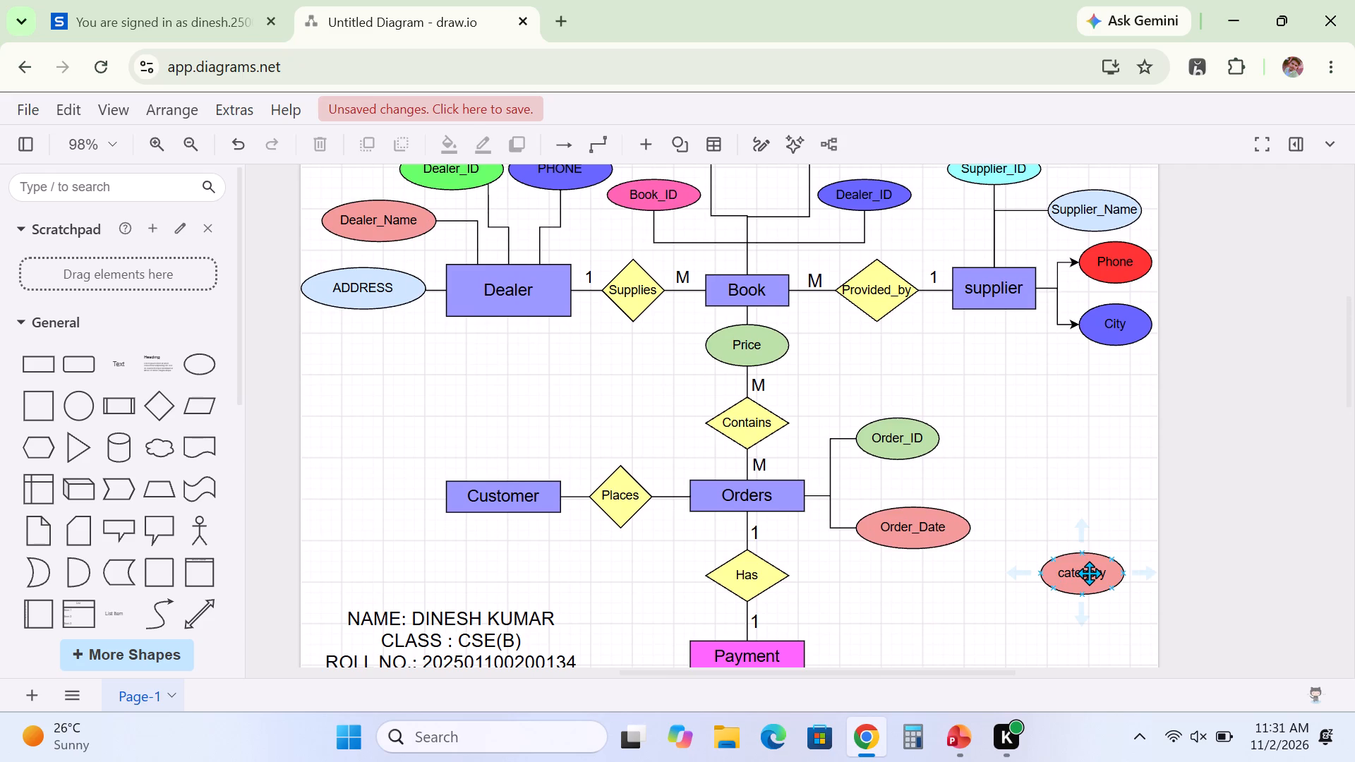
drag(1089, 573, 536, 416)
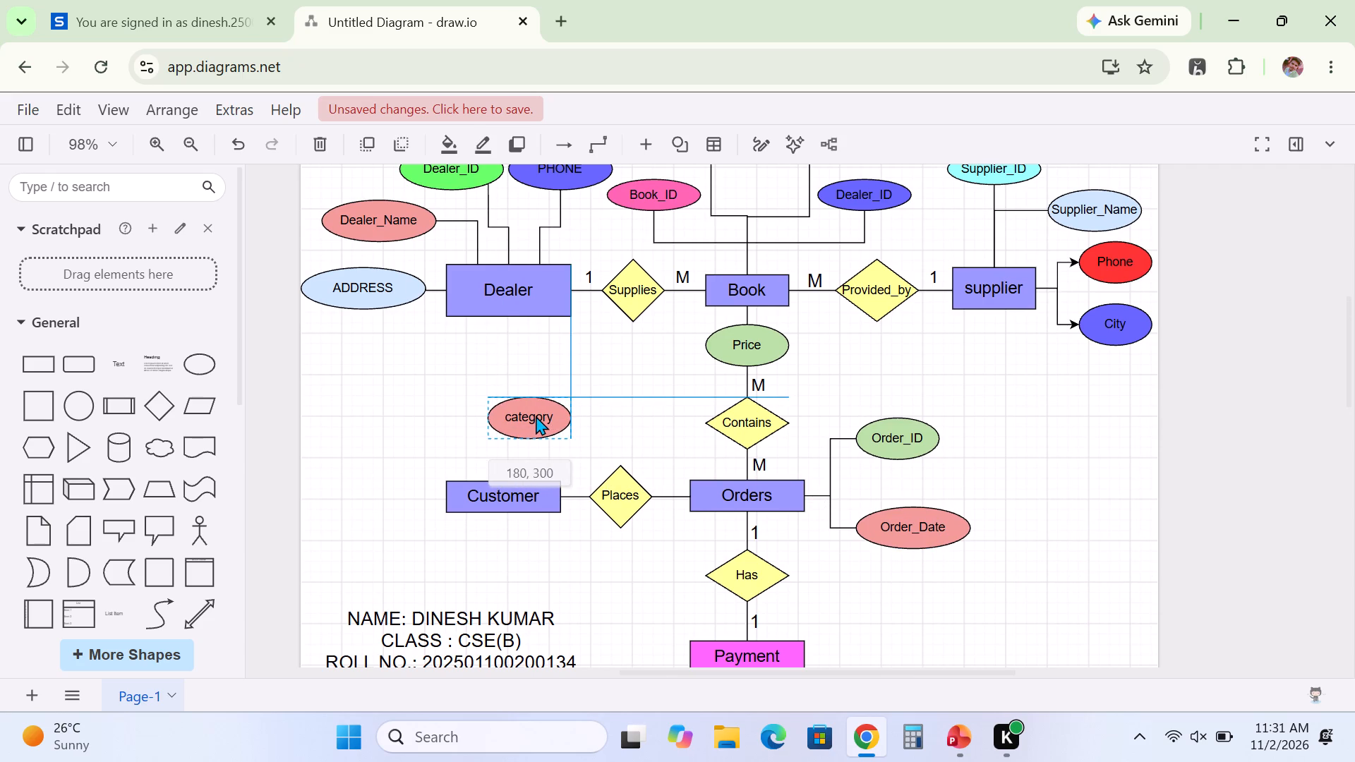
drag(536, 416, 524, 411)
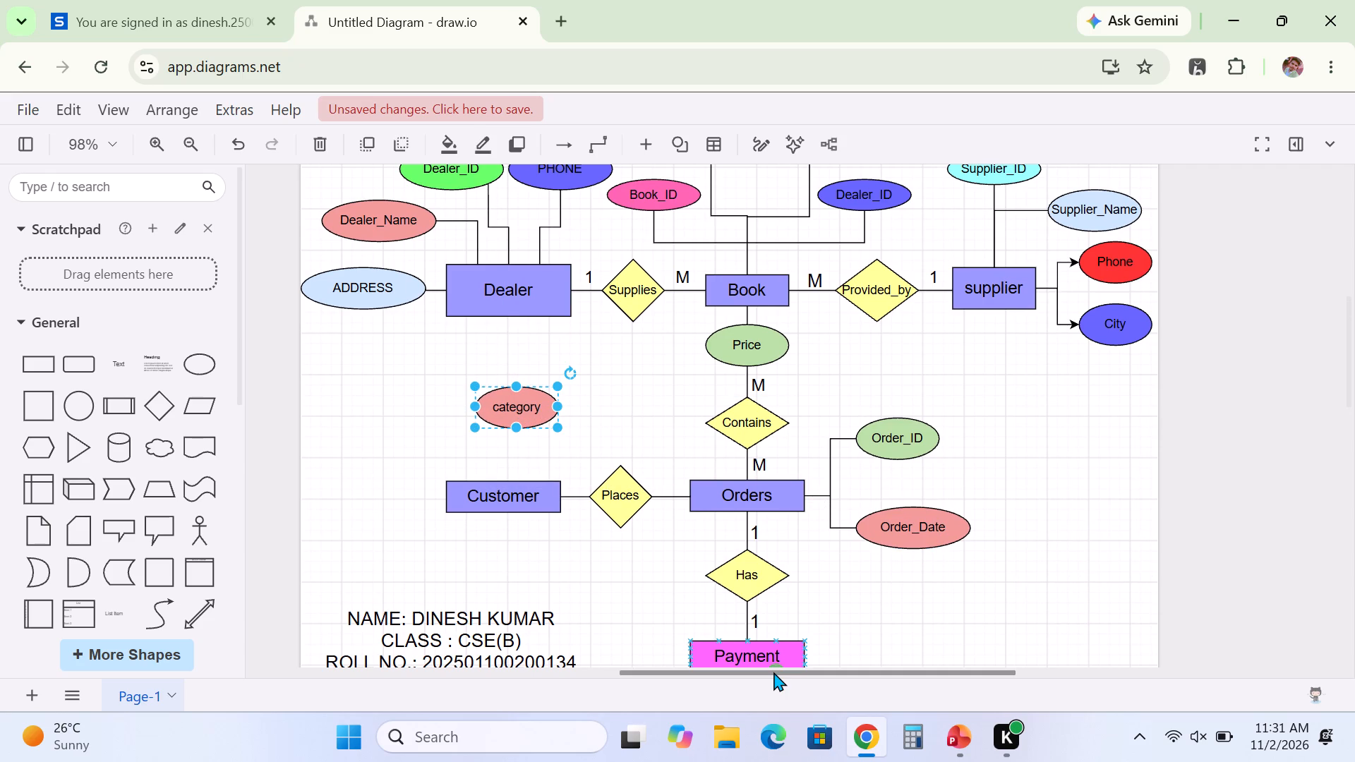
Duplicate Dealer's ADDRESS ellipse and place the copy above Customer, beside the category ellipse.
click(348, 294)
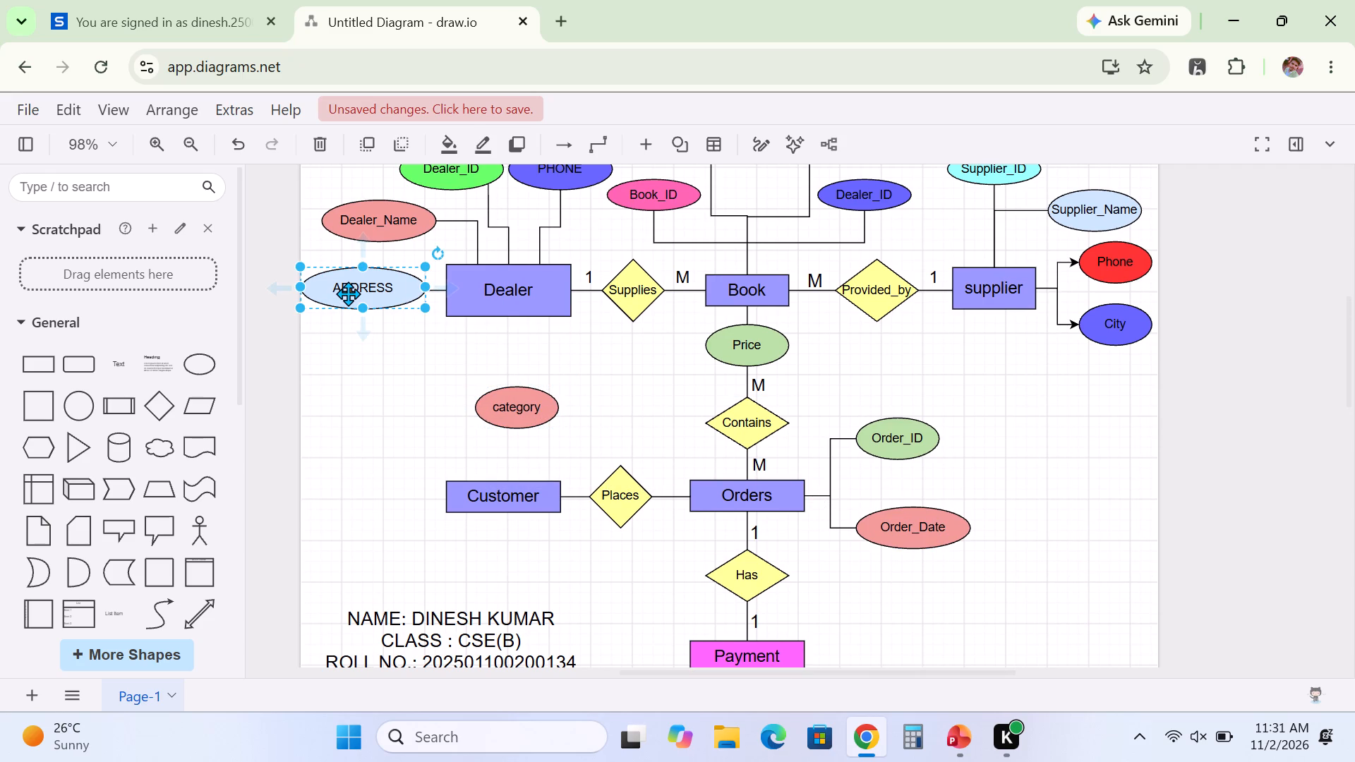
right_click(347, 294)
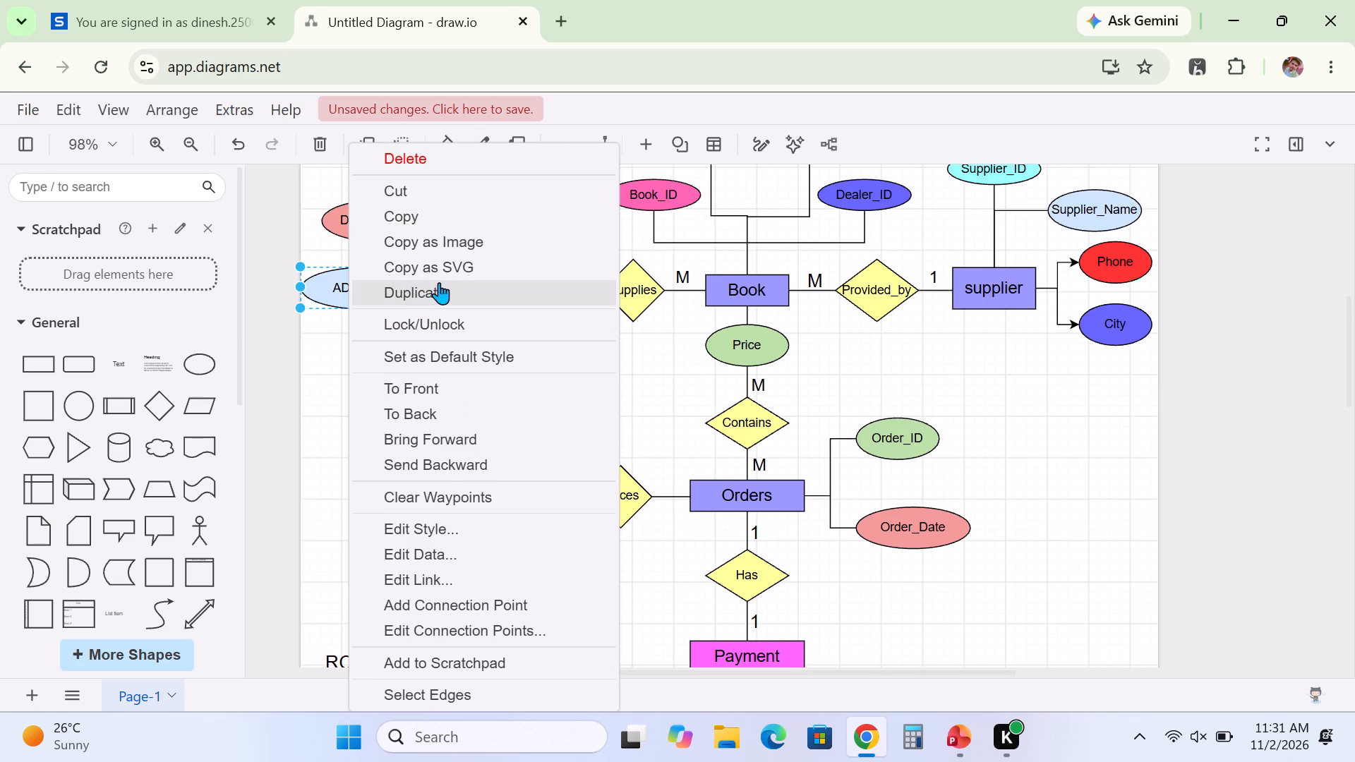
click(439, 285)
drag(378, 300, 383, 394)
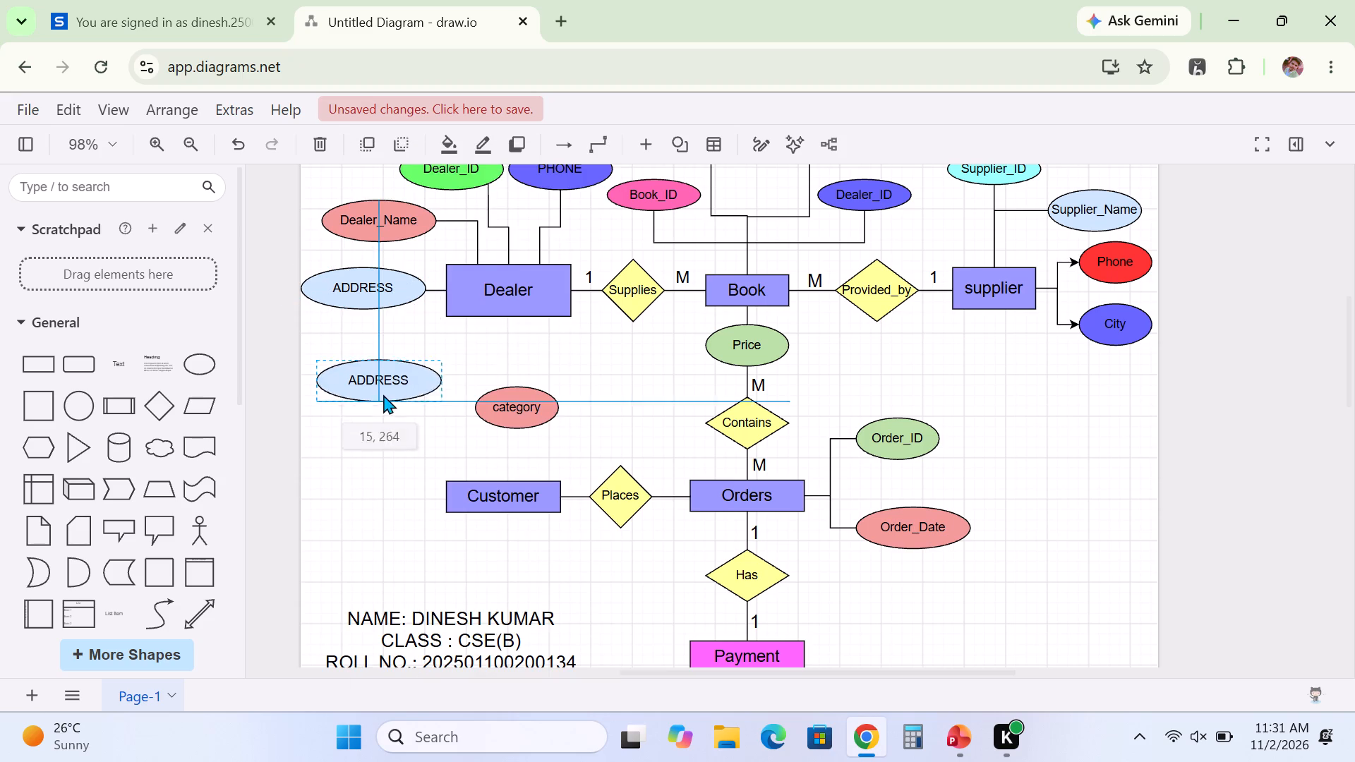
drag(383, 394, 394, 421)
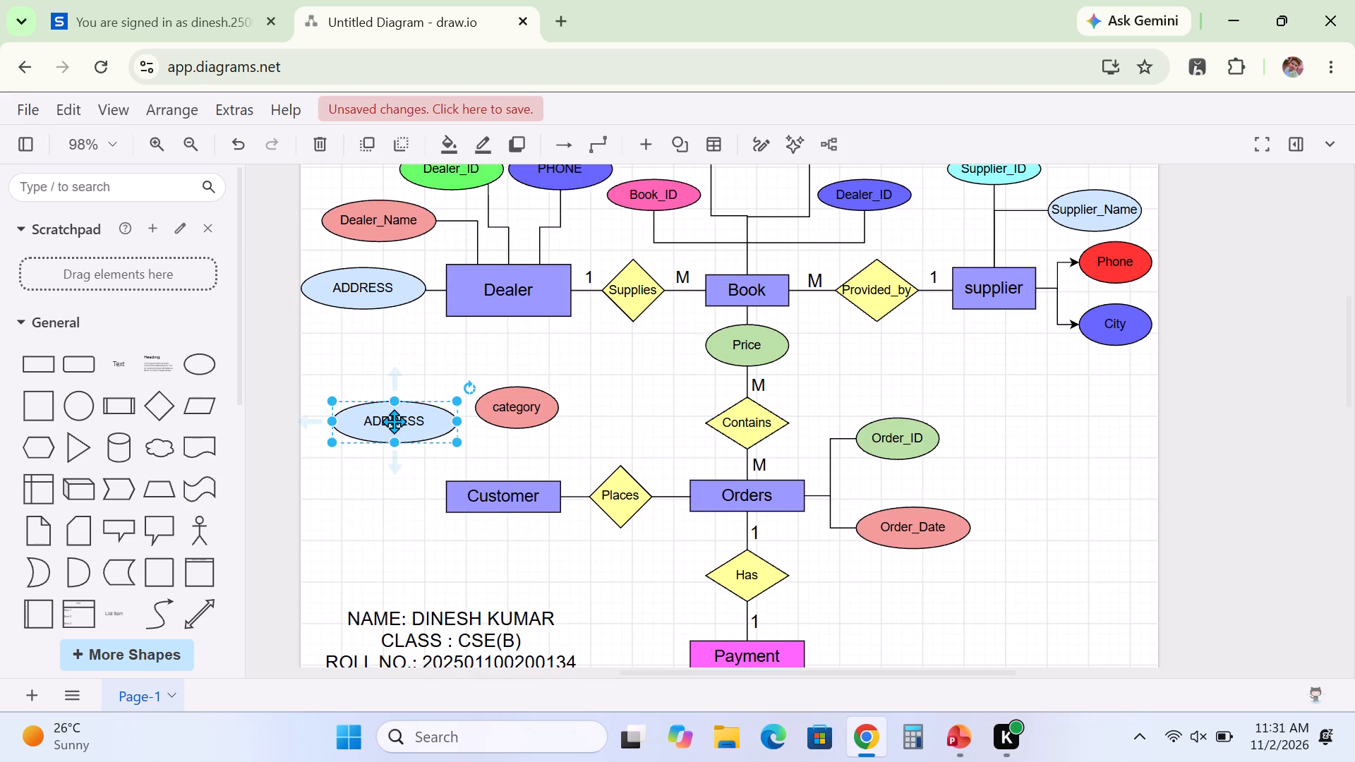
Duplicate the Book_ID ellipse and place the copy beside Customer, on the side away from Places.
click(649, 184)
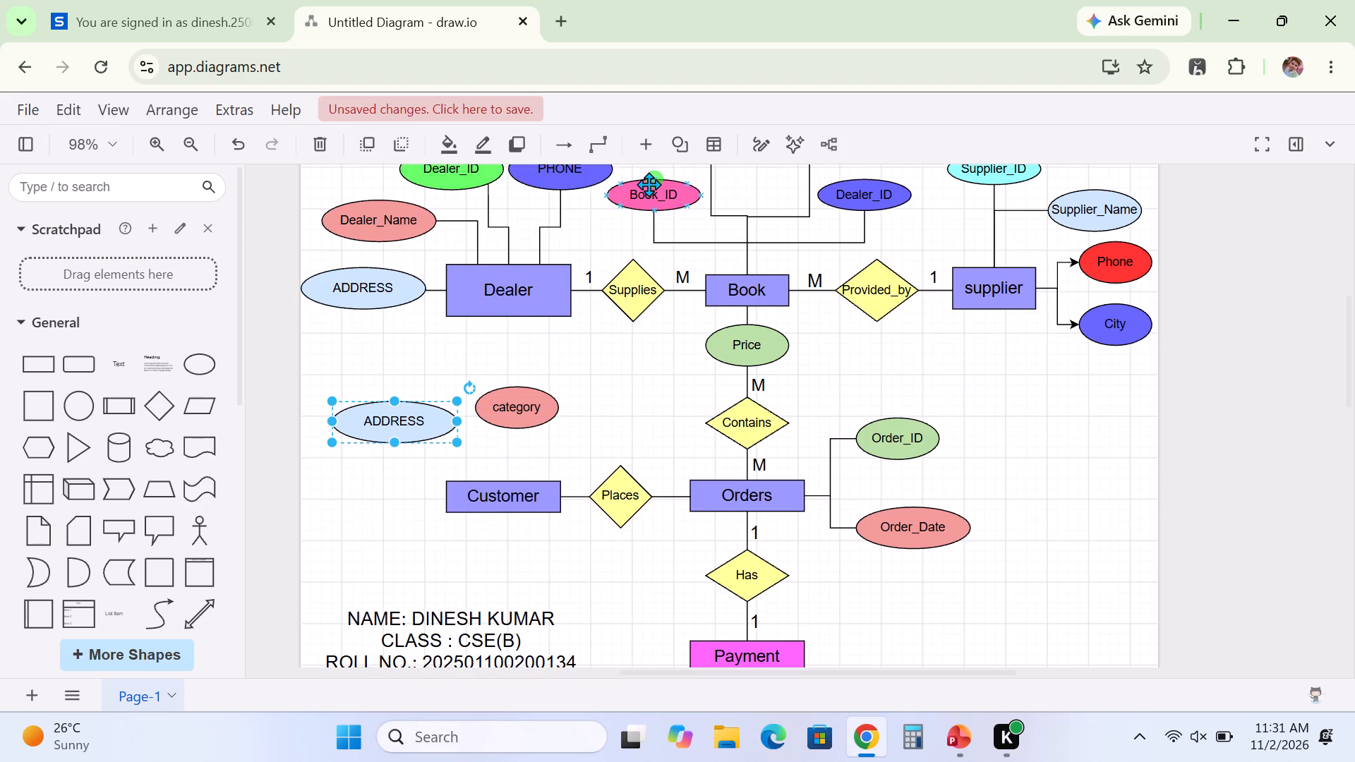
right_click(649, 181)
click(713, 296)
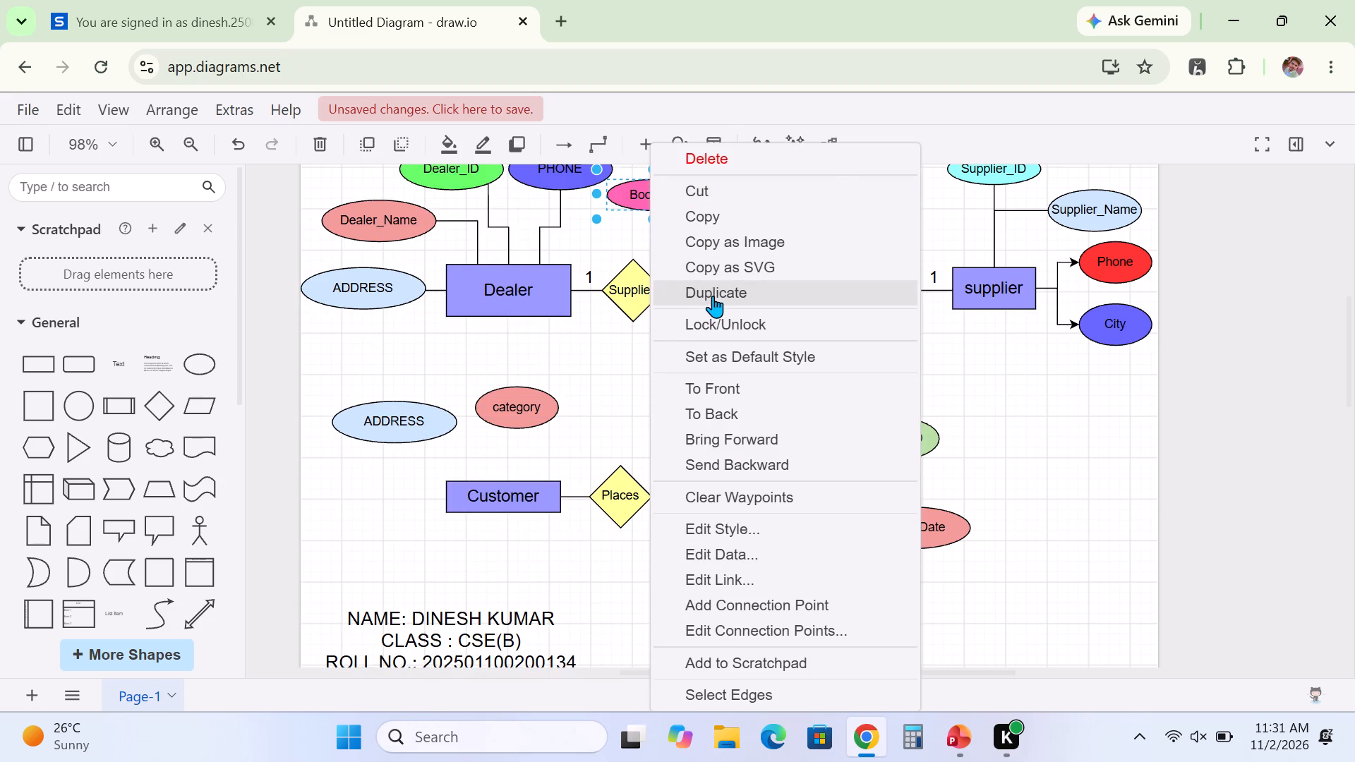
drag(666, 208, 397, 532)
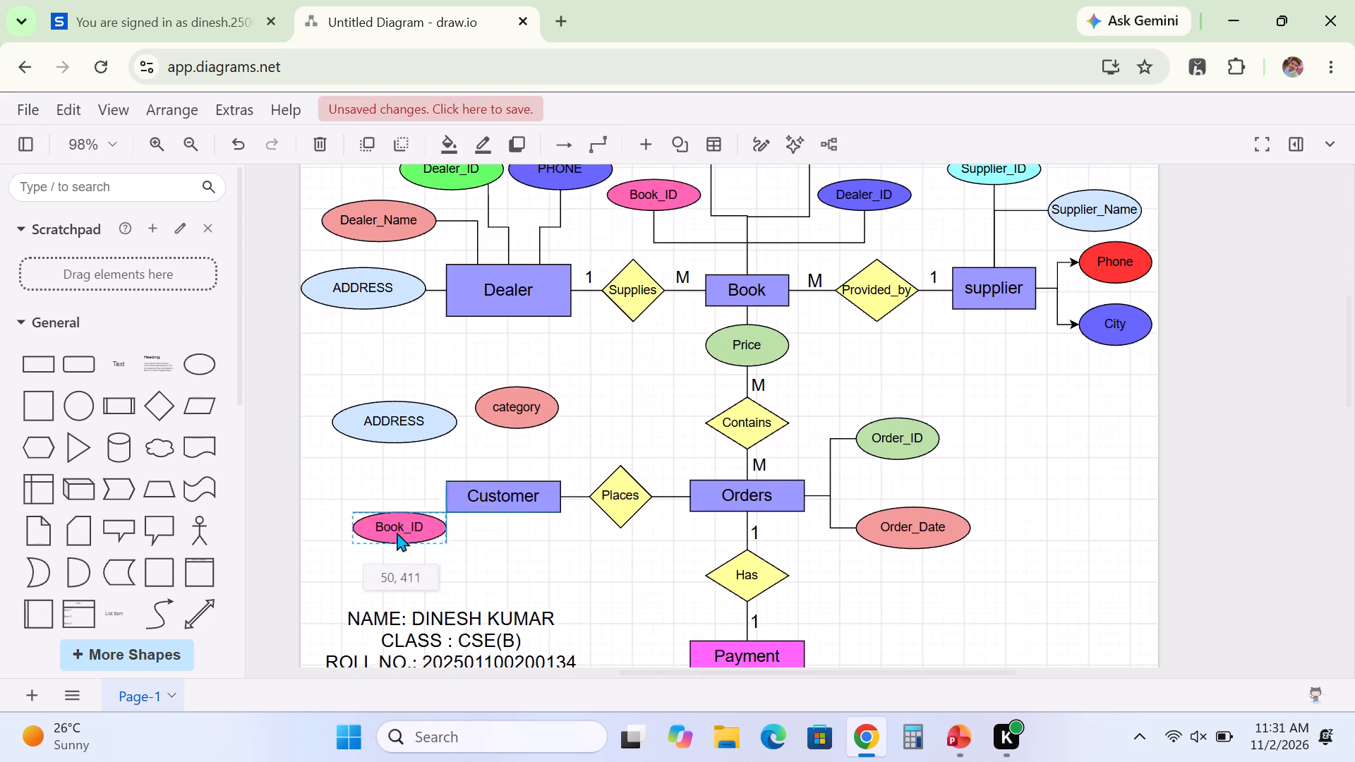
drag(397, 532, 372, 504)
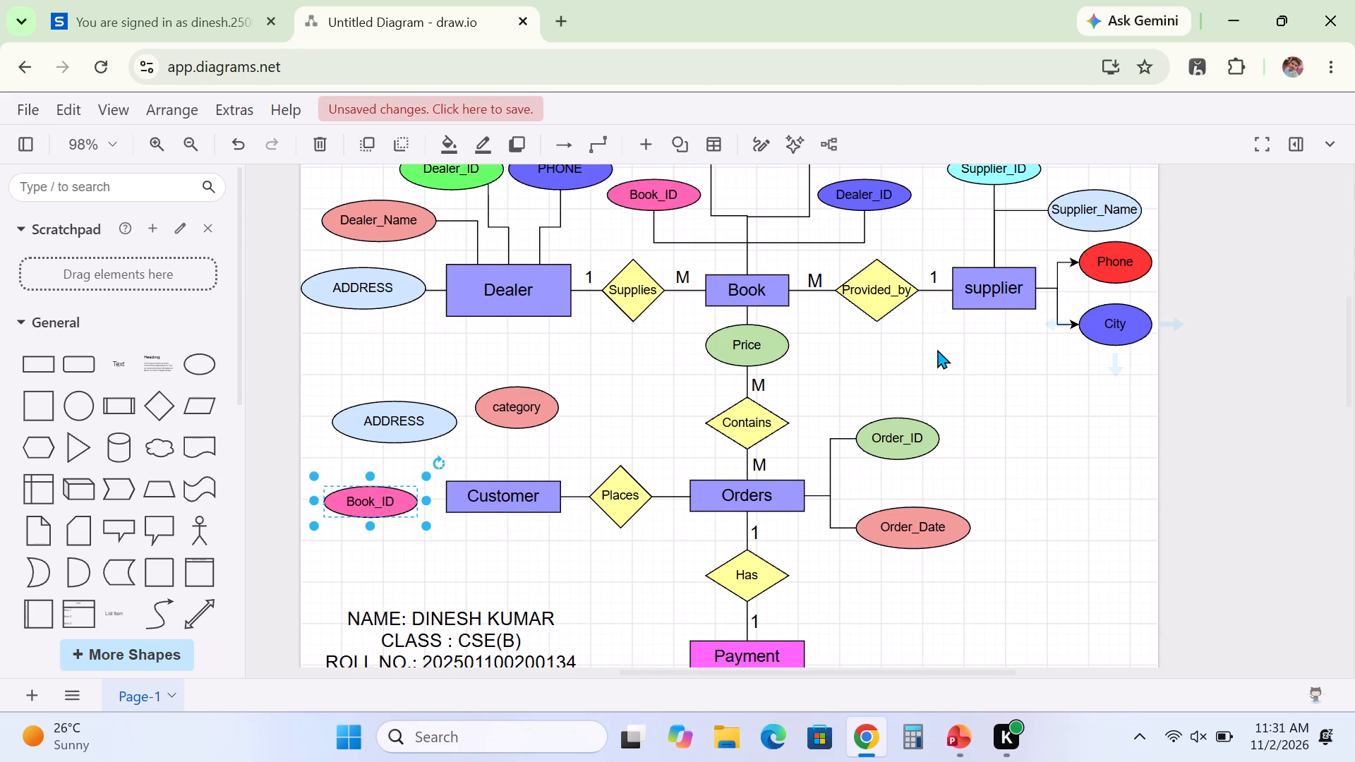
Duplicate the Order_ID ellipse and place the copy below the Customer rectangle.
click(891, 431)
right_click(893, 430)
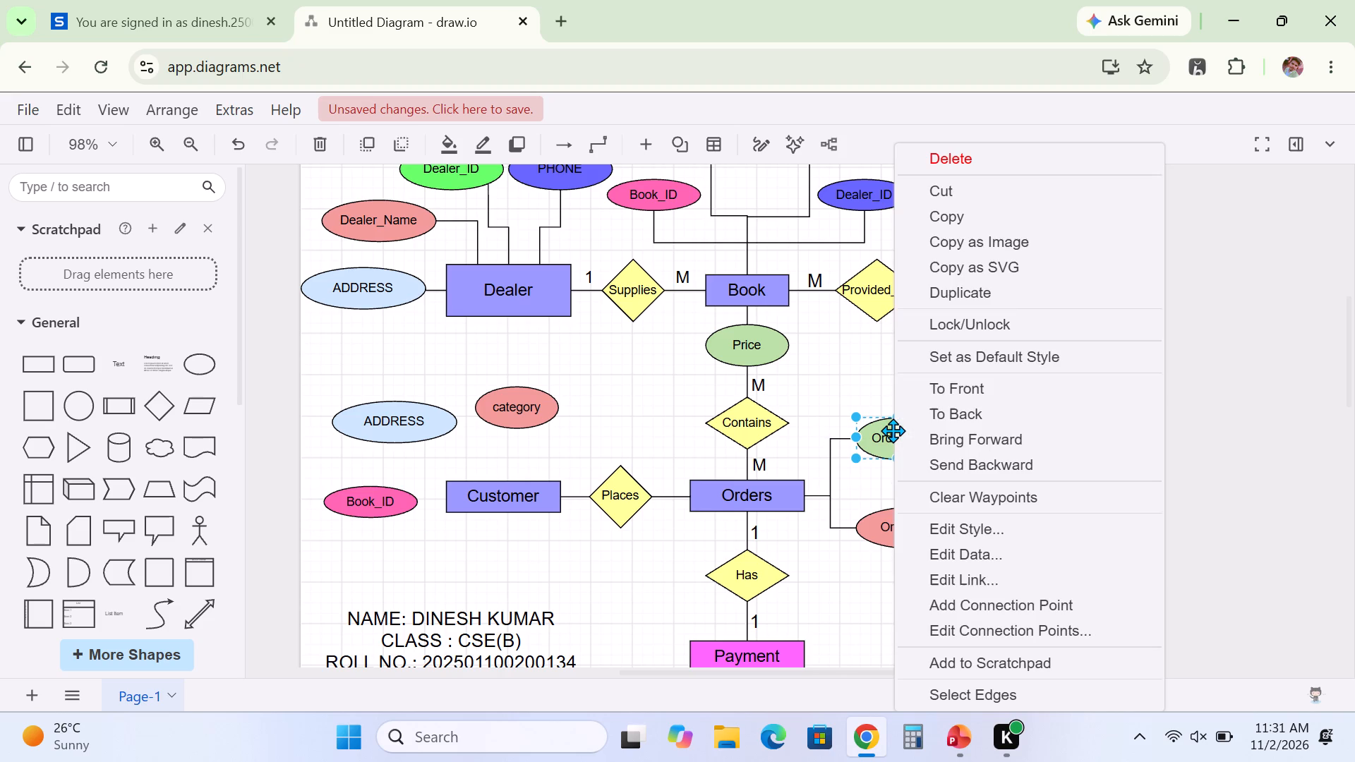
click(1001, 285)
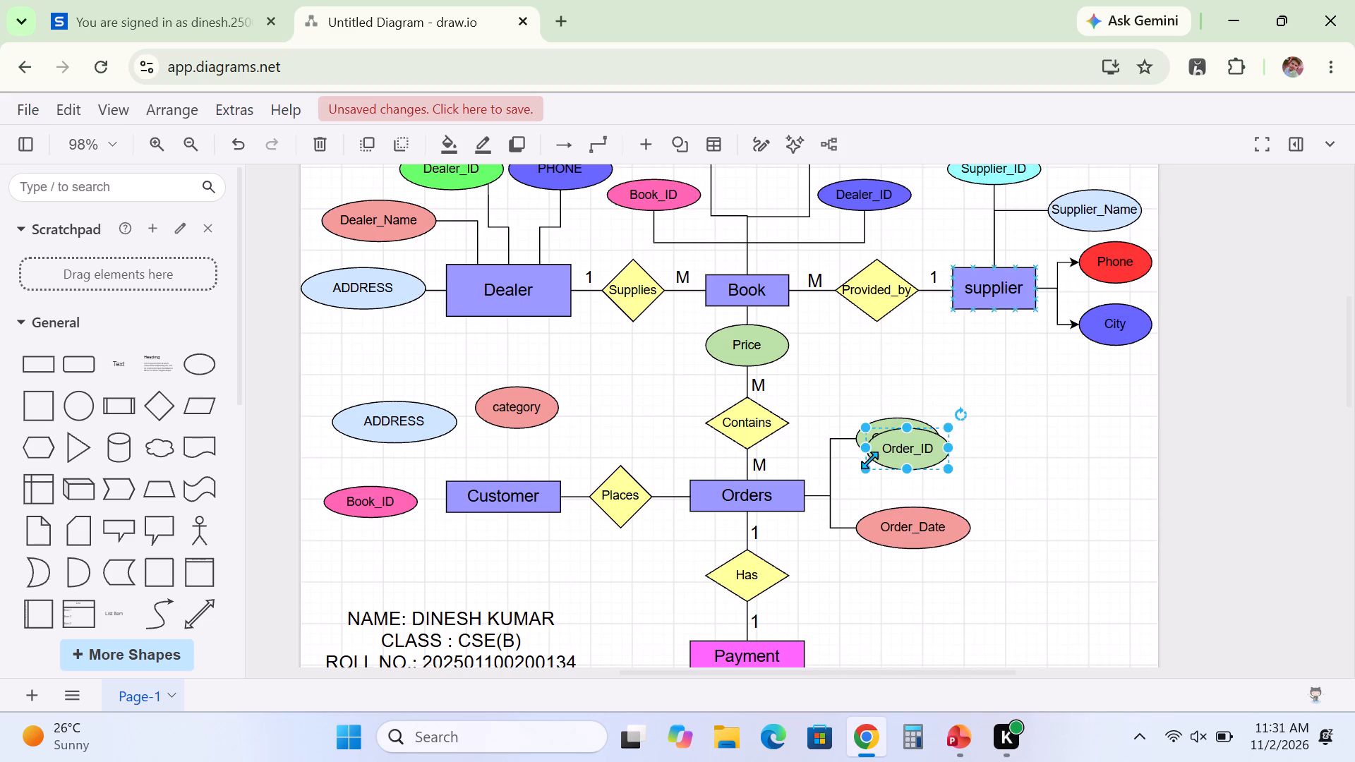
drag(901, 446, 433, 566)
Arrange the four attribute ellipses around Customer, with category and ADDRESS above it and the Book_ID and Order_ID copies below.
drag(370, 502, 357, 536)
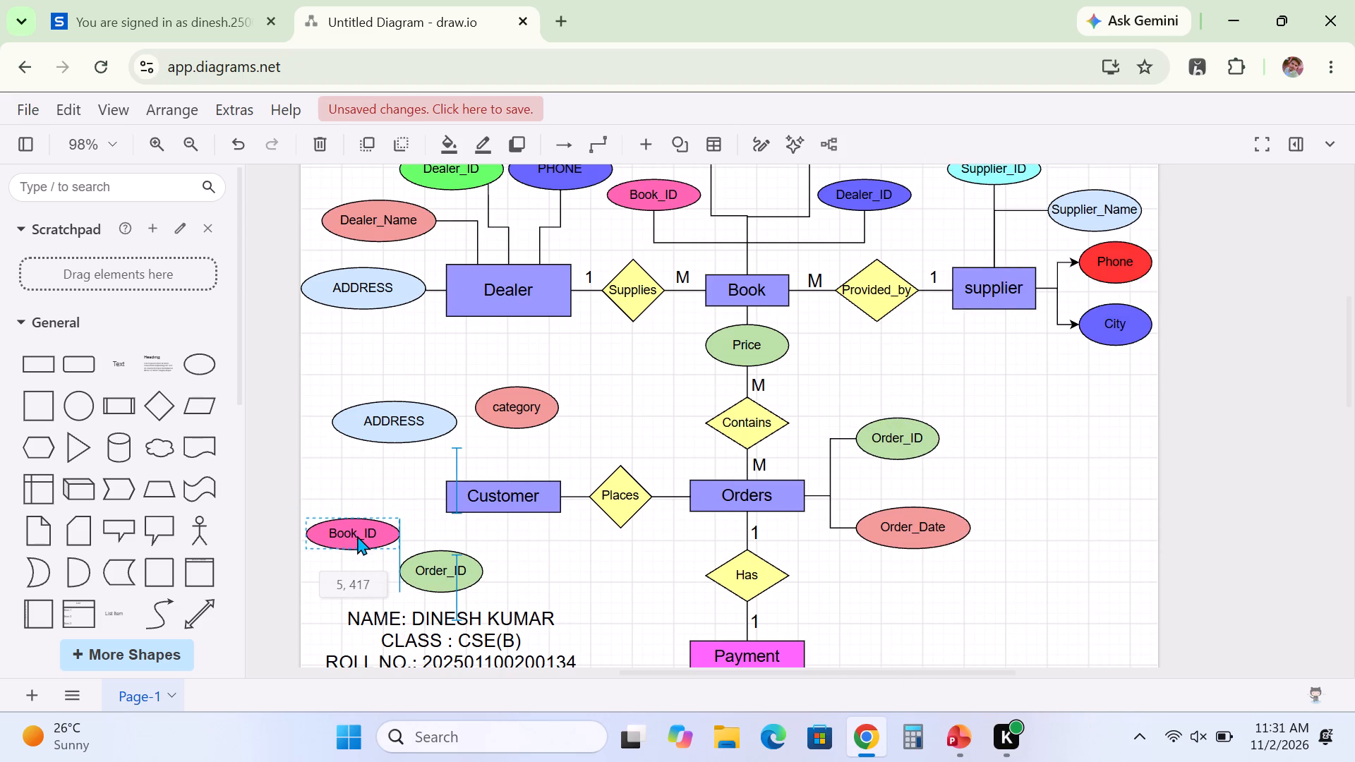
drag(357, 536, 356, 536)
drag(384, 426, 351, 468)
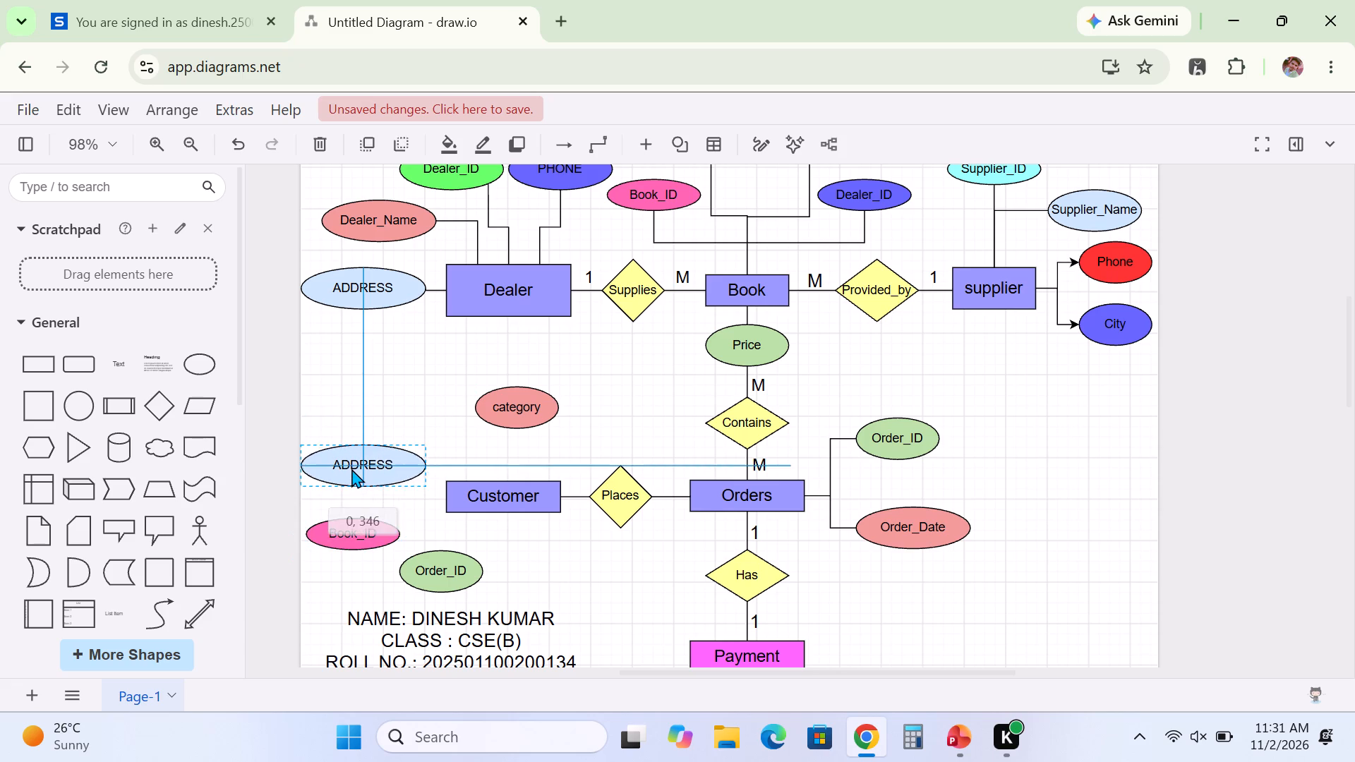
drag(351, 468, 357, 474)
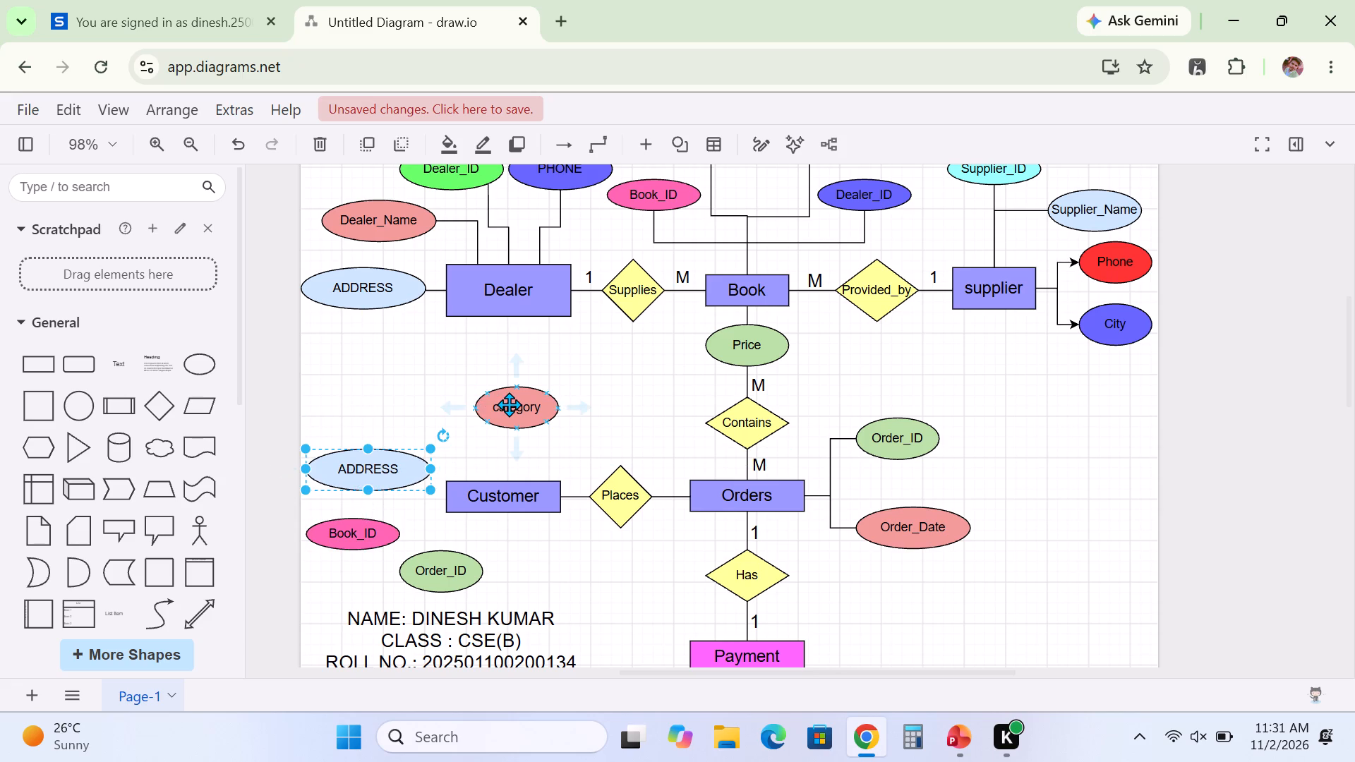
drag(509, 404, 504, 421)
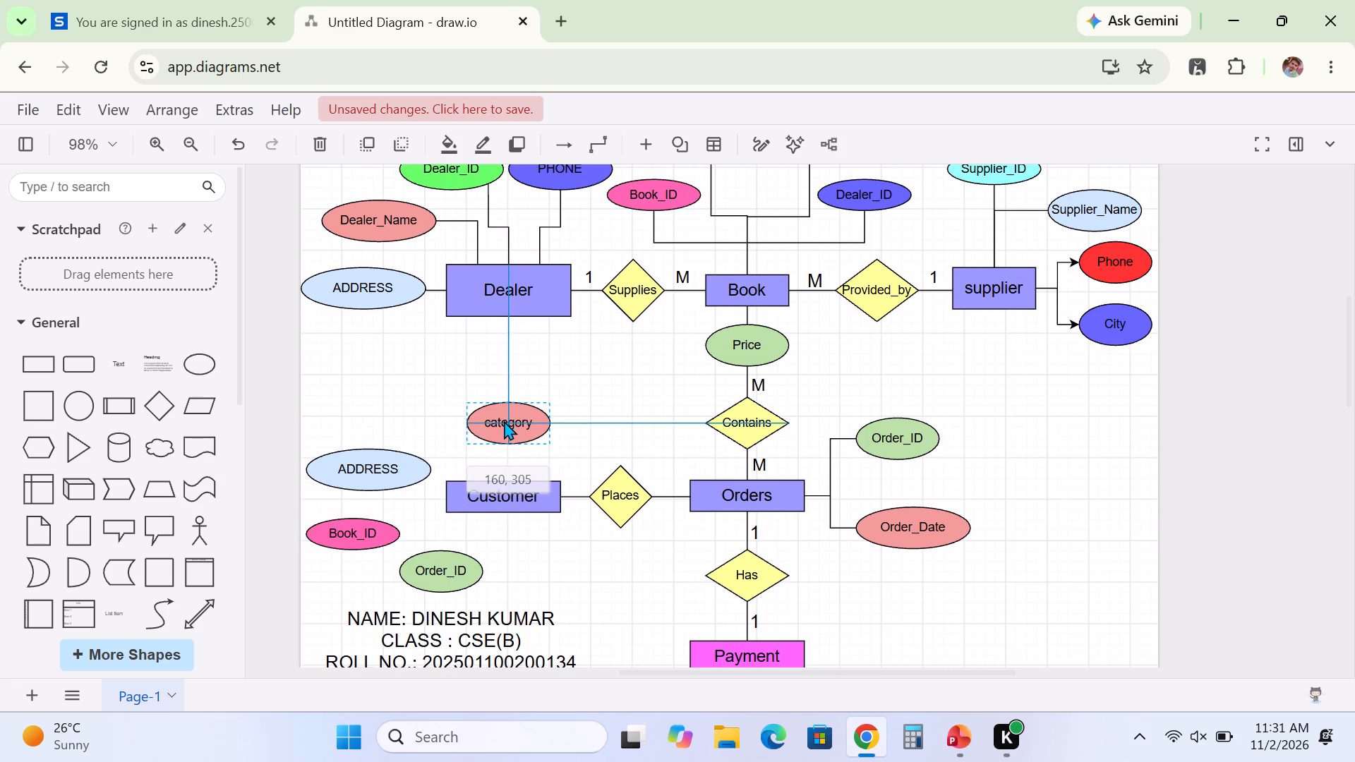
drag(504, 421, 507, 421)
drag(378, 473, 396, 438)
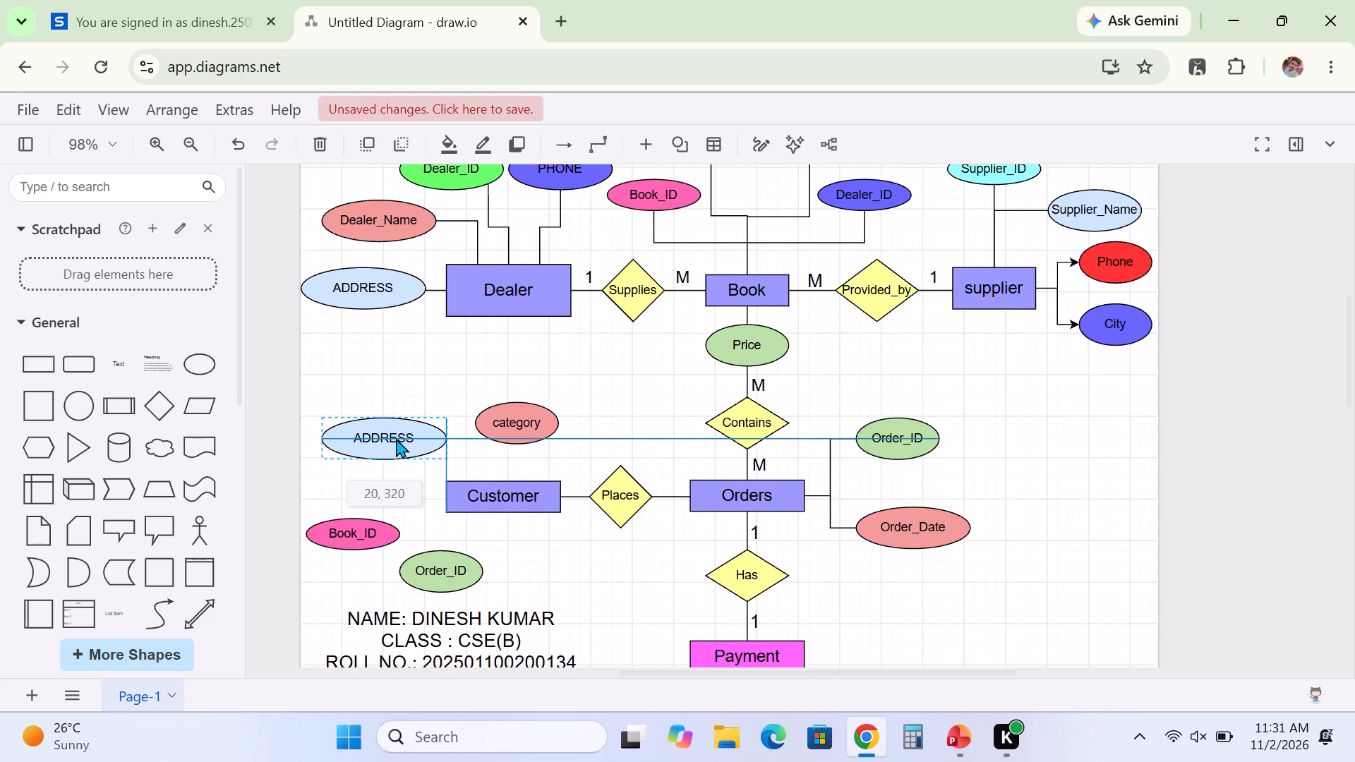
drag(396, 438, 395, 438)
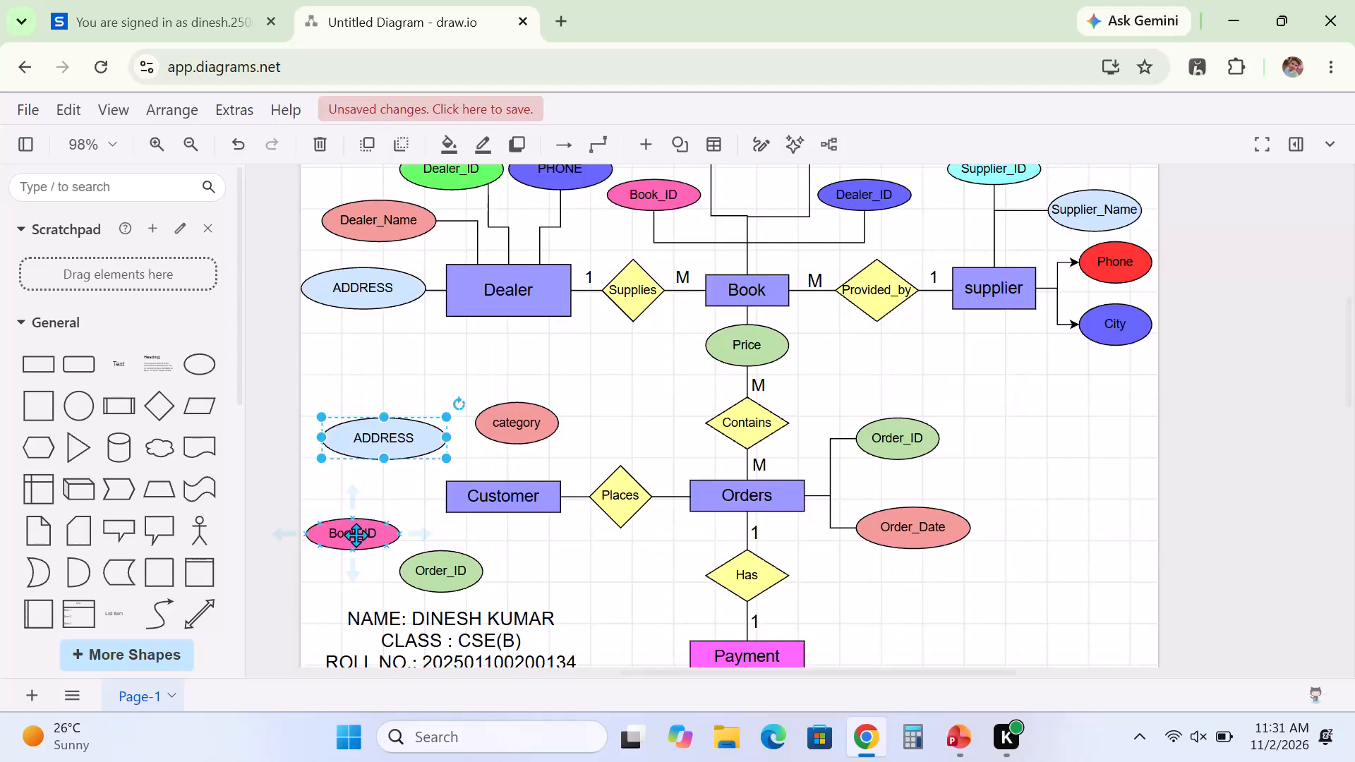
drag(356, 535, 363, 528)
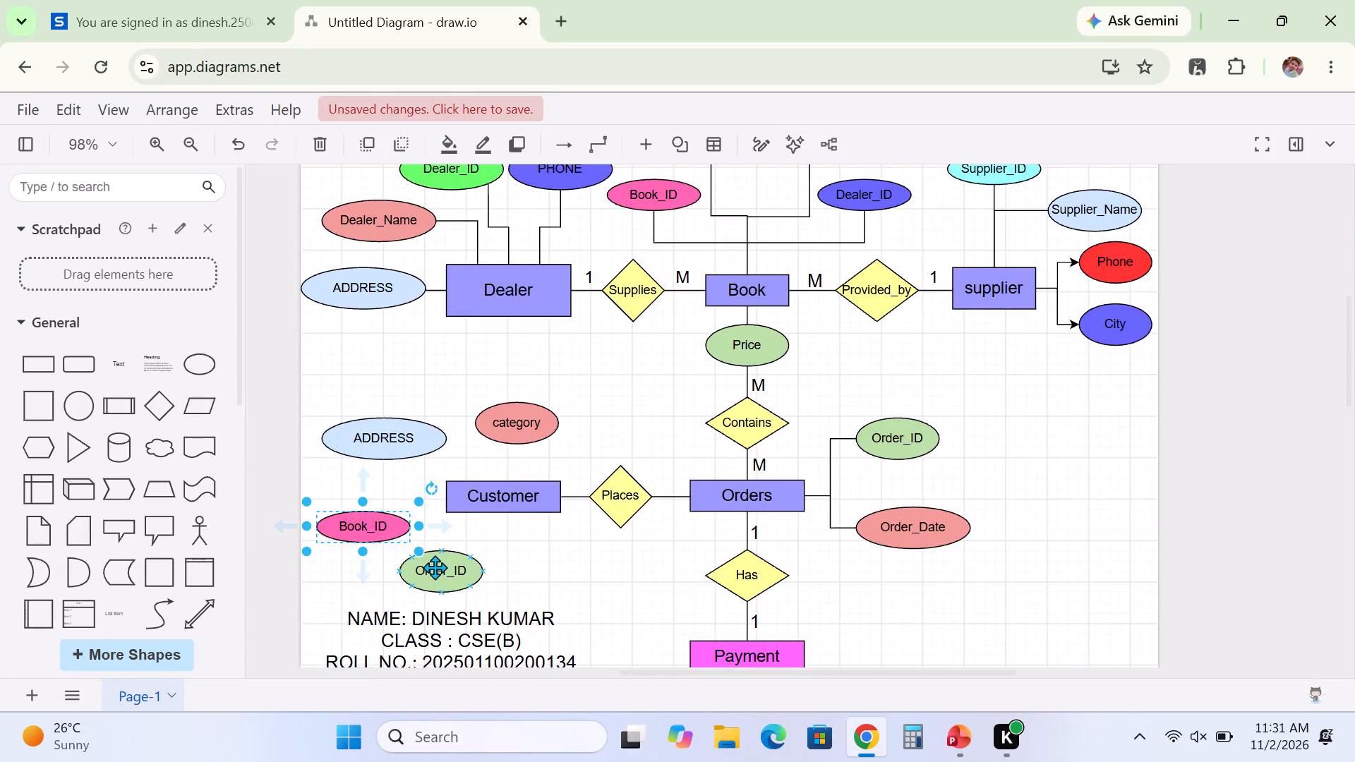
drag(452, 574, 478, 574)
click(598, 578)
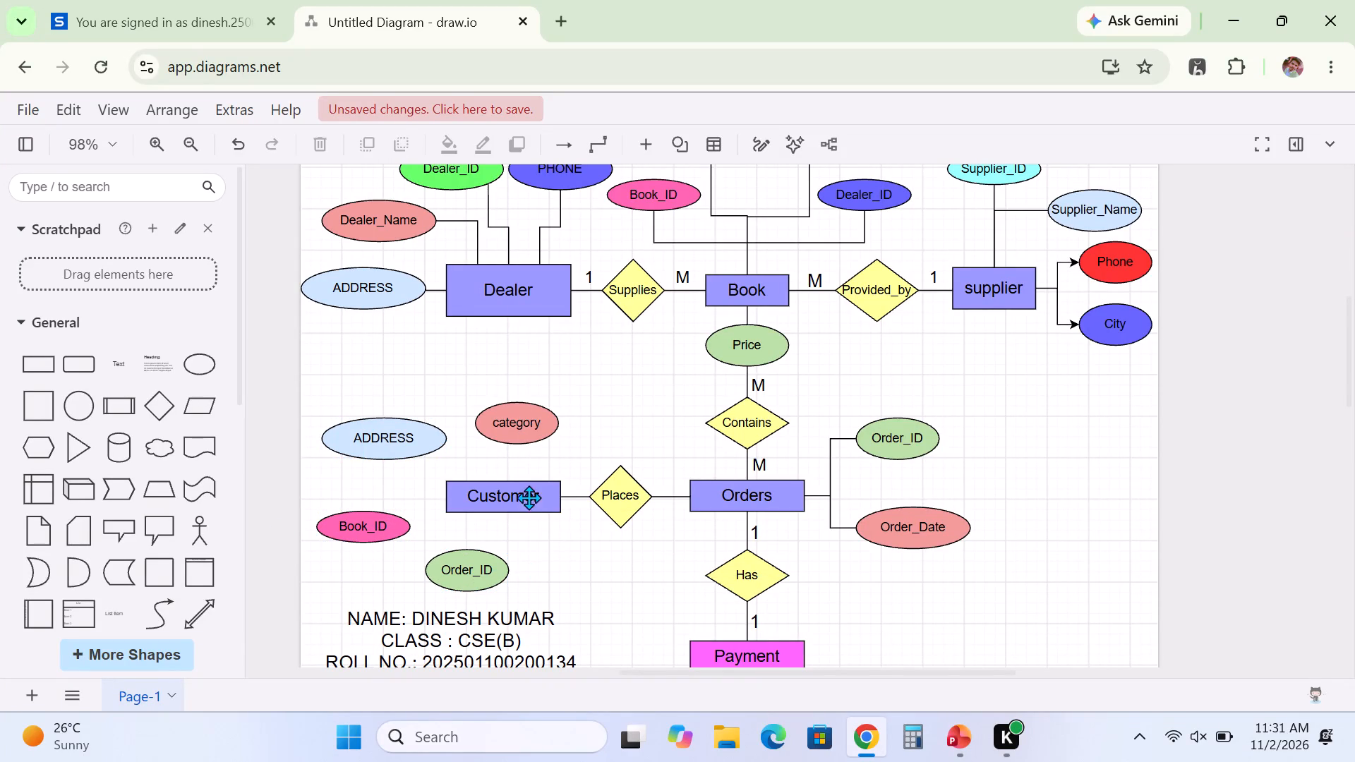
Relabel the ADDRESS copy above Customer as Customer_ID.
double_click(395, 437)
key(BackSpace)
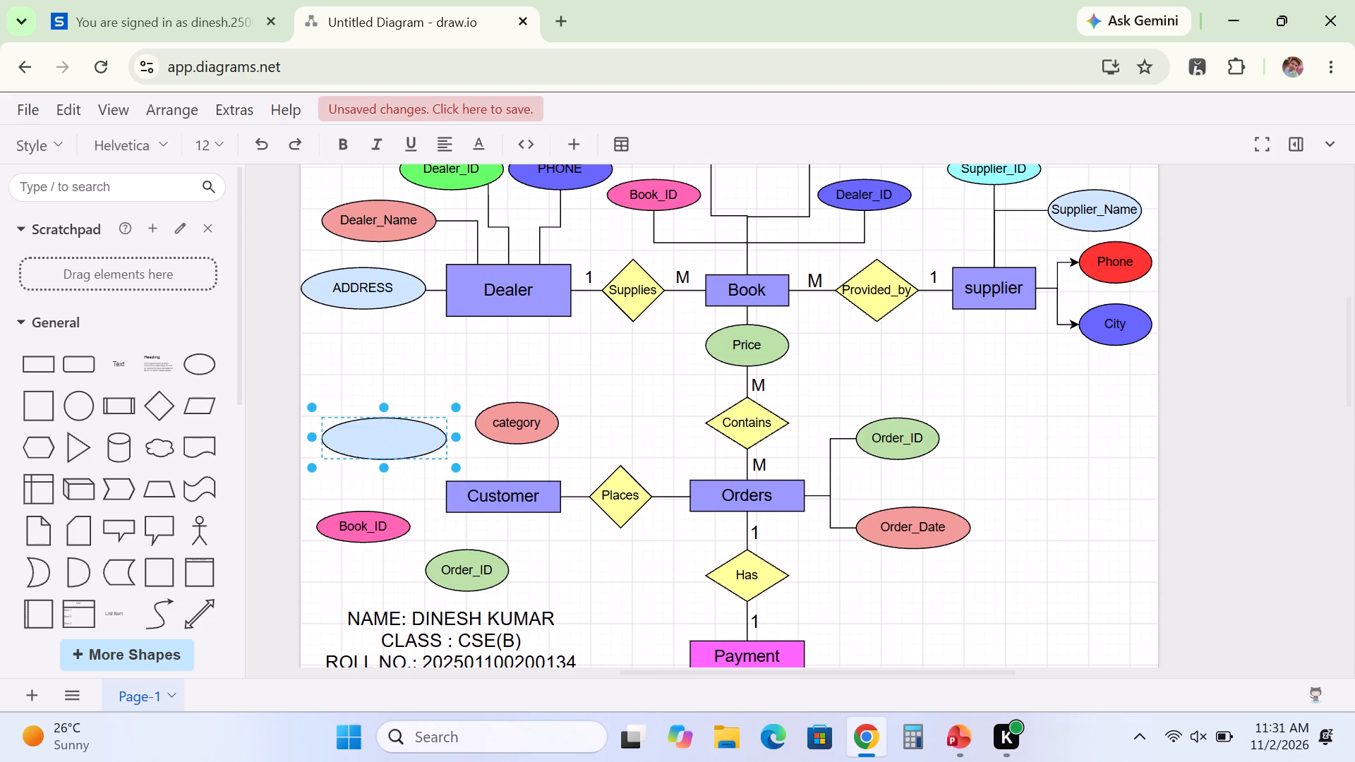
key(shift+c)
text(ustomer)
key(shift+underscore)
text(ID)
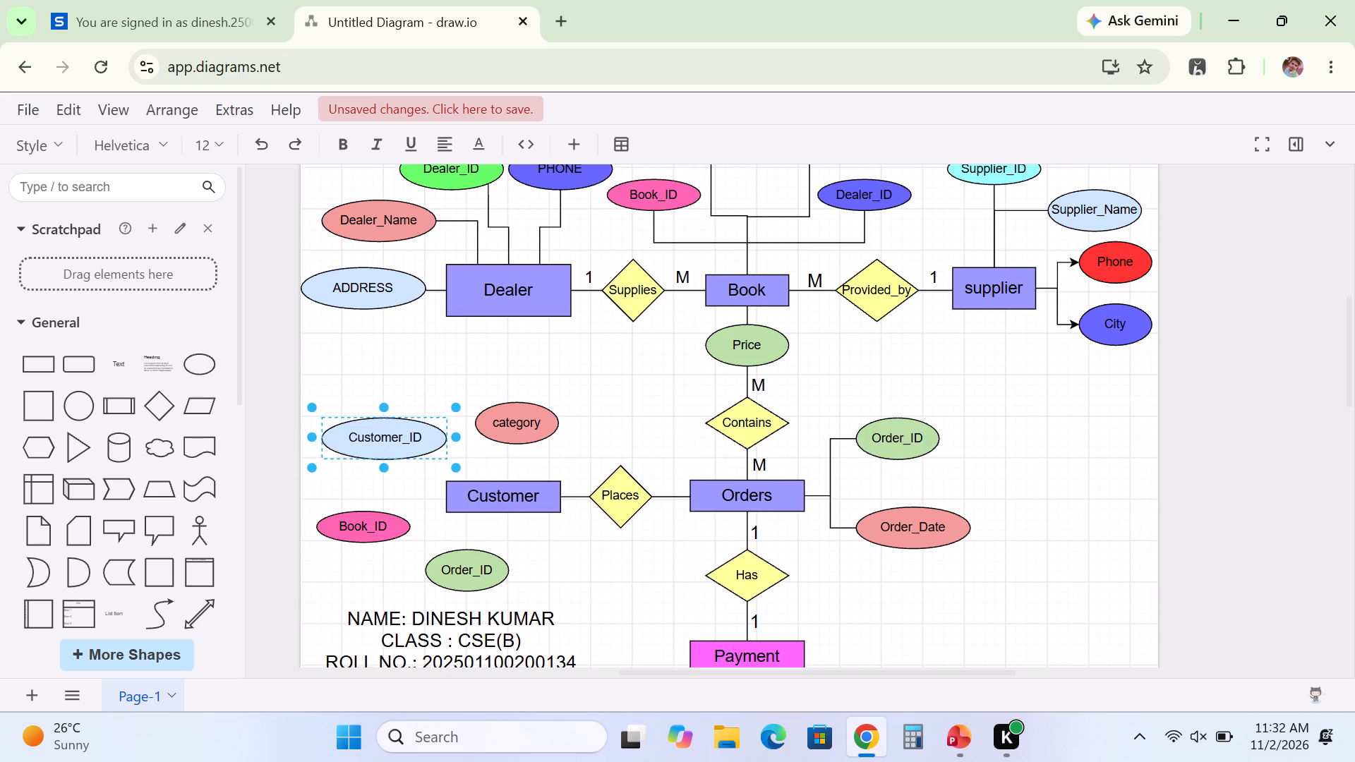
Relabel the category ellipse above Customer as Customer_Name.
double_click(523, 425)
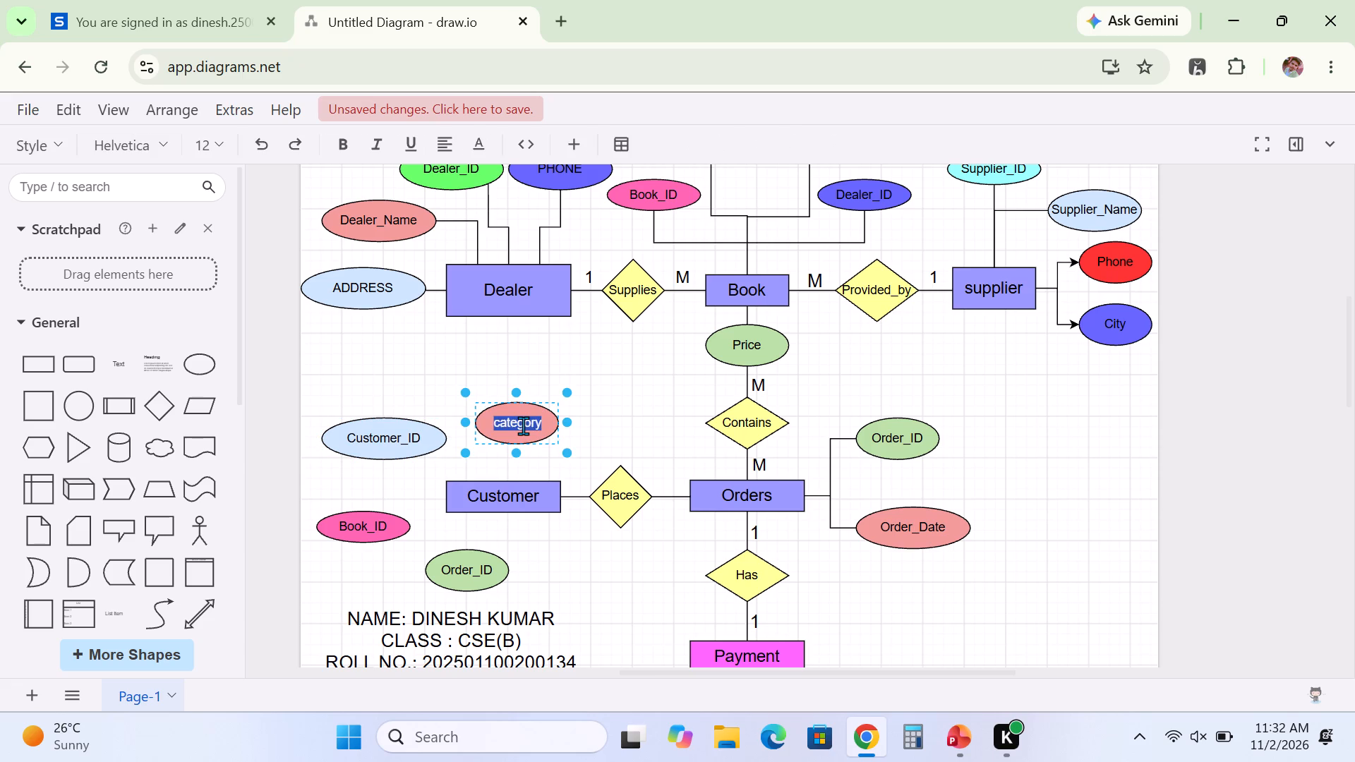
key(BackSpace)
text(Cud)
key(BackSpace)
key(s)
text(tomer)
key(shift+underscore)
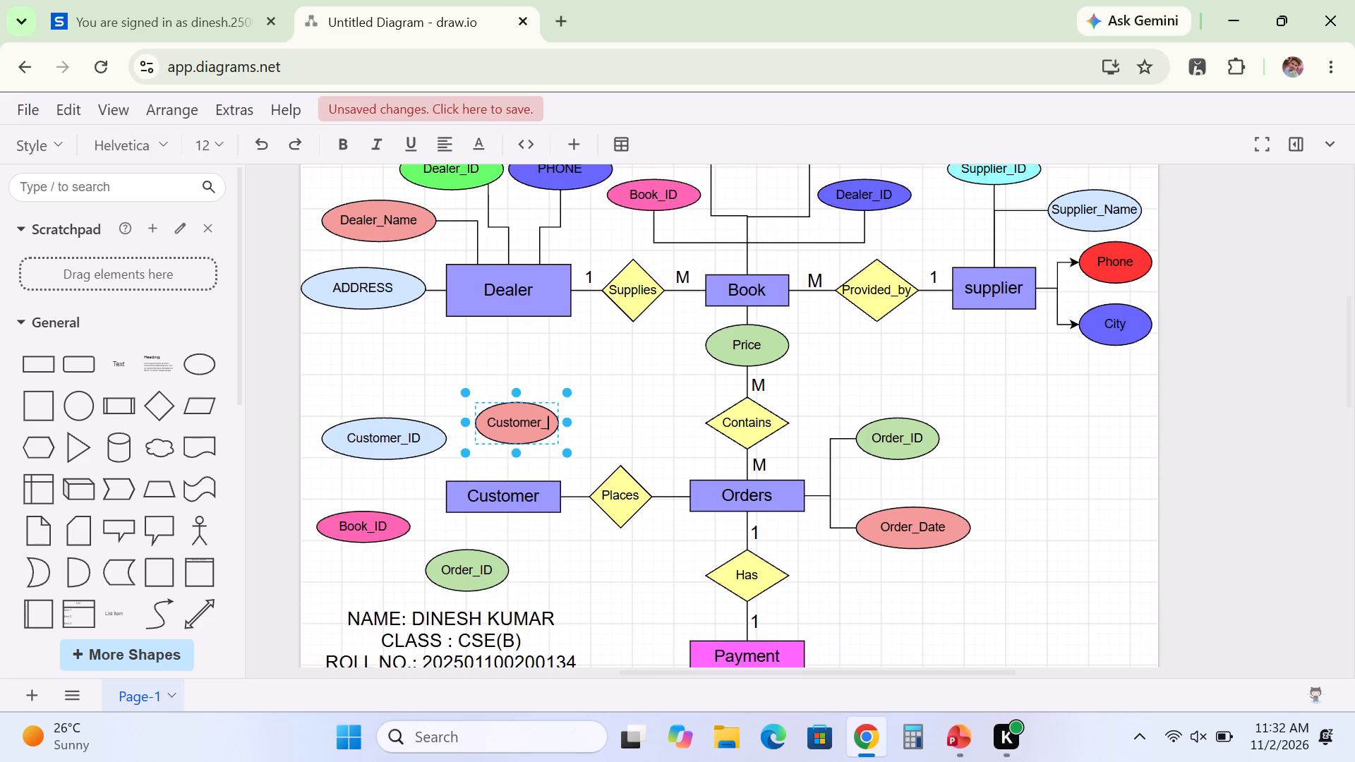
text(Name)
click(620, 425)
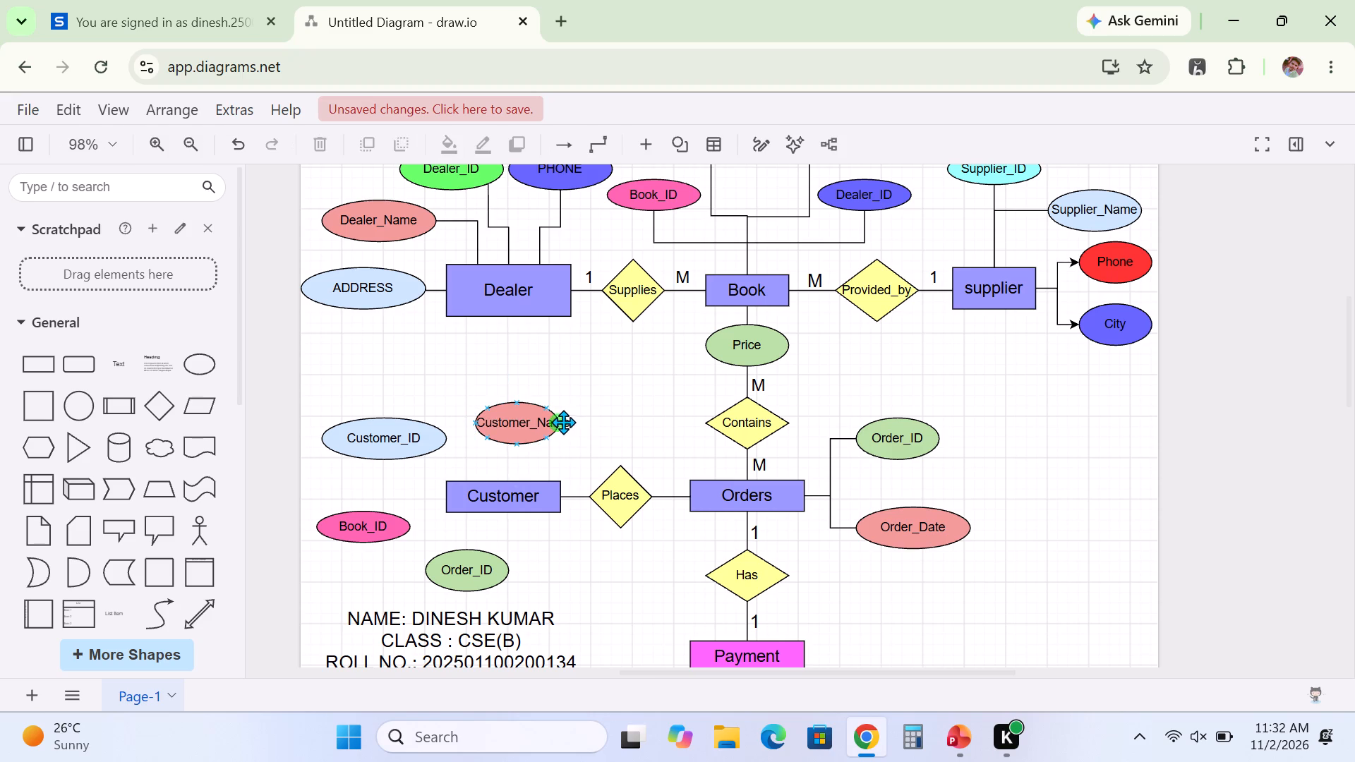
Widen the Customer_Name ellipse so that its label fits inside the outline.
drag(561, 421, 578, 422)
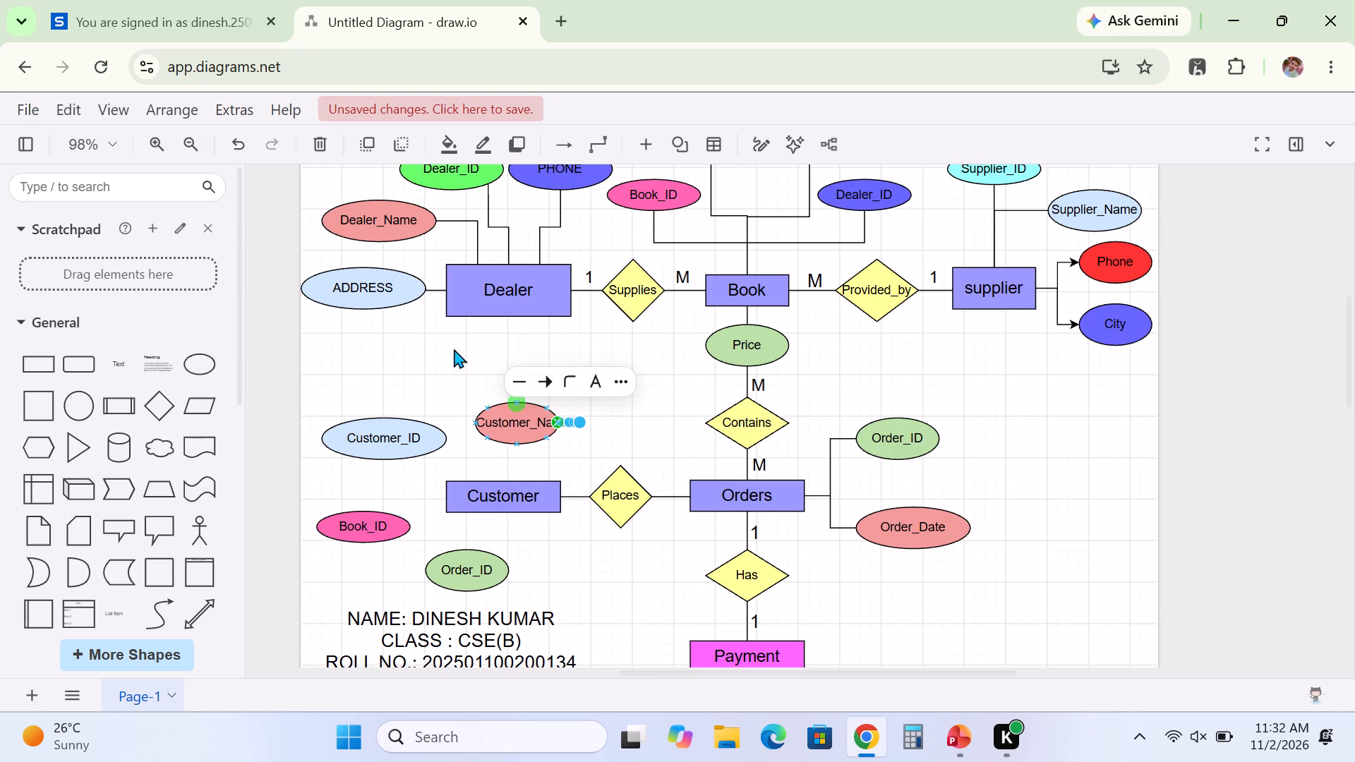
click(237, 134)
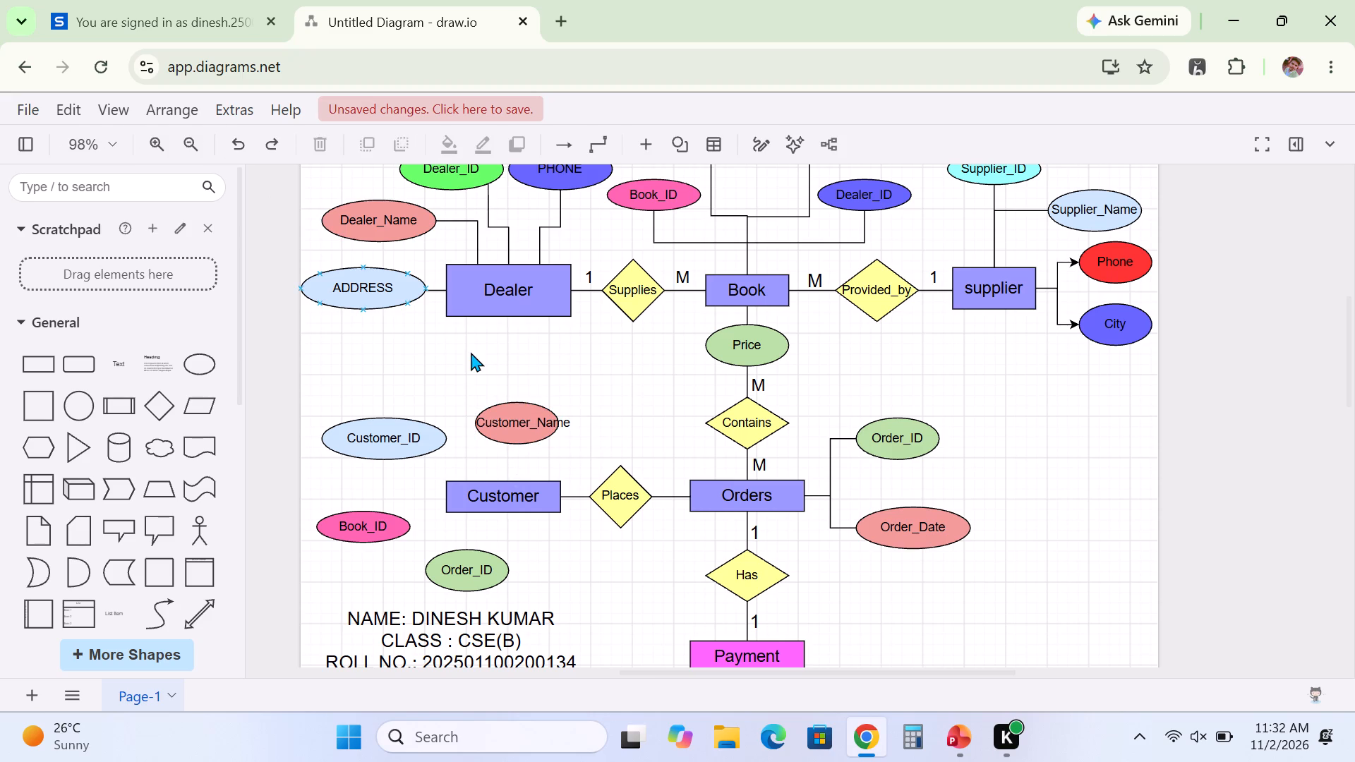
click(515, 430)
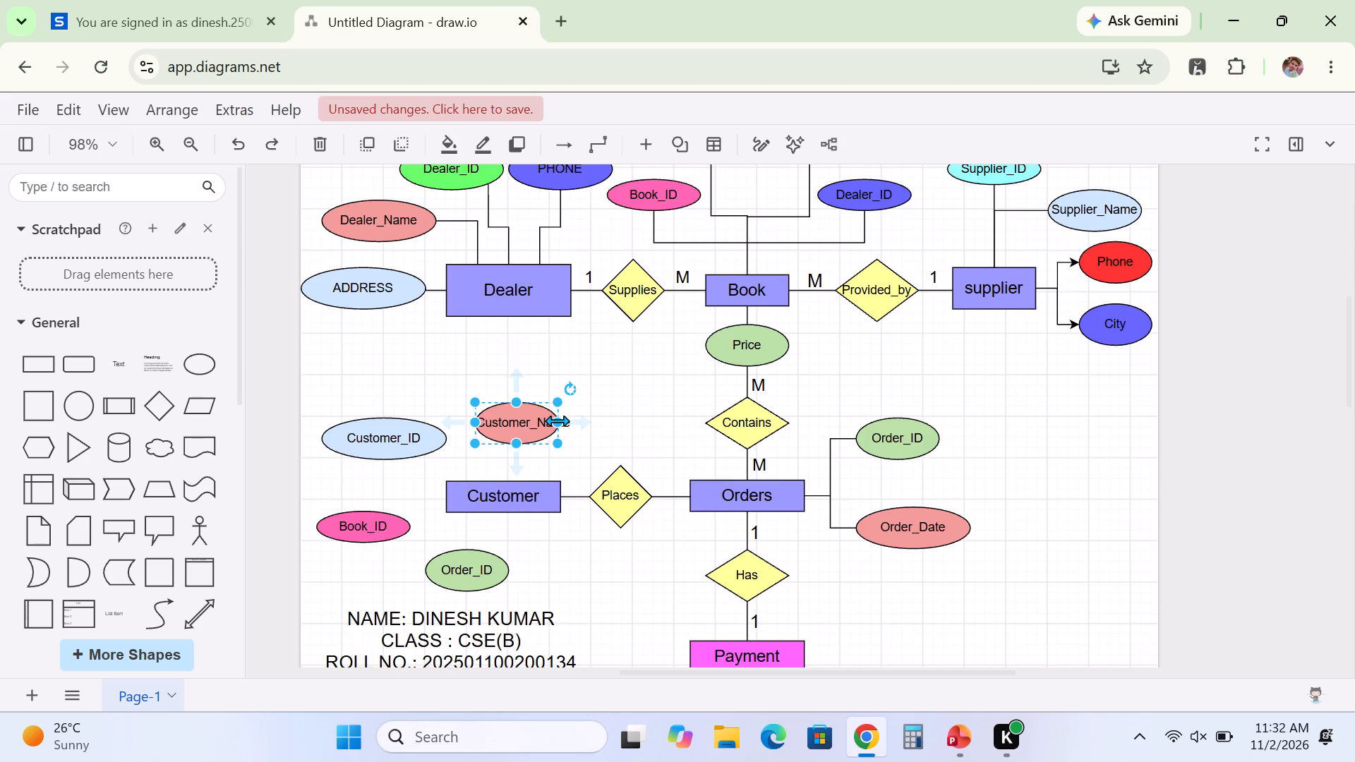
drag(557, 421, 582, 421)
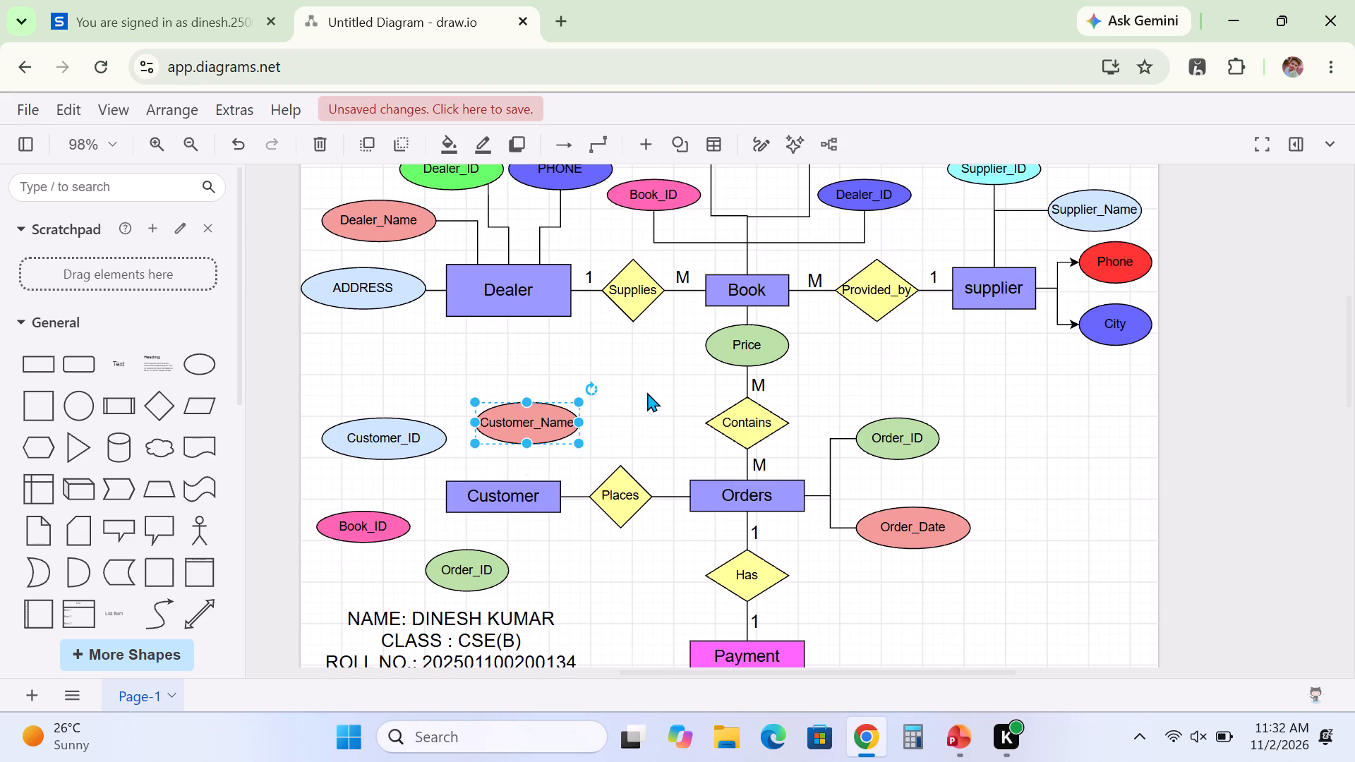
click(651, 389)
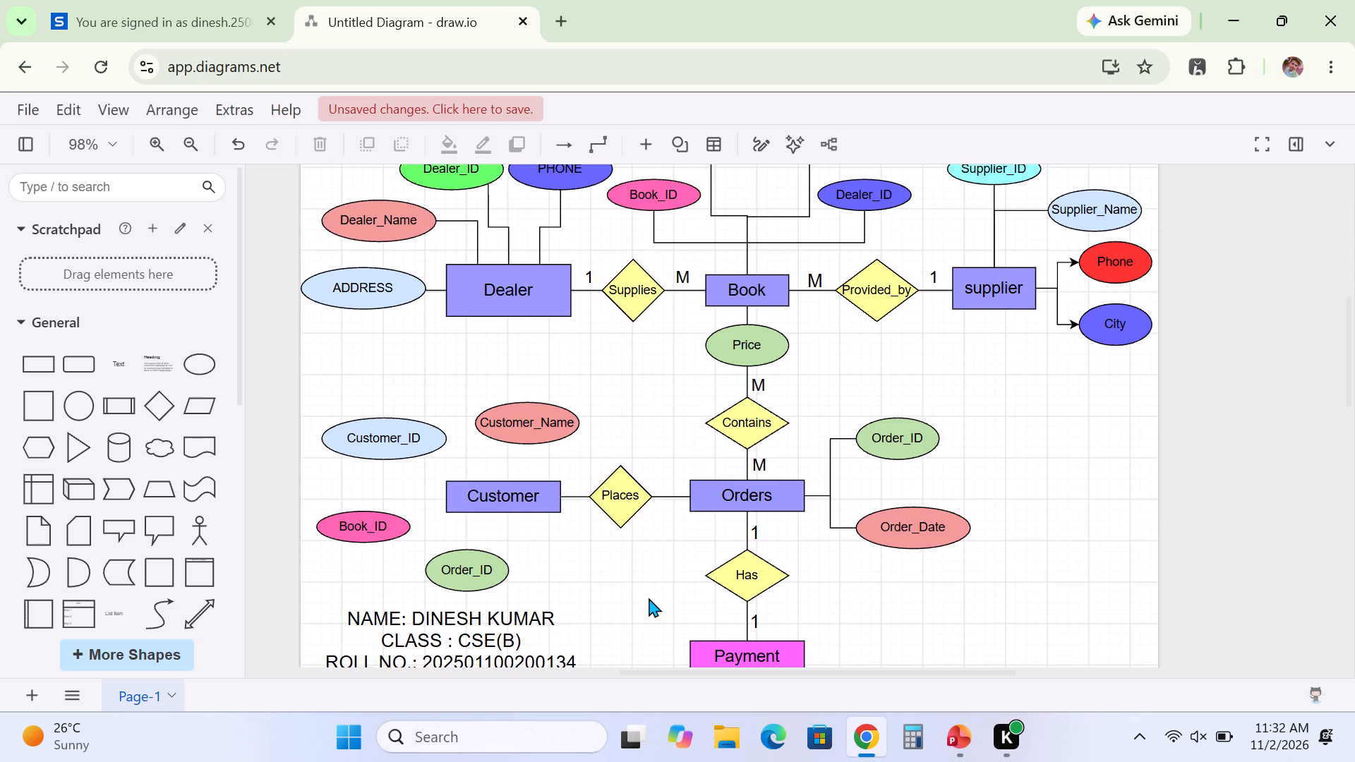
Check the ER diagram slide in PowerPoint, and relabel the Book_ID copy beside Customer as Phone.
click(958, 739)
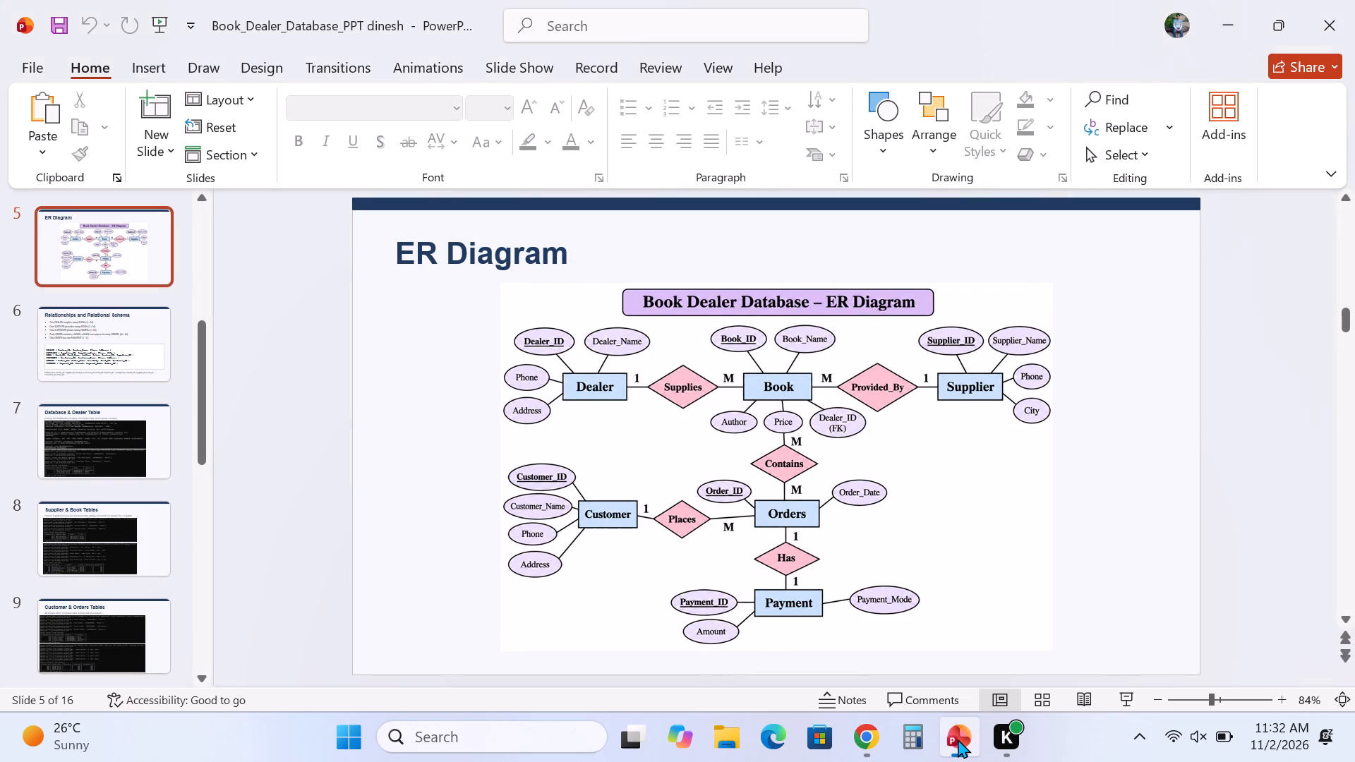
click(860, 734)
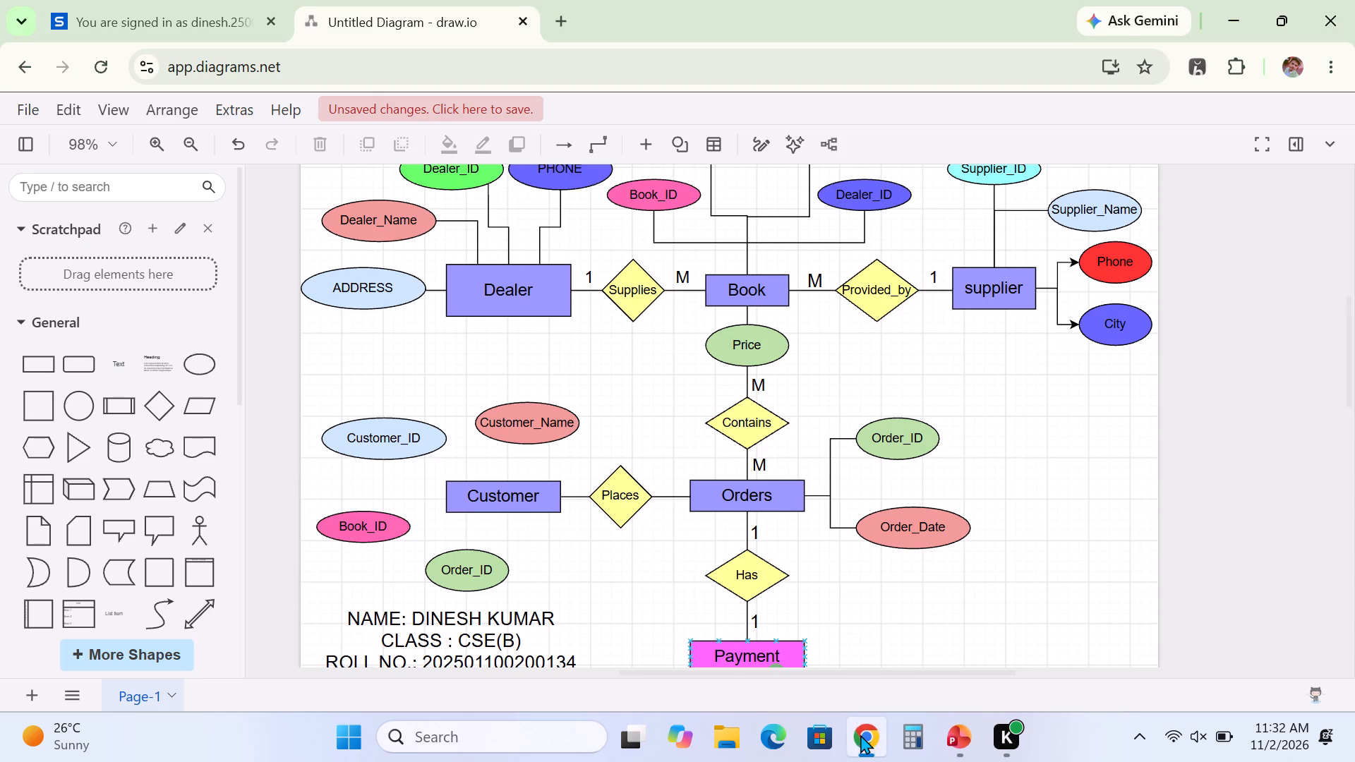
double_click(355, 528)
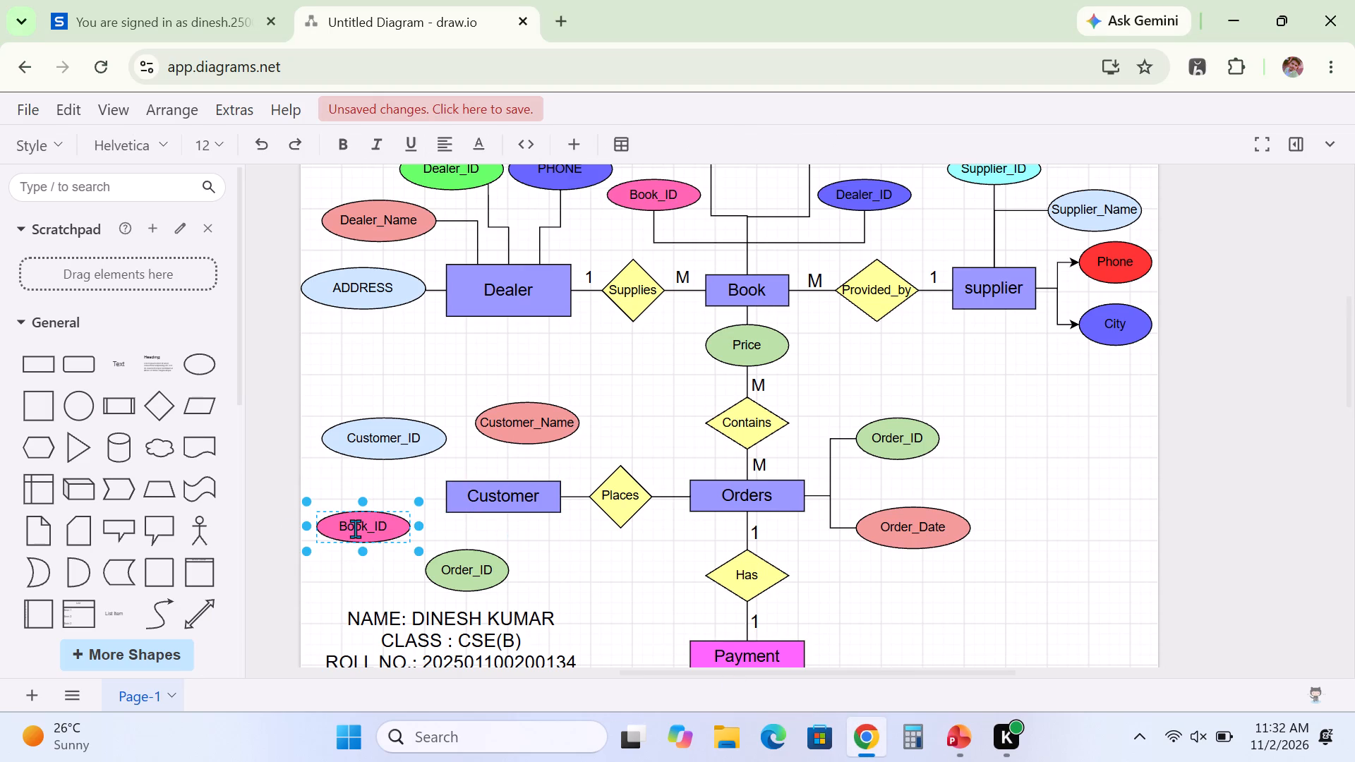
key(BackSpace)
text(phone)
click(352, 527)
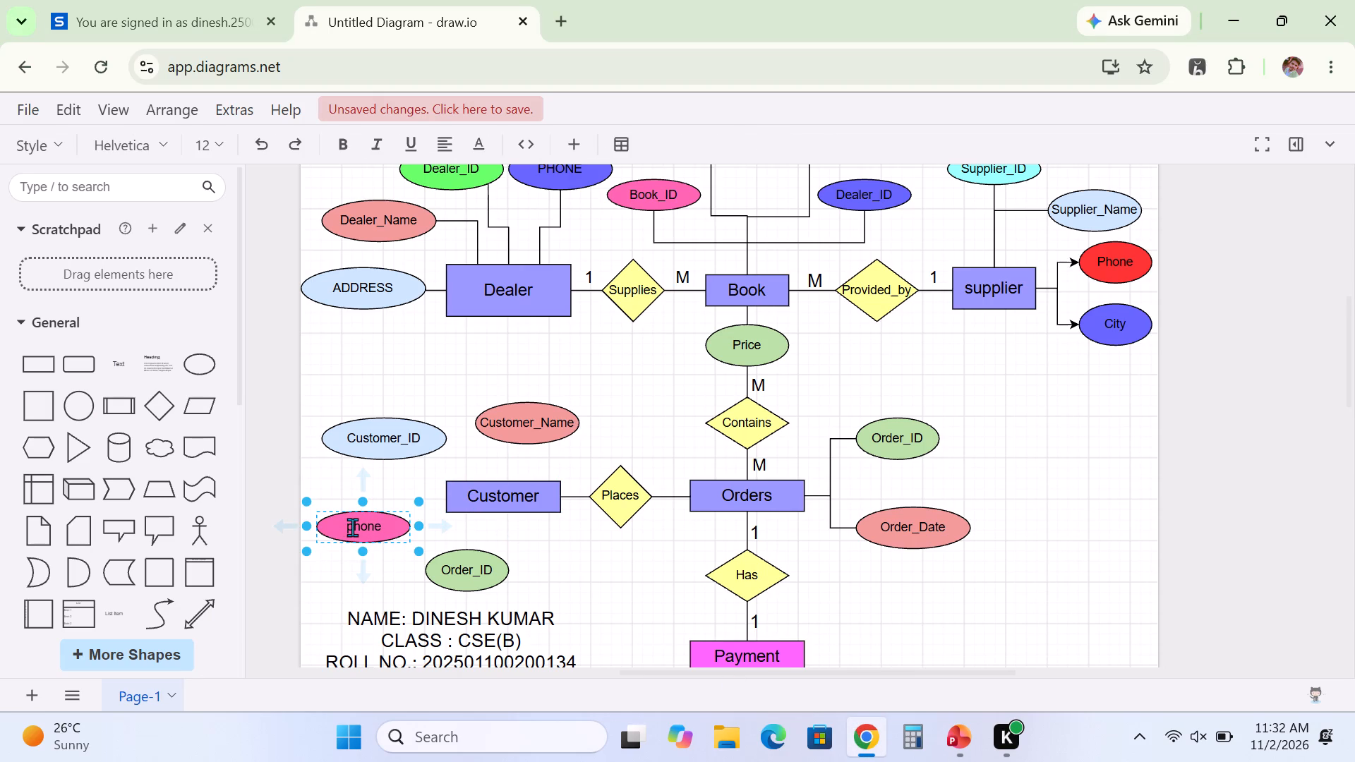
key(BackSpace)
key(shift+p)
Relabel the Order_ID copy below Customer as Address.
double_click(476, 576)
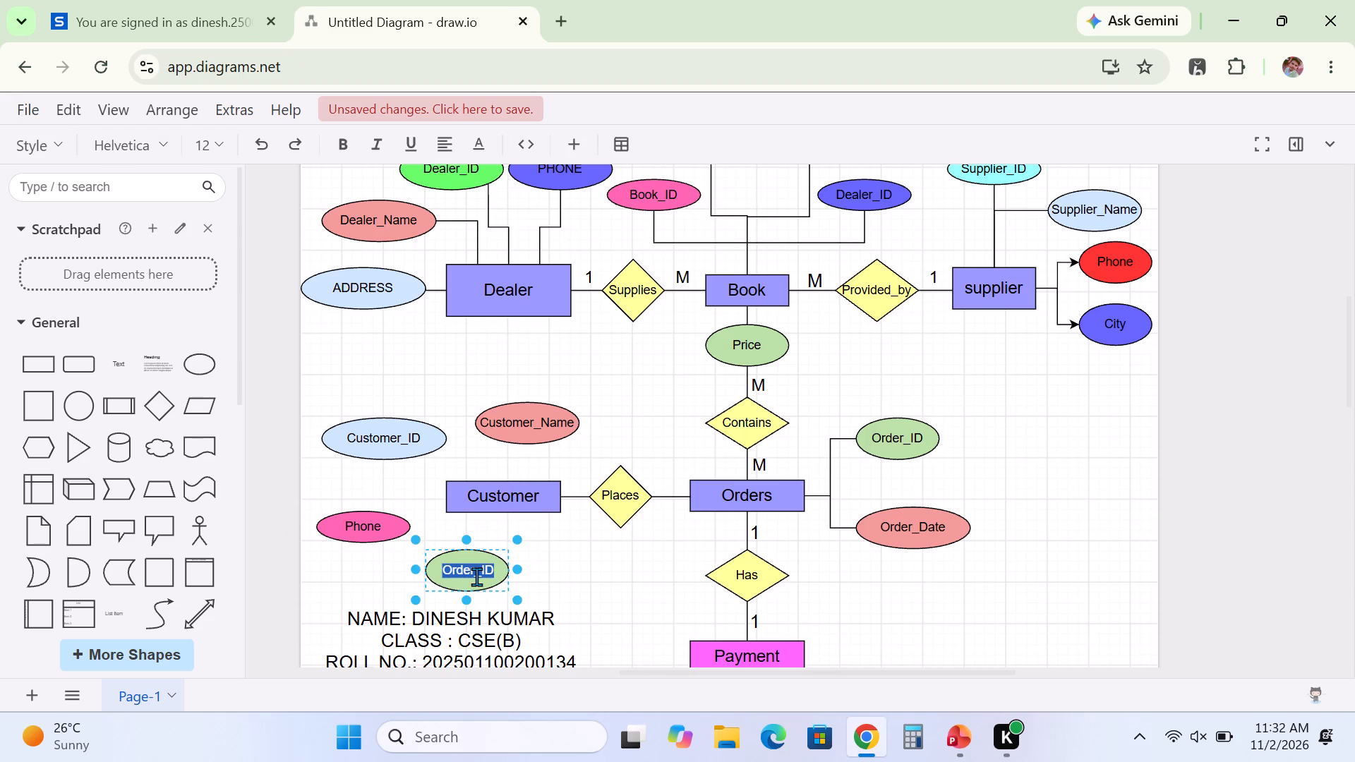
key(BackSpace)
key(a)
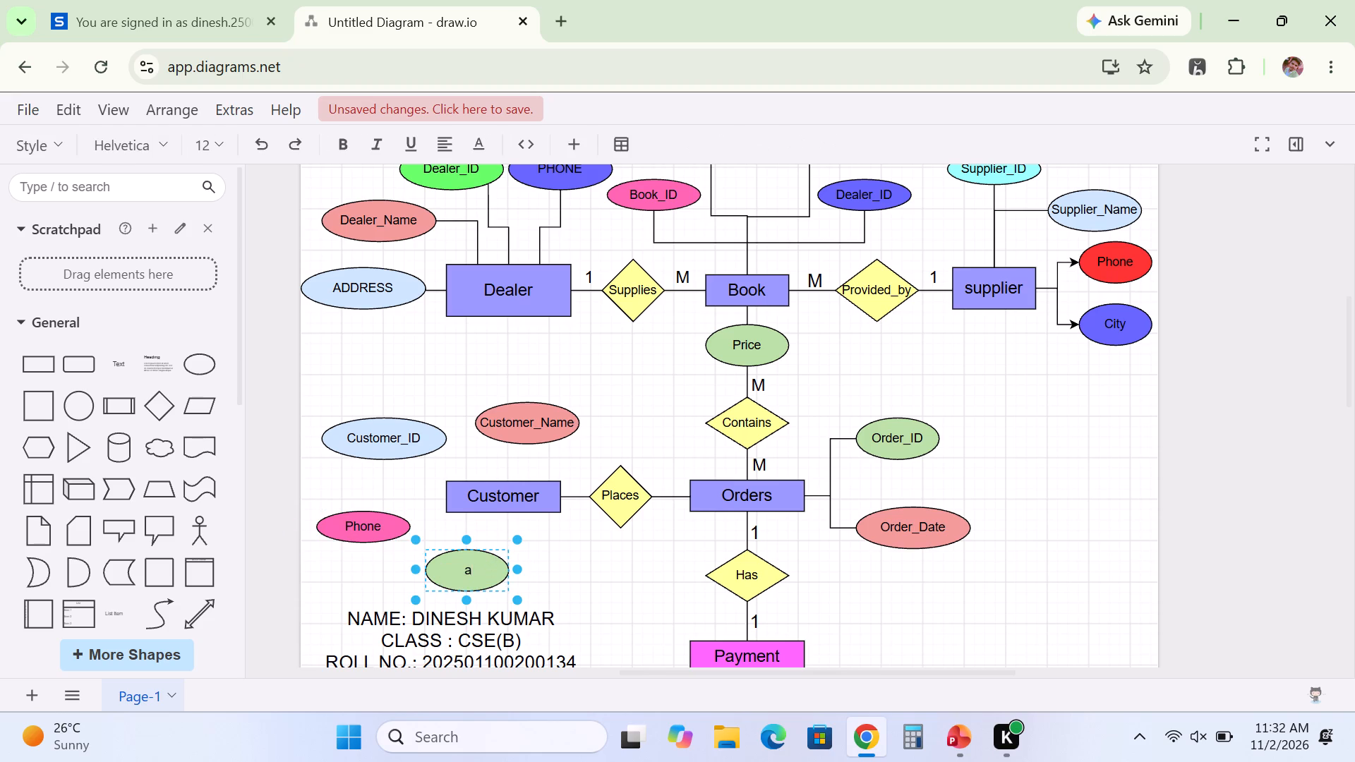
key(BackSpace)
key(shift+a)
text(dd)
key(BackSpace)
key(BackSpace)
text(DD)
key(BackSpace)
key(BackSpace)
text(ddress)
key(Return)
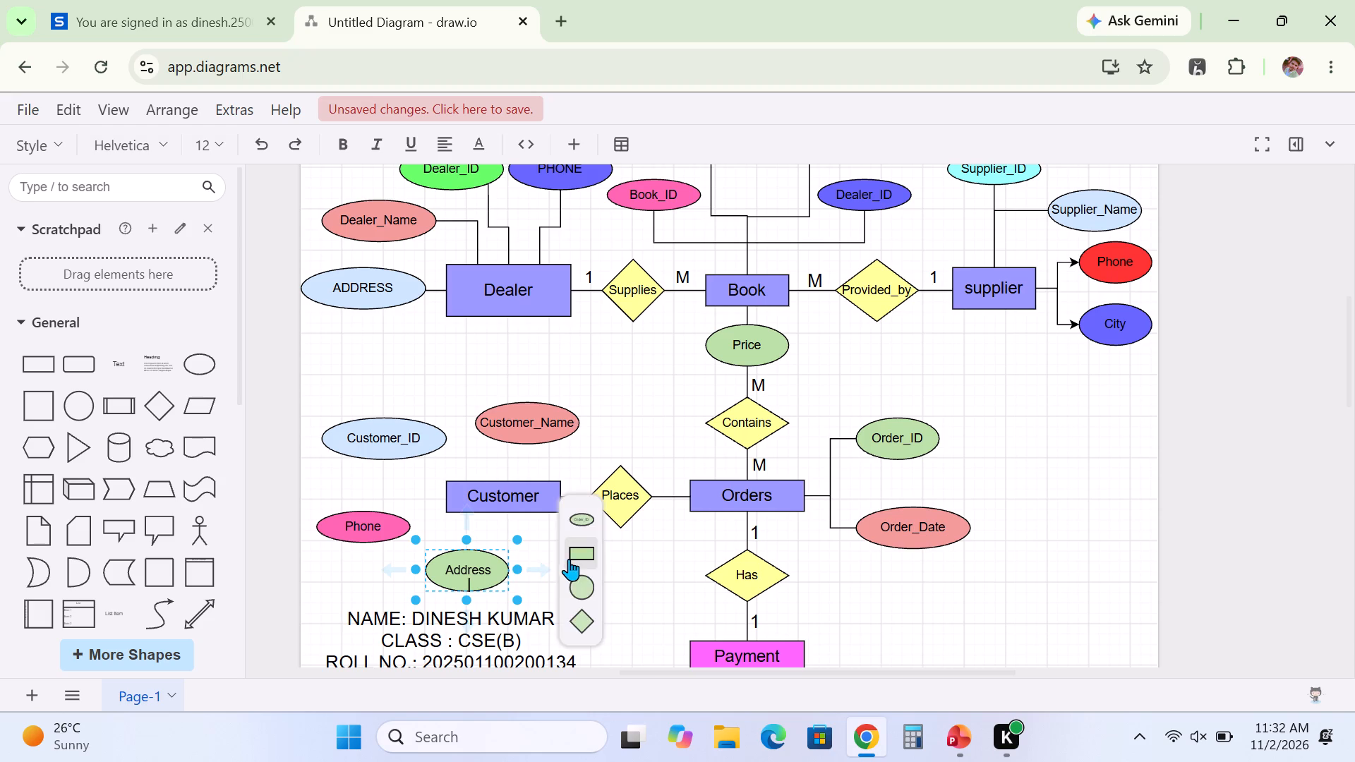
click(599, 589)
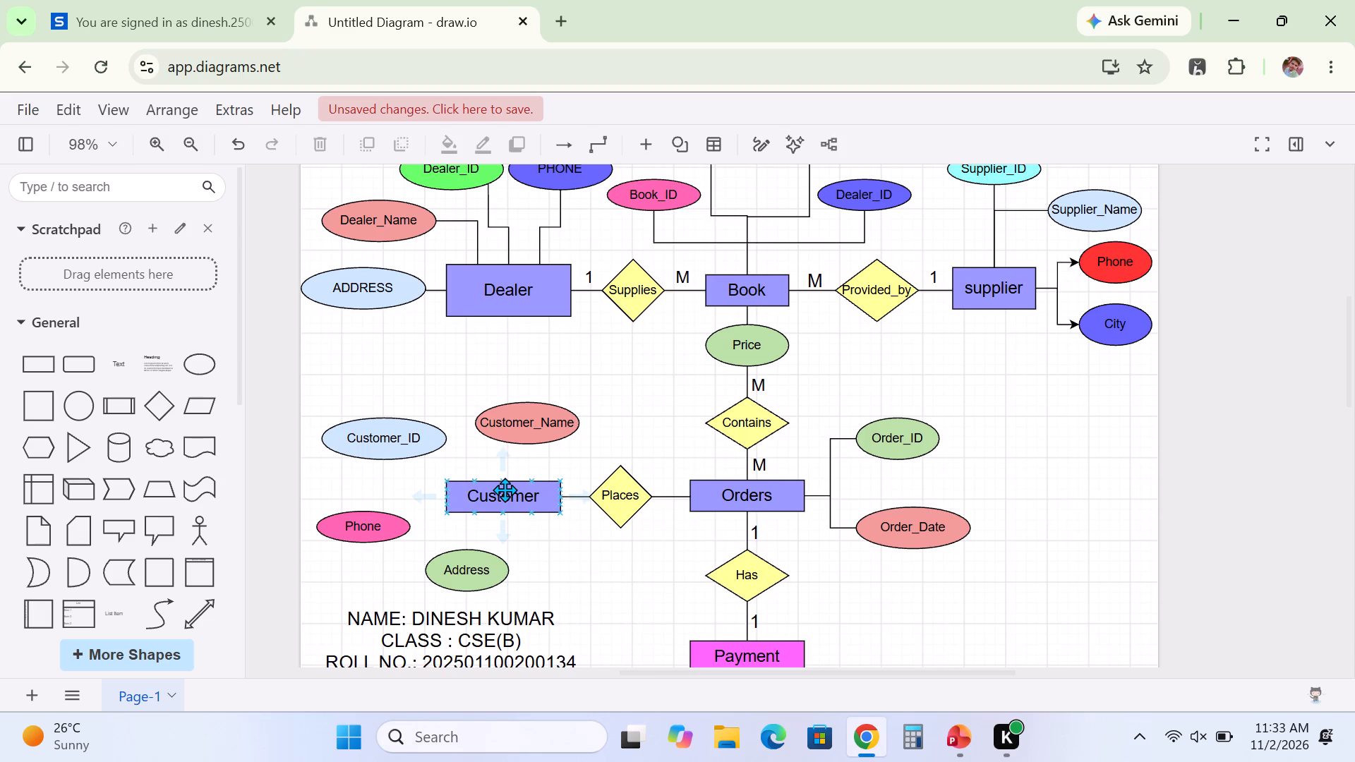
Connect the top of Customer to the Customer_Name ellipse with a plain line, setting its line end to None.
drag(504, 480, 534, 441)
click(387, 461)
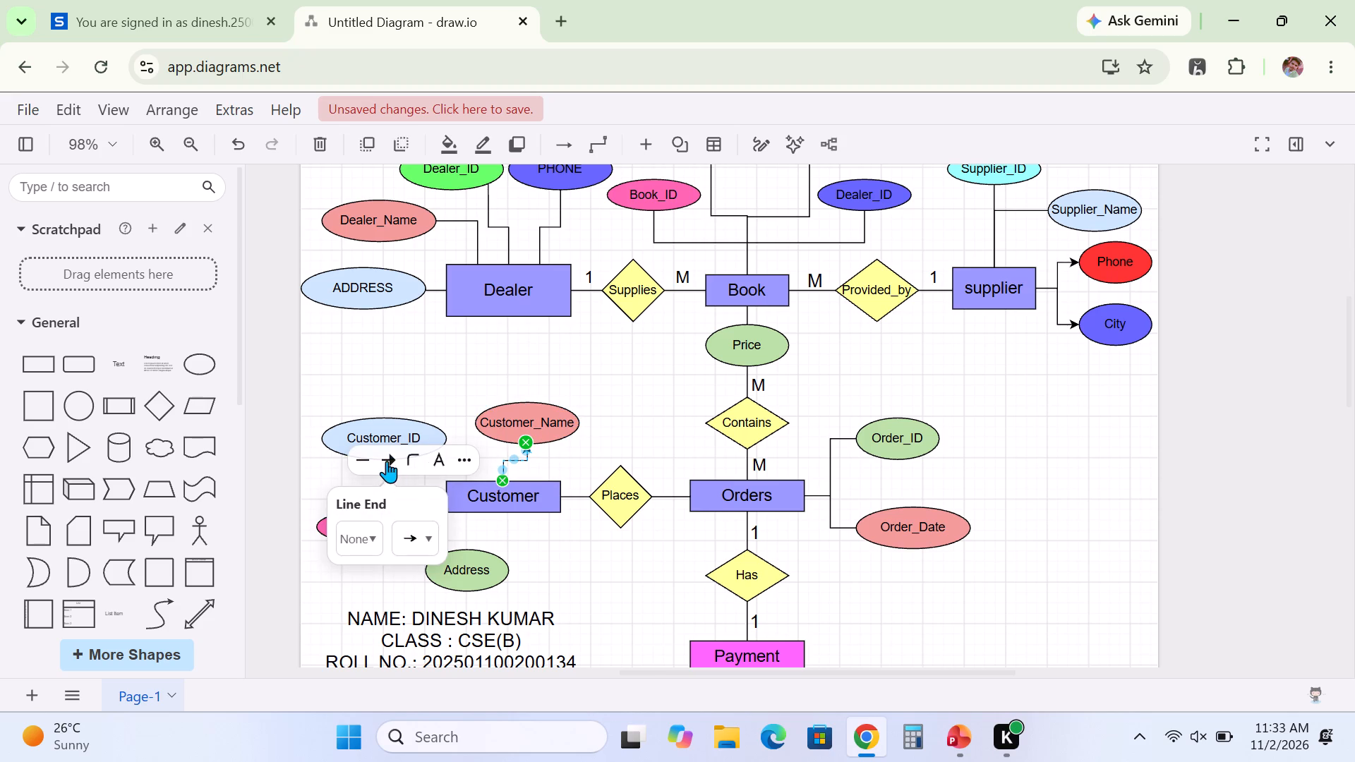
click(411, 541)
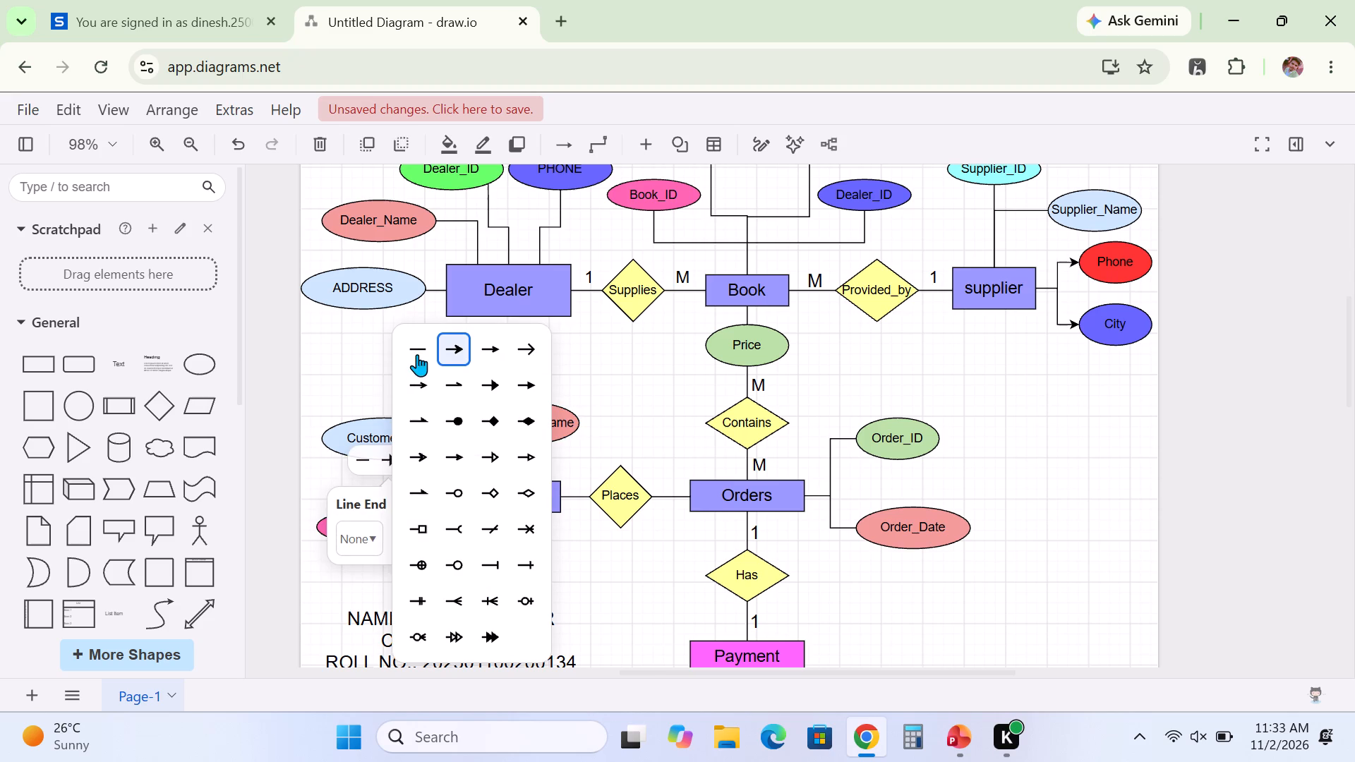
click(417, 354)
click(571, 533)
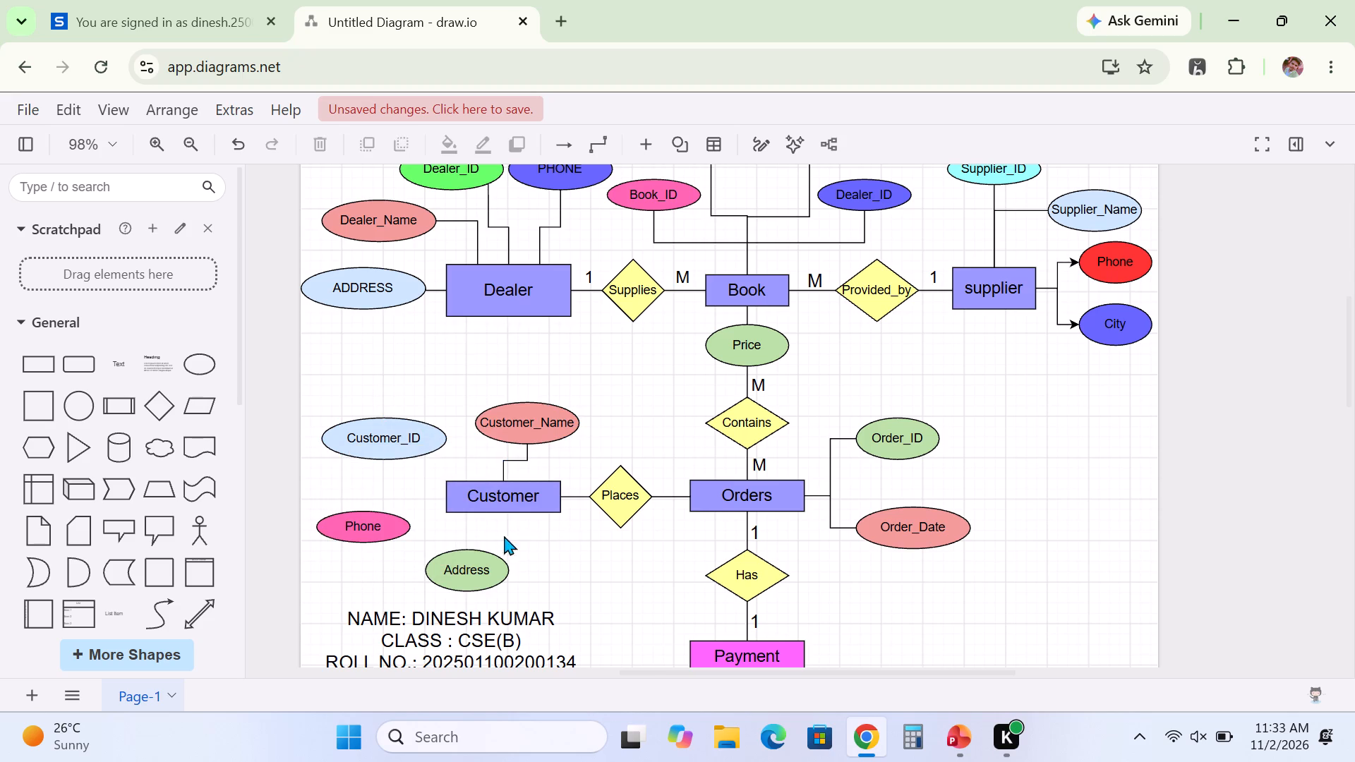
Connect the bottom of Customer to the Address ellipse with a plain line, setting its line end to None.
drag(501, 512, 460, 550)
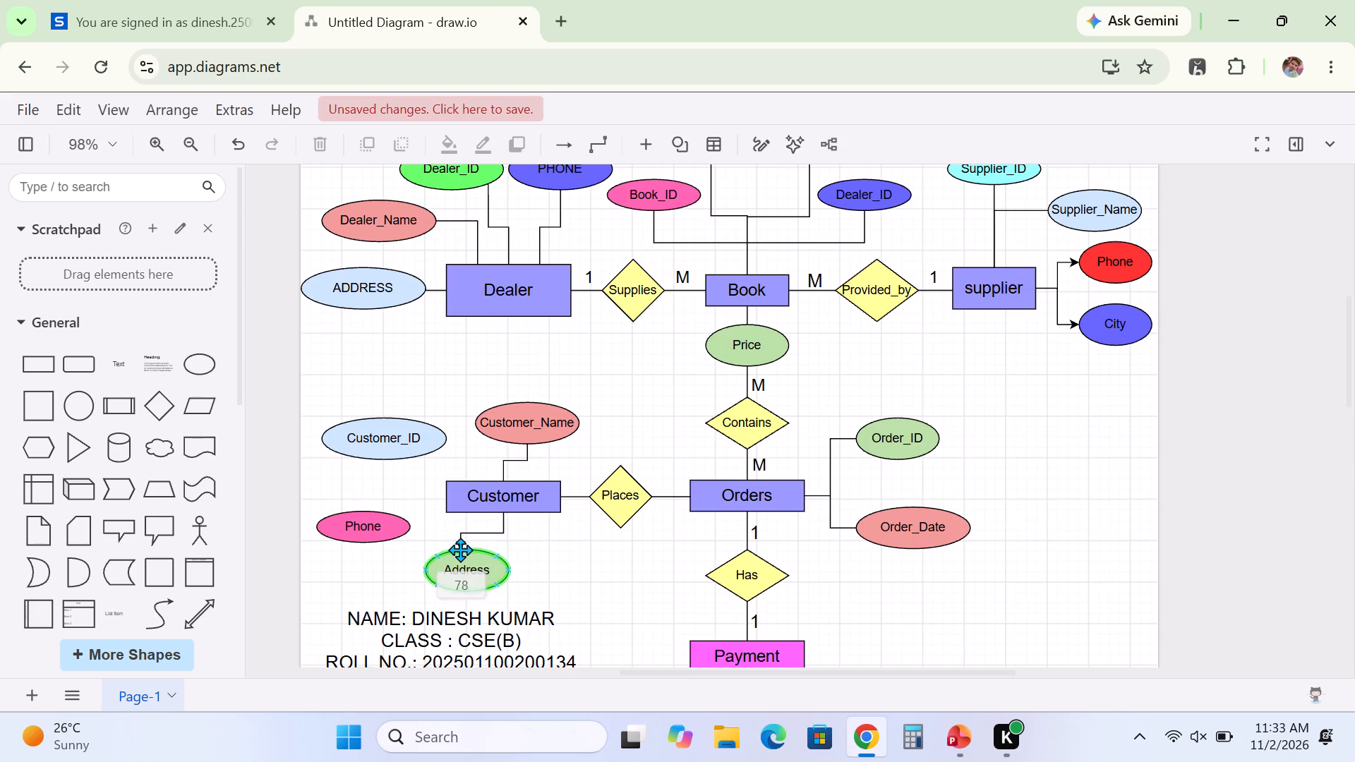
drag(460, 550, 466, 551)
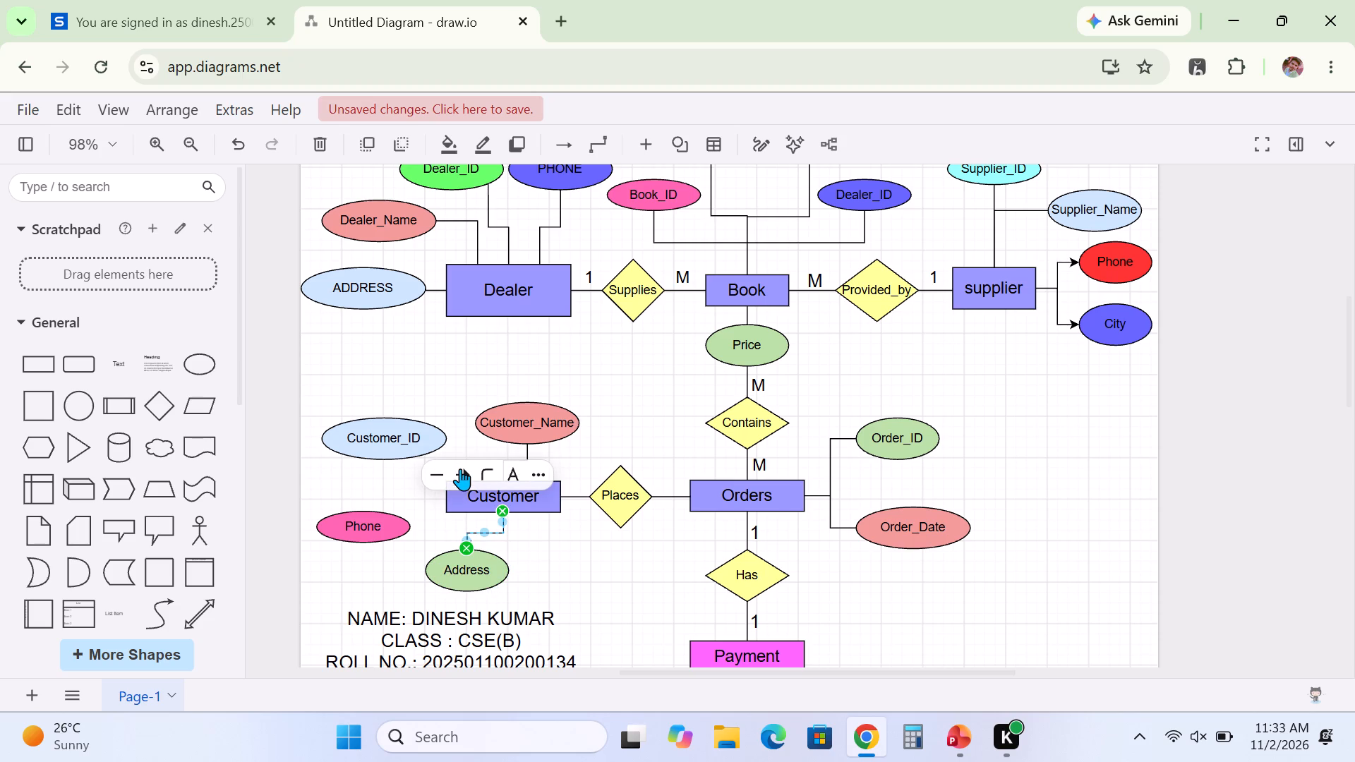
click(460, 468)
click(478, 552)
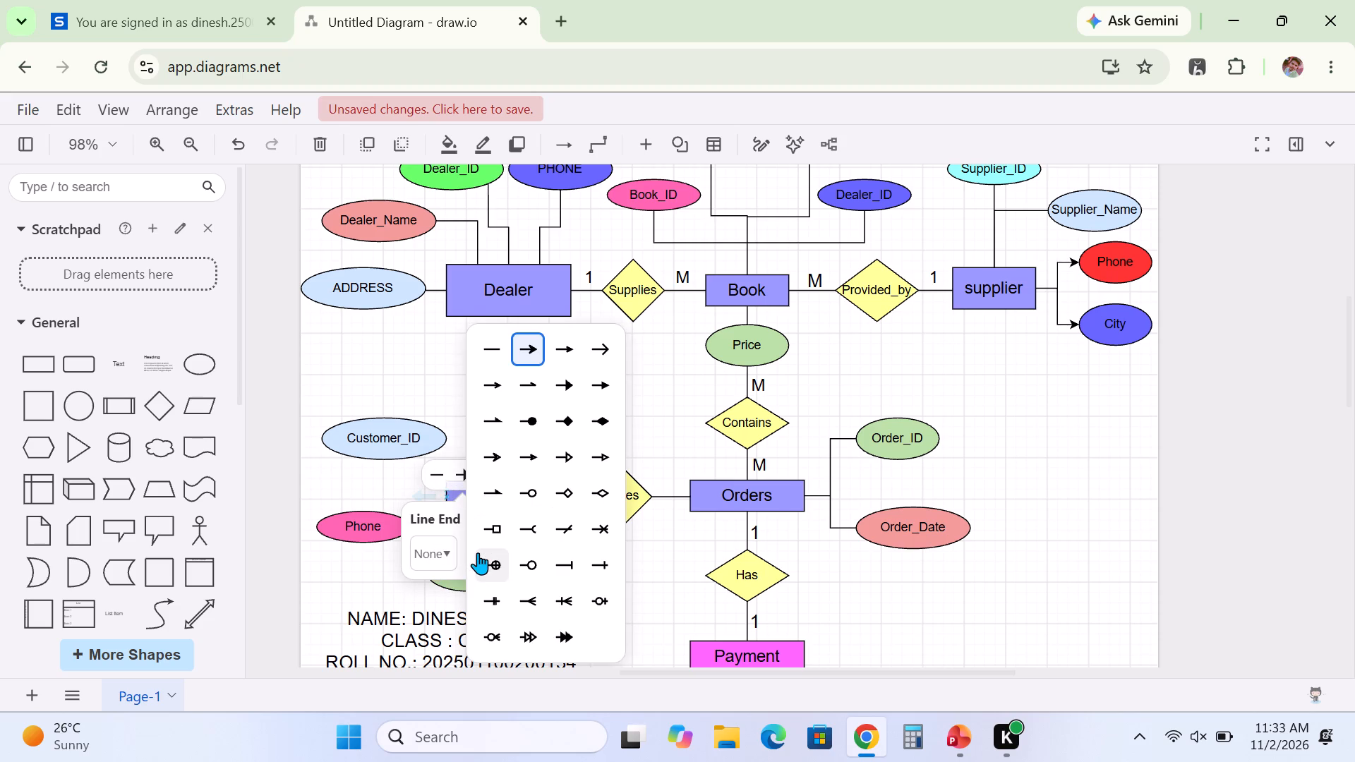
click(486, 346)
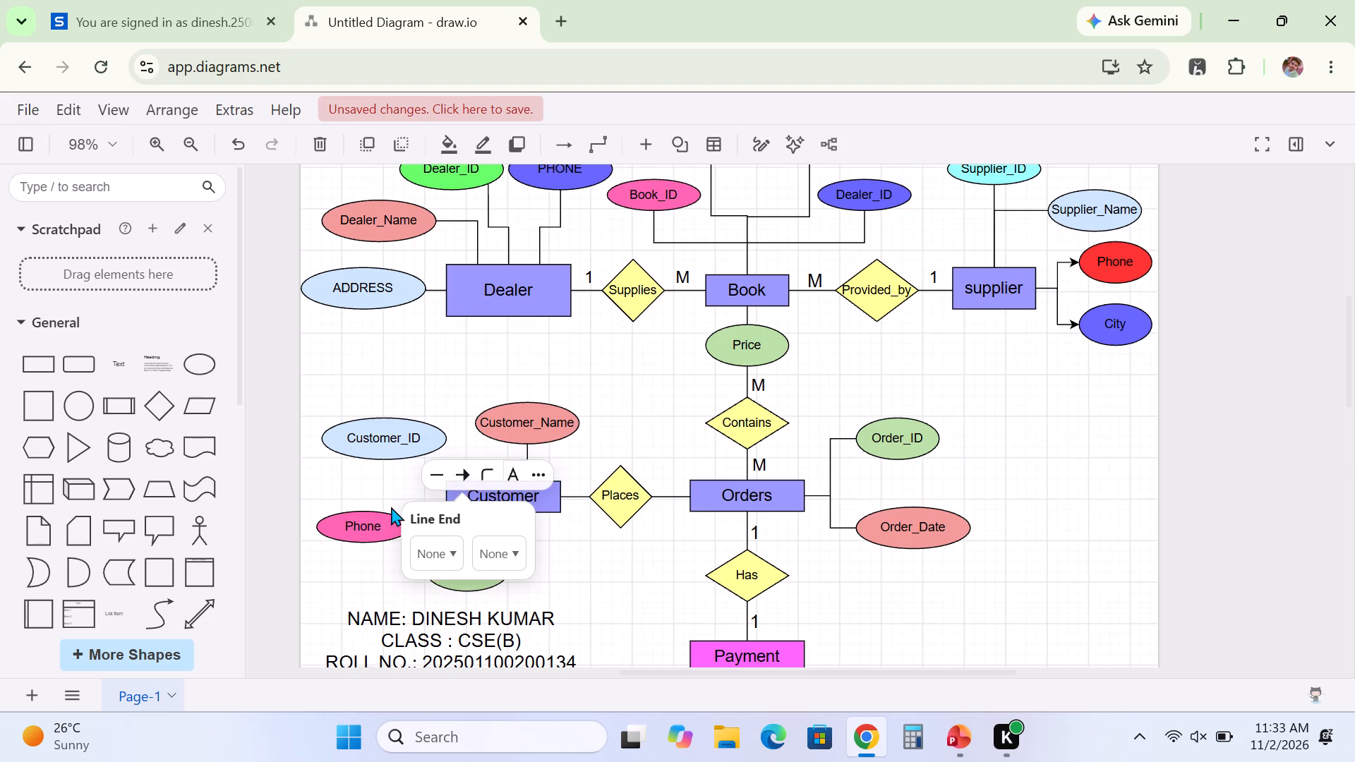
click(332, 477)
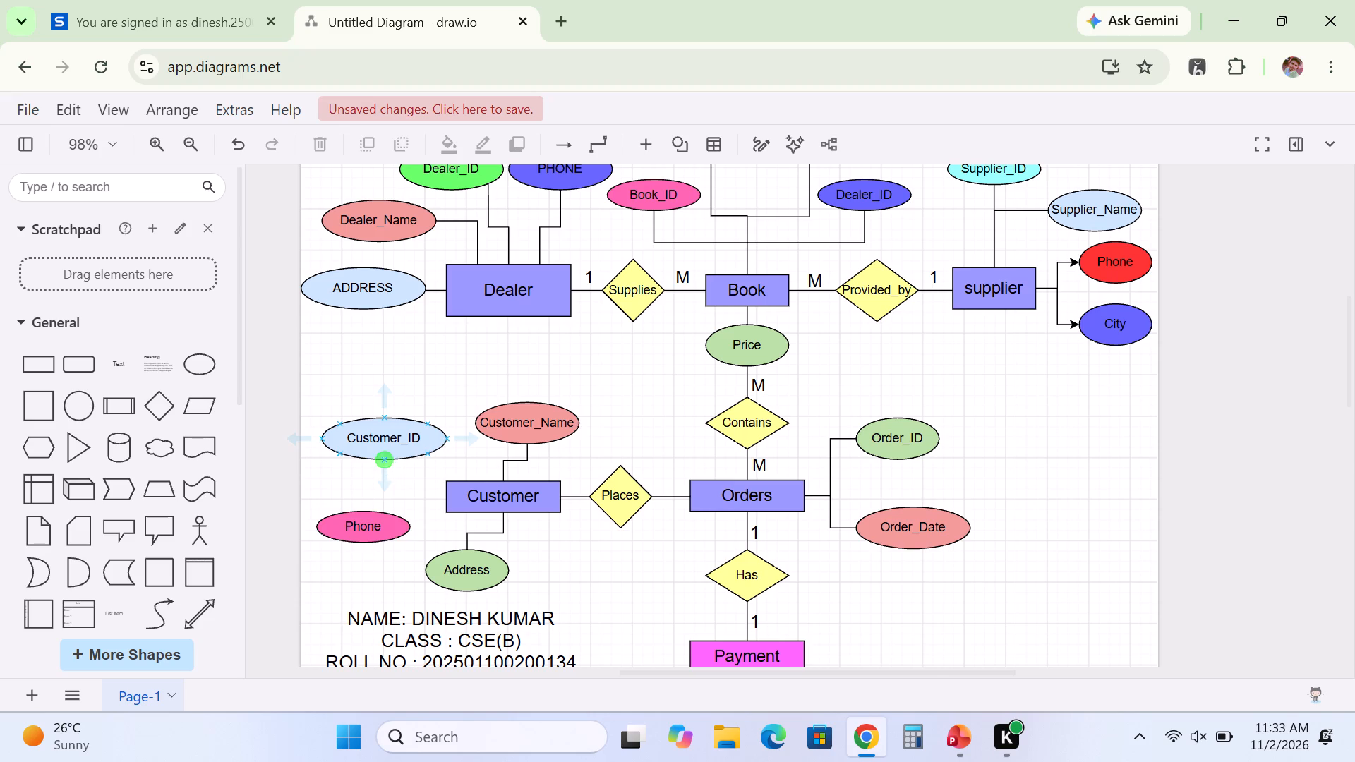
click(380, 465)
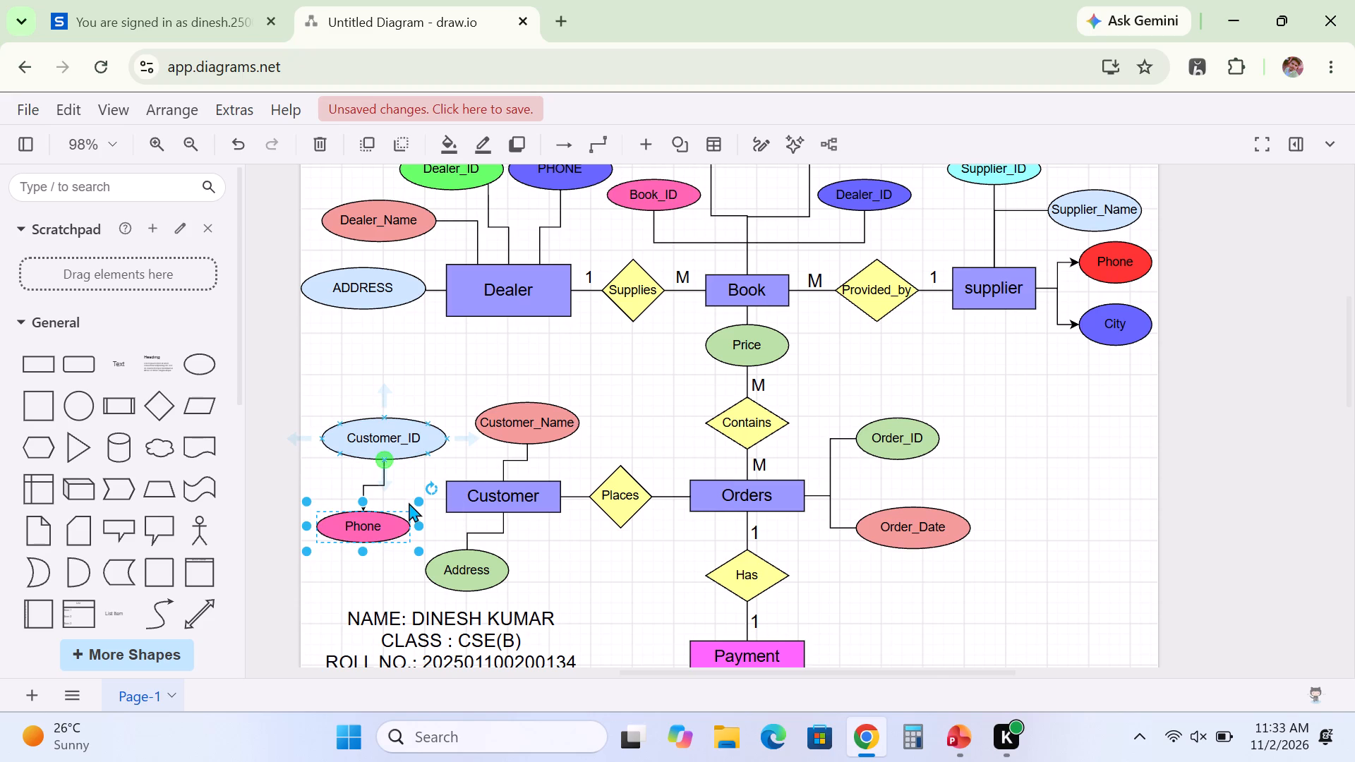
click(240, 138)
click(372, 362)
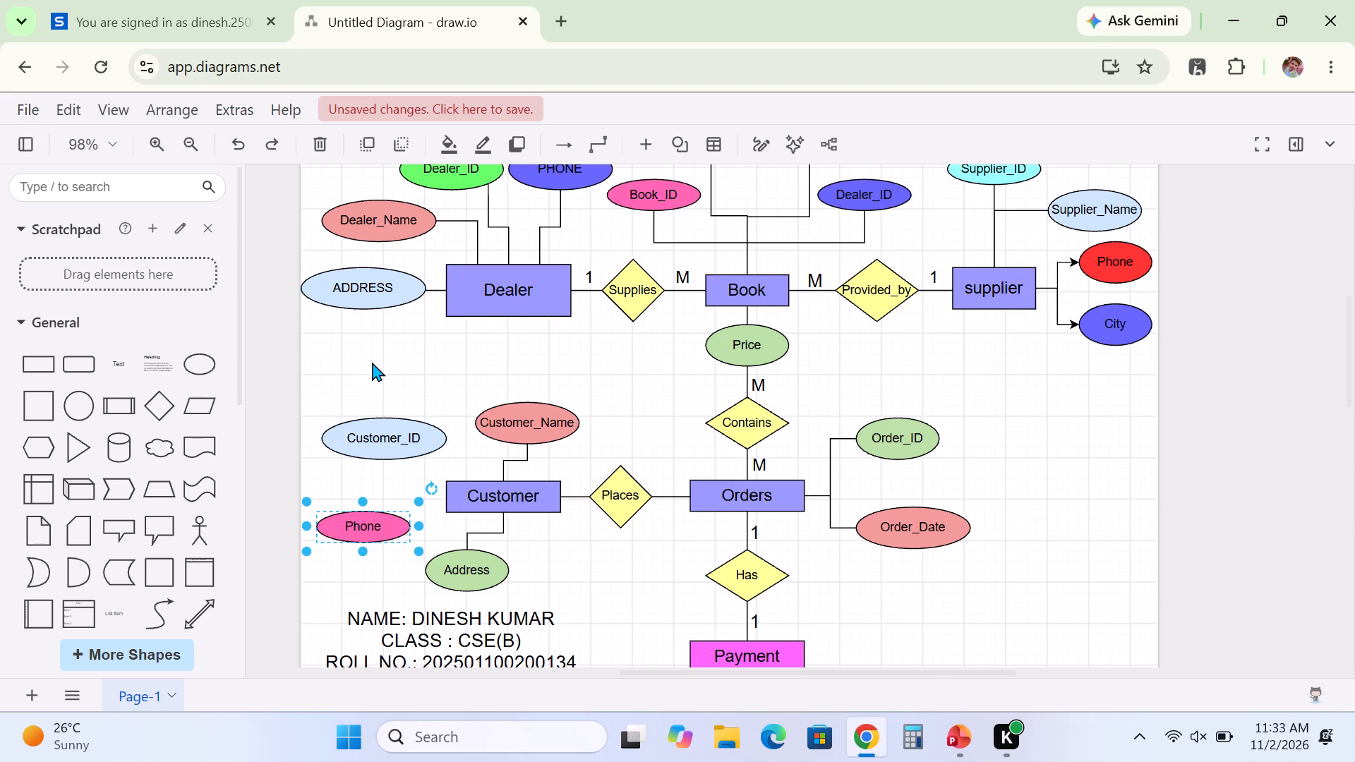
Connect the bottom of the Customer_ID ellipse to Customer with a plain line, setting its line end to None.
drag(383, 459, 445, 494)
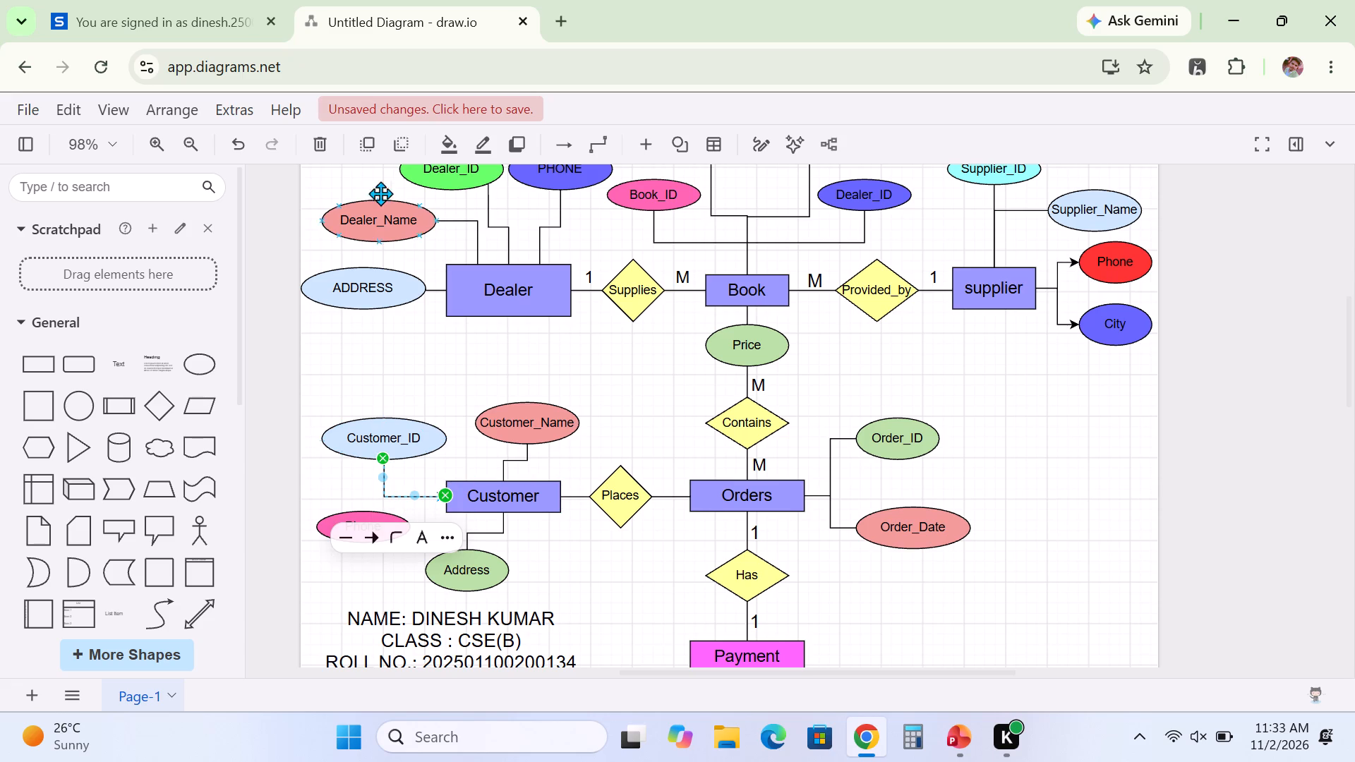
click(378, 537)
click(387, 616)
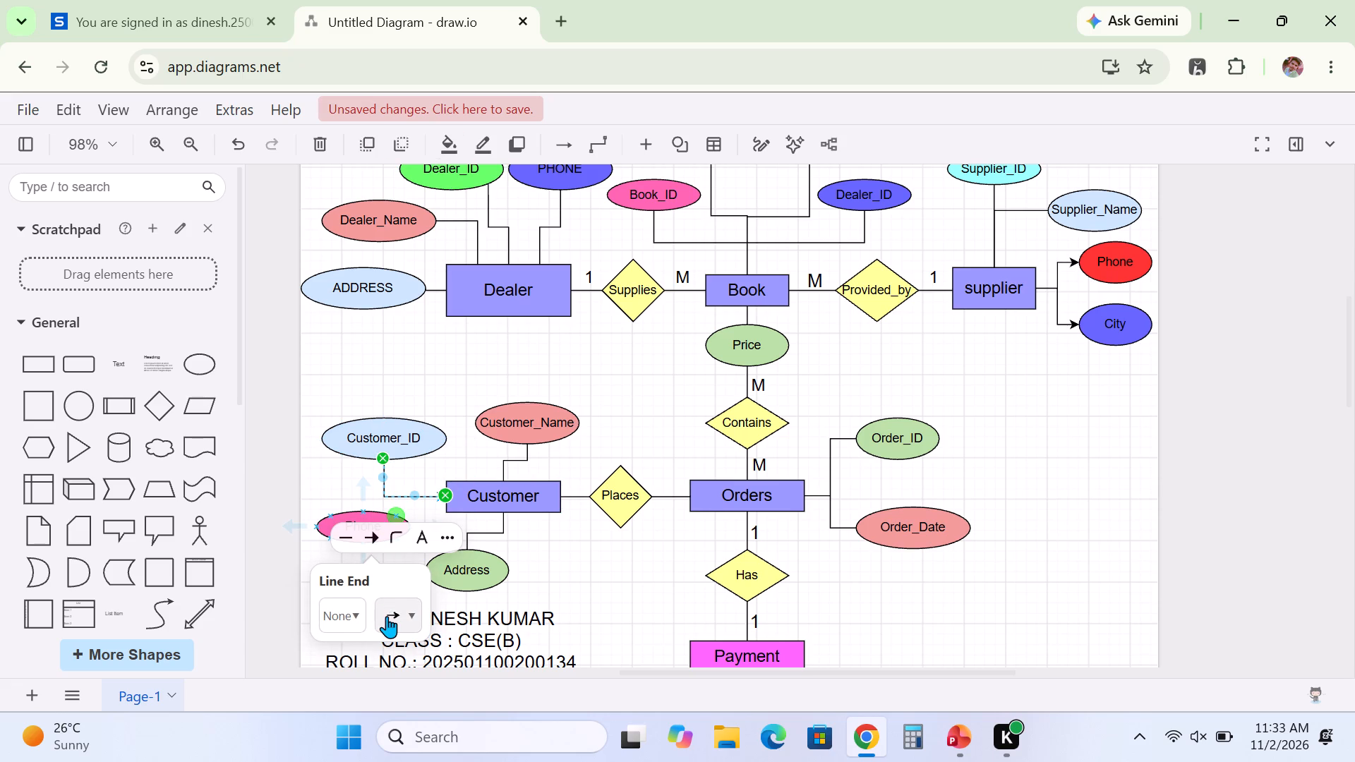
click(391, 350)
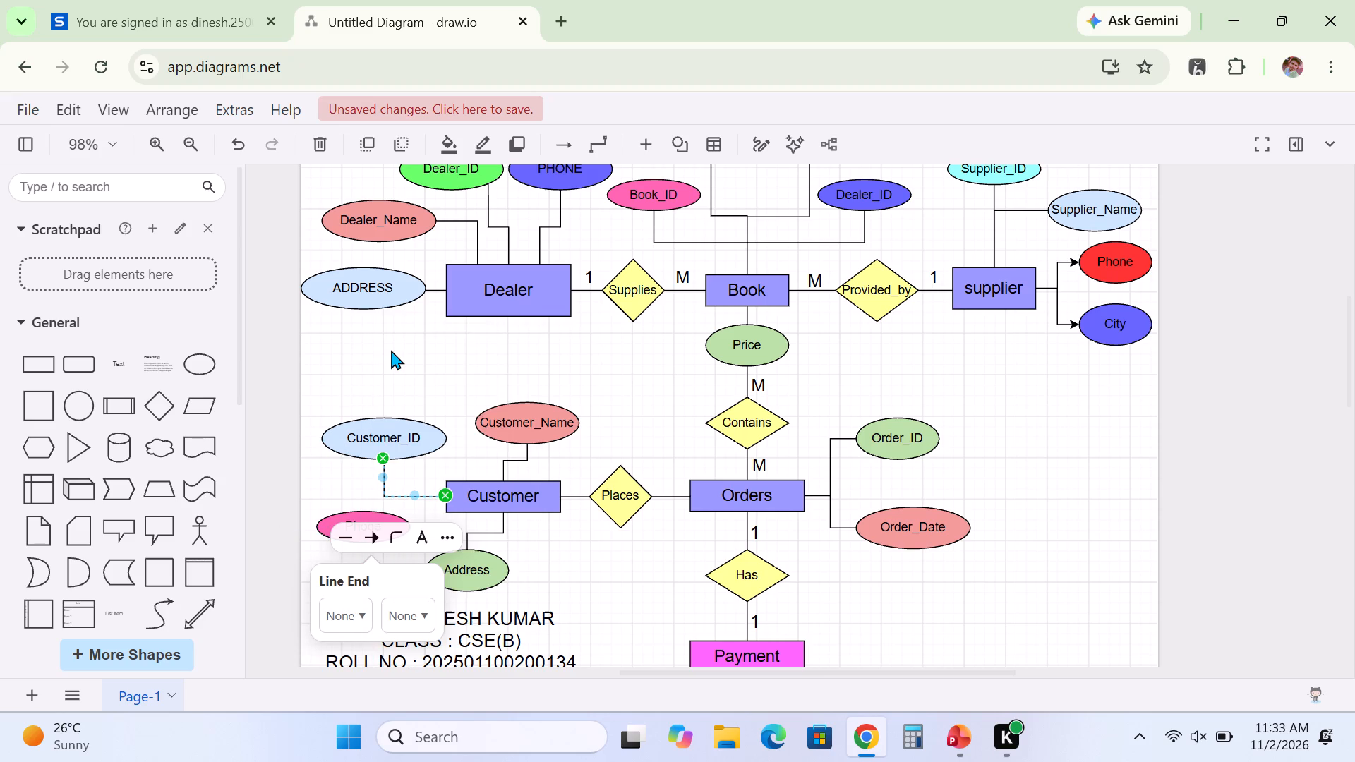
click(341, 368)
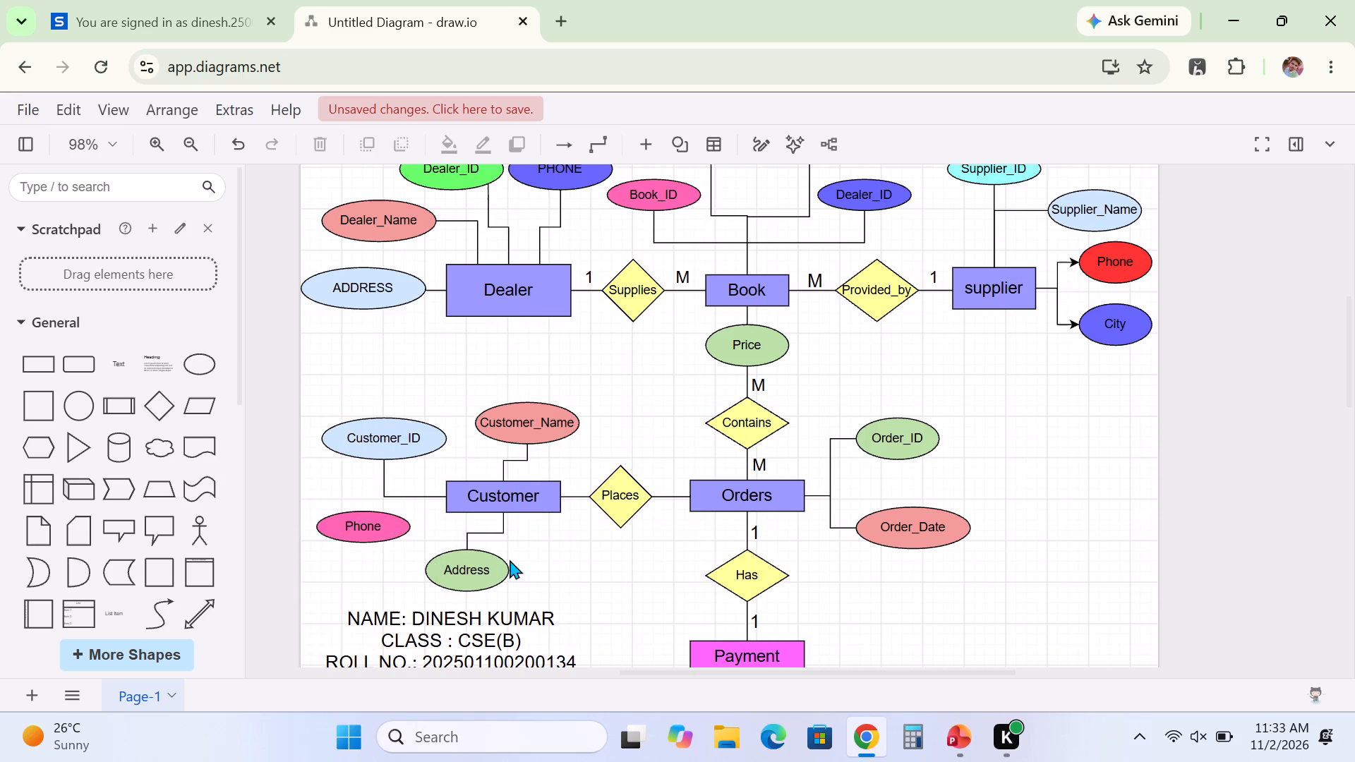
Move the Customer's Phone ellipse slightly lower, keeping it aligned vertically with its current position.
drag(361, 535, 361, 545)
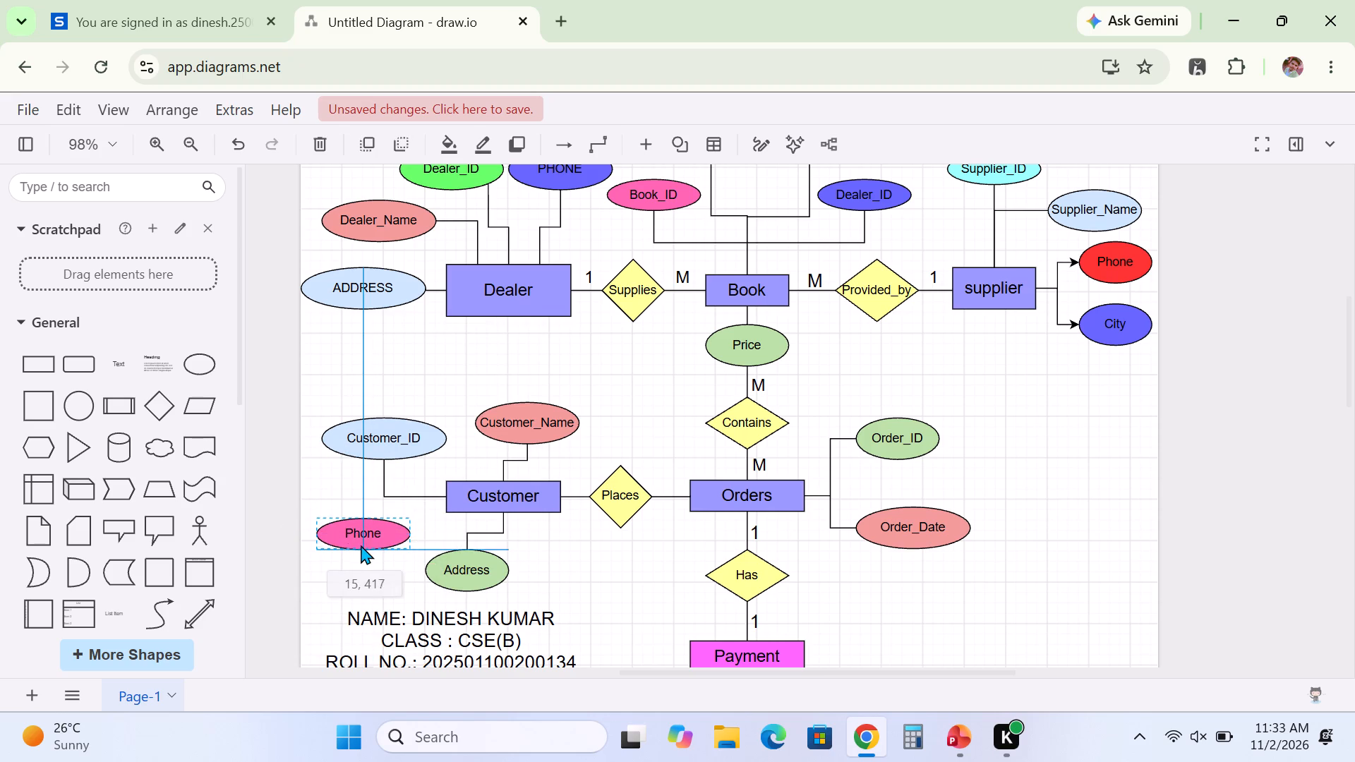
drag(361, 545, 361, 553)
click(603, 569)
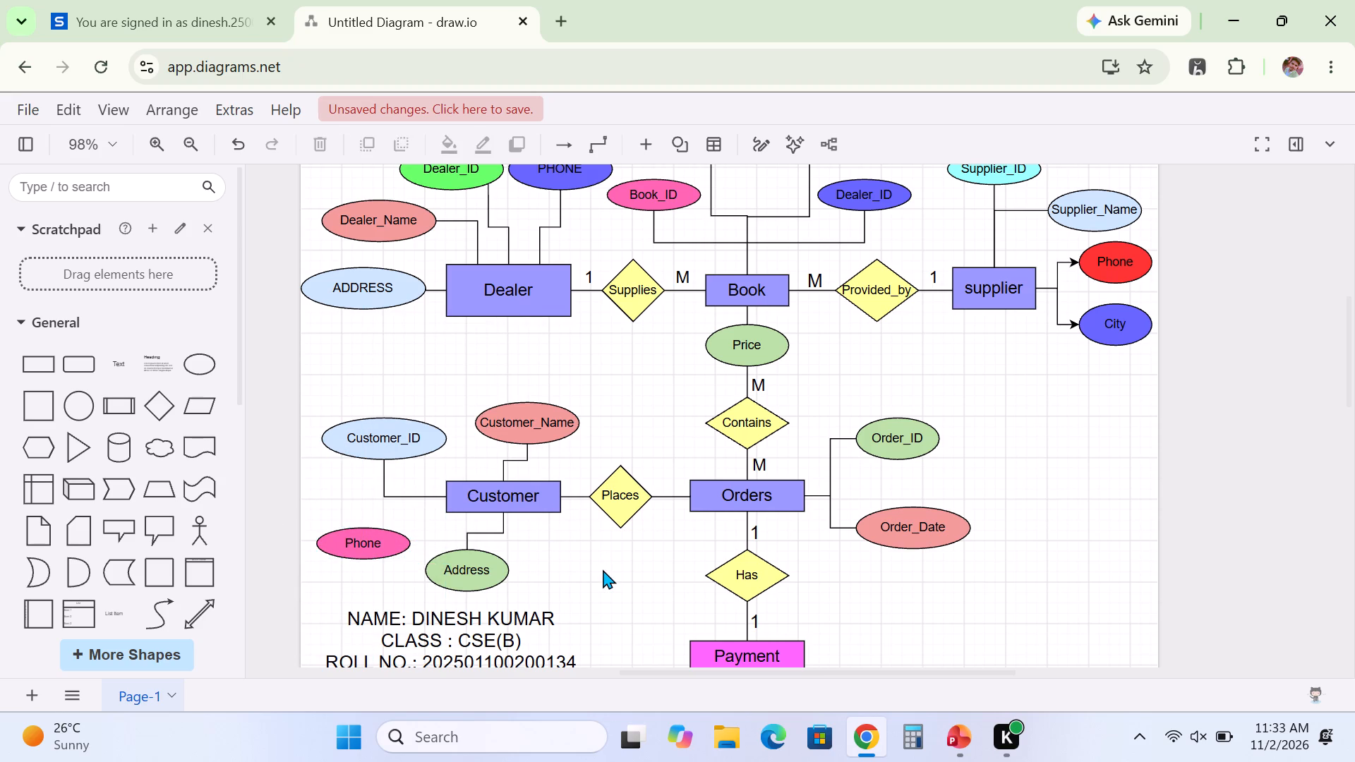
Connect Customer's left side to the top of the Phone ellipse with a plain line, setting its line end to None.
drag(449, 500, 359, 522)
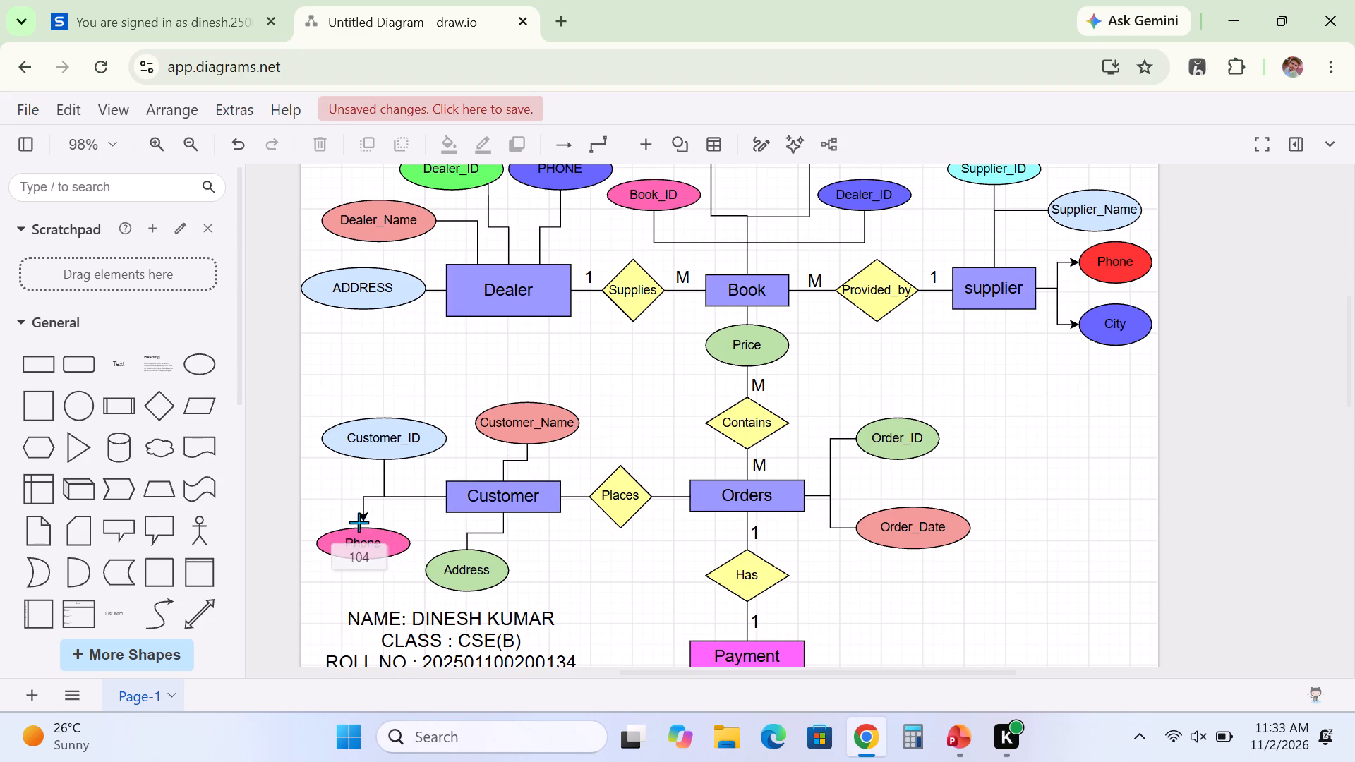
drag(359, 522, 358, 531)
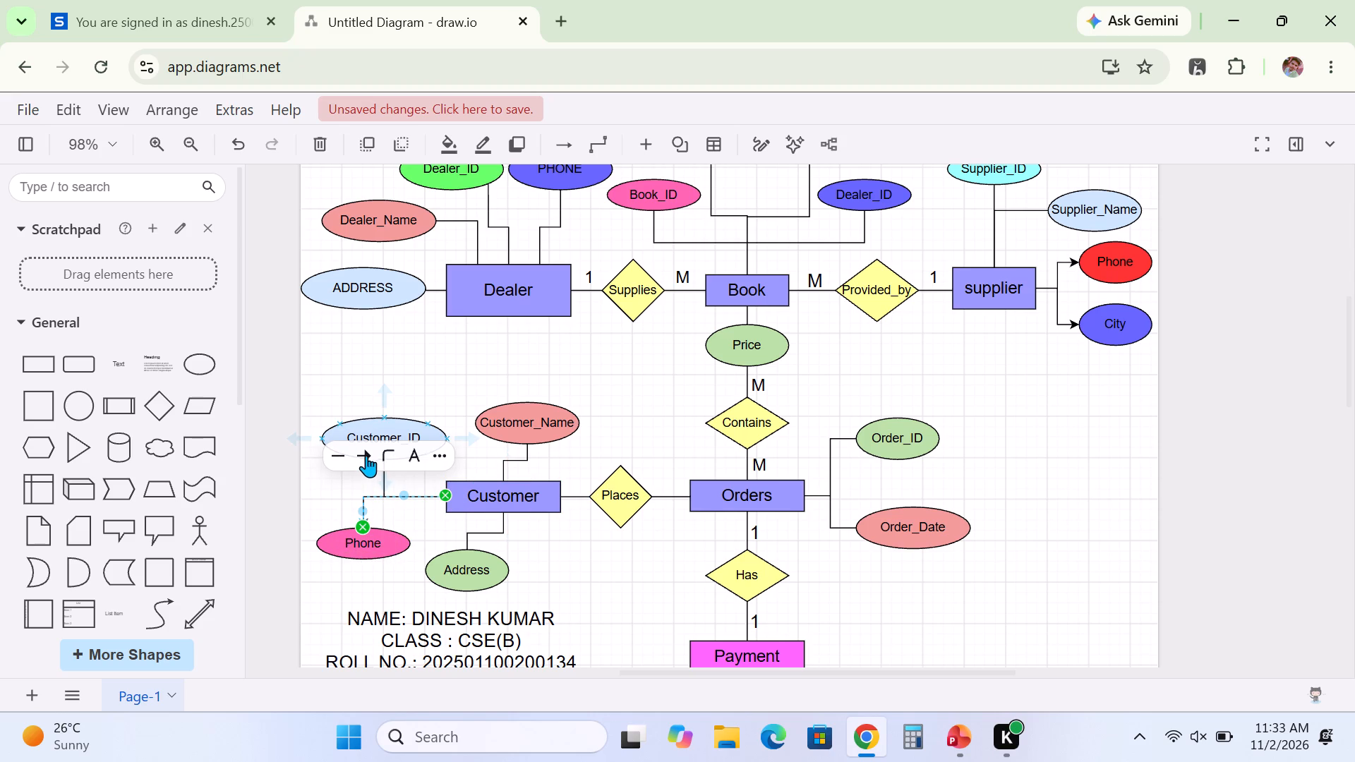
click(366, 457)
click(389, 536)
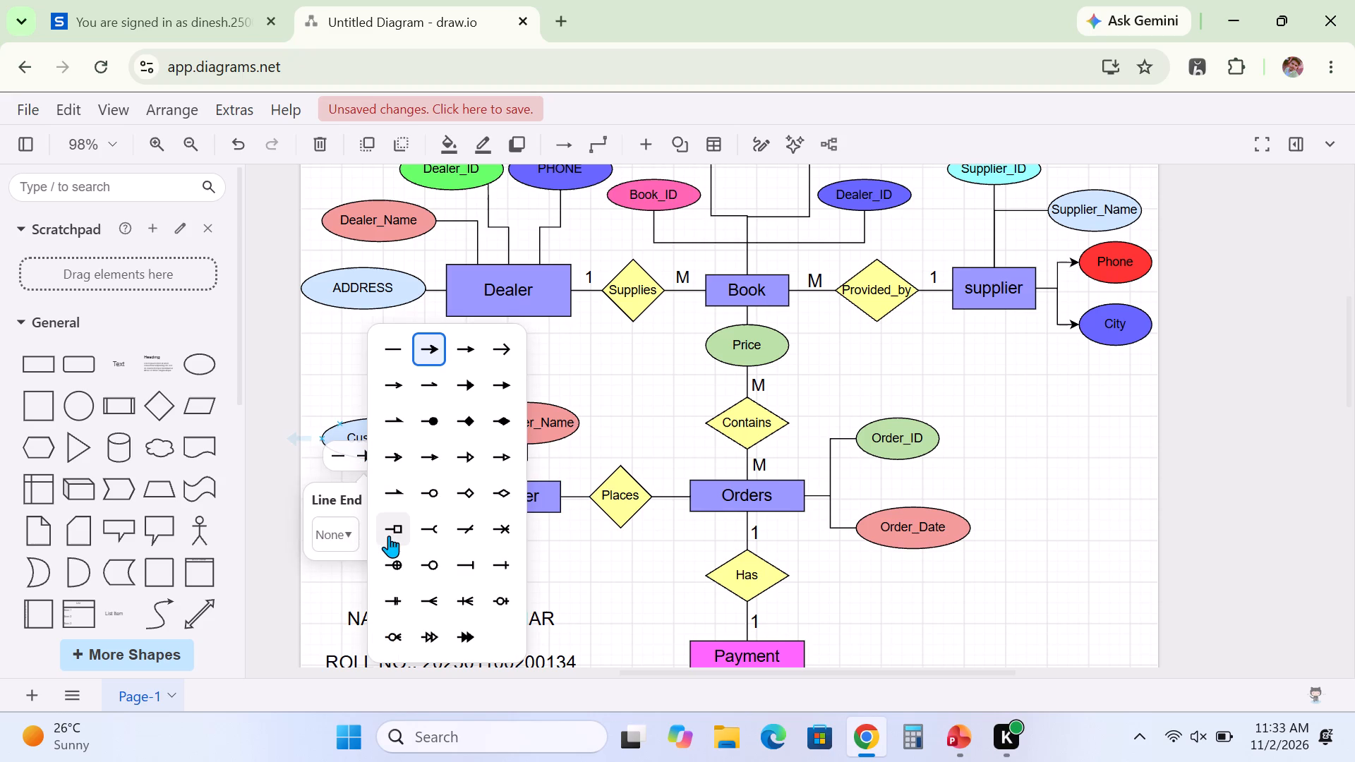
click(385, 356)
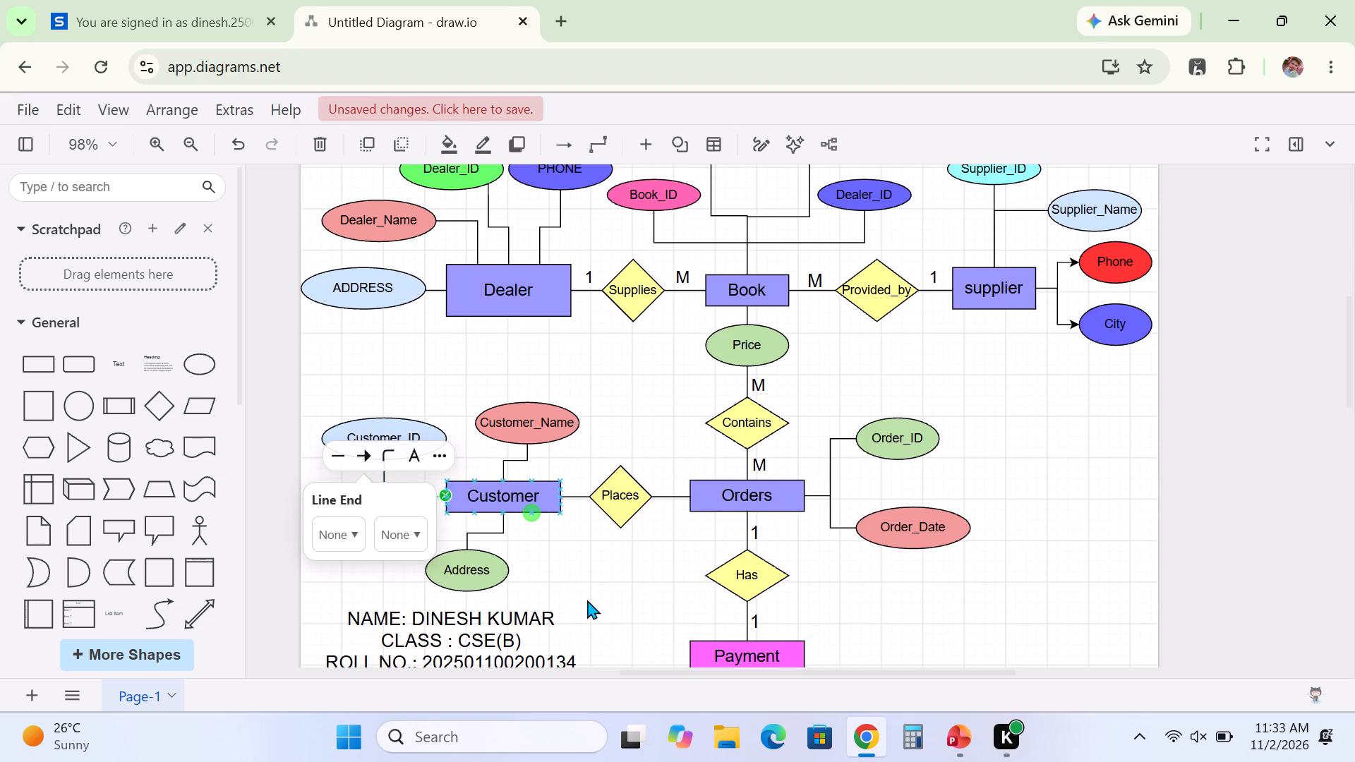
click(587, 600)
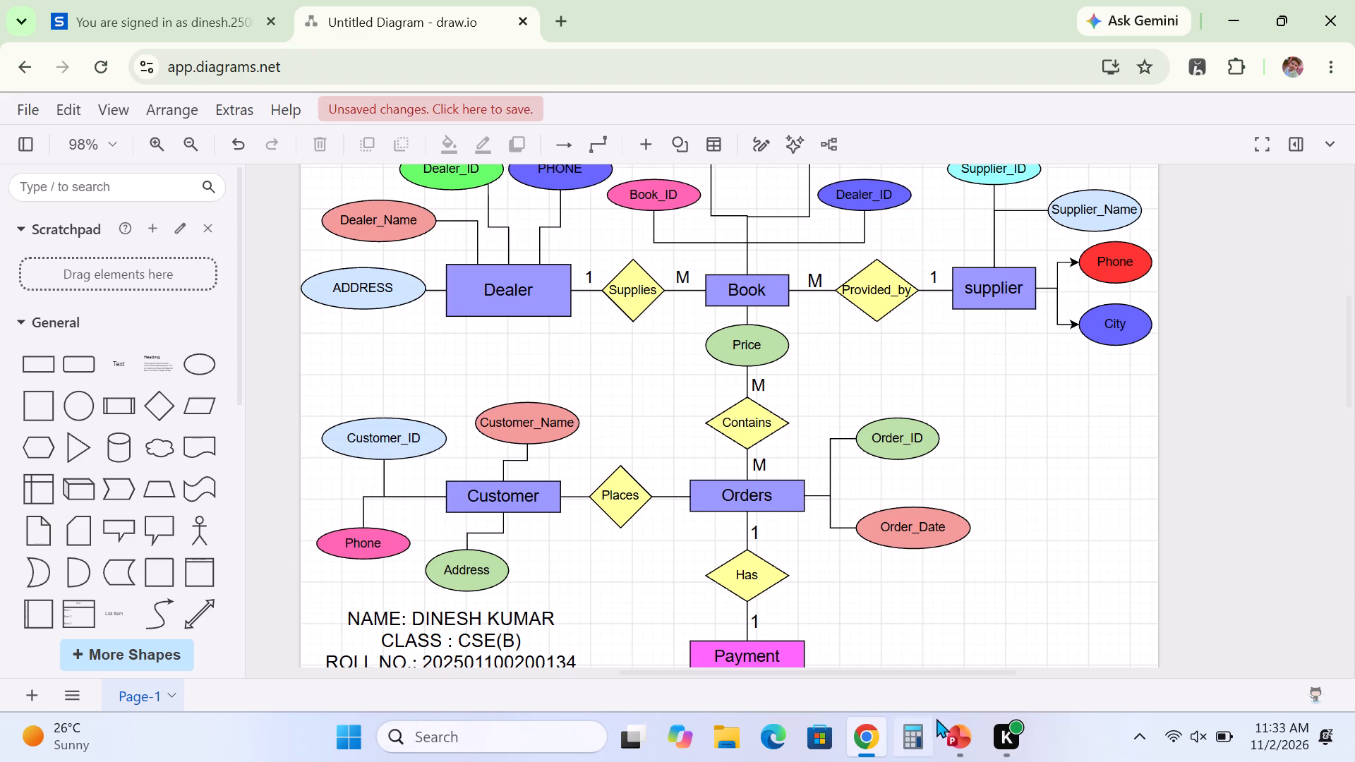
Check the ER diagram slide in PowerPoint, and move Customer left to about 110, 381, level with Places and above Address.
click(958, 731)
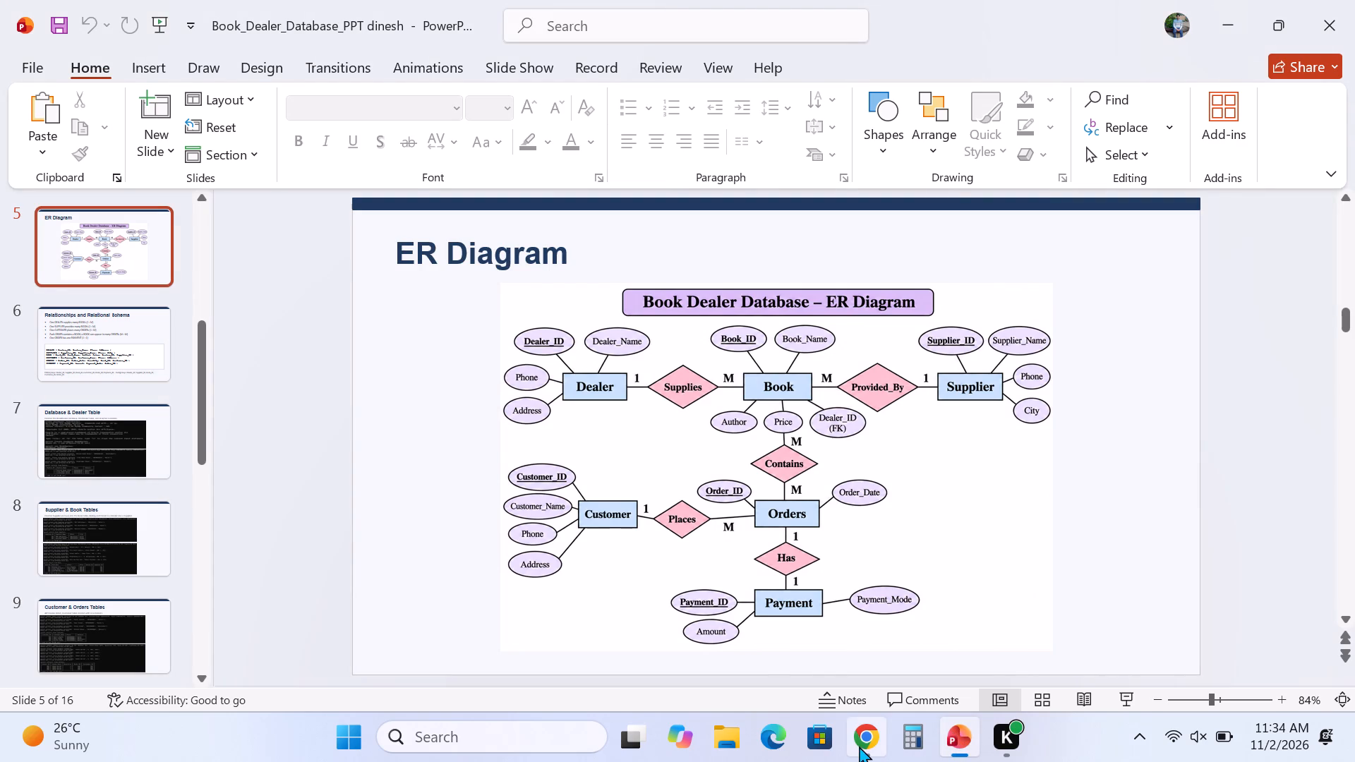
click(865, 739)
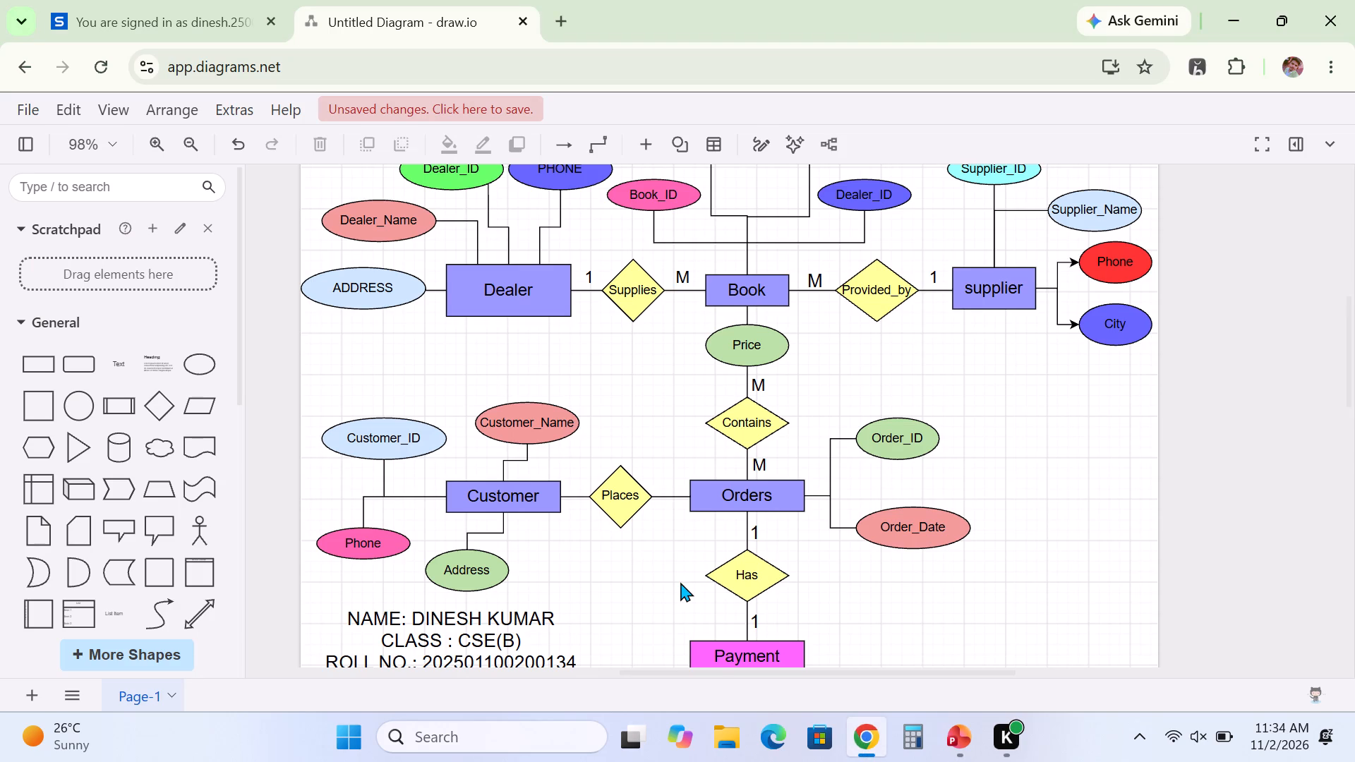
drag(523, 500, 503, 496)
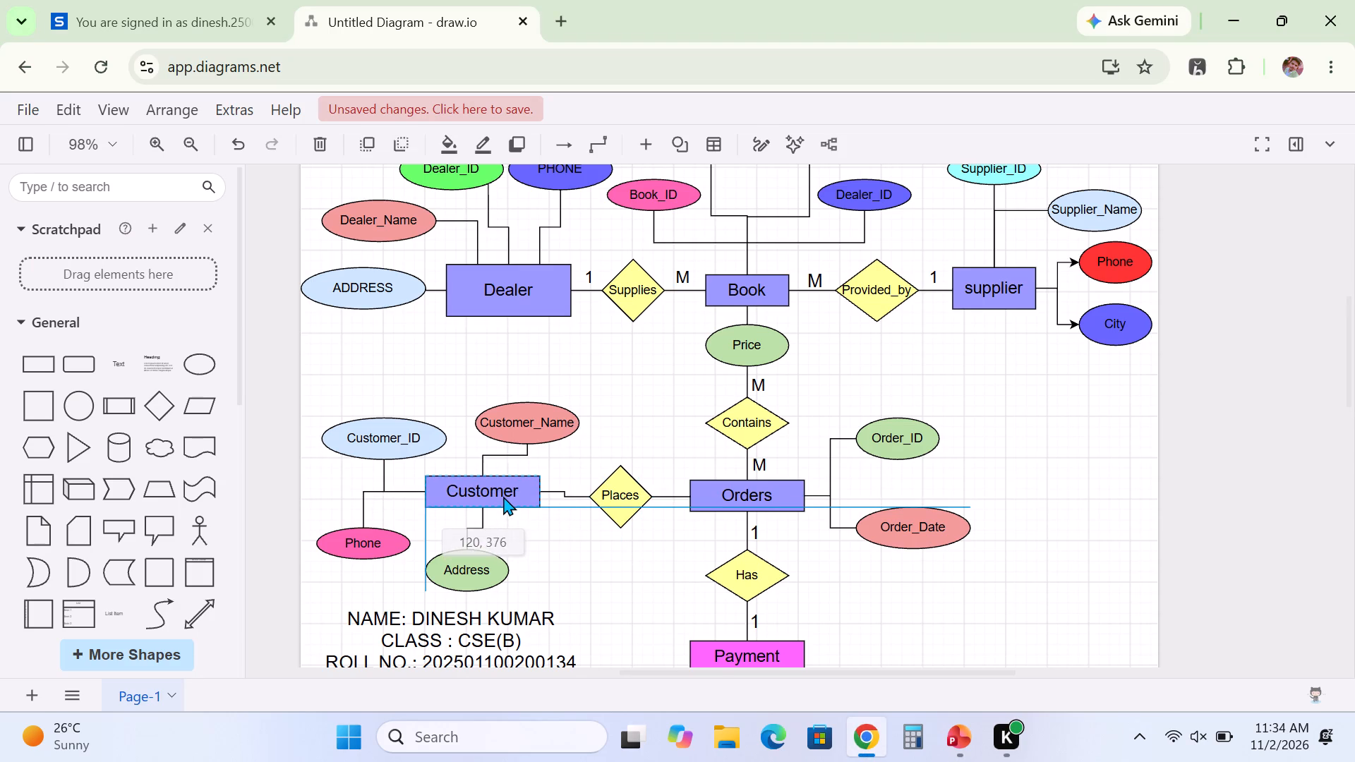
drag(503, 496, 496, 502)
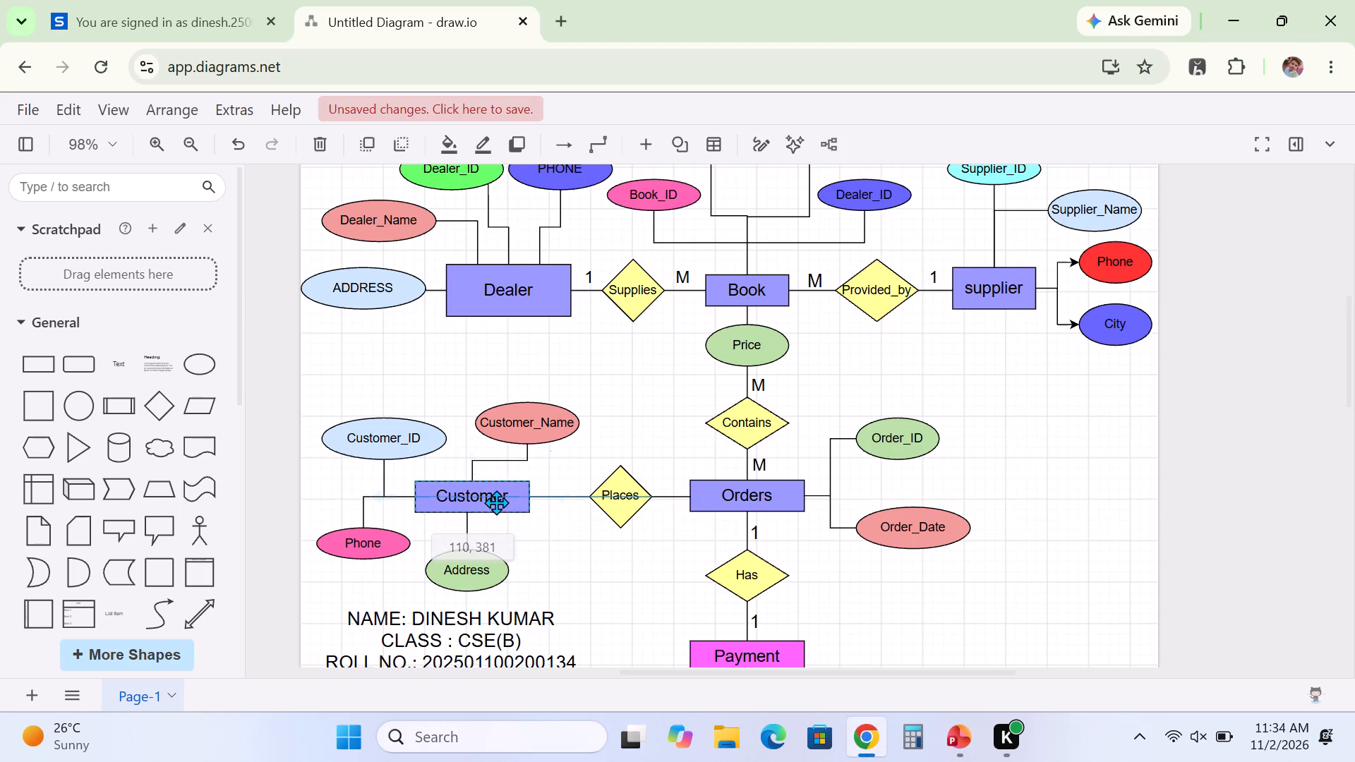
click(586, 579)
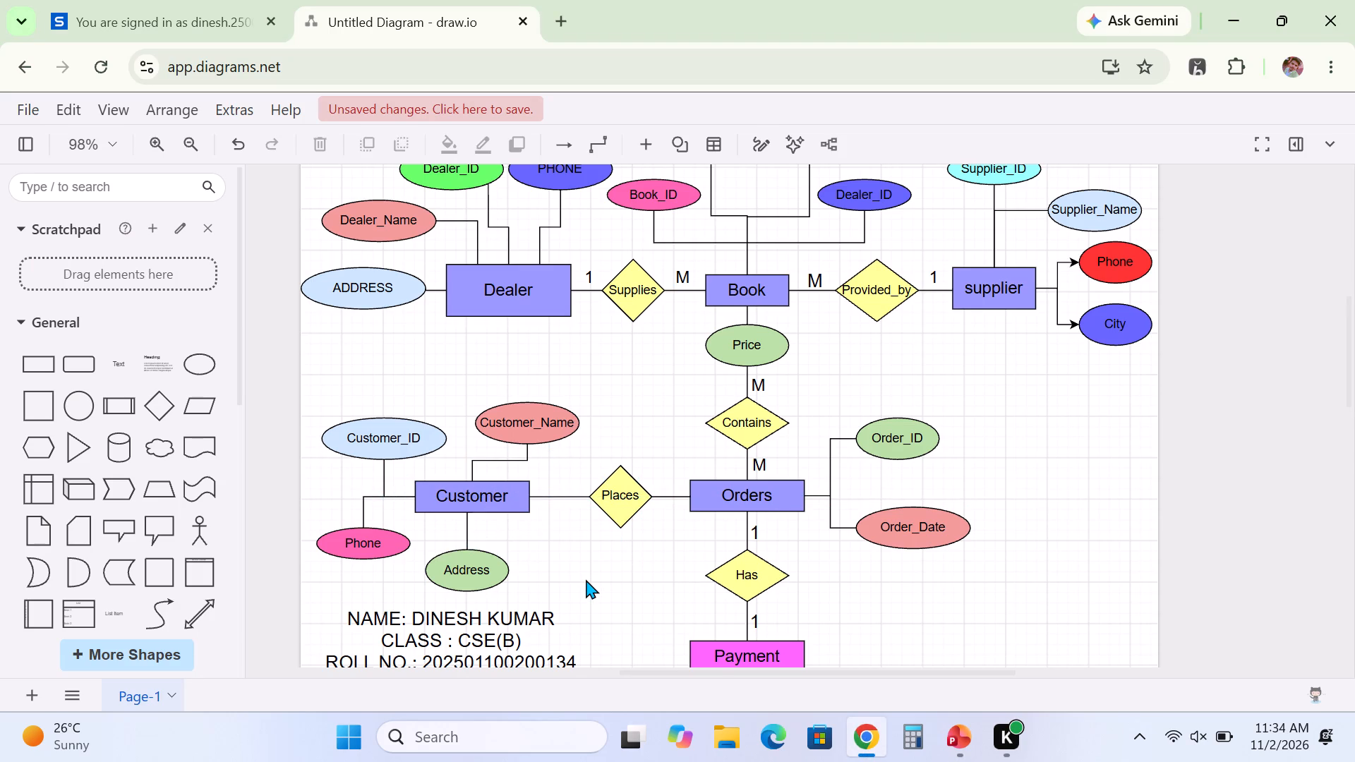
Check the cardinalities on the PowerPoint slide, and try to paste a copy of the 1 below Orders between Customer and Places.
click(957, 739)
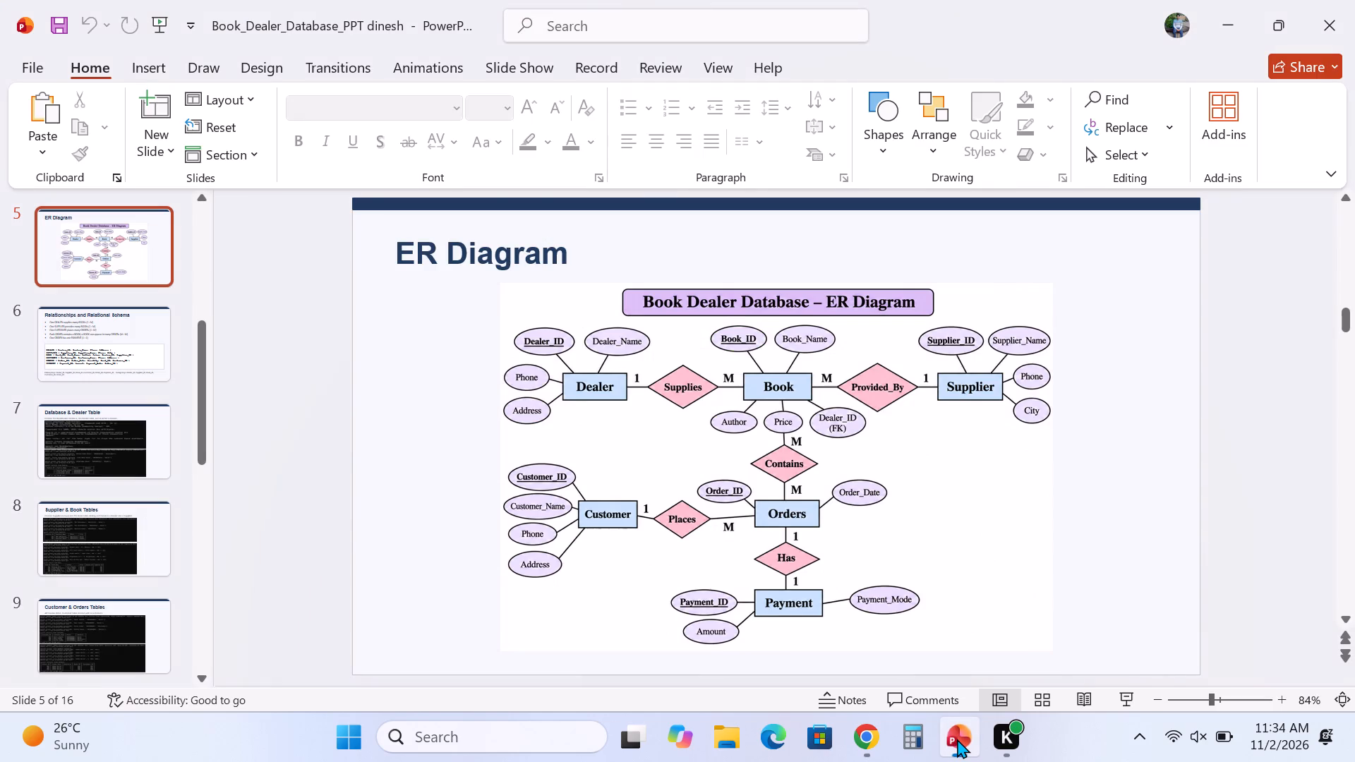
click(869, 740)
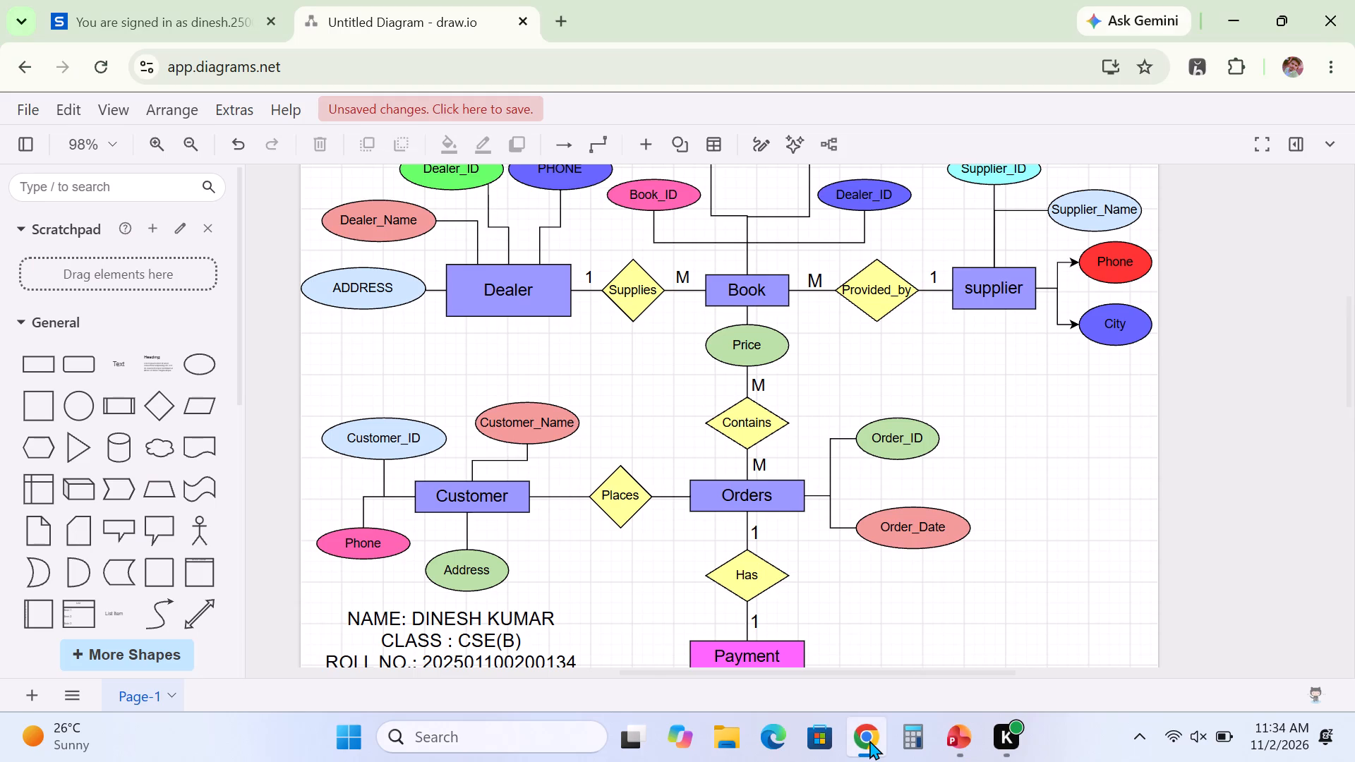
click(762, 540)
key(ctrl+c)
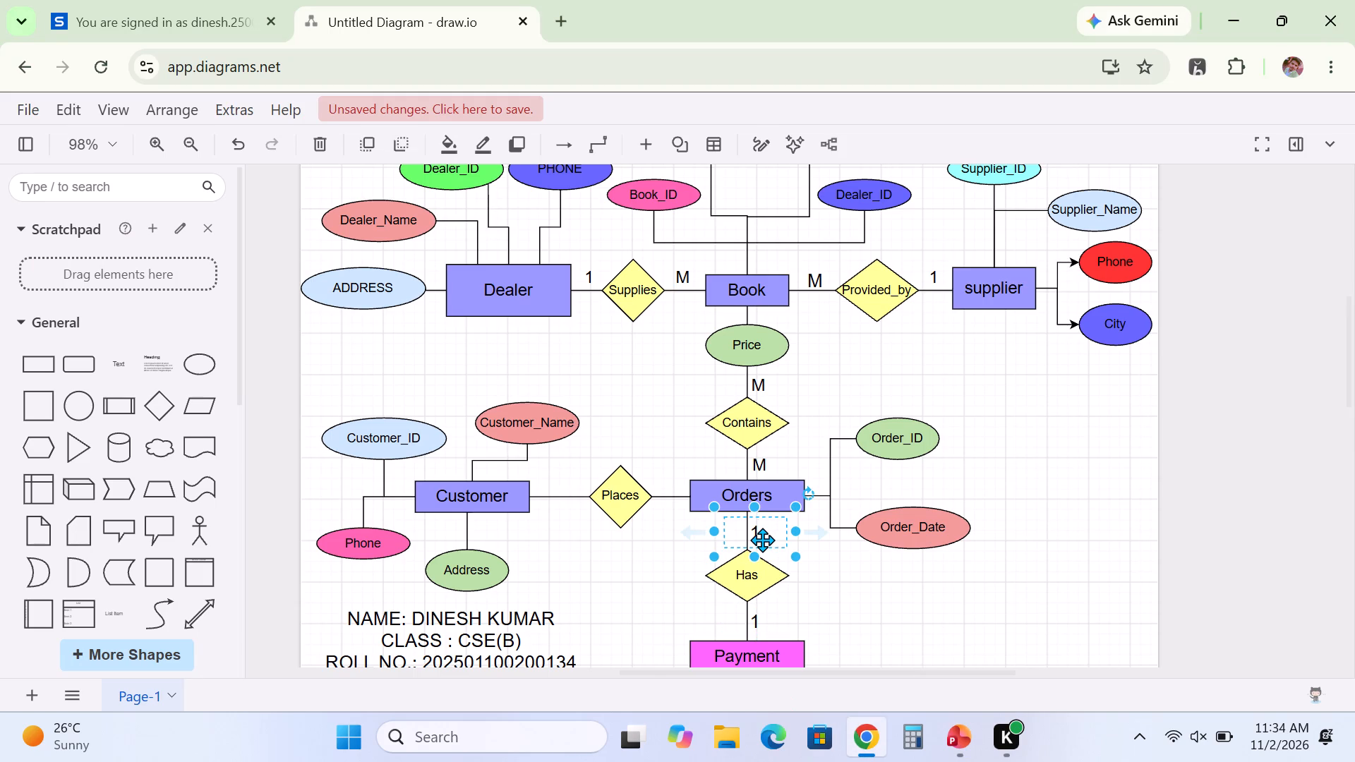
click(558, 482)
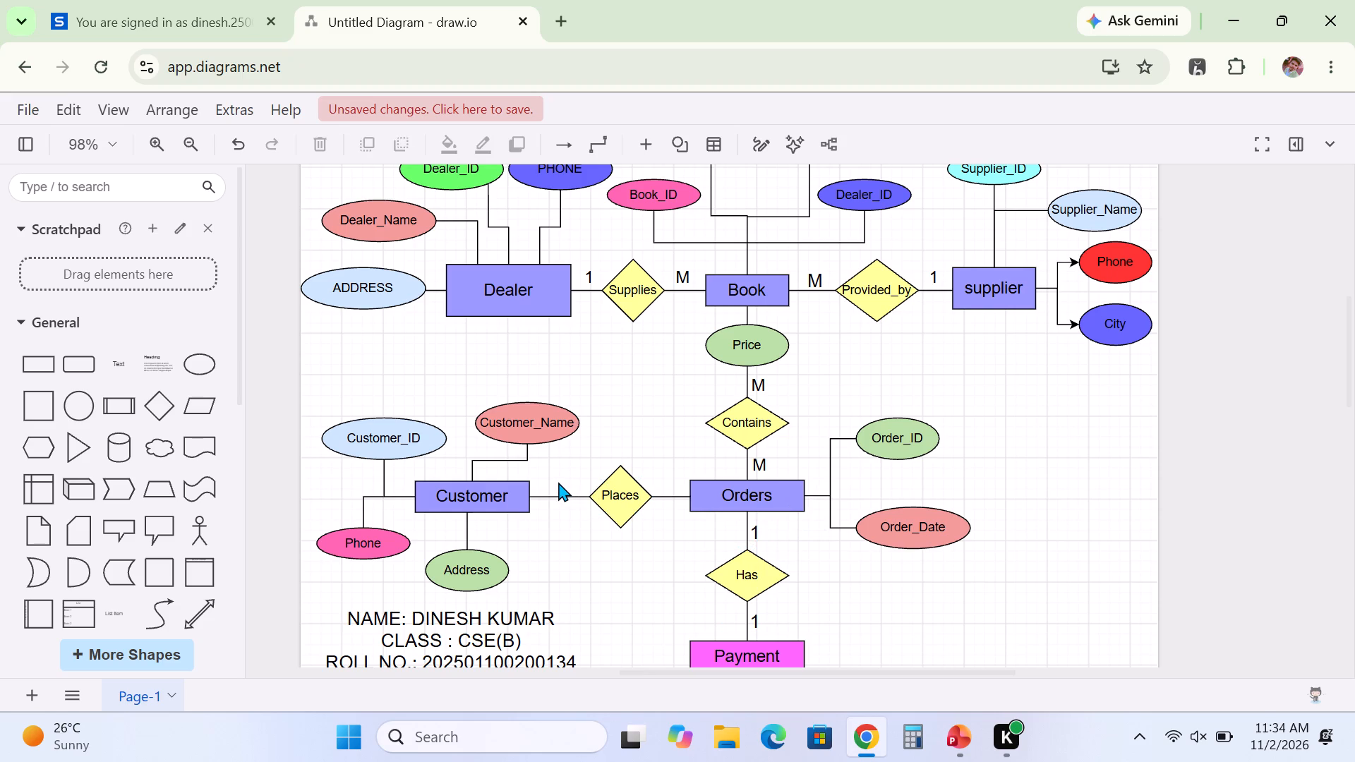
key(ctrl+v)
Copy the 1 label between Orders and Has, and paste it on the line between Customer and Places.
click(765, 536)
right_click(765, 538)
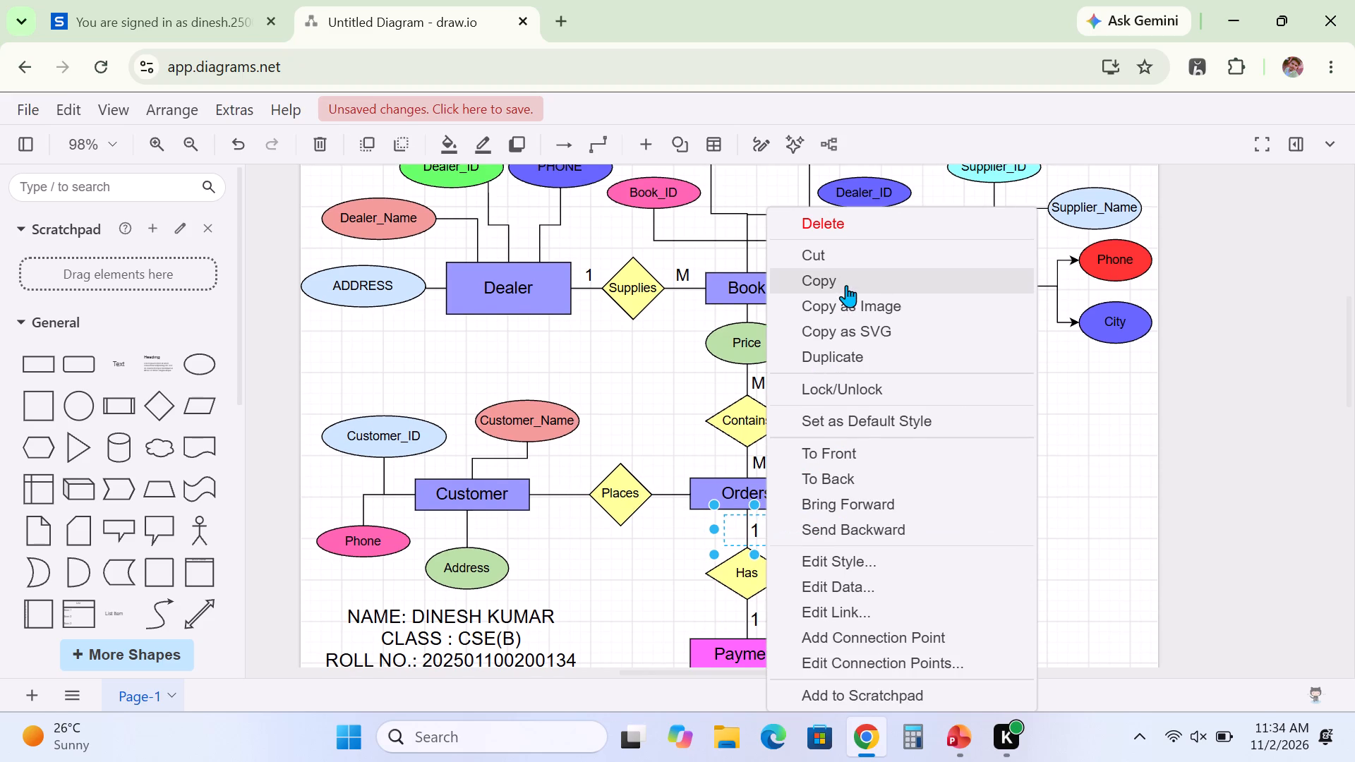
click(846, 285)
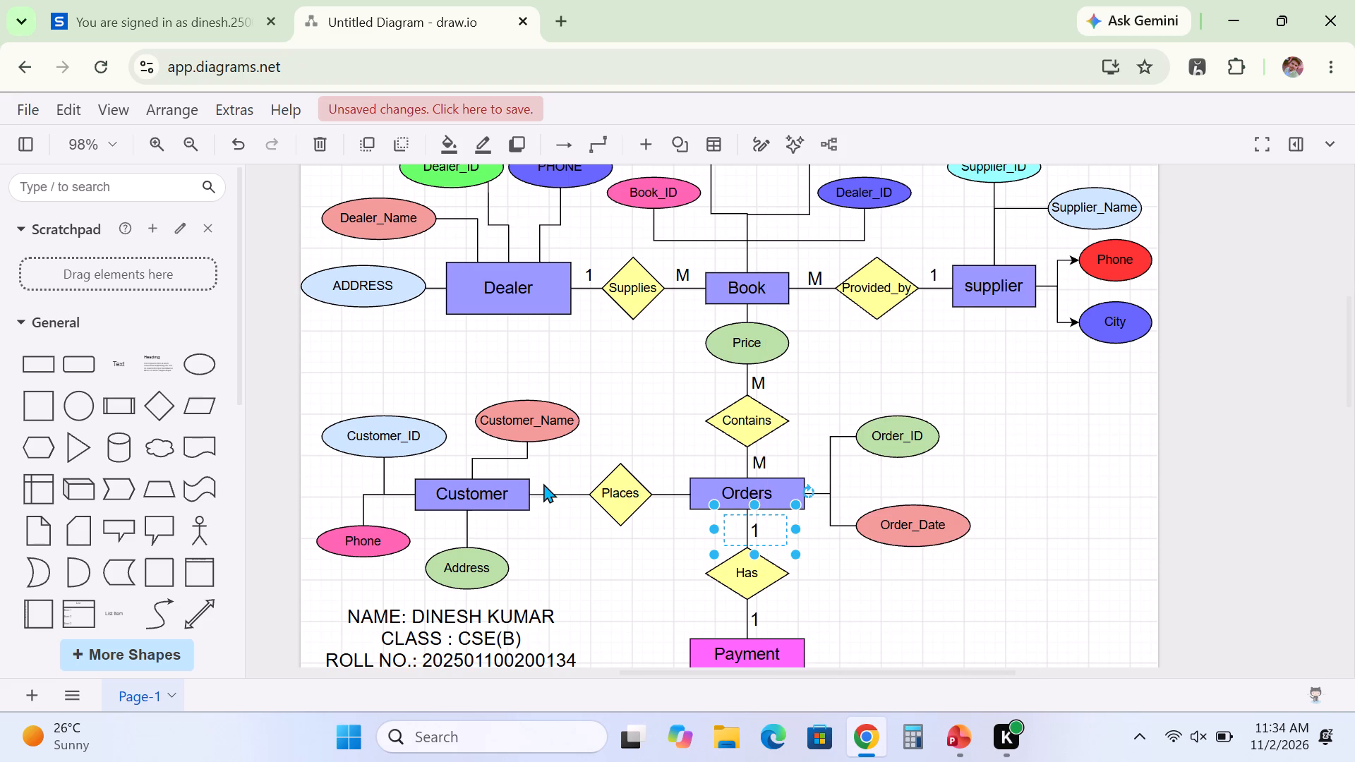
click(543, 483)
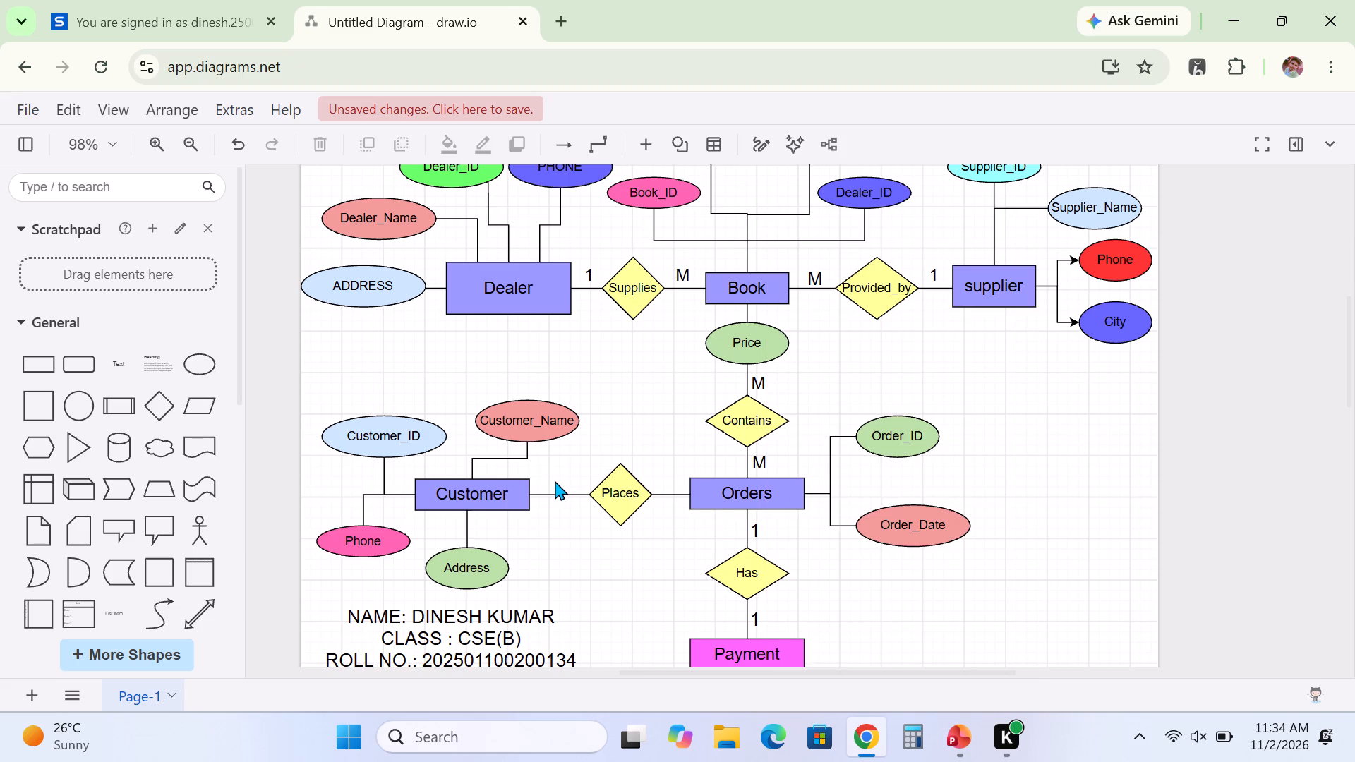
click(555, 480)
key(ctrl+v)
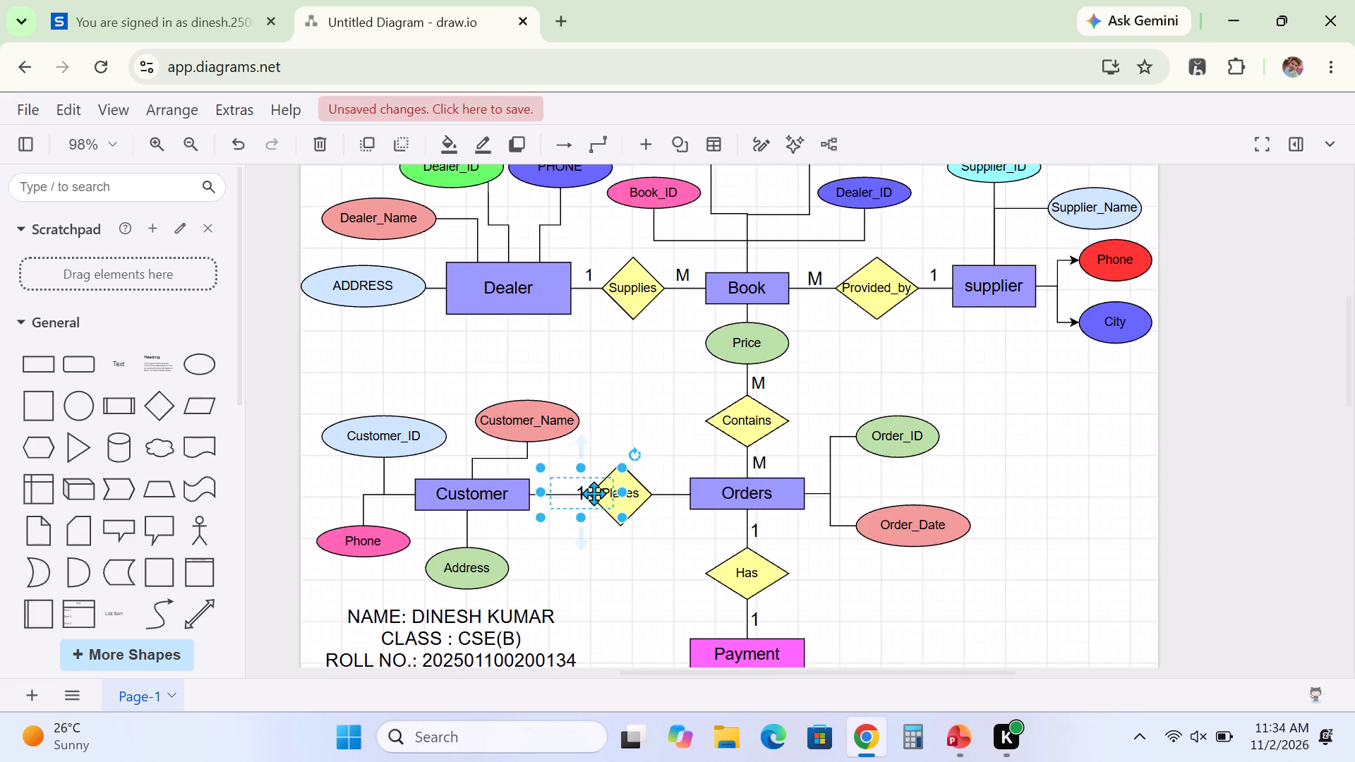
Nudge the pasted 1 up and left so it sits just above the middle of the Customer–Places line.
key(Up)
key(Up)
key(Up)
key(Up)
key(Up)
key(Up)
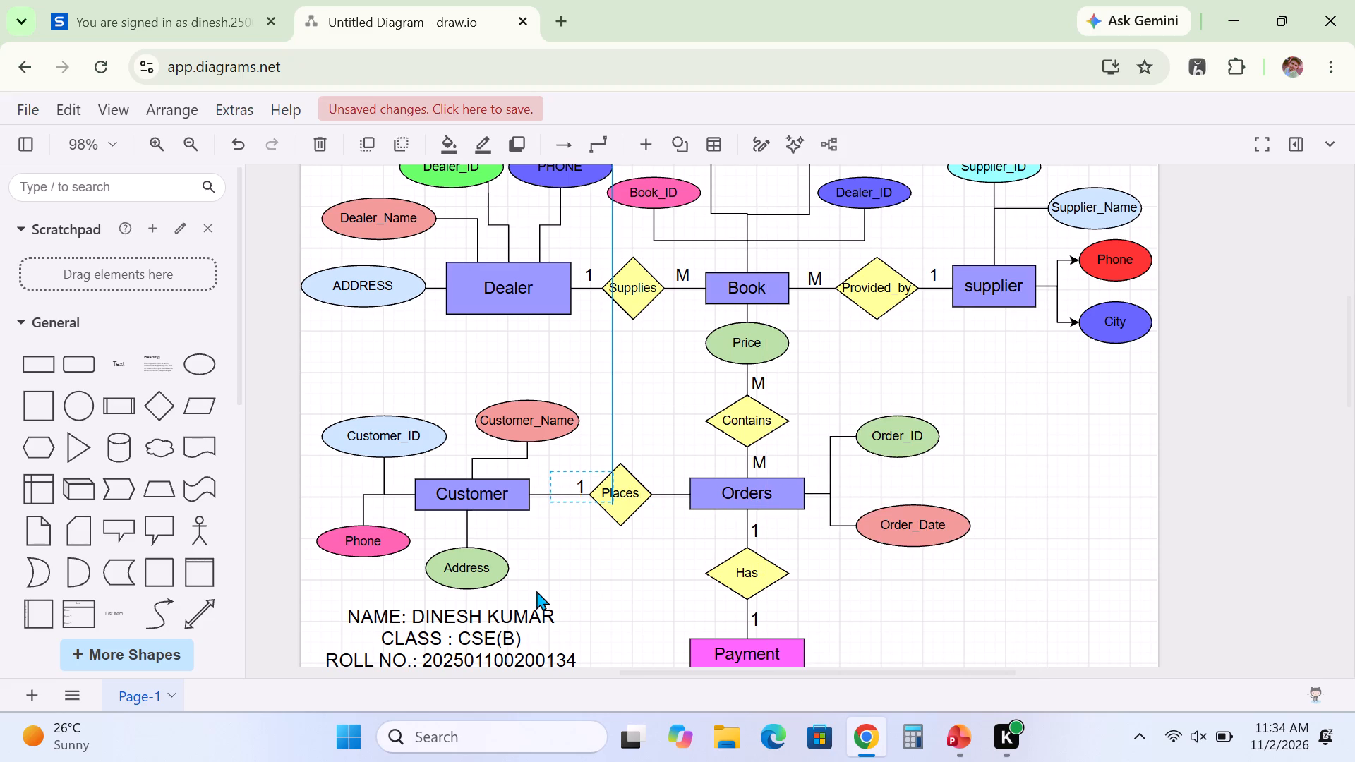
key(Up)
key(Up)
key(Up)
key(Up)
key(Left)
key(Left)
key(Left)
key(Left)
key(Left)
key(Left)
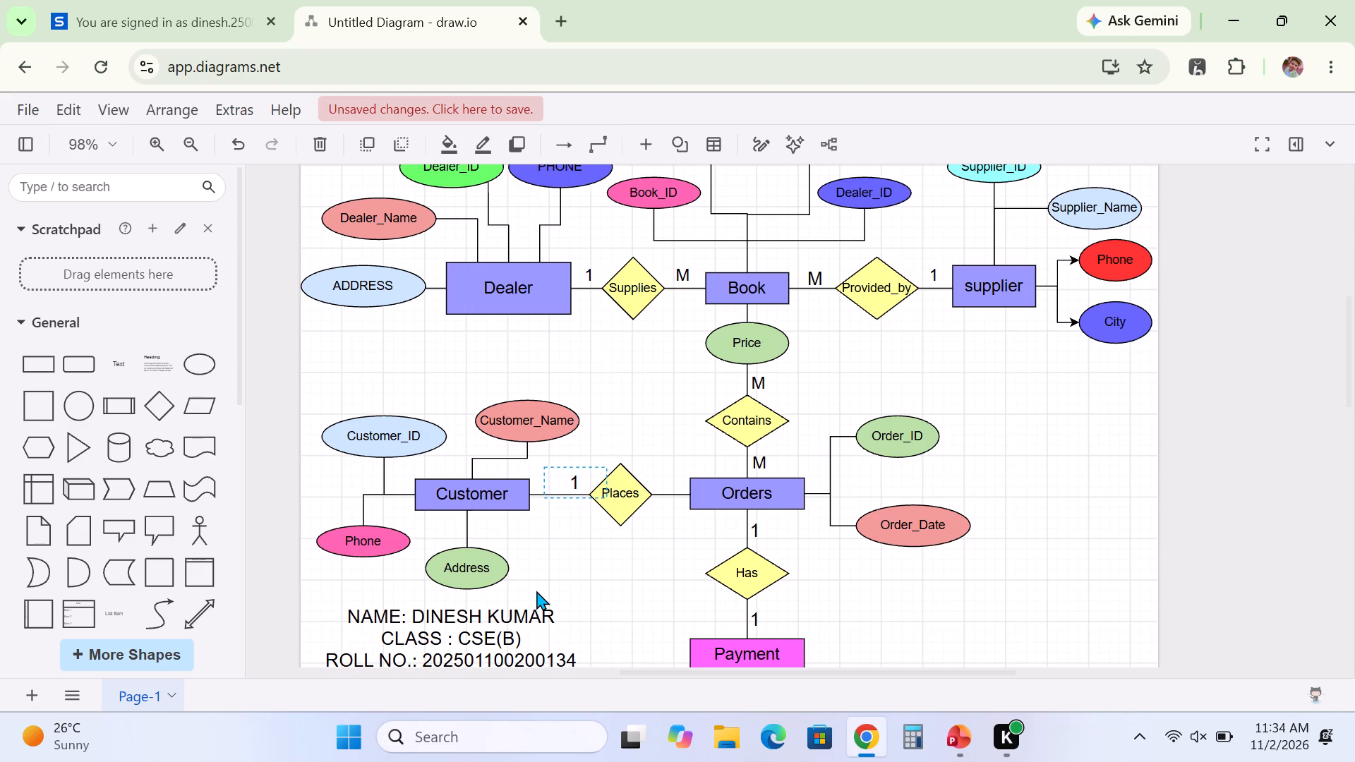
key(Left)
key(Left)
key(Left)
key(Left)
key(Left)
key(Left)
key(Left)
key(Left)
key(Left)
key(Left)
key(Left)
key(Left)
key(Down)
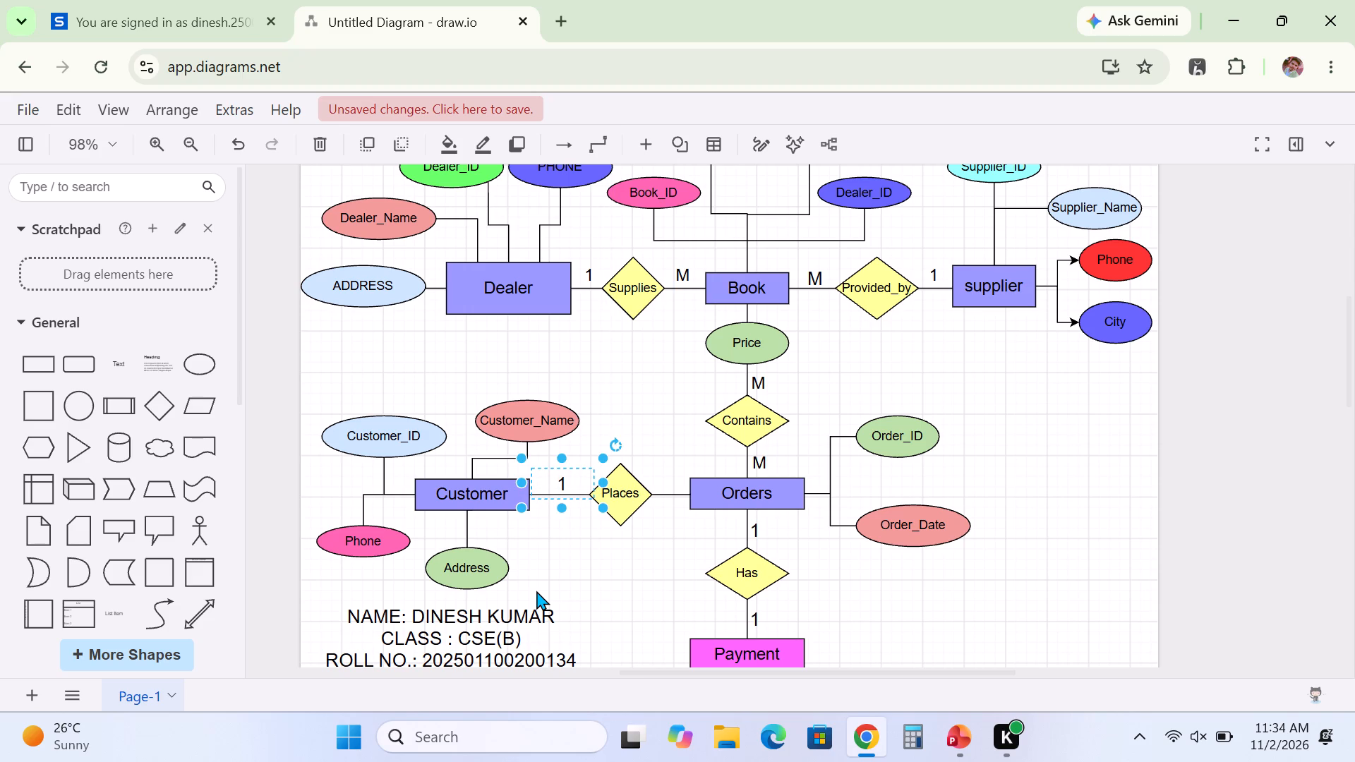
click(593, 580)
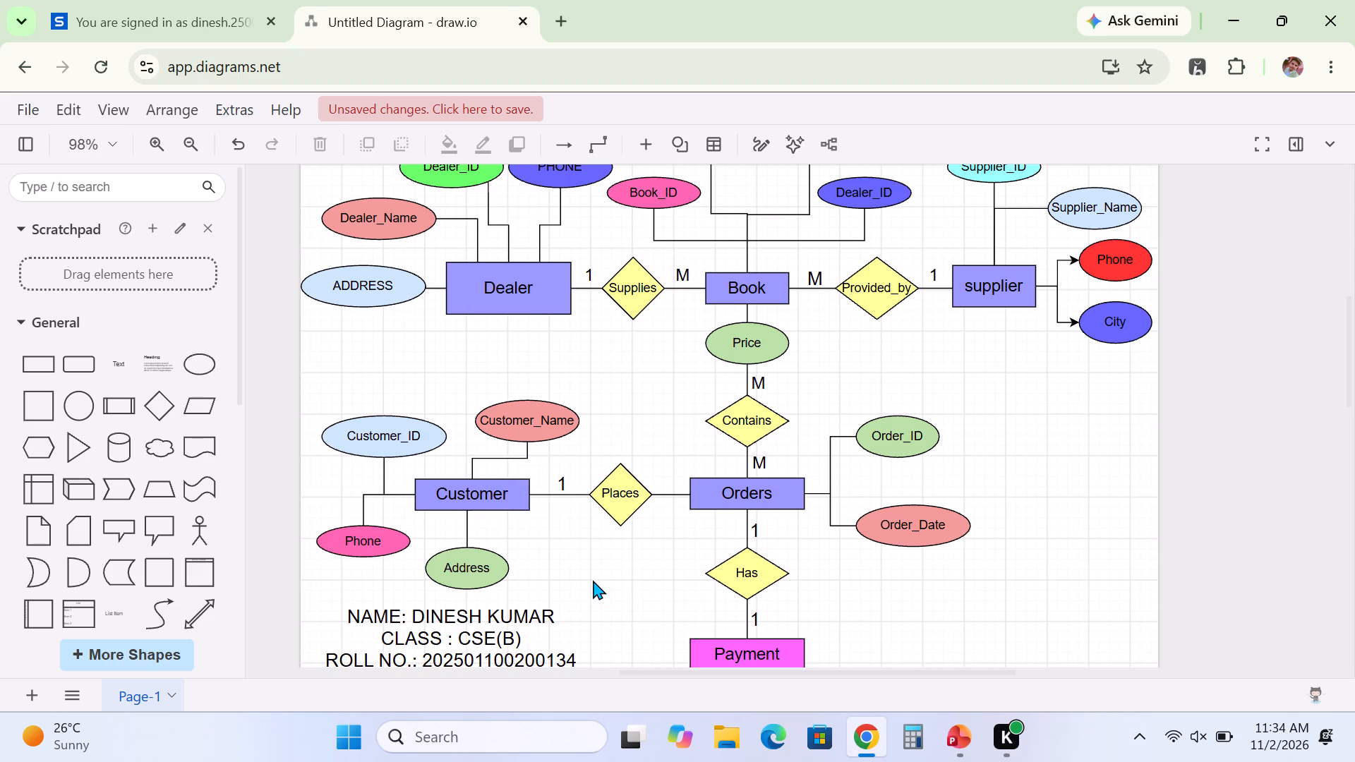
Copy the M label between Price and Contains, and paste it near the line between Places and Orders.
click(766, 382)
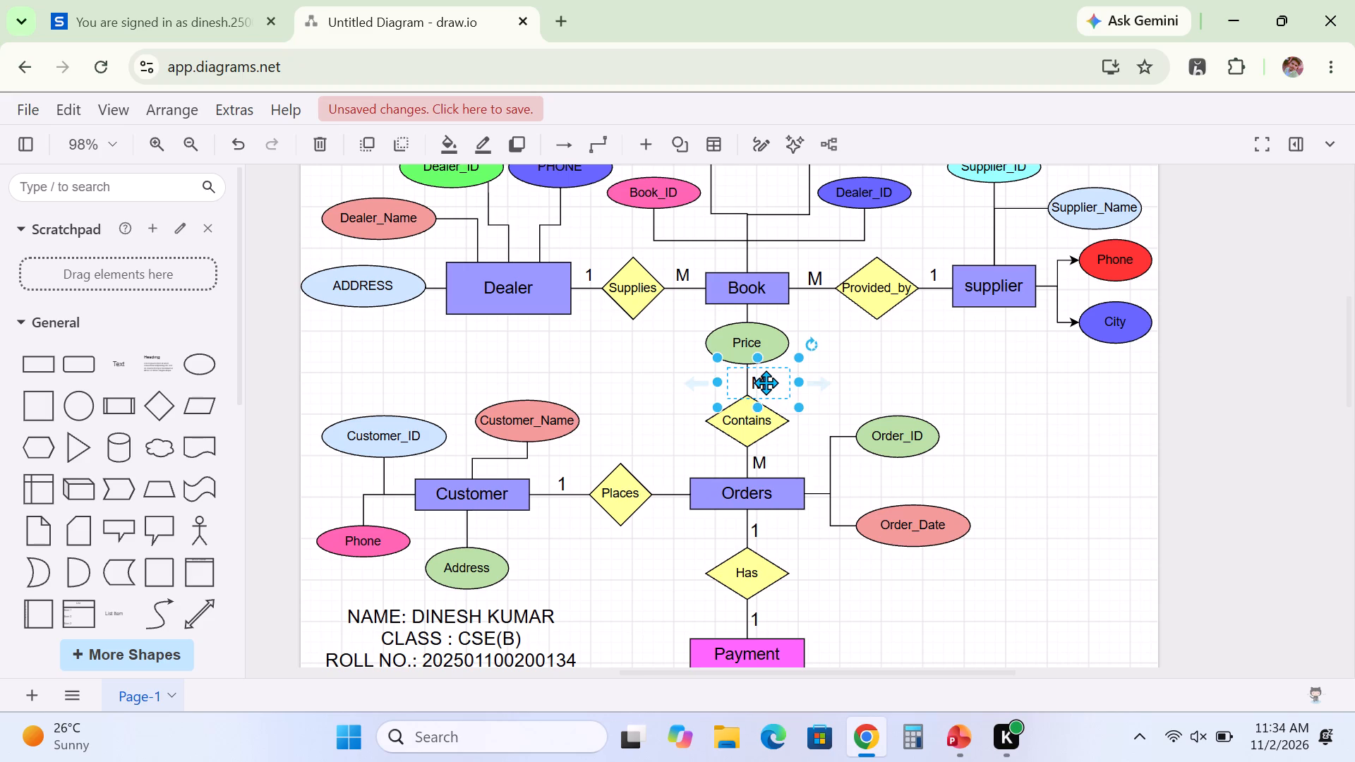
right_click(766, 382)
click(852, 277)
click(666, 442)
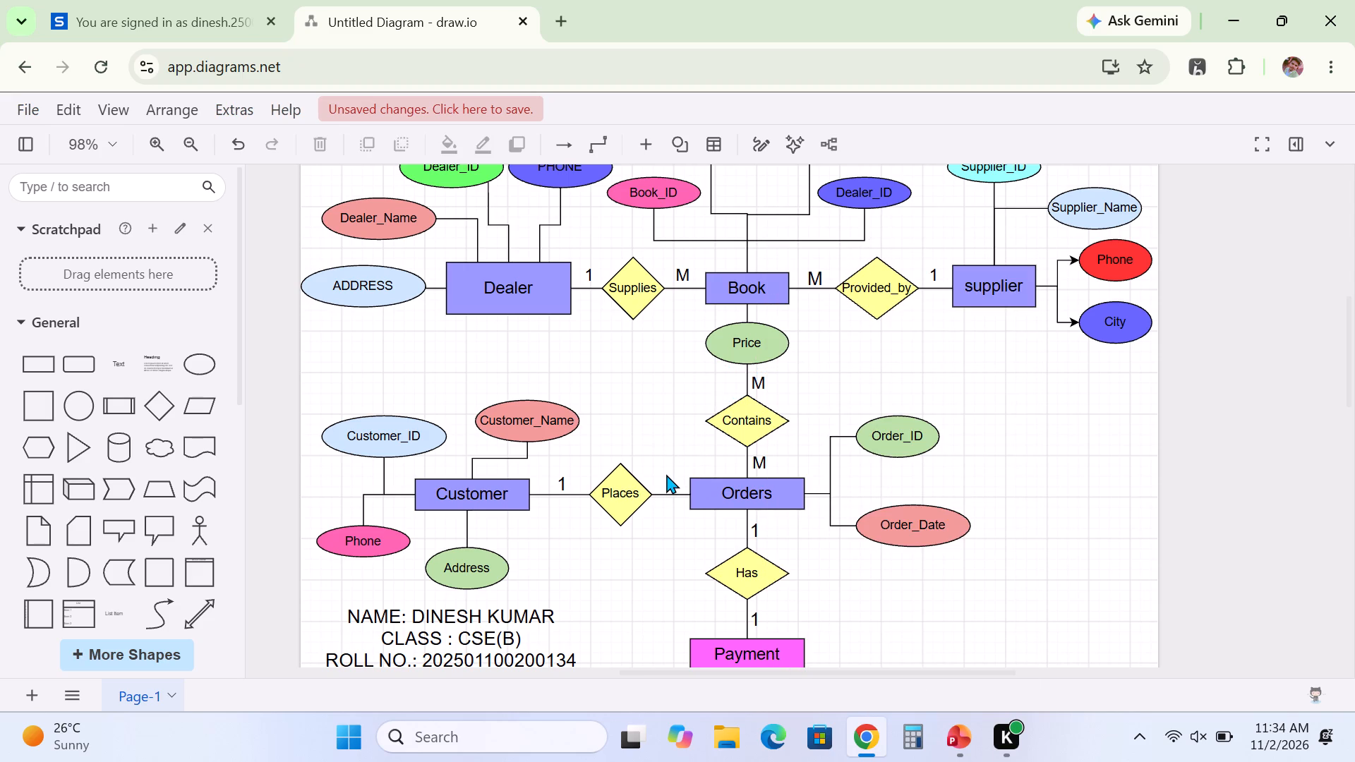
key(ctrl+v)
Nudge the pasted M left, off the Orders box, so it sits above the Places–Orders line.
key(Left)
key(Left)
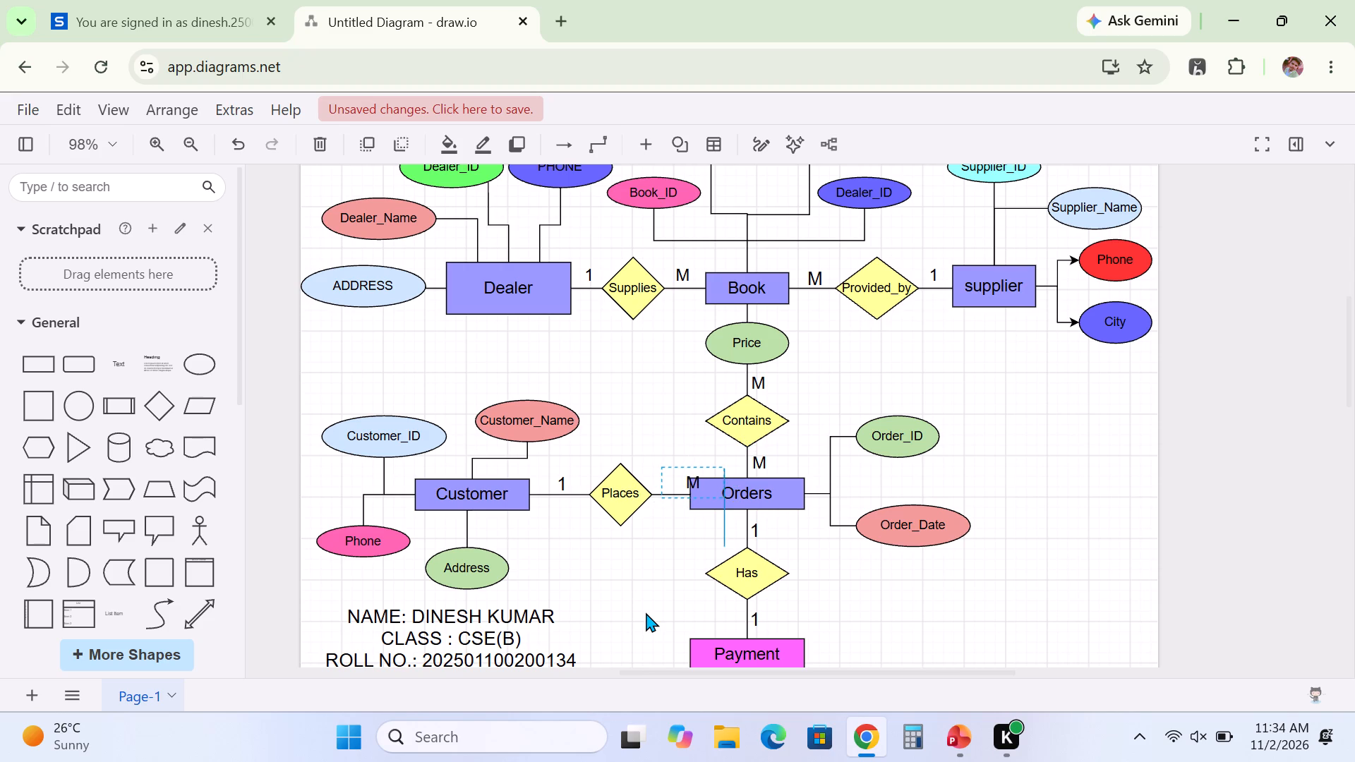
key(Left)
key(Left)
key(Left)
key(Left)
key(Left)
key(Left)
key(Left)
key(Left)
key(Left)
key(Left)
key(Left)
key(Left)
key(Left)
key(Left)
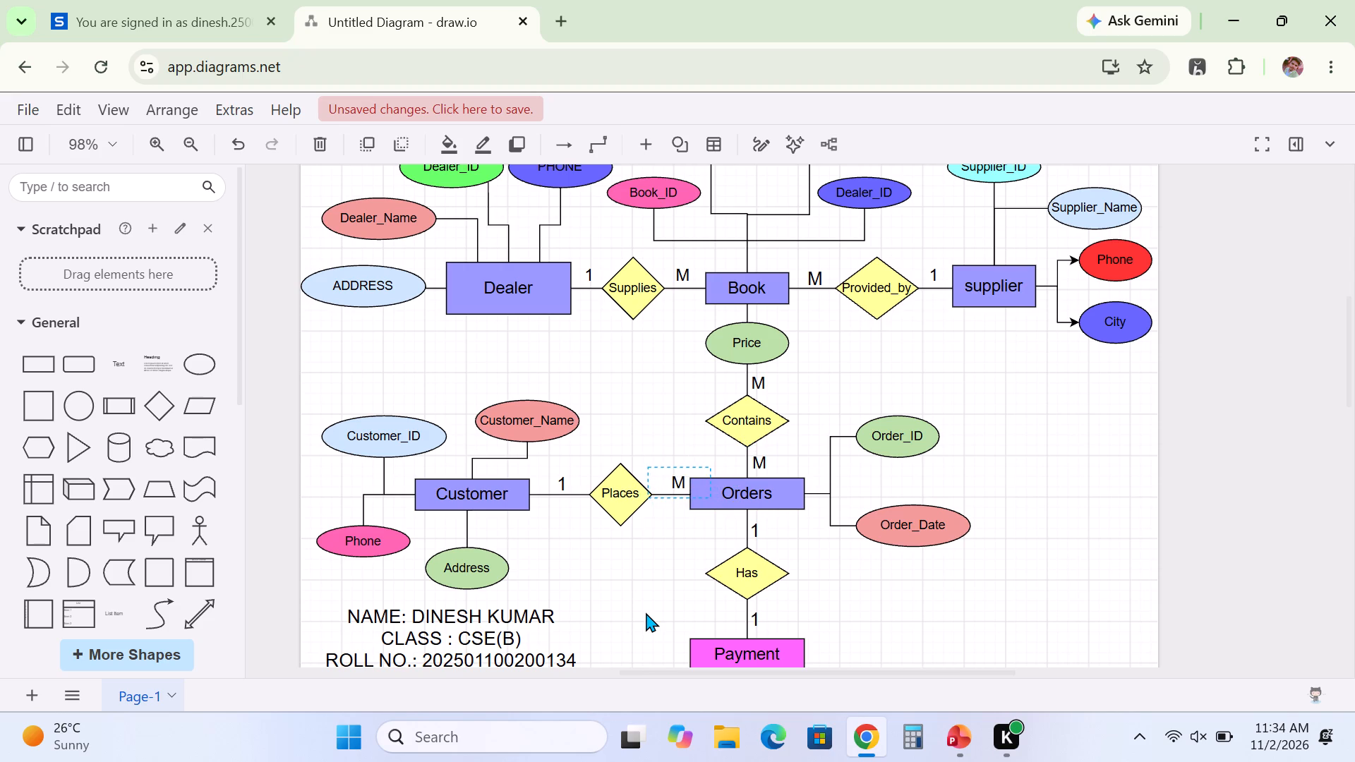
Nudge the M label further left so it sits above the middle of the Places–Orders line.
key(Left)
key(Left)
key(Left)
key(Left)
key(Left)
key(Left)
key(Left)
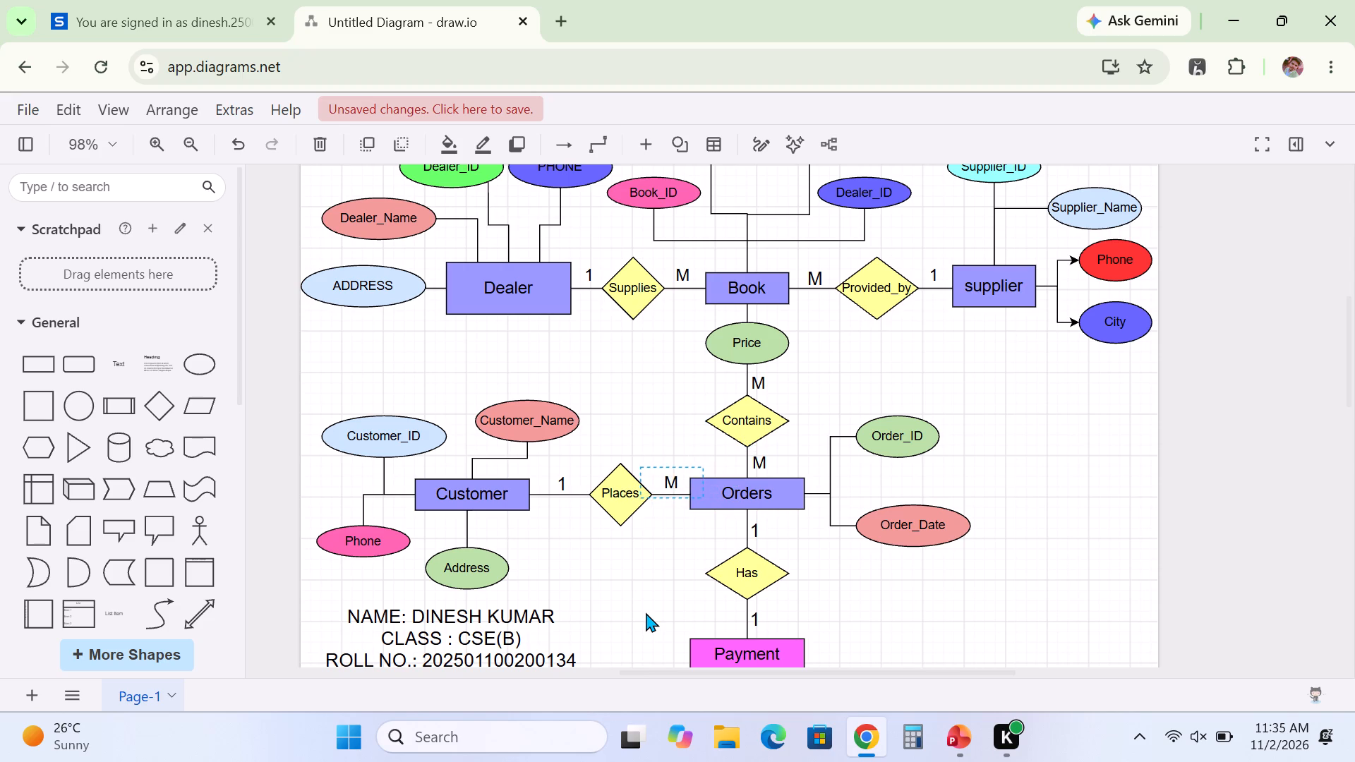
key(Left)
click(618, 588)
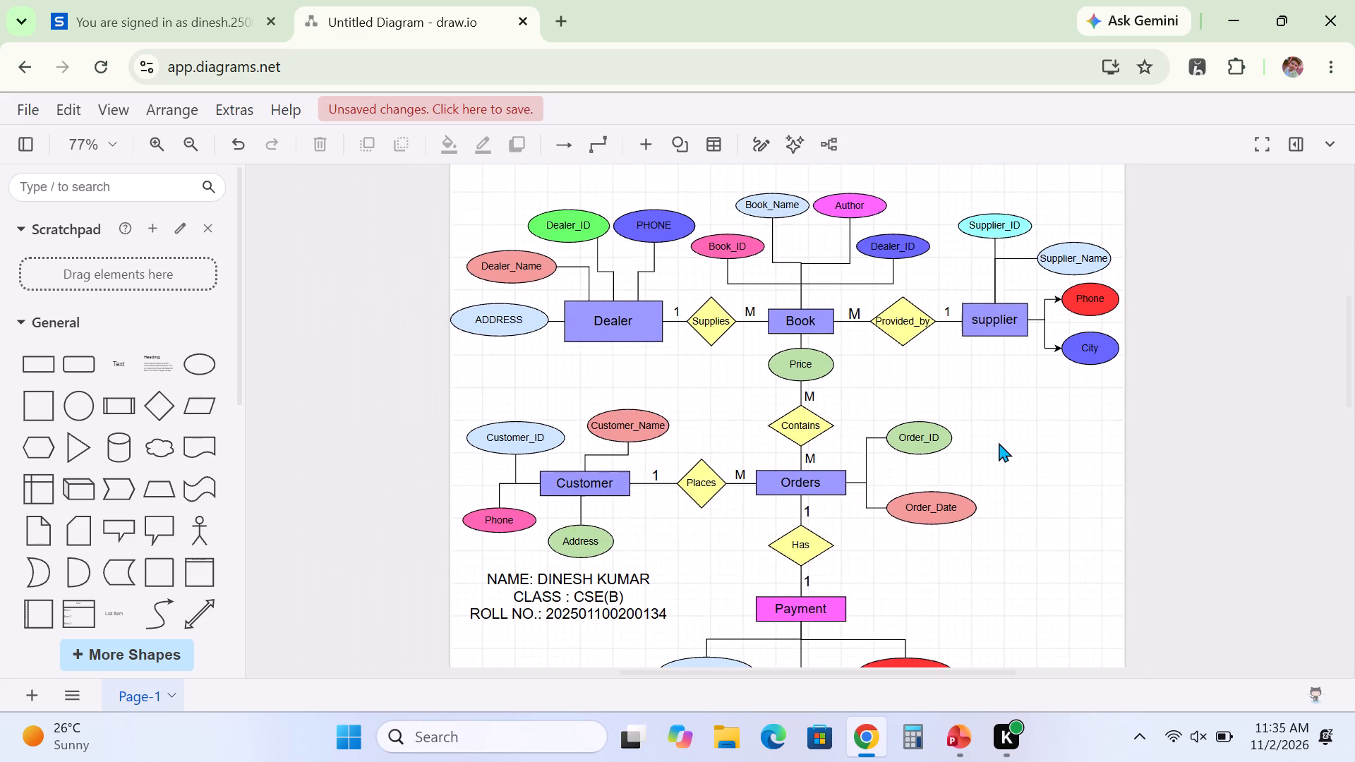
Recolour Dealer's Dealer_ID ellipse, trying salmon F19C99 first and settling on a muted teal fill.
scroll(999, 442, down, 1)
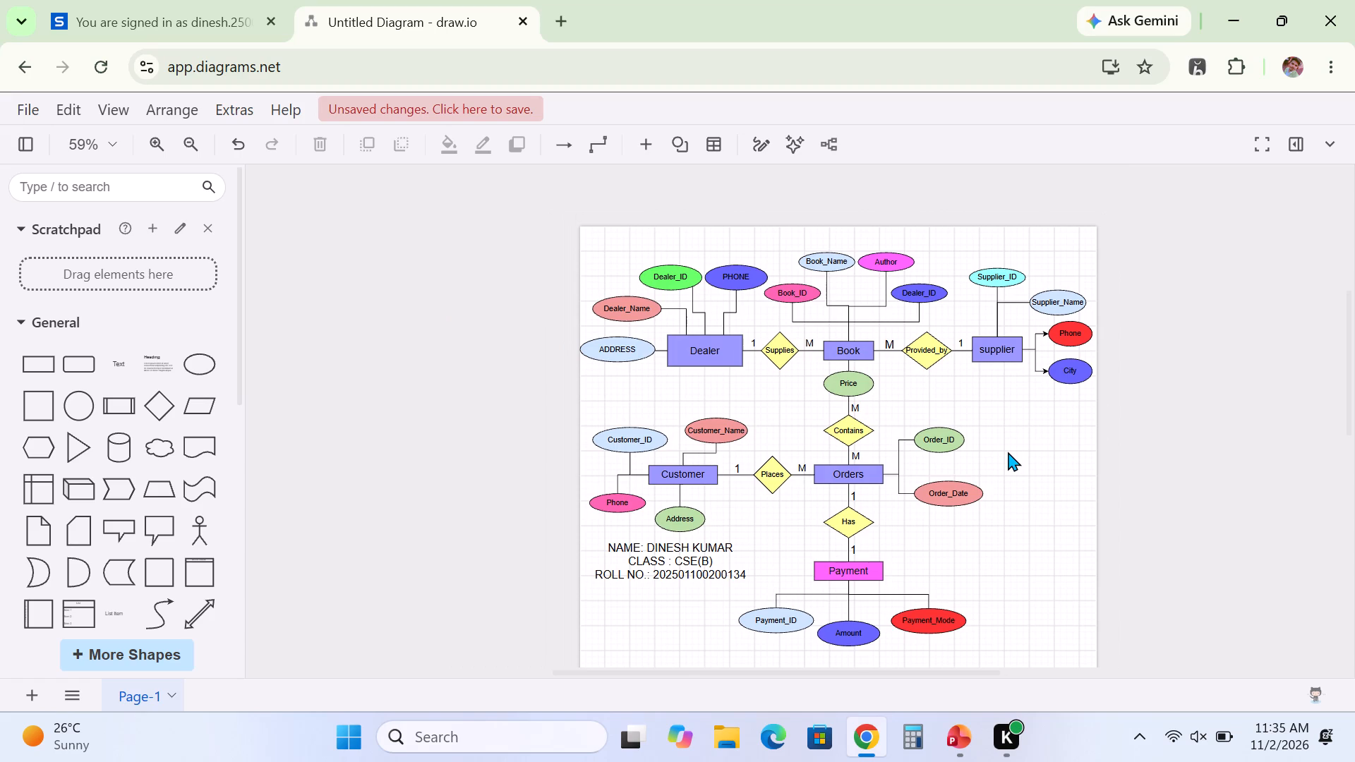
click(678, 280)
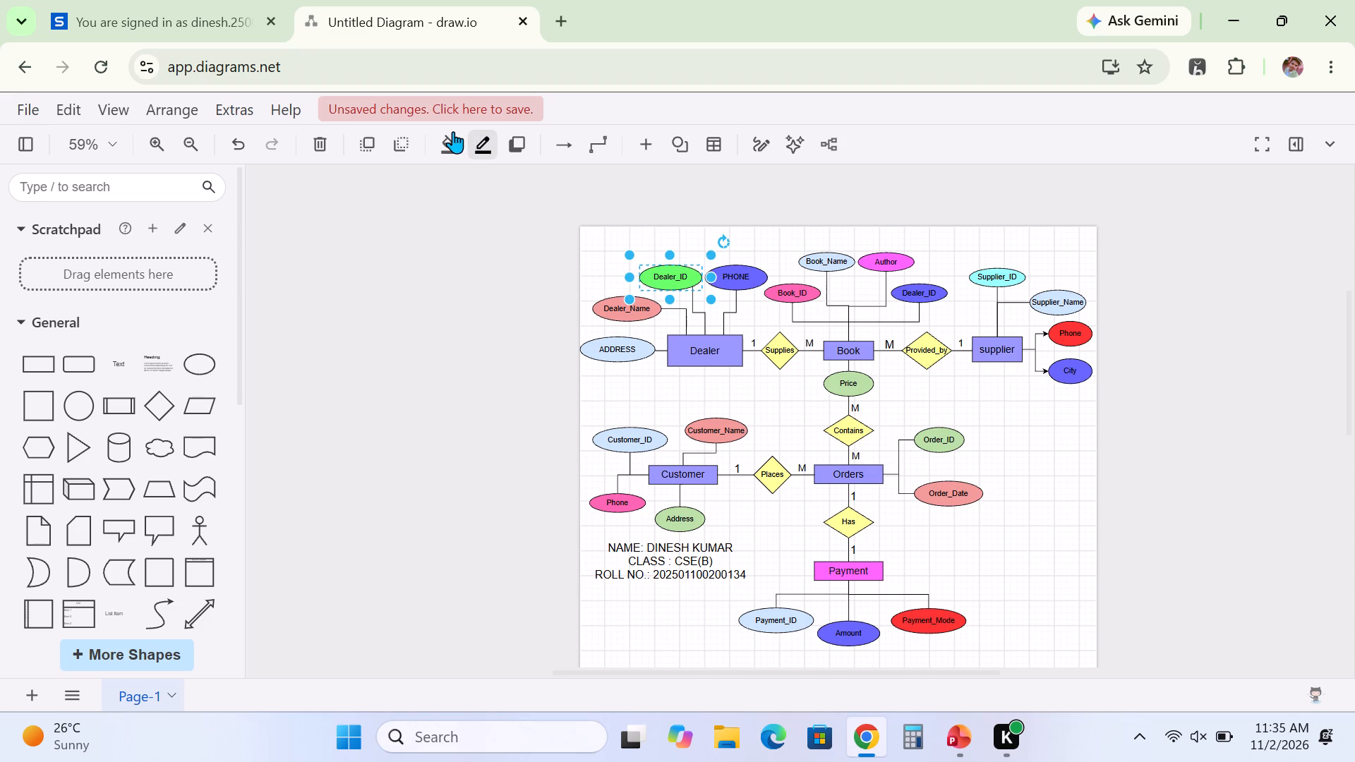
click(452, 140)
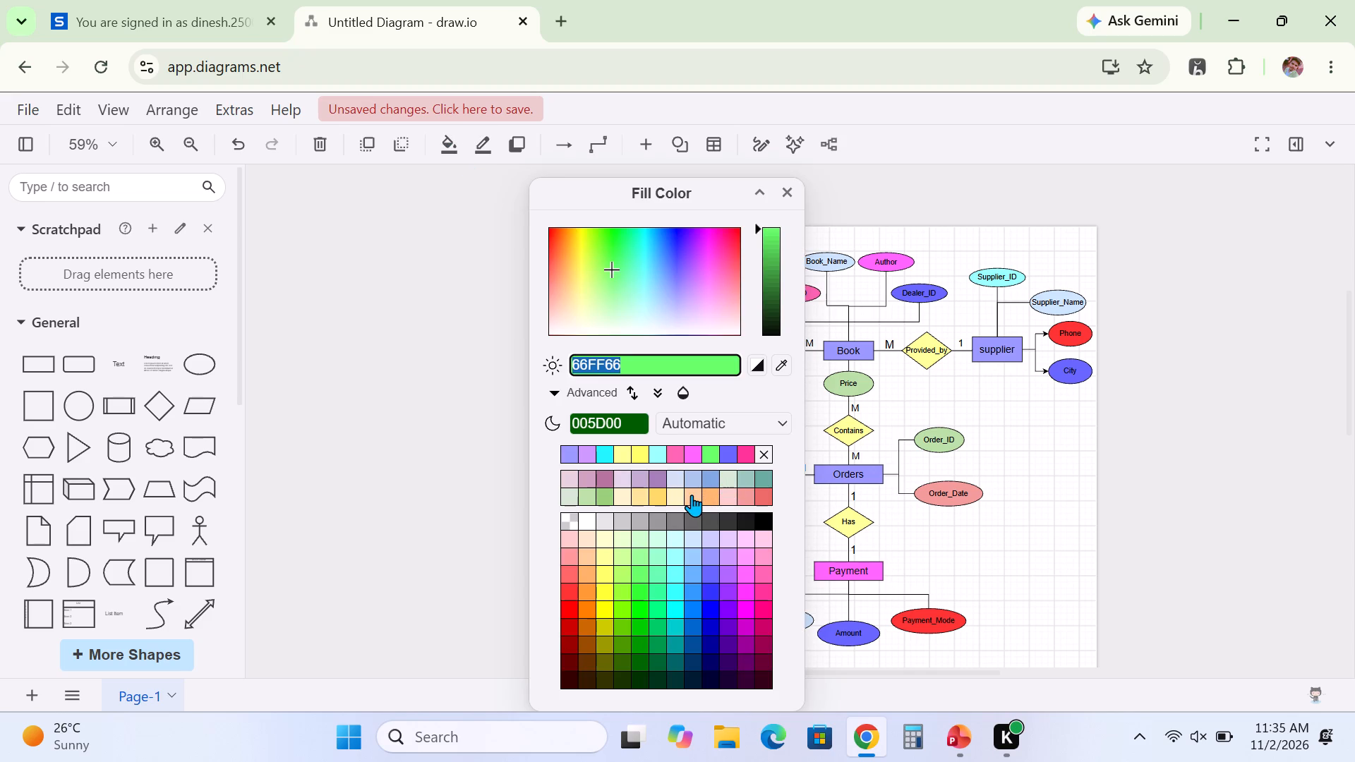
click(745, 491)
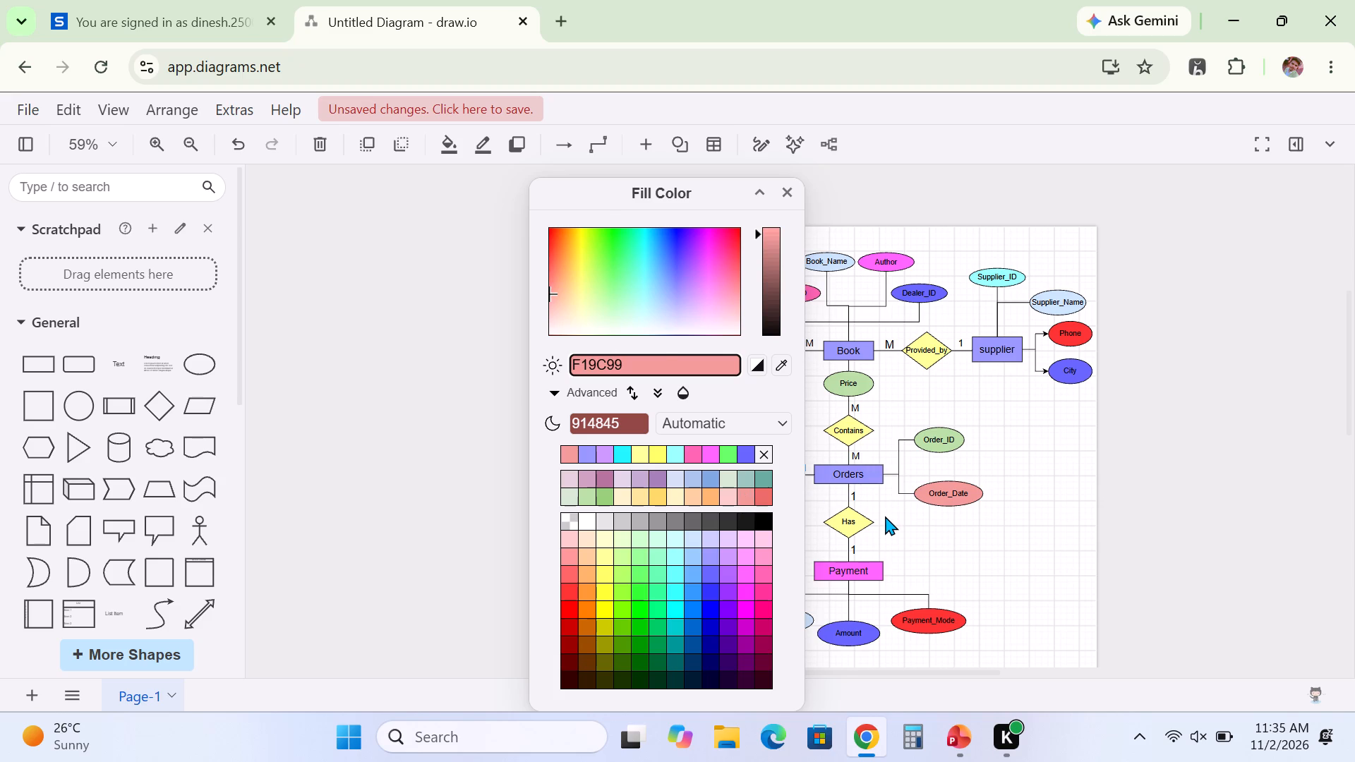
key(Return)
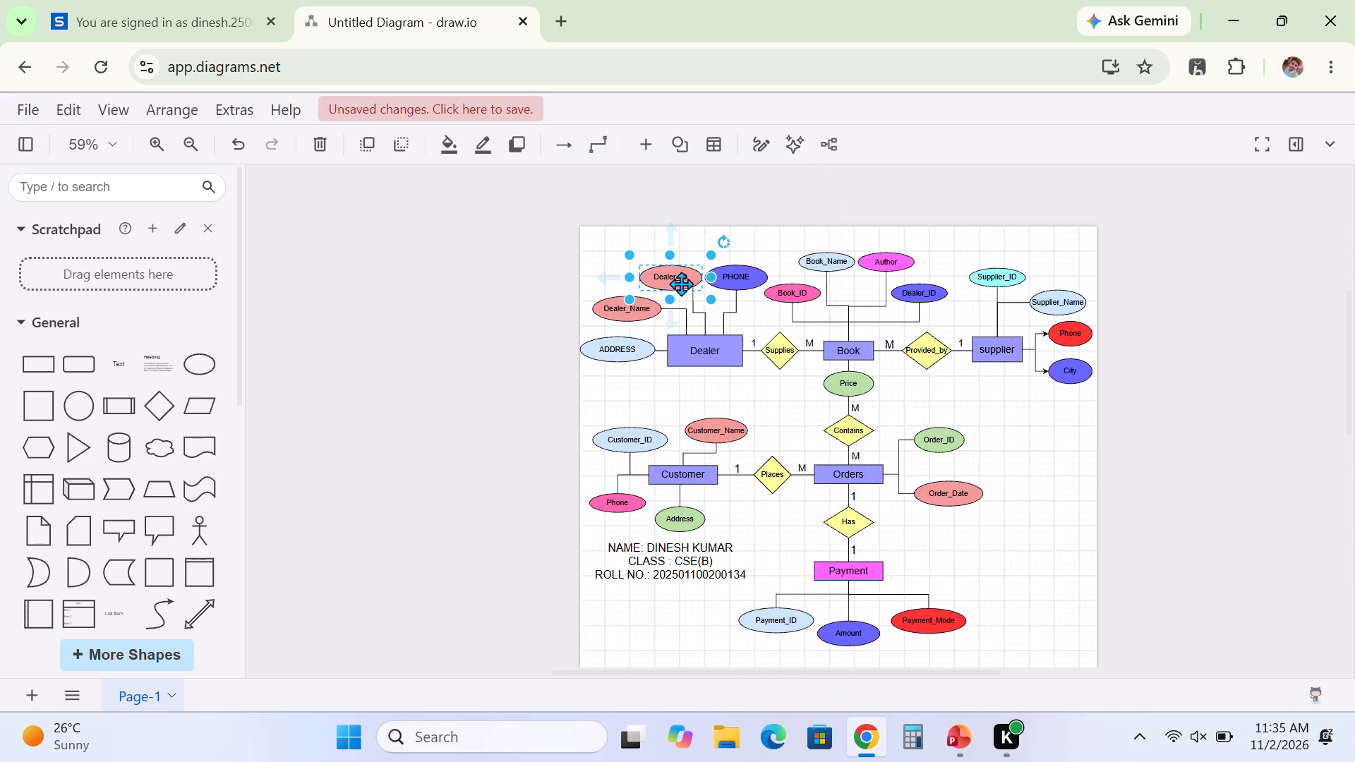
click(455, 146)
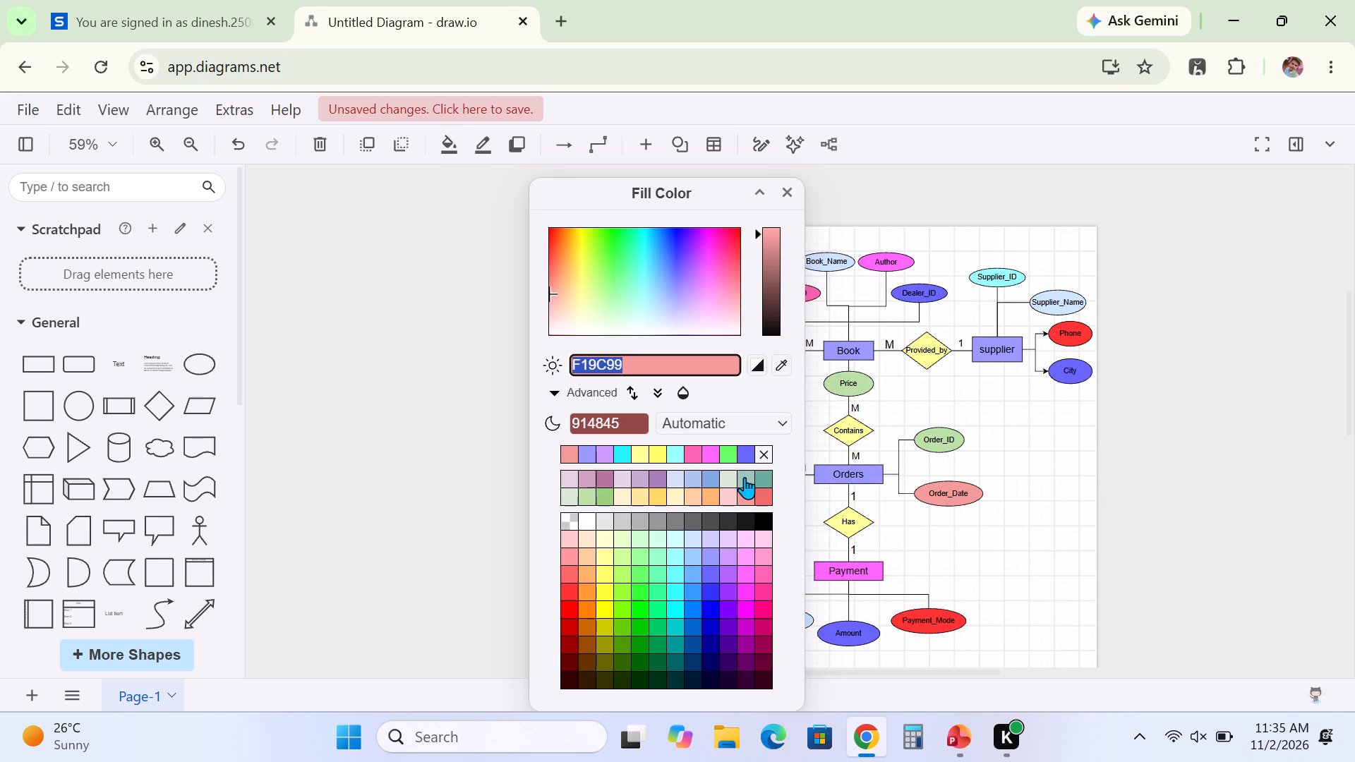
click(745, 477)
key(Return)
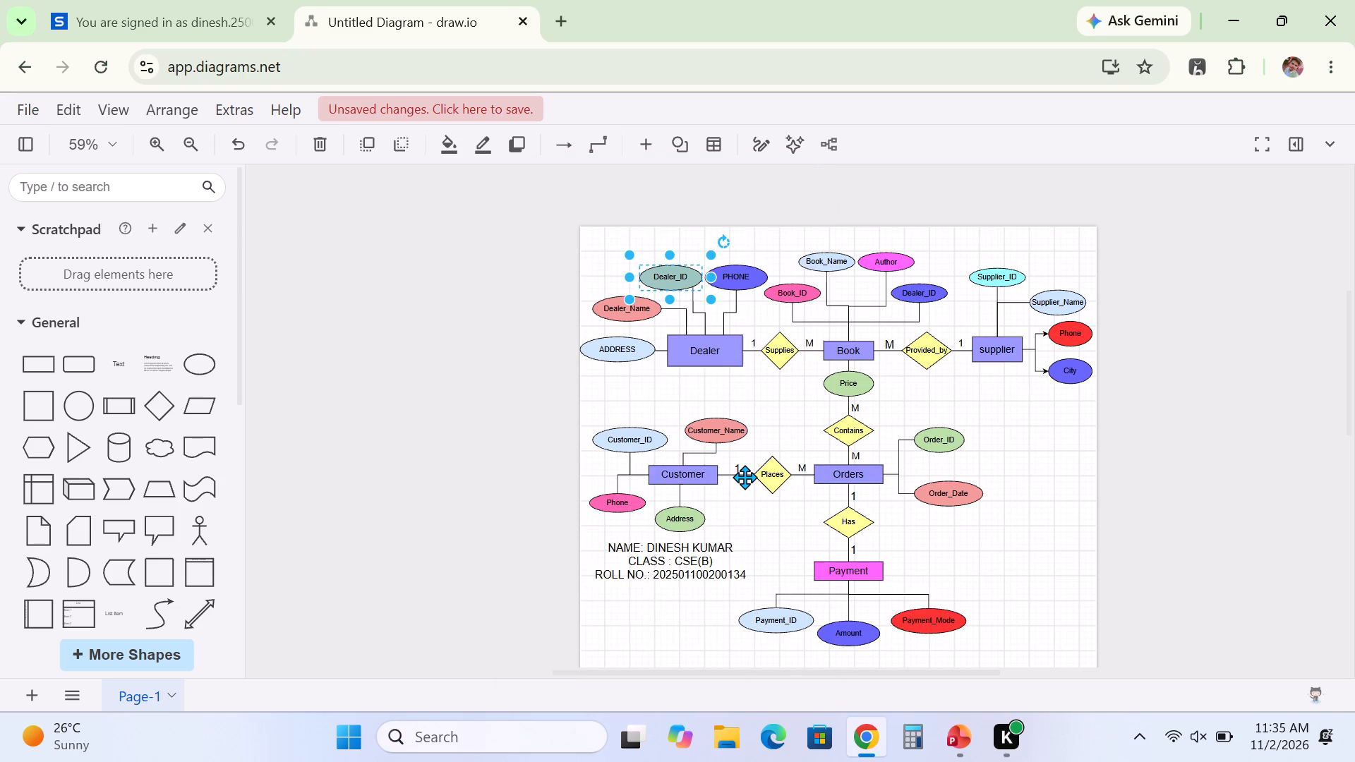
click(1033, 459)
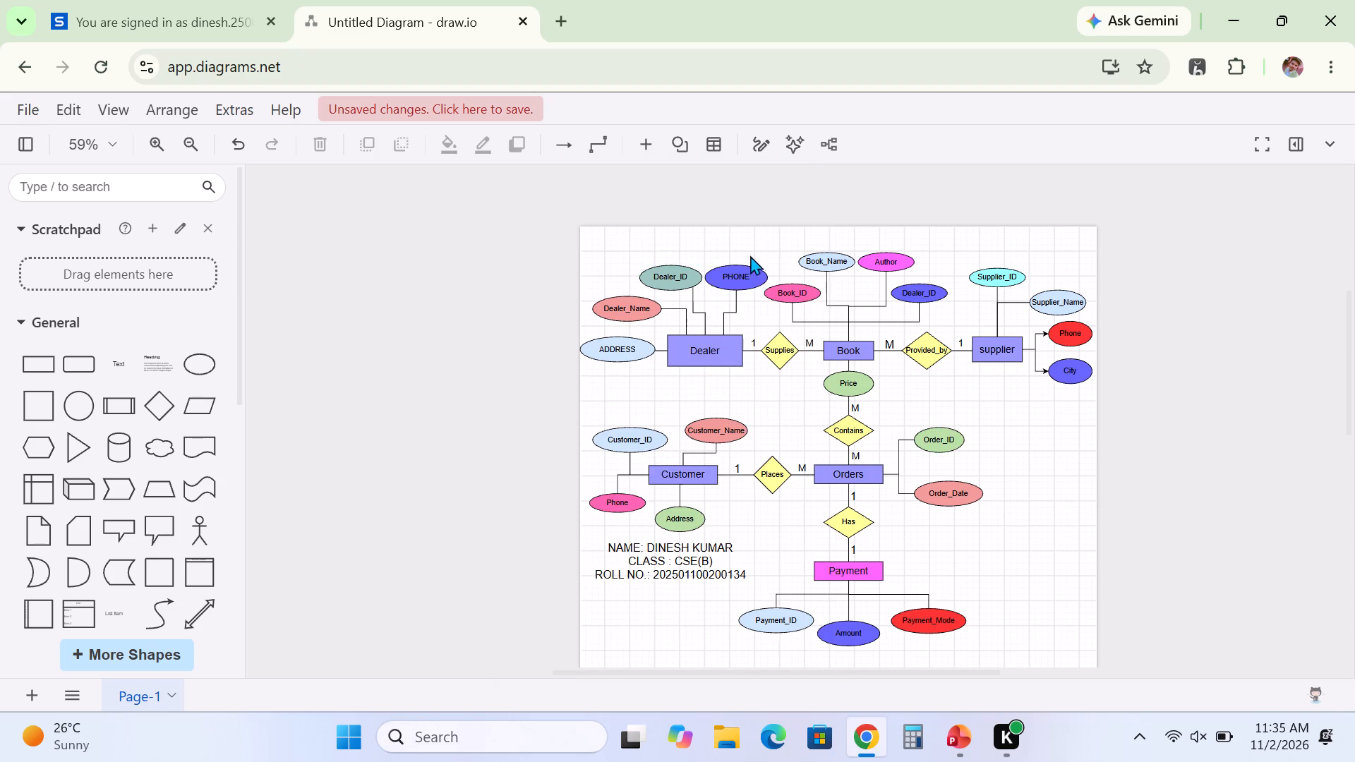
Change the fill of Dealer's PHONE ellipse to a muted plum.
click(733, 270)
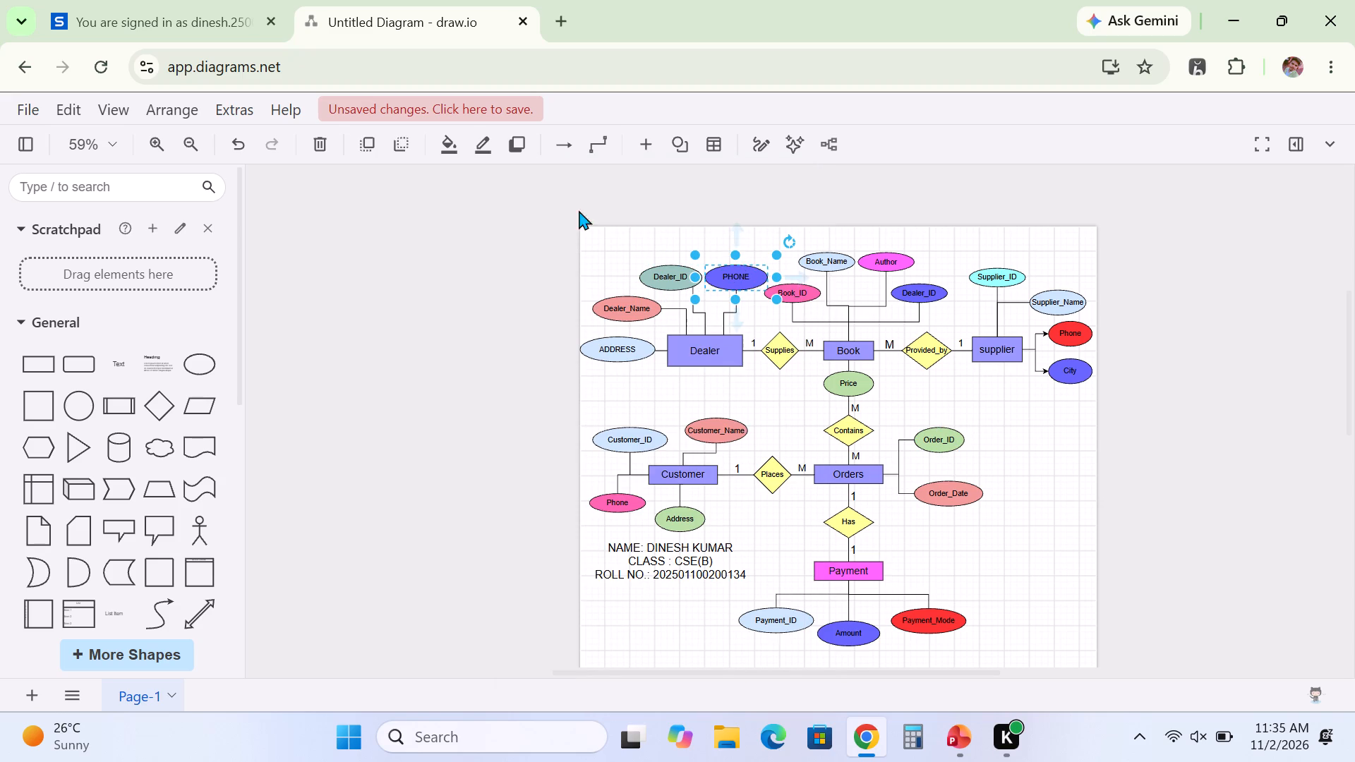
click(447, 144)
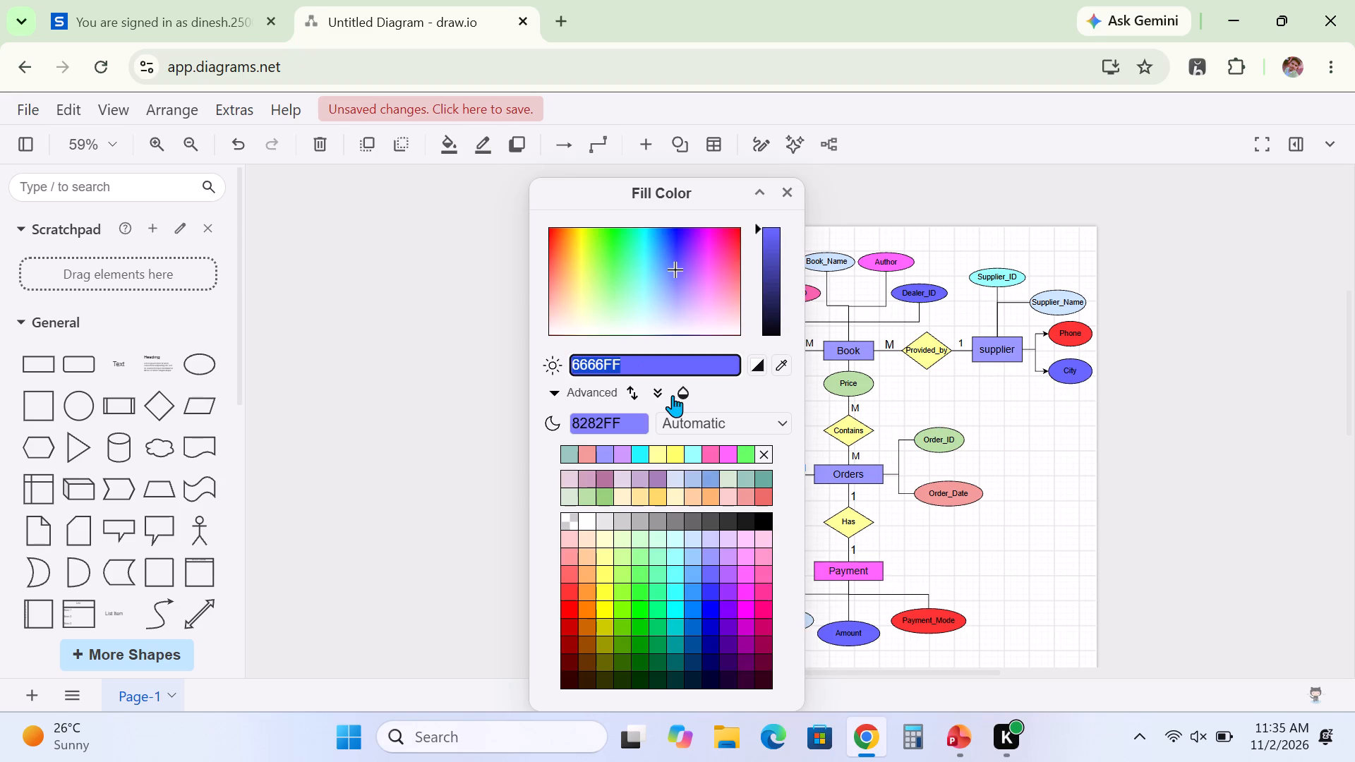
click(603, 479)
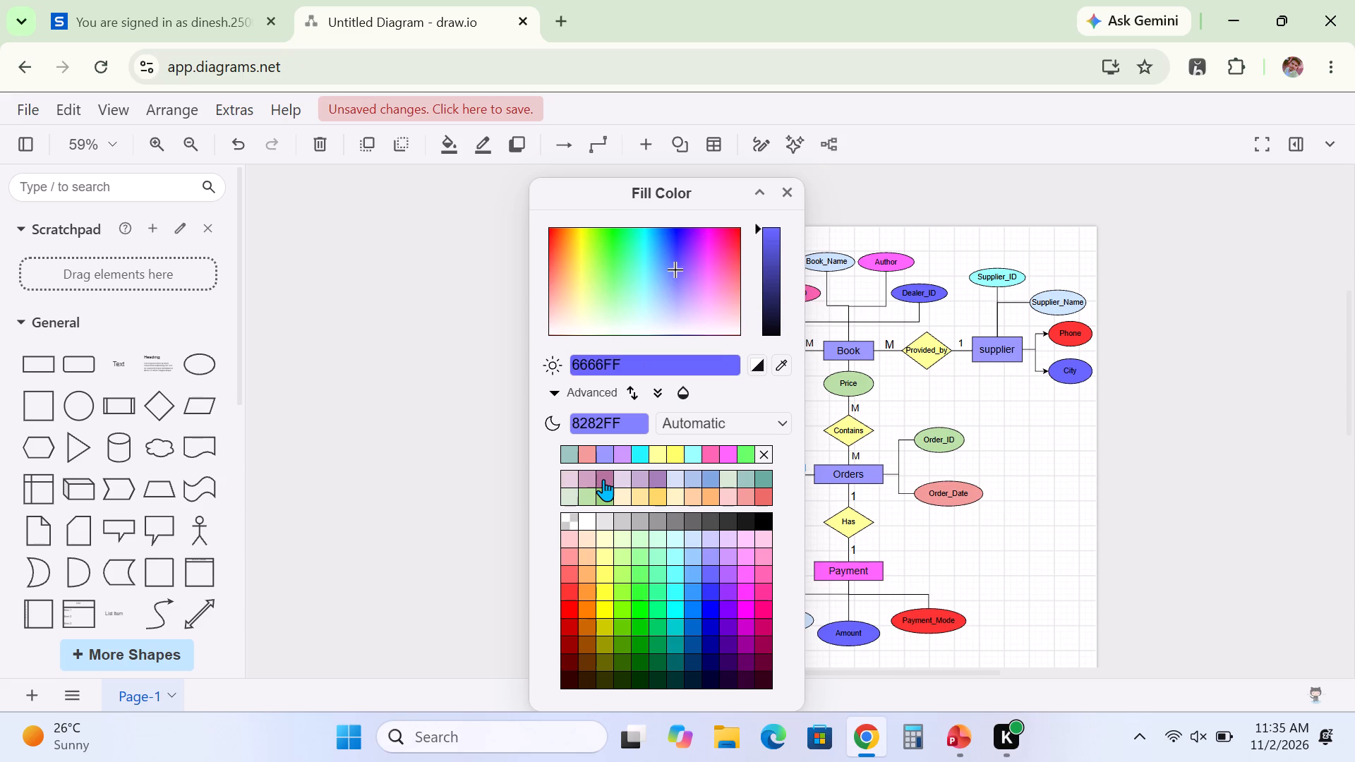
key(Return)
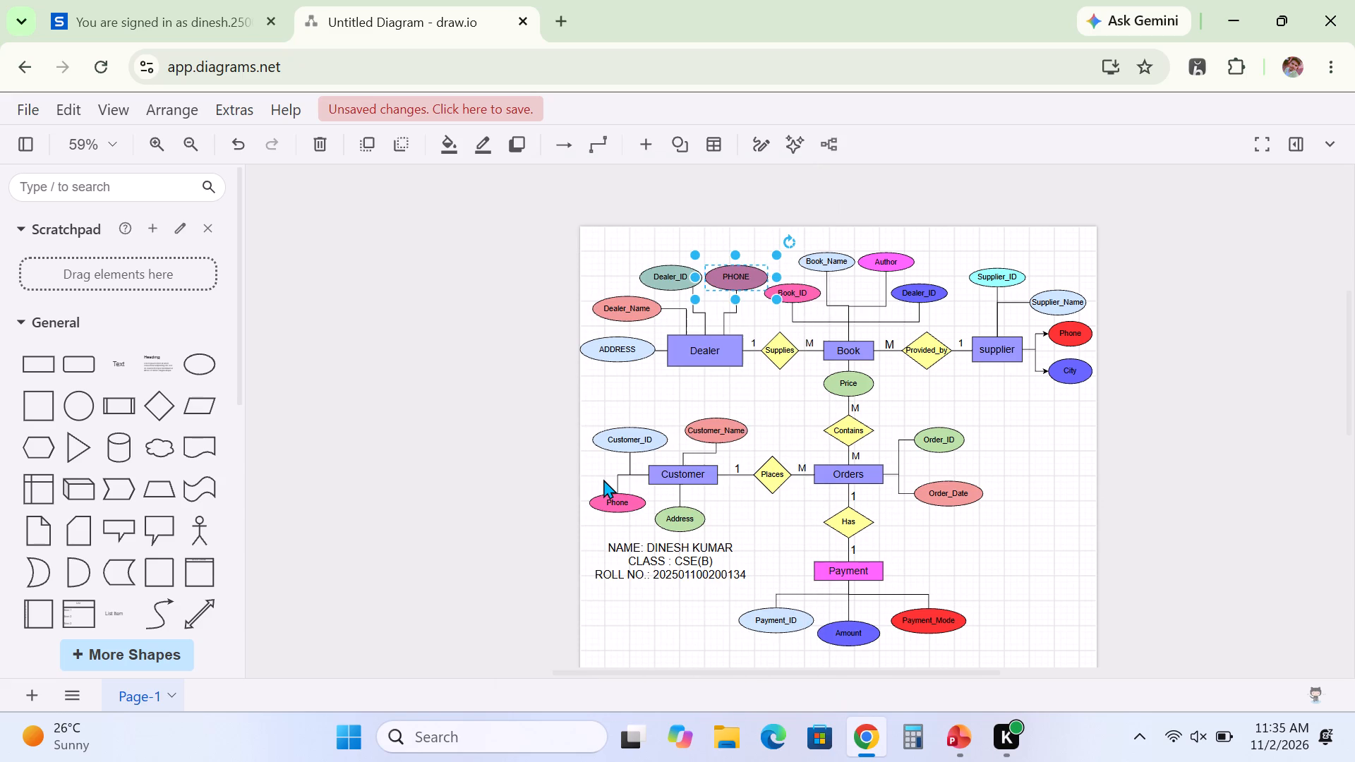
click(1028, 442)
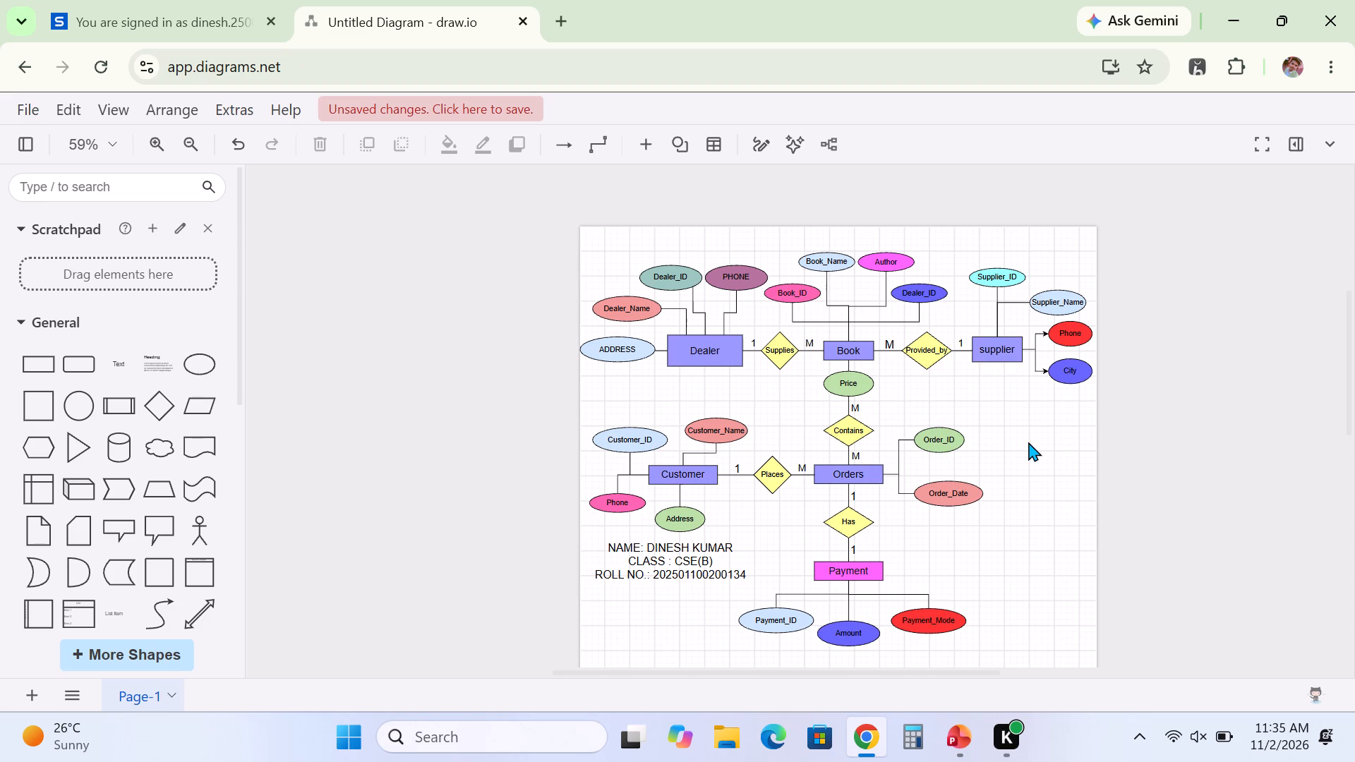
Change the fill of Book's Author ellipse to a pale lavender.
click(882, 260)
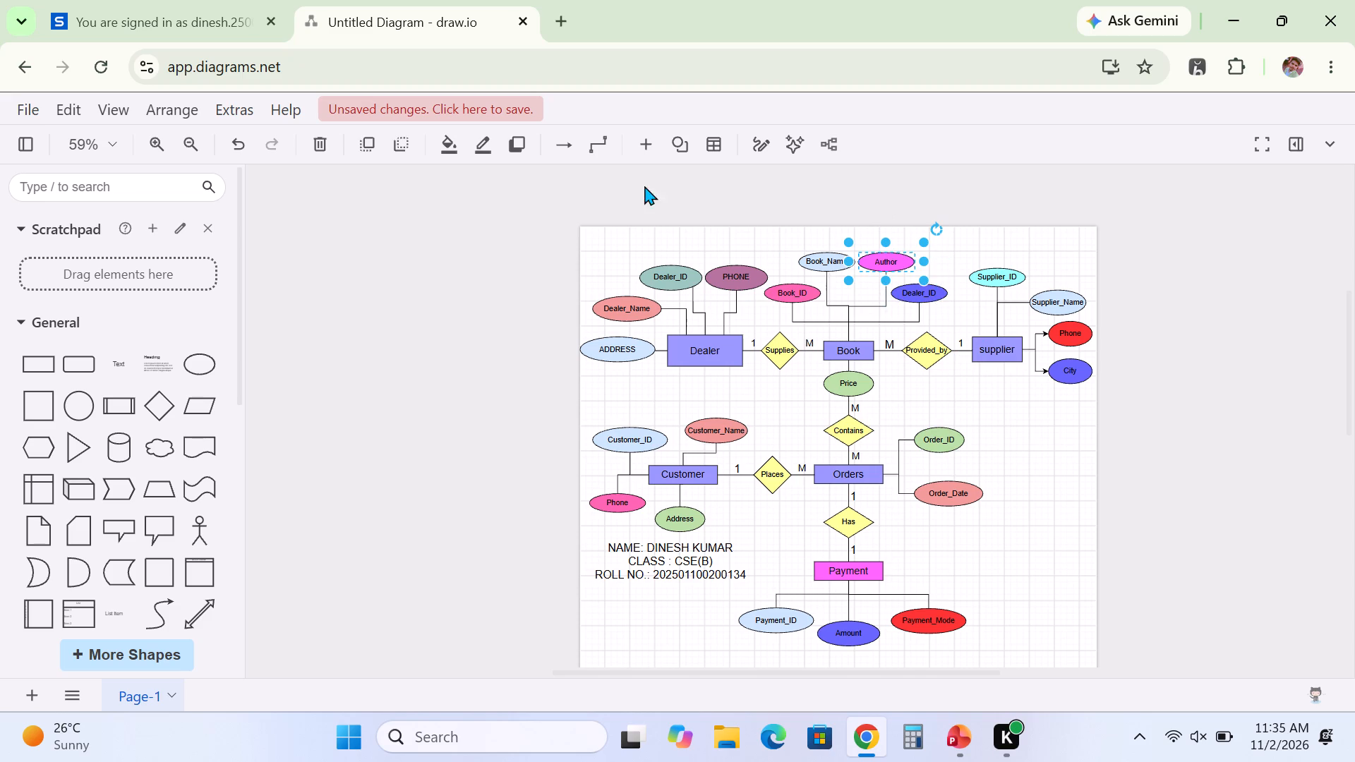
click(452, 145)
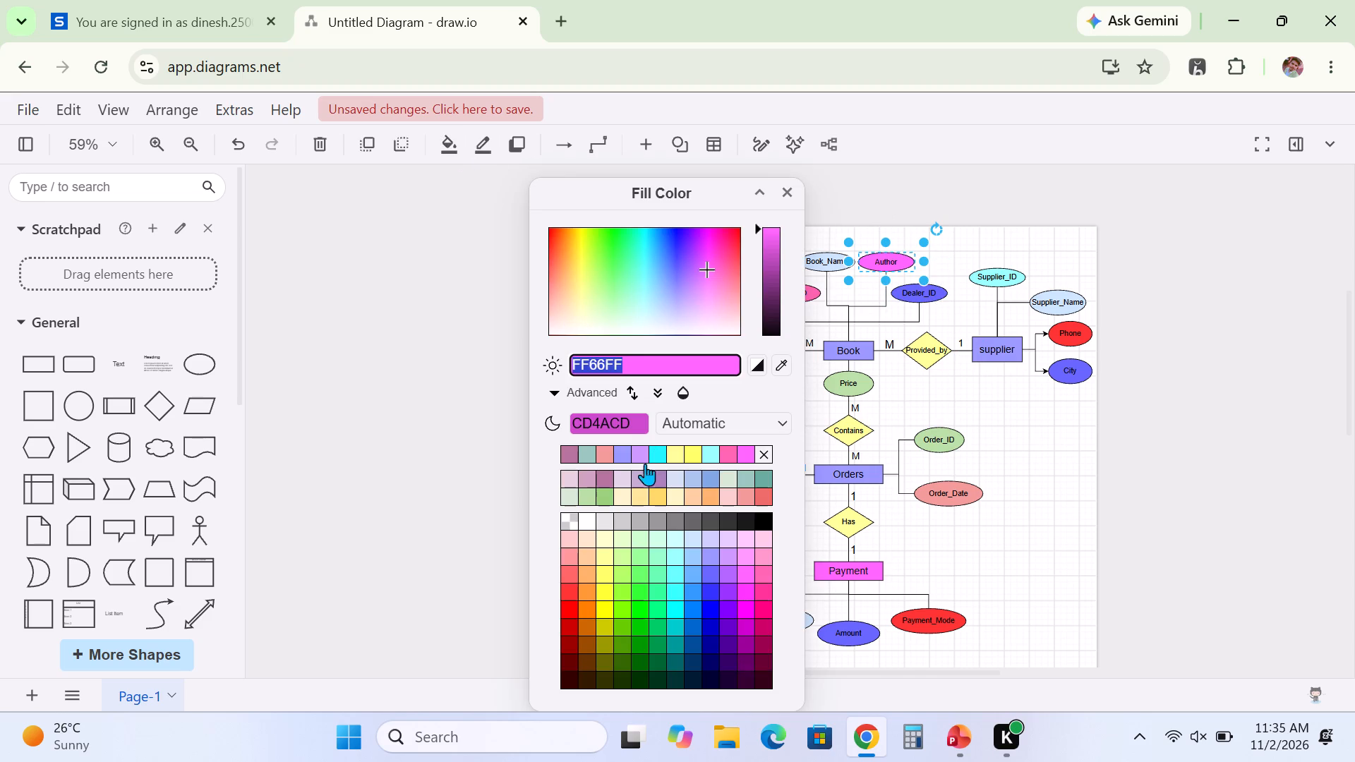
click(624, 480)
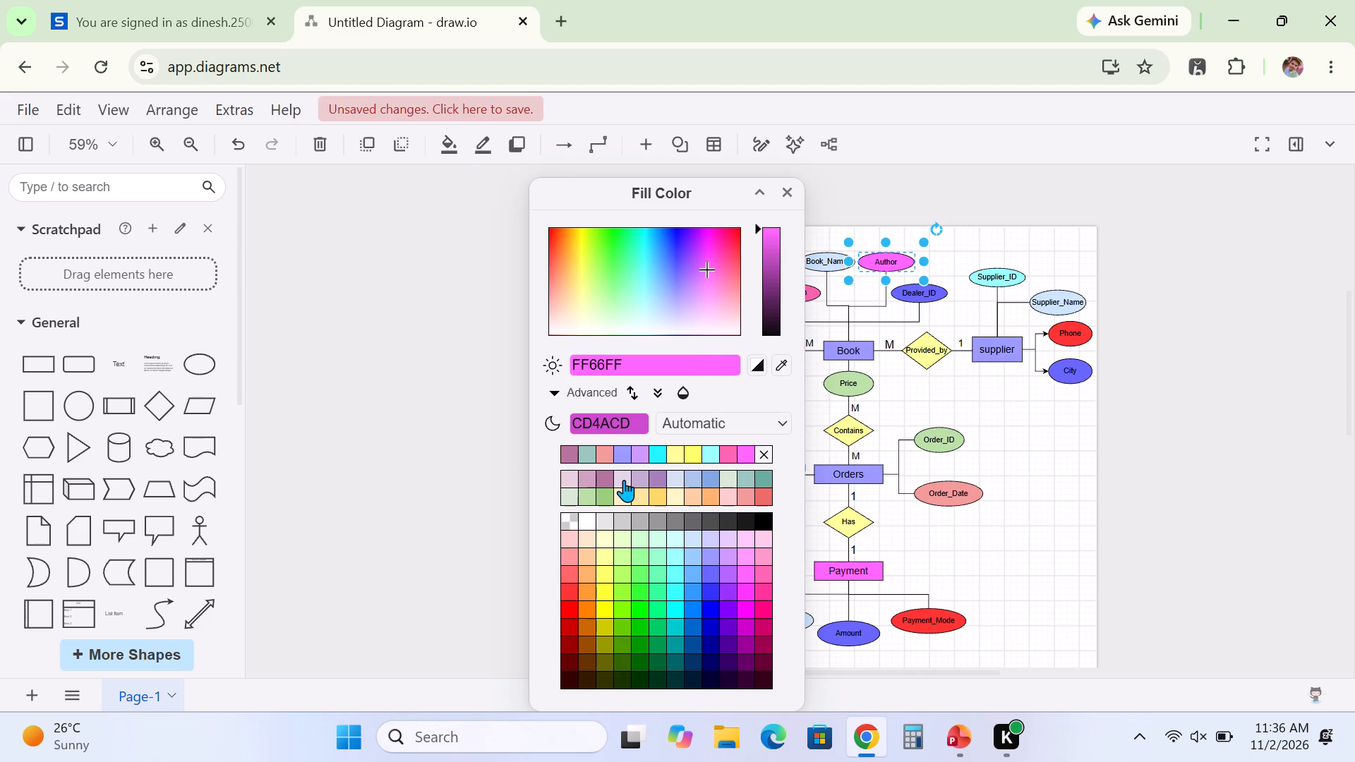
click(1023, 482)
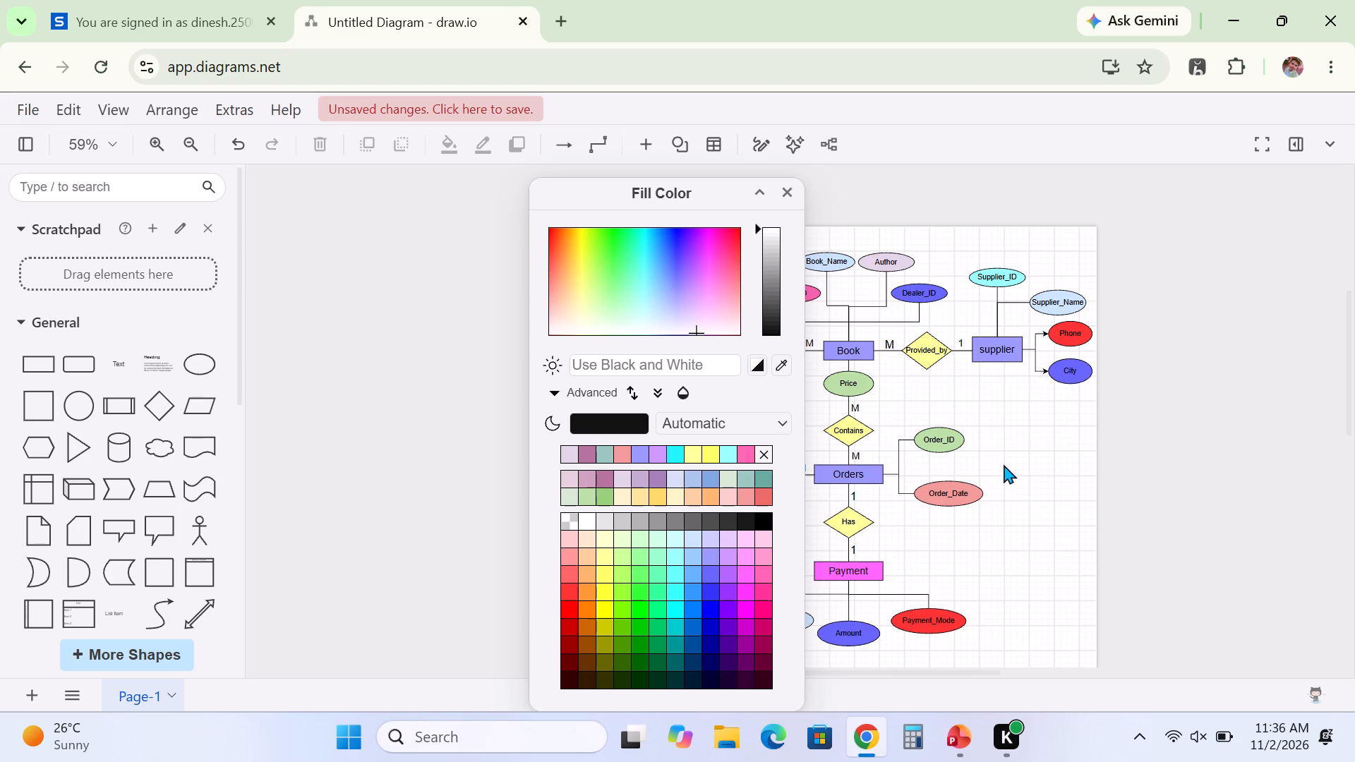
click(789, 193)
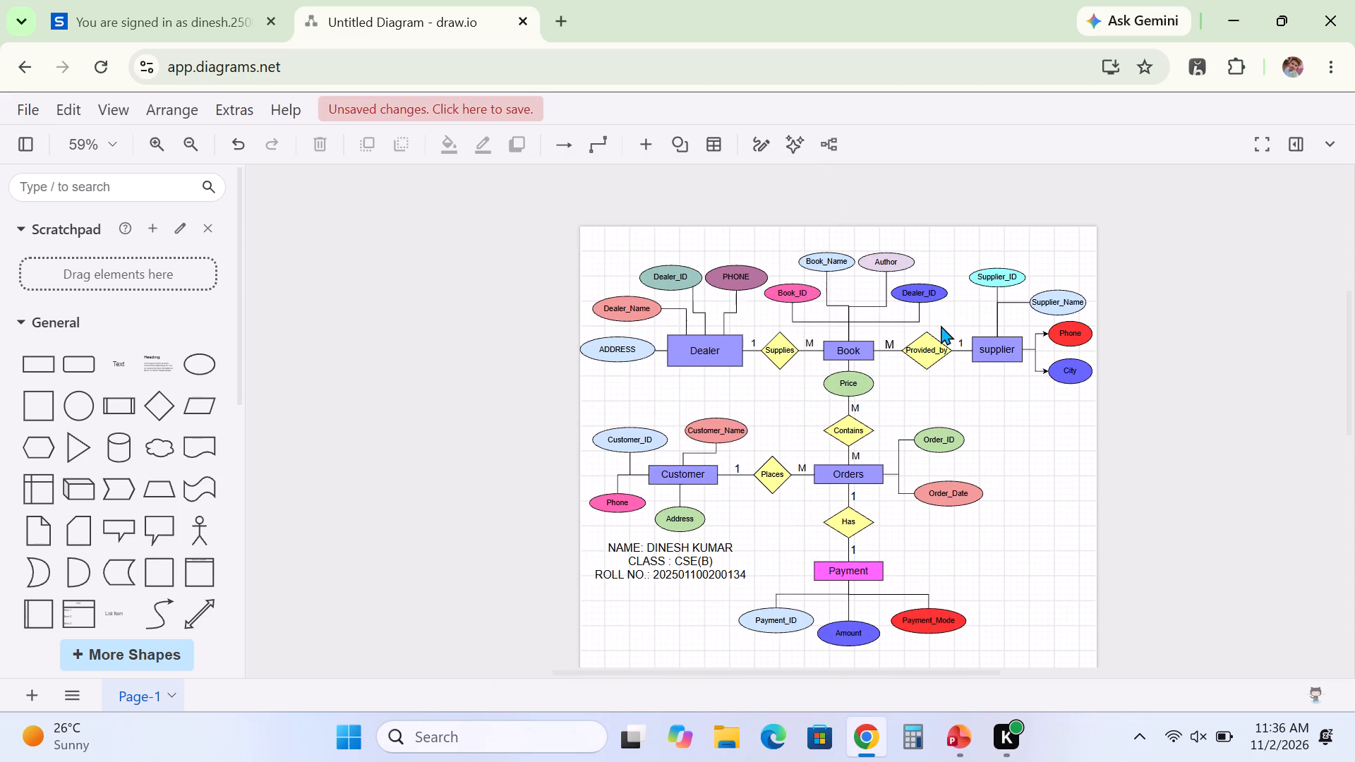
Change the fill of Book's Dealer_ID ellipse to pale green D5E8D4.
click(917, 292)
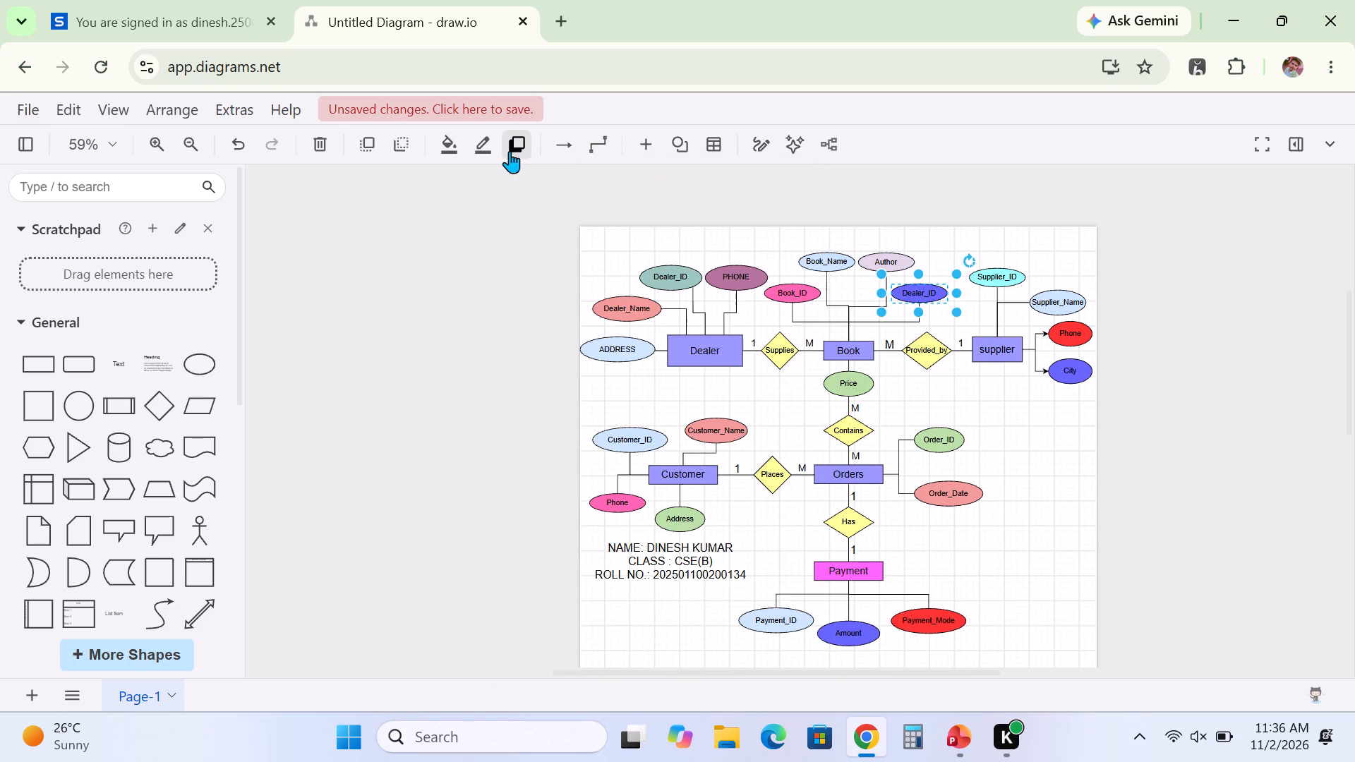
click(448, 143)
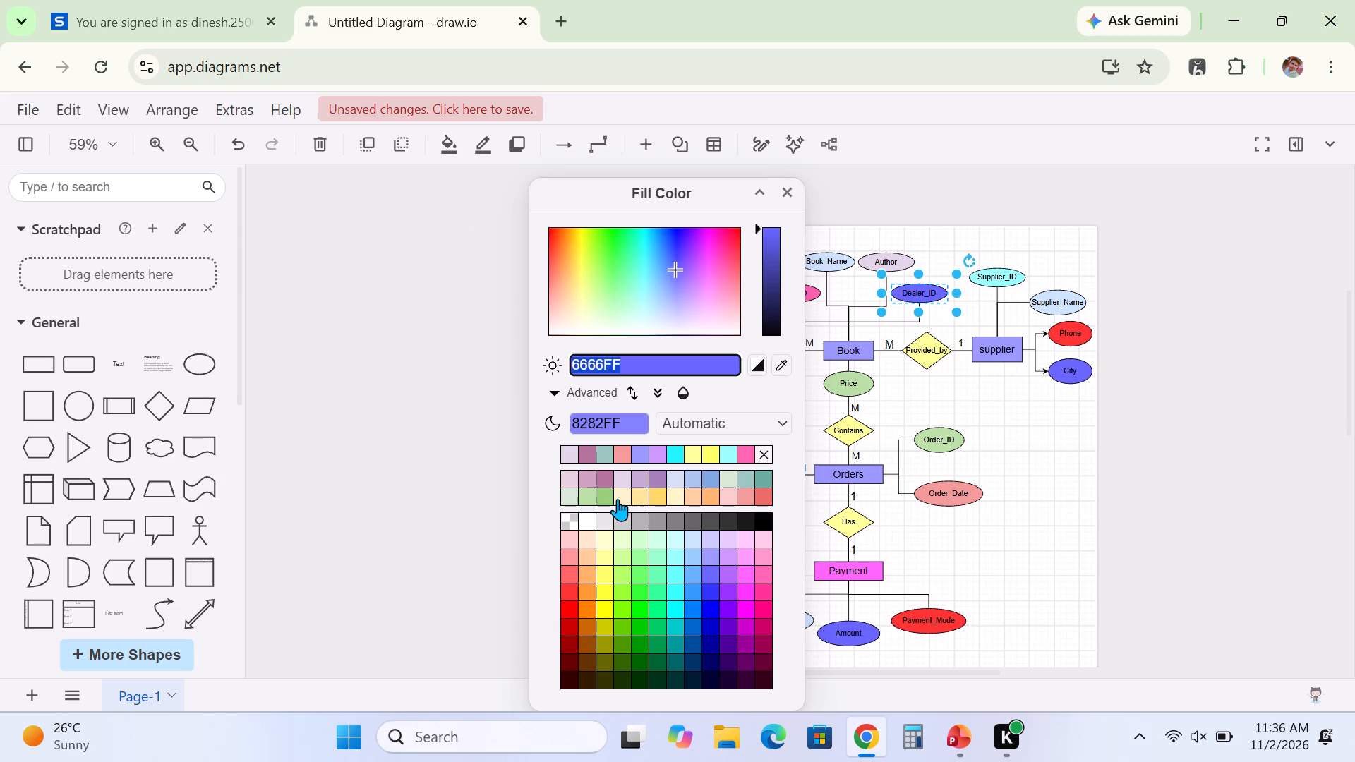
click(571, 497)
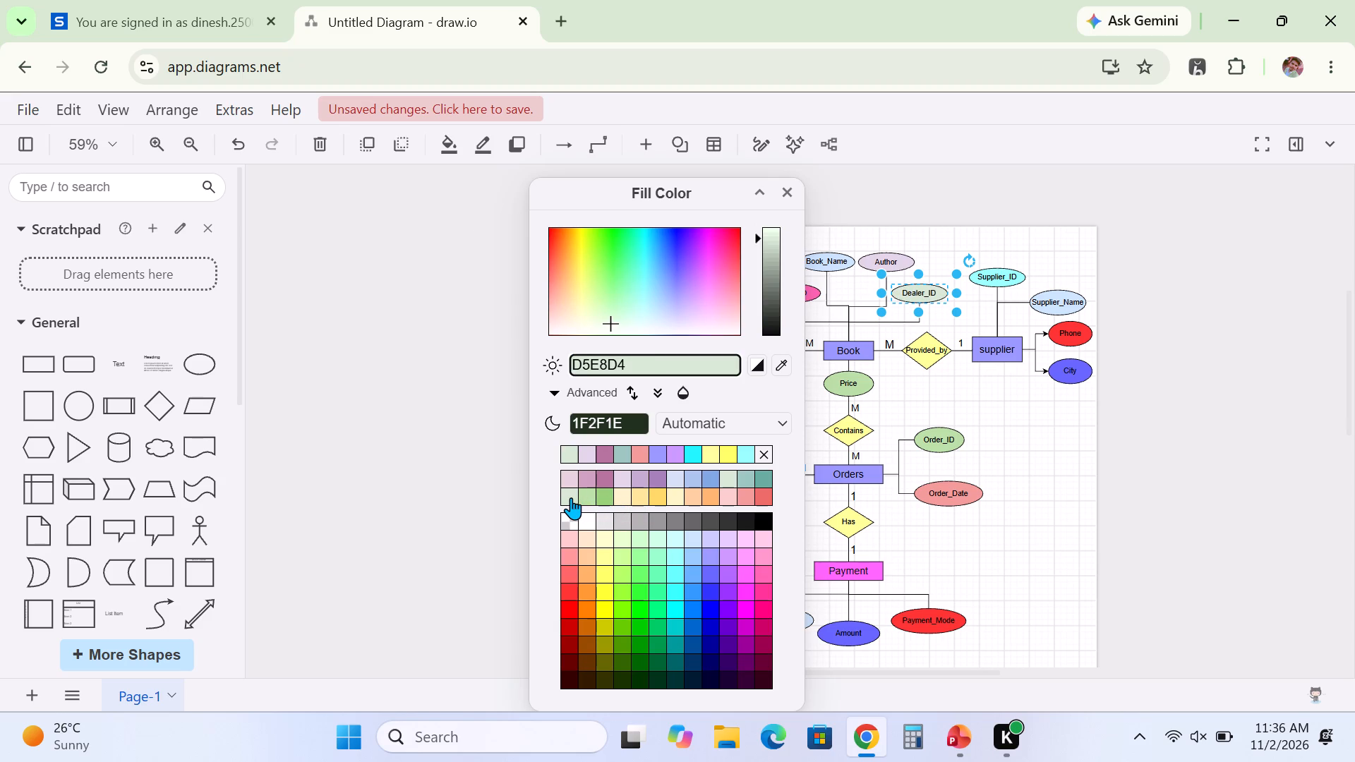
key(Return)
click(1037, 438)
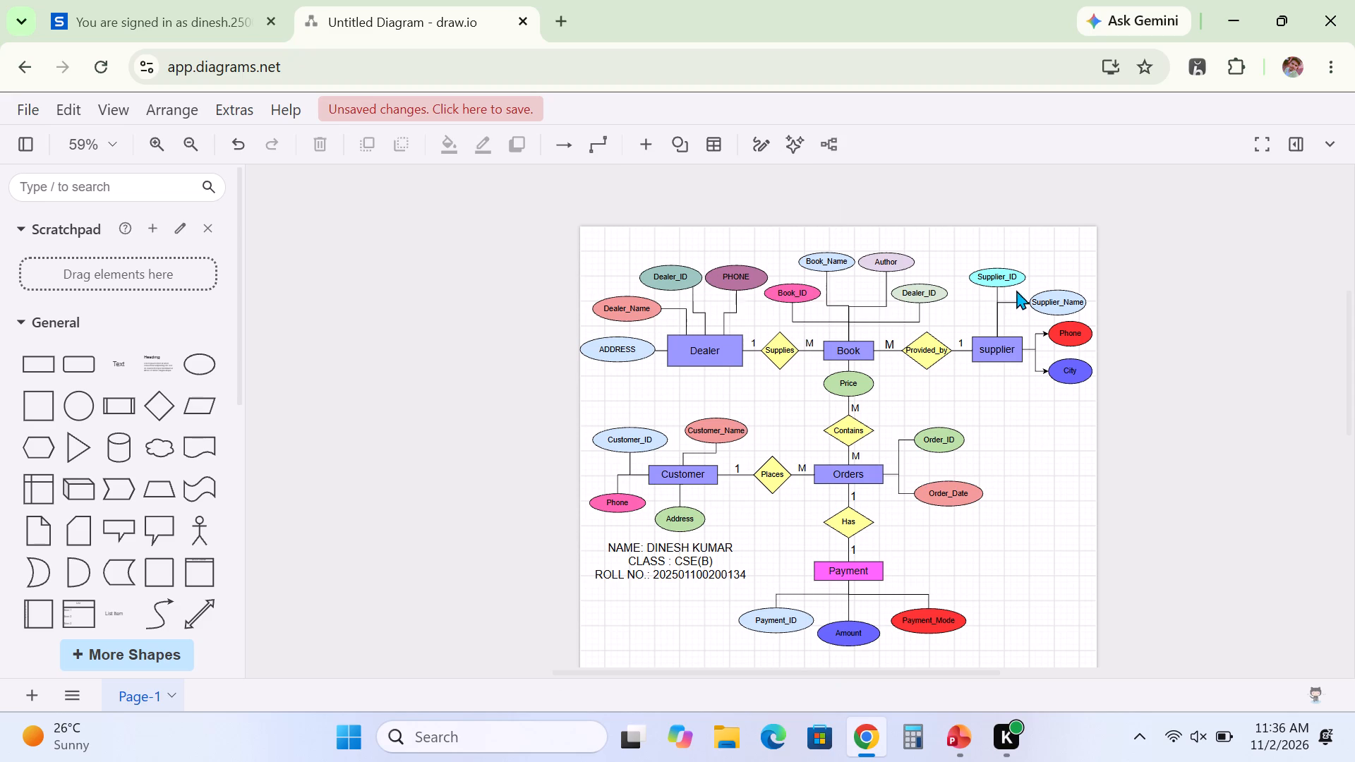
Change the fill of the Supplier_ID ellipse to medium blue 7EA6E0.
click(1002, 277)
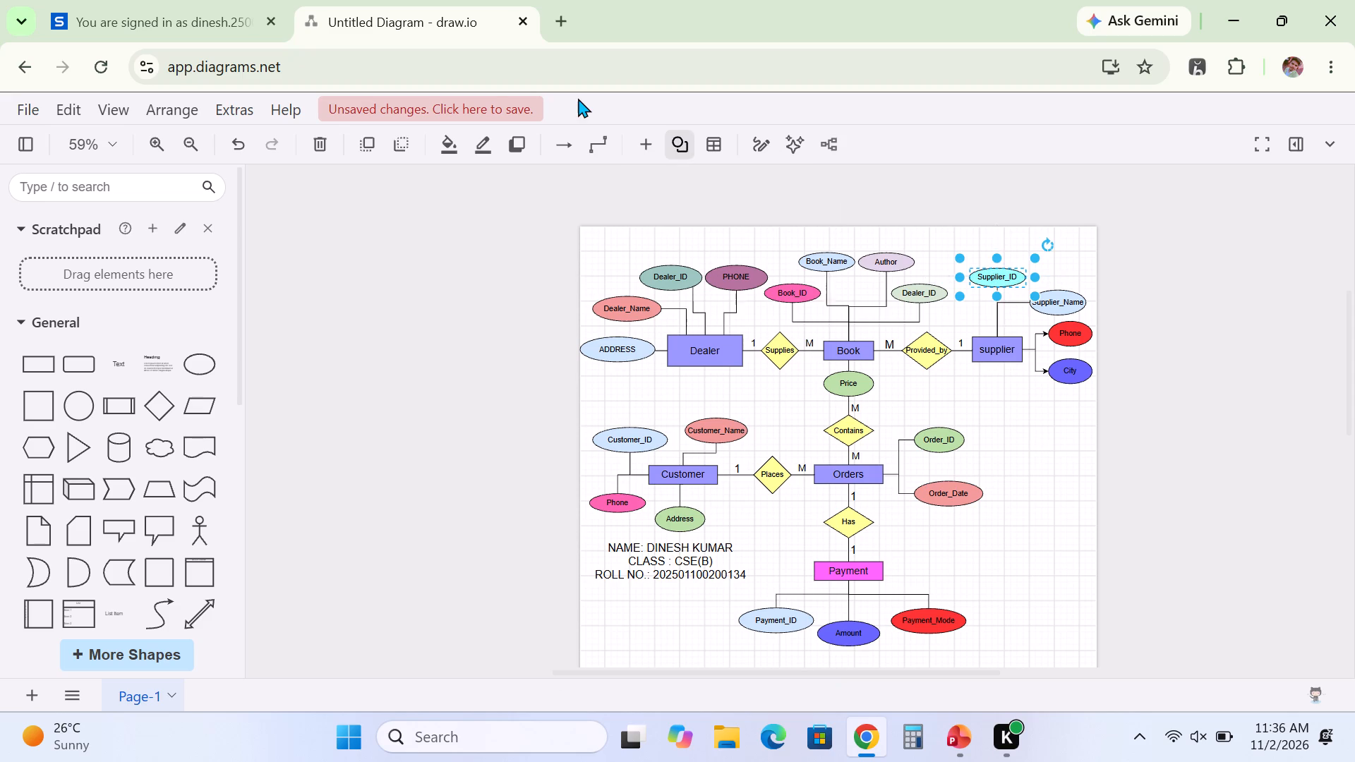
click(451, 142)
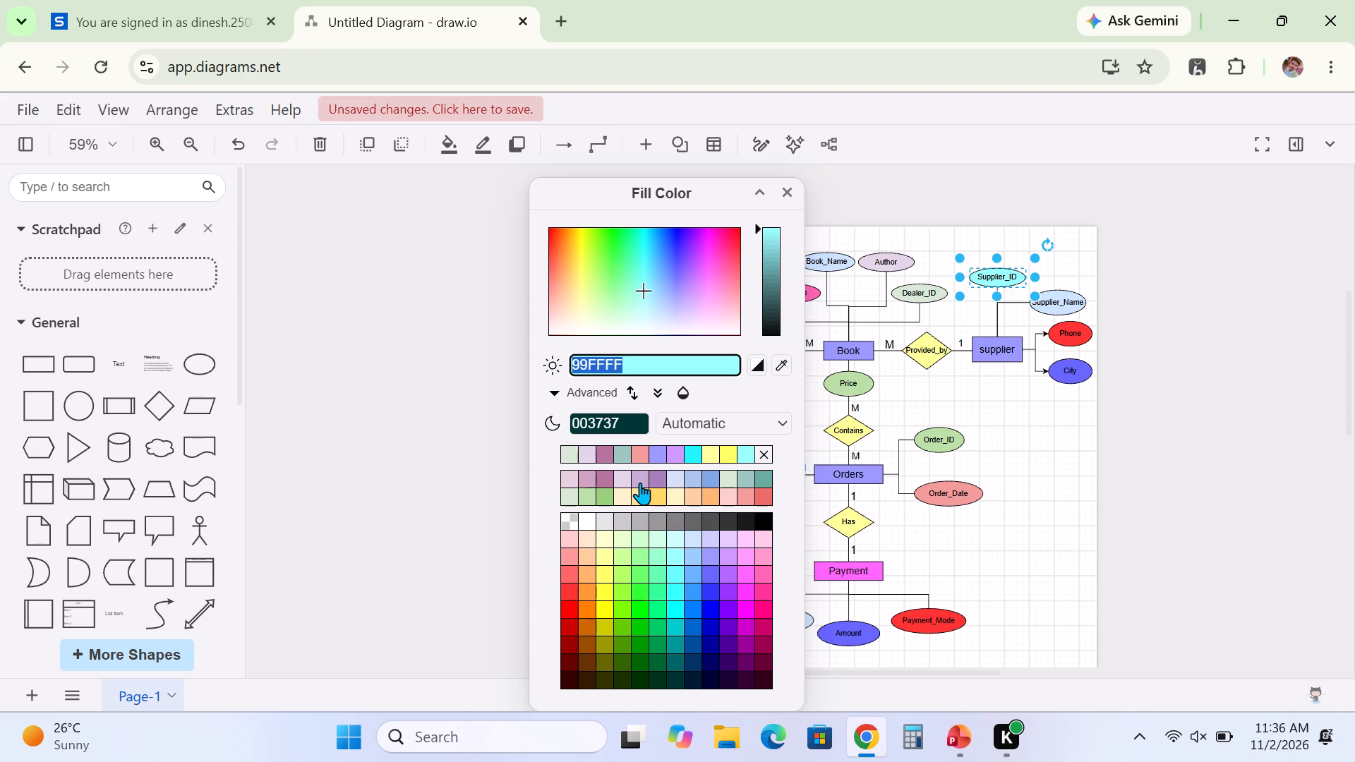
click(712, 478)
right_click(712, 478)
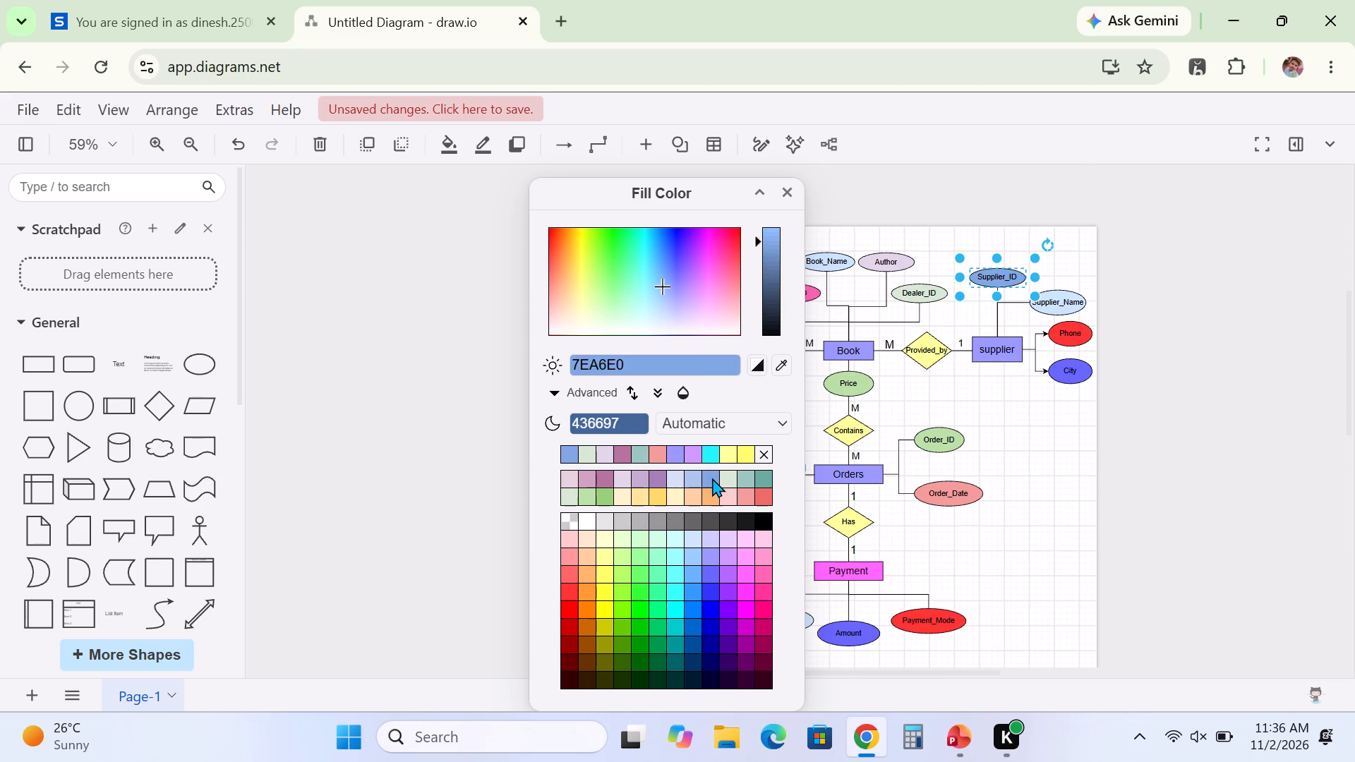
click(1193, 377)
click(788, 195)
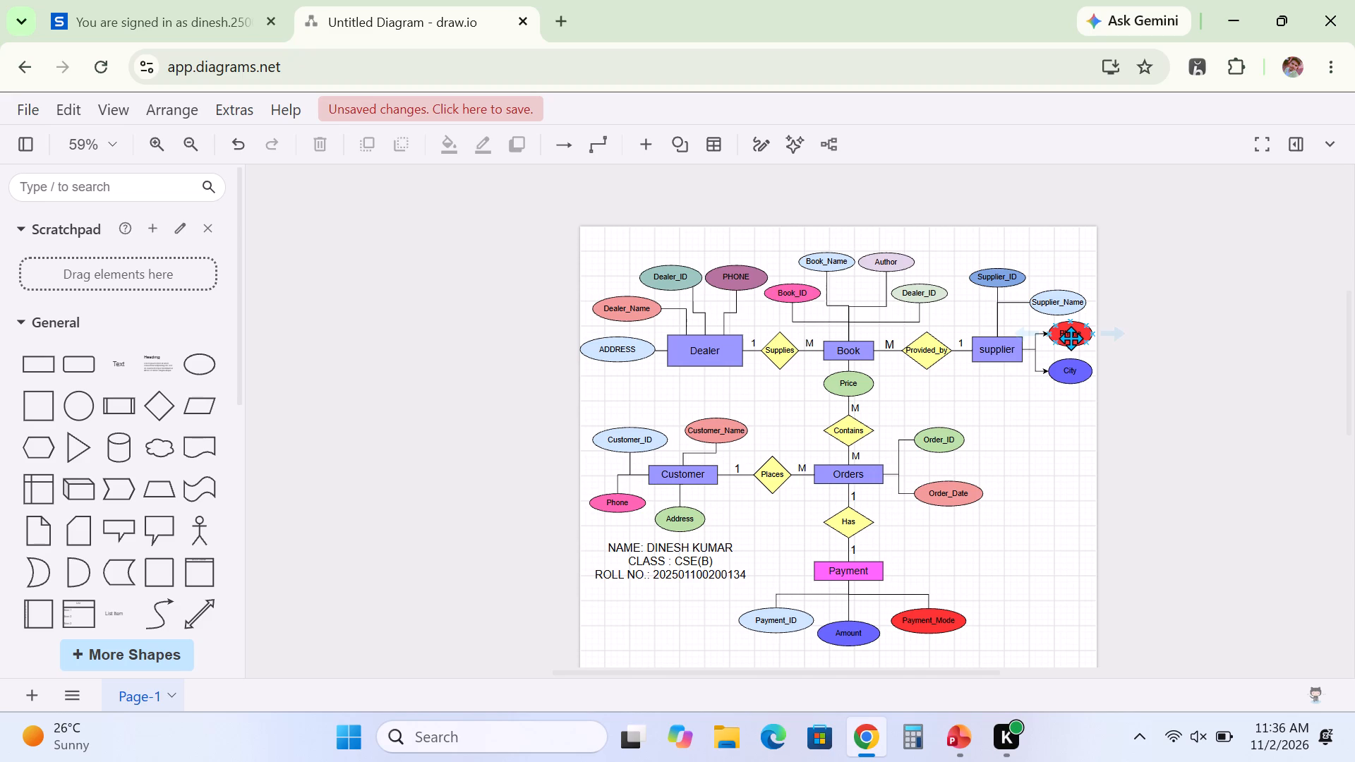
Change the fill of supplier's Phone ellipse to golden yellow FFD966.
click(1071, 338)
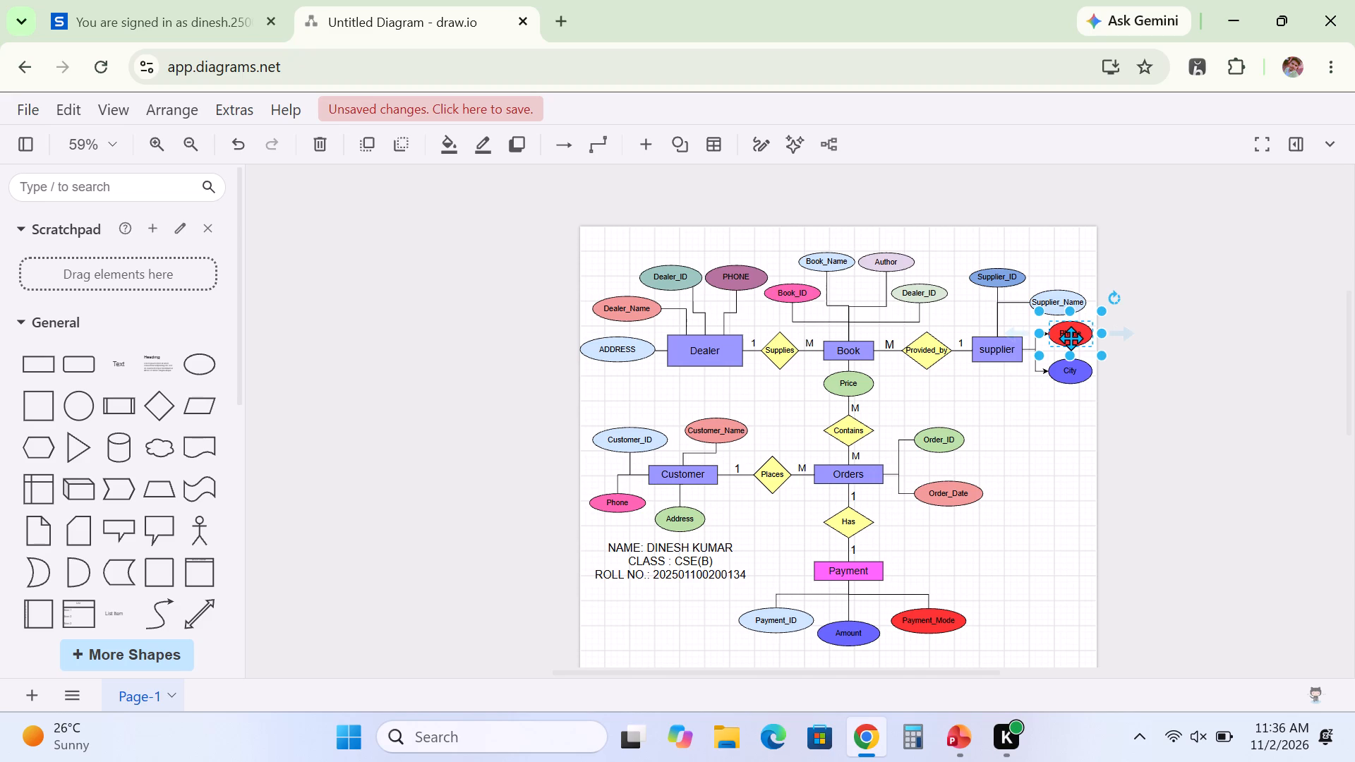
click(447, 150)
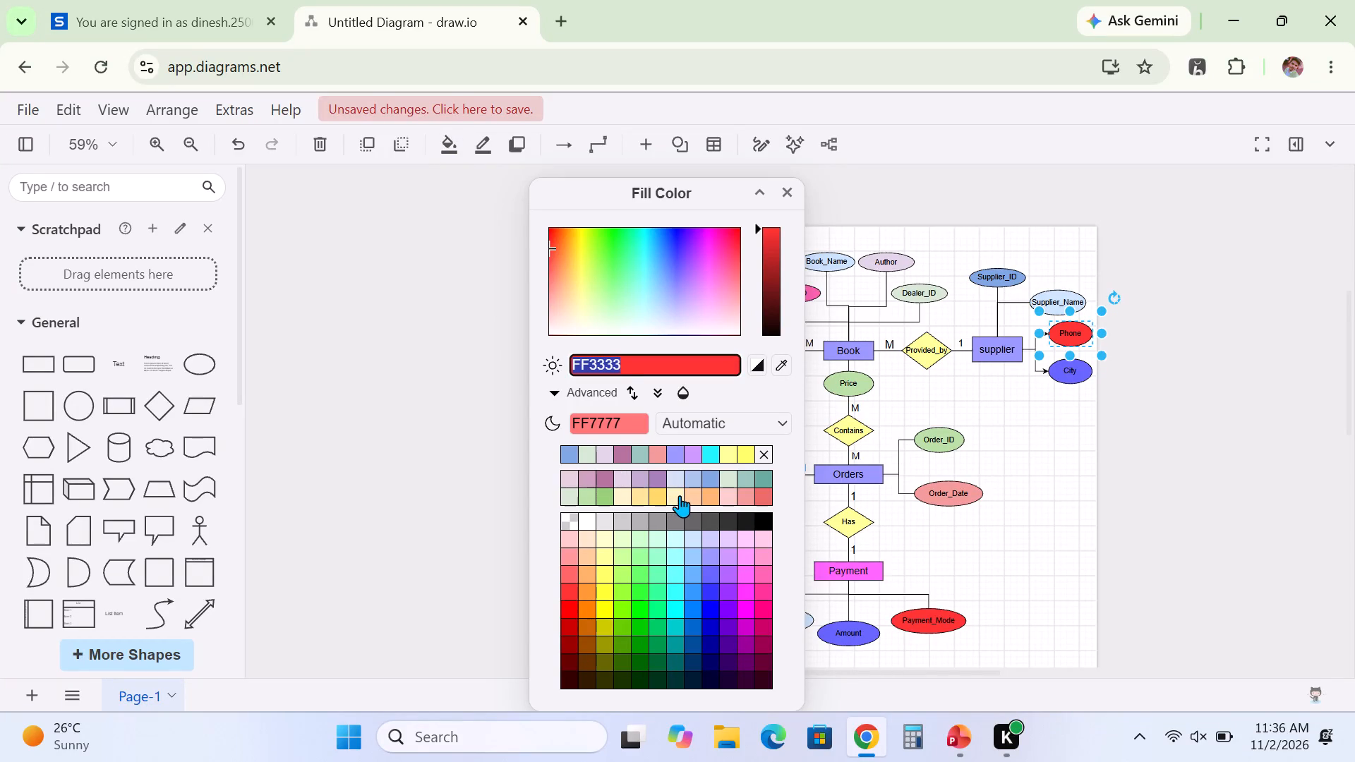
click(660, 495)
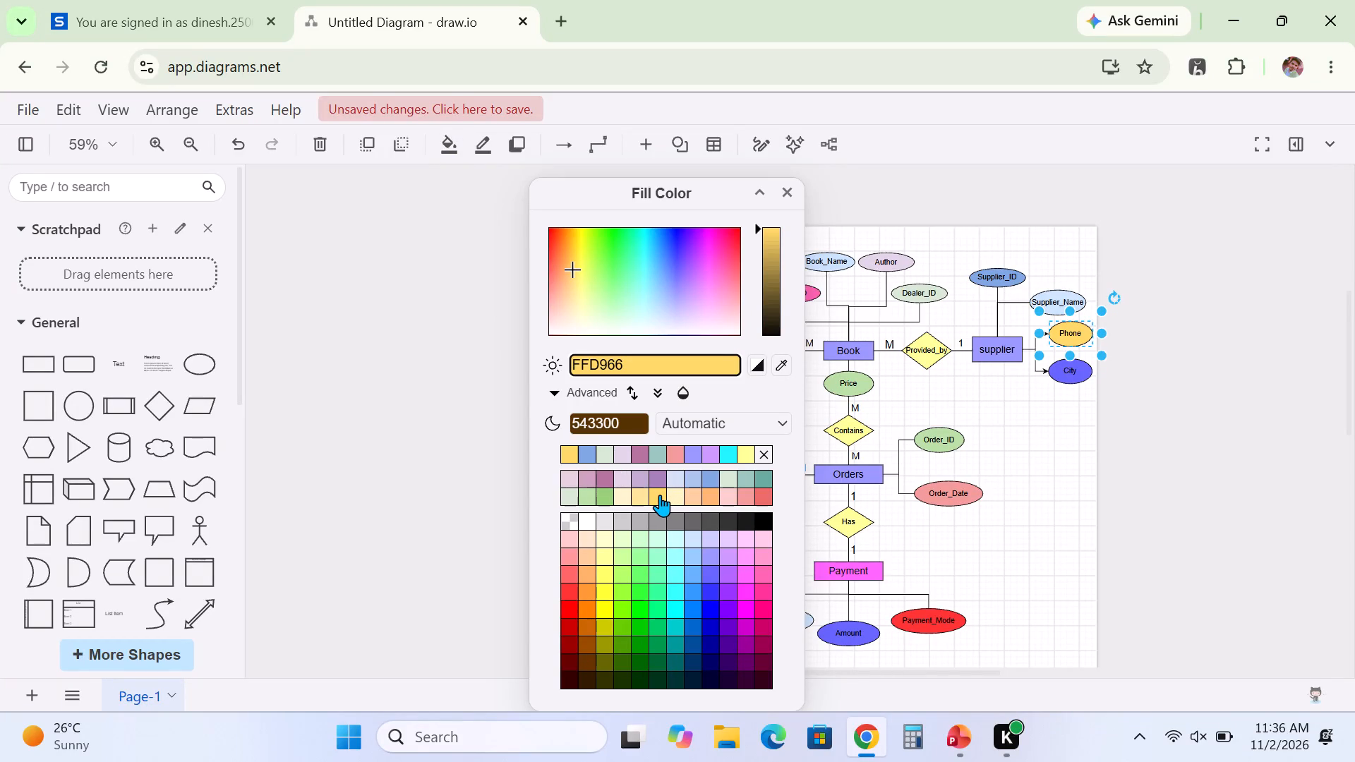
key(Return)
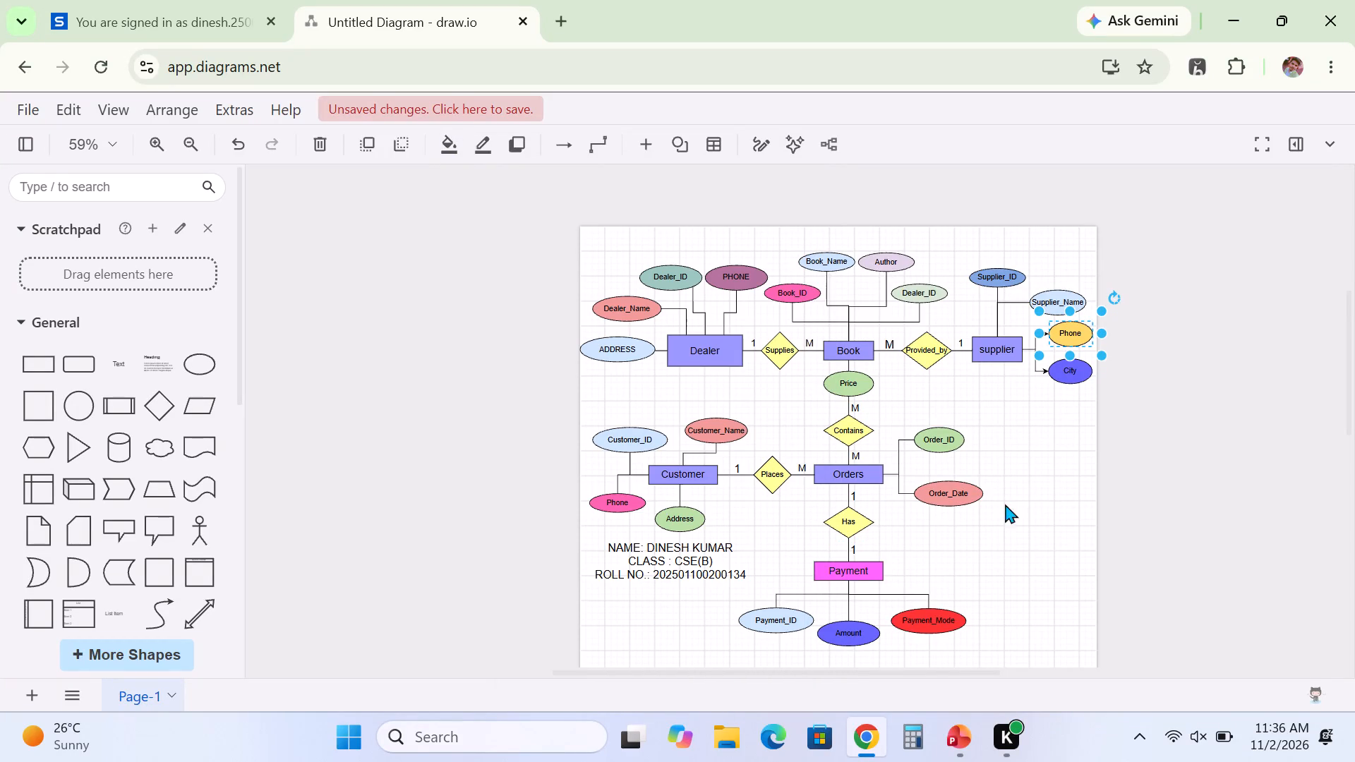
click(1041, 476)
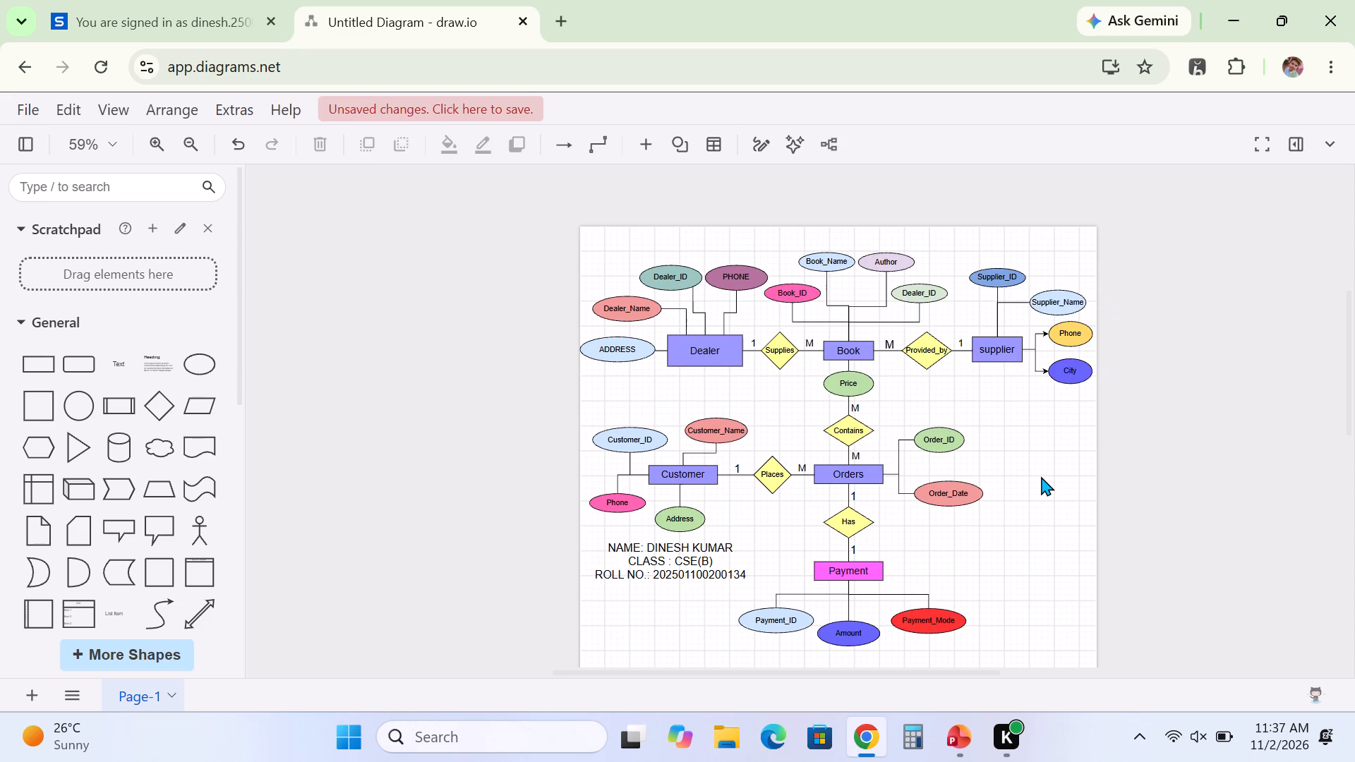
Change the fill of supplier's City ellipse to a muted teal.
click(1066, 373)
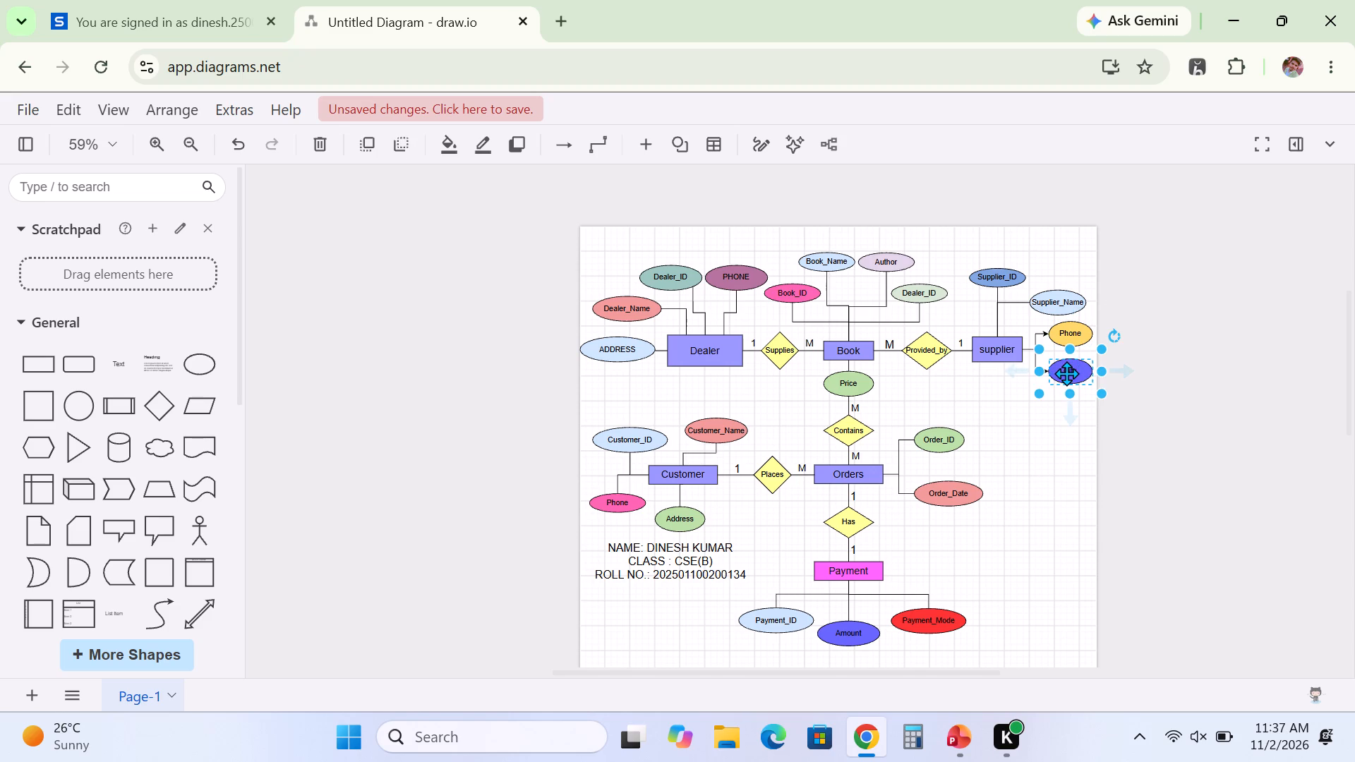
click(438, 140)
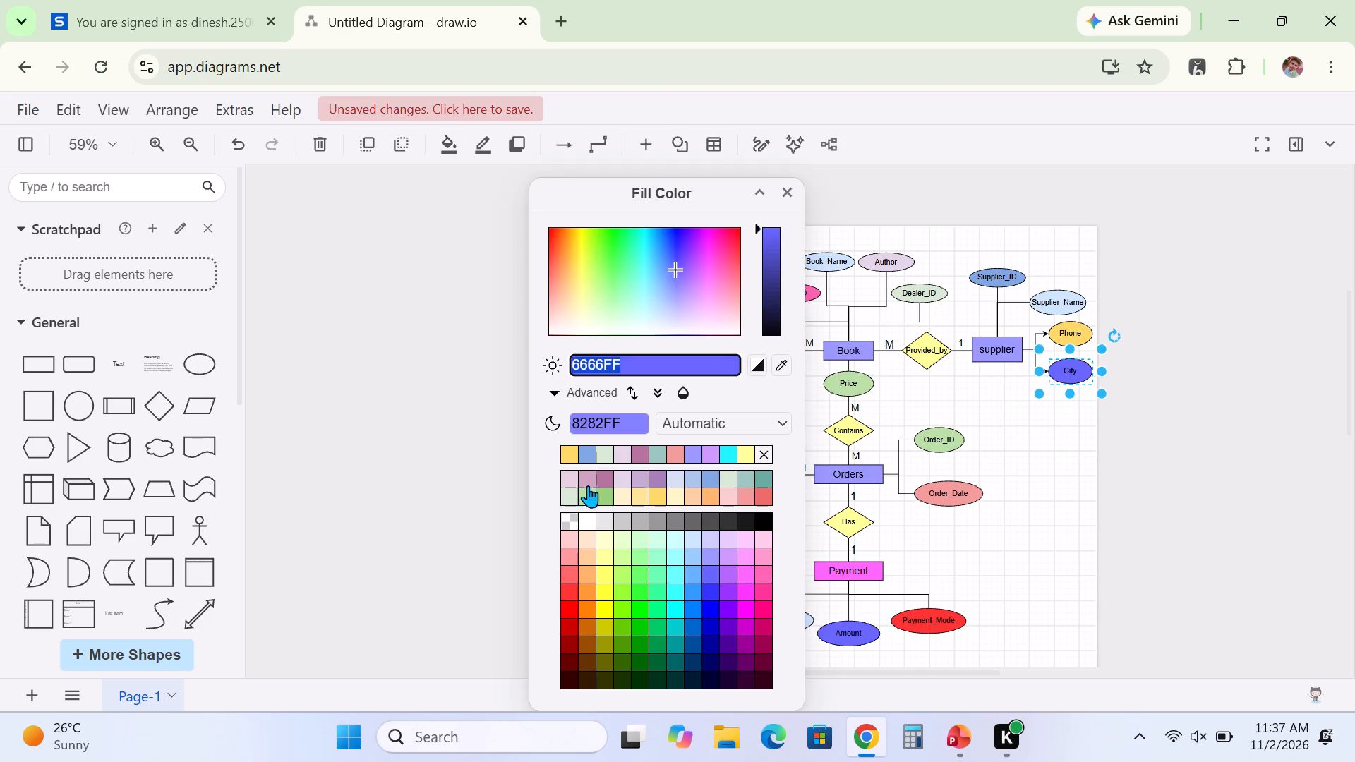
click(748, 481)
key(Return)
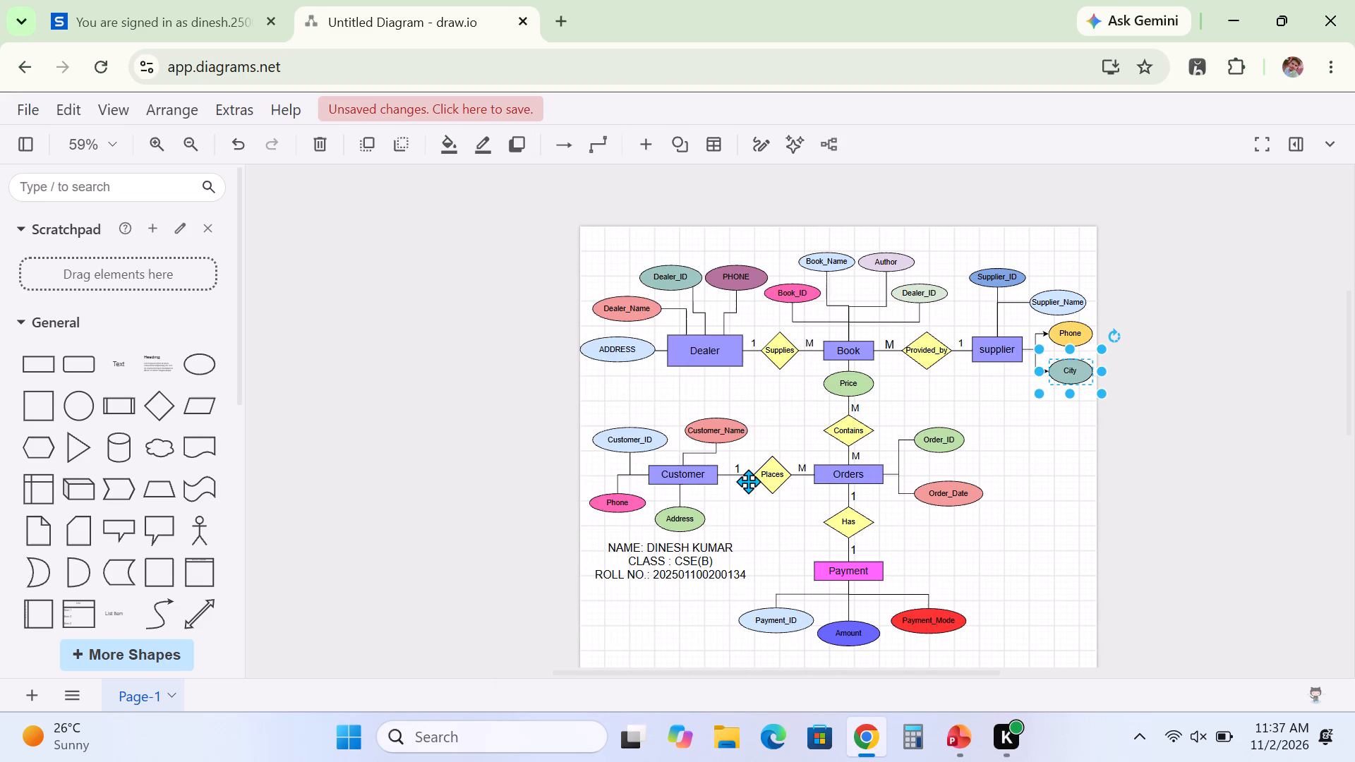
click(1044, 447)
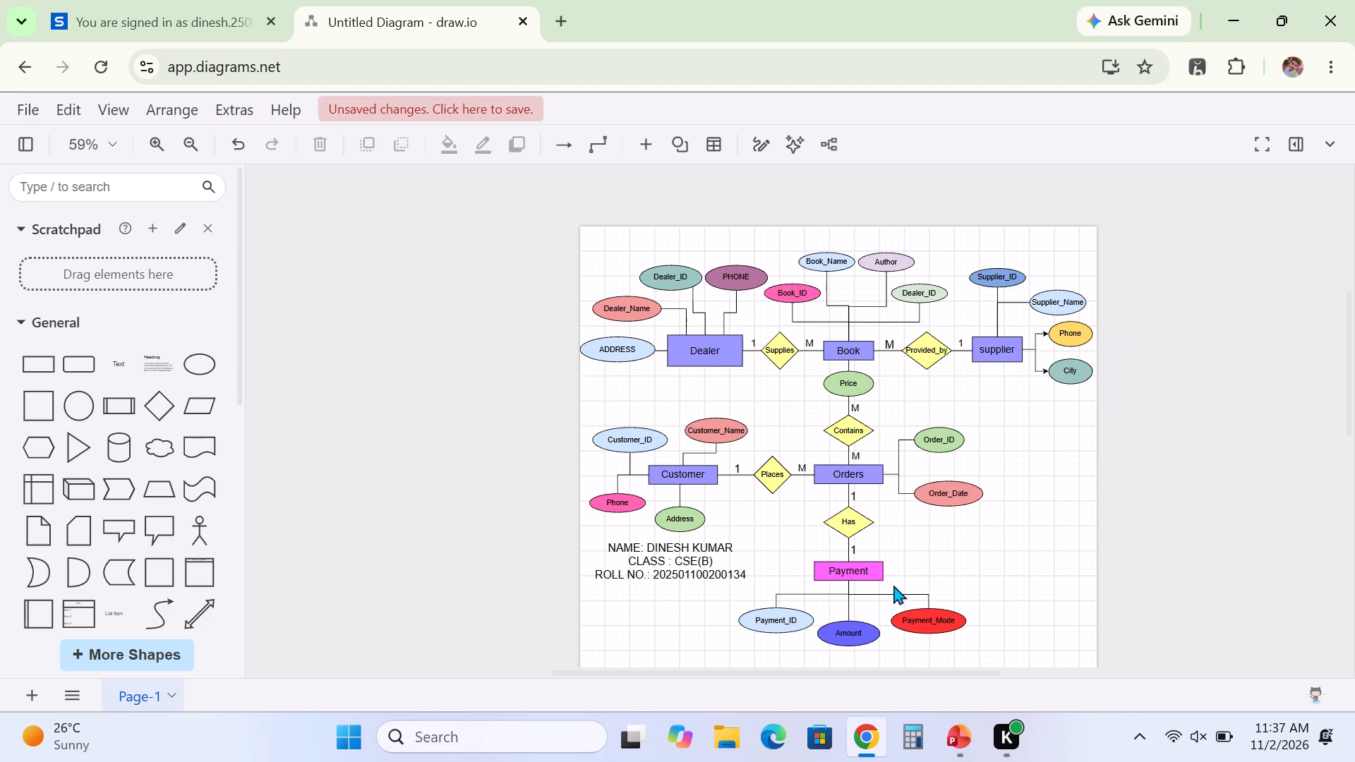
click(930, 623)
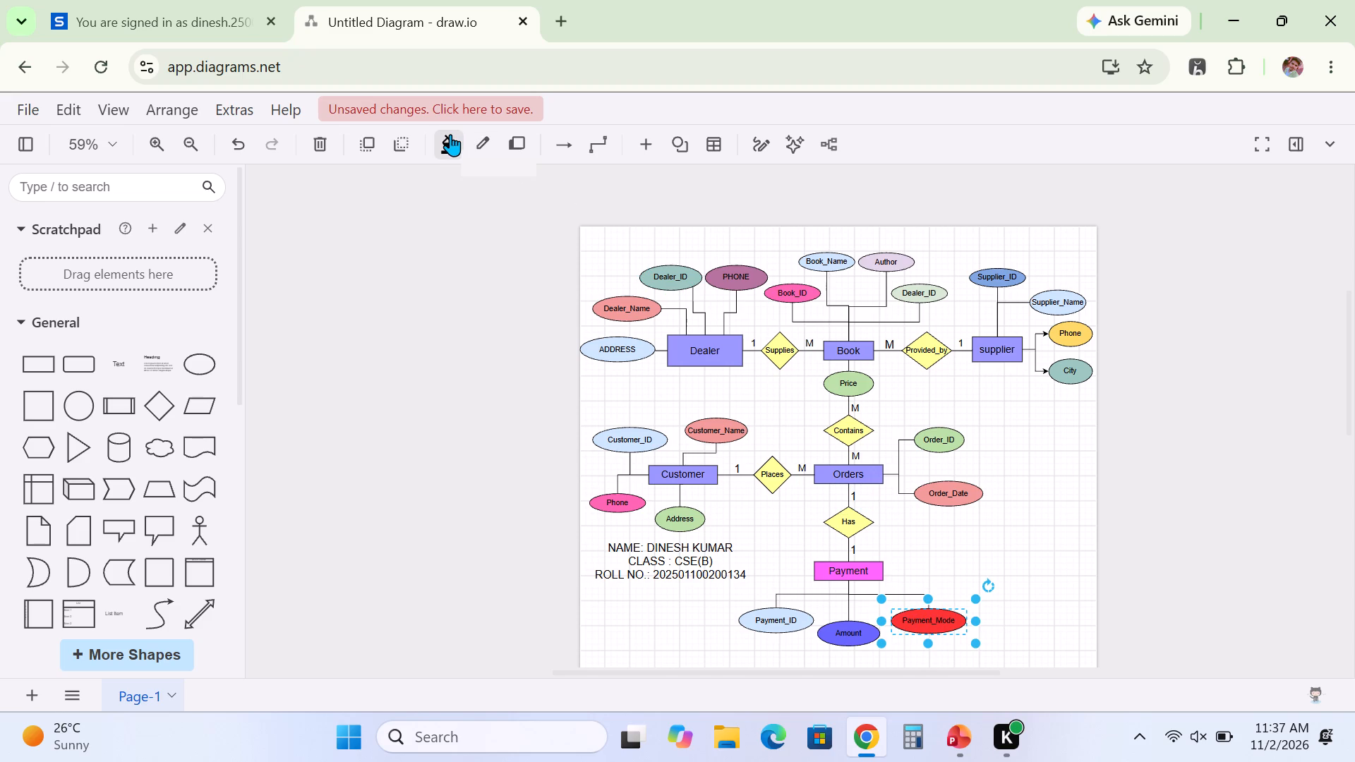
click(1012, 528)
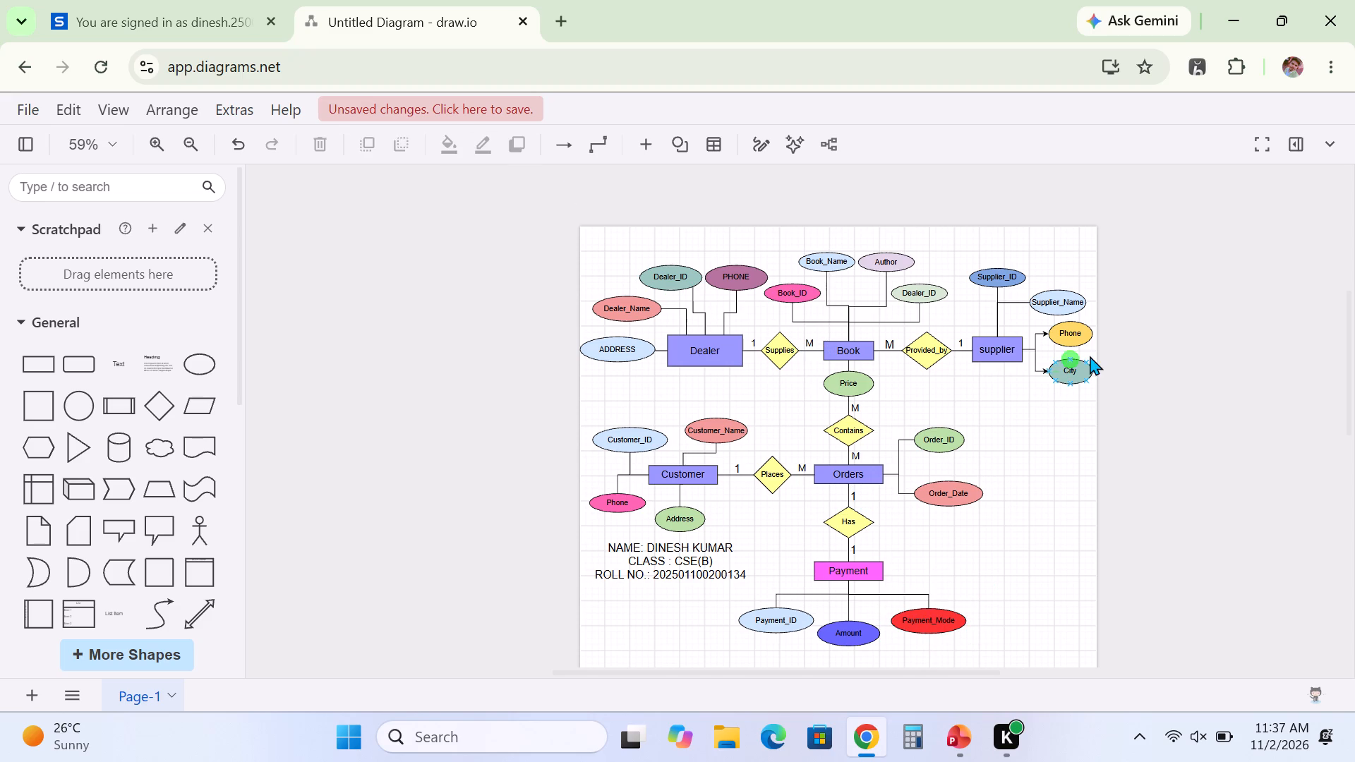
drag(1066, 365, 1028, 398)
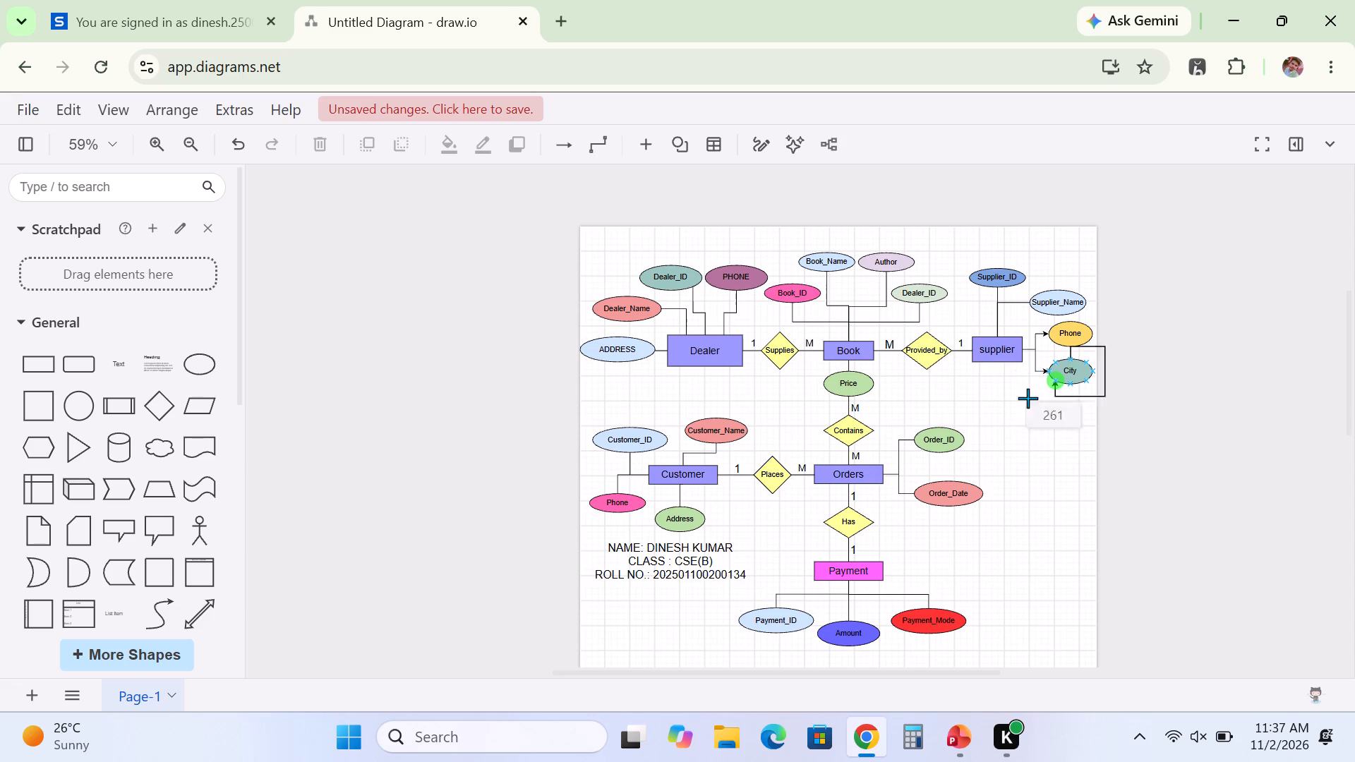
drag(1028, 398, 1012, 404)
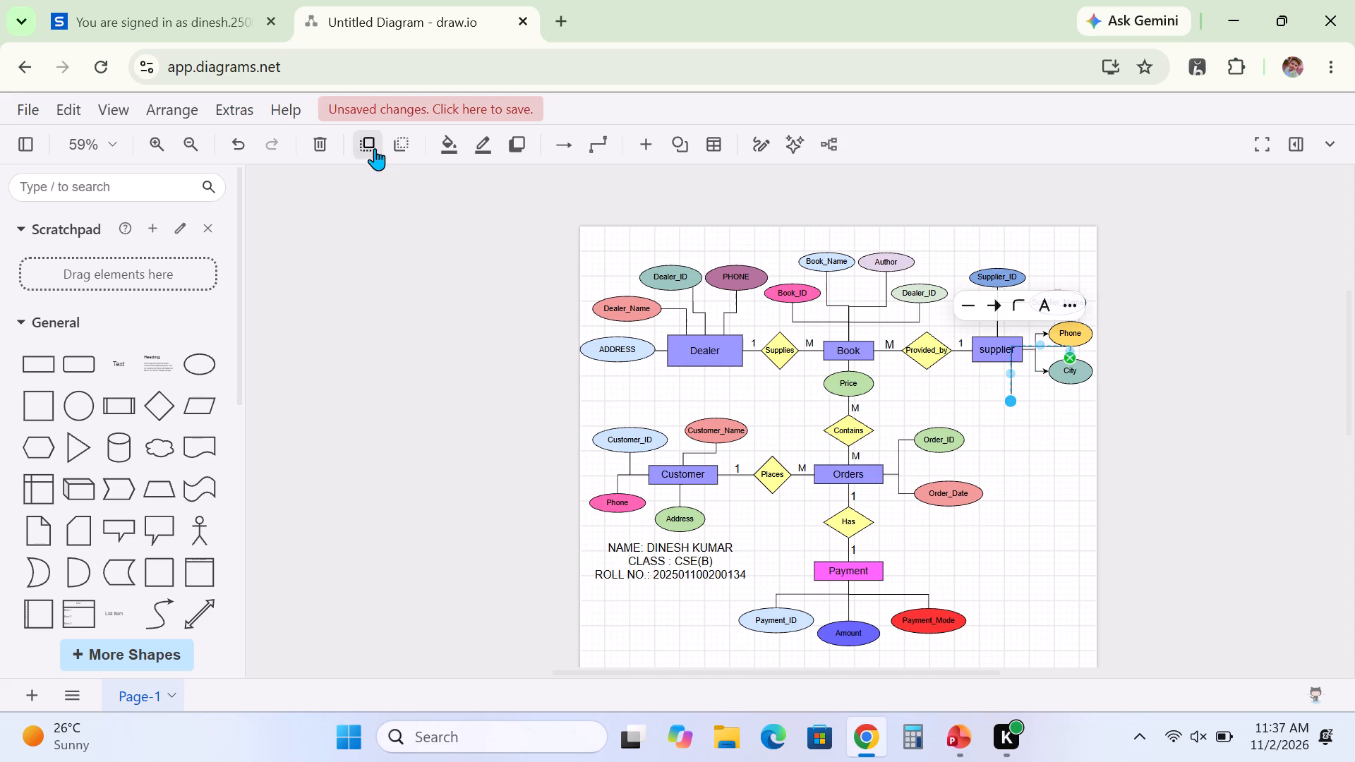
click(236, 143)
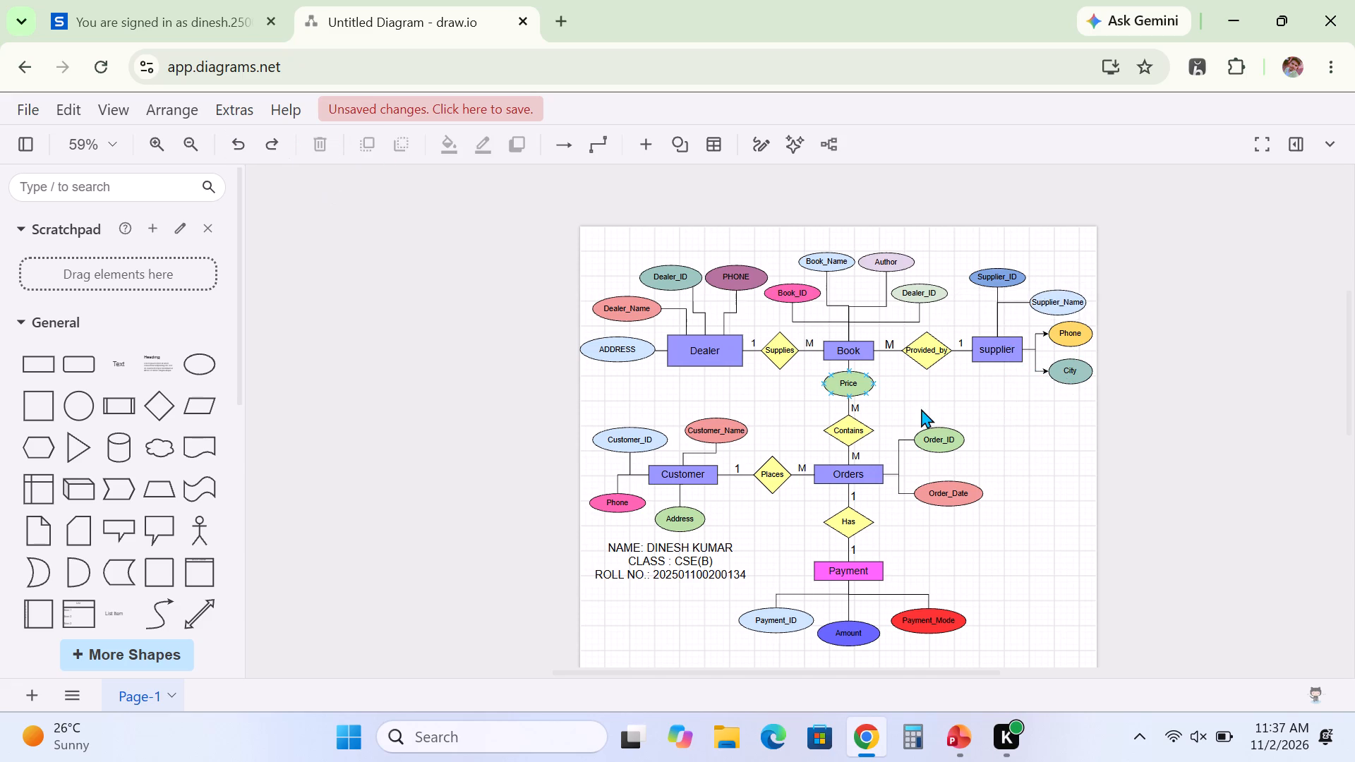
Move the City ellipse below the supplier box and the yellow Phone ellipse to the box's lower right.
drag(1071, 371, 1032, 399)
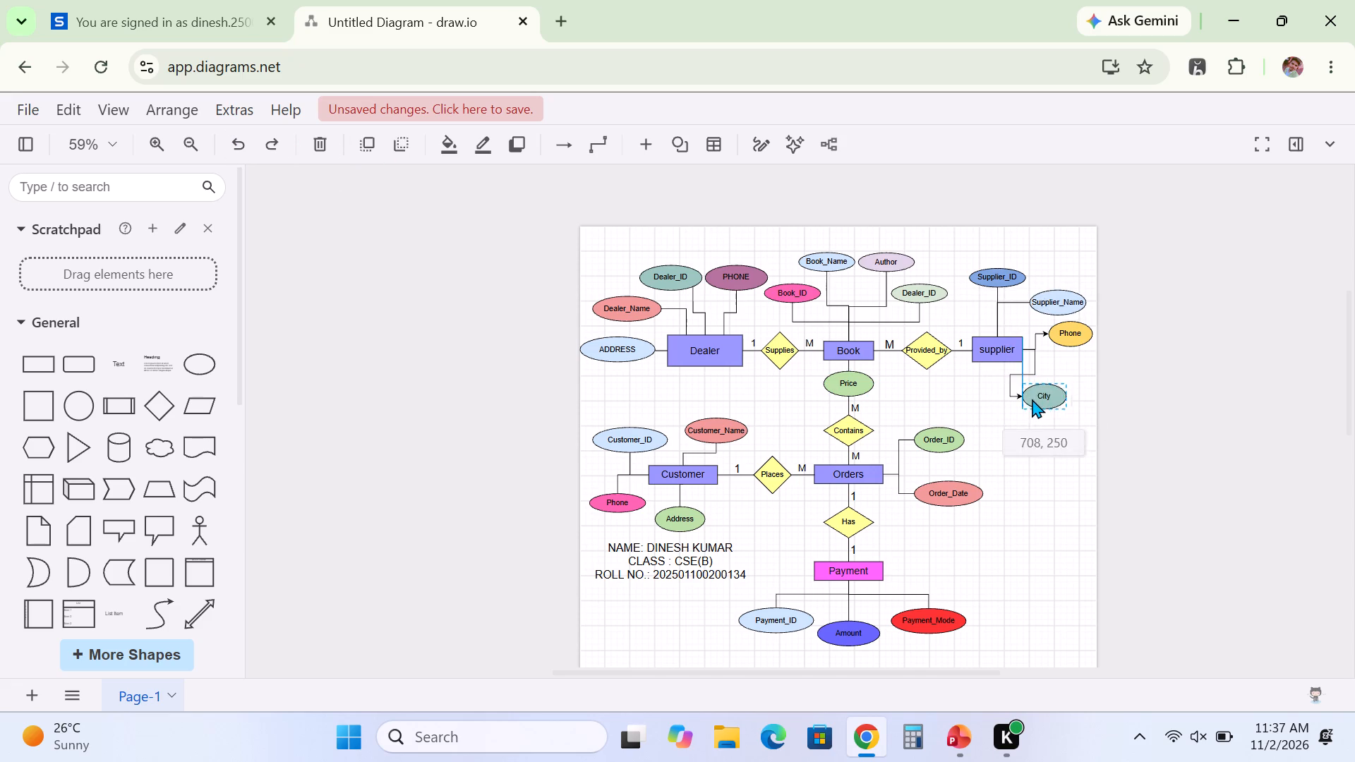
drag(1032, 399, 998, 413)
drag(1069, 331, 1052, 384)
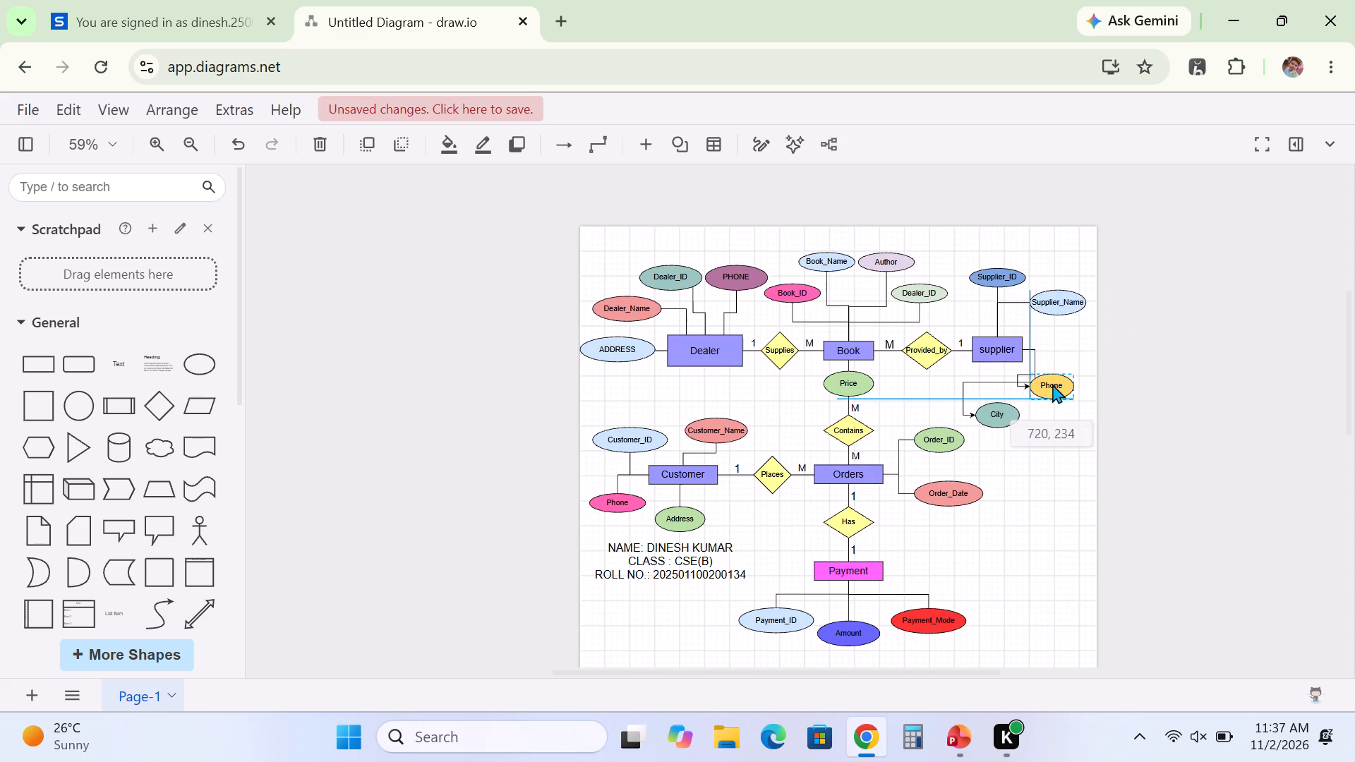
drag(1052, 384, 1049, 387)
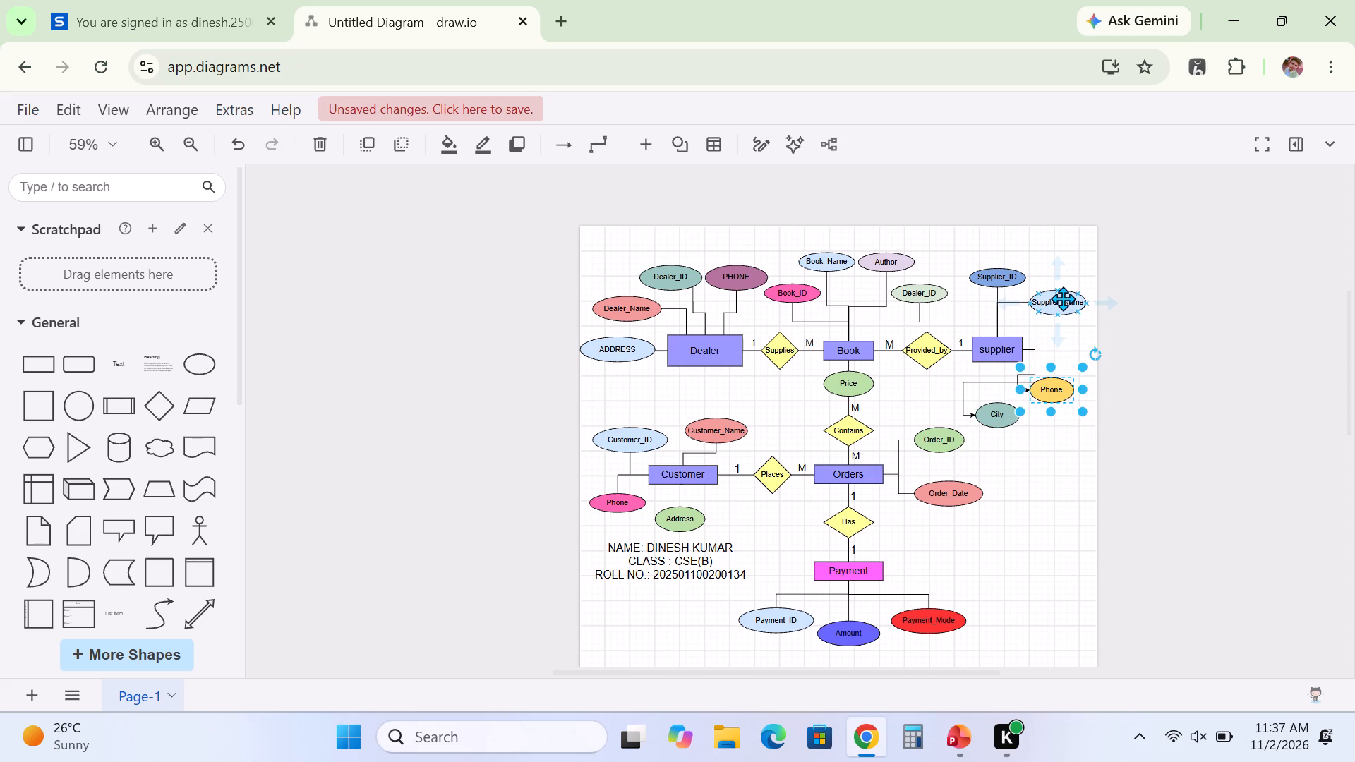
Move the Supplier_Name and Supplier_ID ellipses down, closer to the supplier box.
drag(1063, 298, 1059, 322)
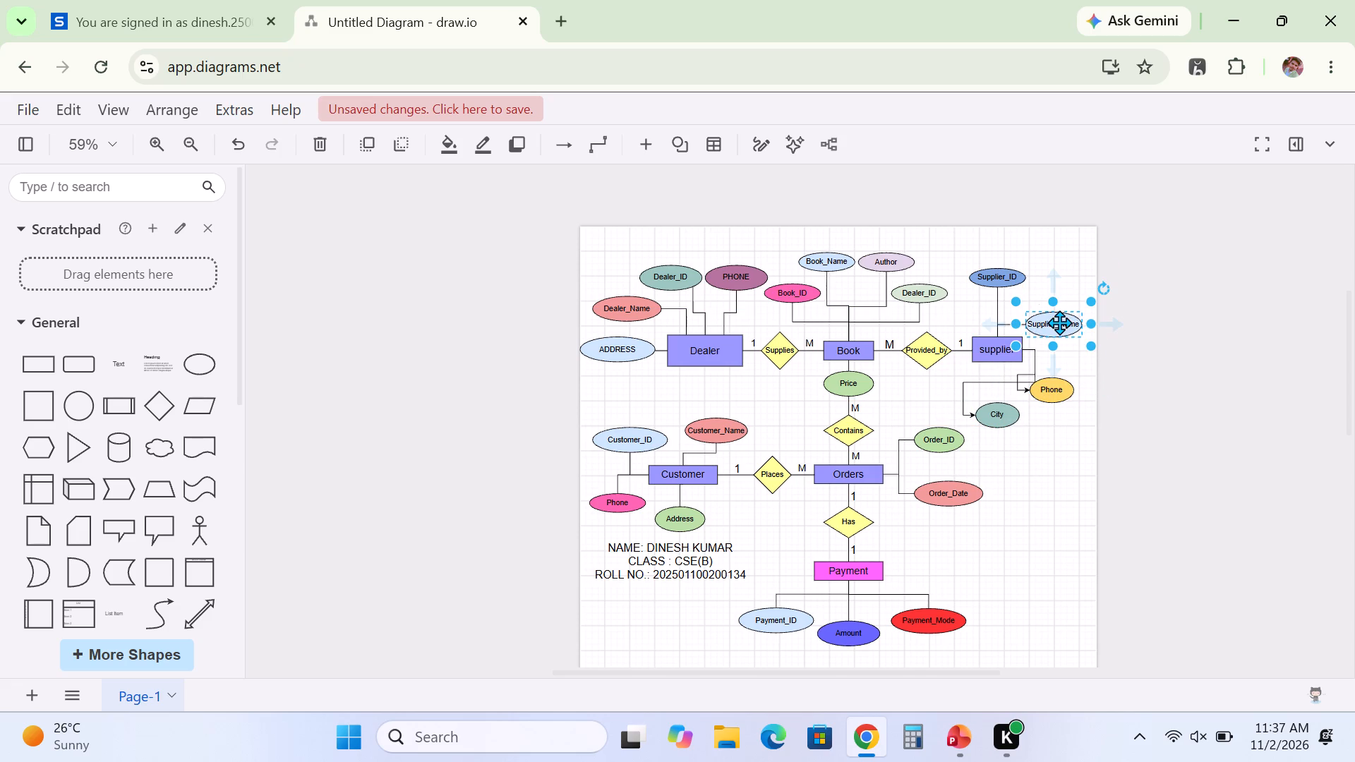
drag(996, 277, 986, 286)
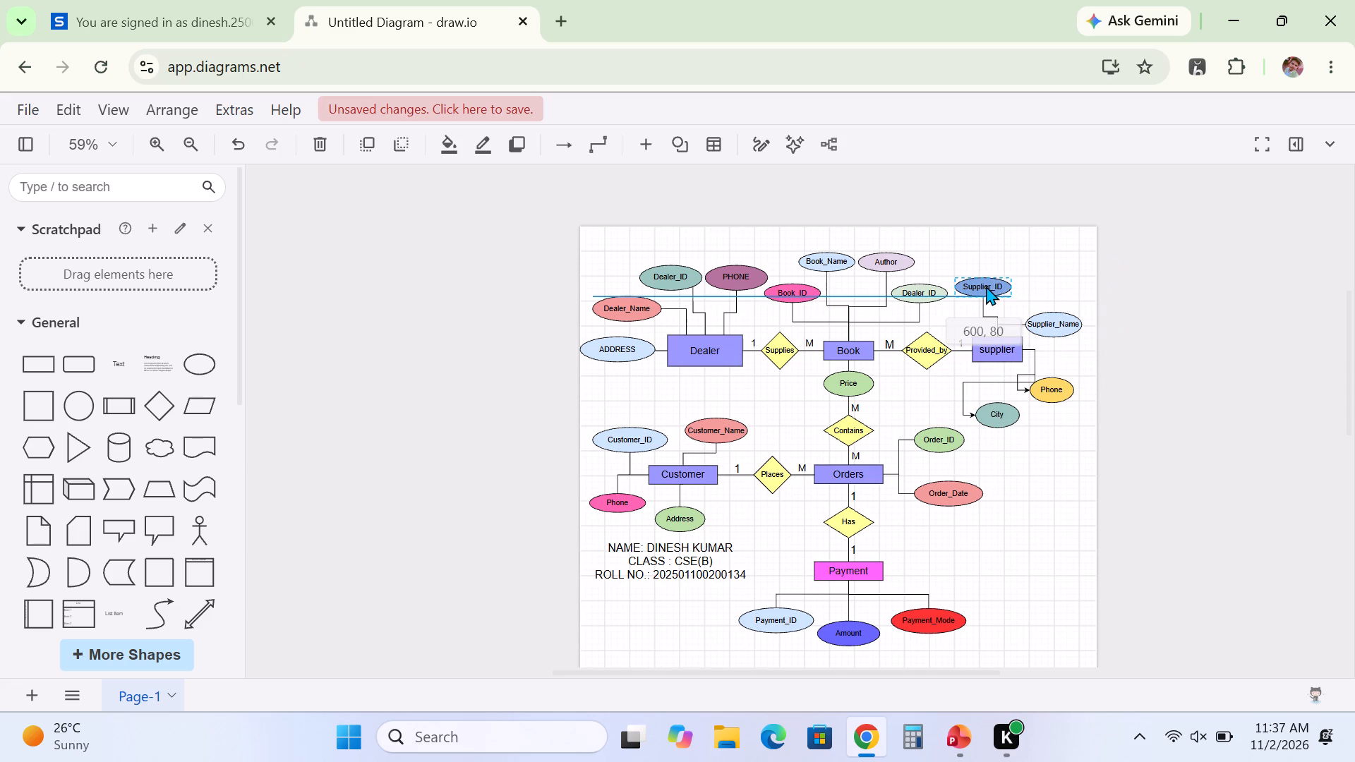
drag(986, 286, 989, 298)
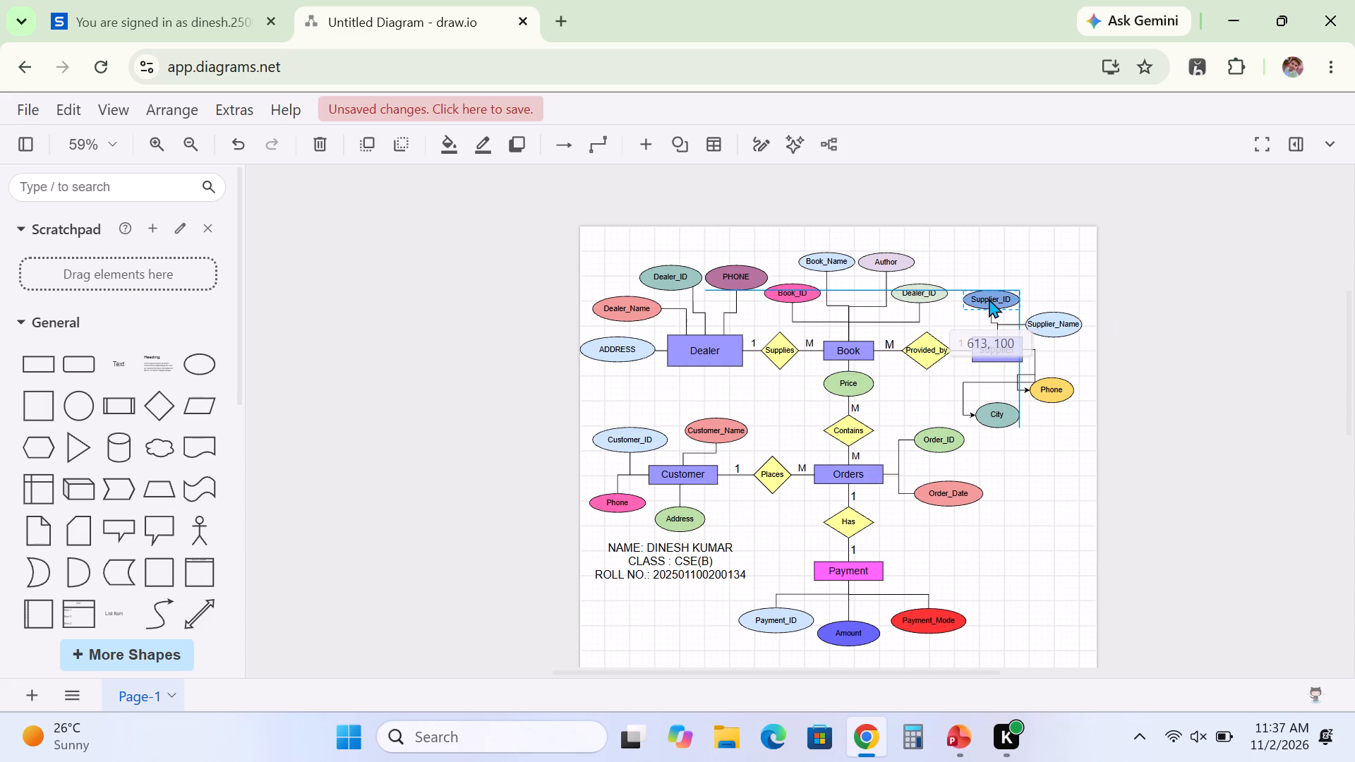
drag(989, 298, 989, 298)
click(1065, 473)
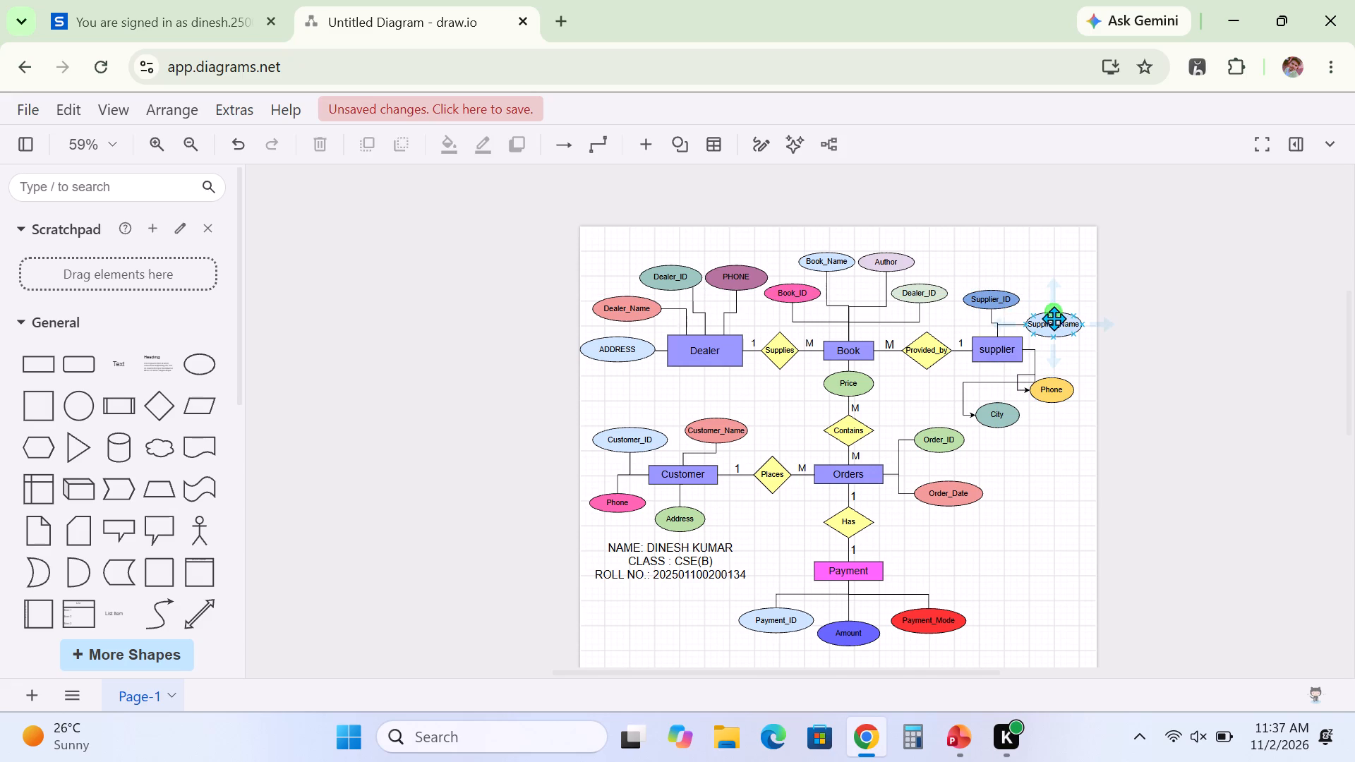
drag(1054, 320, 1067, 314)
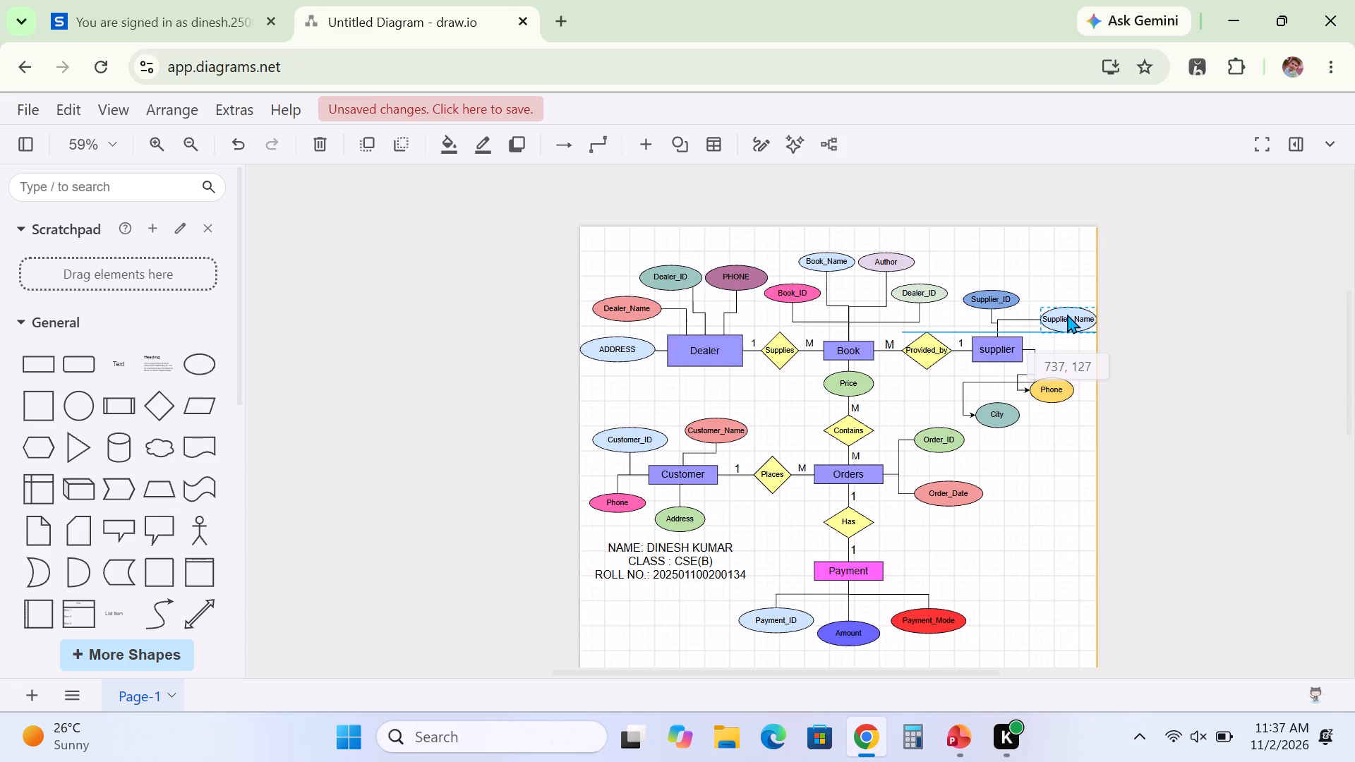
drag(1067, 314, 1064, 318)
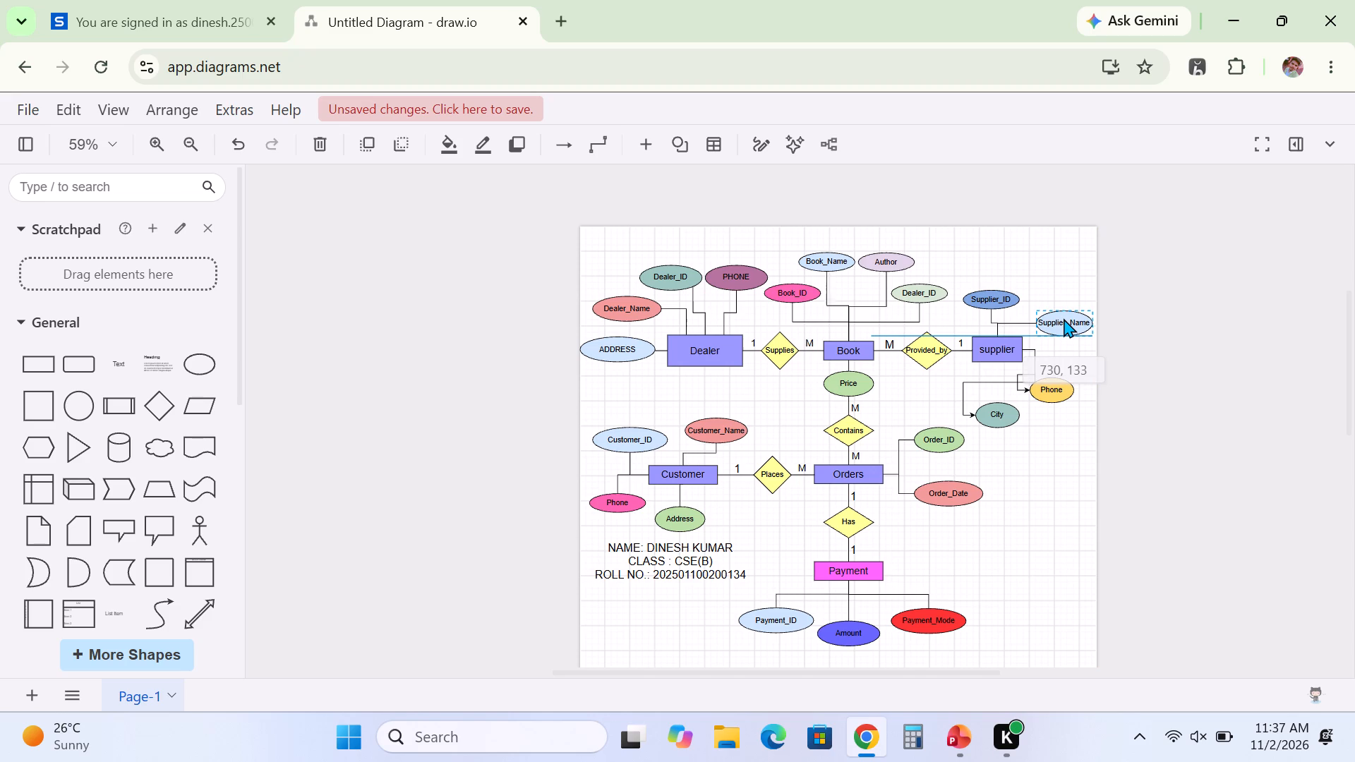
drag(1064, 318, 1063, 318)
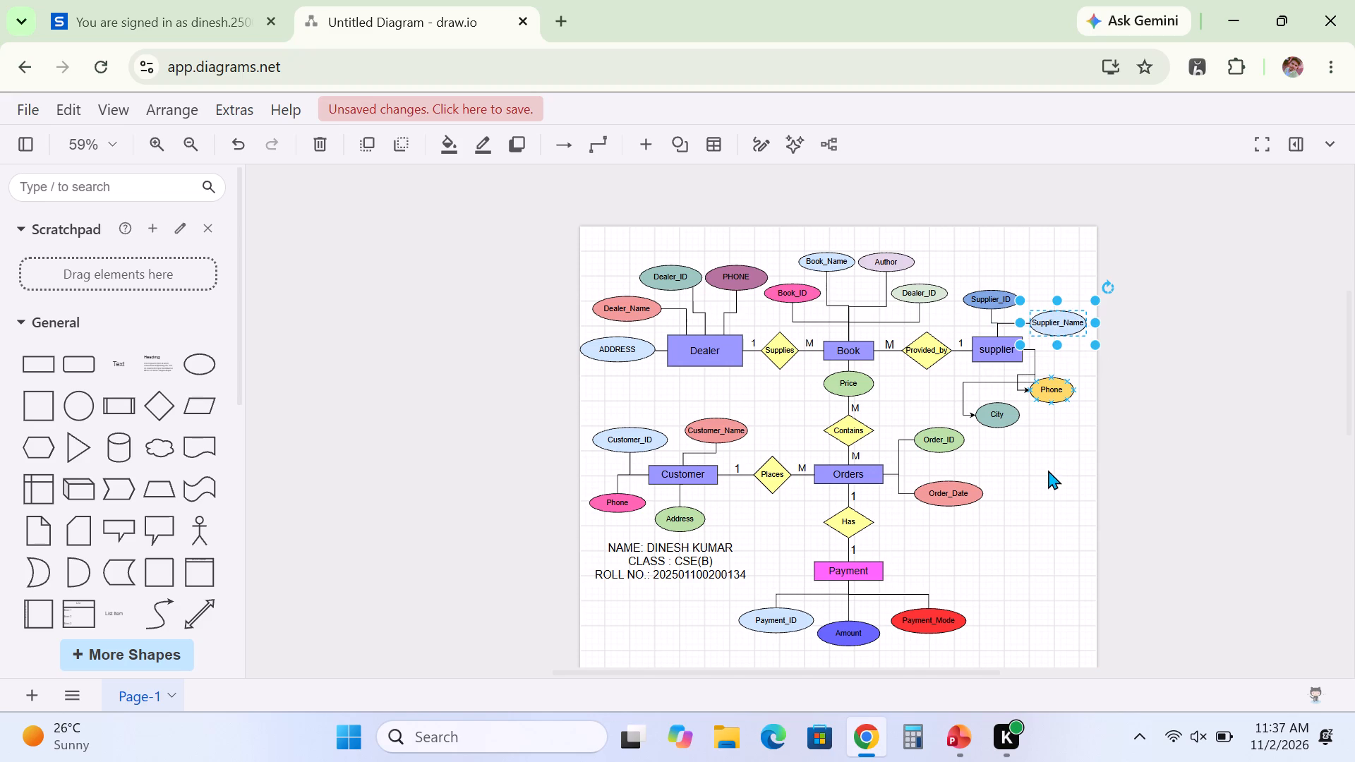
click(1042, 482)
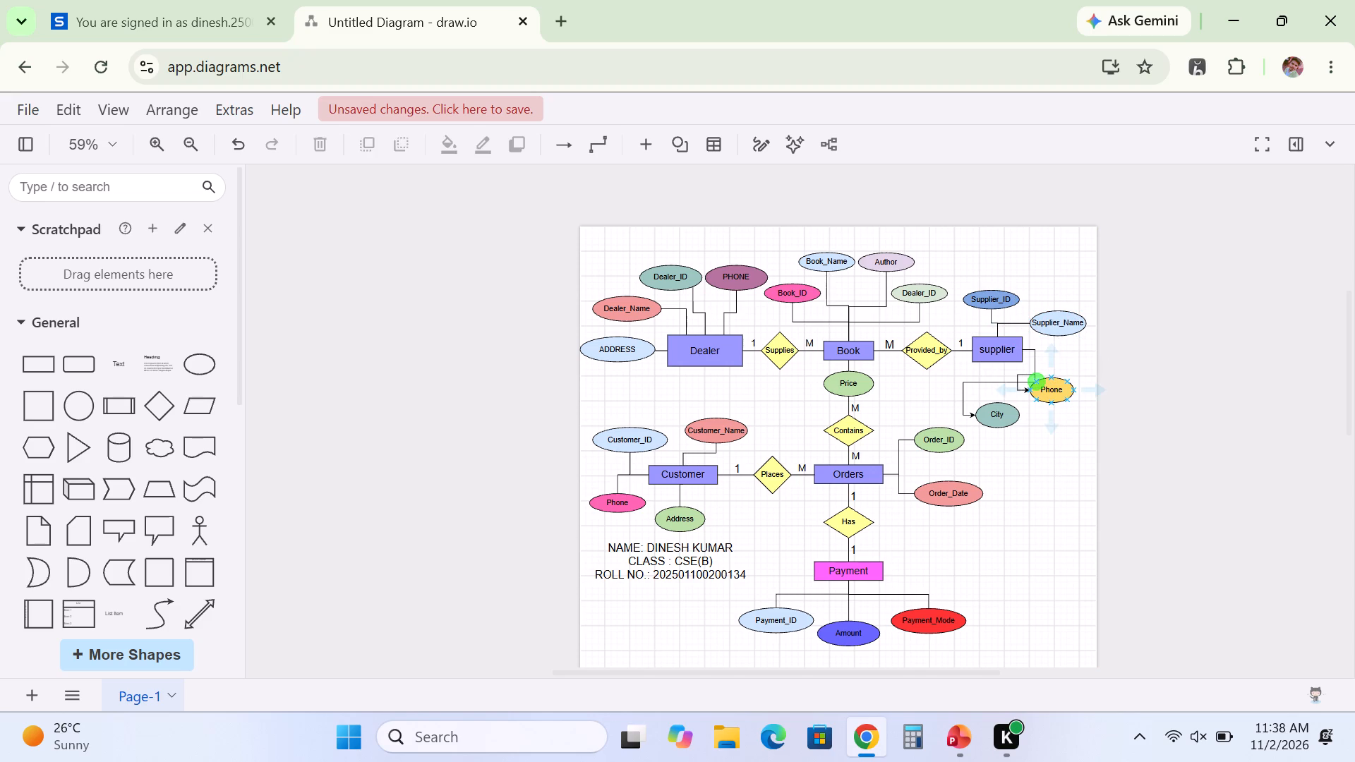
Delete the two arrow connectors linking supplier to its City and Phone ellipses.
click(1037, 367)
right_click(1037, 367)
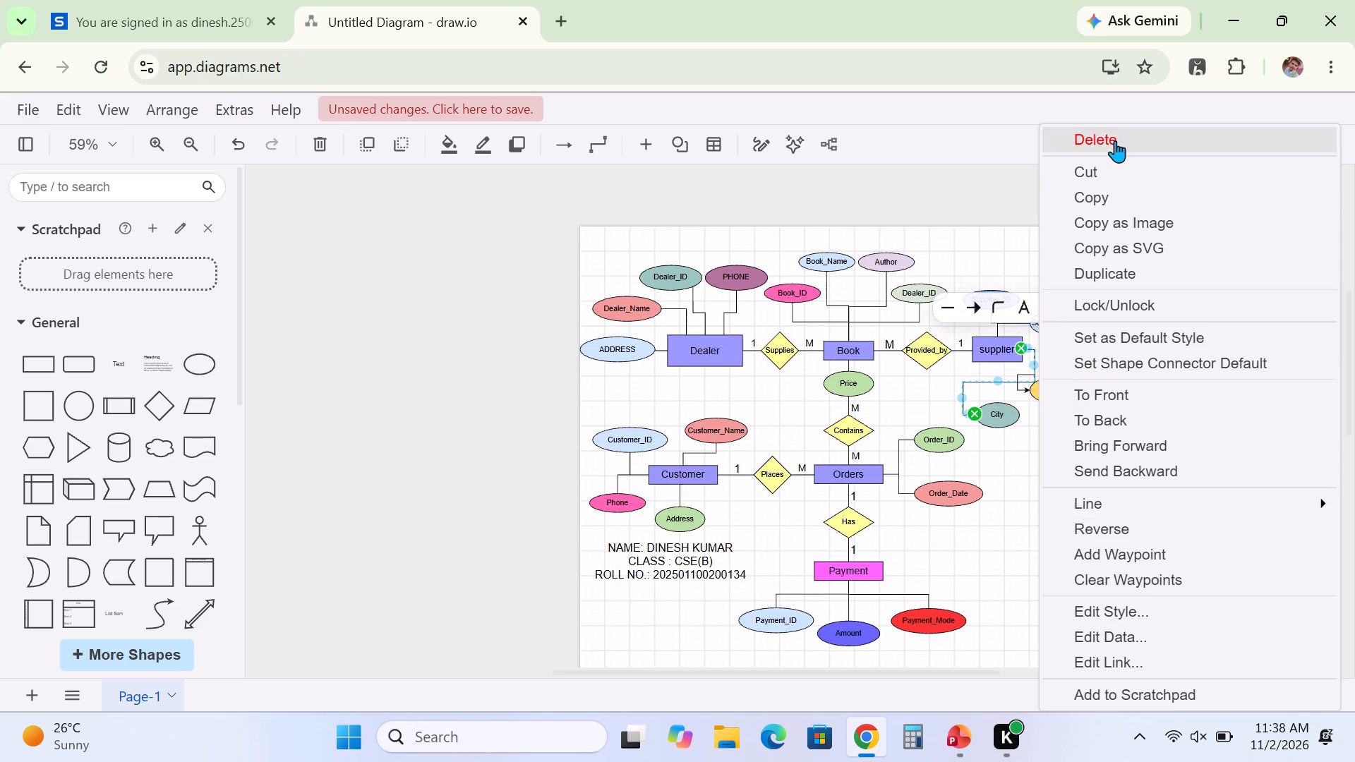
click(1116, 132)
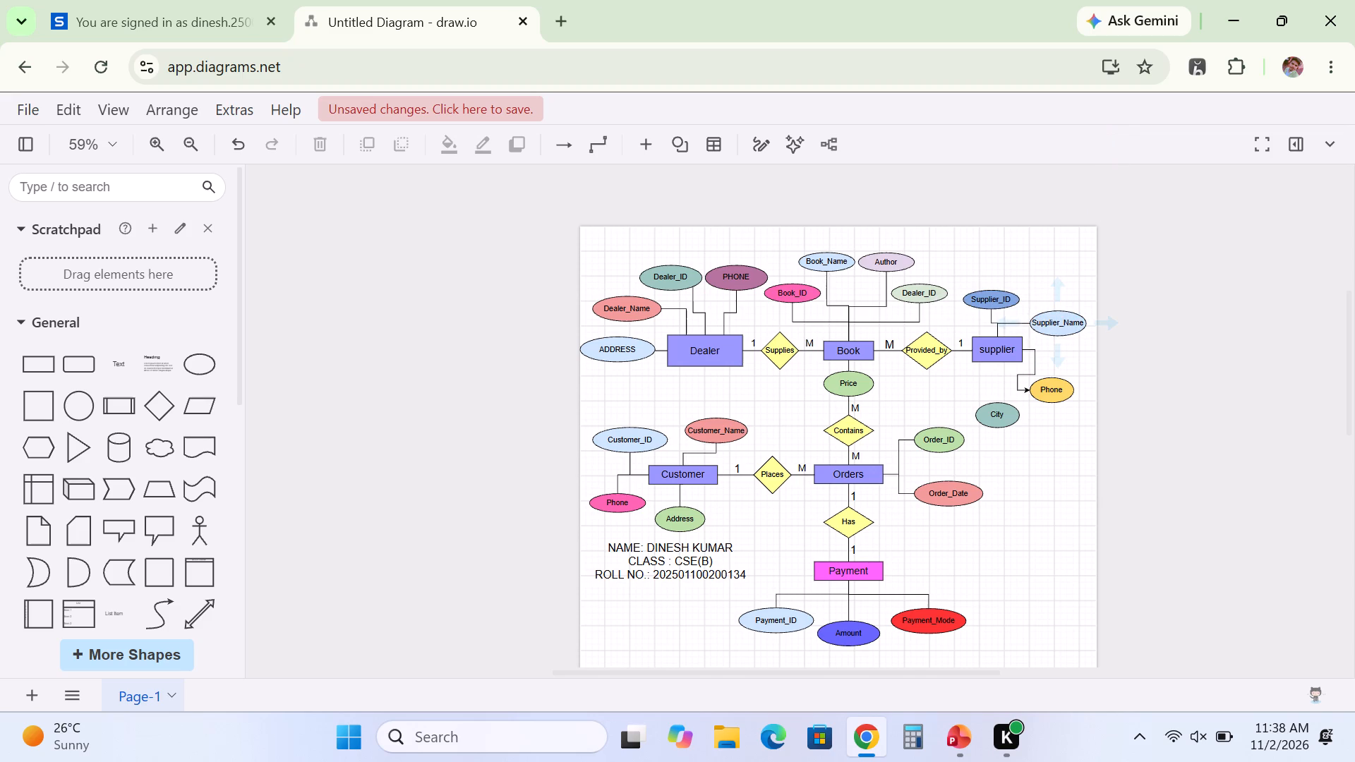
click(1032, 363)
right_click(1032, 363)
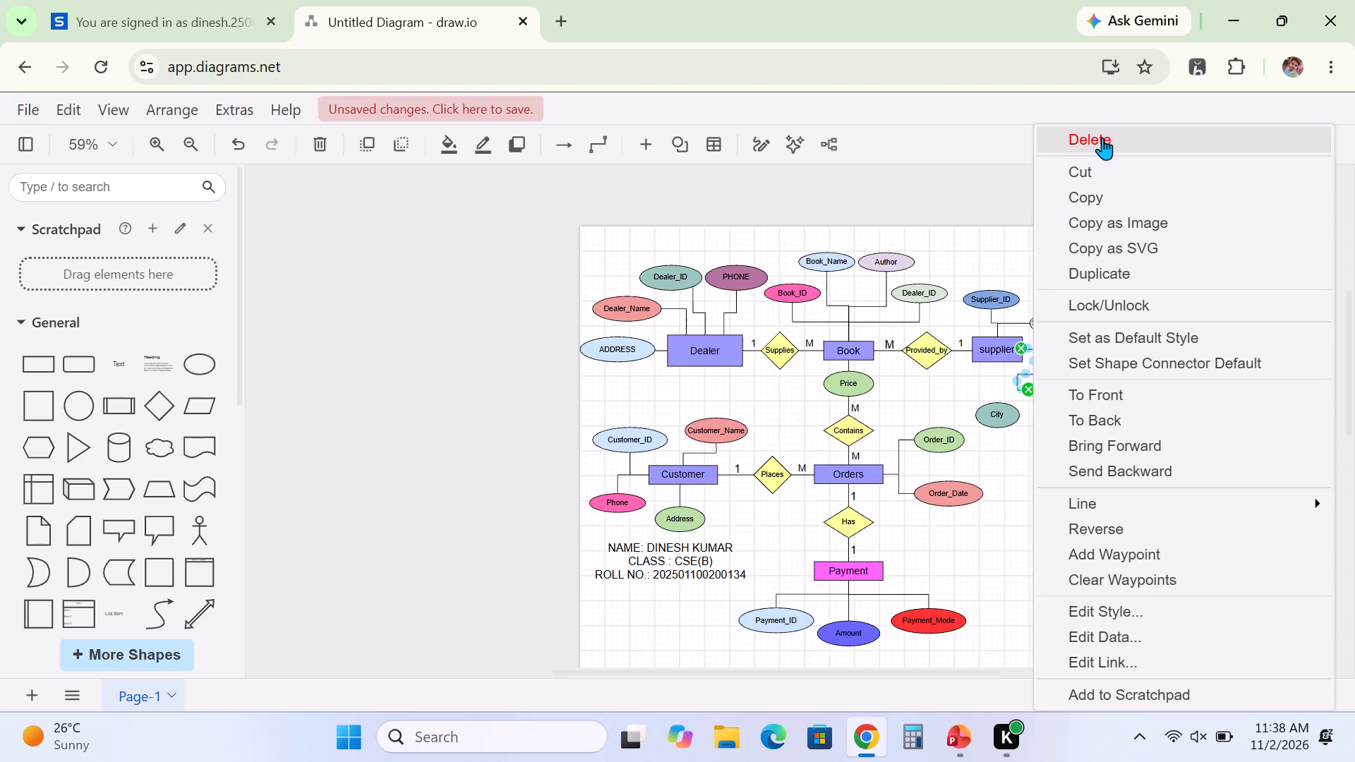
click(1102, 138)
Nudge the City ellipse slightly up, keeping it directly beneath the supplier box.
drag(996, 416, 997, 406)
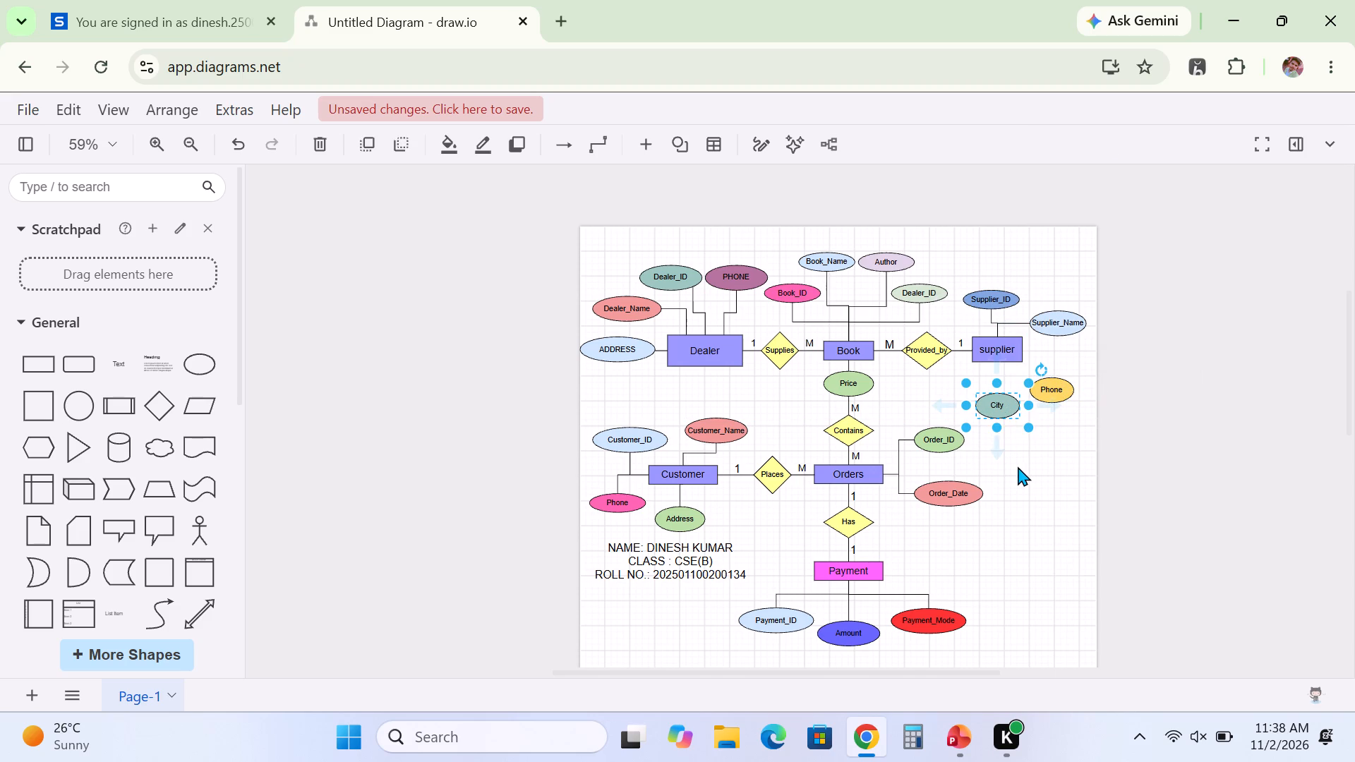
click(1018, 466)
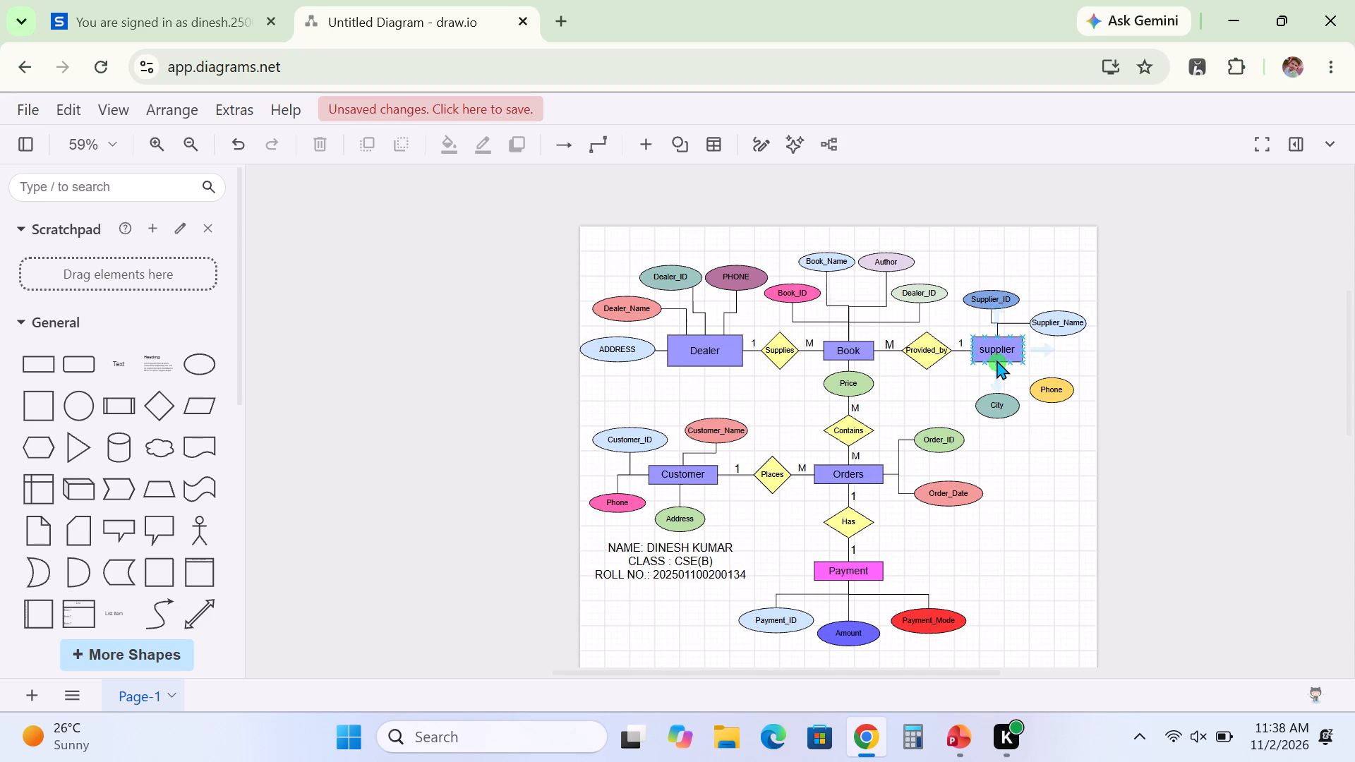
Connect the bottom of the supplier box to the top of City, with the line end set to None.
drag(996, 360, 995, 394)
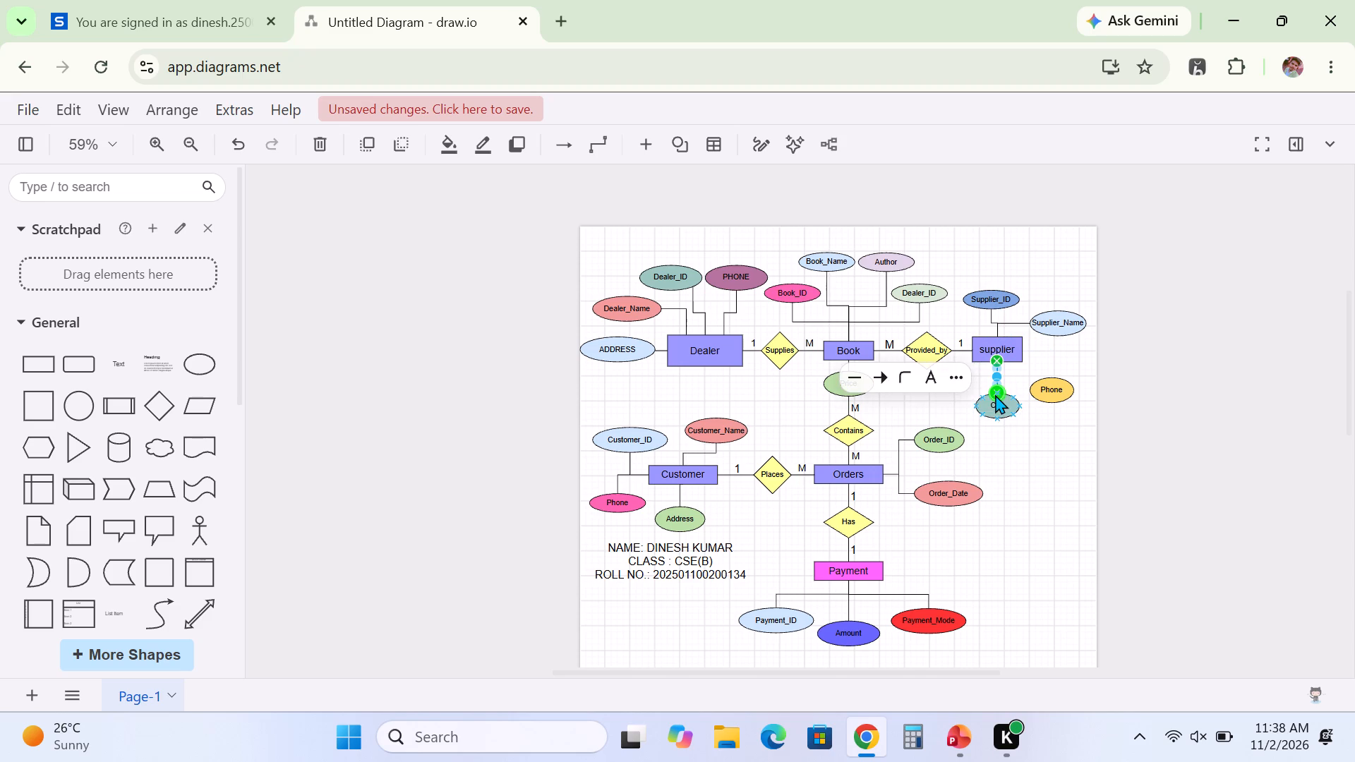
click(882, 375)
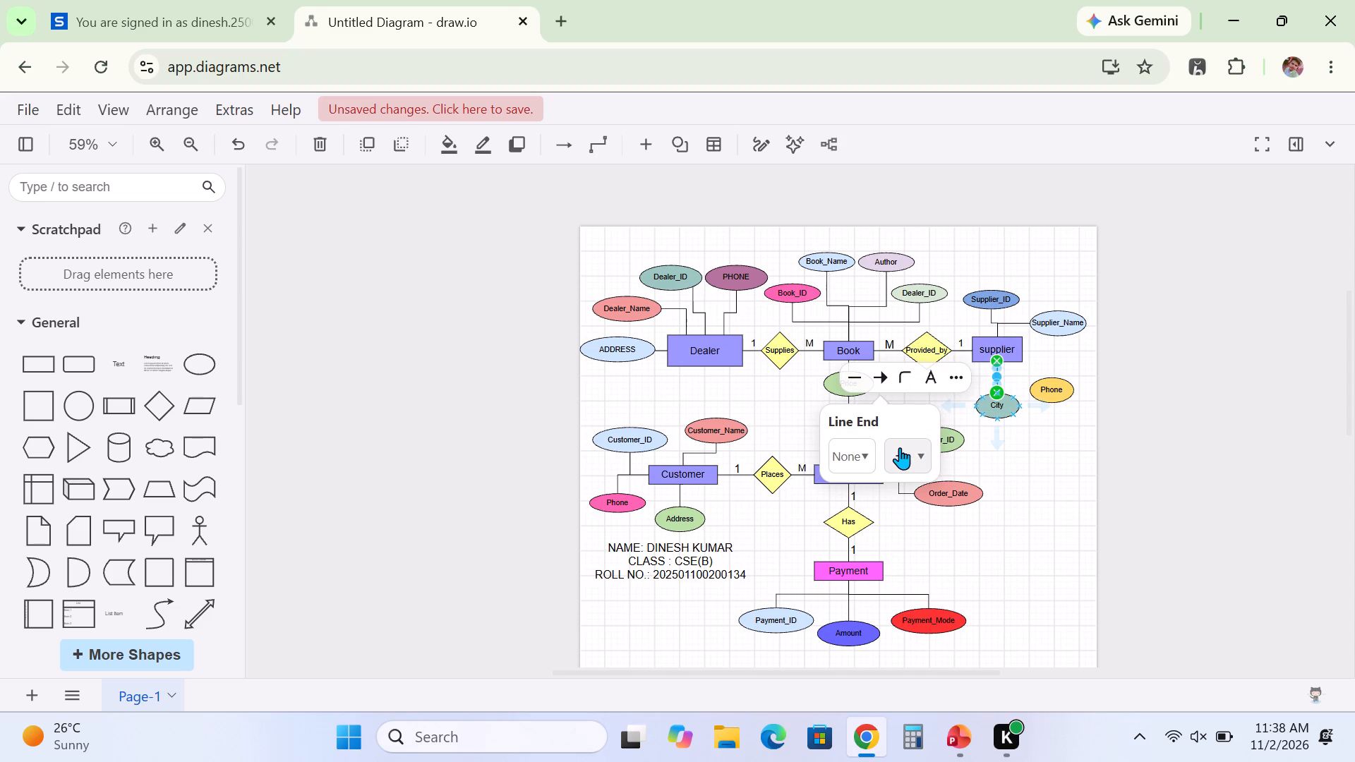
click(900, 447)
click(904, 350)
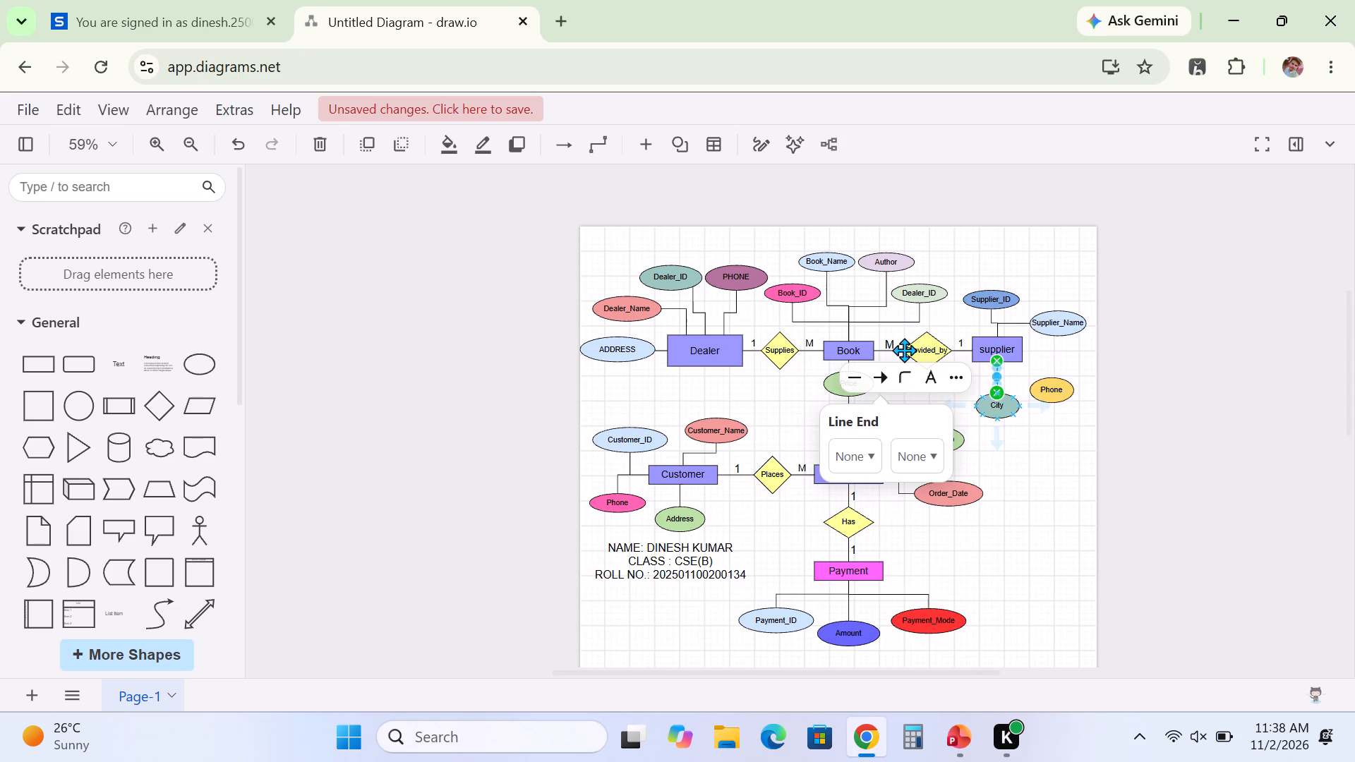
click(1058, 492)
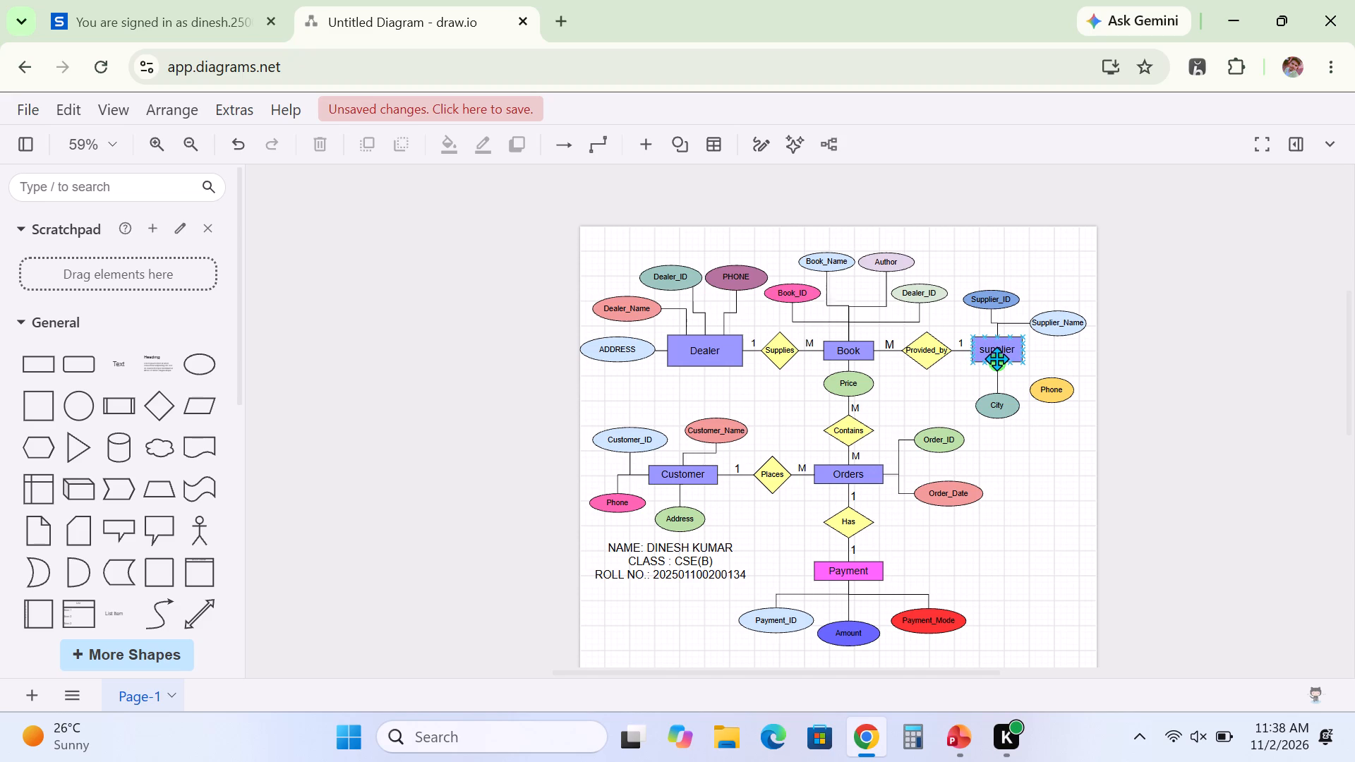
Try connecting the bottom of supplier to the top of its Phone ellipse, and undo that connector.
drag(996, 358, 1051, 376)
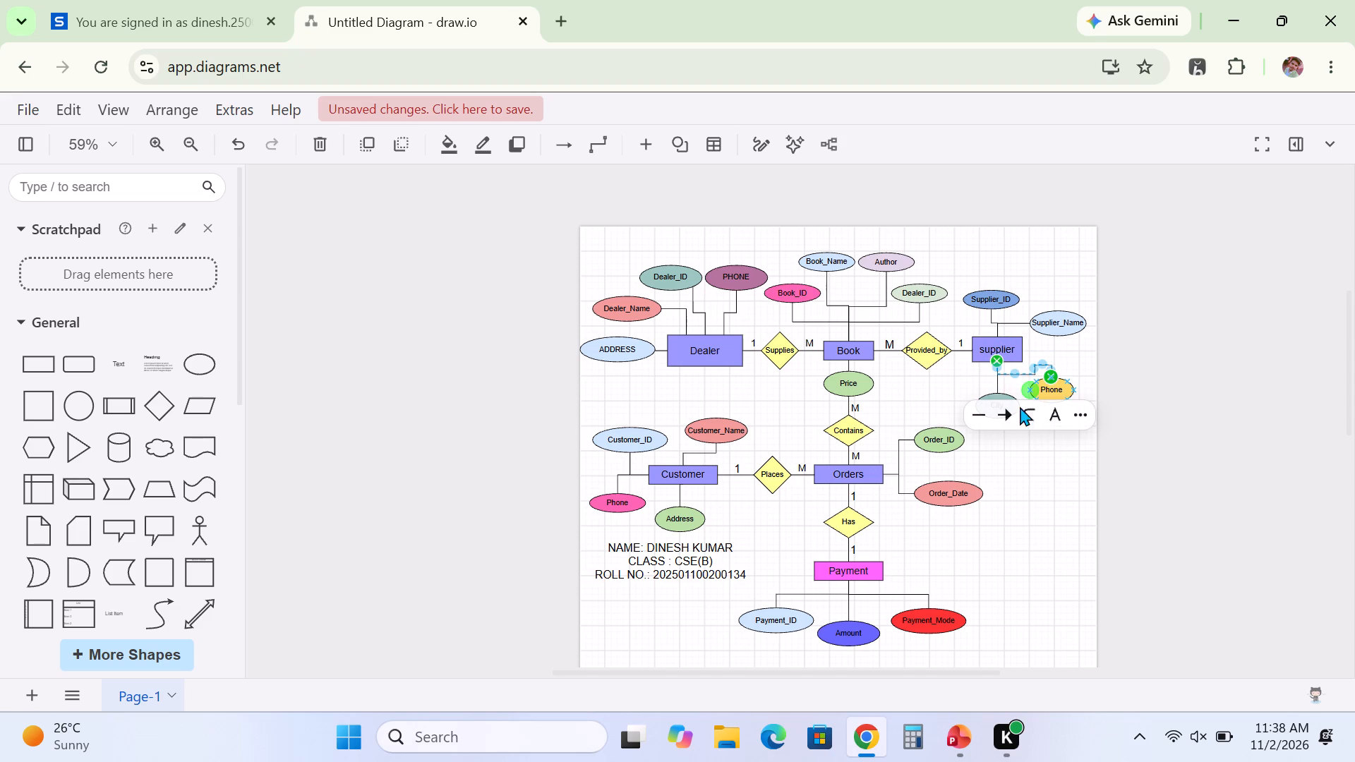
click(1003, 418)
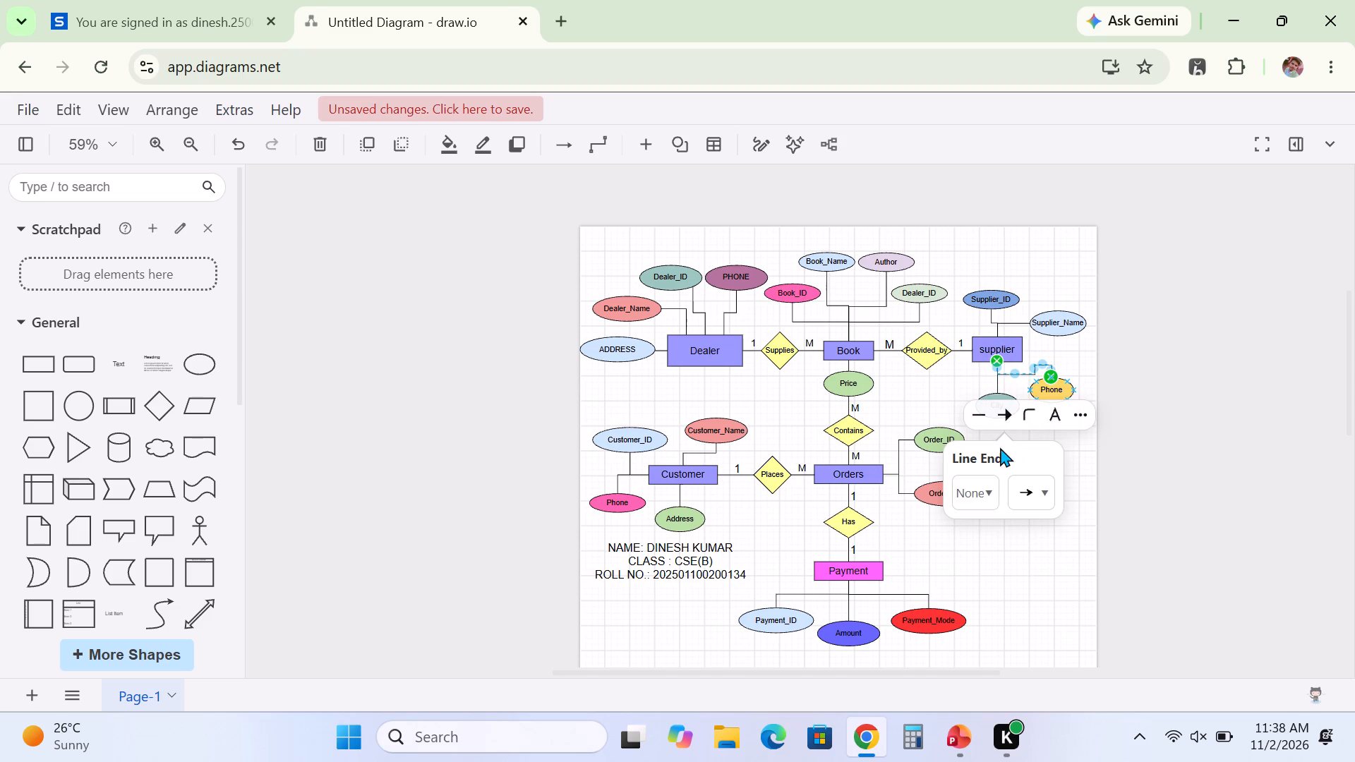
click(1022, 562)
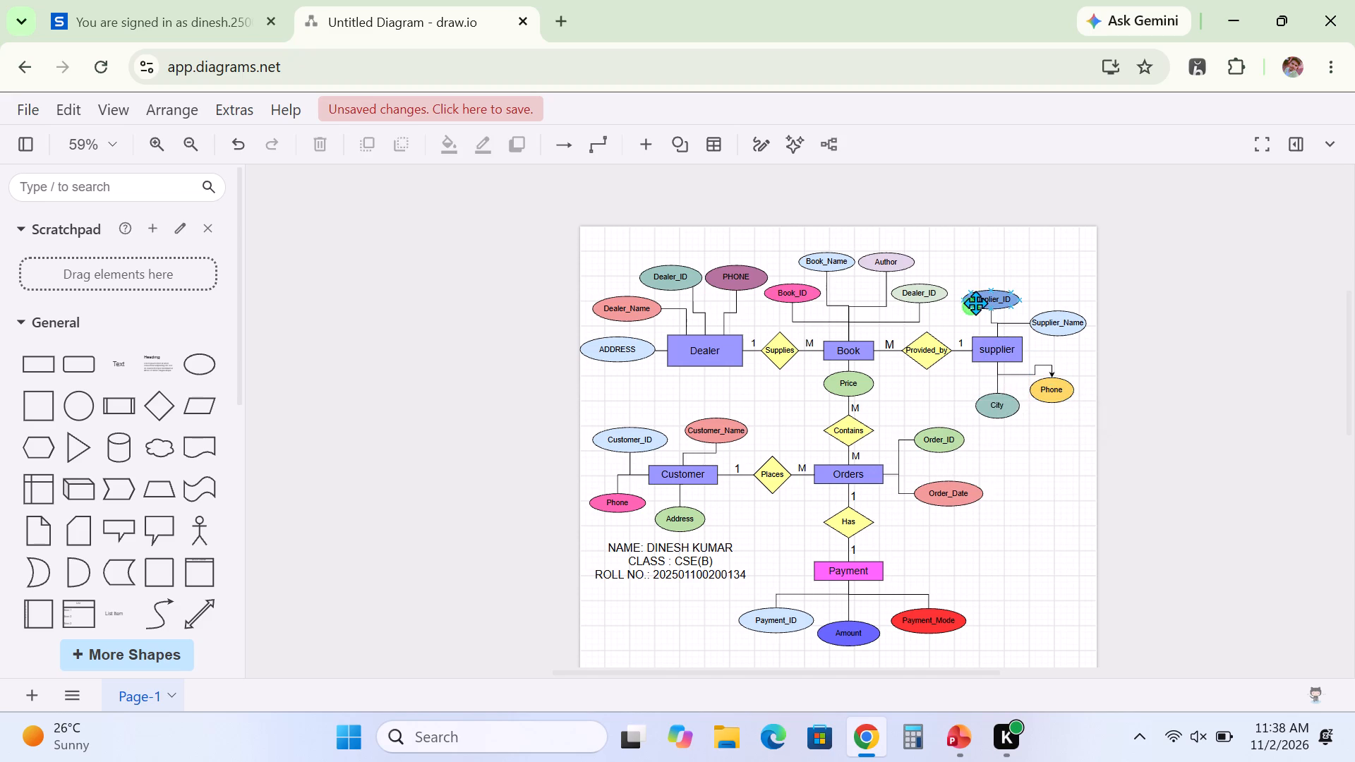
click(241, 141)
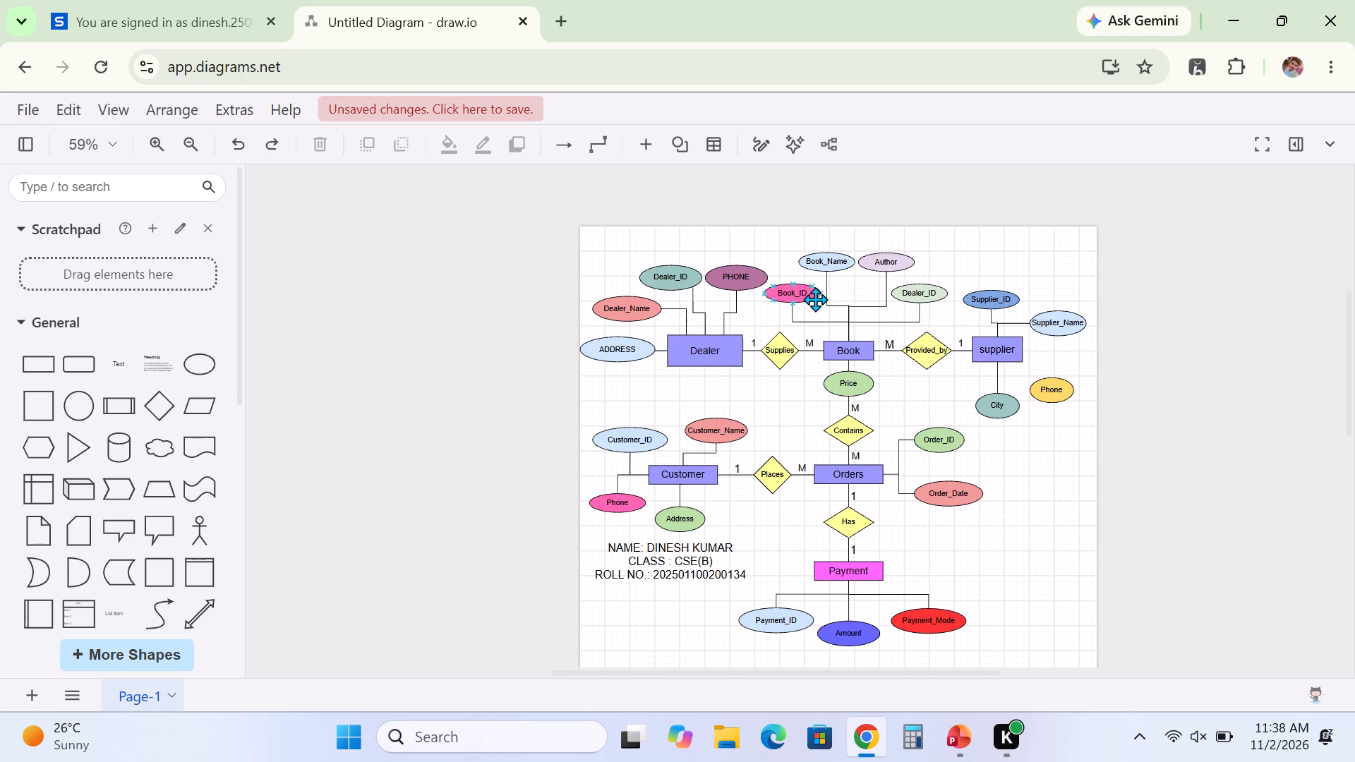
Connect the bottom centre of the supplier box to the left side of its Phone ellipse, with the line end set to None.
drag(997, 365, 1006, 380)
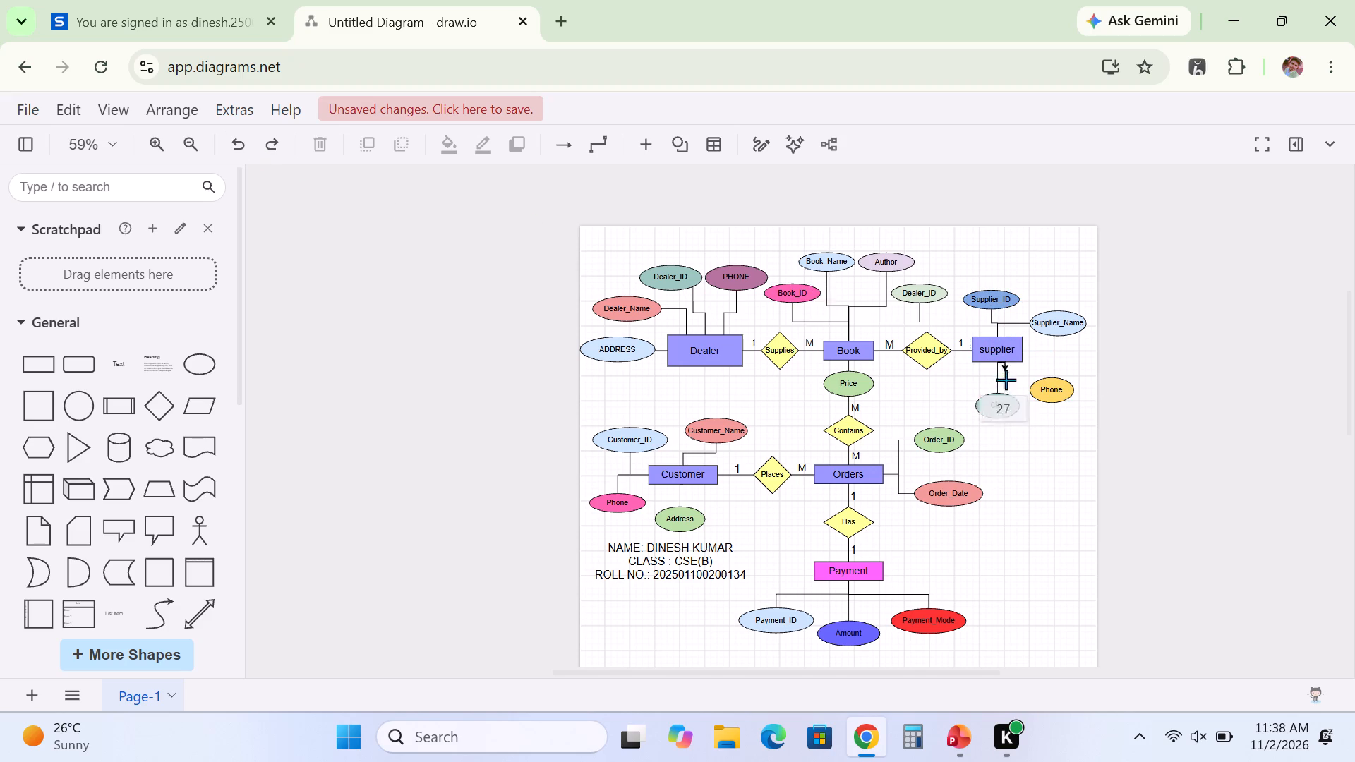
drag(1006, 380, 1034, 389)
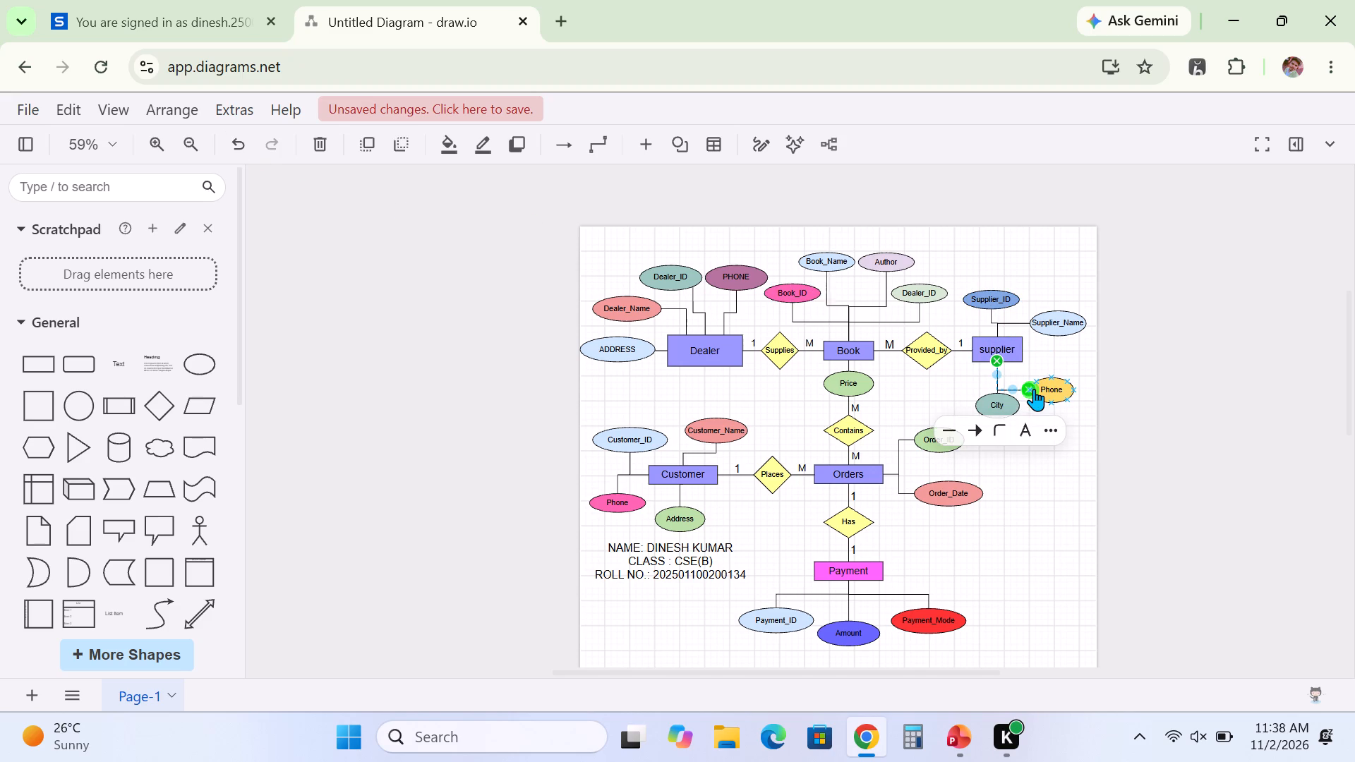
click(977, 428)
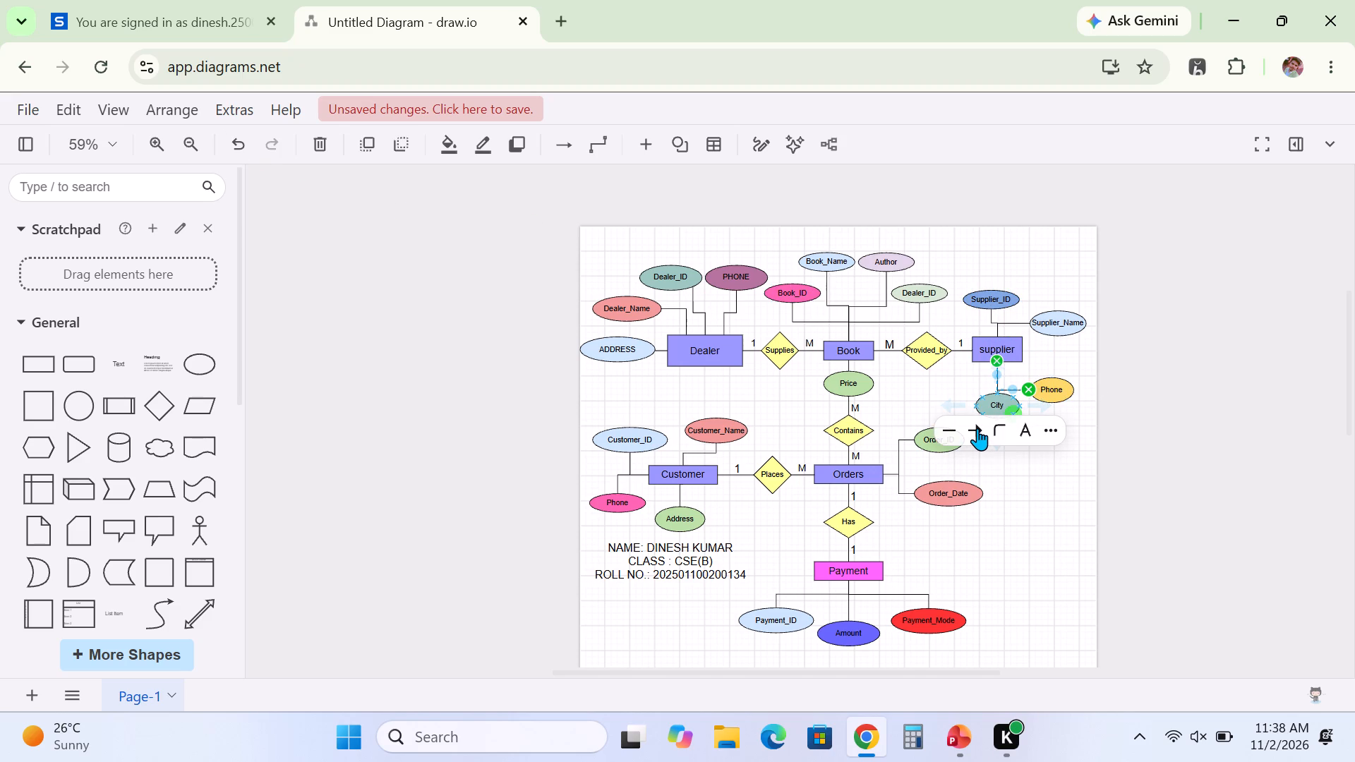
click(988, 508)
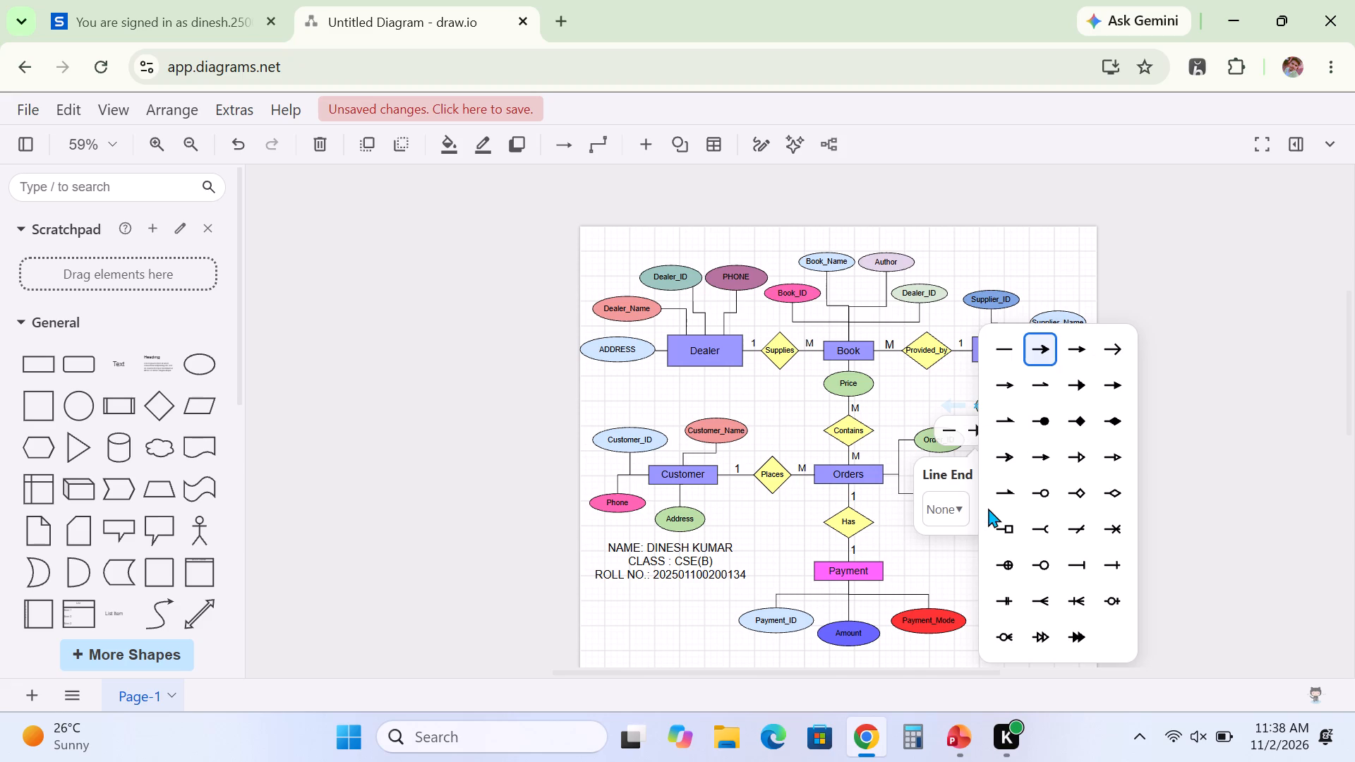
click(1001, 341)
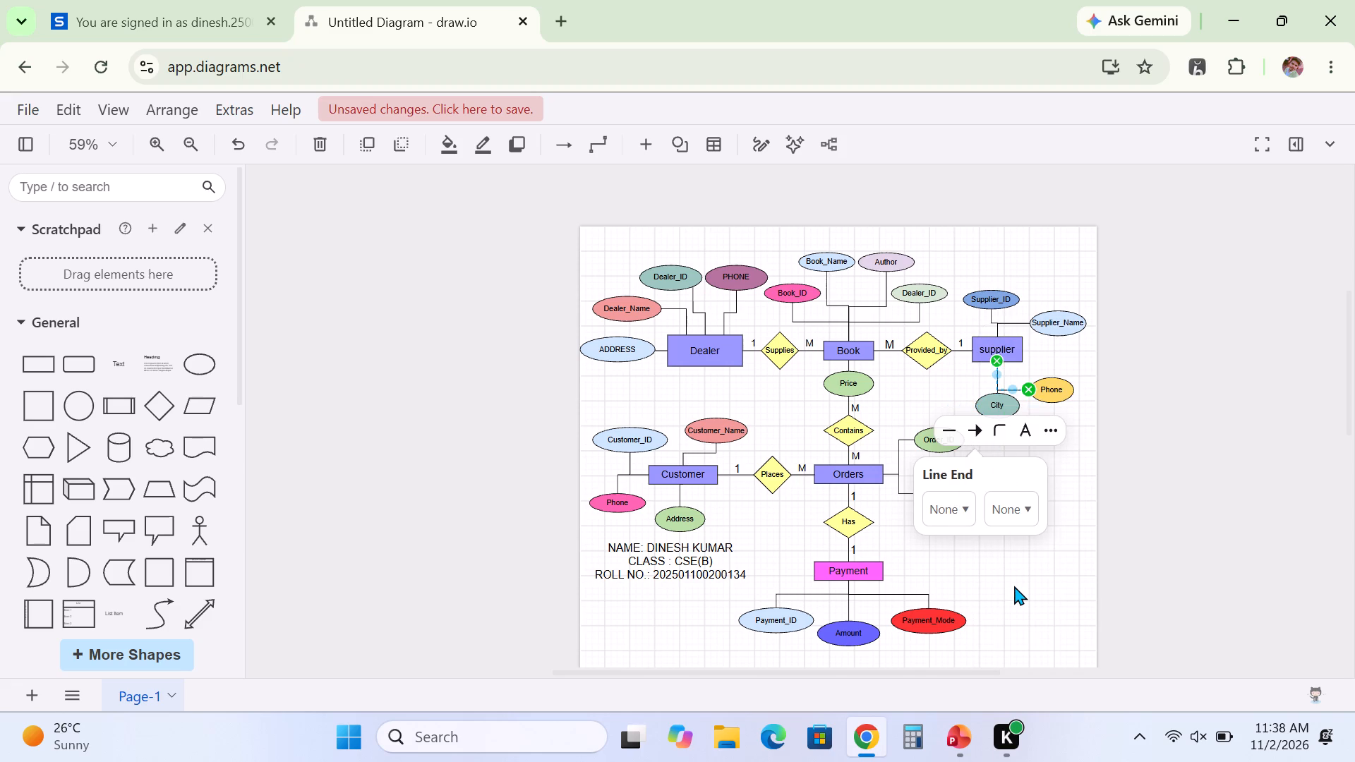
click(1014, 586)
Move the City ellipse slightly lower, keeping it centred directly beneath the supplier box.
drag(994, 408, 989, 430)
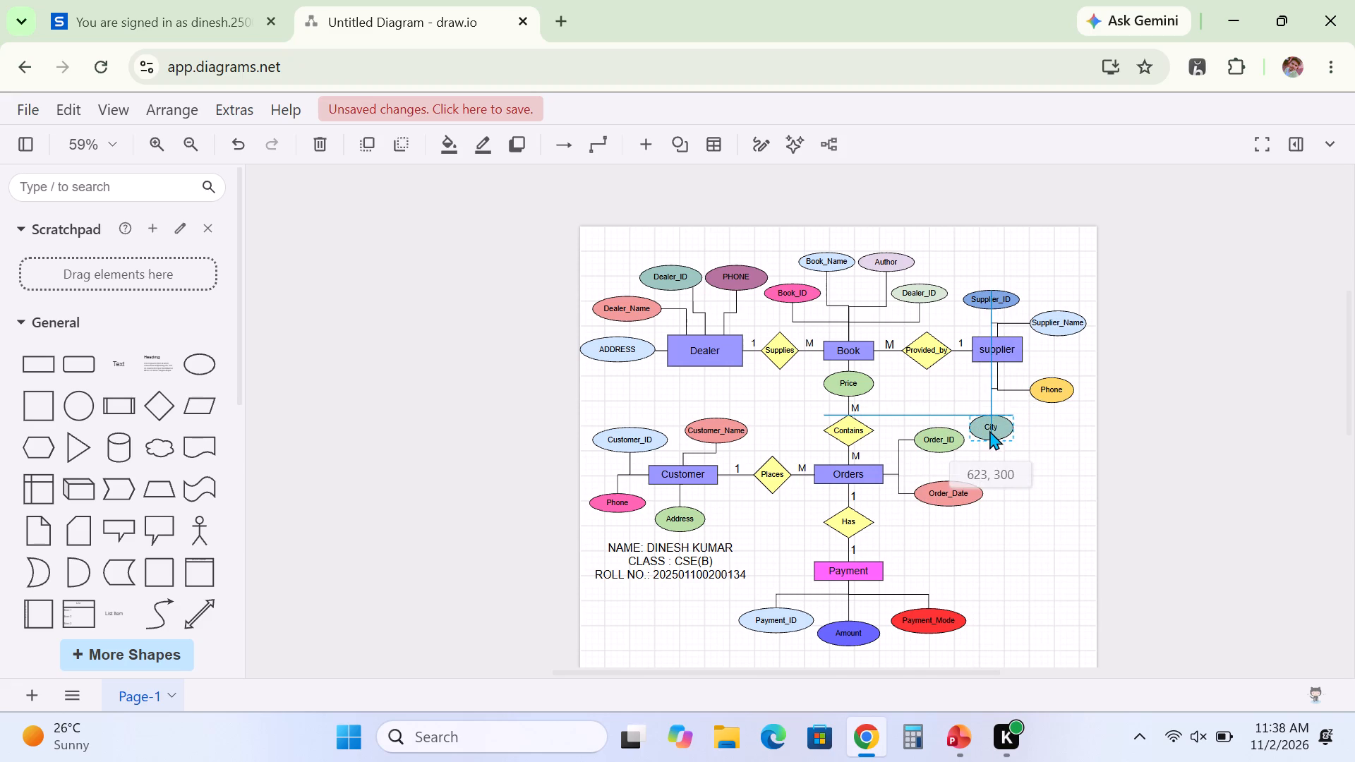
drag(989, 430, 966, 403)
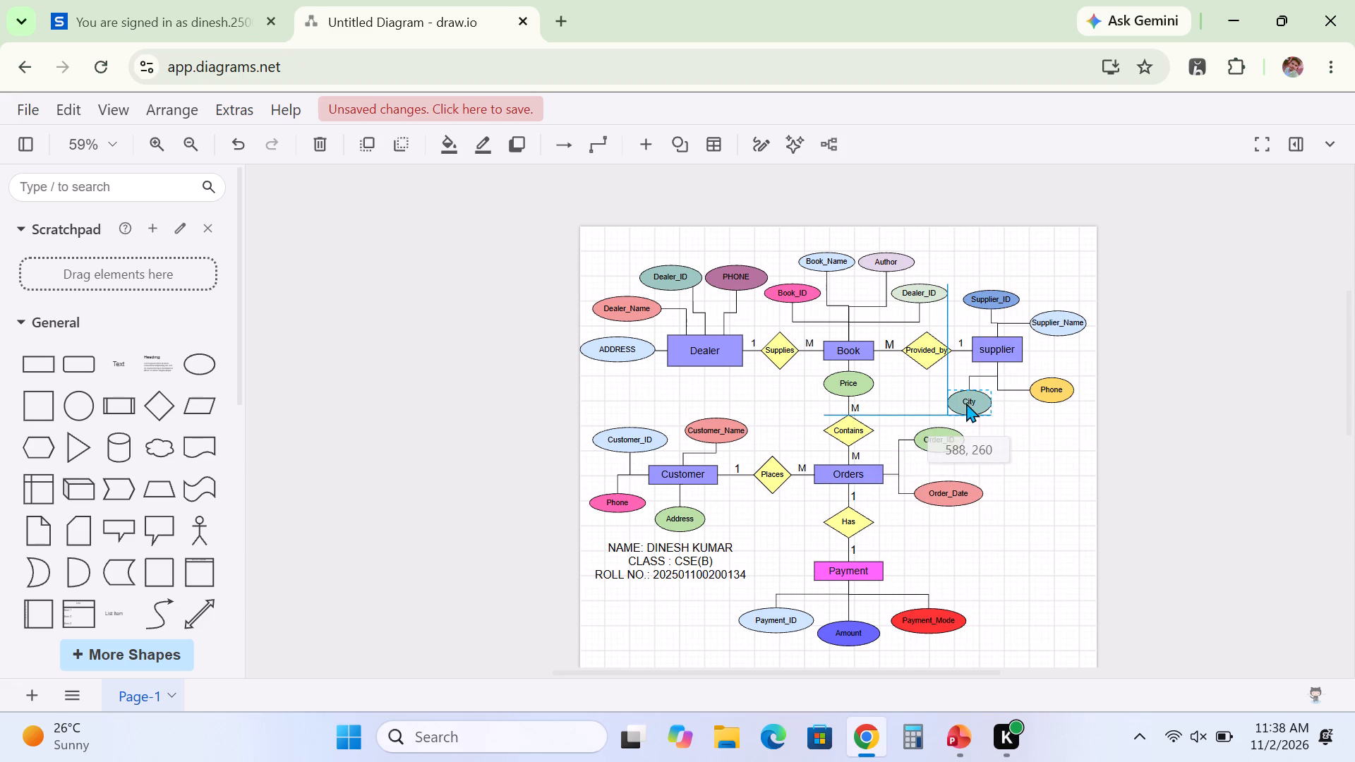
drag(966, 403, 975, 426)
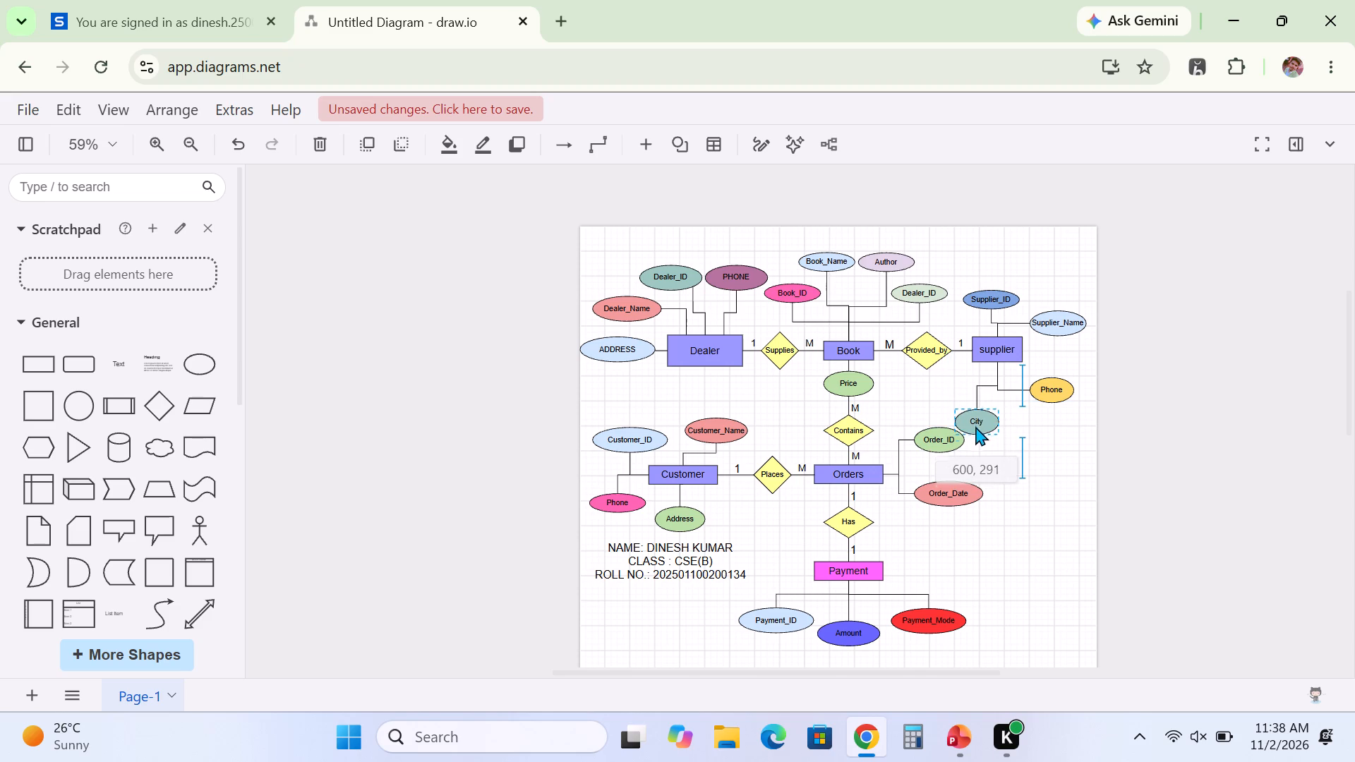
drag(975, 426, 991, 435)
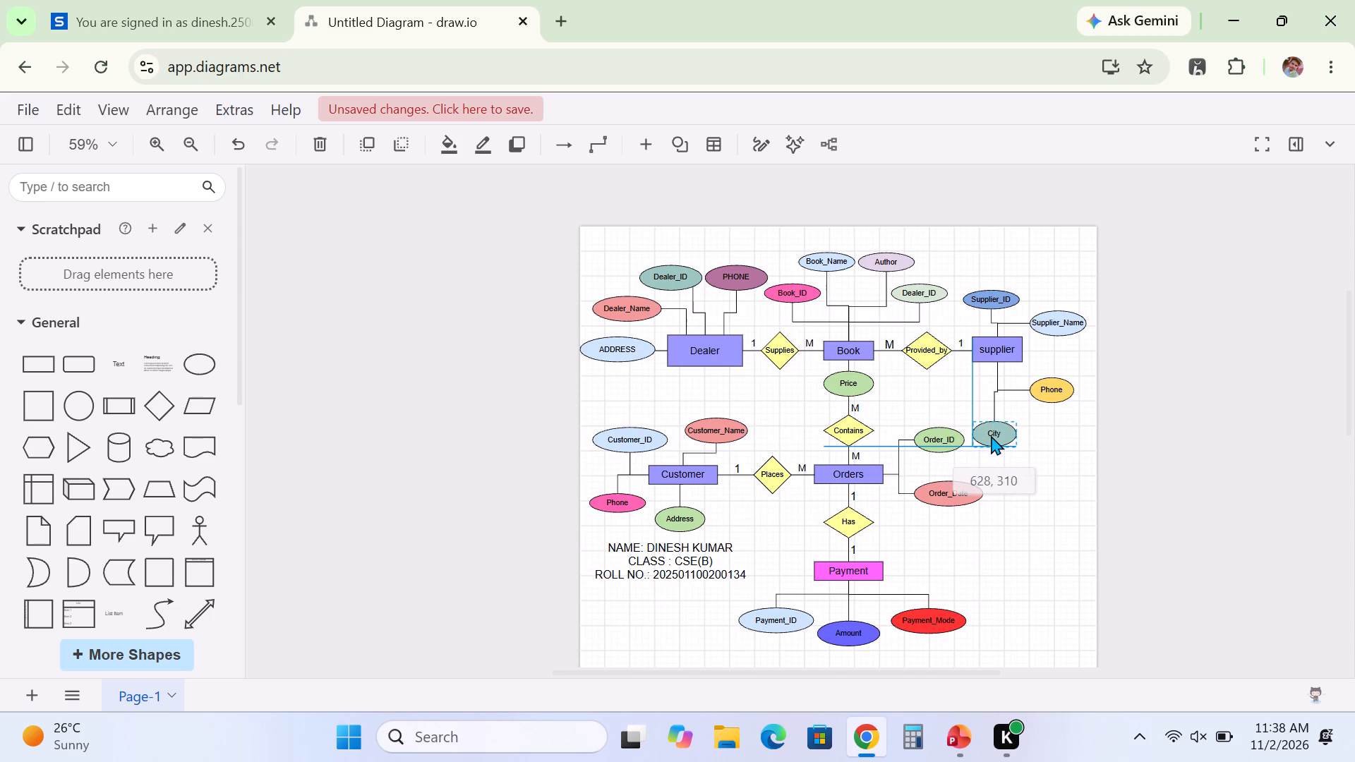
drag(991, 435, 995, 431)
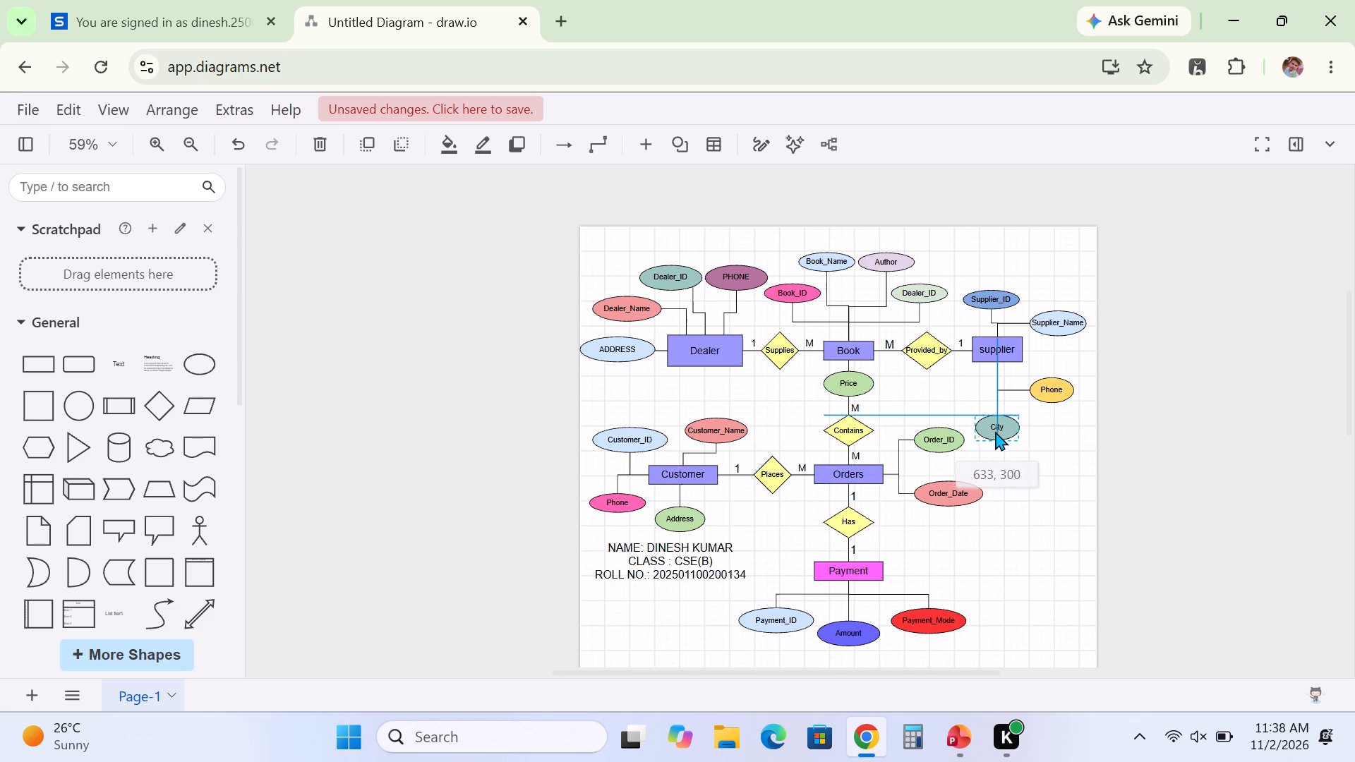
drag(995, 431, 995, 423)
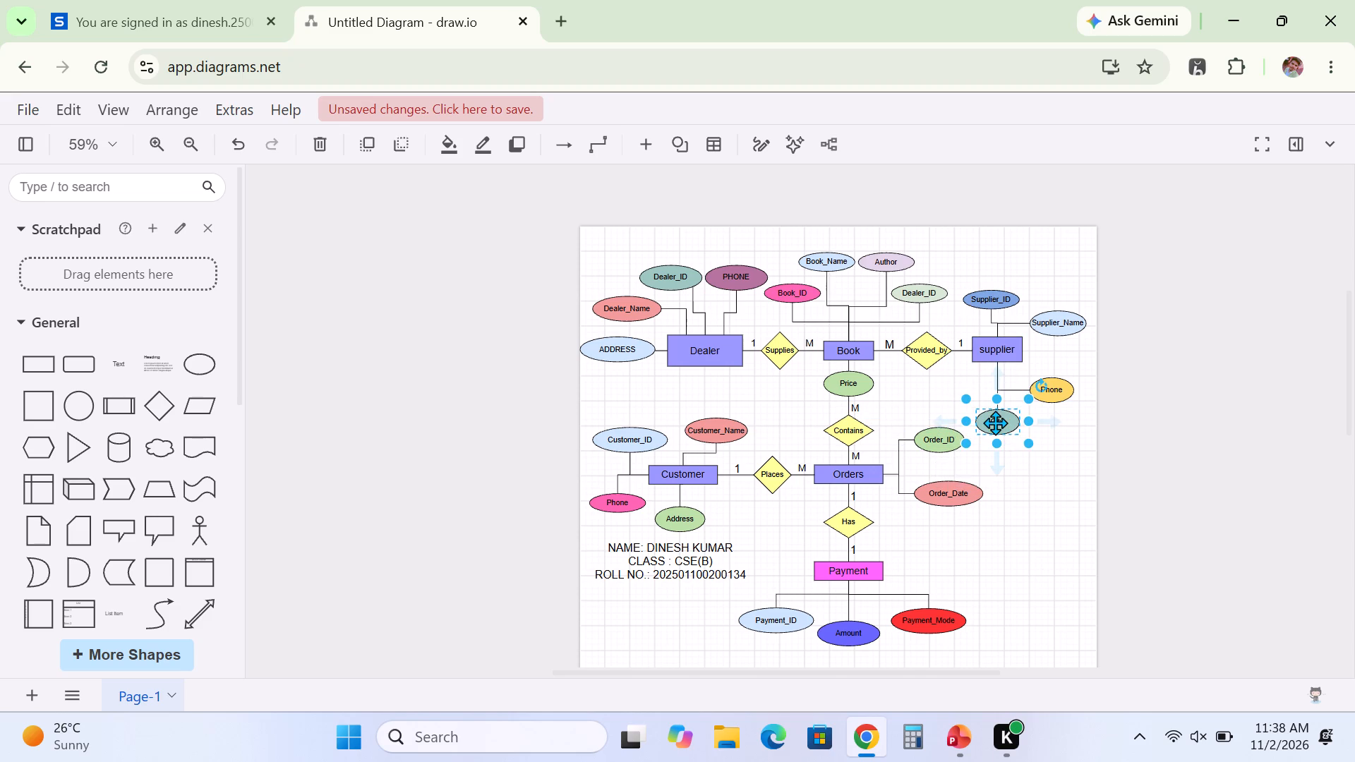
click(1028, 486)
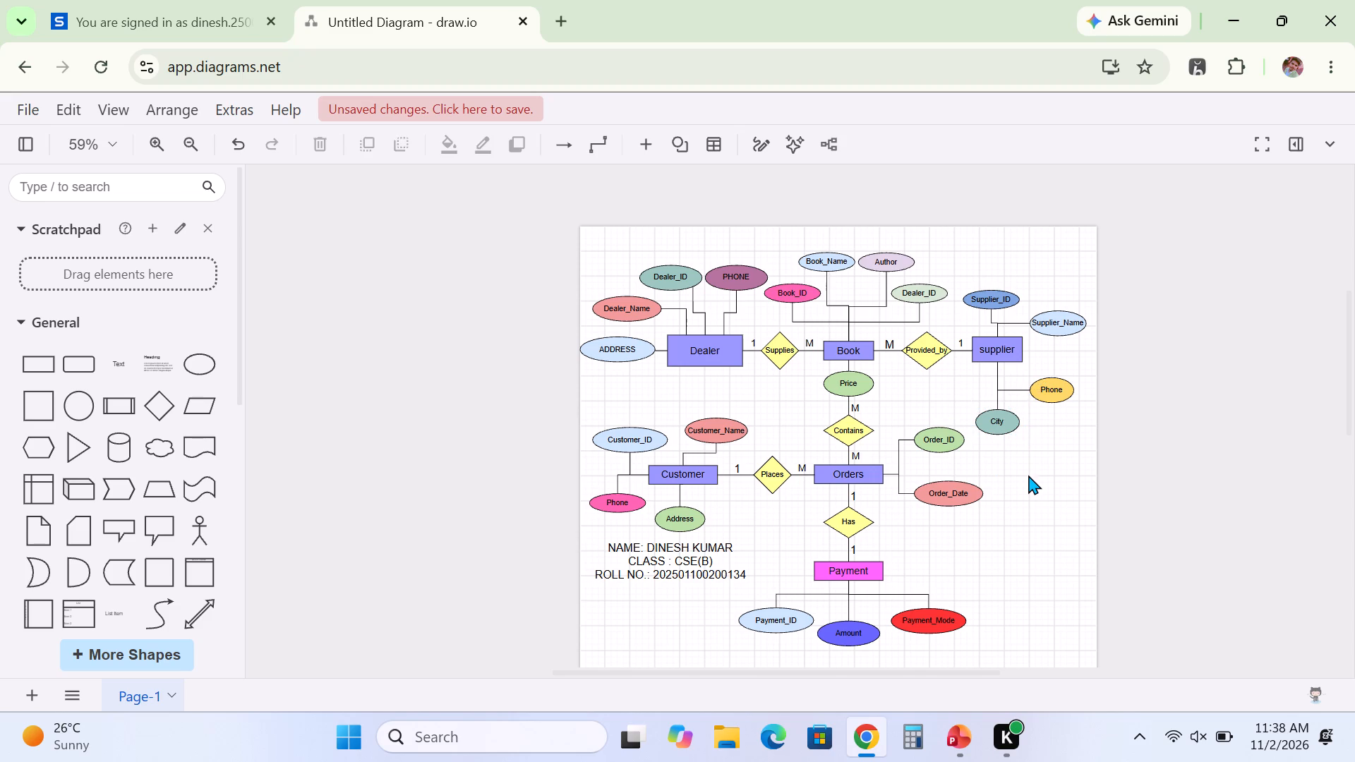
Nudge supplier's Phone ellipse slightly up.
click(1053, 387)
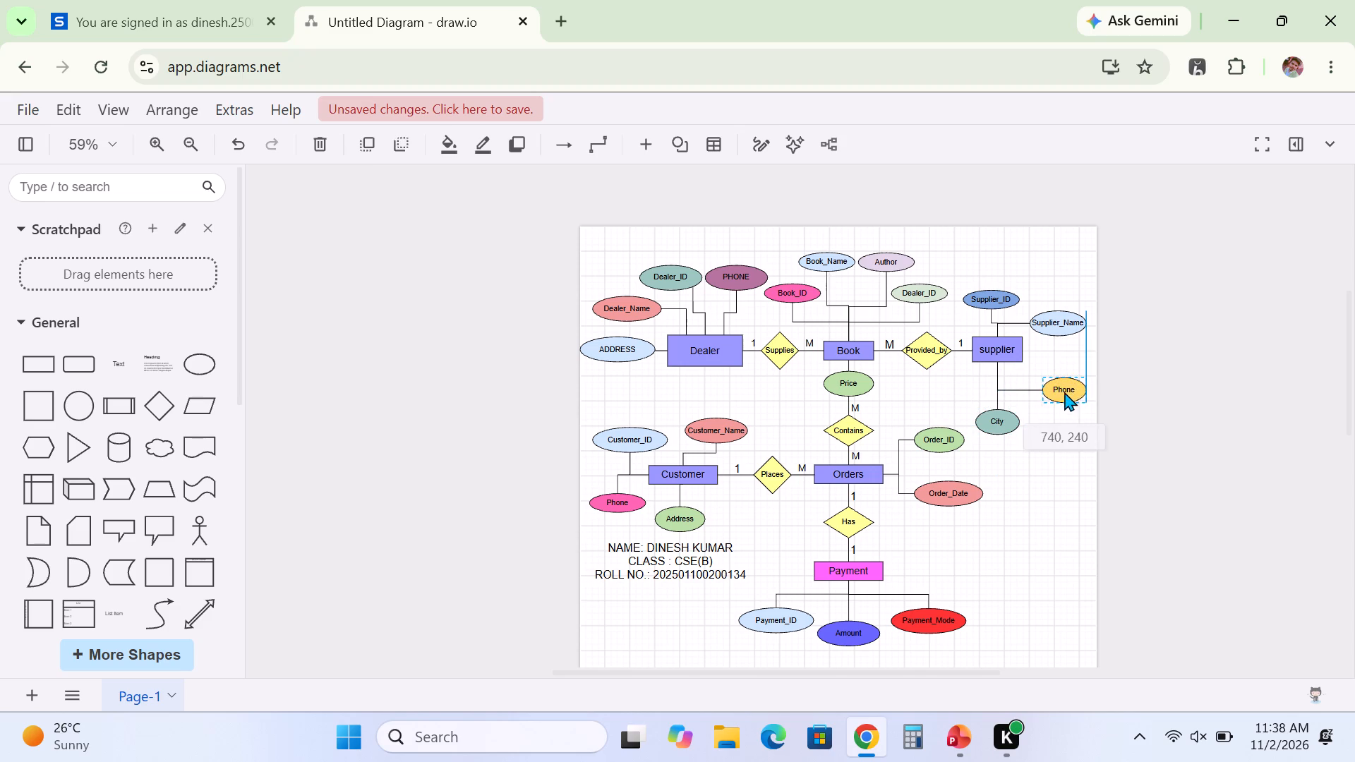
click(1043, 453)
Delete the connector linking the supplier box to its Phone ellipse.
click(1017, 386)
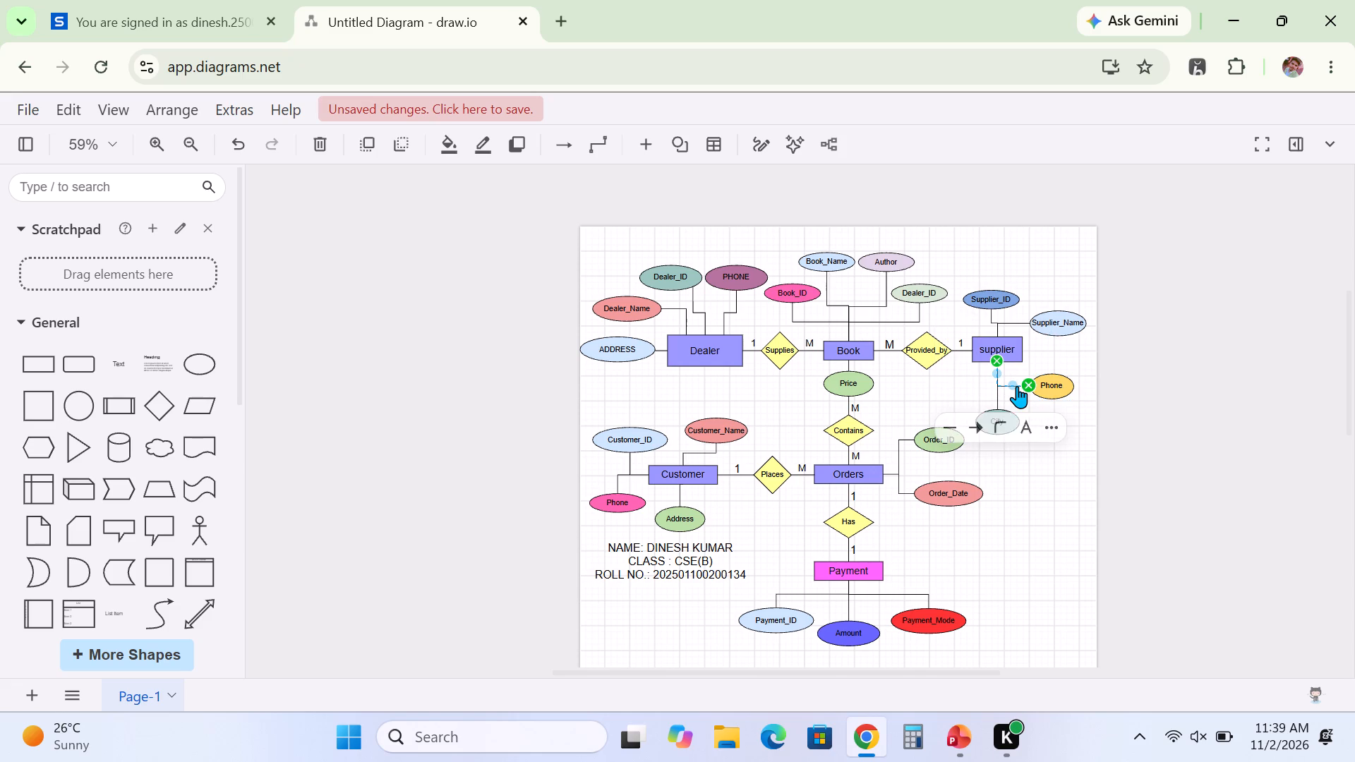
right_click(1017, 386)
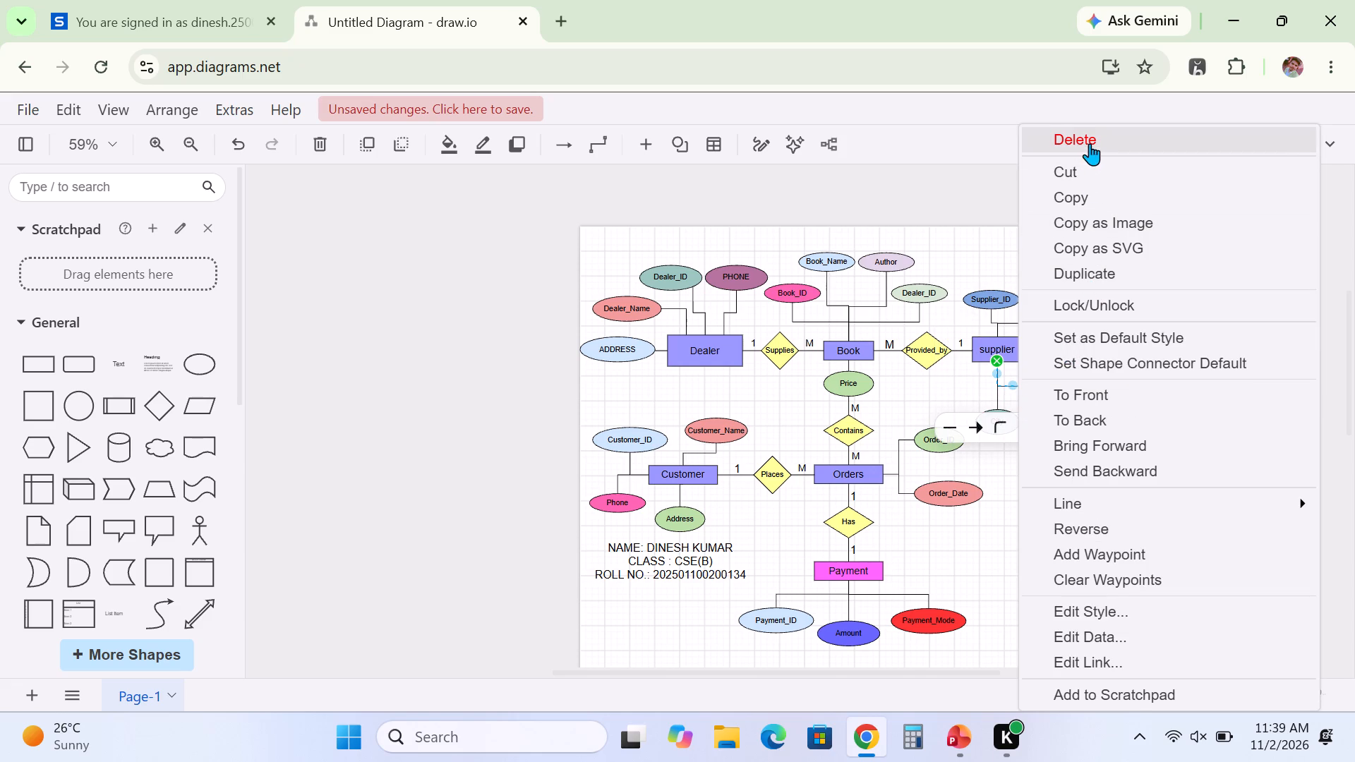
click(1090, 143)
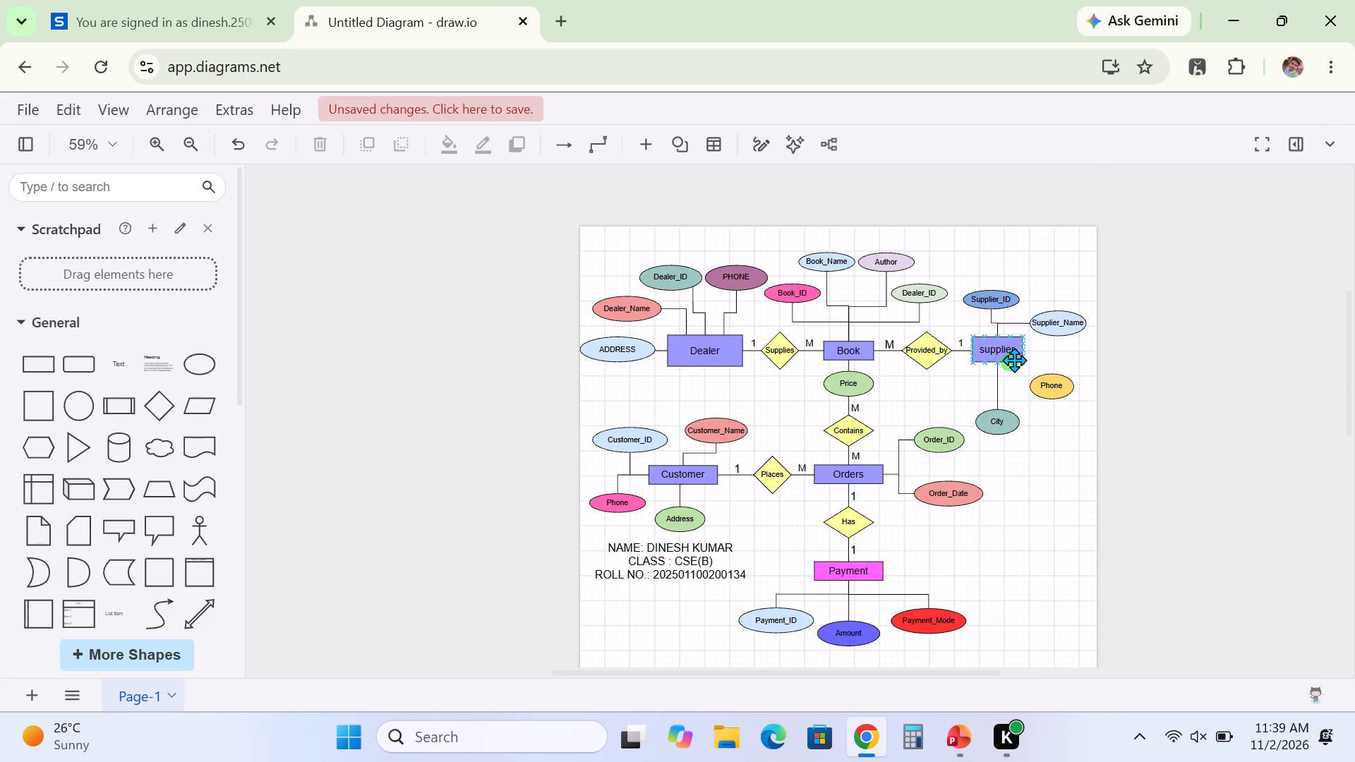
Connect the right part of supplier's bottom edge to the left side of Phone, with the line end set to None.
drag(1009, 360, 1037, 386)
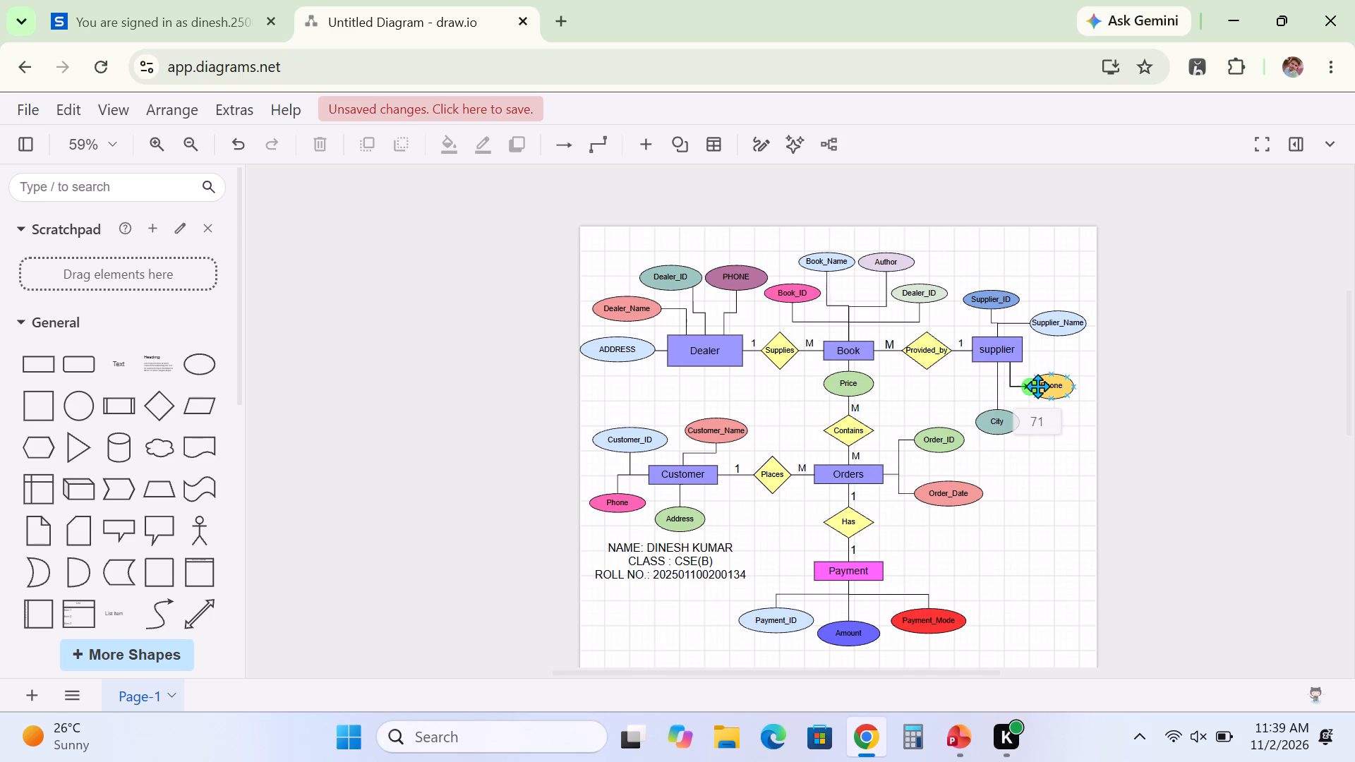
drag(1037, 386, 1035, 389)
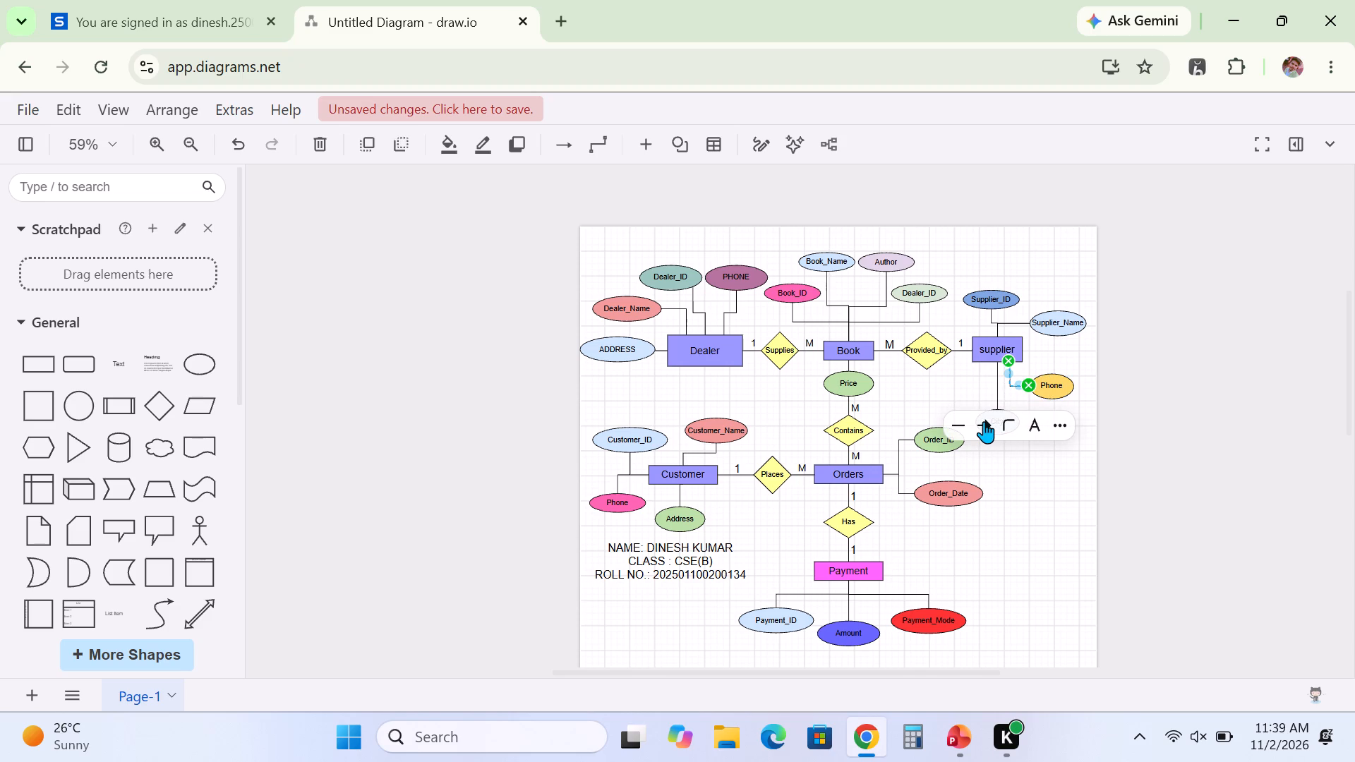
click(984, 421)
click(1001, 493)
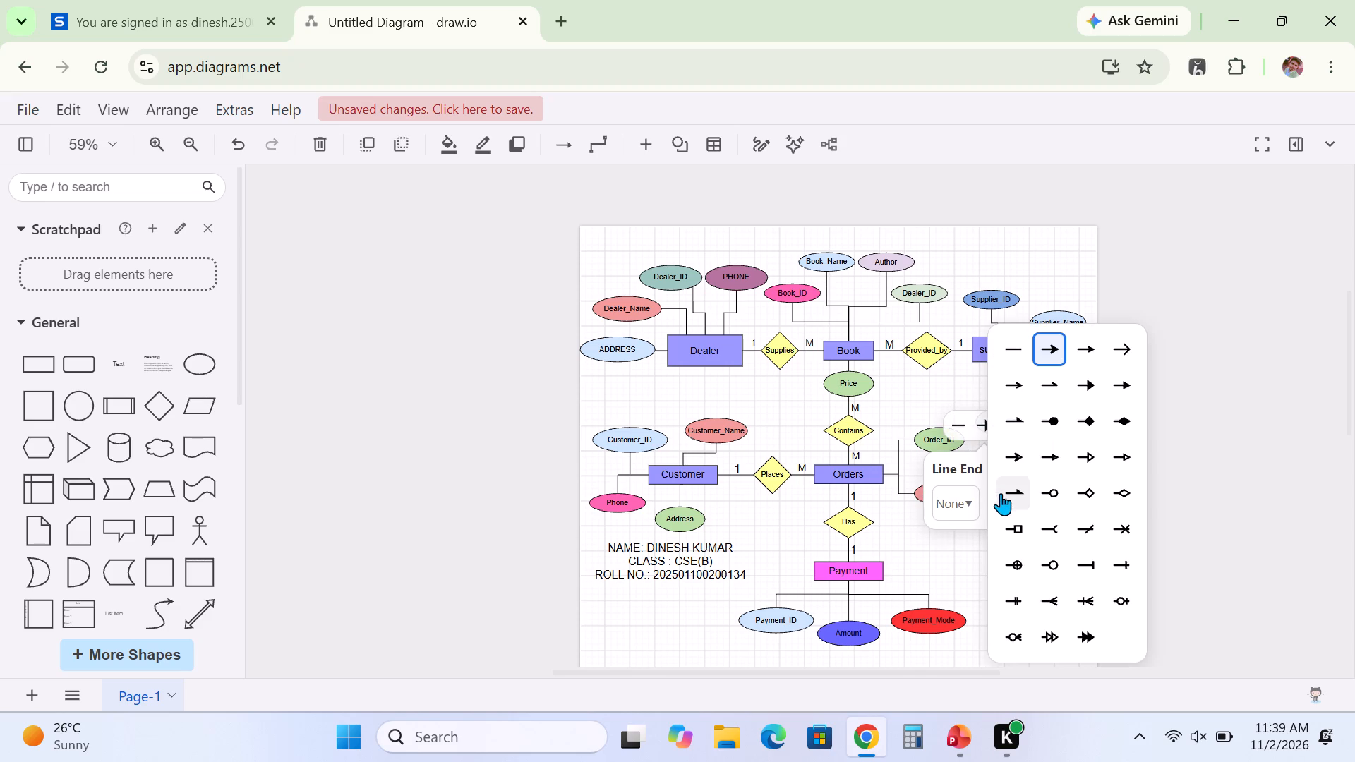
click(1007, 351)
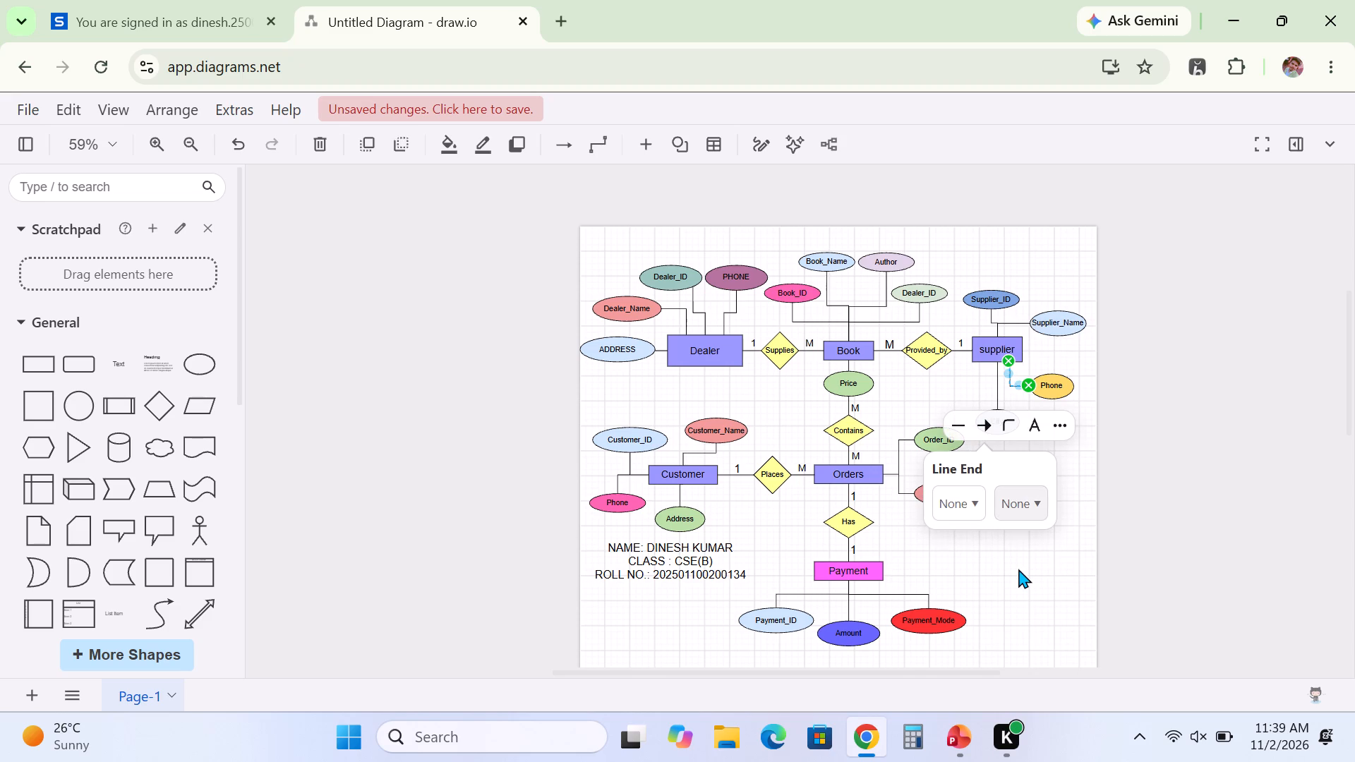
click(1018, 569)
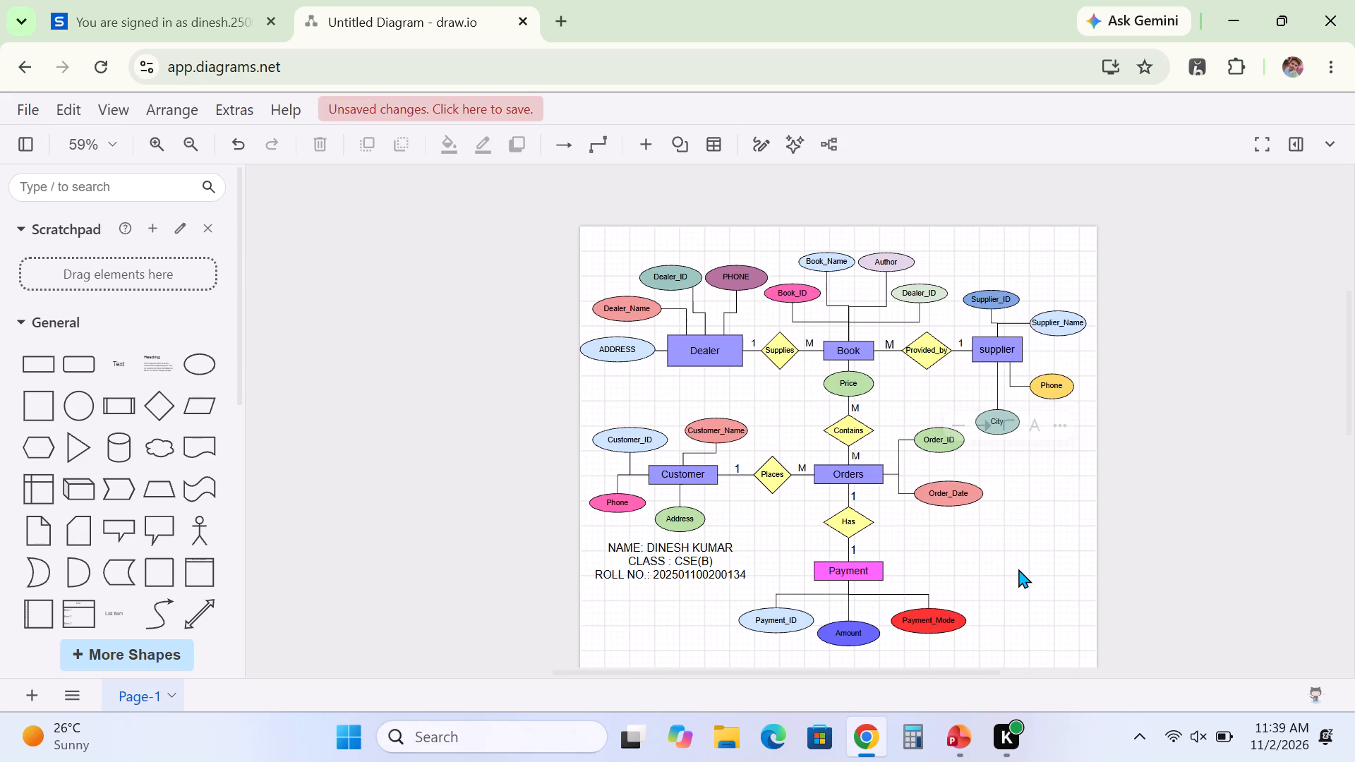
Move the Supplier_ID ellipse slightly up and centre it directly above the supplier box.
drag(994, 301, 1014, 293)
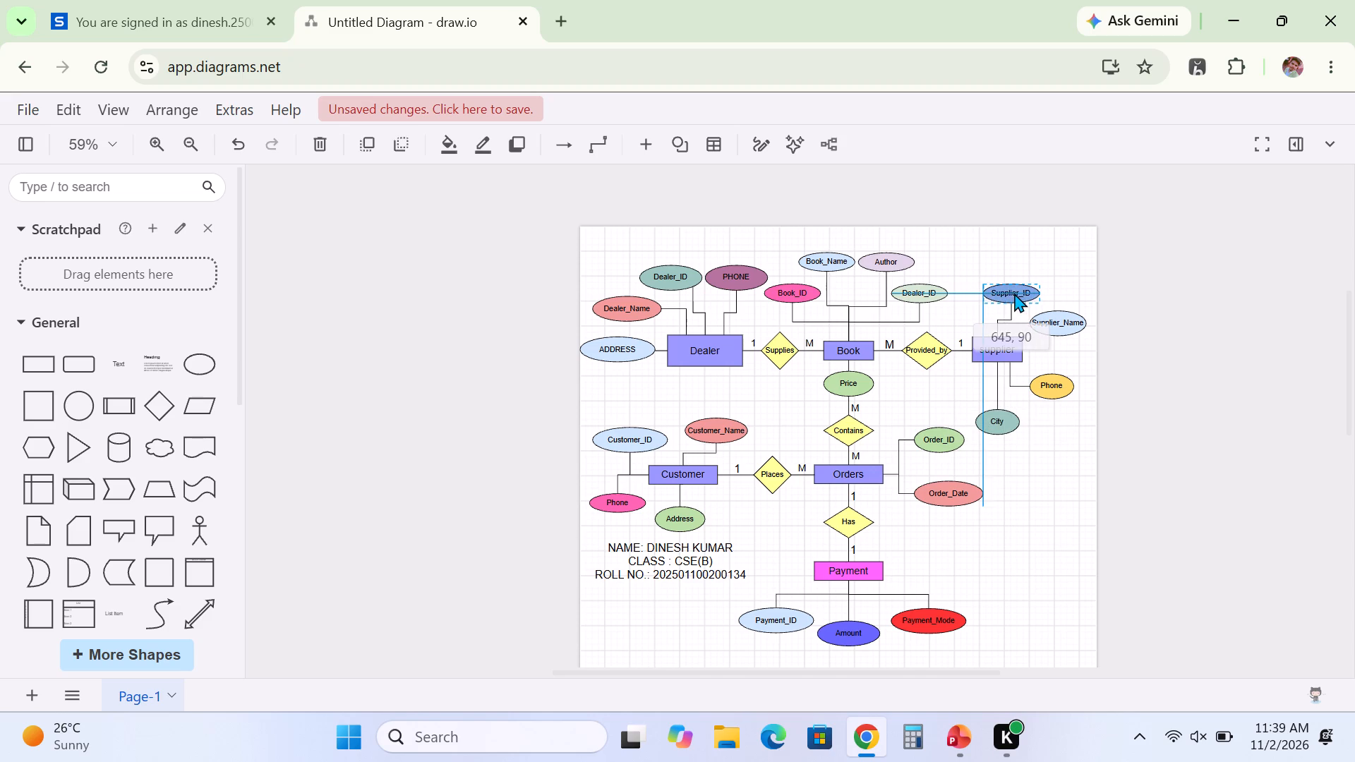
drag(1014, 293, 1000, 285)
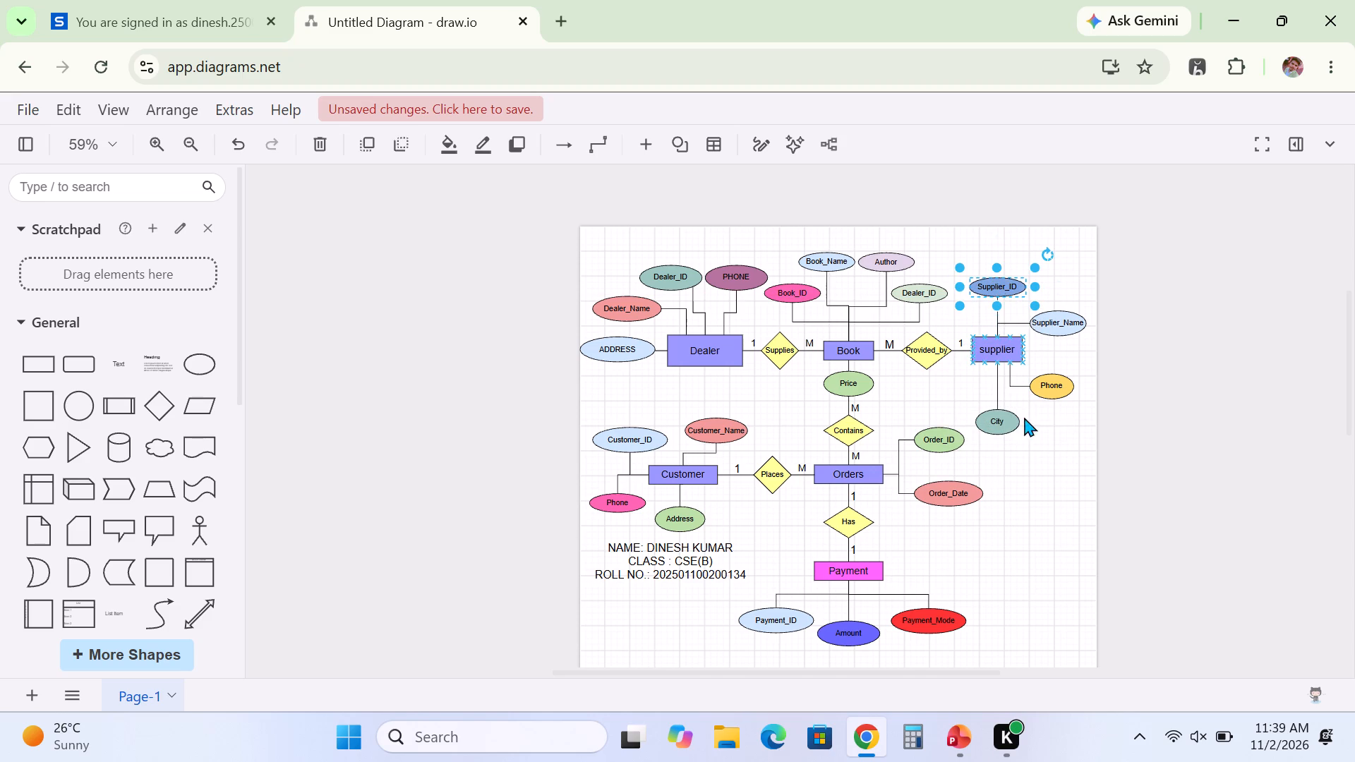
click(1044, 477)
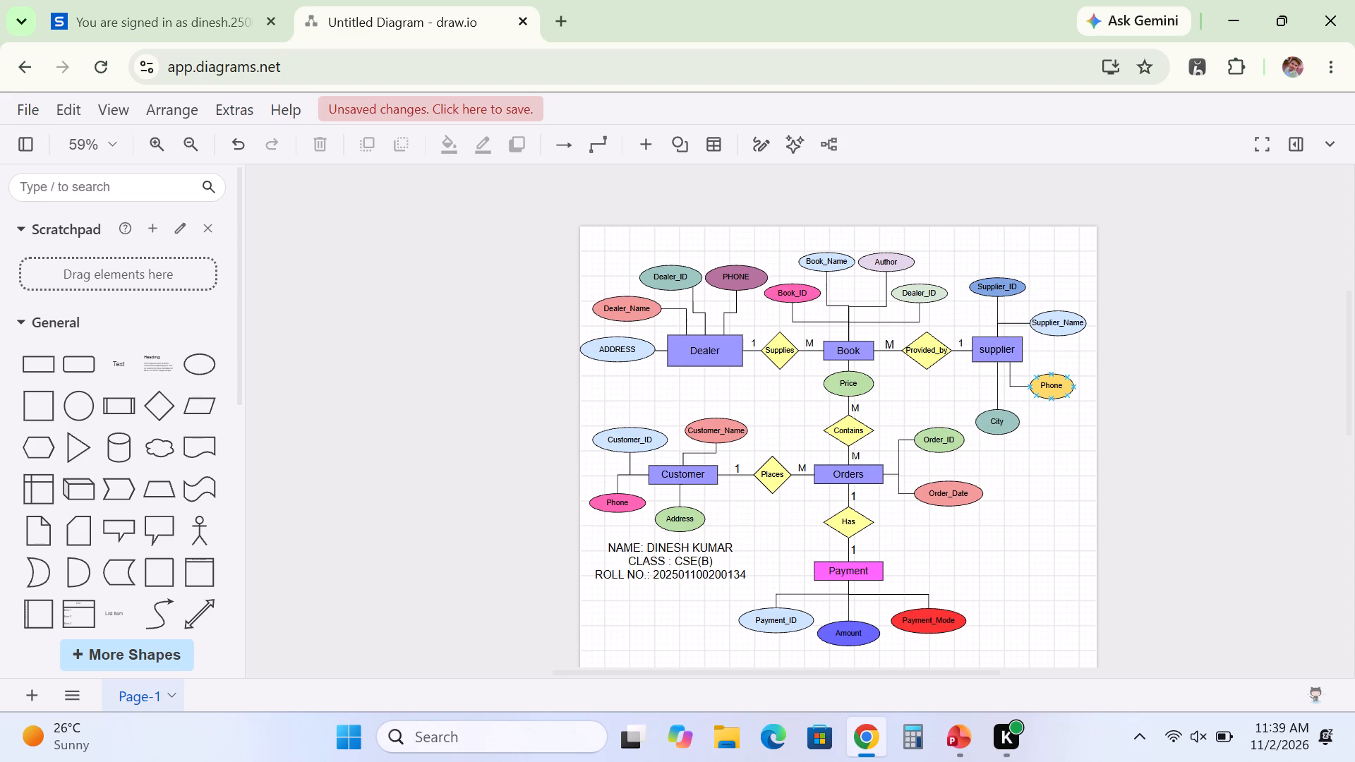
Try shifting the Supplier_Name connector's end along the top edge of supplier, and delete that connector.
click(1013, 321)
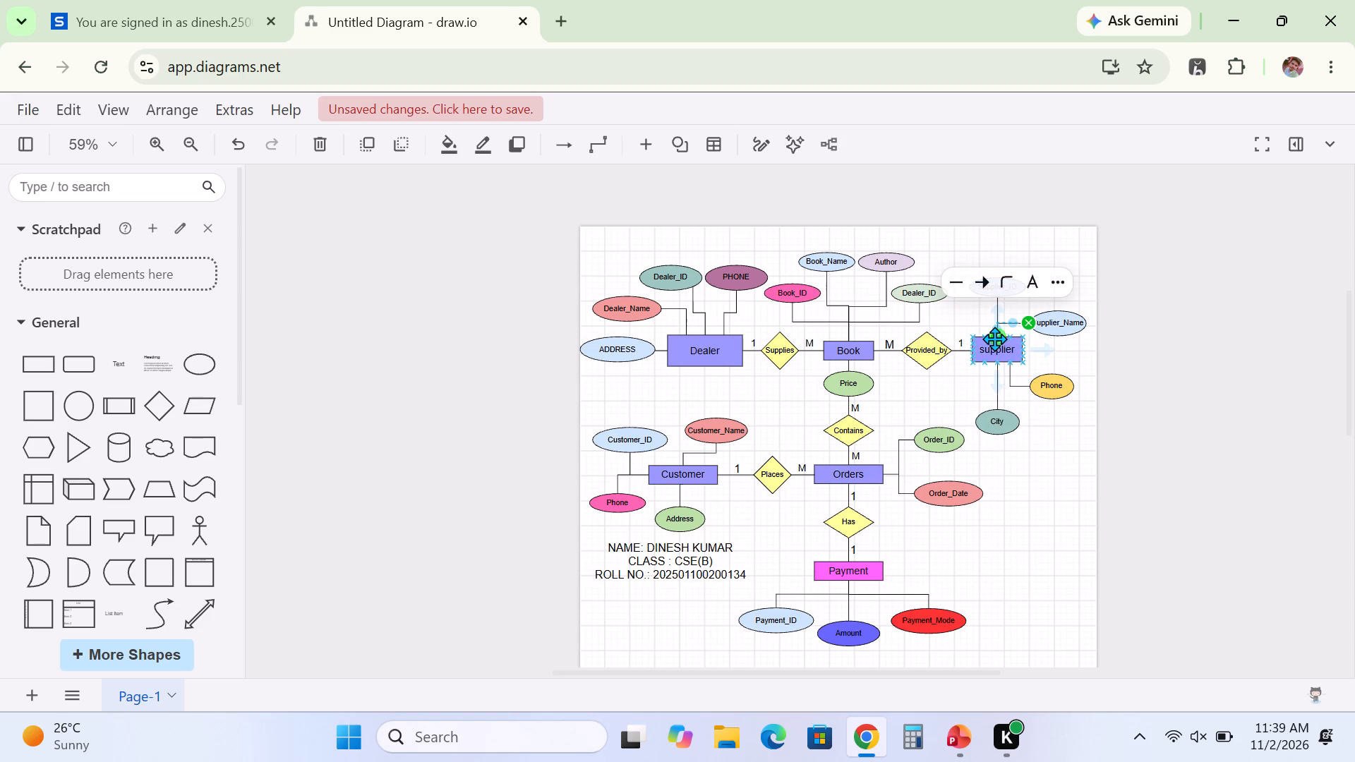
drag(994, 339, 1009, 332)
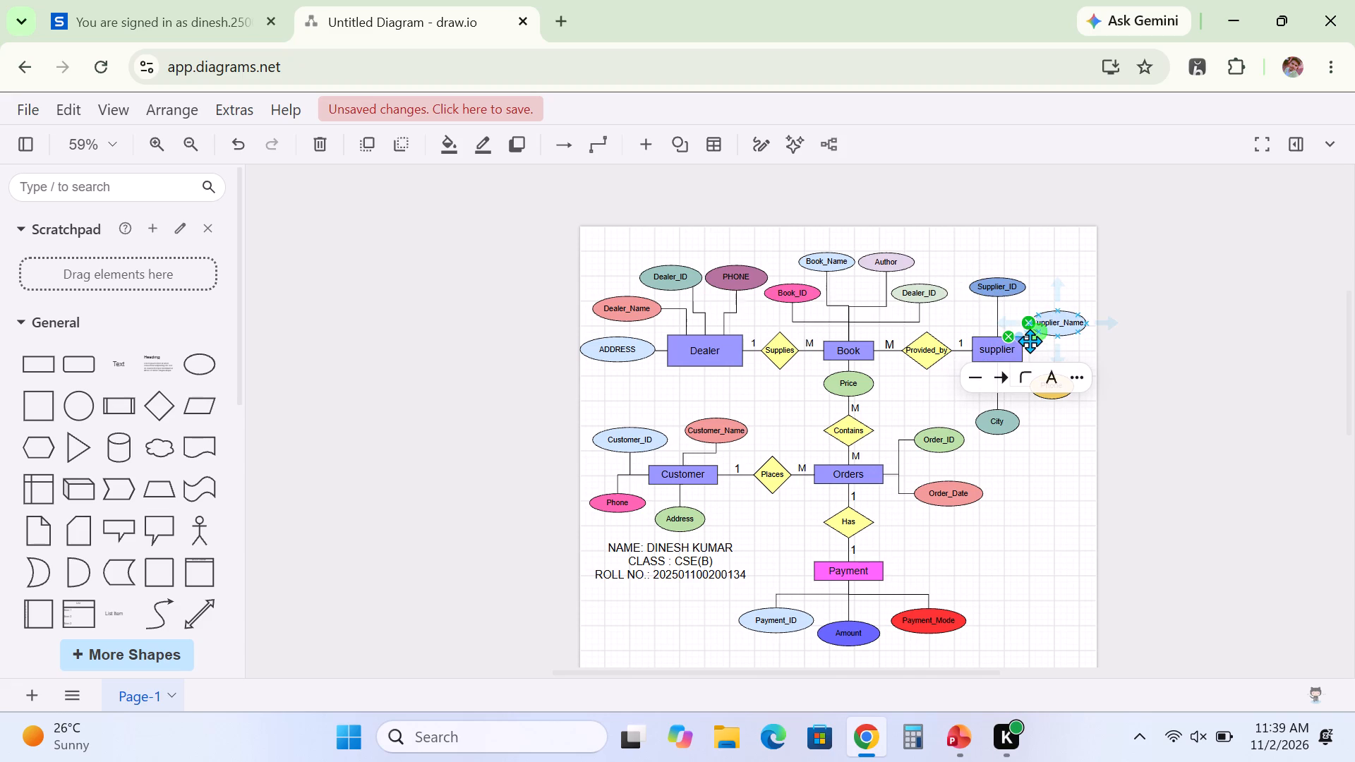
click(321, 143)
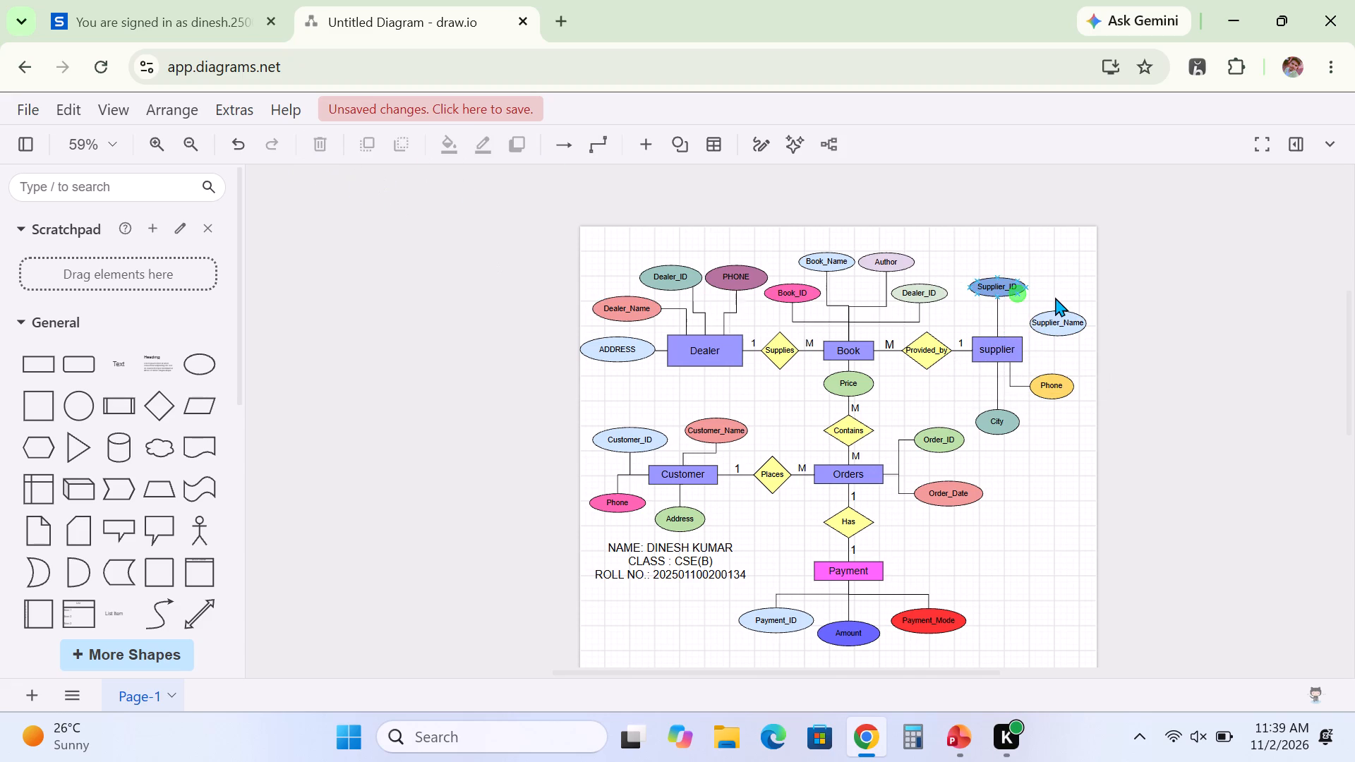
Nudge the Supplier_Name ellipse slightly up and left, undoing the stray loop connector on it.
click(1057, 317)
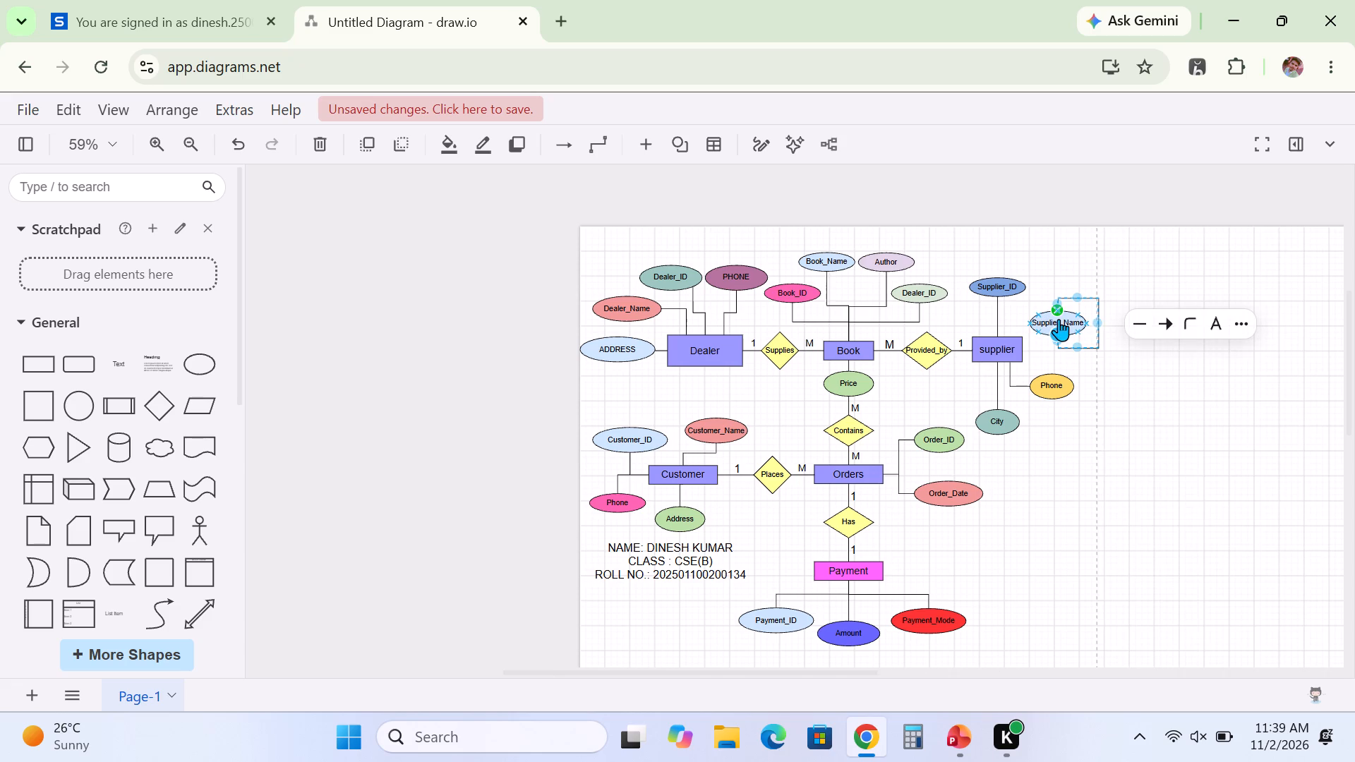
click(231, 149)
drag(1059, 324, 1056, 314)
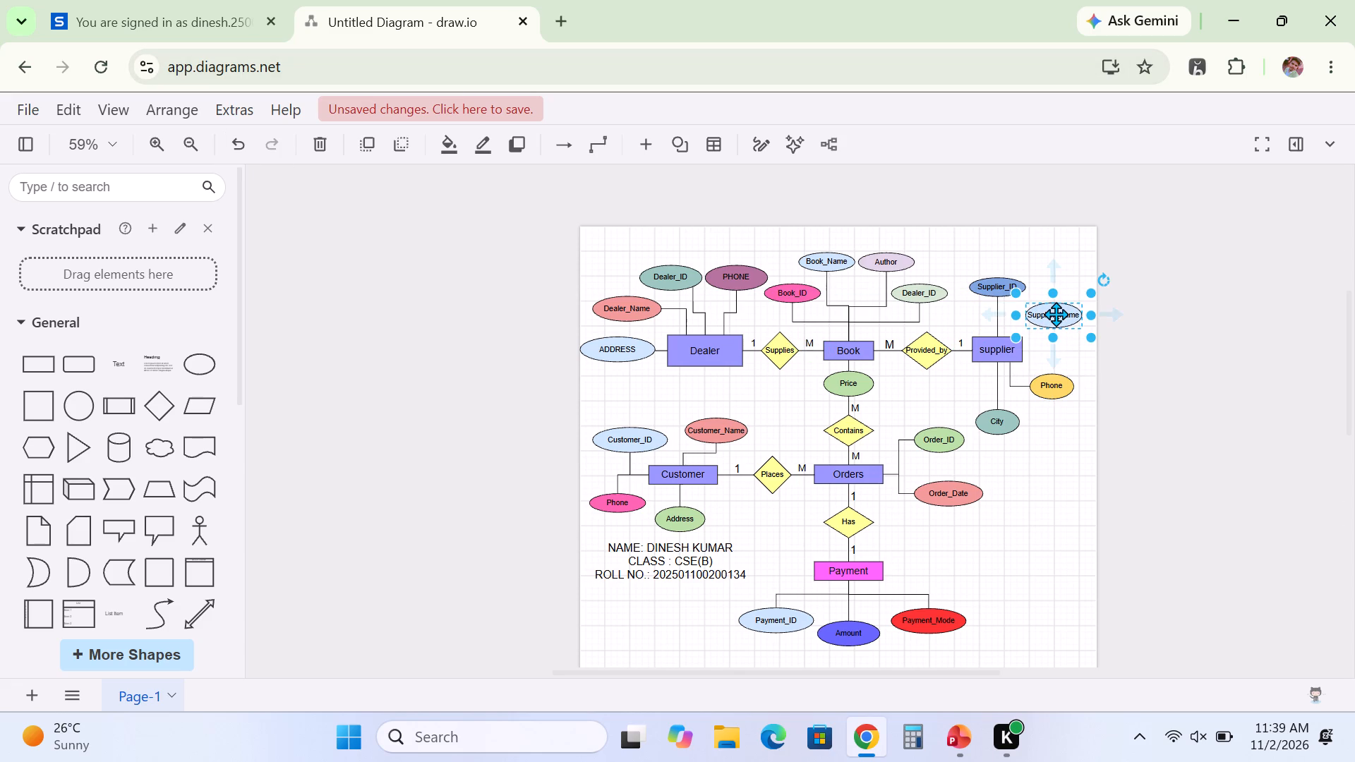
click(999, 226)
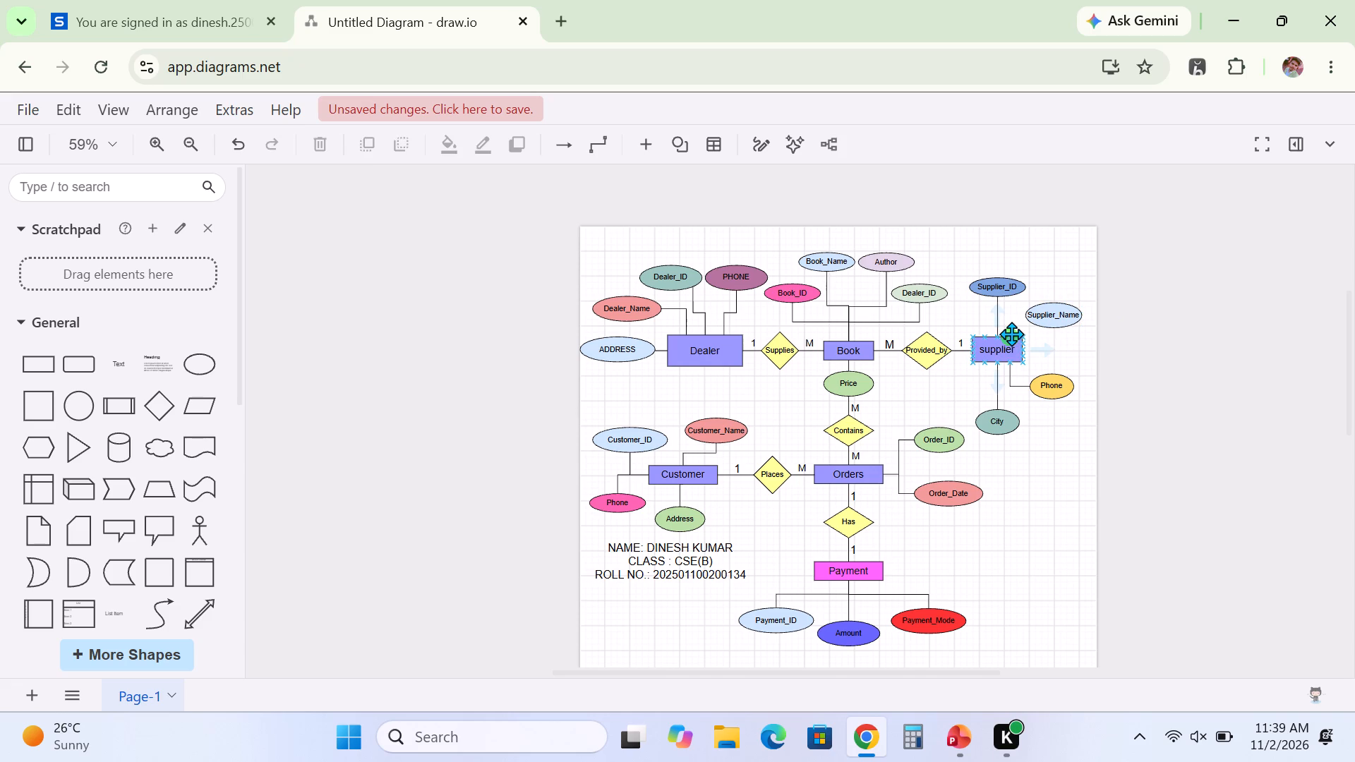
Connect the right part of supplier's top edge to the left side of Supplier_Name, with the line end set to None.
drag(1008, 334, 1026, 306)
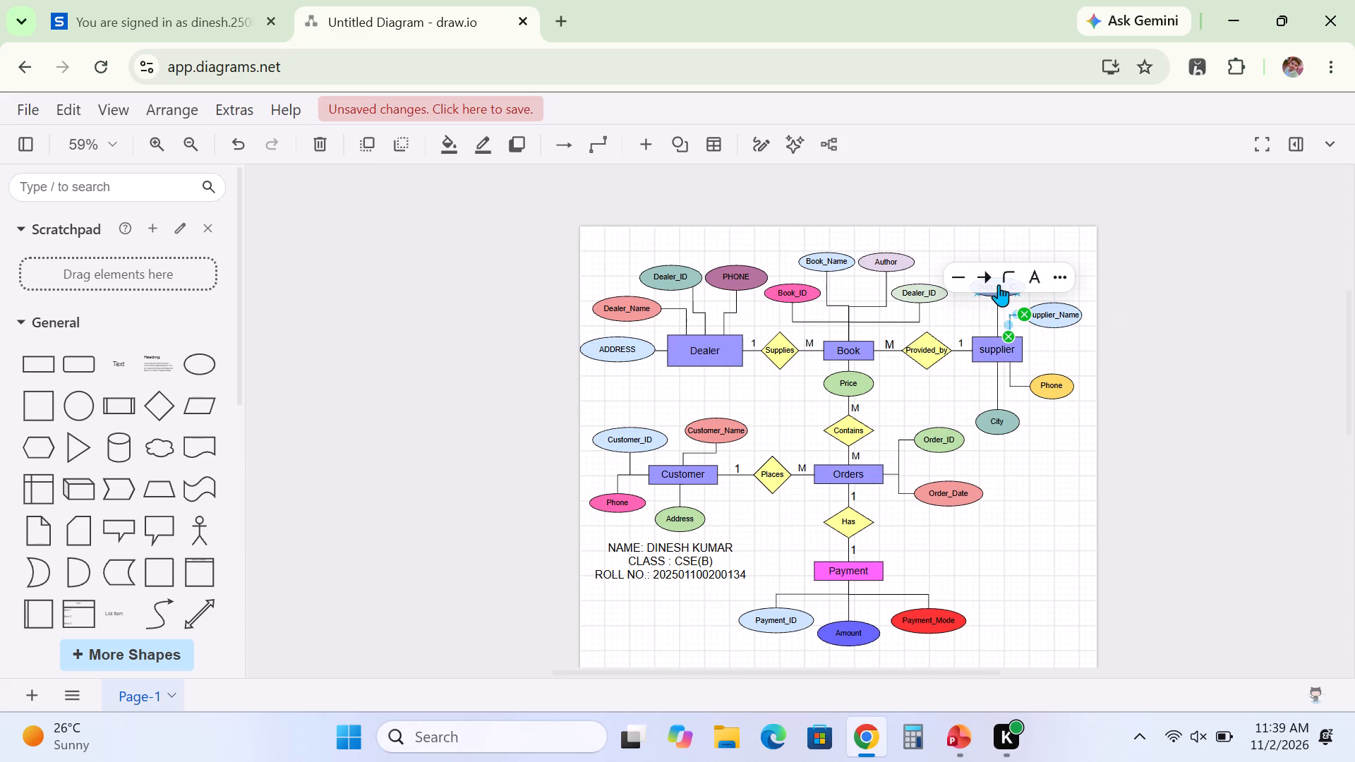
click(985, 274)
click(1009, 354)
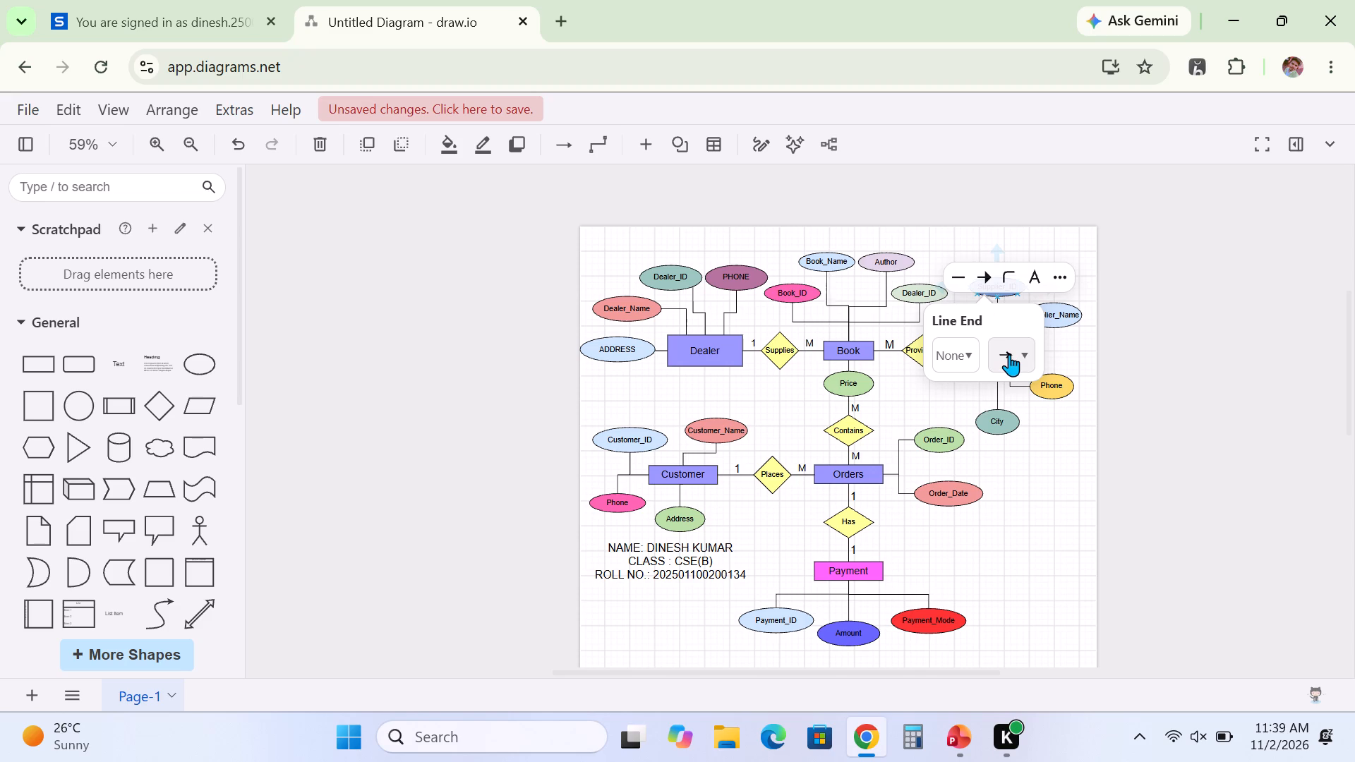
click(1009, 341)
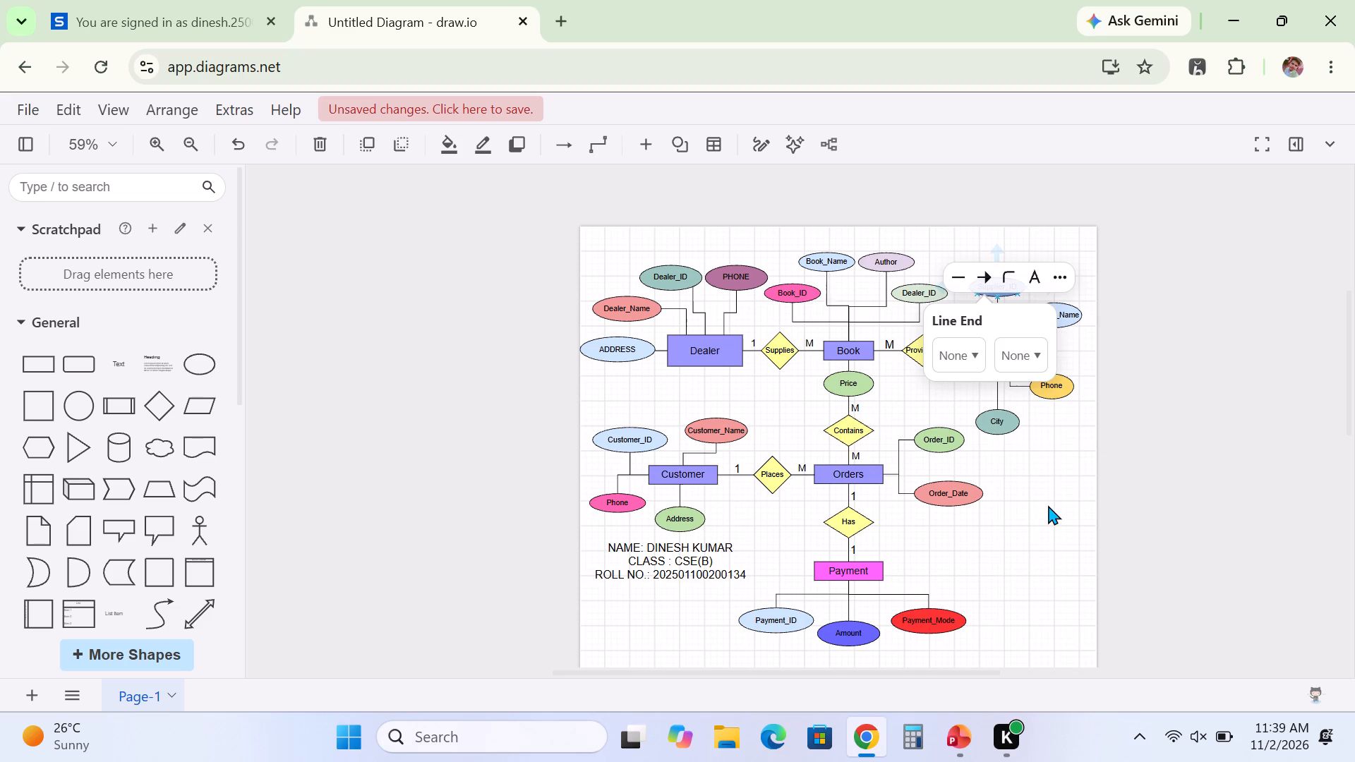
click(1048, 505)
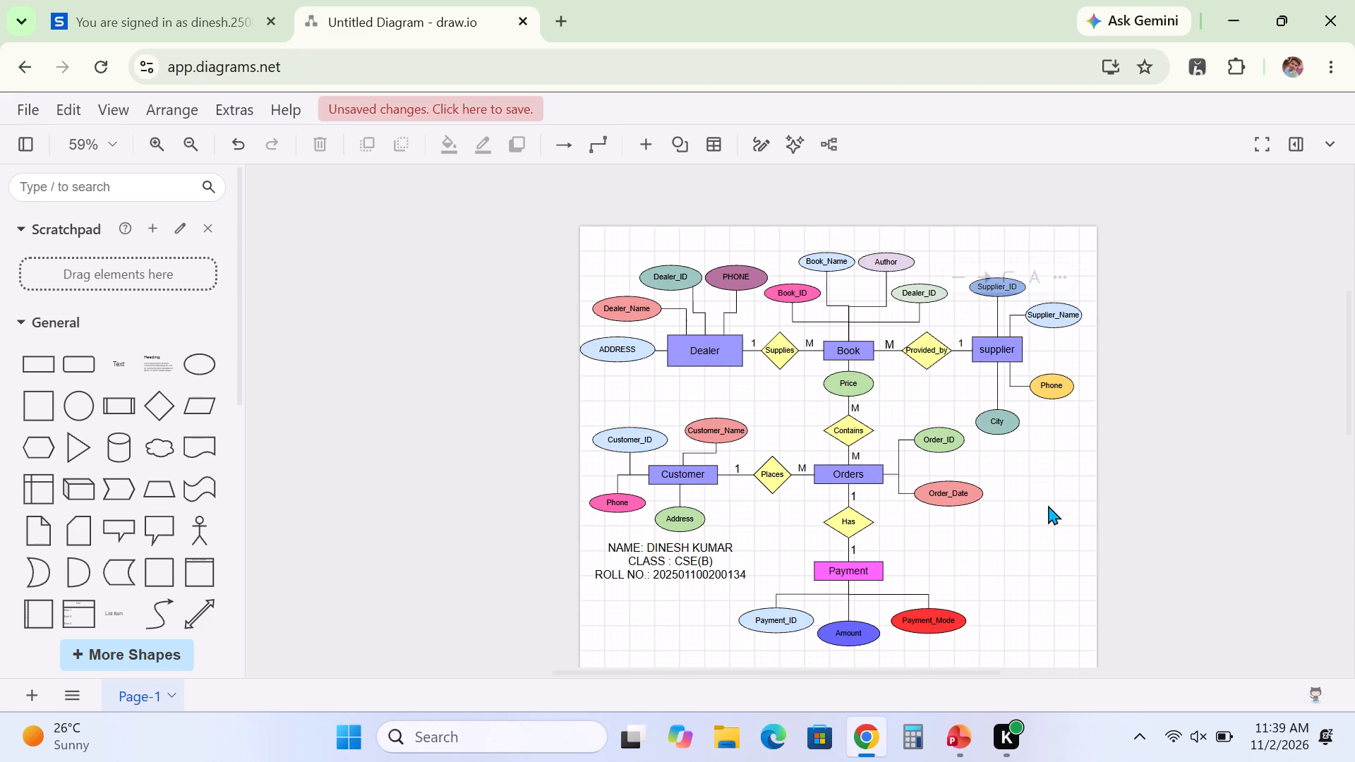
Underline the key attribute labels: Dealer's Dealer_ID, plus Customer_ID, Payment_ID, Order_ID, Book_ID and Supplier_ID.
scroll(1048, 505, down, 1)
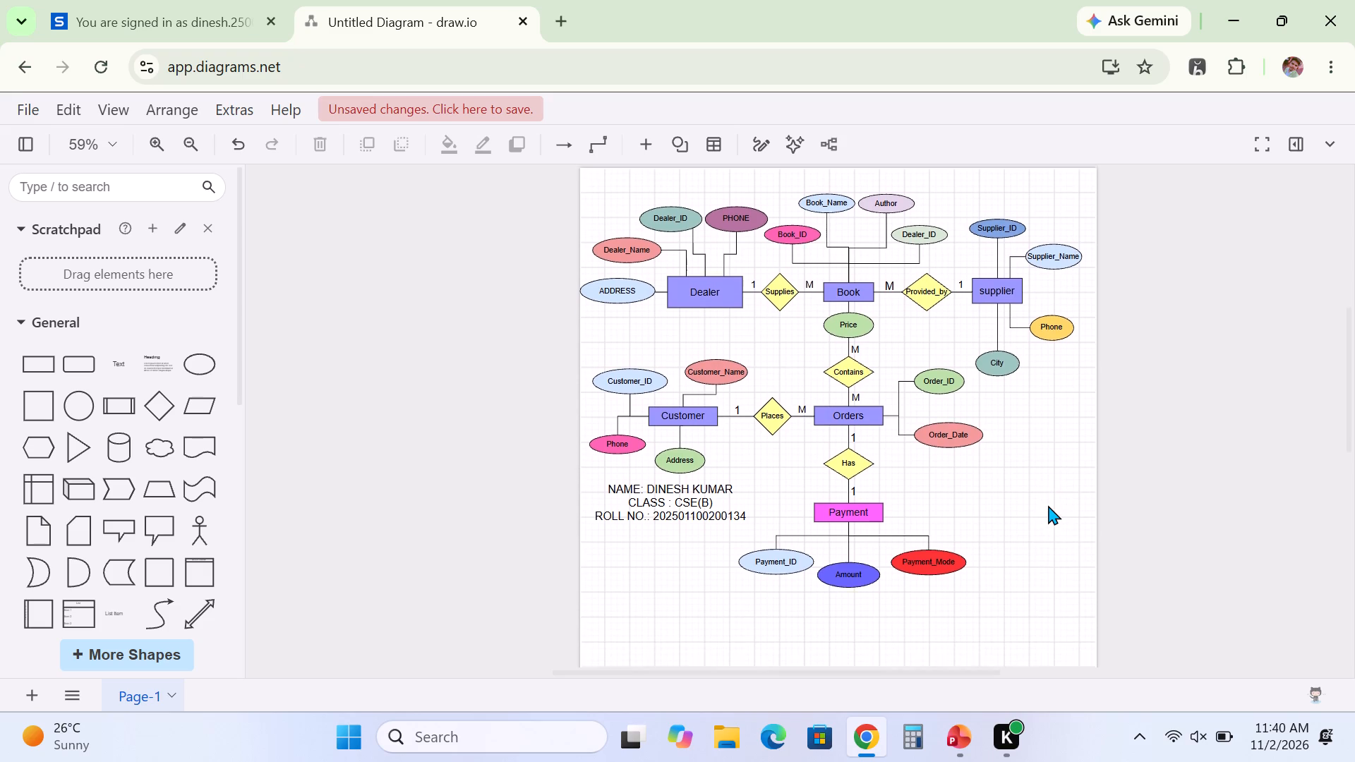
scroll(1048, 505, down, 1)
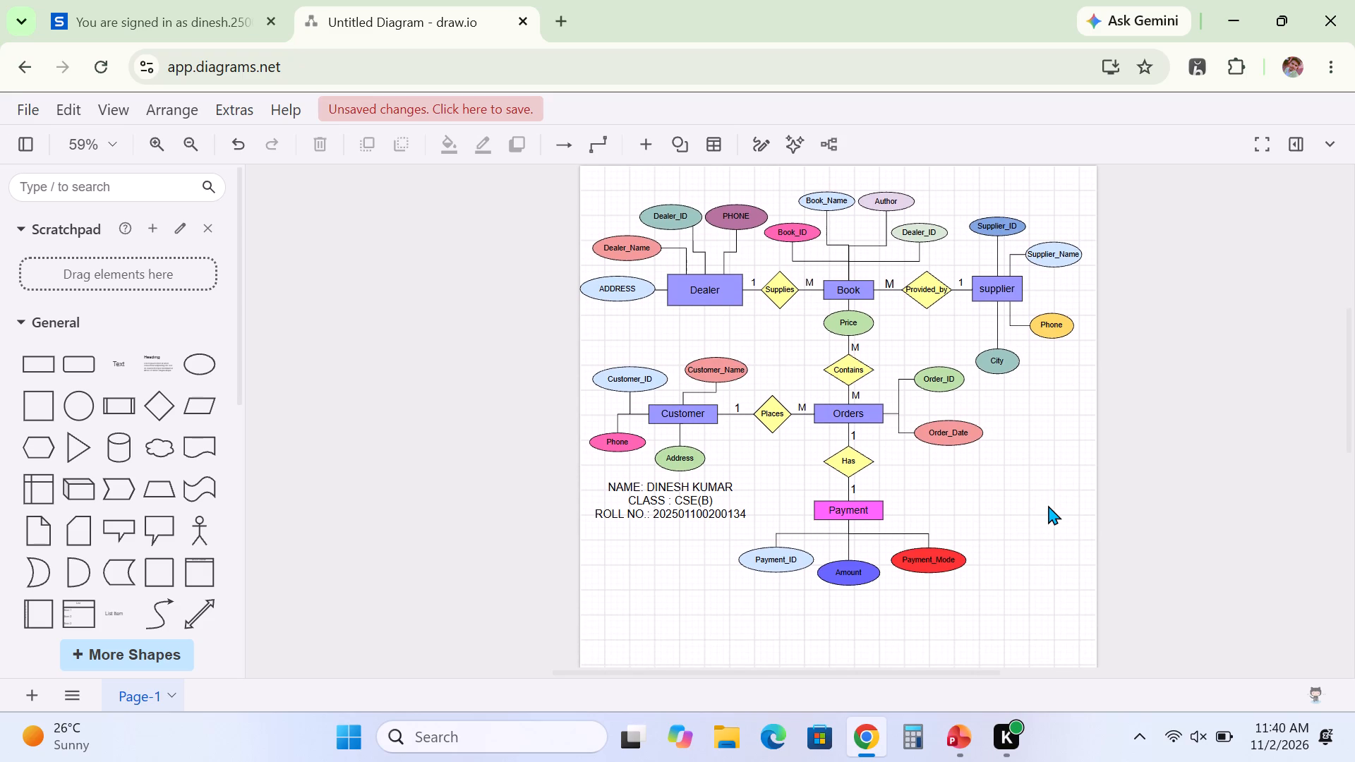
click(675, 215)
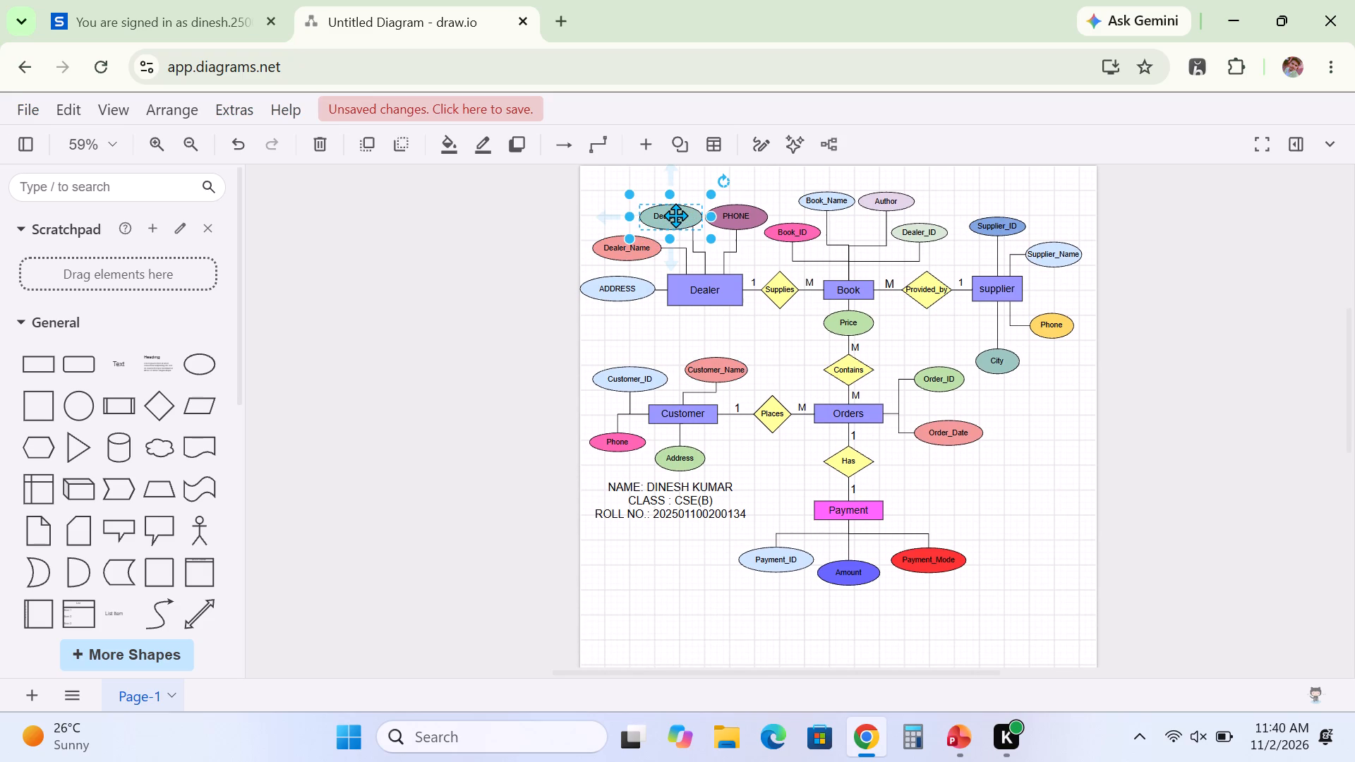
key(ctrl+u)
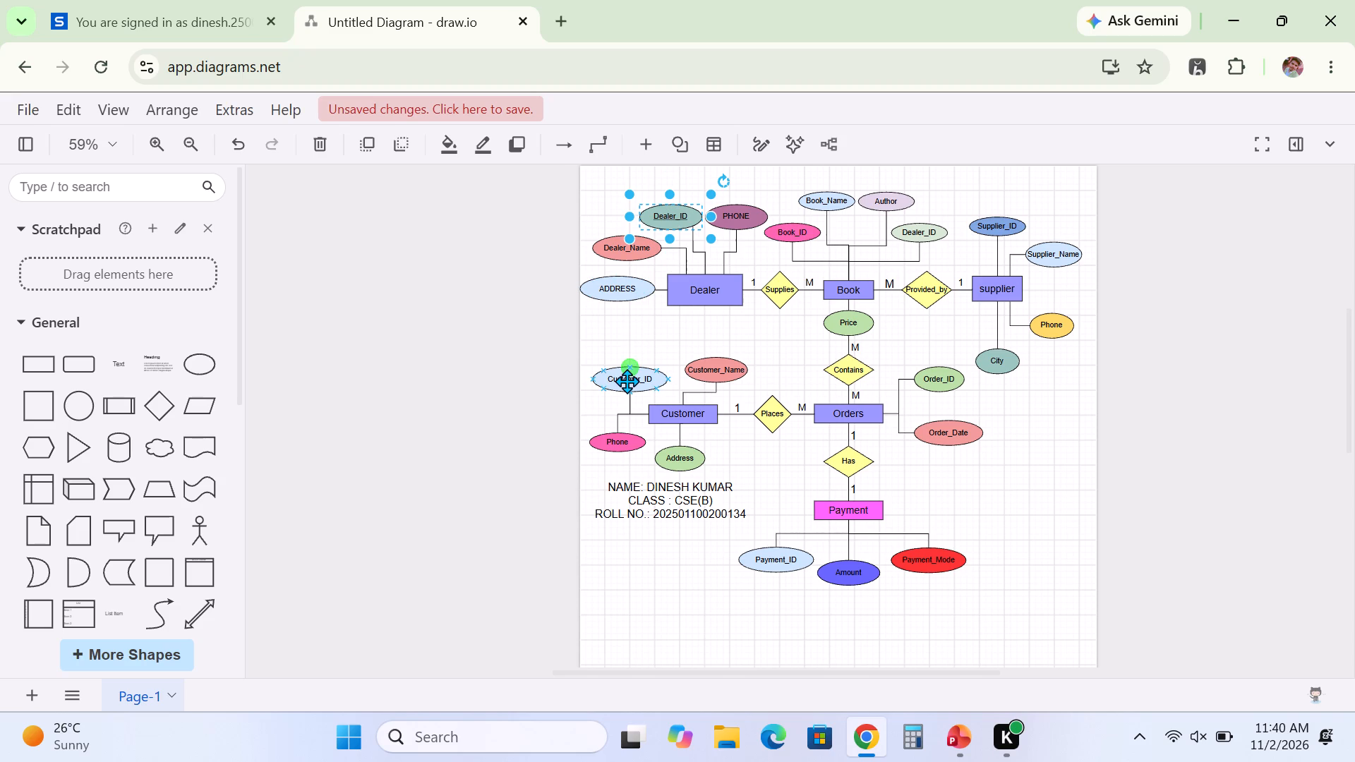
click(627, 381)
key(ctrl+u)
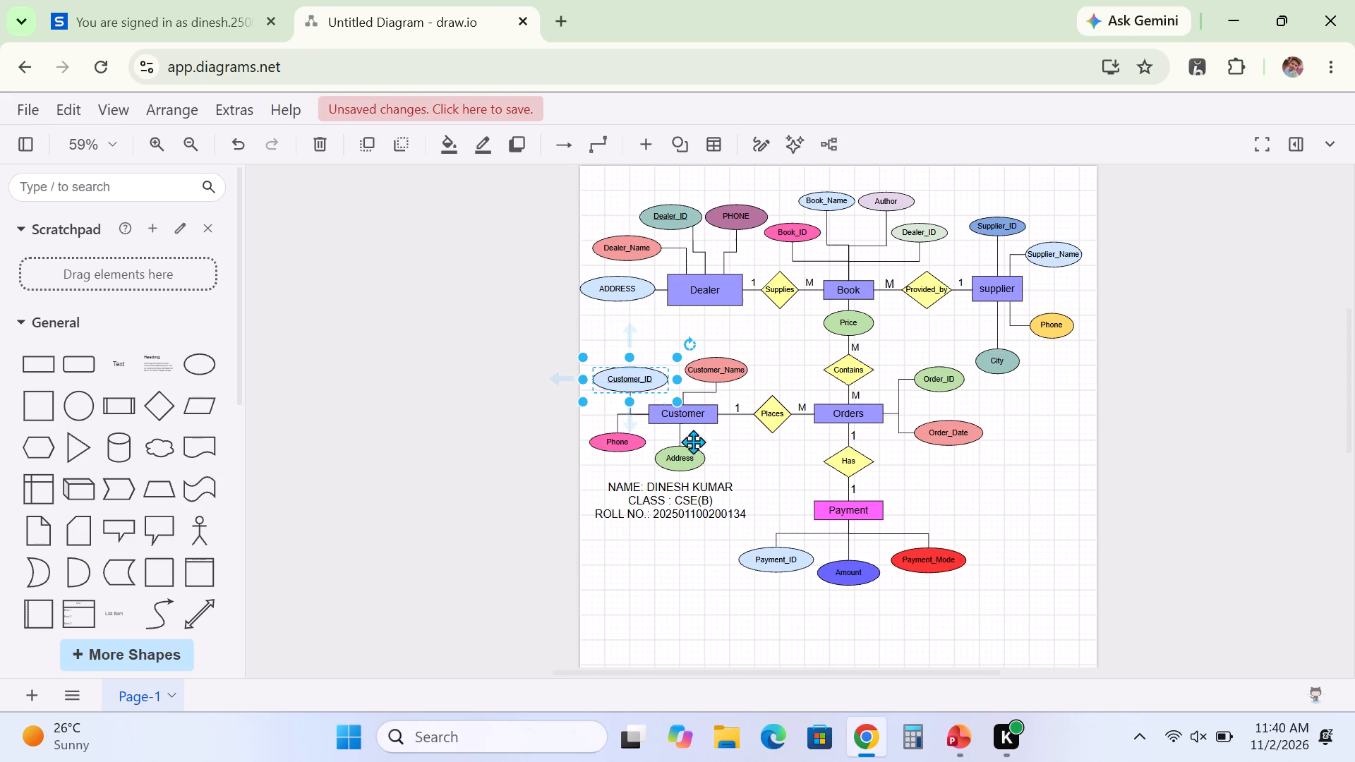
click(774, 558)
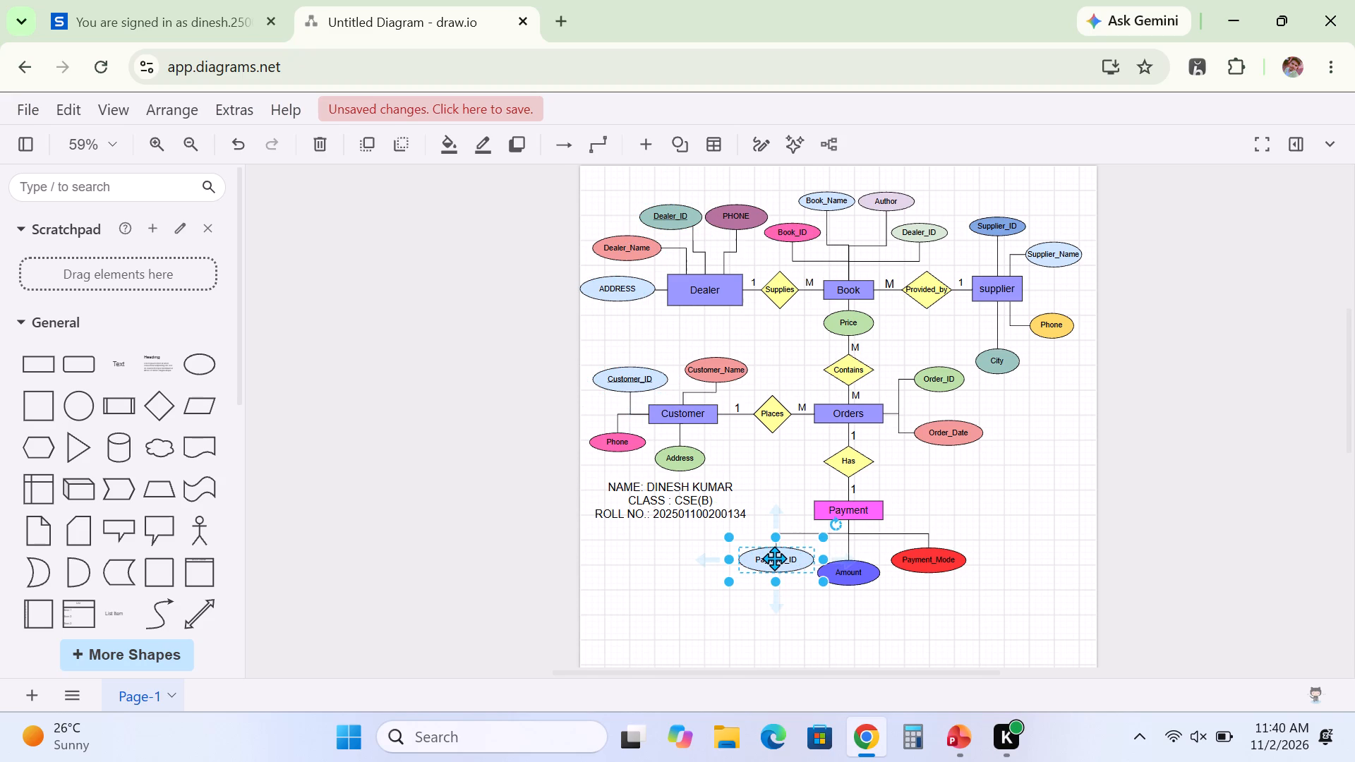
key(ctrl+u)
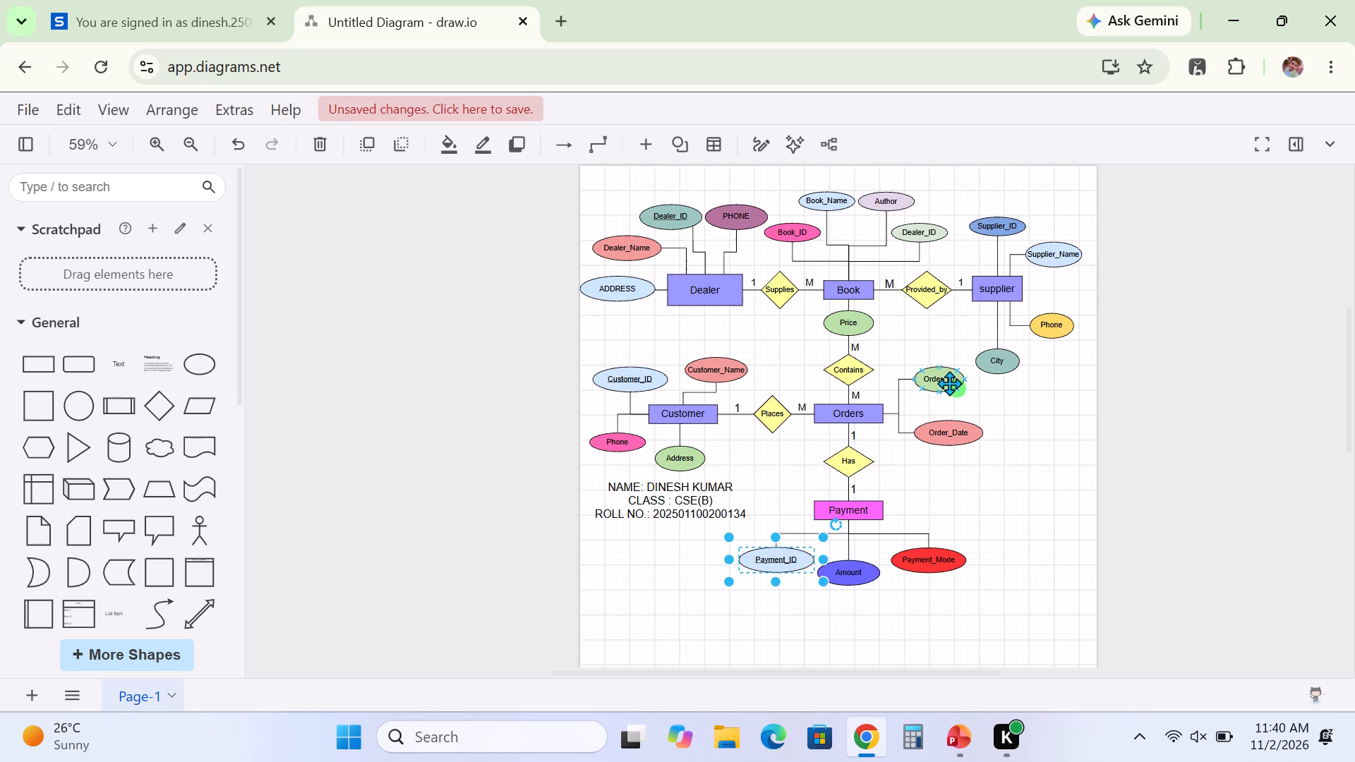
click(938, 377)
key(ctrl+u)
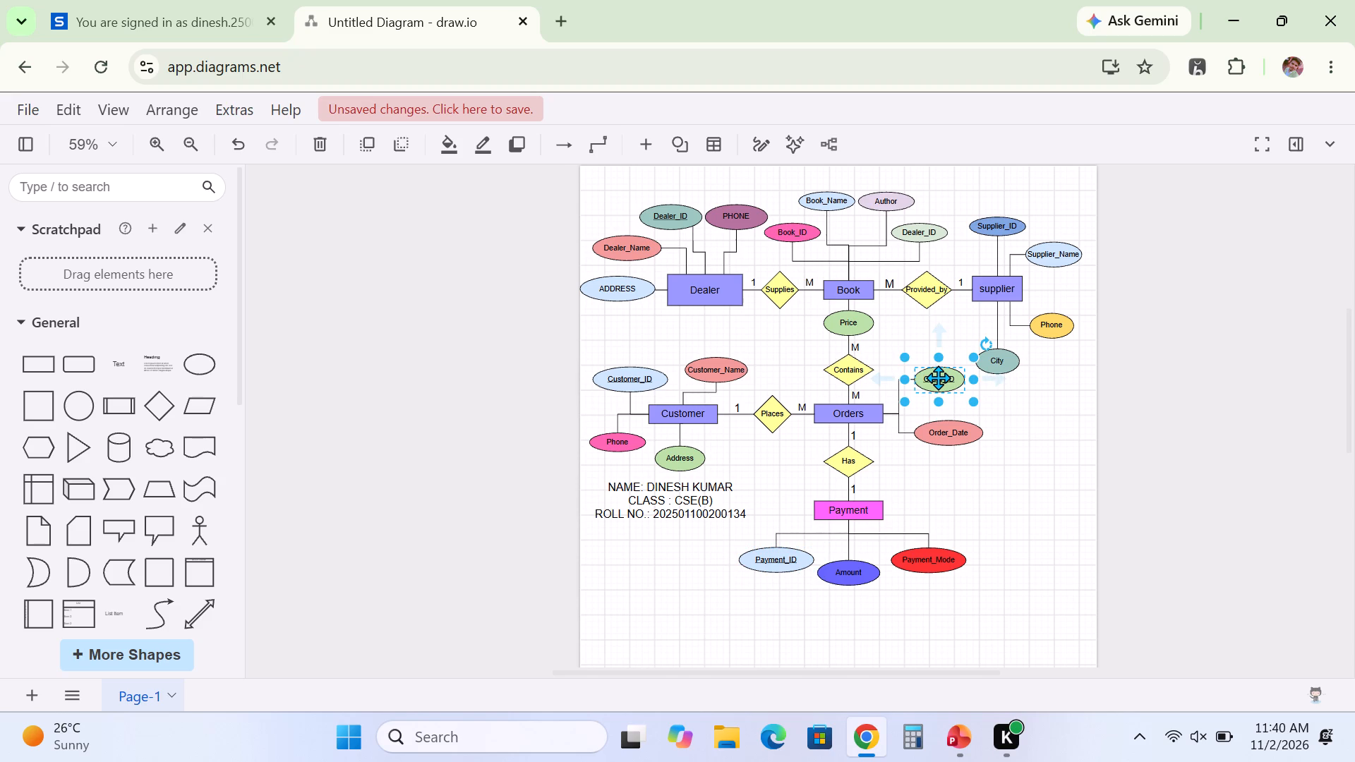
click(796, 236)
key(ctrl+u)
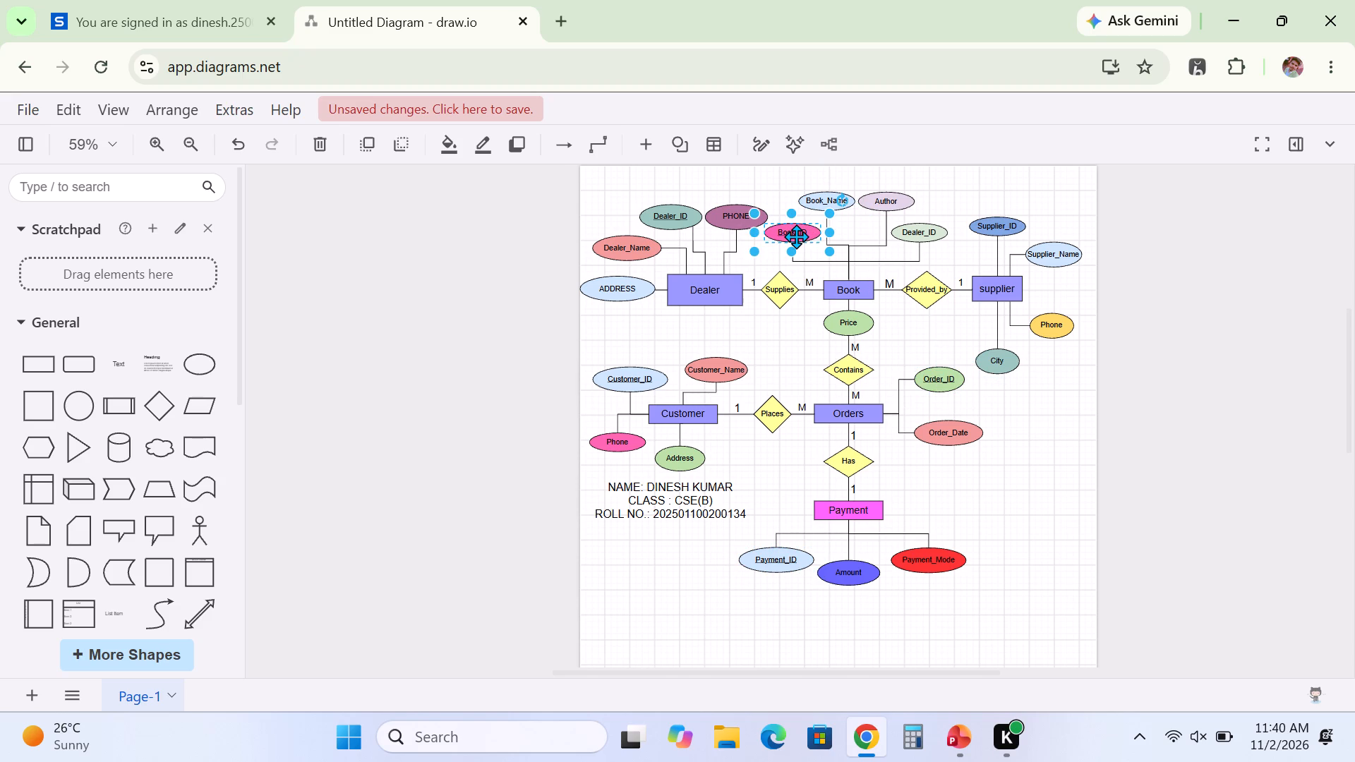
click(992, 221)
key(ctrl+u)
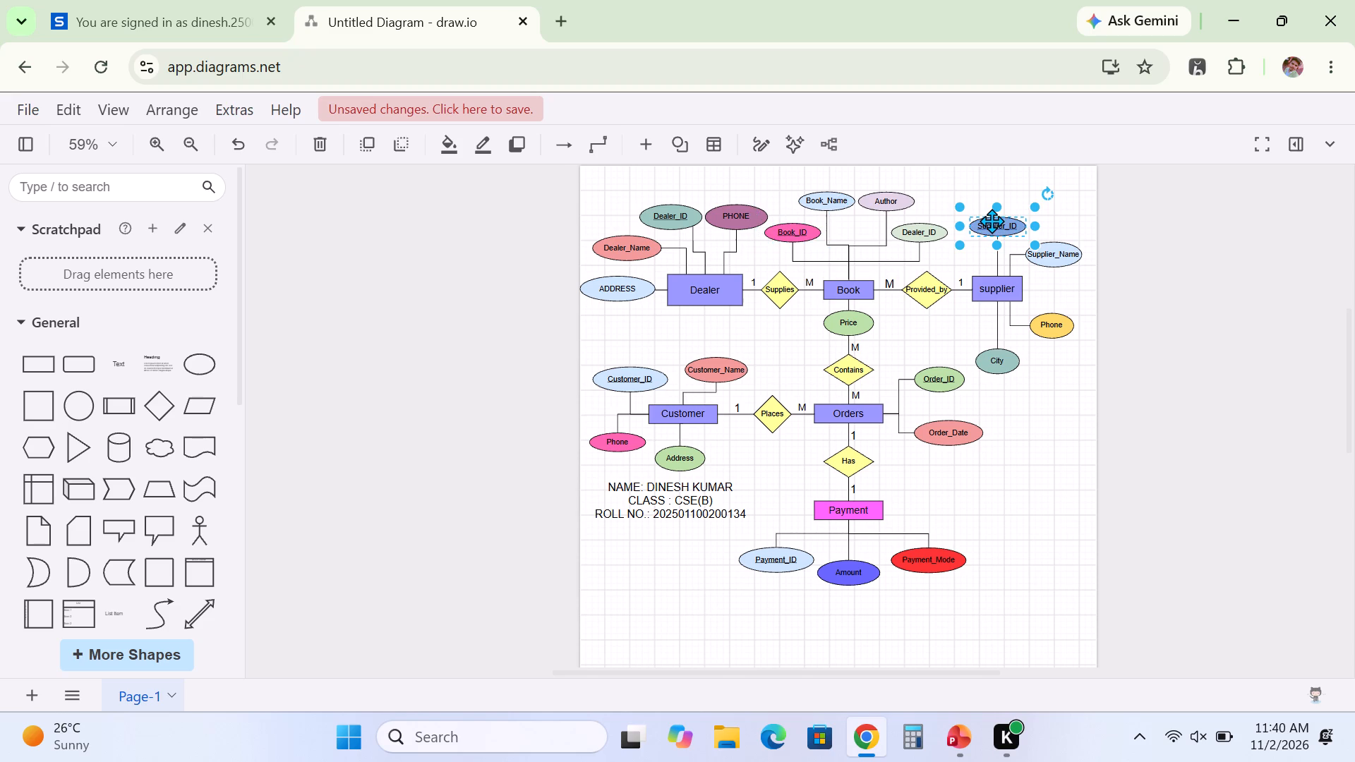
click(1014, 443)
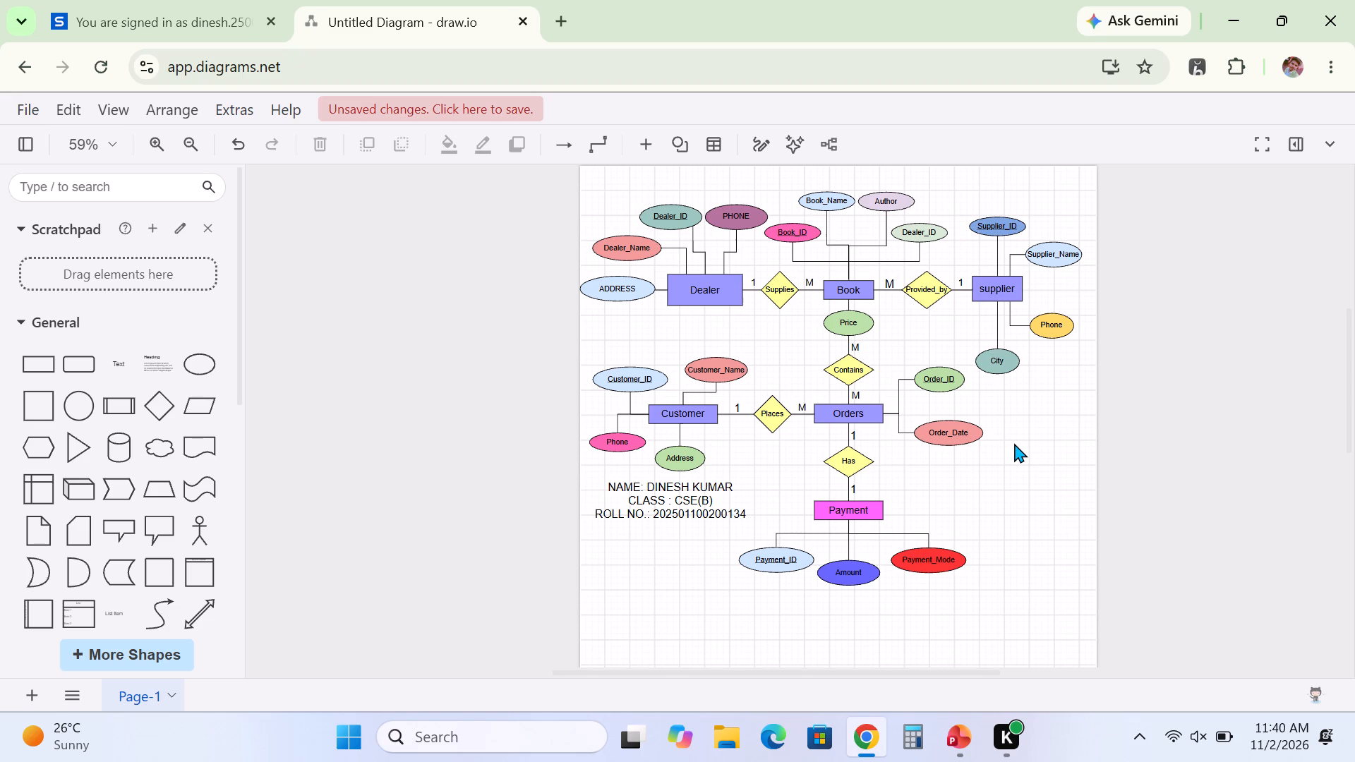
Delete the text block with the student's name, class and roll number below the Customer attributes.
click(740, 517)
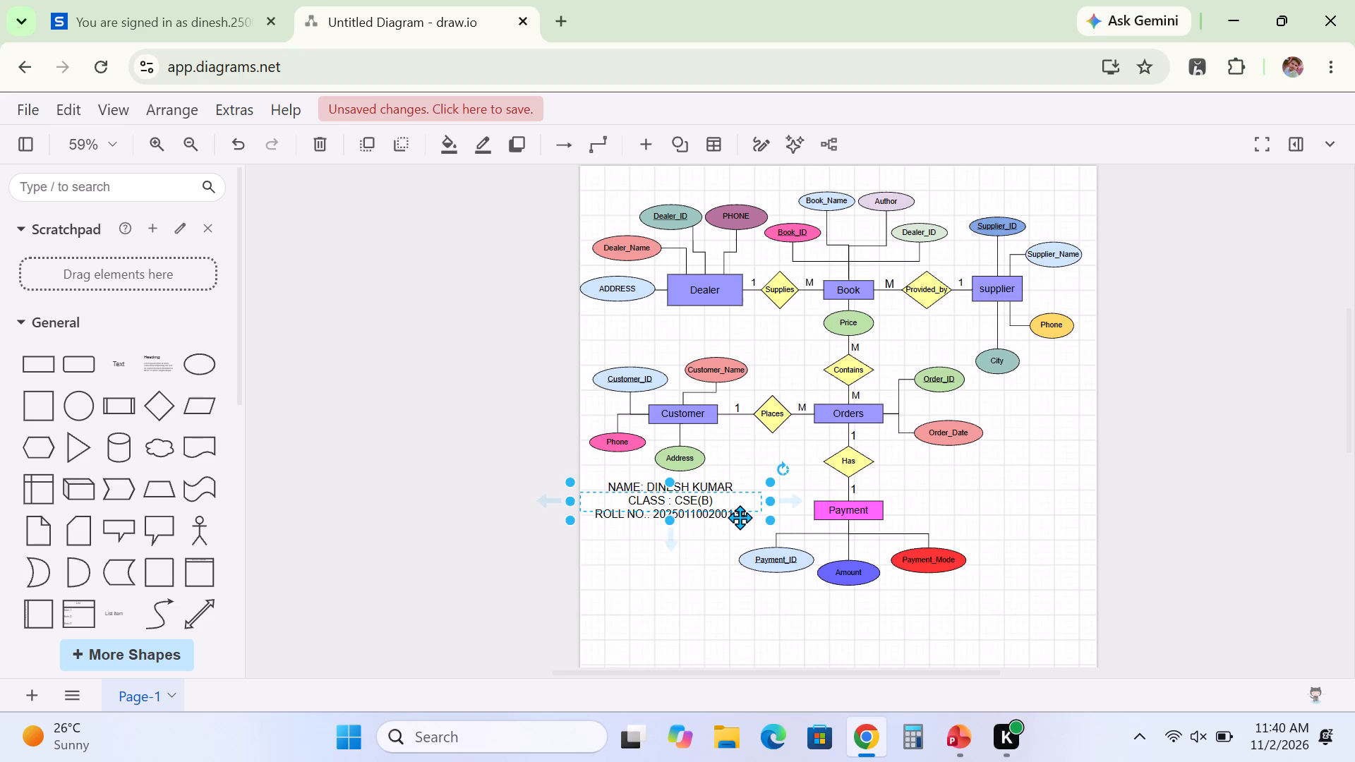
key(BackSpace)
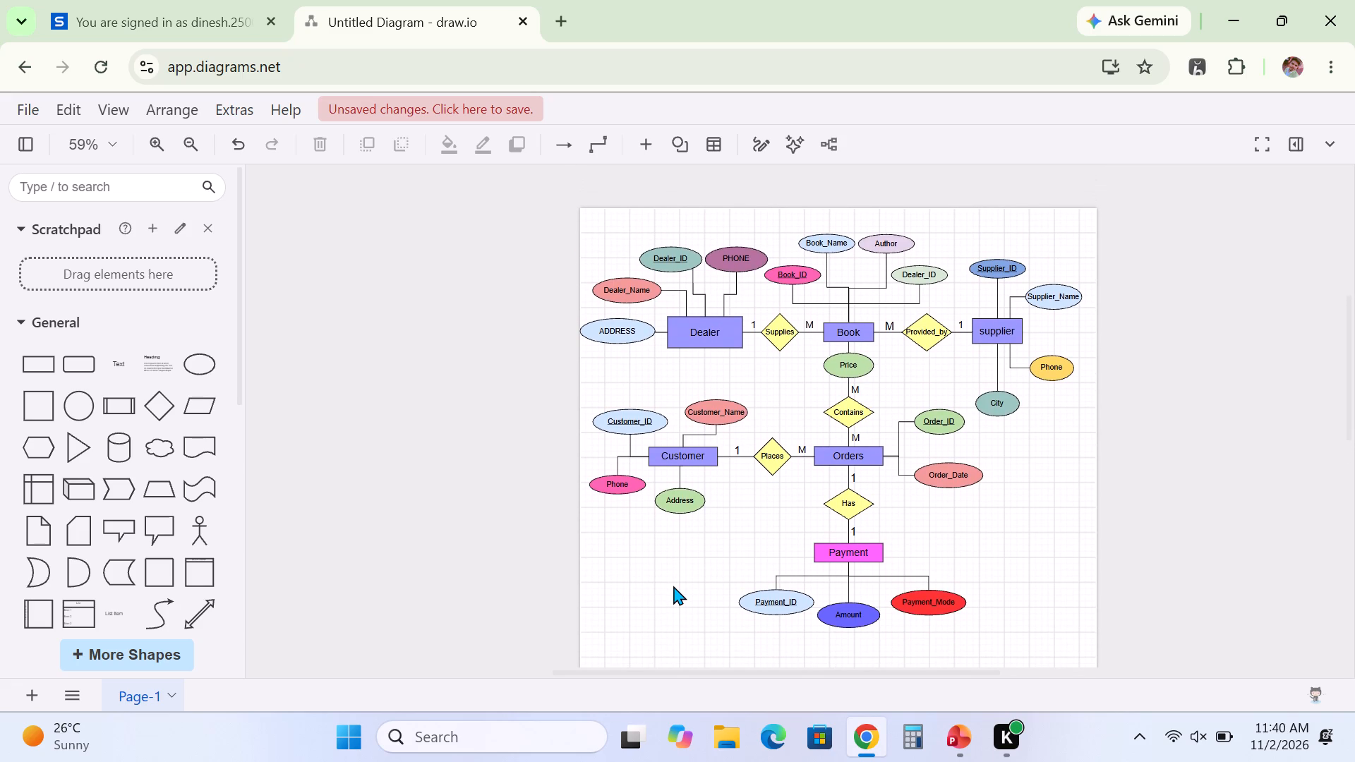
Add a rounded rectangle below the Payment attributes, stretch it into a wide banner and centre it roughly under the diagram.
scroll(694, 538, down, 1)
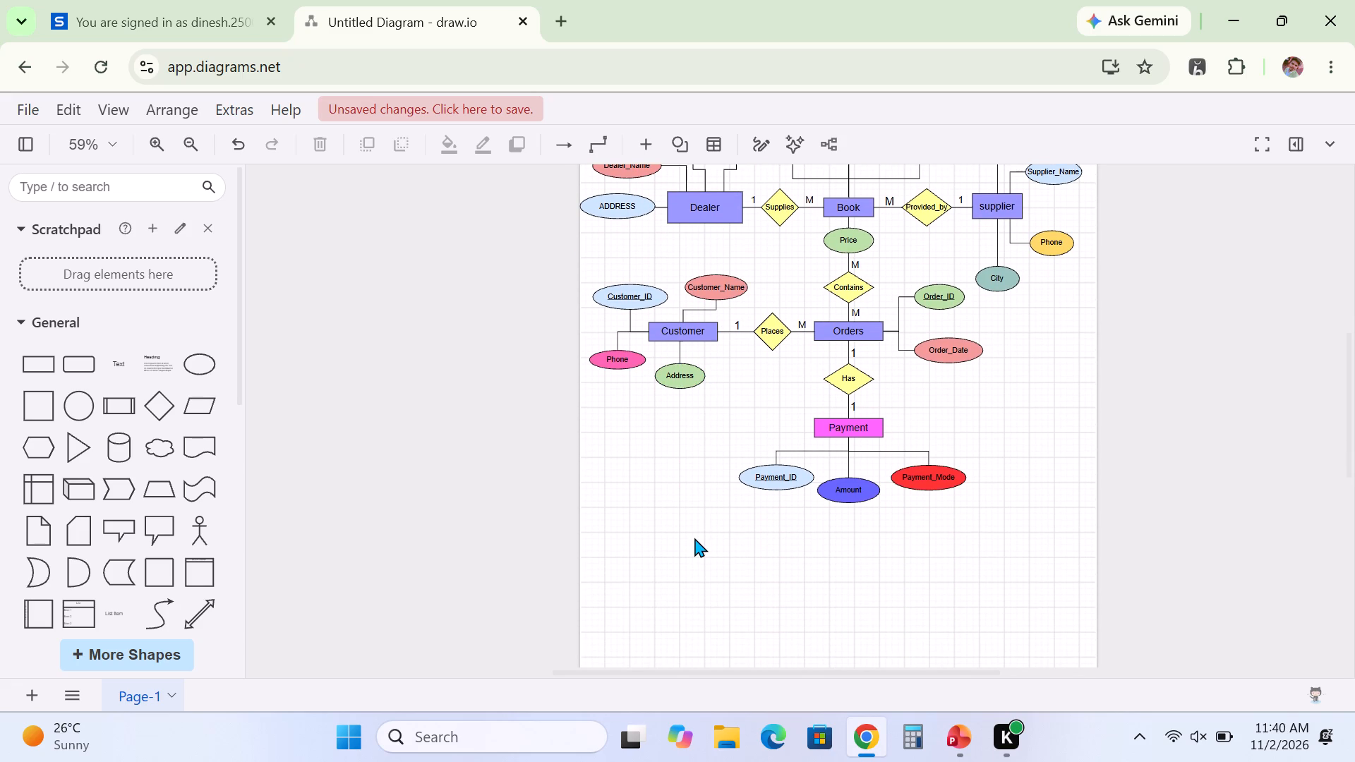
scroll(694, 538, down, 1)
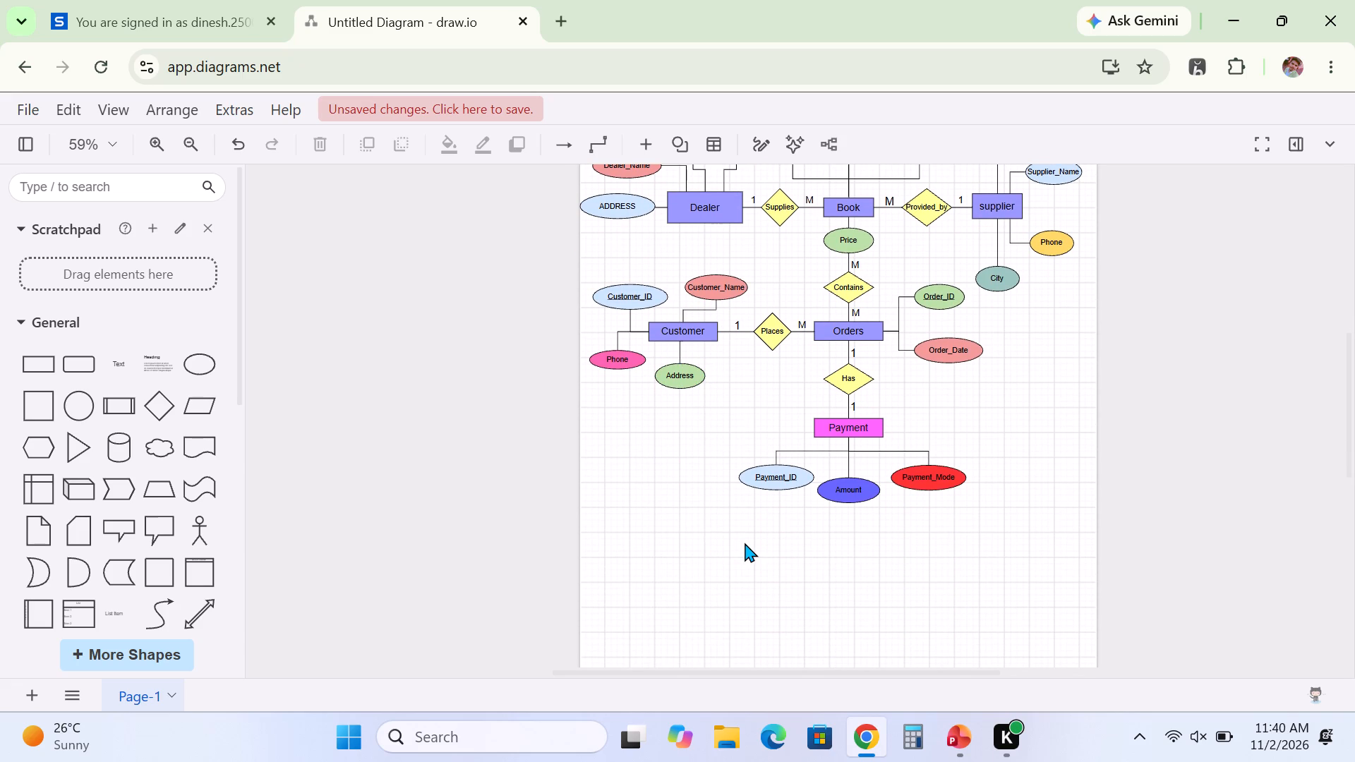
double_click(745, 543)
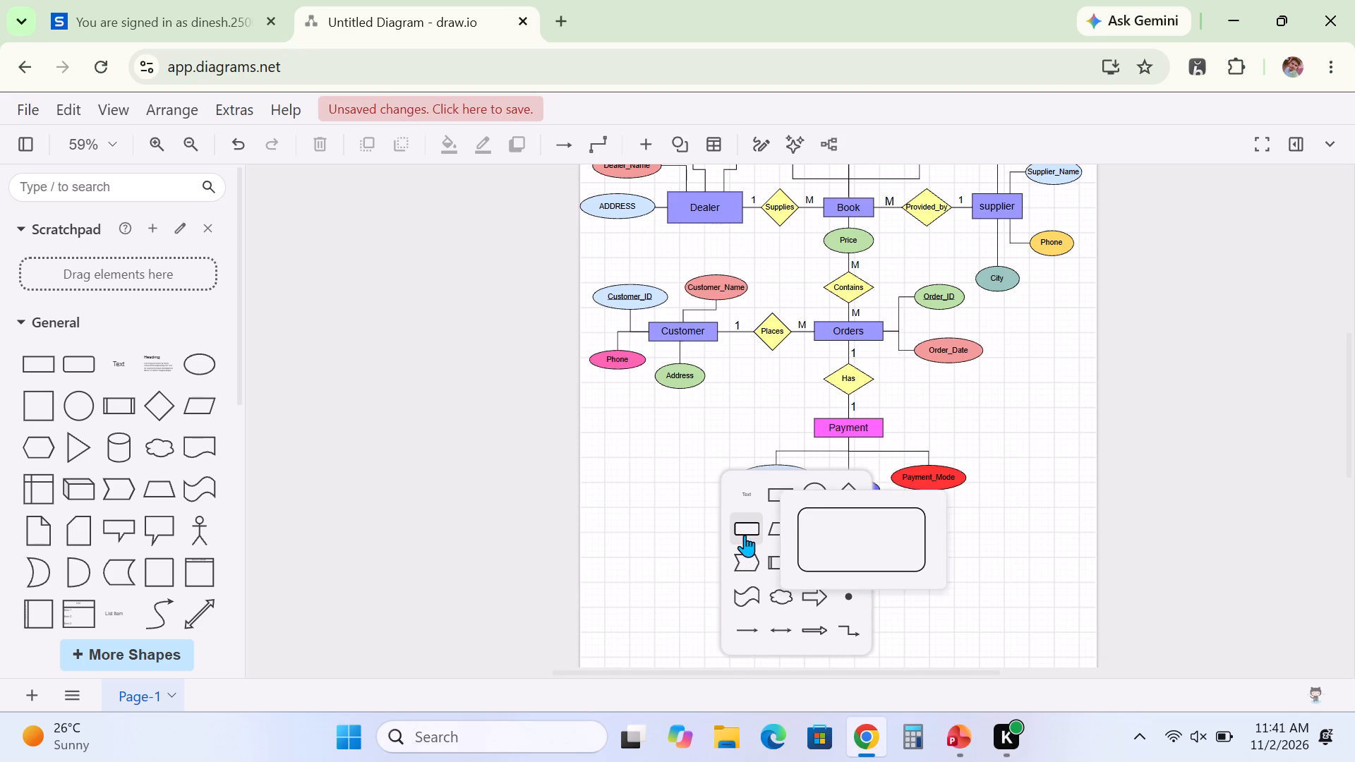
click(745, 535)
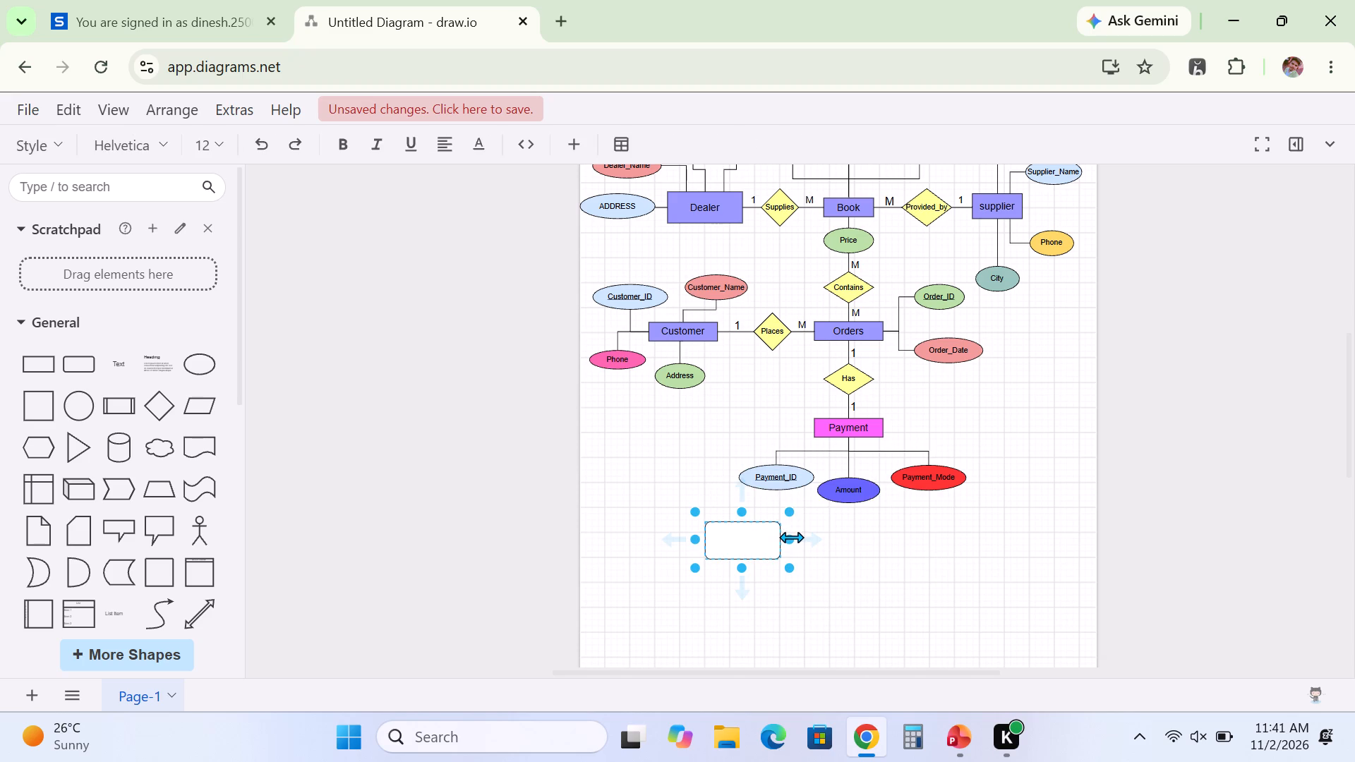
drag(791, 537, 1052, 533)
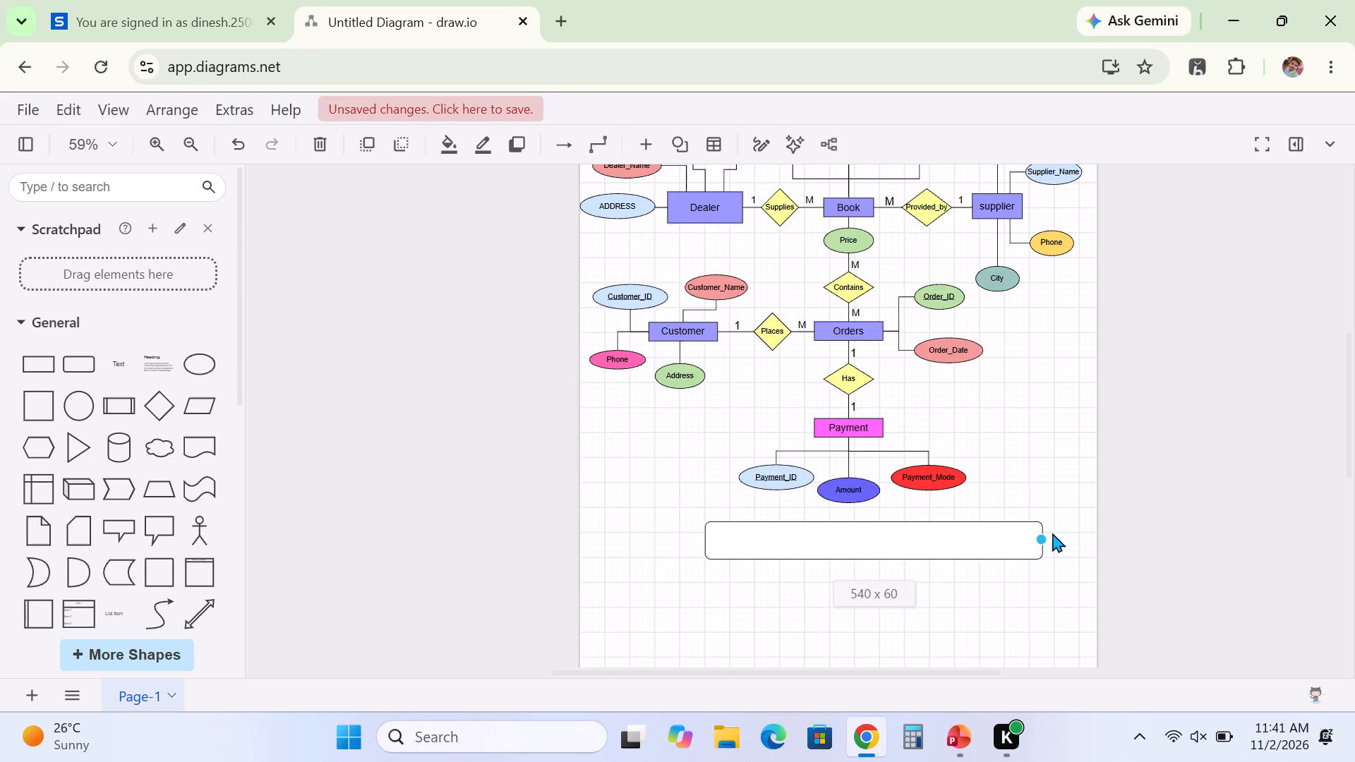
drag(1052, 533, 1070, 548)
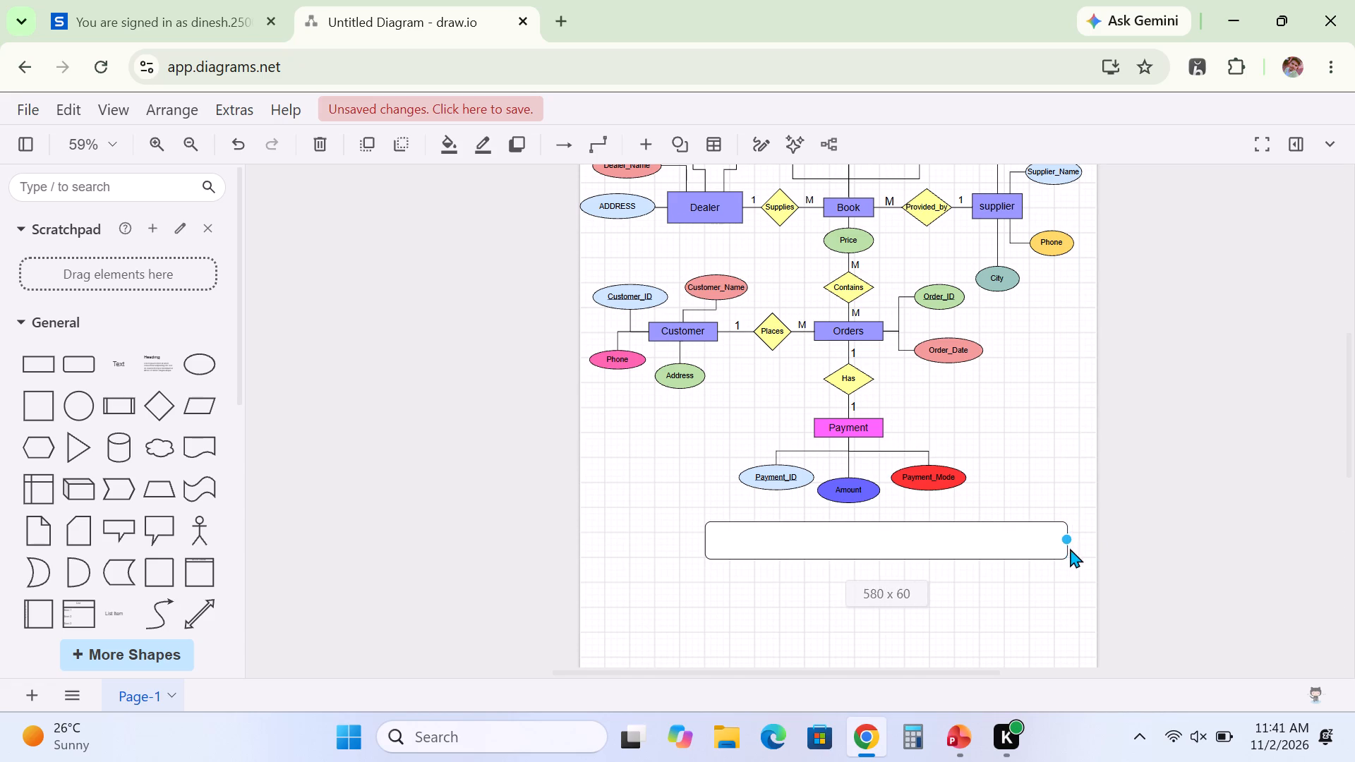
drag(1070, 548, 1066, 548)
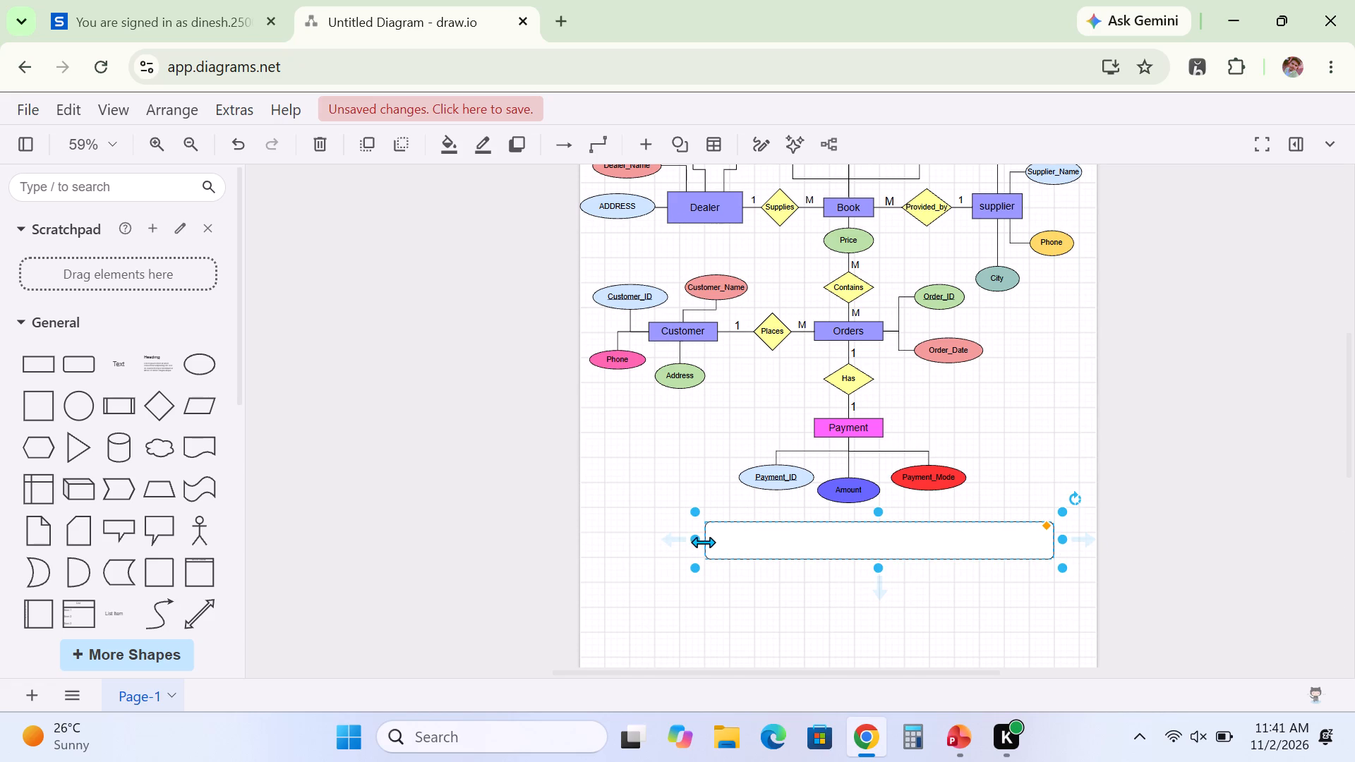
drag(703, 542, 649, 540)
Begin the banner's label with BOOK DEALER, checking the title on the ER Diagram slide in PowerPoint.
double_click(754, 534)
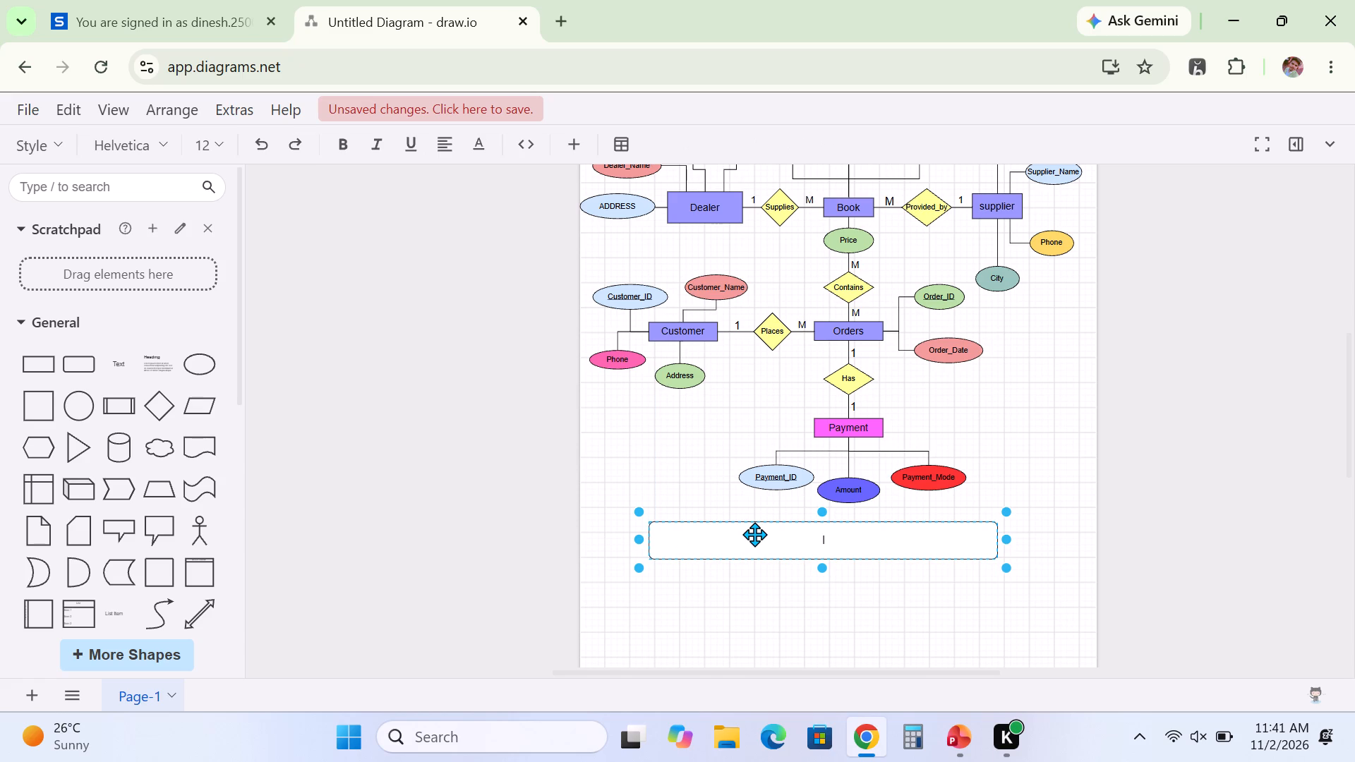
key(shift+b)
key(BackSpace)
text(BOOK)
key(space)
click(956, 738)
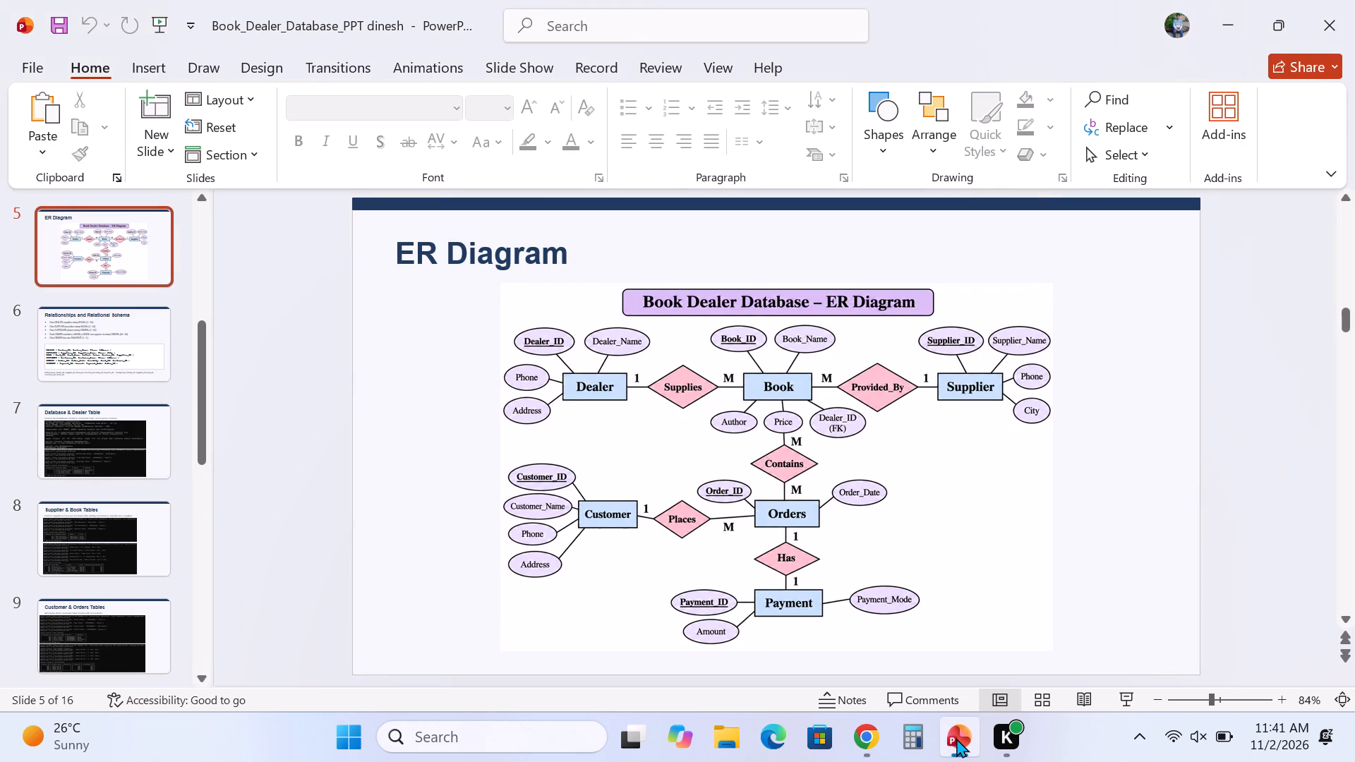
click(873, 737)
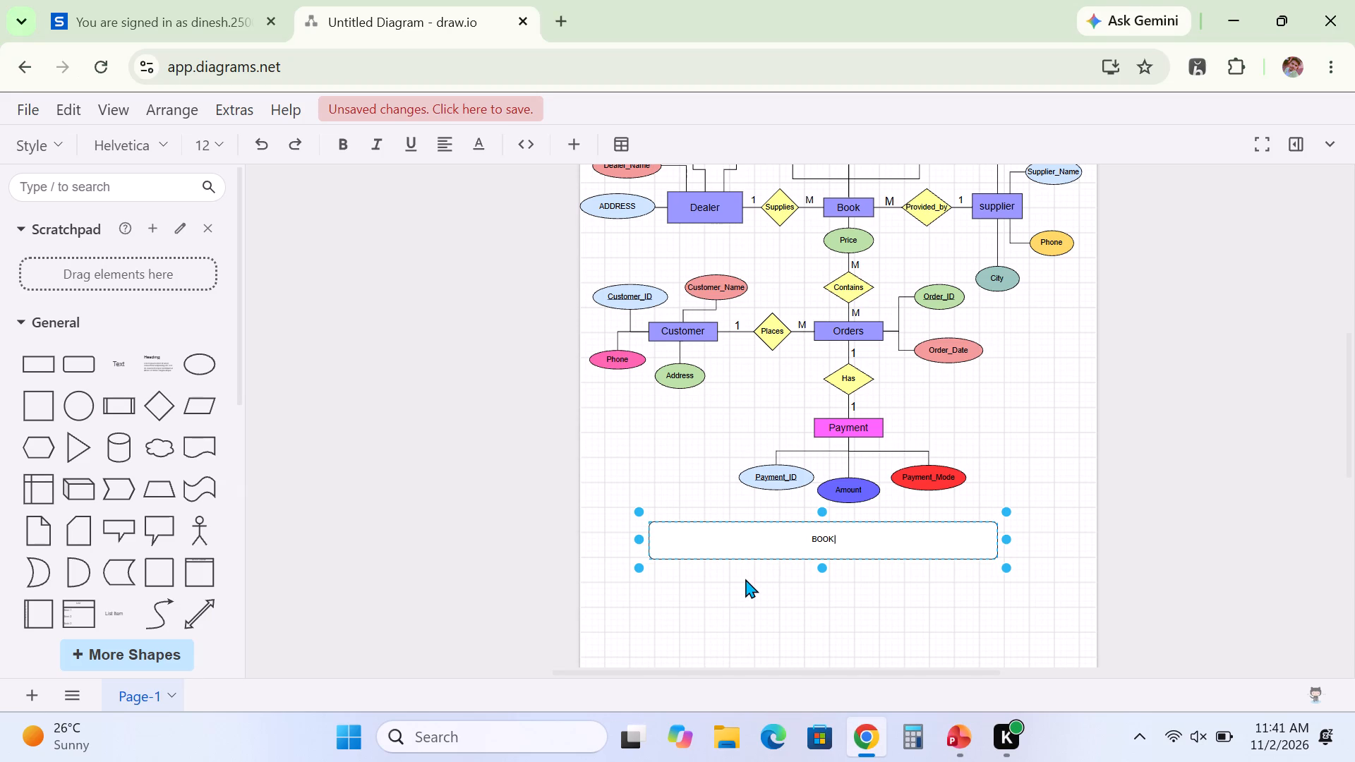
text(DEALER)
key(space)
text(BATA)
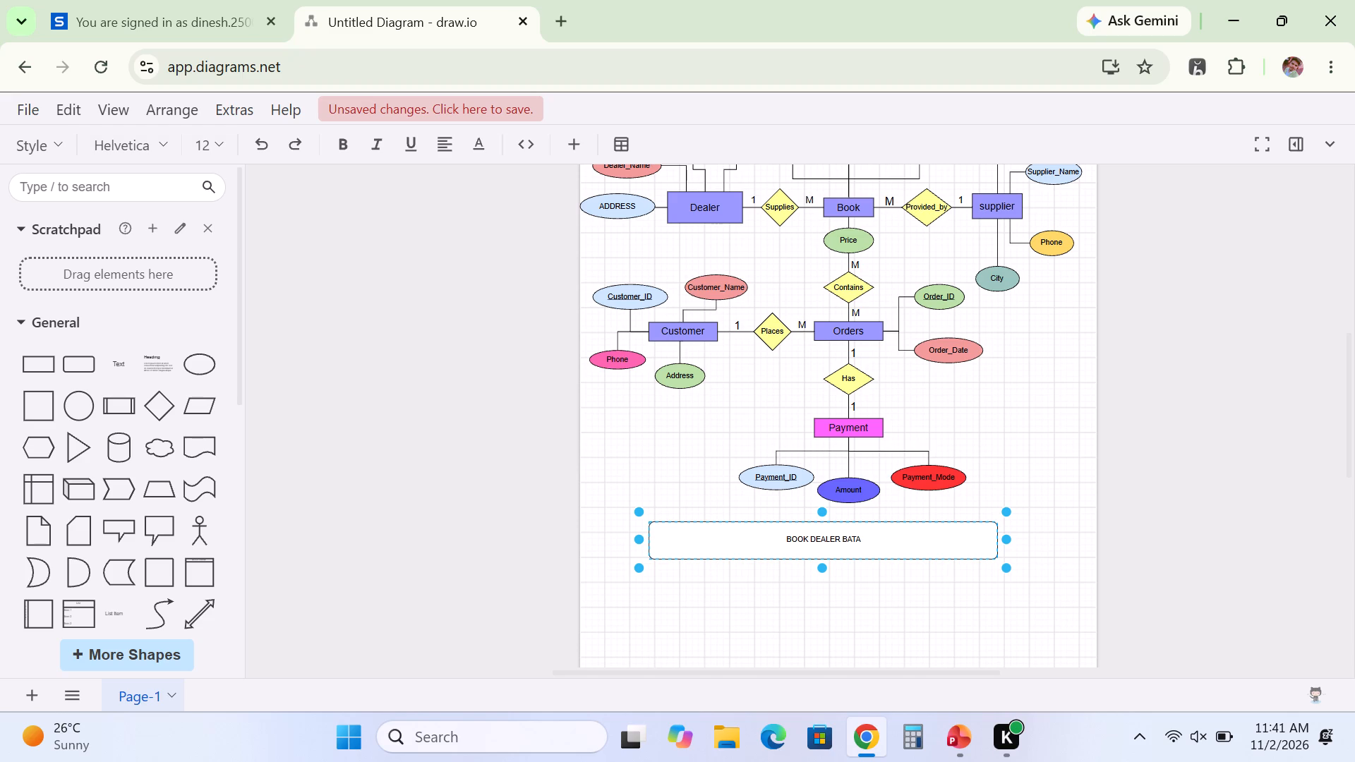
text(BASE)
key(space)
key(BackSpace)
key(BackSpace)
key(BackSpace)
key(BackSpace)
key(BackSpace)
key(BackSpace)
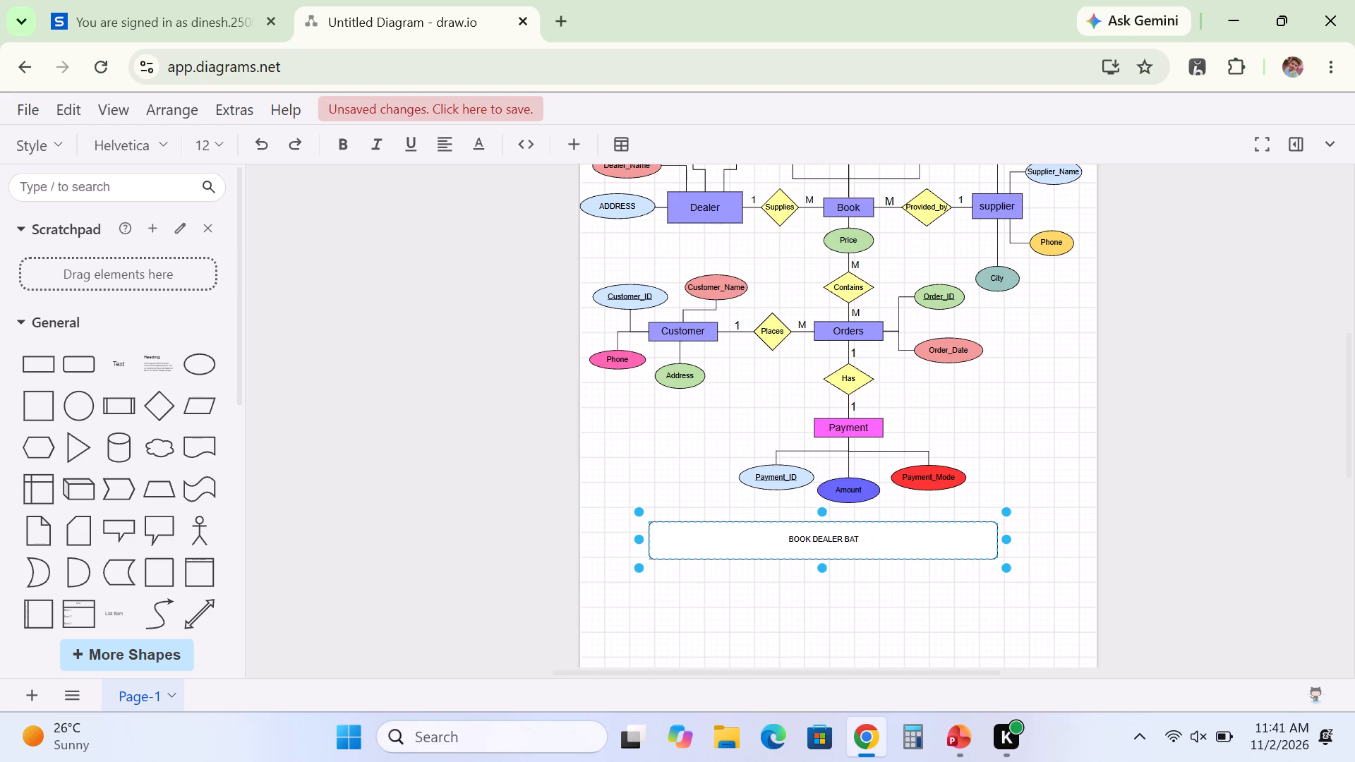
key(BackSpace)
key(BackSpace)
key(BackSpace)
Complete the banner's label with DATABASE - ER DIAGRAM after BOOK DEALER.
text(DATA)
text(BASE)
key(space)
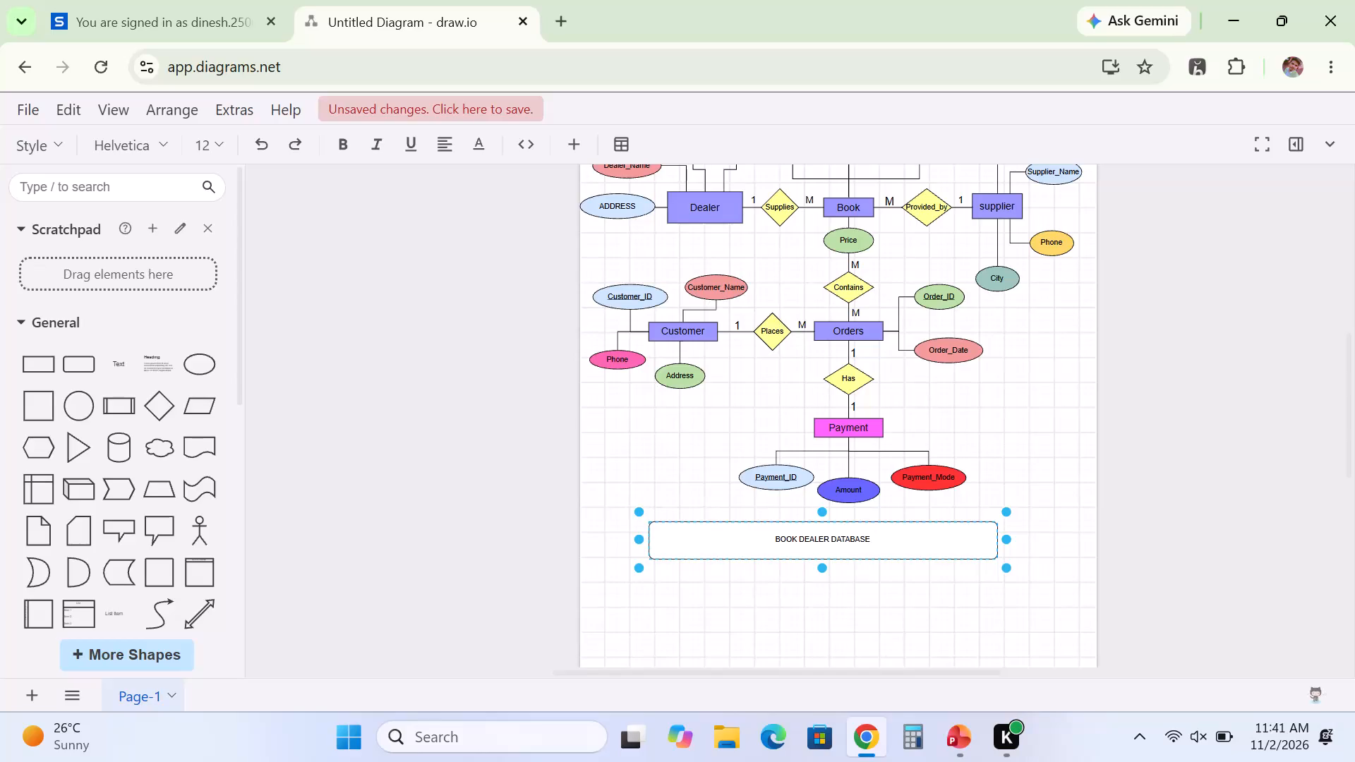
key(shift+underscore)
key(BackSpace)
text(-)
key(space)
key(space)
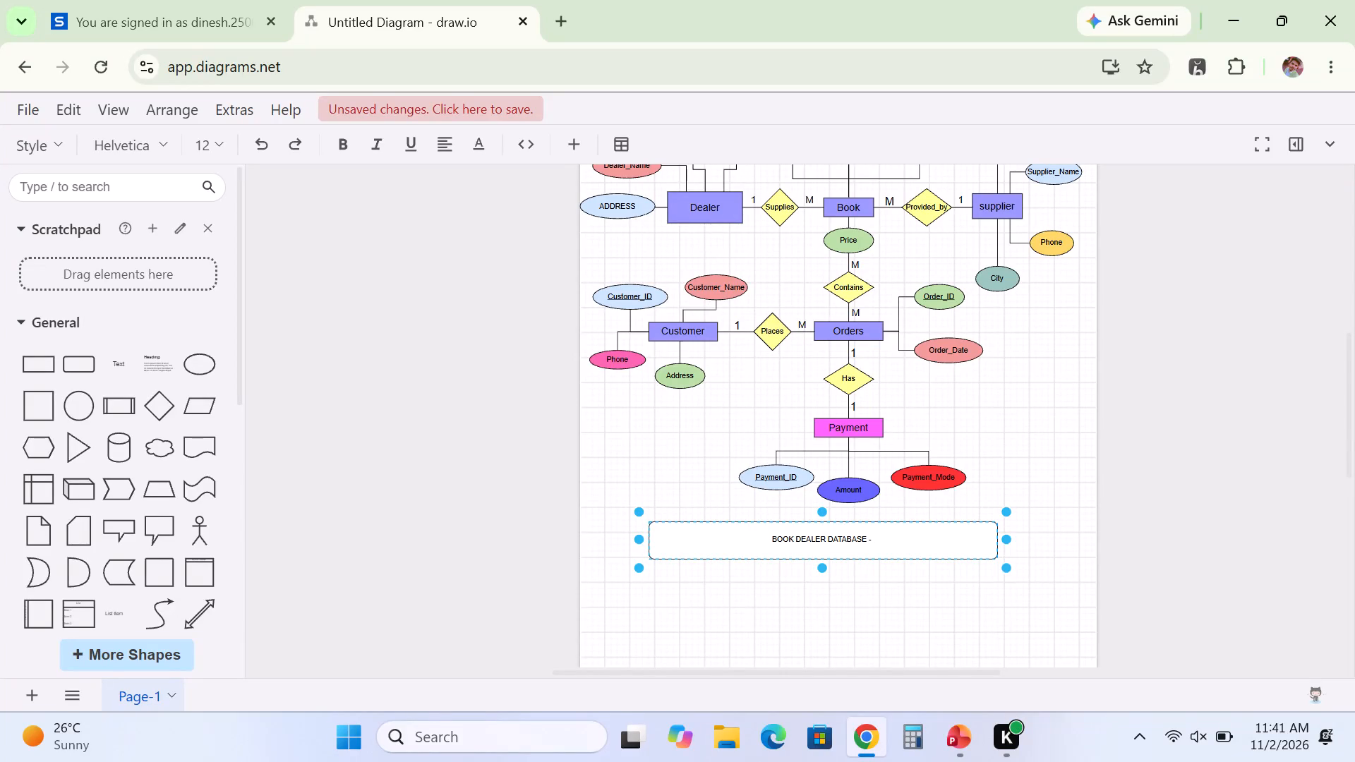
text(ER DIAGRAM)
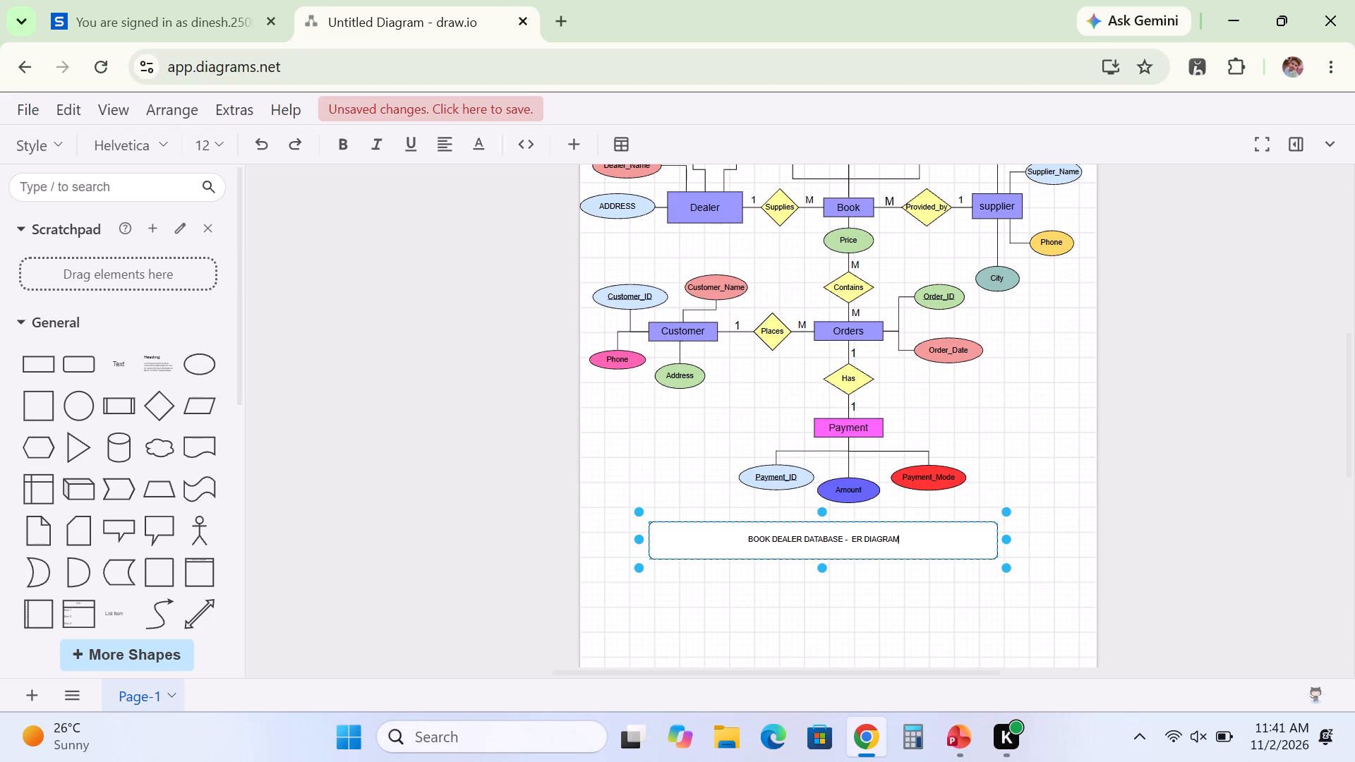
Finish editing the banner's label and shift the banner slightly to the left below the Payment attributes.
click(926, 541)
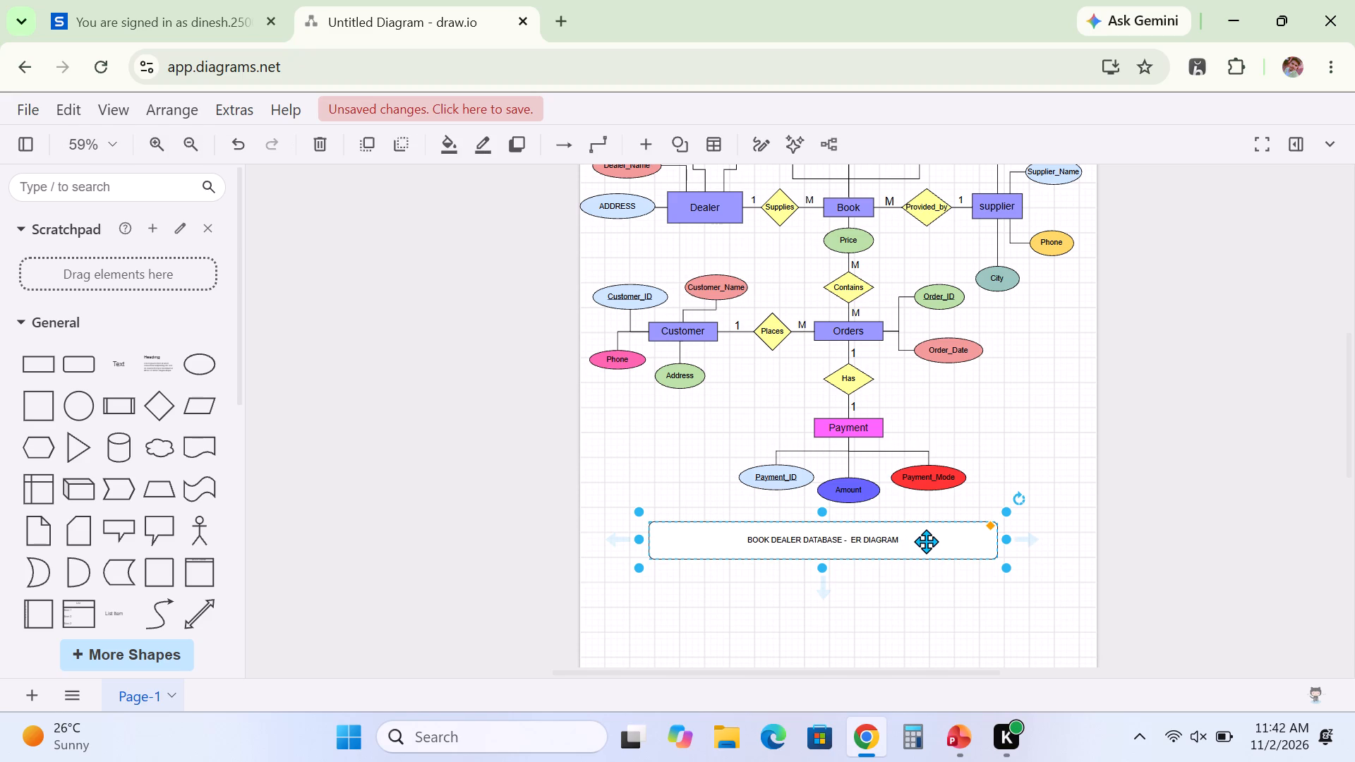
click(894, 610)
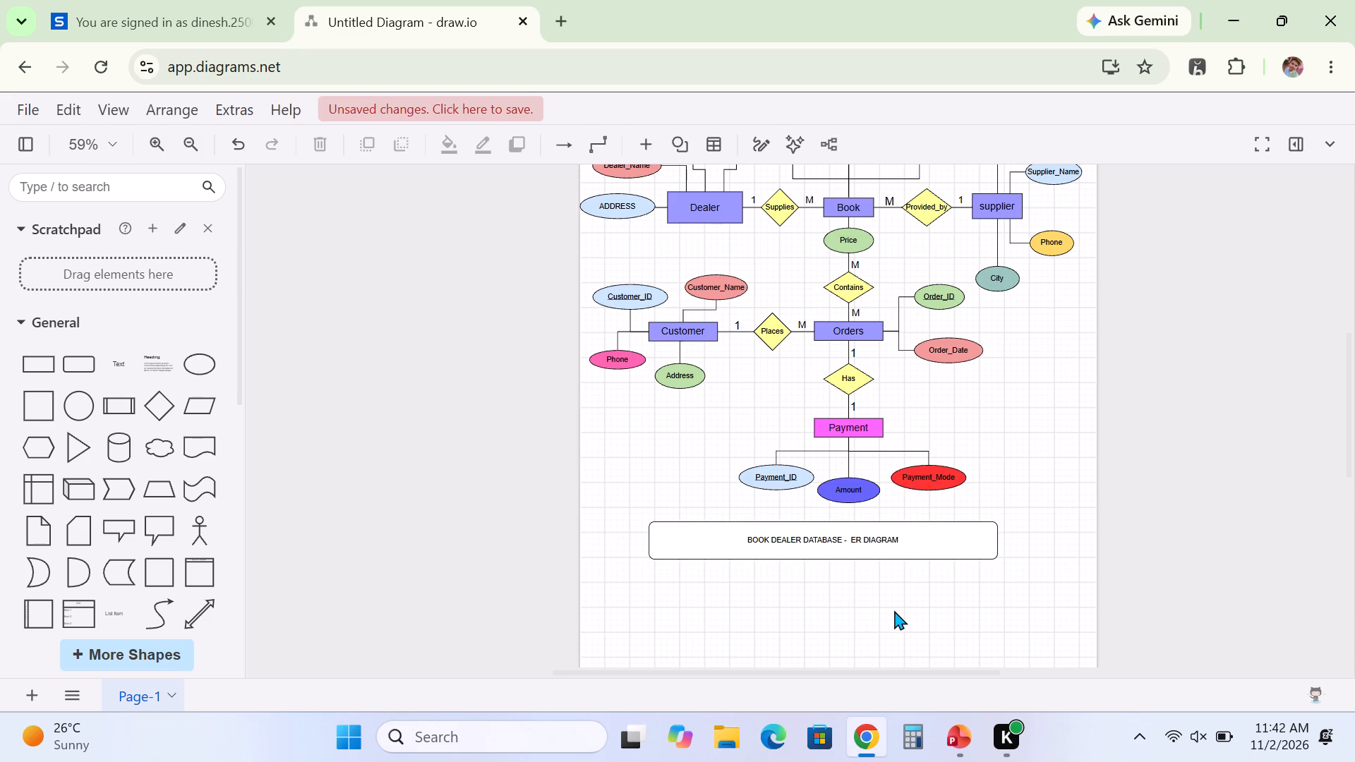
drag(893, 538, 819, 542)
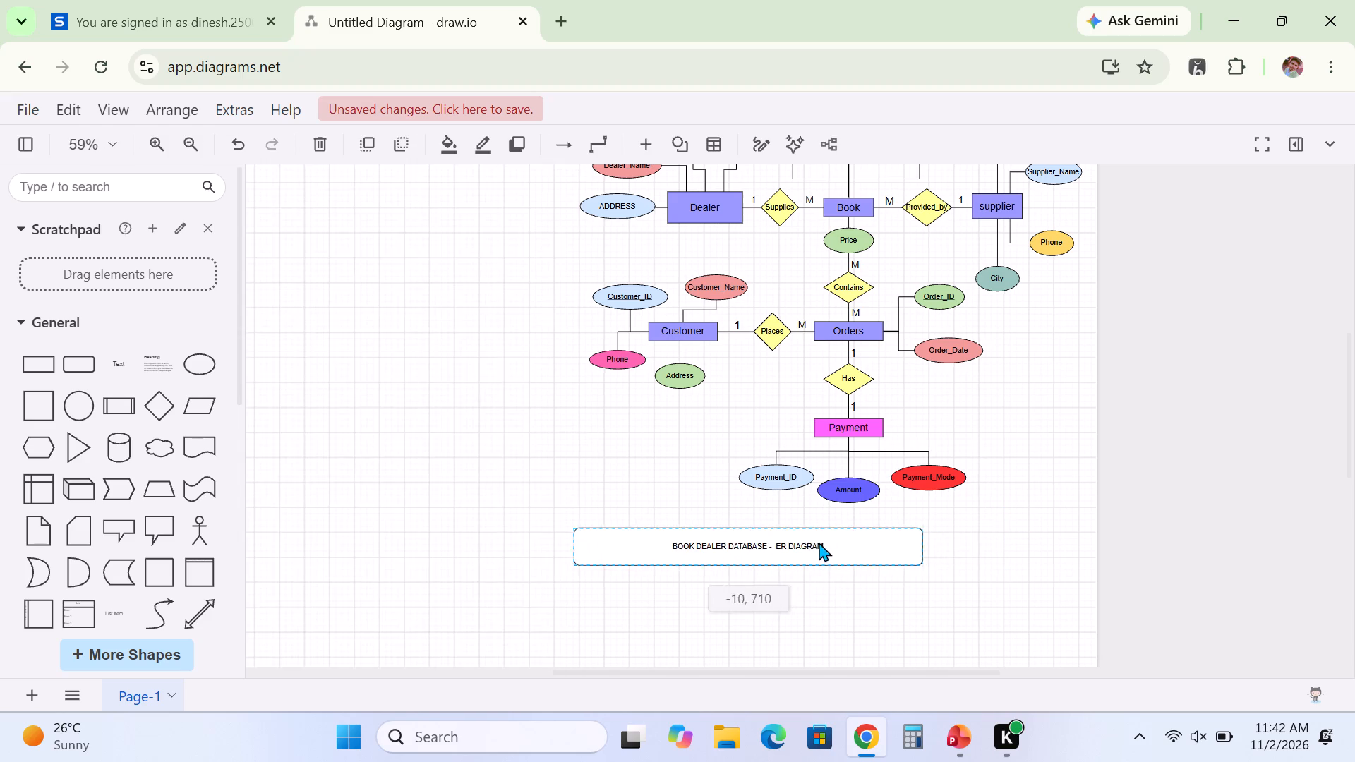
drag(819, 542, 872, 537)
Enlarge the banner's text BOOK DEALER DATABASE - ER DIAGRAM to font size 24.
double_click(853, 543)
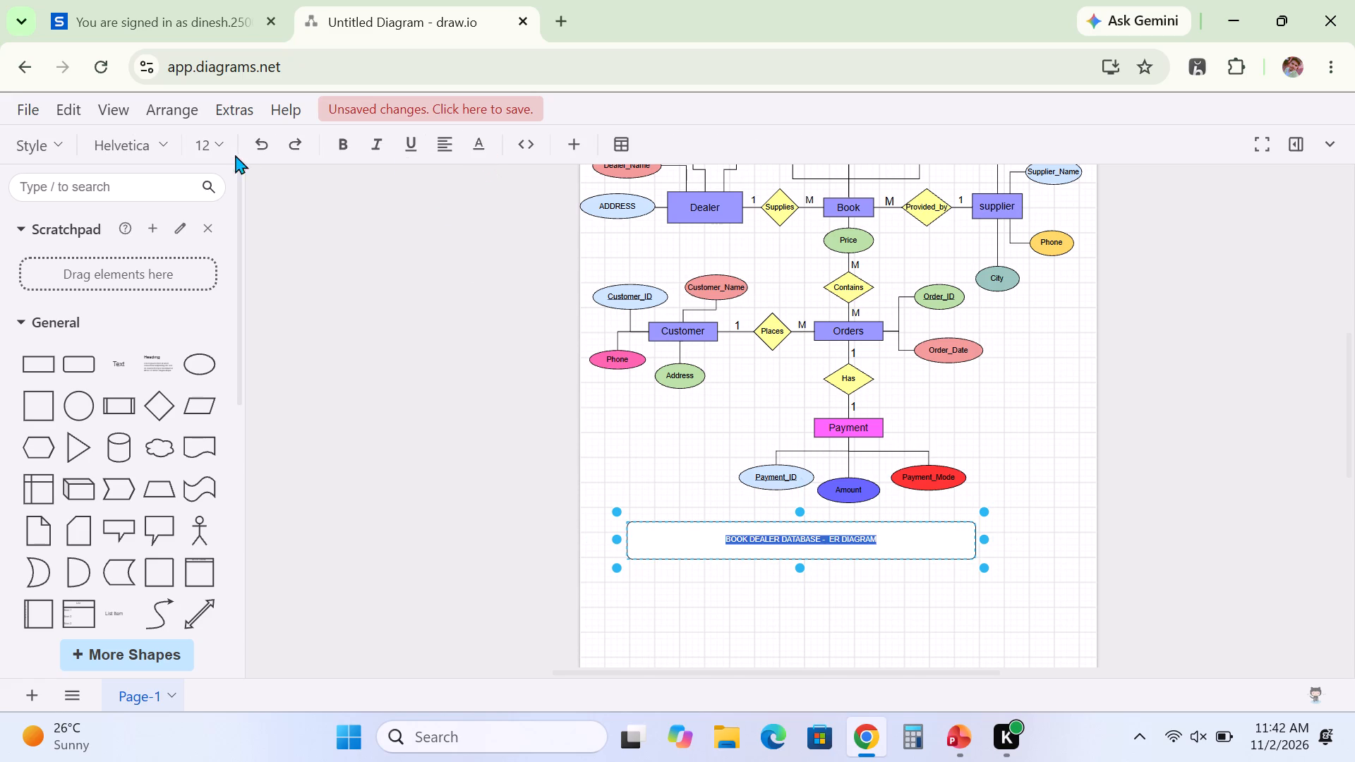
click(216, 144)
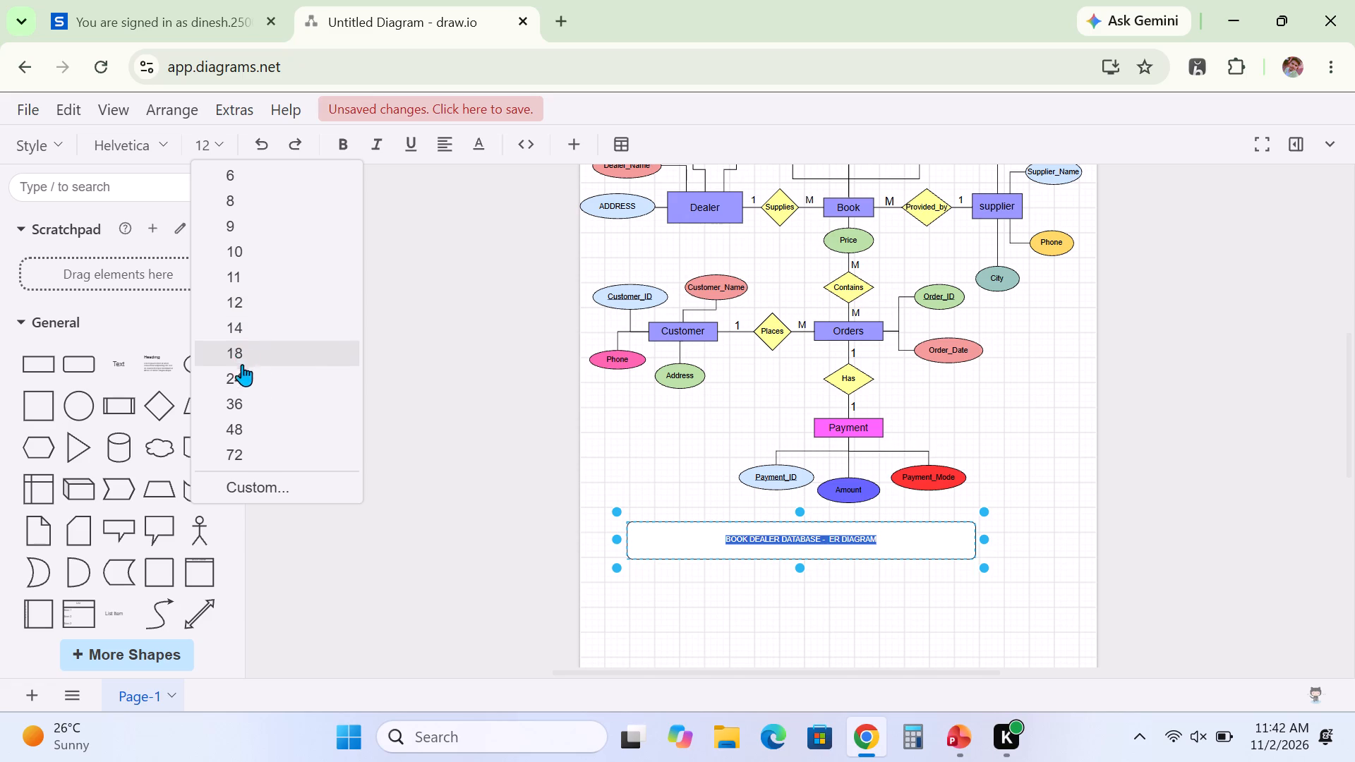
click(256, 350)
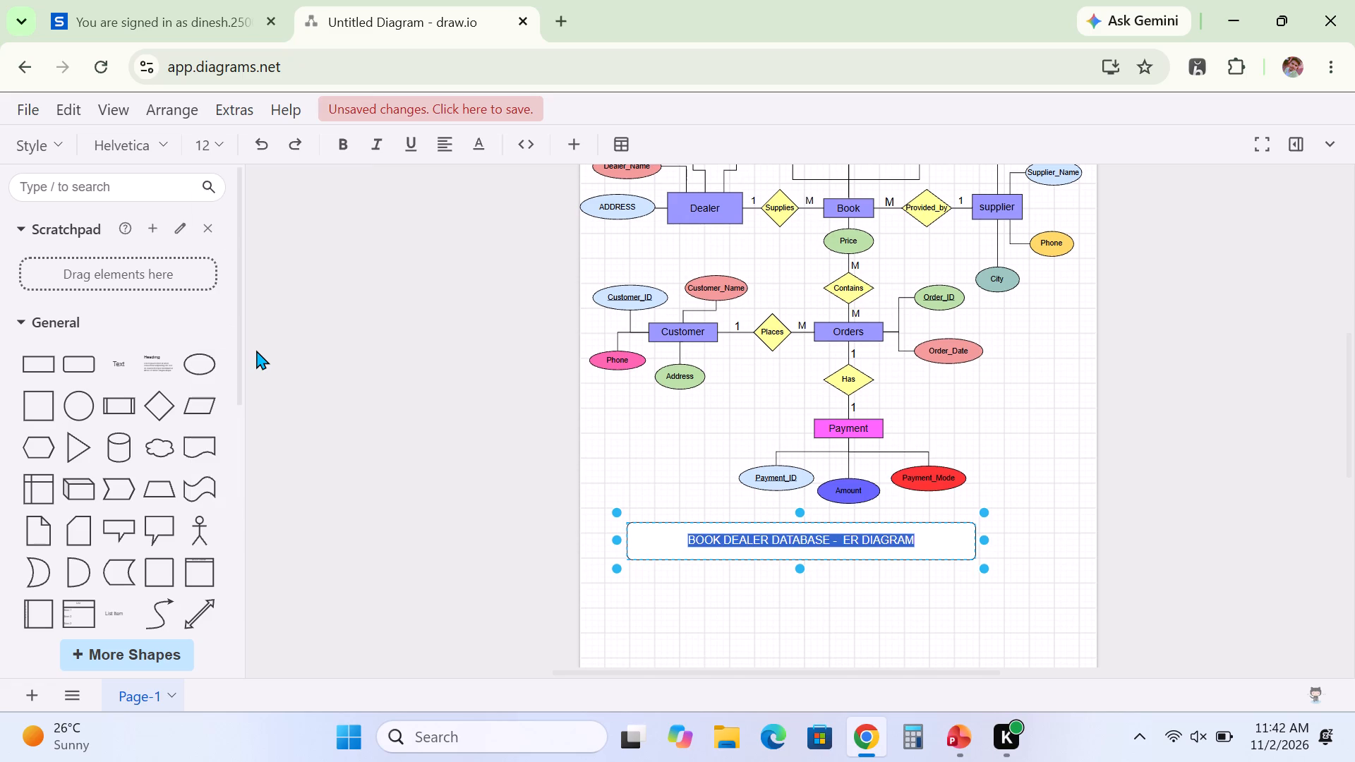
click(222, 147)
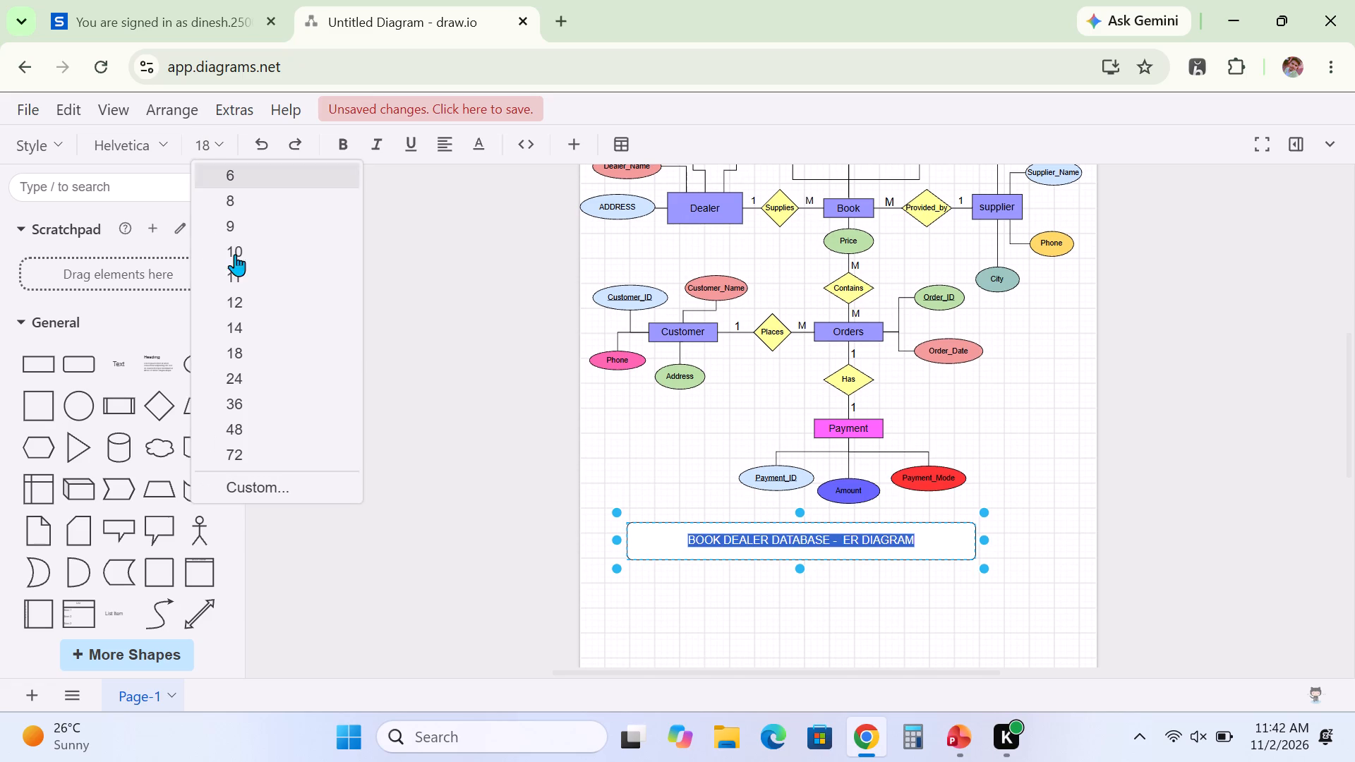
click(259, 374)
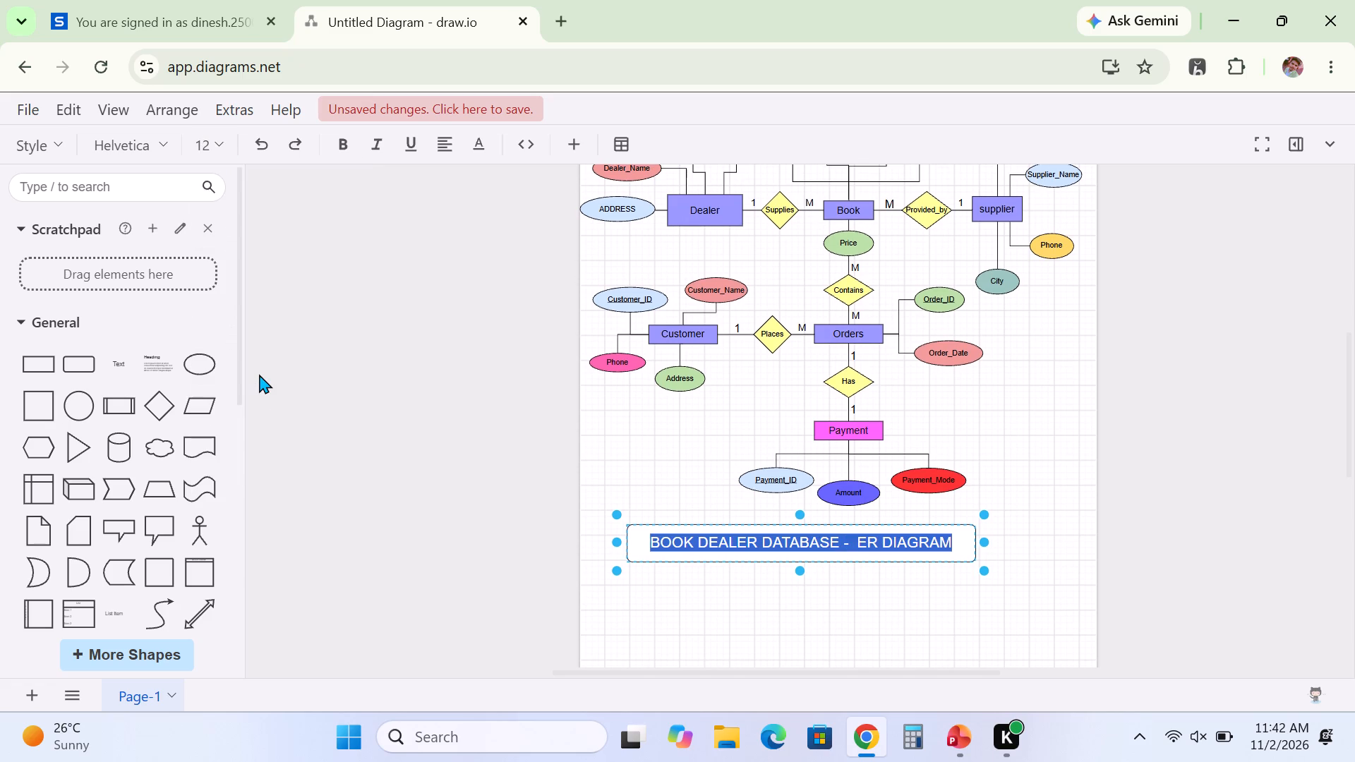
click(1029, 504)
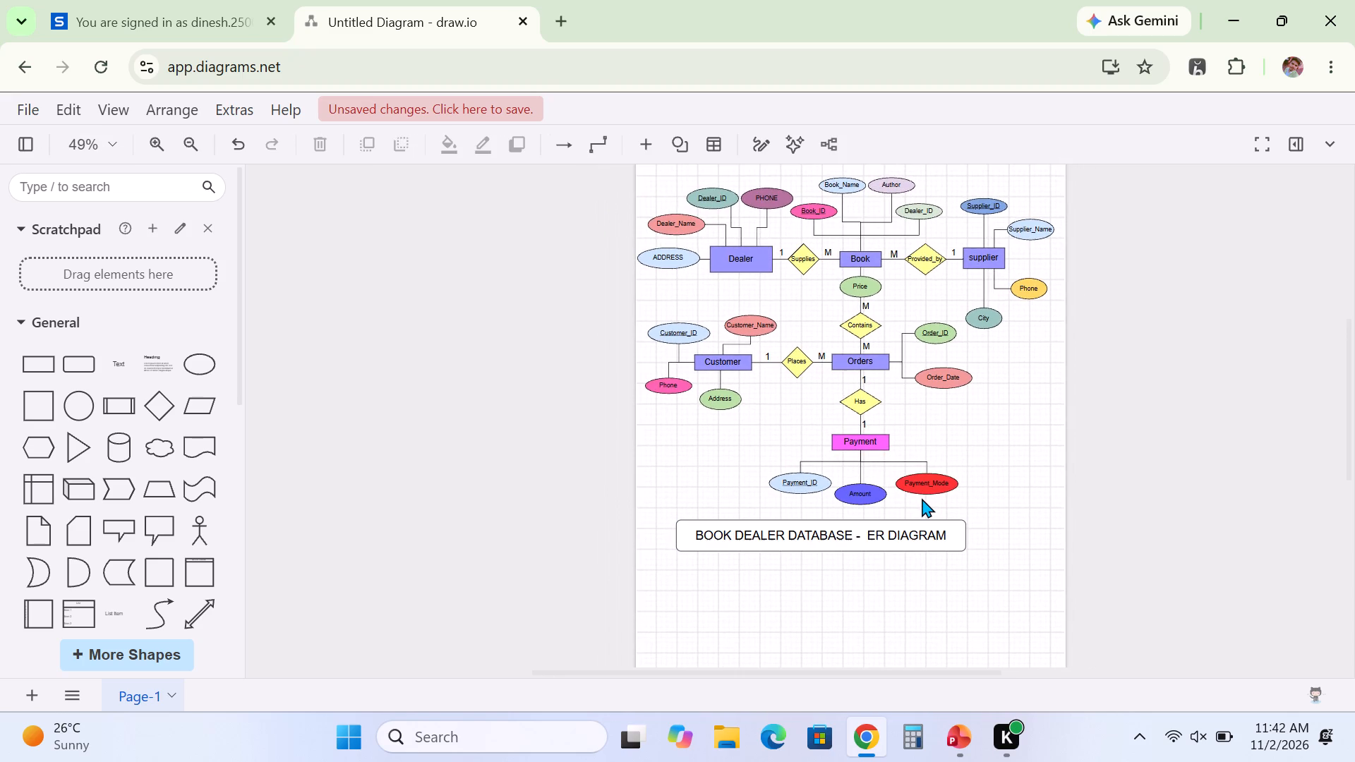
Reposition the title banner so it sits roughly centred and slightly lower beneath the Payment attributes.
drag(833, 541, 873, 539)
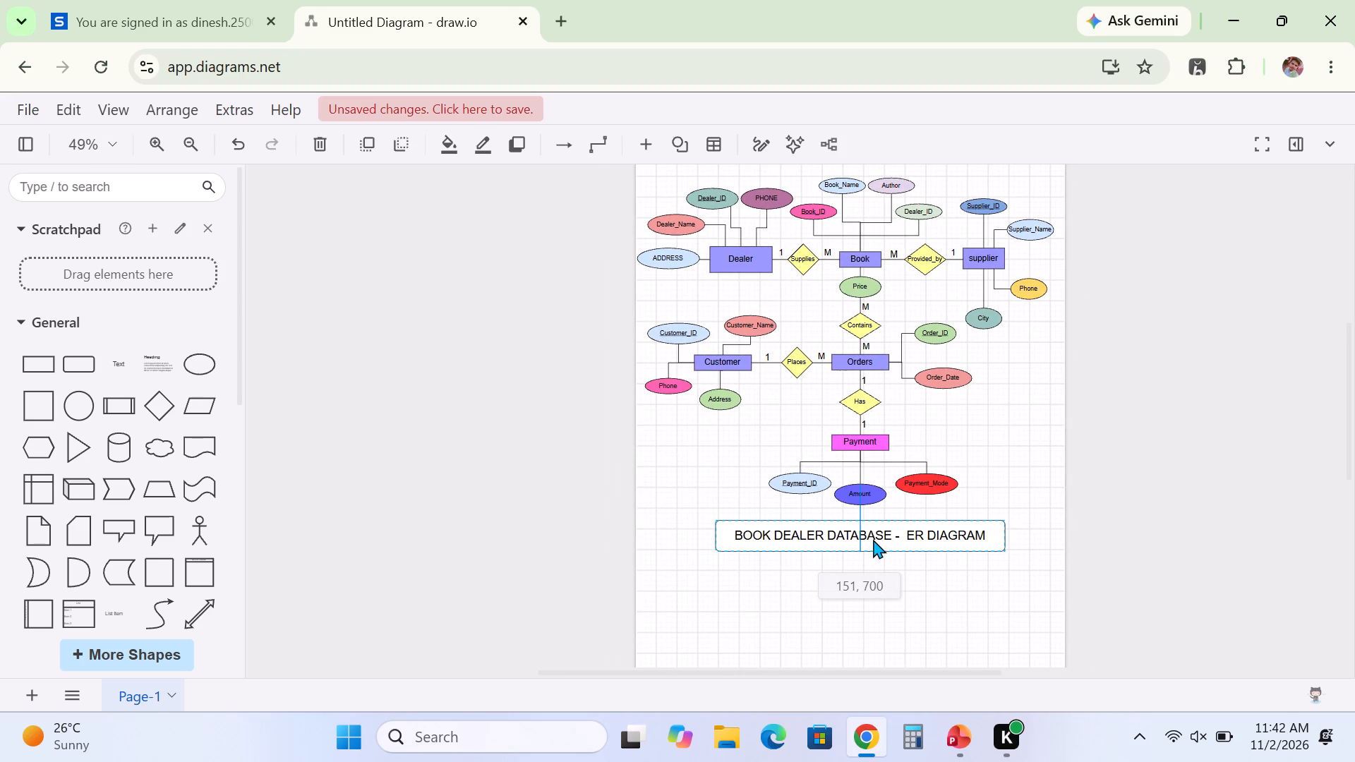
drag(873, 539, 867, 550)
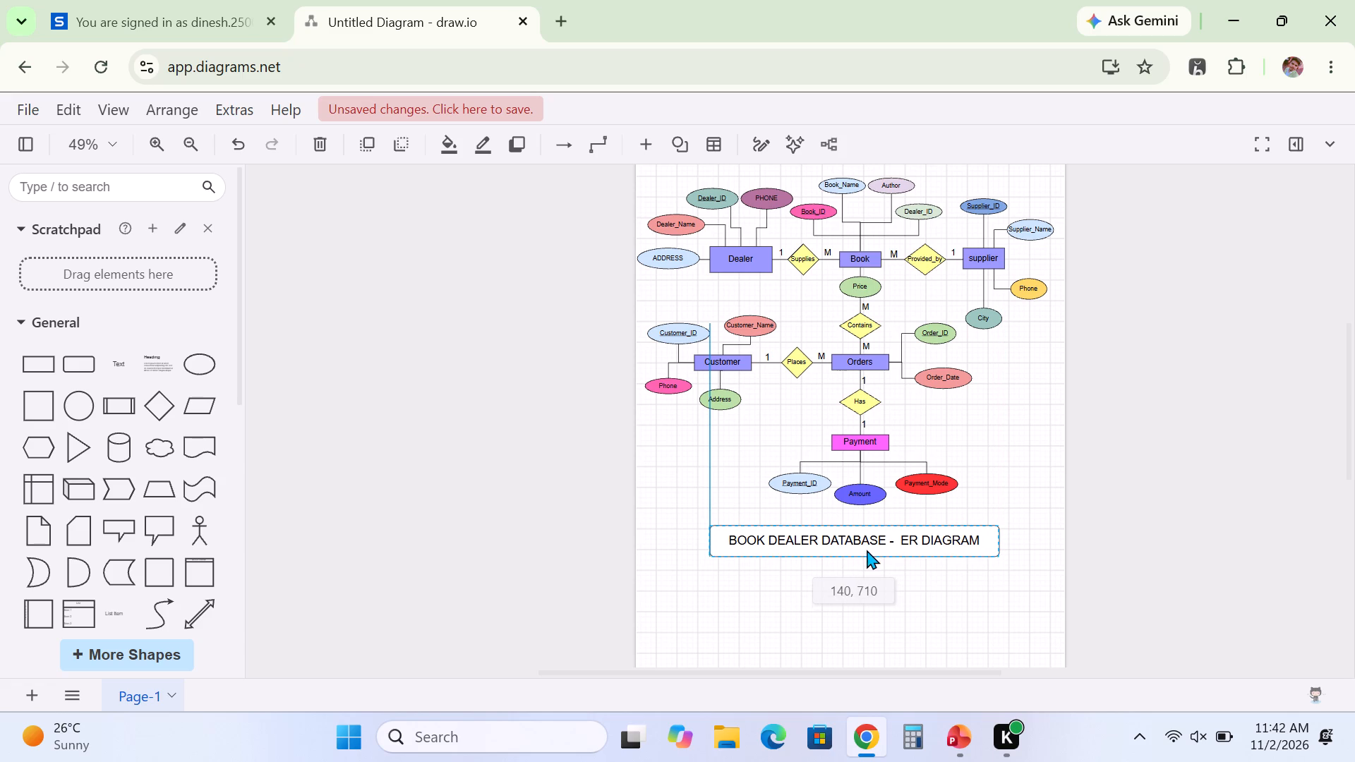
drag(867, 550, 867, 547)
click(993, 403)
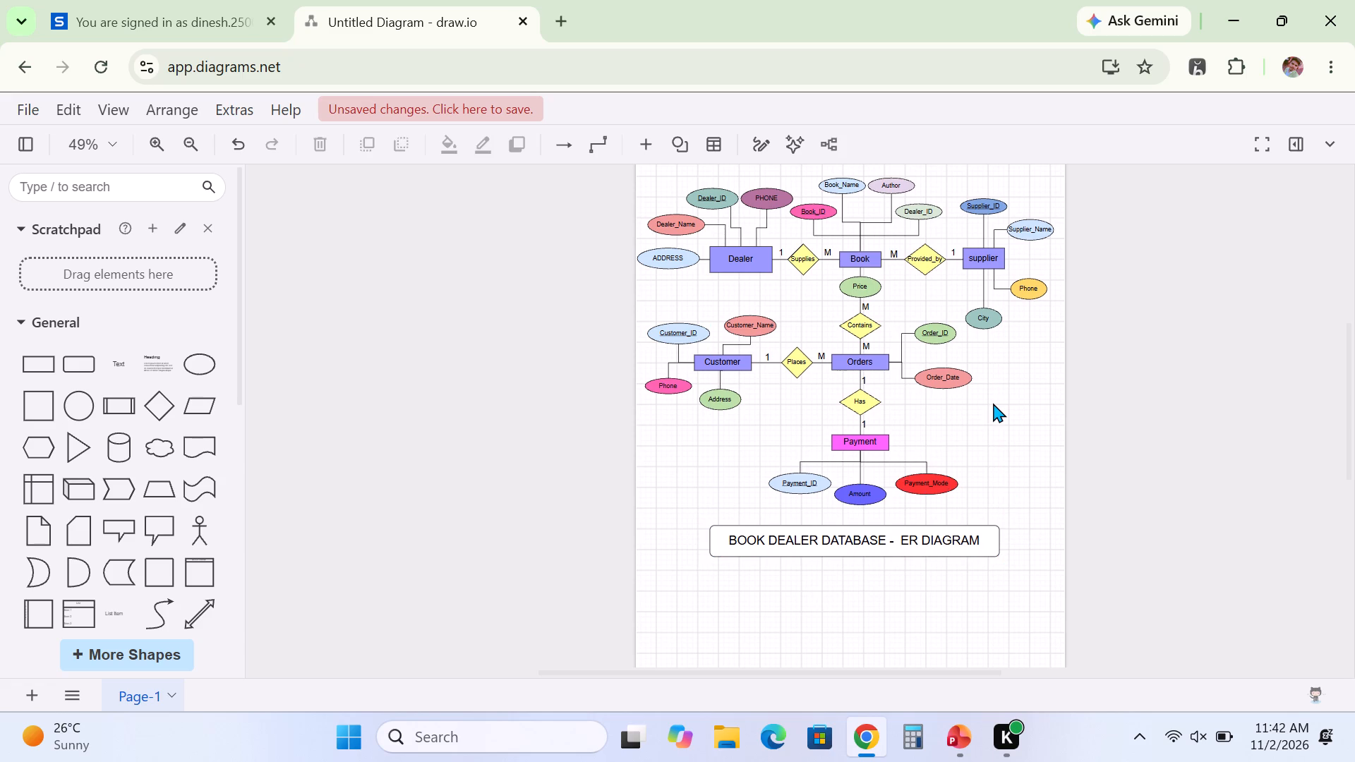
Export the whole diagram as a PNG image with the default settings and download it.
scroll(993, 403, up, 2)
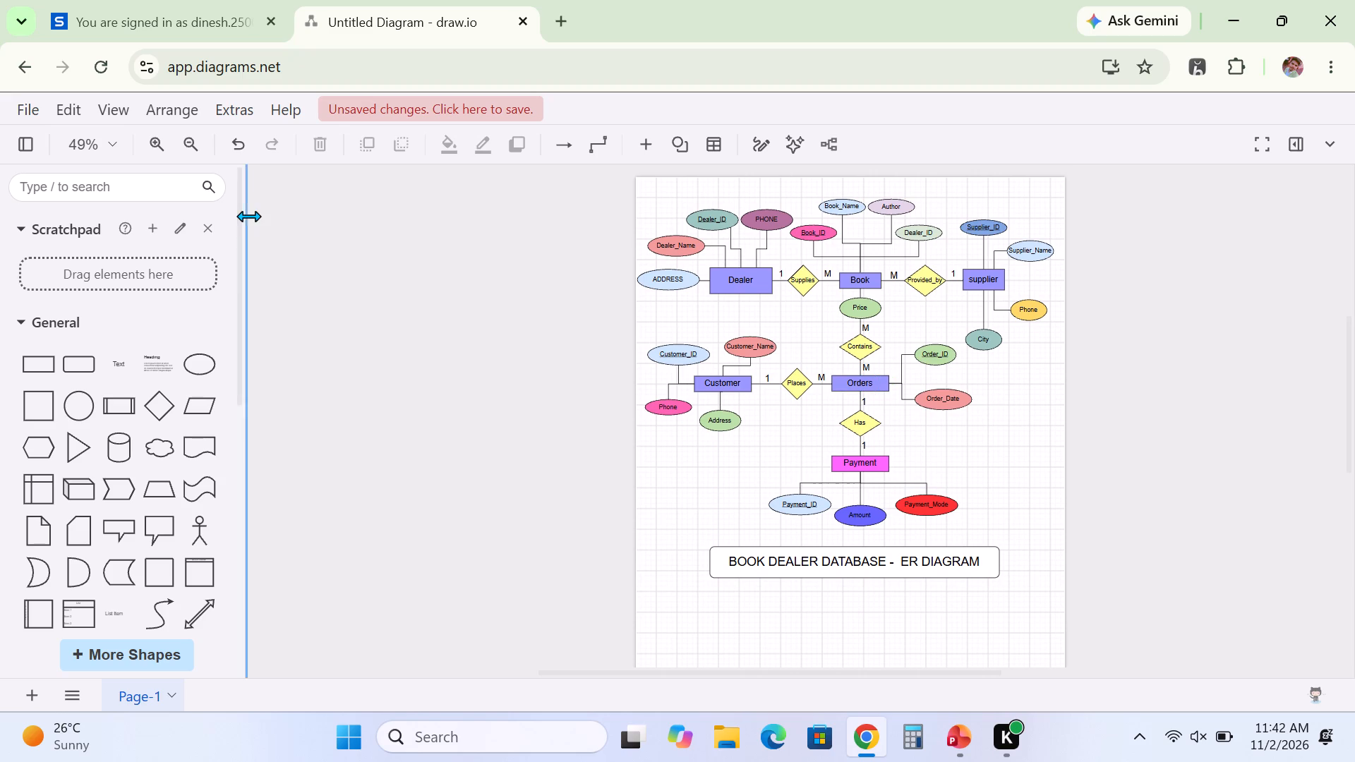
click(33, 114)
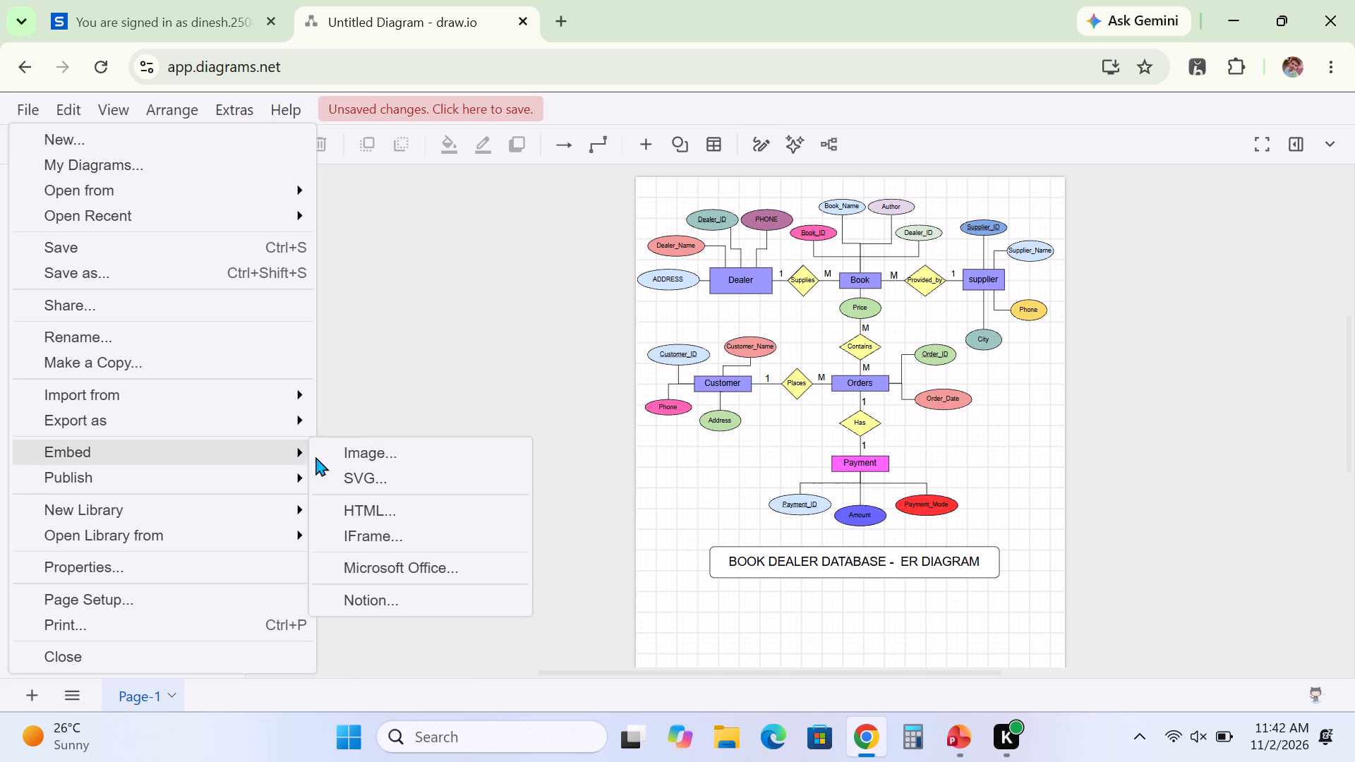
click(351, 424)
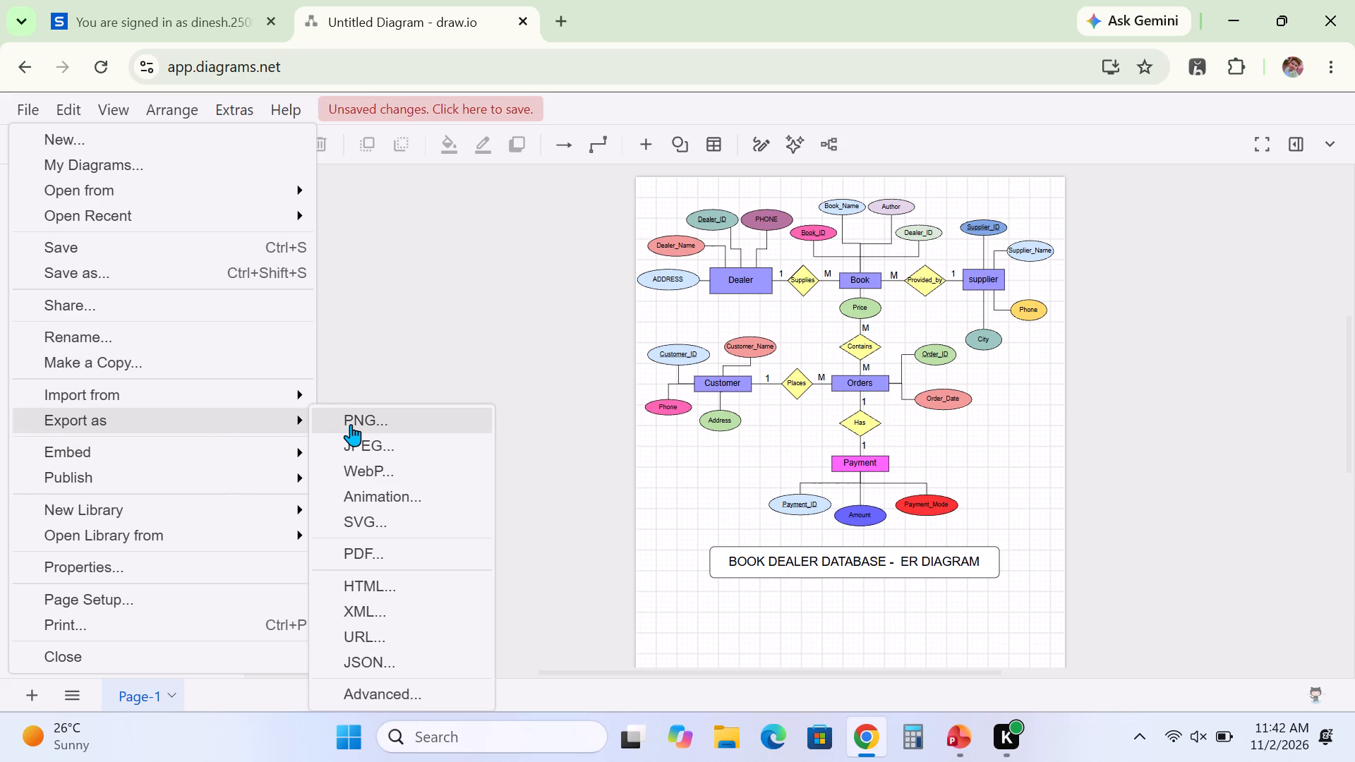
click(843, 565)
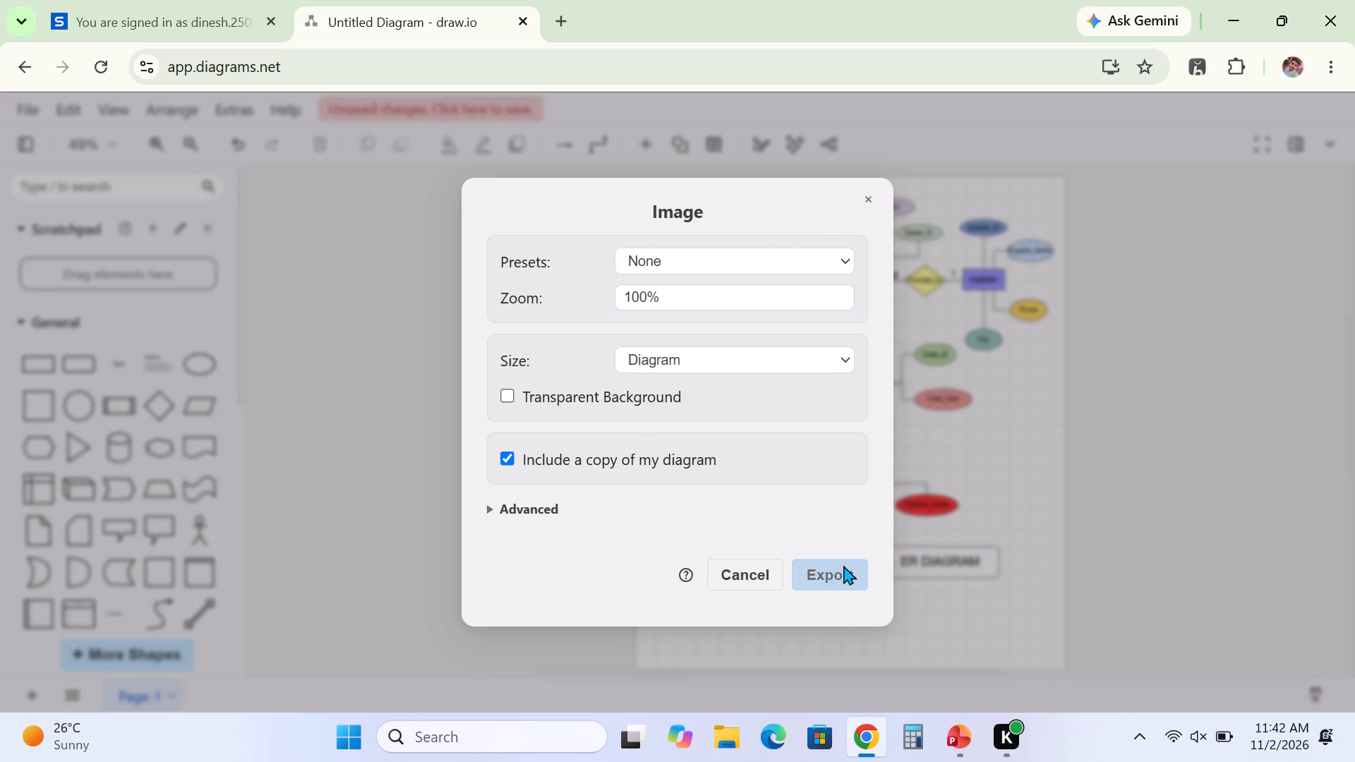
click(877, 453)
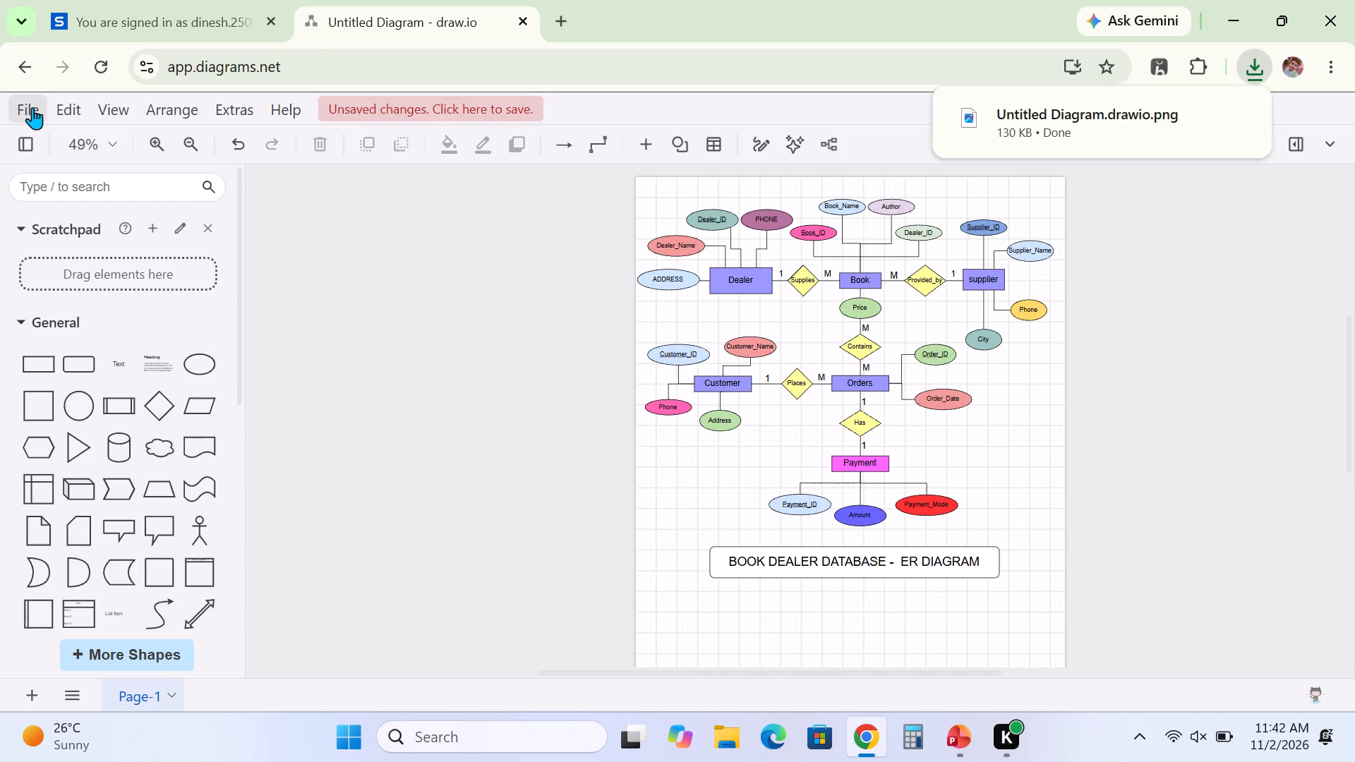
Export the diagram as an uncompressed XML file and download it.
click(32, 107)
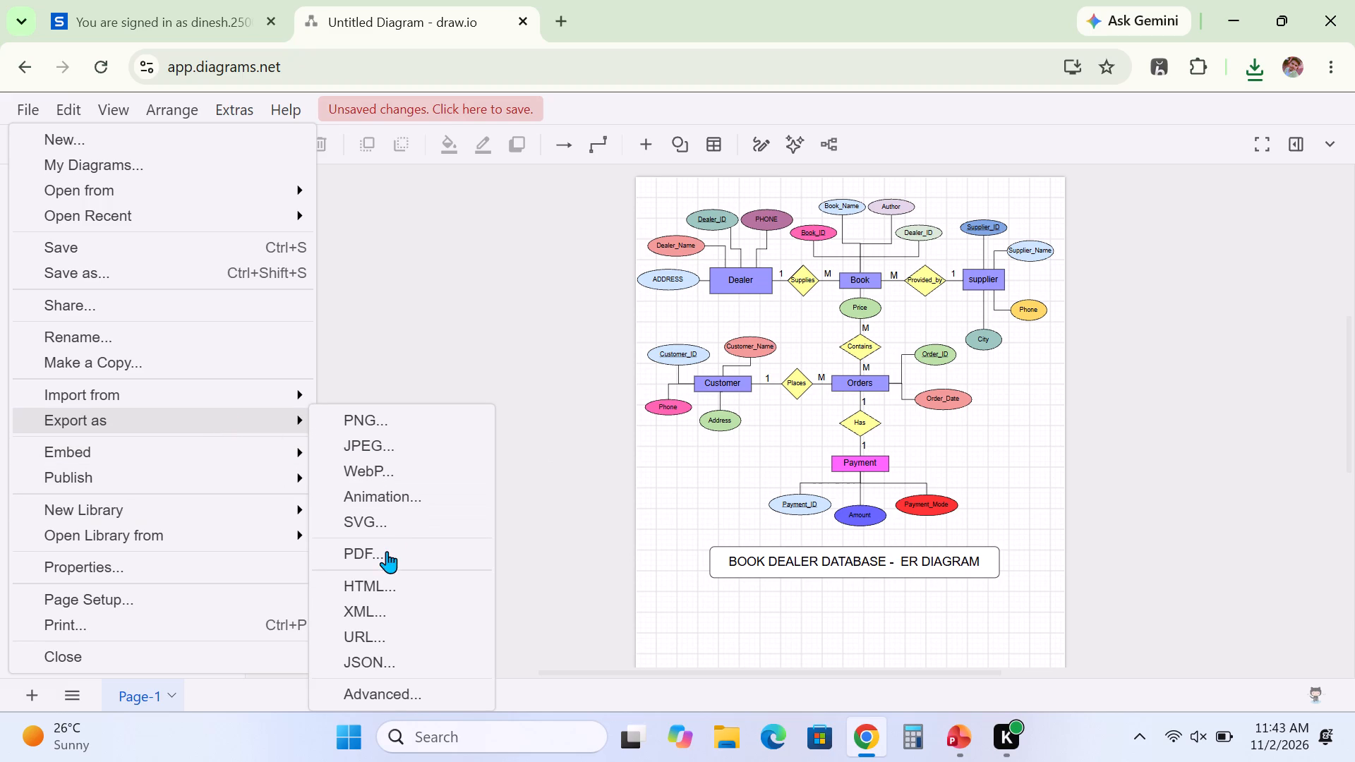
click(391, 612)
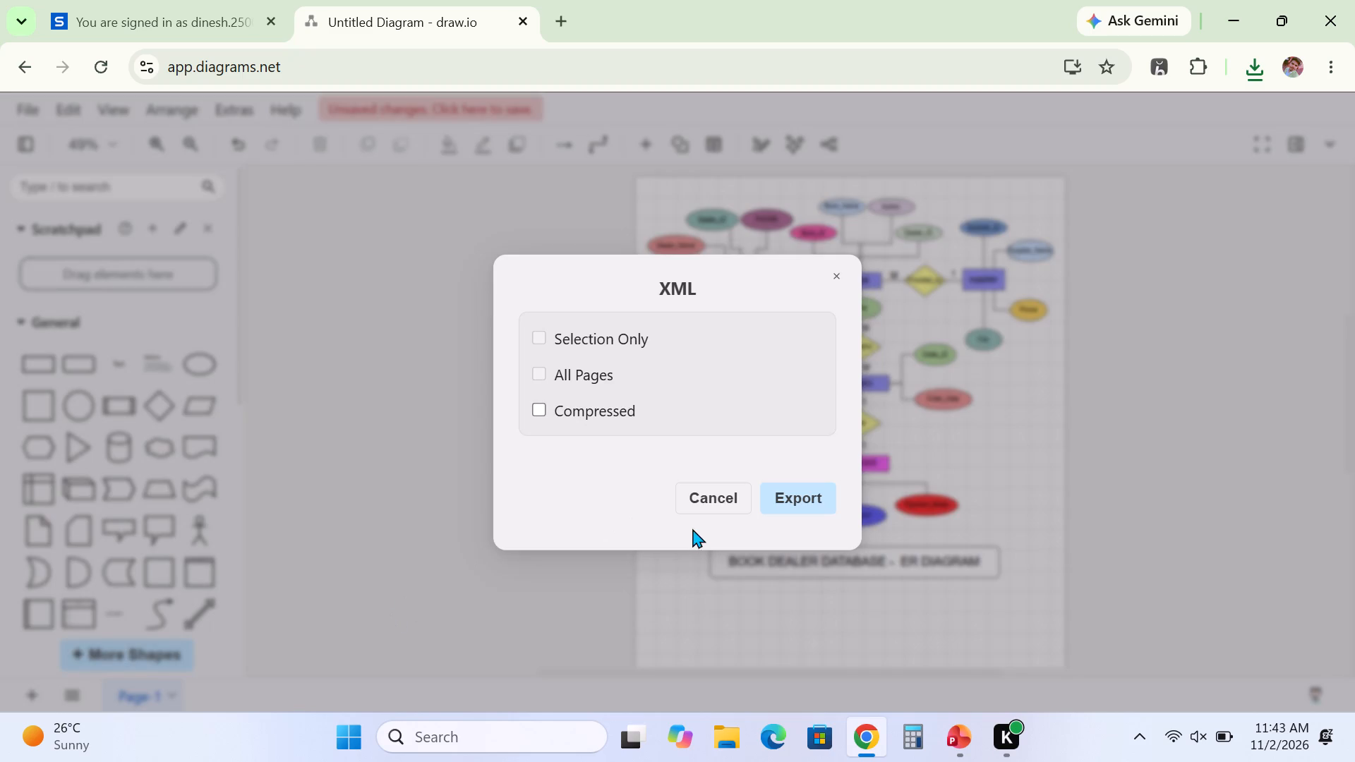
click(812, 505)
click(841, 447)
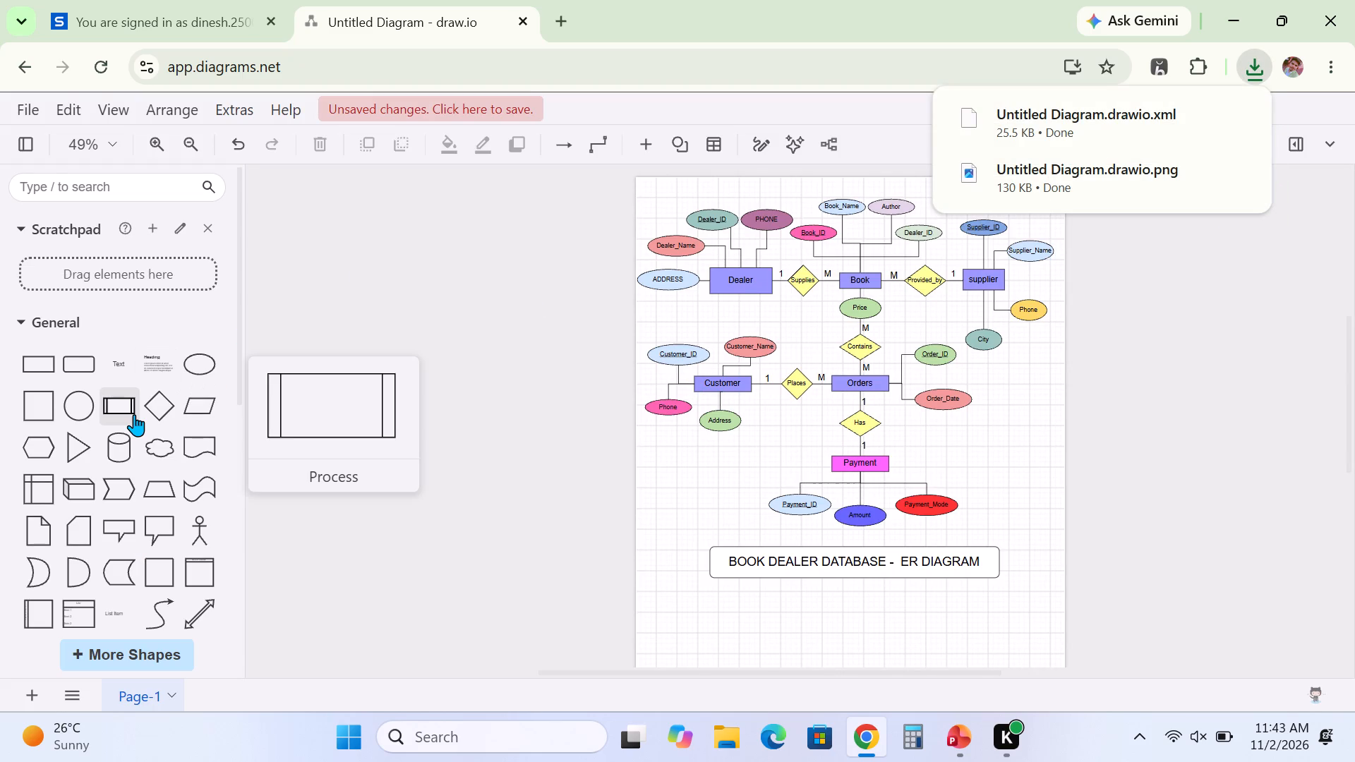
Save the diagram to the Downloads folder as Untitled Diagram with the XML File (.drawio) type.
click(31, 103)
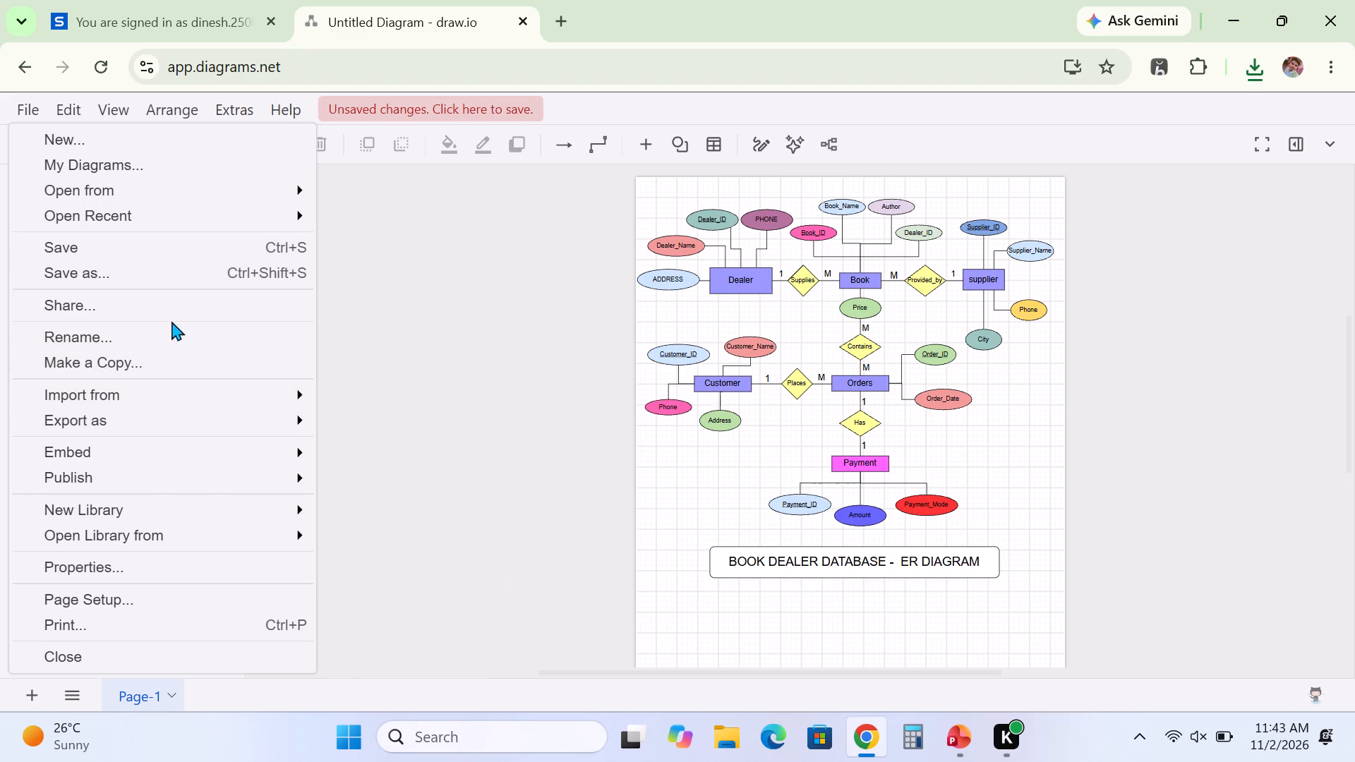
click(169, 280)
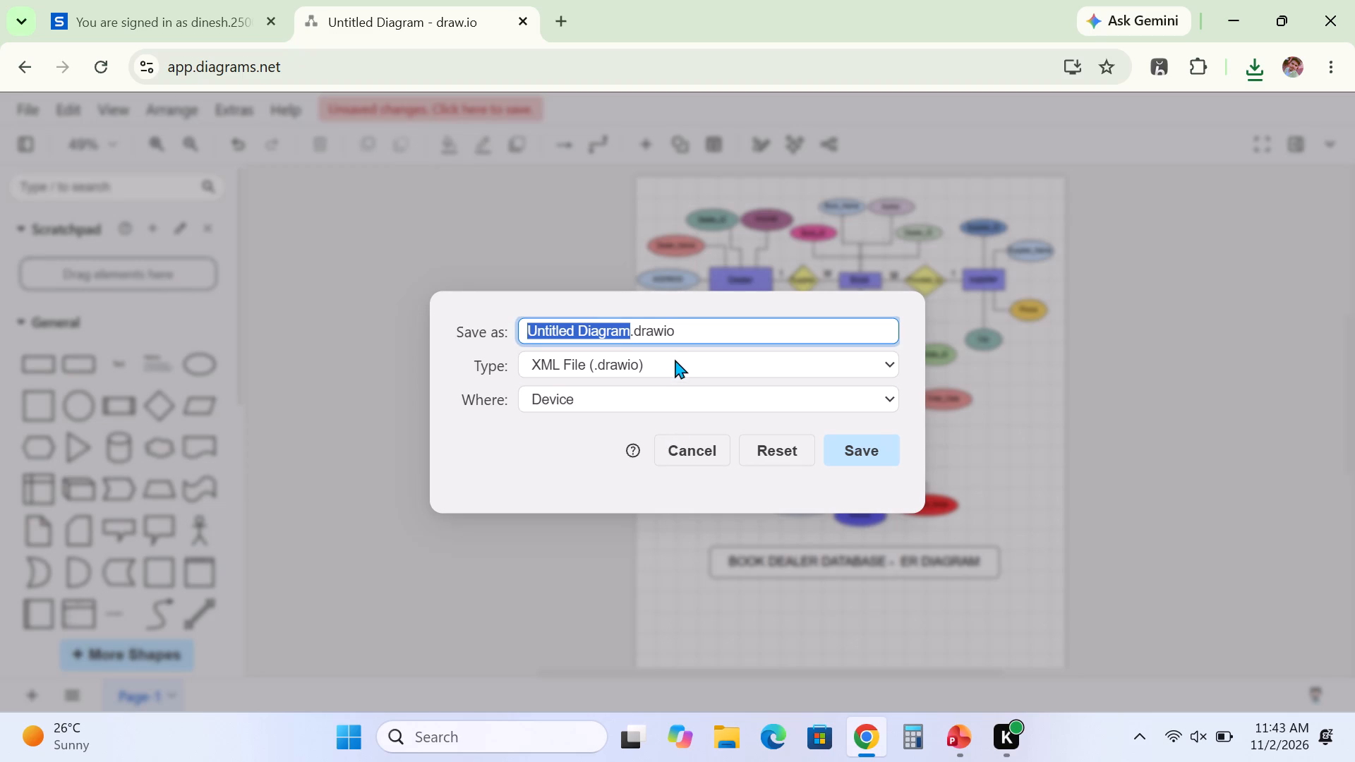
click(675, 359)
click(670, 362)
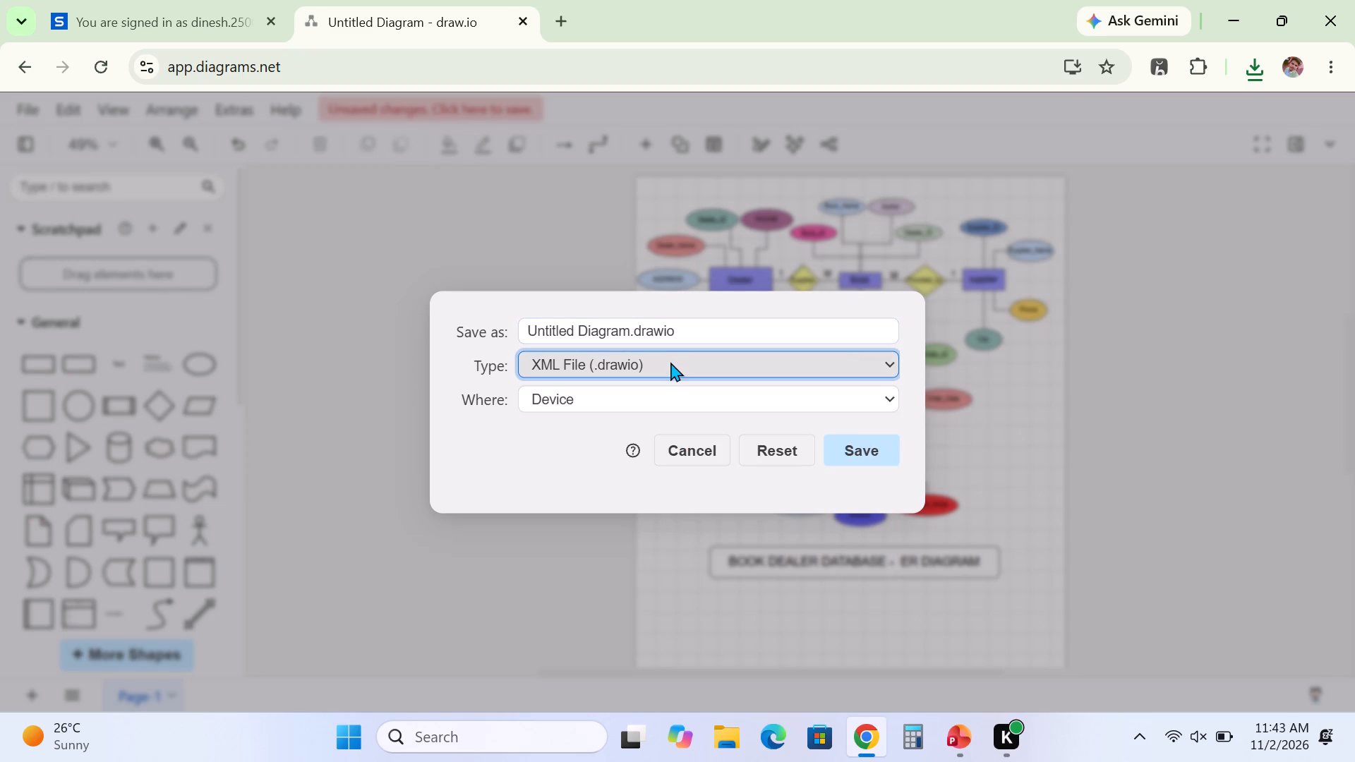
click(853, 452)
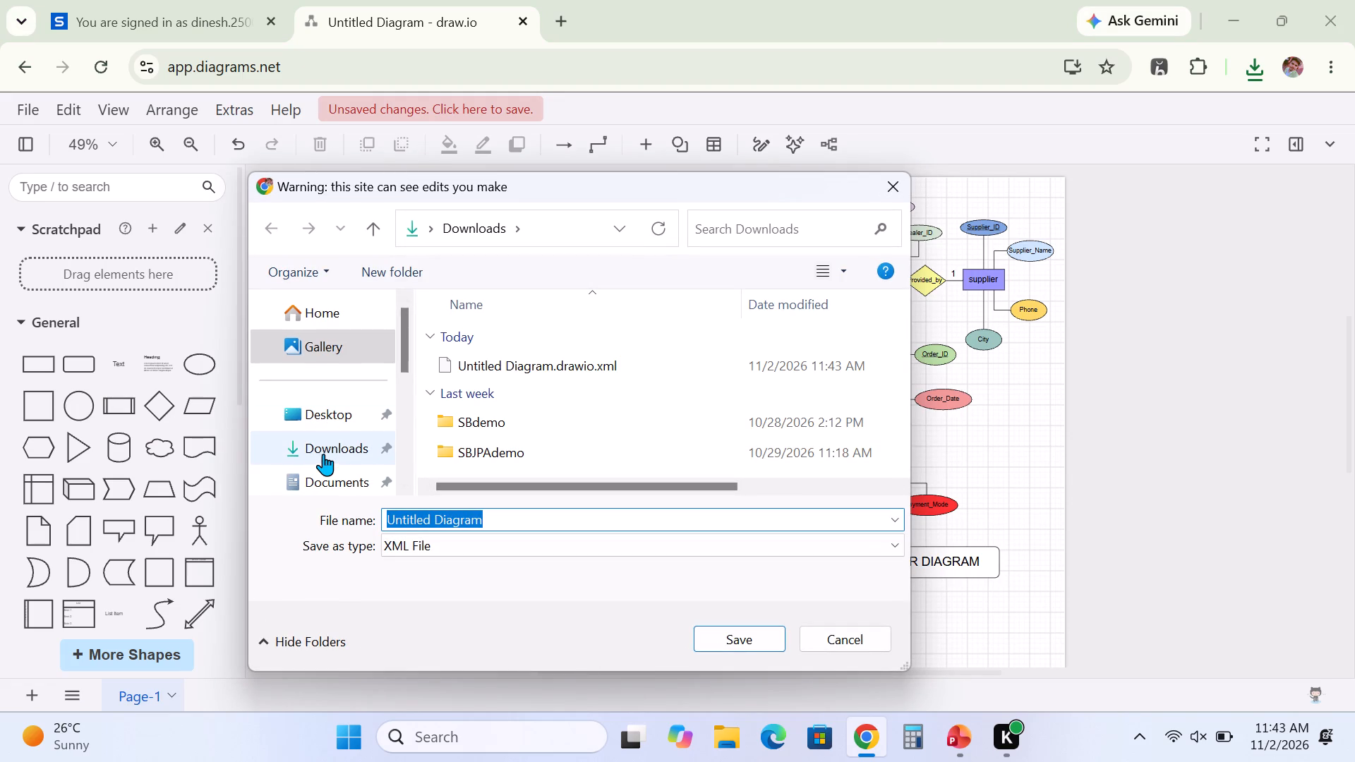
click(323, 455)
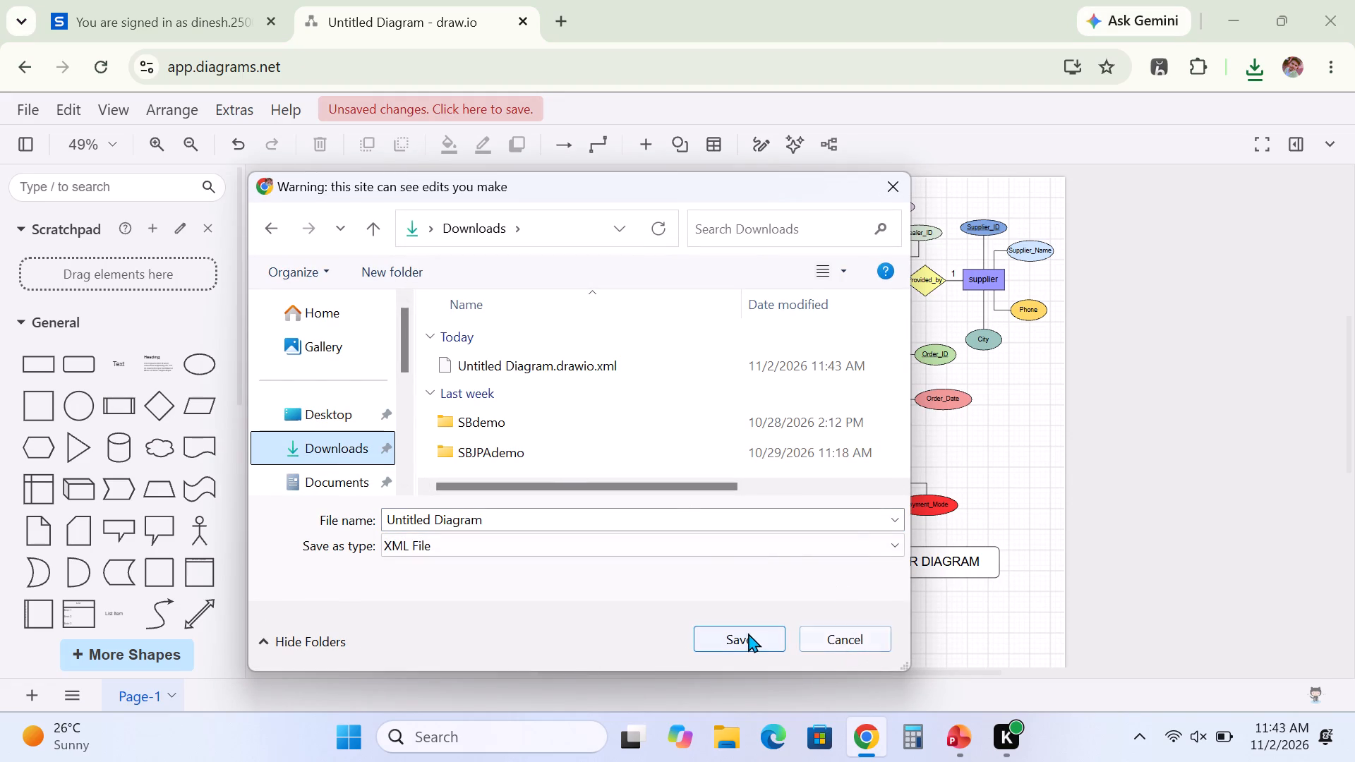
click(747, 633)
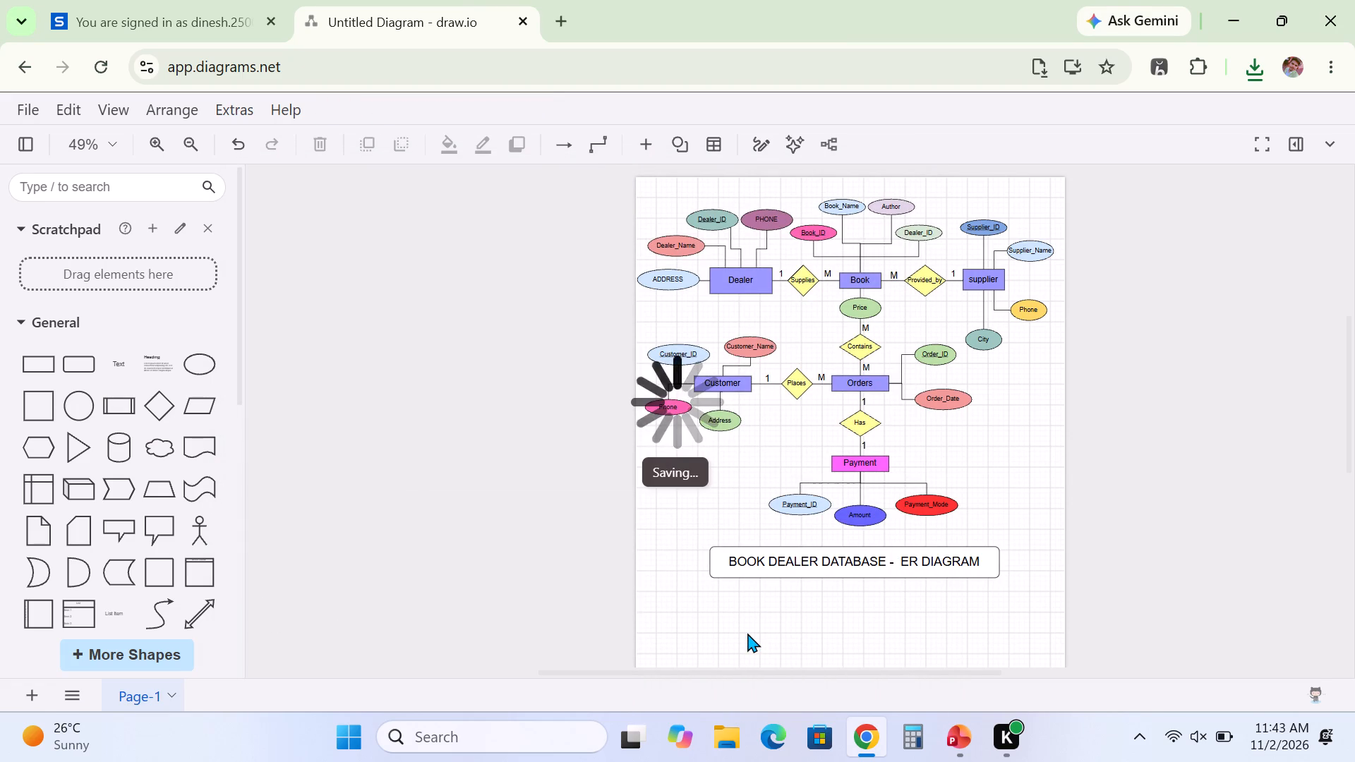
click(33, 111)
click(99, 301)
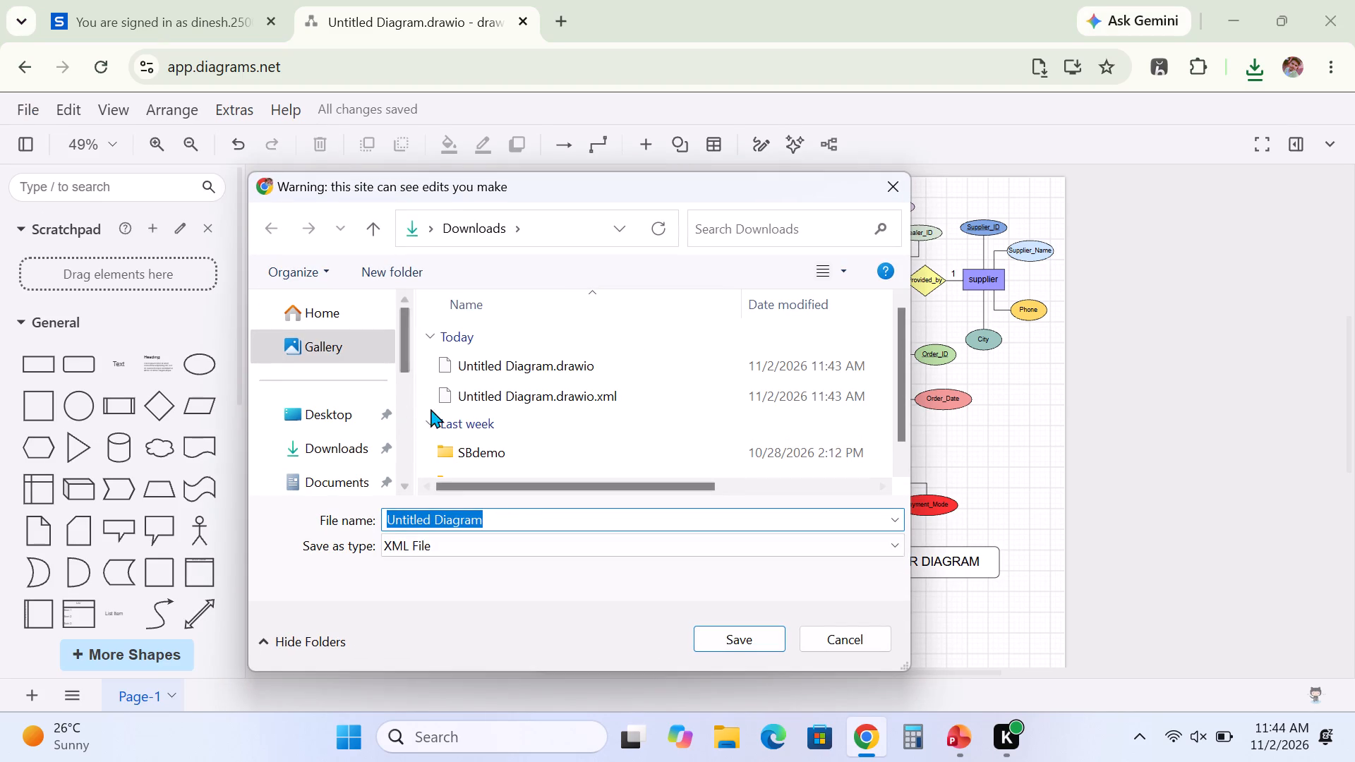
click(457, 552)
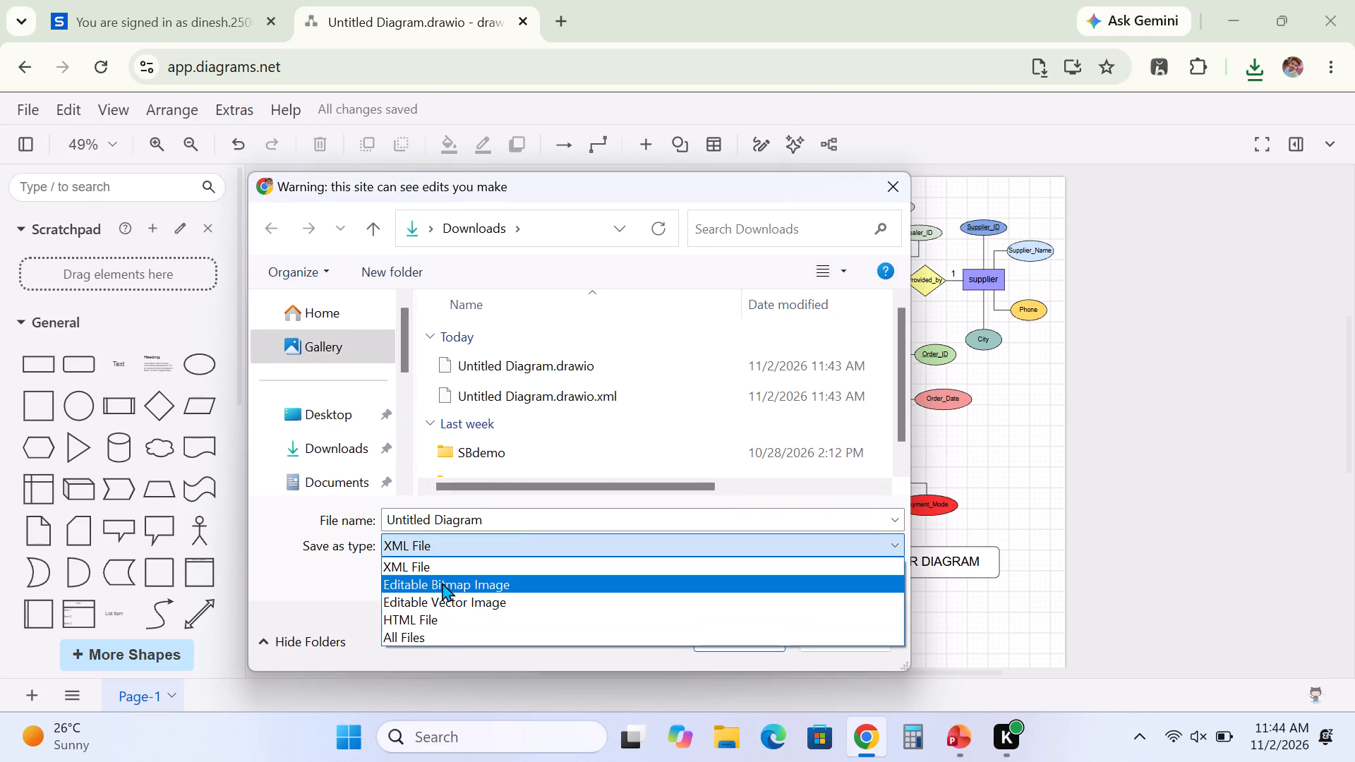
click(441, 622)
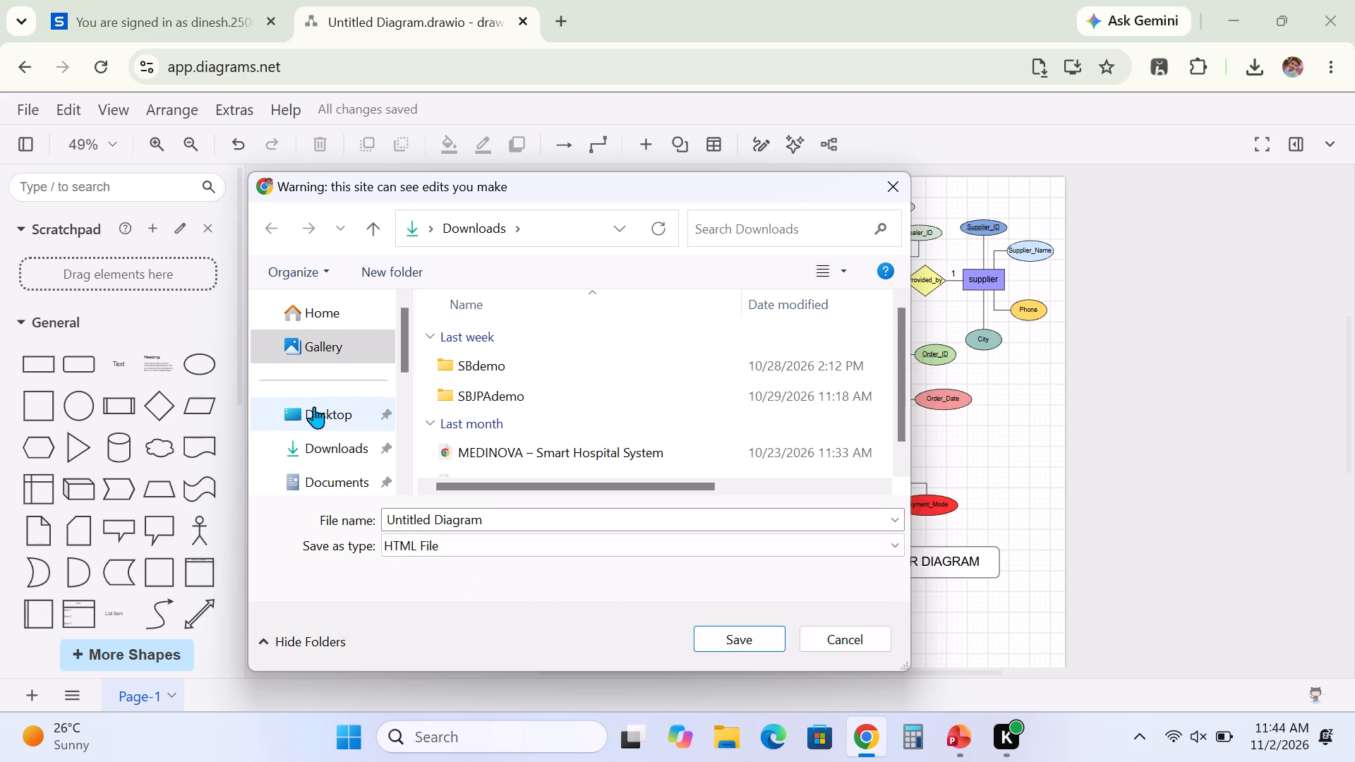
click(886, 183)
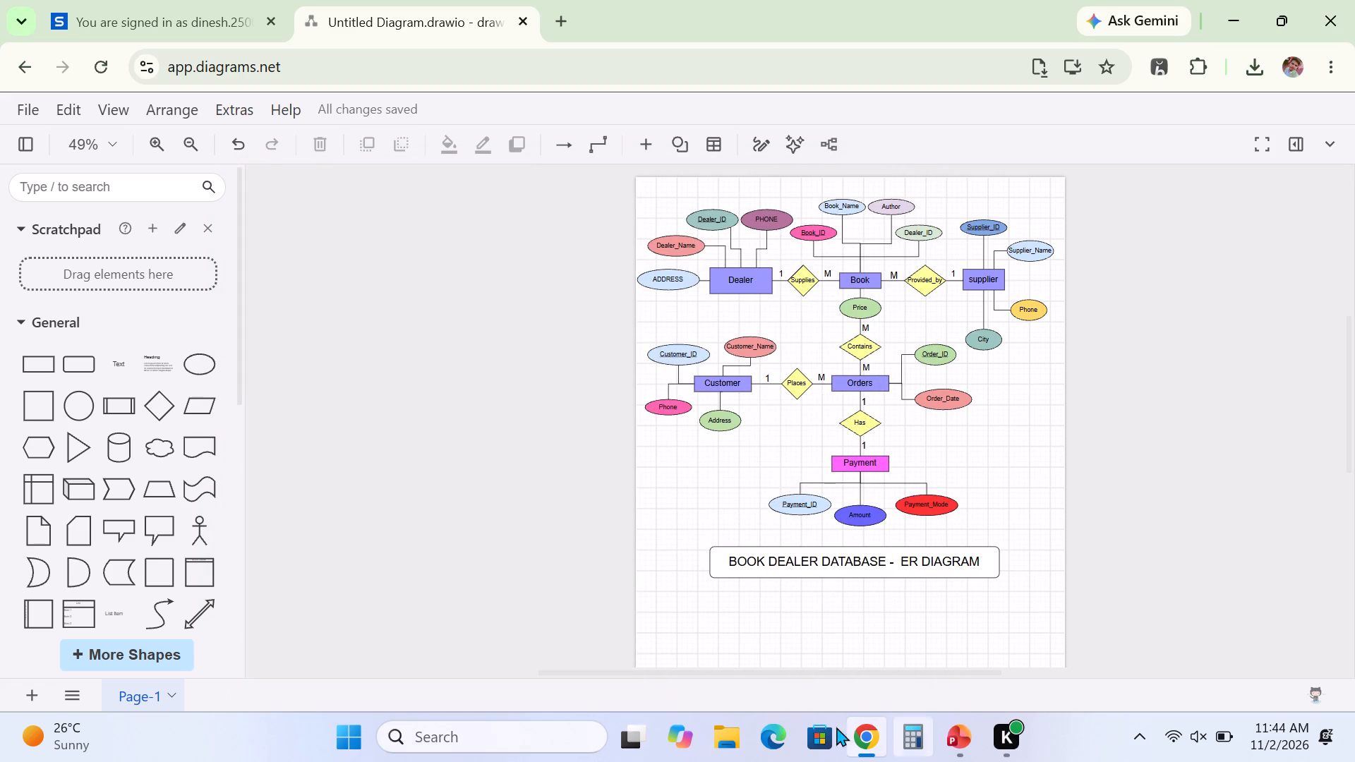
Open the exported Untitled Diagram.drawio PNG from the Downloads folder in File Explorer and check the diagram image.
click(734, 737)
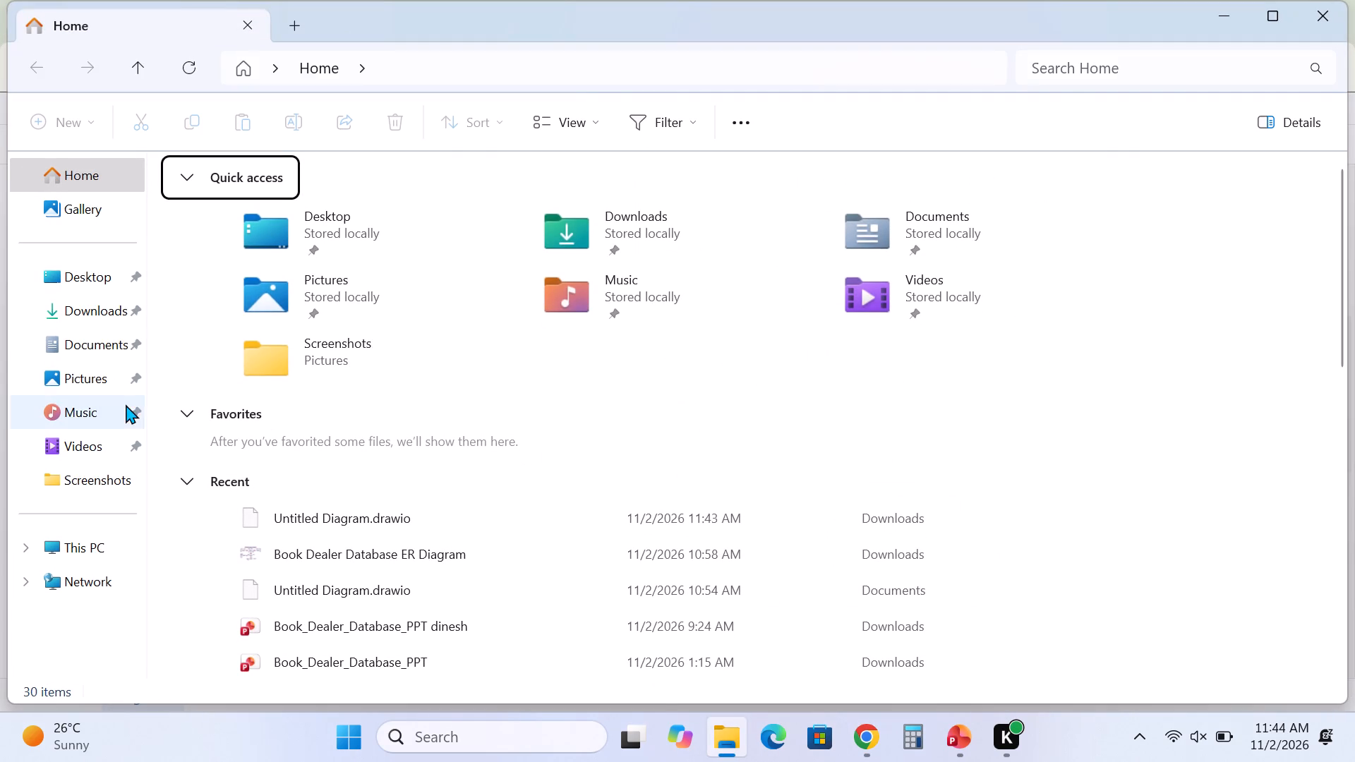
click(82, 311)
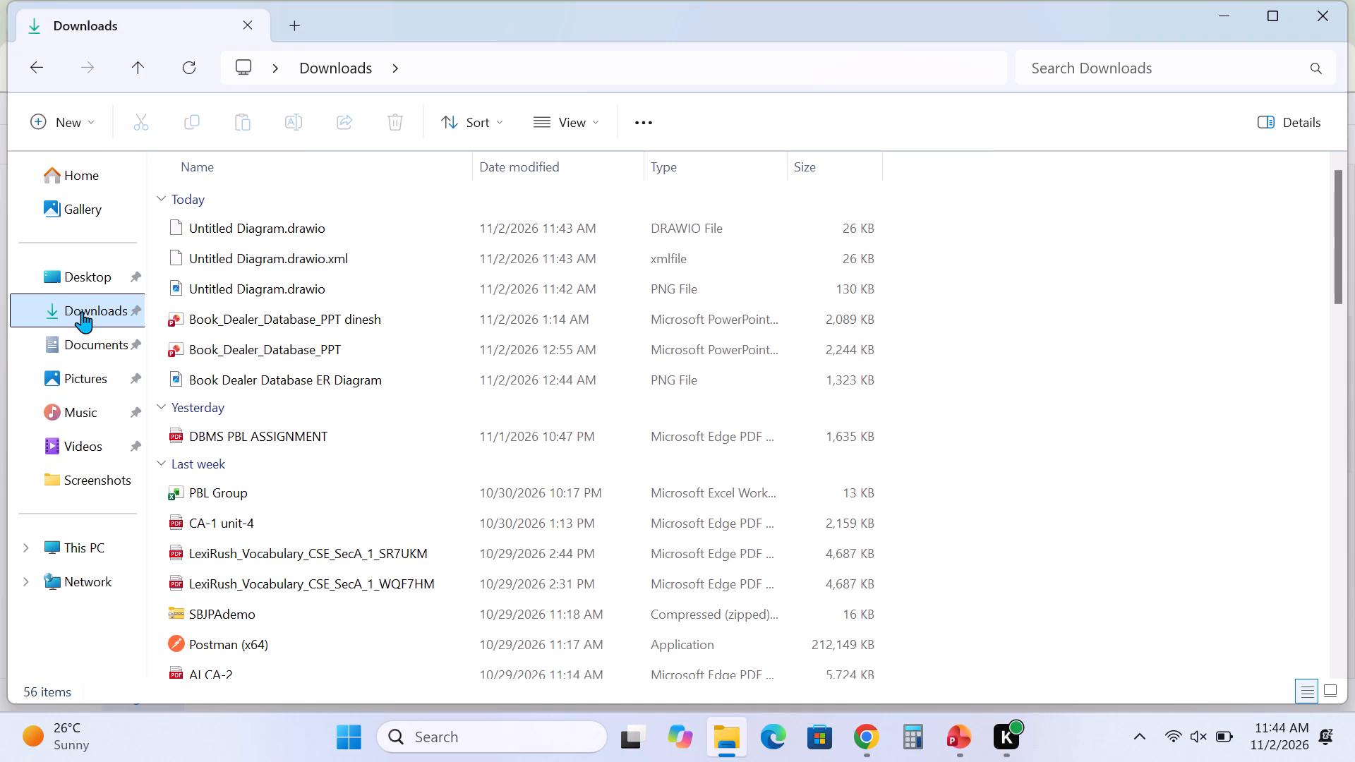
double_click(215, 292)
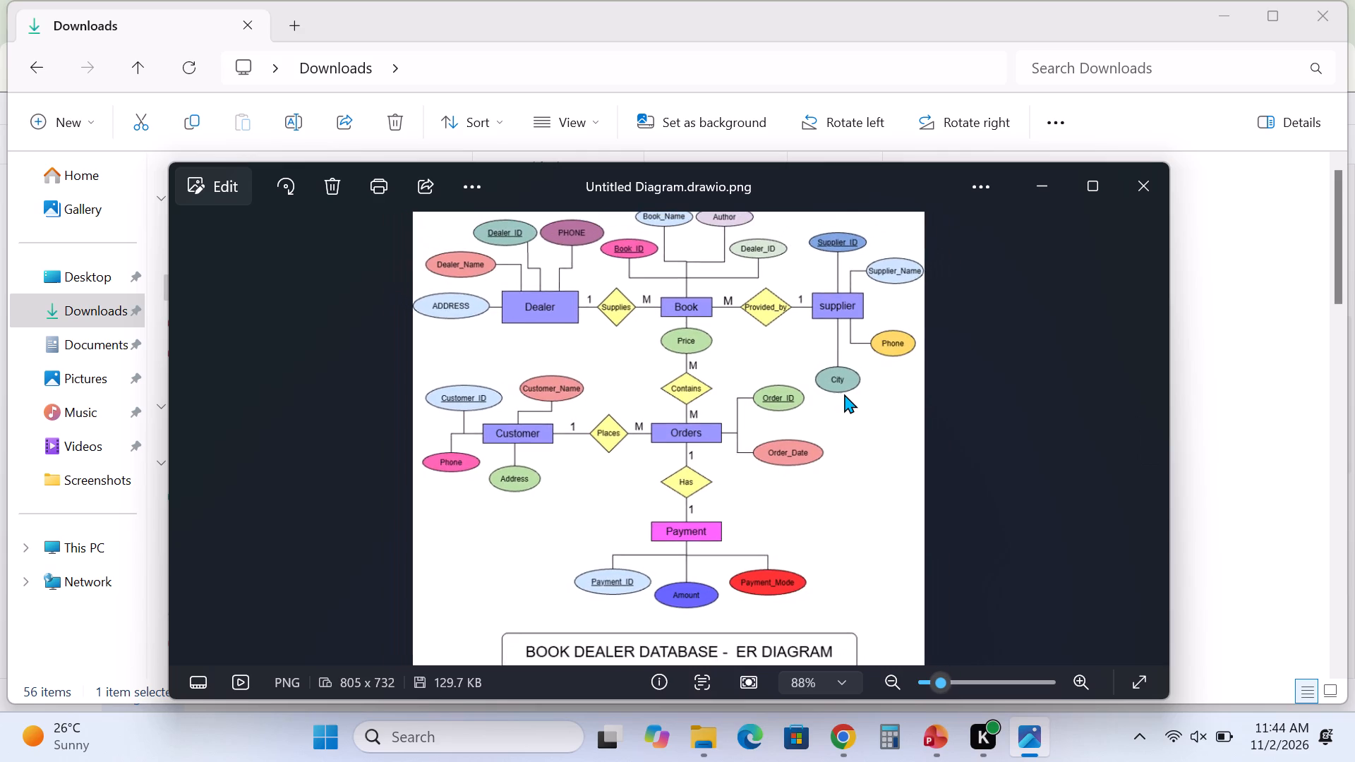
scroll(844, 394, down, 2)
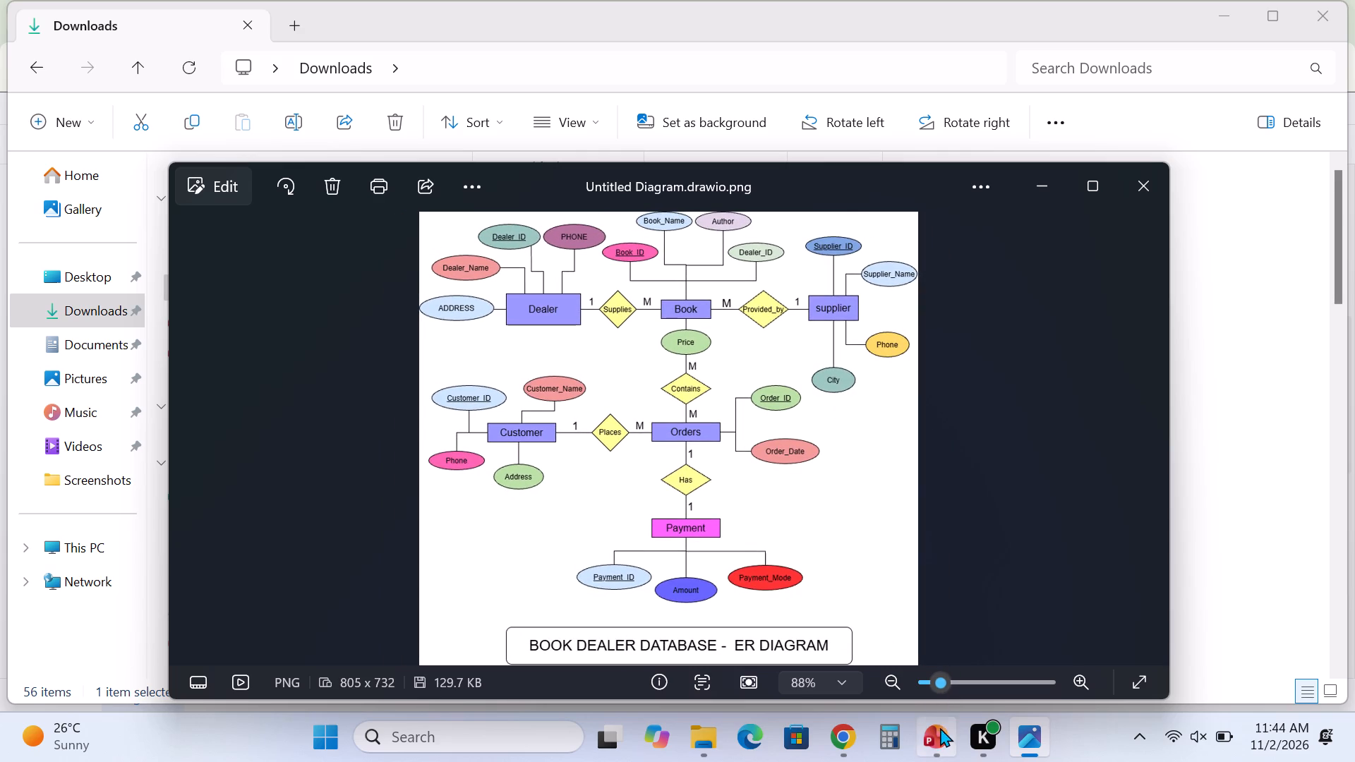
Switch to the PowerPoint presentation and delete the old ER diagram picture from the ER Diagram slide.
click(937, 734)
click(850, 379)
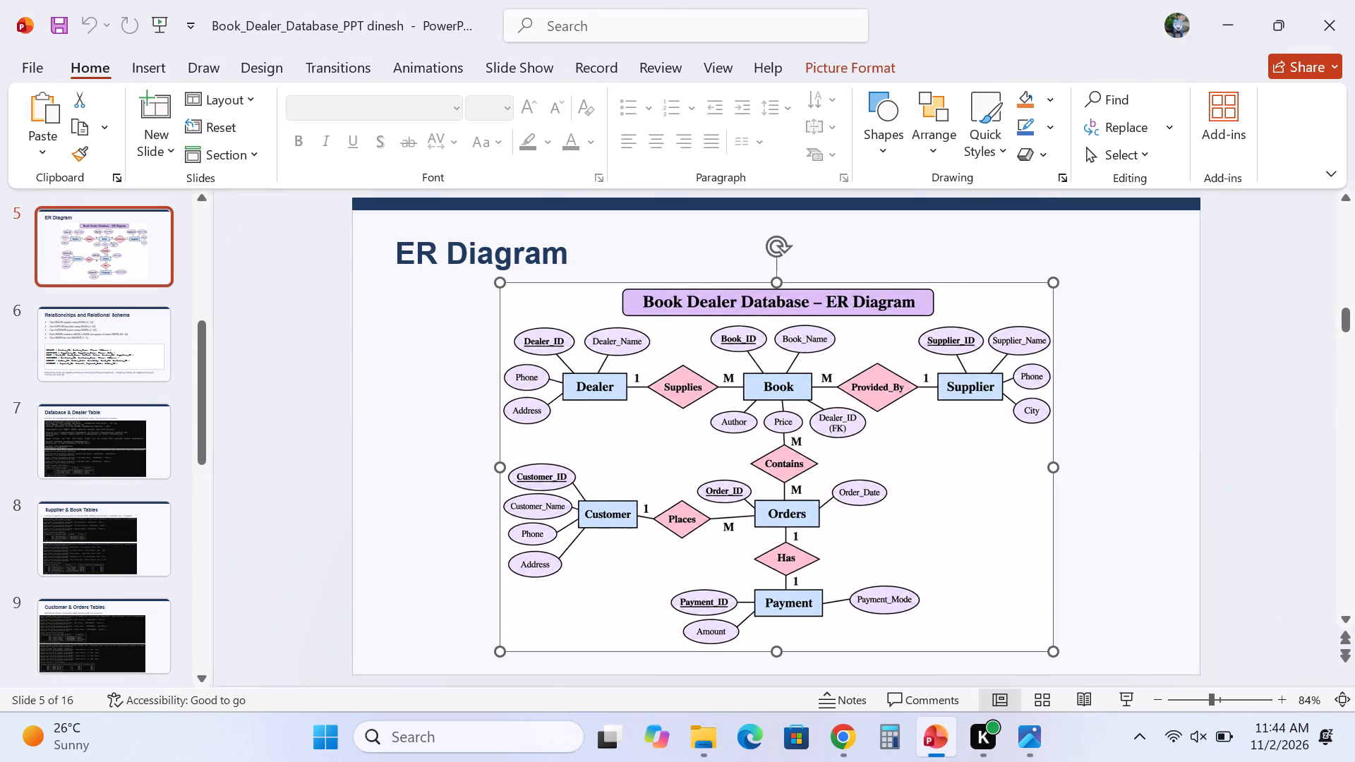
key(BackSpace)
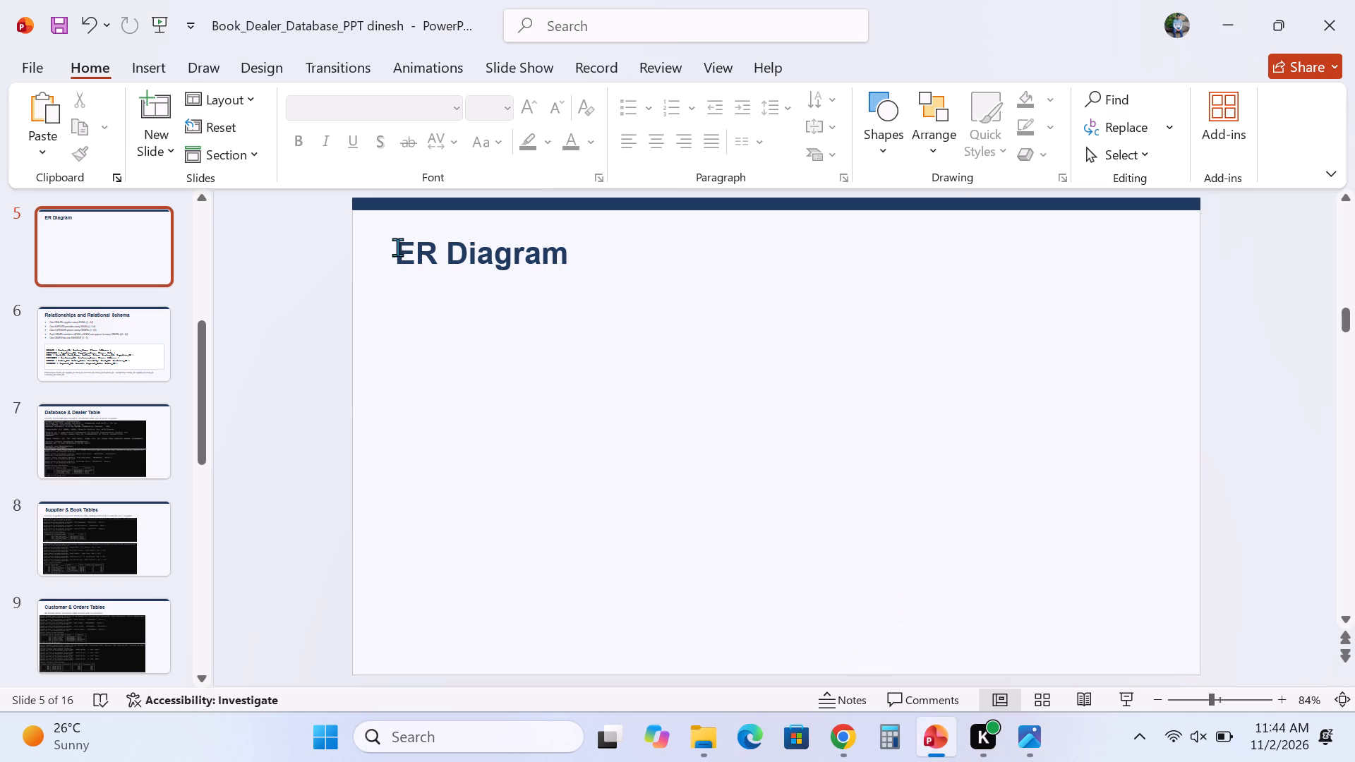
Insert the Untitled Diagram.drawio picture from the Downloads folder on the ER Diagram slide.
click(149, 68)
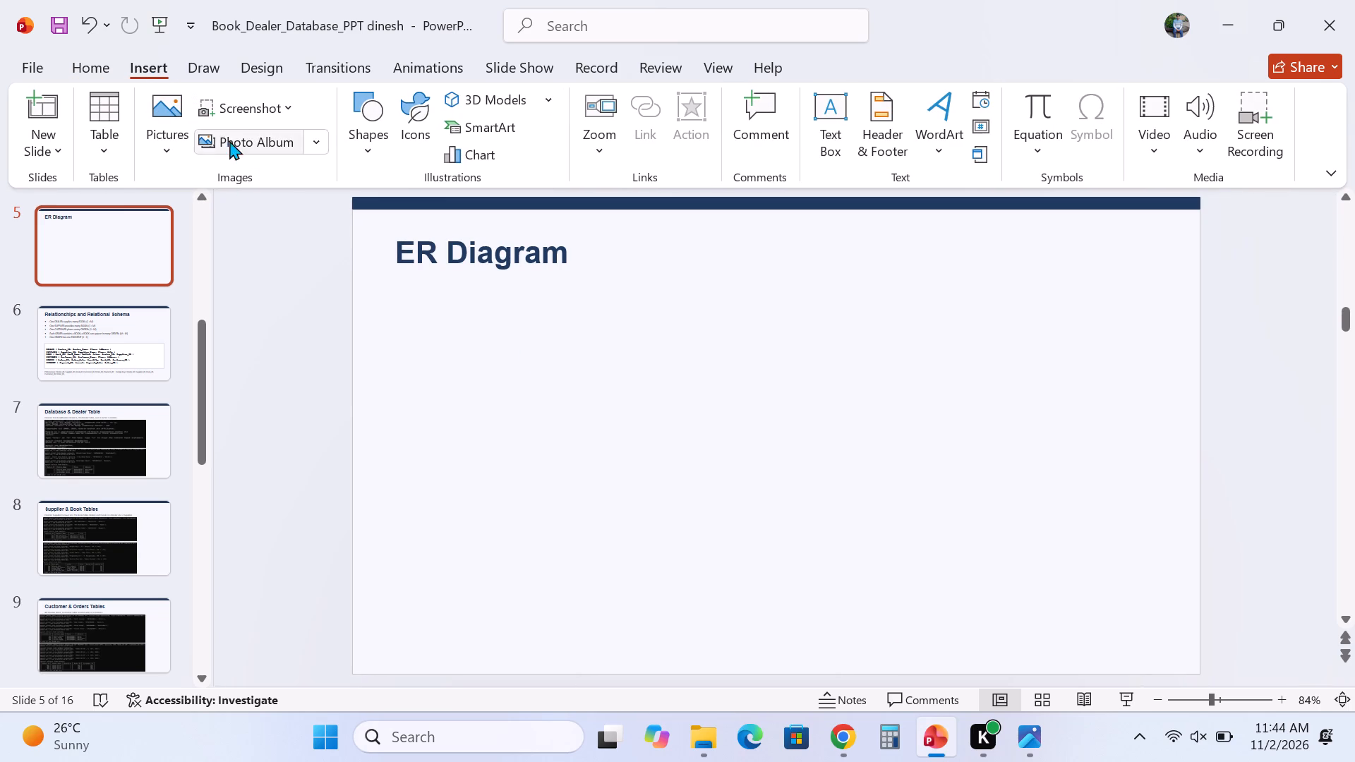
click(170, 131)
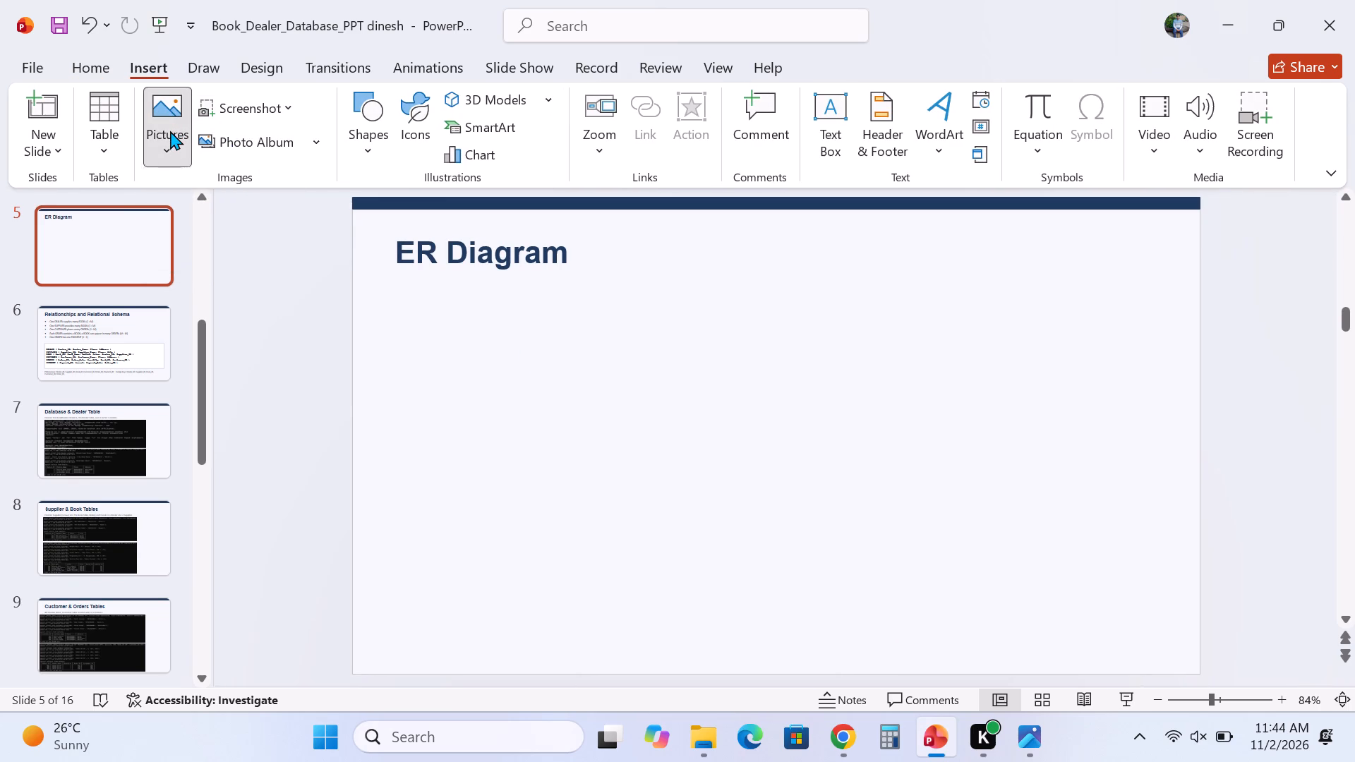
click(222, 210)
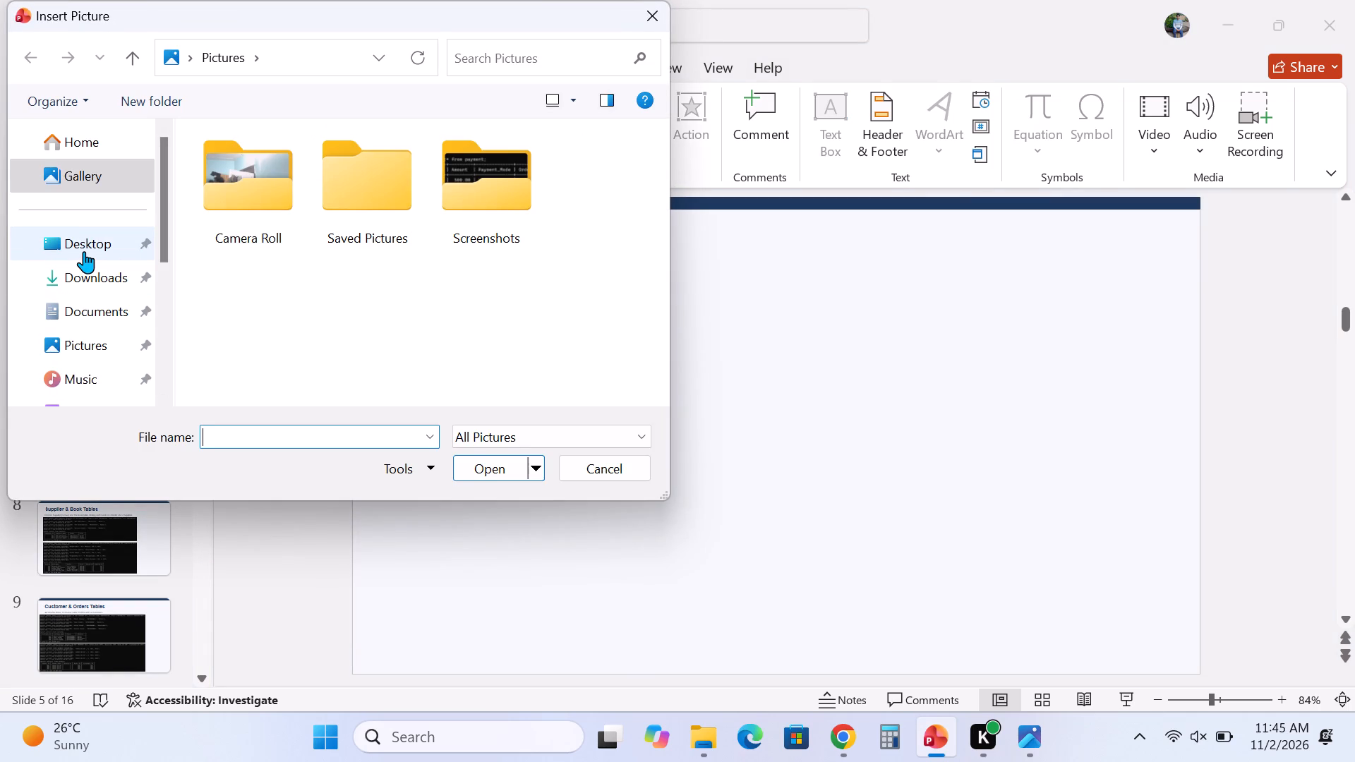
click(84, 275)
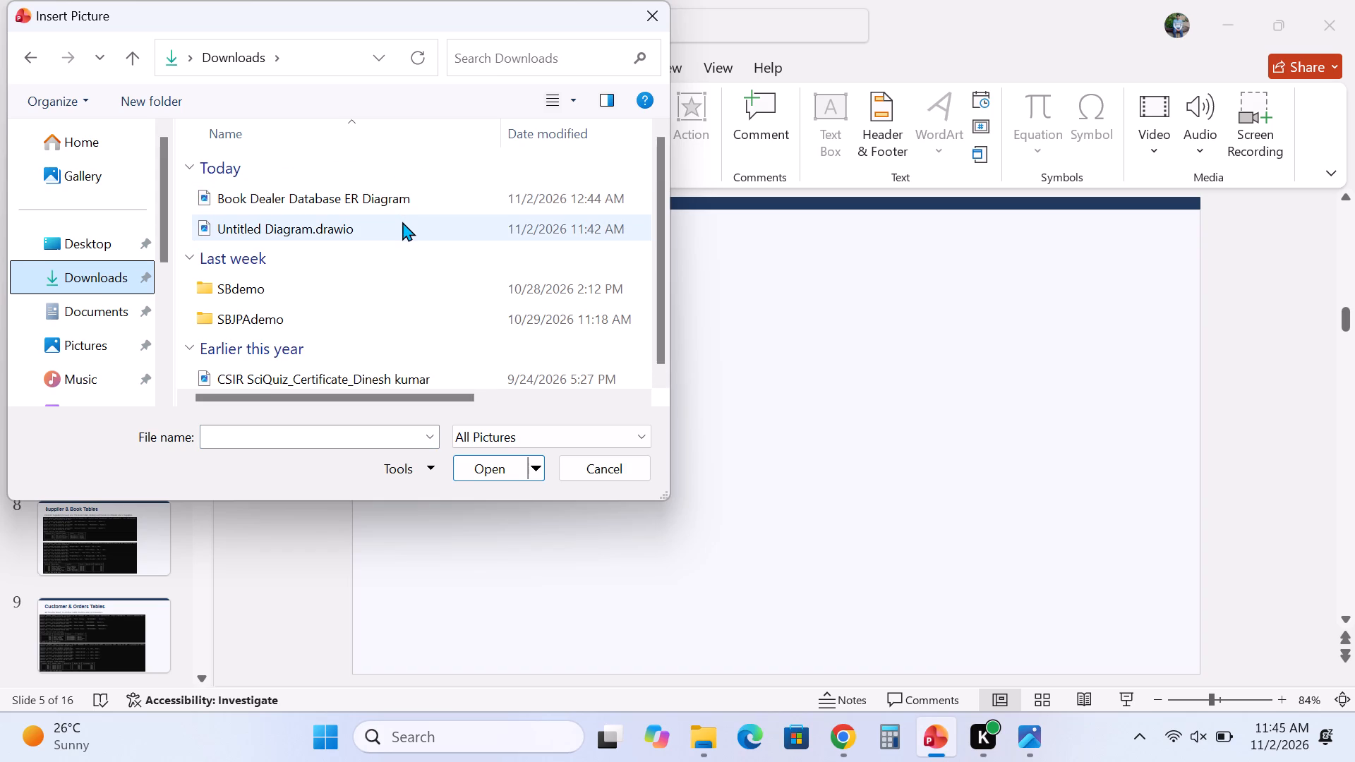
click(402, 224)
click(504, 471)
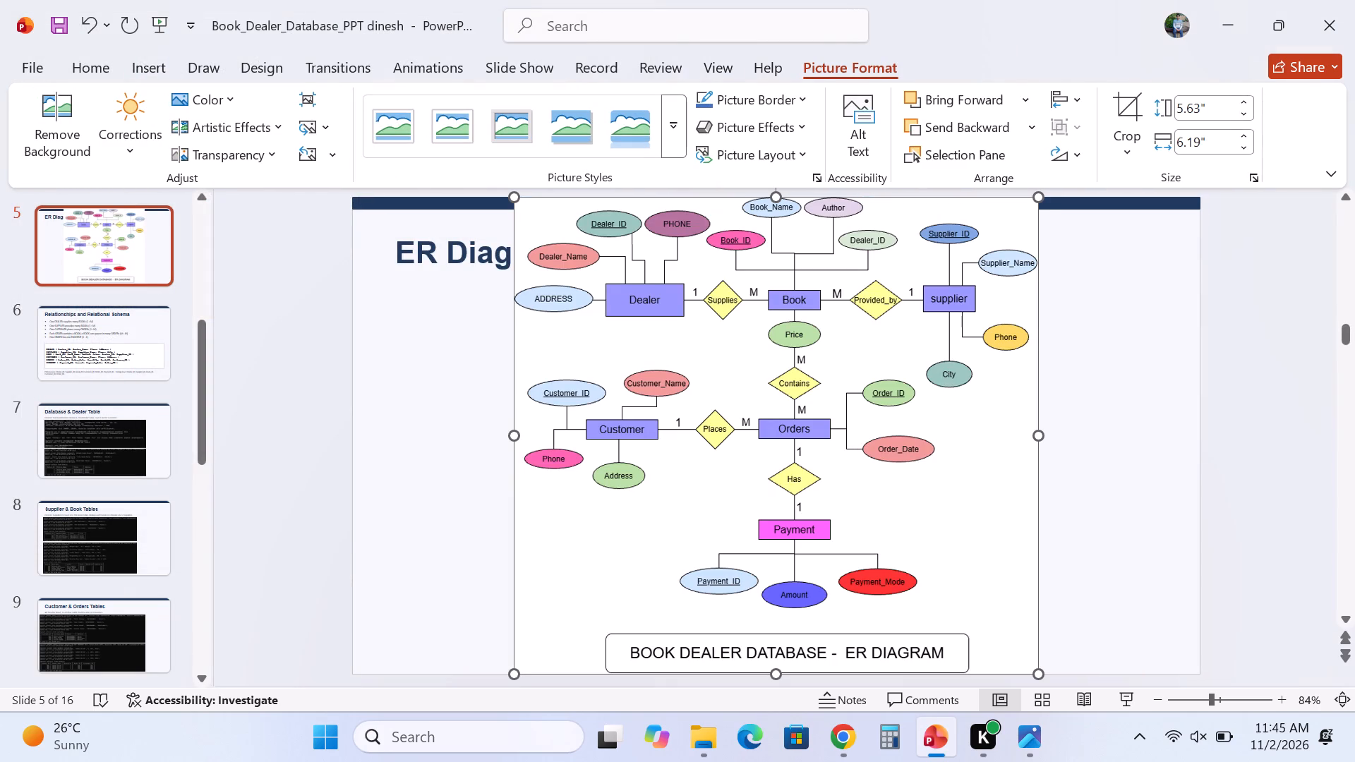
Place the ER diagram picture below the slide title and stretch it to about 4.4" high by 8.72" wide.
drag(774, 672, 776, 615)
drag(748, 361, 757, 437)
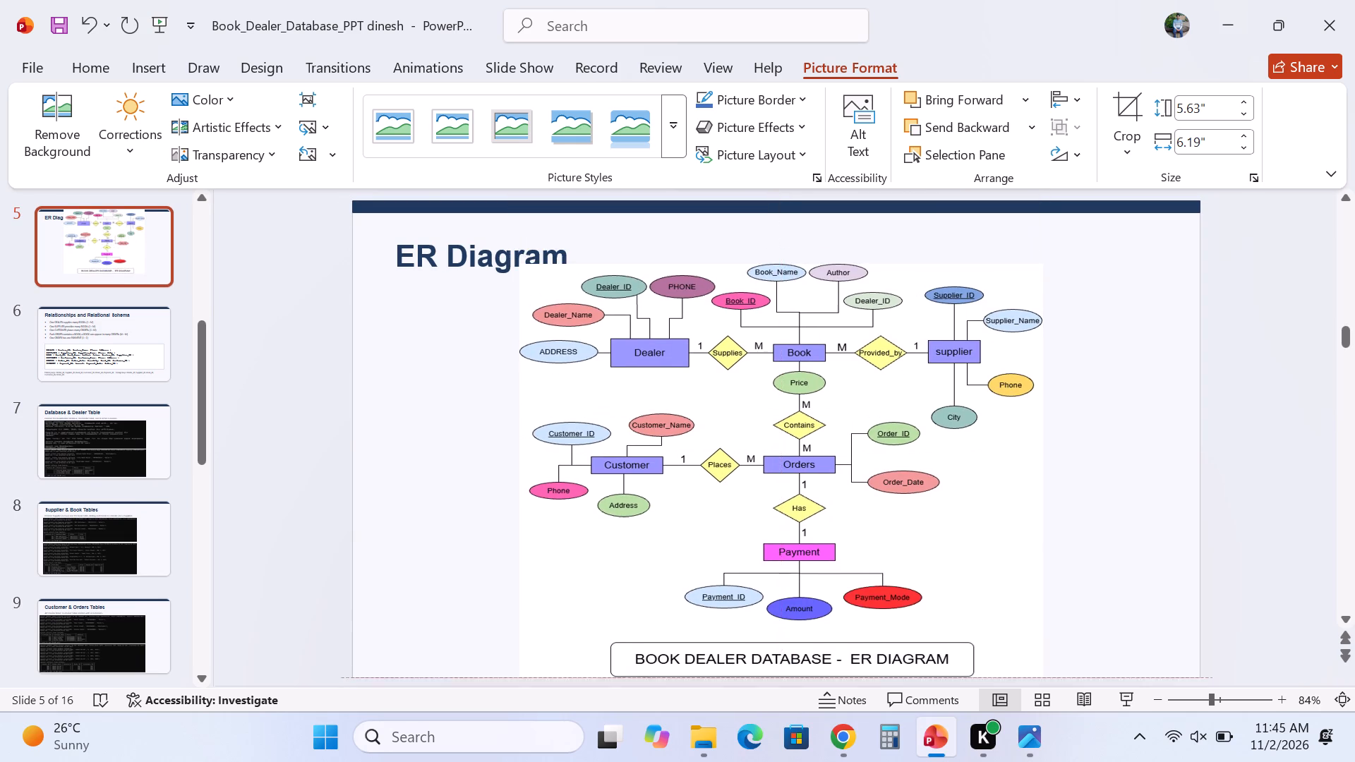
drag(757, 437, 796, 419)
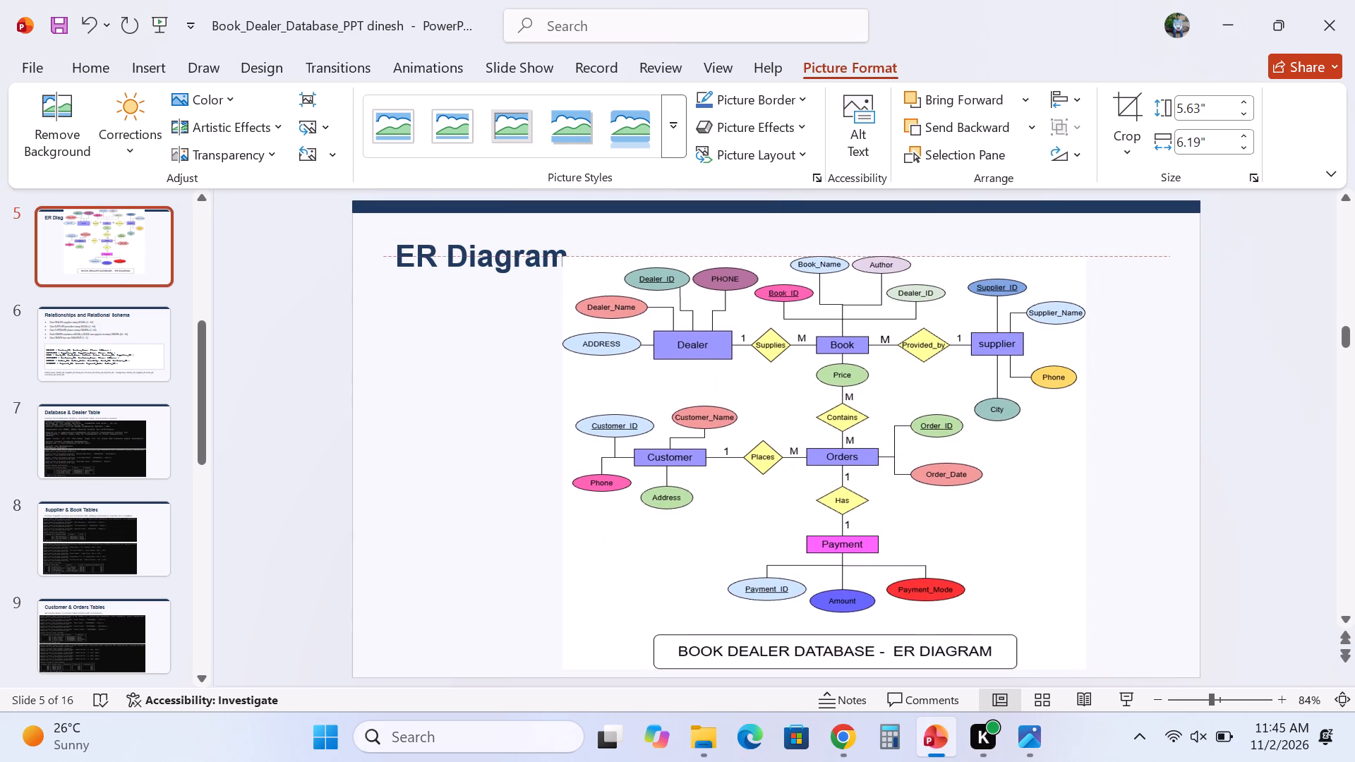
drag(796, 419, 805, 425)
drag(832, 262, 832, 287)
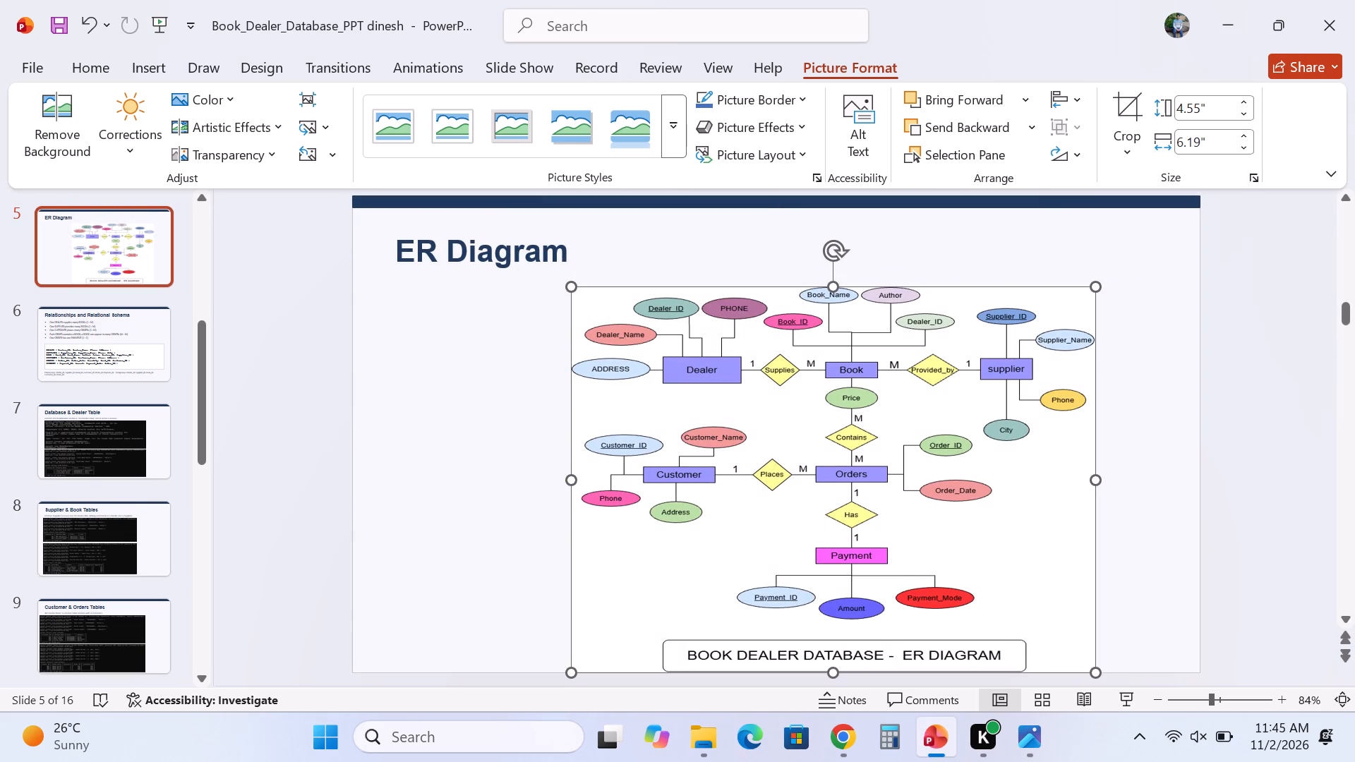
drag(571, 478, 434, 453)
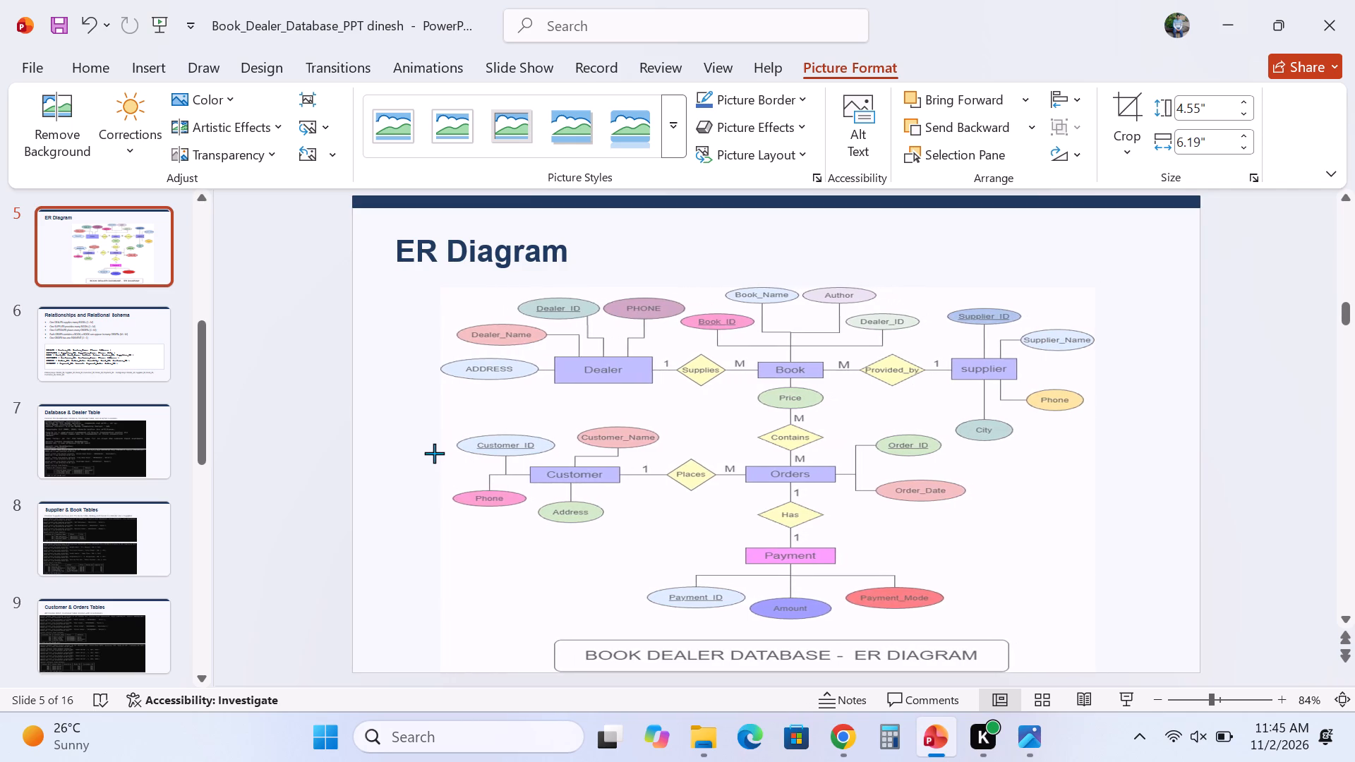
drag(434, 453, 400, 451)
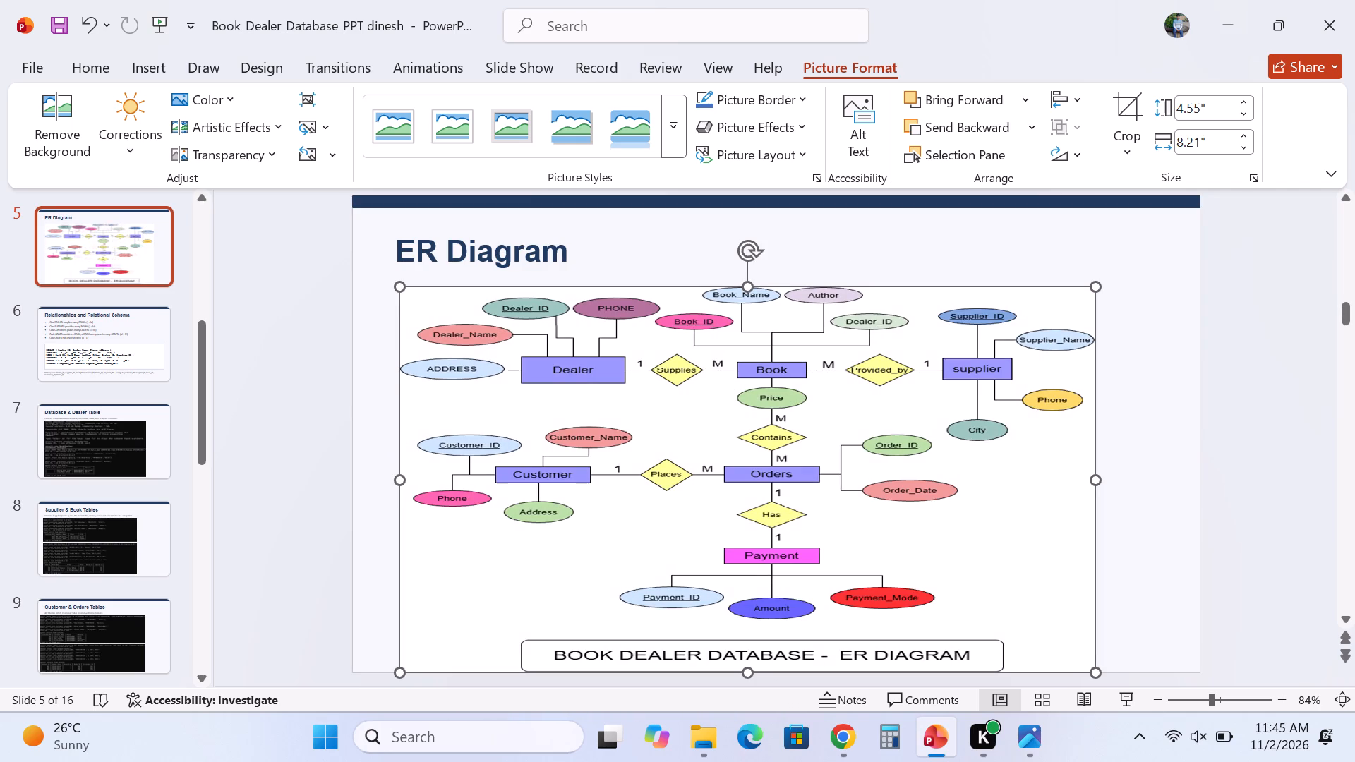
drag(1090, 479, 1135, 465)
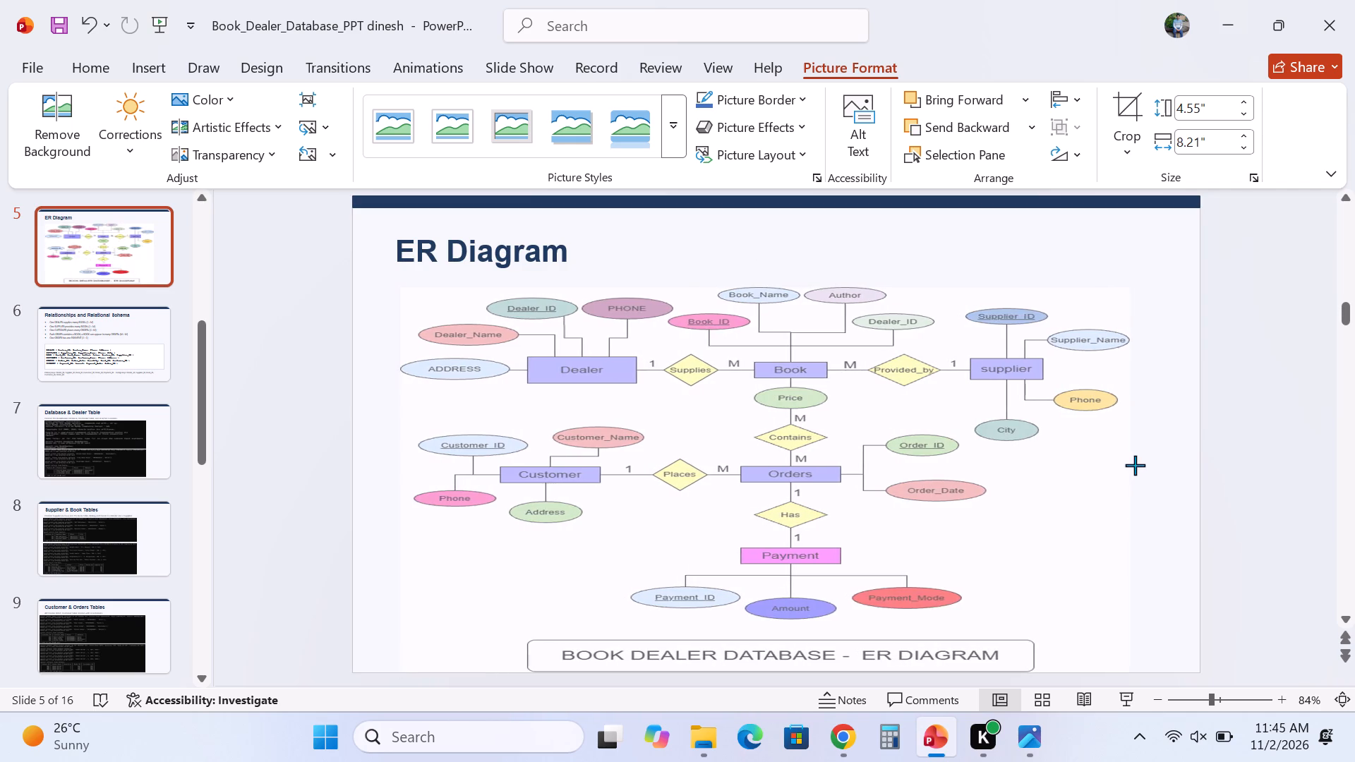
drag(1135, 465, 1138, 465)
drag(769, 670, 769, 660)
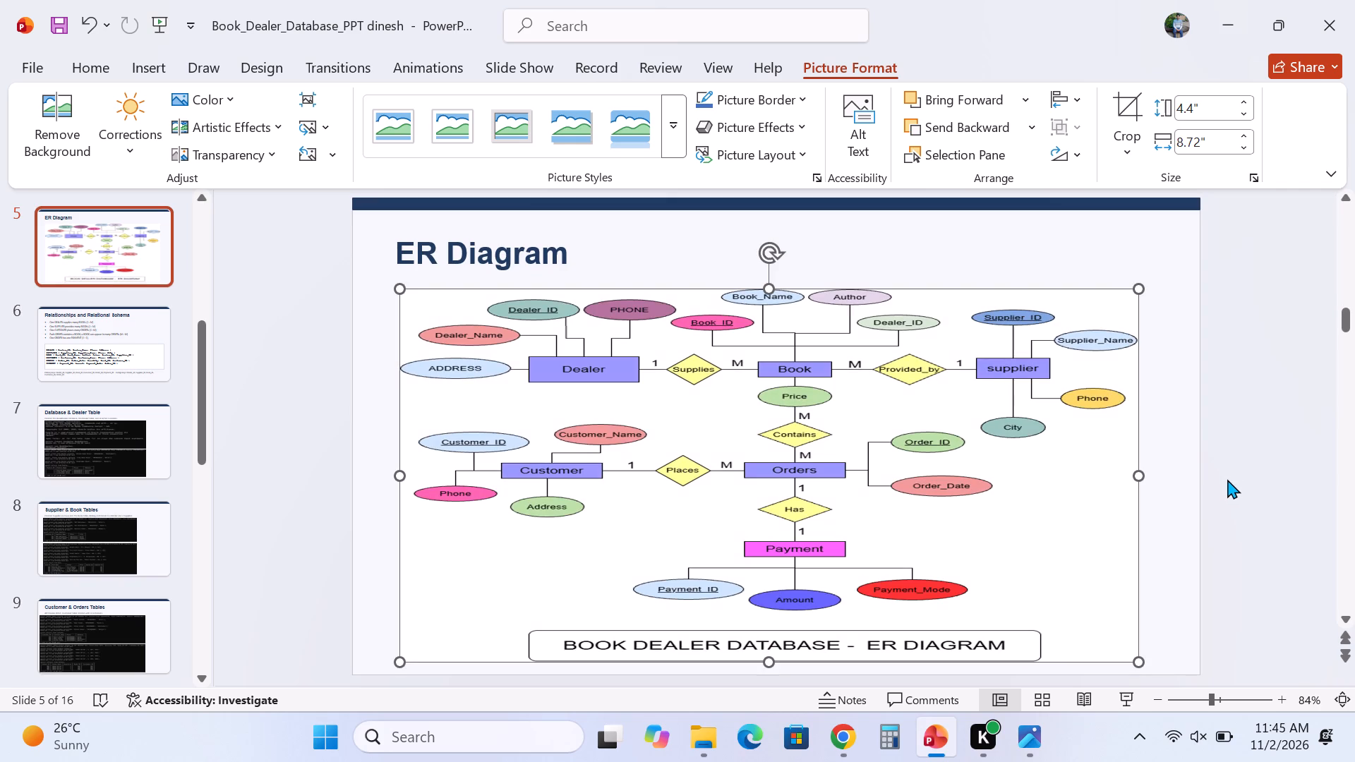
click(1233, 473)
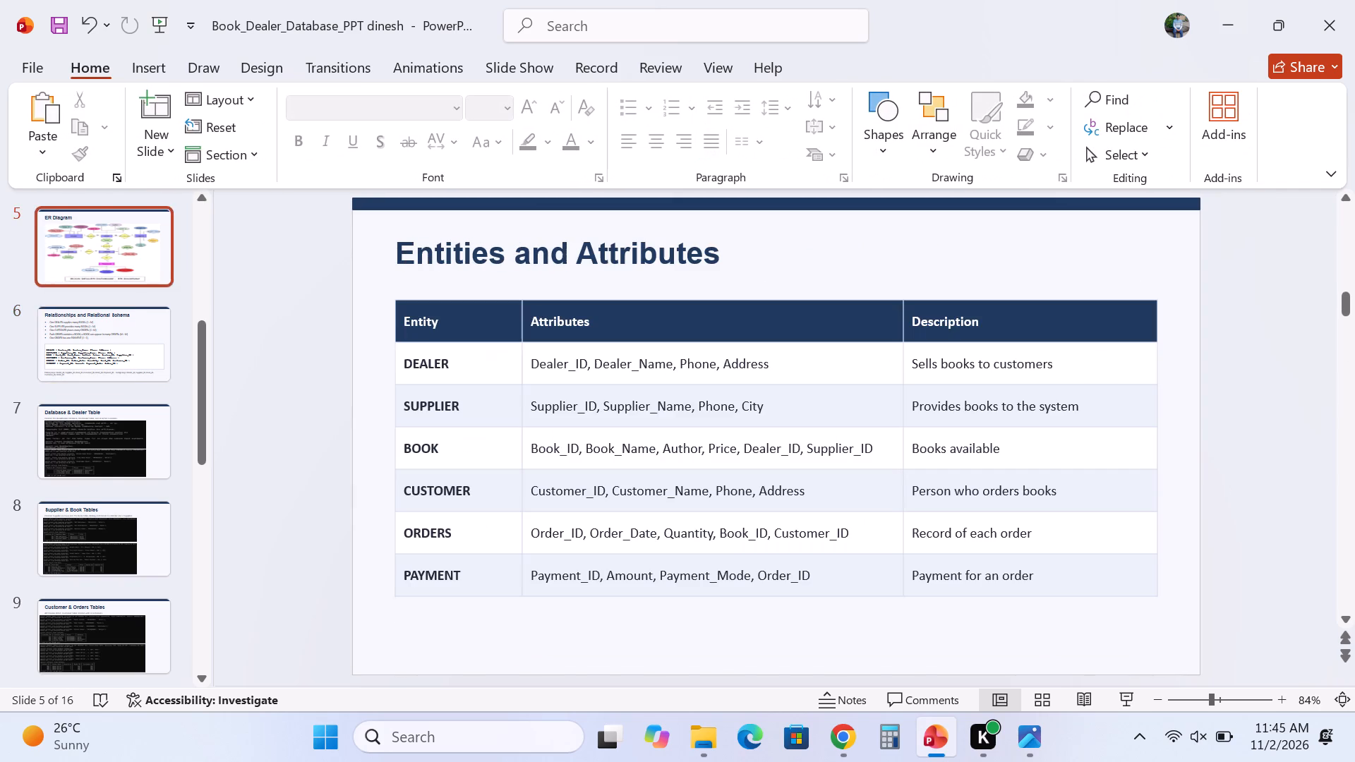
click(107, 349)
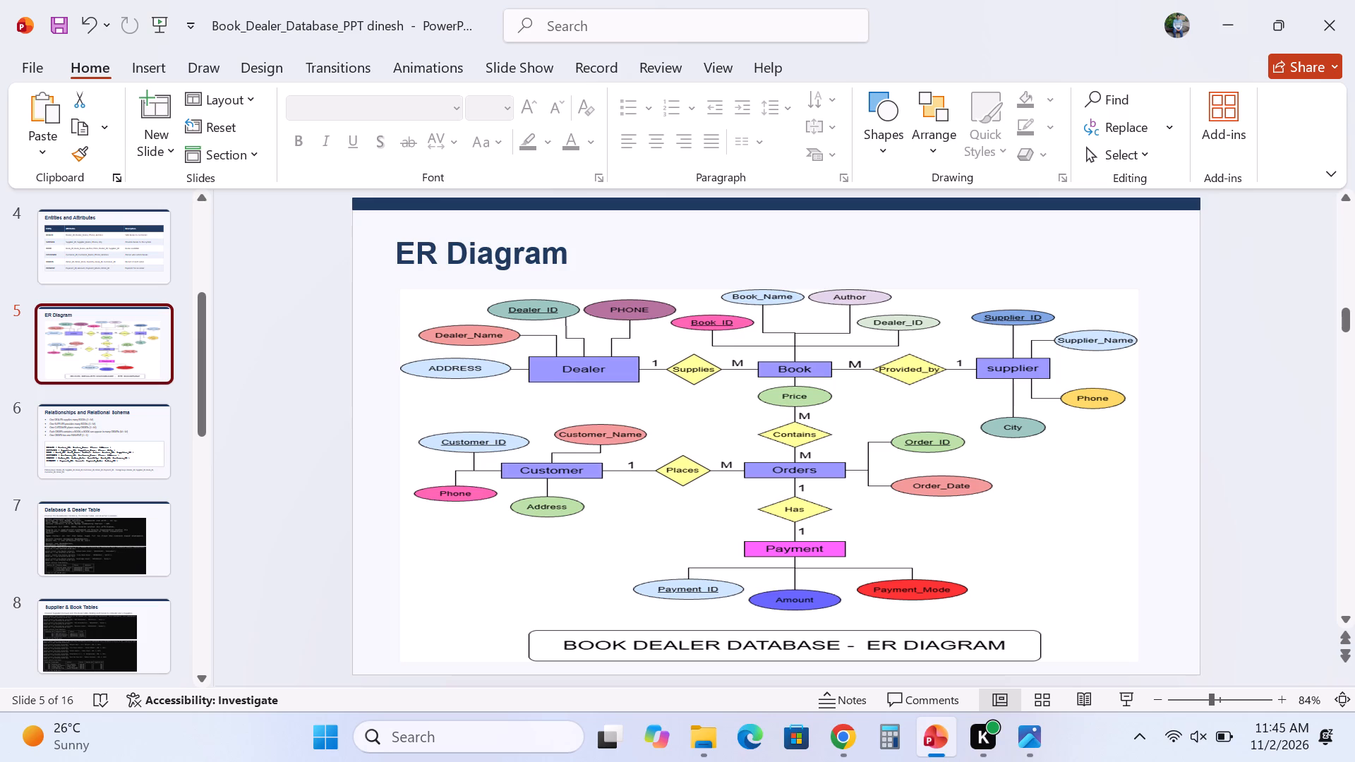
Save a copy of the presentation in the Downloads folder as Book_Dealer_Database_PPT dinesh 1.
click(30, 66)
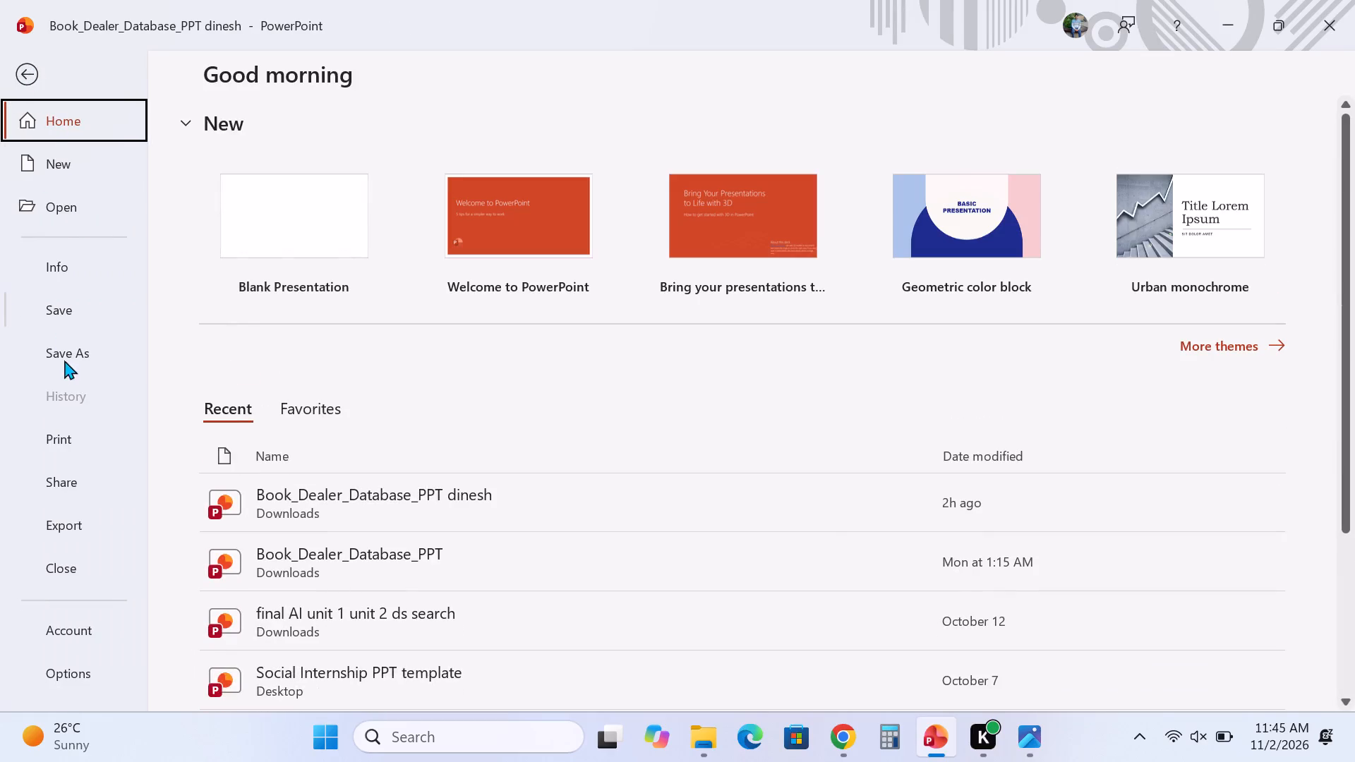
click(78, 343)
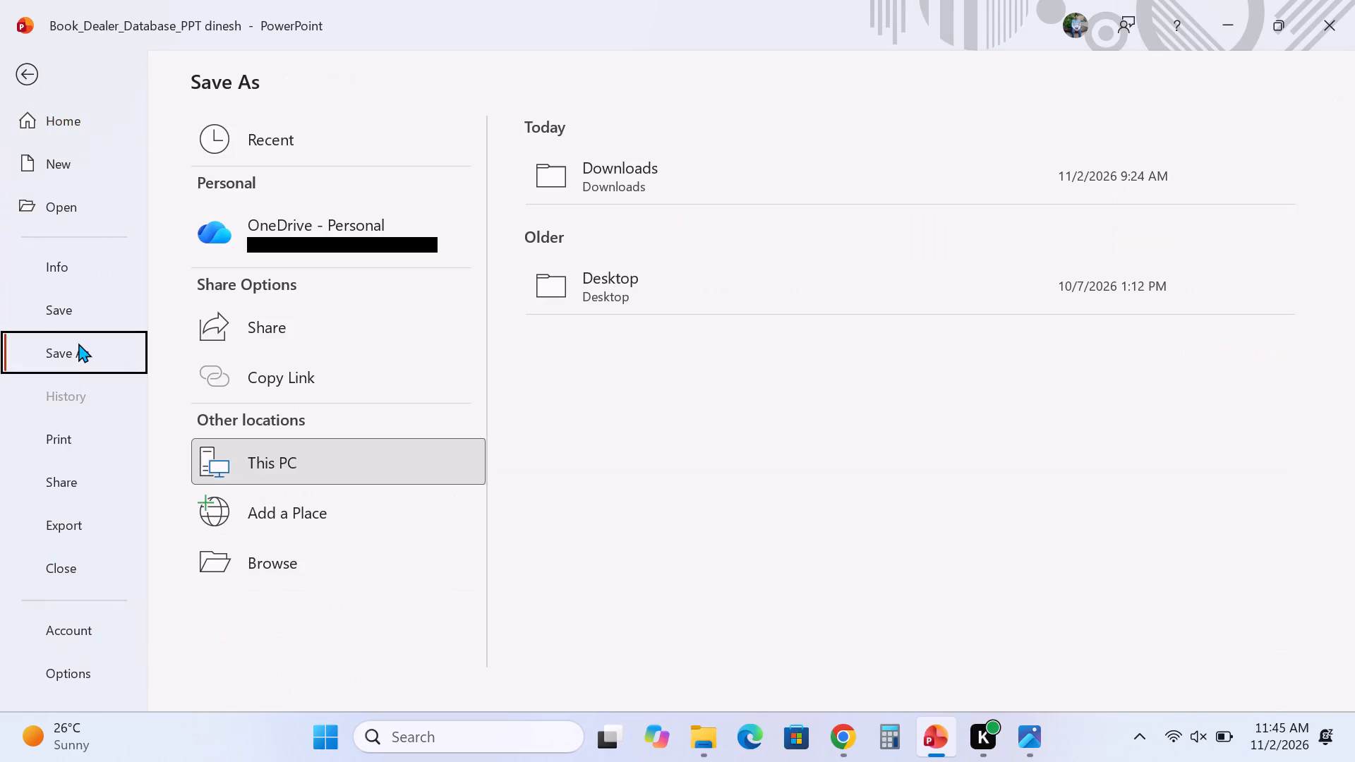
click(663, 245)
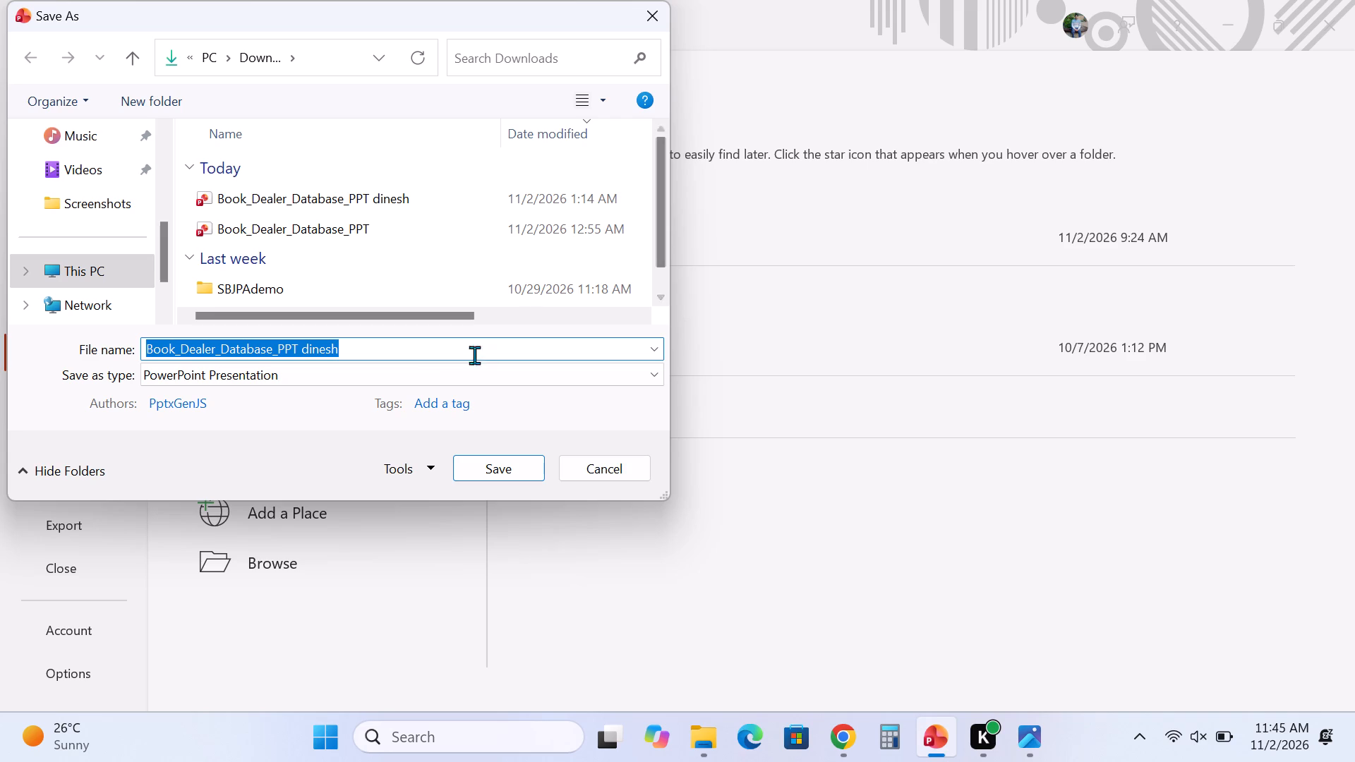
click(406, 349)
key(space)
text(1)
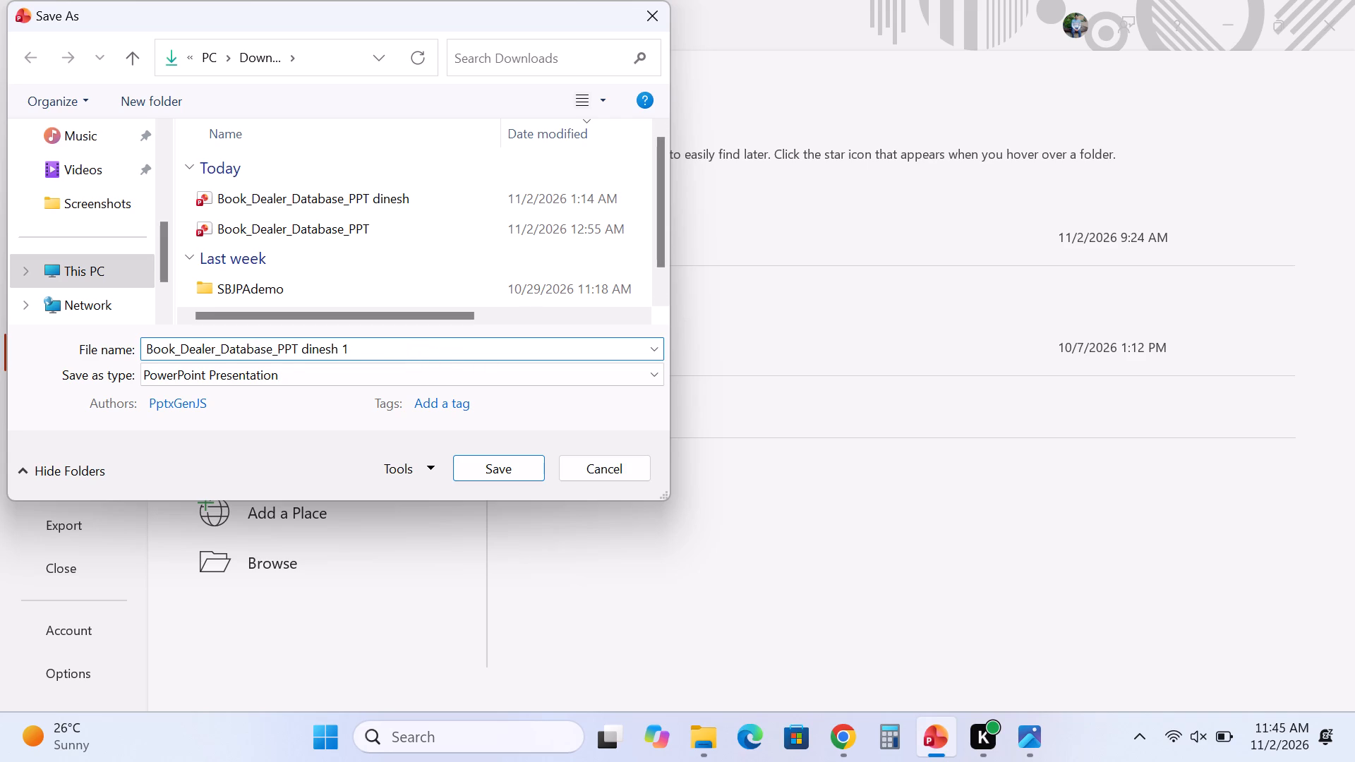
click(490, 467)
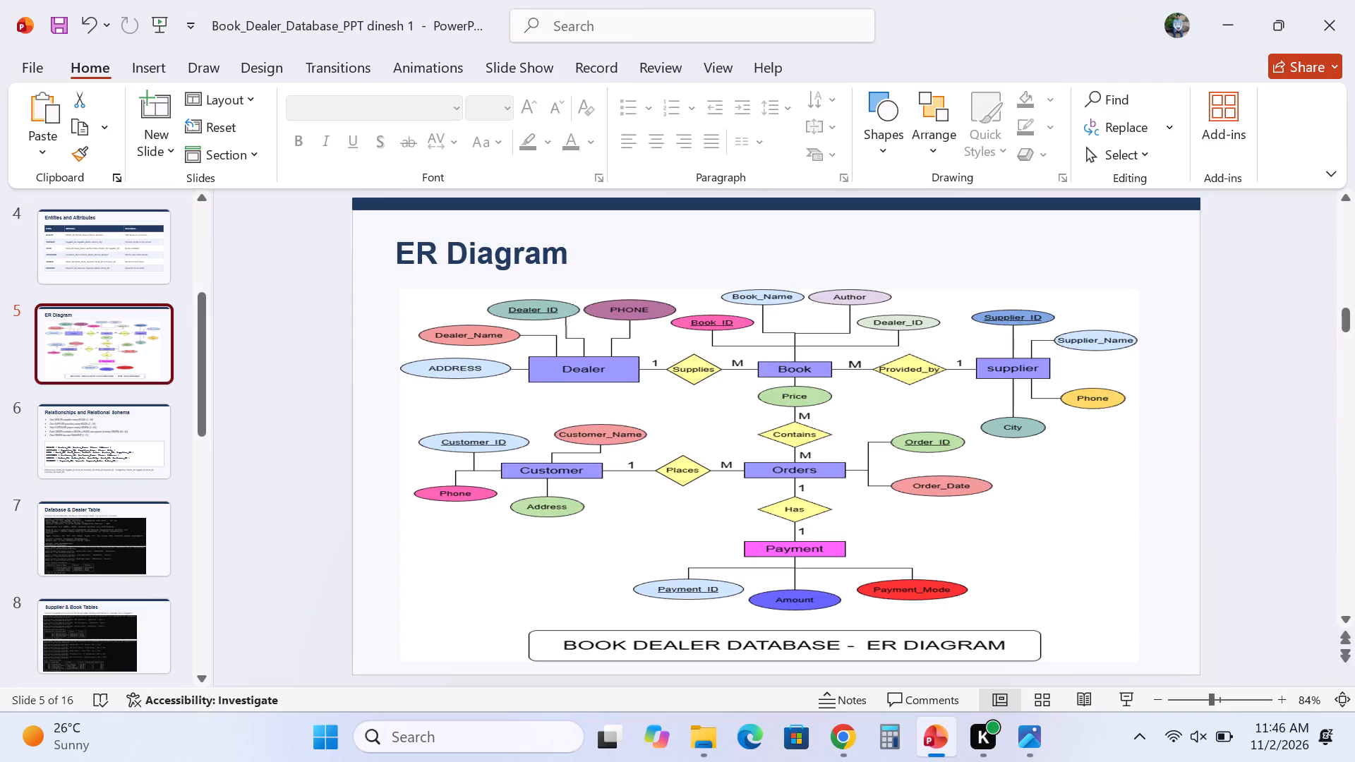
Save the presentation as a PDF in the Downloads folder under the same name, with Standard quality.
click(32, 70)
click(87, 360)
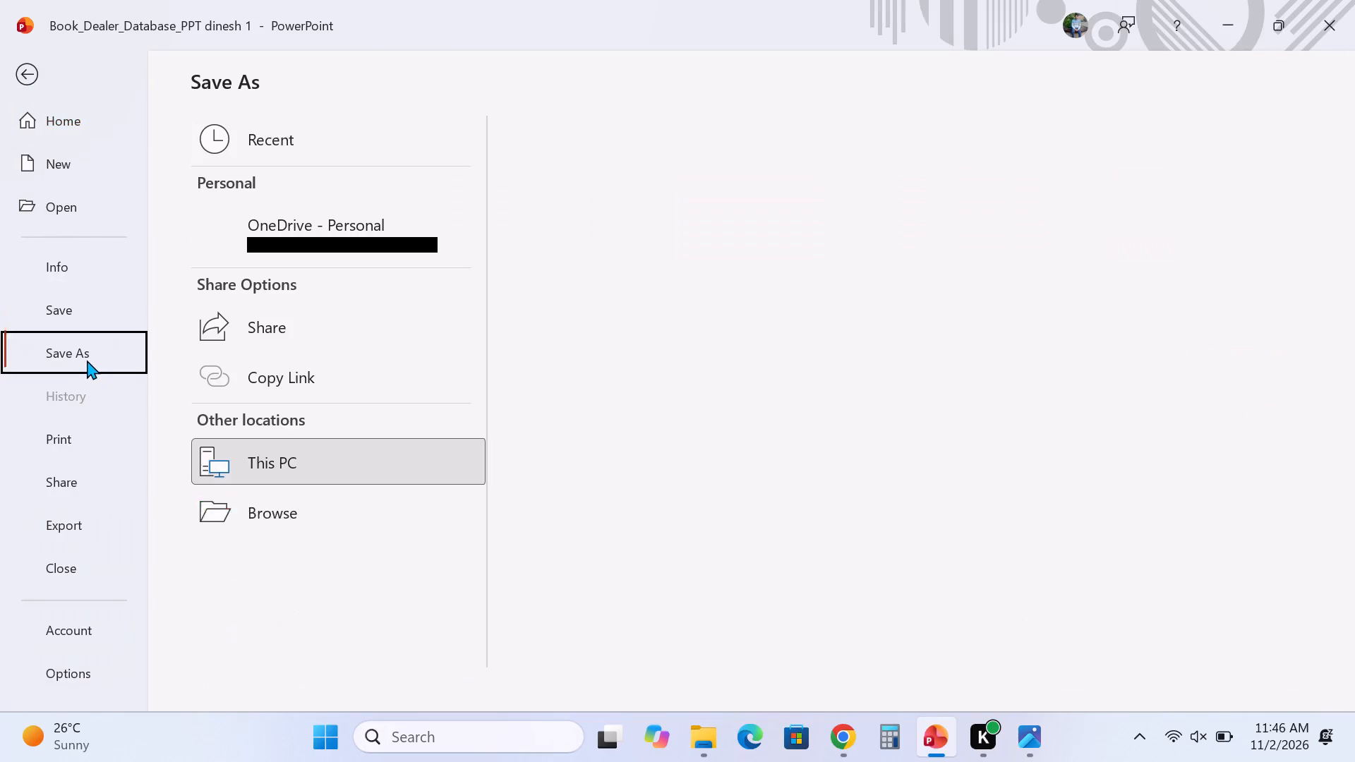
click(635, 248)
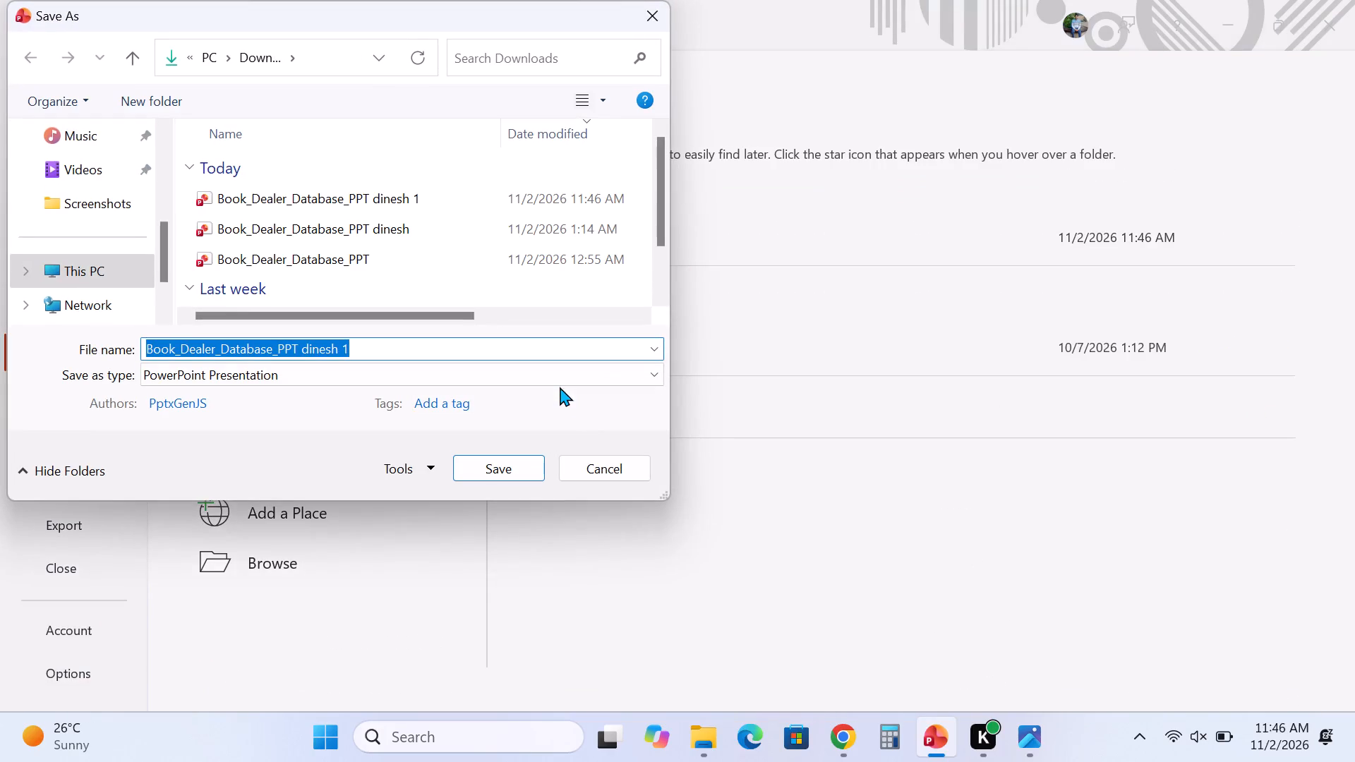
click(560, 377)
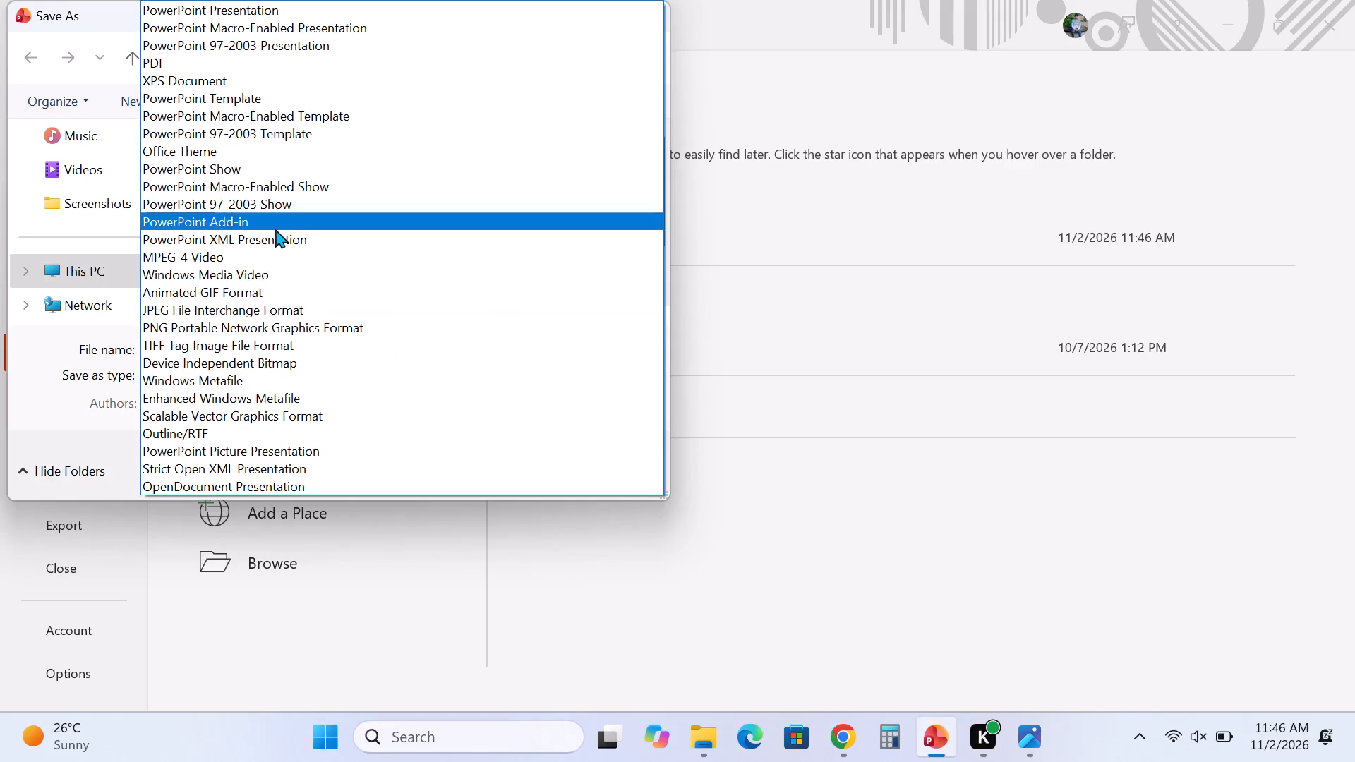
click(209, 64)
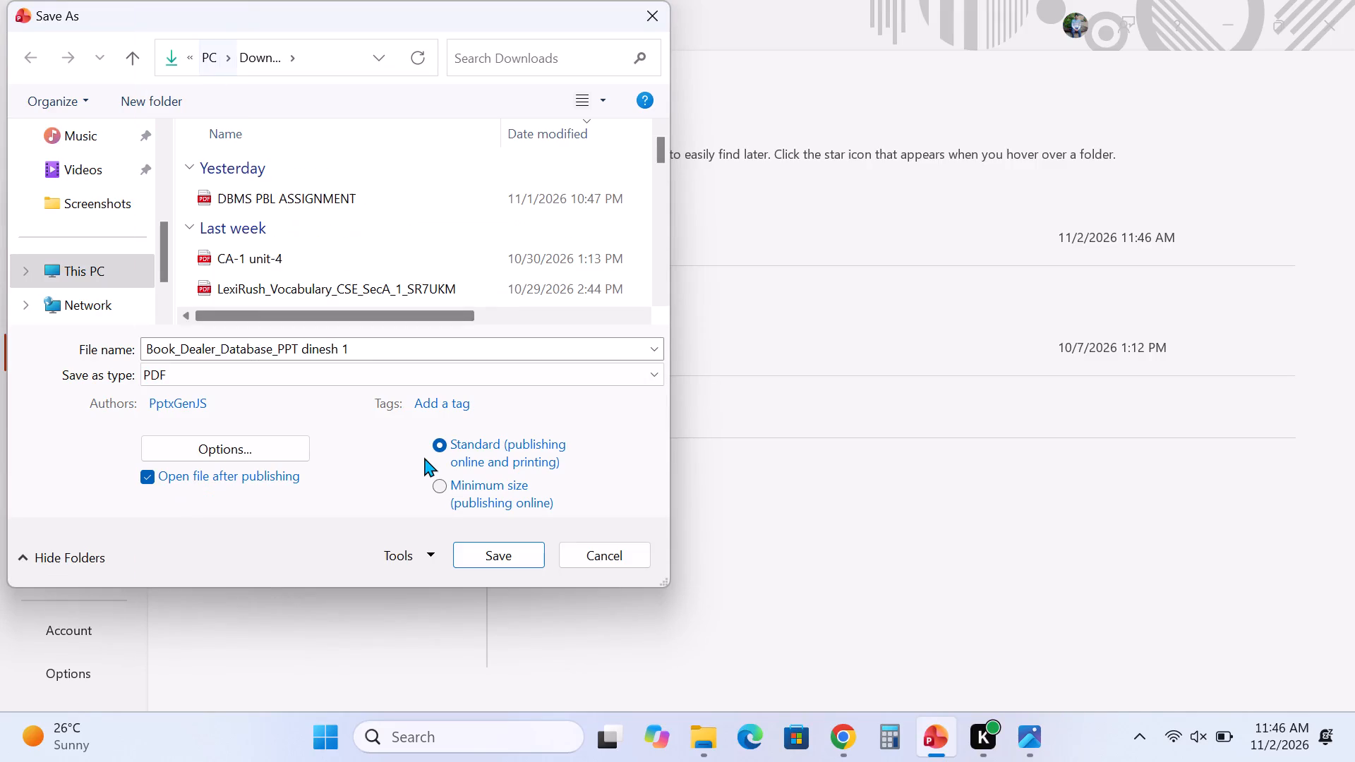
click(500, 554)
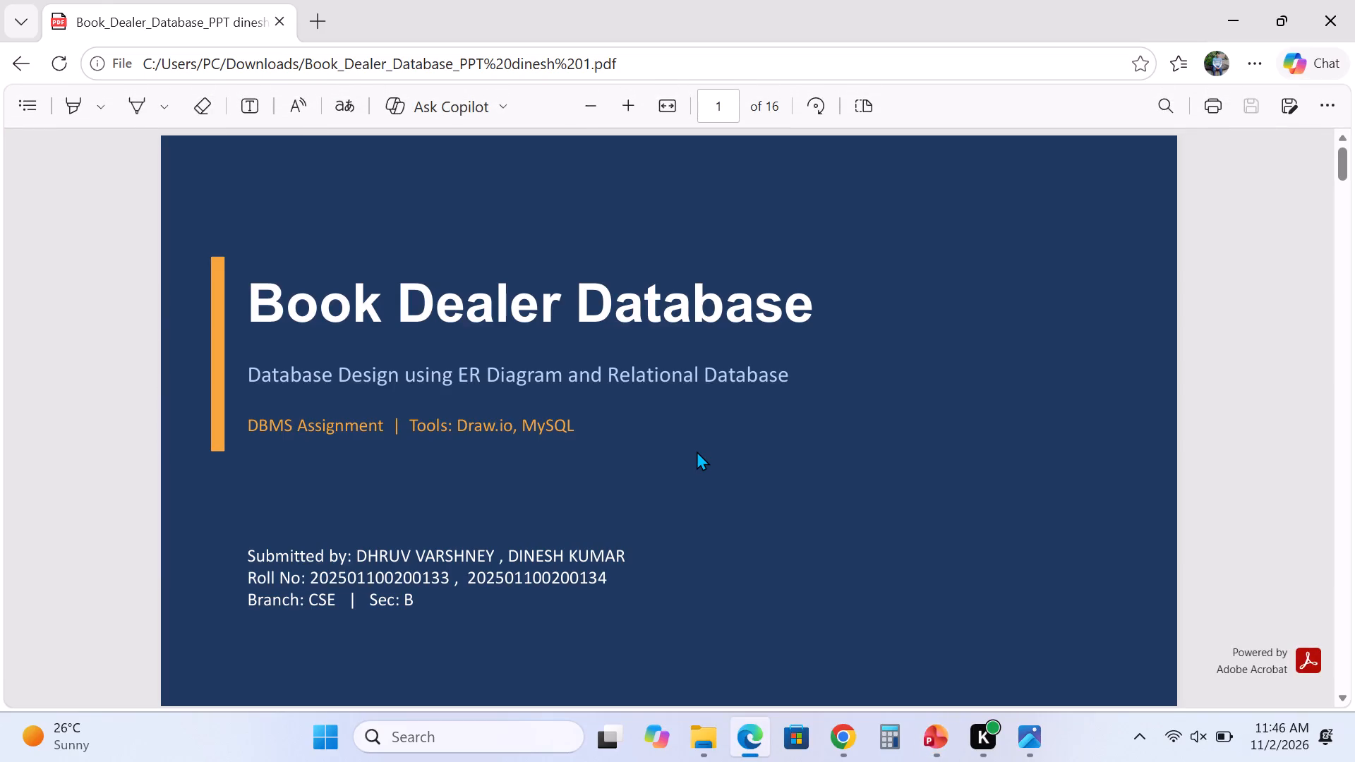
Look through the pages of the exported PDF in Edge and check the ER Diagram page.
scroll(697, 451, down, 9)
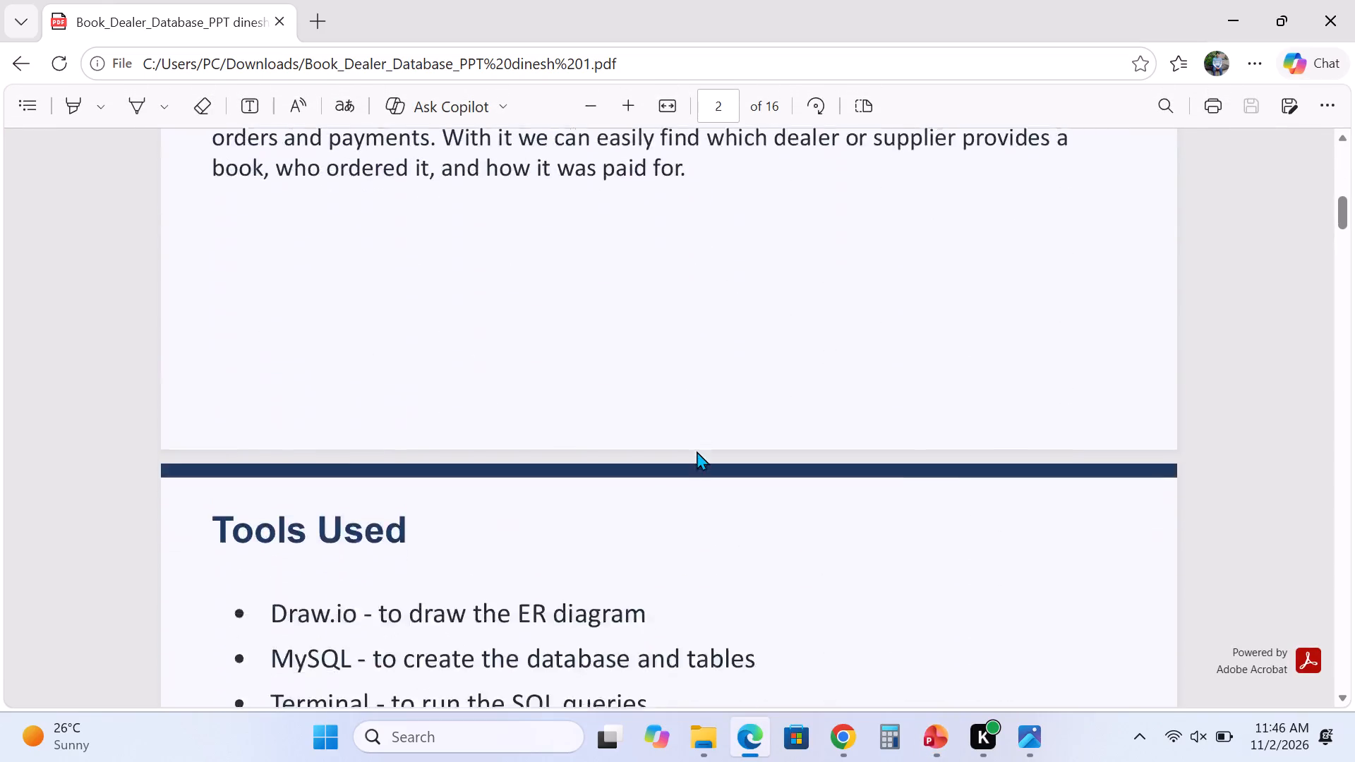
scroll(697, 451, down, 18)
scroll(697, 451, down, 15)
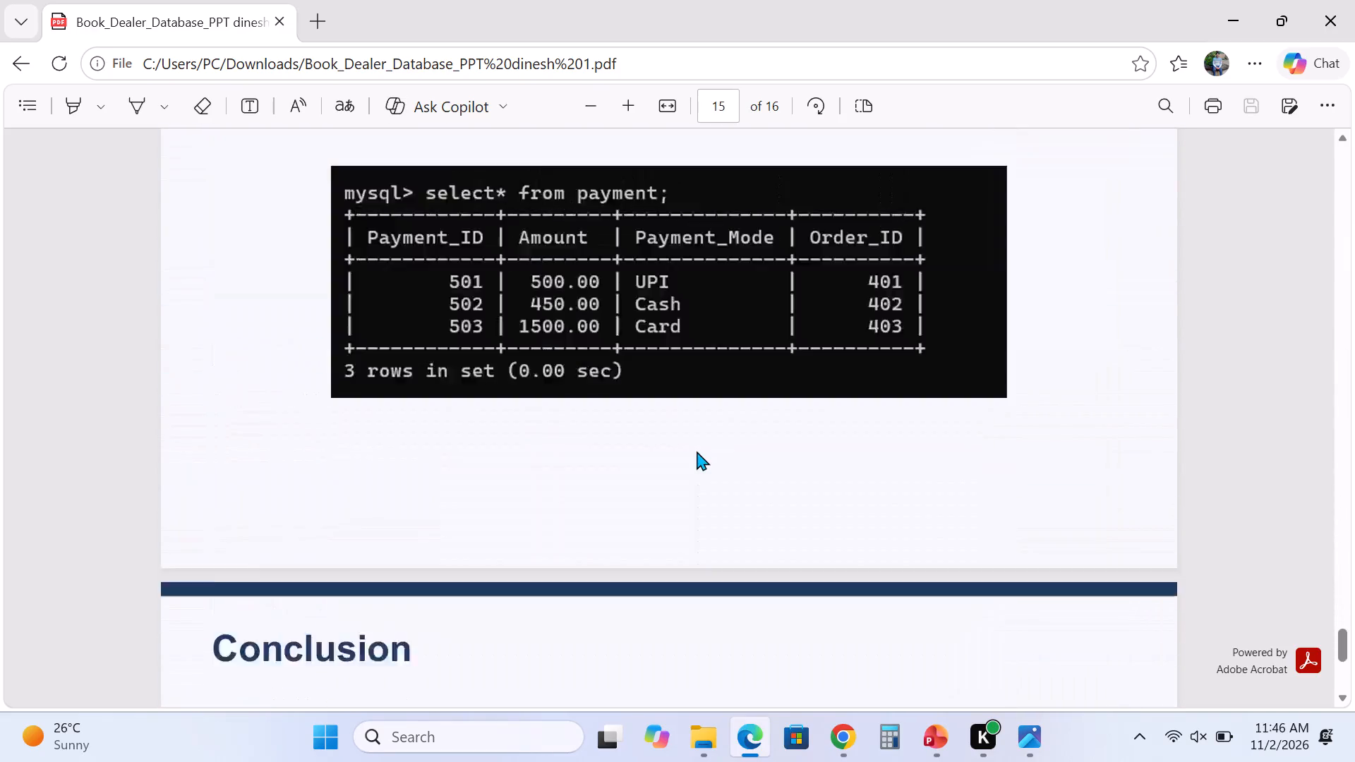
scroll(697, 451, up, 20)
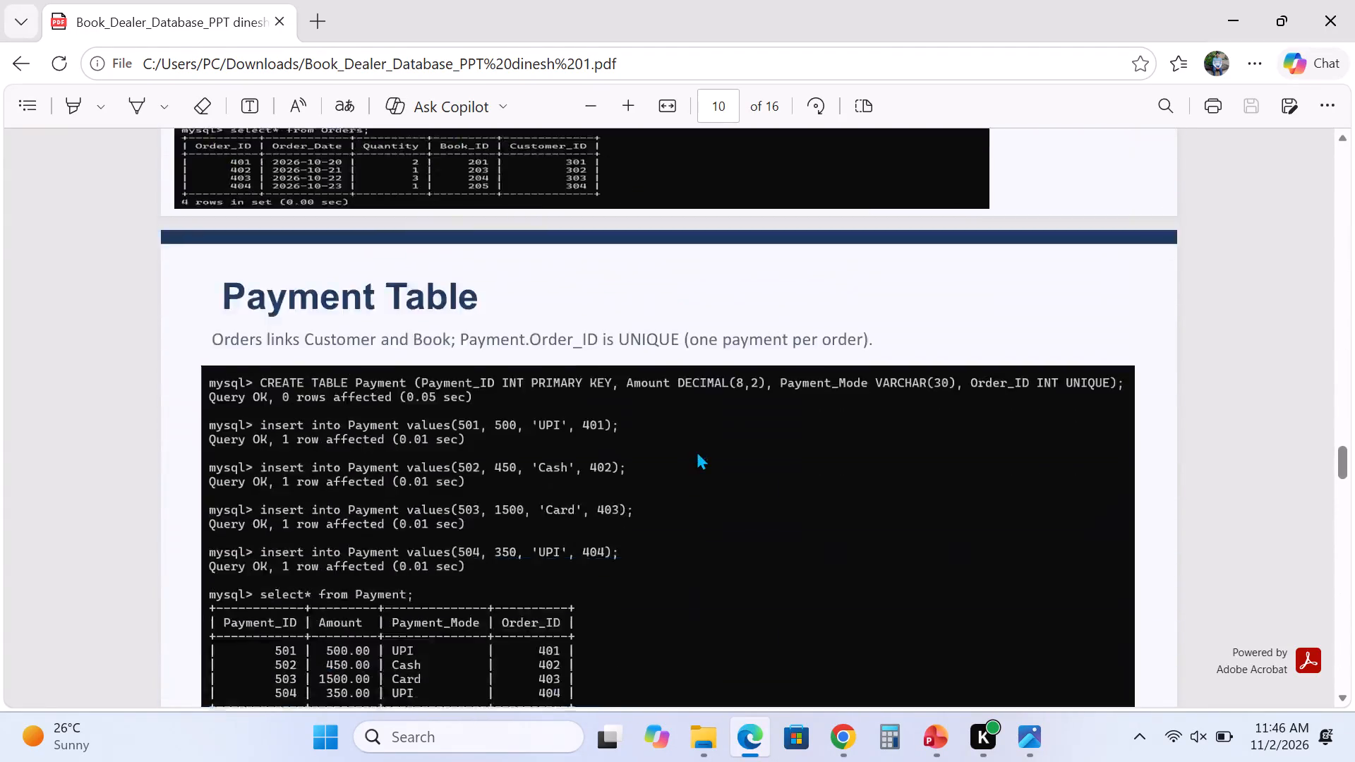
scroll(697, 451, up, 14)
scroll(697, 451, right, 1)
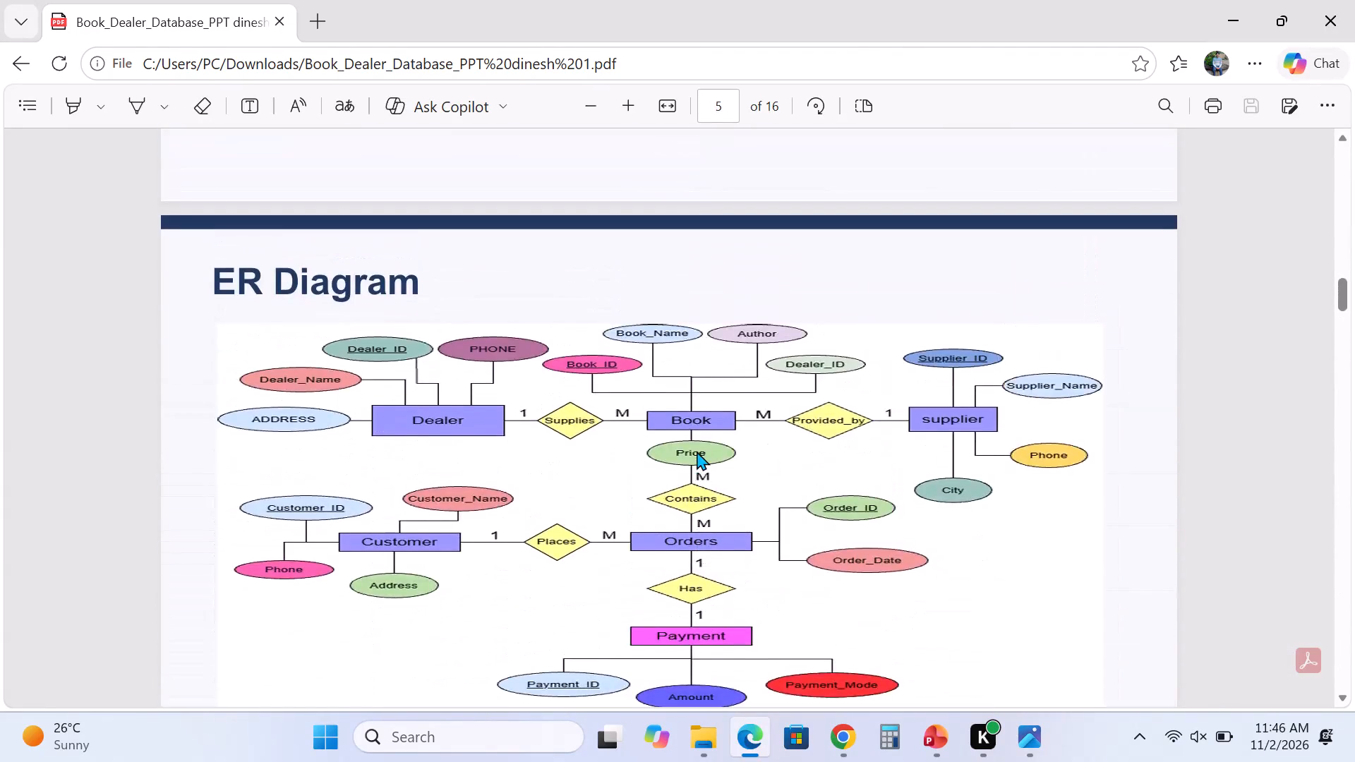
scroll(697, 451, right, 1)
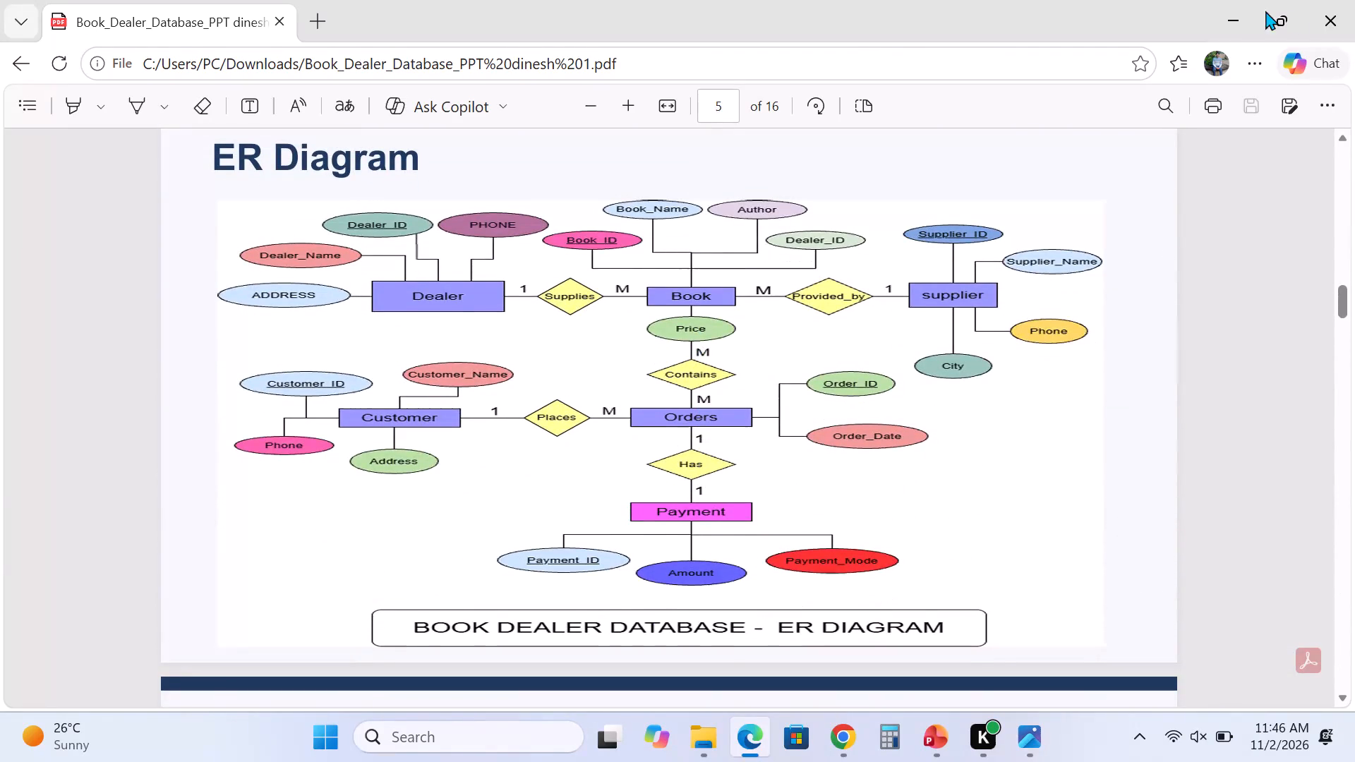
Minimize the PDF, presentation and Downloads folder windows.
click(1239, 17)
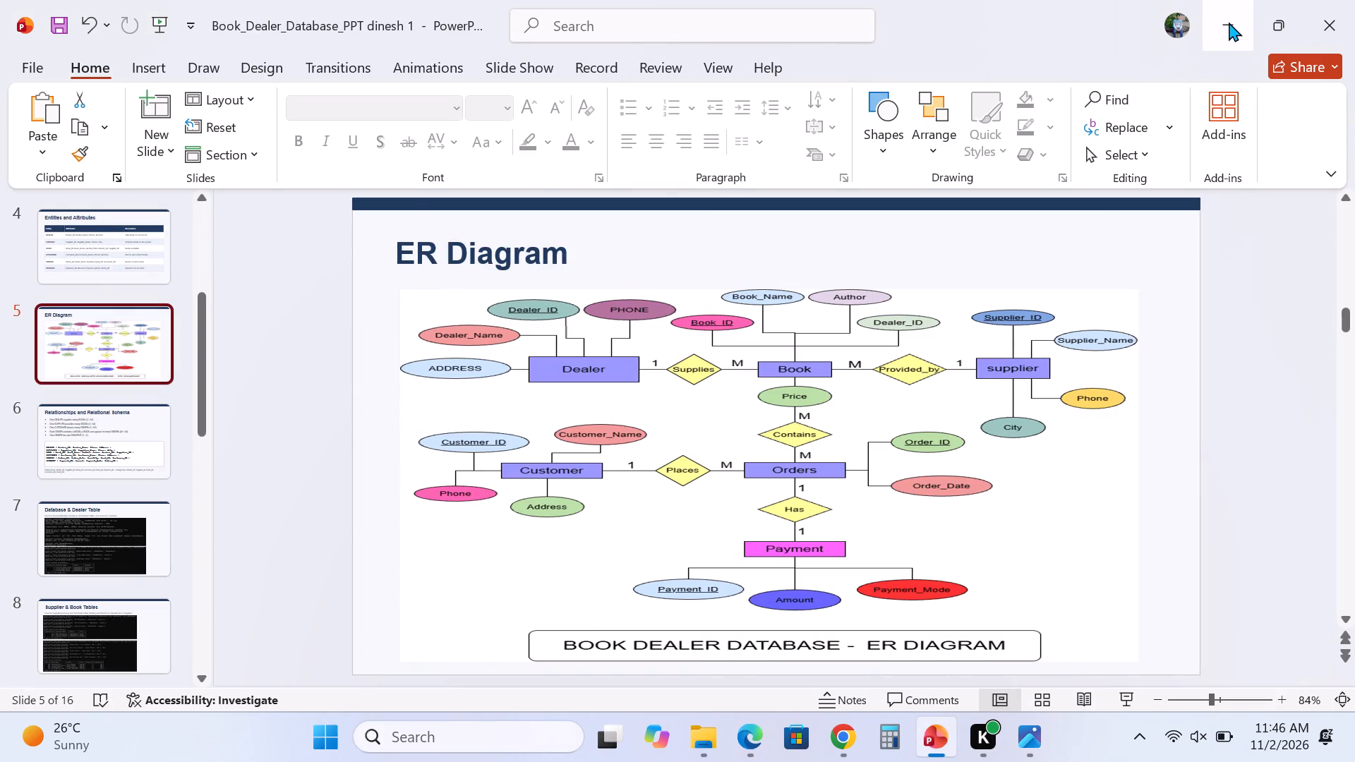
click(1231, 22)
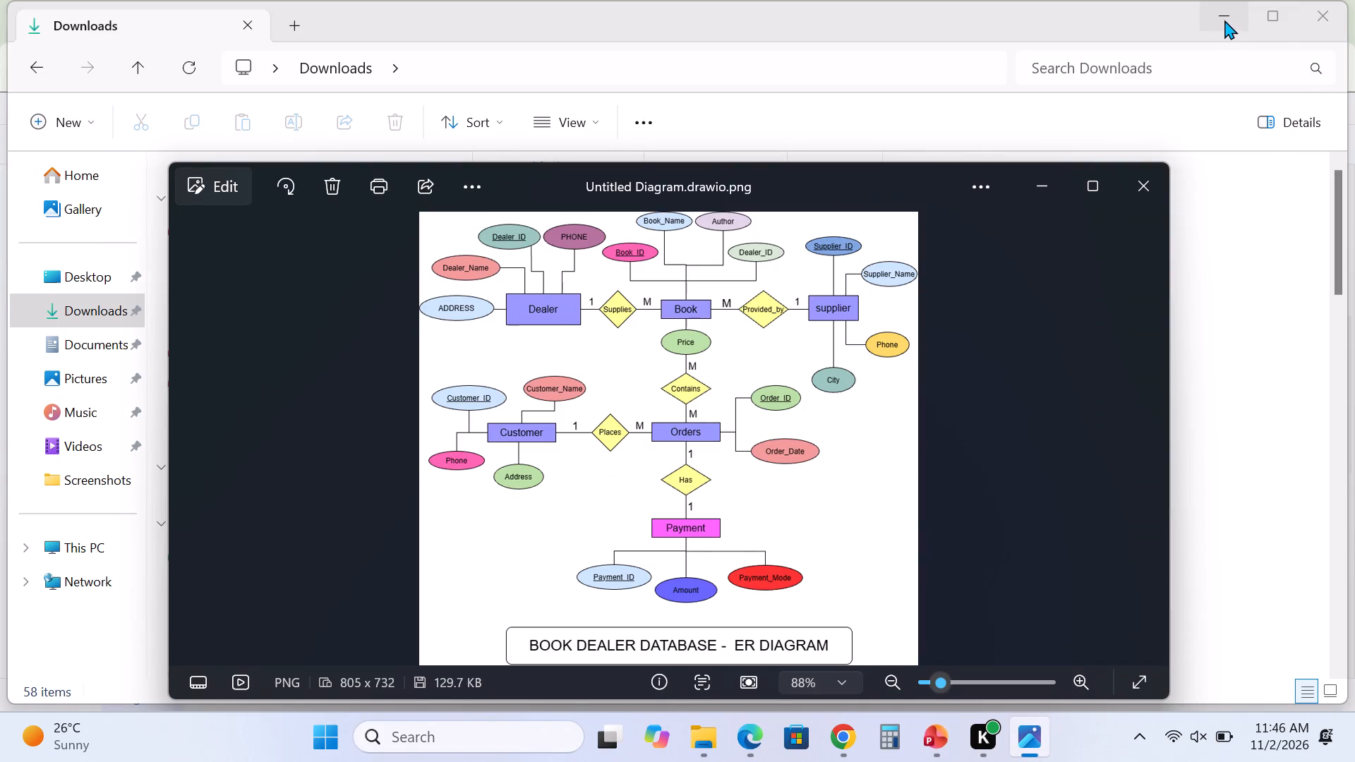
click(1224, 20)
click(1224, 20)
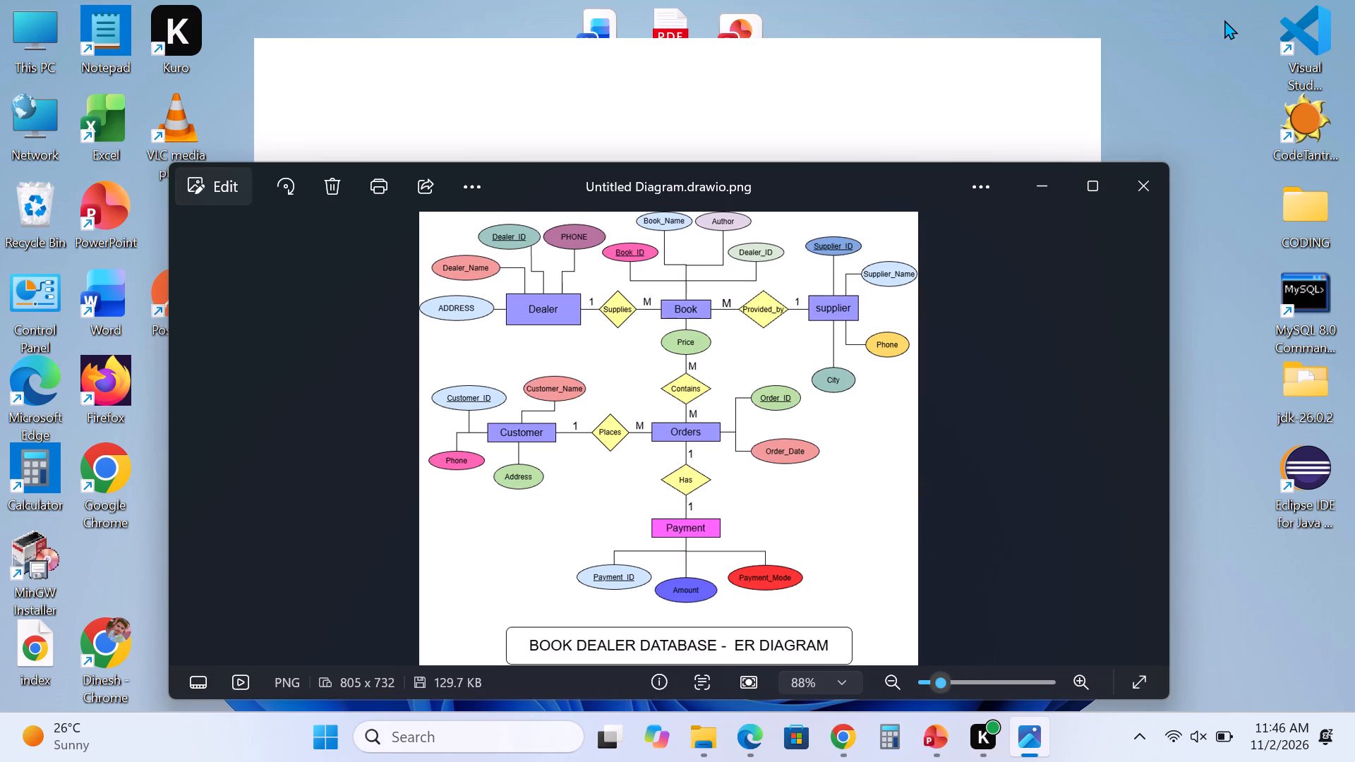